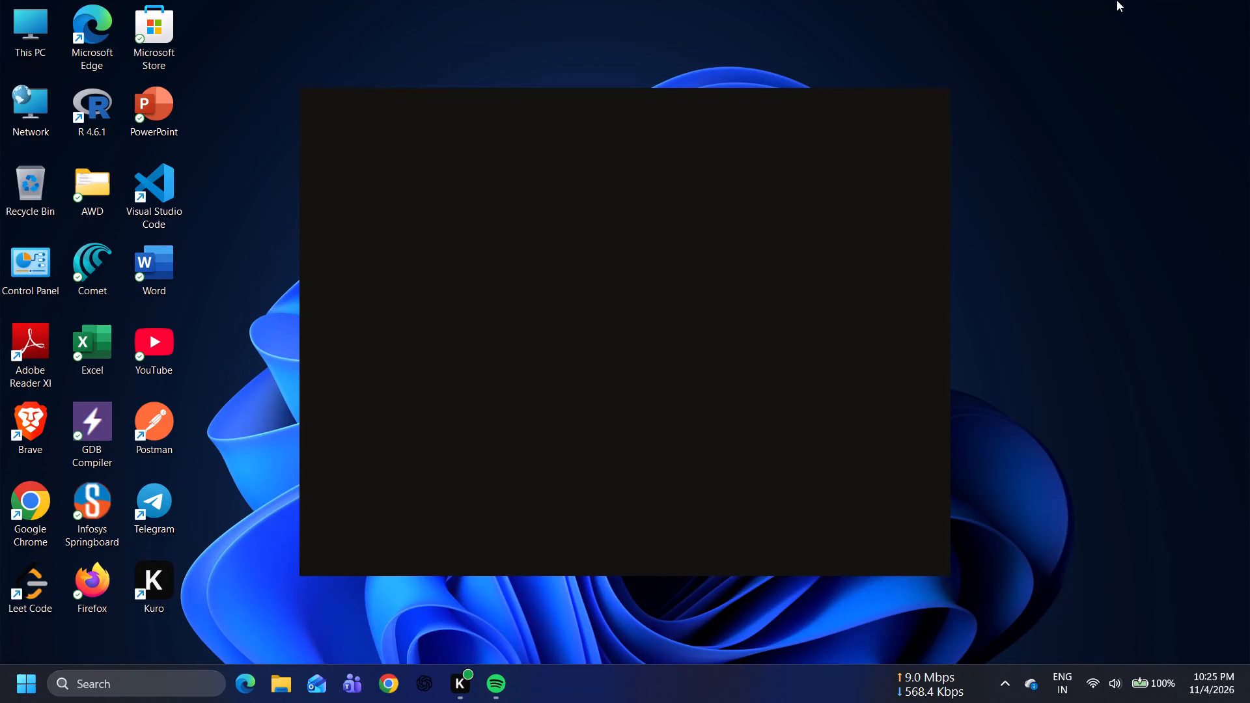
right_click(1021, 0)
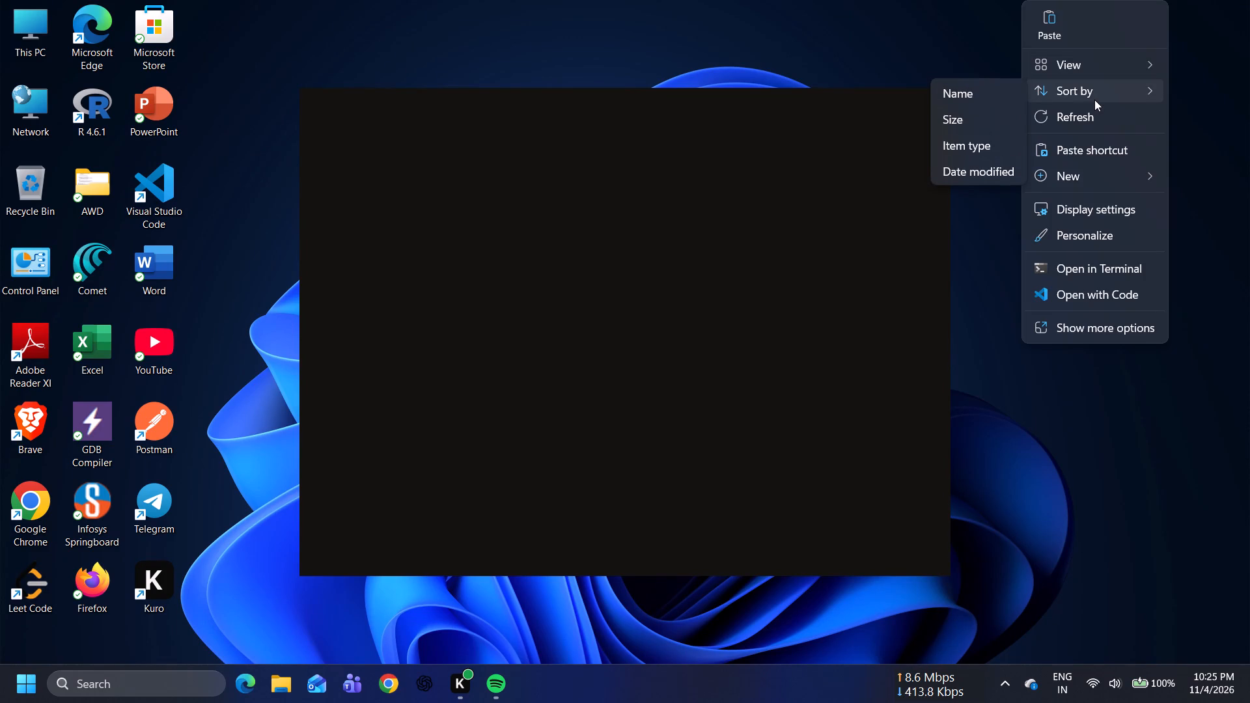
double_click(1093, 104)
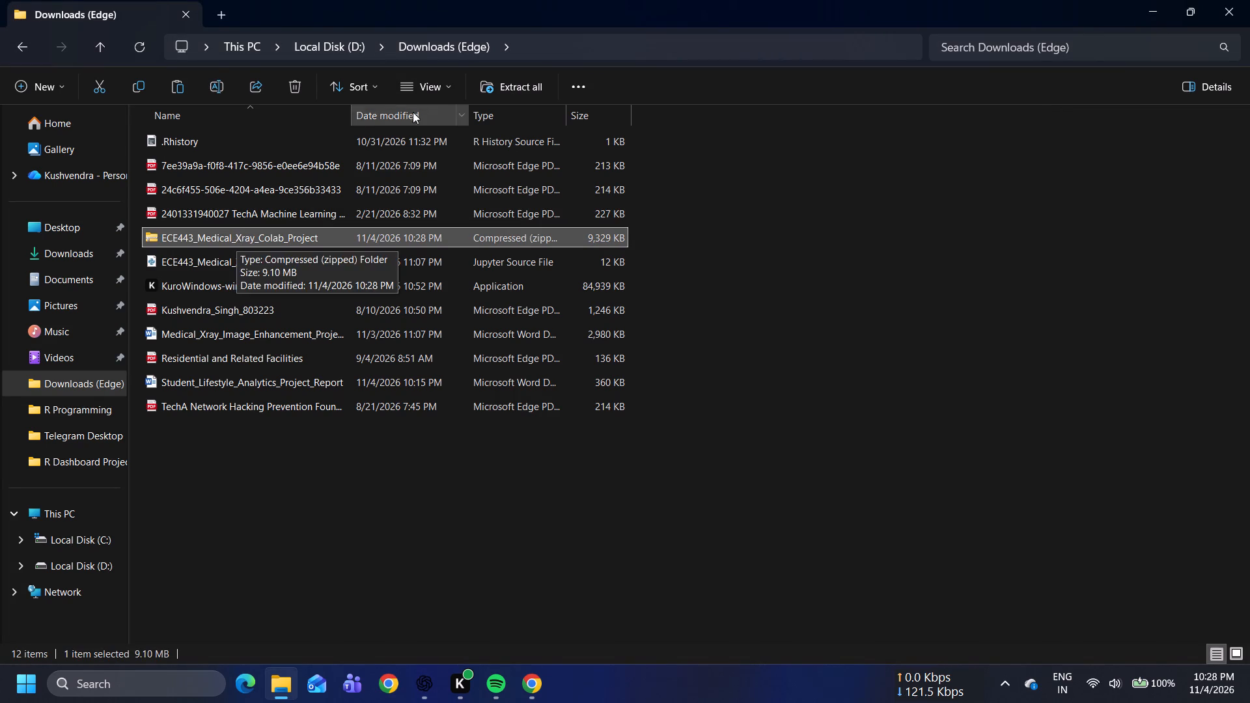
Extract the ECE443_Medical_Xray_Colab_Project ZIP into a new folder named DIP Project inside Vth Semester Syllabus > Digital Image Processing on drive D.
left_click(490, 82)
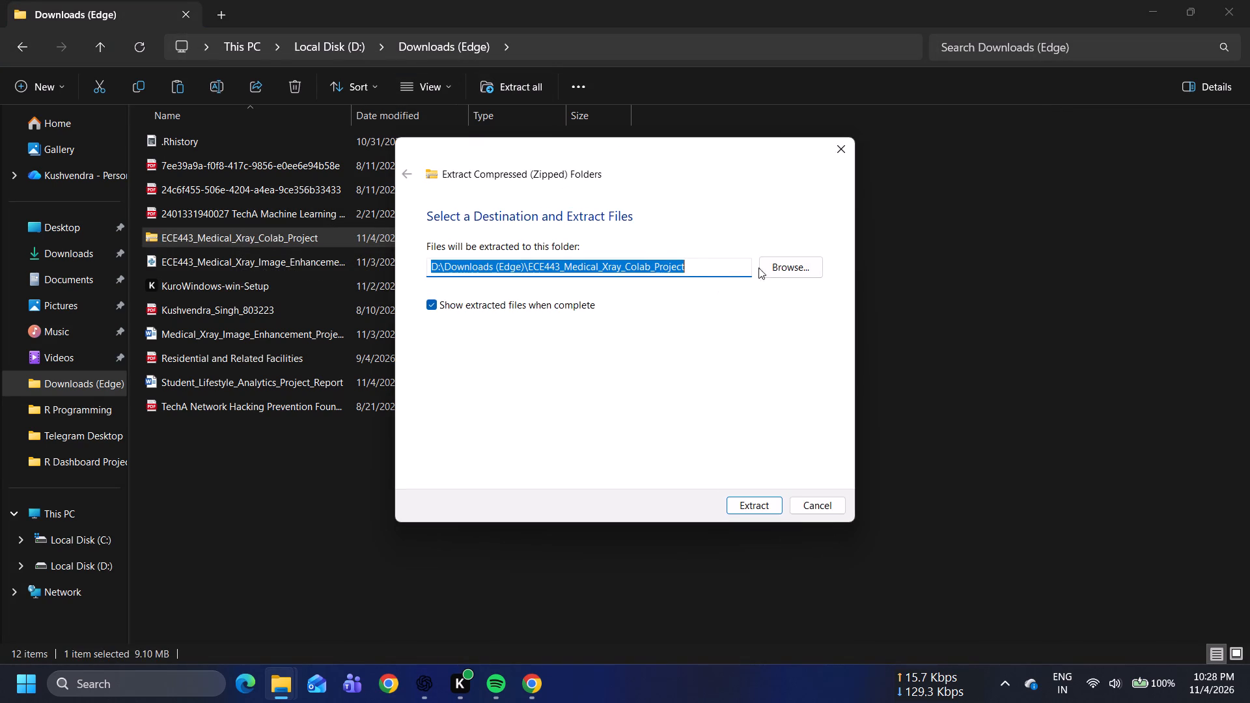
left_click(765, 265)
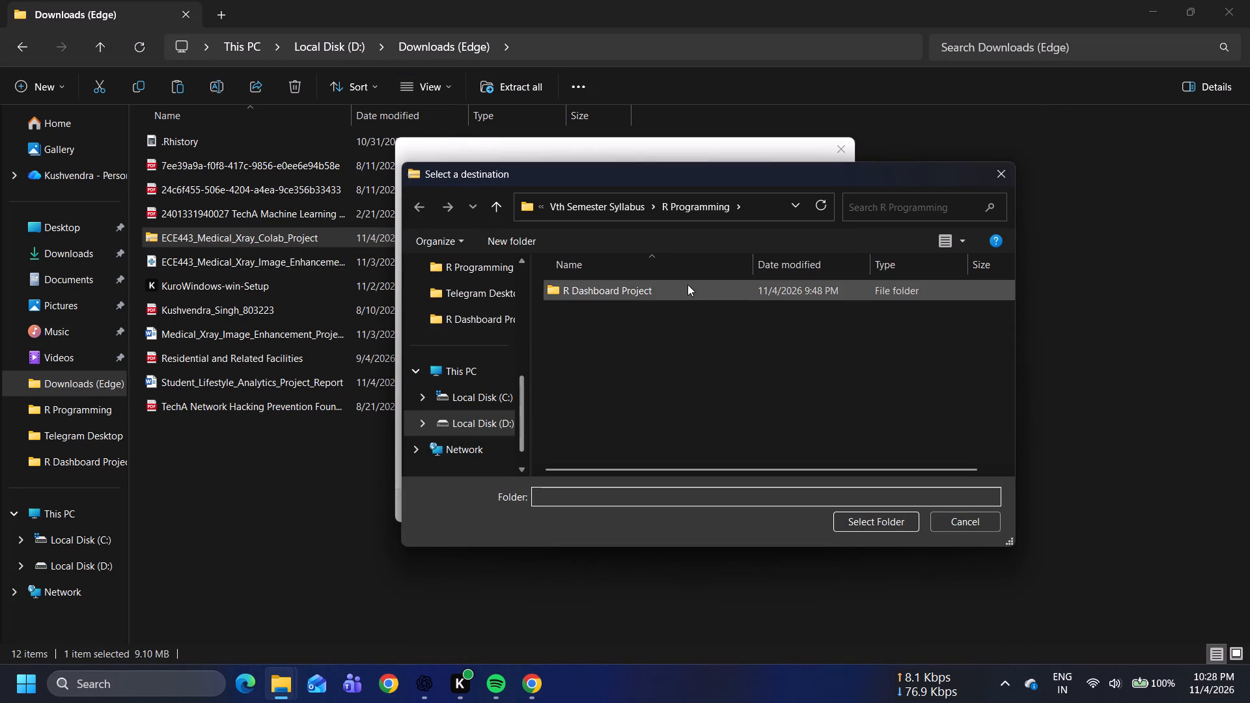
left_click(587, 205)
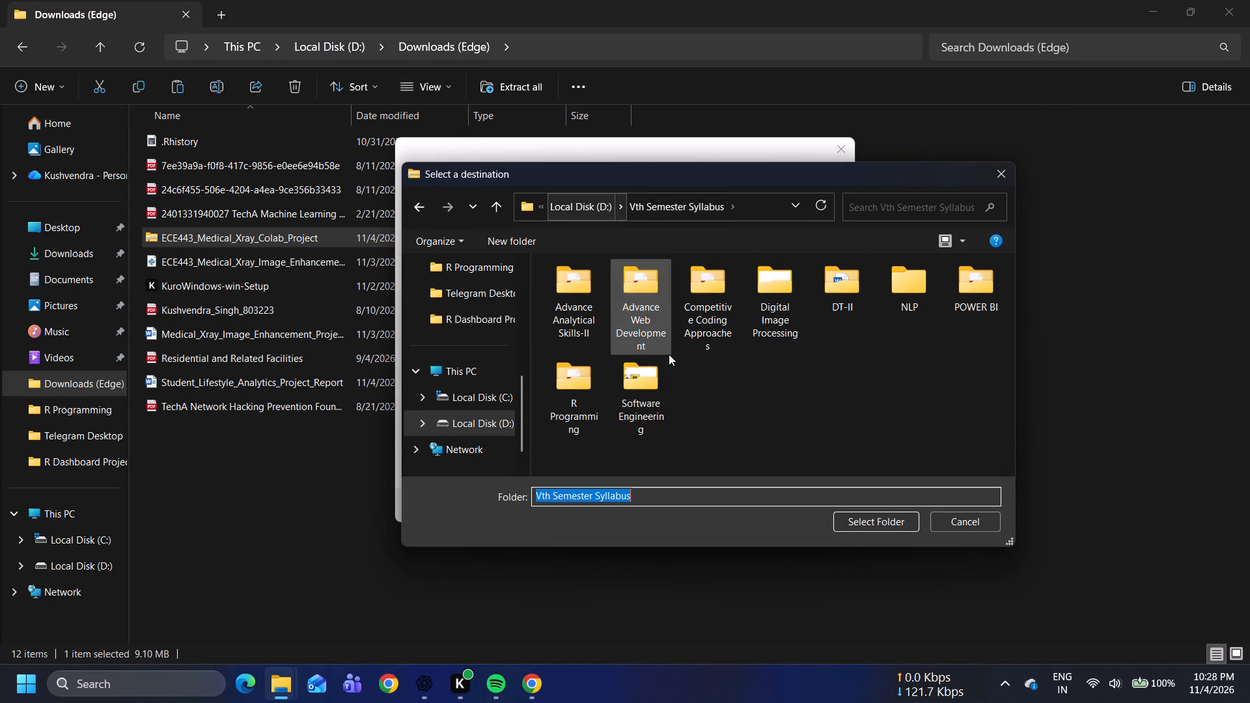
double_click(775, 323)
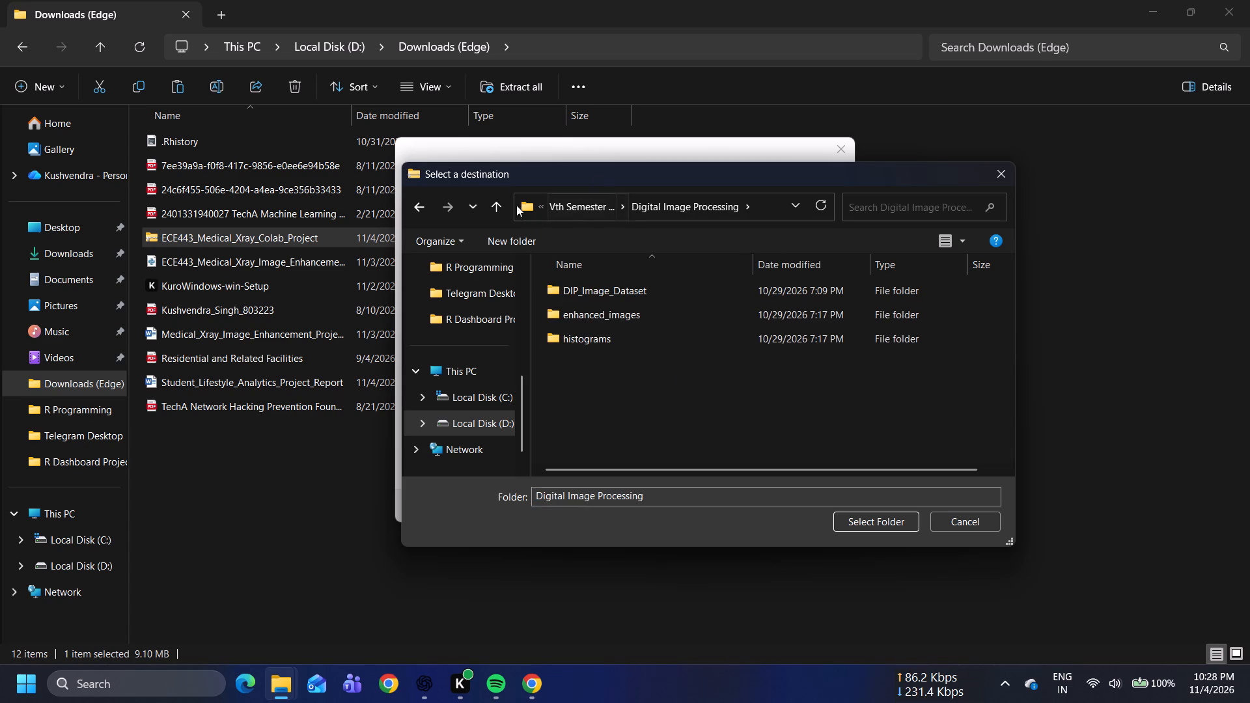
left_click(511, 243)
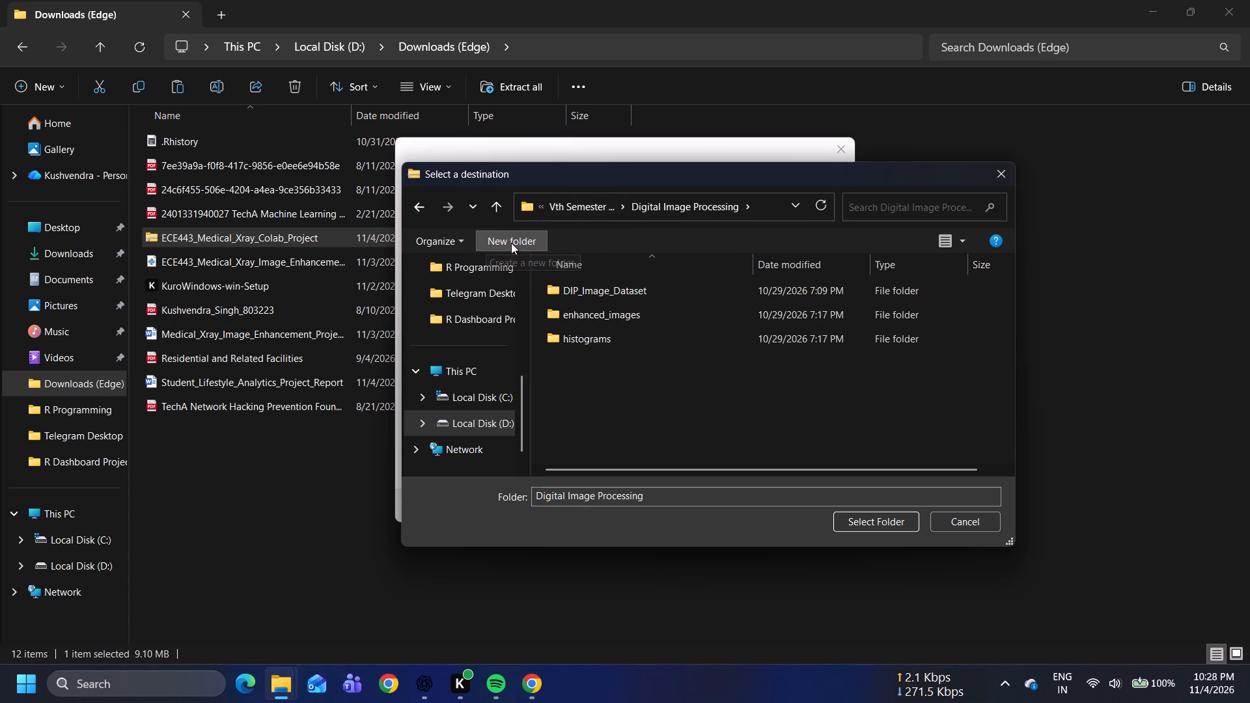
key("BackSpace")
key("shift+f")
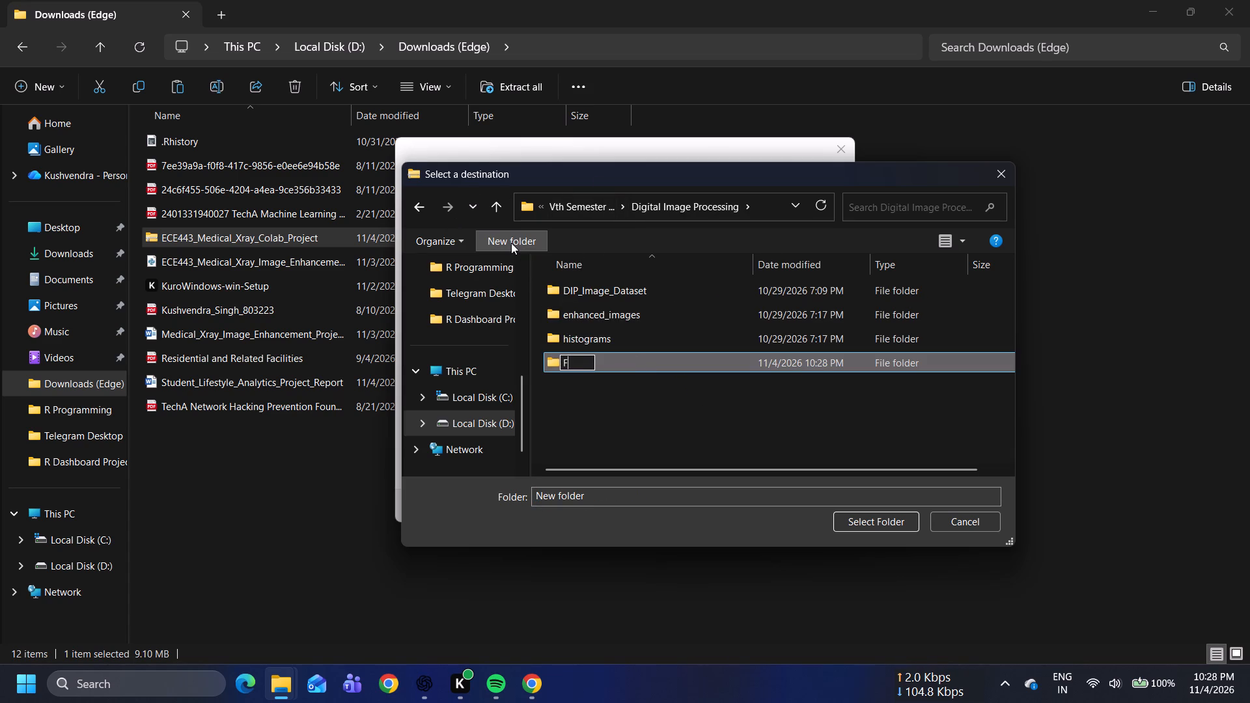
key("shift+BackSpace")
type("DIP Project")
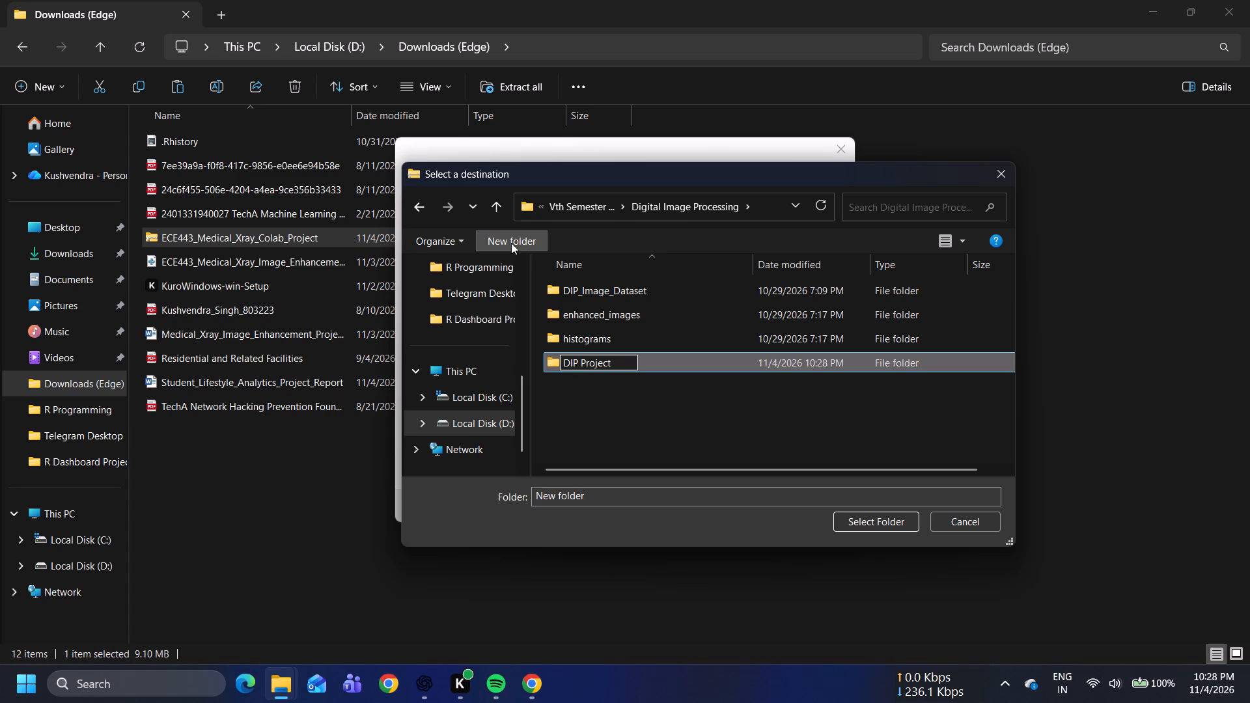
key("Return")
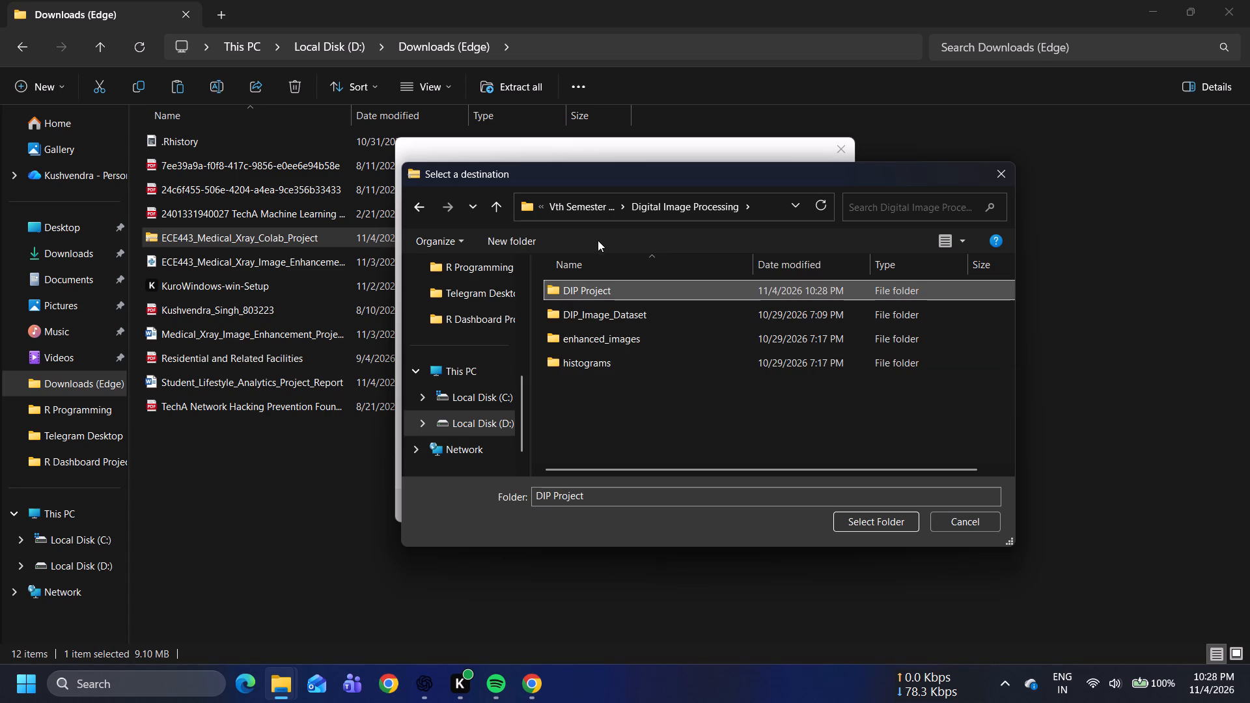
double_click(597, 286)
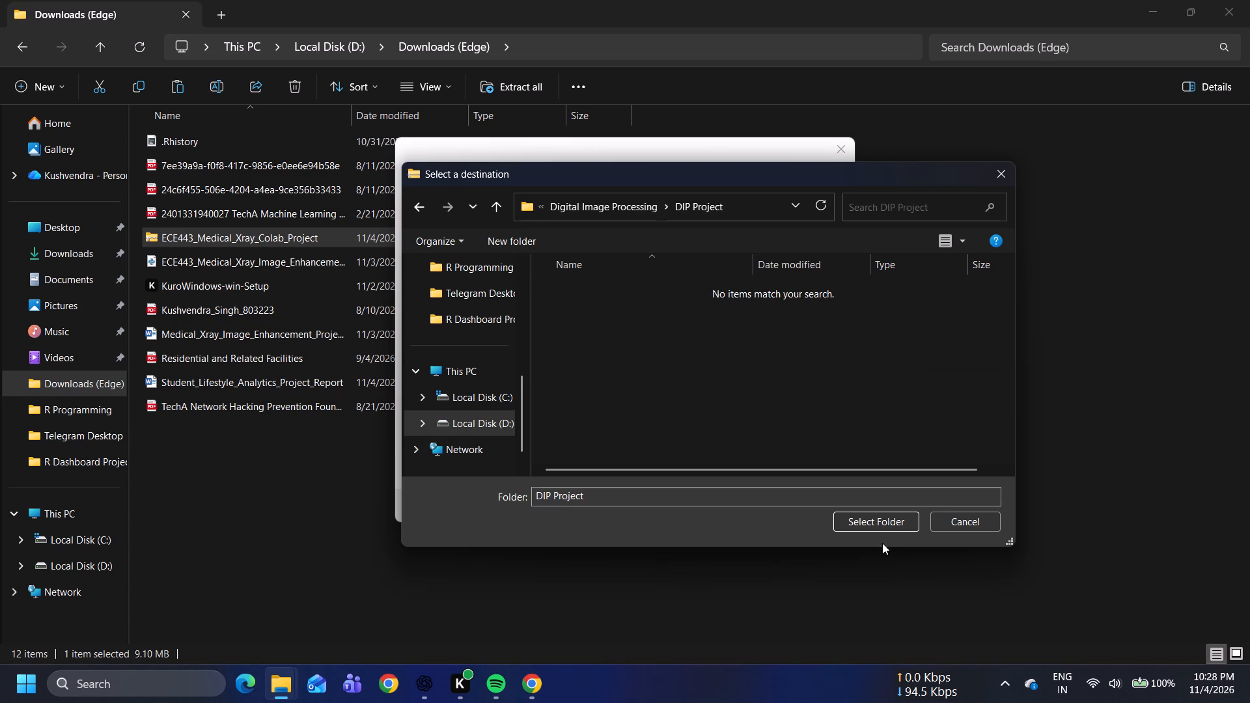
left_click(881, 519)
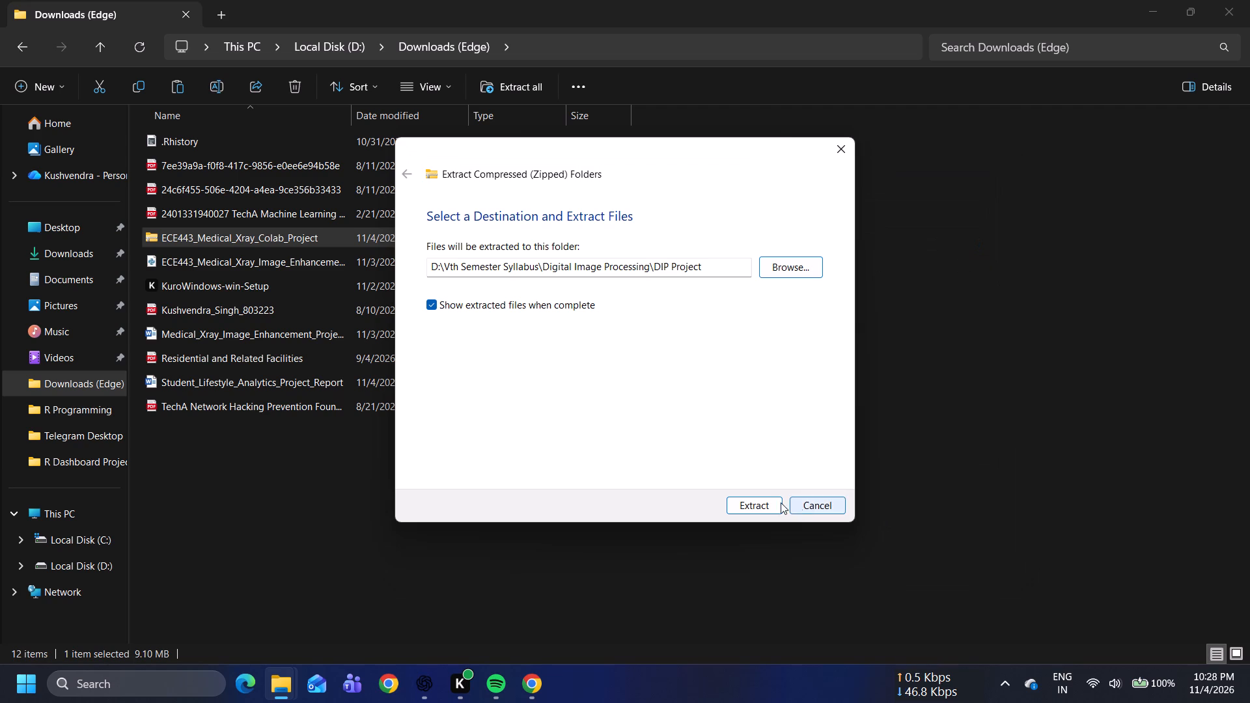
left_click(759, 500)
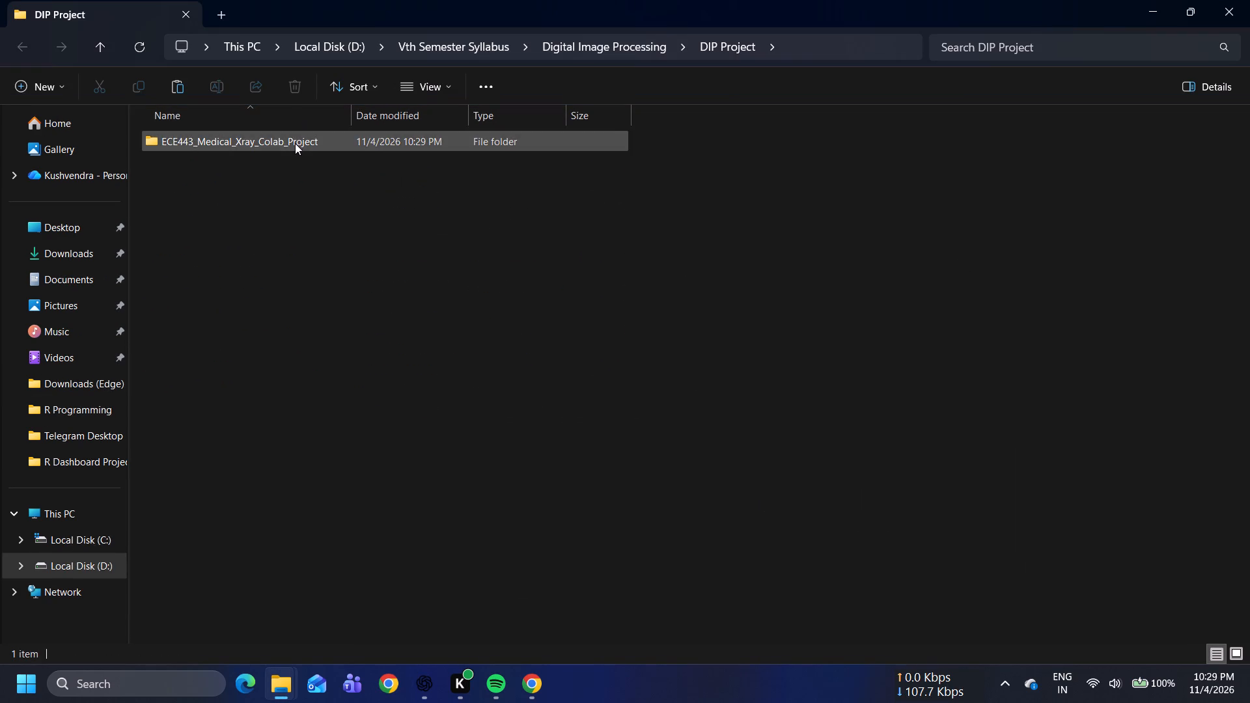
Look over the images in the extracted project's outputs_demo folder and close that window.
double_click(295, 143)
double_click(270, 146)
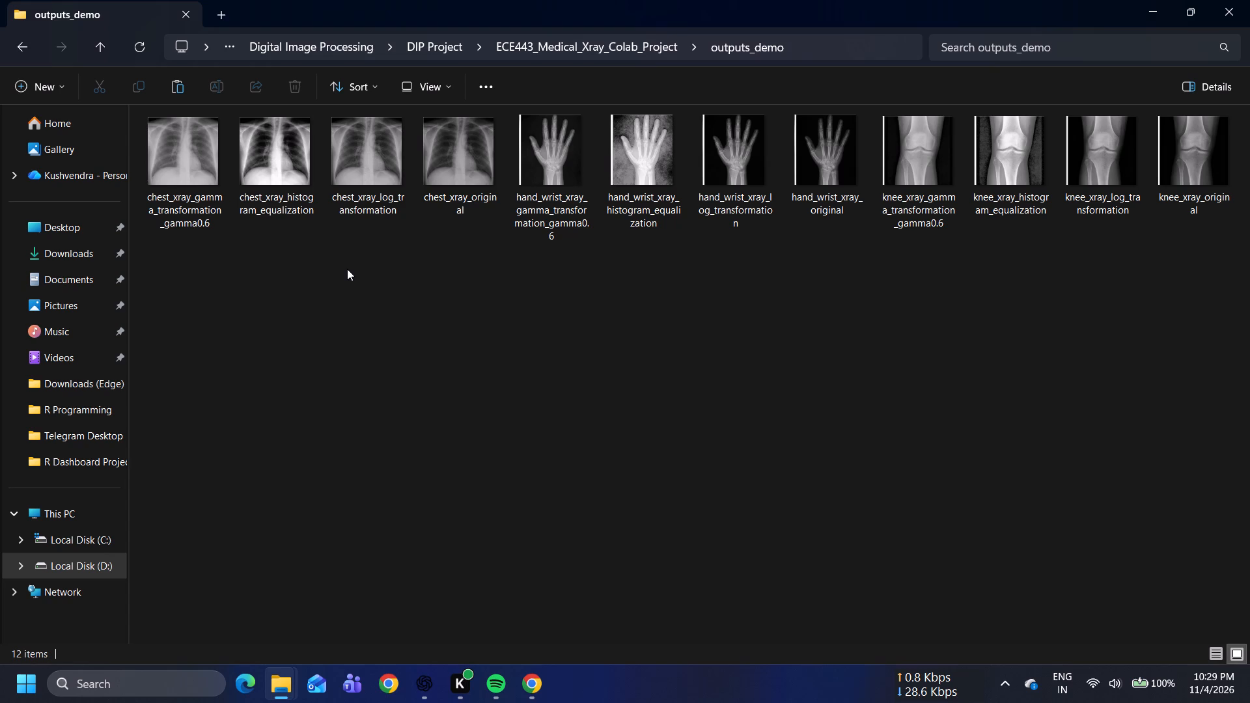
left_click(1223, 0)
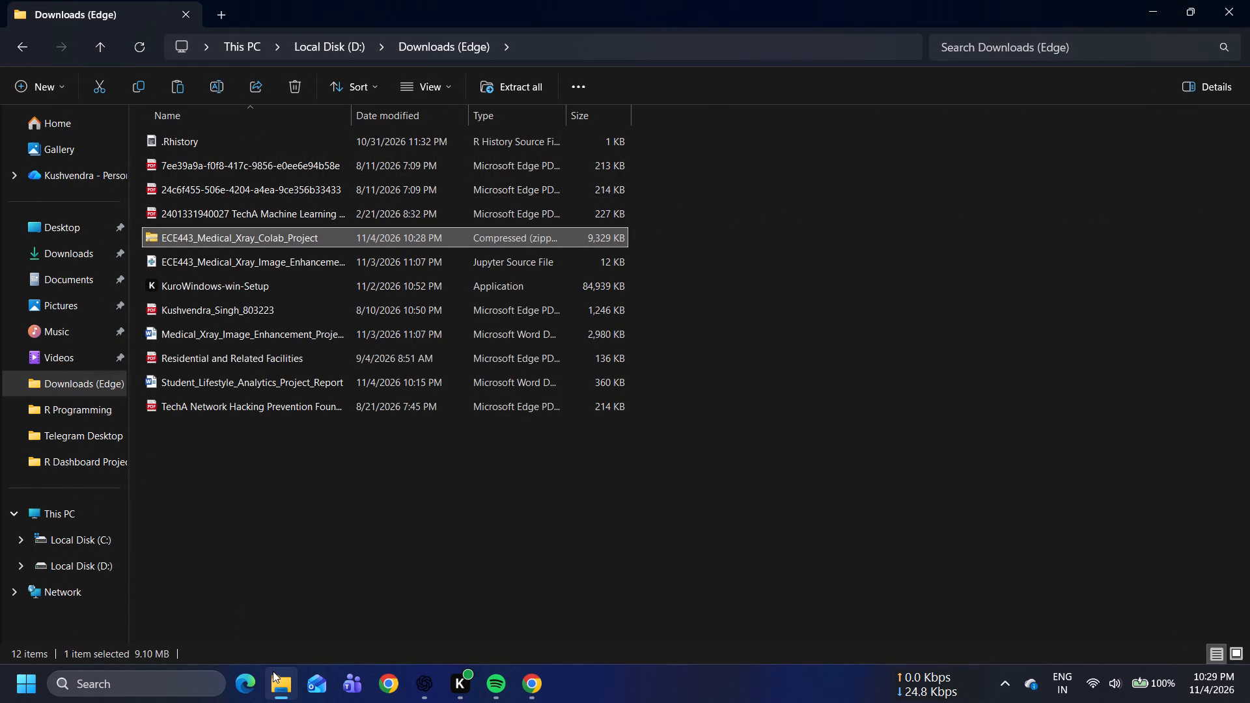
Reopen the extracted ECE443_Medical_Xray_Colab_Project folder from D: > Vth Semester Syllabus > Digital Image Processing > DIP Project.
left_click(102, 566)
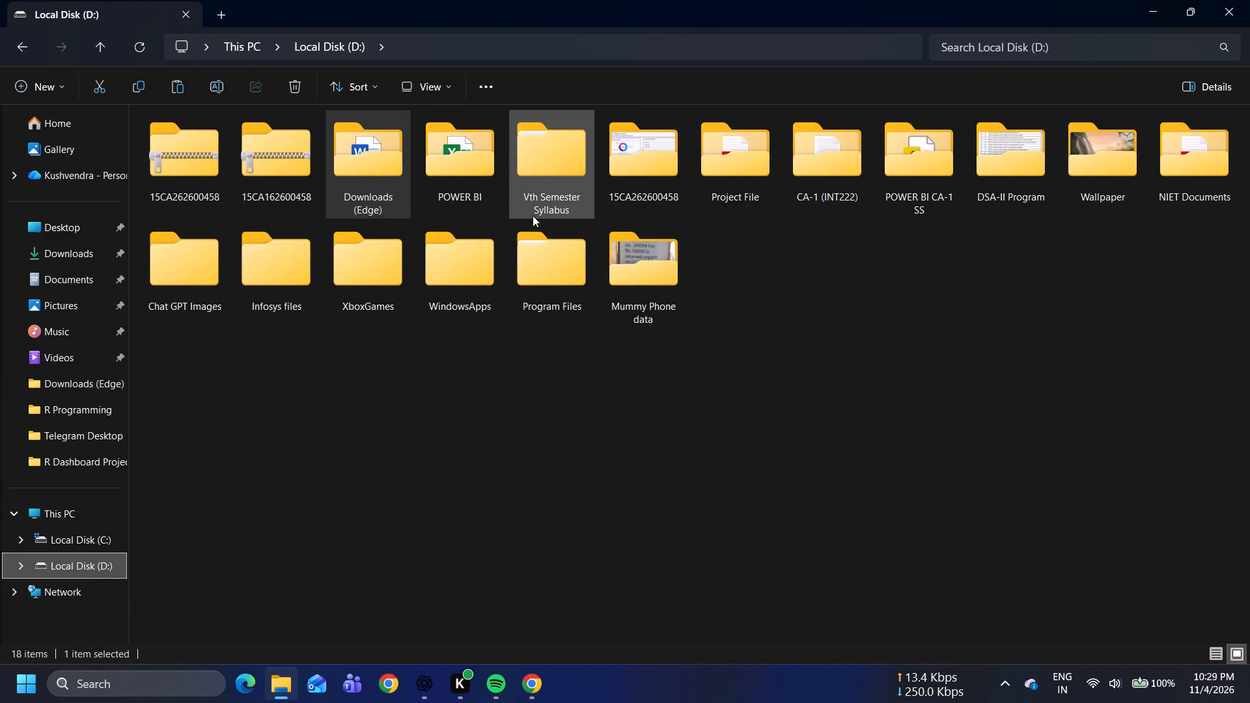
double_click(541, 202)
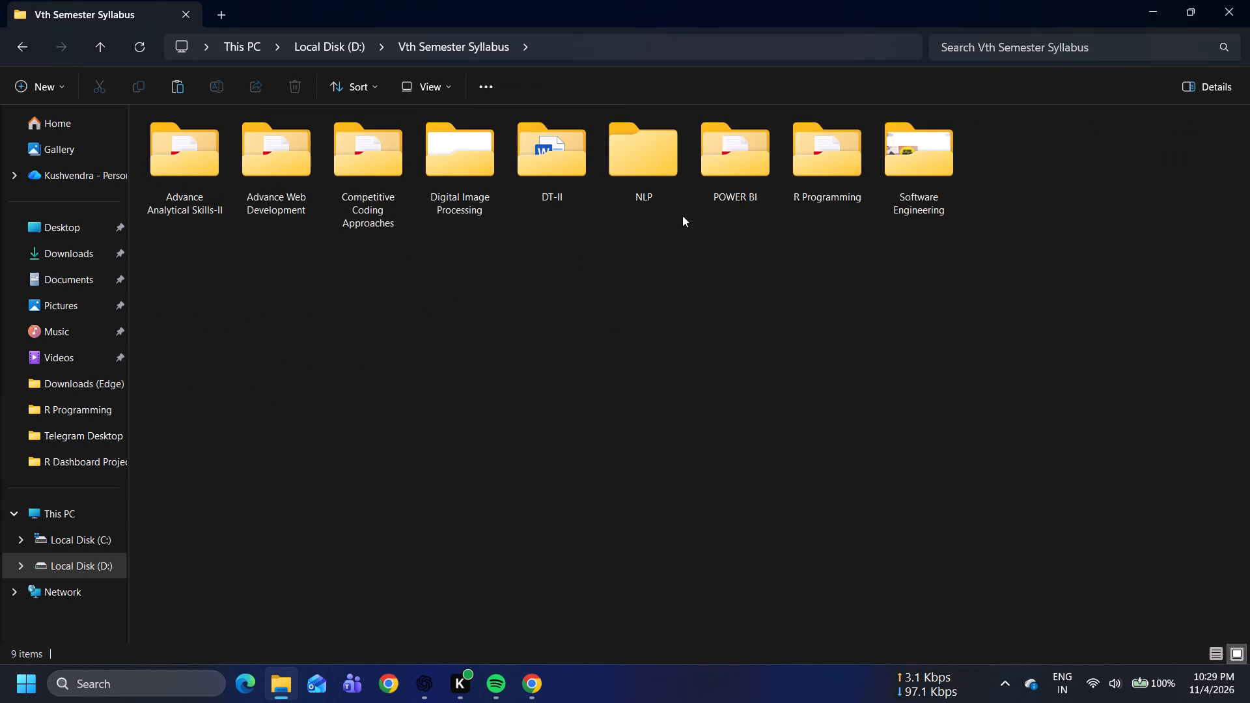
double_click(445, 187)
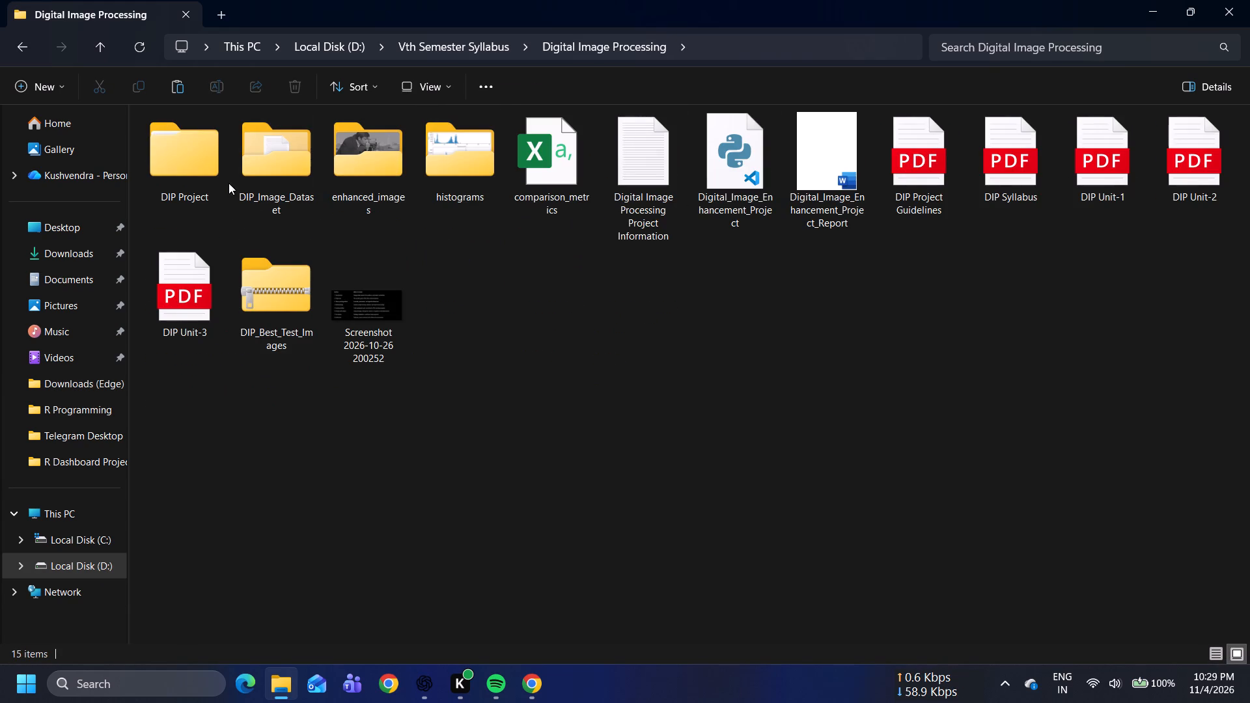
double_click(206, 178)
double_click(273, 140)
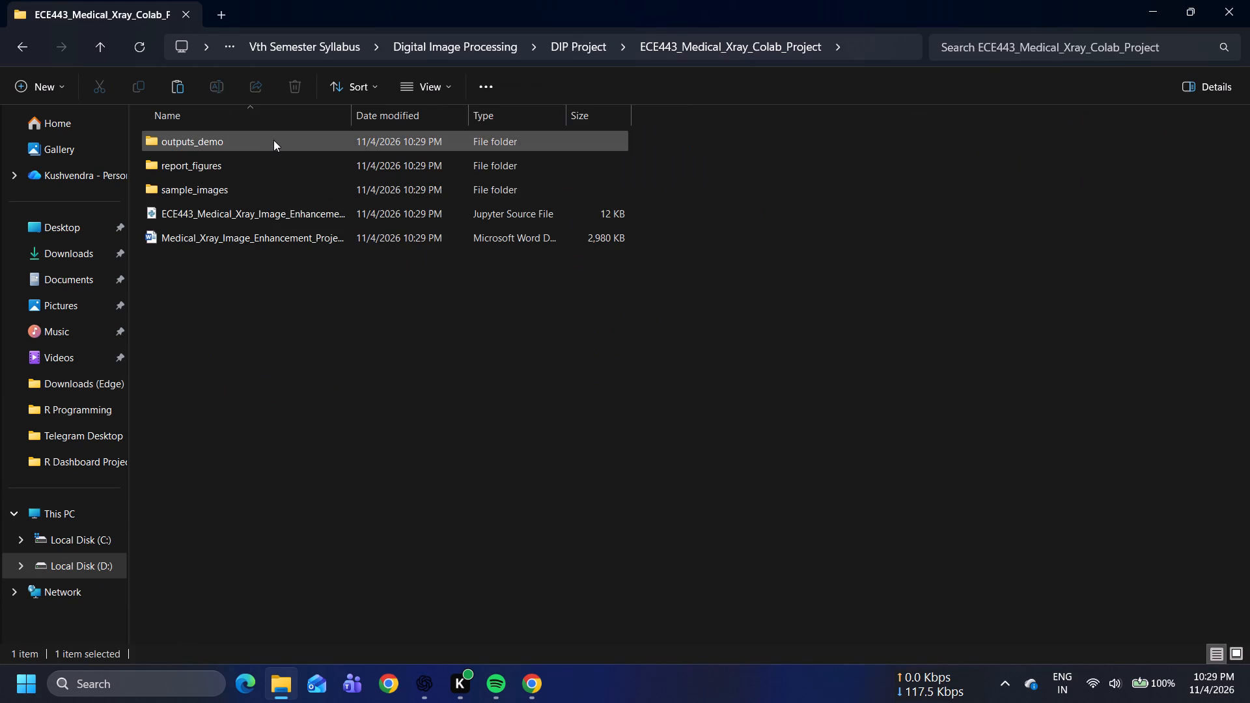
Look over the chest X-ray comparison, curves and histograms images in the report_figures folder, closing each one.
double_click(250, 159)
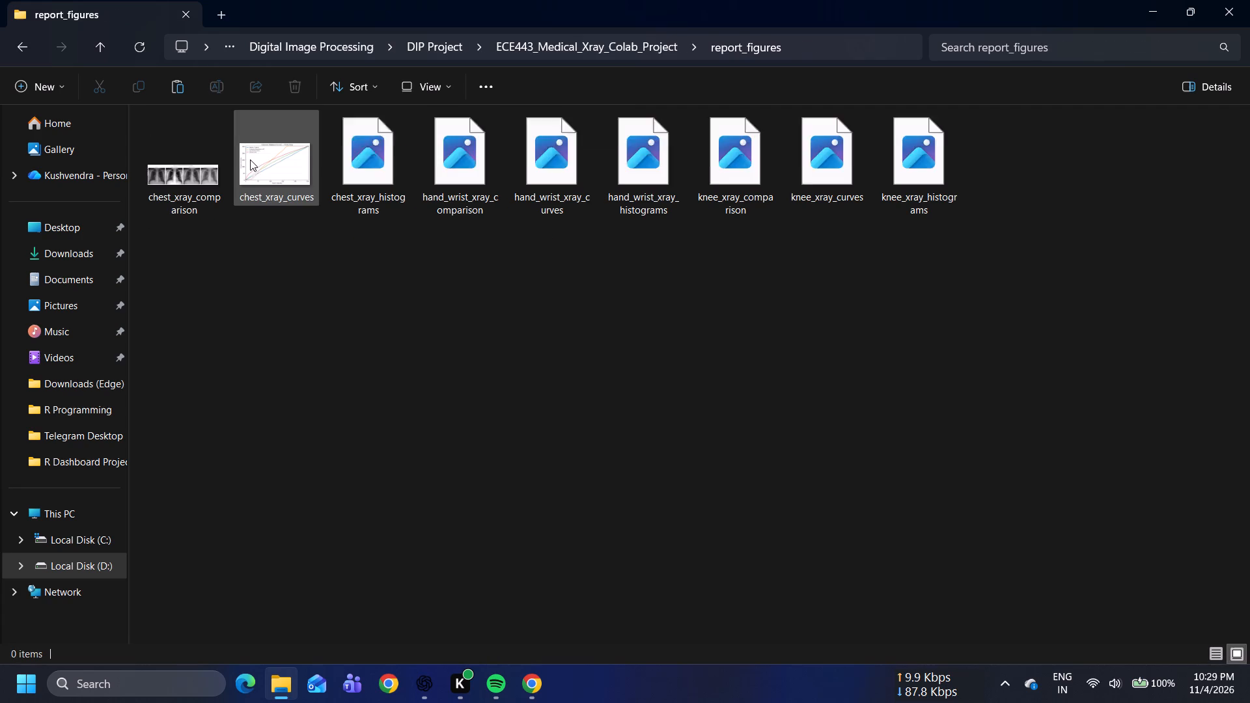
double_click(204, 181)
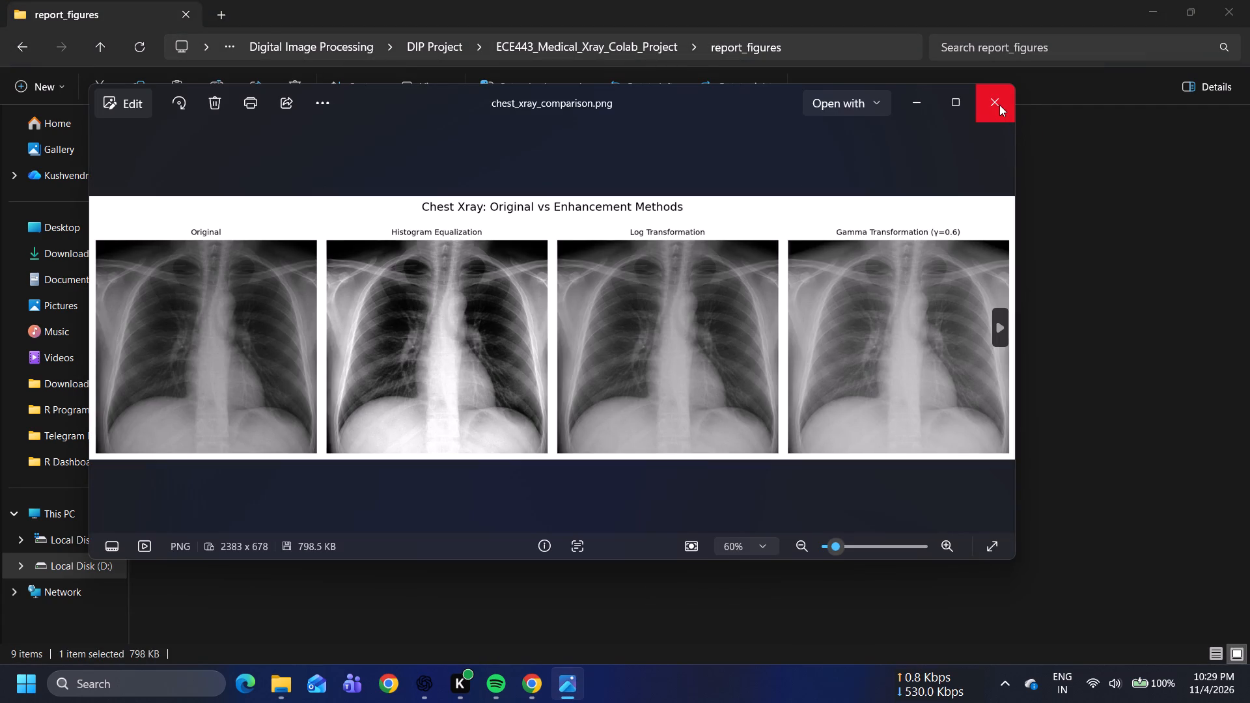
left_click(999, 105)
double_click(287, 165)
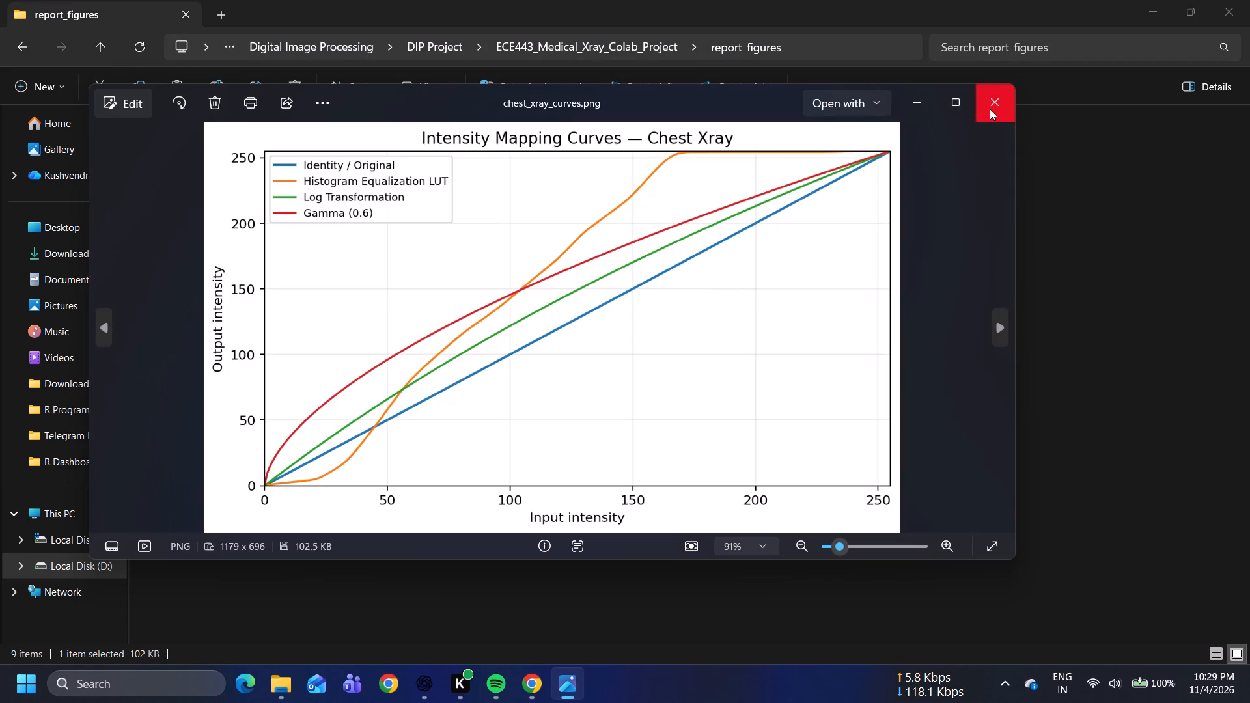
left_click(990, 109)
double_click(393, 159)
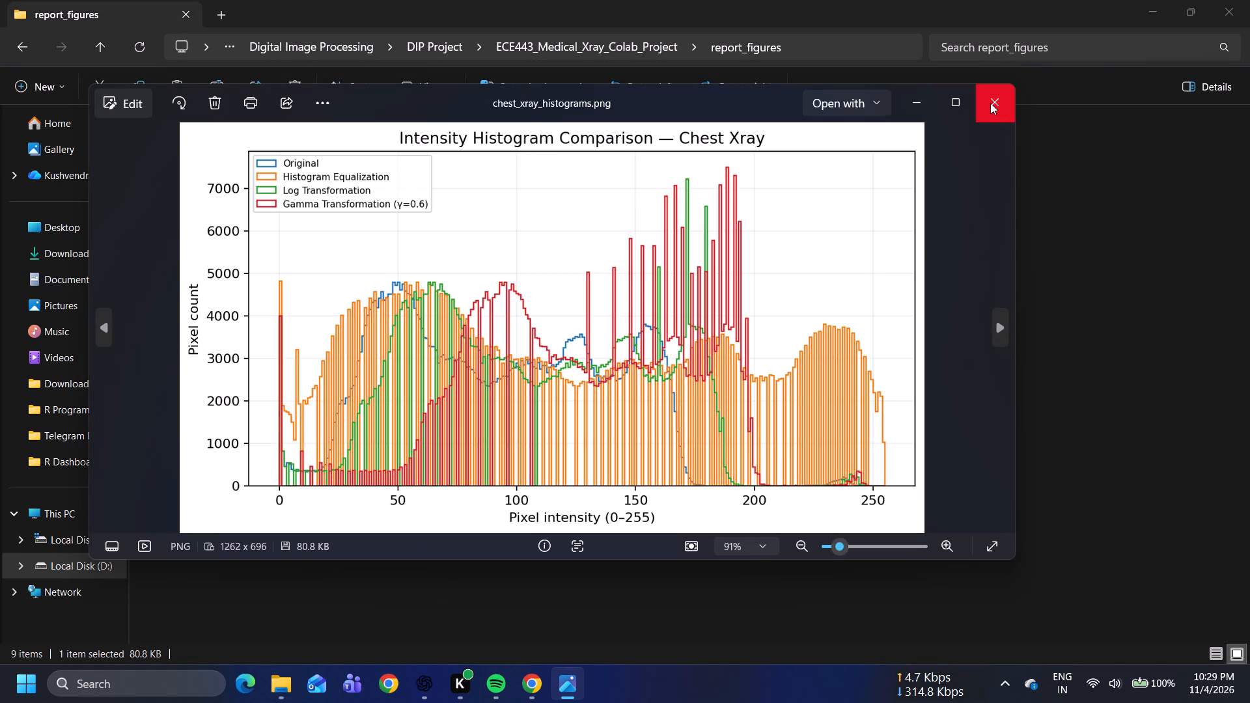
left_click(990, 103)
Read the README_sample_images notes in the project's sample_images folder and close them.
left_click(540, 49)
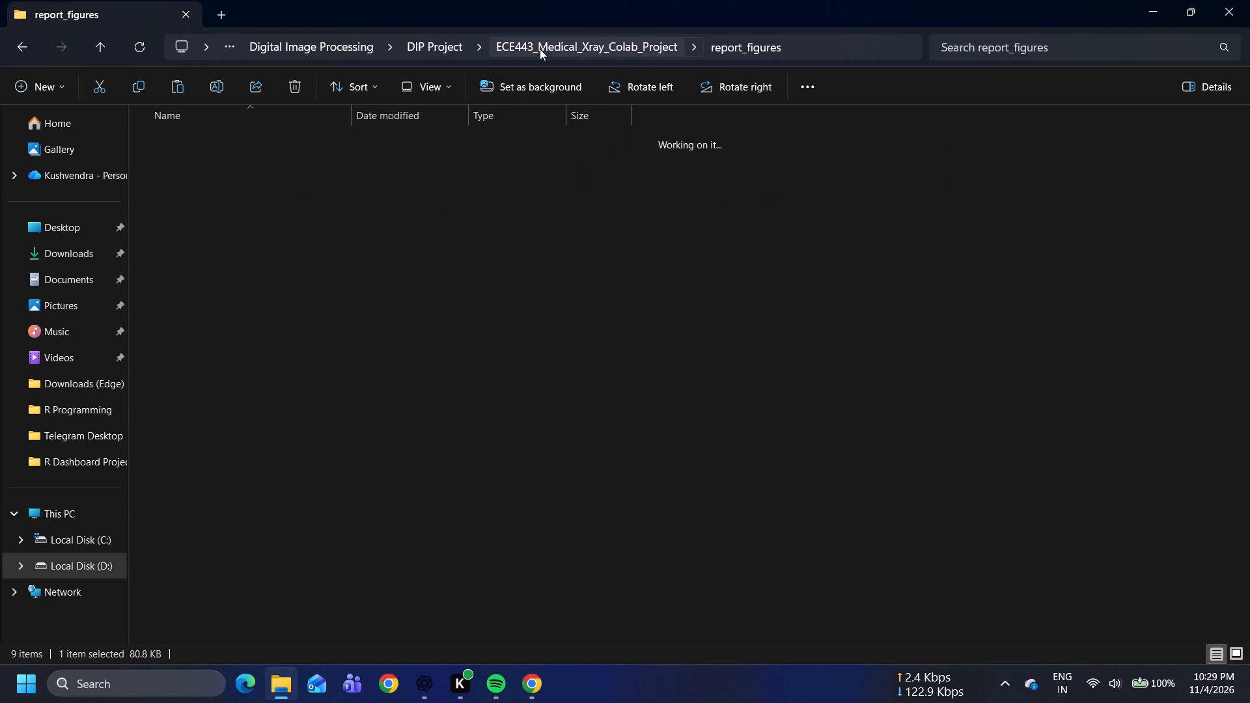
double_click(317, 182)
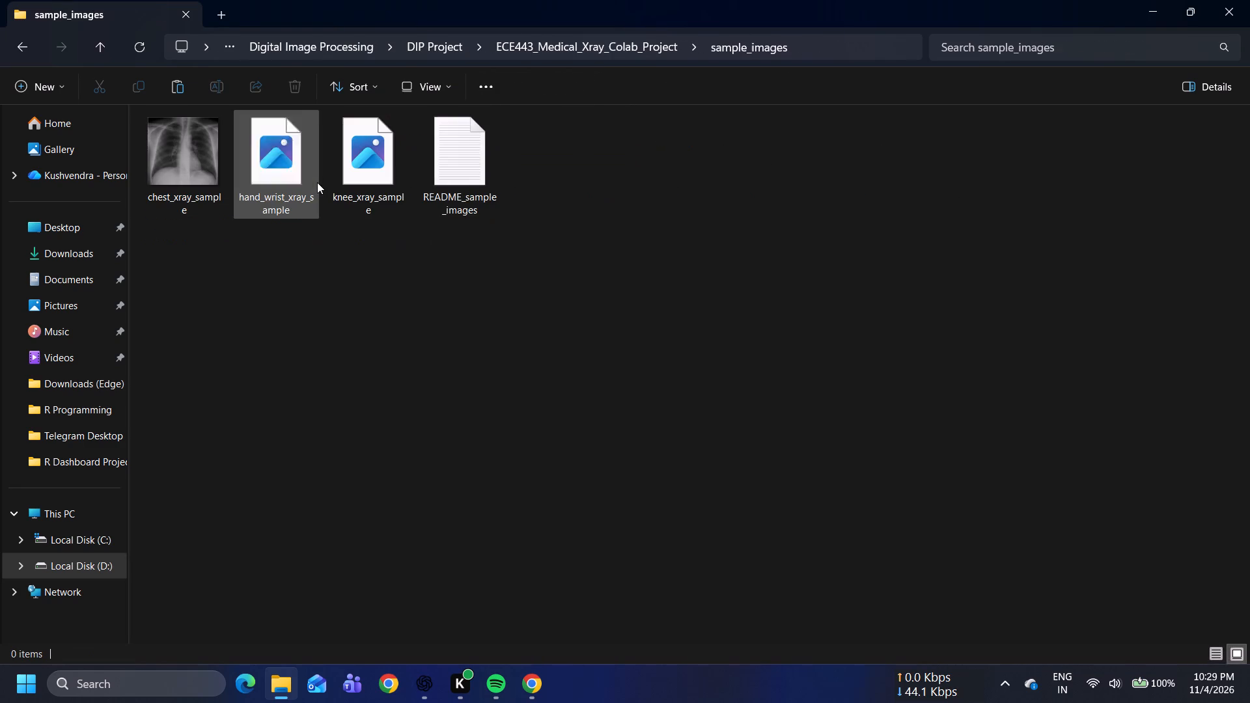
double_click(480, 139)
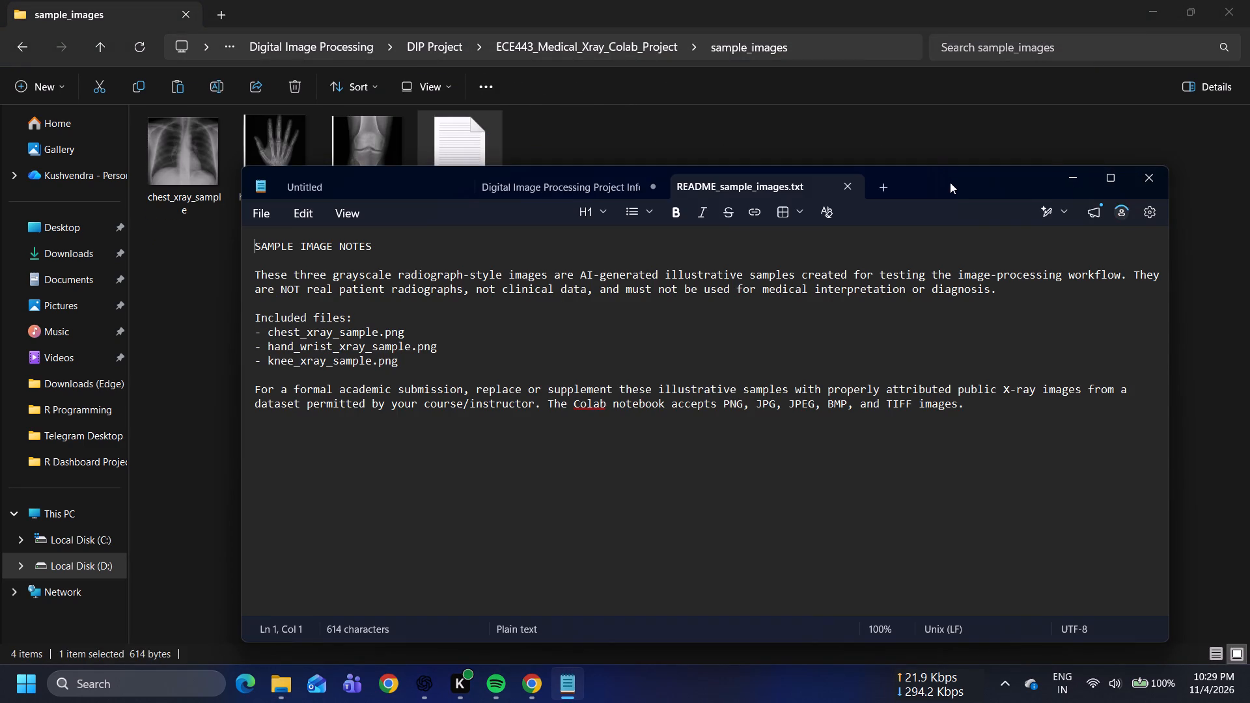
left_click(1151, 184)
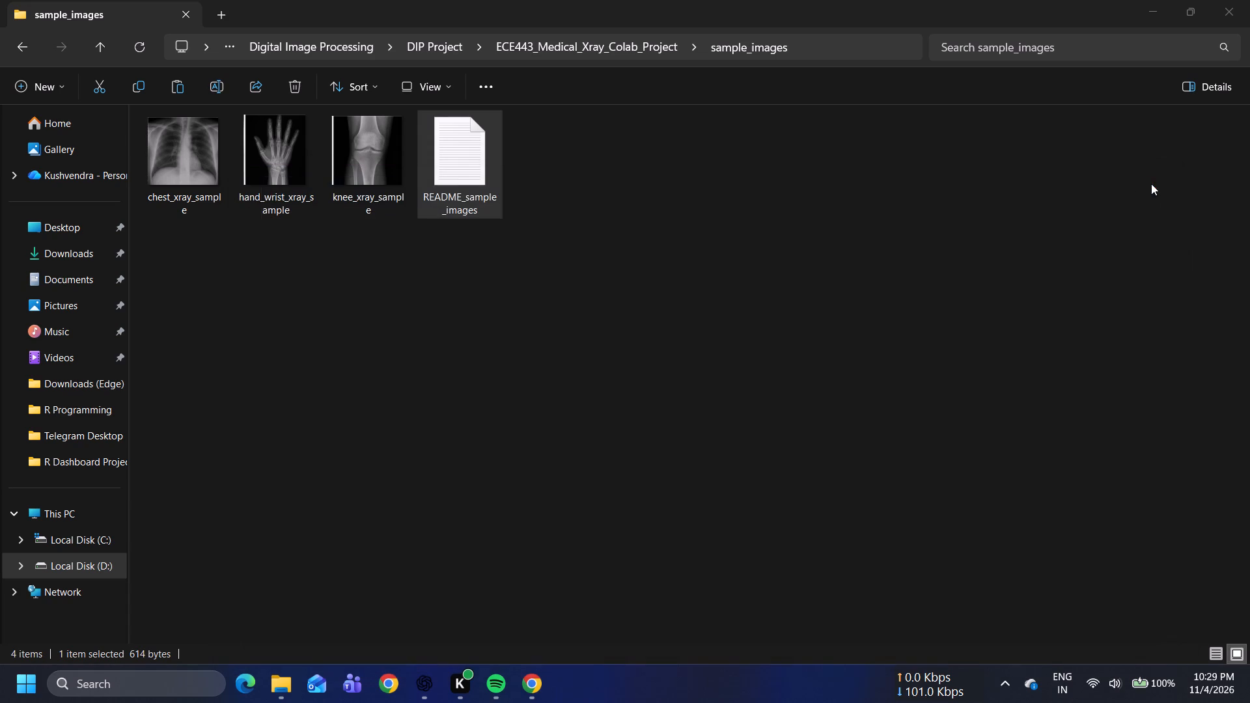
Open the Medical_Xray_Image_Enhancement_Project_Report document from the project folder and review its cover page, results tables and enhancement figures.
left_click(555, 46)
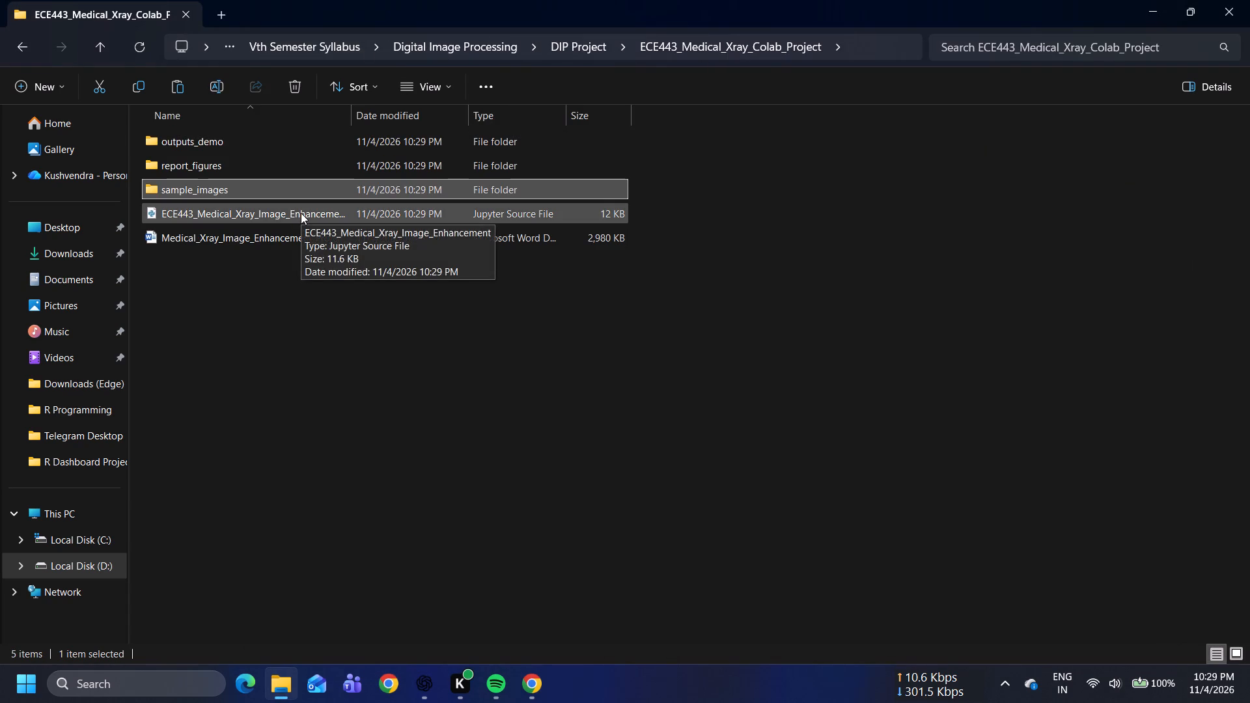
double_click(277, 238)
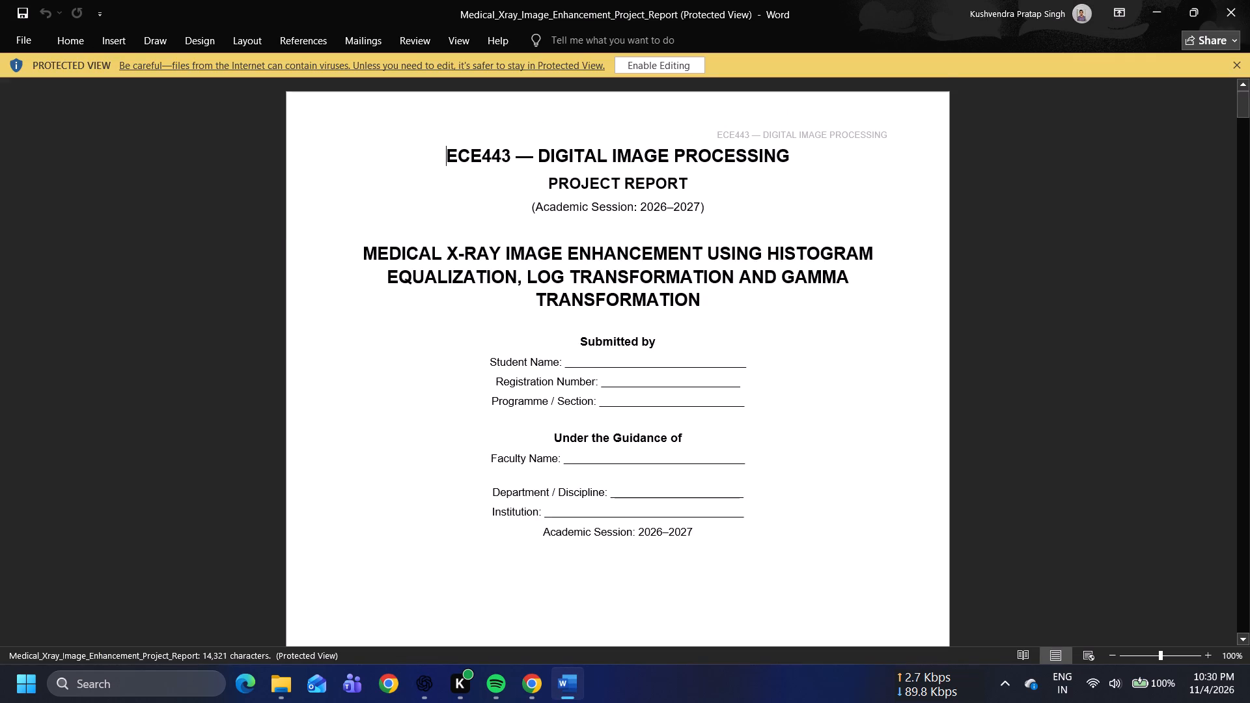
scroll(445, 306, "down", 16)
scroll(445, 306, "down", 20)
scroll(445, 306, "down", 4)
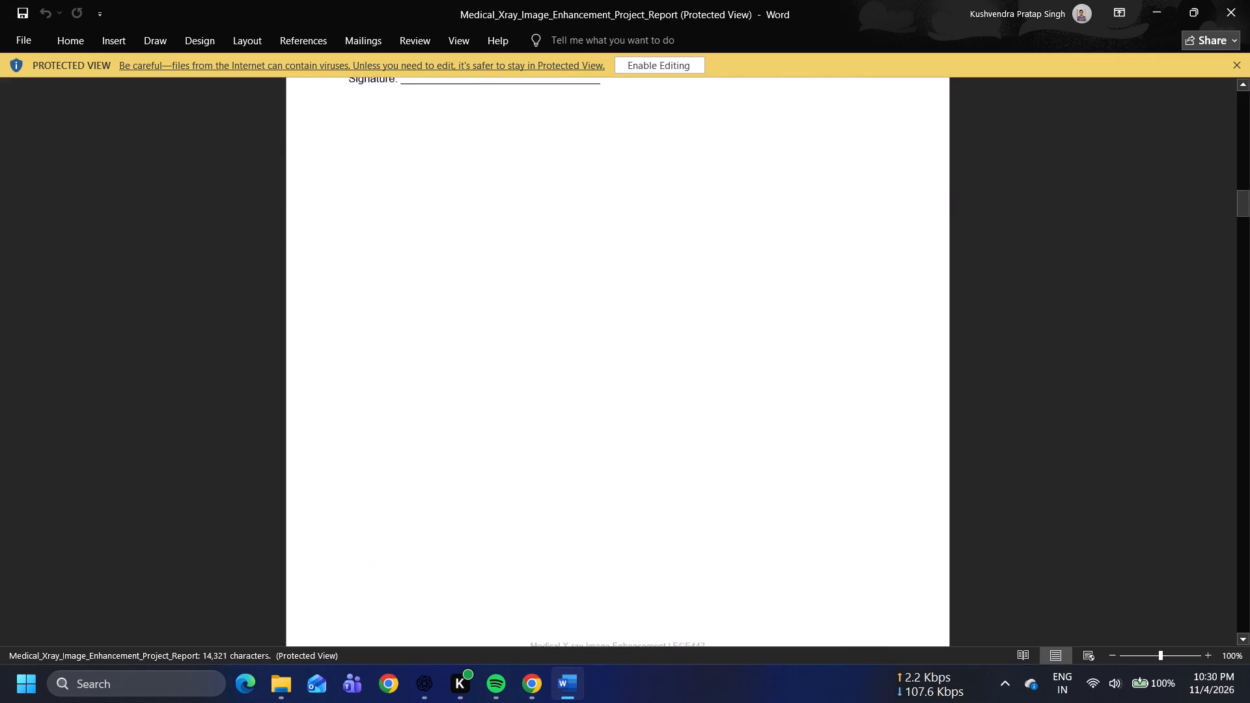
scroll(445, 306, "down", 20)
scroll(445, 306, "down", 20)
scroll(445, 306, "down", 20)
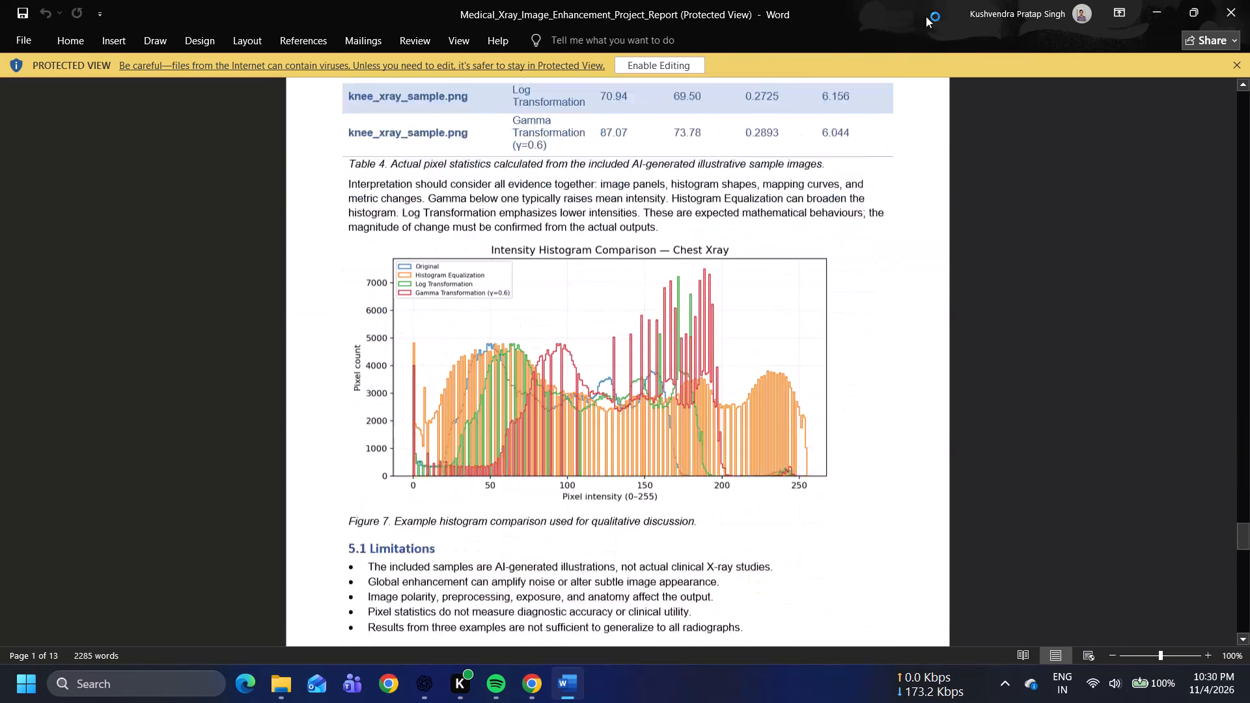
scroll(934, 310, "up", 11)
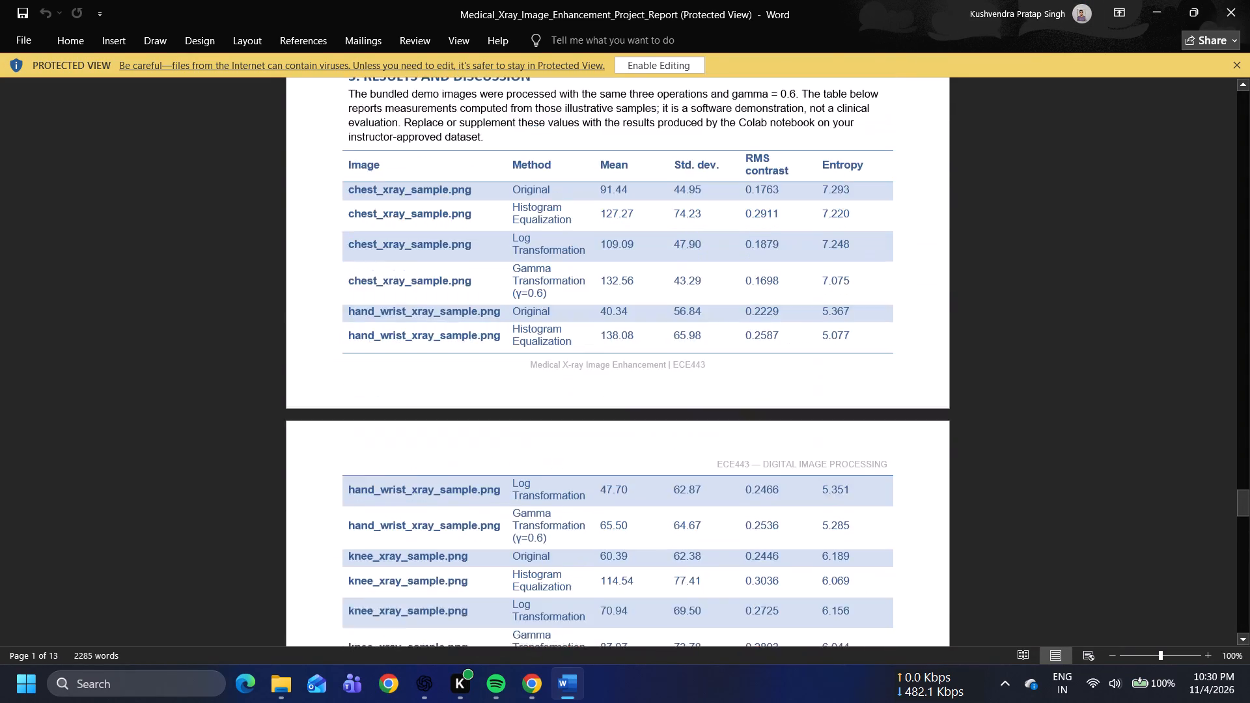
scroll(934, 310, "up", 11)
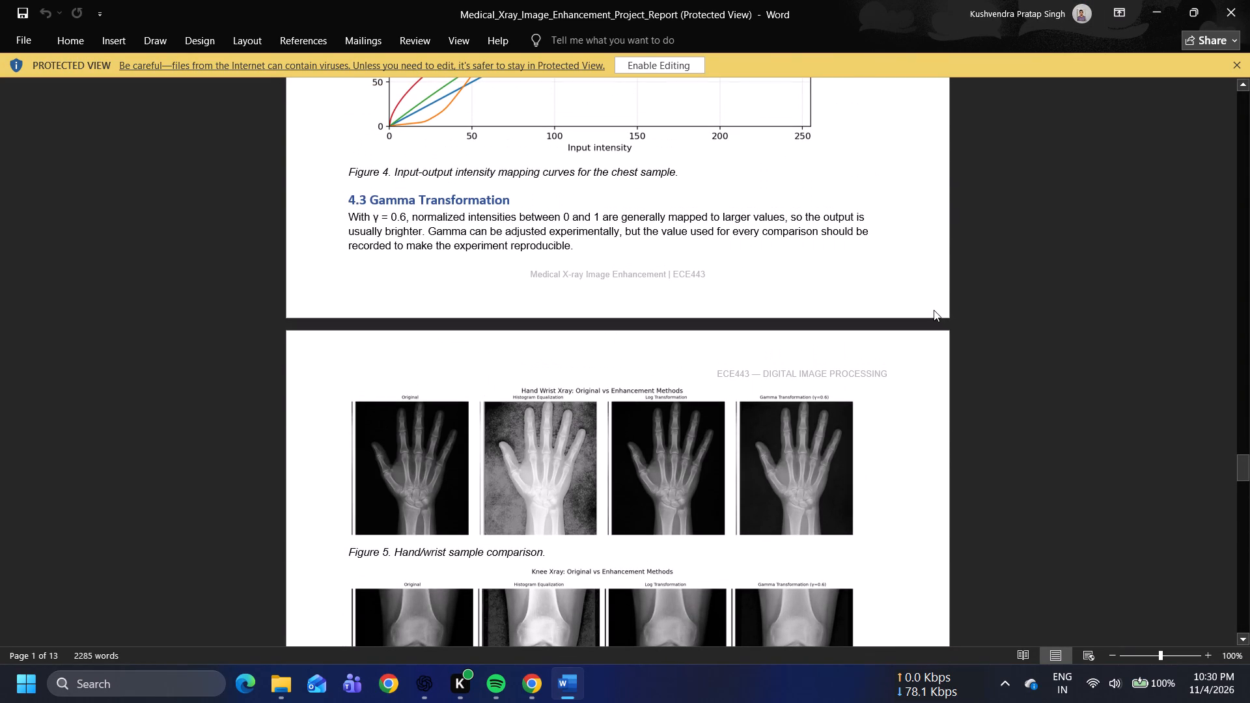
scroll(934, 310, "up", 5)
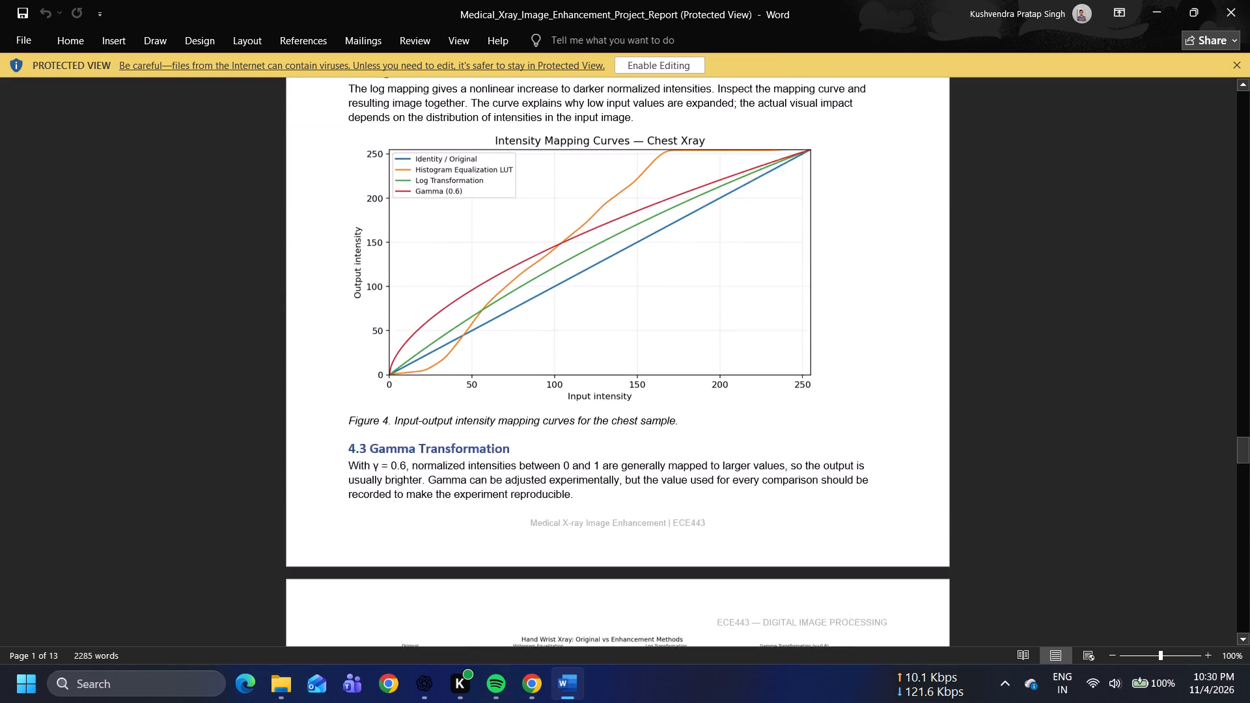
scroll(934, 310, "up", 6)
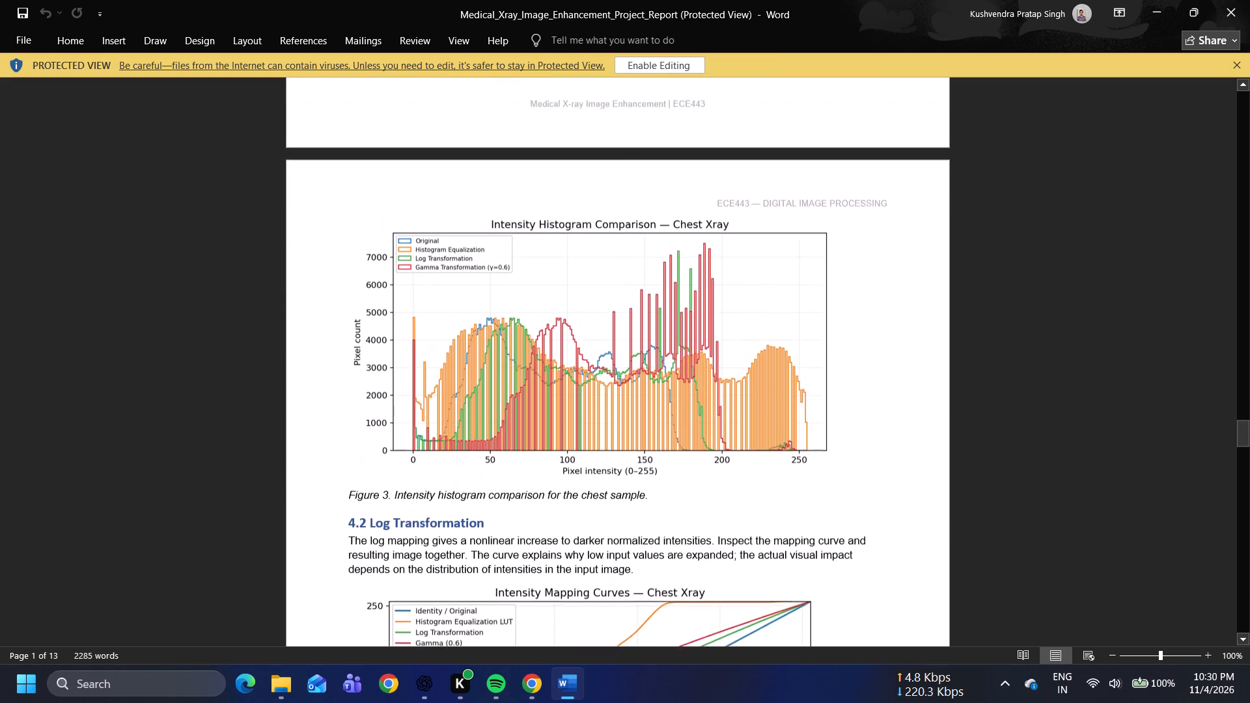
left_click(687, 70)
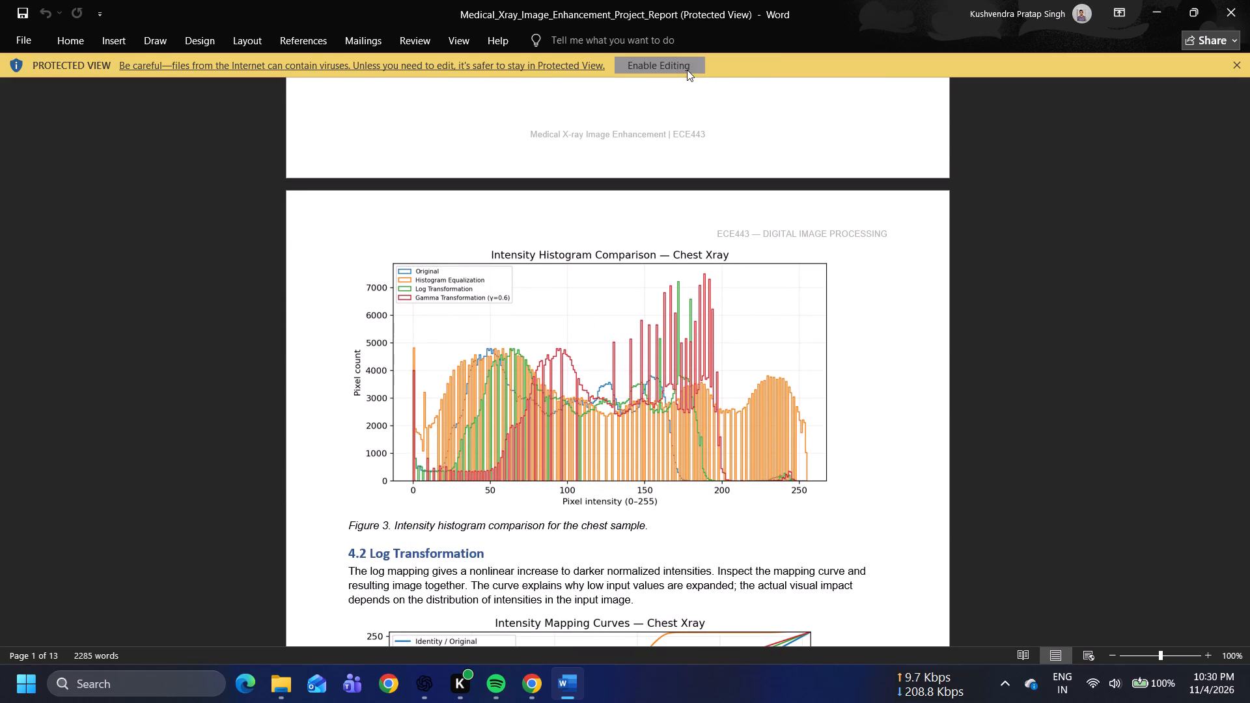
scroll(764, 172, "up", 20)
scroll(774, 217, "down", 10)
scroll(774, 217, "down", 20)
scroll(774, 217, "down", 20)
scroll(774, 217, "down", 20)
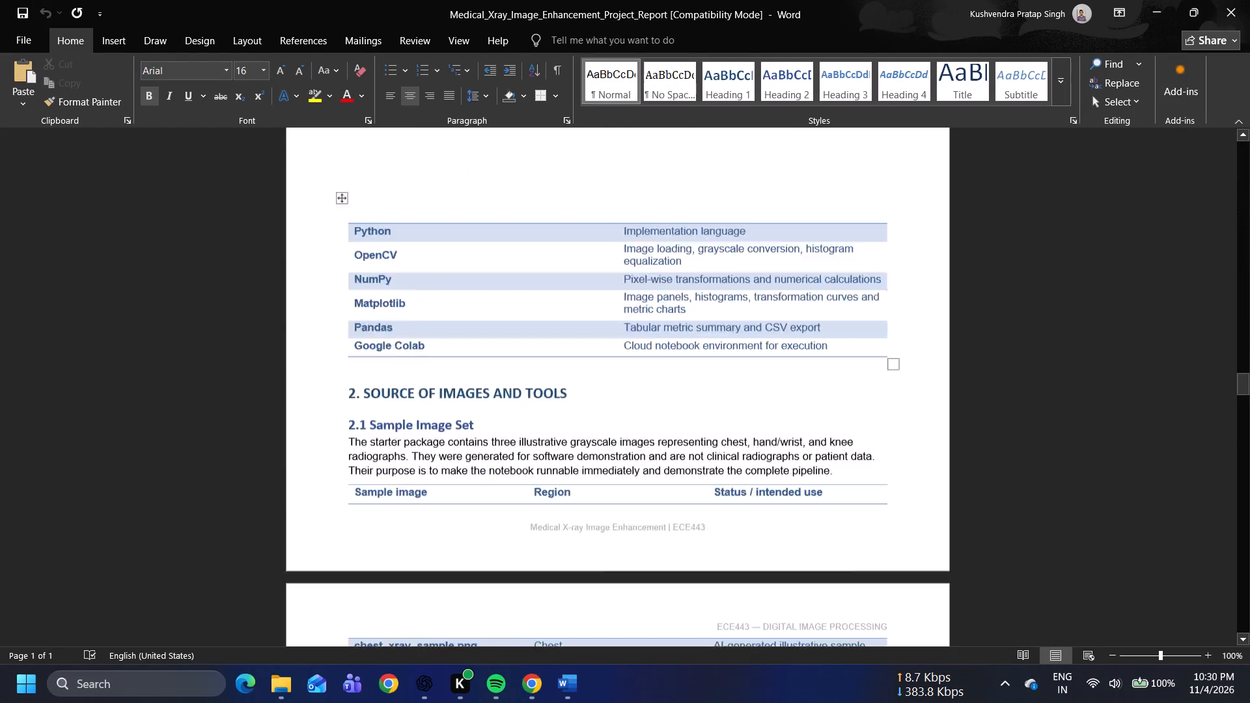
scroll(774, 217, "down", 20)
scroll(774, 217, "down", 20)
scroll(774, 217, "down", 20)
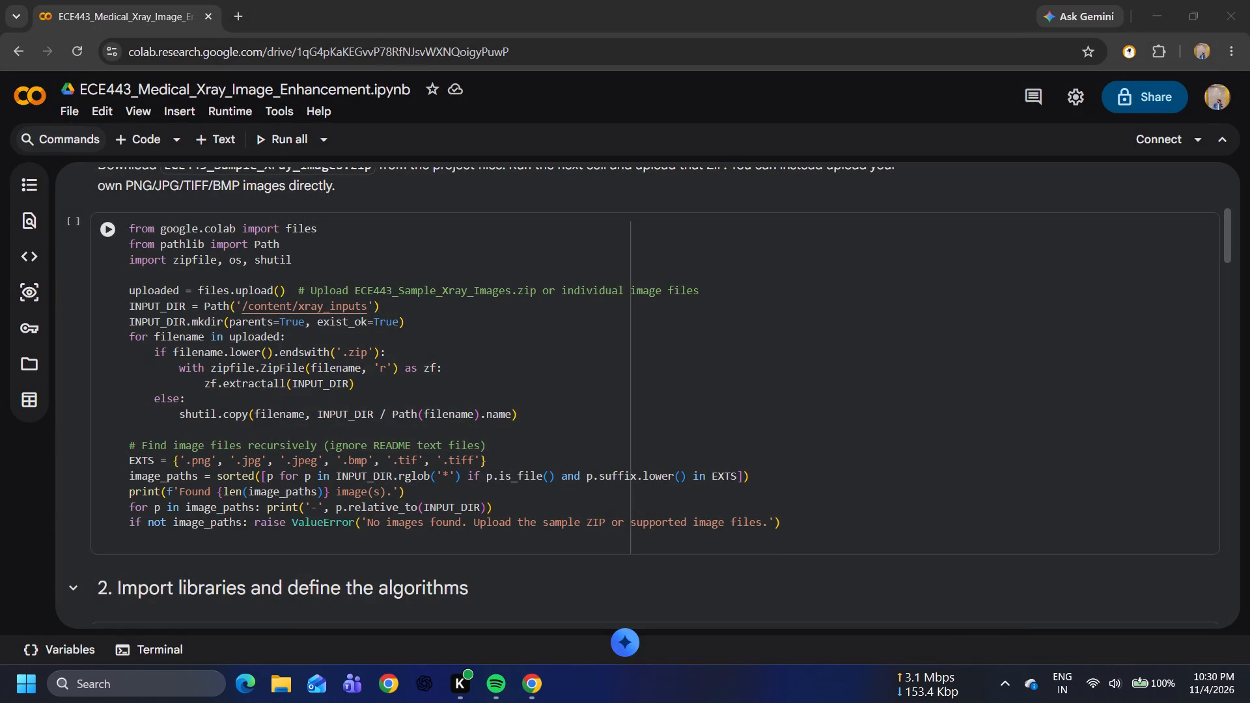
Go to the start of the Colab notebook, check its file browser and close it again.
scroll(328, 310, "up", 1)
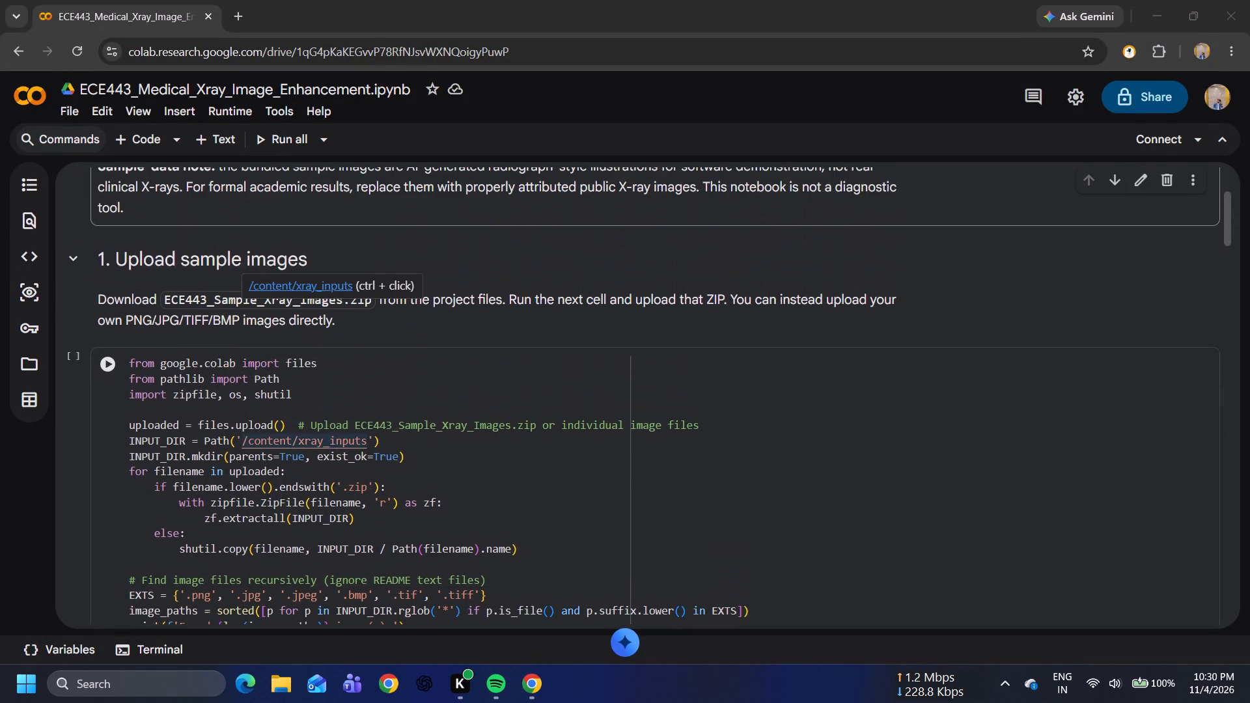
scroll(328, 310, "up", 4)
left_click(27, 365)
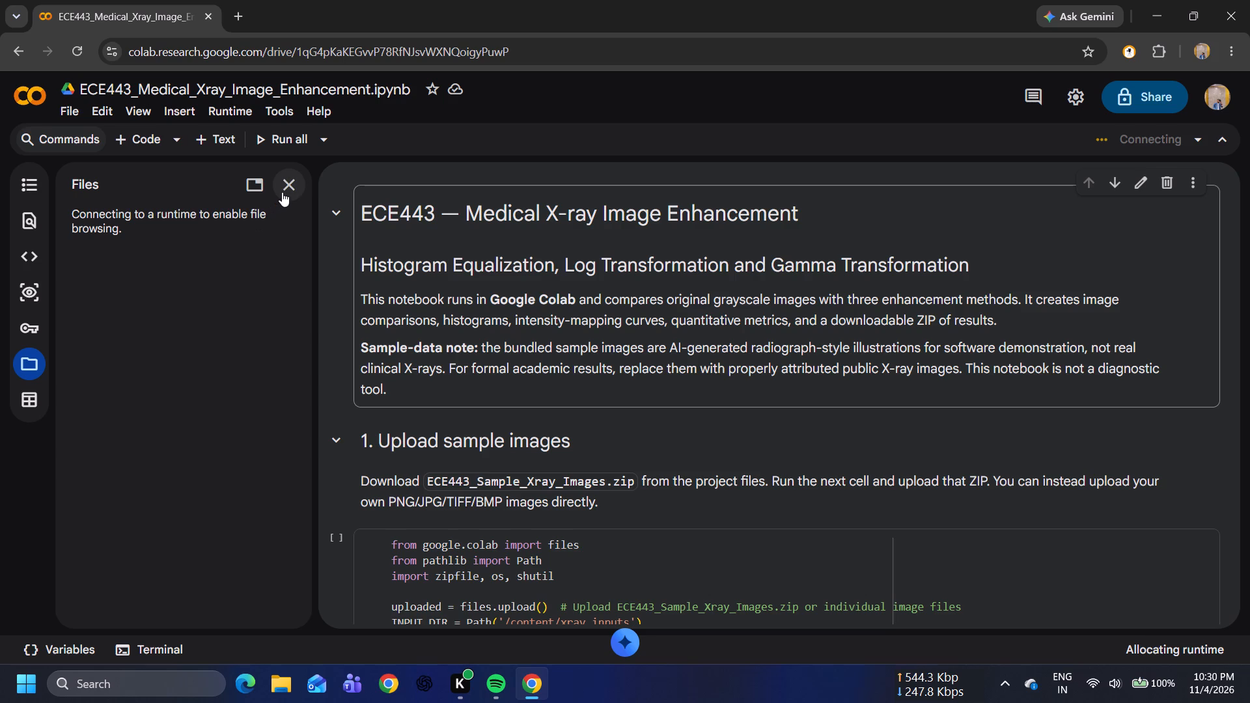
left_click(282, 192)
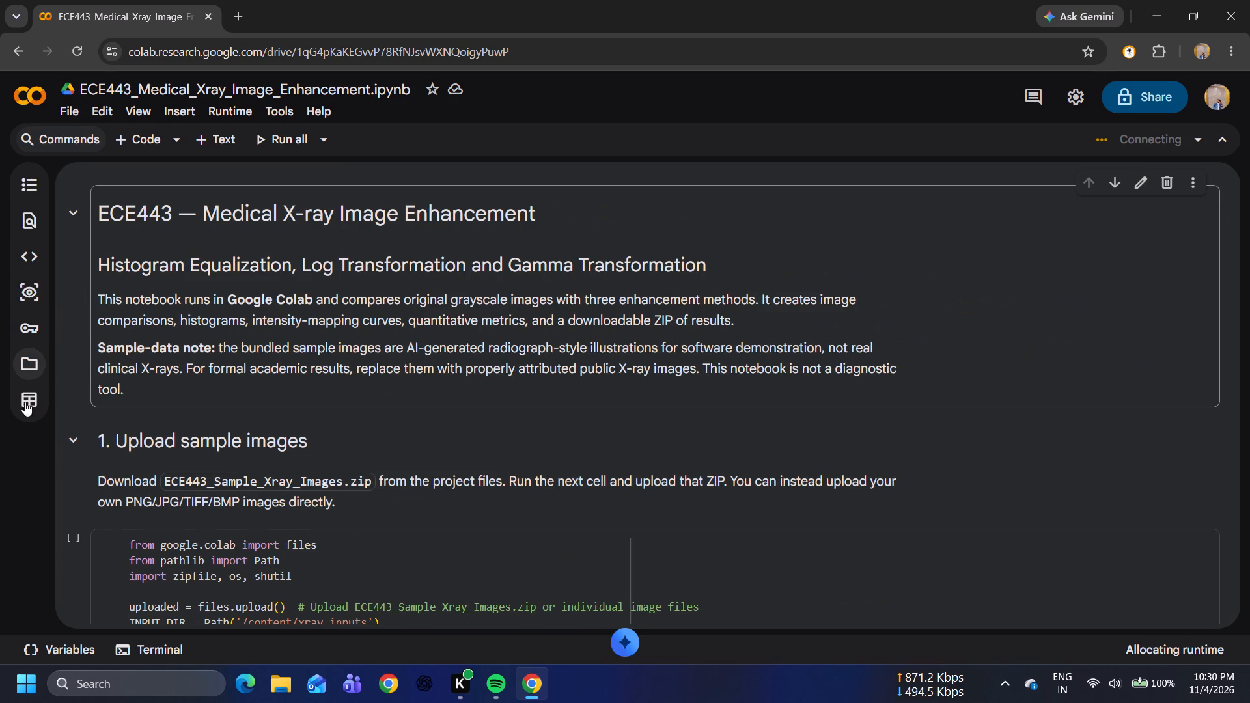
left_click(33, 376)
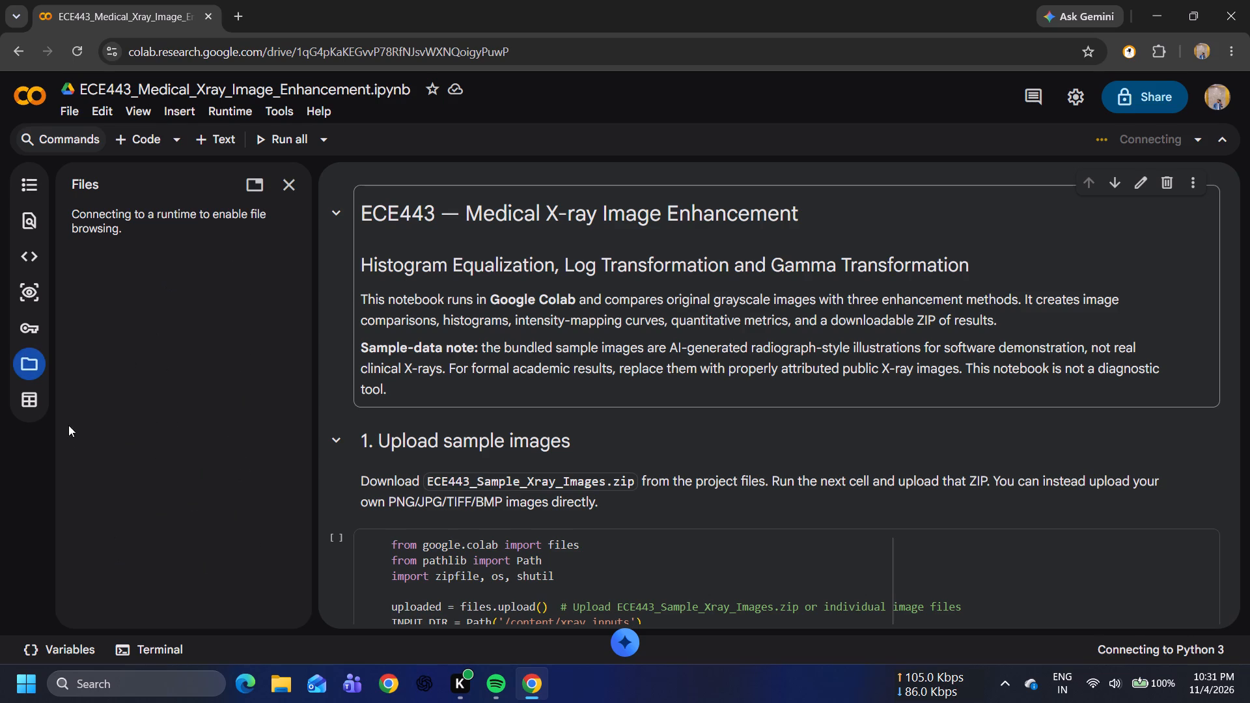
left_click(293, 193)
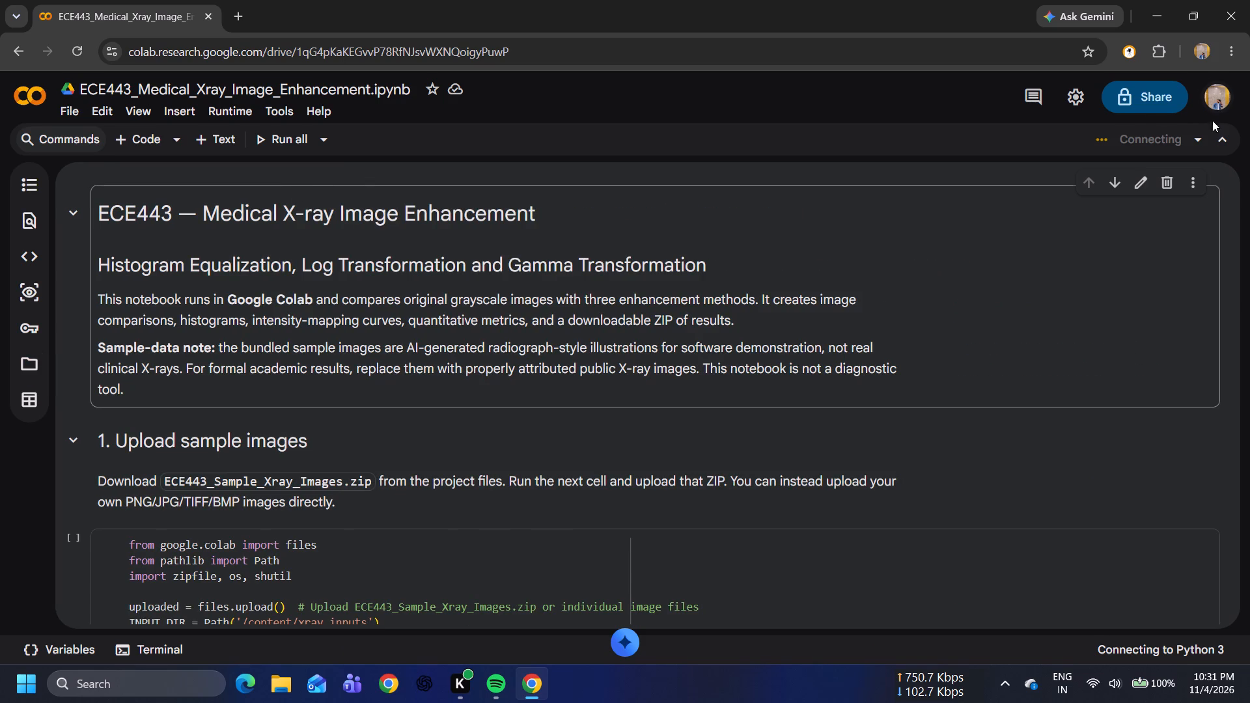
Delete the introductory text cell and the "1. Upload sample images" text cell from the start of the Colab notebook.
left_click(1169, 181)
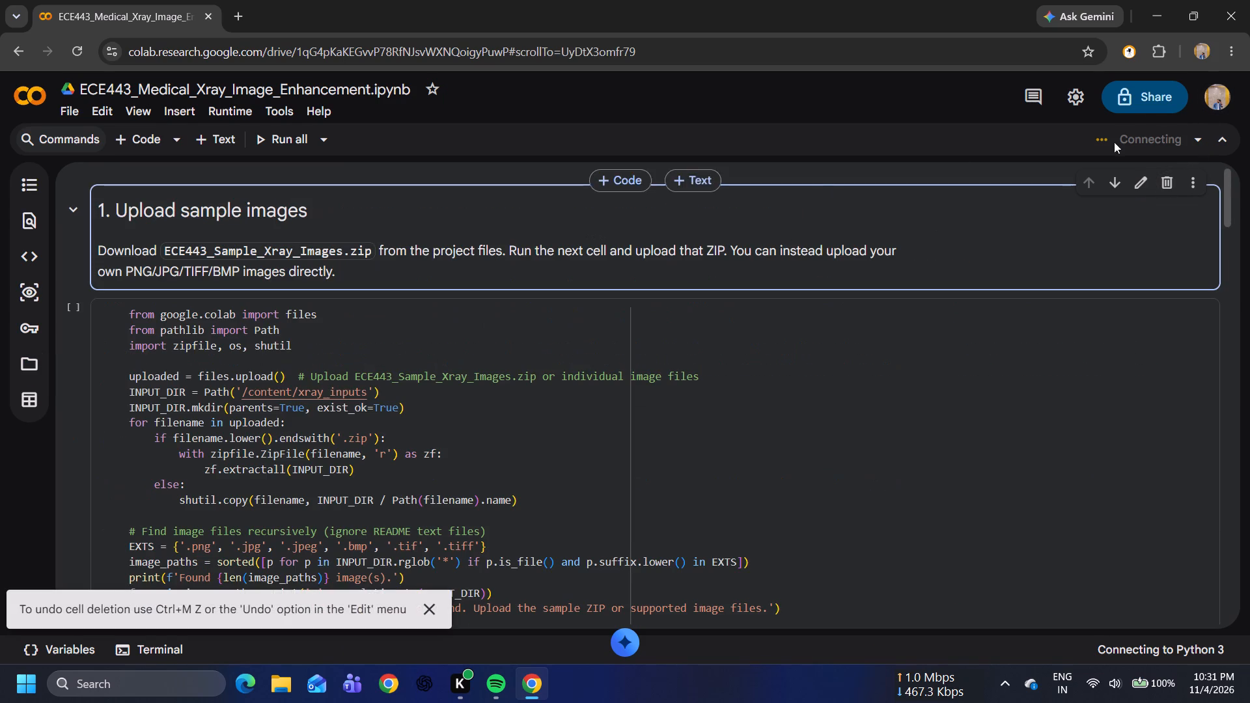
left_click(1167, 181)
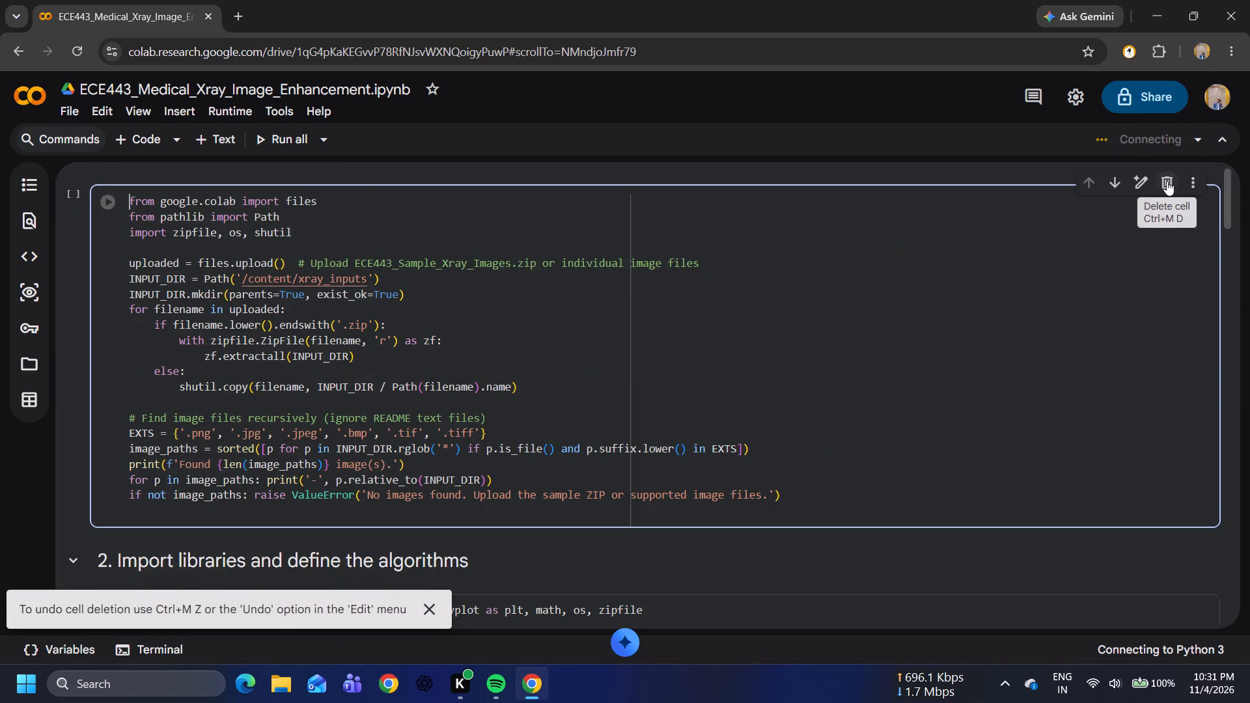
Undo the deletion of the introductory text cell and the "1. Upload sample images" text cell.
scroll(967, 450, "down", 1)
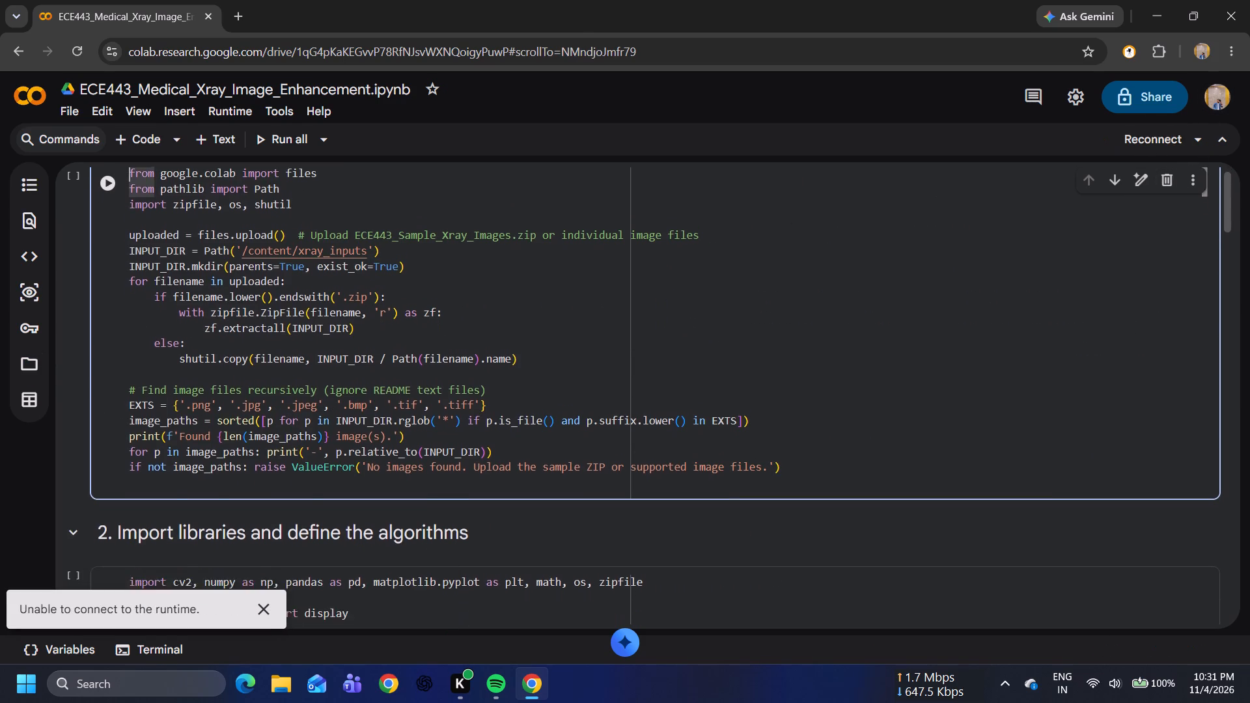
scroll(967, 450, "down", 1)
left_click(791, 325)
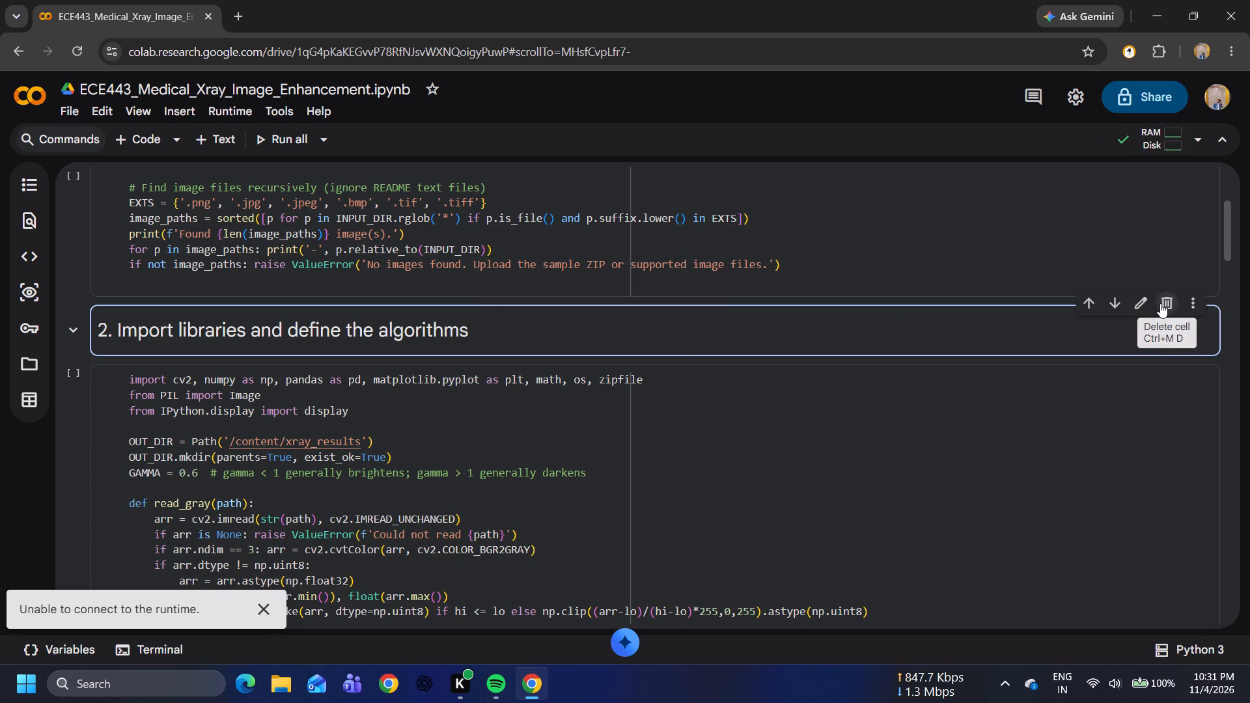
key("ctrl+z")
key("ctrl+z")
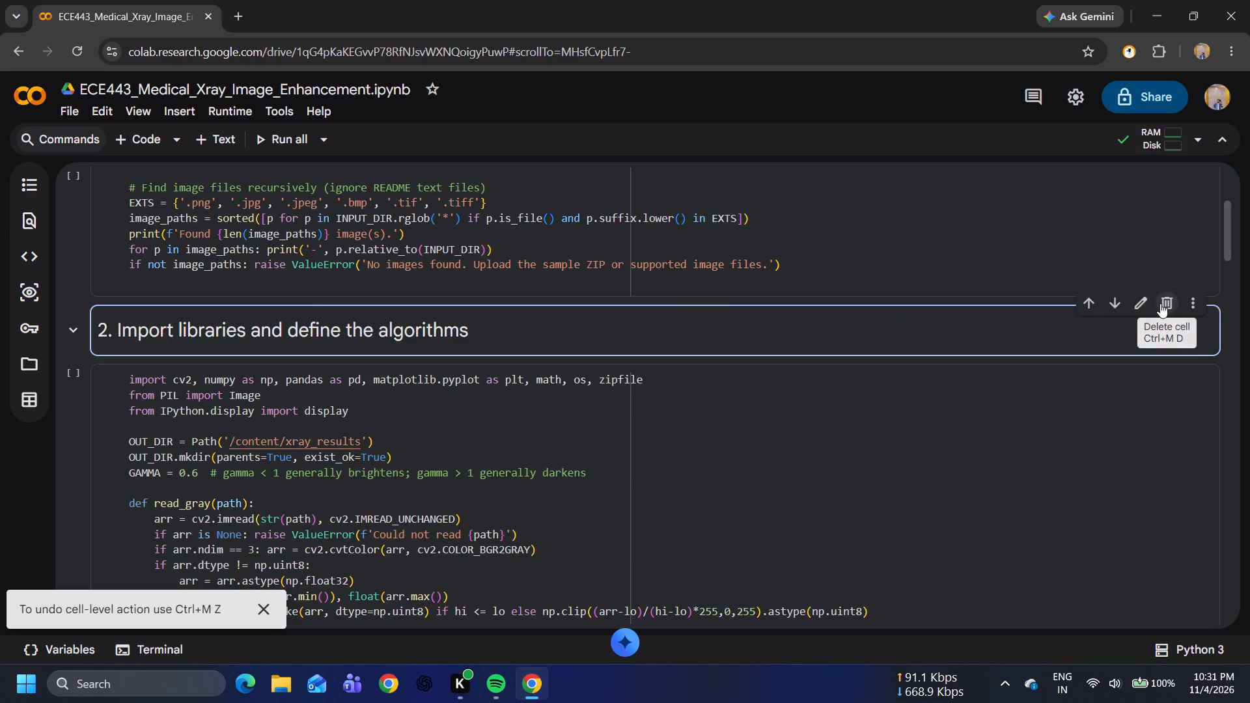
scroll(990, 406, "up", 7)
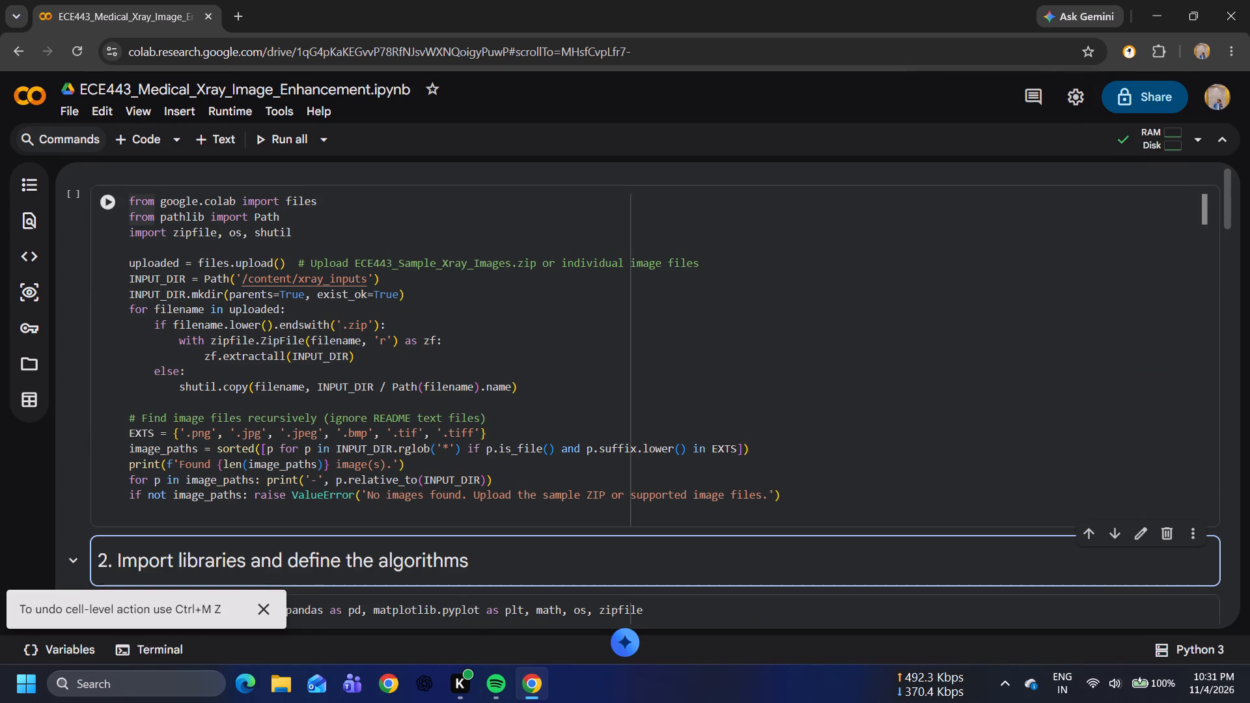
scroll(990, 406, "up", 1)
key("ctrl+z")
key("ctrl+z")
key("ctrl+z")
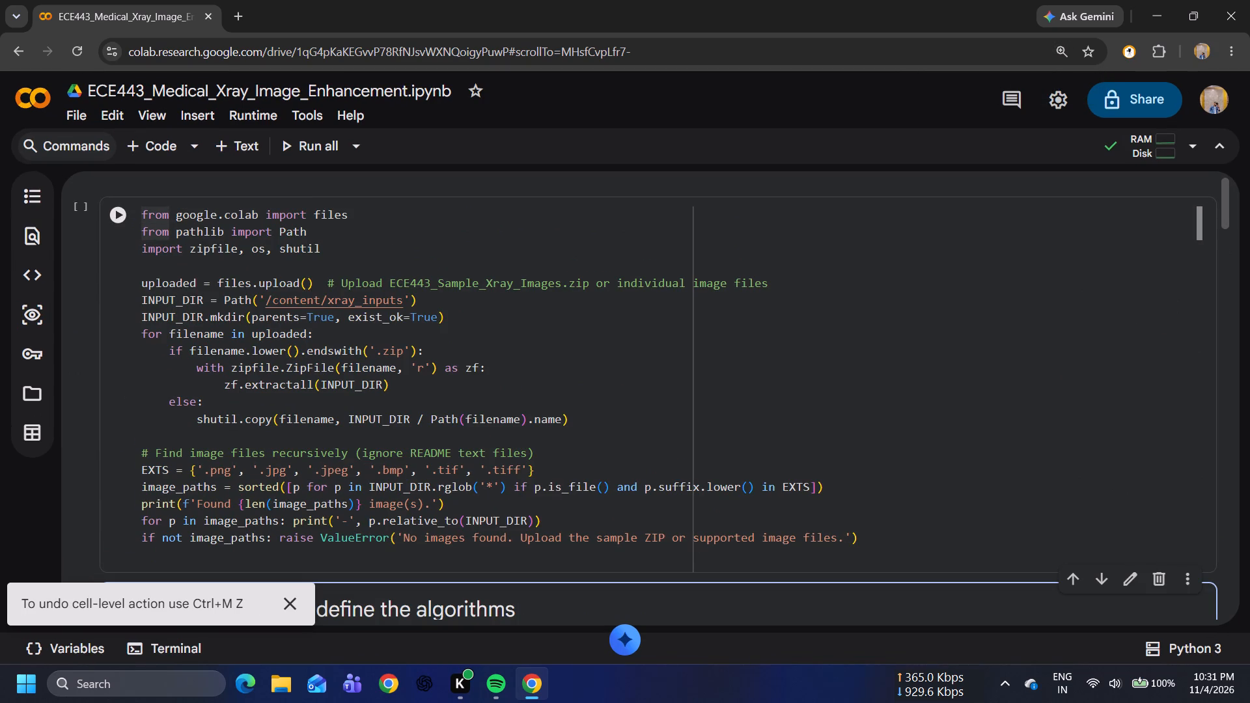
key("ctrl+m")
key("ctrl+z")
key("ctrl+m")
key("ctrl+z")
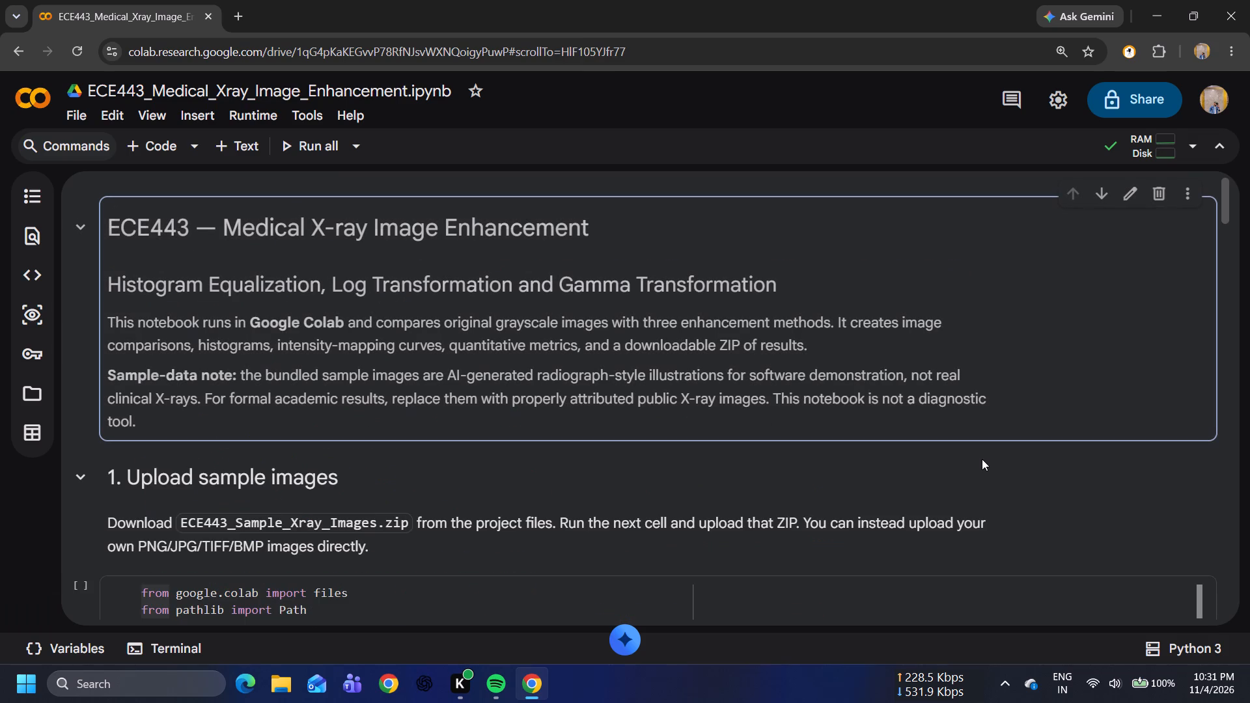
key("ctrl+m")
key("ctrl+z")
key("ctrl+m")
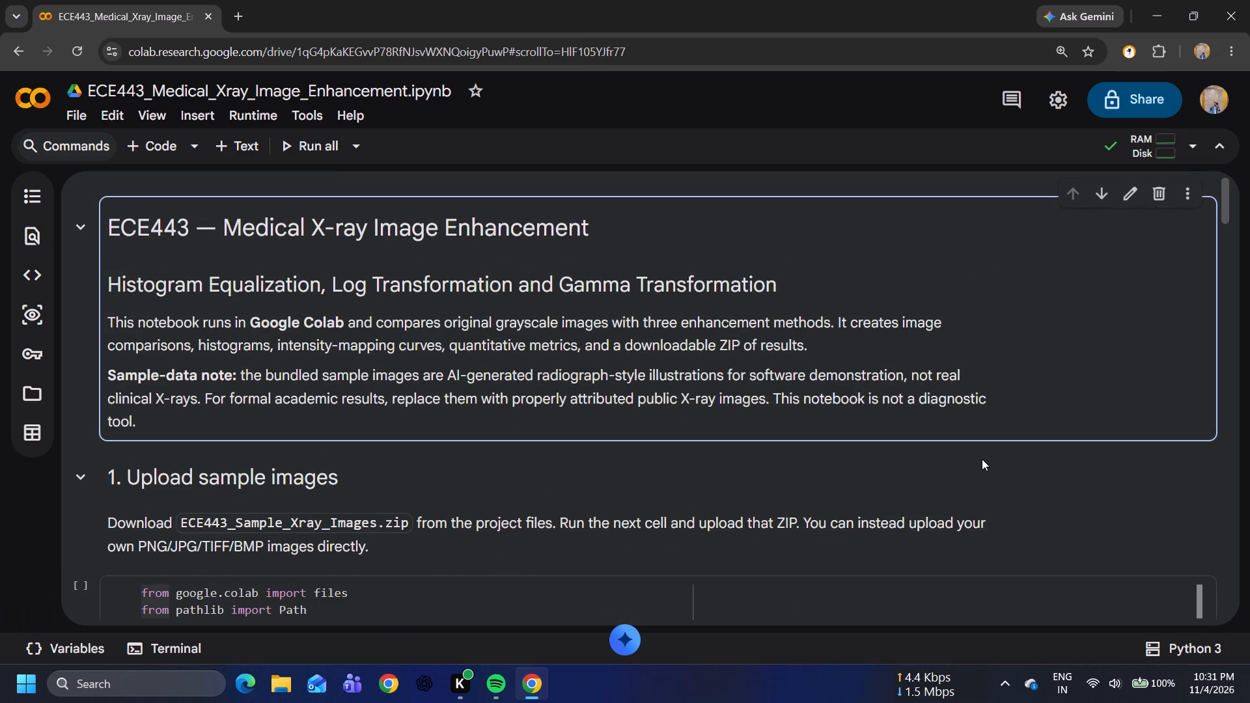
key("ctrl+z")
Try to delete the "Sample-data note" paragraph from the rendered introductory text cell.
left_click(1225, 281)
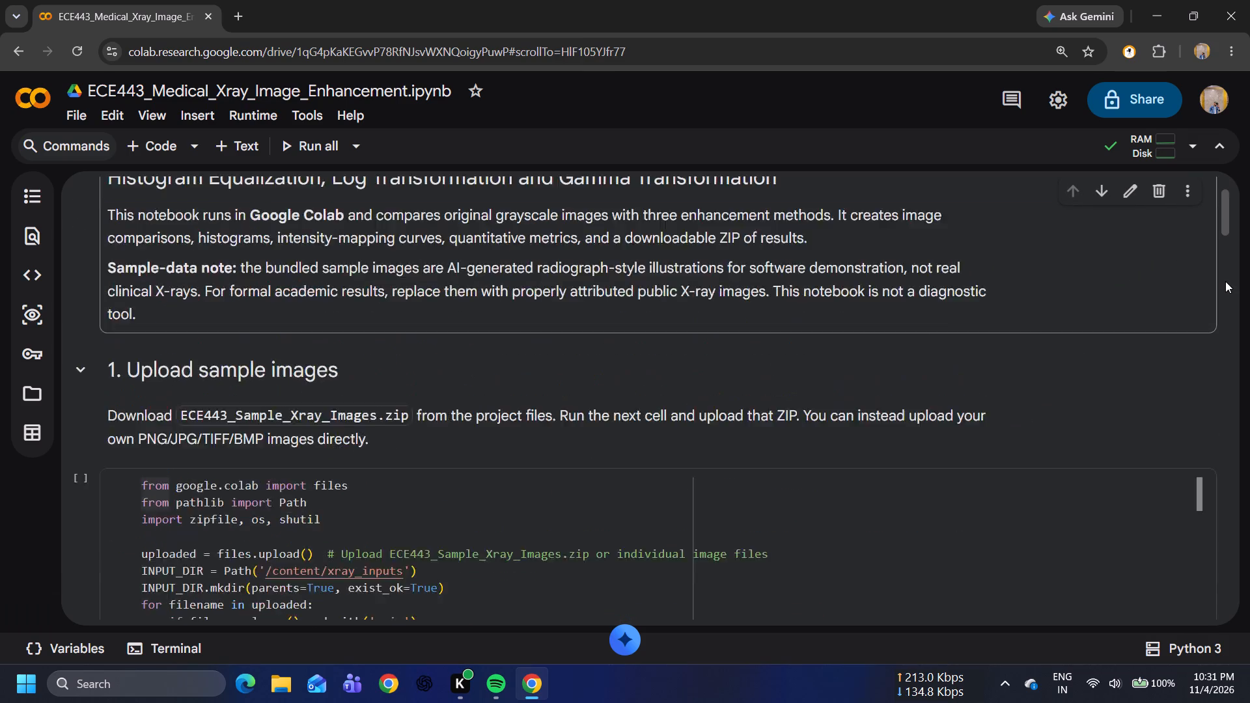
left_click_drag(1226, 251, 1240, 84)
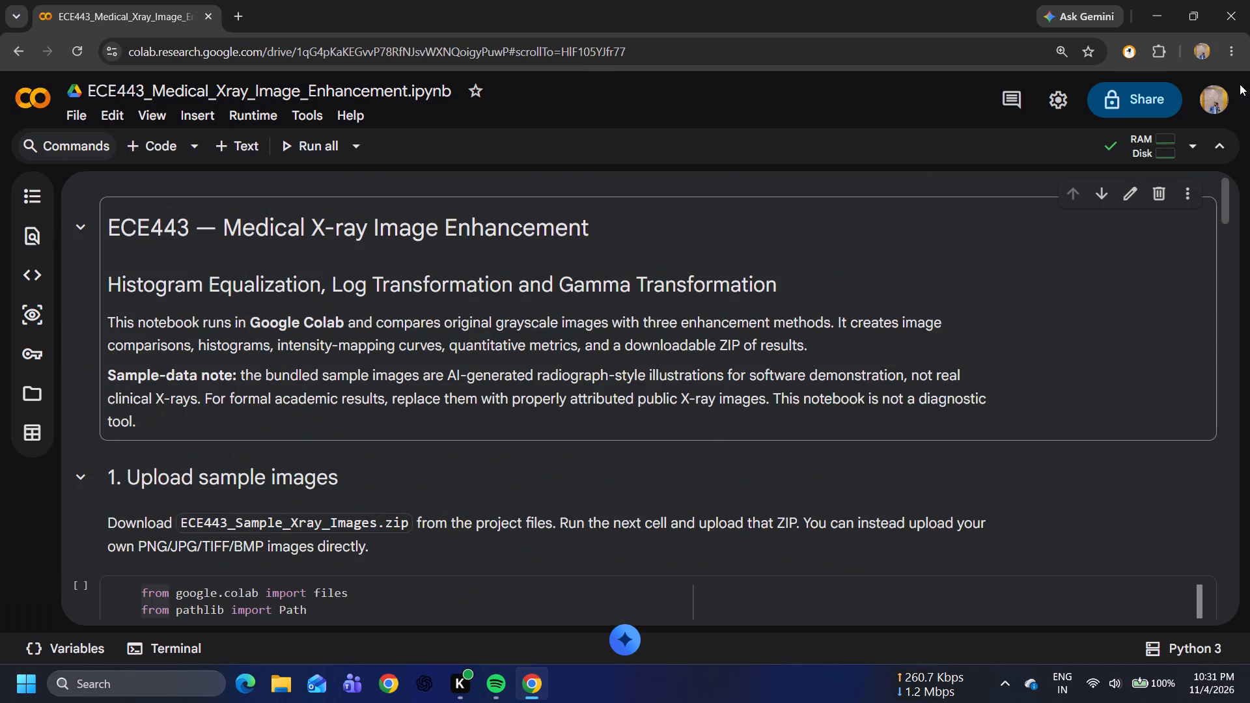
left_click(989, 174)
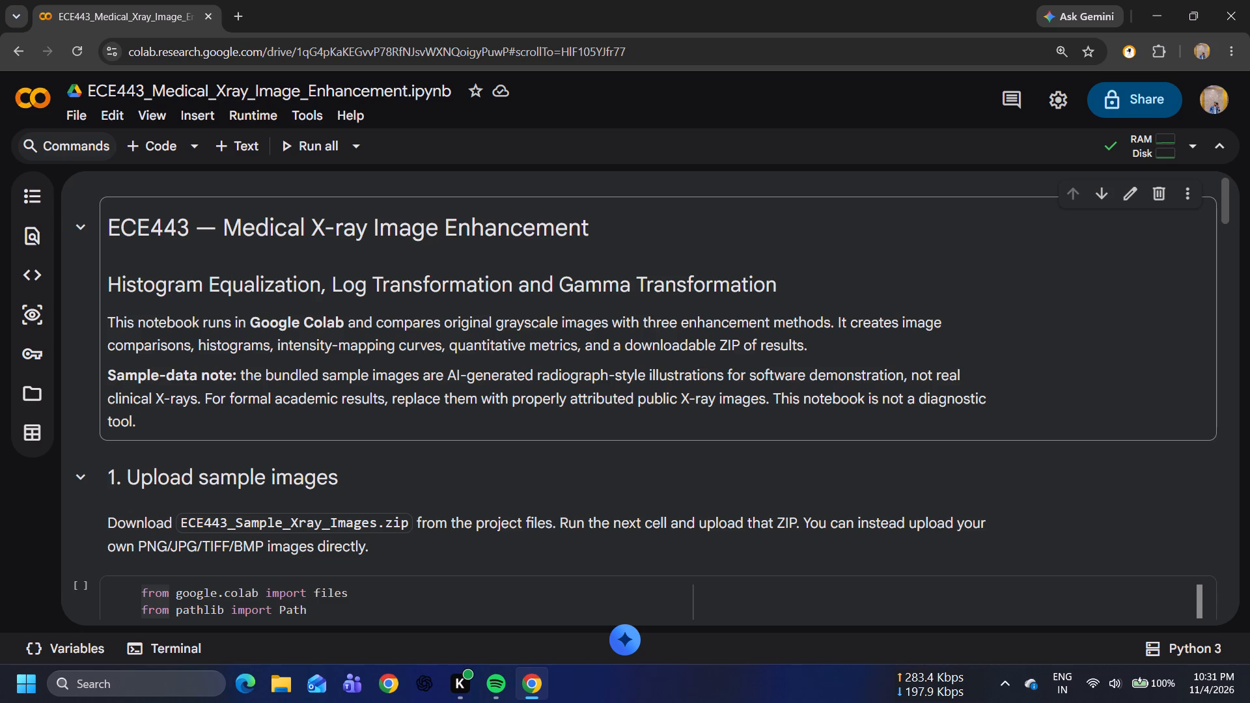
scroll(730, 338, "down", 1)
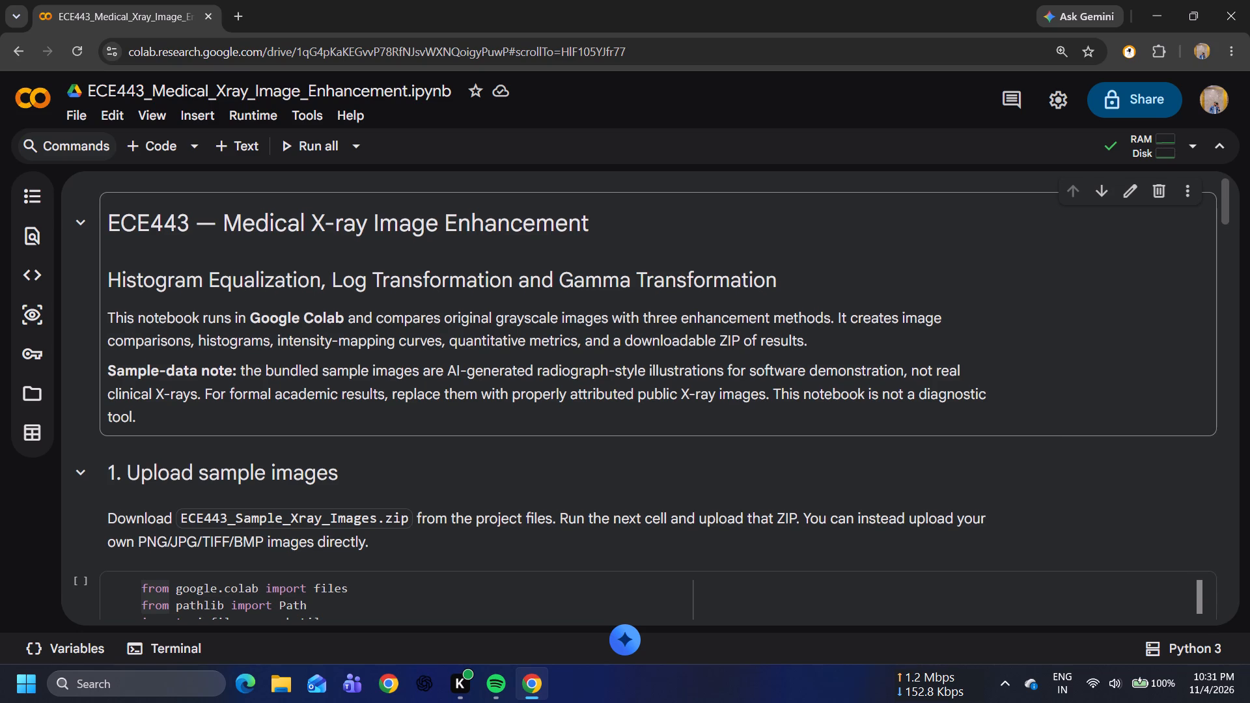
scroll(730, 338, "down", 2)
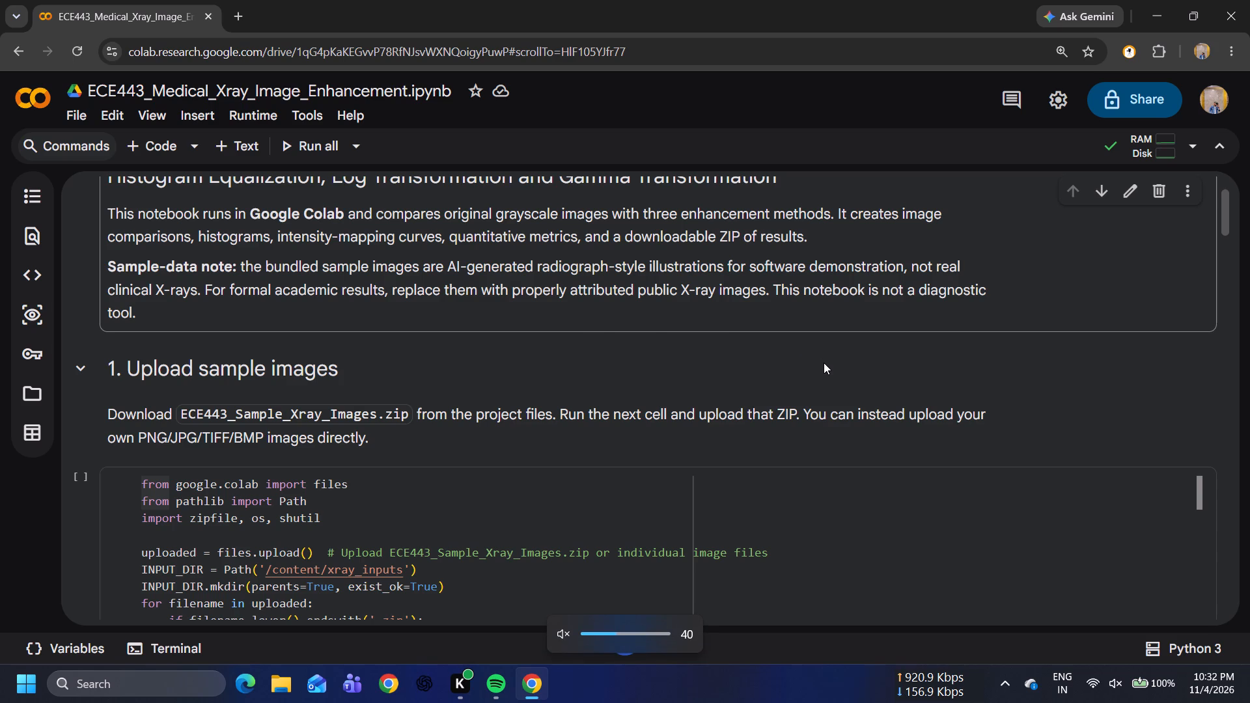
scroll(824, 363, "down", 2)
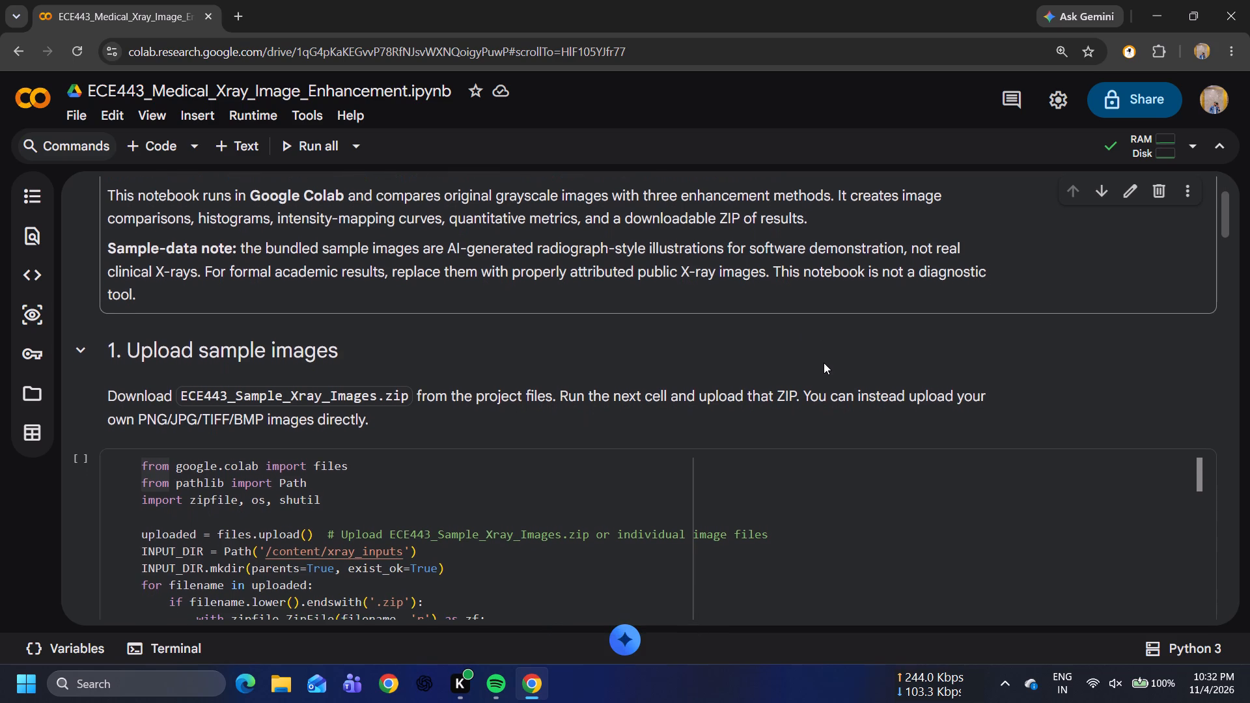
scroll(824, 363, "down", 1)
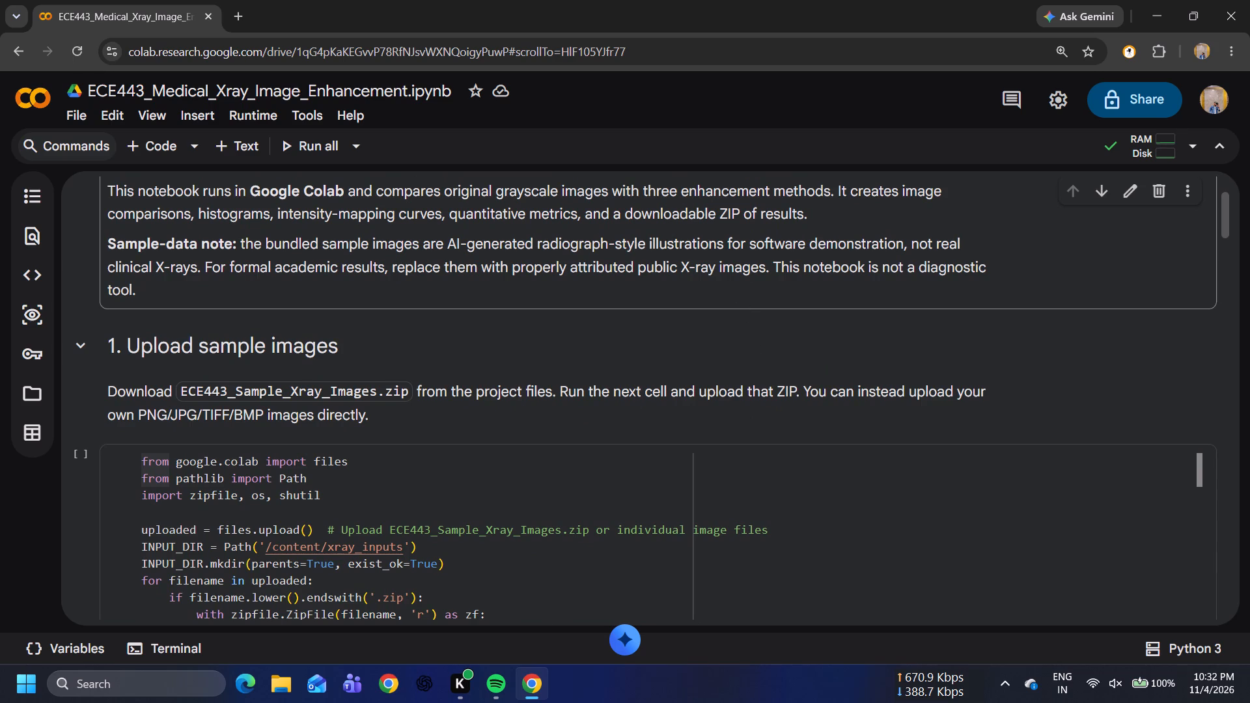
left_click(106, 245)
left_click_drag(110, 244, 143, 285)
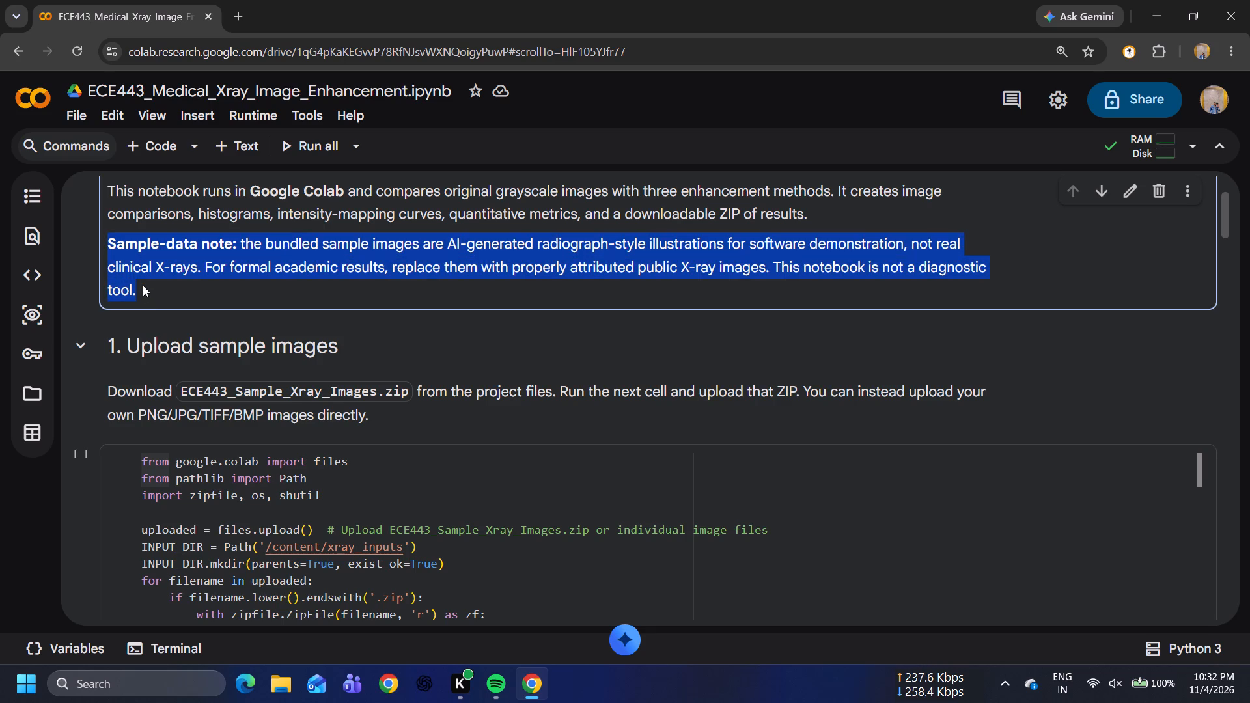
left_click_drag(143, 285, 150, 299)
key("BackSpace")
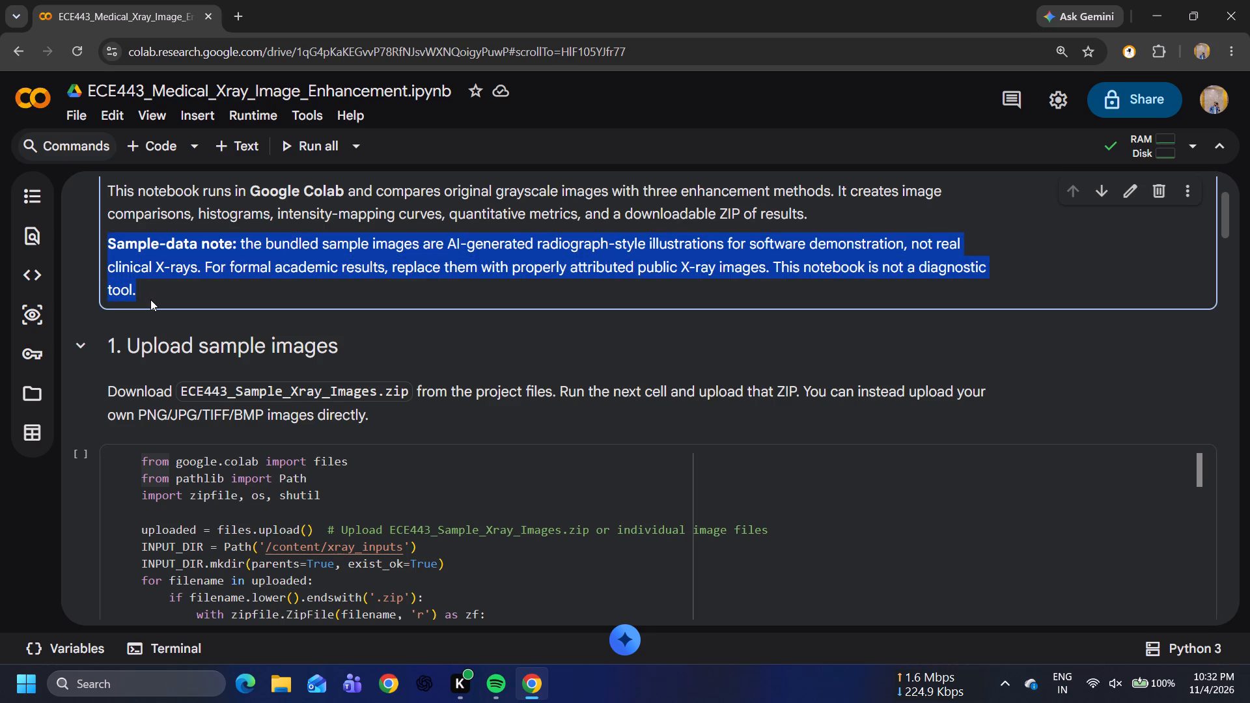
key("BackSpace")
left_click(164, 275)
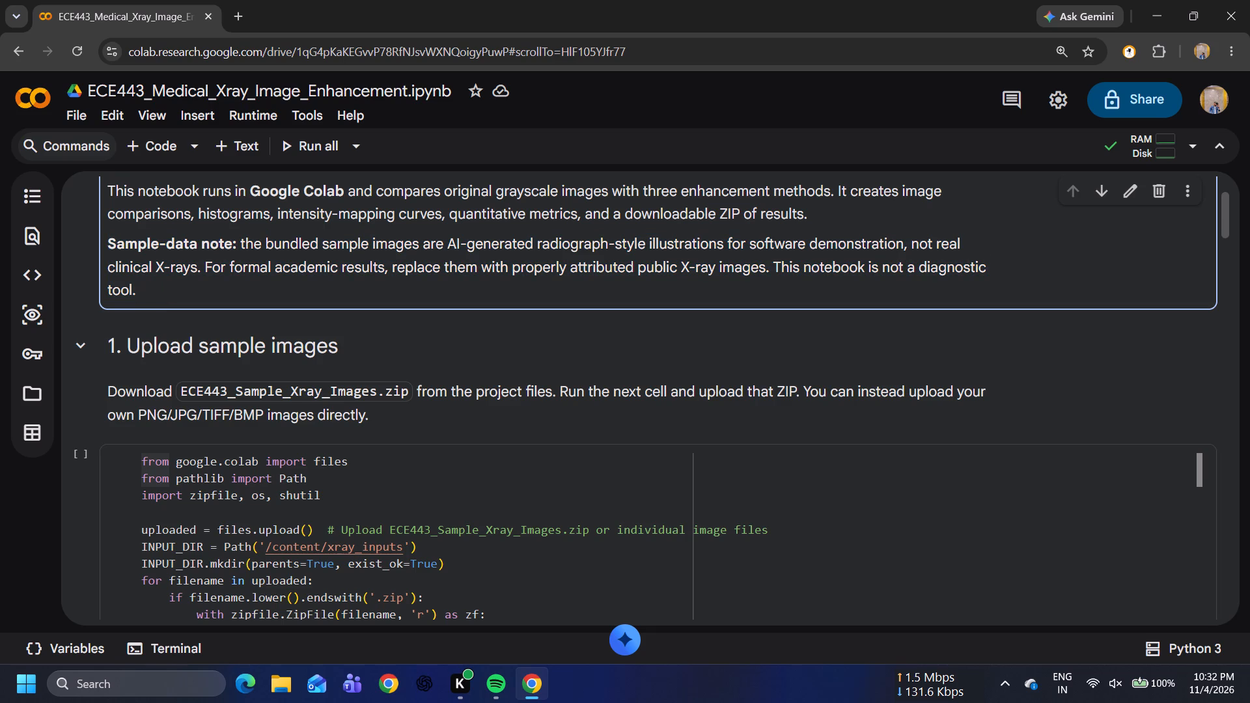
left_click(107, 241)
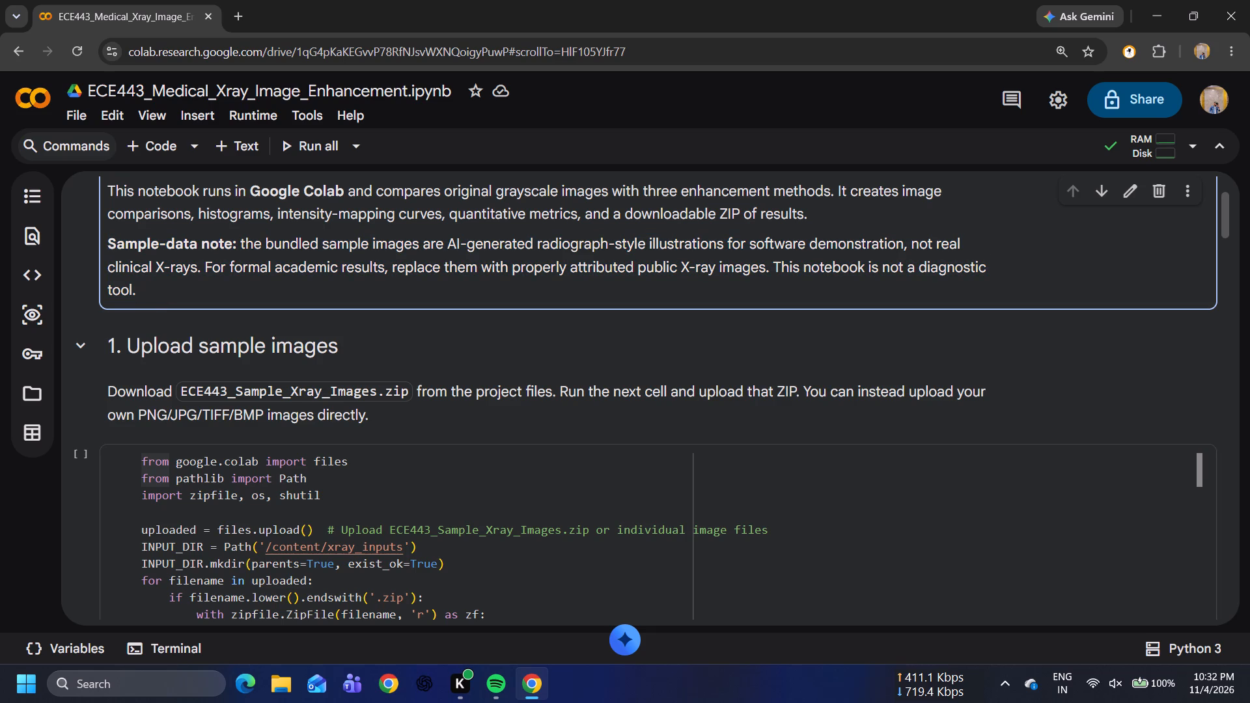
Delete the introductory text cell and the "1. Upload sample images" text cell at the start of the notebook again.
scroll(658, 284, "up", 2)
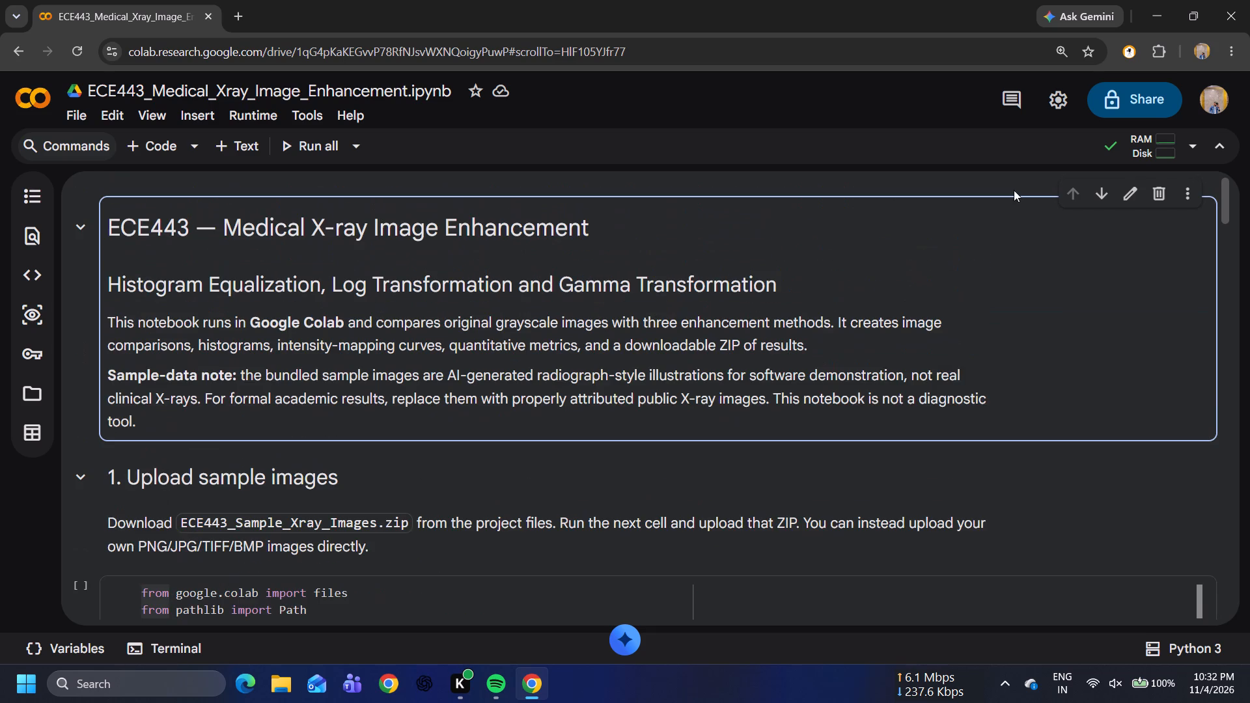
left_click(1161, 187)
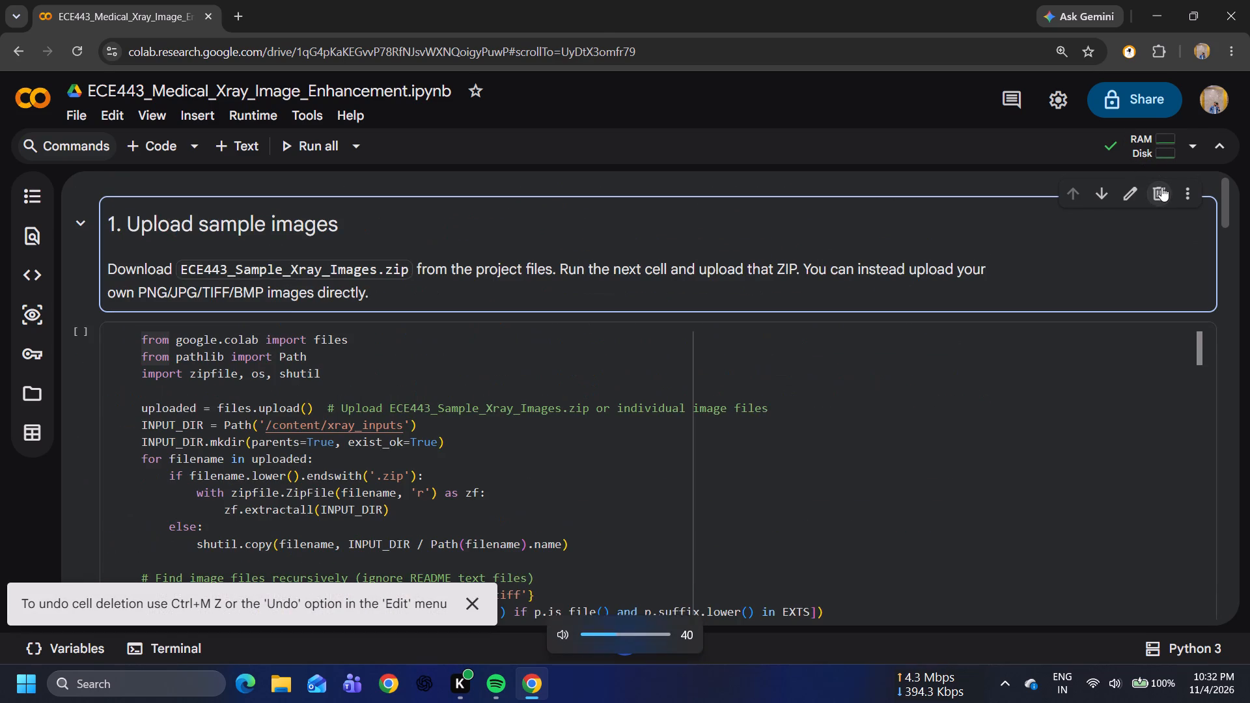
left_click(1156, 193)
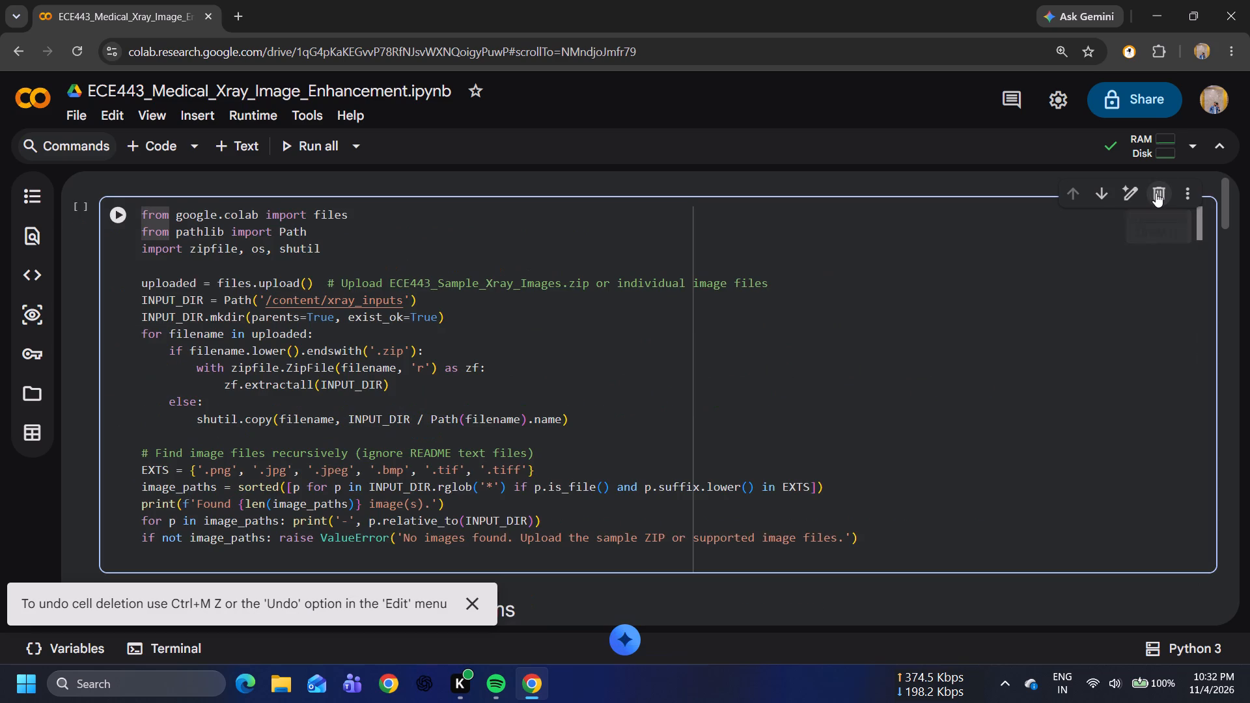
key("ctrl+m")
key("ctrl+z")
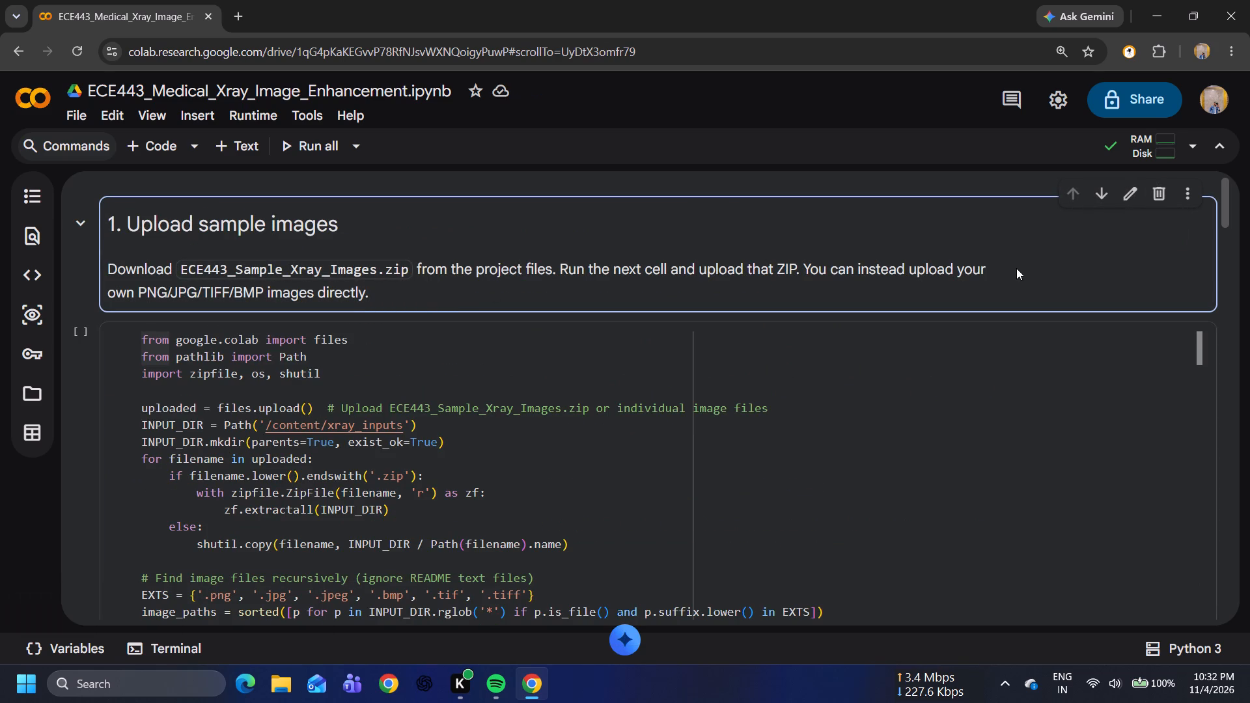
left_click(1160, 186)
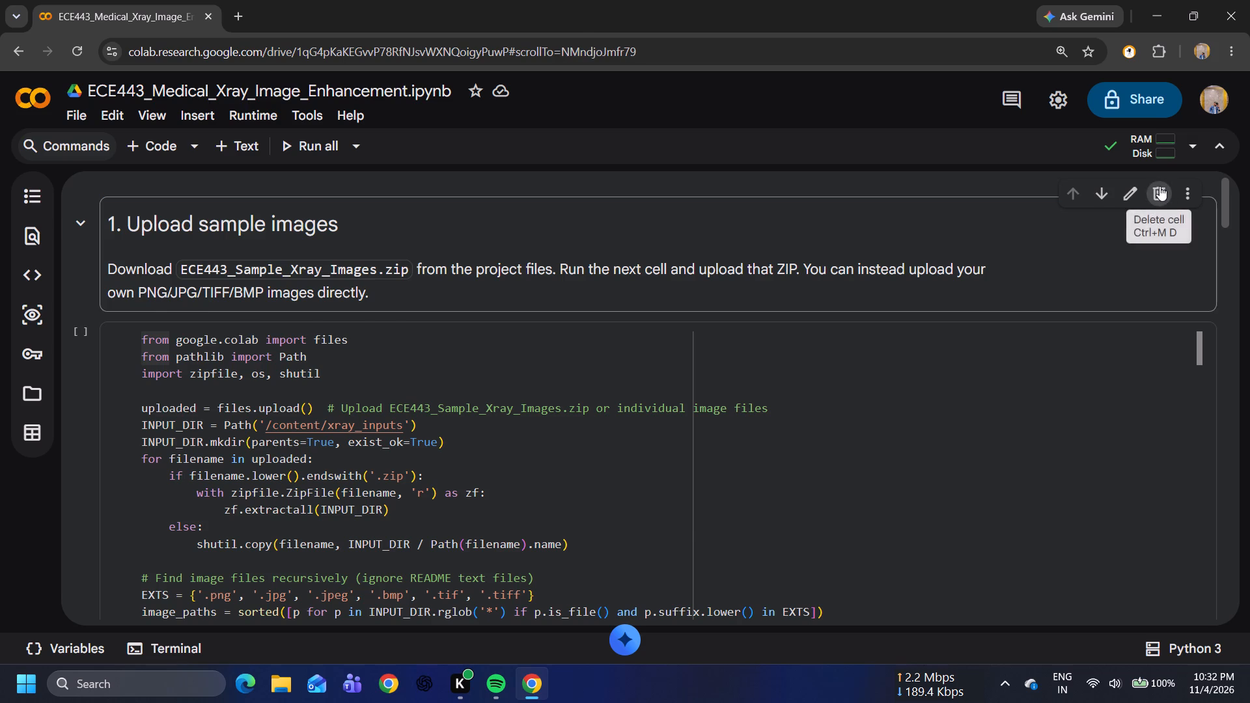
Delete the "2. Import libraries and define the algorithms" heading cell.
scroll(1213, 613, "down", 1)
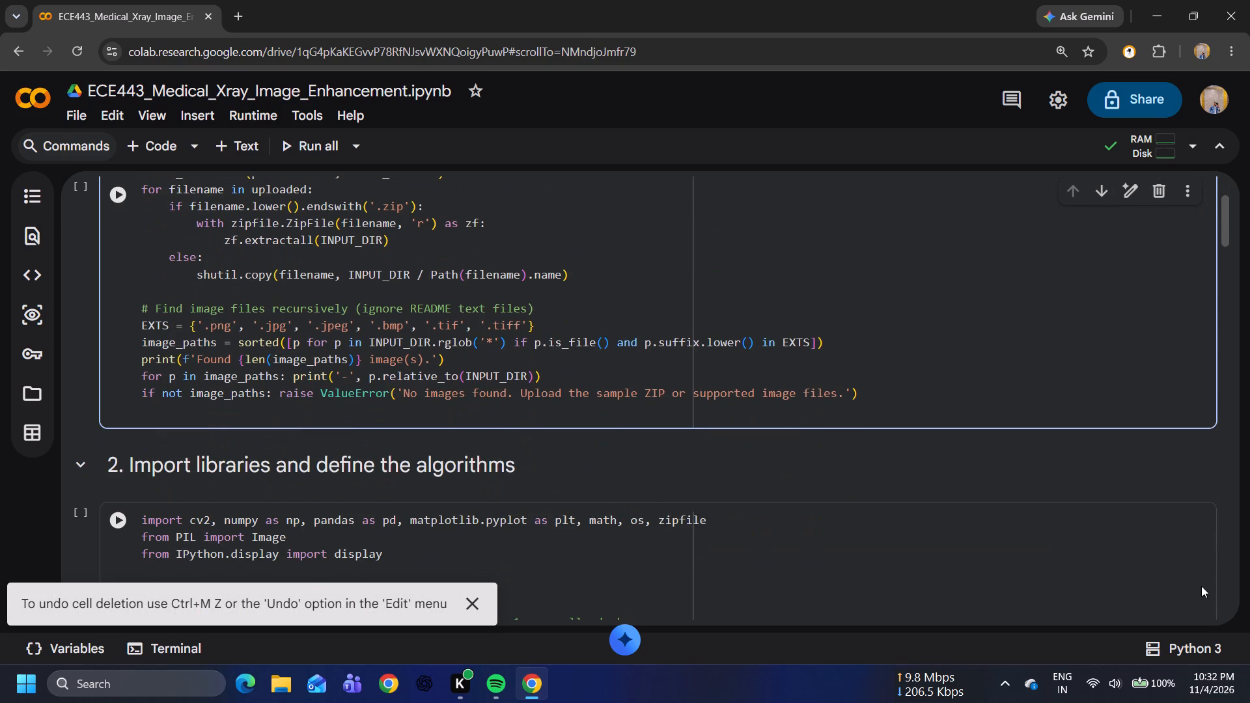
scroll(992, 407, "down", 3)
scroll(1134, 302, "up", 2)
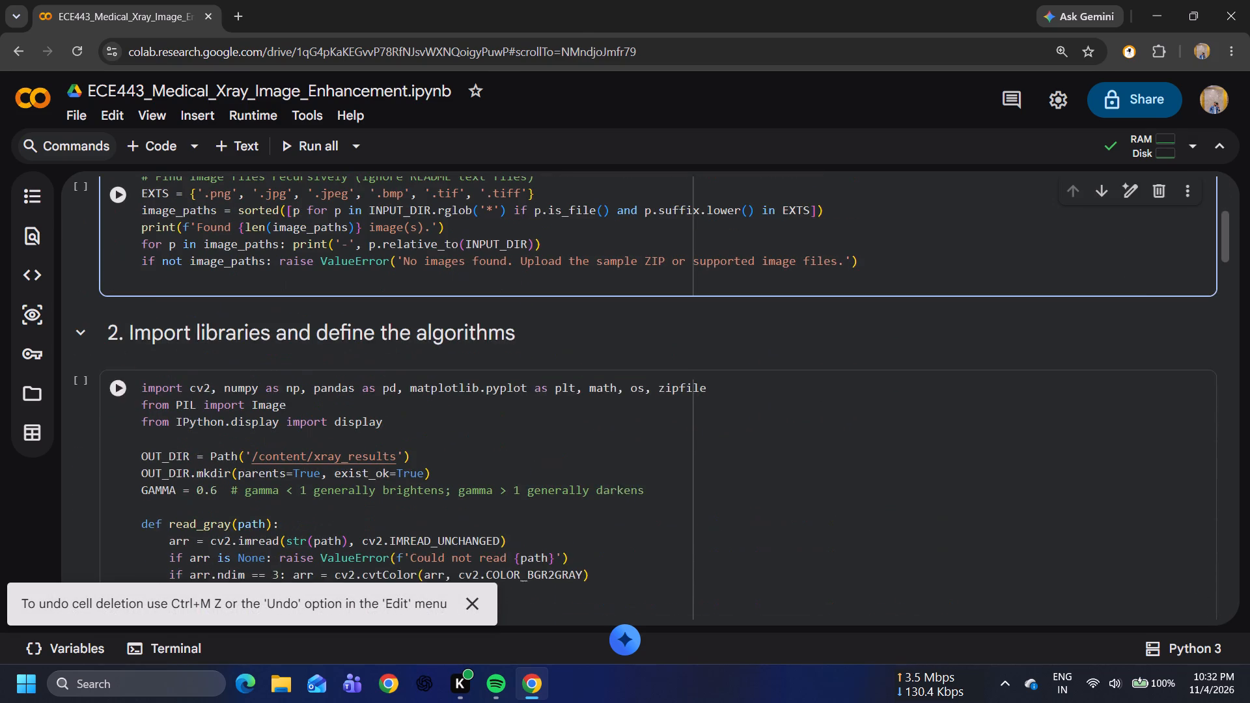
left_click(1120, 327)
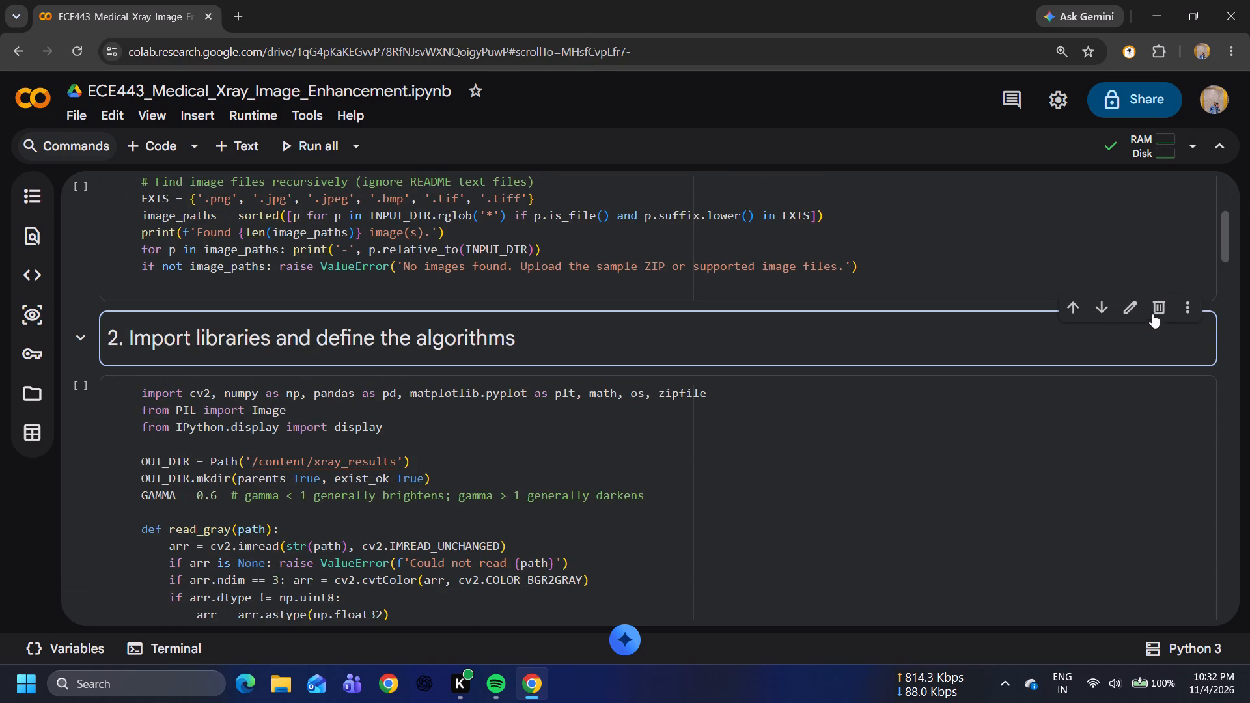
left_click(1154, 312)
Delete the "3. Process images and display original vs enhanced images" heading cell.
scroll(1134, 344, "down", 2)
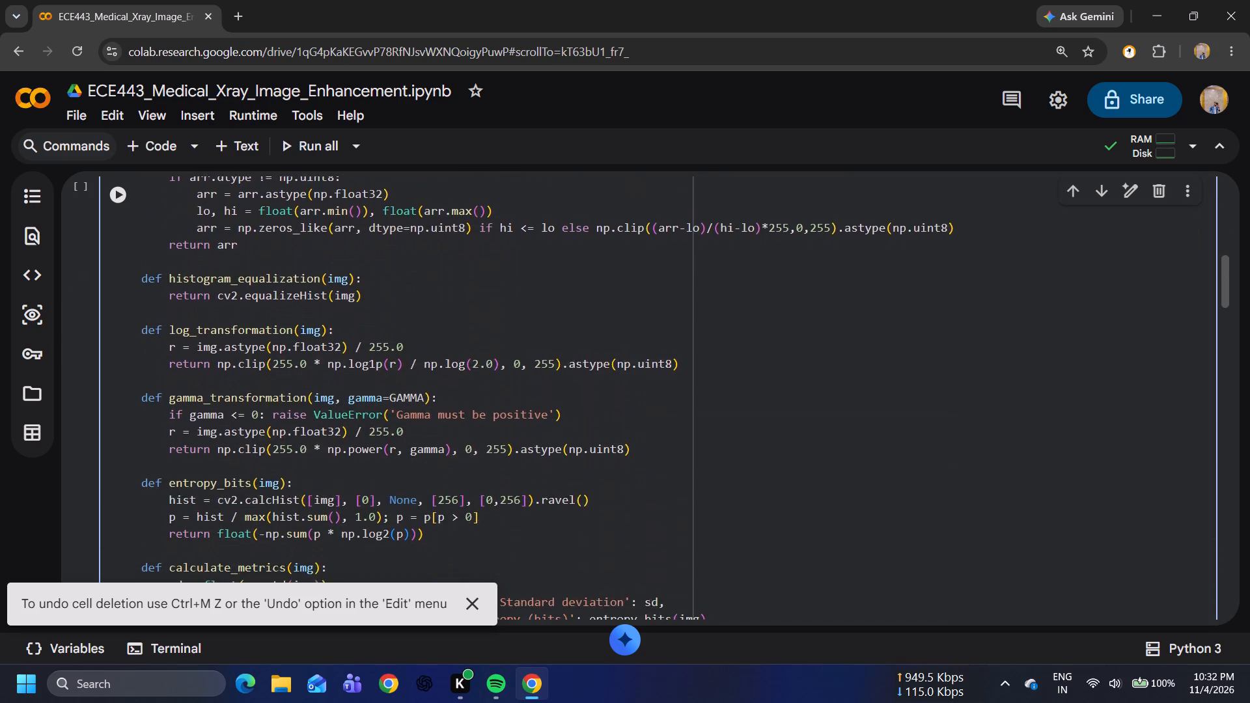
scroll(1134, 344, "down", 3)
left_click(1087, 470)
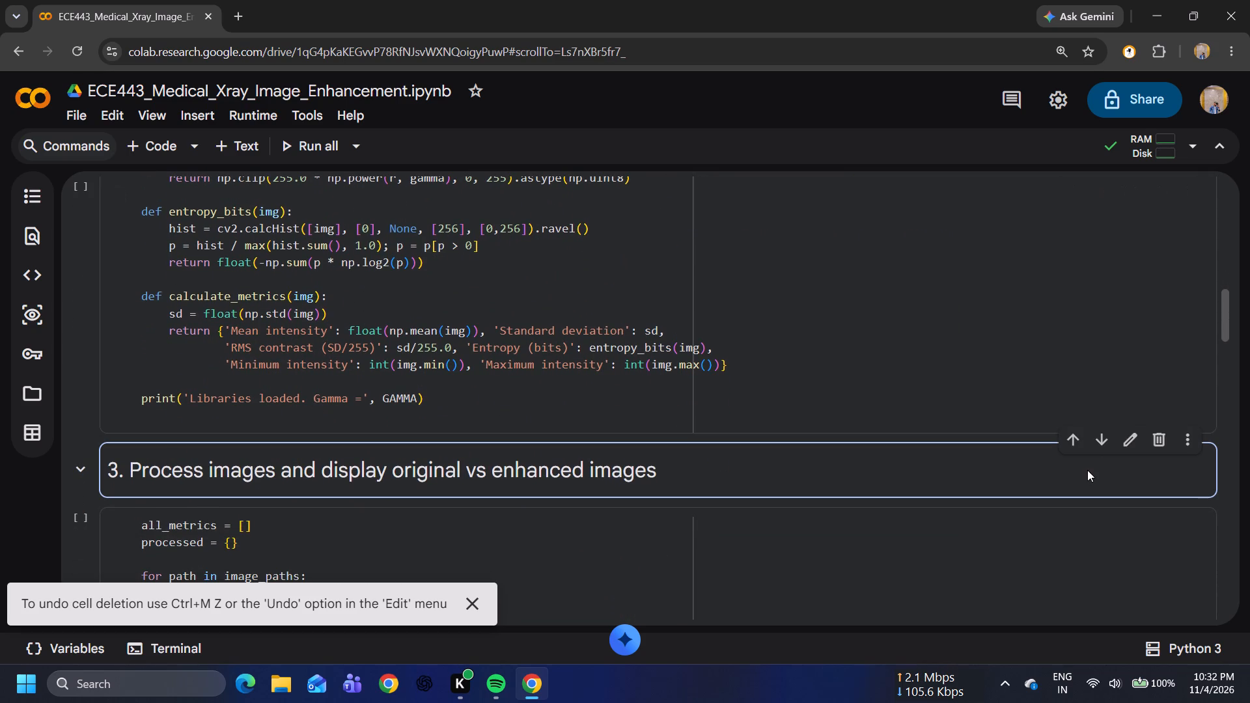
left_click(1158, 441)
Delete the "4. Compare histograms" heading cell.
scroll(1158, 441, "down", 3)
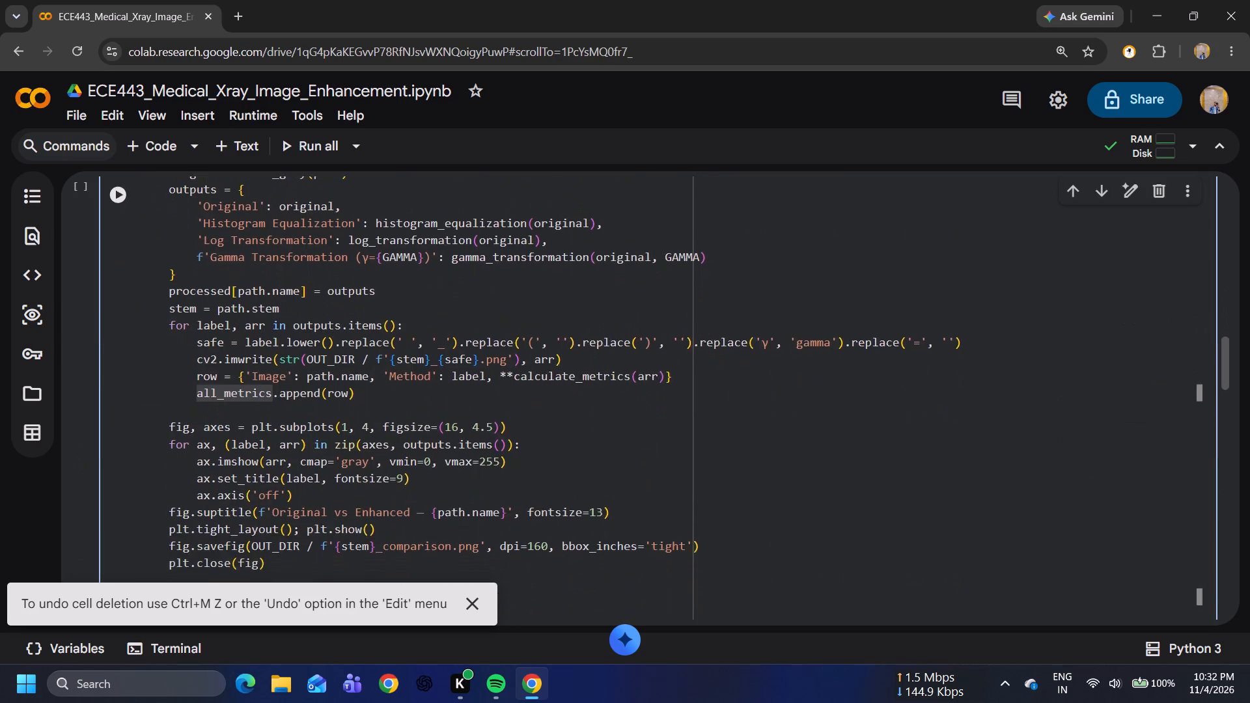
scroll(1158, 441, "down", 2)
left_click(1124, 448)
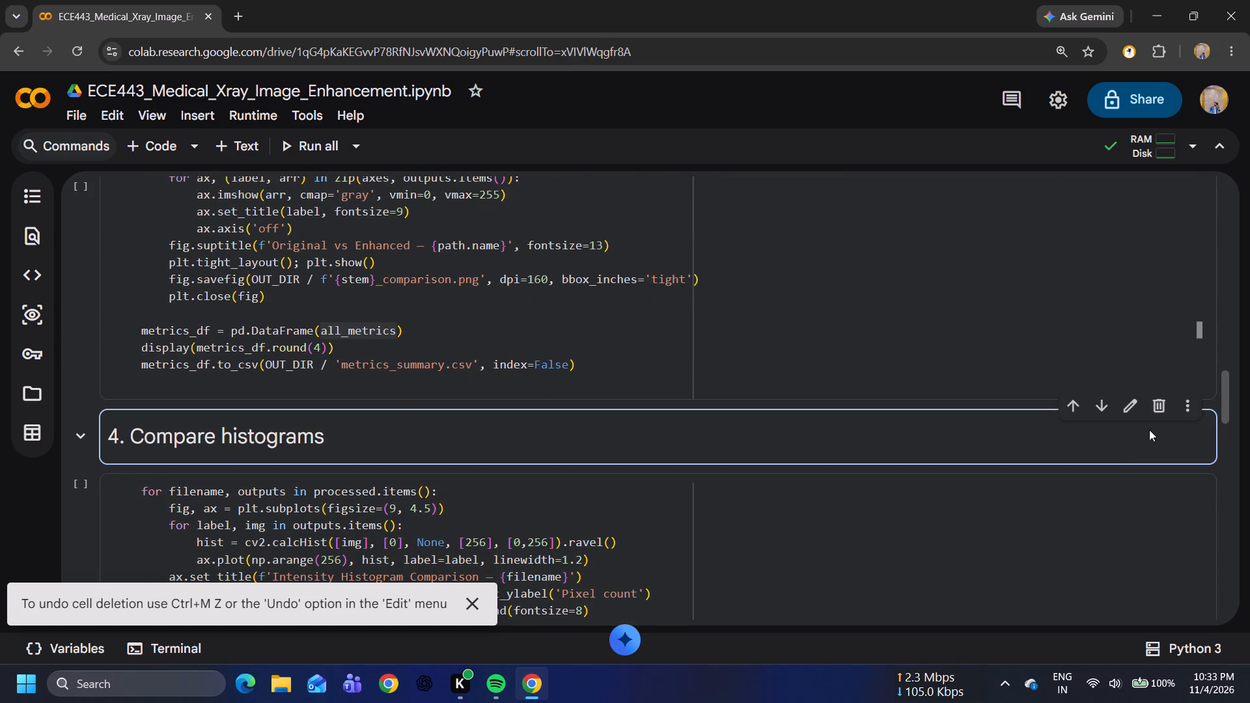
left_click(1154, 405)
Delete the "5. Compare intensity transformation curves" heading cell.
scroll(1057, 469, "down", 3)
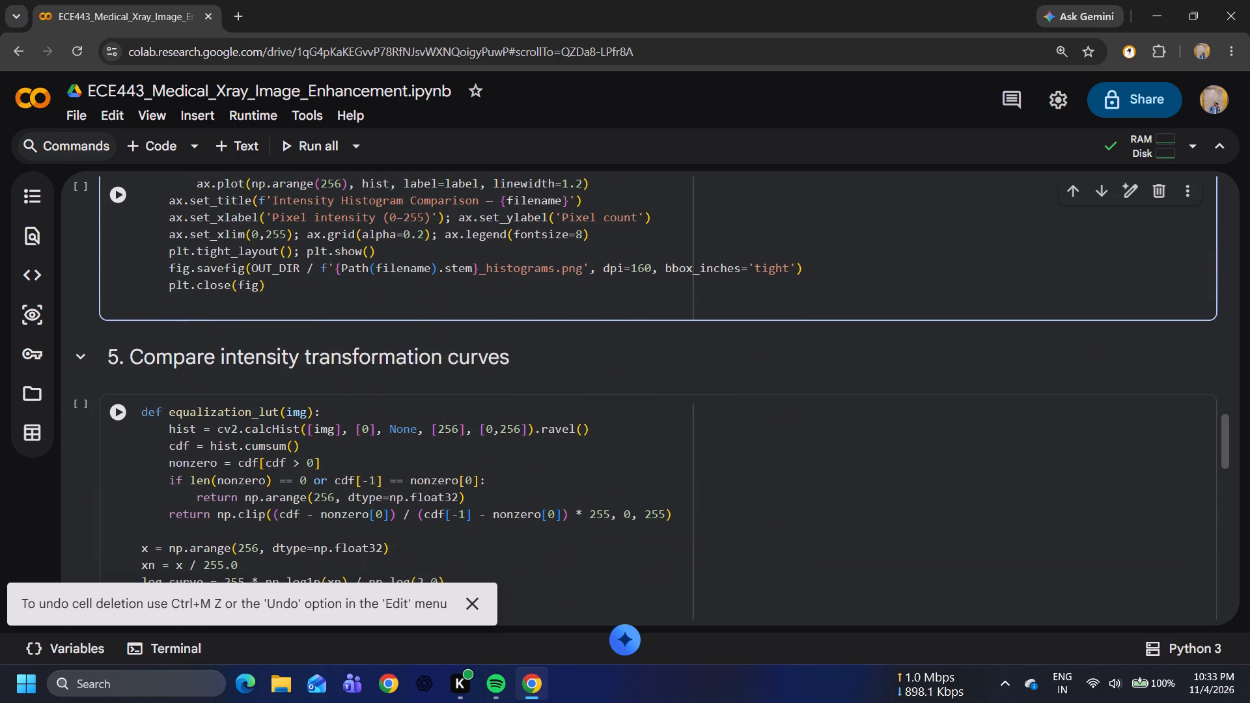
left_click(1057, 357)
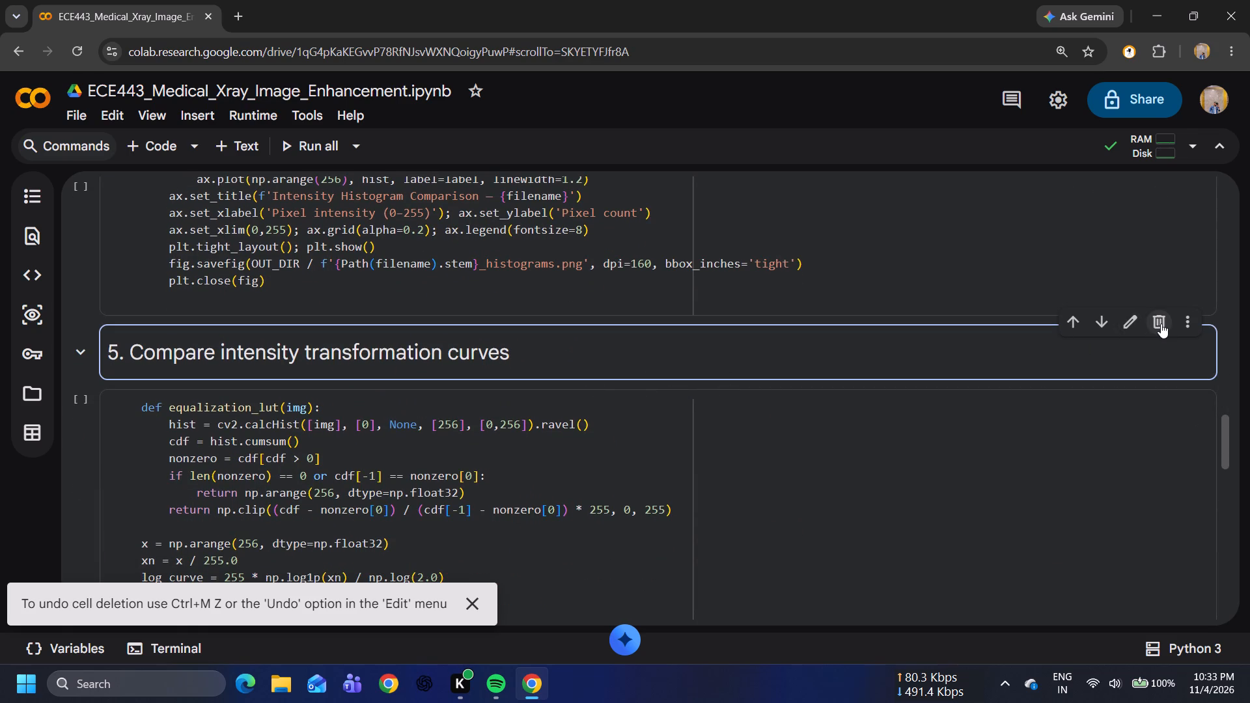
left_click(1161, 324)
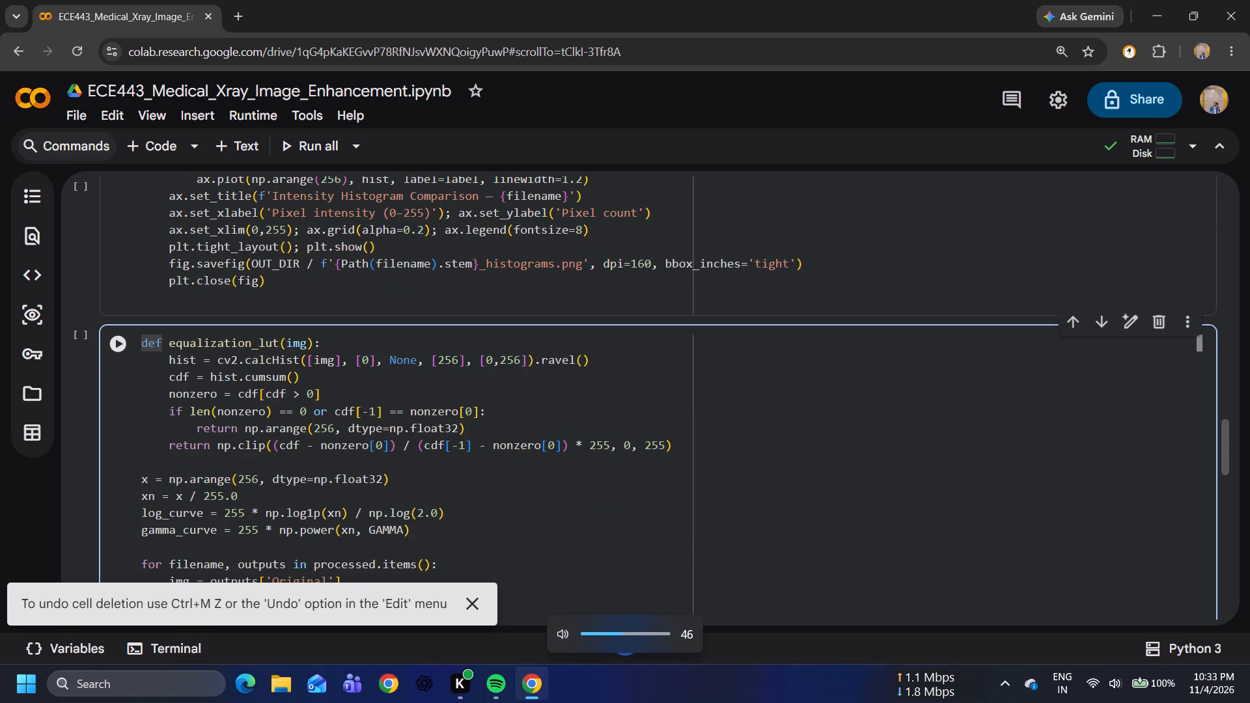
Delete the "6. Compare summary metrics by method" heading cell.
scroll(1055, 376, "down", 3)
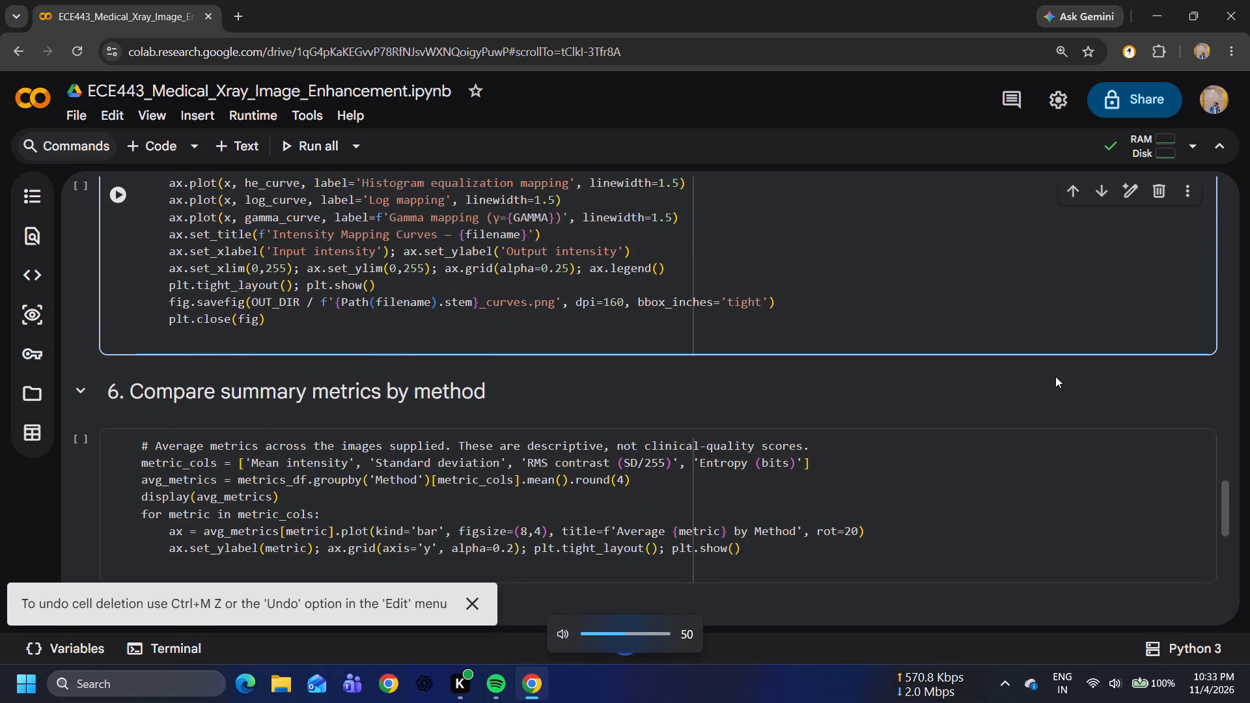
left_click(1048, 397)
left_click(1163, 359)
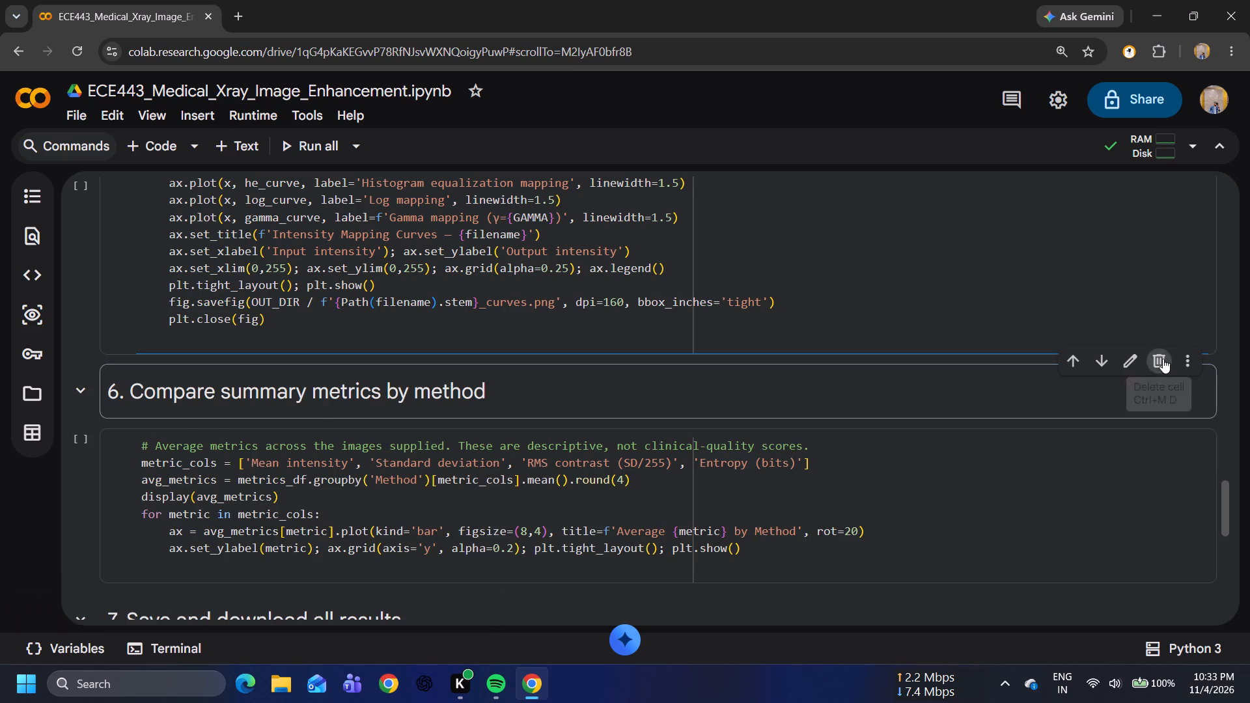
Delete the "7. Save and download all results" text cell.
scroll(1012, 473, "down", 1)
left_click(1057, 393)
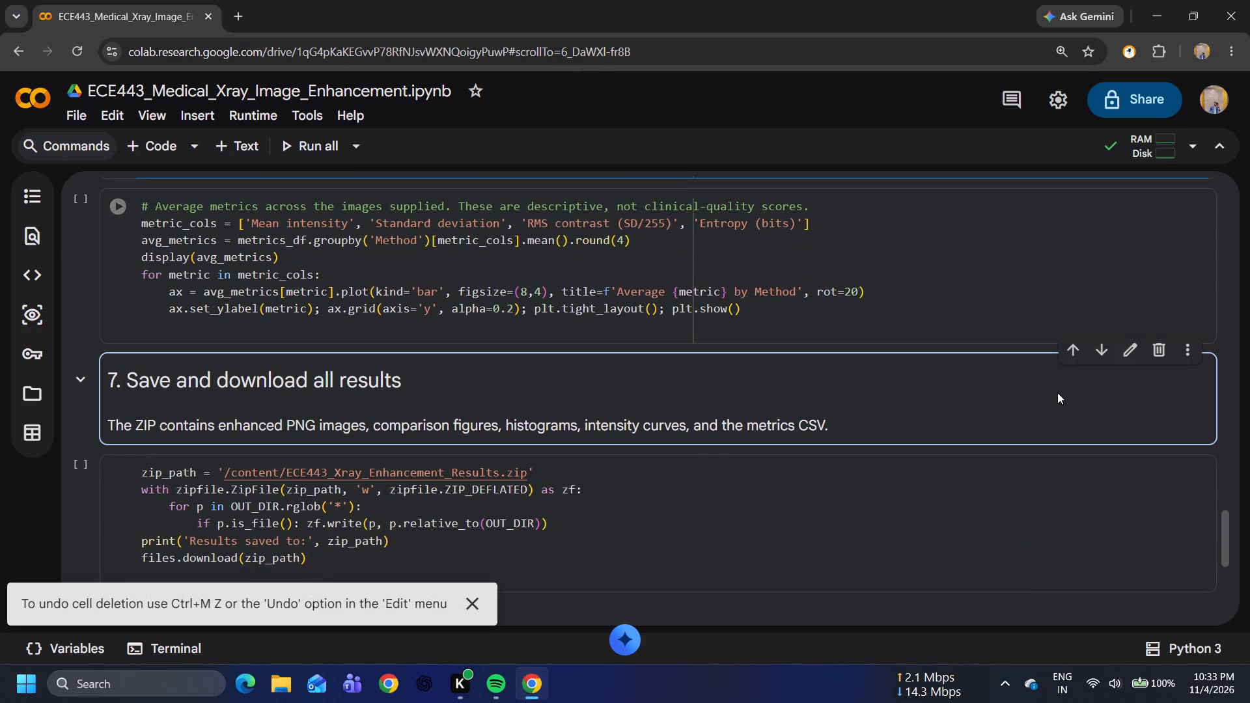
left_click(1154, 346)
Upload the chest, hand_wrist and knee X-ray sample images from the project's sample_images folder to the runtime's session storage.
scroll(1016, 415, "down", 1)
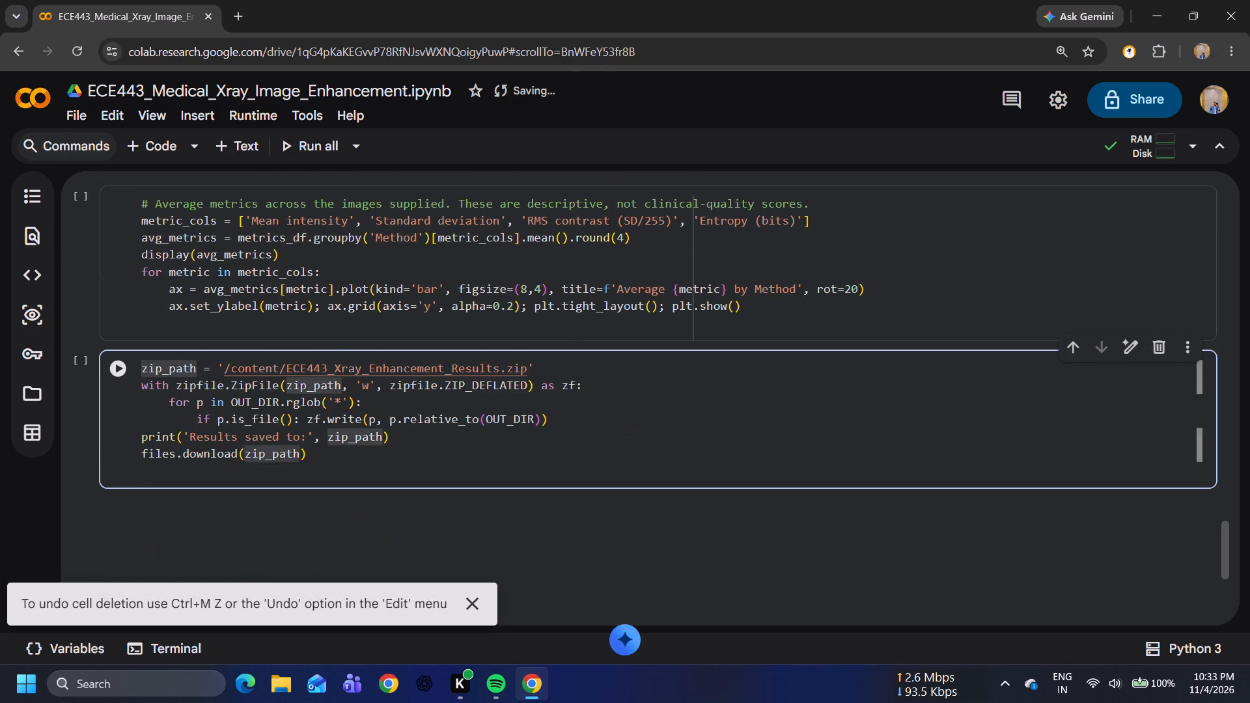
scroll(1016, 415, "down", 1)
scroll(1016, 415, "up", 20)
scroll(1016, 415, "up", 16)
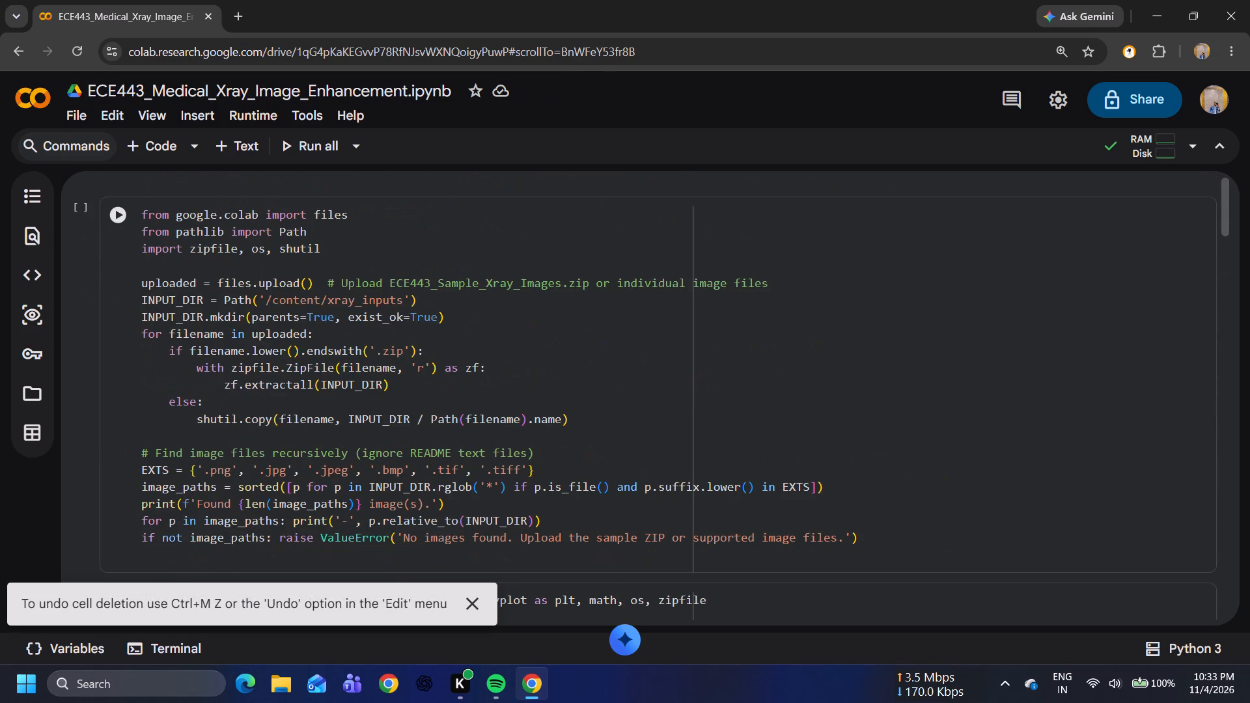
left_click(25, 392)
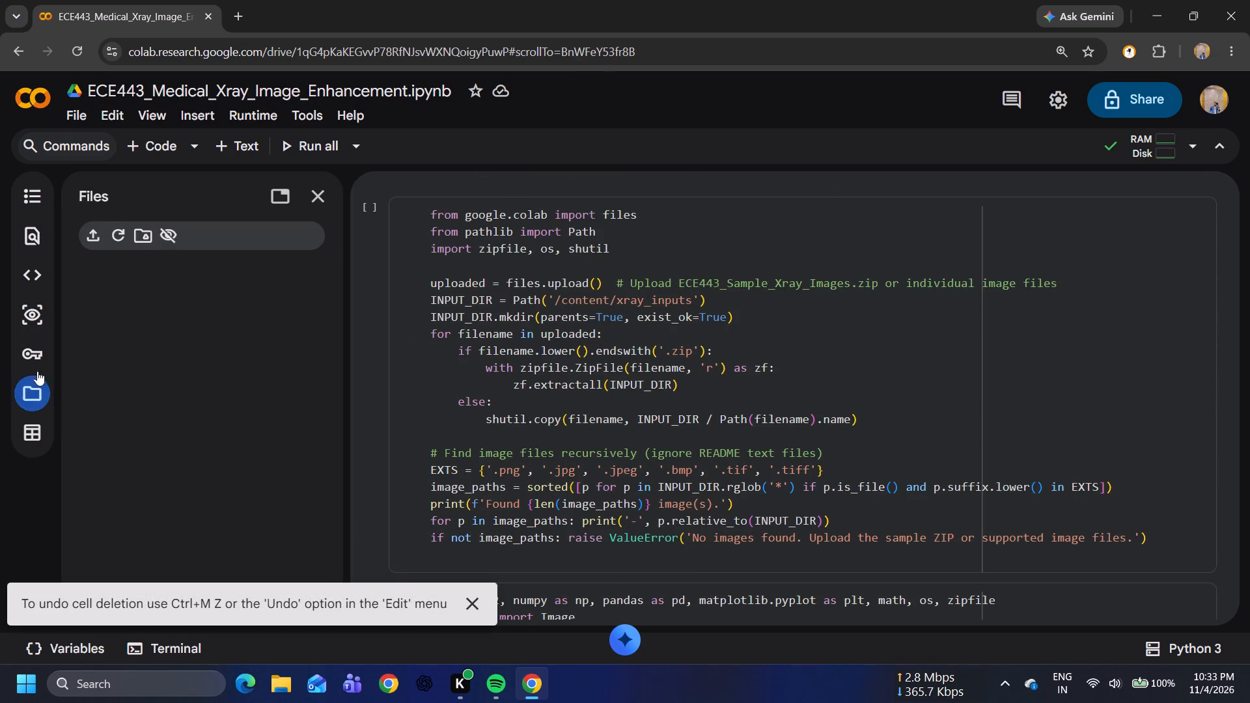
left_click(90, 232)
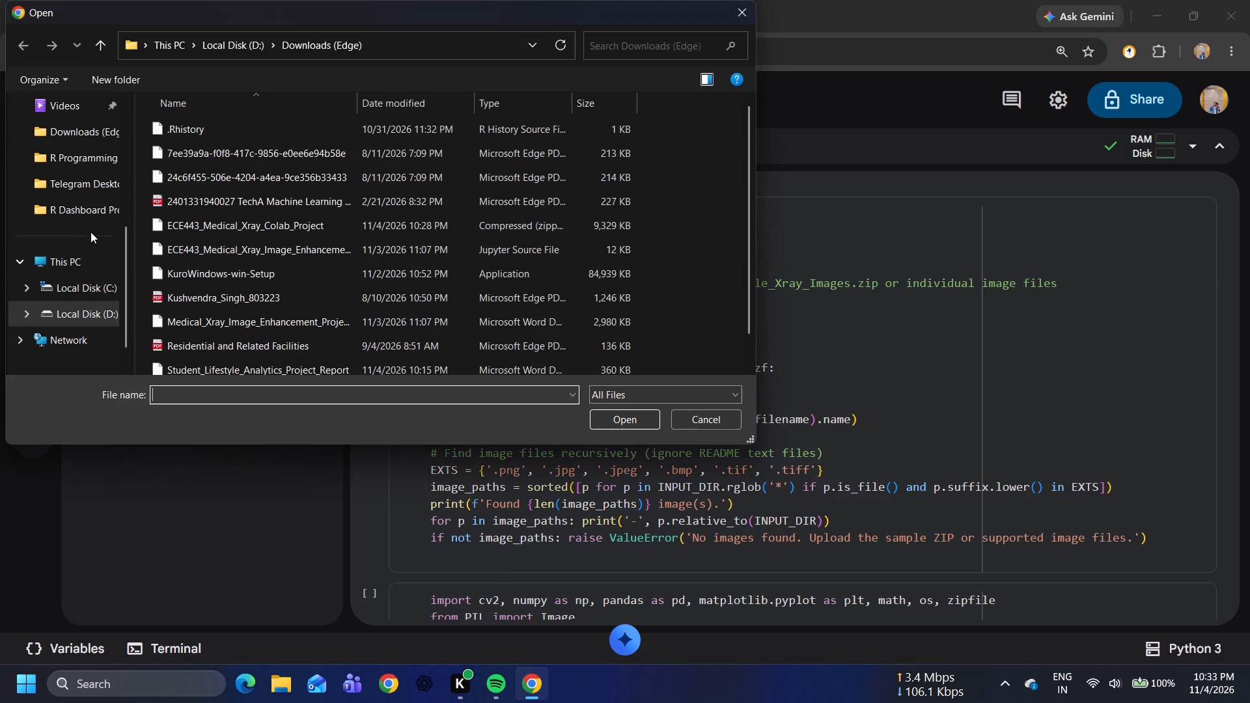
left_click(85, 312)
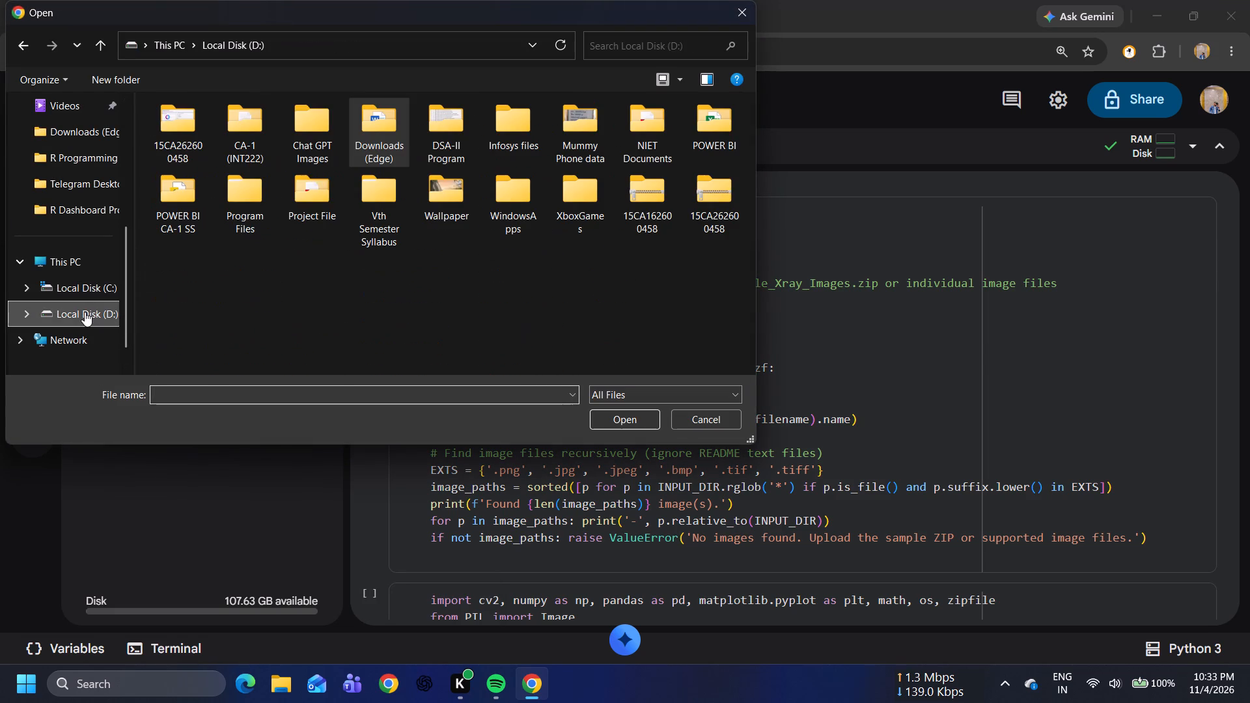
double_click(391, 212)
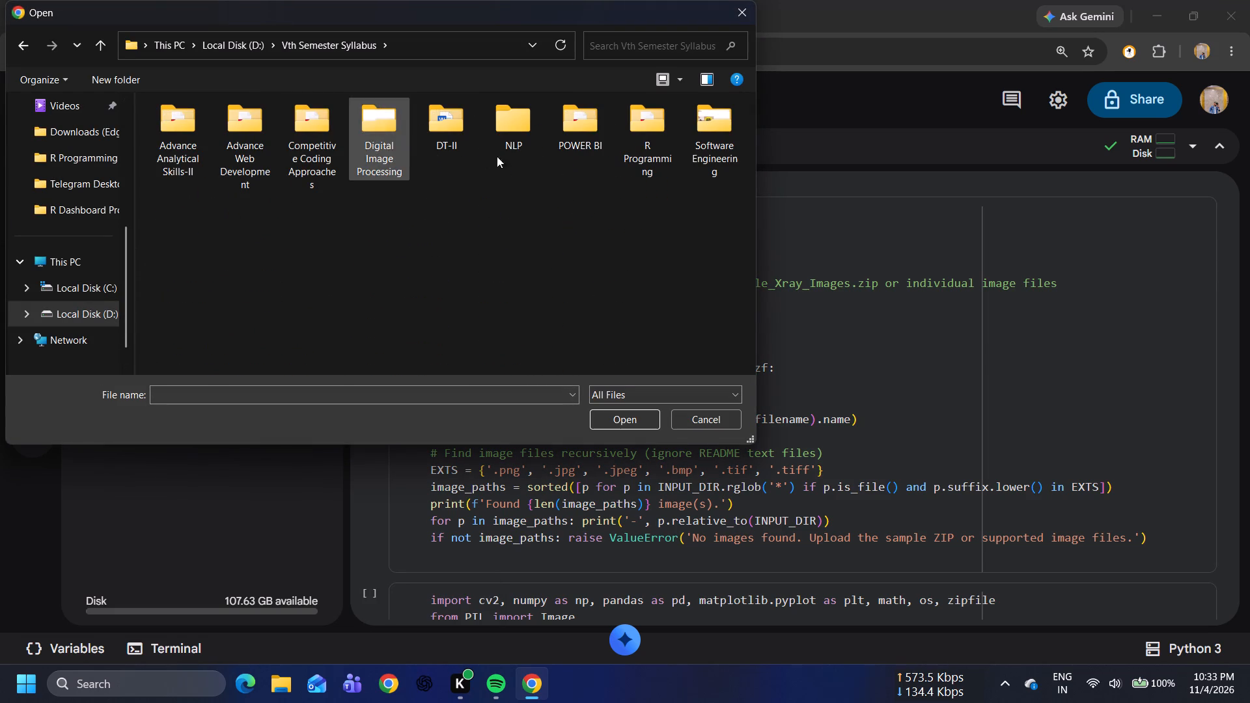
double_click(391, 155)
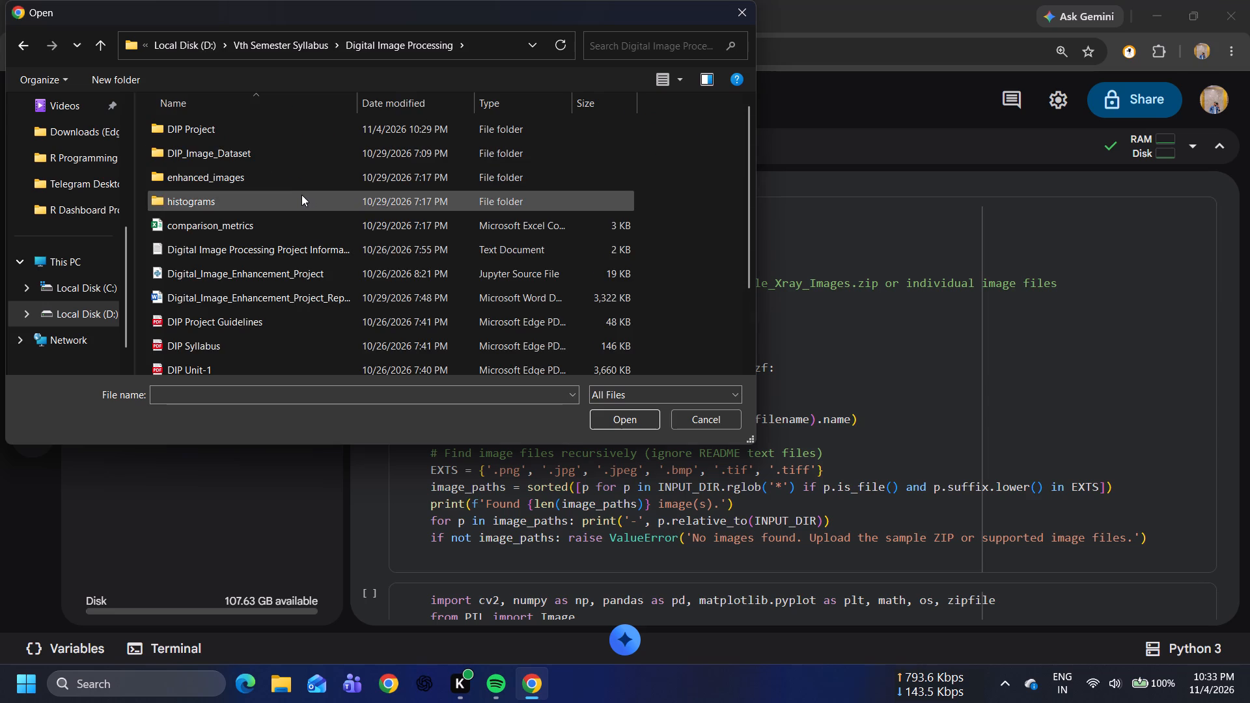
double_click(348, 125)
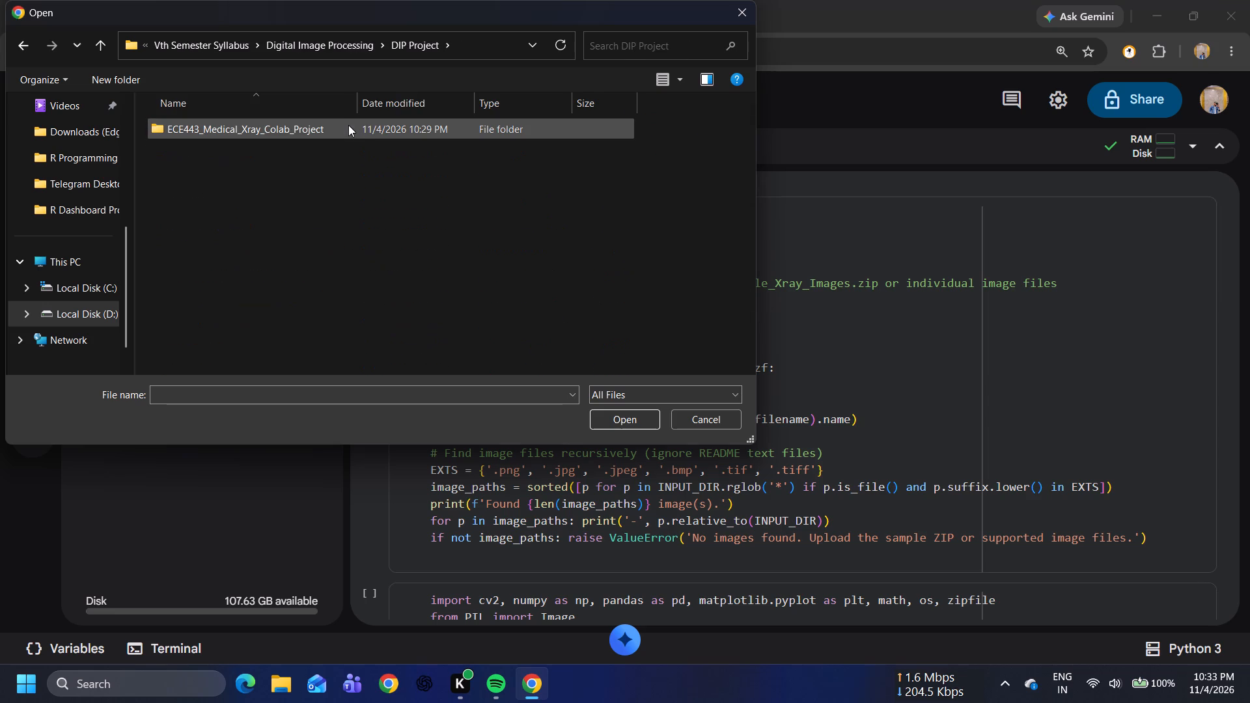
double_click(342, 131)
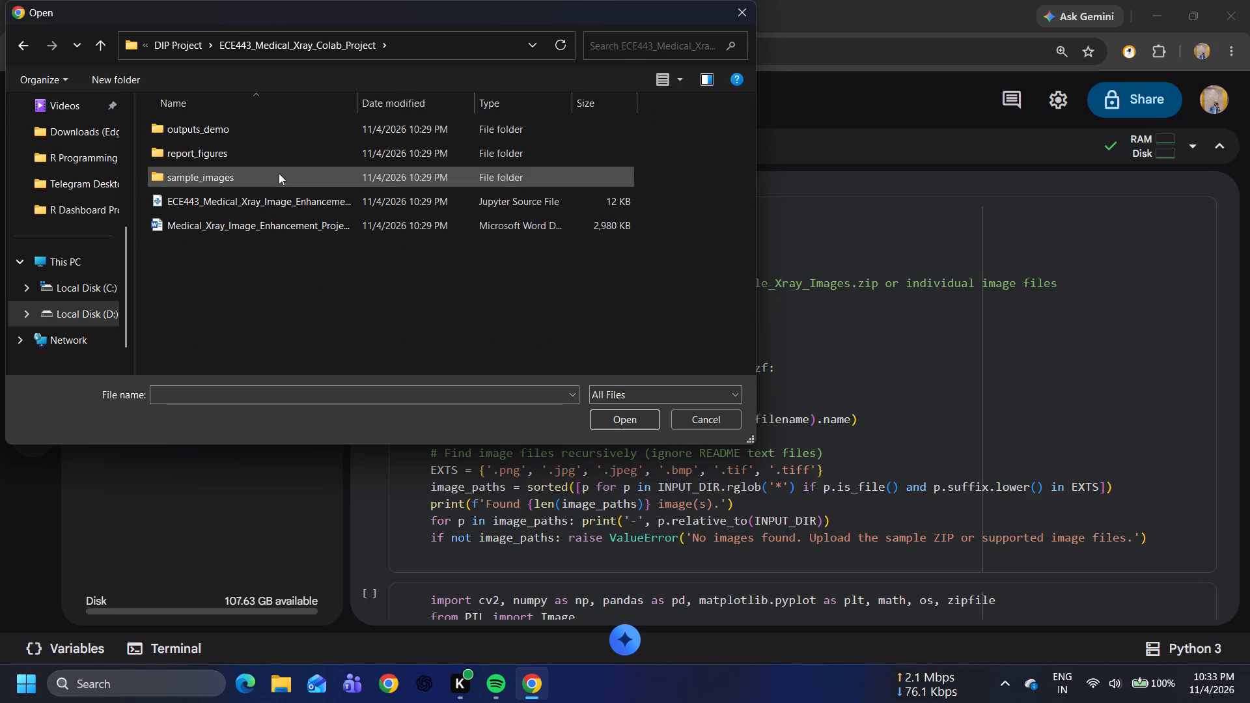
left_click(279, 173)
double_click(279, 173)
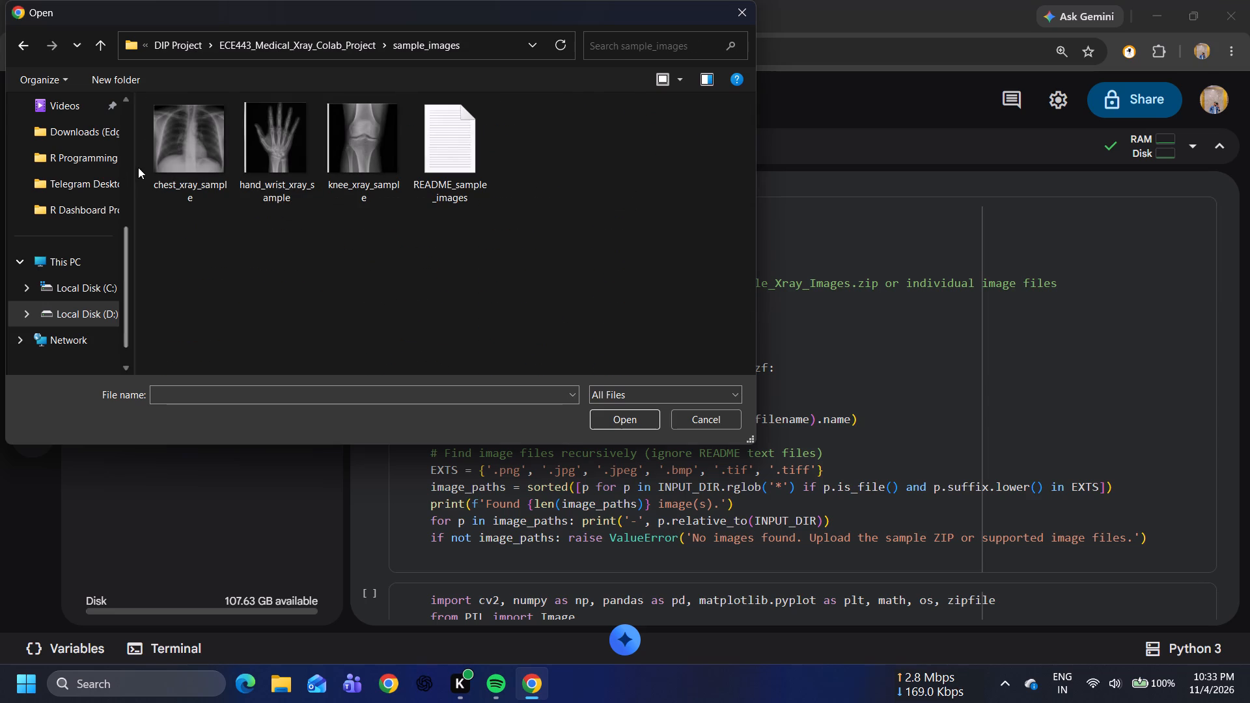
left_click_drag(145, 167, 352, 176)
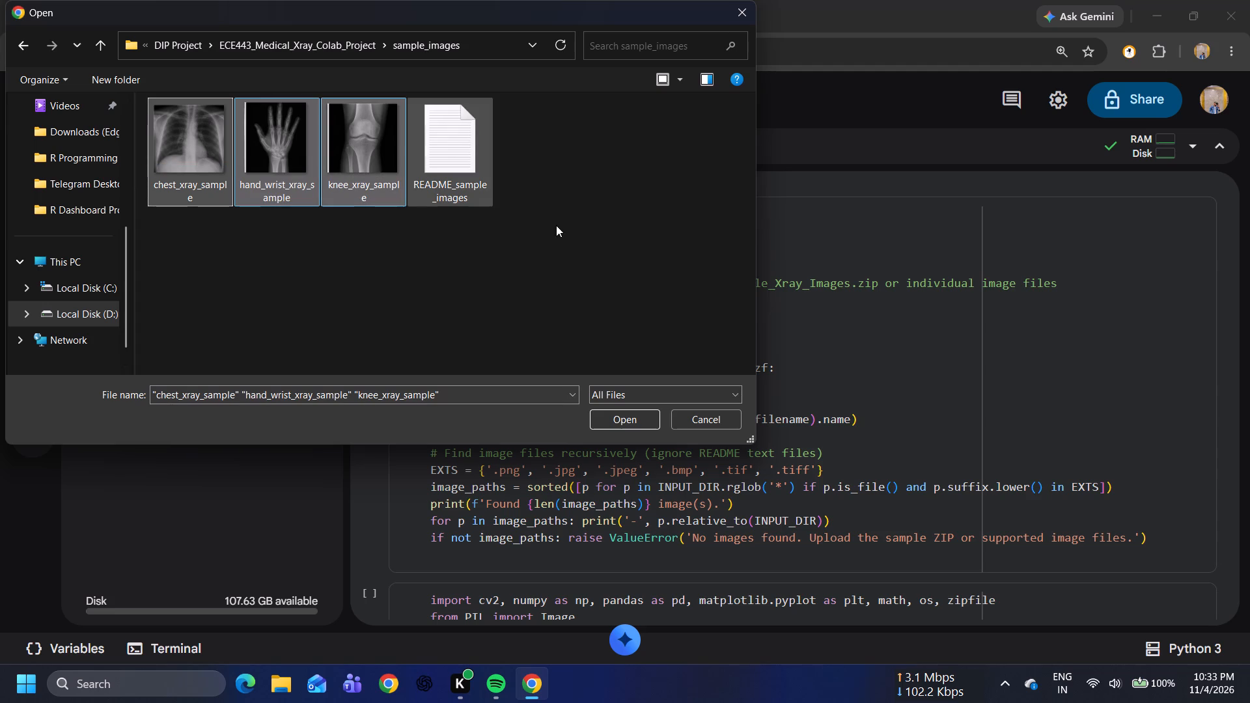
left_click(452, 275)
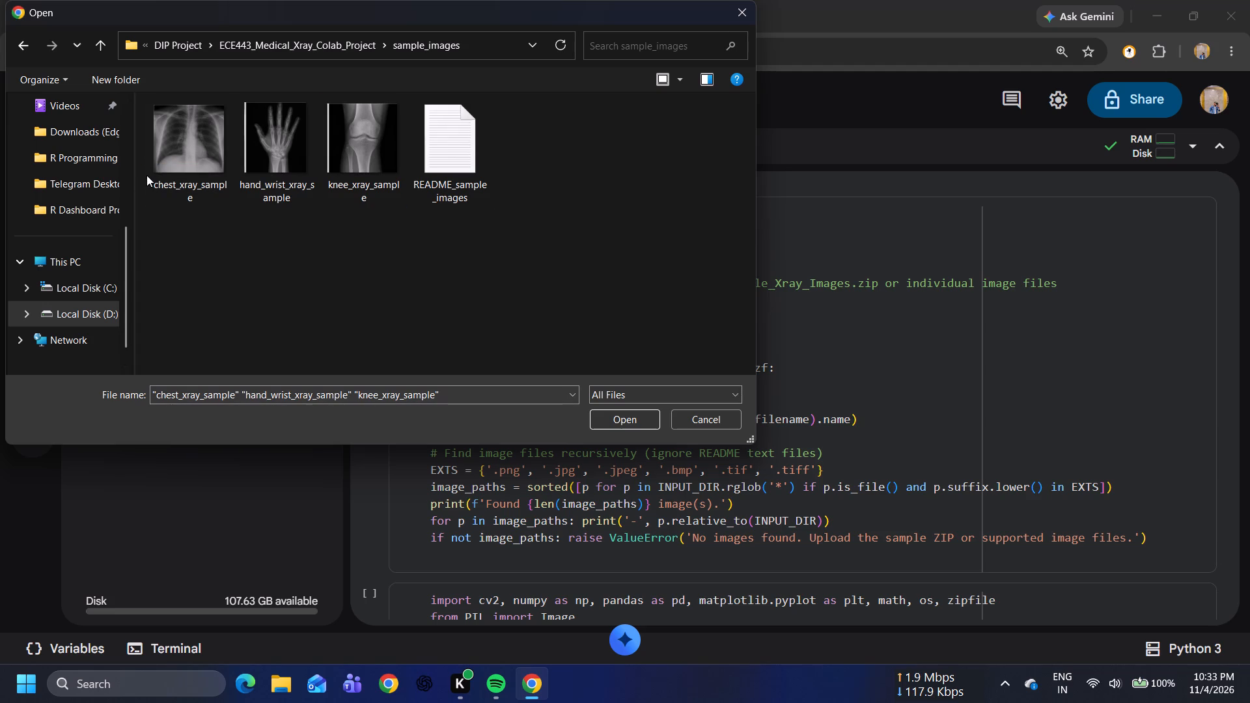
left_click_drag(146, 175, 363, 161)
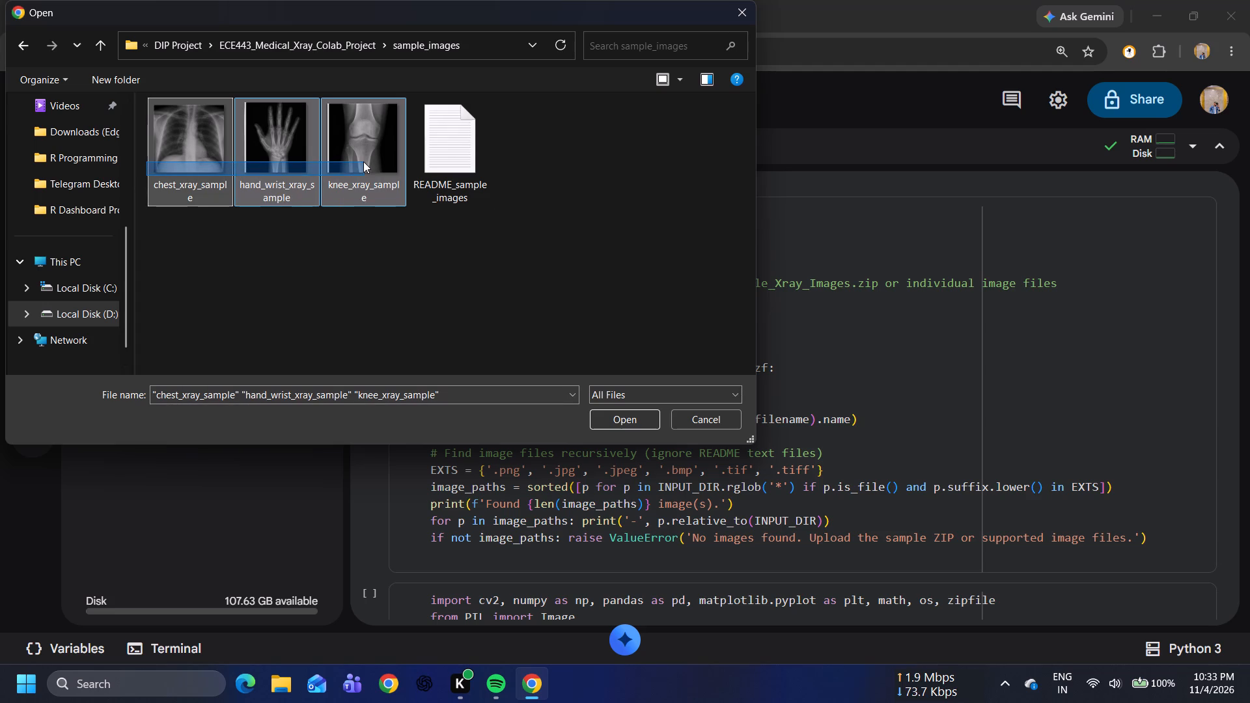
left_click(635, 419)
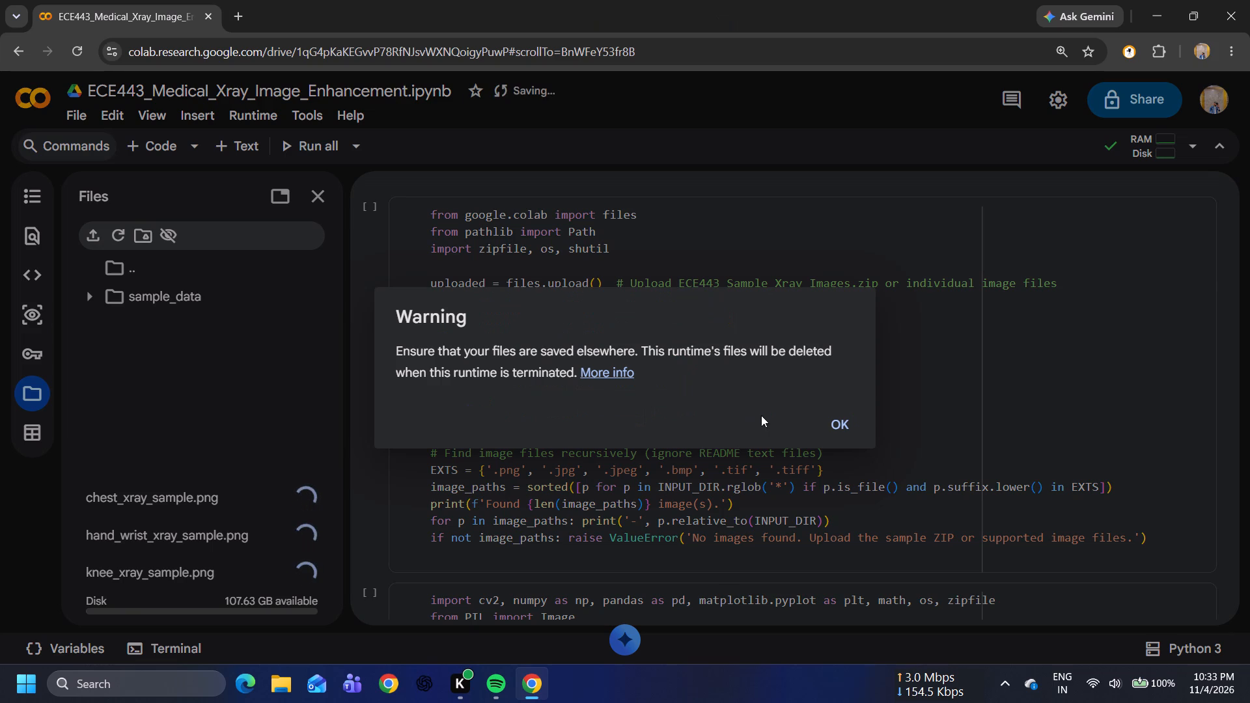
left_click(832, 419)
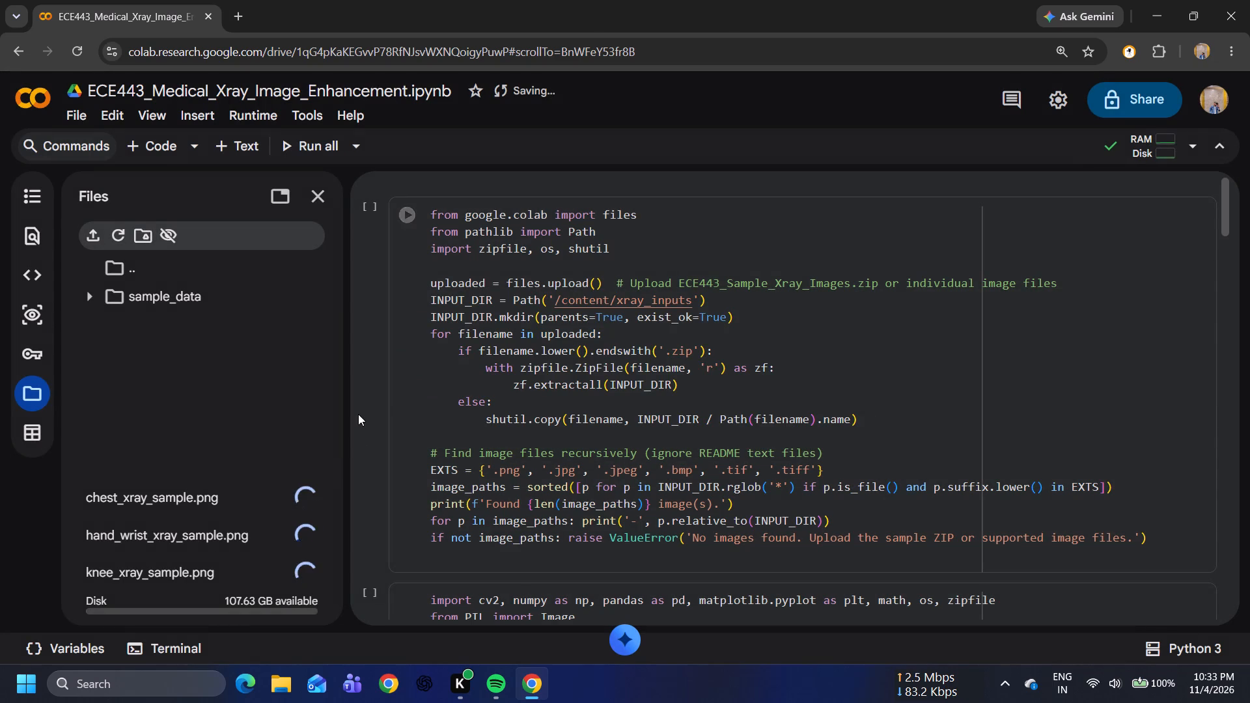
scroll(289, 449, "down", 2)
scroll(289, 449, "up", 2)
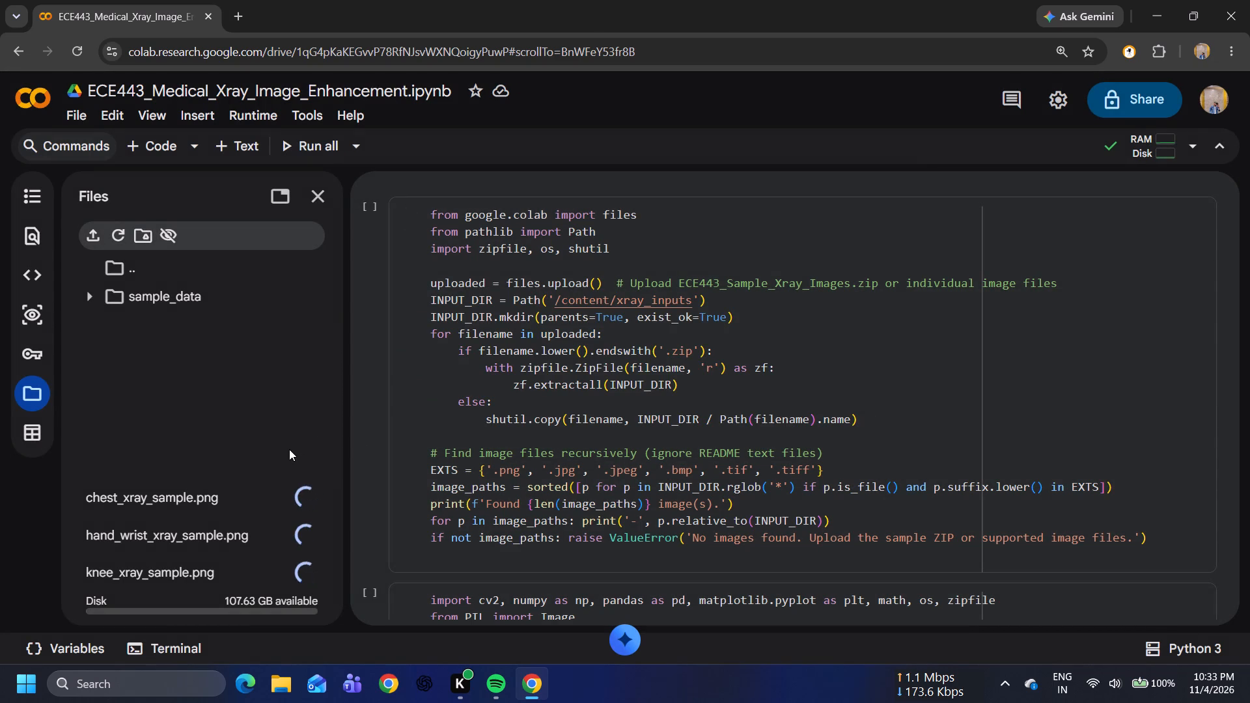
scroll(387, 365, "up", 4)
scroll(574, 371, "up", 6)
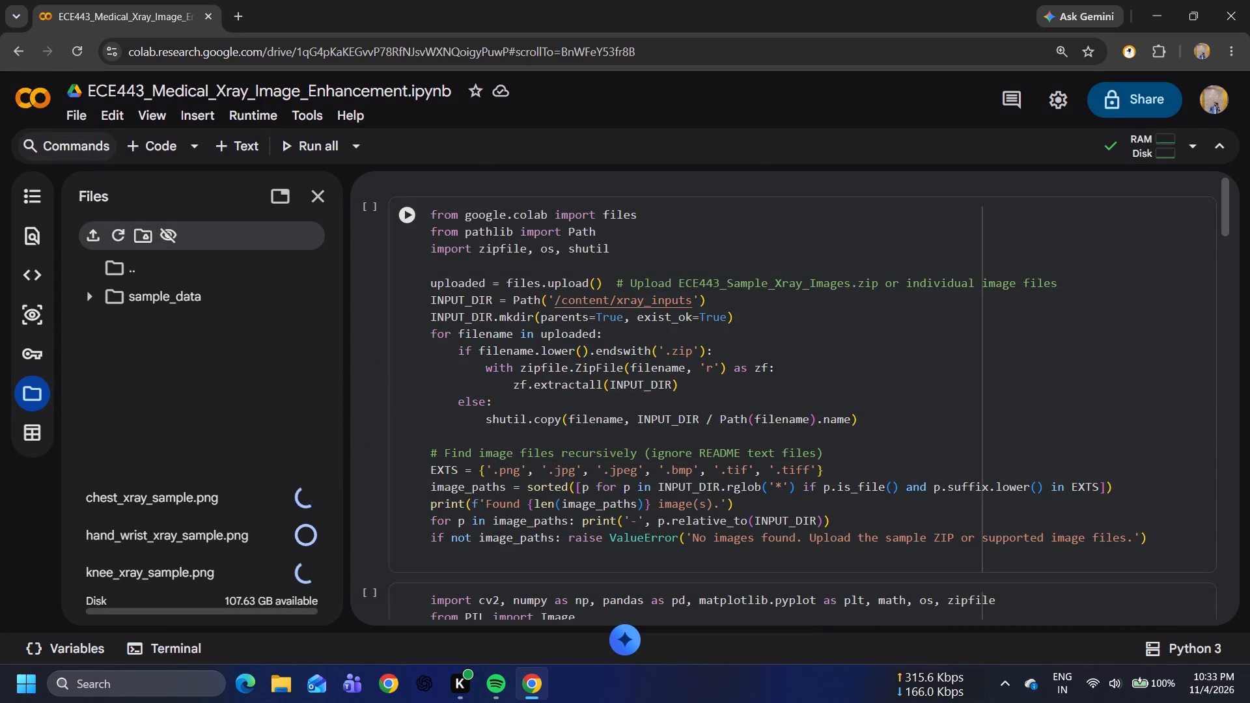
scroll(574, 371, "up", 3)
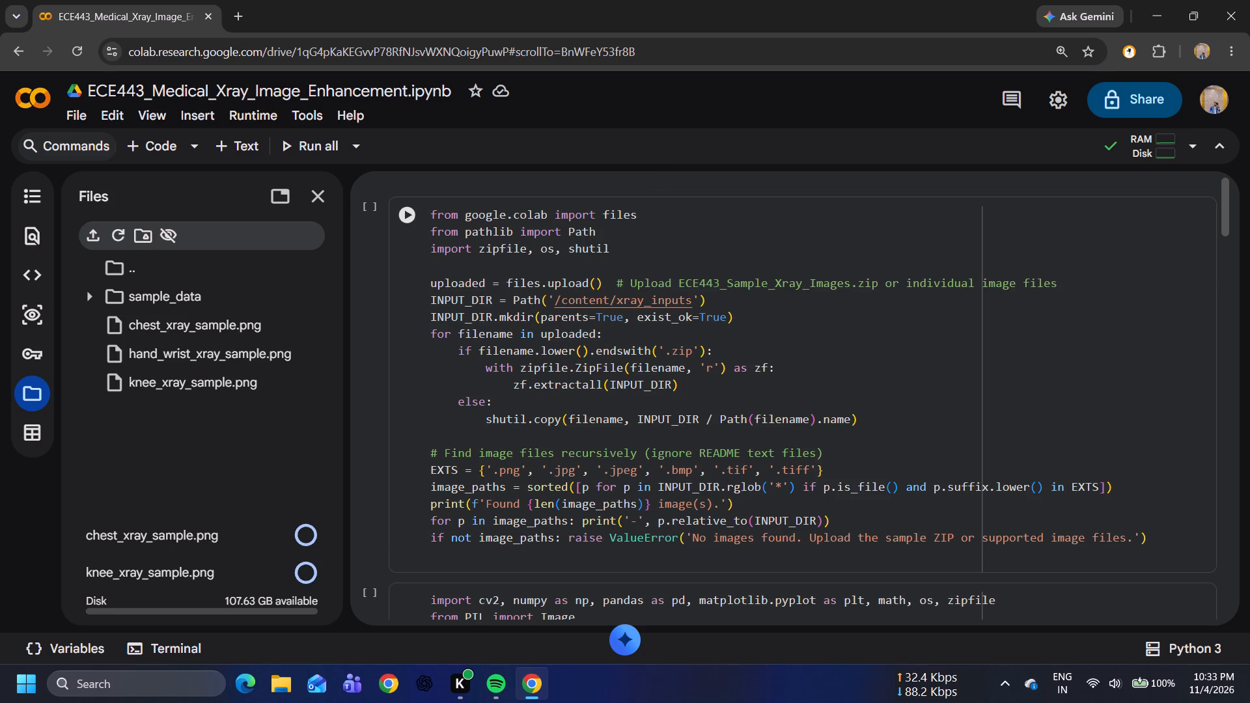
Remove the comment after files.upload() in the first code cell.
left_click_drag(619, 282, 924, 272)
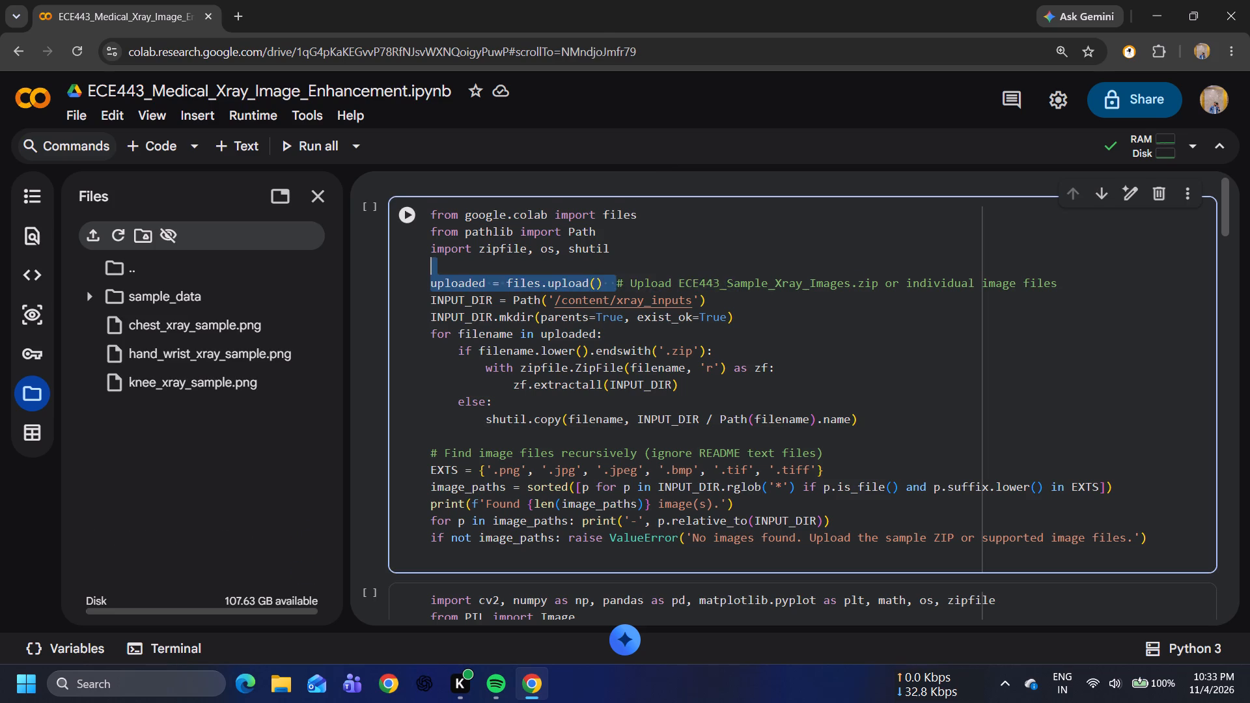
left_click_drag(924, 272, 1072, 278)
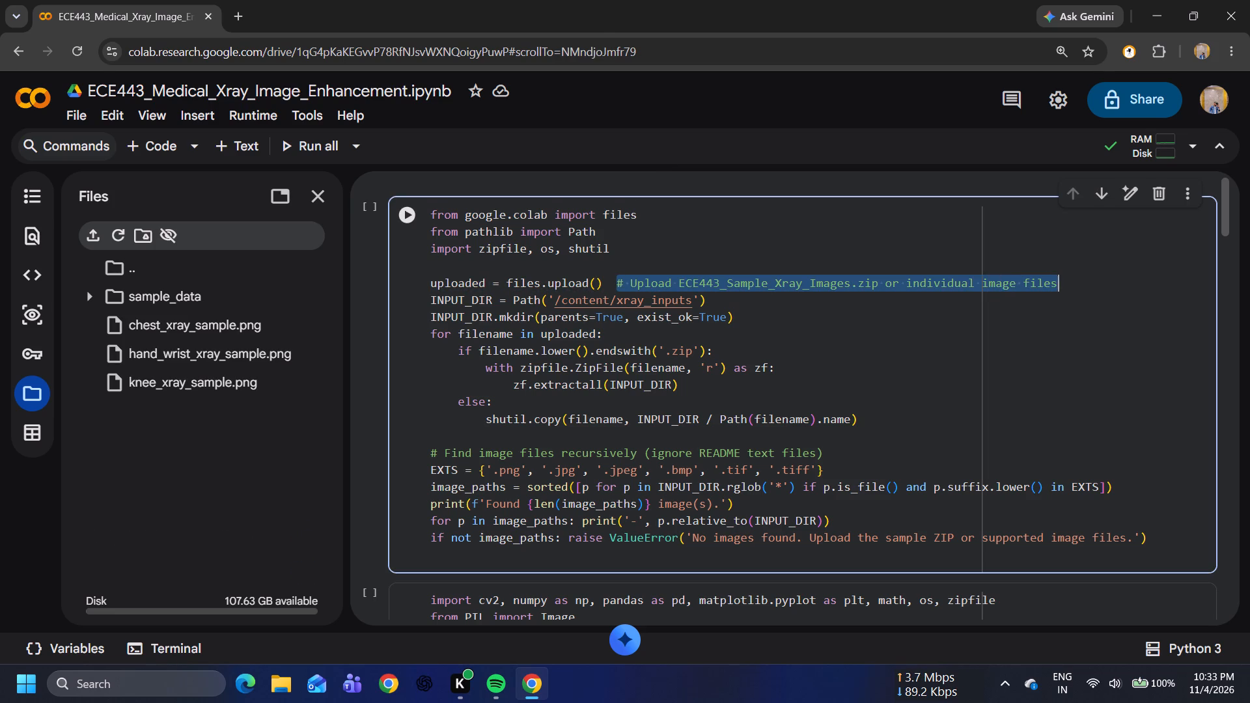
key("BackSpace")
key("BackSpace")
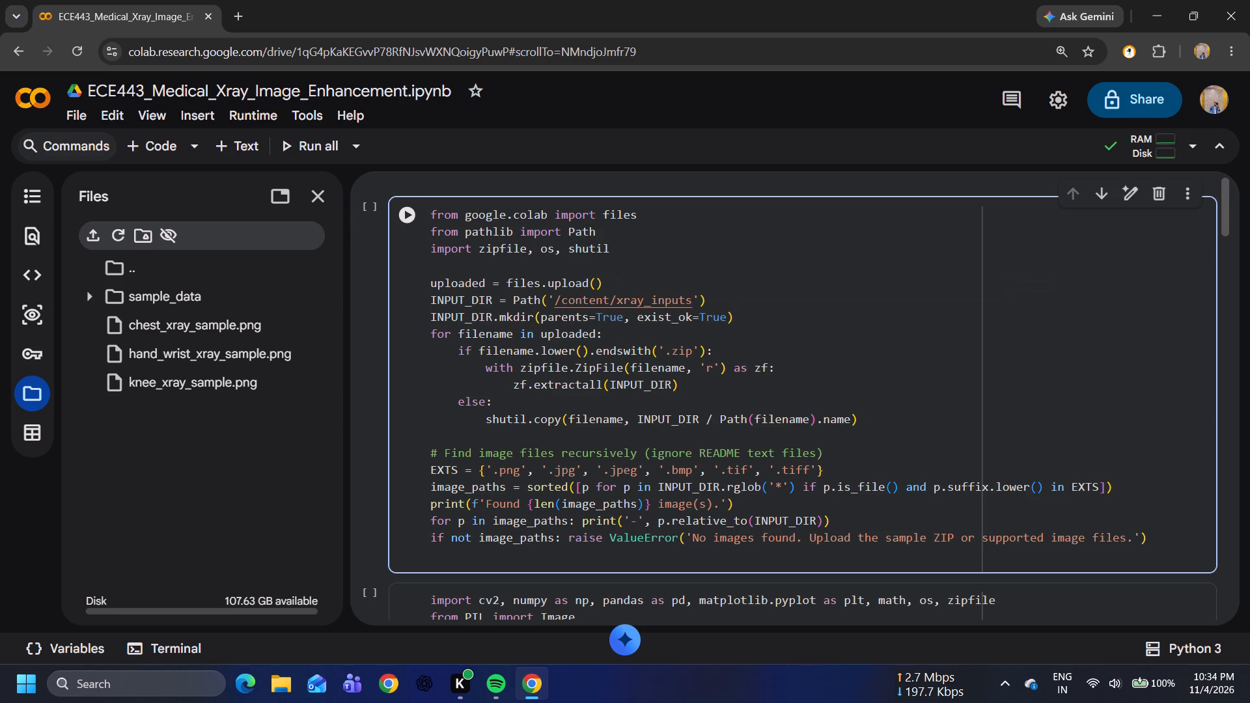
Delete the "# Find image files recursively" comment line above EXTS in the first code cell.
left_click_drag(432, 451, 831, 460)
key("BackSpace")
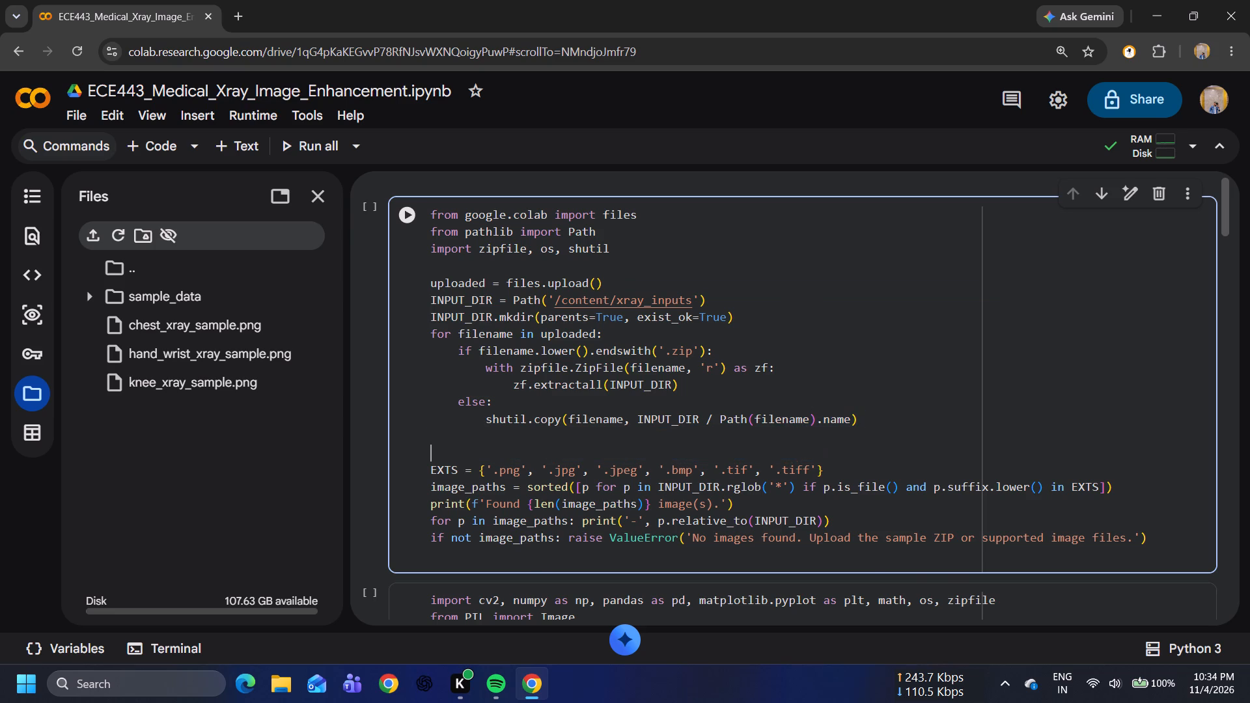
key("BackSpace")
Review the remaining code cells through to the end of the notebook.
scroll(831, 460, "down", 1)
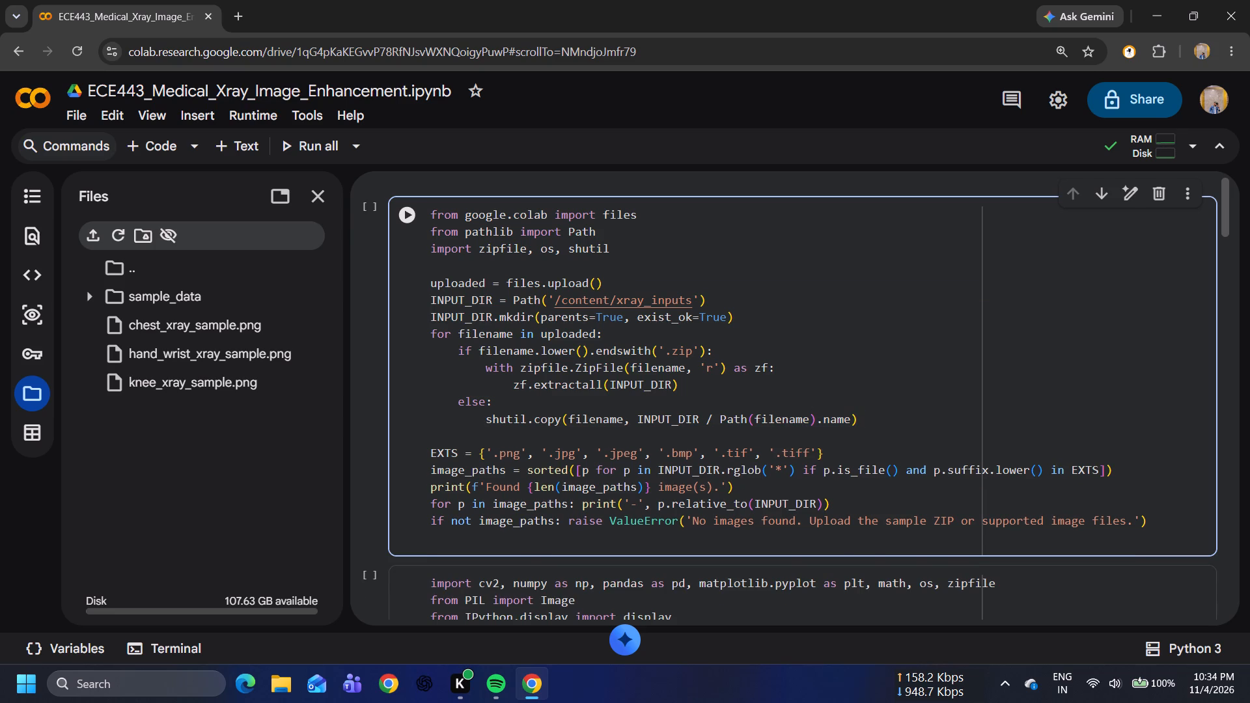
scroll(831, 460, "down", 1)
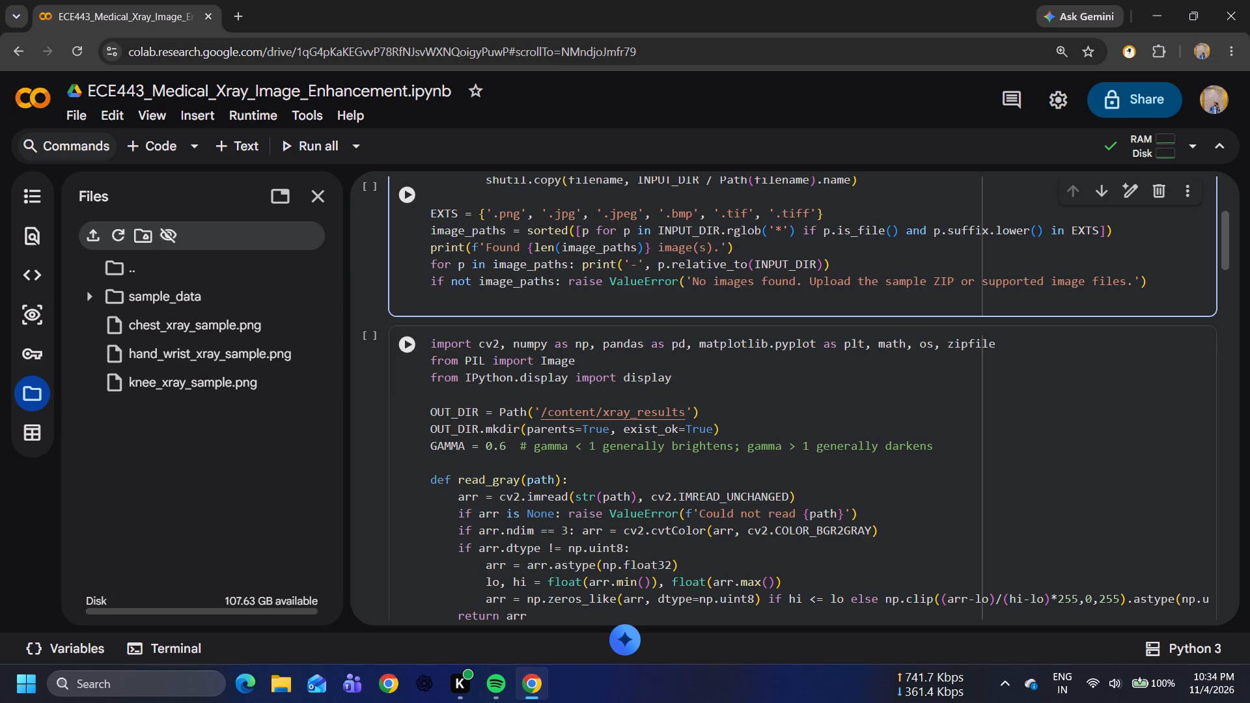
scroll(518, 446, "down", 2)
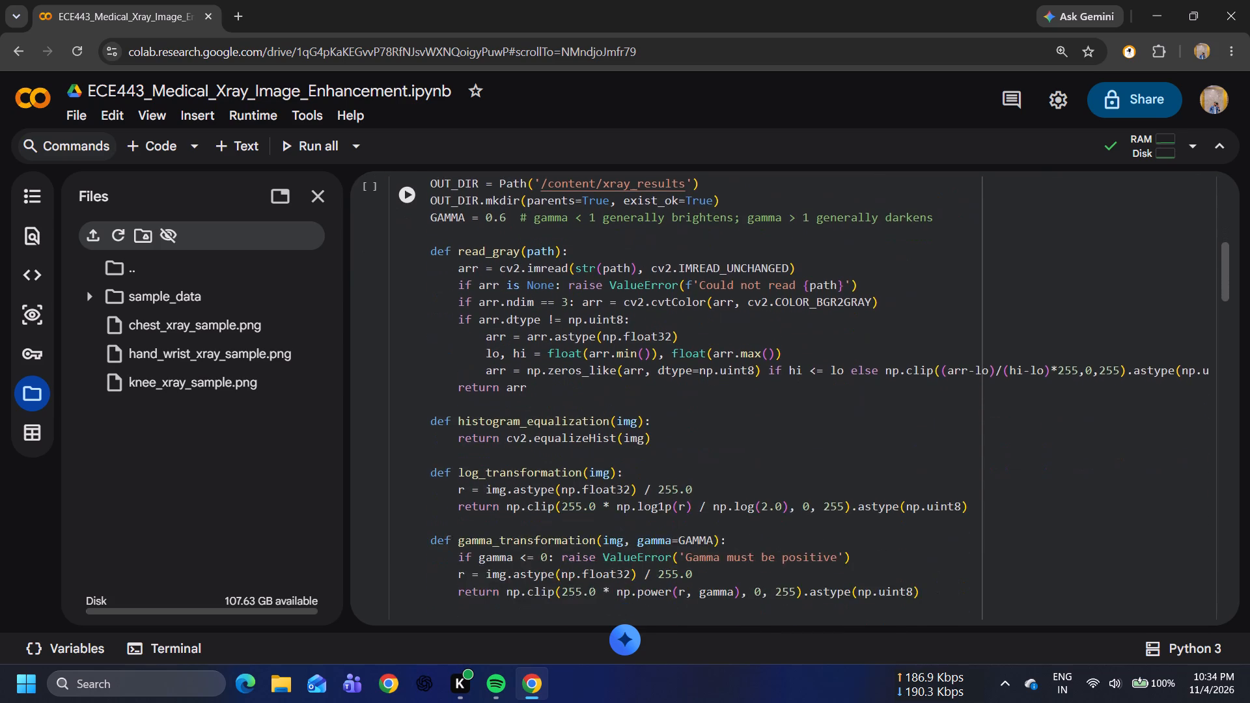
scroll(518, 446, "down", 7)
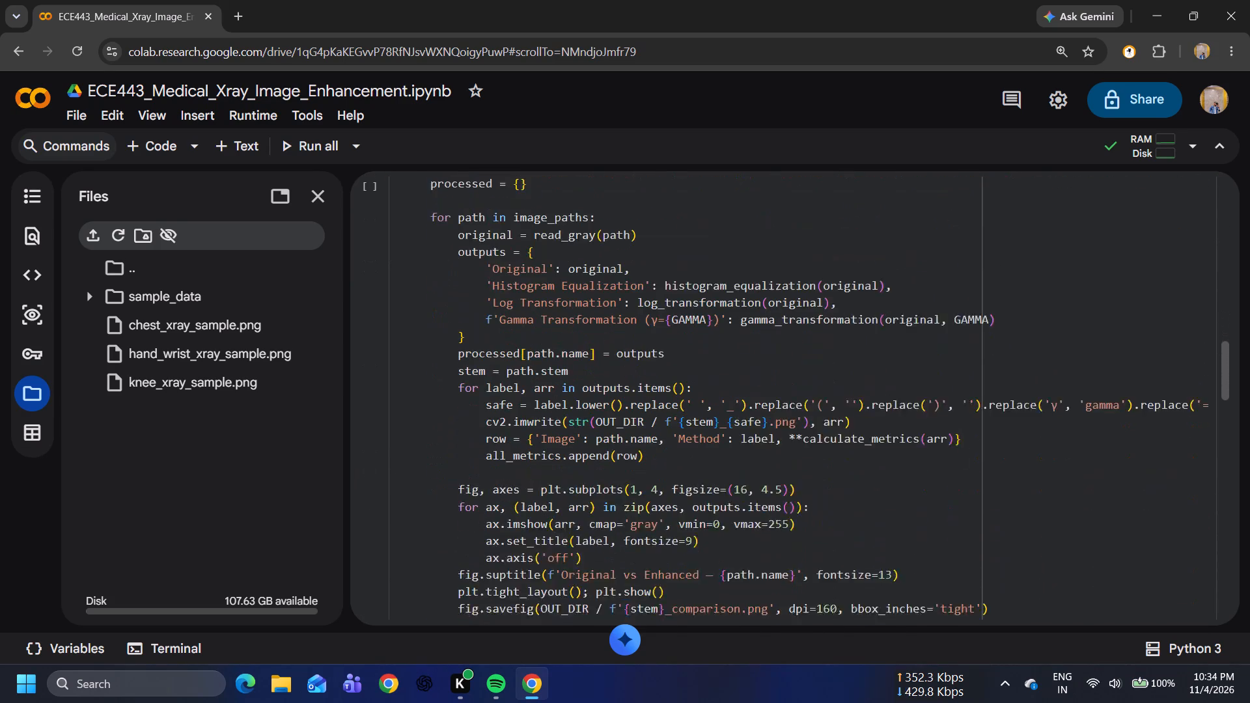
scroll(518, 446, "down", 9)
scroll(518, 446, "up", 3)
scroll(518, 446, "down", 4)
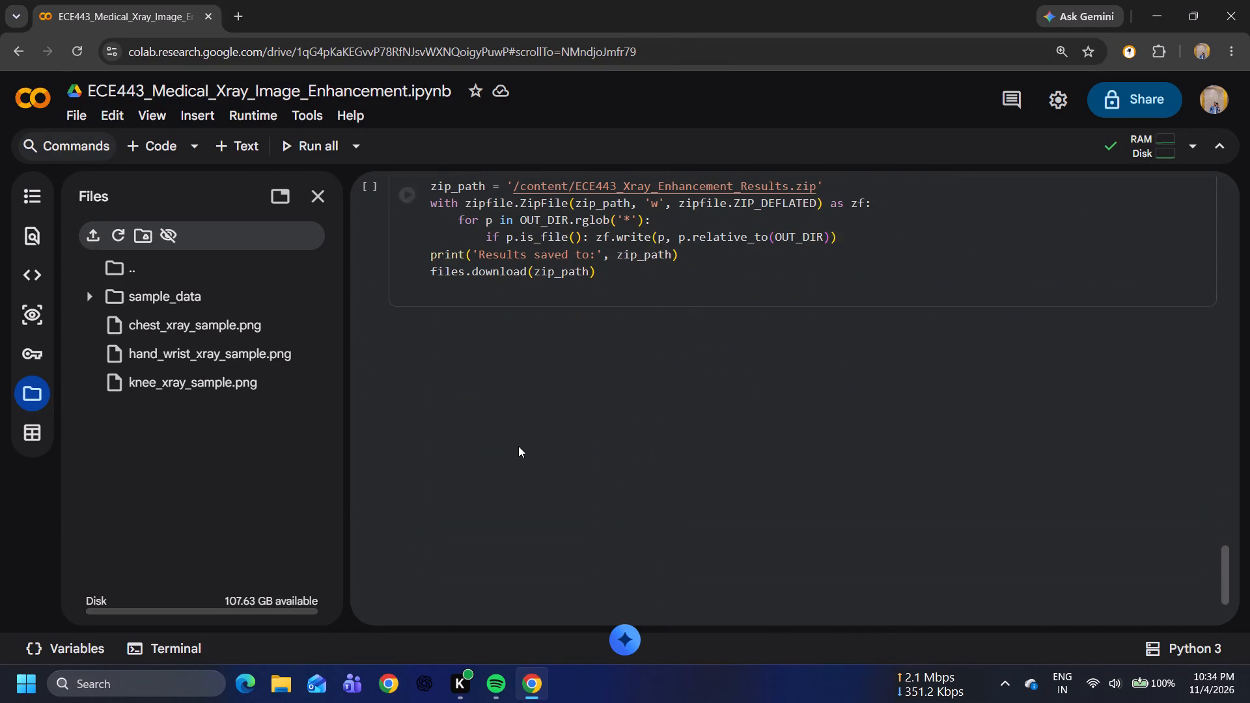
scroll(518, 446, "up", 7)
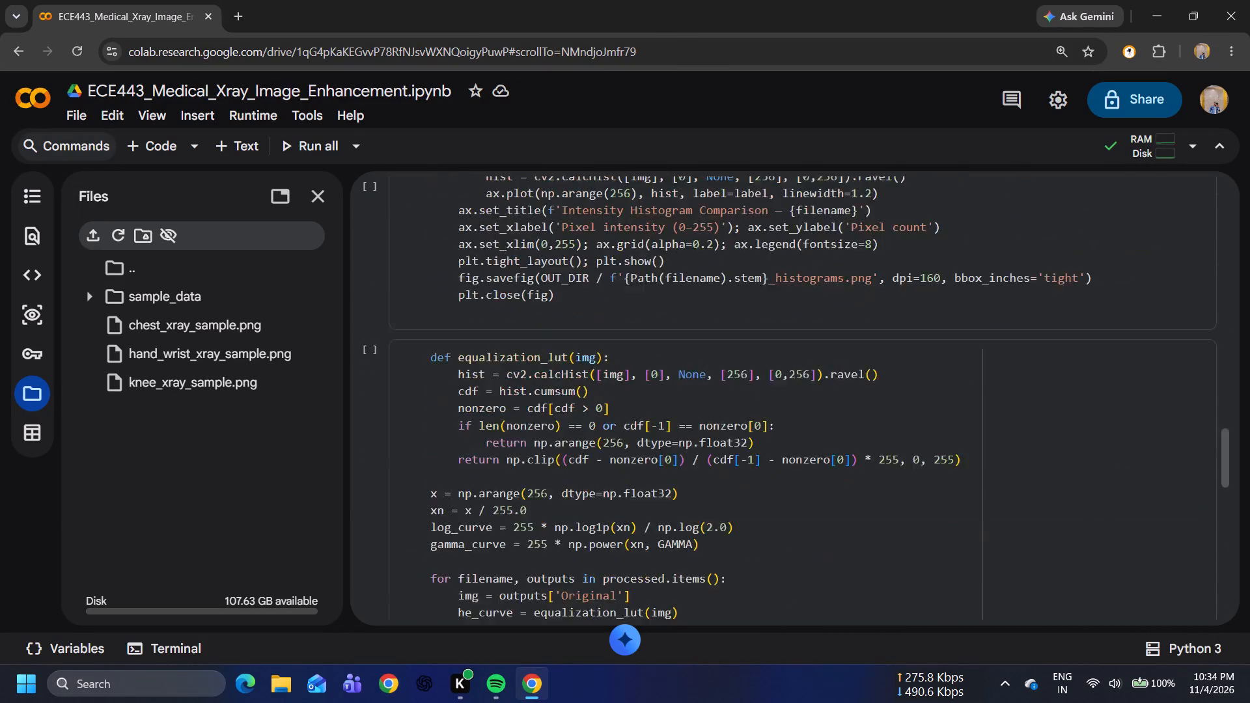
scroll(518, 446, "up", 20)
scroll(518, 446, "up", 10)
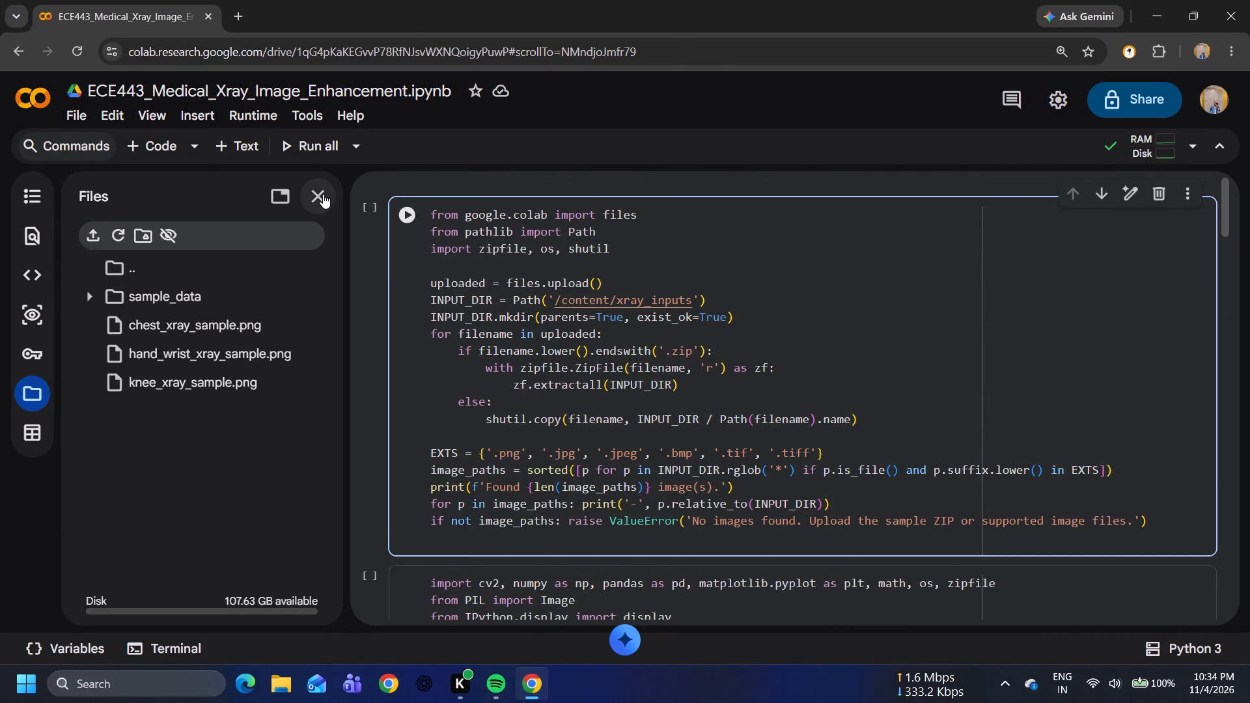
Close the file browser and run the first code cell, which handles the image upload.
left_click(323, 194)
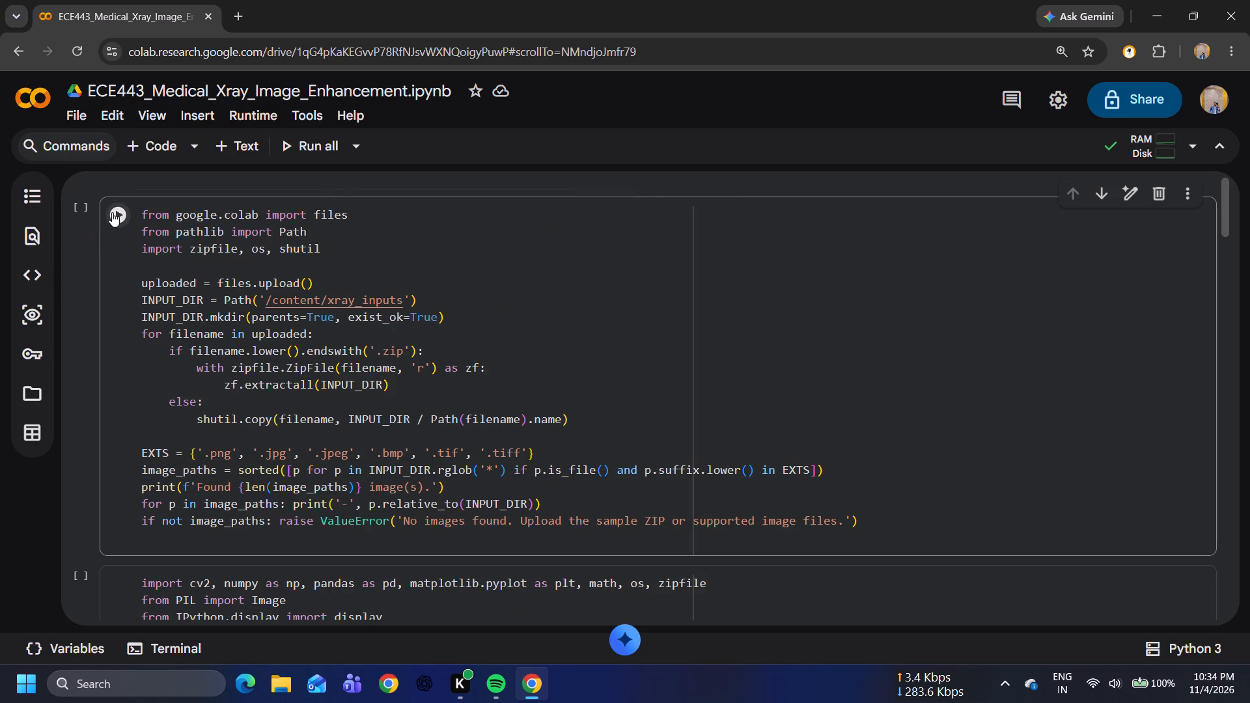
left_click(112, 212)
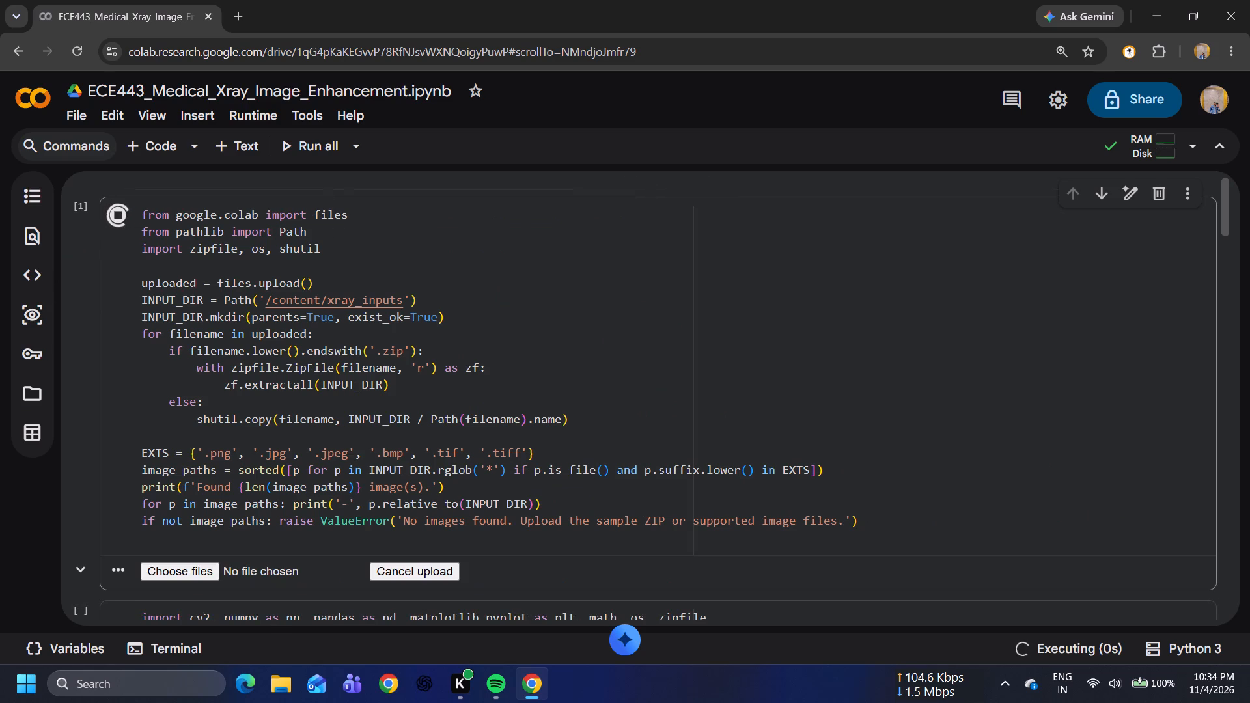
scroll(443, 331, "down", 1)
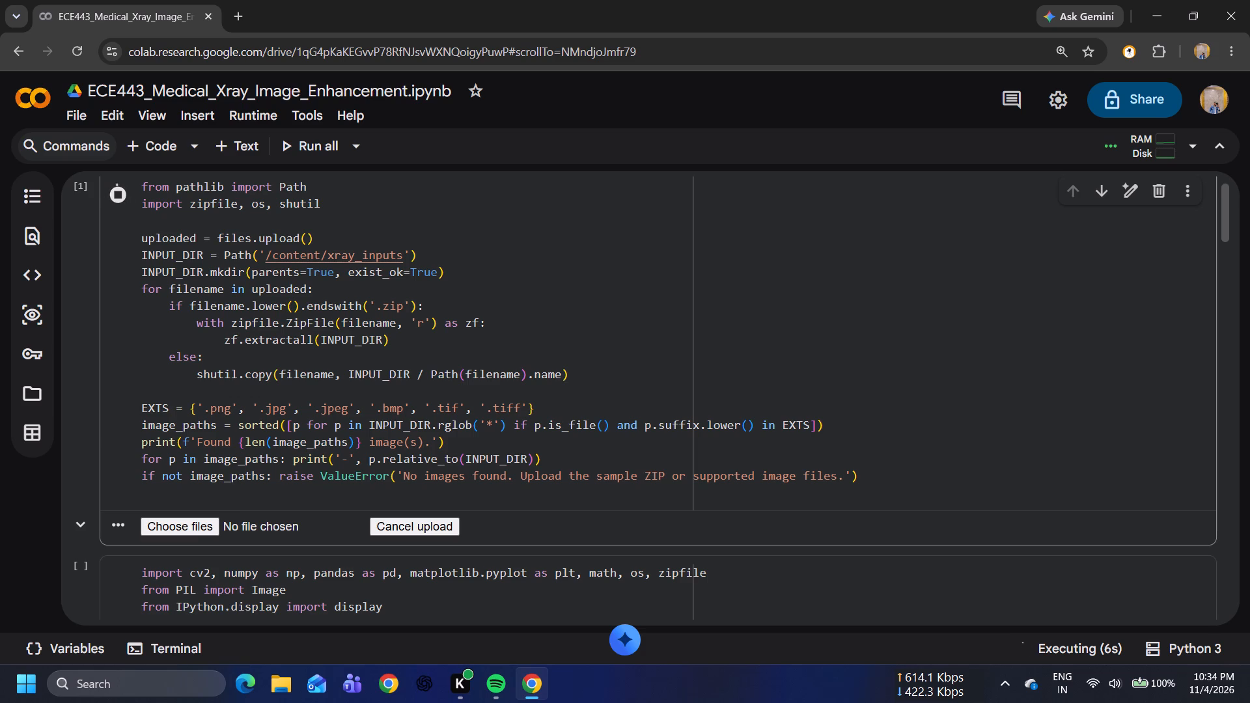
Upload chest_xray_sample, hand_wrist_xray_sample and knee_xray_sample from the sample_images folder to the running first code cell.
left_click(196, 524)
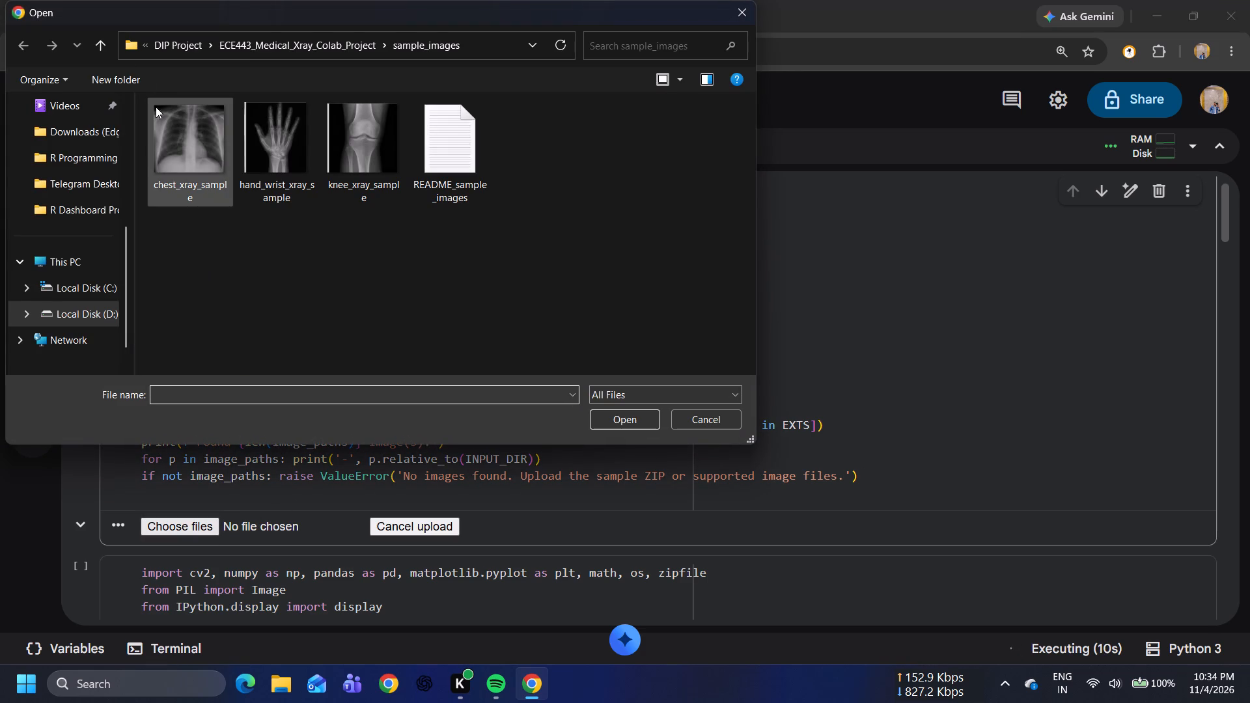
left_click_drag(145, 139, 309, 142)
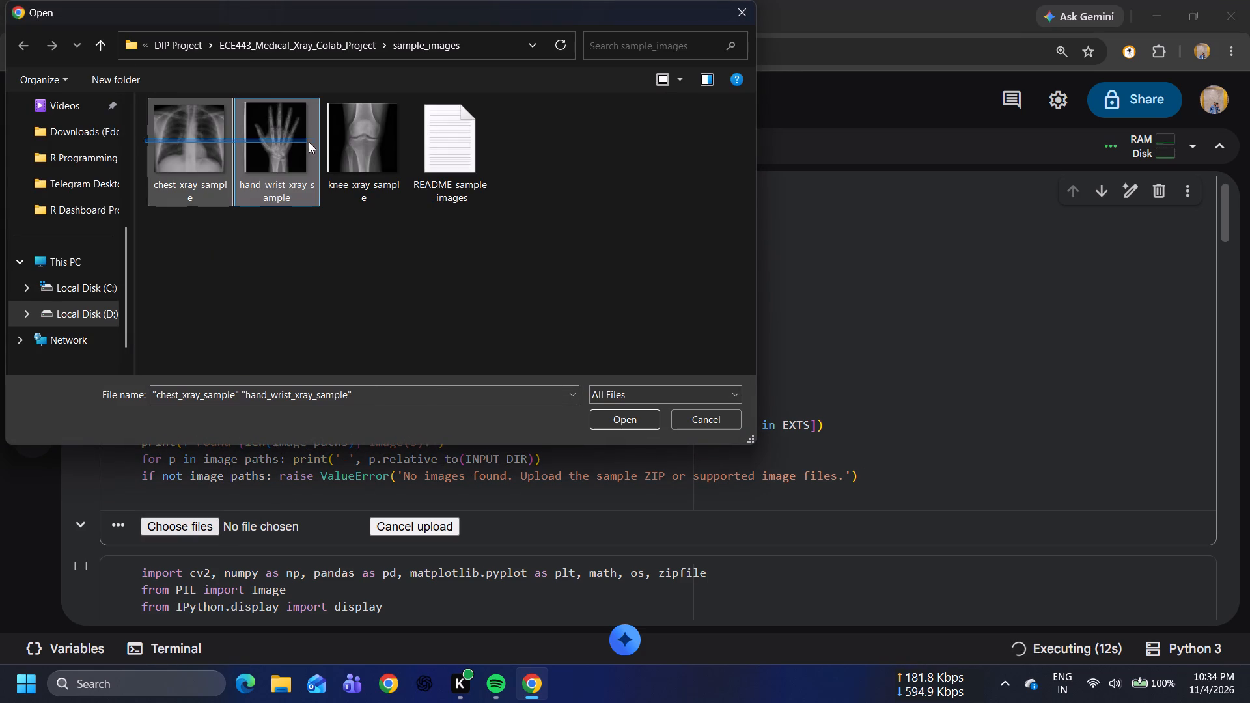
left_click_drag(309, 142, 359, 150)
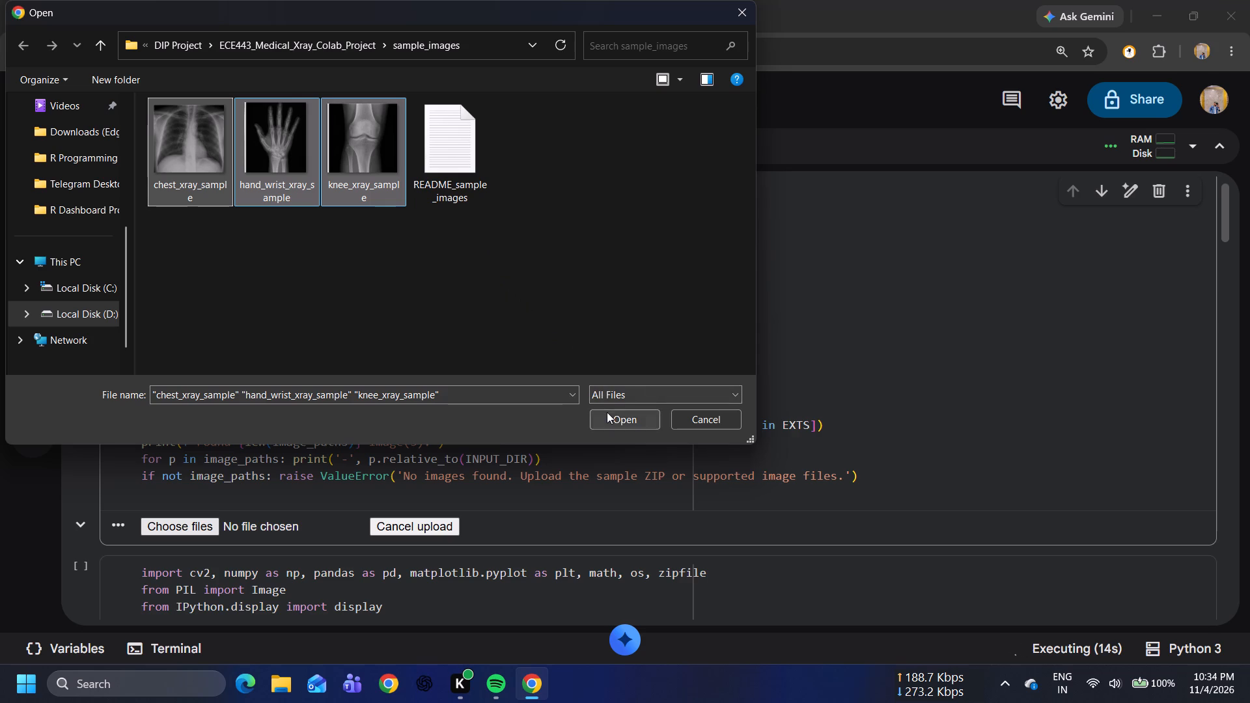
left_click(607, 412)
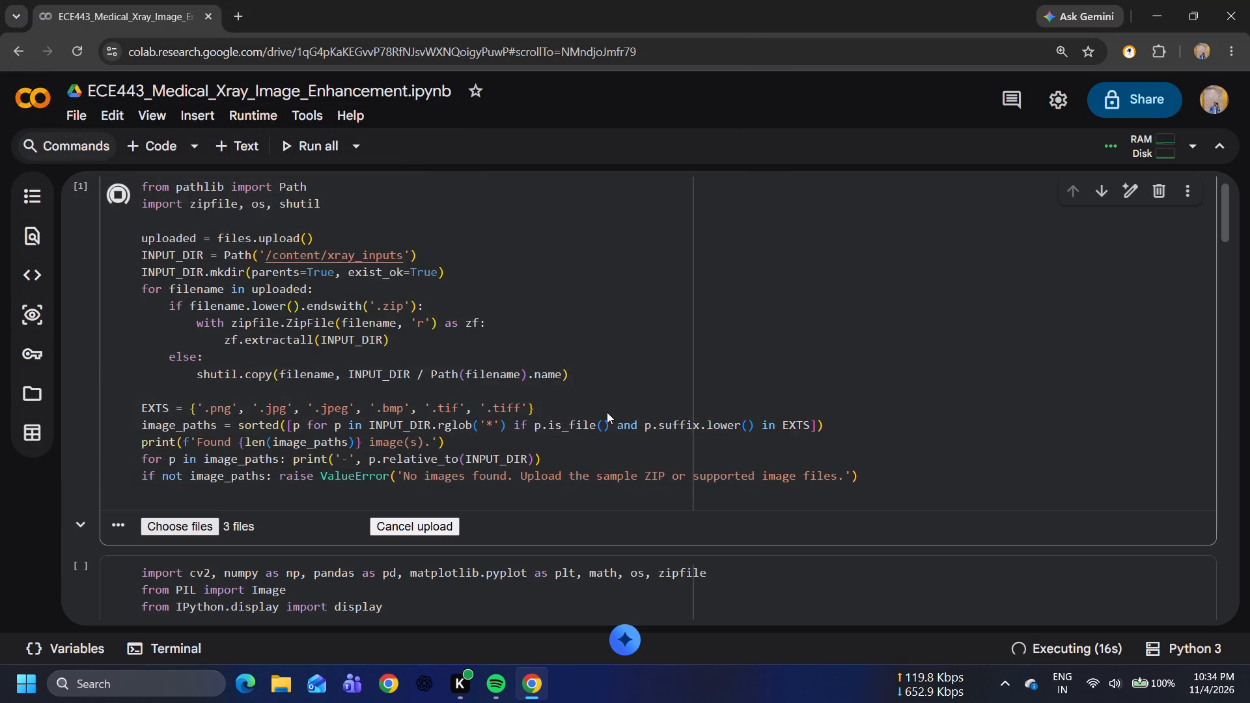
scroll(456, 462, "down", 1)
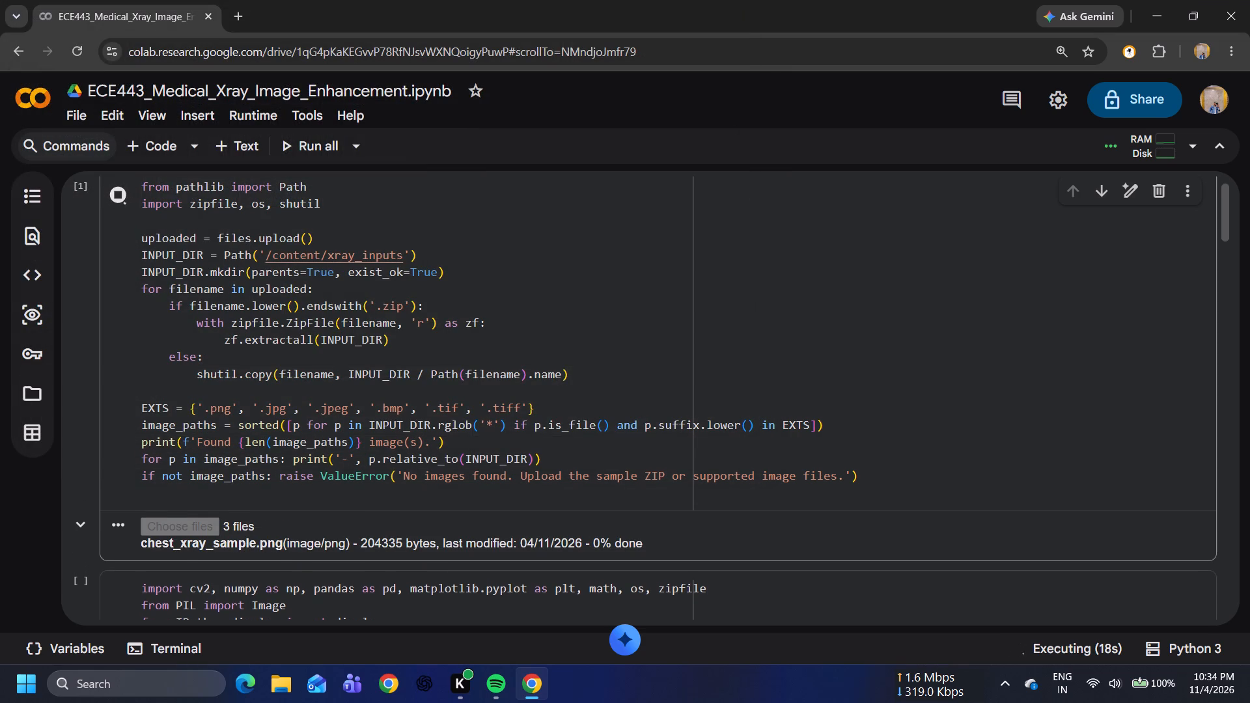
scroll(456, 462, "down", 1)
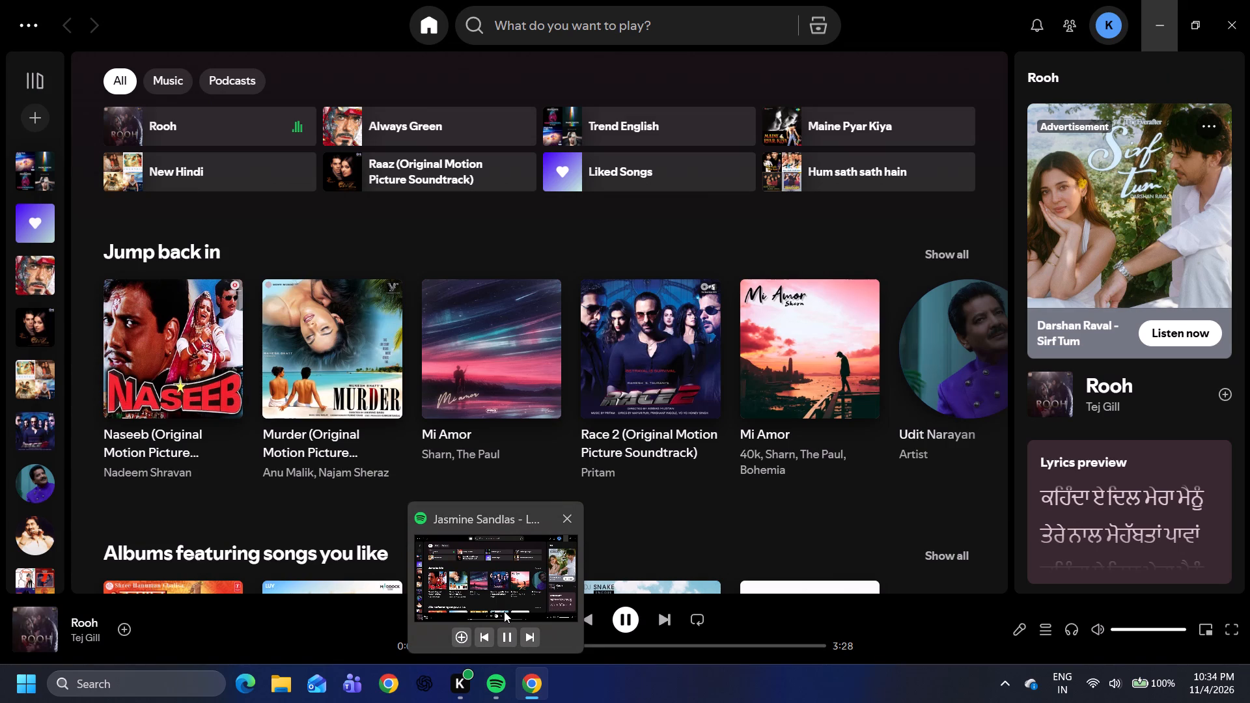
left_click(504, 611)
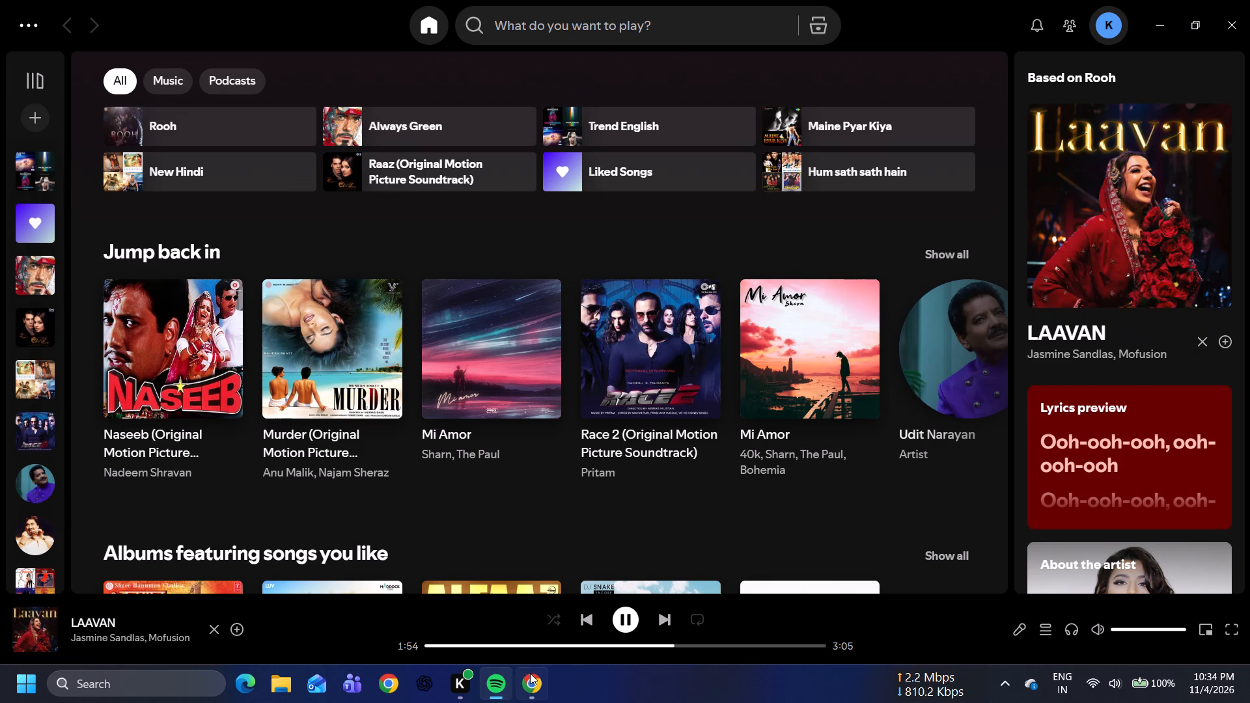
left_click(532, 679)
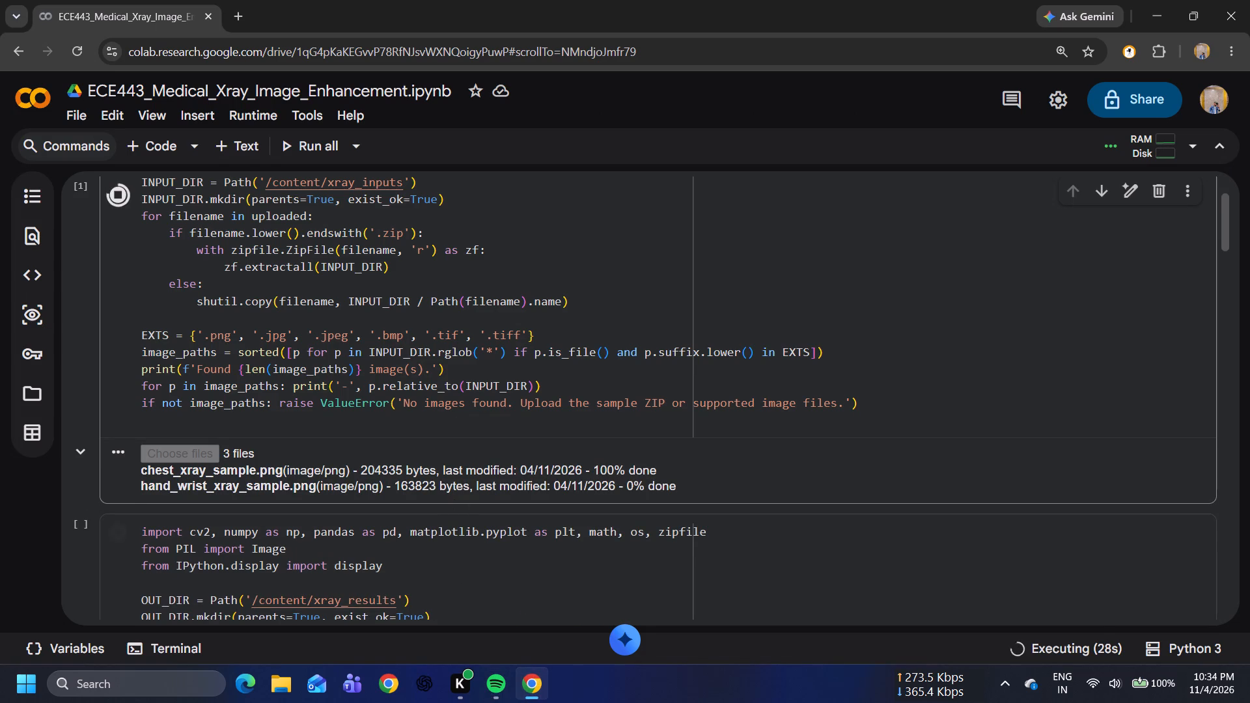
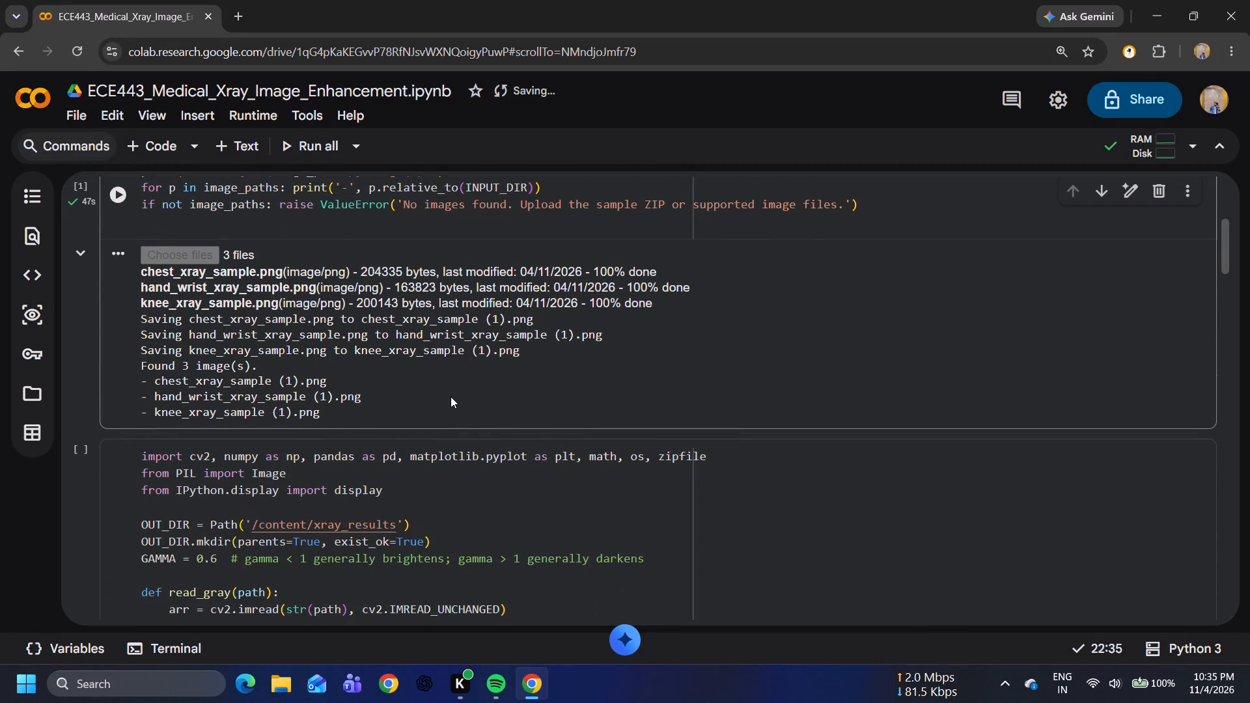
Run the second code cell, which imports the libraries and defines the enhancement and metrics functions.
scroll(451, 396, "down", 2)
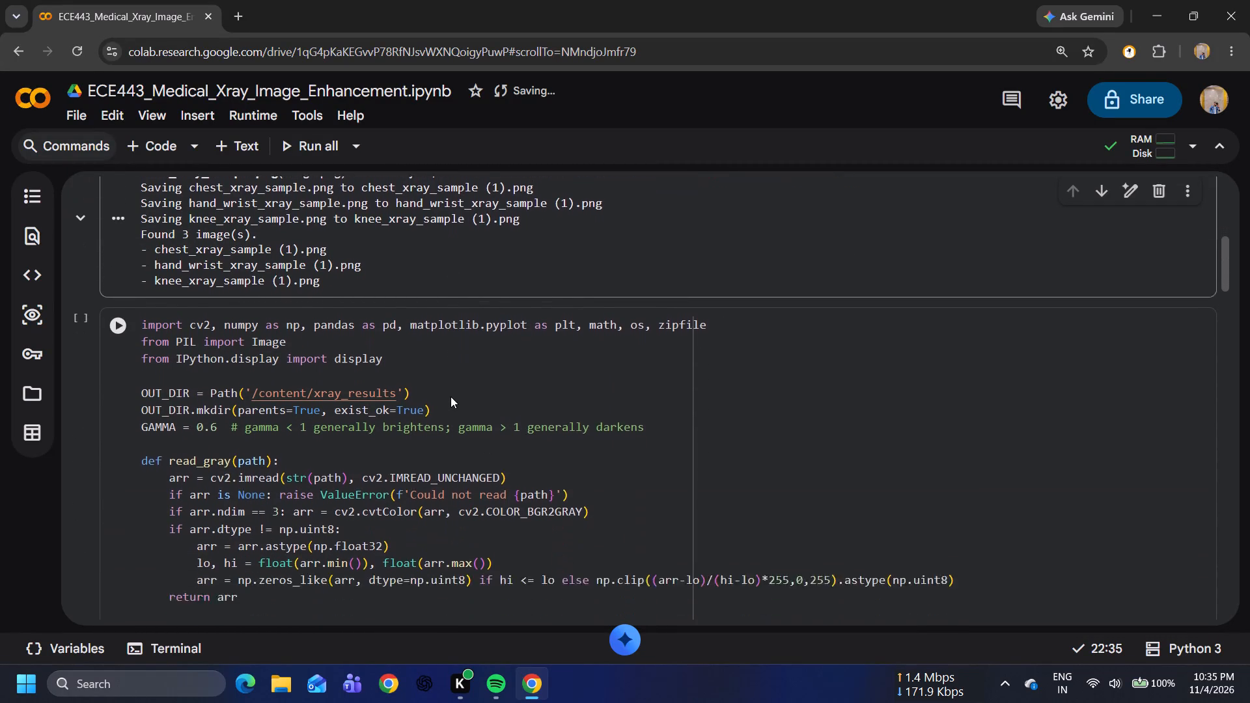
scroll(451, 396, "down", 1)
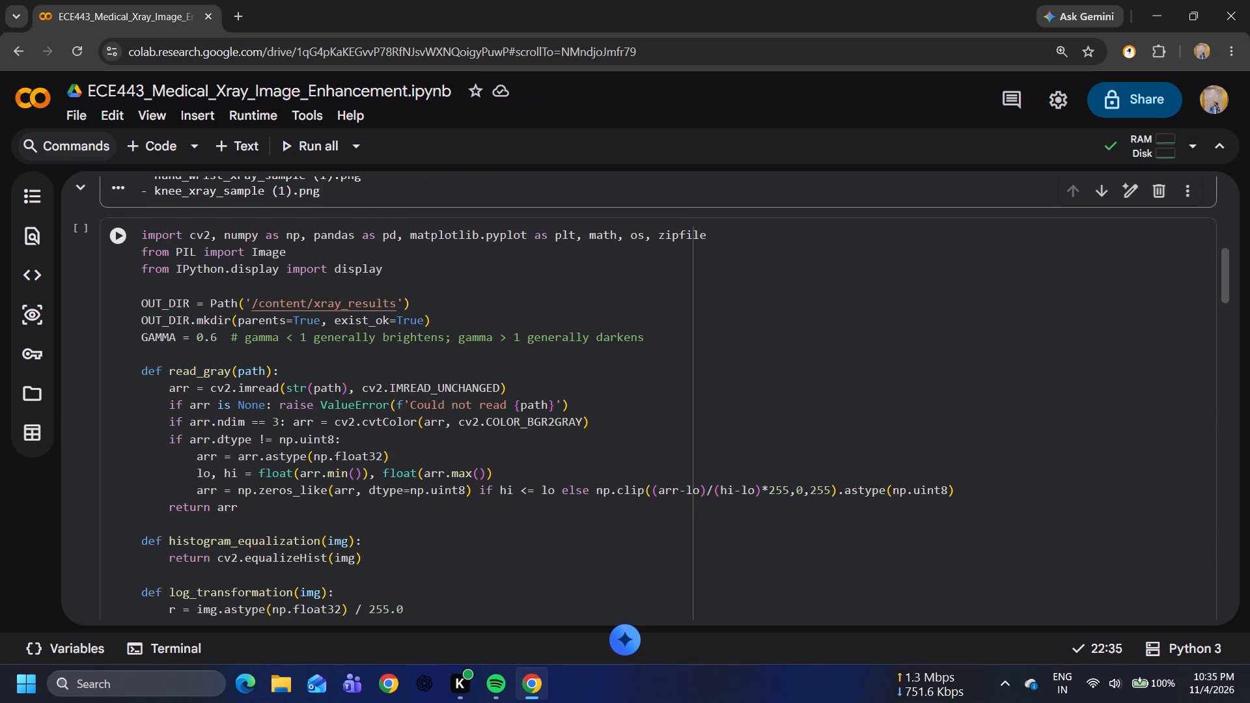
scroll(148, 232, "up", 5)
scroll(148, 232, "down", 4)
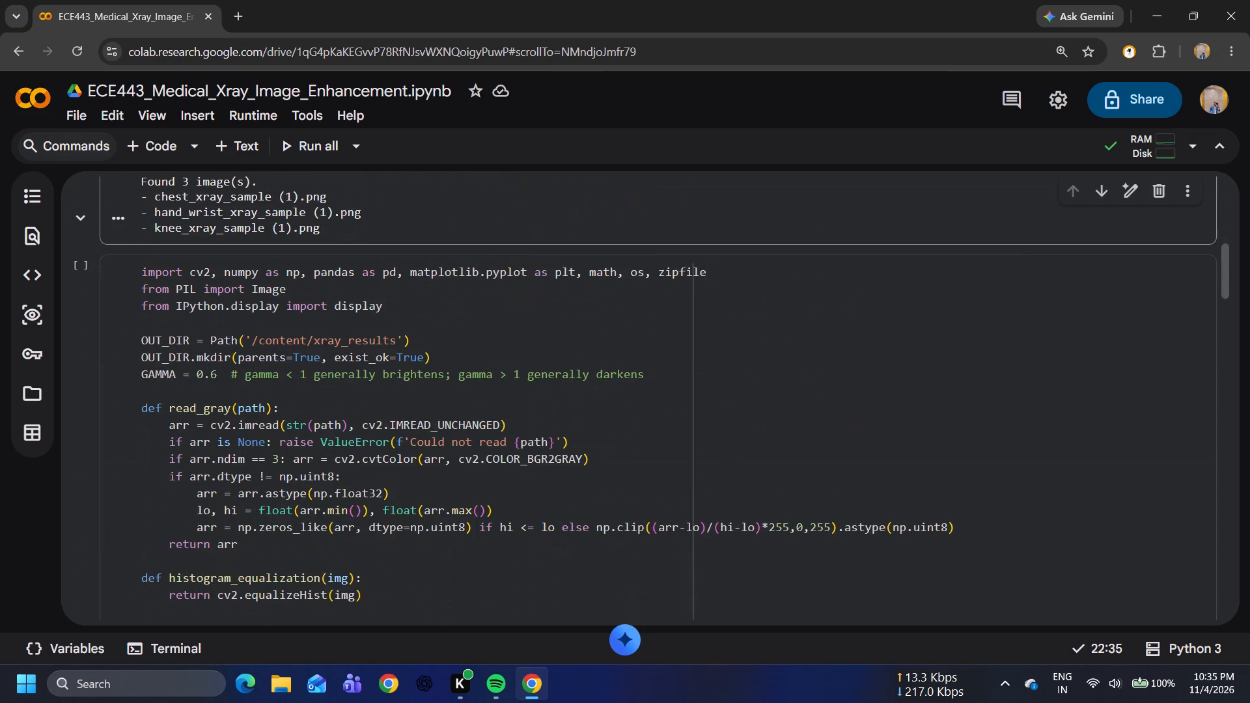
left_click(122, 272)
Run the third code cell, which processes the images and builds the all_metrics comparison.
scroll(231, 305, "up", 5)
scroll(231, 305, "down", 6)
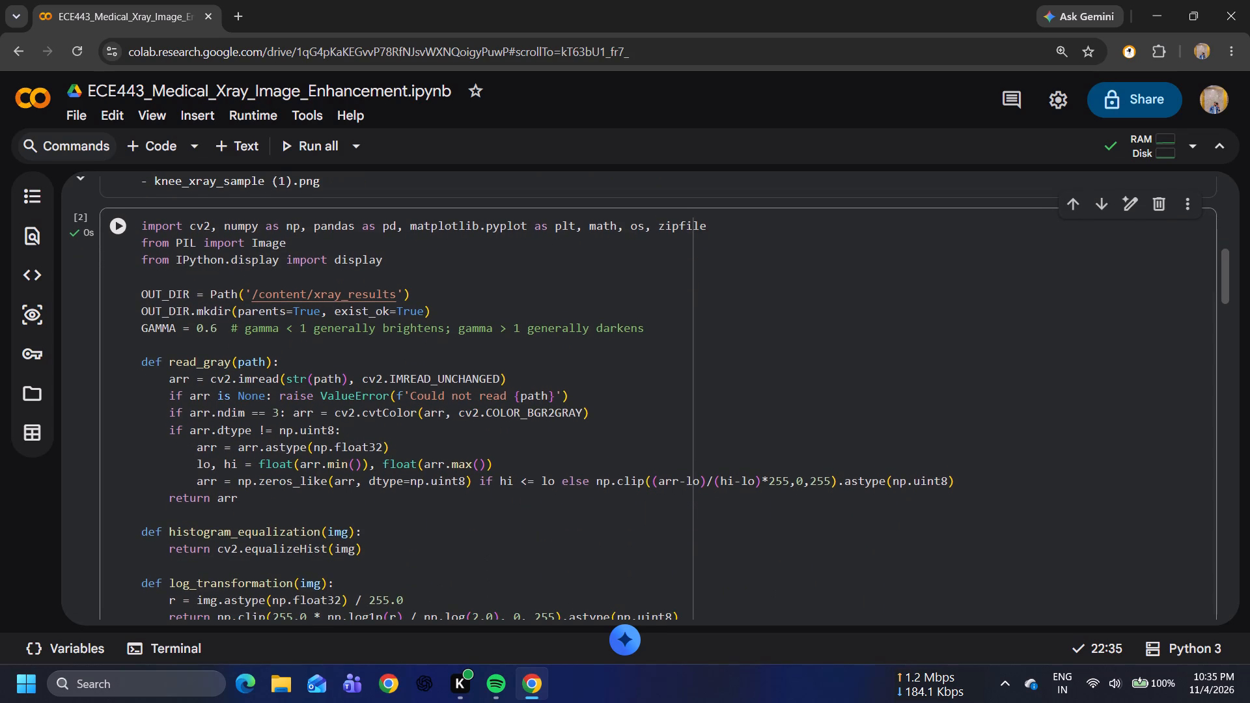
scroll(232, 350, "down", 2)
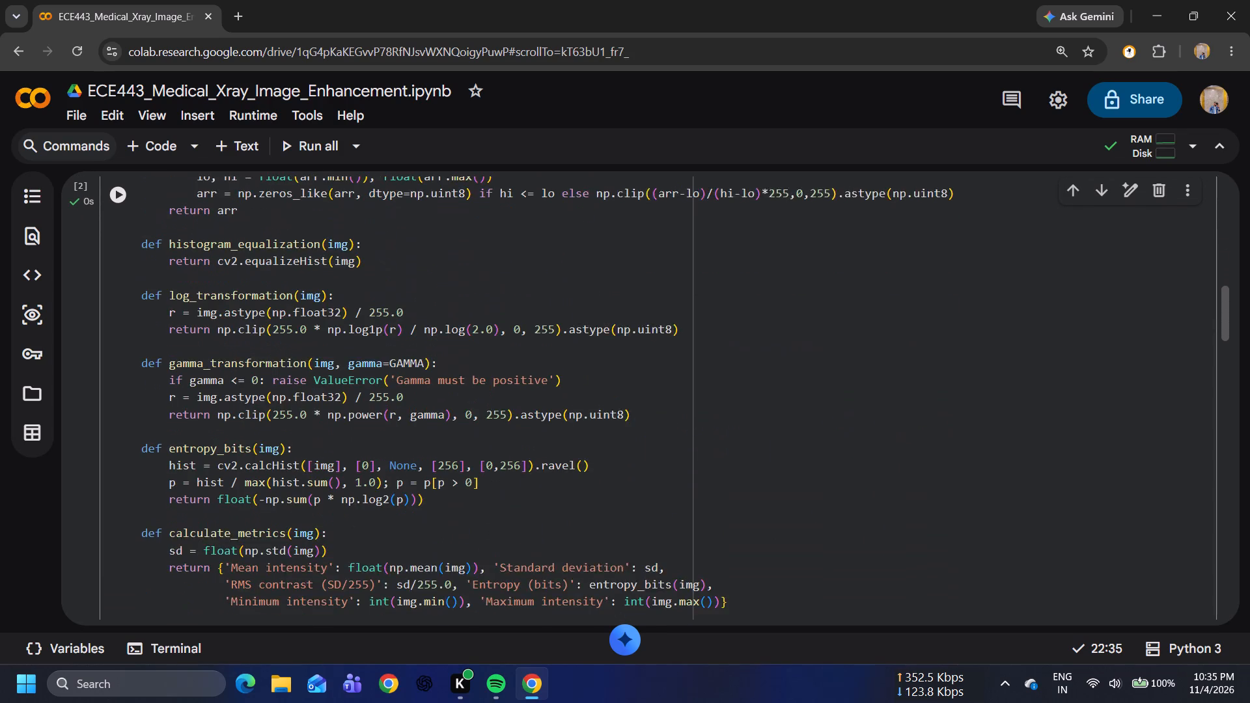
scroll(232, 350, "down", 3)
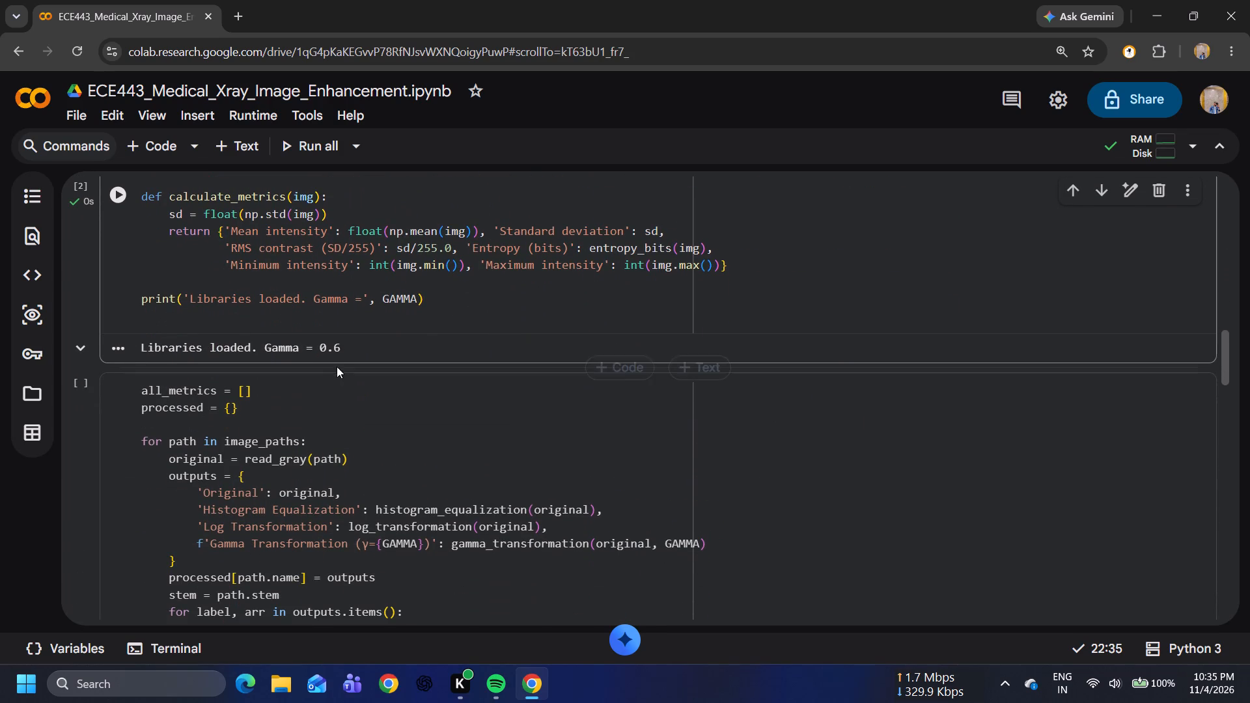
left_click(119, 394)
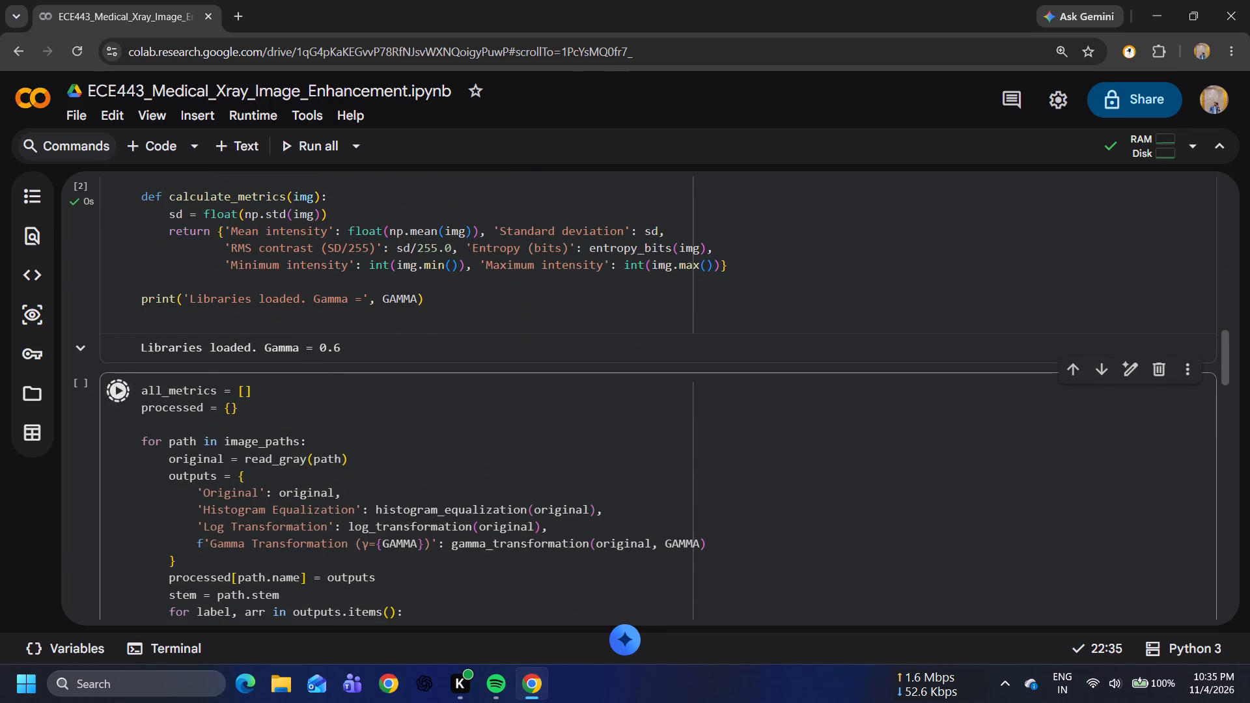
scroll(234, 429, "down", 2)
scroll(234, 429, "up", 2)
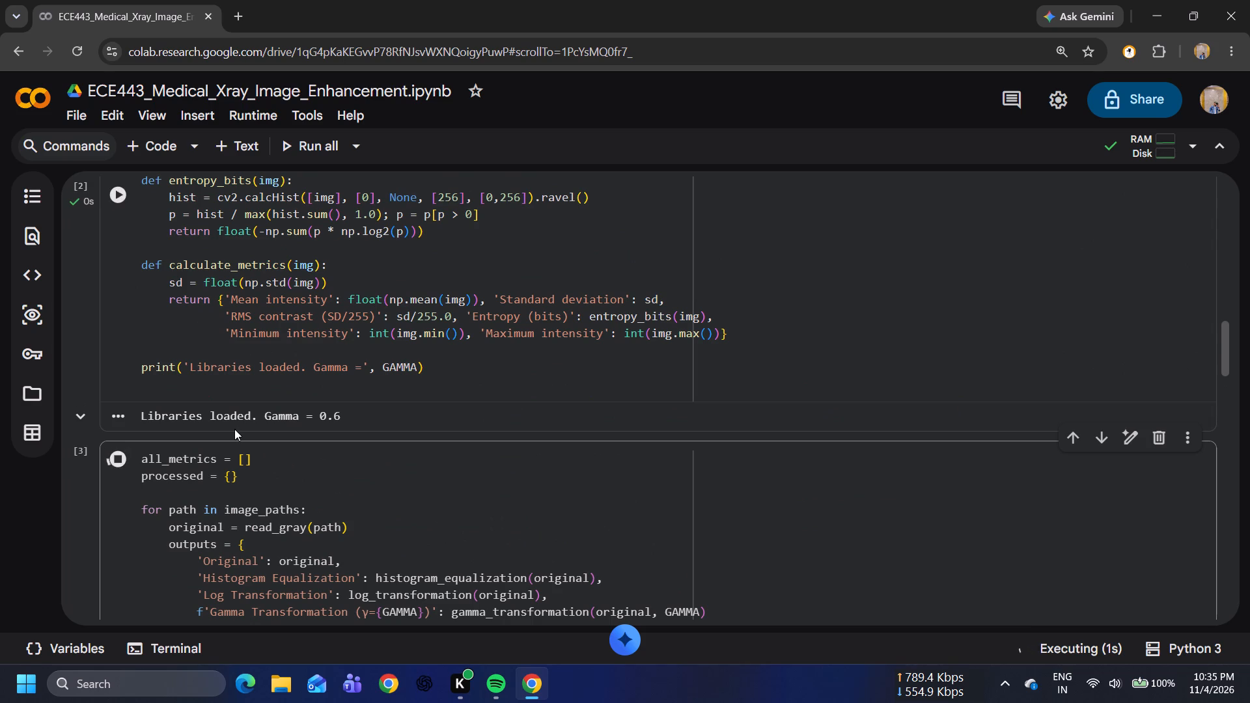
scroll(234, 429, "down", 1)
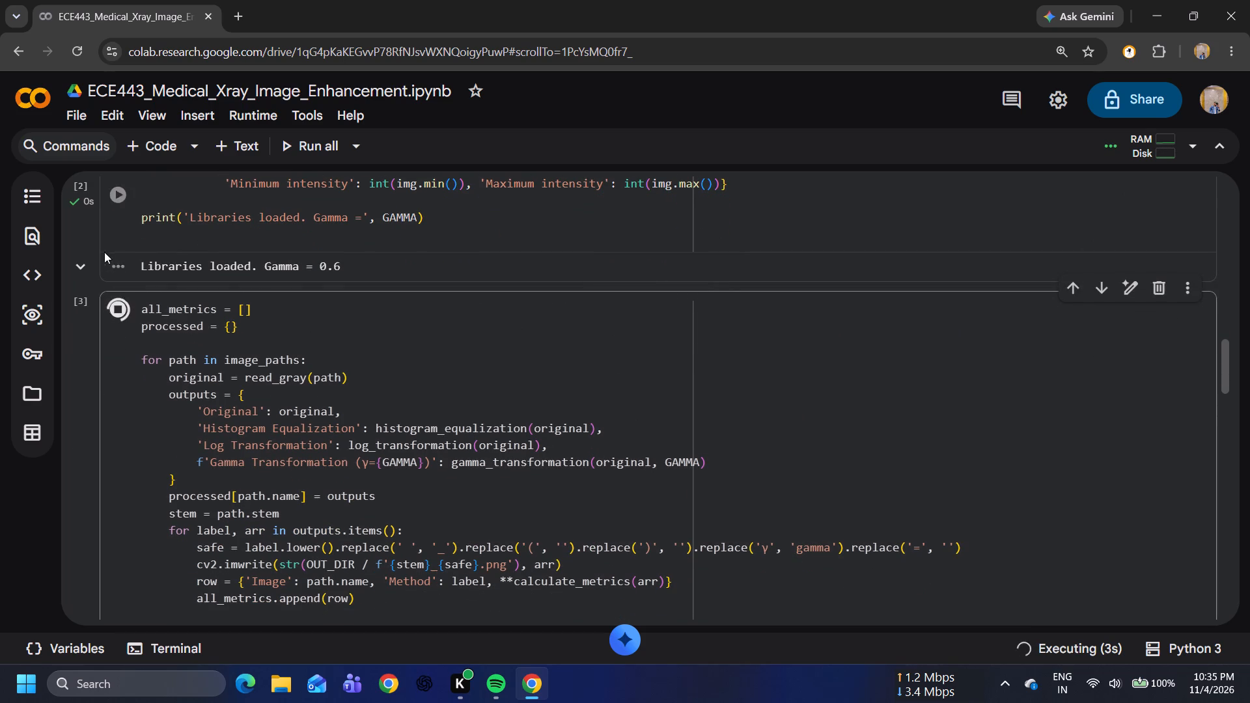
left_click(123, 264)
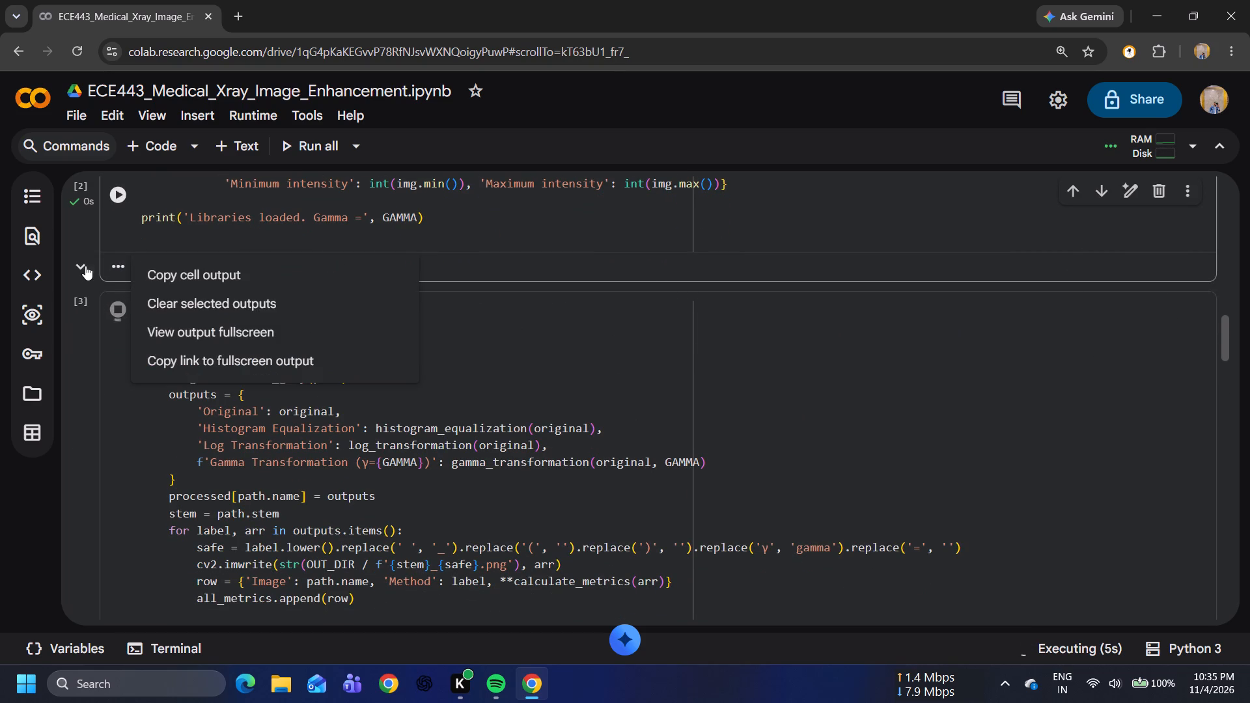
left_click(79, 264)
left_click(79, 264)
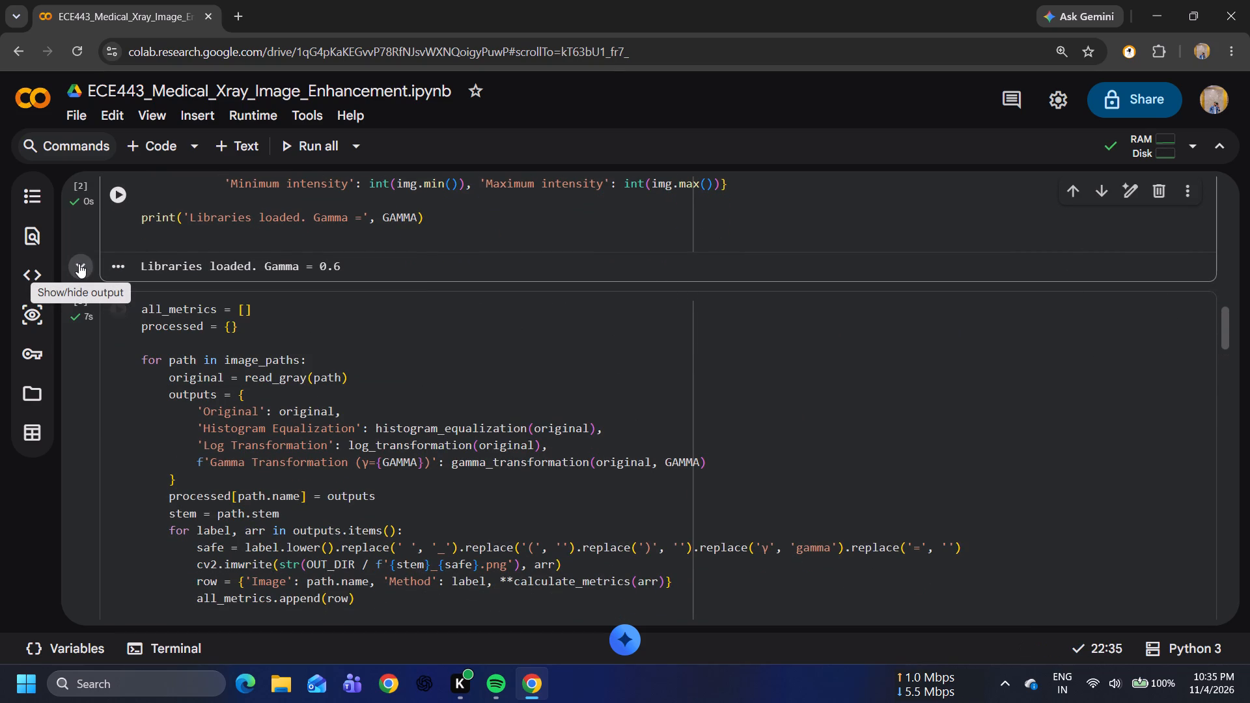
Examine the third cell's Original vs Enhanced X-ray comparisons and its metrics table for the chest, hand-wrist and knee samples.
scroll(458, 275, "down", 5)
scroll(458, 275, "up", 2)
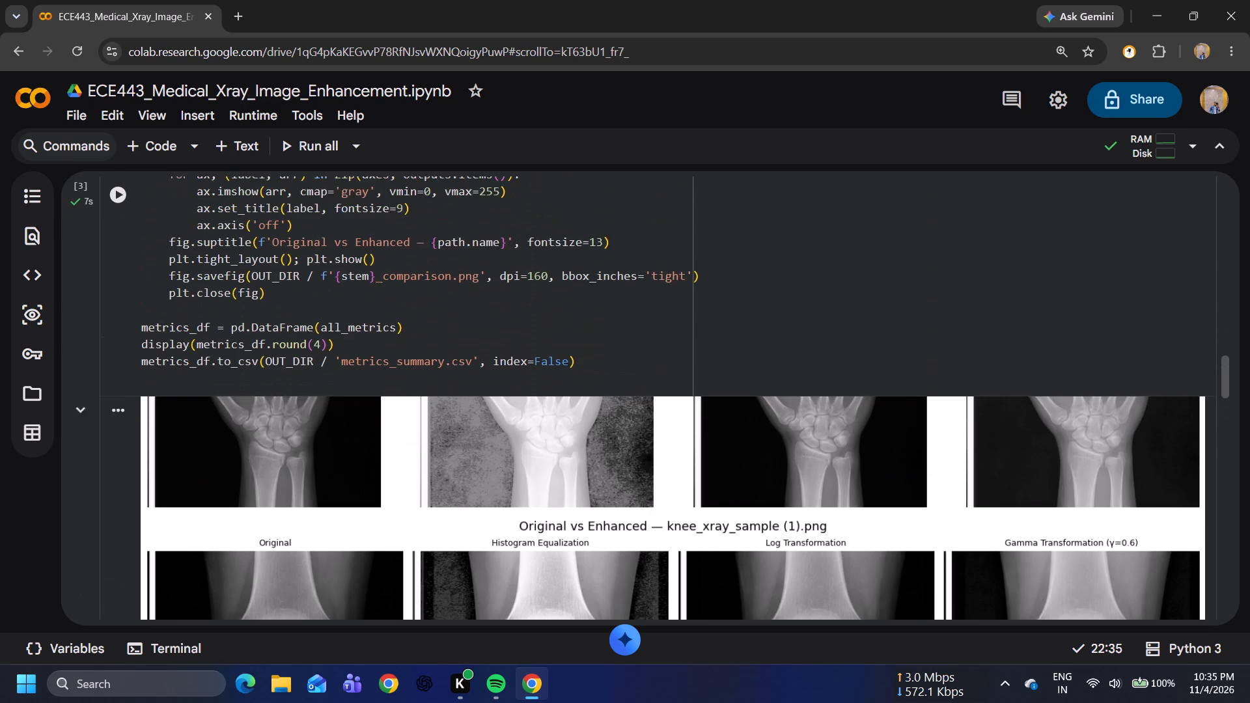
scroll(458, 275, "down", 3)
scroll(488, 338, "up", 2)
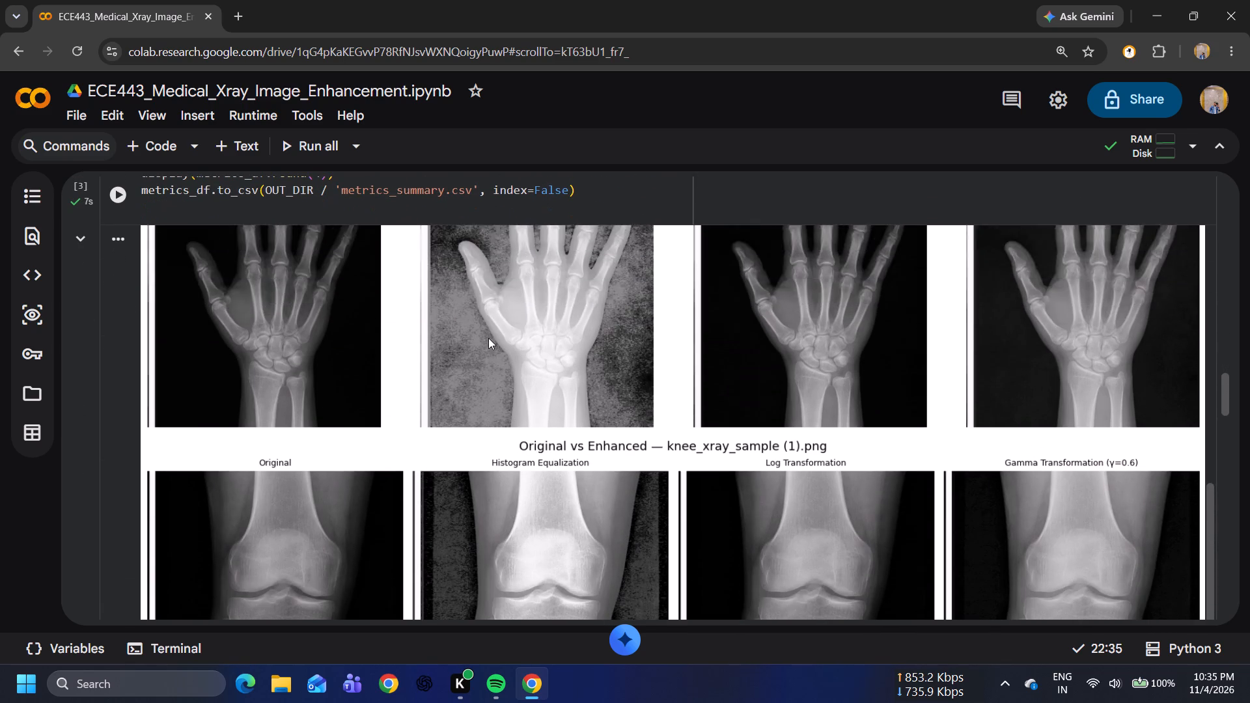
scroll(488, 338, "up", 3)
scroll(488, 338, "down", 1)
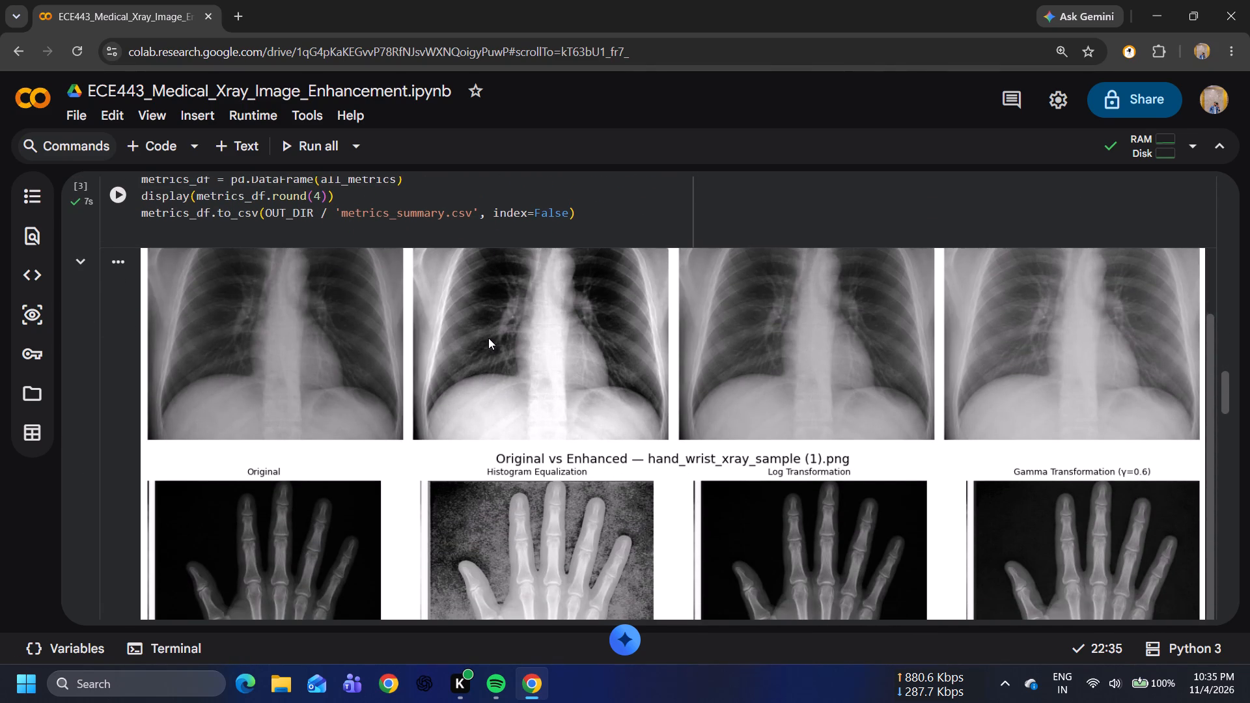
scroll(488, 338, "down", 7)
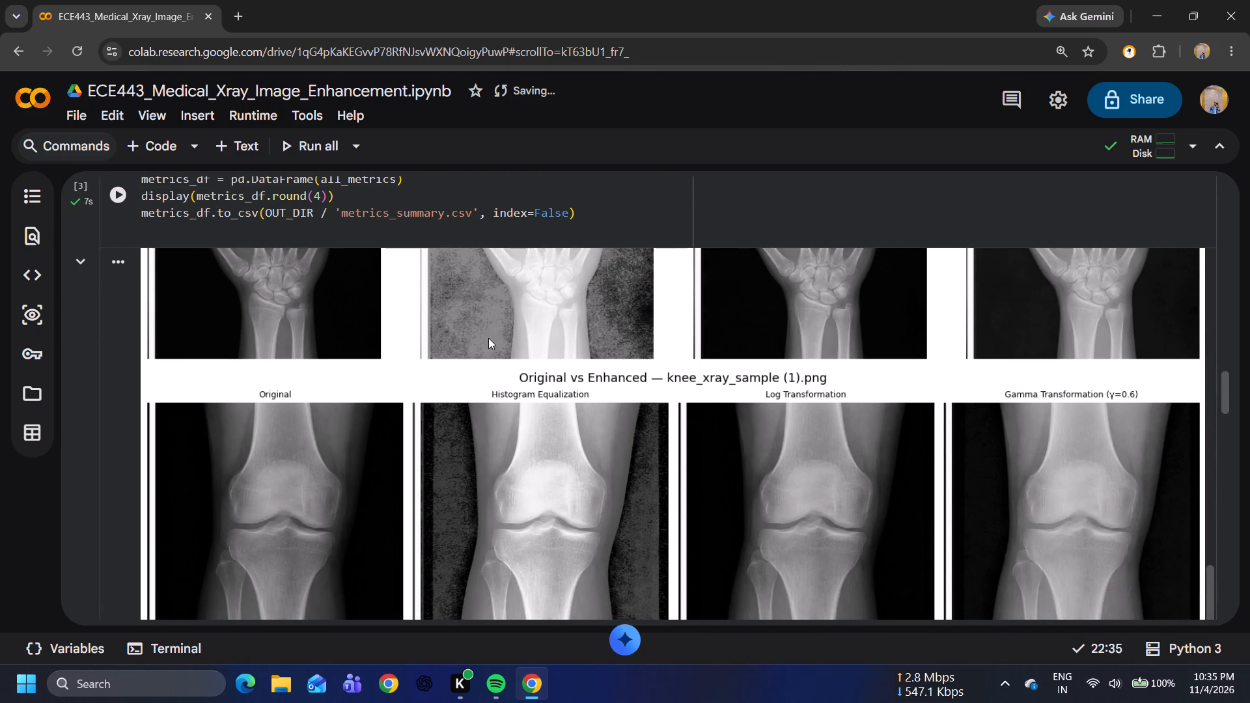
scroll(488, 338, "down", 5)
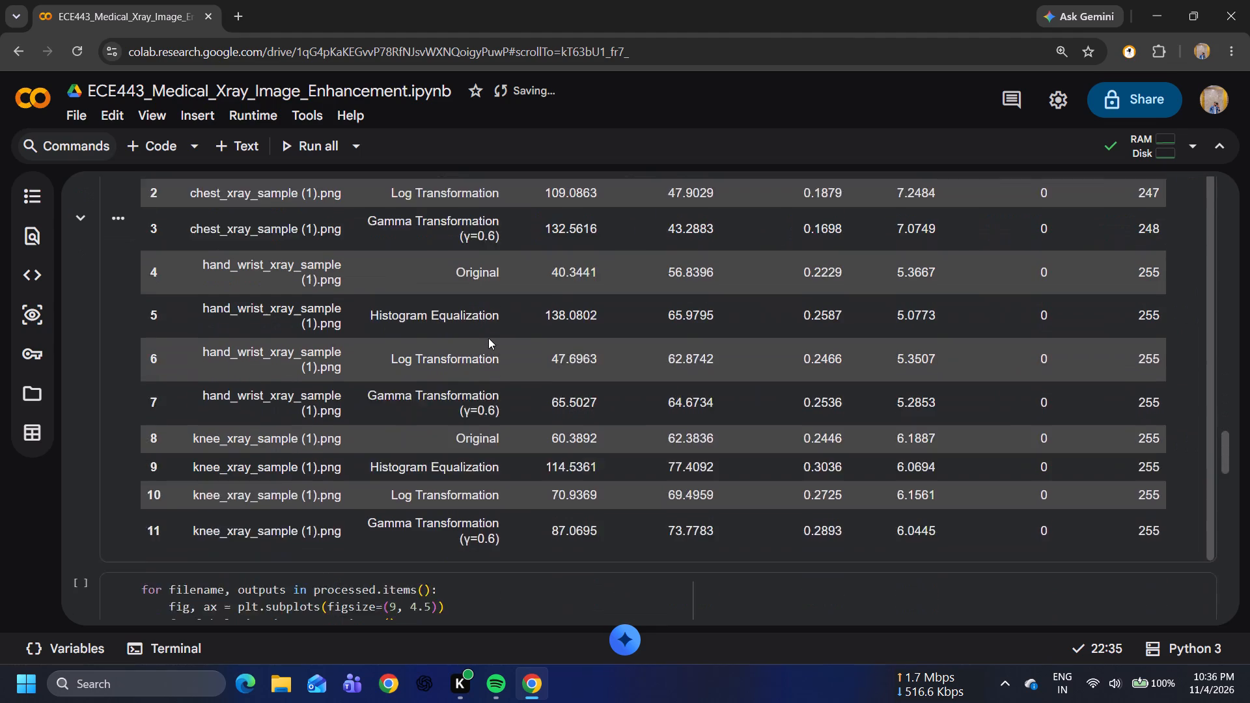
scroll(488, 338, "up", 1)
scroll(488, 338, "down", 2)
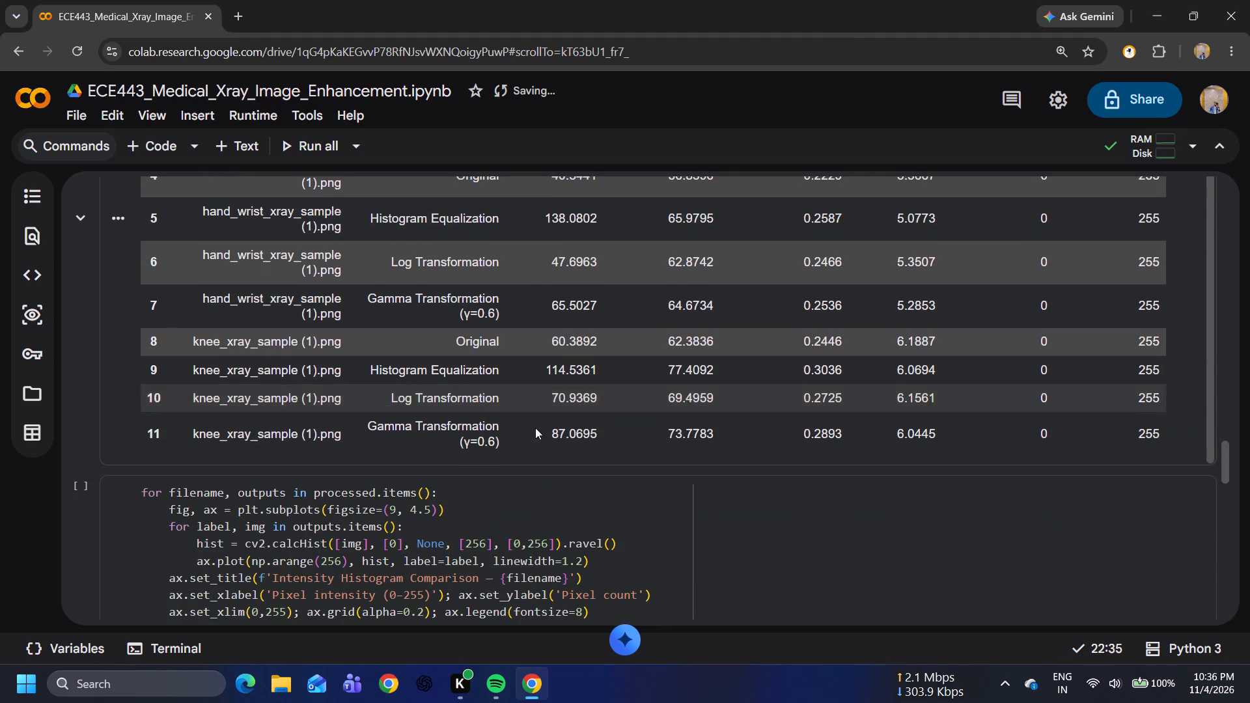
scroll(583, 516, "down", 2)
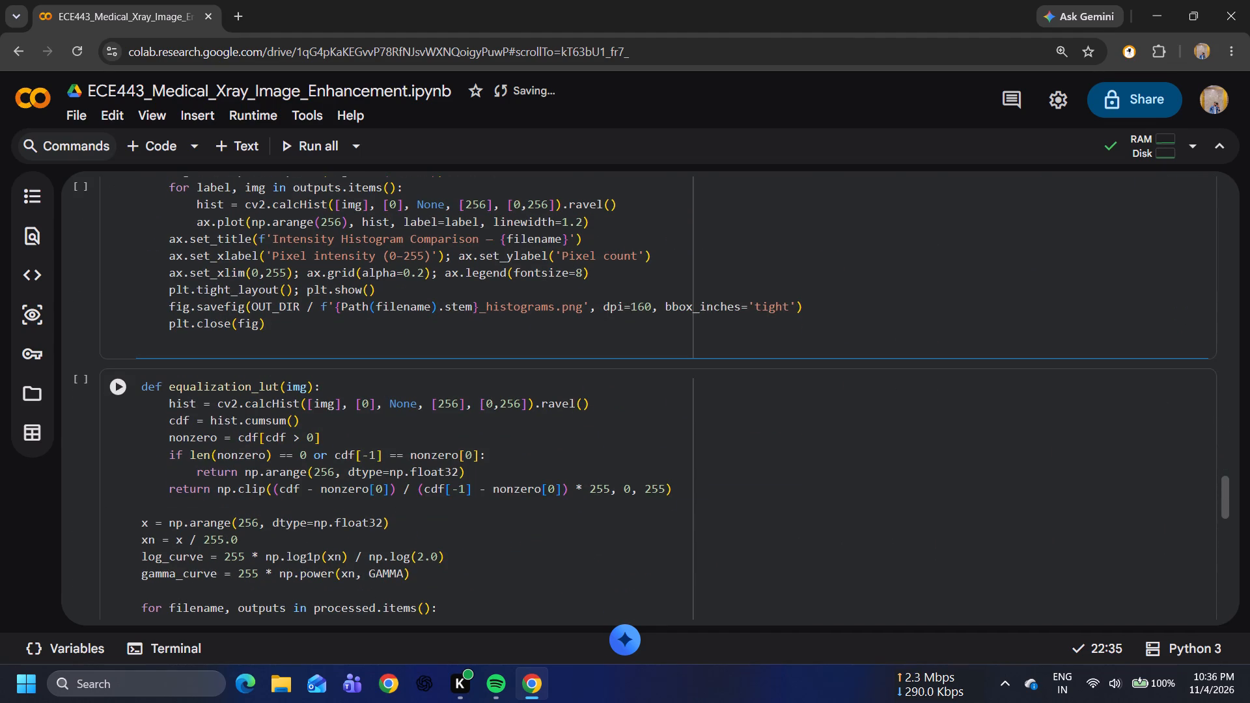
scroll(617, 466, "up", 7)
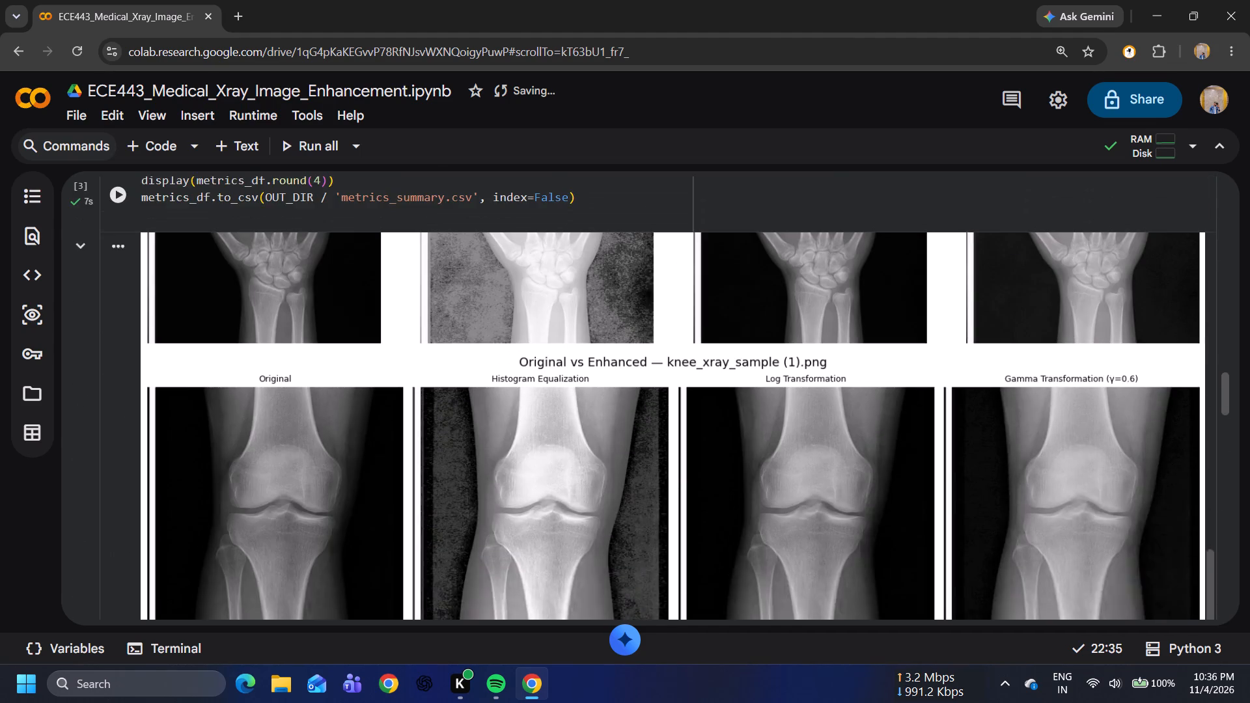
scroll(617, 466, "up", 1)
Run the fourth code cell, which plots the intensity histogram comparison for each processed image.
scroll(617, 466, "down", 5)
left_click(617, 466)
scroll(617, 466, "down", 1)
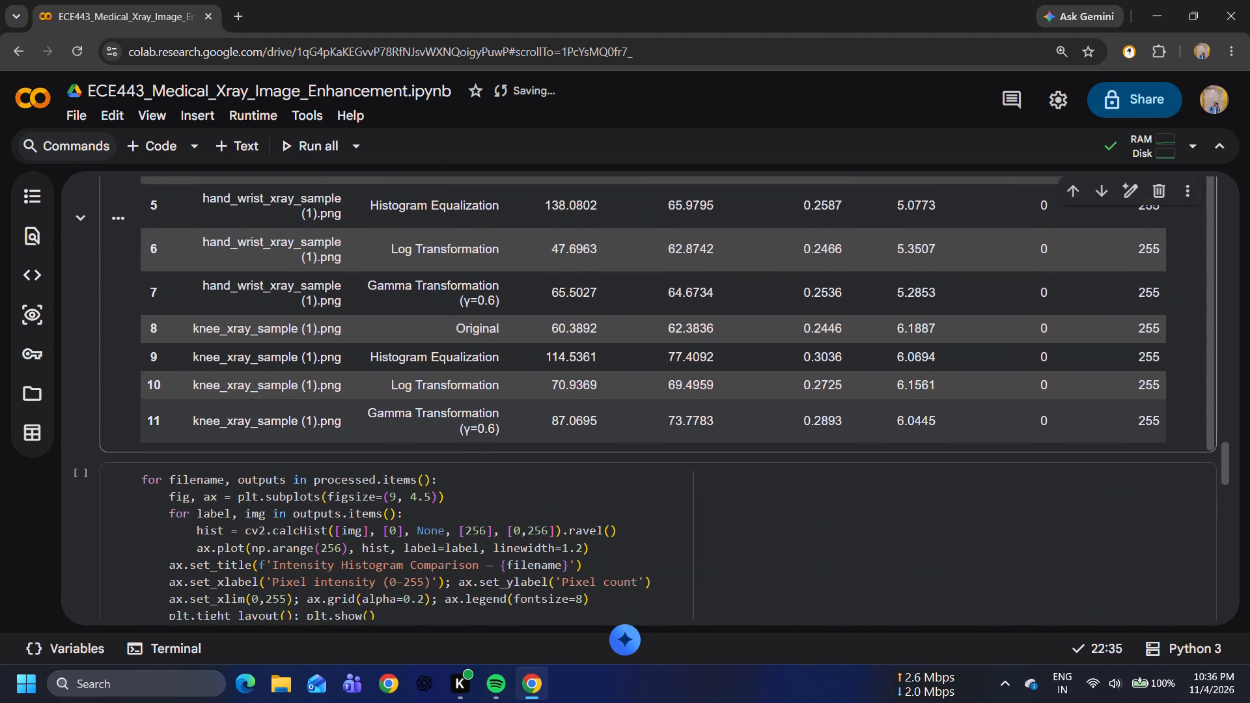
left_click(117, 478)
Examine the Intensity Histogram Comparison plots for the chest, hand-wrist and knee samples below the fourth cell.
scroll(87, 434, "up", 2)
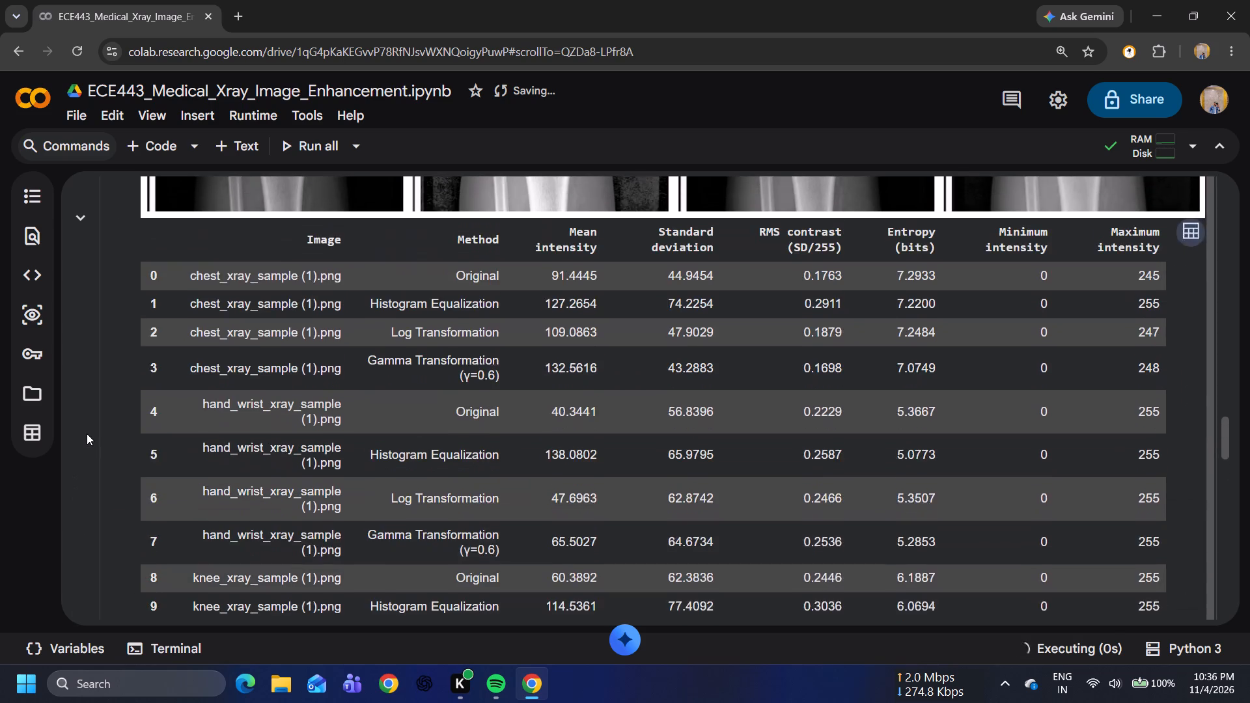
scroll(87, 434, "up", 4)
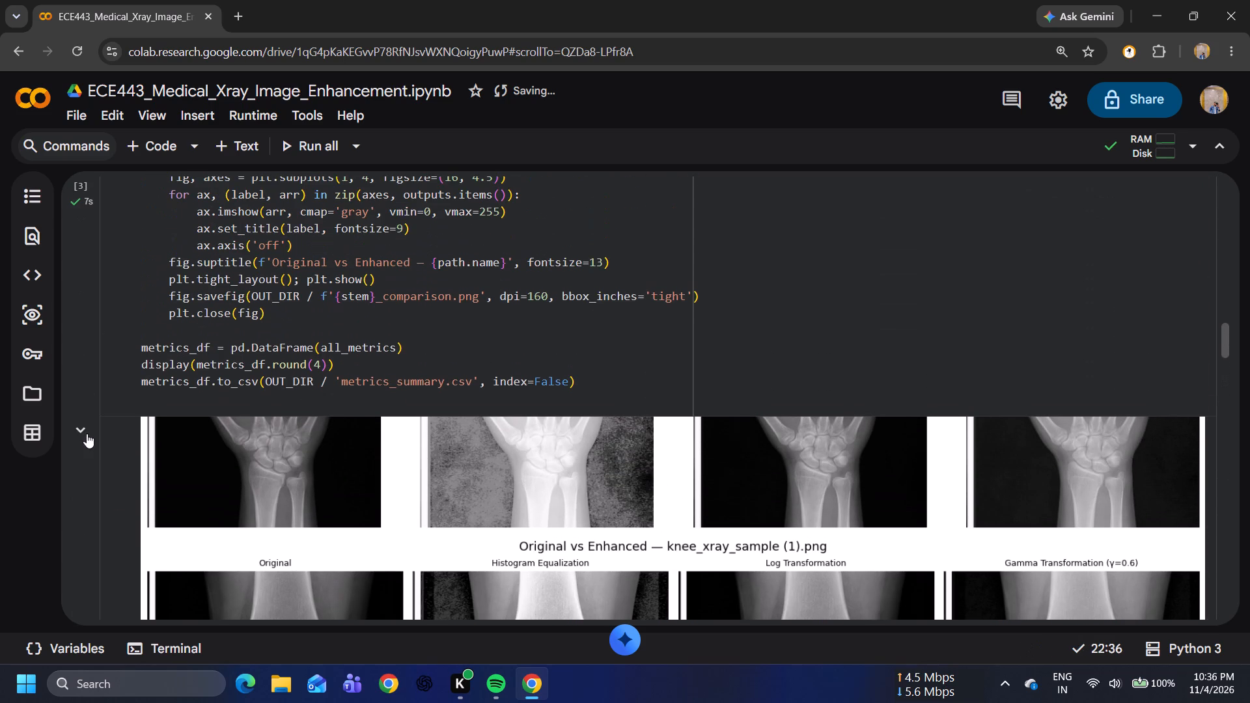
scroll(87, 434, "up", 4)
scroll(87, 434, "down", 2)
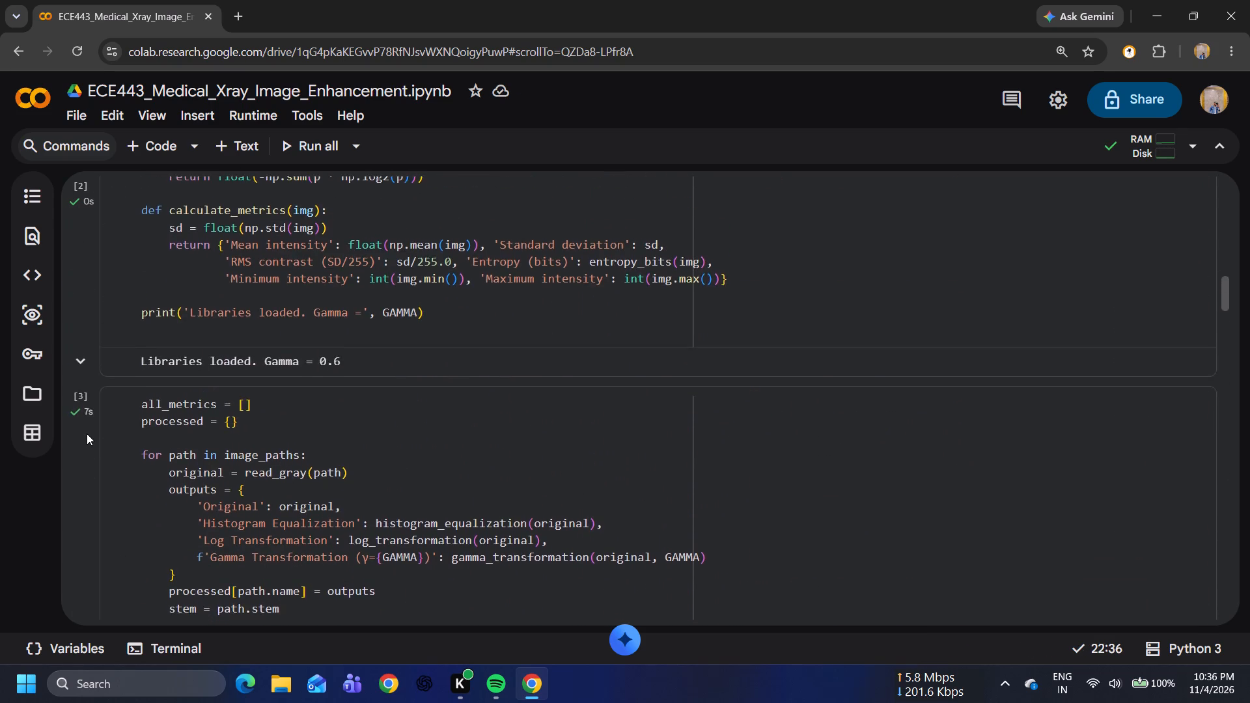
scroll(87, 434, "down", 12)
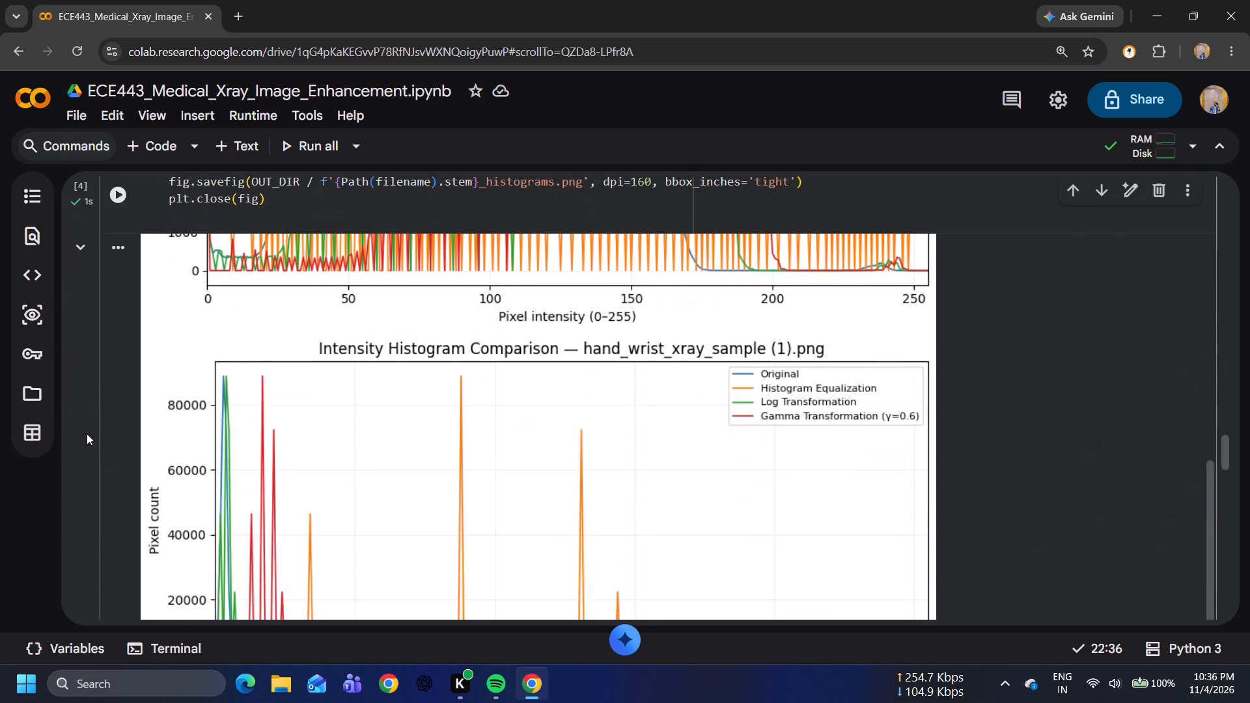
scroll(87, 434, "up", 2)
scroll(206, 503, "up", 4)
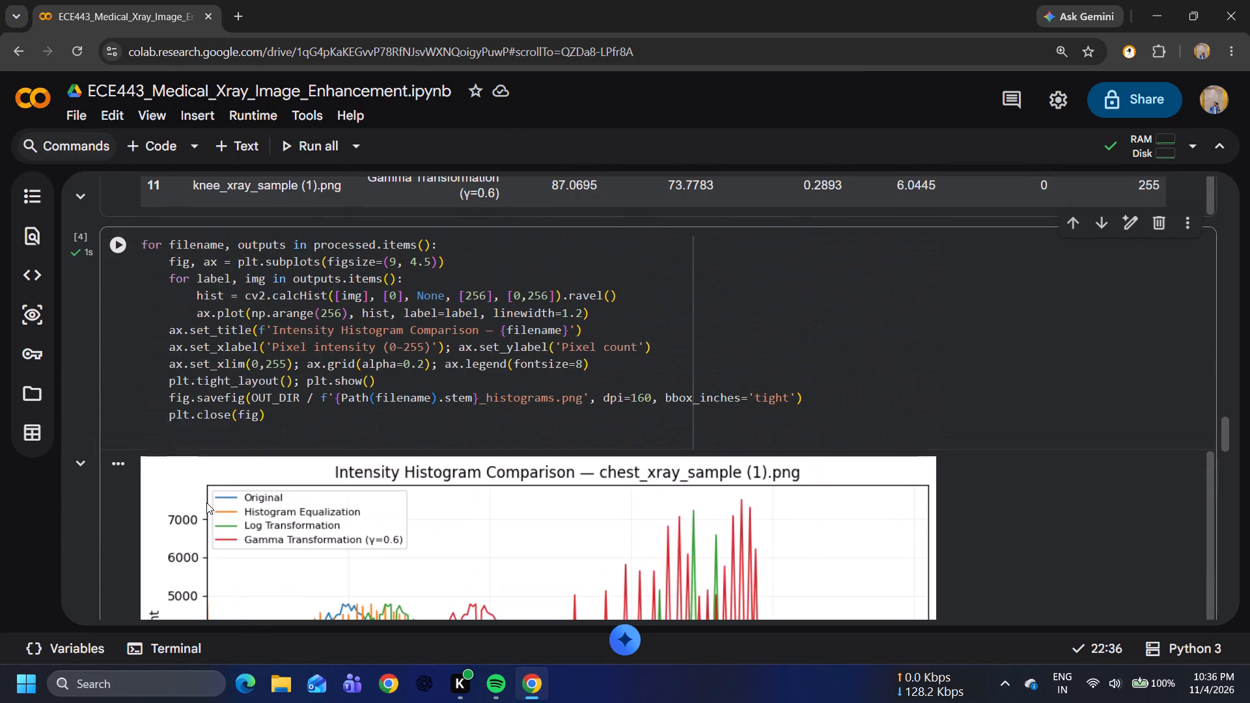
scroll(206, 503, "up", 2)
scroll(90, 421, "down", 3)
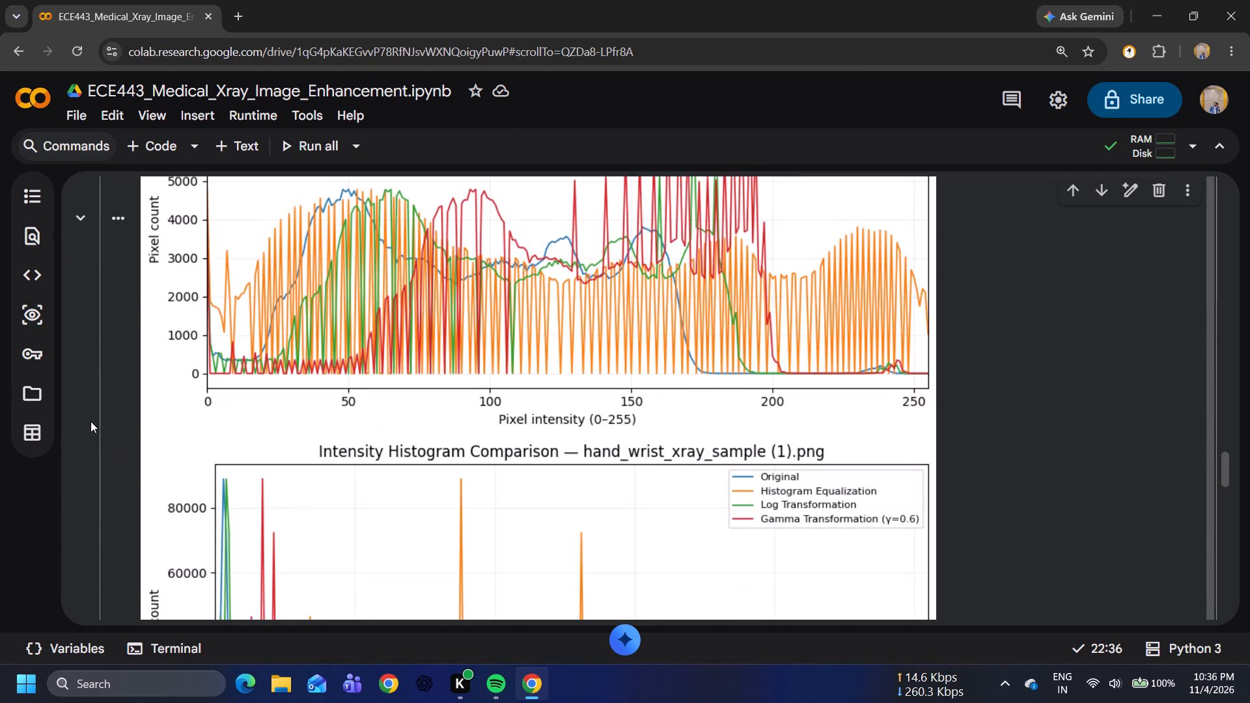
scroll(90, 421, "down", 5)
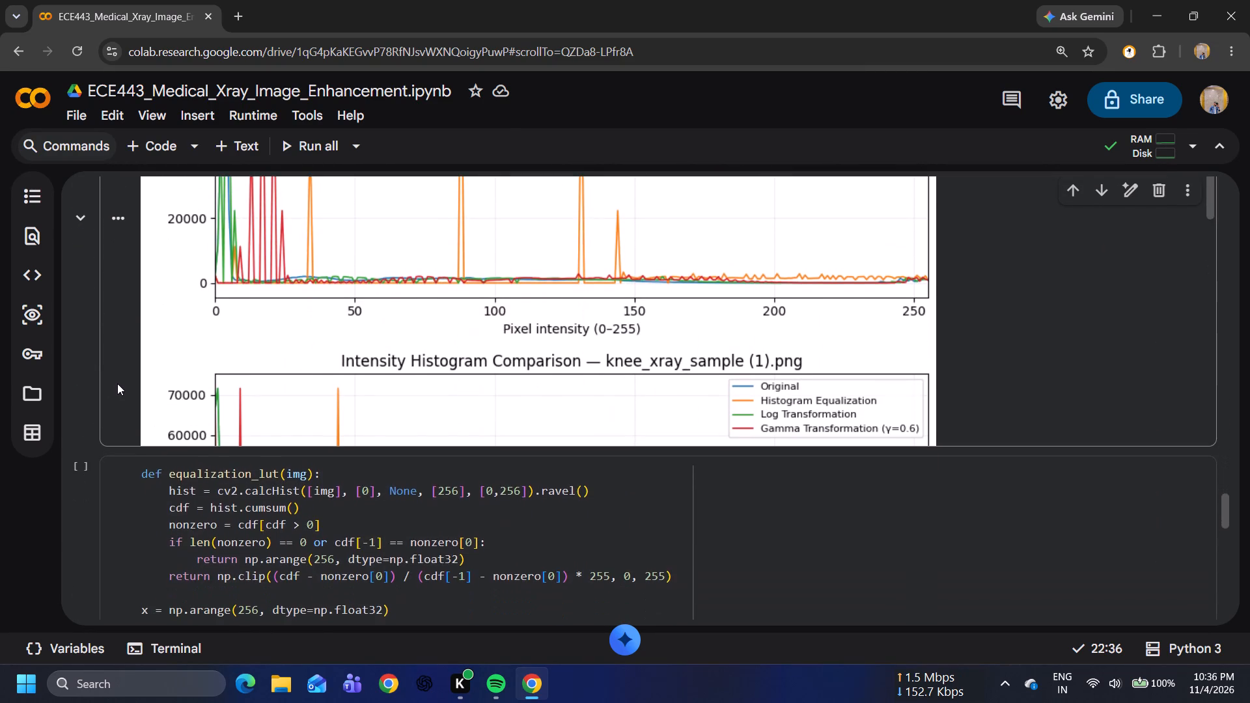
scroll(117, 383, "down", 4)
scroll(117, 383, "up", 4)
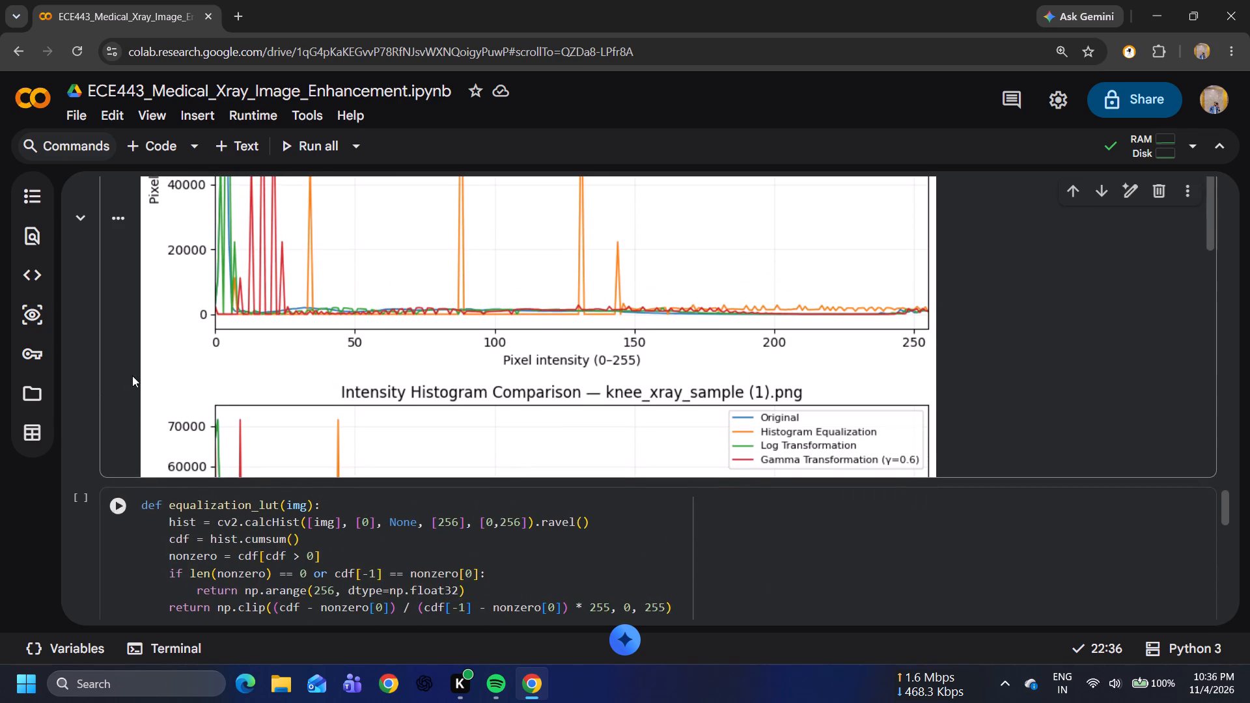
scroll(158, 364, "down", 4)
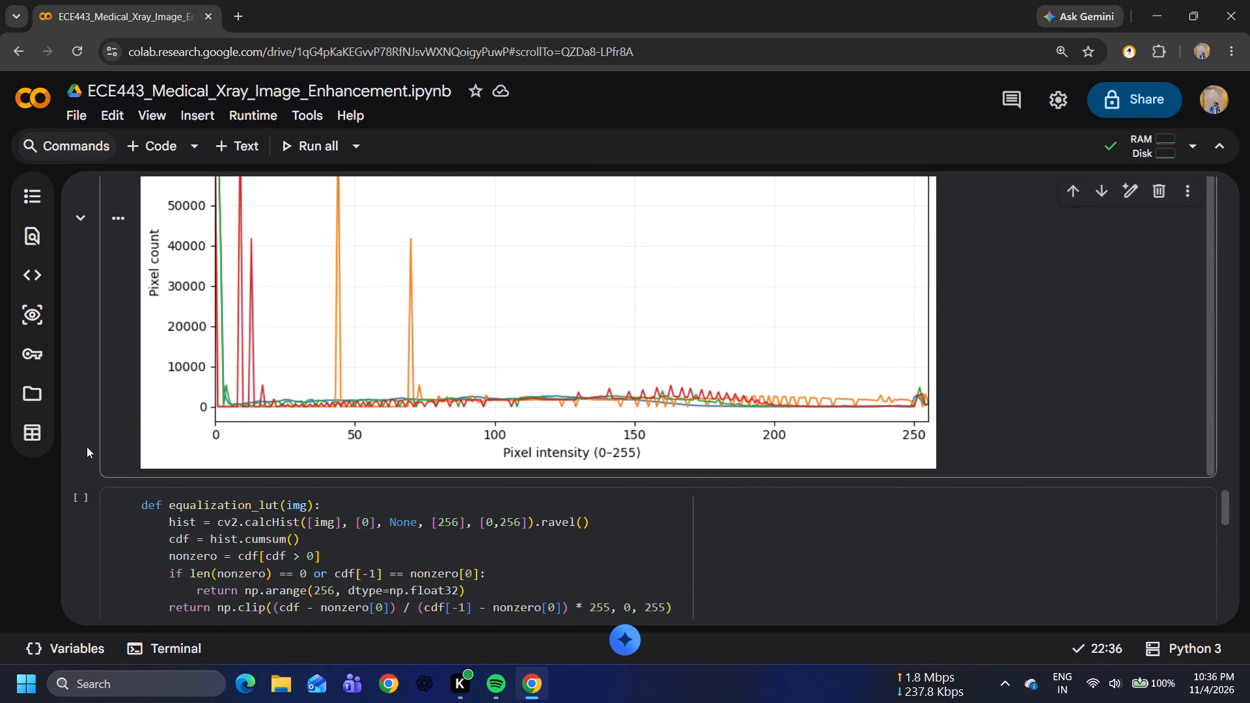
Run the equalization_lut code cell, which plots the intensity mapping curves for each image.
scroll(87, 447, "down", 2)
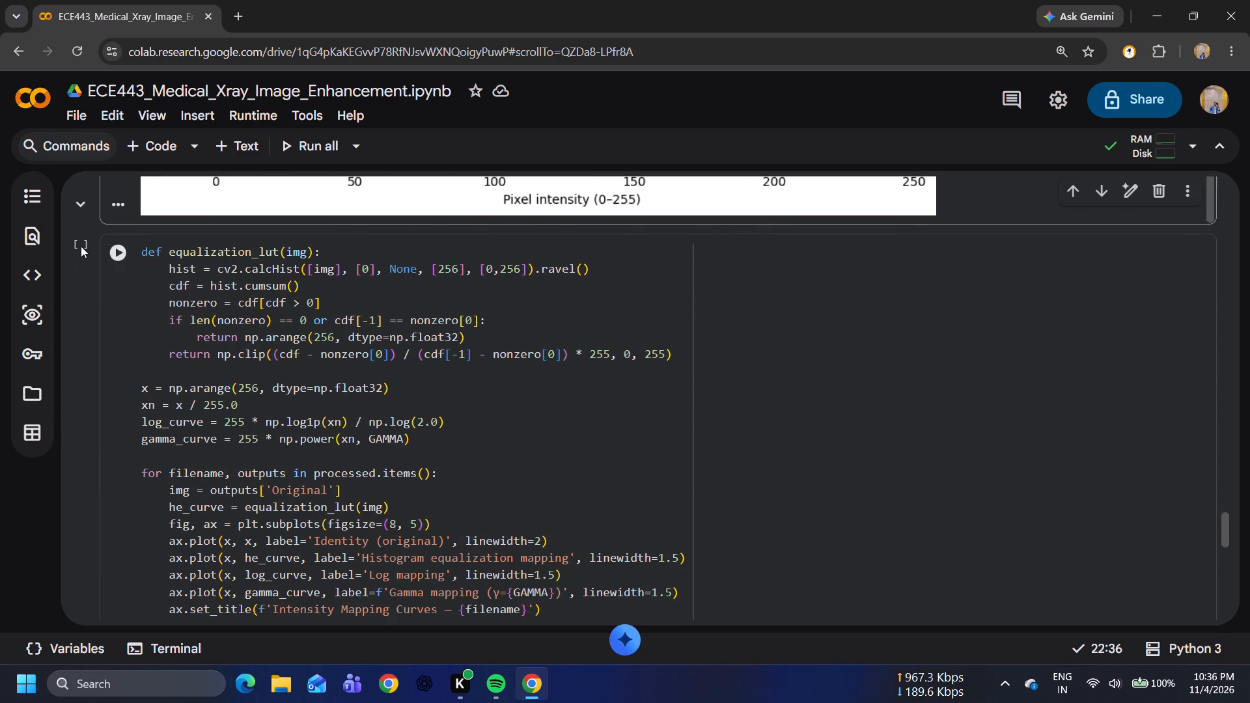
left_click(119, 250)
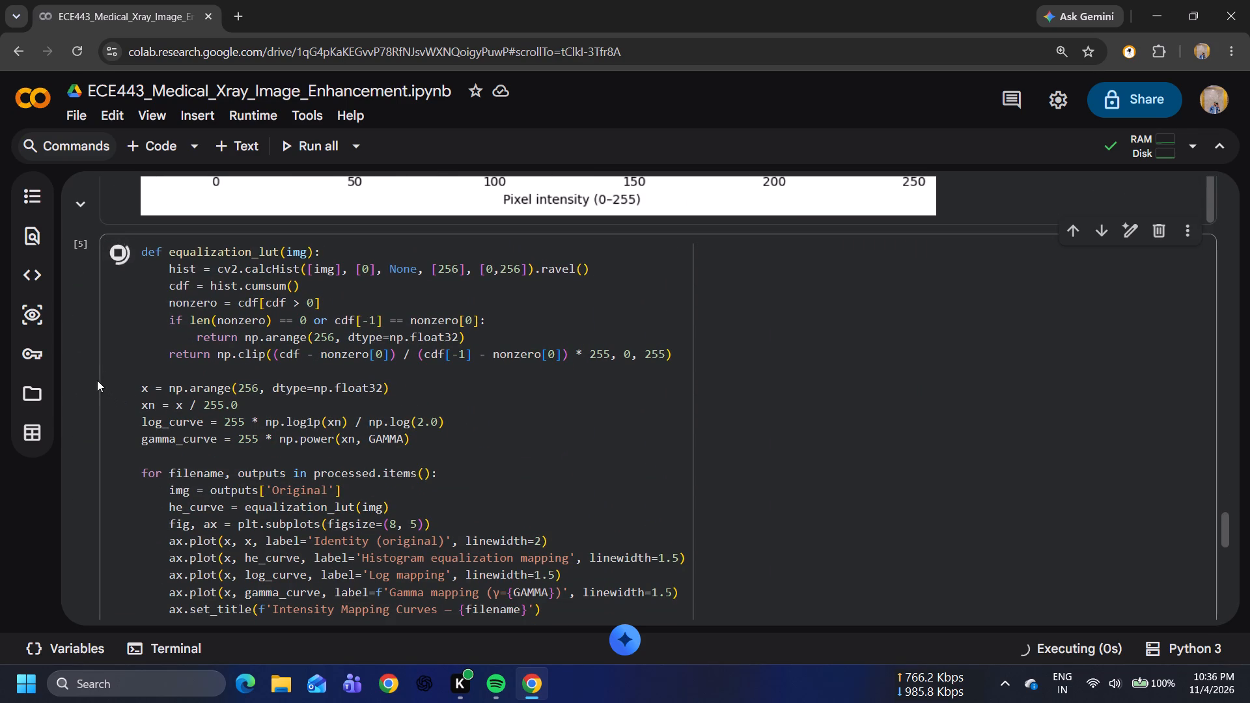
Run the code cell that displays and plots the average metrics by method, below the intensity mapping curves.
scroll(84, 377, "down", 1)
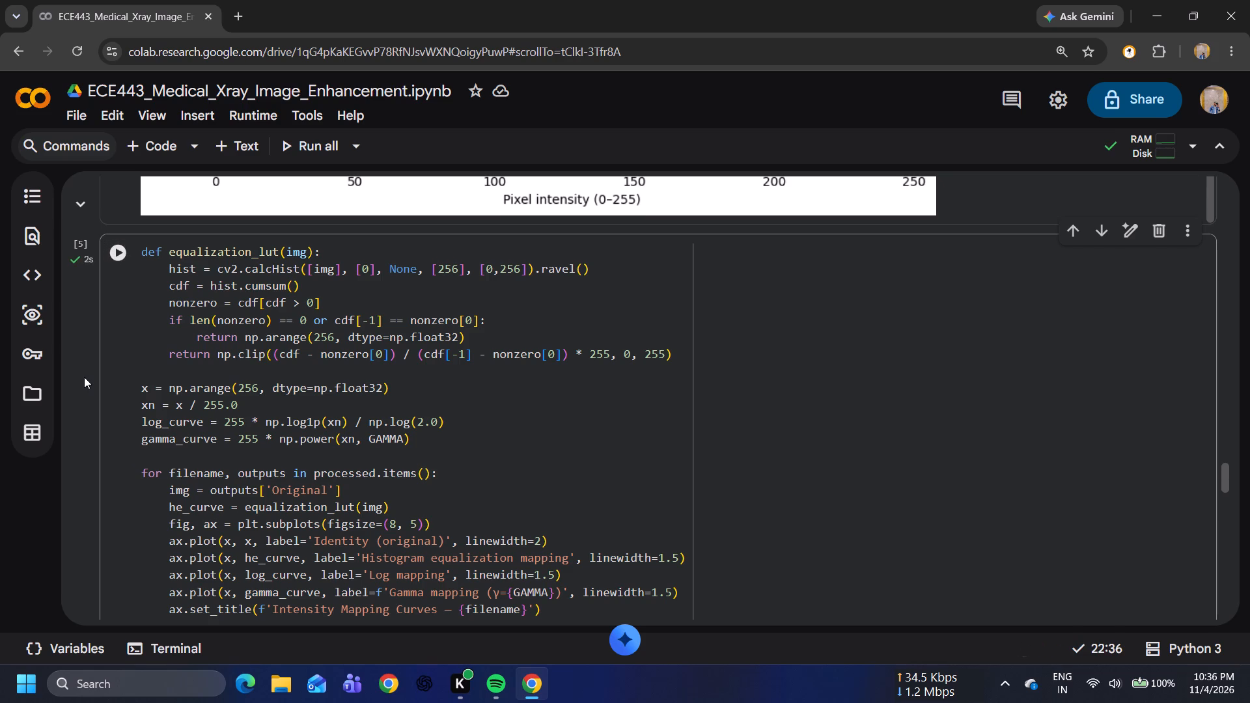
scroll(84, 377, "down", 4)
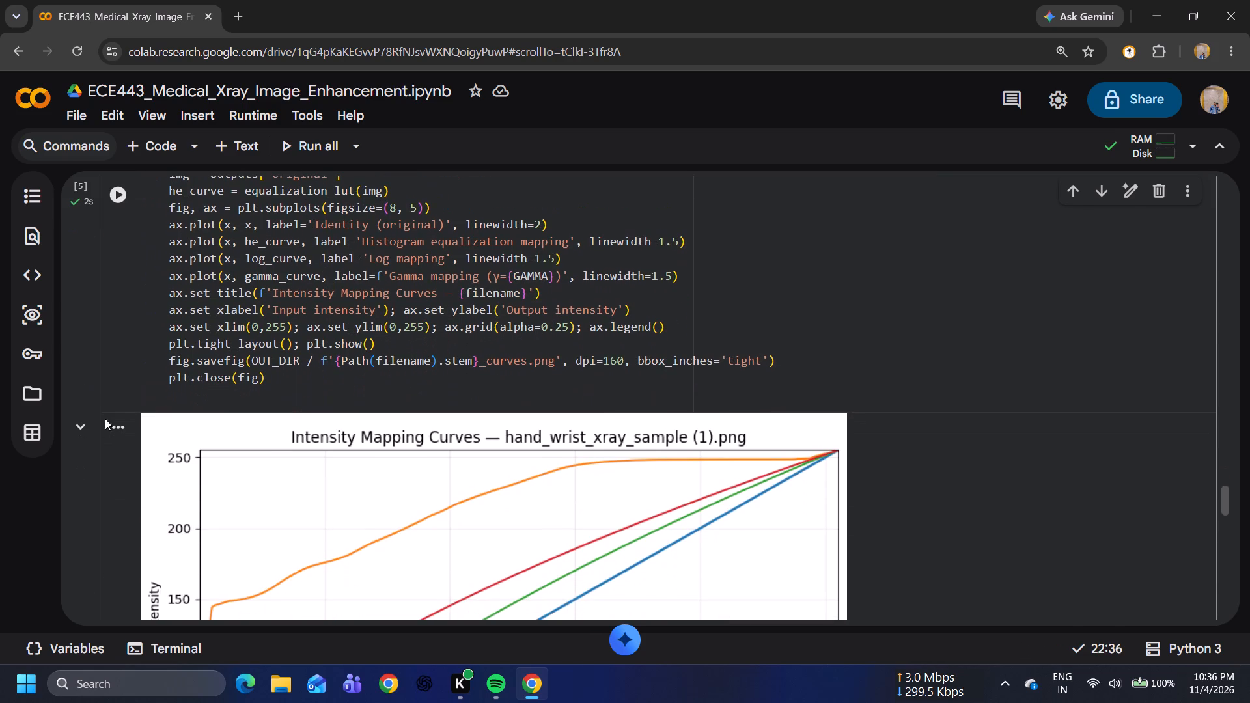
scroll(102, 503, "down", 7)
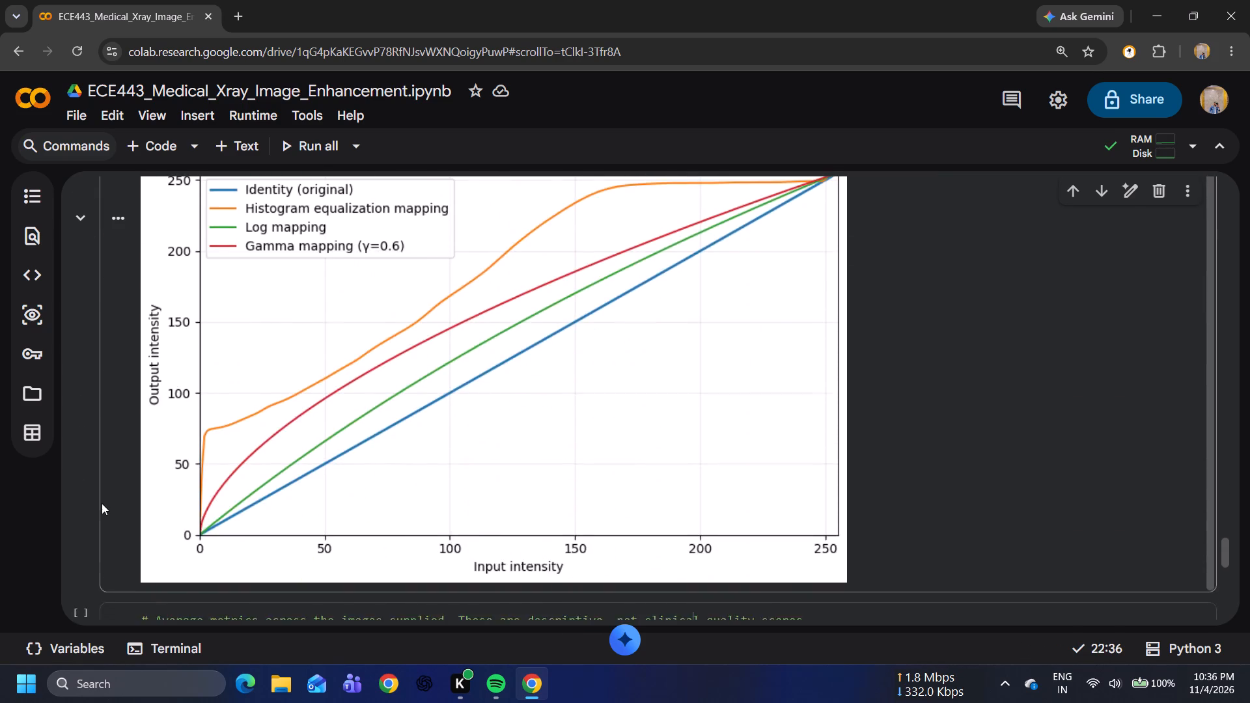
scroll(102, 503, "down", 1)
left_click(115, 340)
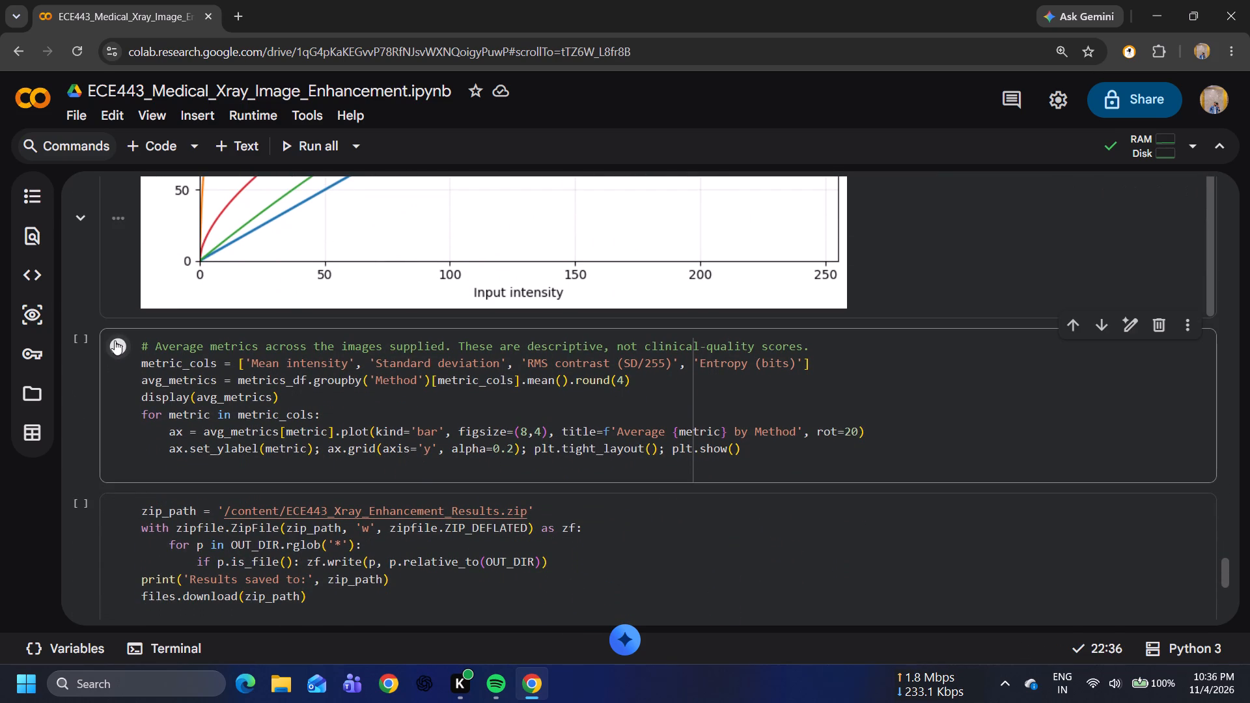
Examine the average metrics table and the bar charts of each metric by method below the metrics cell.
scroll(92, 381, "down", 1)
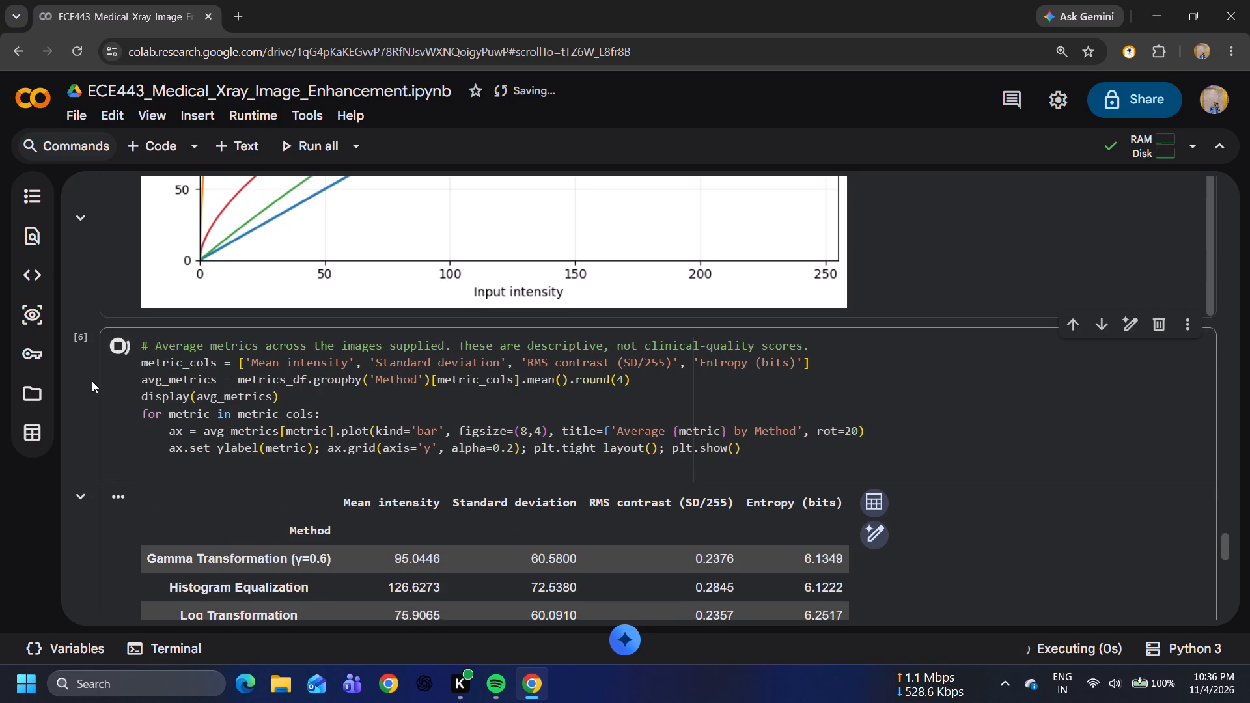
scroll(92, 381, "down", 1)
scroll(206, 452, "up", 14)
scroll(153, 442, "down", 6)
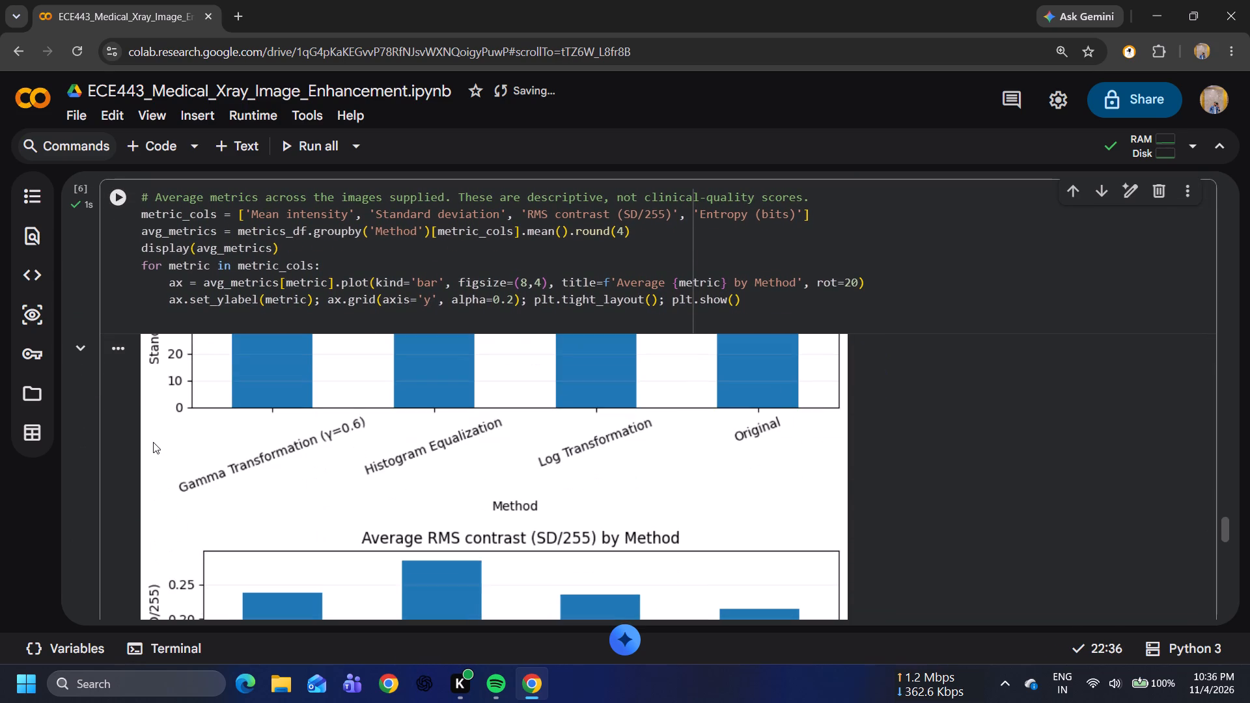
scroll(153, 442, "down", 7)
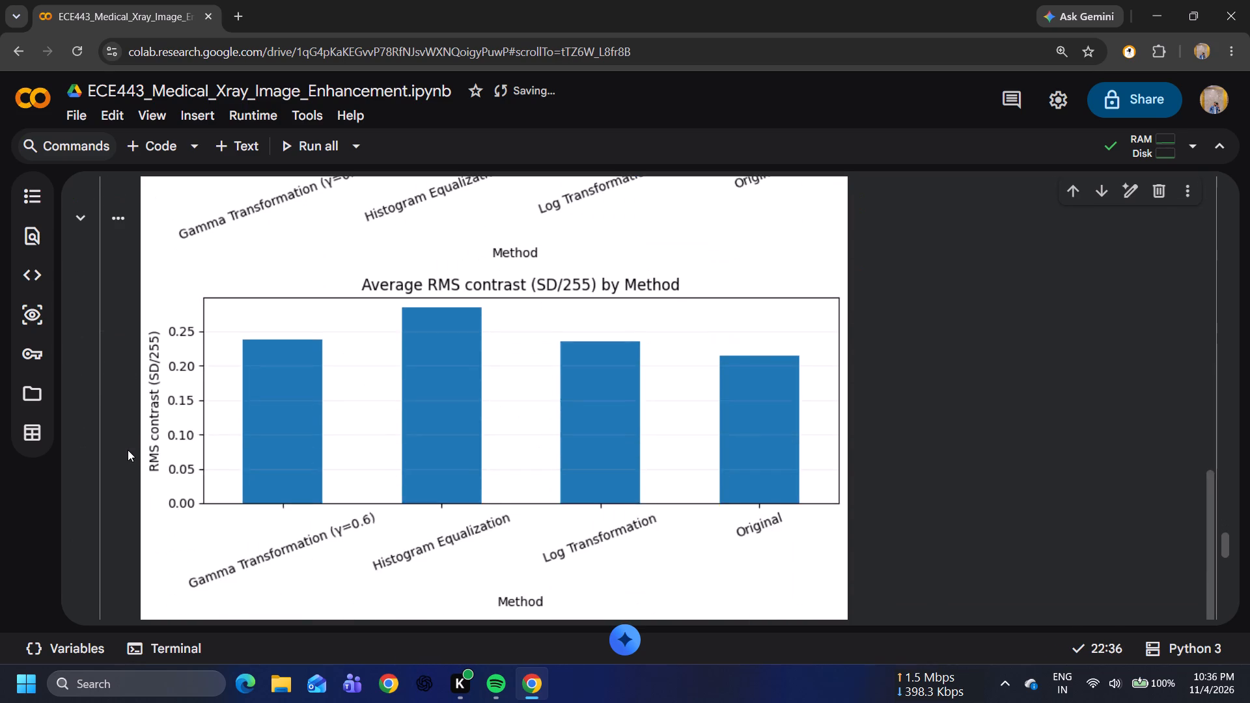
scroll(128, 450, "down", 4)
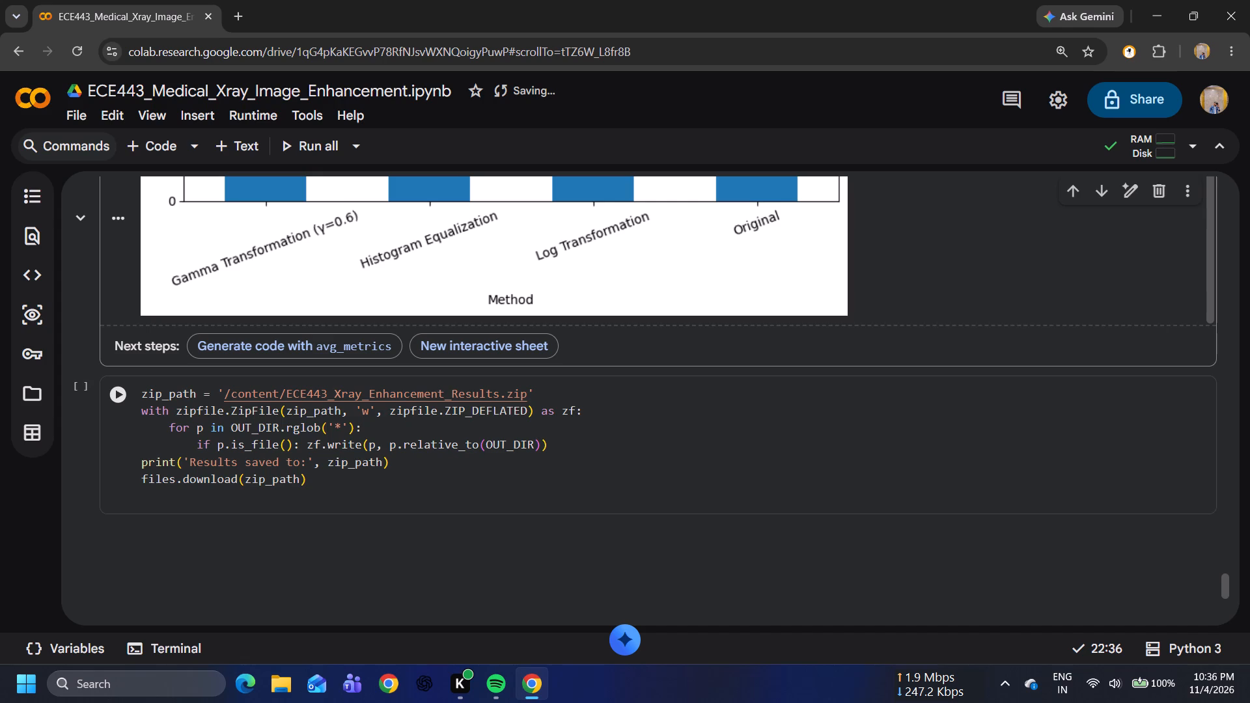
Run the last code cell, which zips the results and downloads ECE443_Xray_Enhancement_Results.zip.
left_click(118, 392)
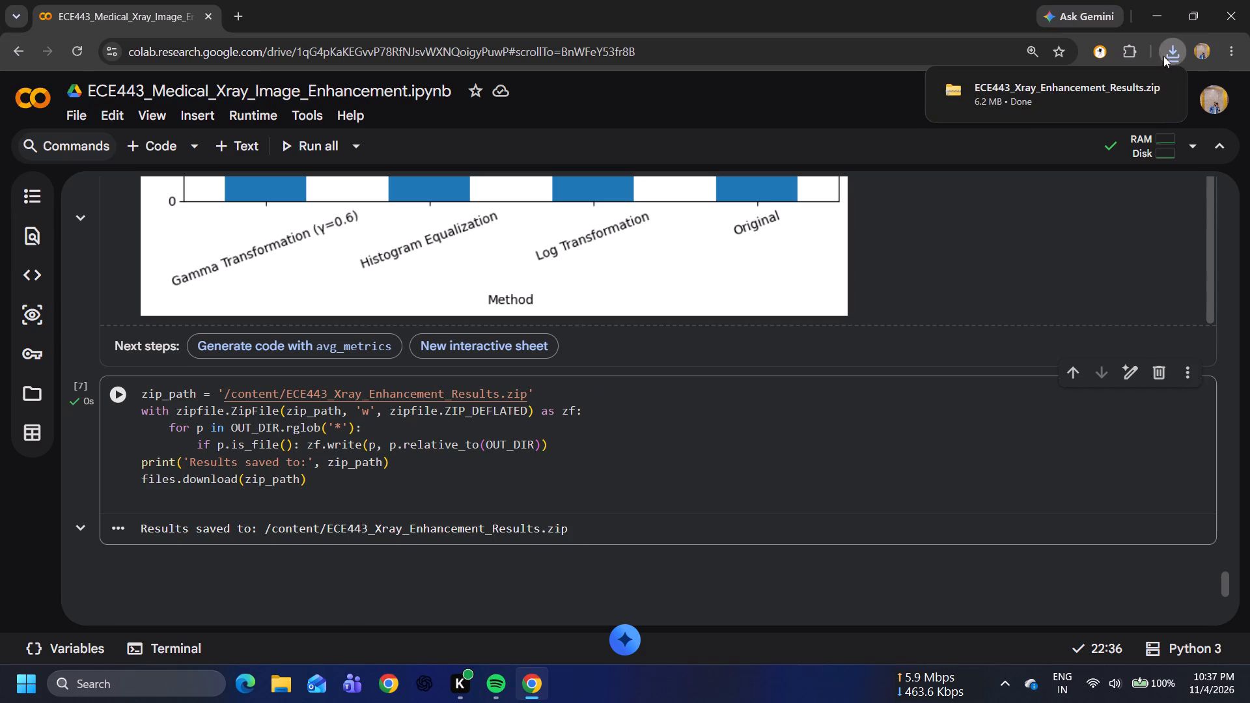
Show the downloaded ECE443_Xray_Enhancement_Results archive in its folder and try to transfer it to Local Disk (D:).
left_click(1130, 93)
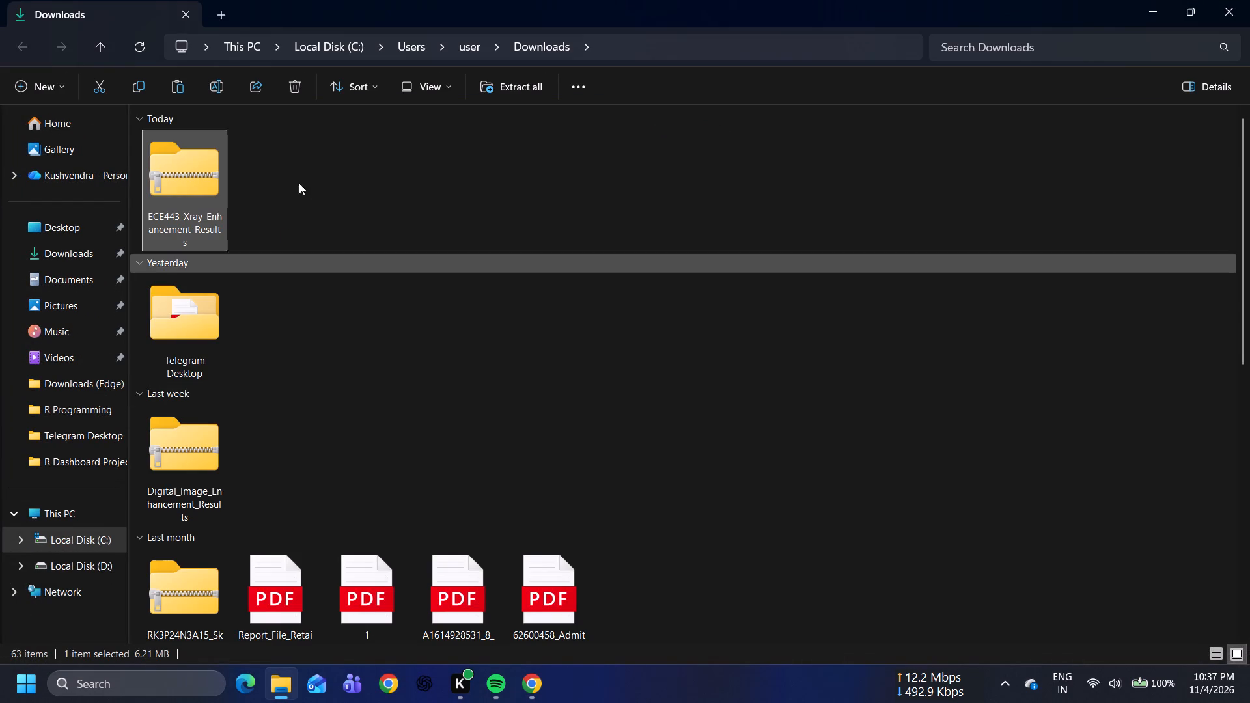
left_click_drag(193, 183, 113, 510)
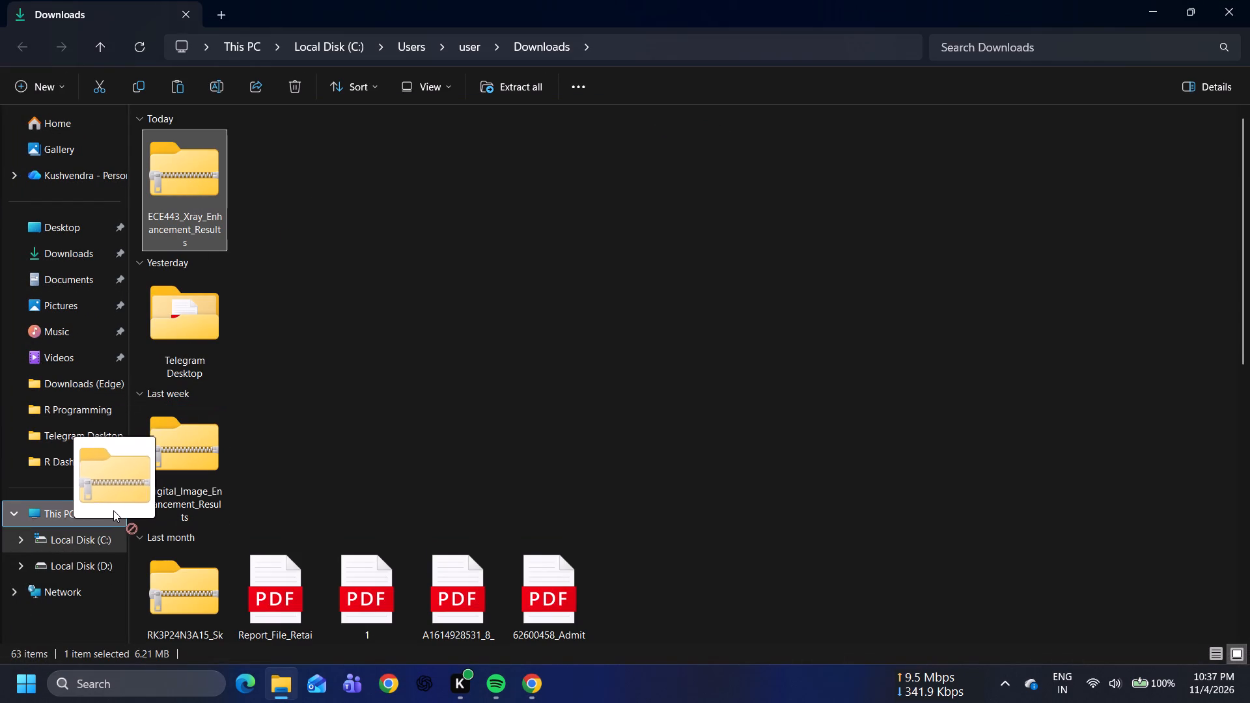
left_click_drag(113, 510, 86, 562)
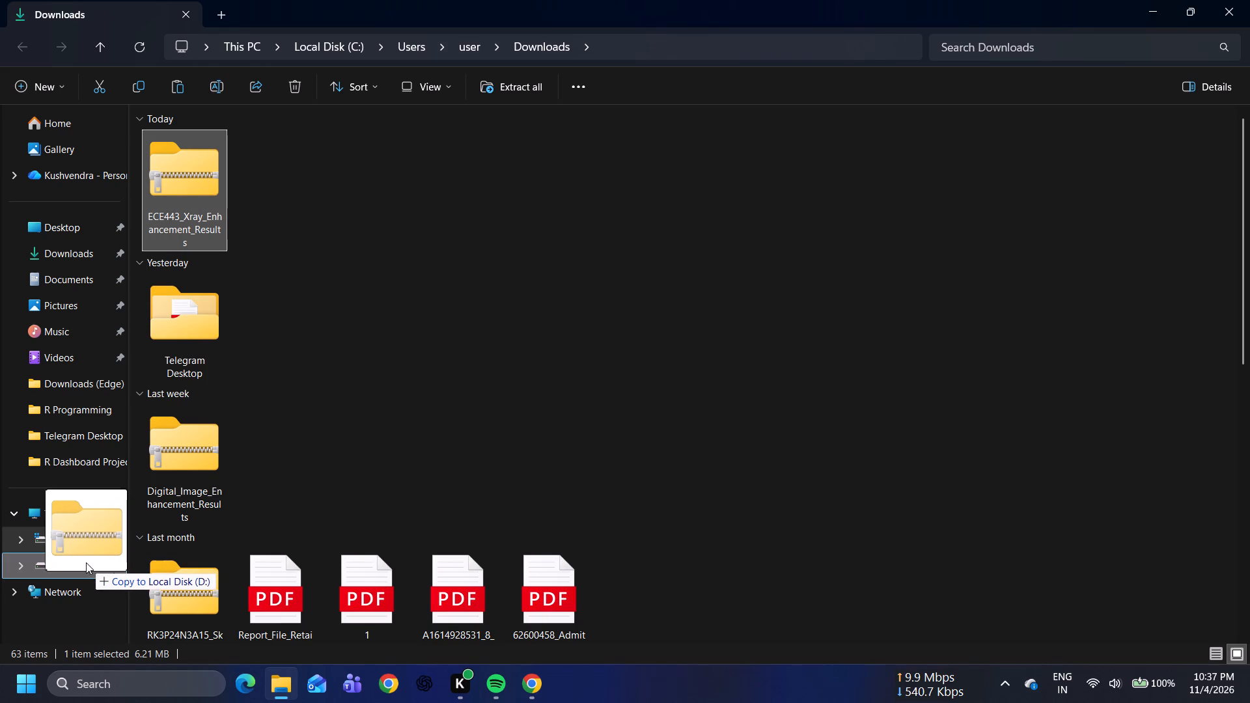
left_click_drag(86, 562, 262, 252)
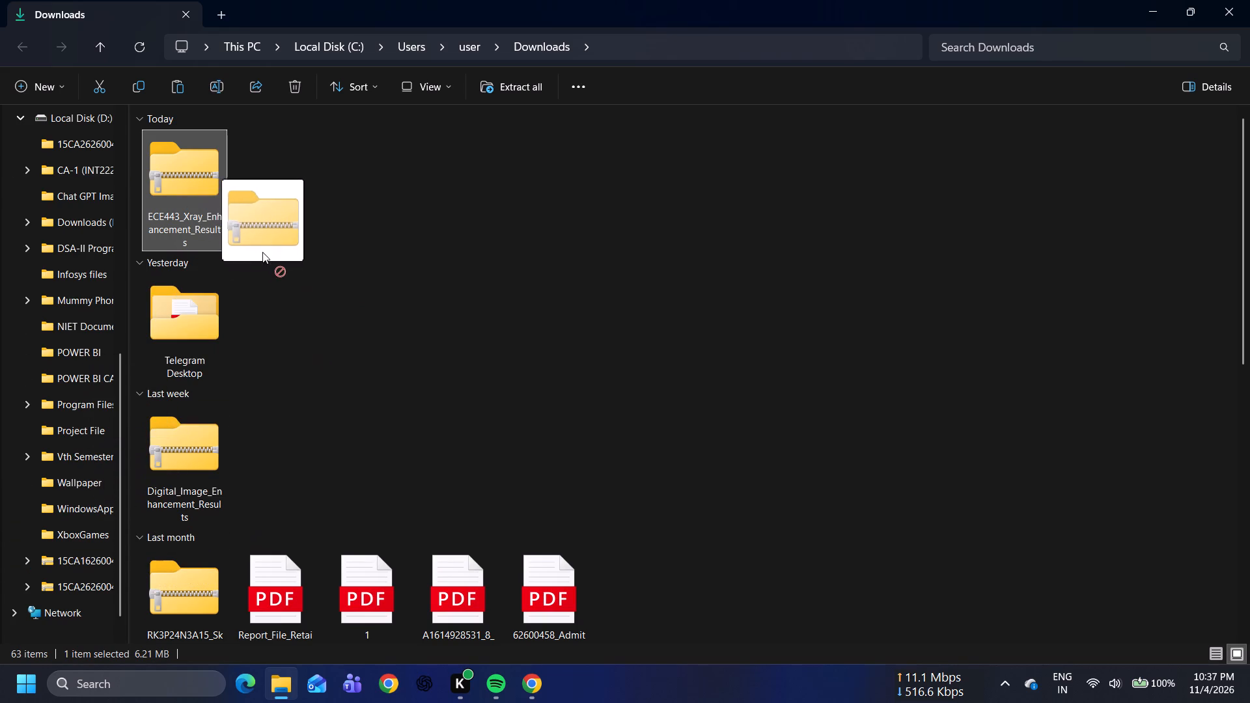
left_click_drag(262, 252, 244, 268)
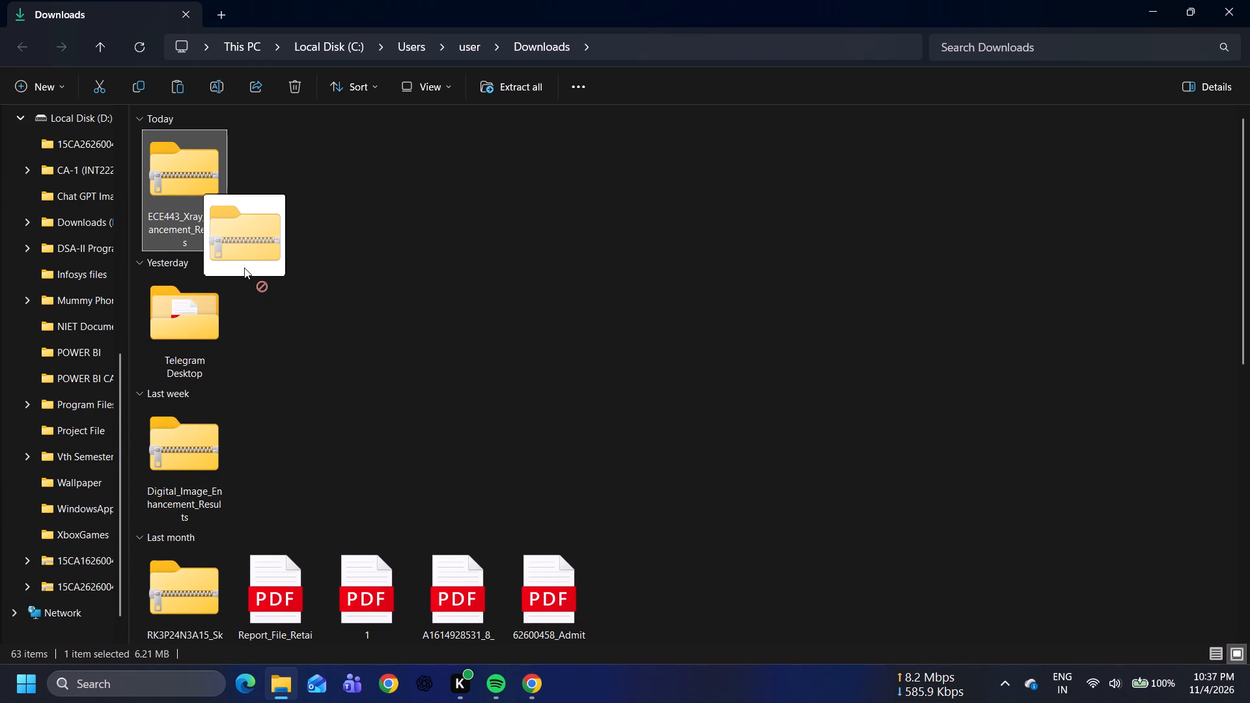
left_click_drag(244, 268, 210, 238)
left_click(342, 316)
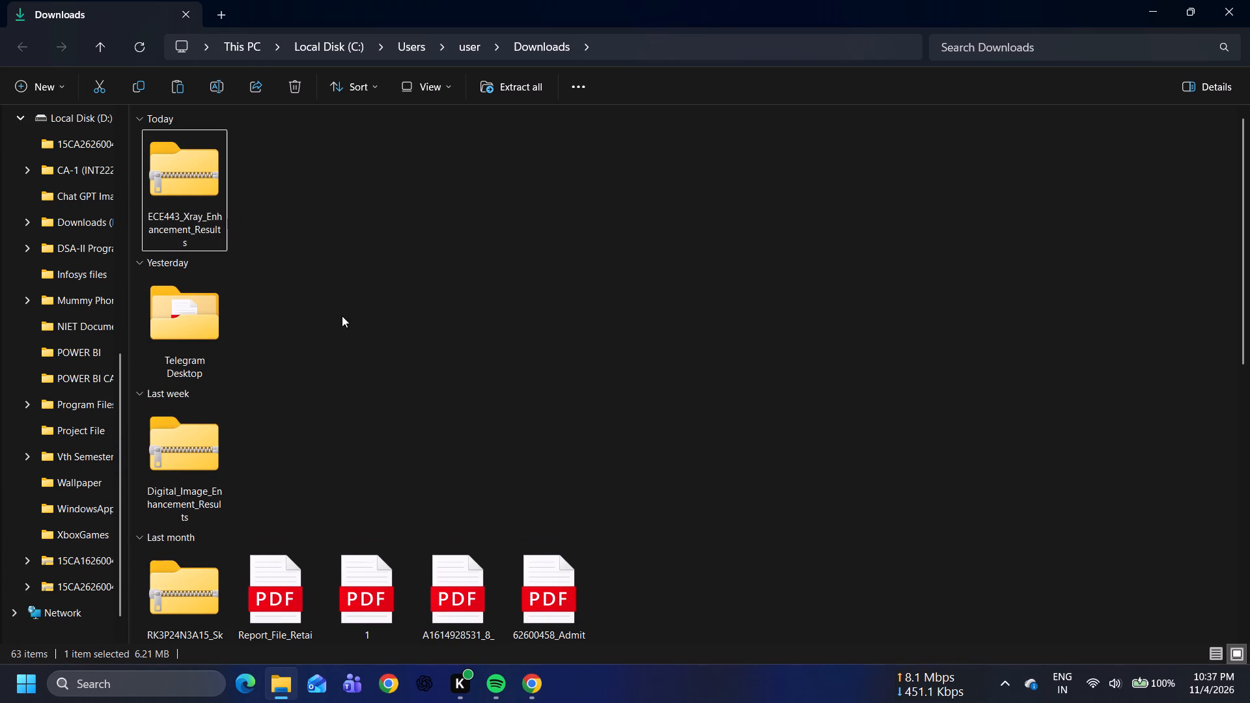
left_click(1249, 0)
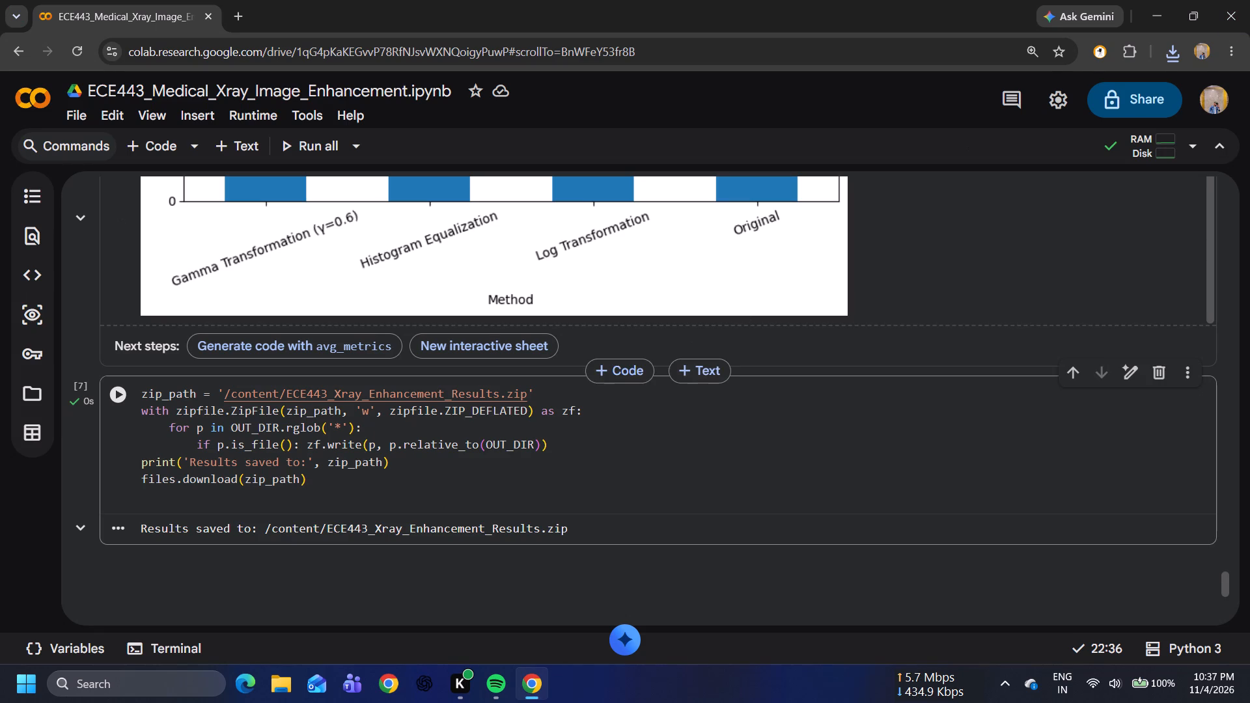
Reduce the notebook's page zoom to 75% and review the cells and outputs back up to the file upload cell.
scroll(637, 437, "up", 20)
scroll(637, 437, "up", 3)
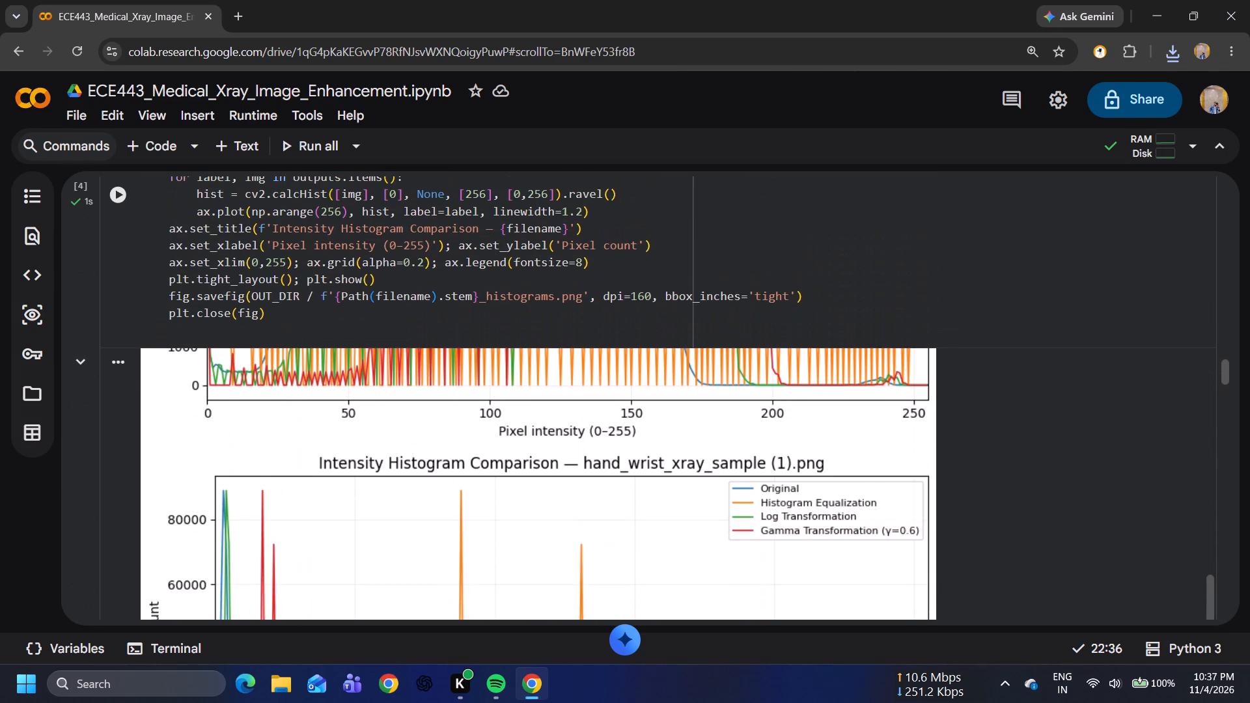
key("ctrl+minus")
key("ctrl+minus")
key("ctrl+minus")
key("ctrl+minus")
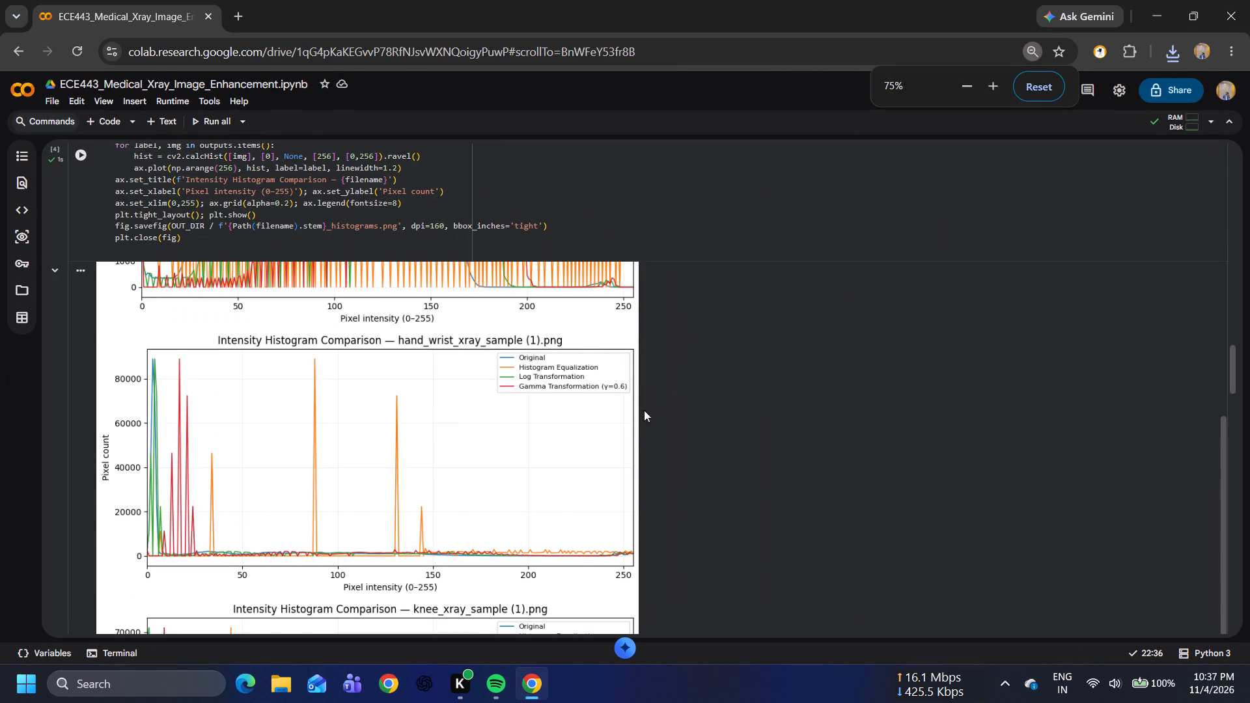
scroll(652, 393, "up", 10)
scroll(685, 223, "up", 2)
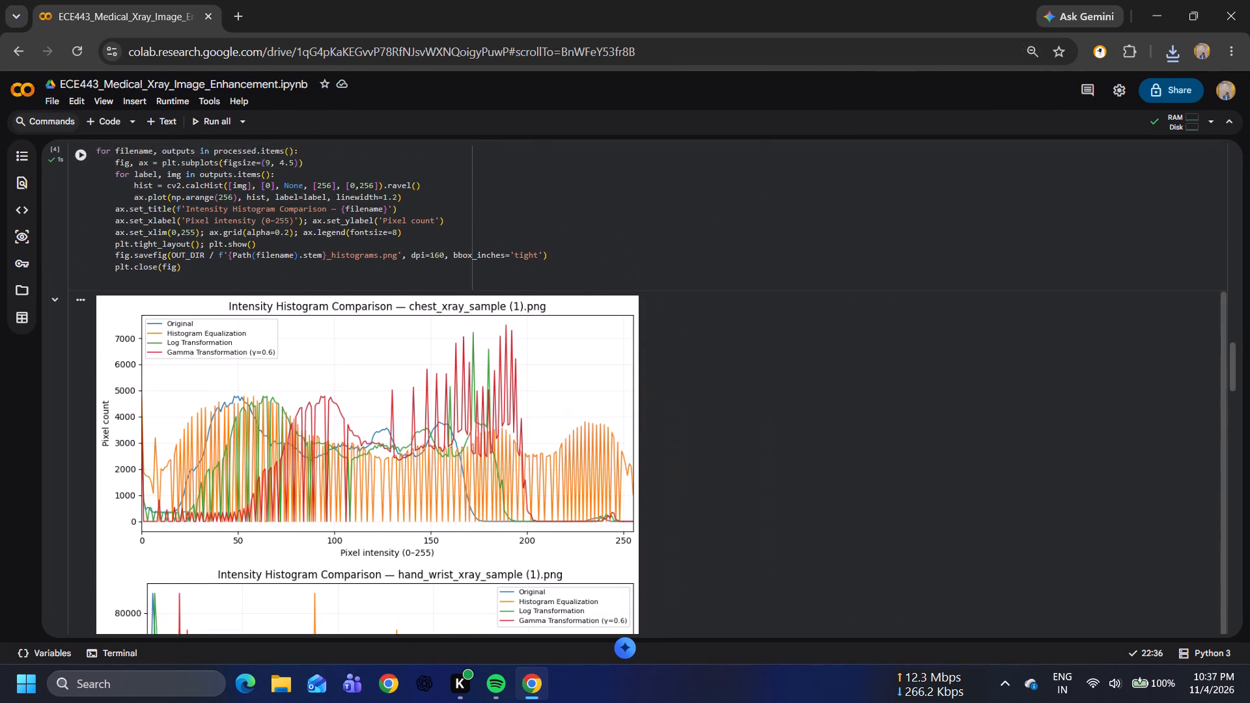
scroll(685, 223, "up", 19)
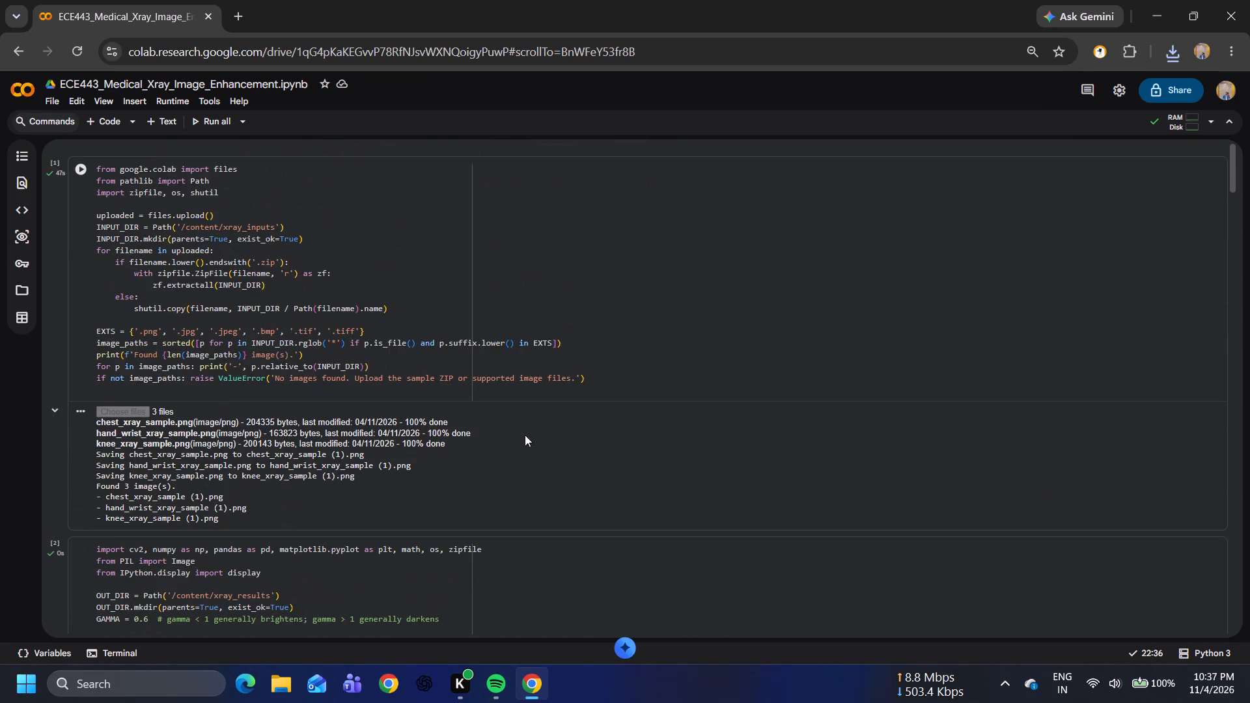
Switch to File Explorer and open the Digital Image Processing folder inside Vth Semester Syllabus on Local Disk (D:).
left_click(282, 682)
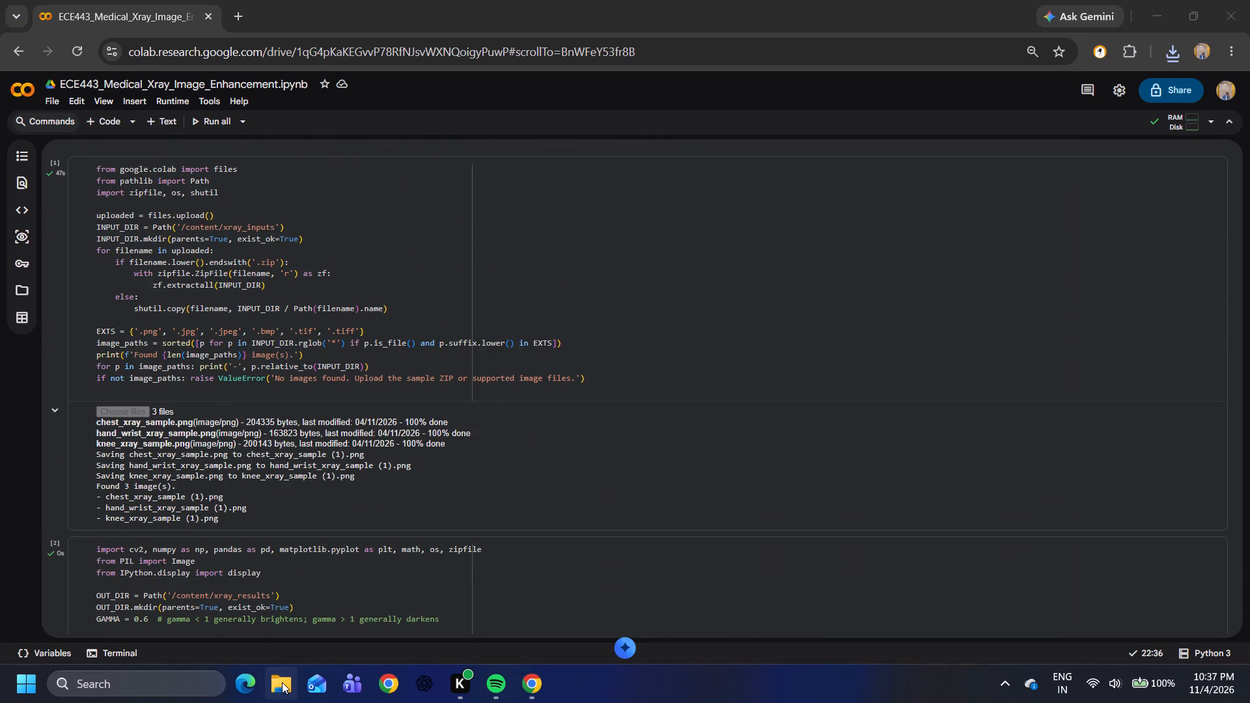
left_click(92, 558)
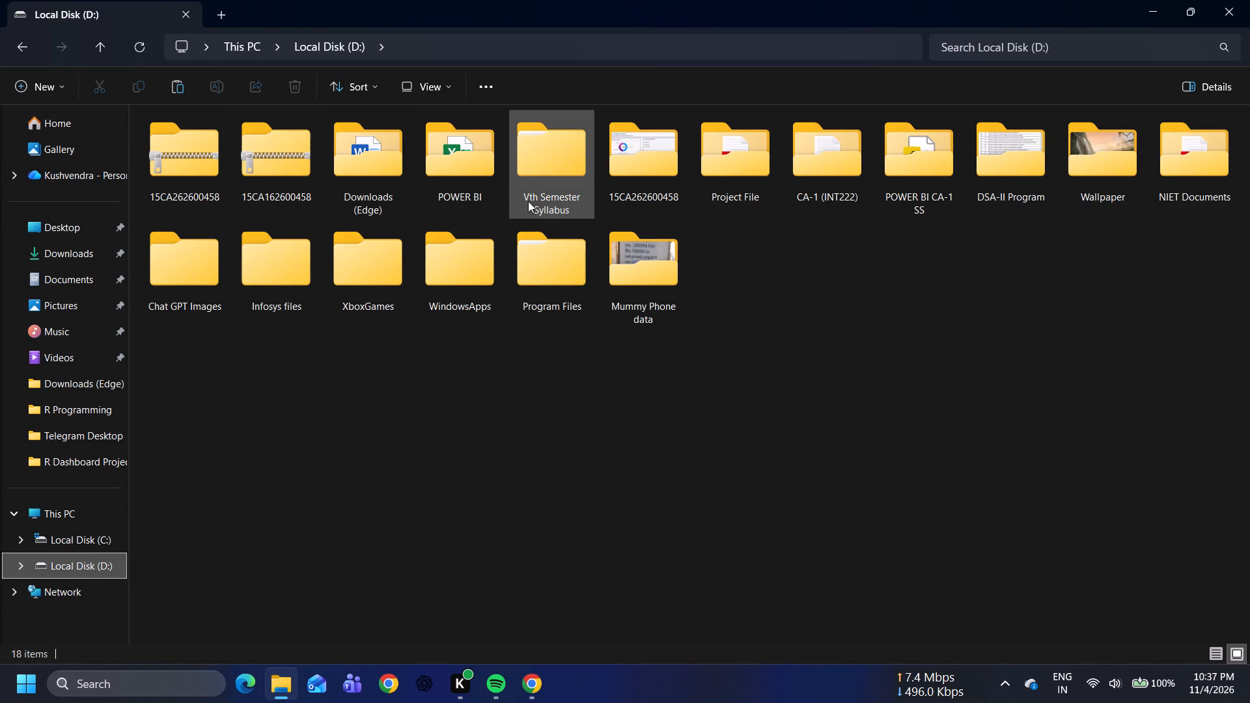
double_click(536, 189)
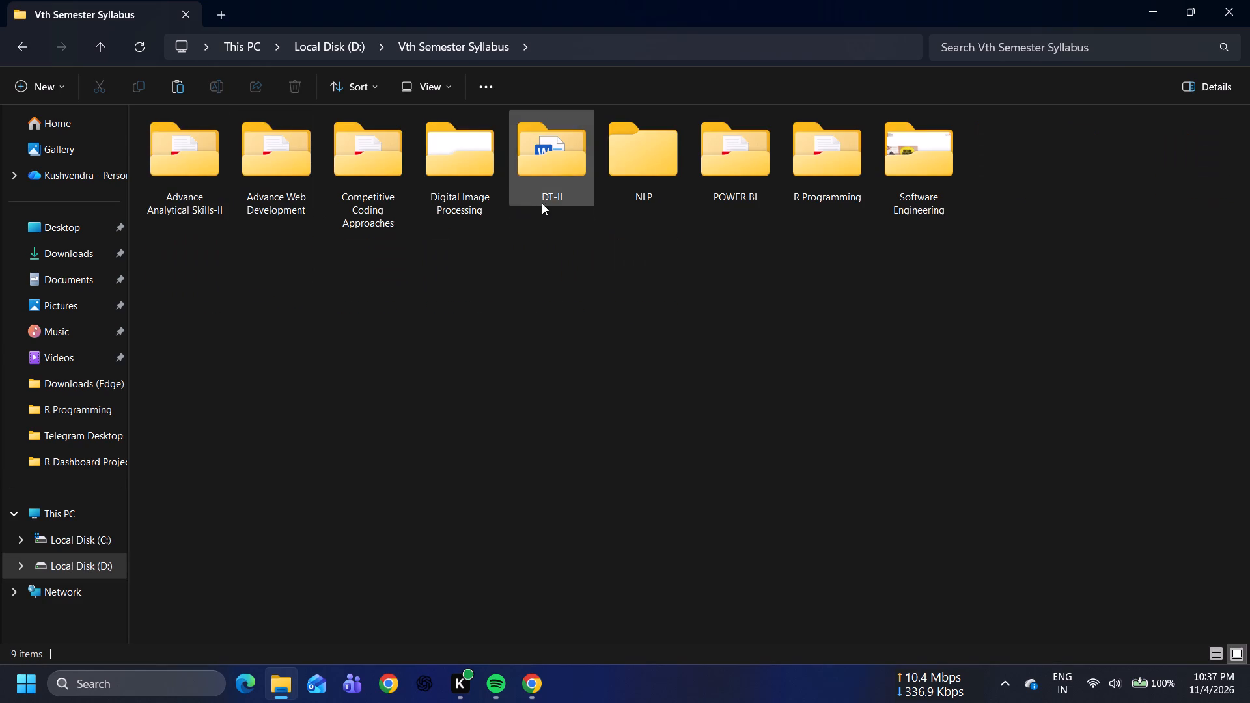
double_click(489, 195)
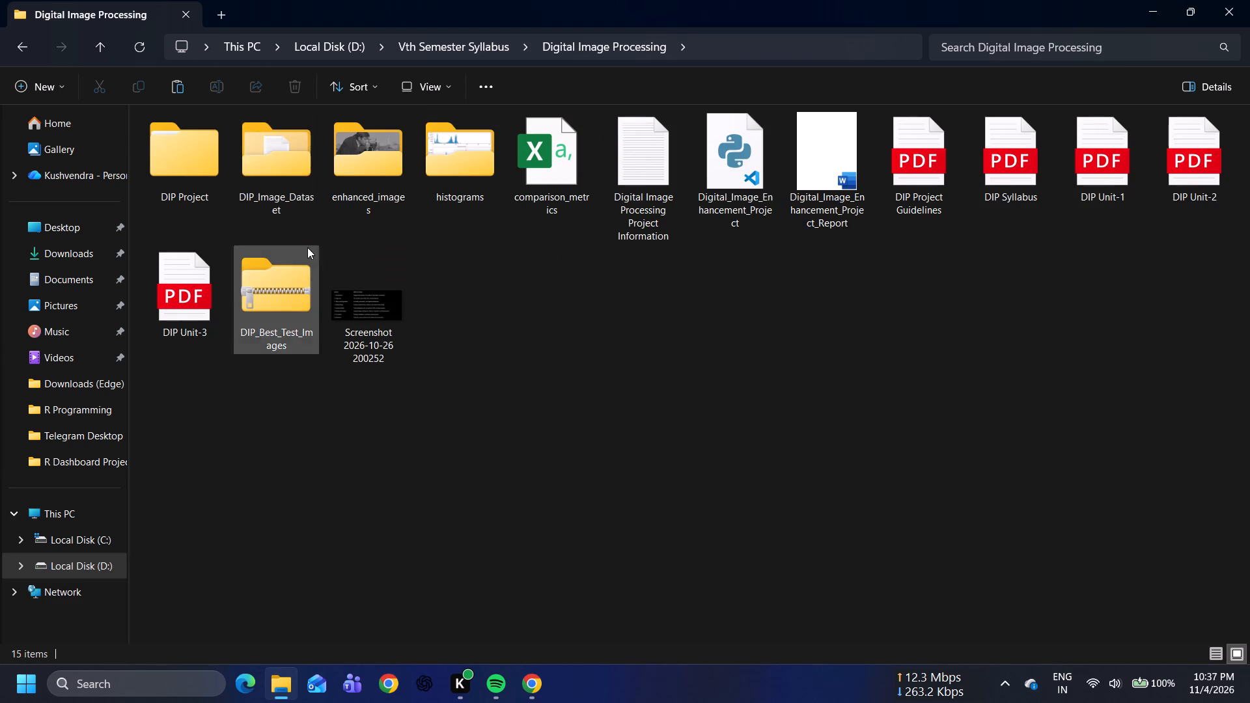
Check the contents of the DIP_Image_Dataset and histograms folders and return to the Digital Image Processing folder.
double_click(251, 172)
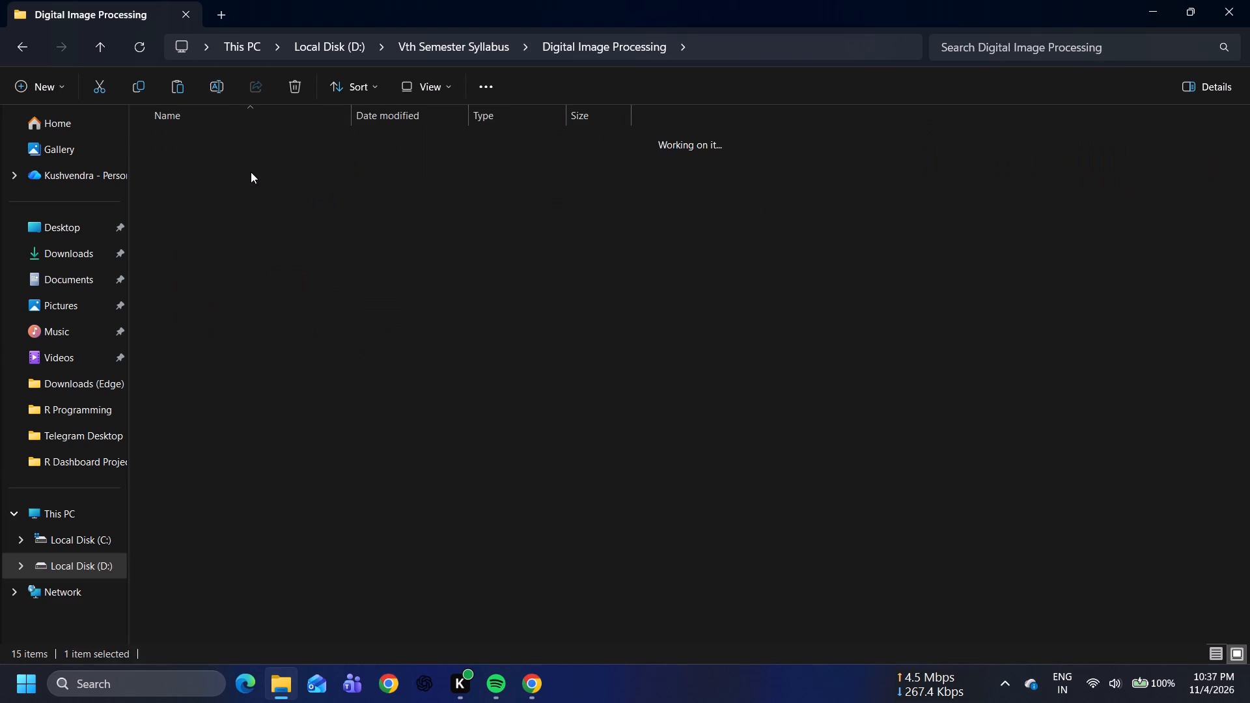
left_click(462, 43)
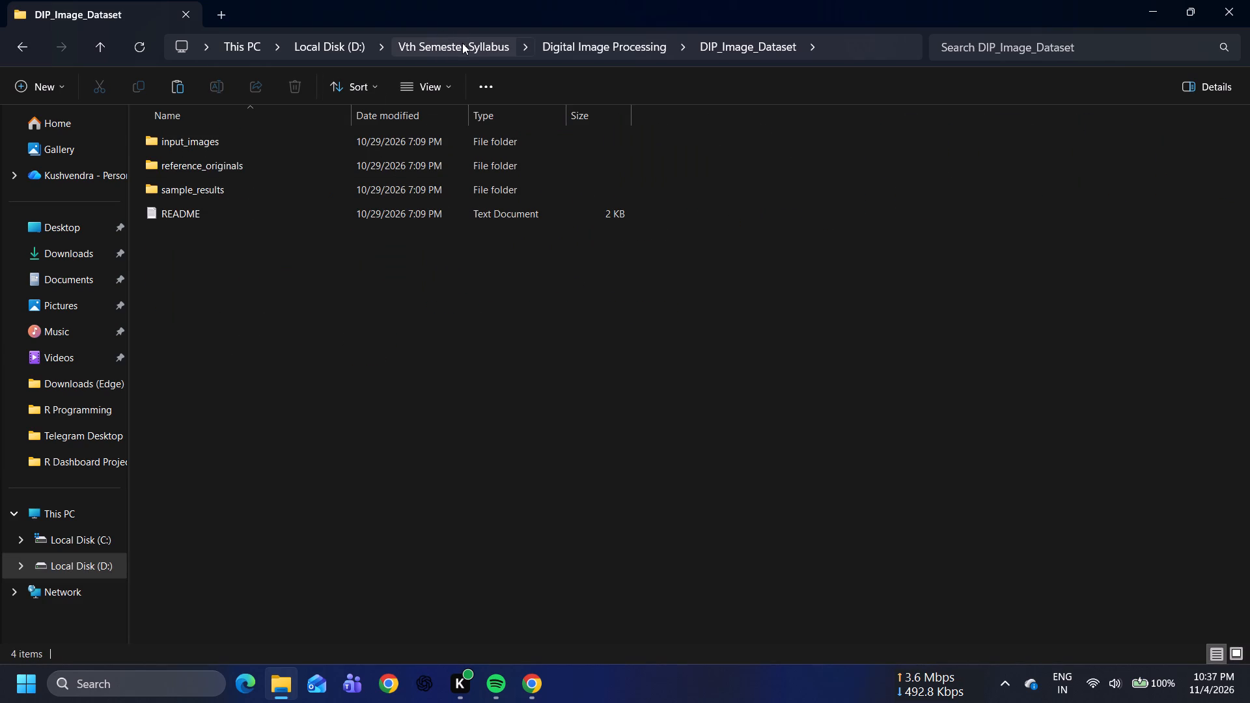
double_click(439, 175)
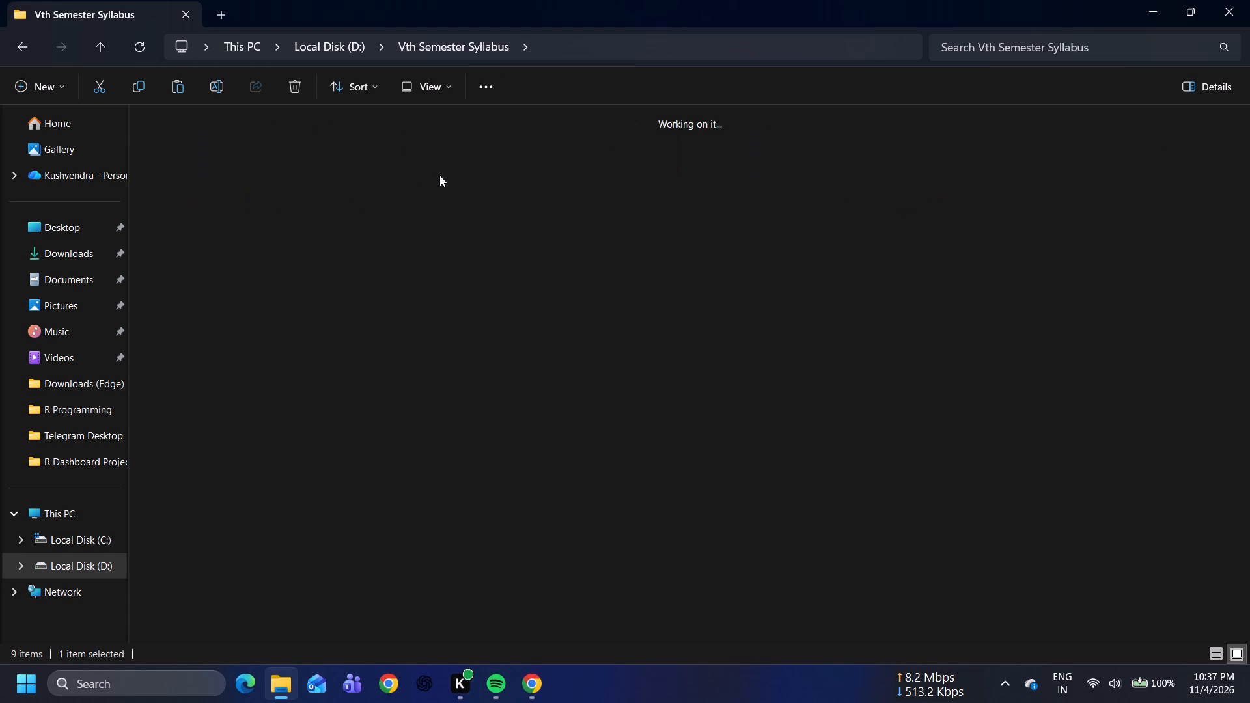
left_click_drag(228, 171, 264, 169)
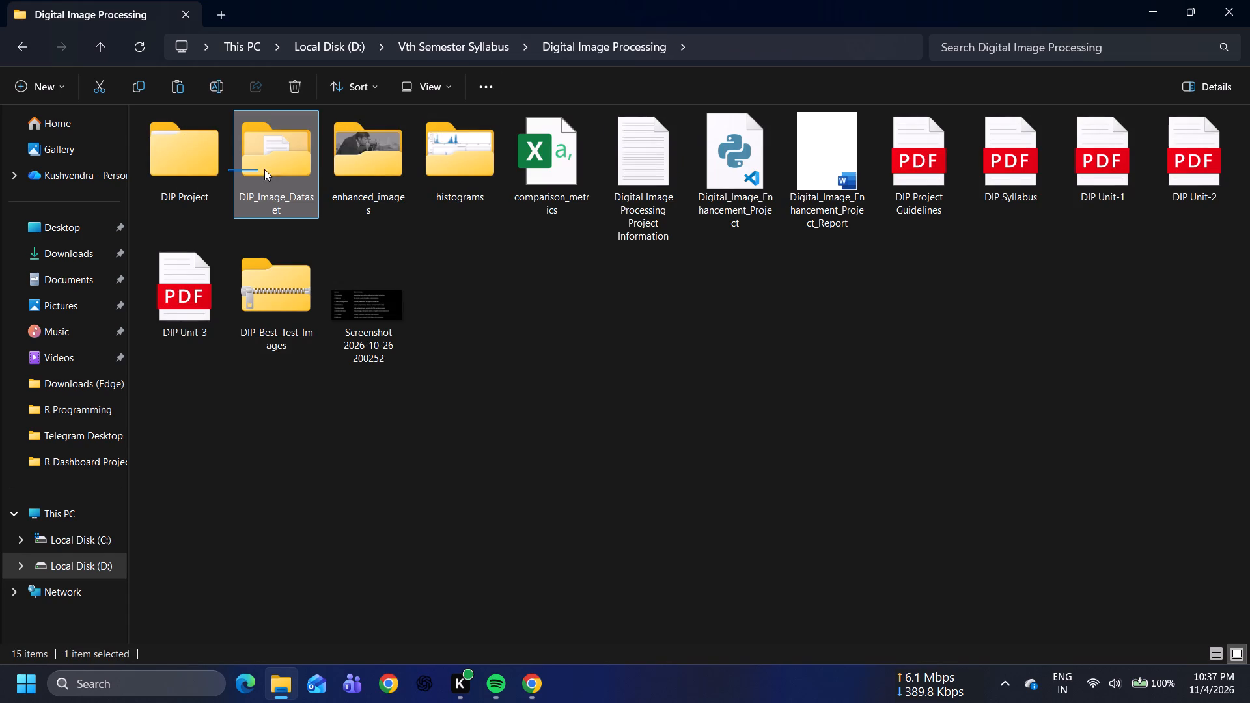
left_click_drag(264, 169, 458, 189)
left_click(507, 309)
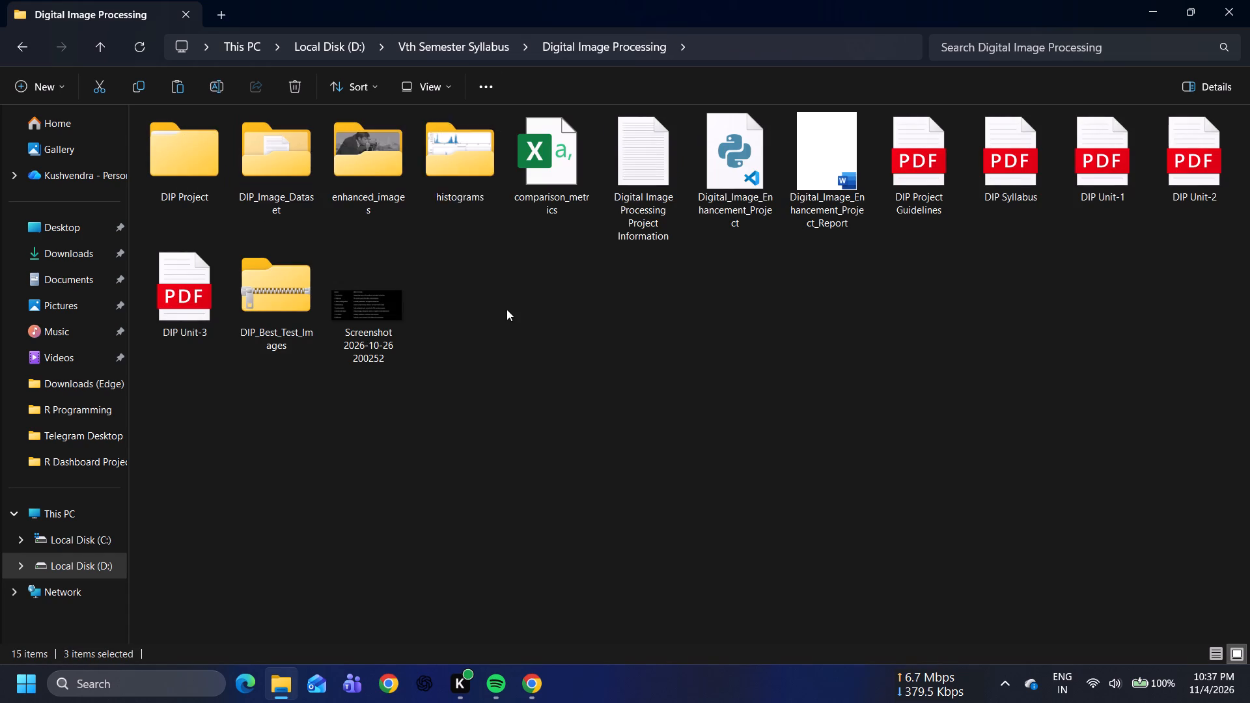
double_click(465, 154)
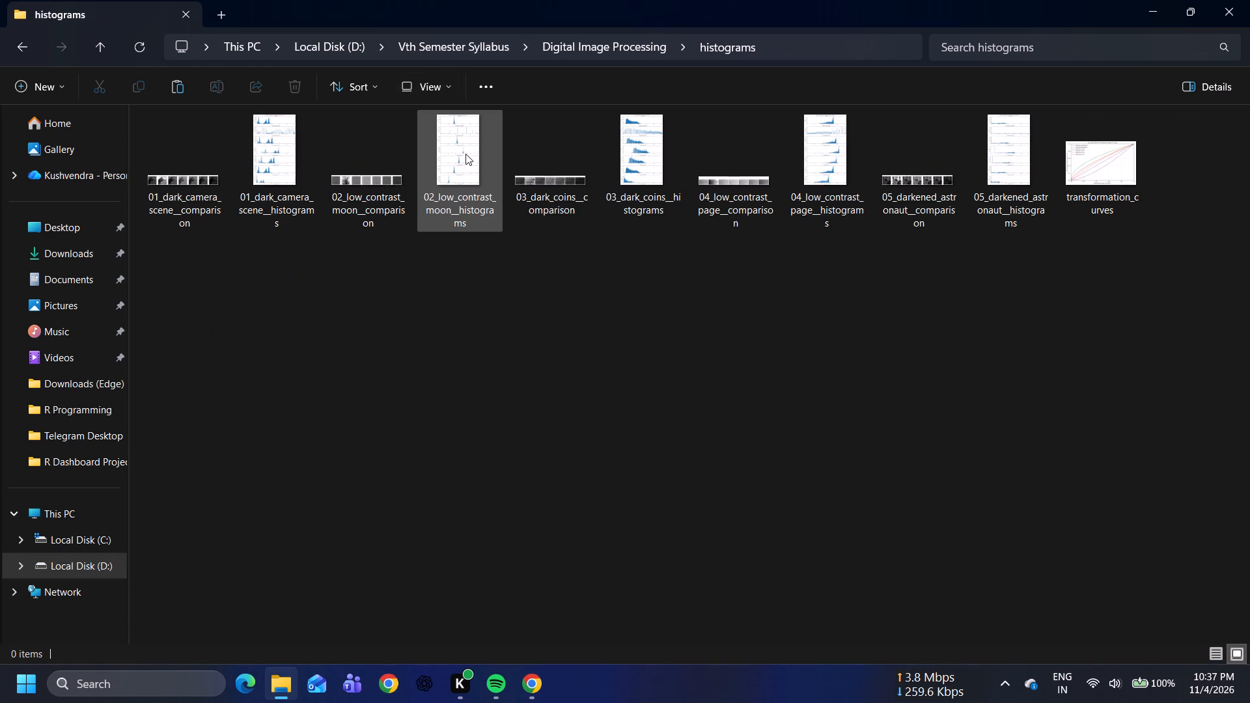
left_click(564, 45)
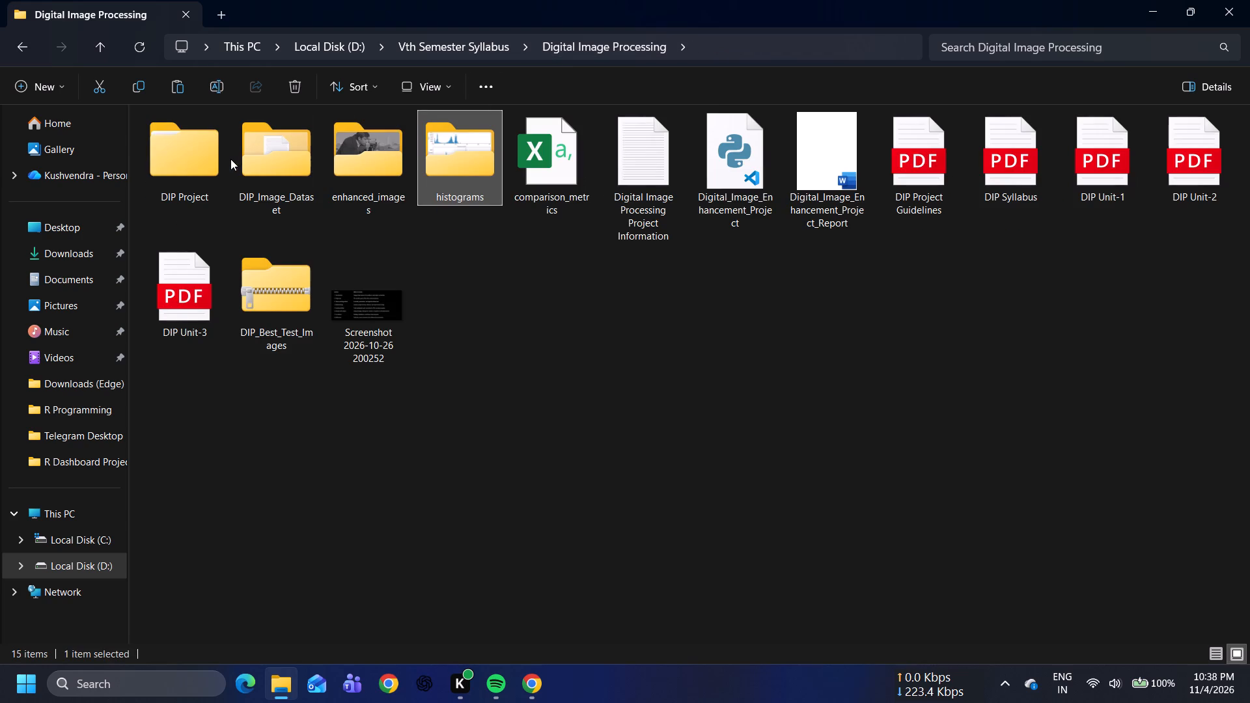
Delete the DIP_Image_Dataset, enhanced_images and histograms folders from the Digital Image Processing folder.
left_click_drag(230, 159, 455, 161)
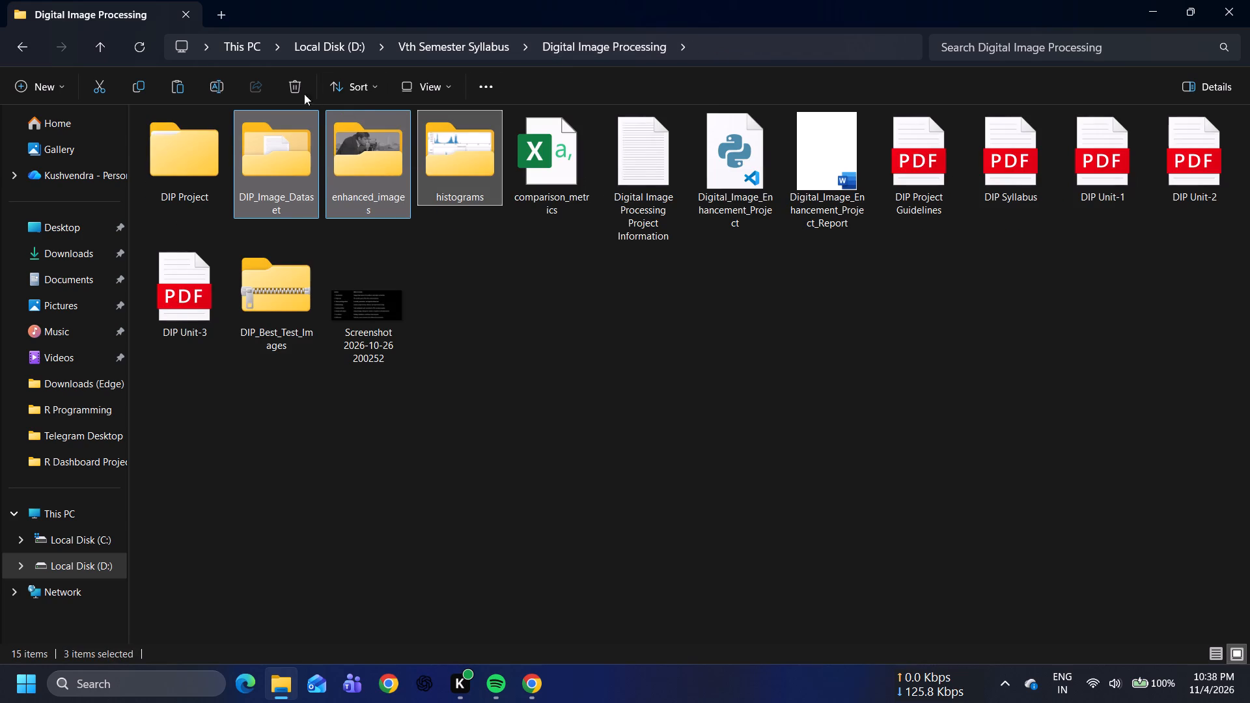
left_click(297, 90)
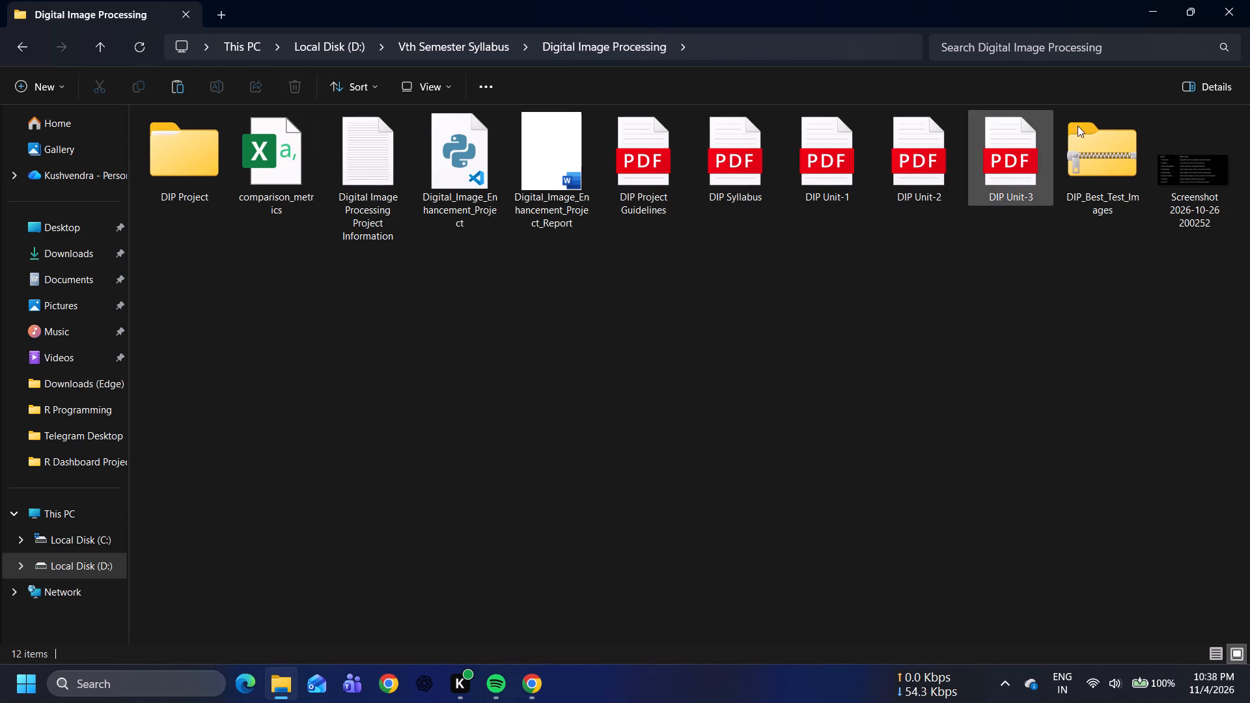
left_click(1111, 152)
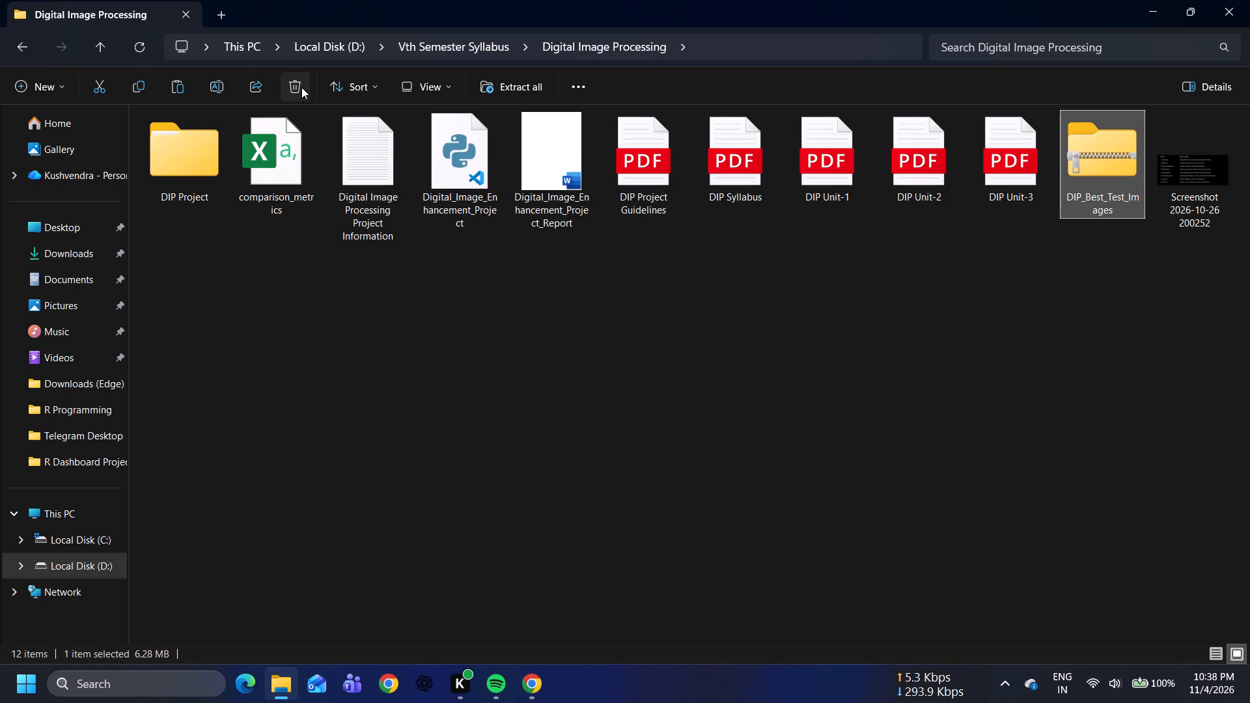
left_click(301, 87)
left_click(1099, 149)
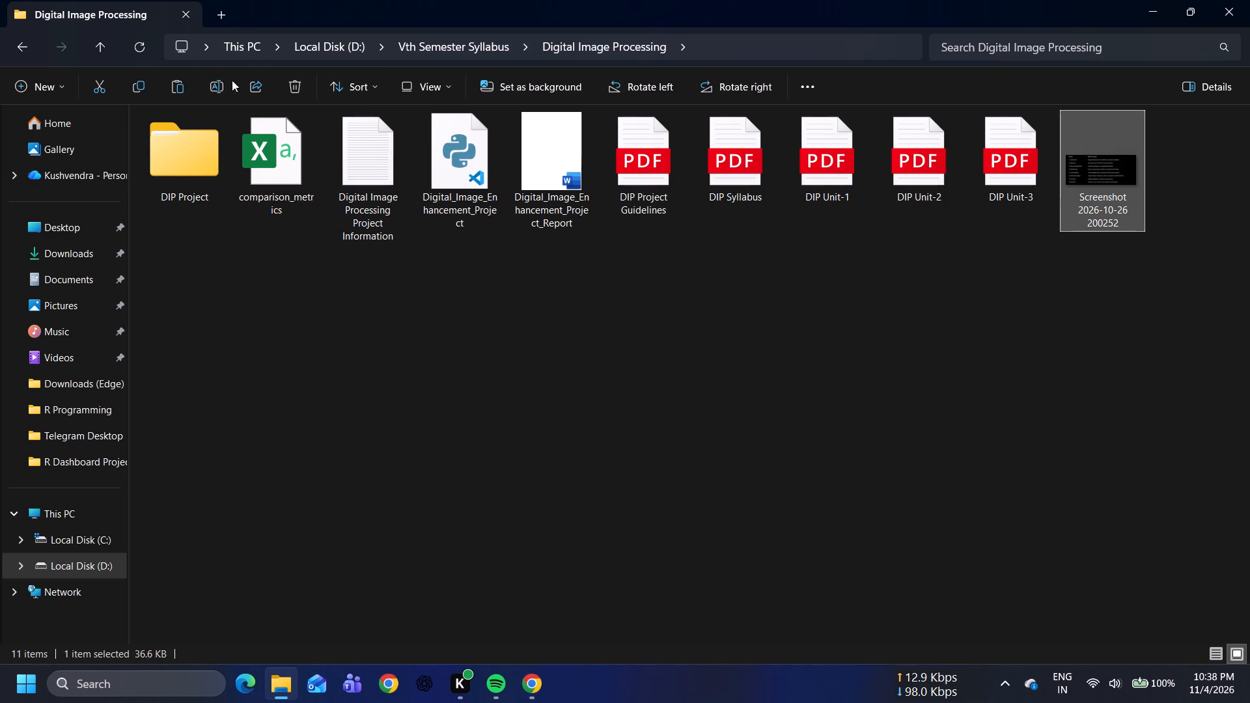
left_click(298, 86)
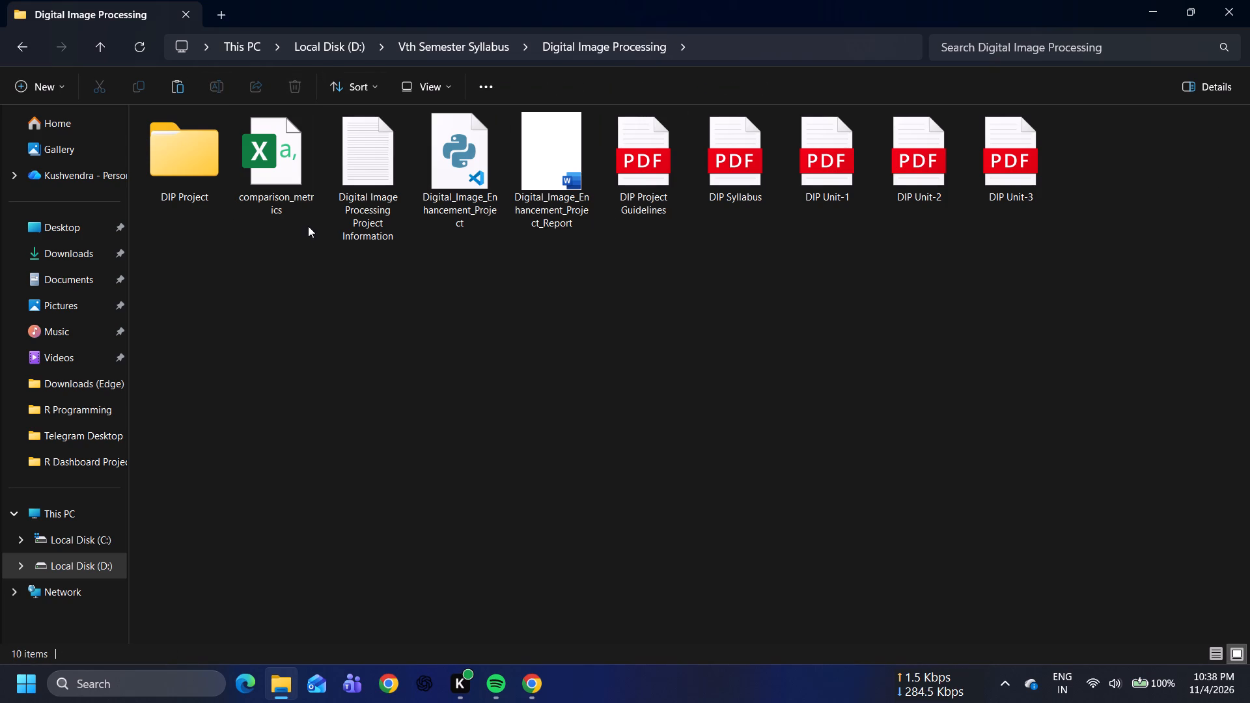
left_click(310, 272)
Open the comparison_metrics file in Excel, look through its metrics rows and close it.
left_click(255, 169)
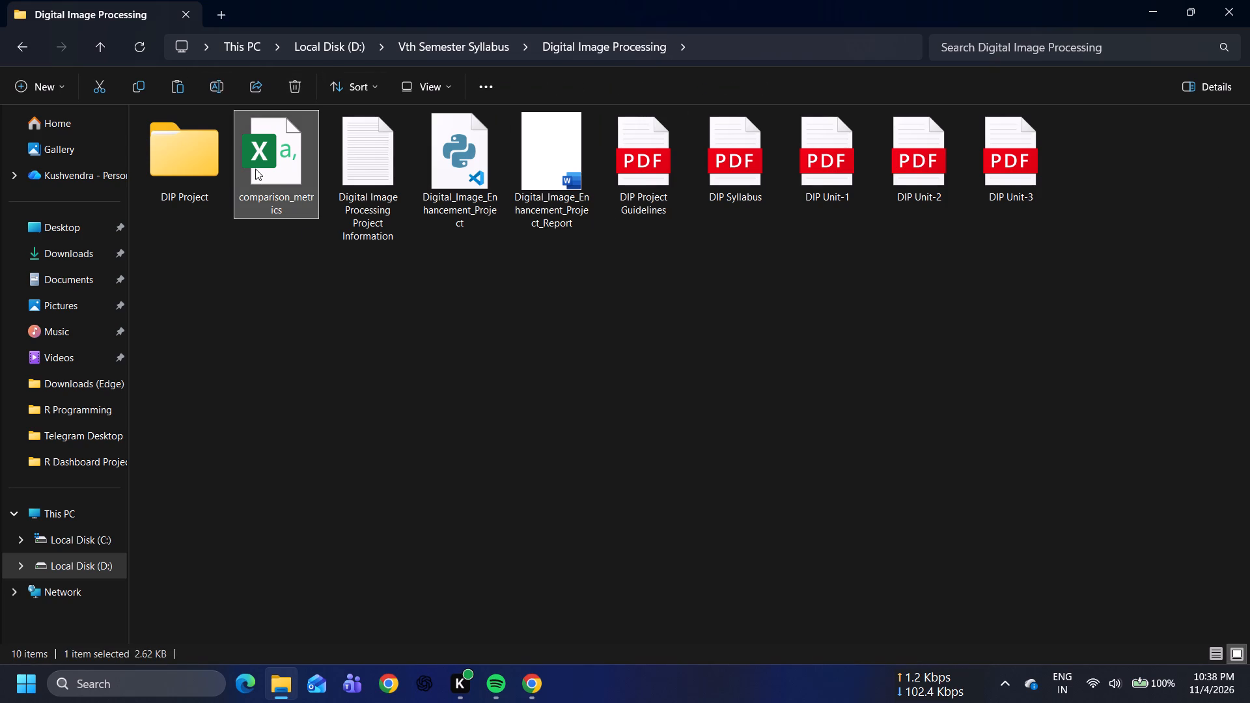
double_click(266, 167)
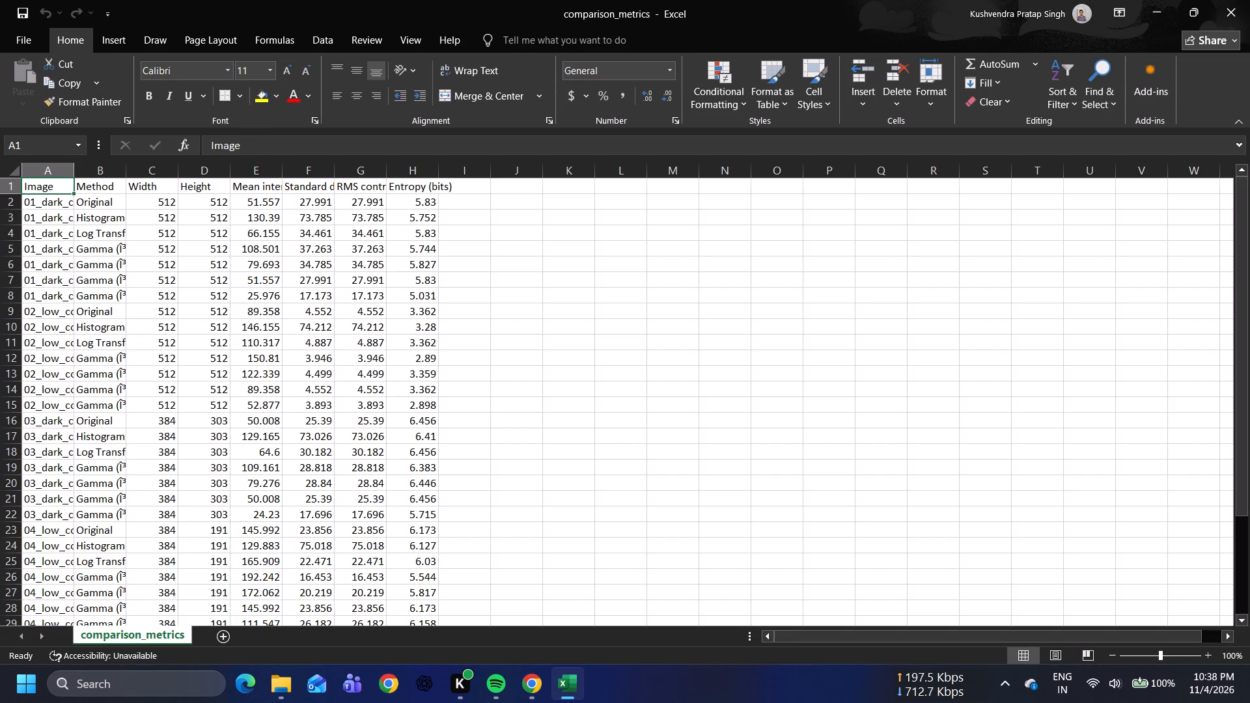
scroll(540, 312, "down", 15)
left_click(1249, 0)
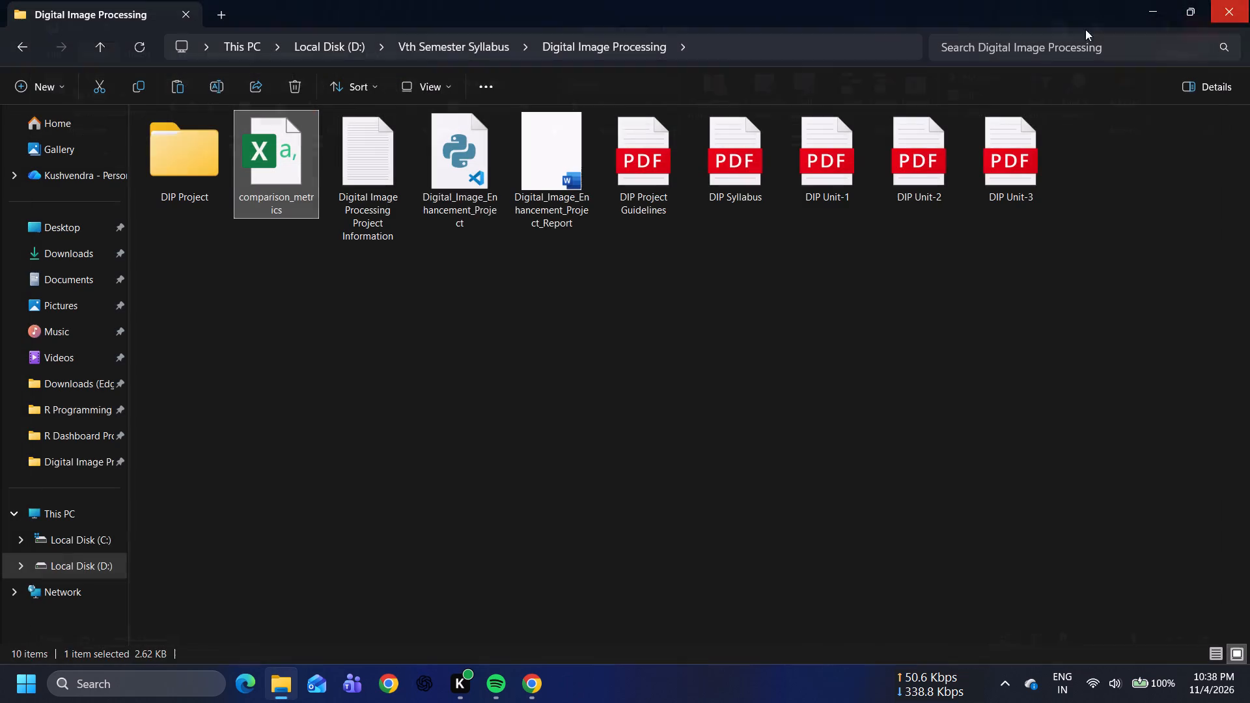
Delete the comparison_metrics file from the Digital Image Processing folder.
left_click(297, 80)
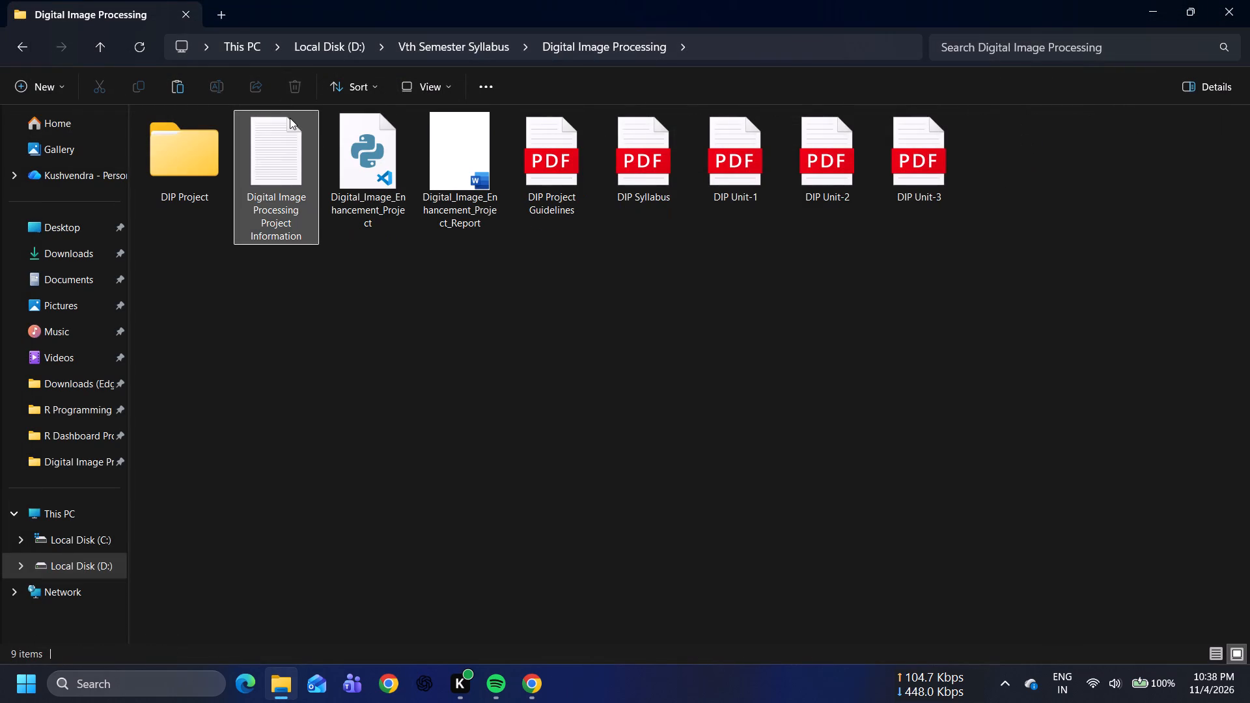
left_click(288, 122)
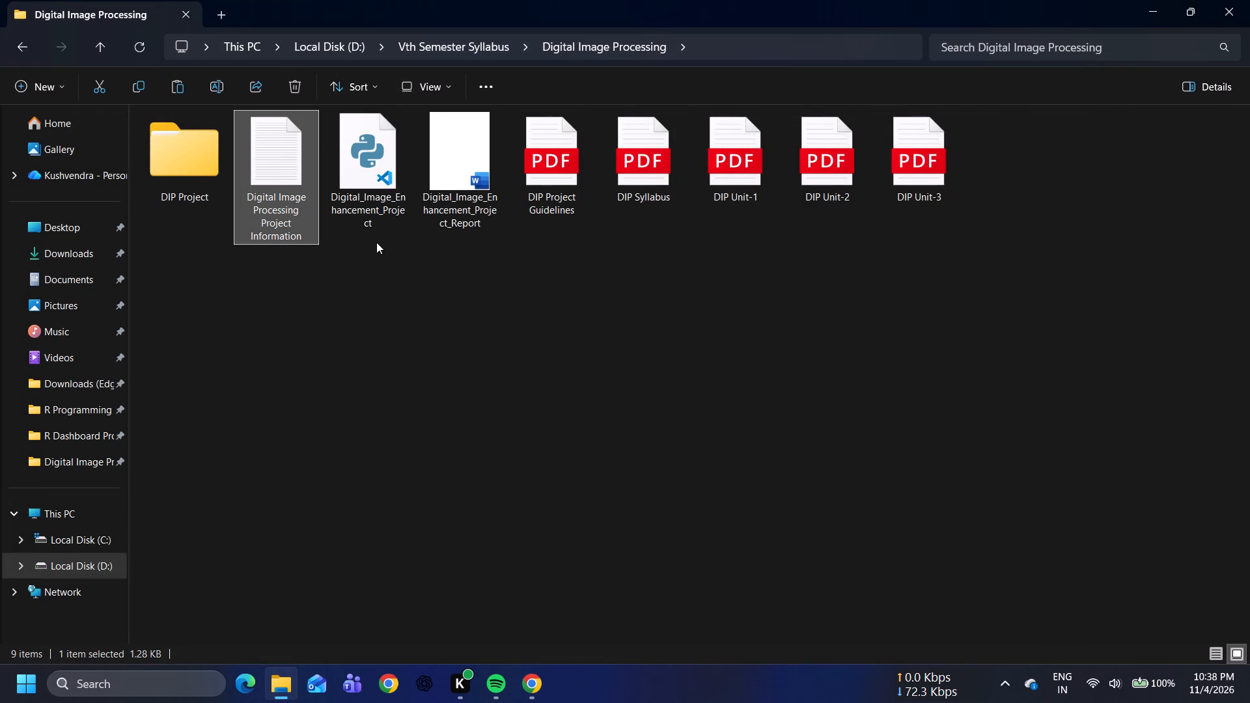
left_click(376, 242)
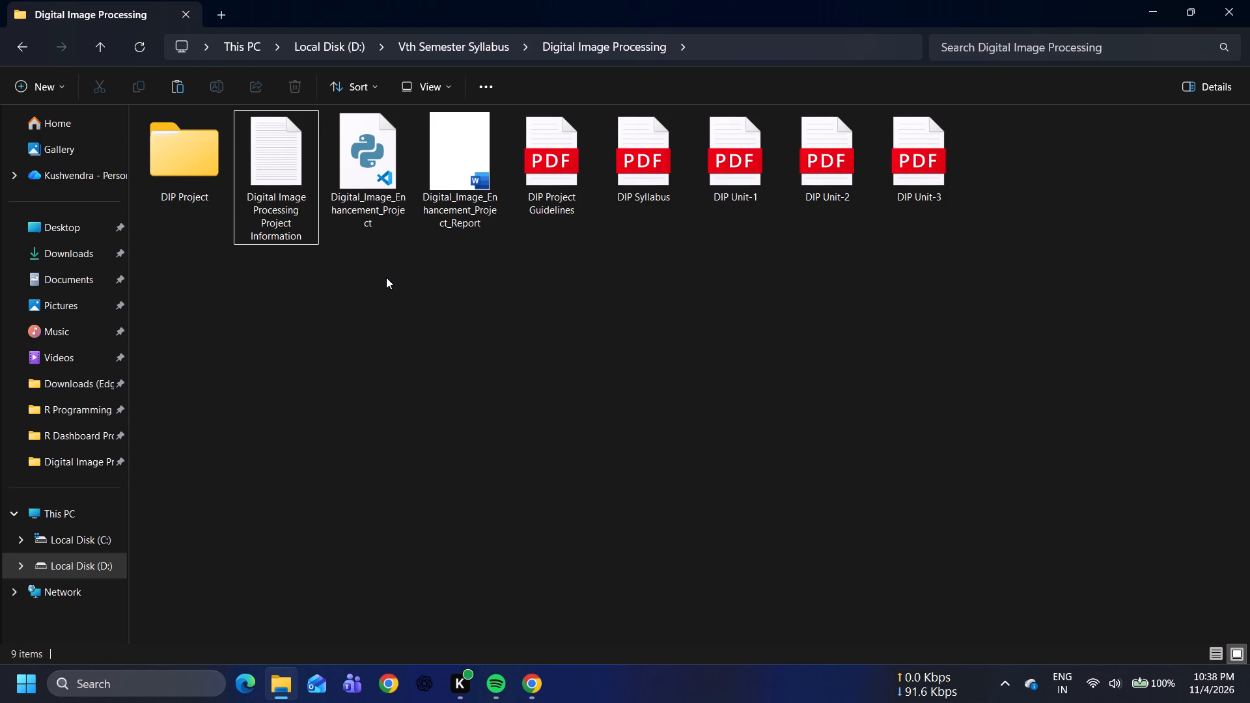
Open the Digital_Image_Enhancement_Project_Report document in Word, look through its pages and close it.
double_click(444, 198)
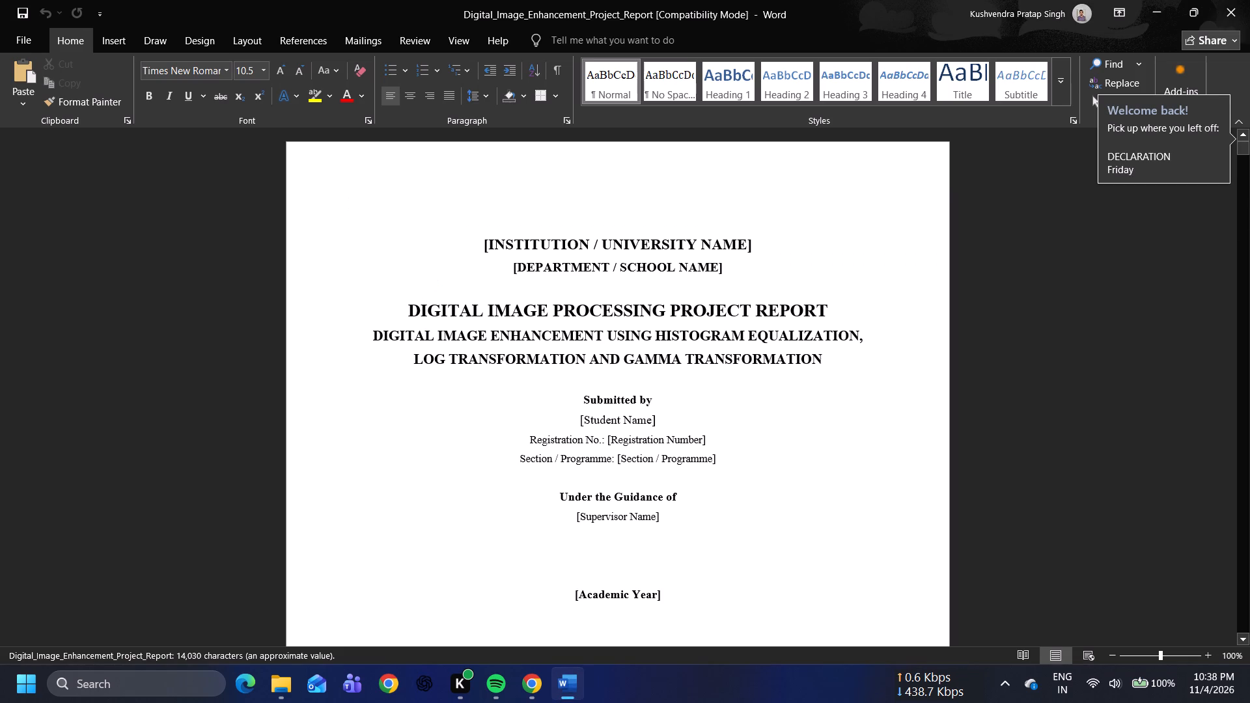
scroll(419, 337, "down", 17)
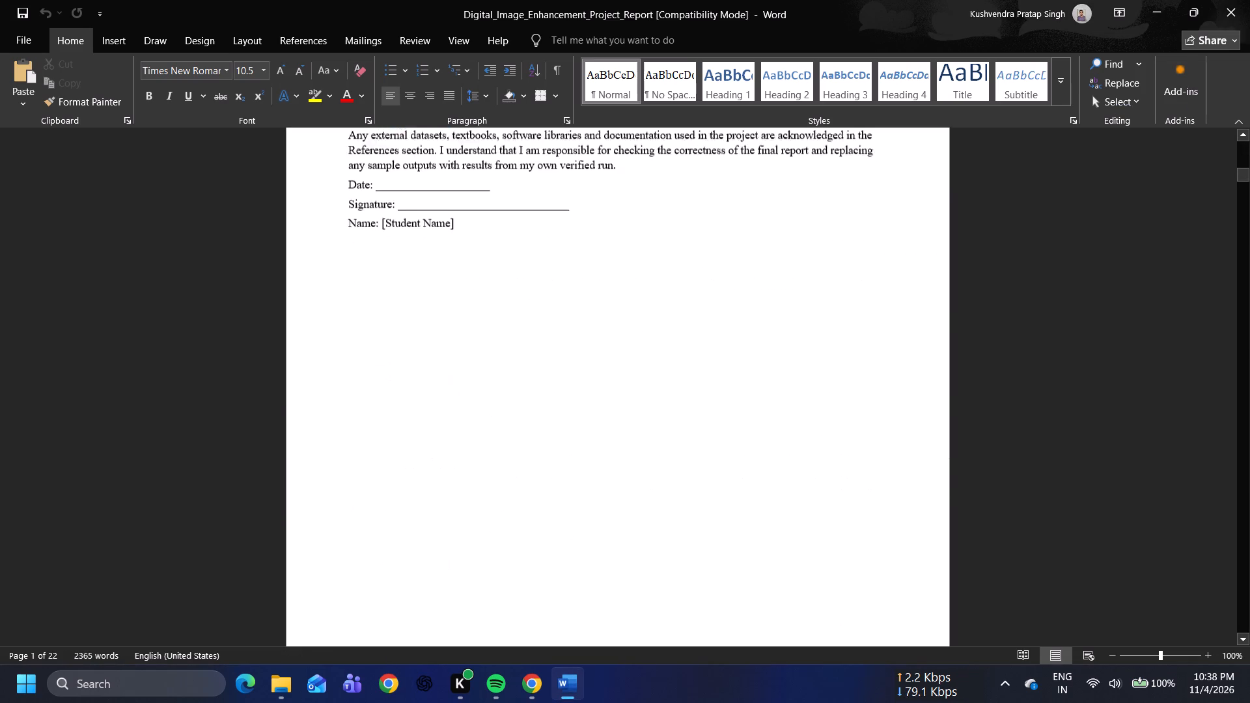
scroll(419, 337, "down", 8)
scroll(419, 337, "down", 20)
scroll(419, 337, "down", 18)
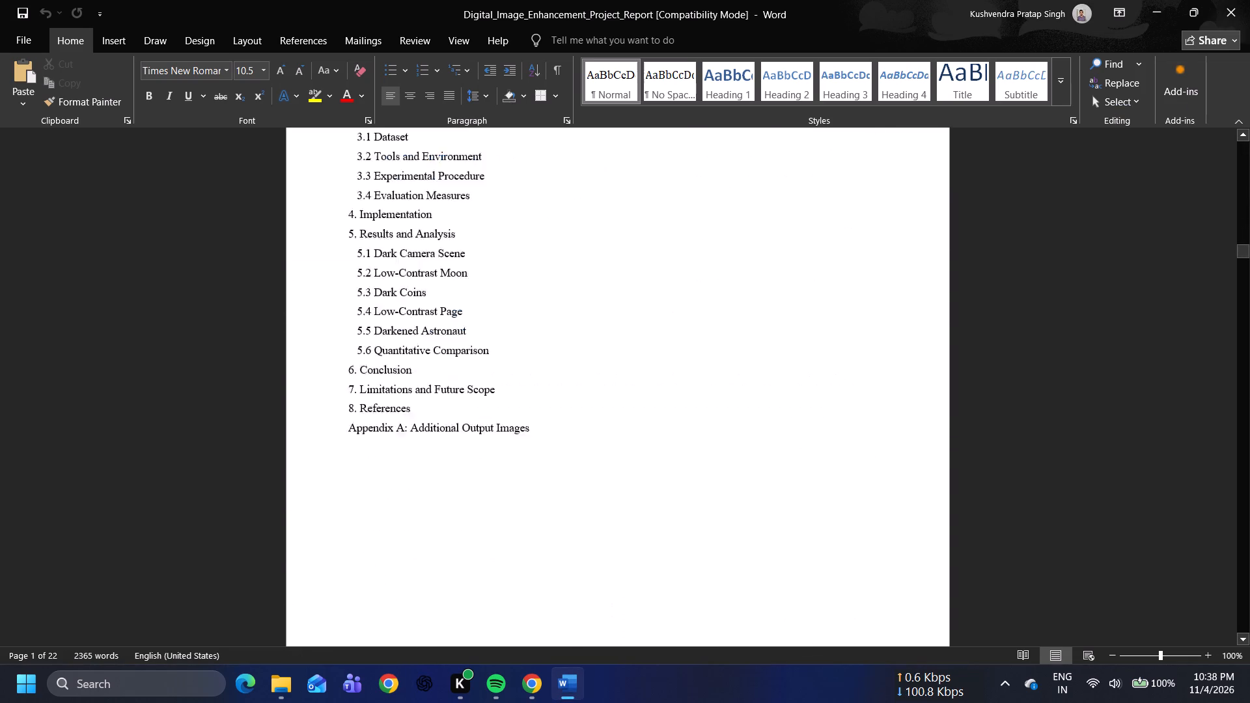
scroll(419, 337, "down", 20)
scroll(419, 337, "down", 20)
scroll(419, 337, "down", 20)
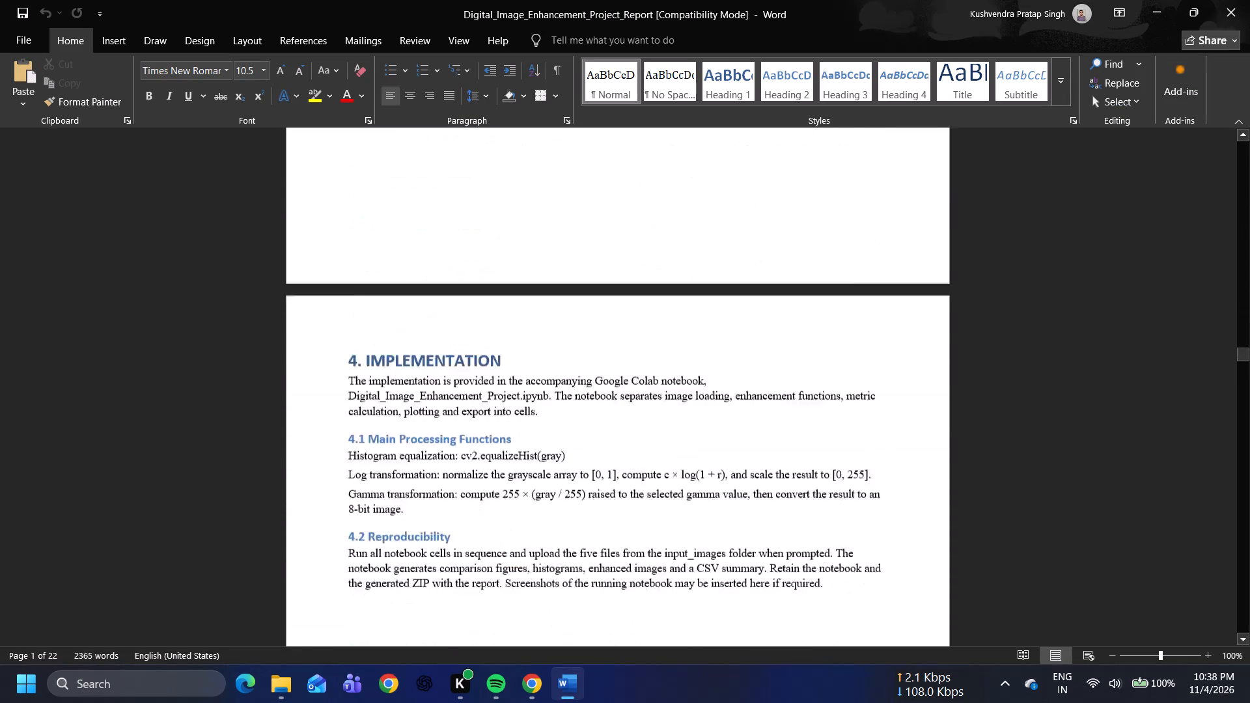
scroll(419, 337, "down", 20)
scroll(419, 337, "down", 4)
scroll(419, 337, "up", 10)
scroll(419, 337, "down", 20)
scroll(419, 337, "down", 20)
scroll(419, 337, "down", 19)
left_click(1249, 0)
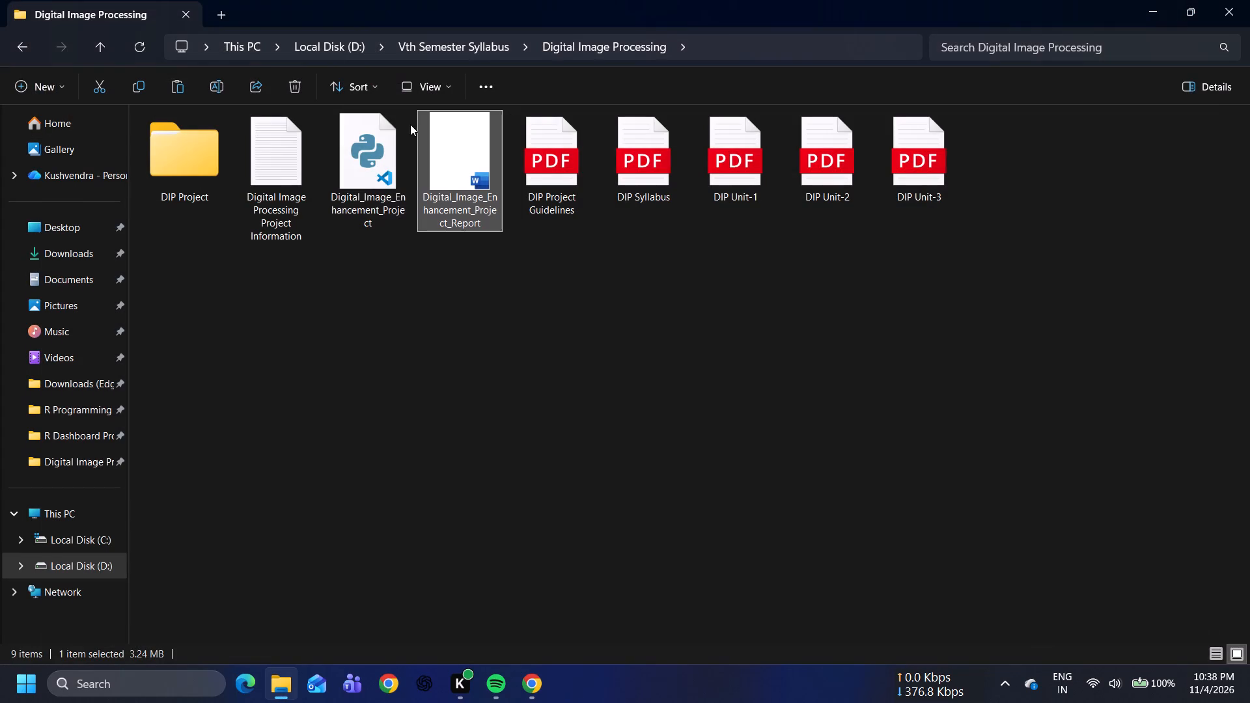
Delete the Digital_Image_Enhancement_Project_Report document from the Digital Image Processing folder.
left_click(462, 156)
left_click(304, 88)
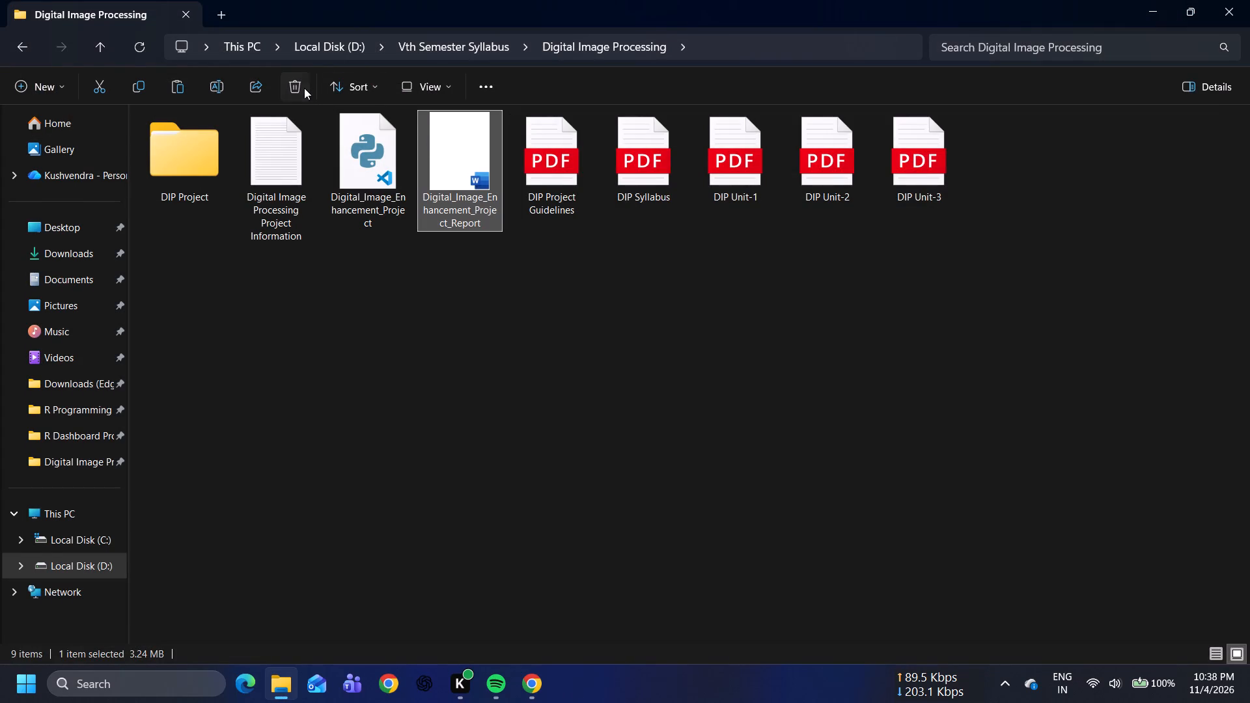
Check the Digital_Image_Enhancement_Project notebook in Visual Studio Code, close it and delete the file from the folder.
double_click(365, 156)
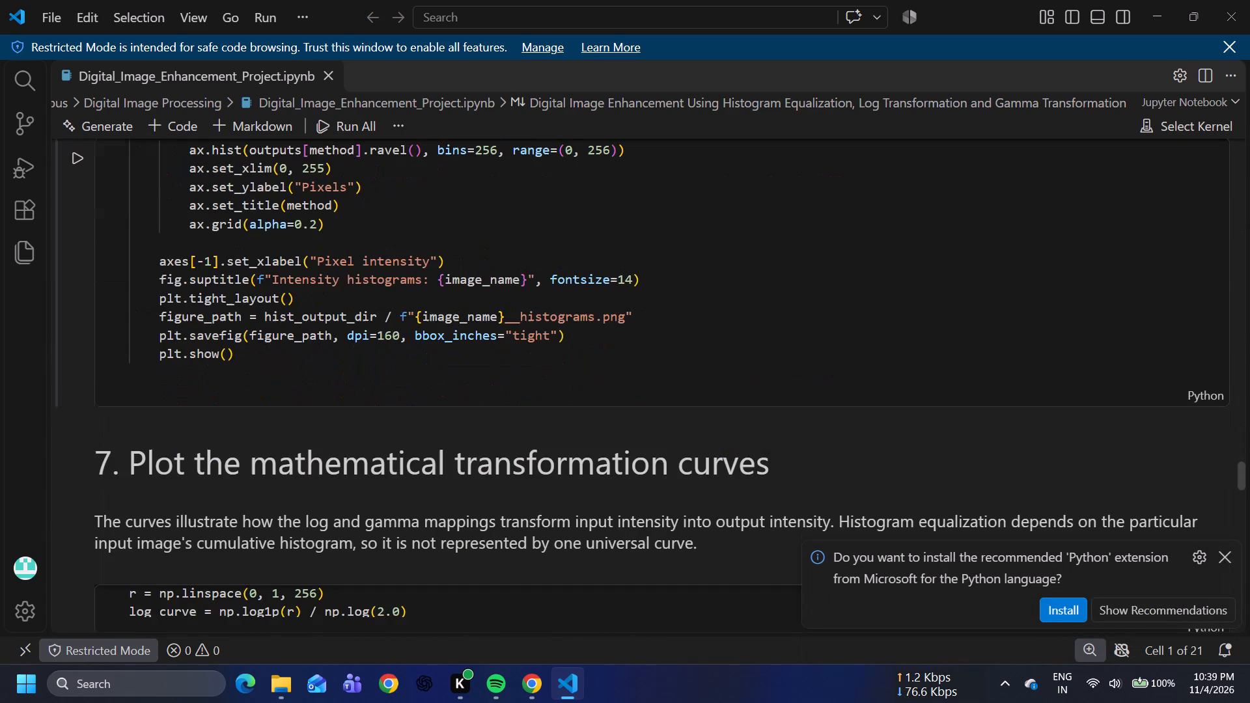
left_click(1249, 0)
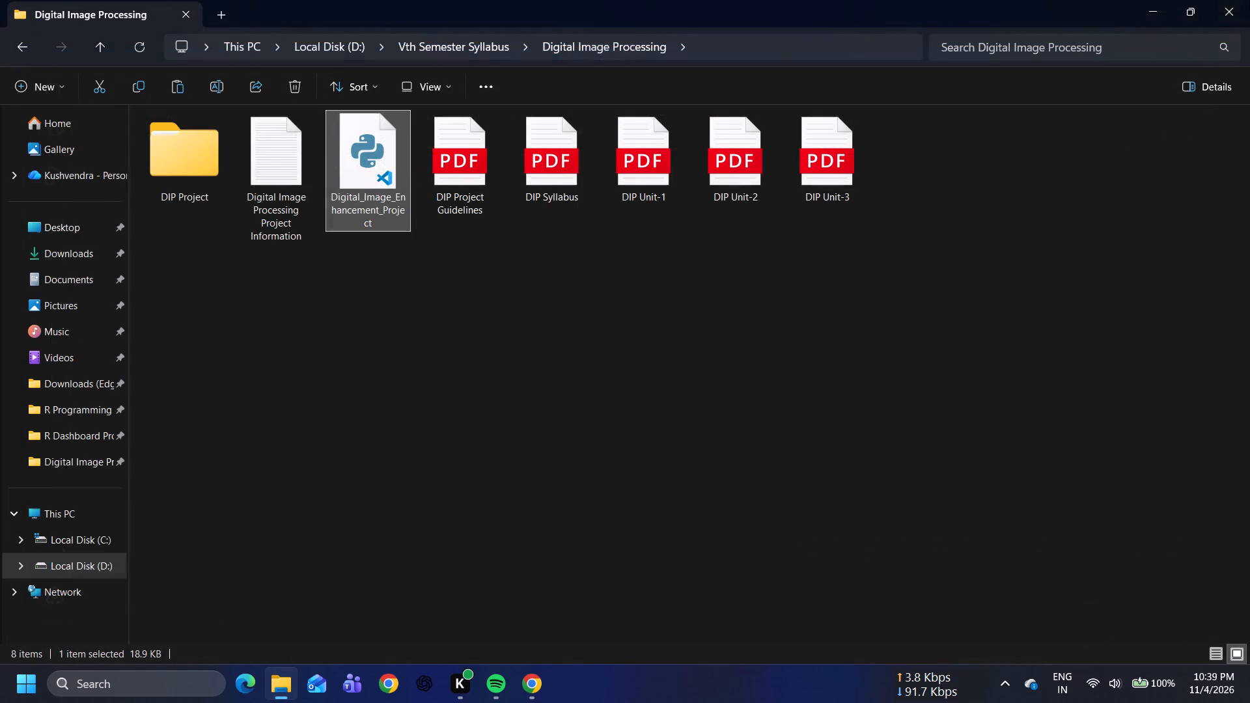
left_click(288, 87)
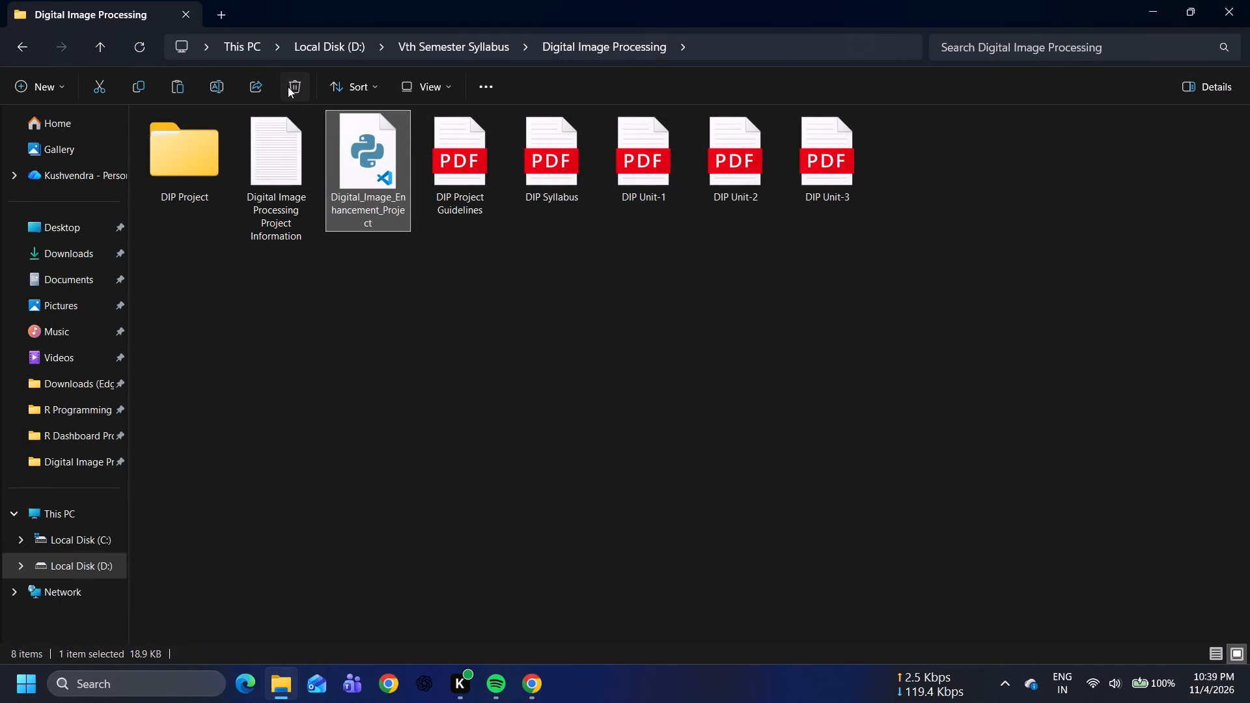
left_click(478, 405)
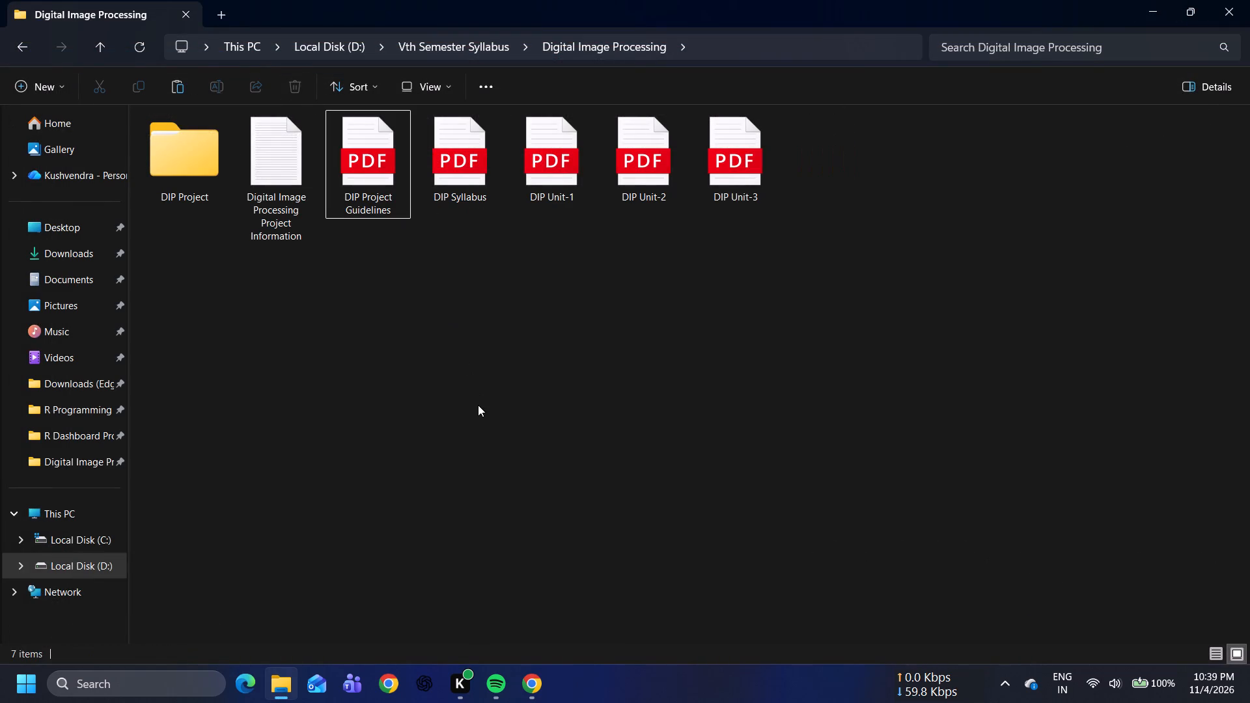
Open the Medical_Xray_Image_Enhancement_Project_Report document from the ECE443_Medical_Xray_Colab_Project folder inside DIP Project.
double_click(215, 175)
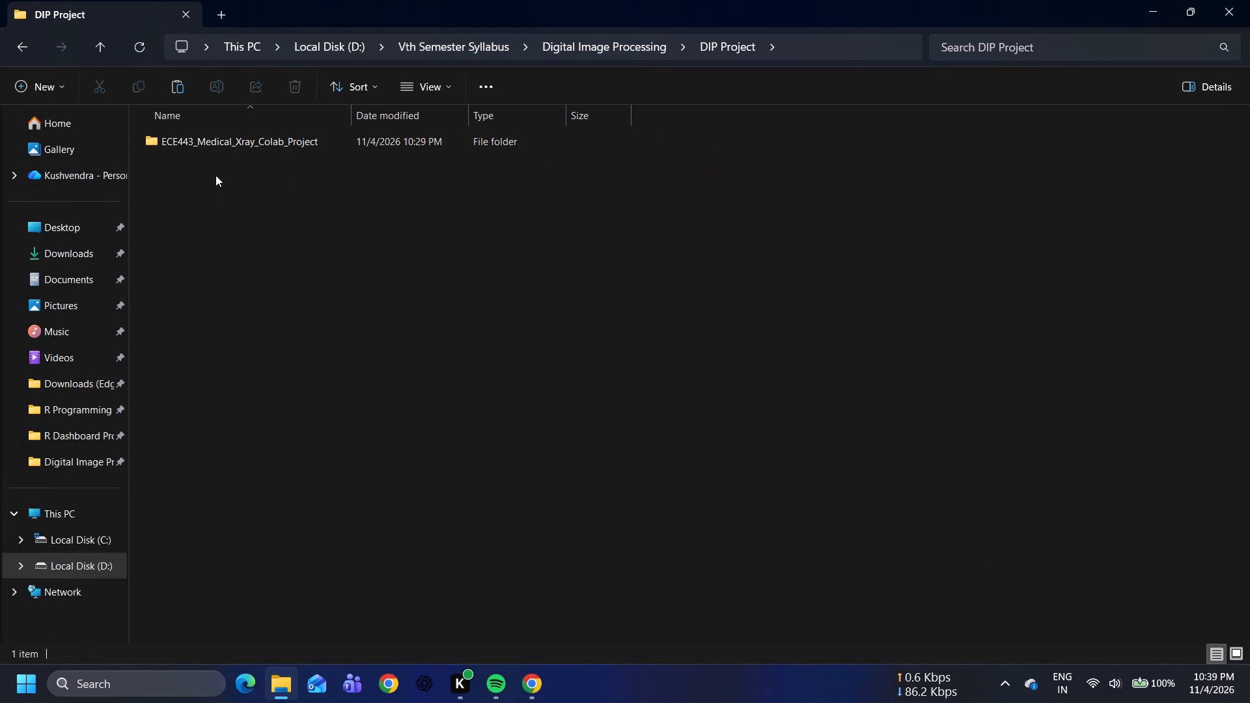
double_click(232, 144)
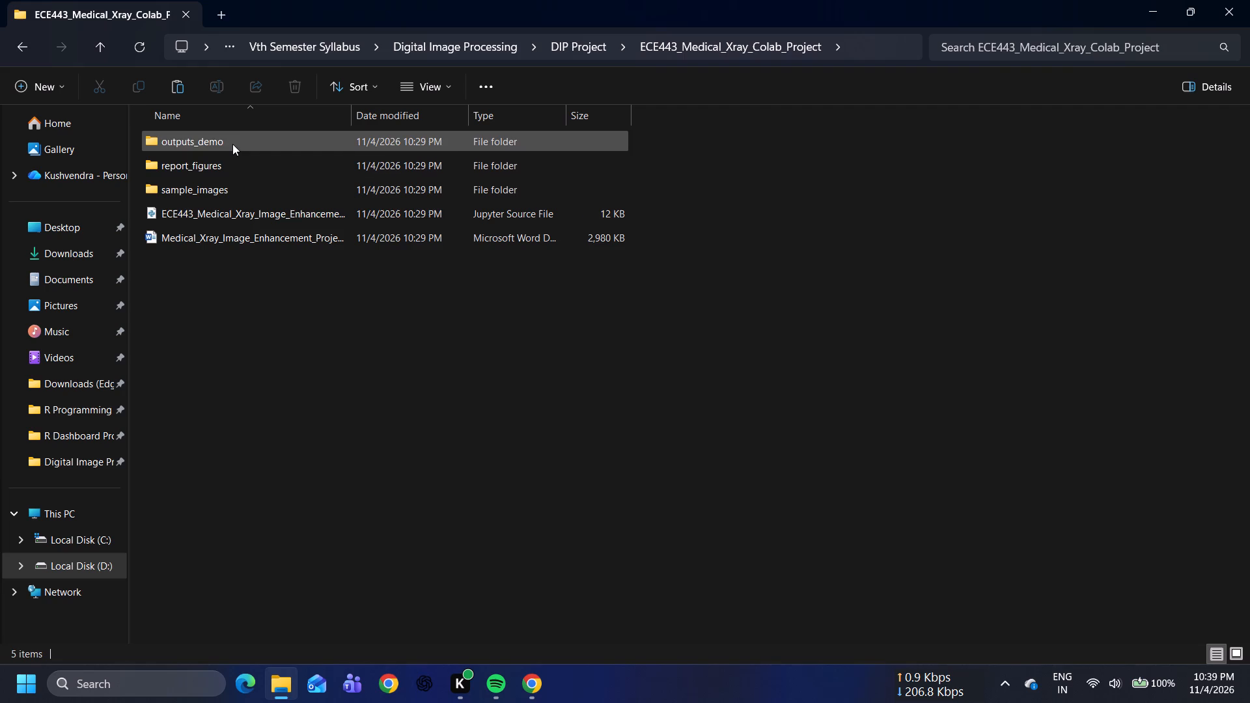
left_click(261, 311)
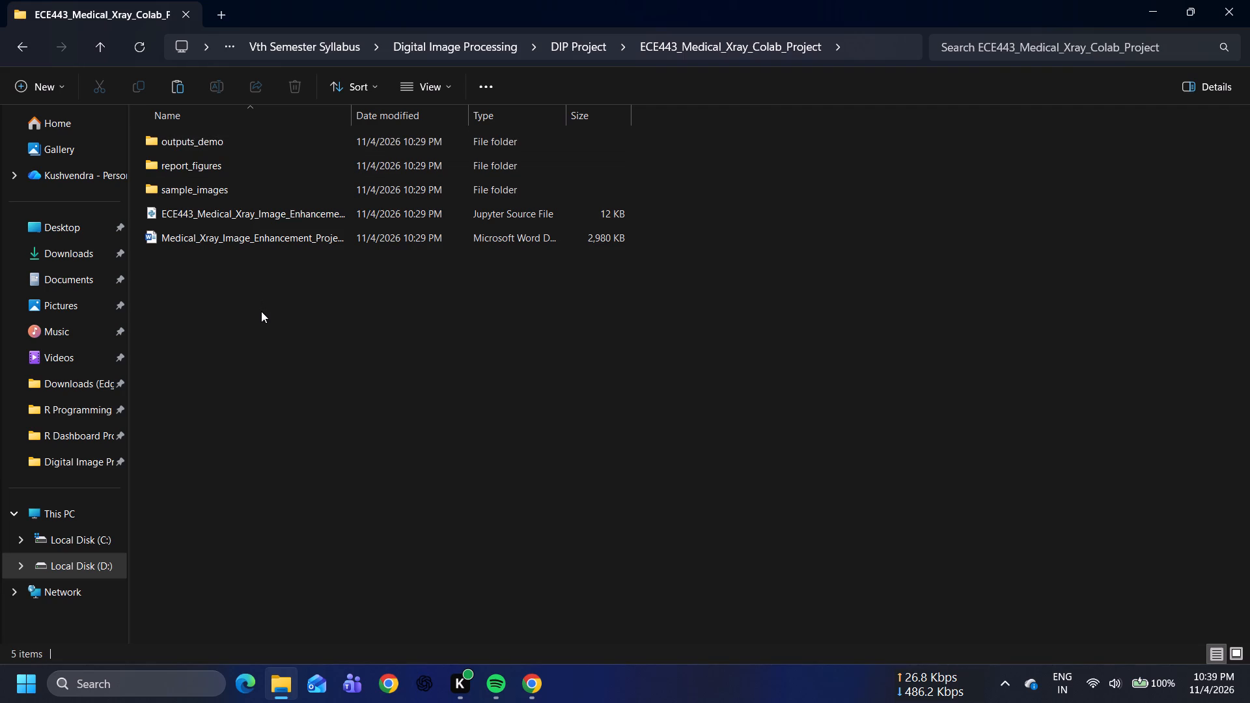
double_click(255, 241)
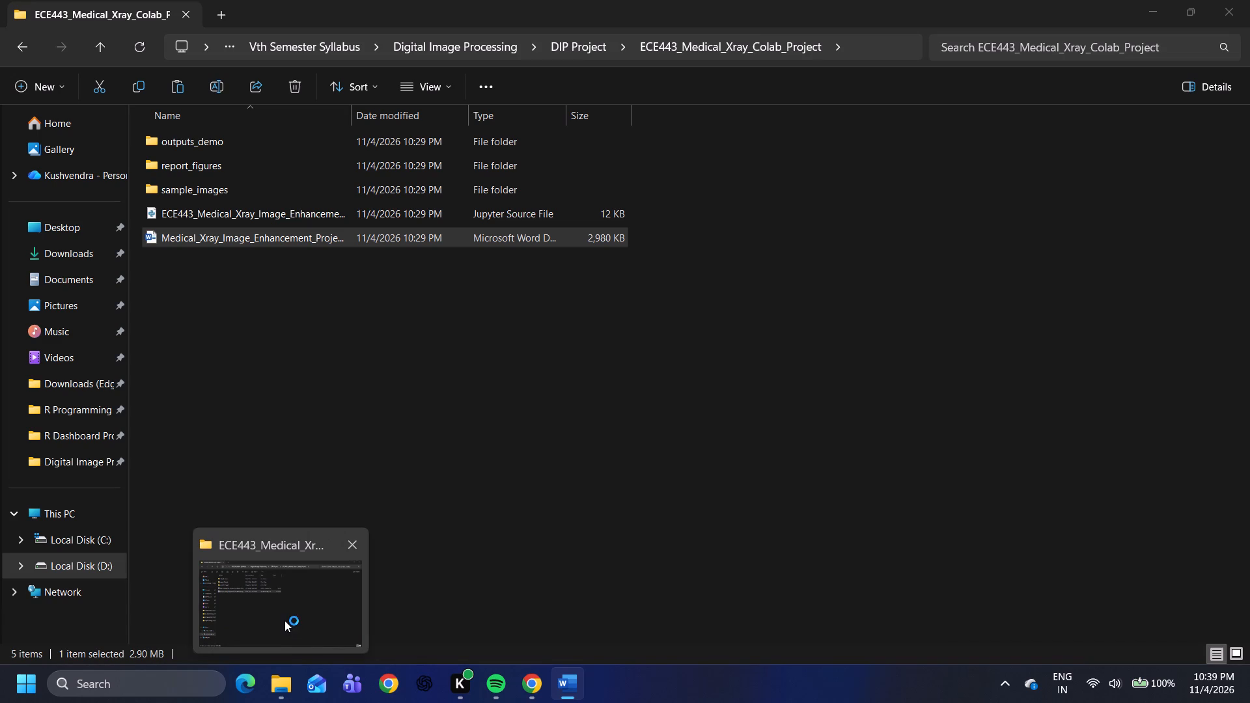
Open the Student Lifestyle Analytics Project Report PDF from the R Programming folder in Vth Semester Syllabus as a reference.
left_click(285, 620)
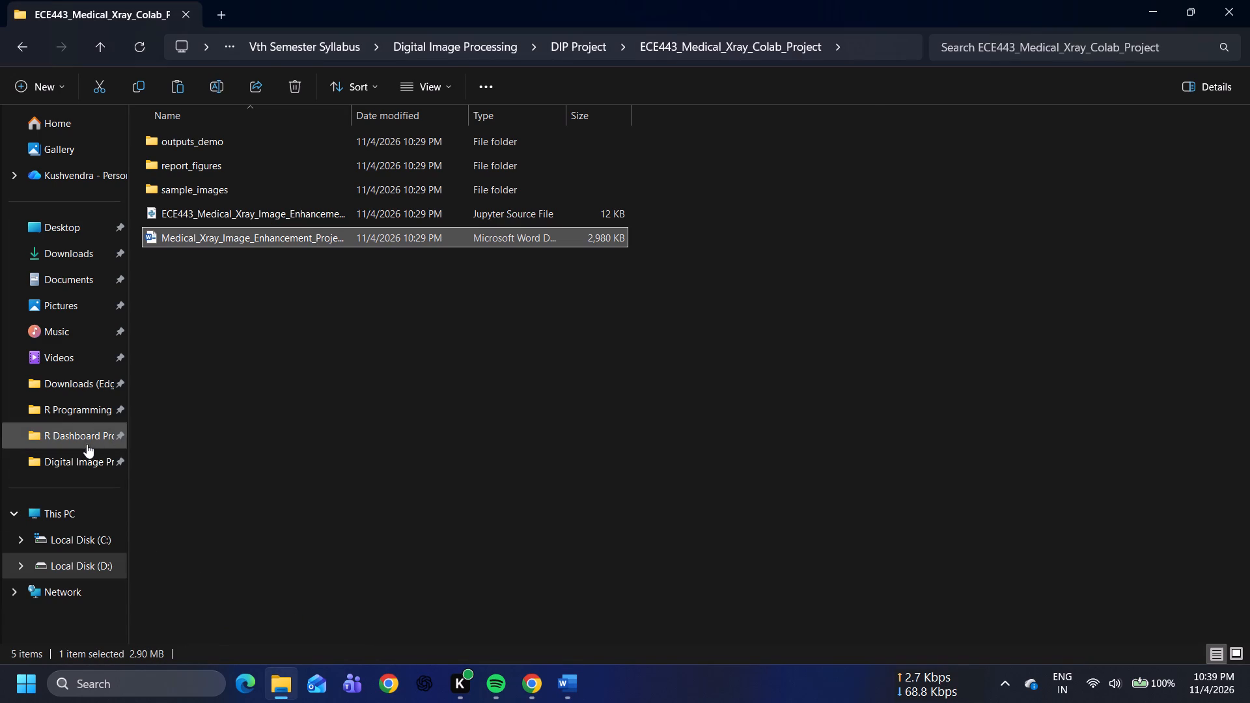
left_click(75, 562)
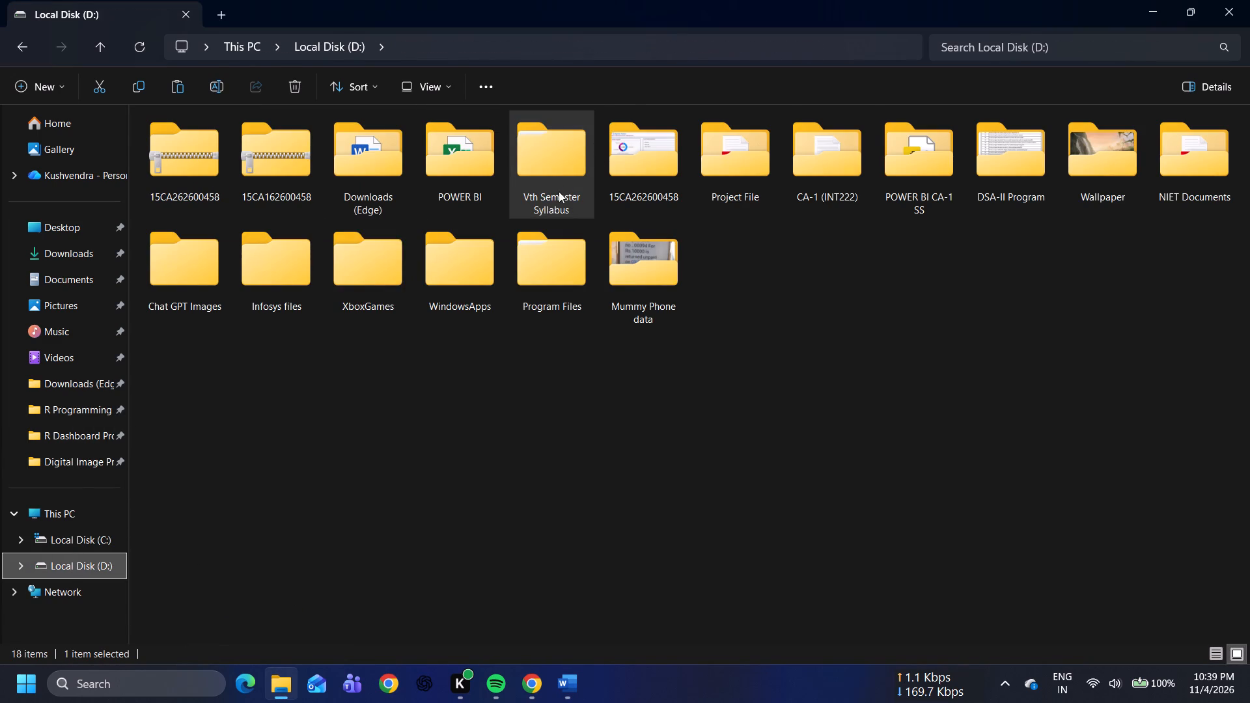
double_click(557, 191)
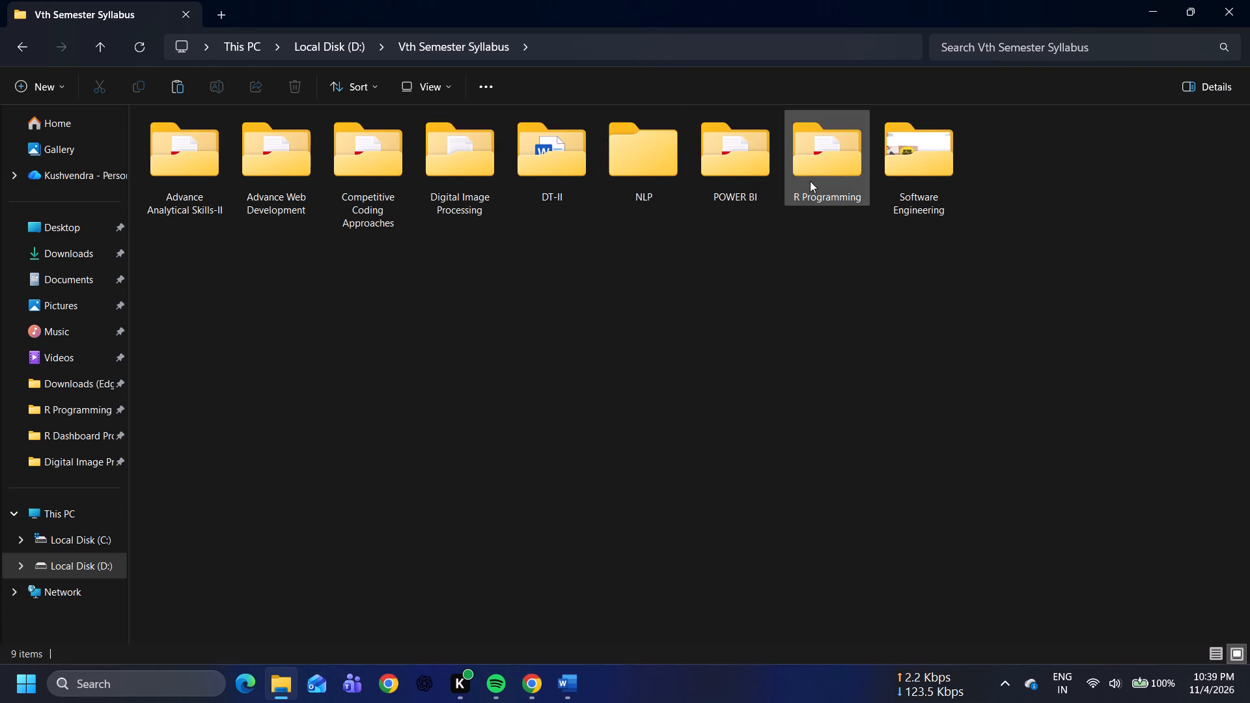
double_click(811, 181)
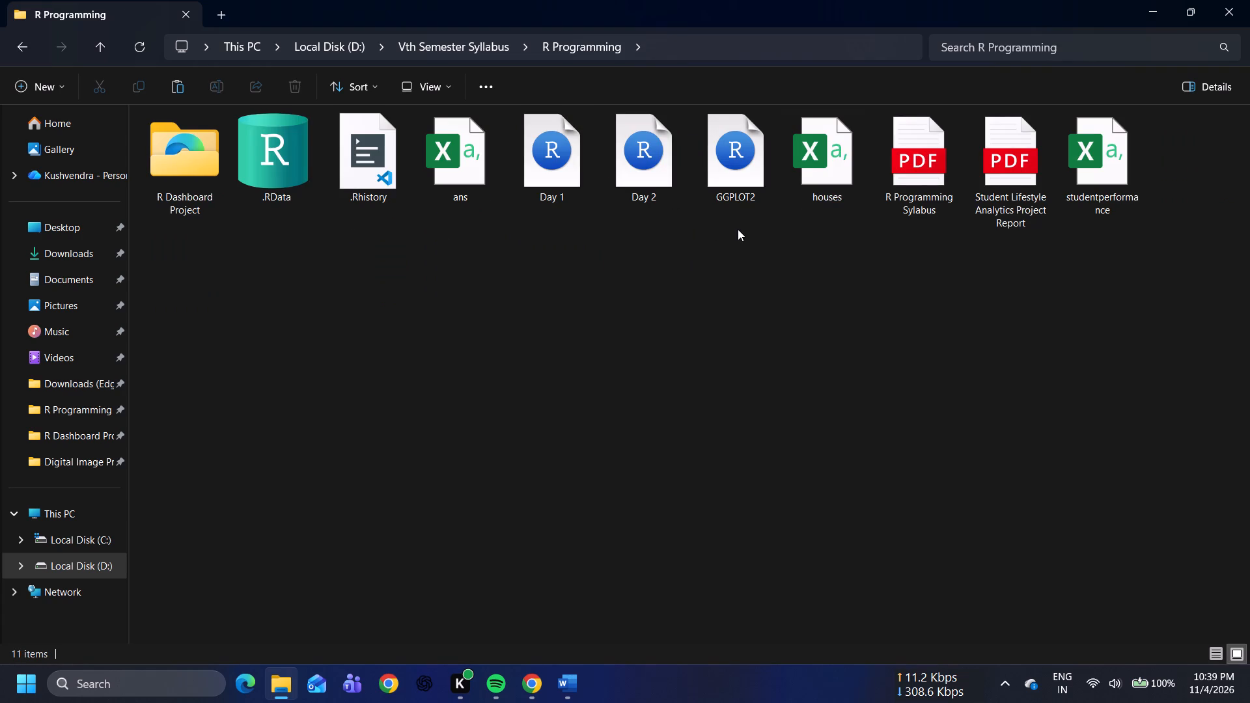
double_click(983, 163)
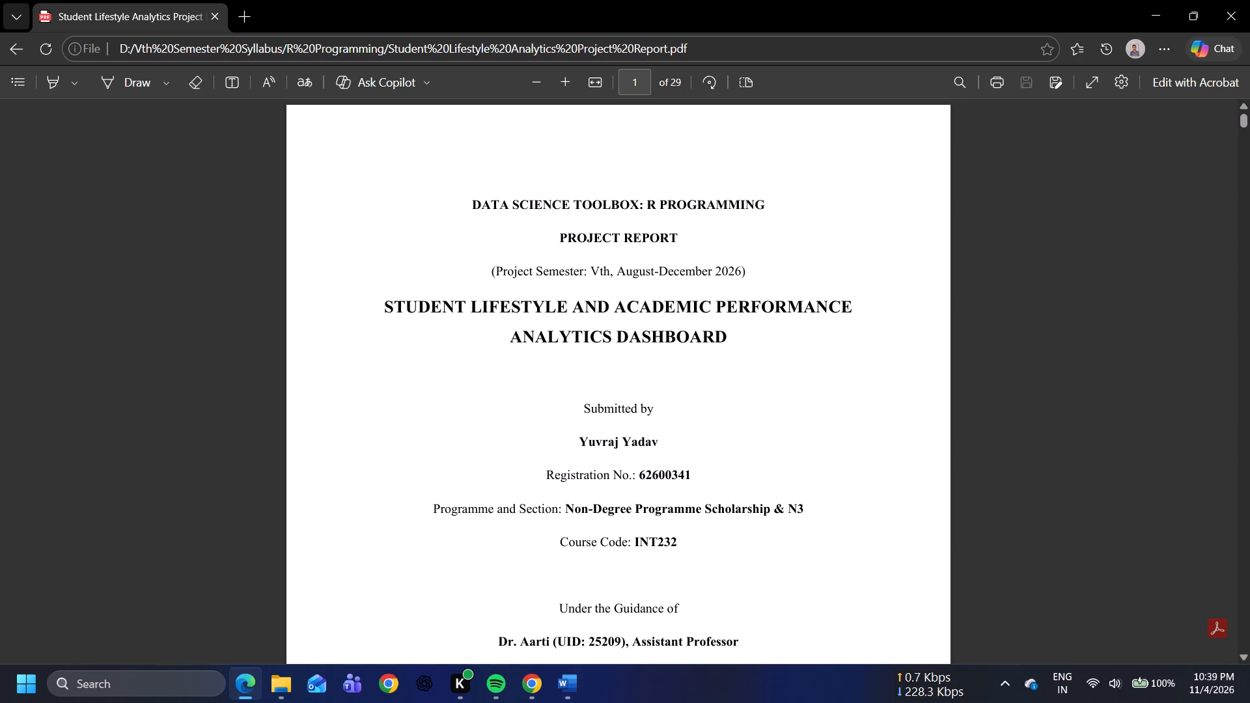
Switch to the Medical X-ray report in Word and set the font of its entire body text to Times New Roman.
left_click(566, 678)
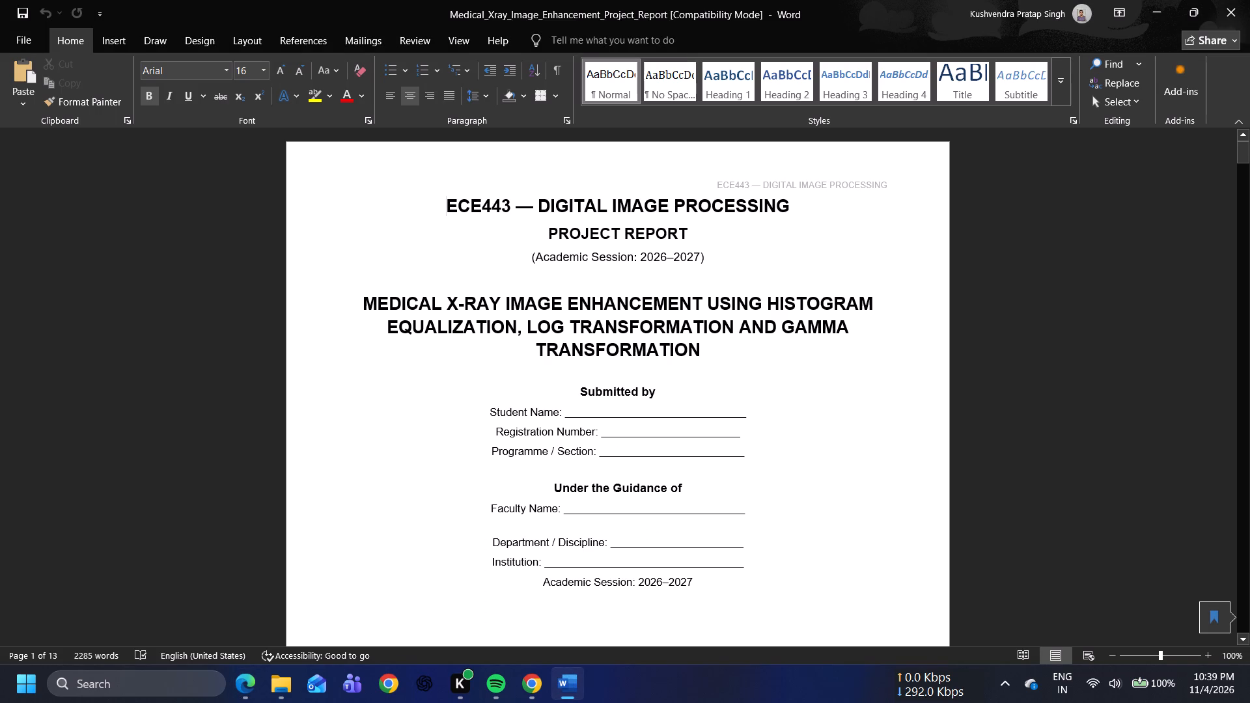
left_click(579, 412)
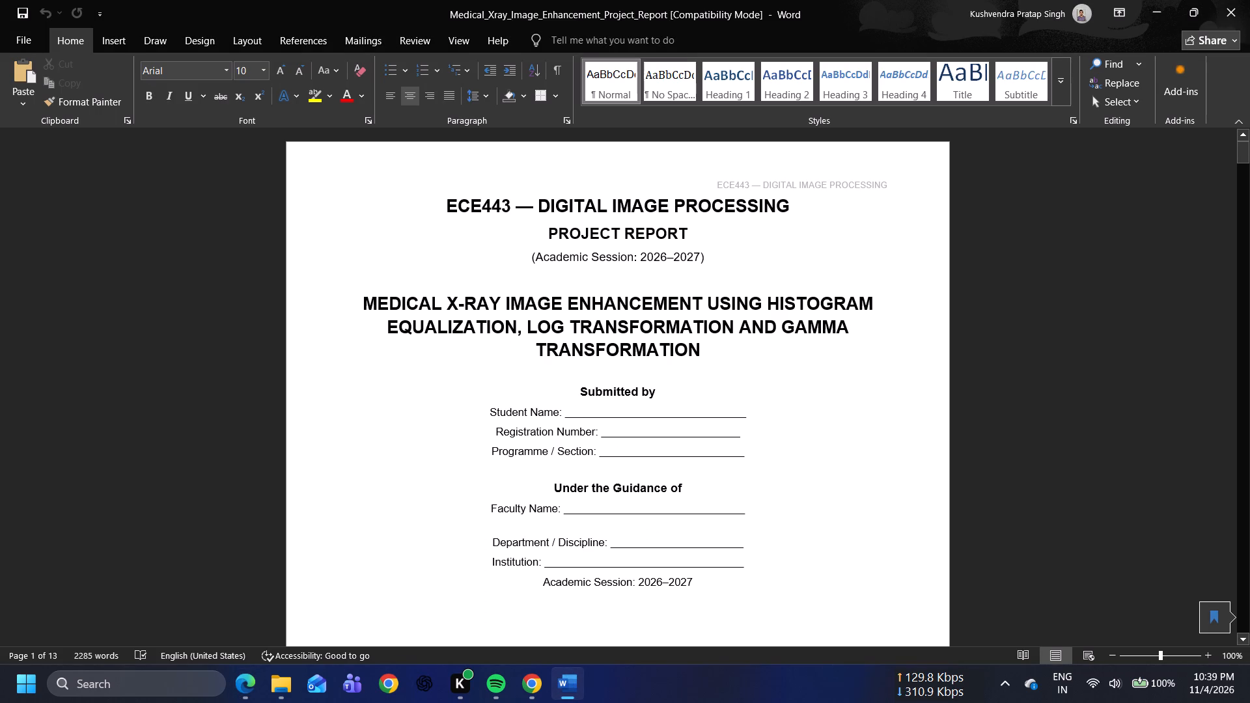
key("ctrl+a")
scroll(579, 412, "down", 18)
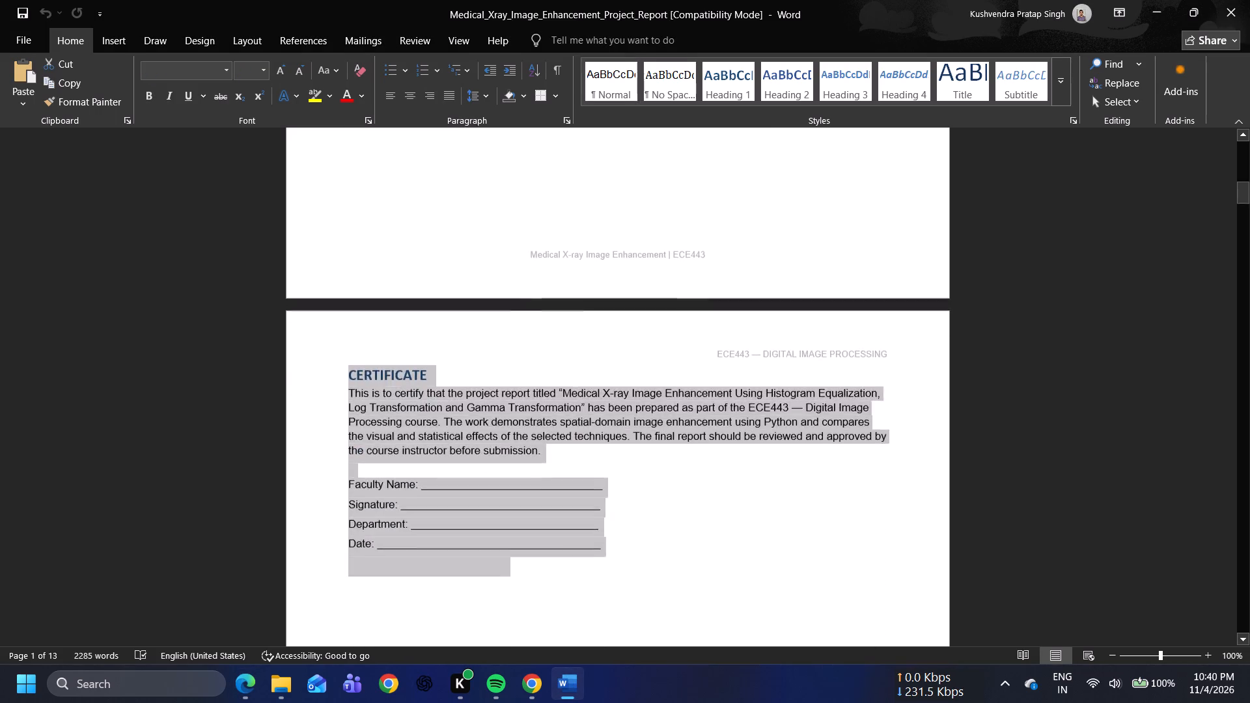
scroll(579, 412, "down", 20)
scroll(579, 412, "down", 16)
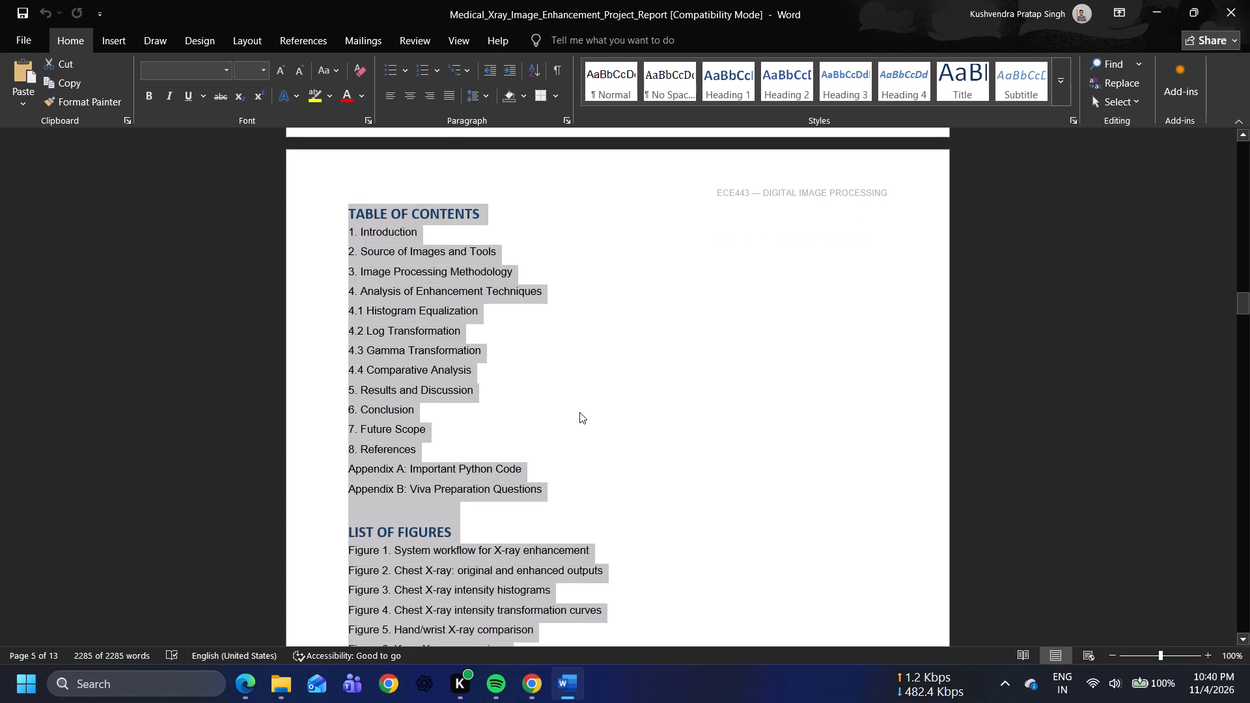
scroll(554, 404, "down", 11)
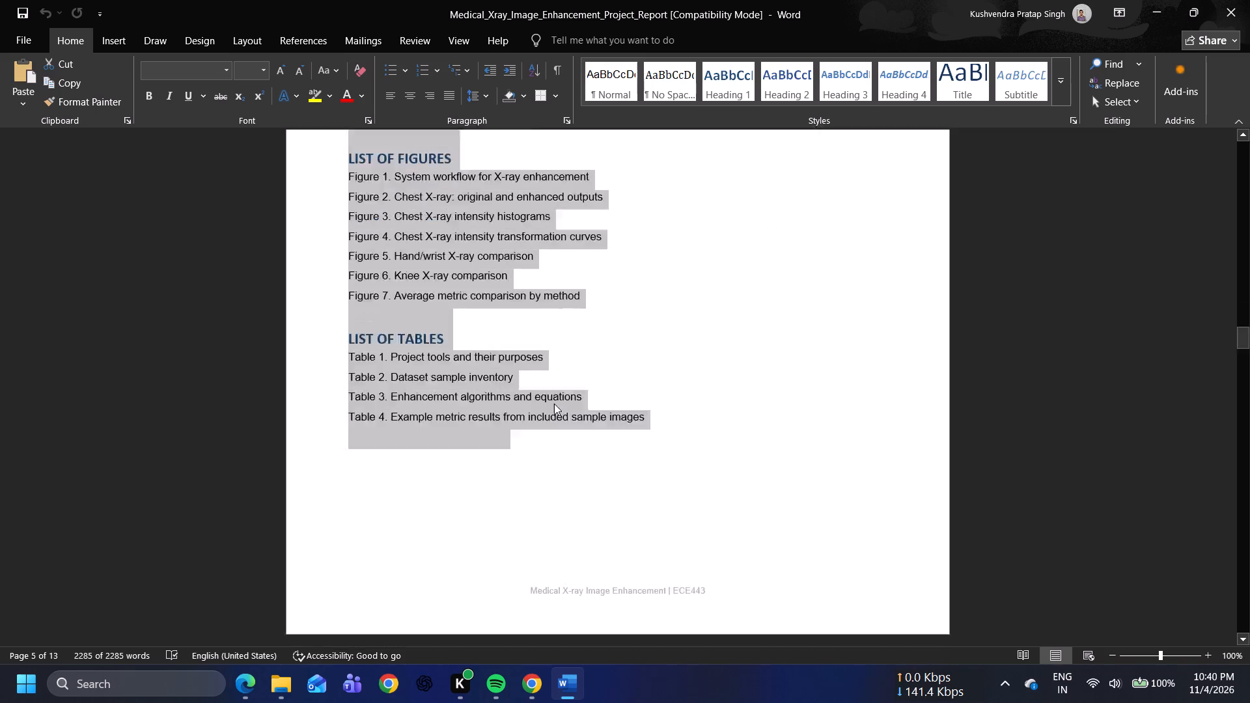
scroll(554, 404, "down", 20)
scroll(554, 404, "down", 20)
scroll(554, 404, "down", 20)
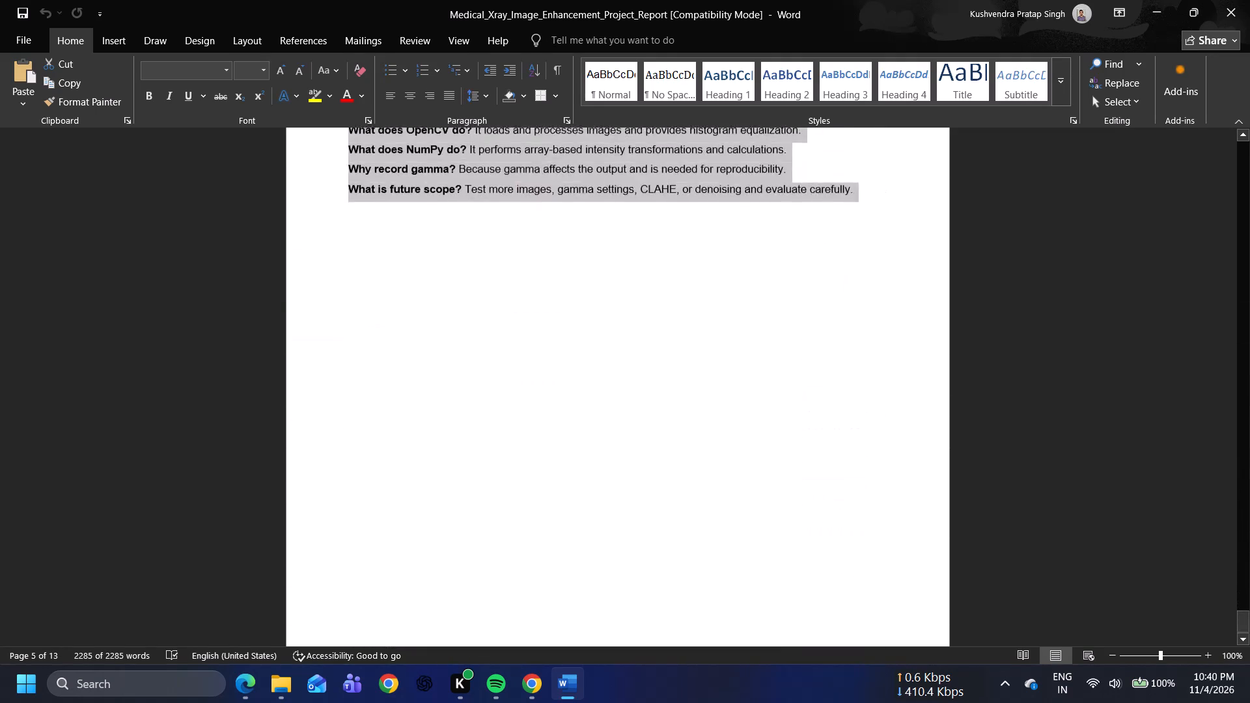
scroll(554, 404, "down", 20)
scroll(554, 404, "down", 11)
scroll(554, 404, "up", 14)
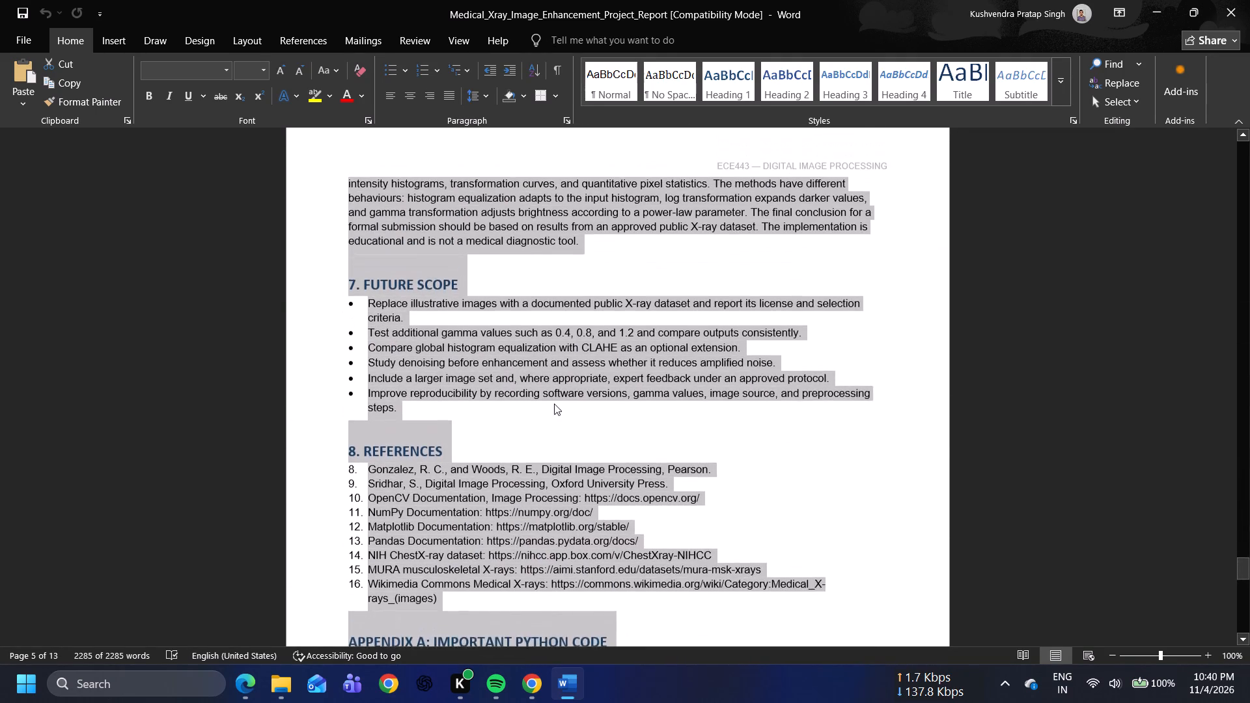
scroll(554, 404, "up", 5)
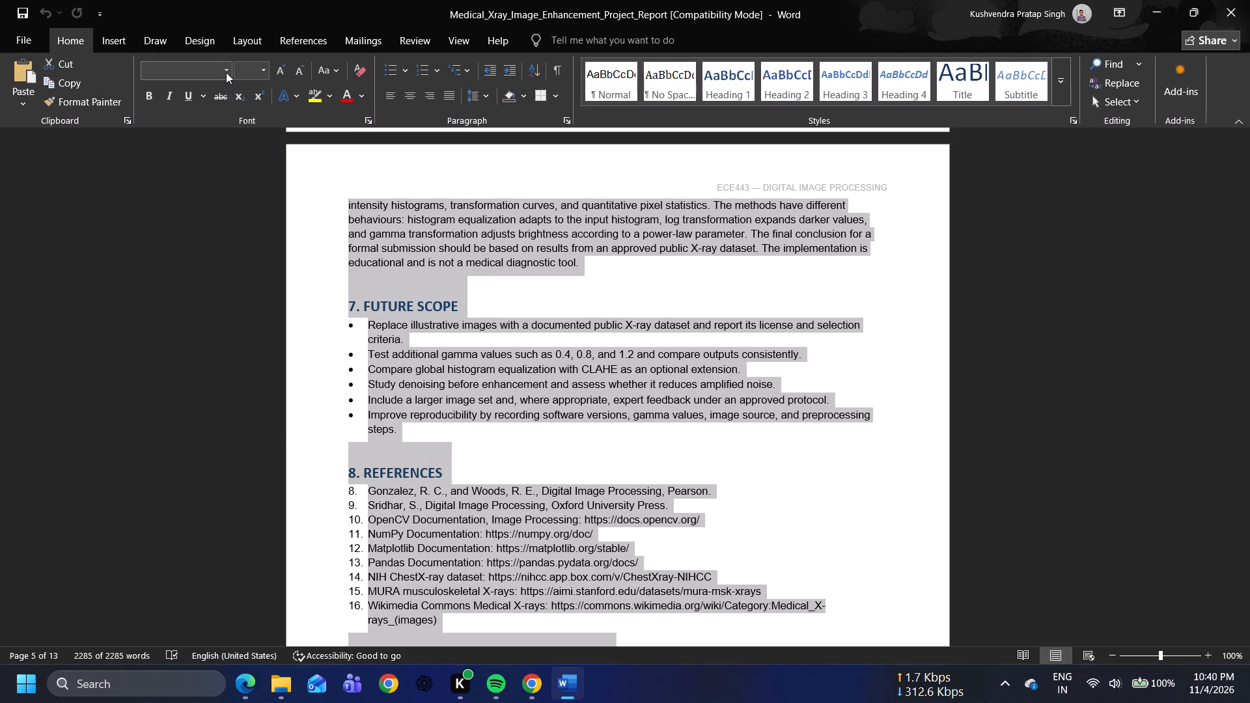
left_click(226, 72)
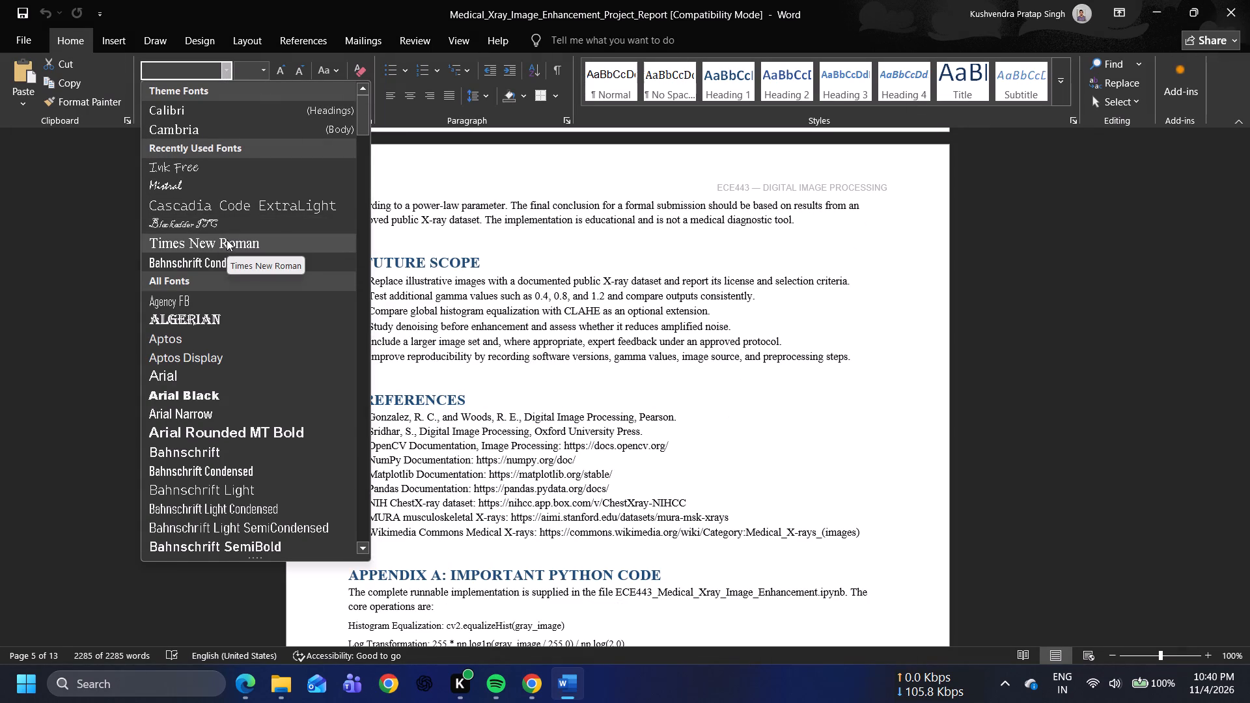
left_click(227, 240)
left_click(293, 262)
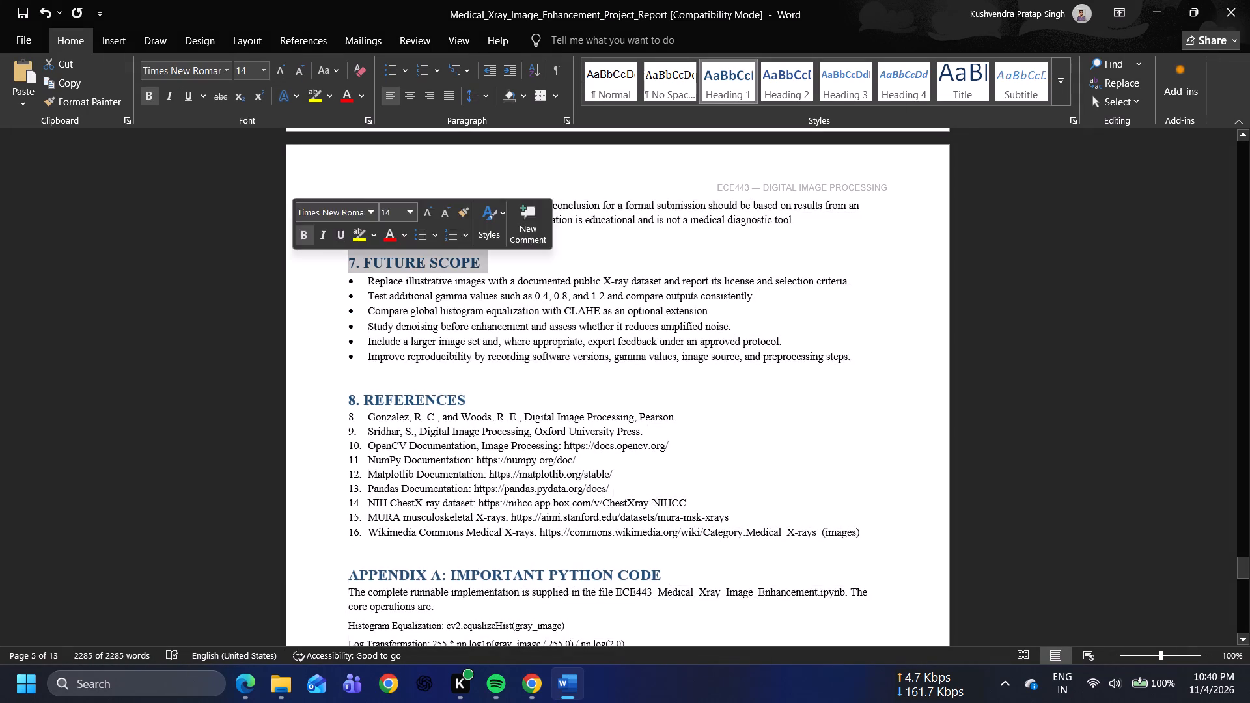
Remove the "ECE443 —" prefix from the cover page heading, leaving it centred as "DIGITAL IMAGE PROCESSING".
scroll(293, 262, "up", 20)
scroll(293, 262, "up", 20)
scroll(293, 262, "up", 20)
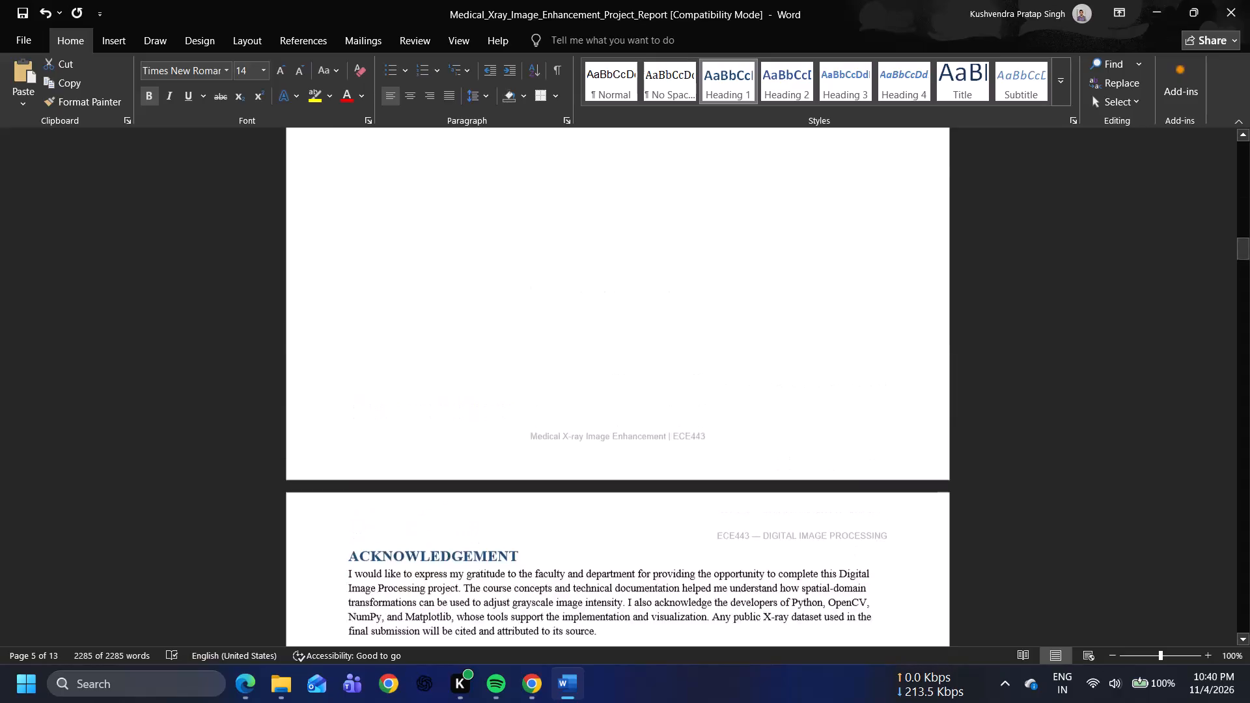
scroll(293, 262, "up", 20)
scroll(293, 262, "up", 20)
scroll(293, 262, "up", 14)
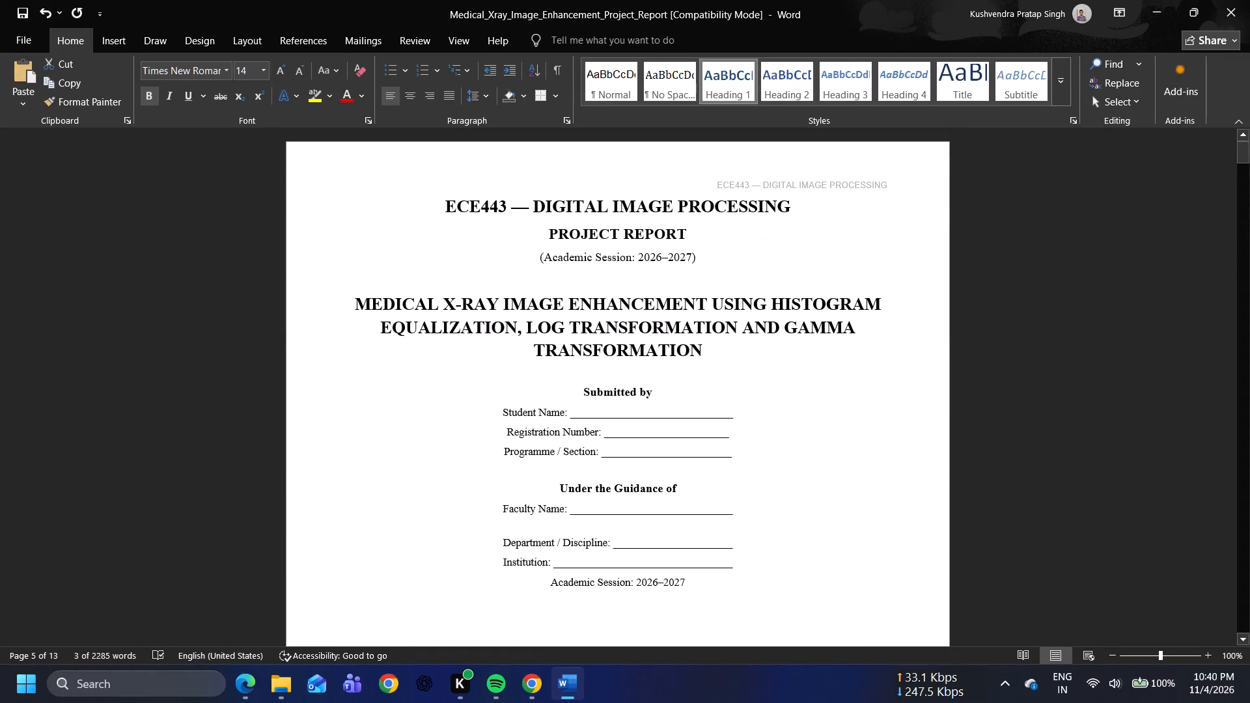
left_click(532, 202)
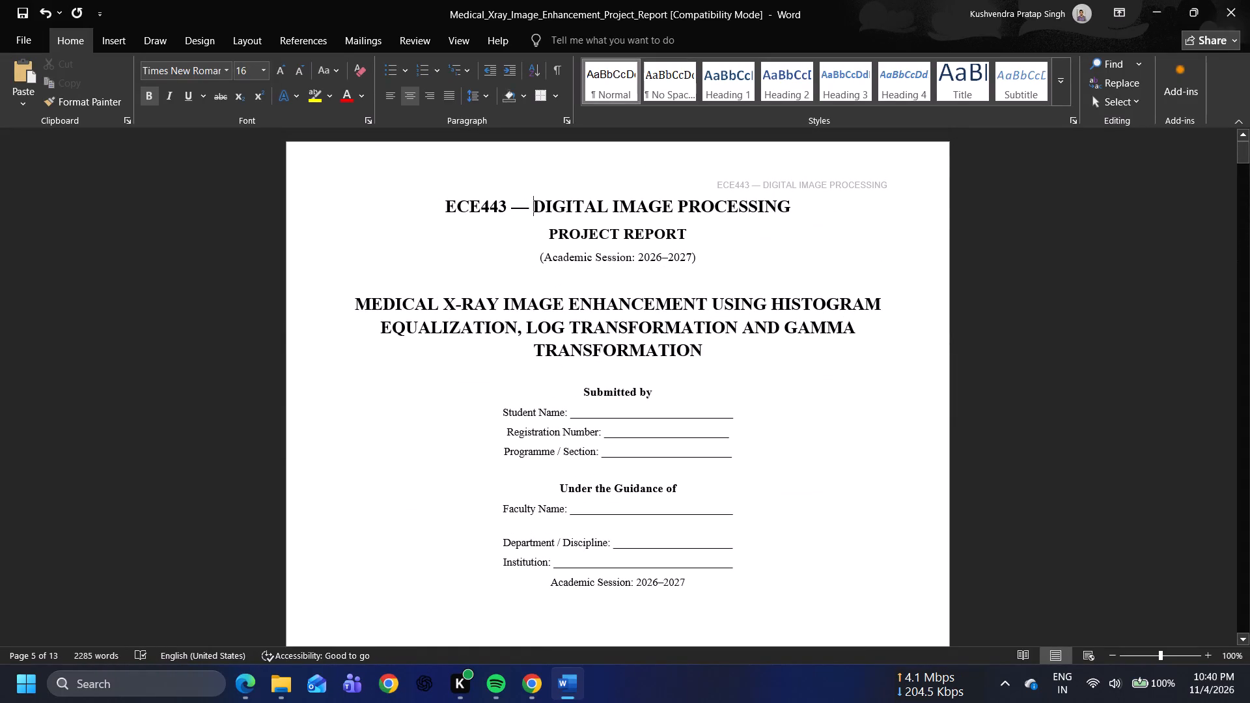
key("ctrl+BackSpace")
key("ctrl+BackSpace")
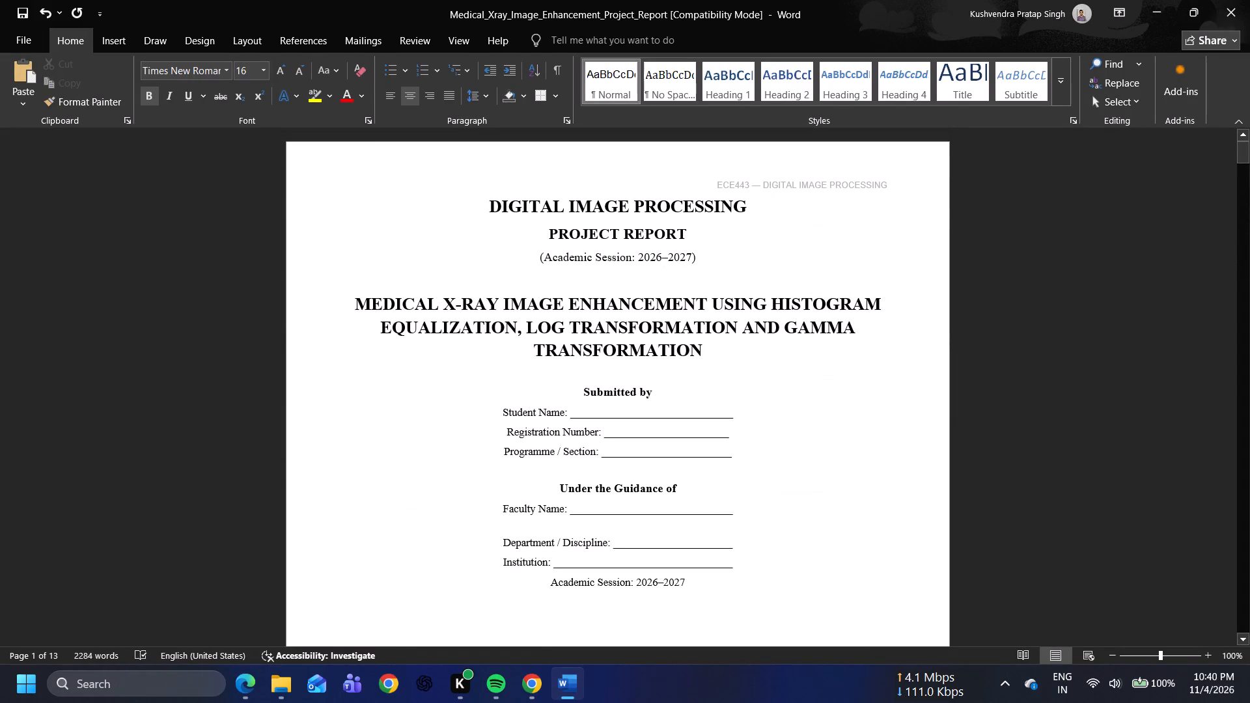
key("BackSpace")
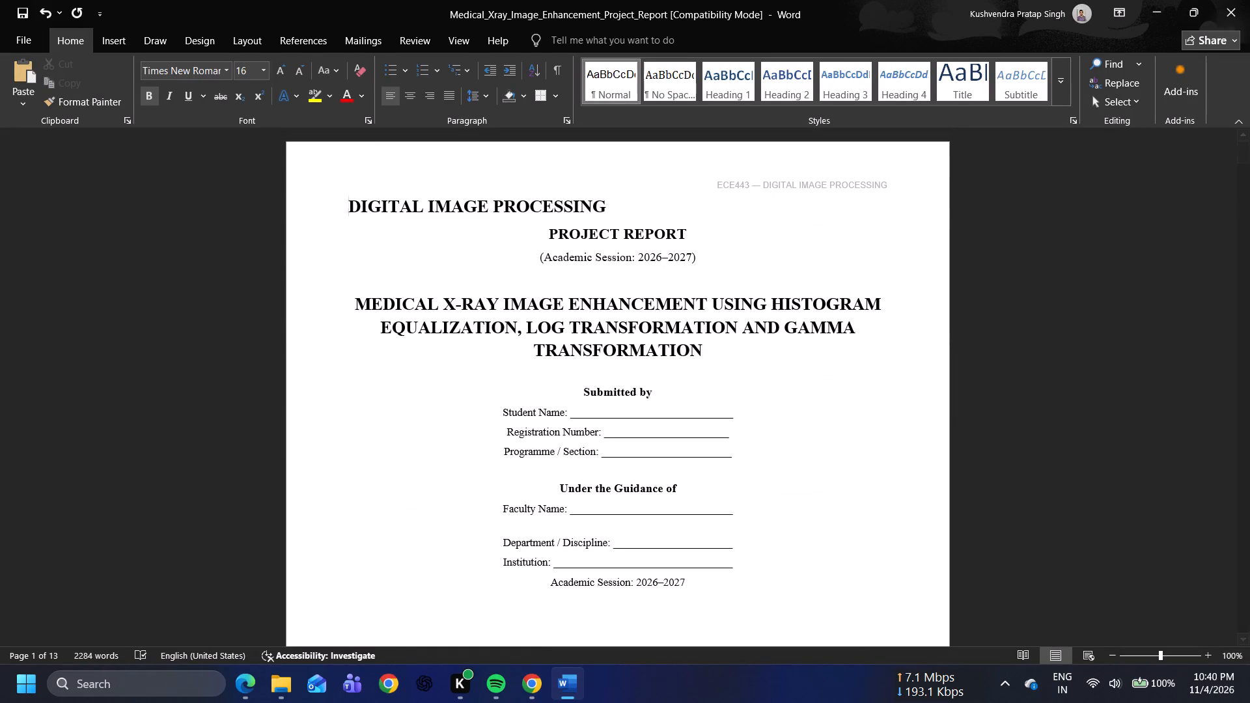
key("ctrl+z")
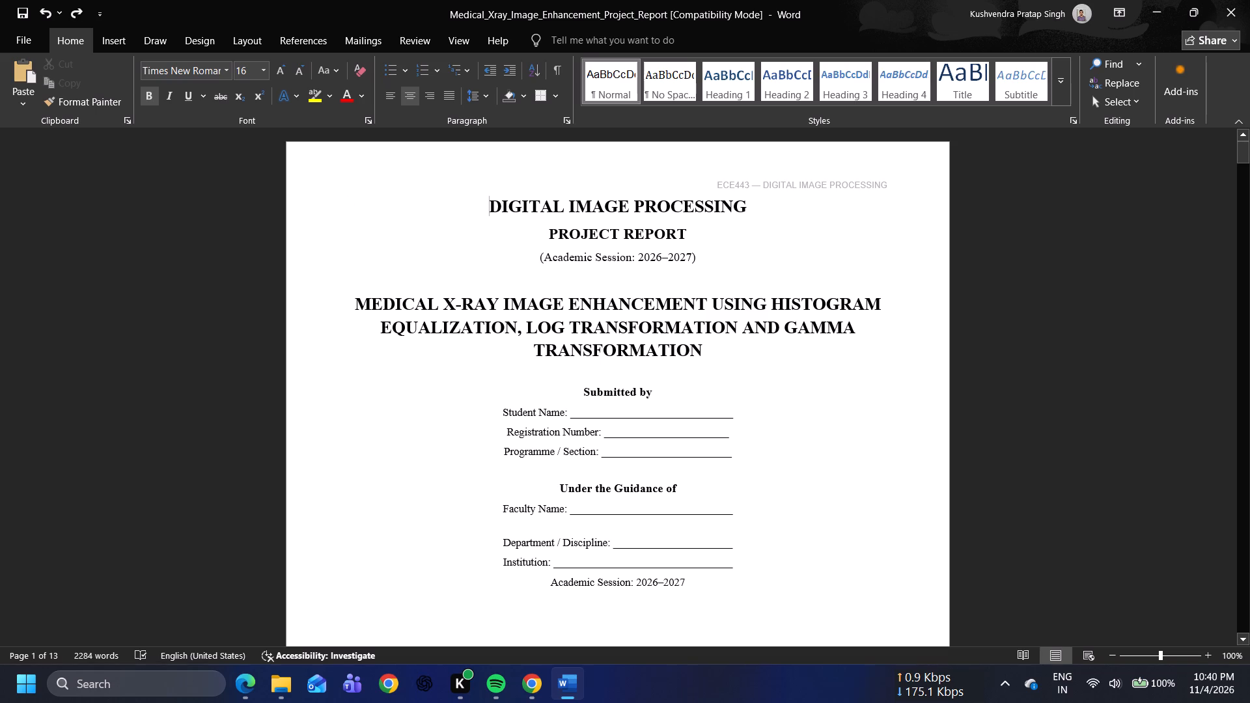
Compare the cover page with the reference report, and check the course titles in the R Programming Sylabus and DIP Syllabus PDFs.
left_click(241, 676)
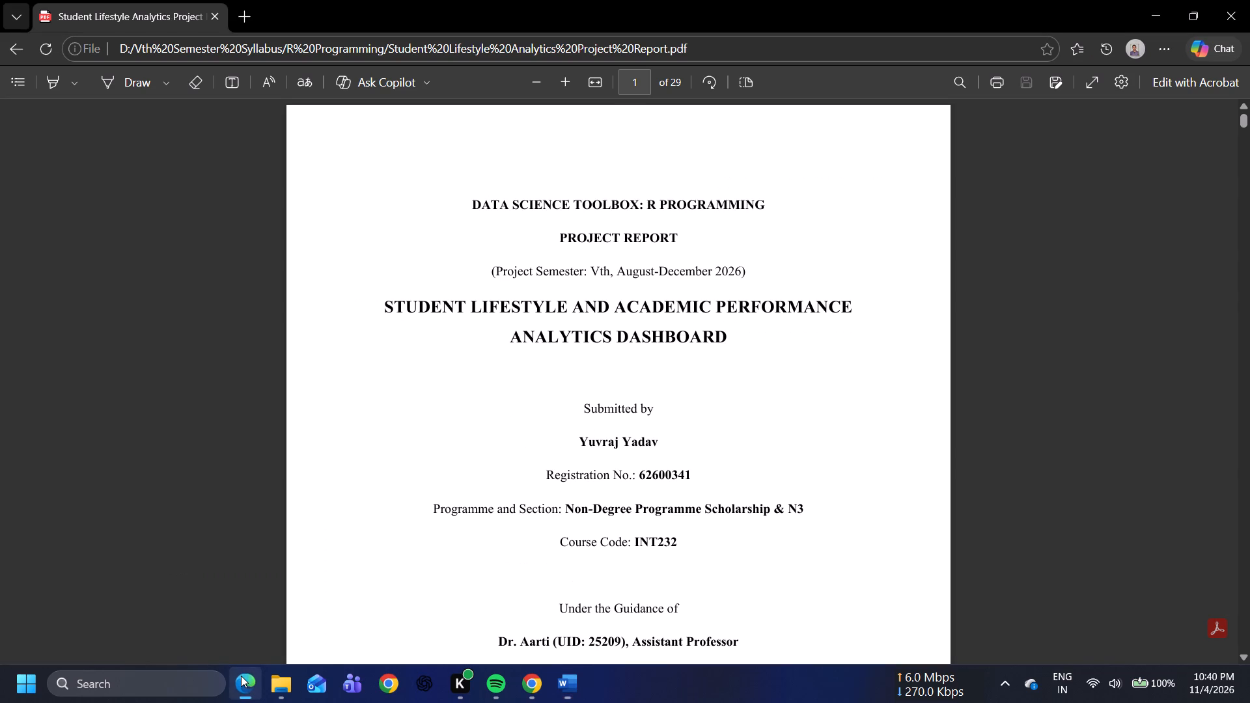
key("alt+Tab")
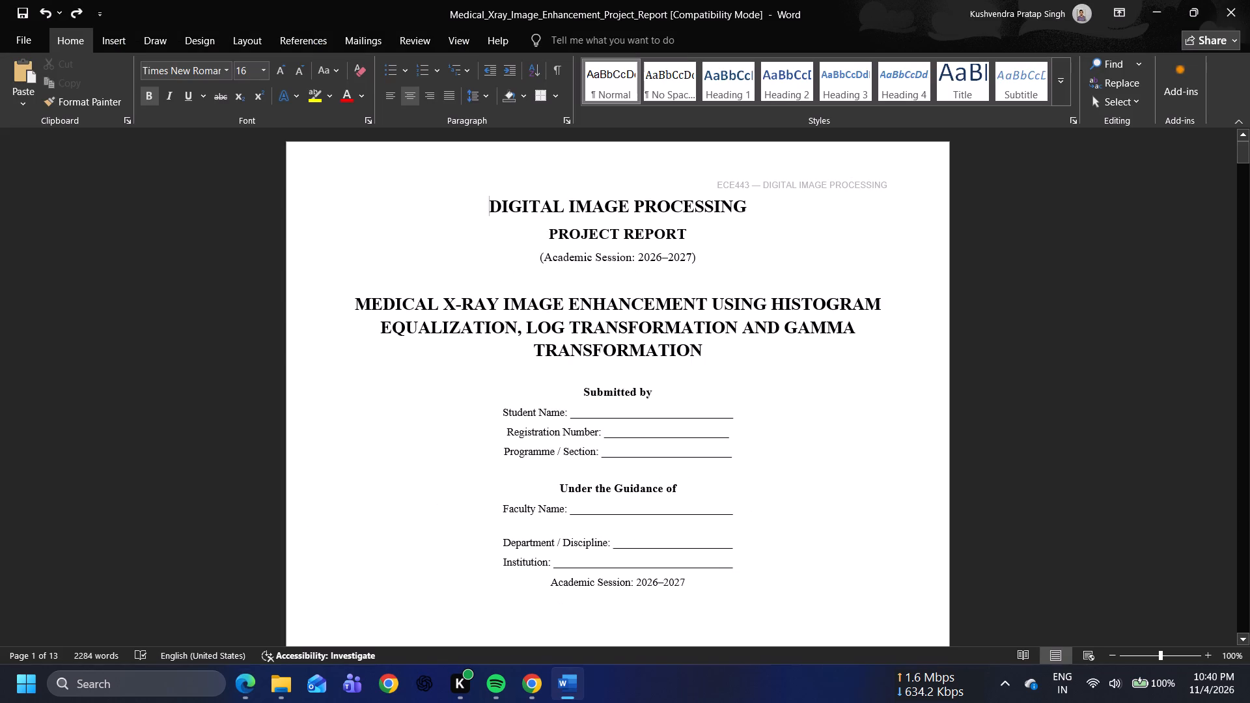
key("alt+Tab")
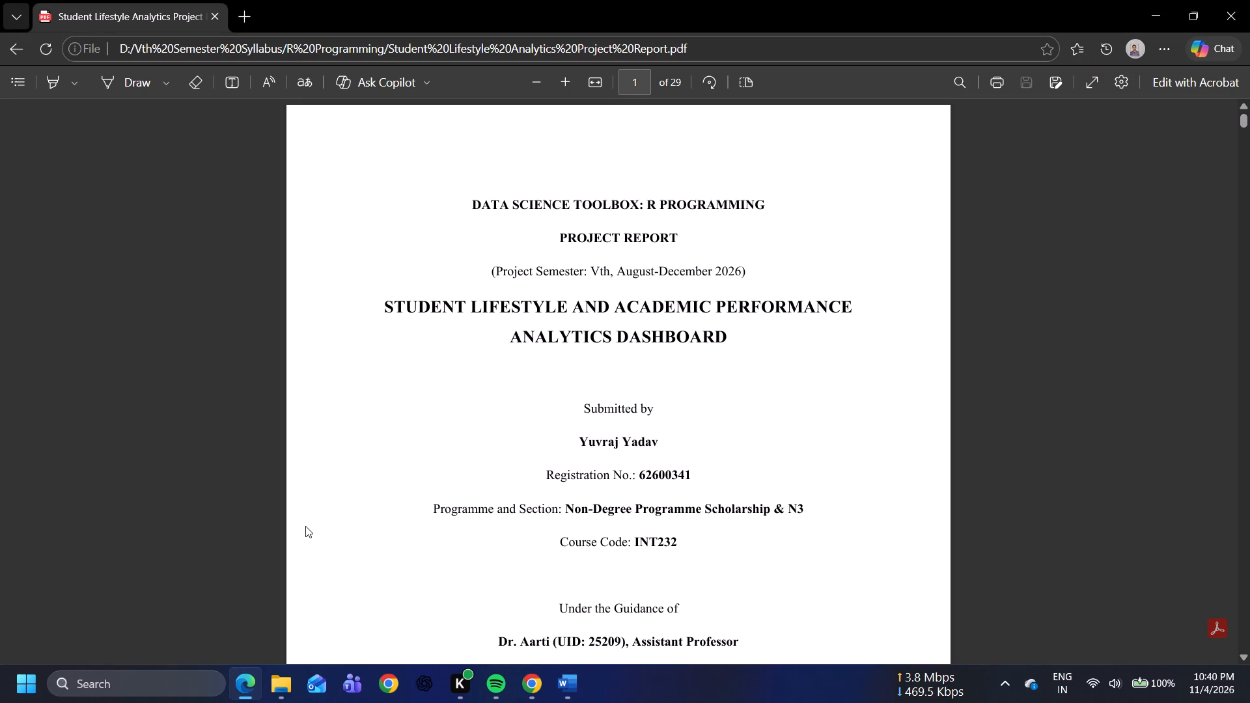
key("alt+Tab")
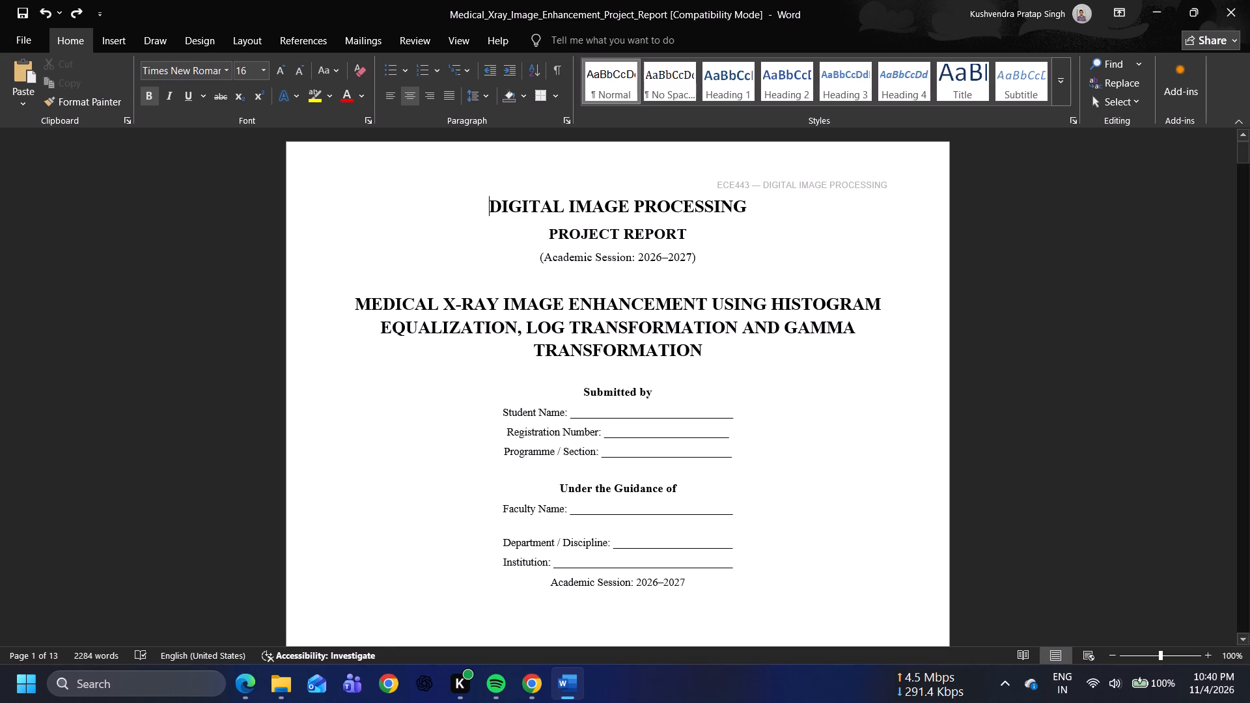
left_click(294, 604)
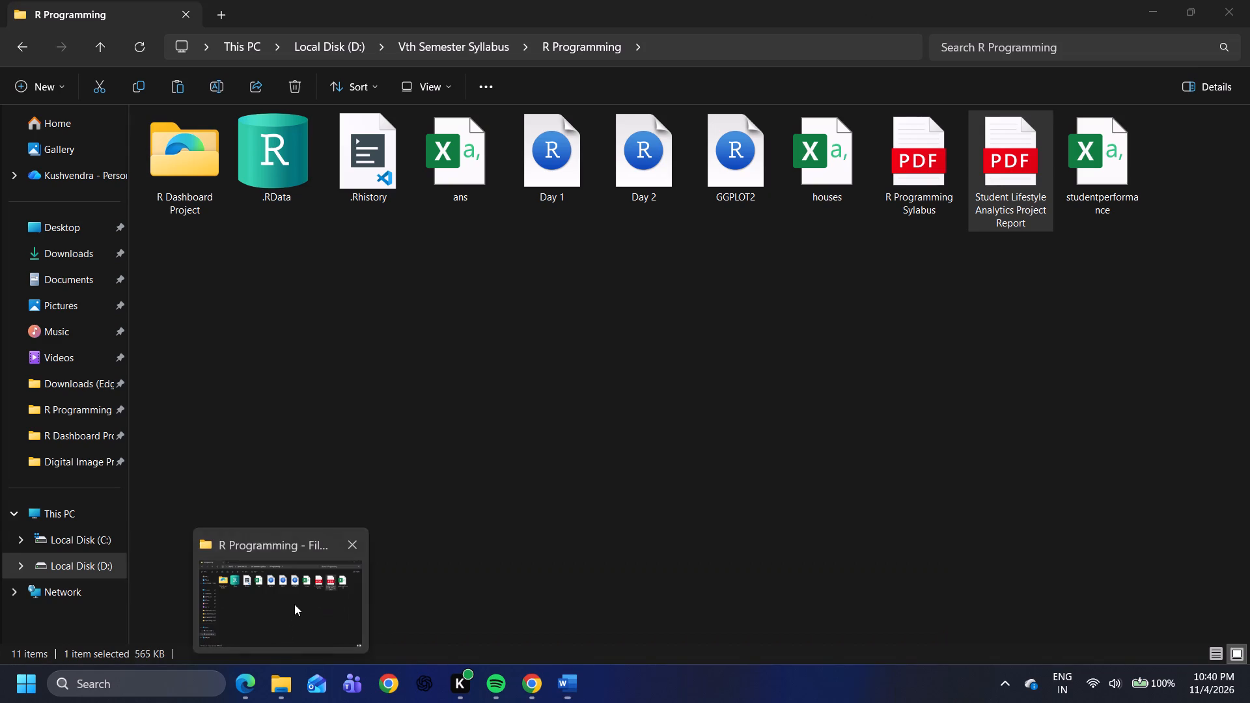
double_click(924, 138)
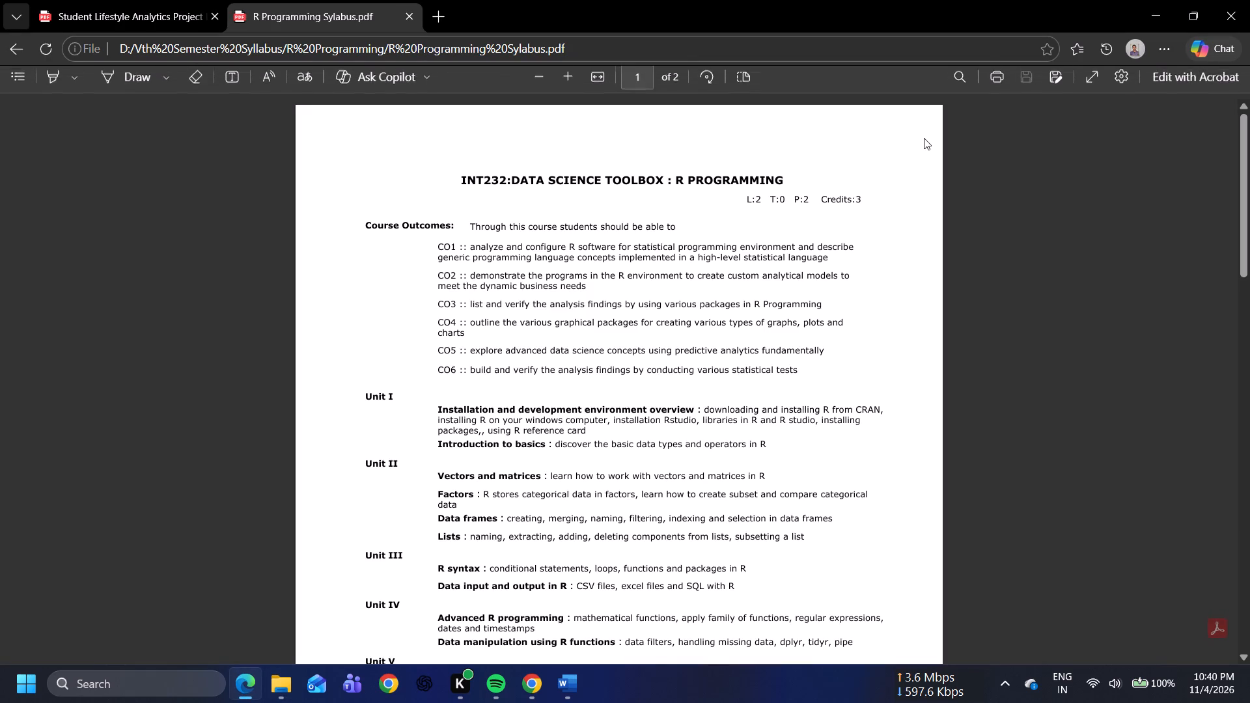
left_click(413, 18)
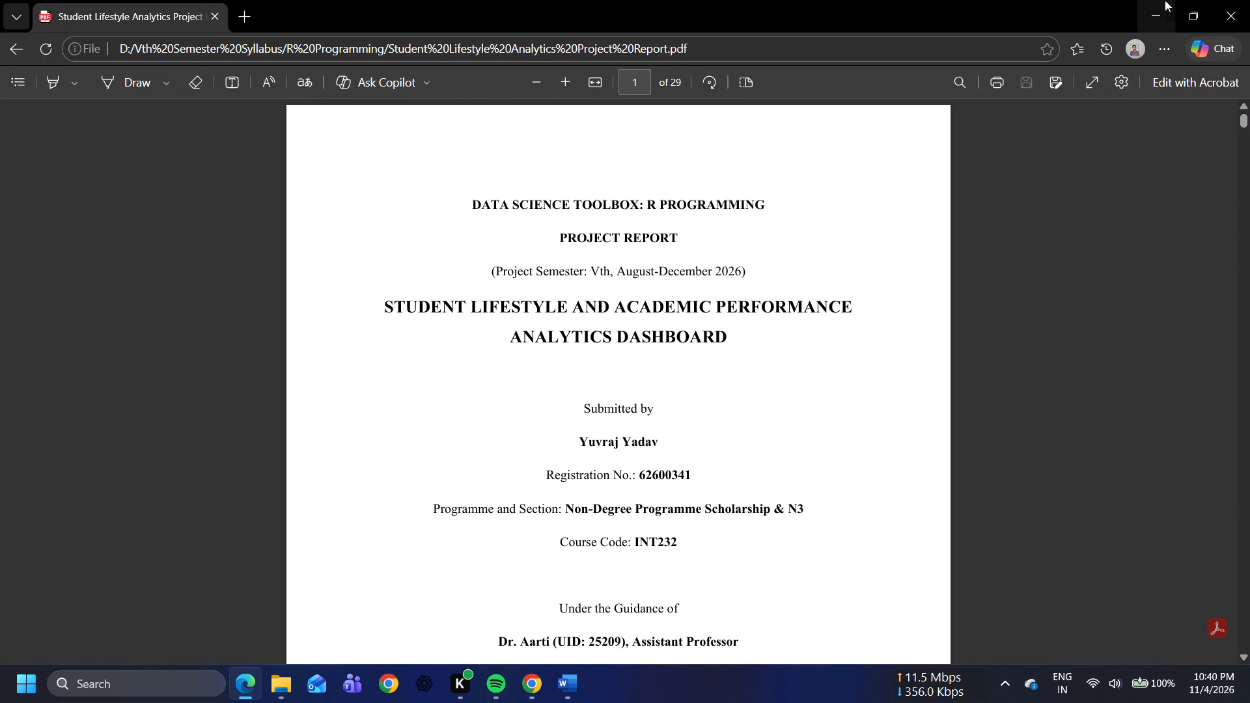
left_click(1141, 0)
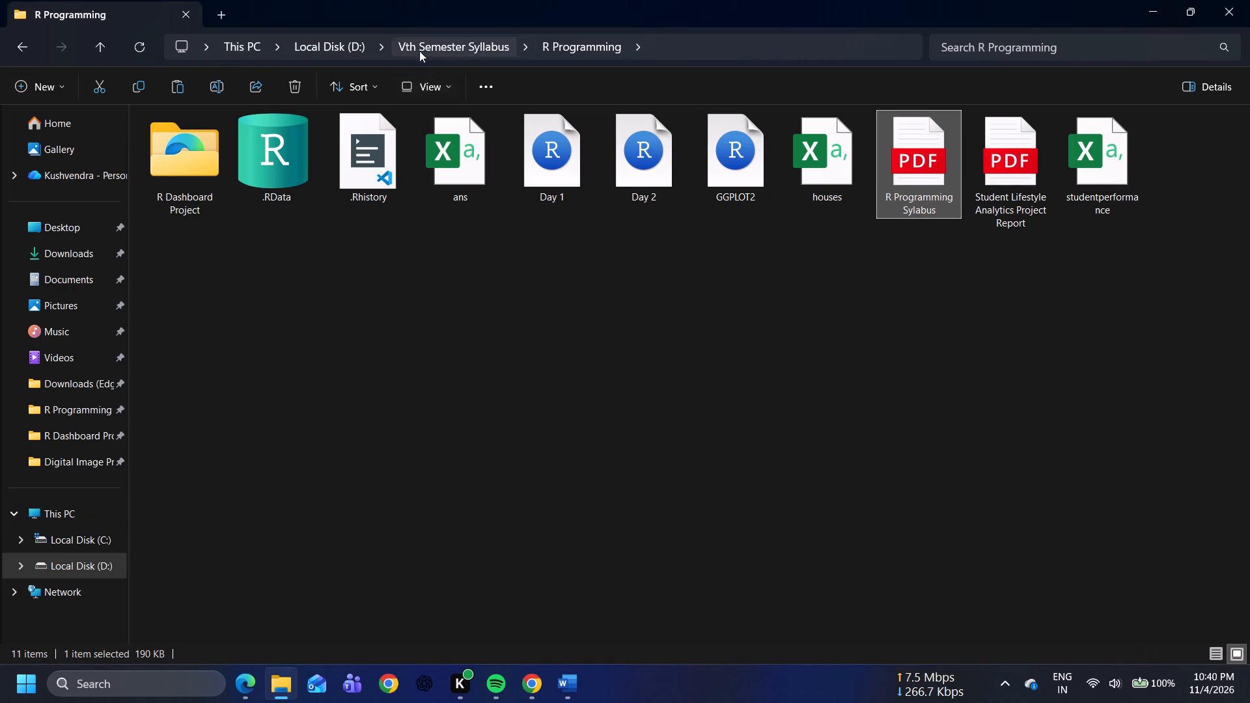
left_click(423, 47)
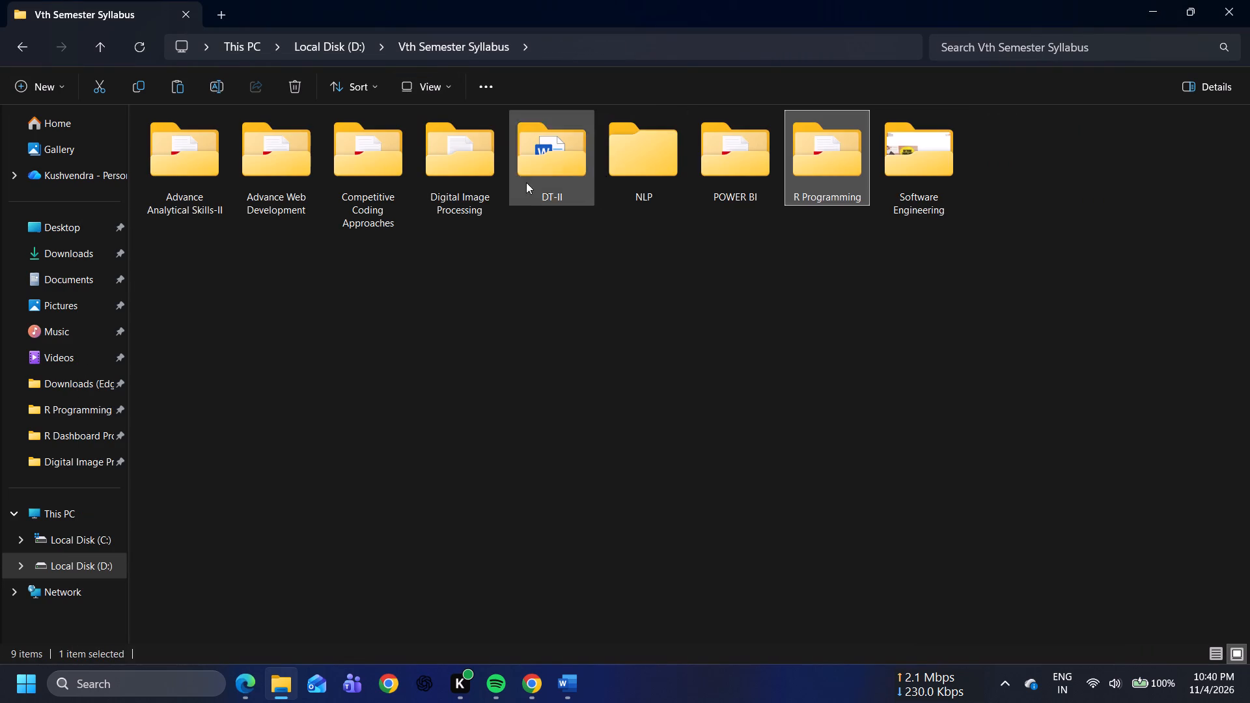
double_click(485, 182)
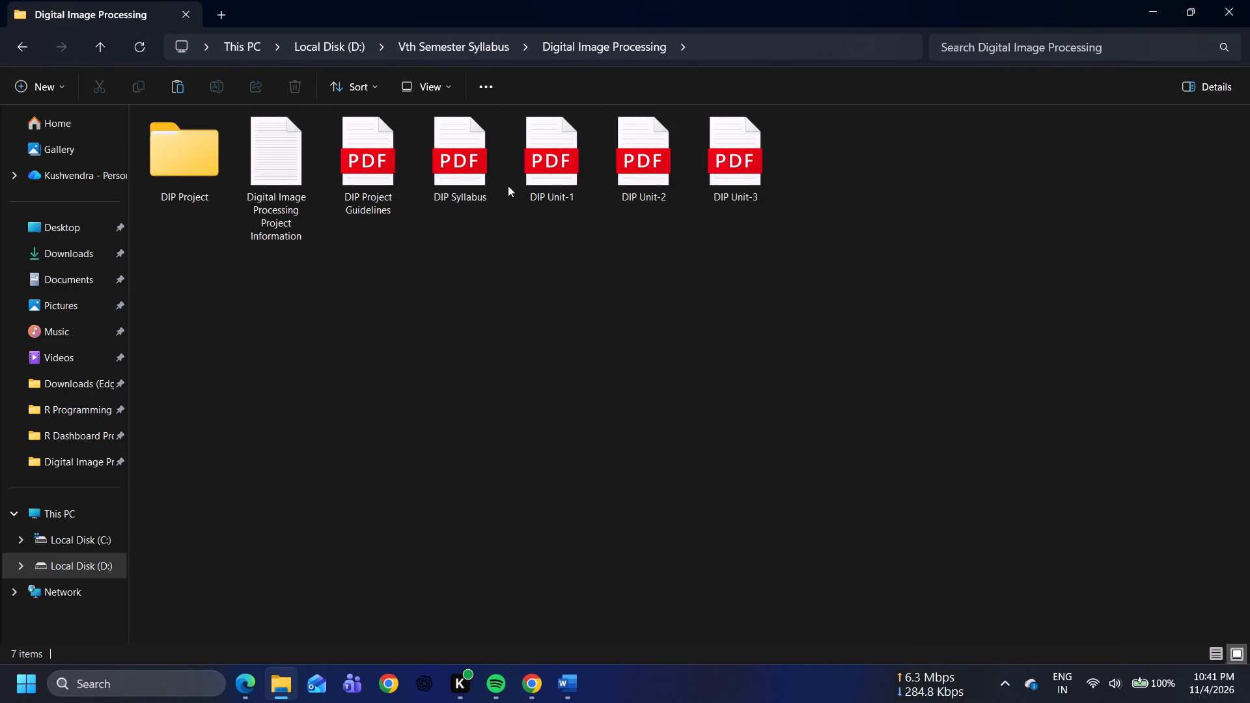
double_click(439, 180)
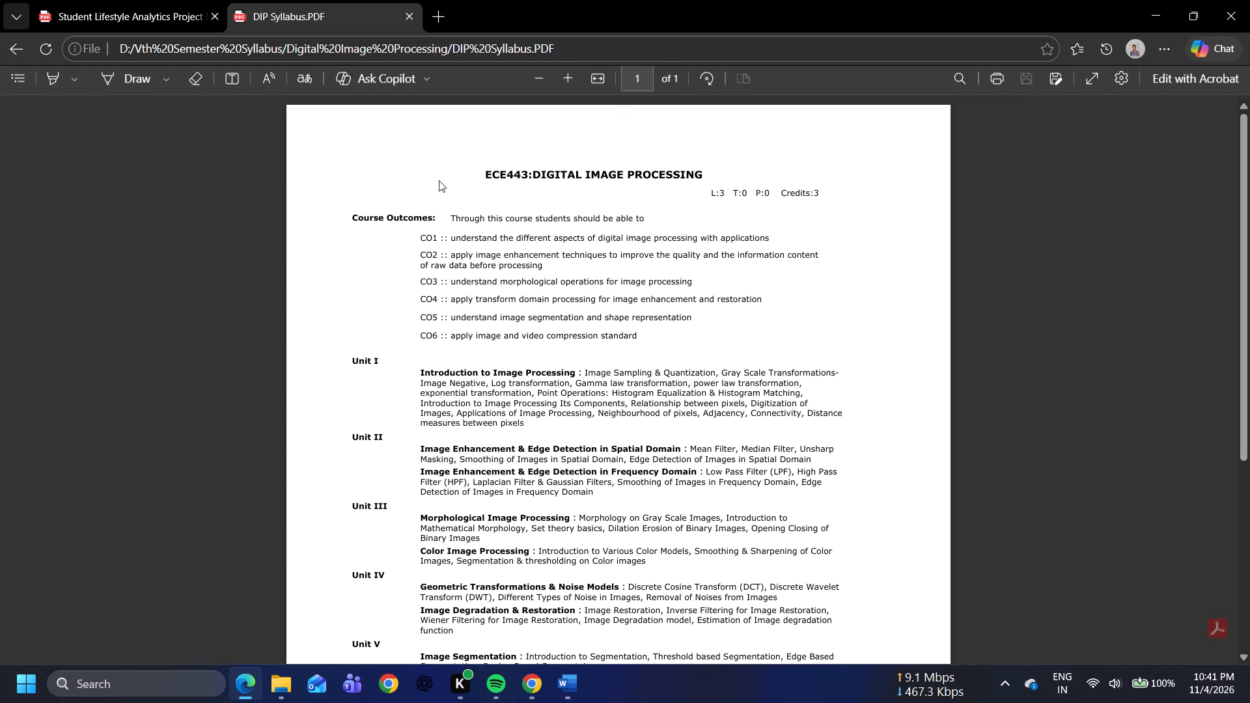
left_click(407, 16)
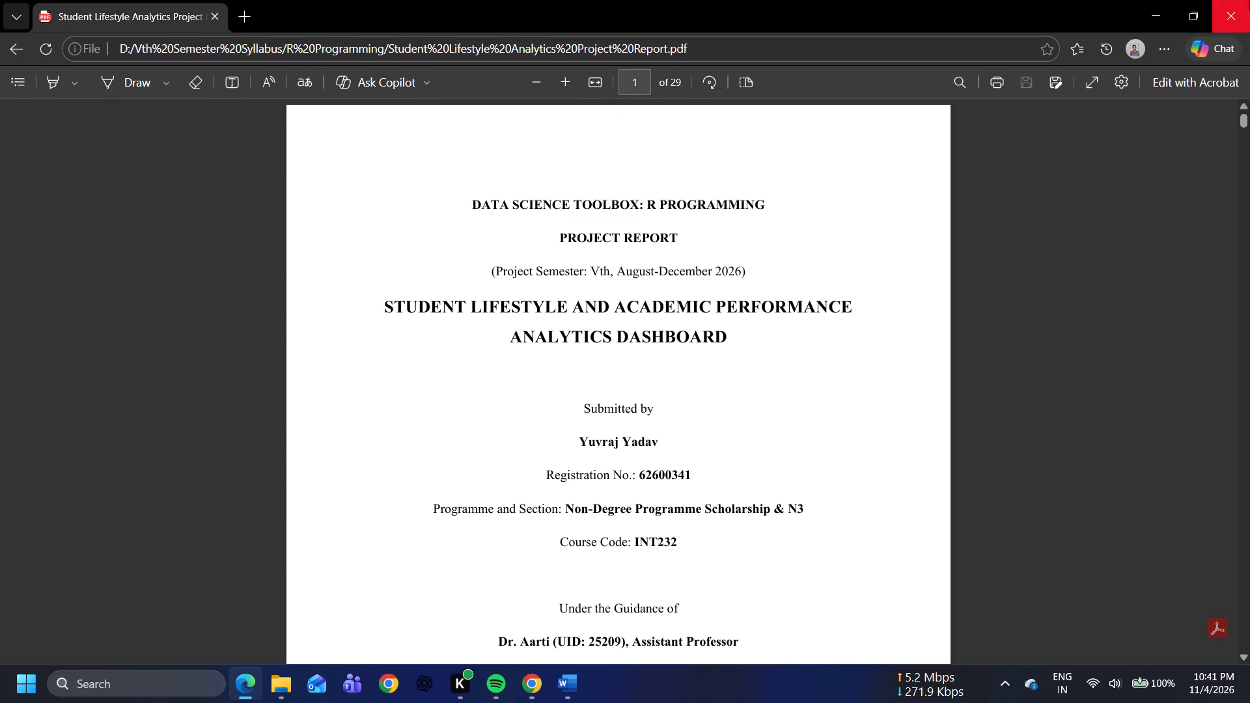
left_click(1249, 0)
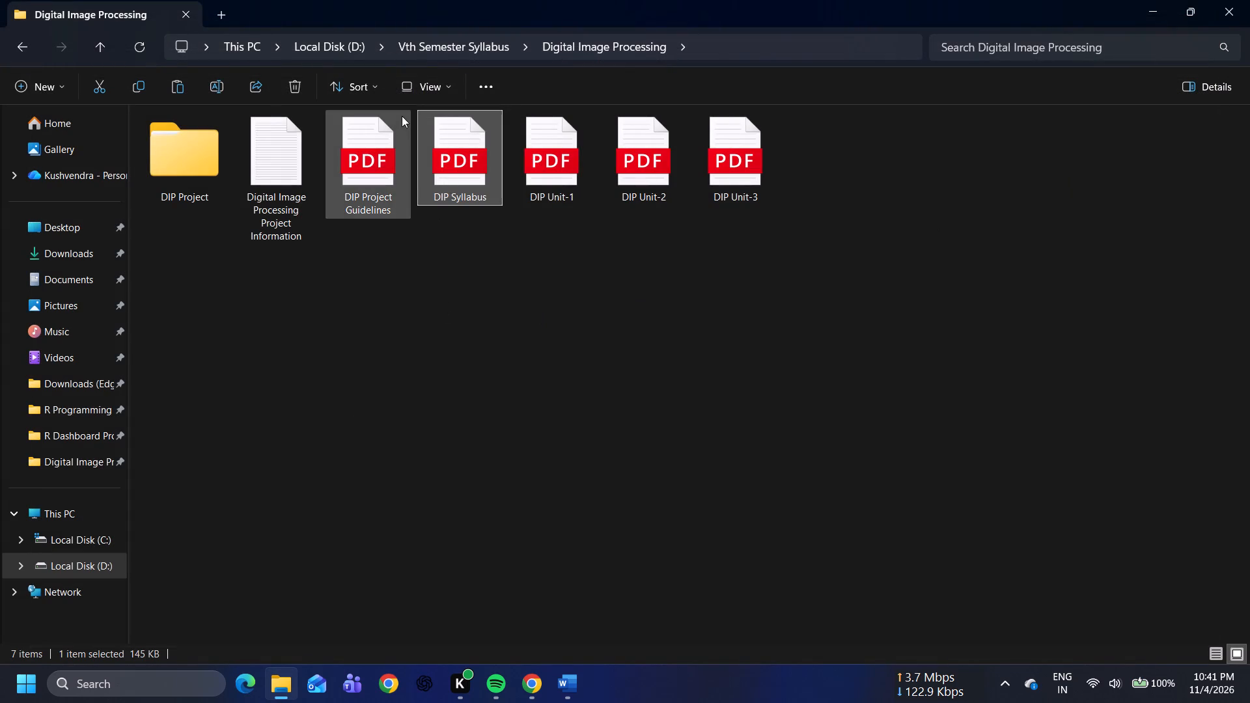
Reopen the Student Lifestyle Analytics Project Report PDF from the R Programming folder and compare its cover page with the Word report's.
left_click(449, 48)
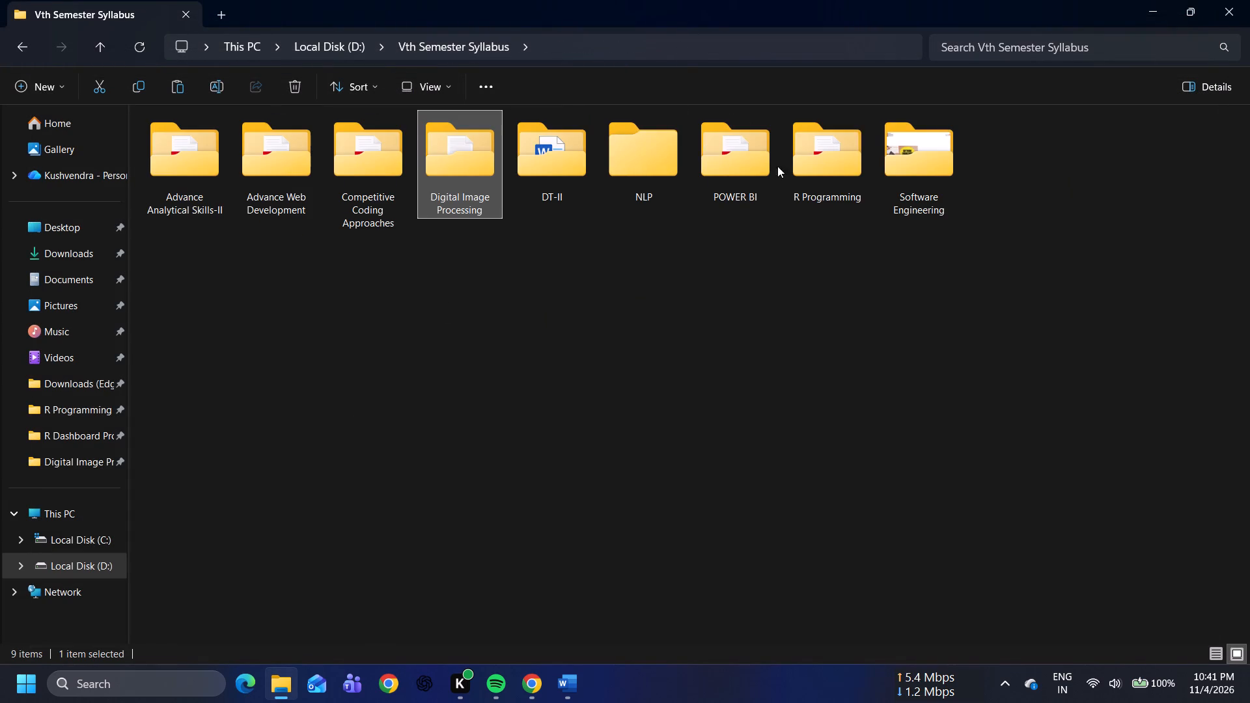
double_click(807, 174)
double_click(1002, 159)
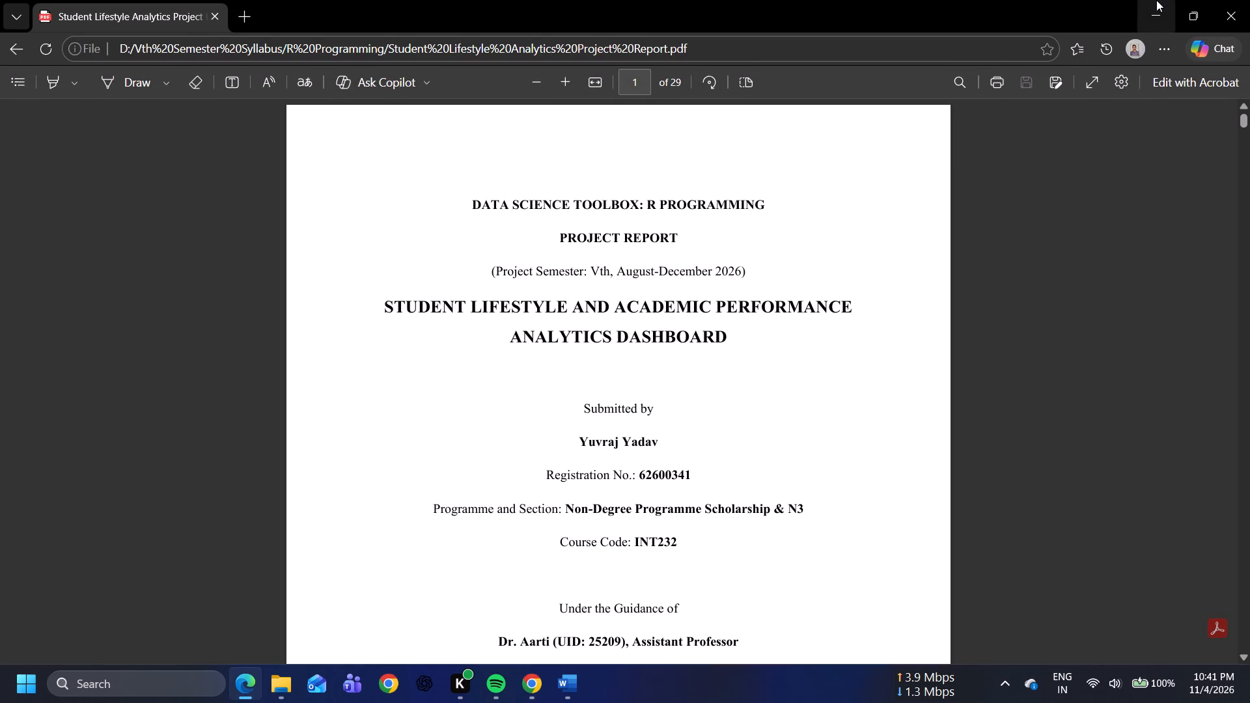
left_click(1156, 0)
left_click(1249, 0)
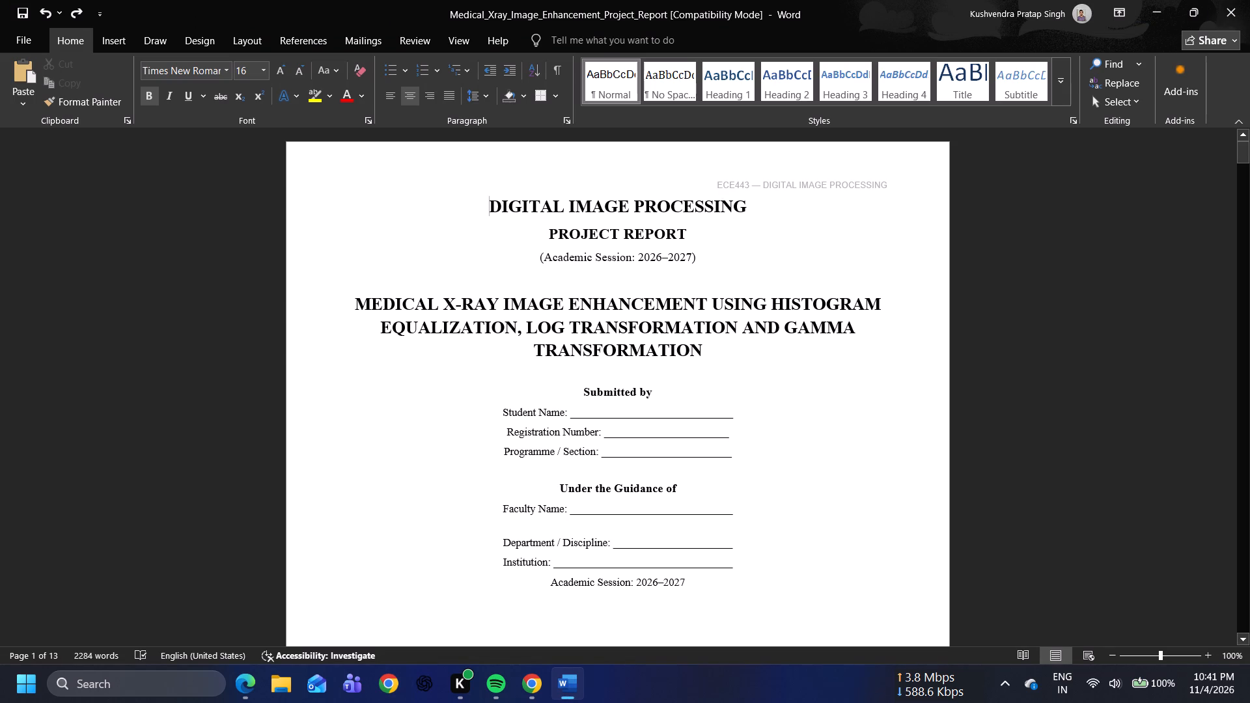
left_click(245, 681)
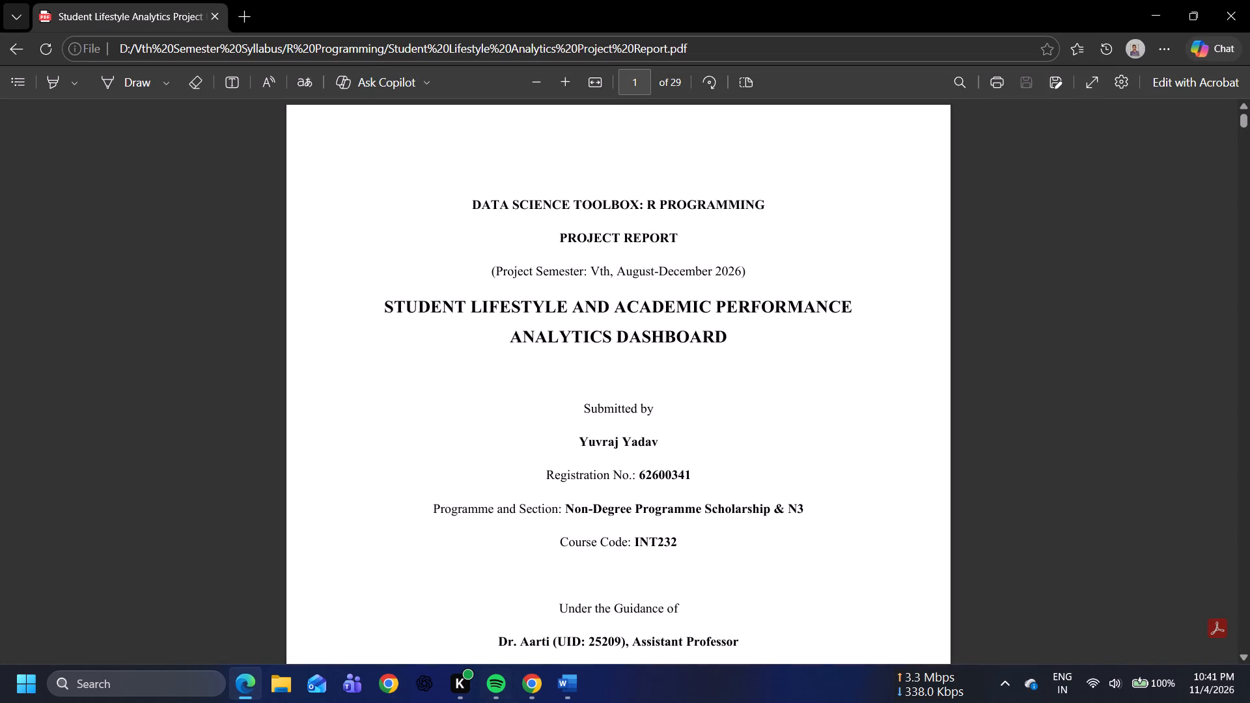
key("alt+Tab")
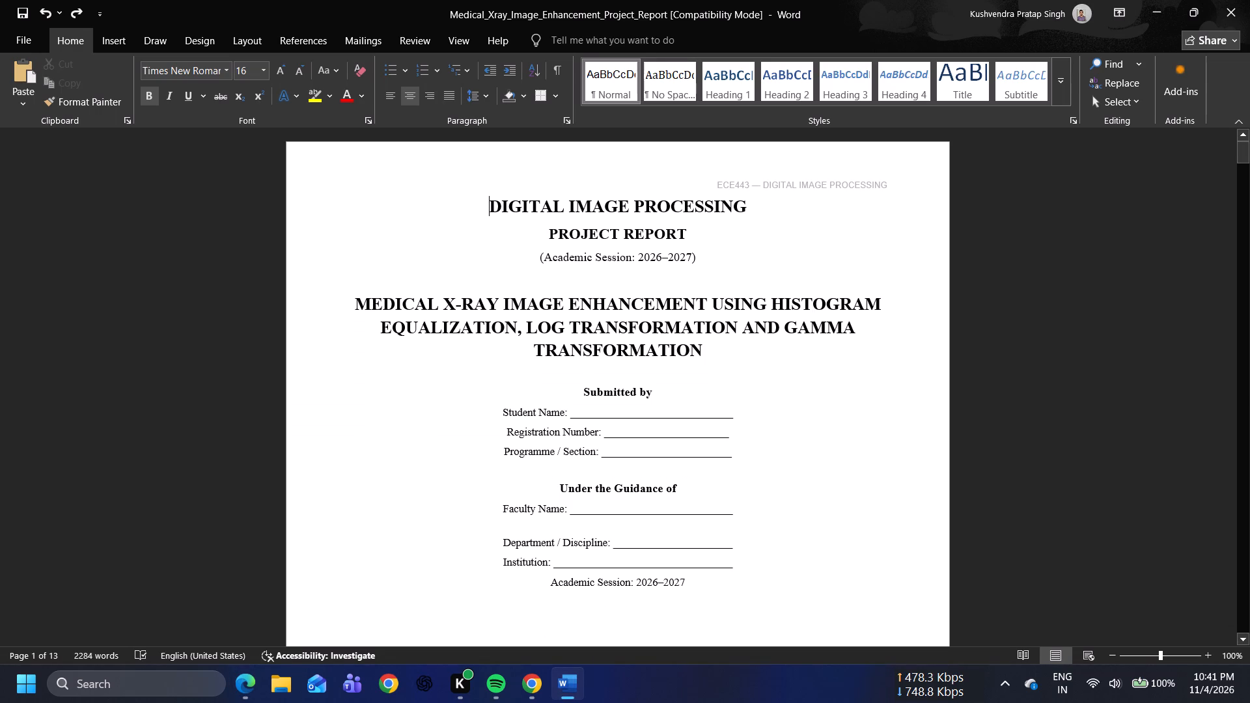
key("alt+Tab")
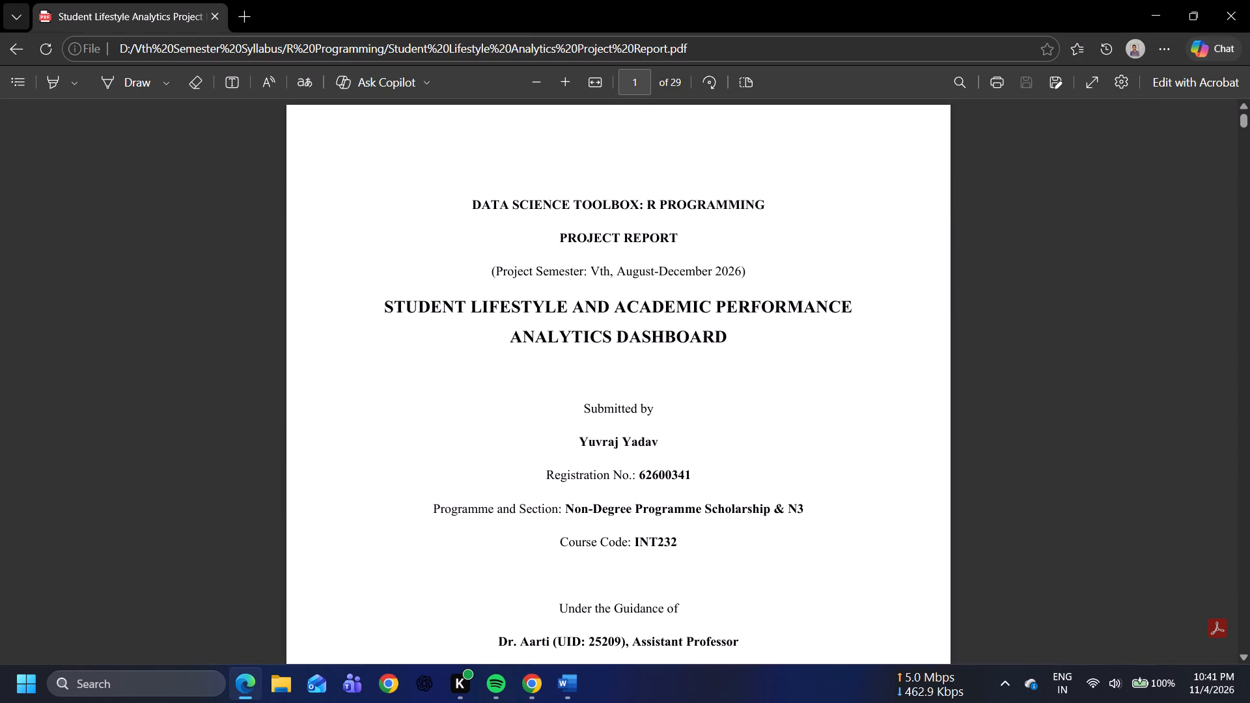
key("alt+Tab")
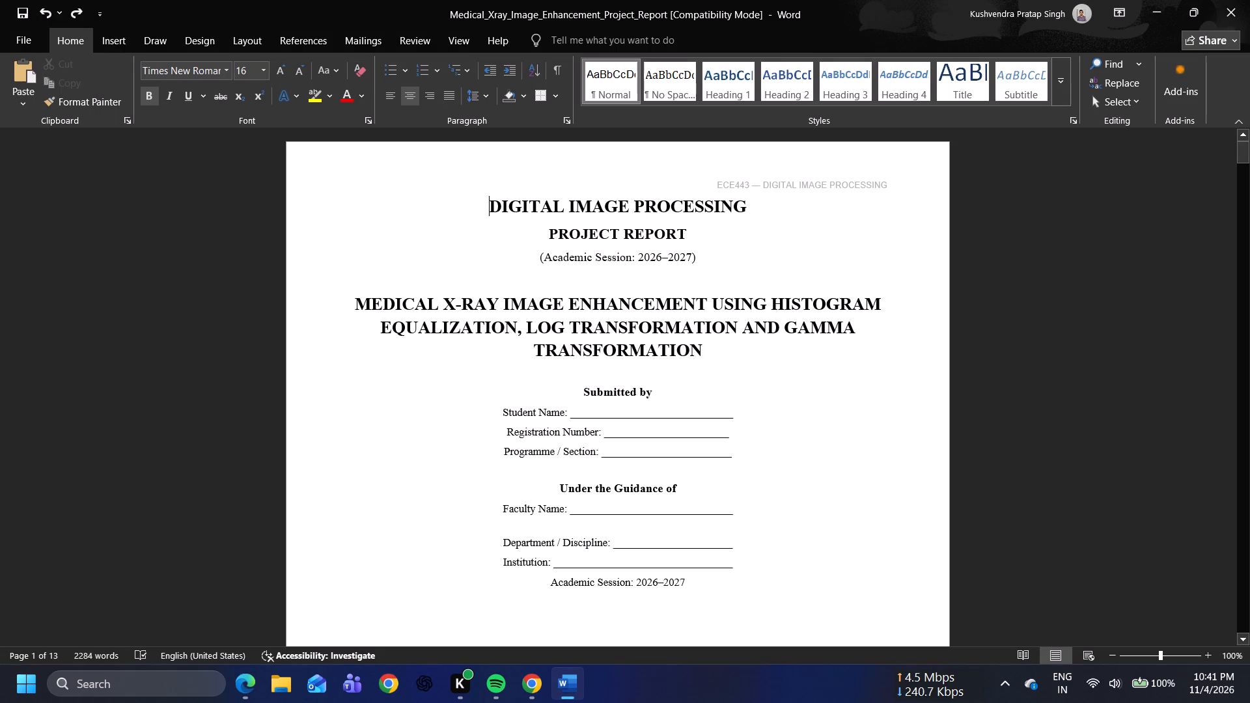
key("alt+Tab")
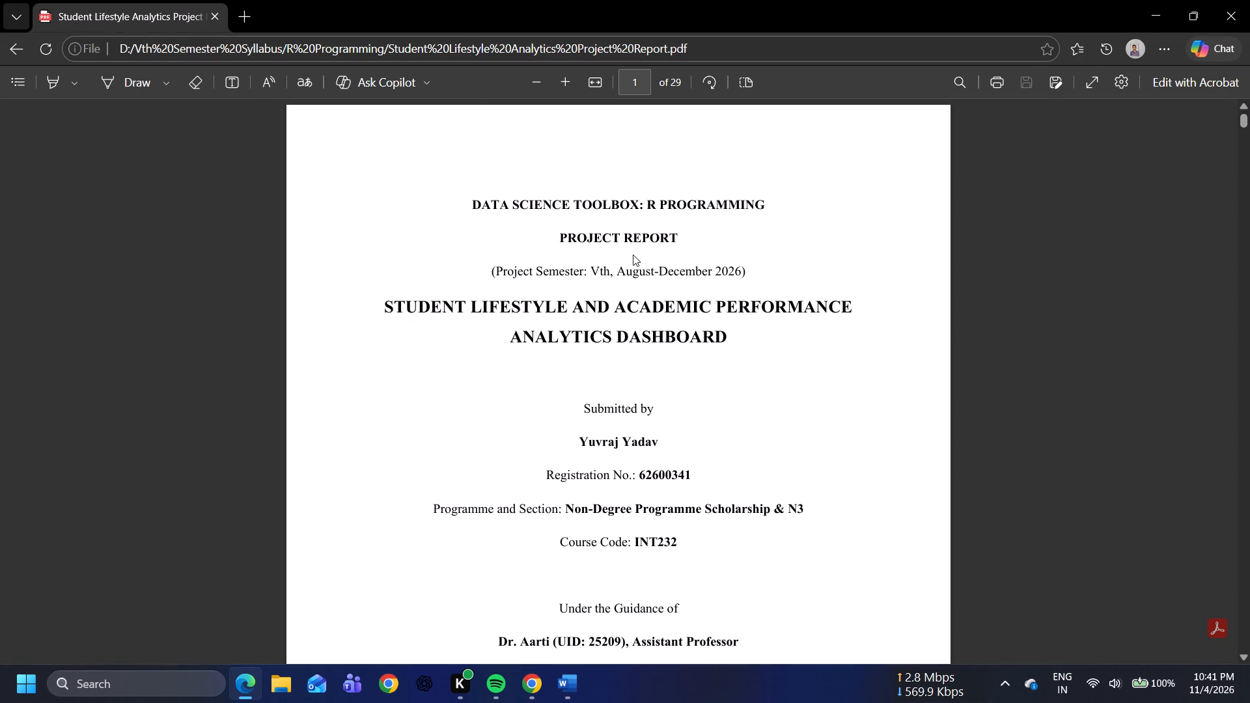
key("alt+Tab")
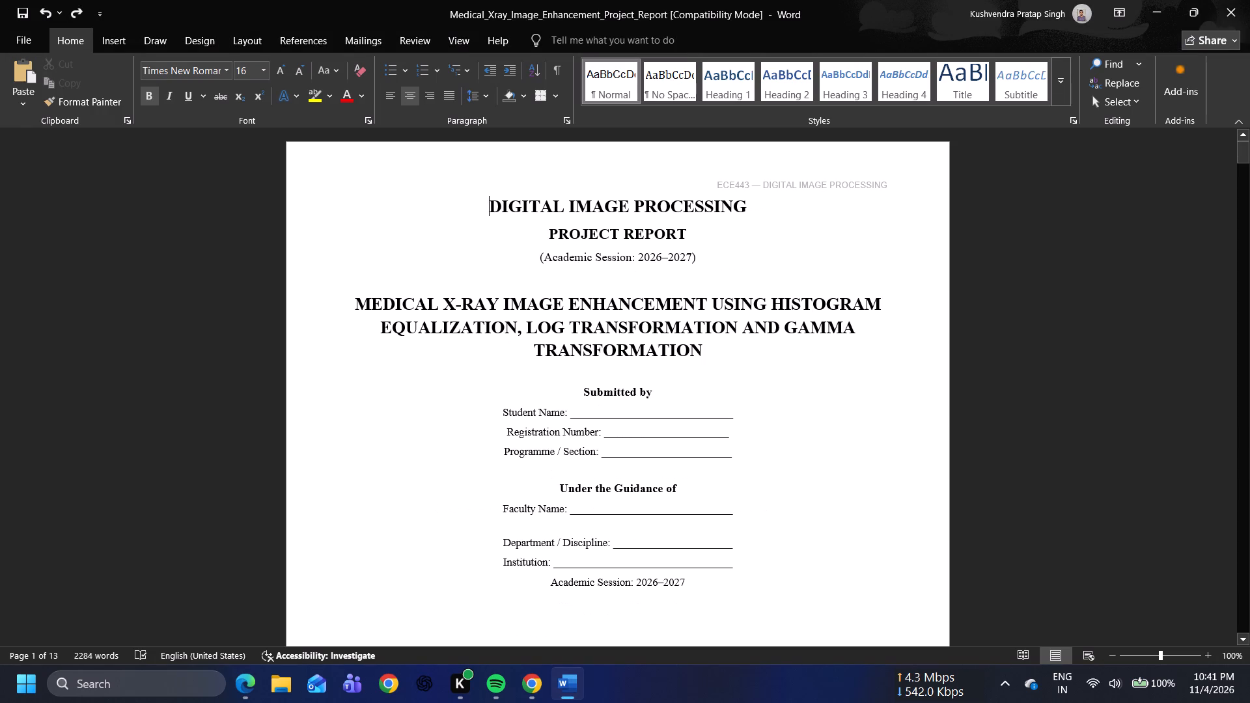
key("alt+Tab")
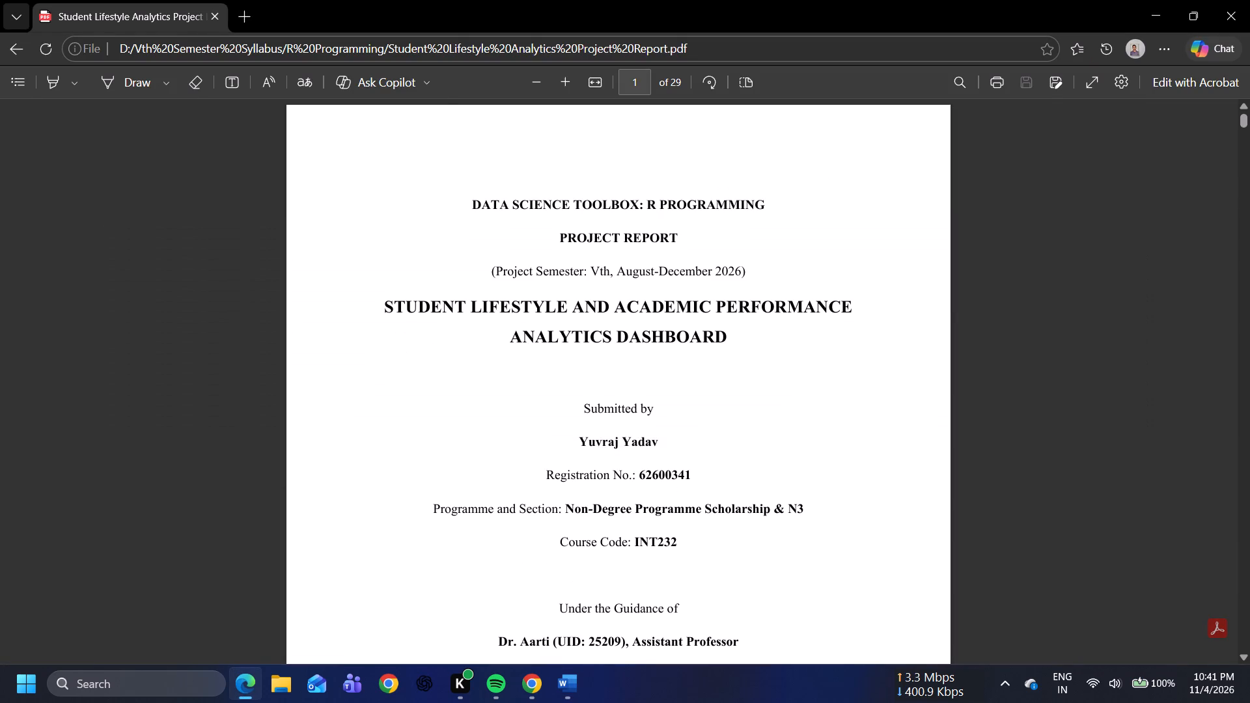
key("alt+Tab")
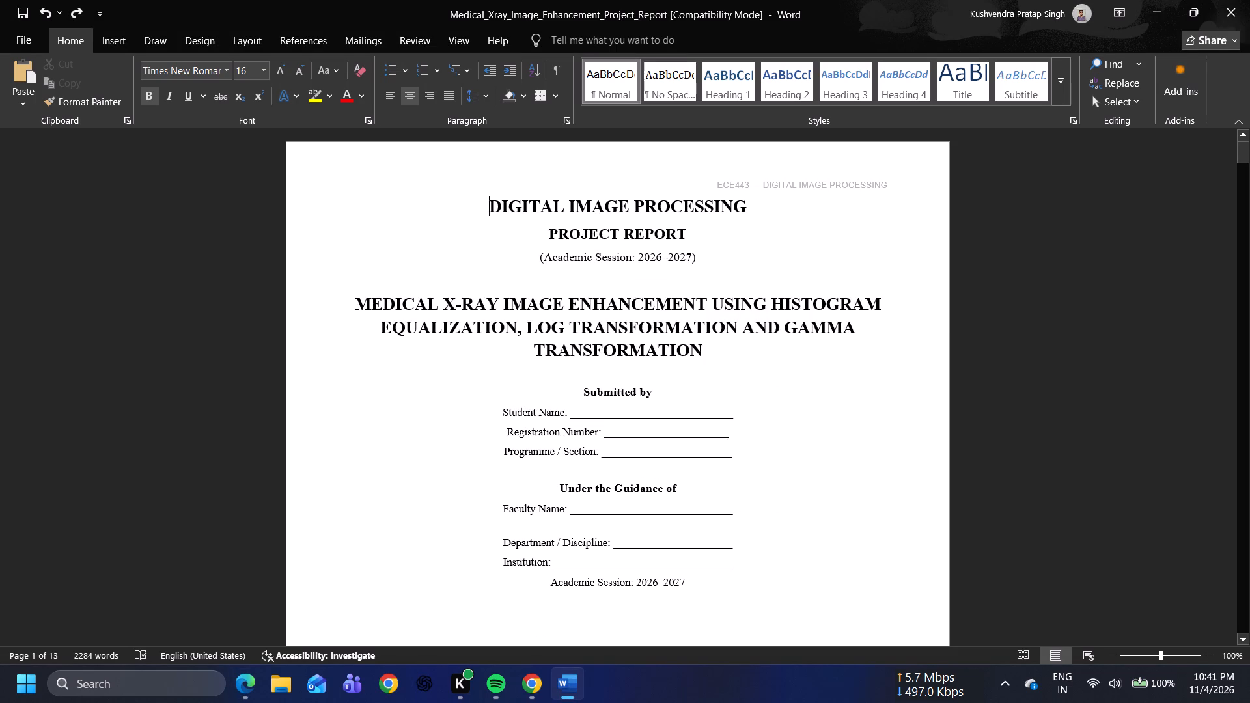
Replace the academic session text inside the parentheses below "PROJECT REPORT" with "Vth Semester".
left_click_drag(547, 258, 693, 265)
key("BackSpace")
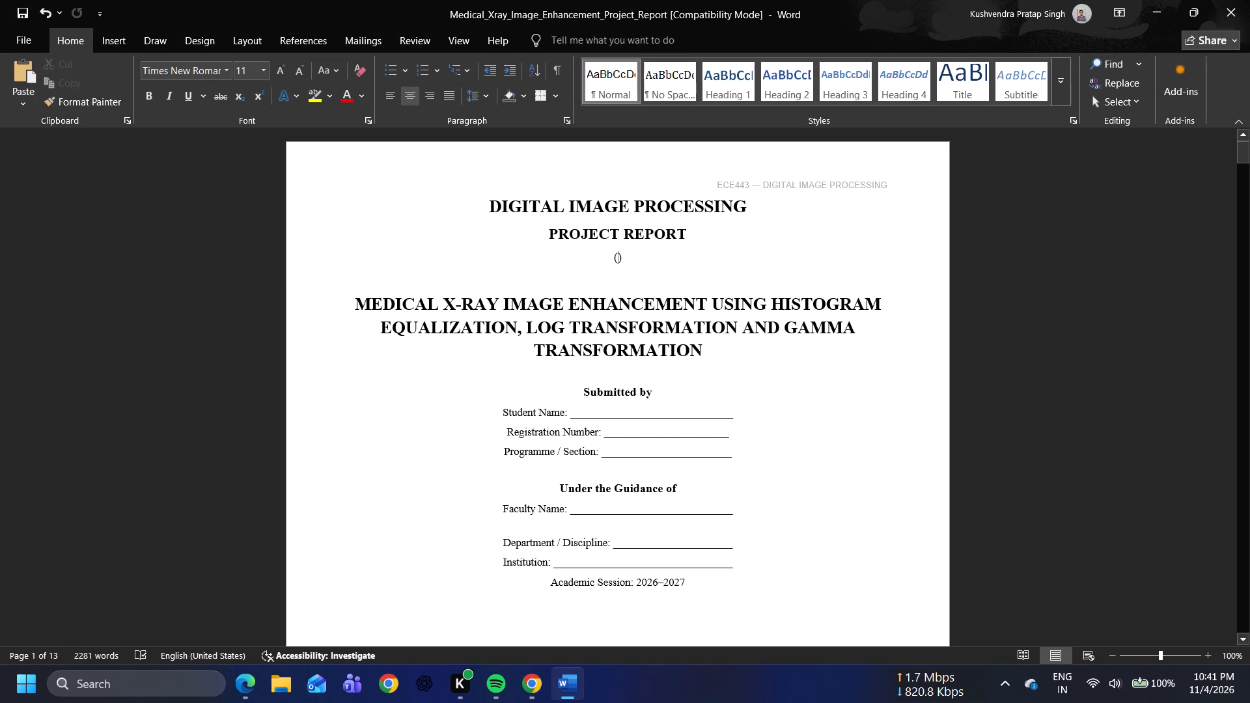
key("shift+v")
type("th Semes")
type("ter")
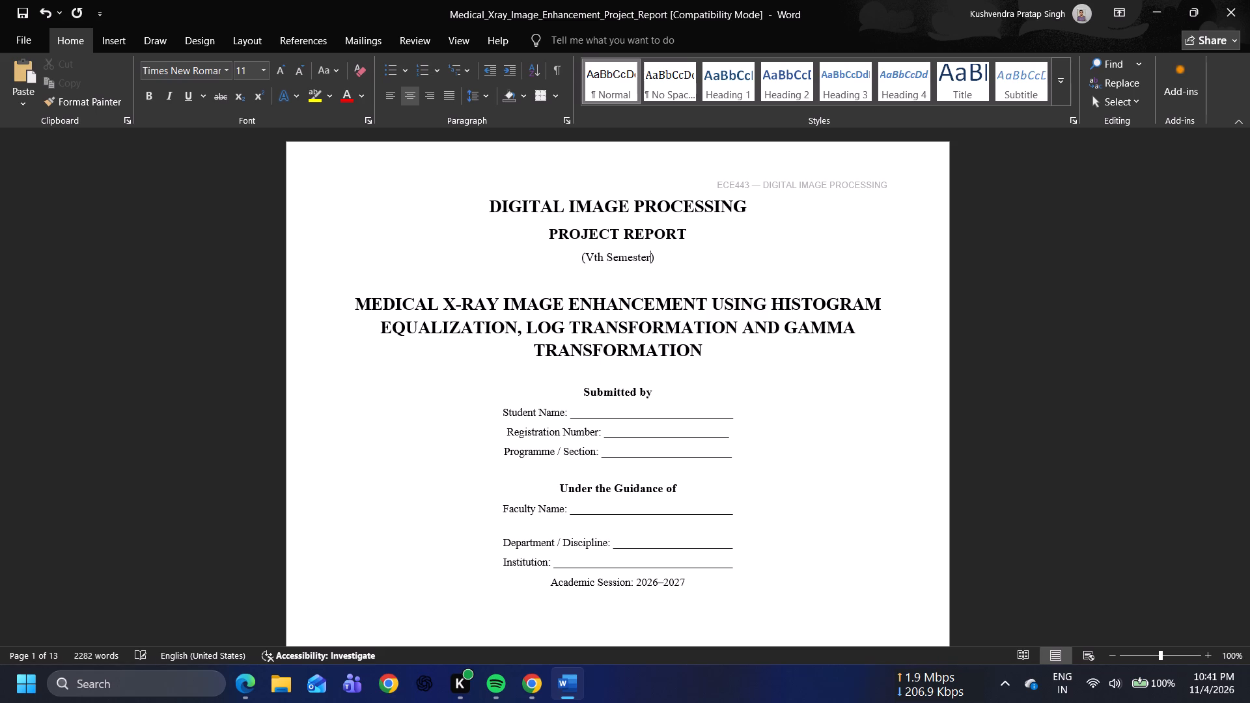
Set the font size of the "(Vth Semester)" line below "PROJECT REPORT" to 12.
left_click(587, 240)
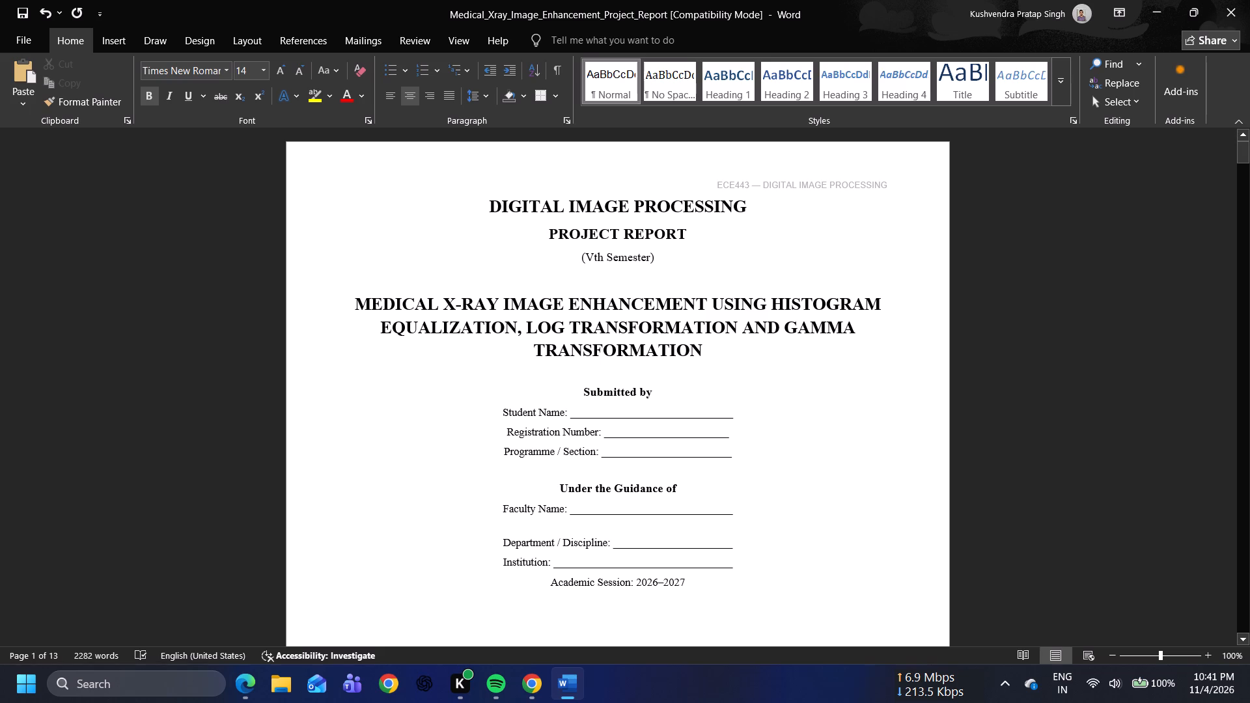
left_click(492, 205)
left_click(567, 235)
left_click(600, 253)
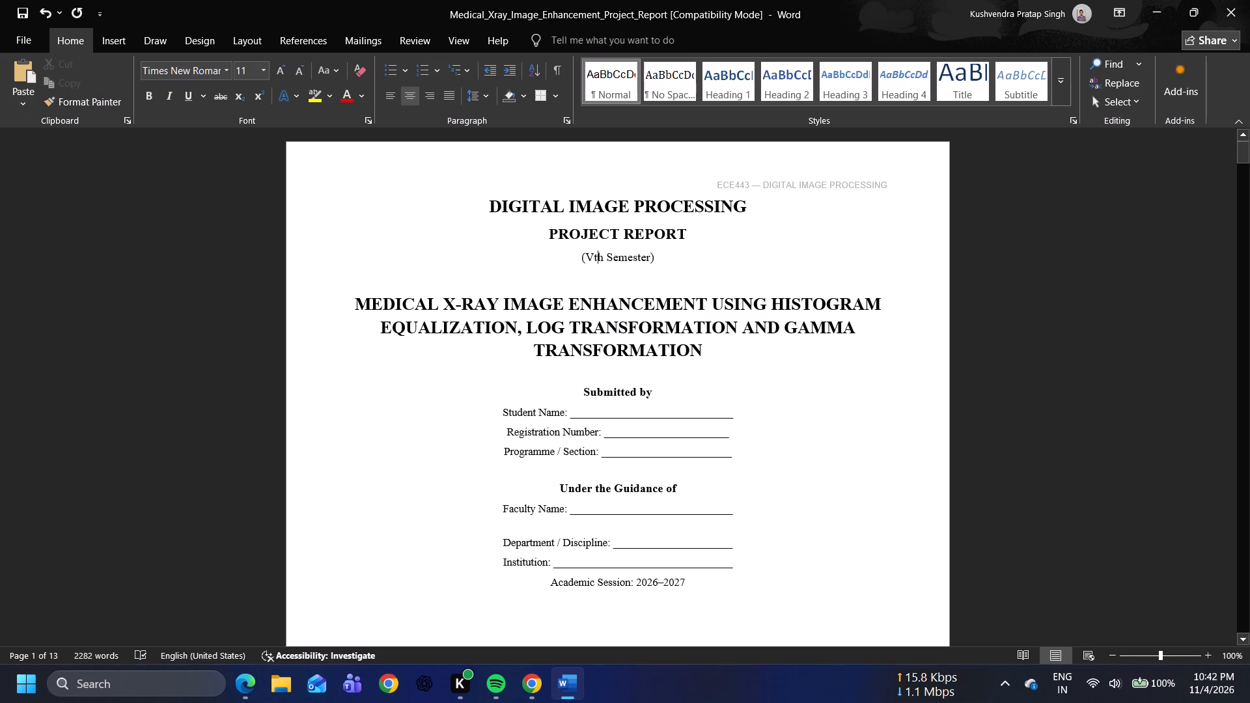
triple_click(600, 256)
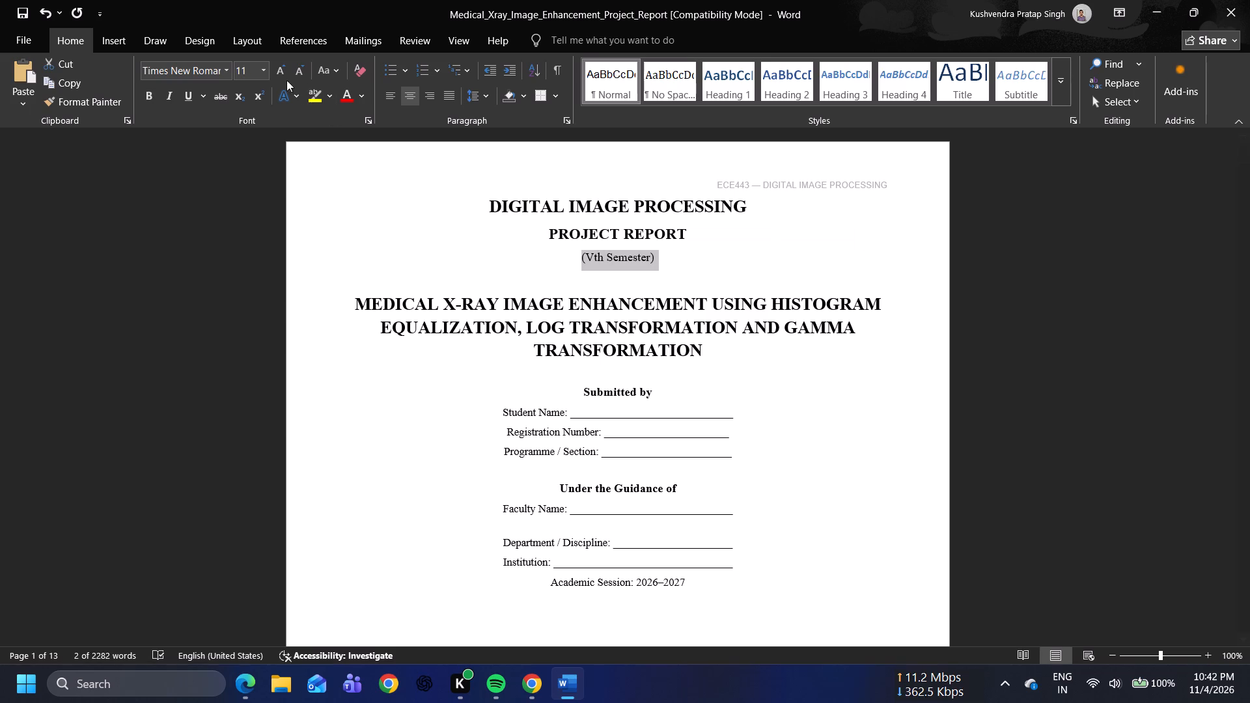
left_click(268, 70)
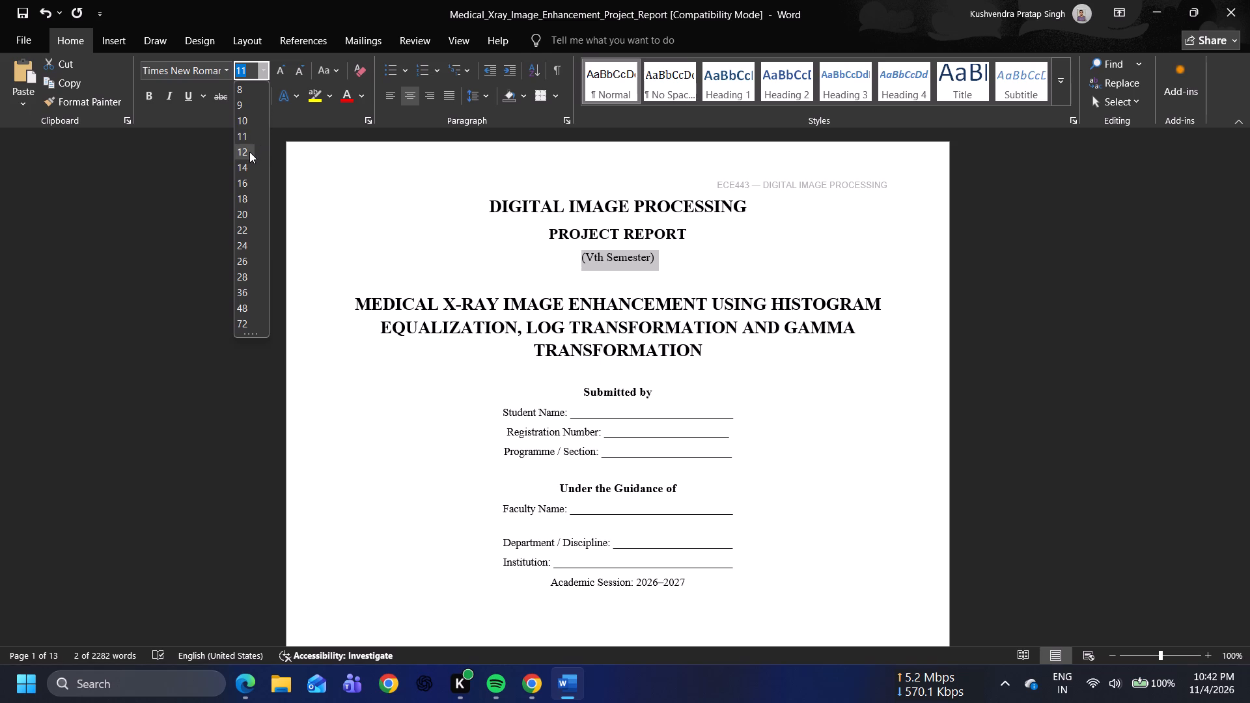
left_click(247, 156)
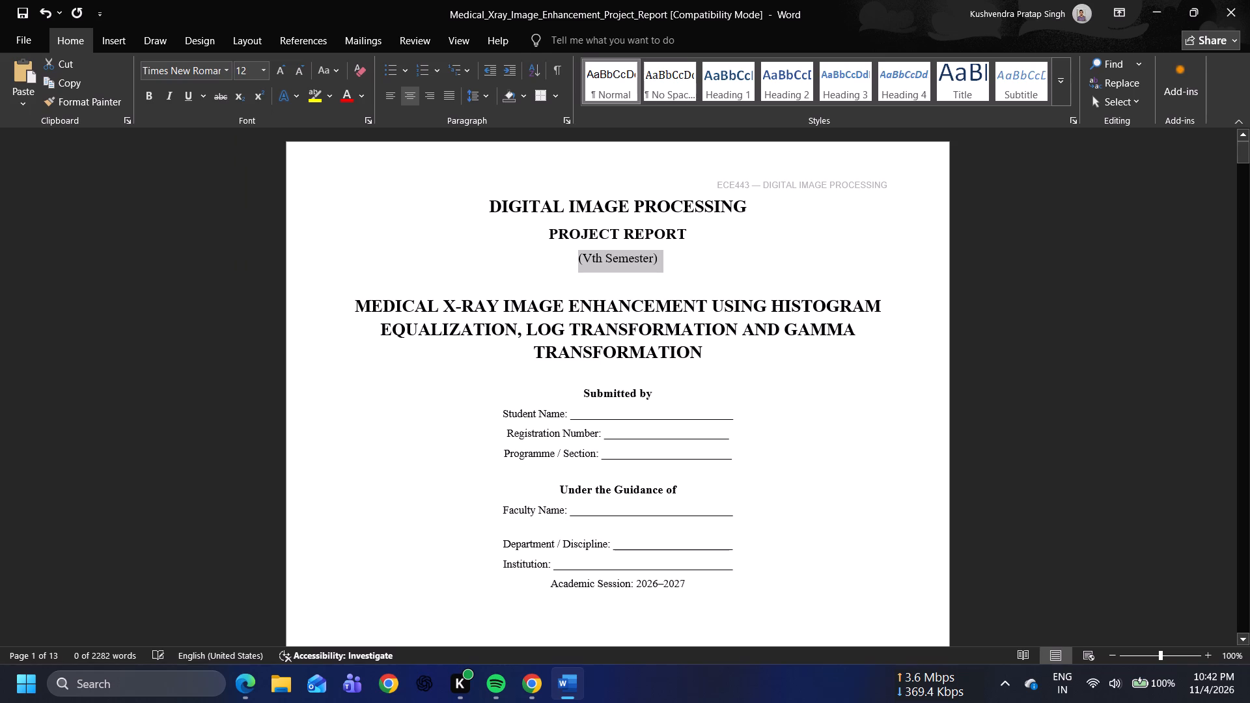
left_click(578, 232)
left_click(611, 258)
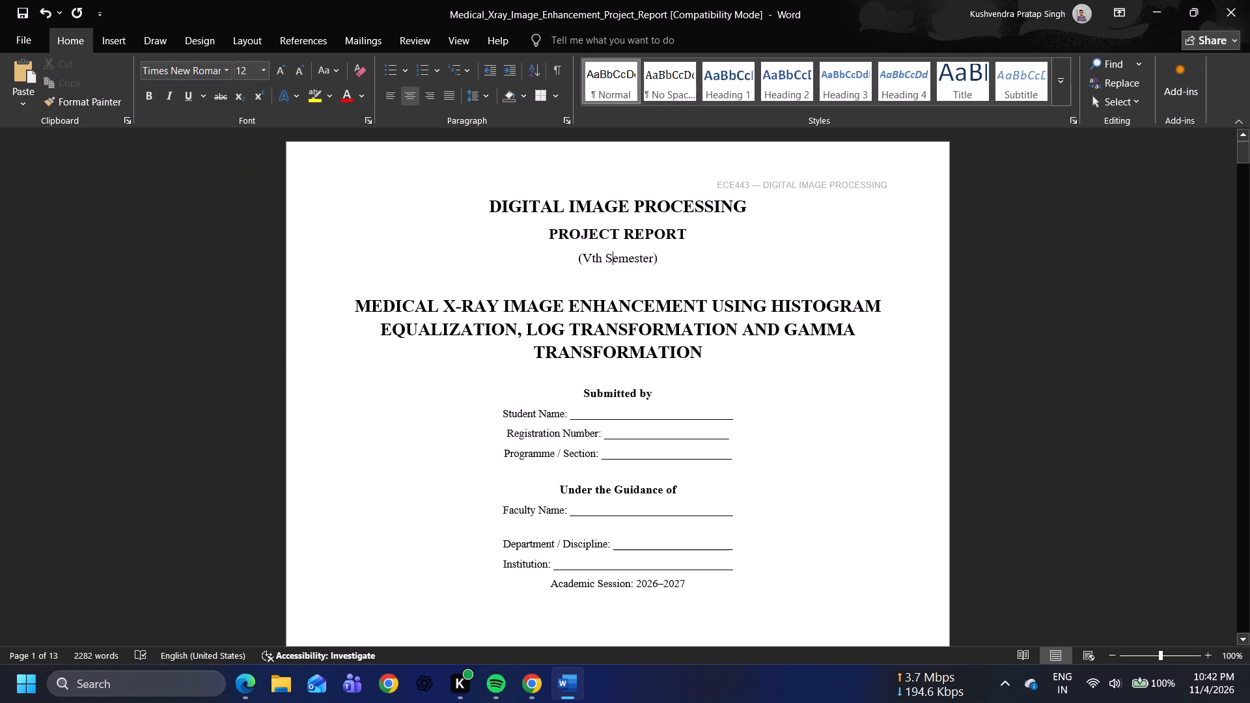
Add ", August-December" after "Vth Semester" inside the parentheses on the cover page.
left_click(653, 261)
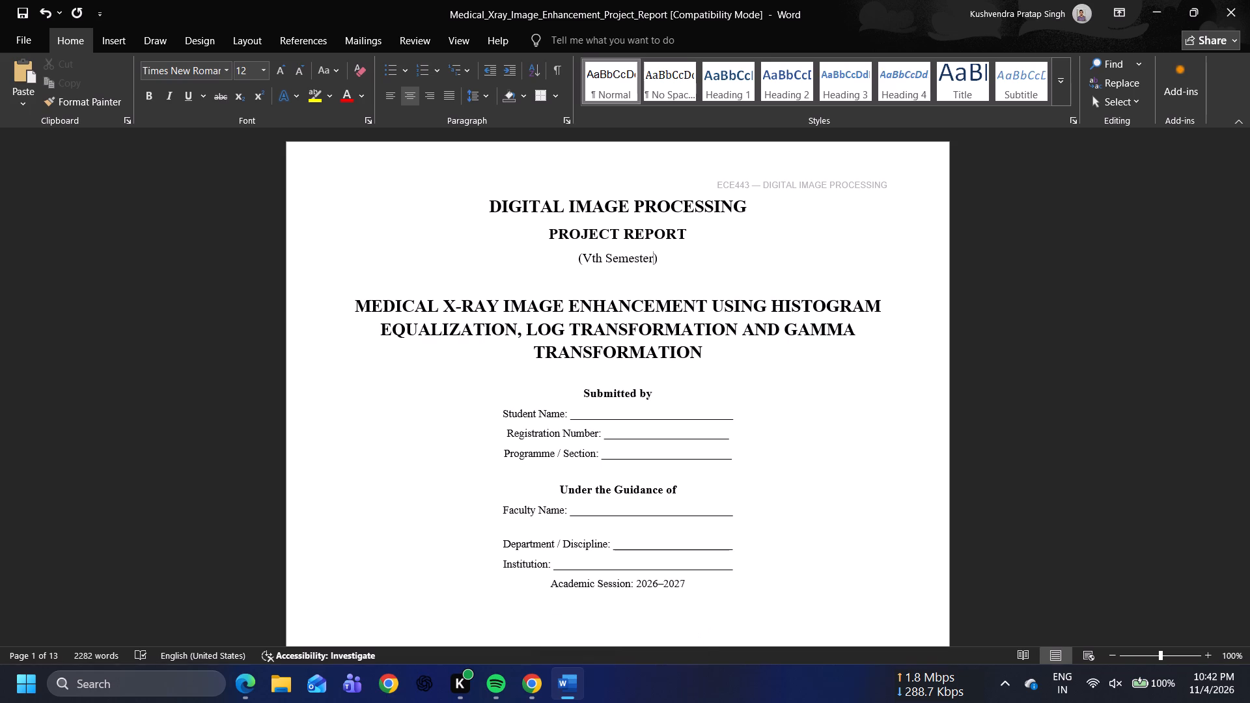
key("comma")
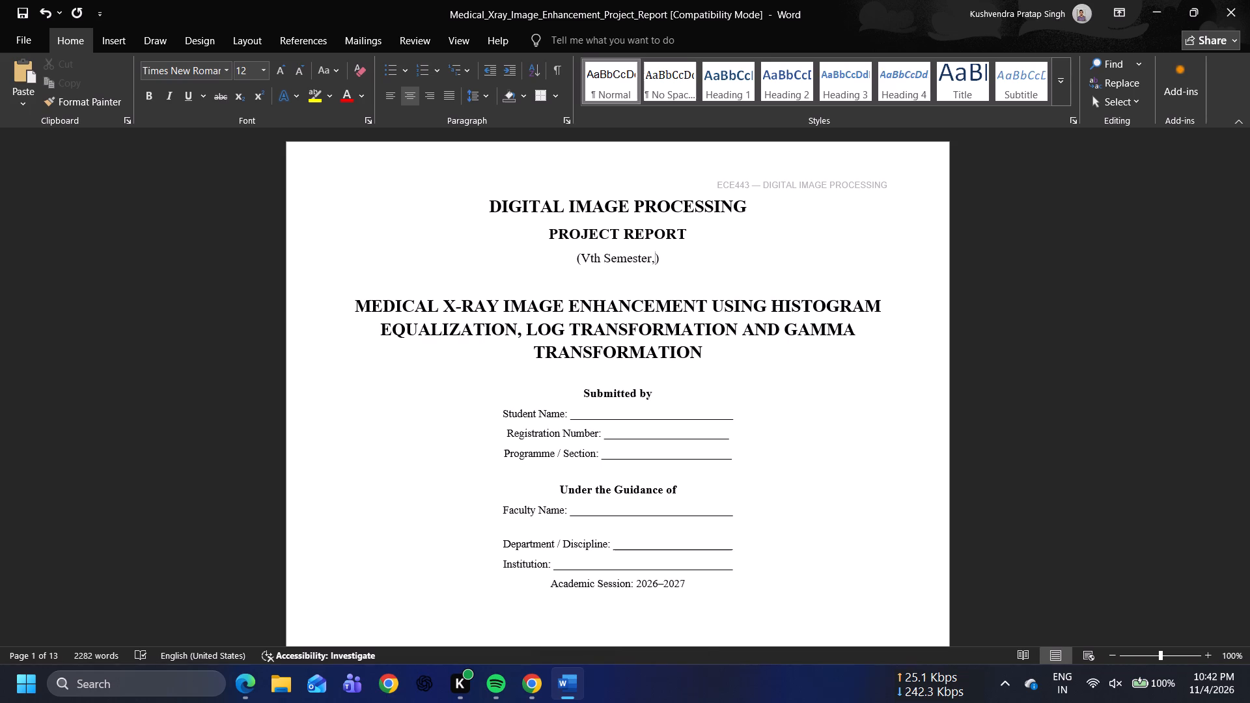
key("space")
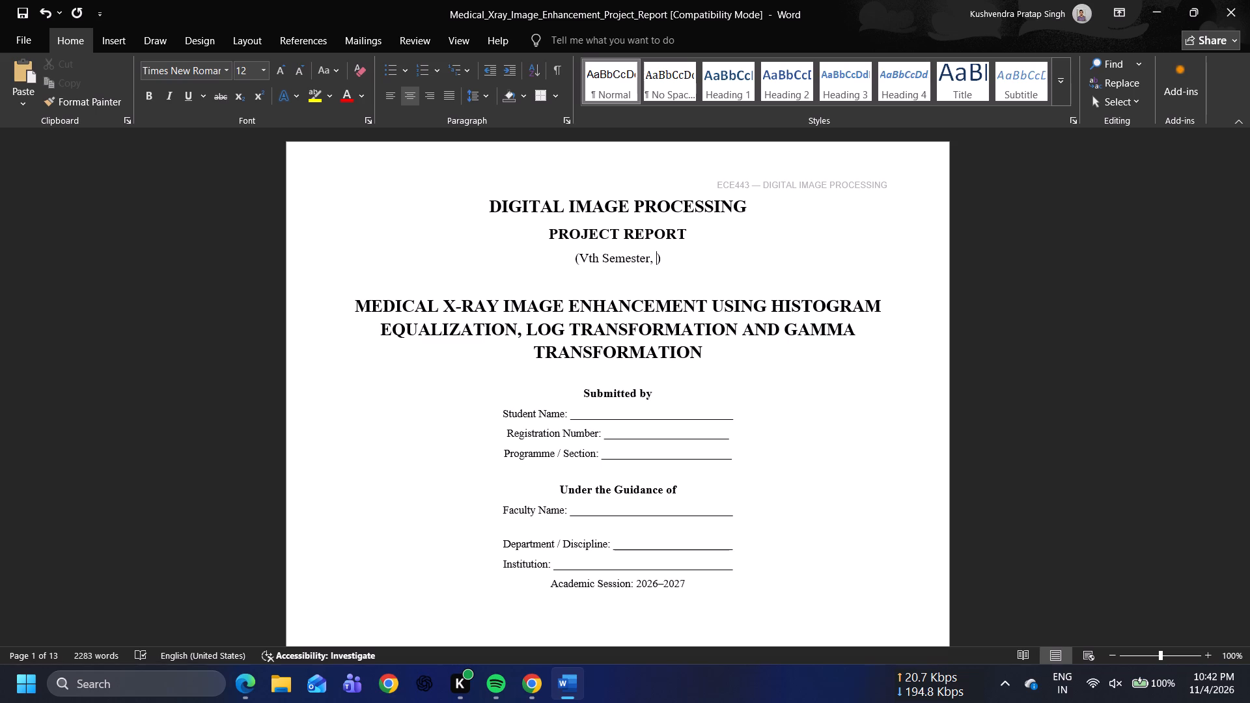
type("Au")
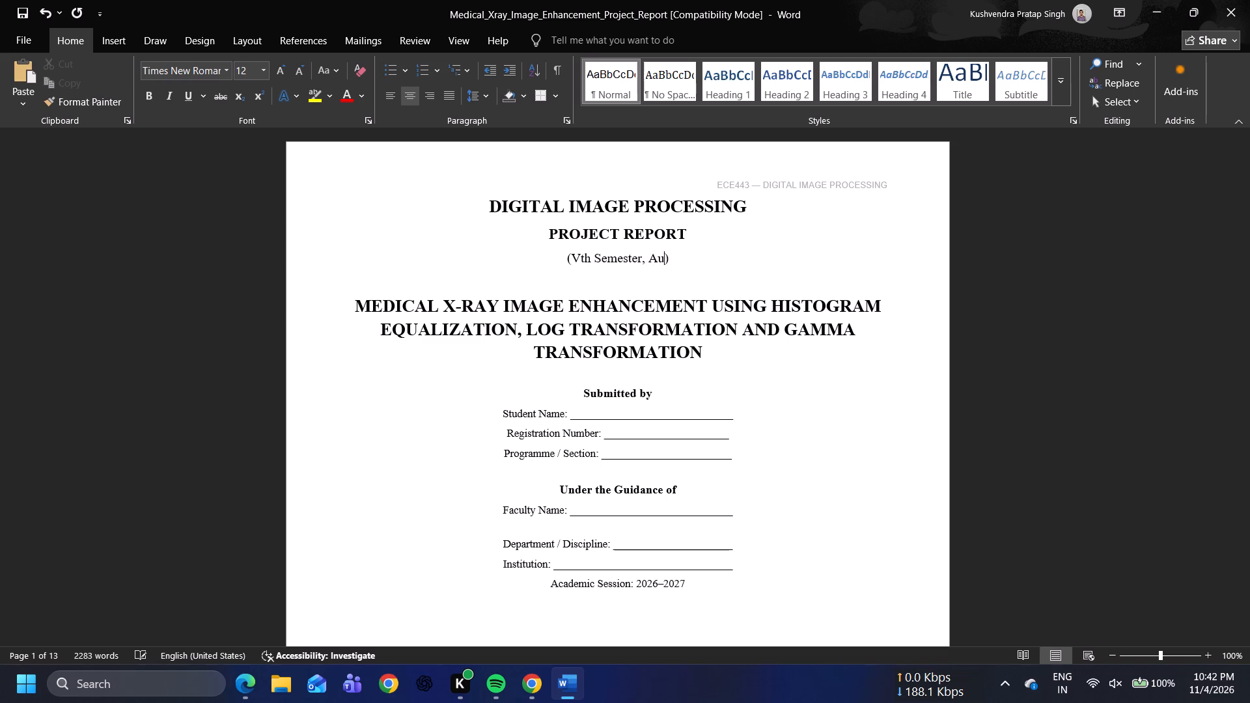
type("gus")
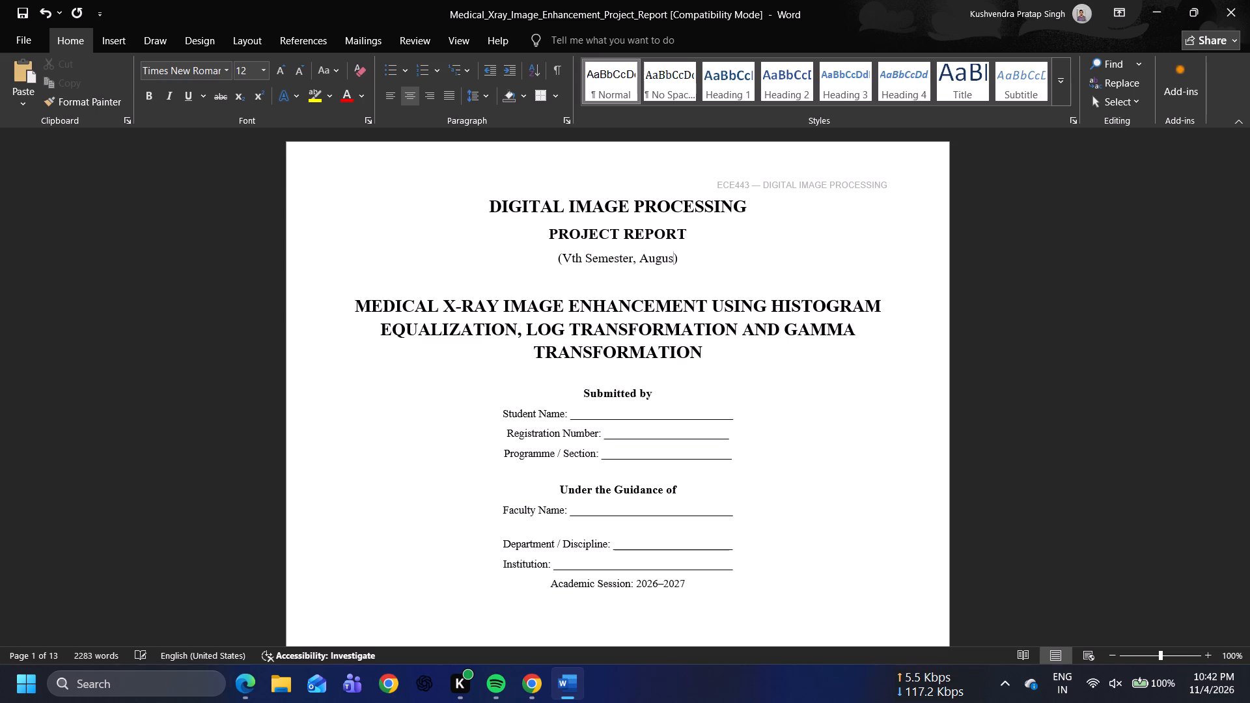
key("t")
key("minus")
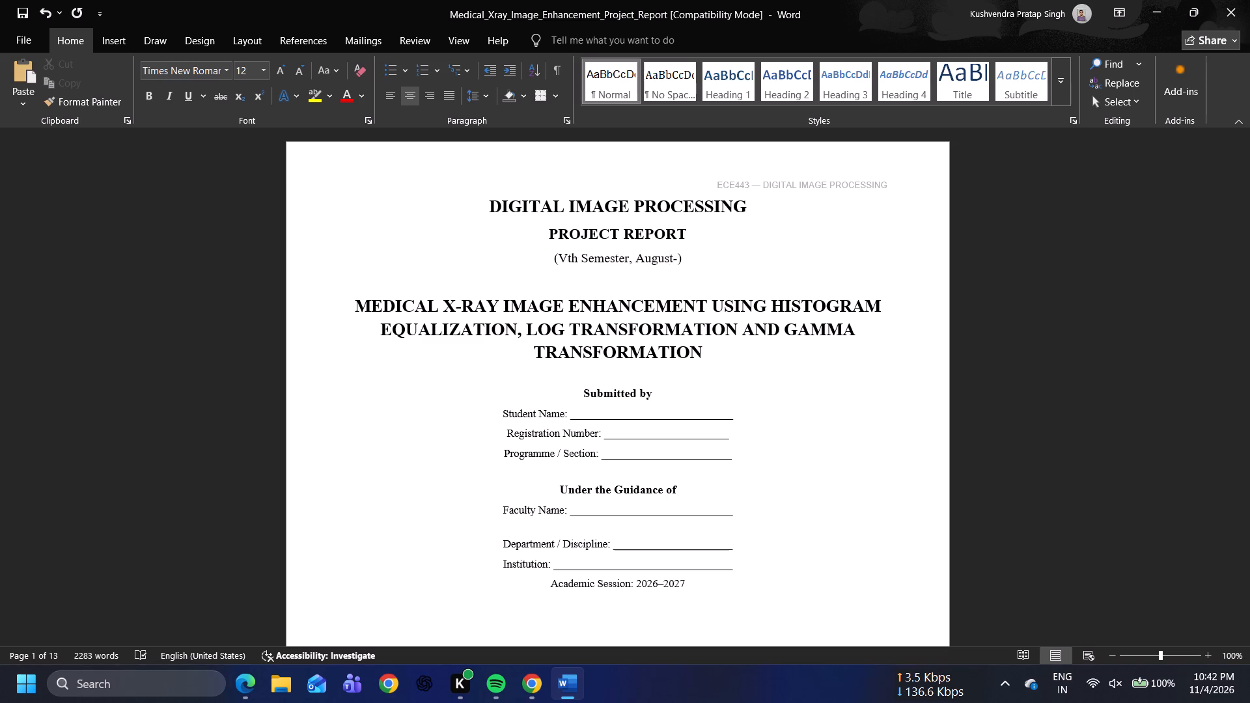
key("shift+d")
type("ecember")
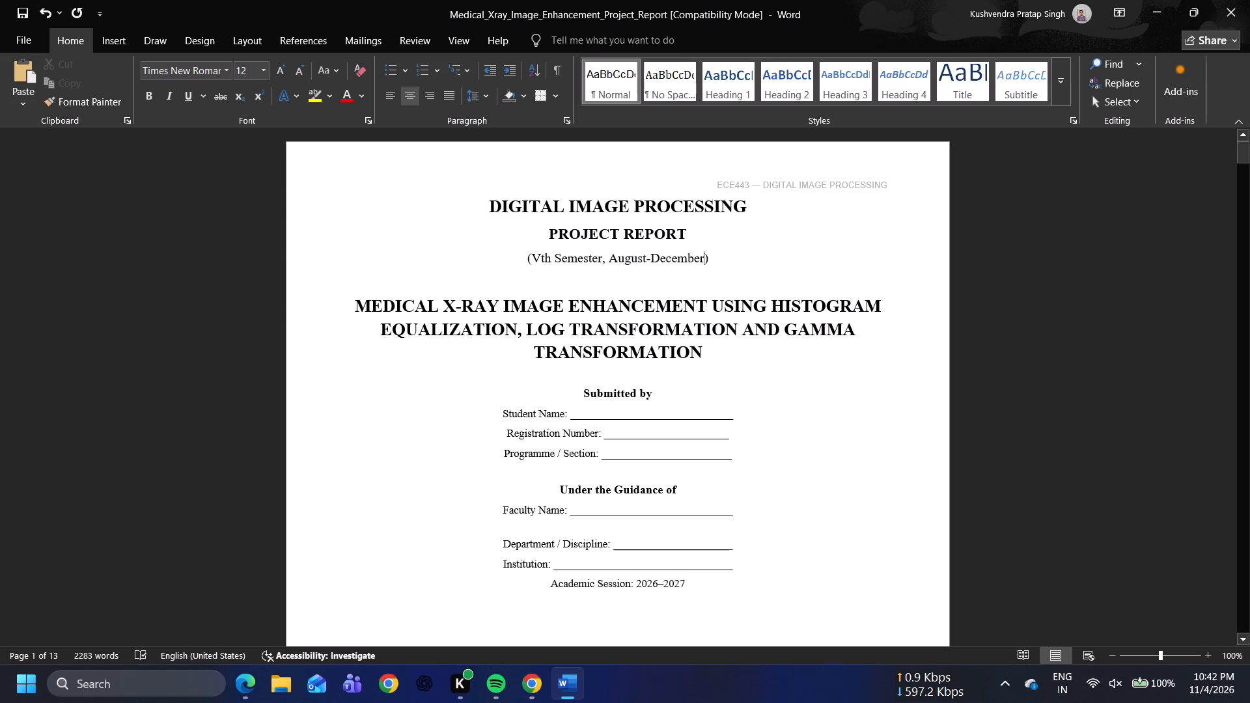
Check the reference report's cover in Edge, and shorten the Word report's title to "MEDICAL X-RAY IMAGE ENHANCEMENT" by deleting the rest.
key("alt+Tab")
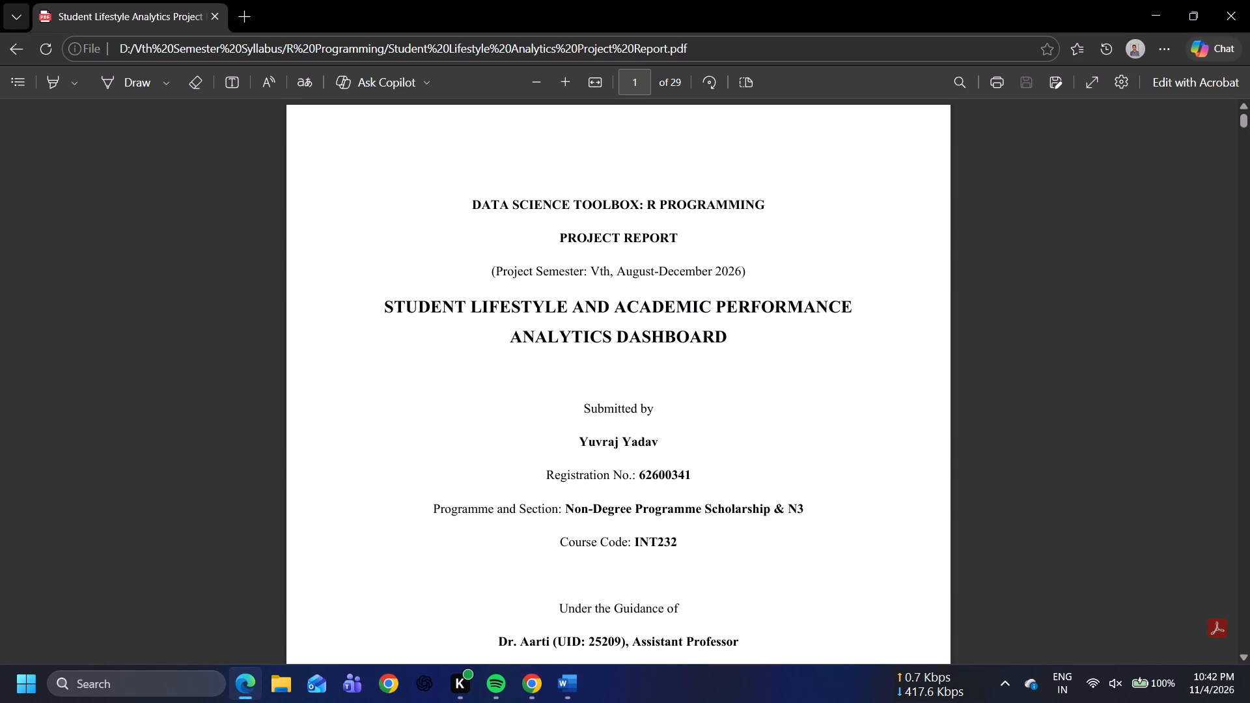
key("alt+Tab")
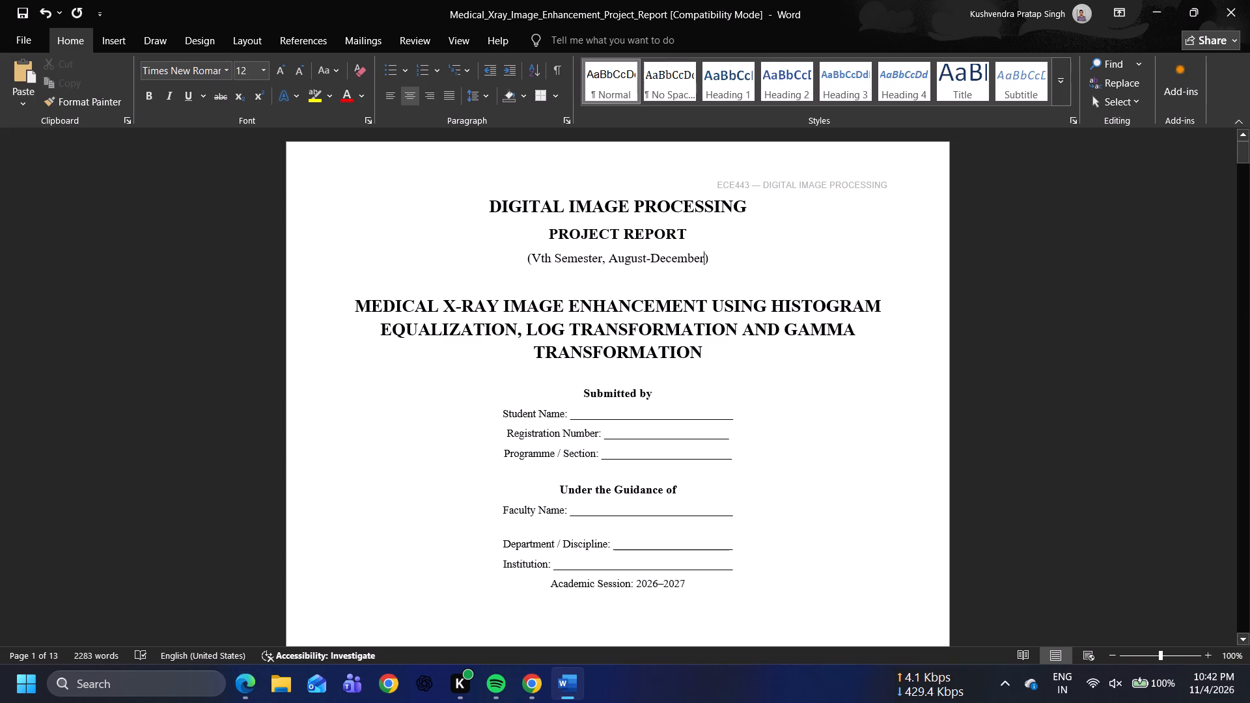
key("alt+Tab")
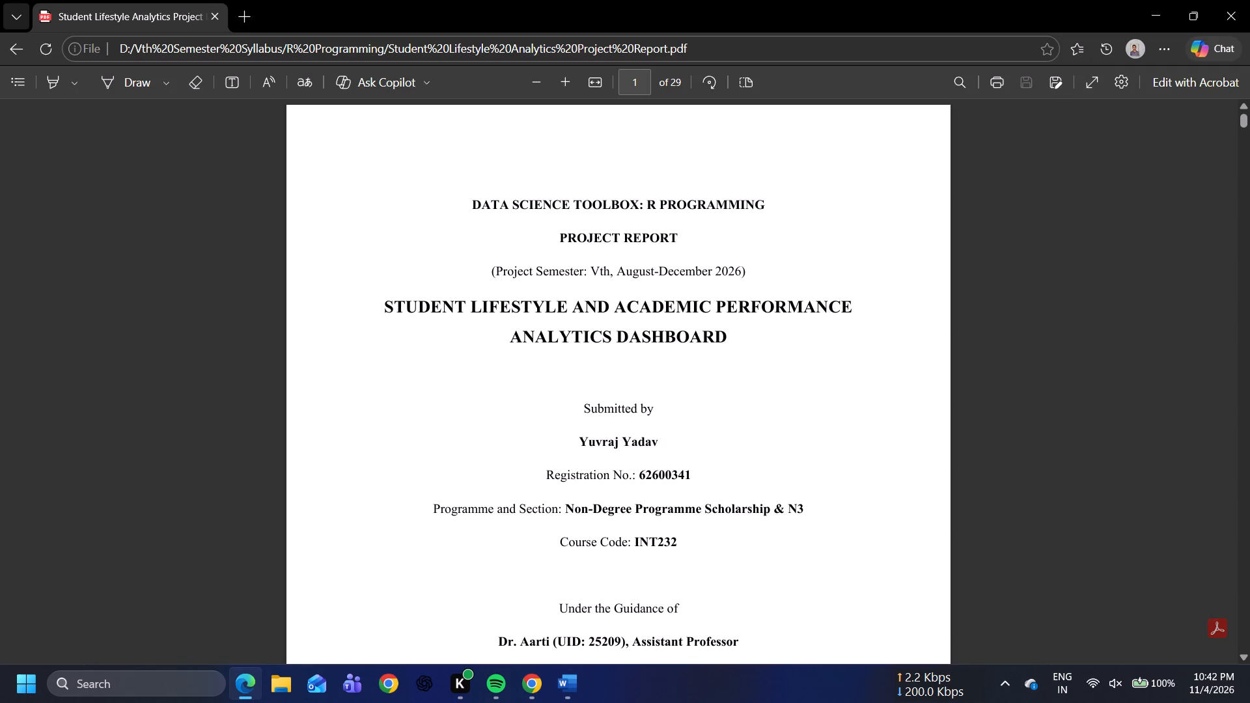
key("alt+Tab")
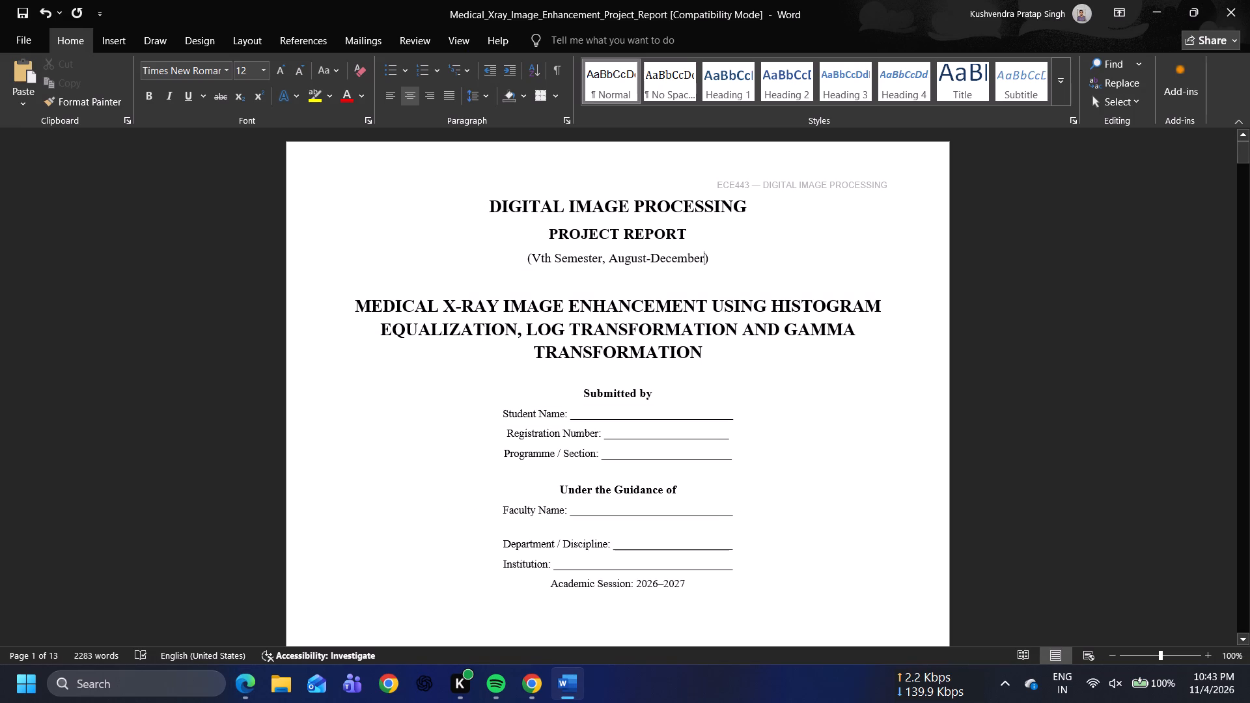
left_click_drag(715, 309, 721, 323)
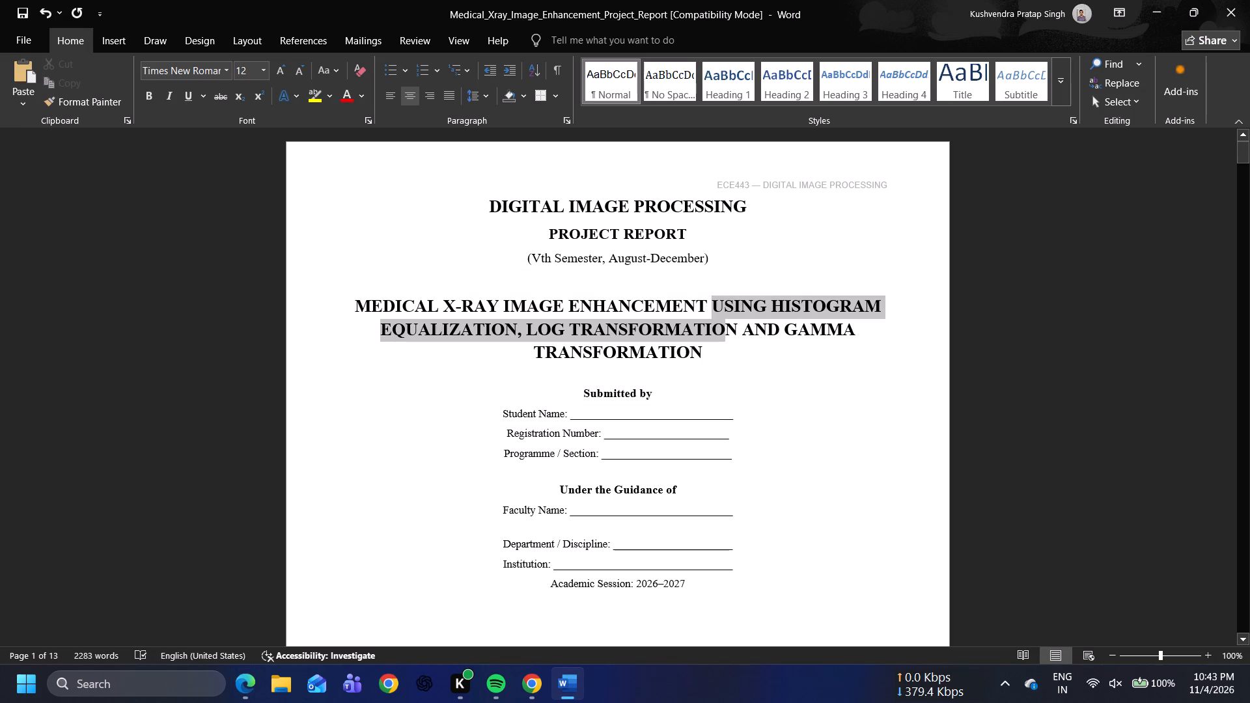
left_click_drag(721, 323, 709, 344)
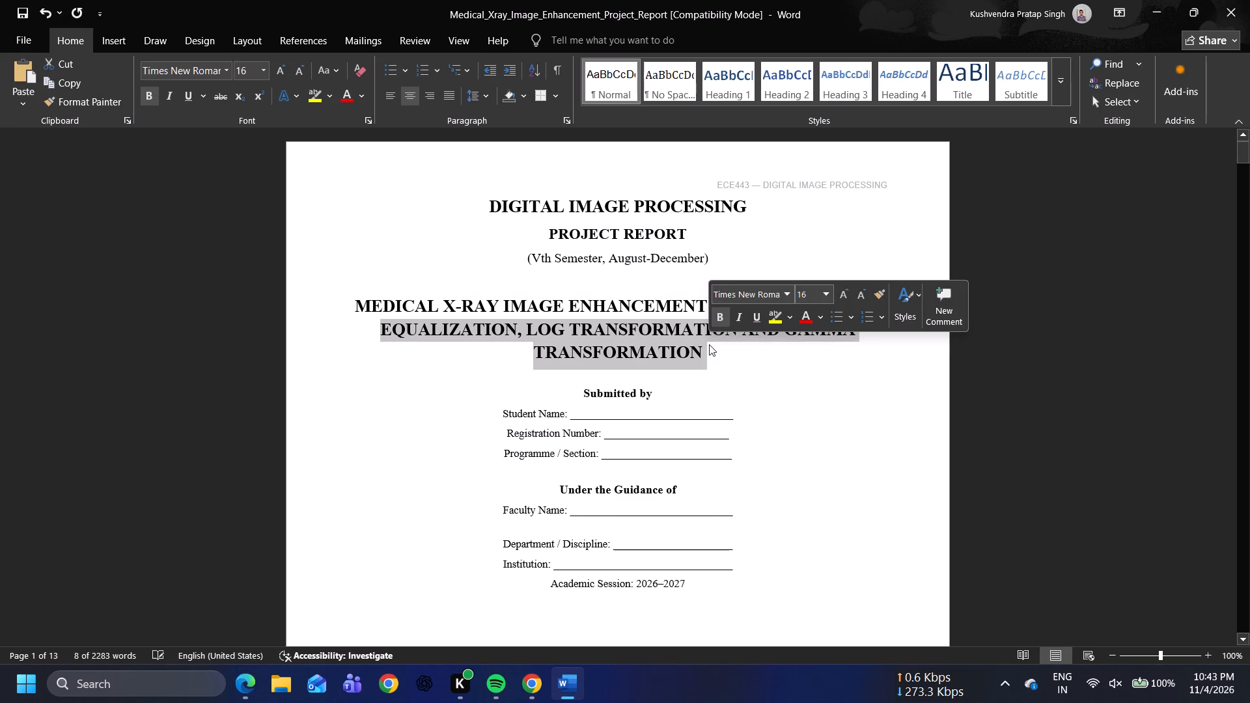
key("BackSpace")
key("BackSpace")
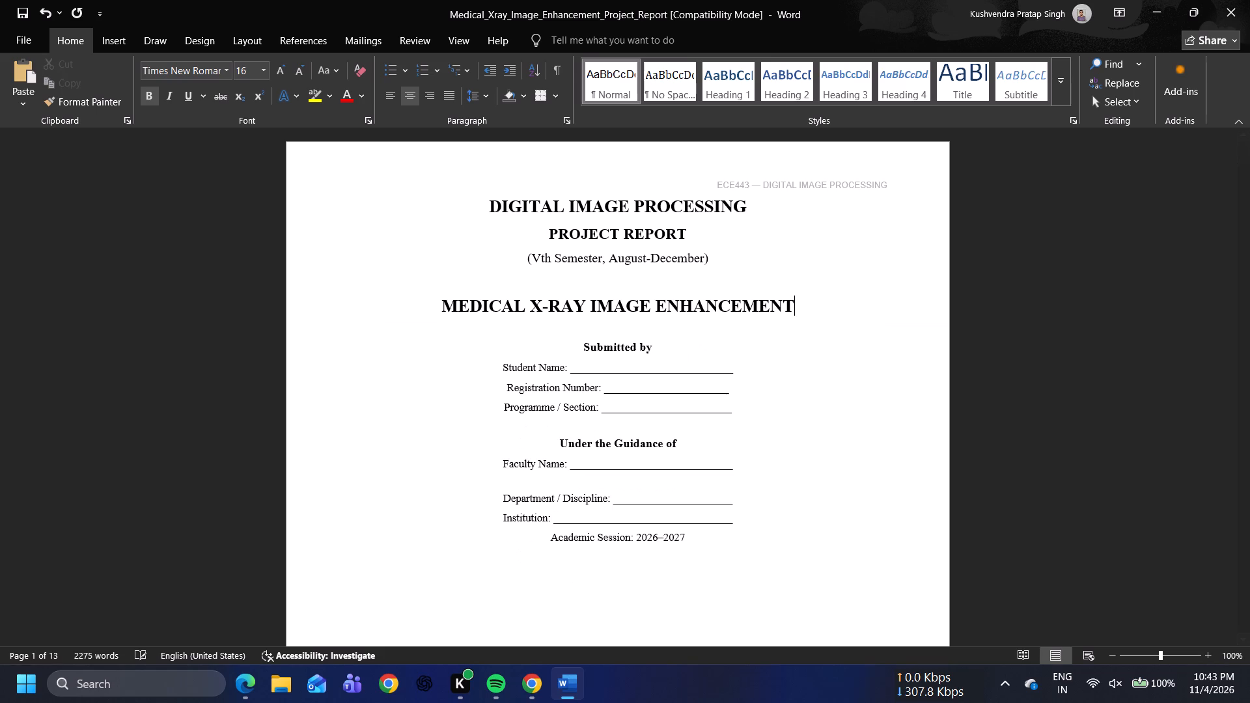
Check the reference report's cover in Edge, and in the Word report make "Submitted by" non-bold at font size 12.
key("alt+Tab")
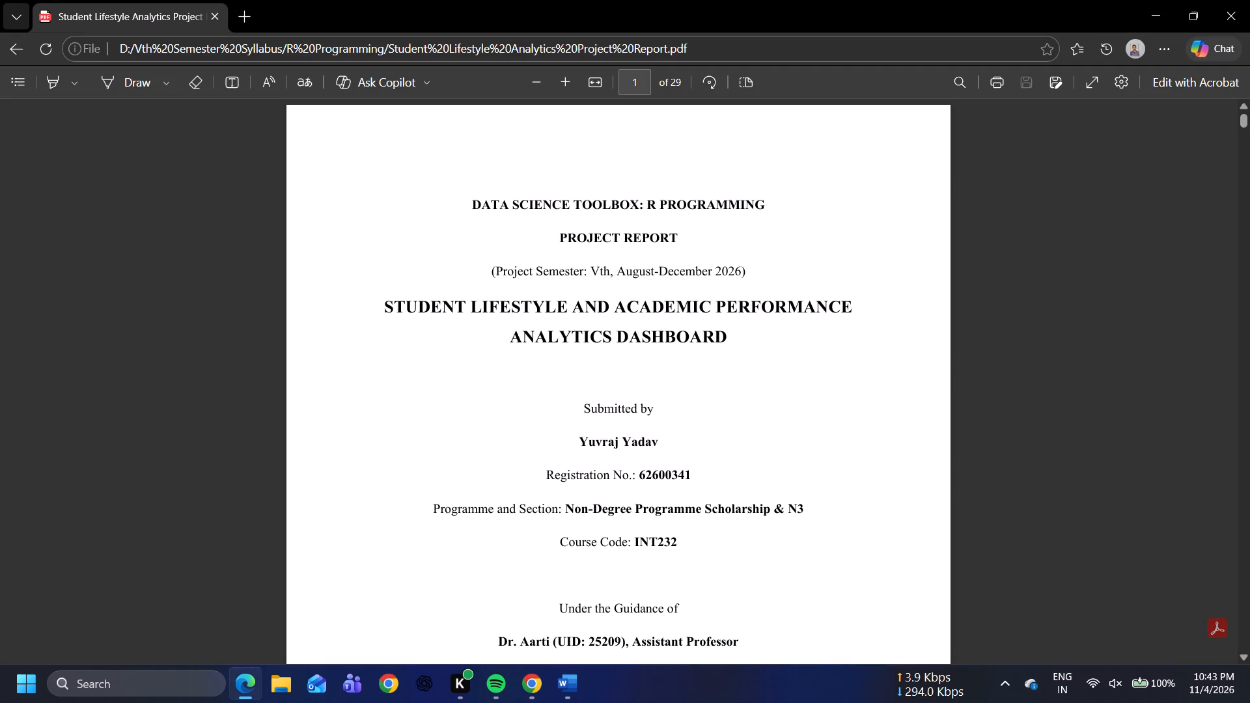
key("alt+Tab")
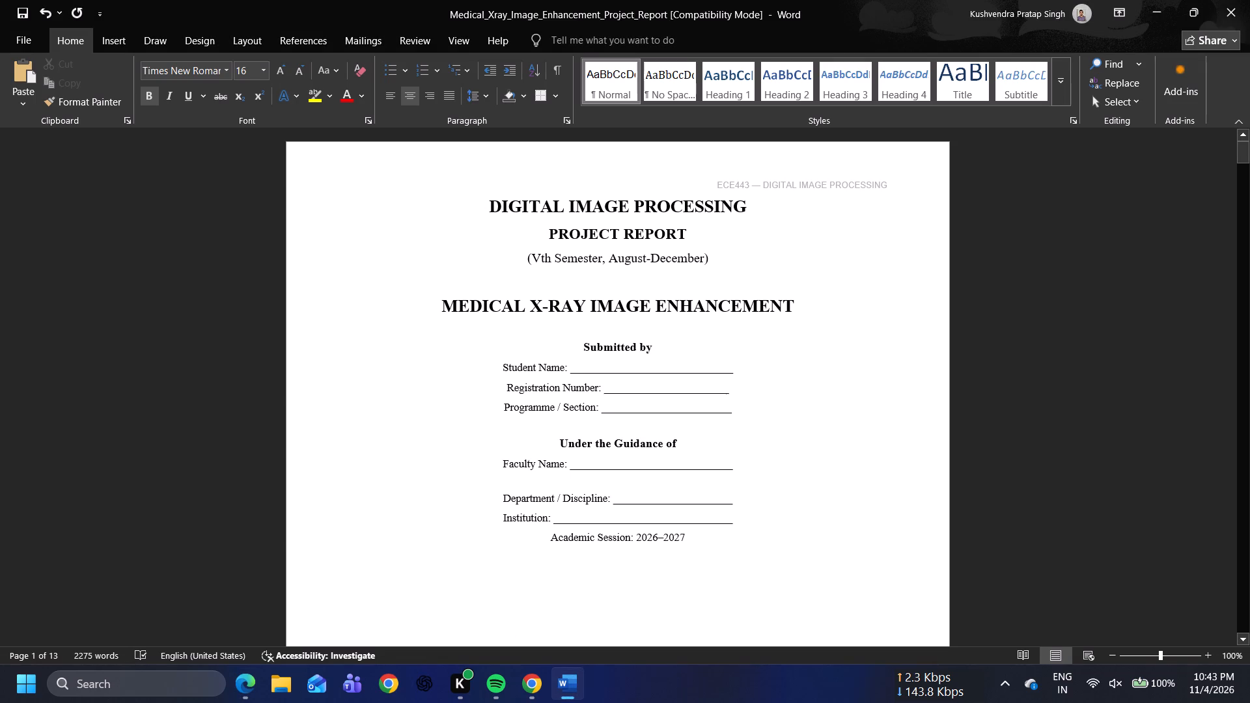
left_click(648, 348)
left_click_drag(650, 348, 590, 351)
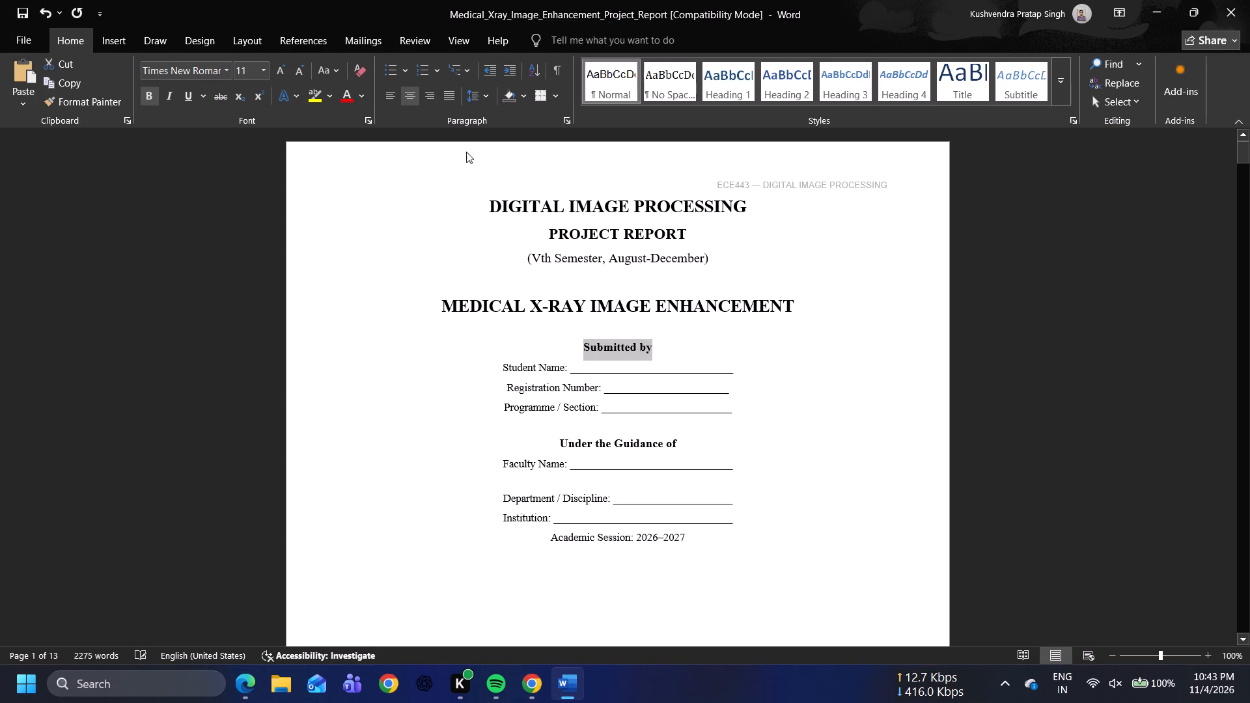
left_click(148, 100)
left_click(264, 69)
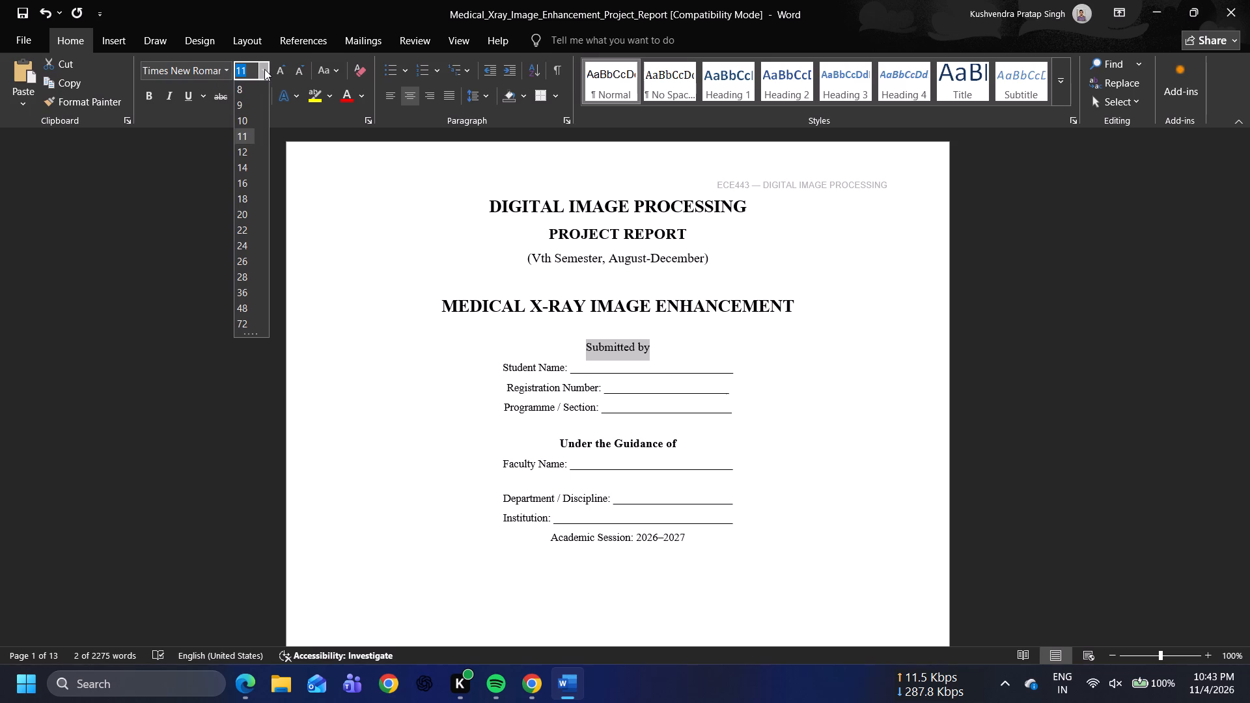
left_click(247, 153)
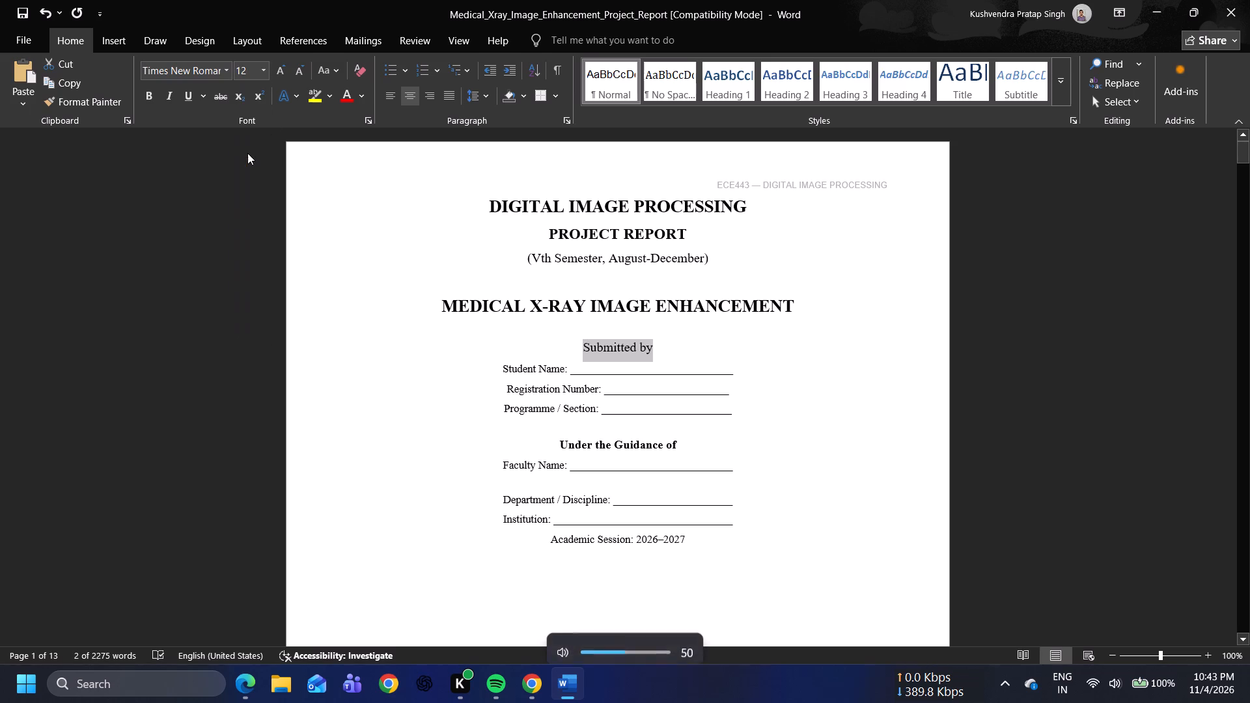
left_click(665, 350)
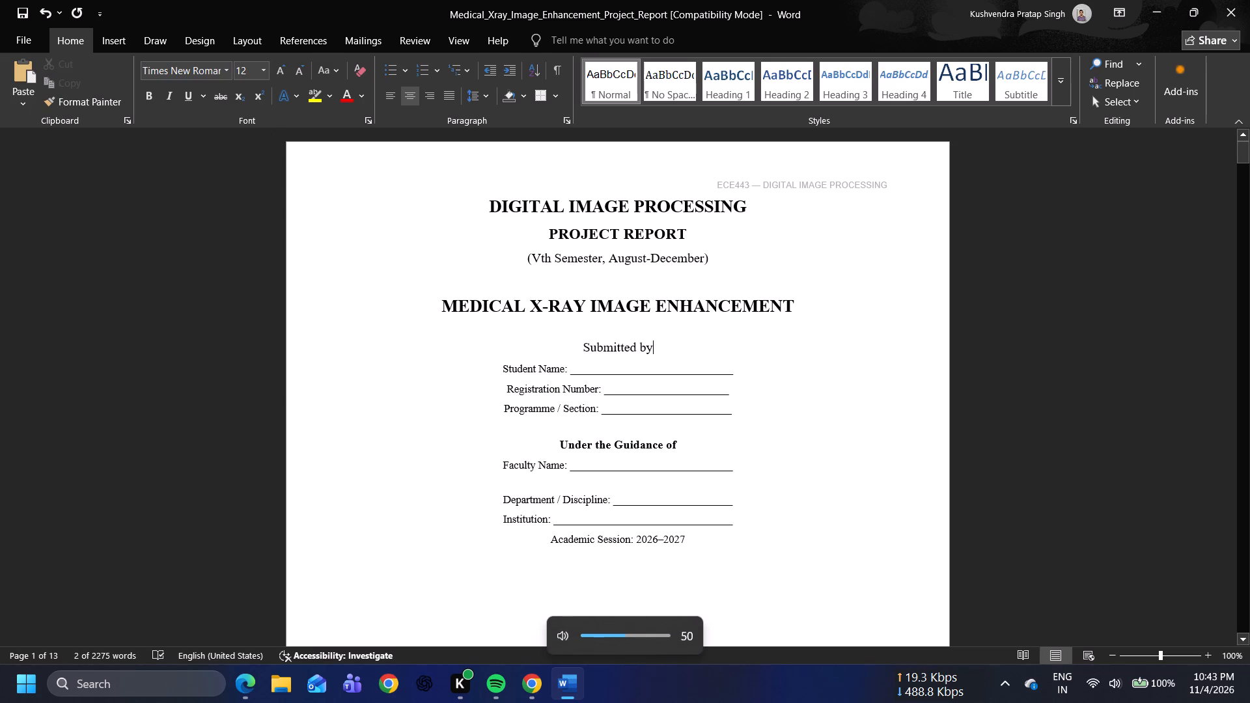
Insert a blank line above the "DIGITAL IMAGE PROCESSING" heading on the cover page.
scroll(665, 350, "down", 2)
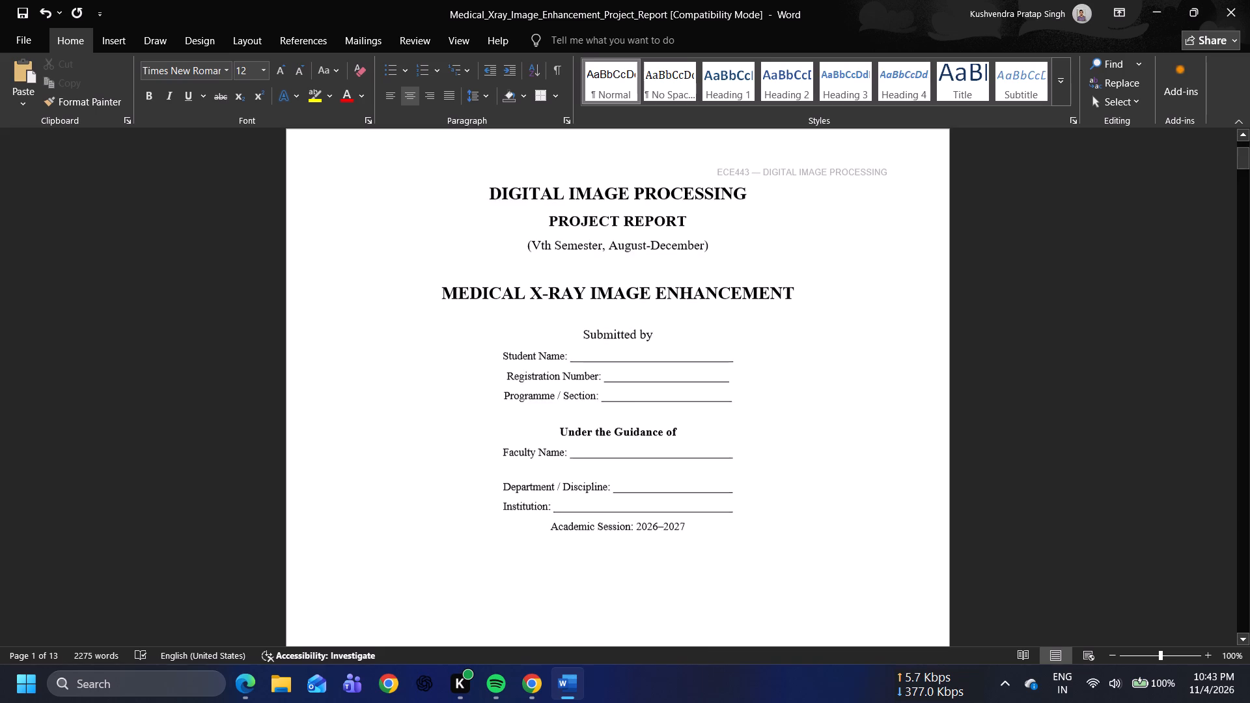
scroll(665, 350, "up", 7)
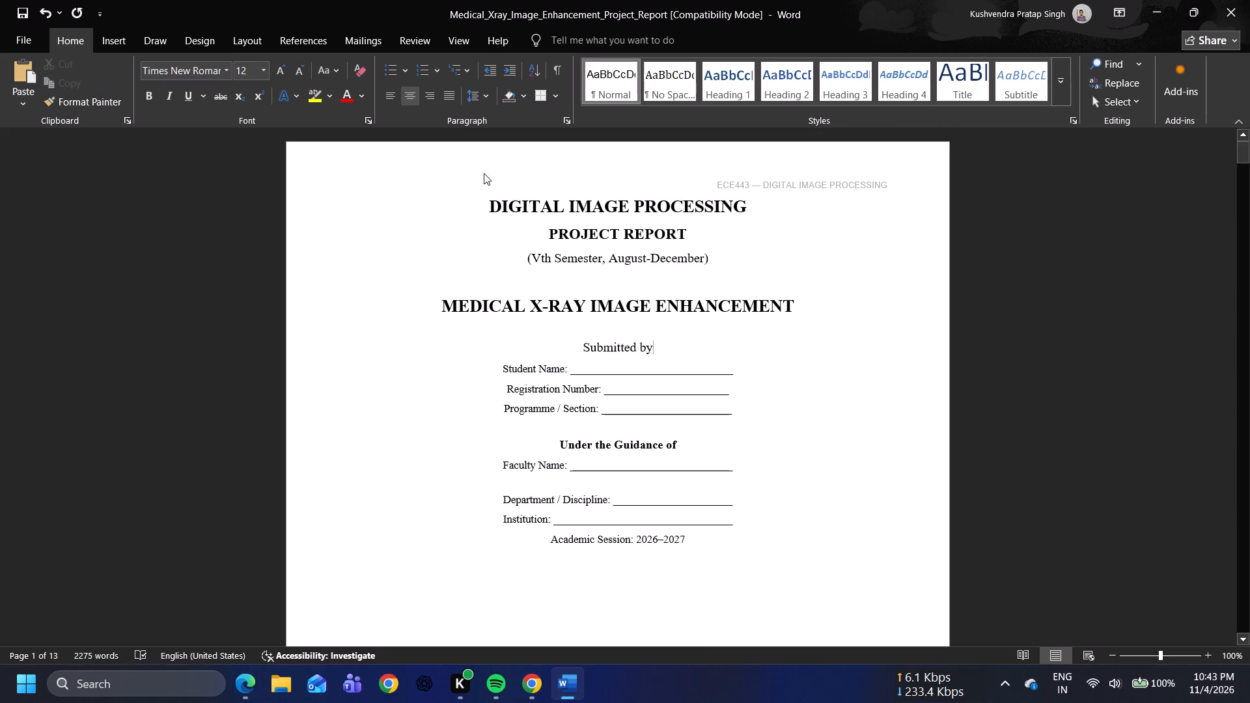
left_click(490, 199)
key("Return")
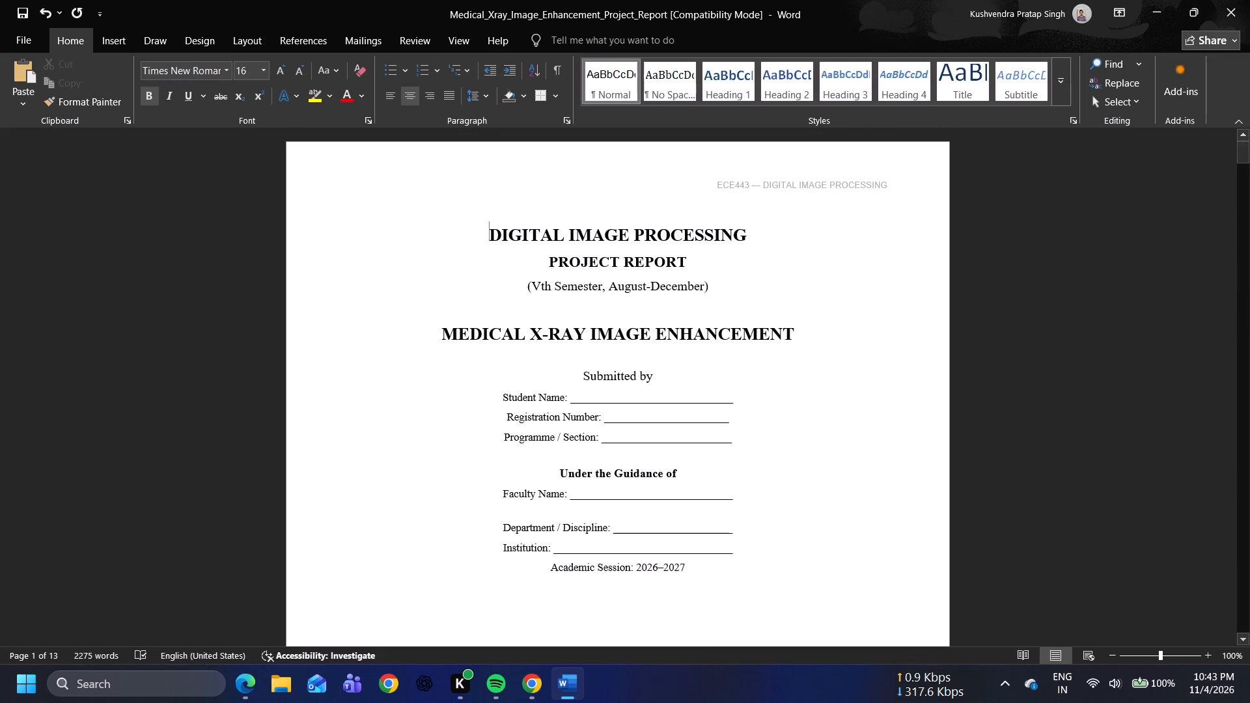
Delete the Student Name, Registration Number and Programme / Section lines below "Submitted by", keeping one blank line in their place.
scroll(692, 295, "down", 1)
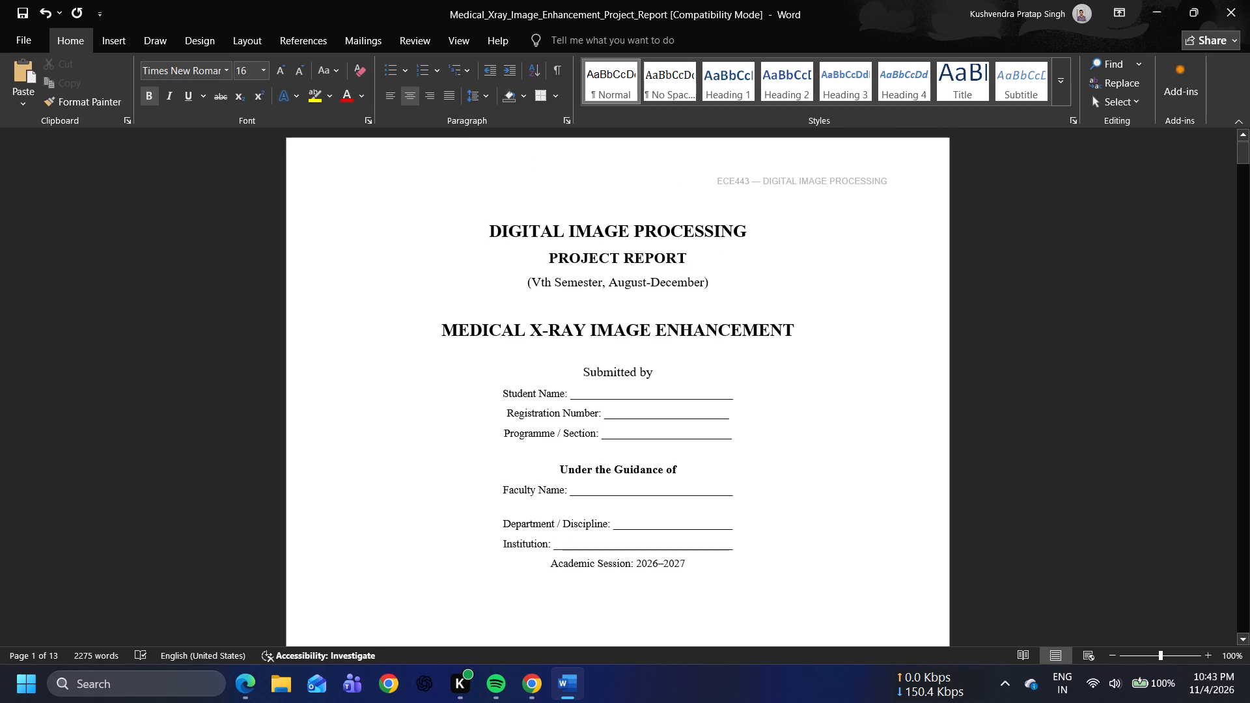
scroll(692, 295, "down", 2)
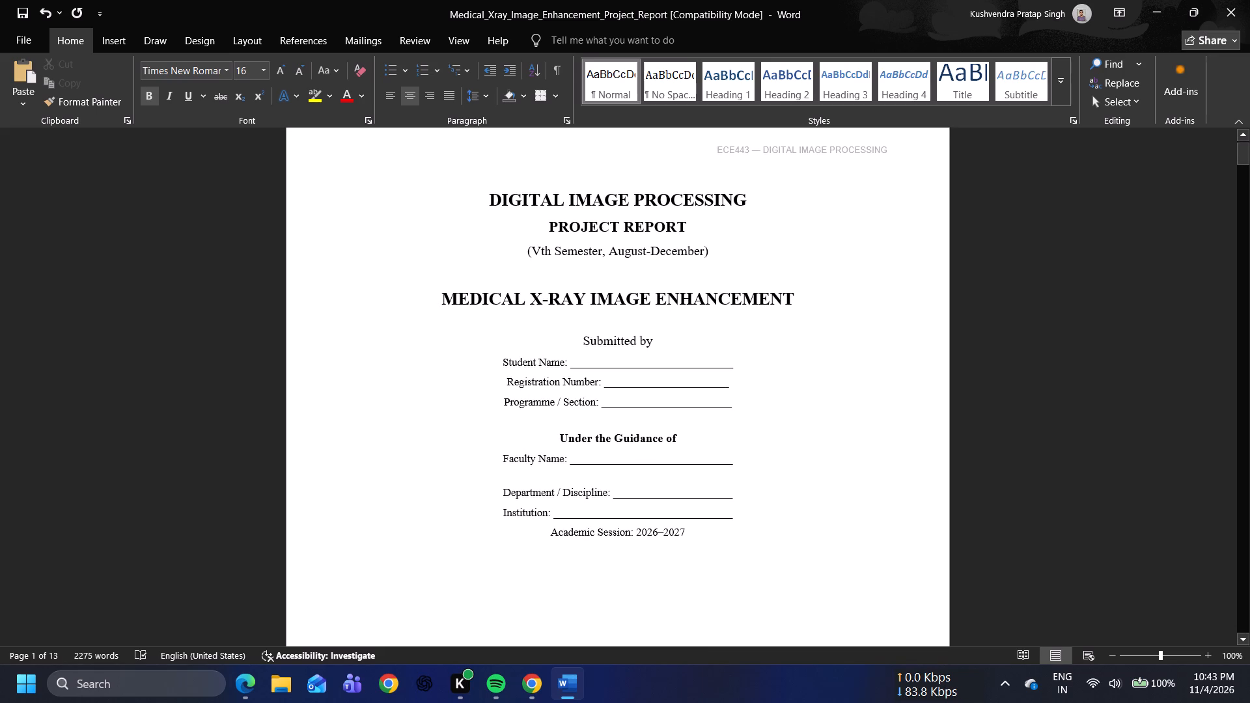
left_click(662, 344)
key("Return")
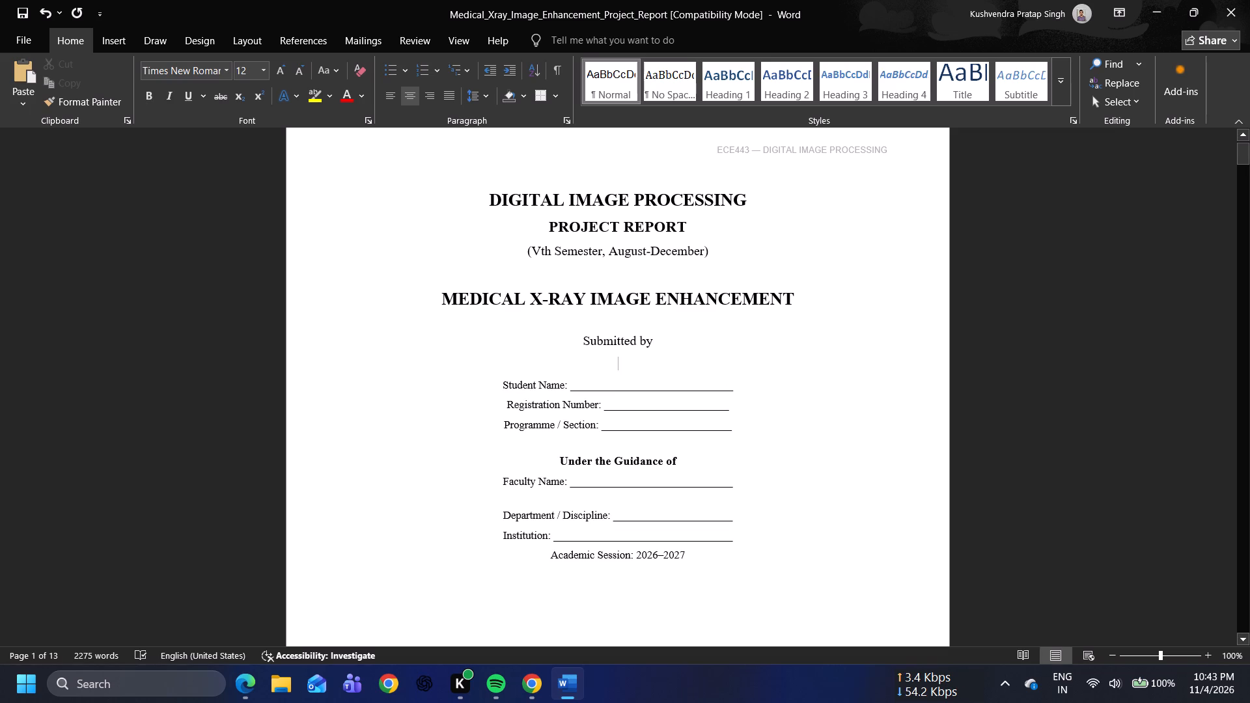
left_click_drag(507, 384, 647, 423)
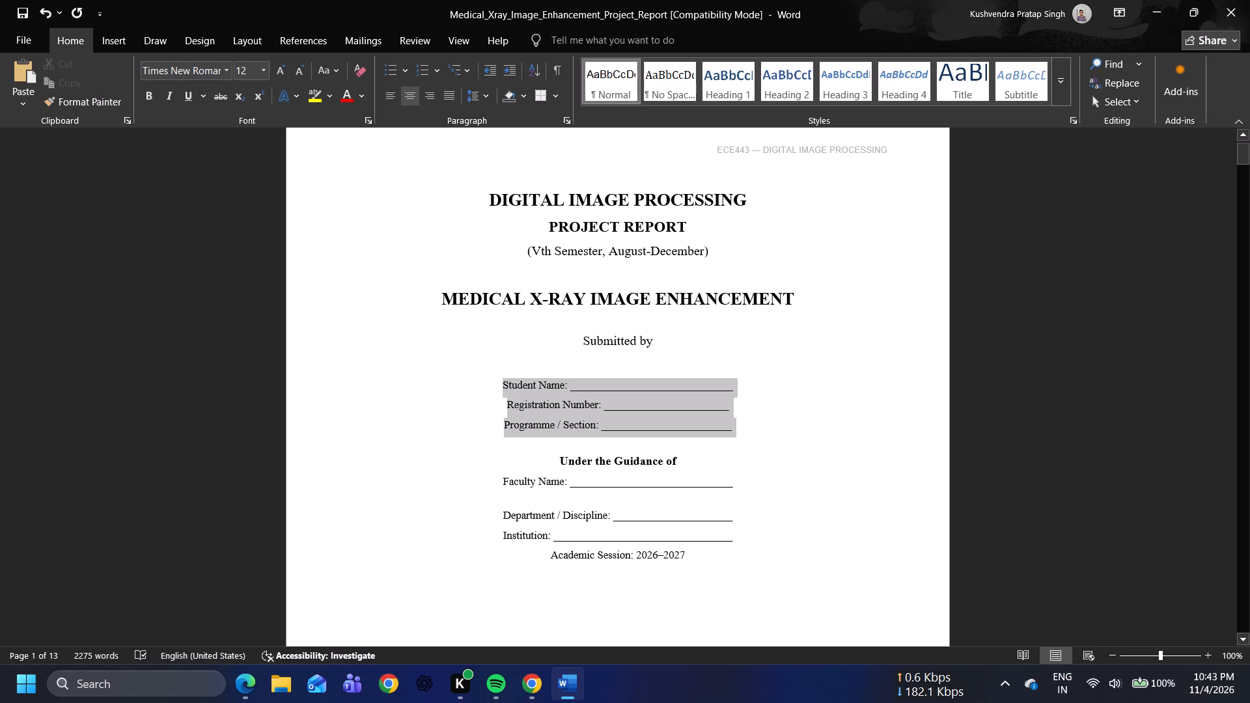
left_click_drag(647, 423, 689, 424)
key("BackSpace")
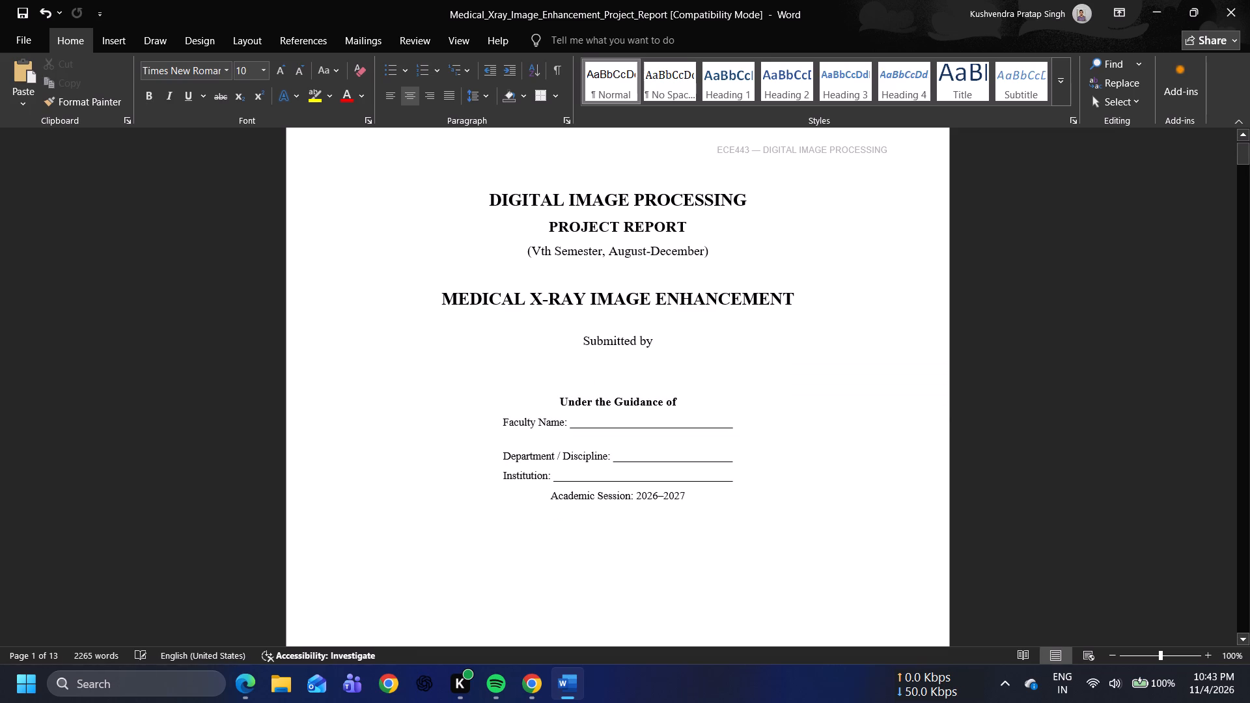
key("ctrl+z")
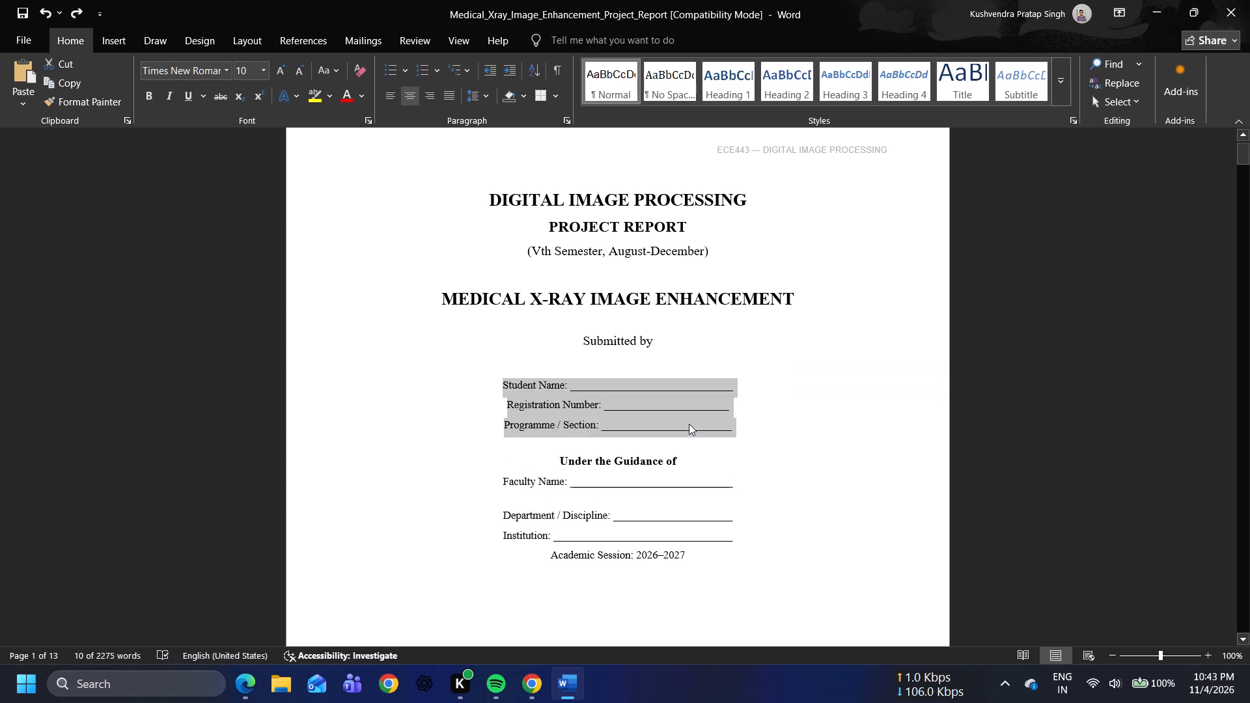
key("BackSpace")
key("BackSpace")
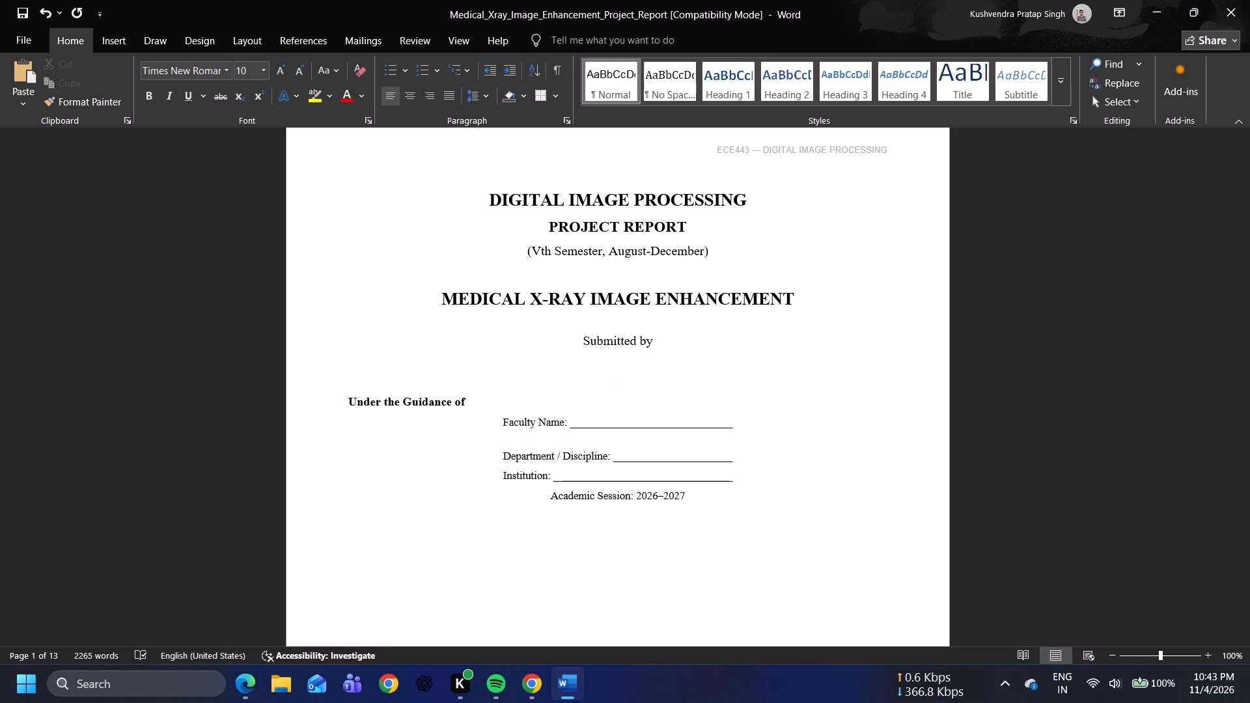
key("BackSpace")
key("BackSpace")
key("Return")
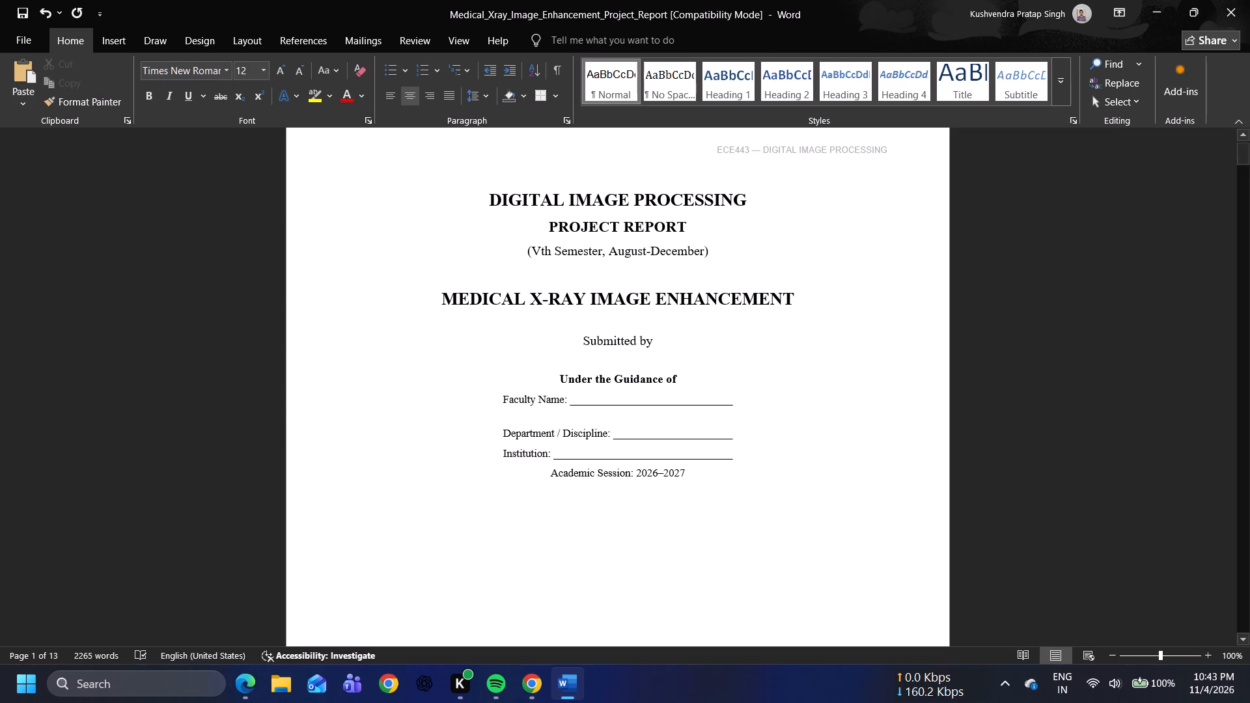
Check the submitter details on Edge's reference cover, and start a bold, size 14 line below "Submitted by" in the Word report.
key("alt+Tab")
scroll(686, 424, "down", 1)
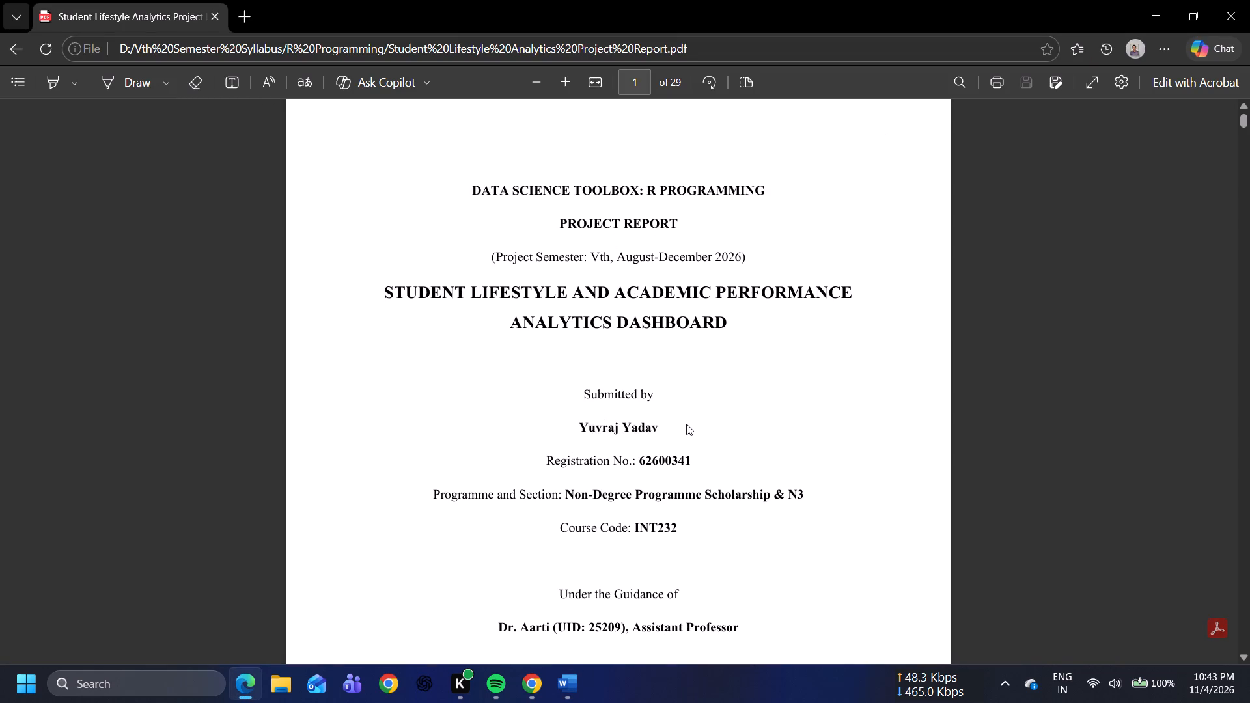
scroll(686, 424, "down", 1)
key("alt+Tab")
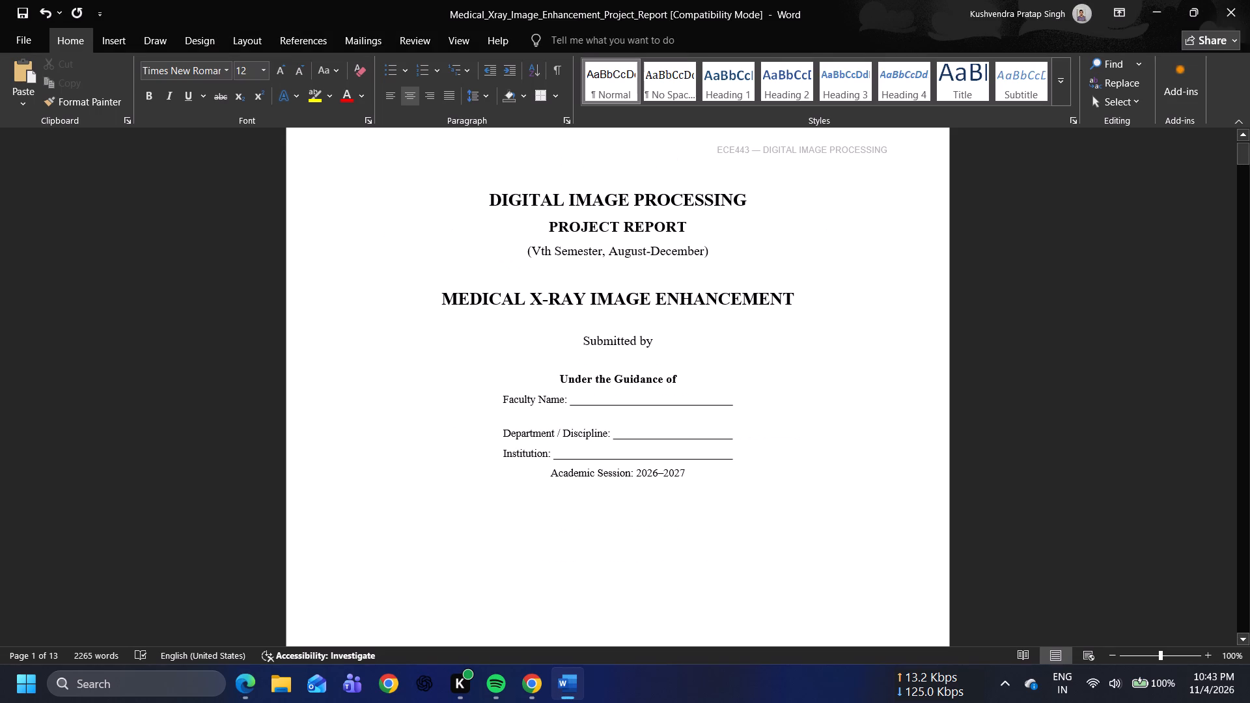
key("BackSpace")
key("BackSpace")
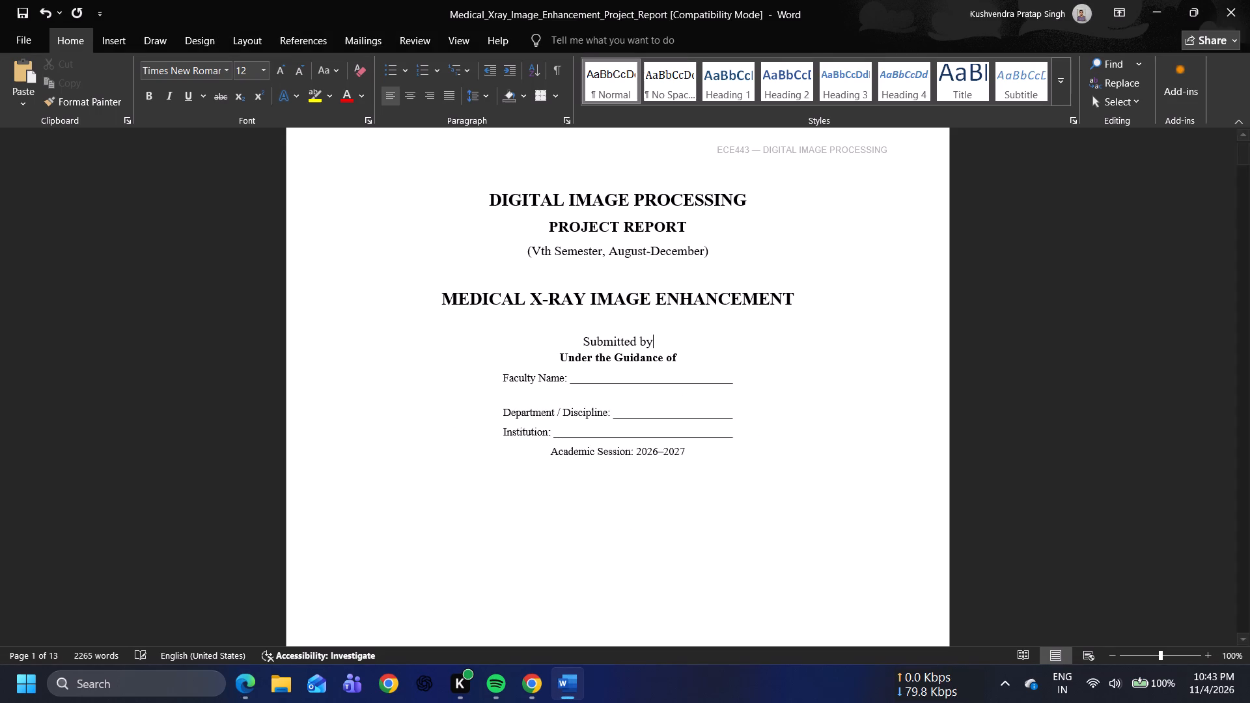
key("Return")
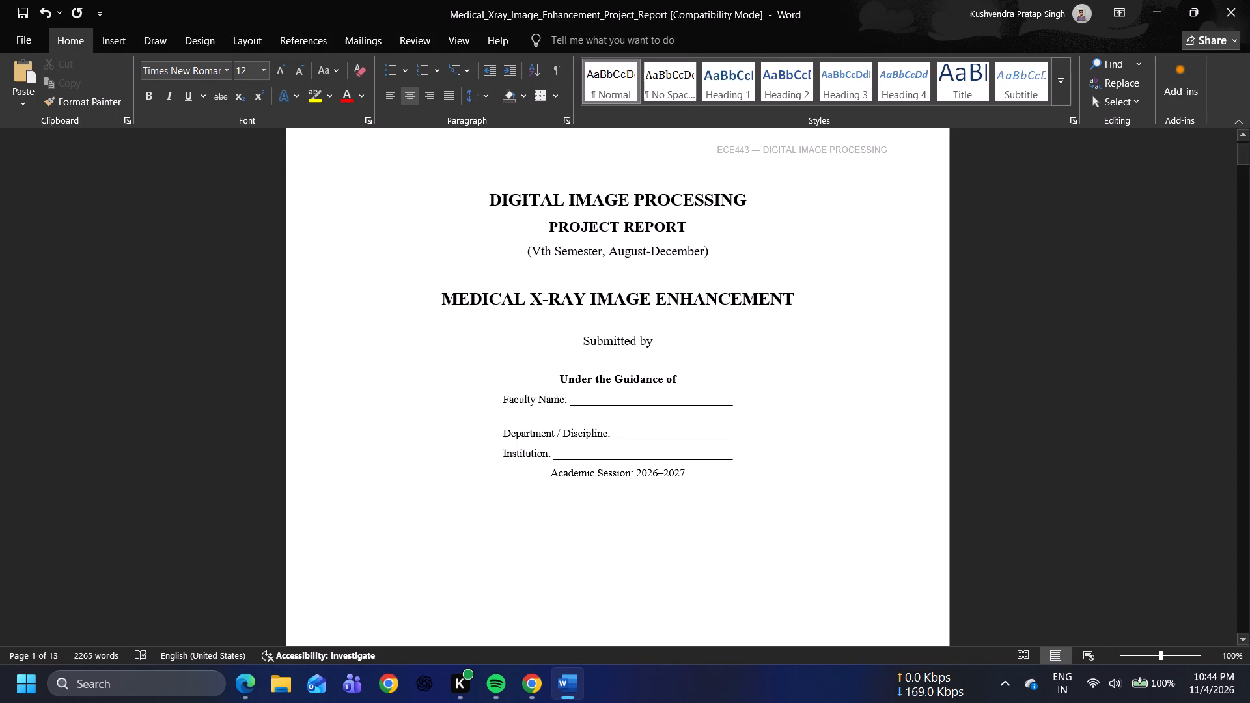
left_click(260, 70)
left_click(249, 172)
left_click(143, 93)
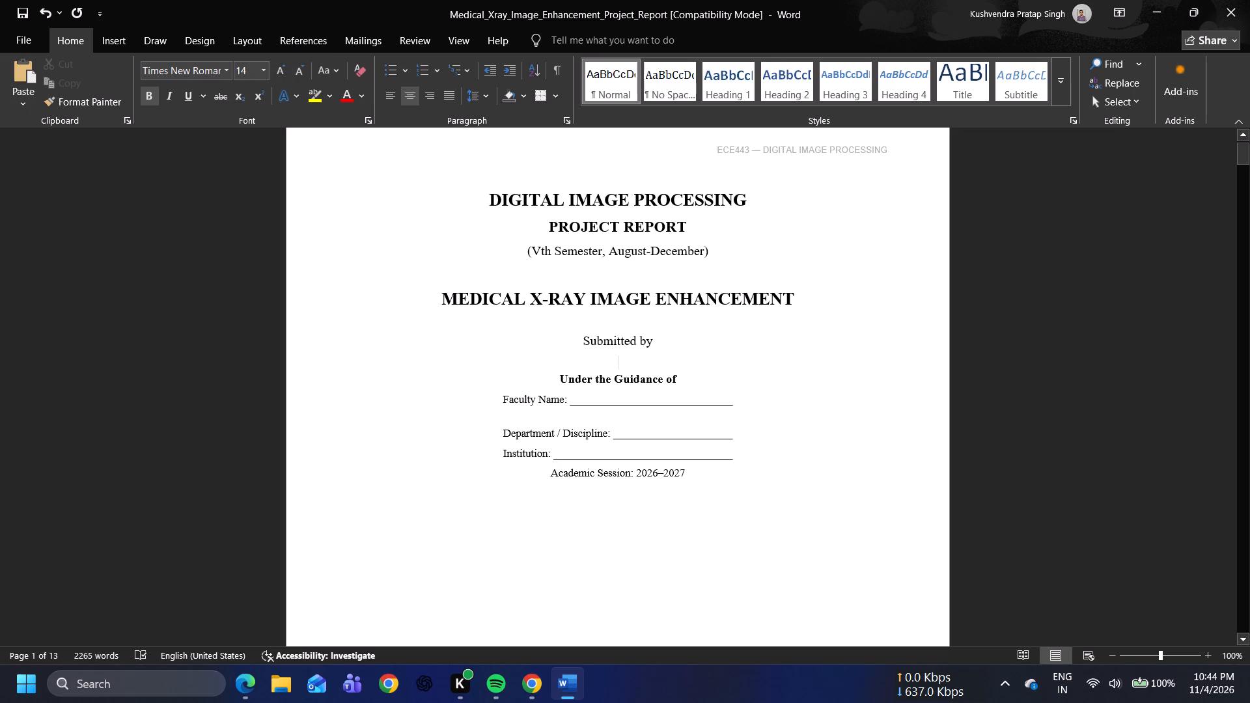
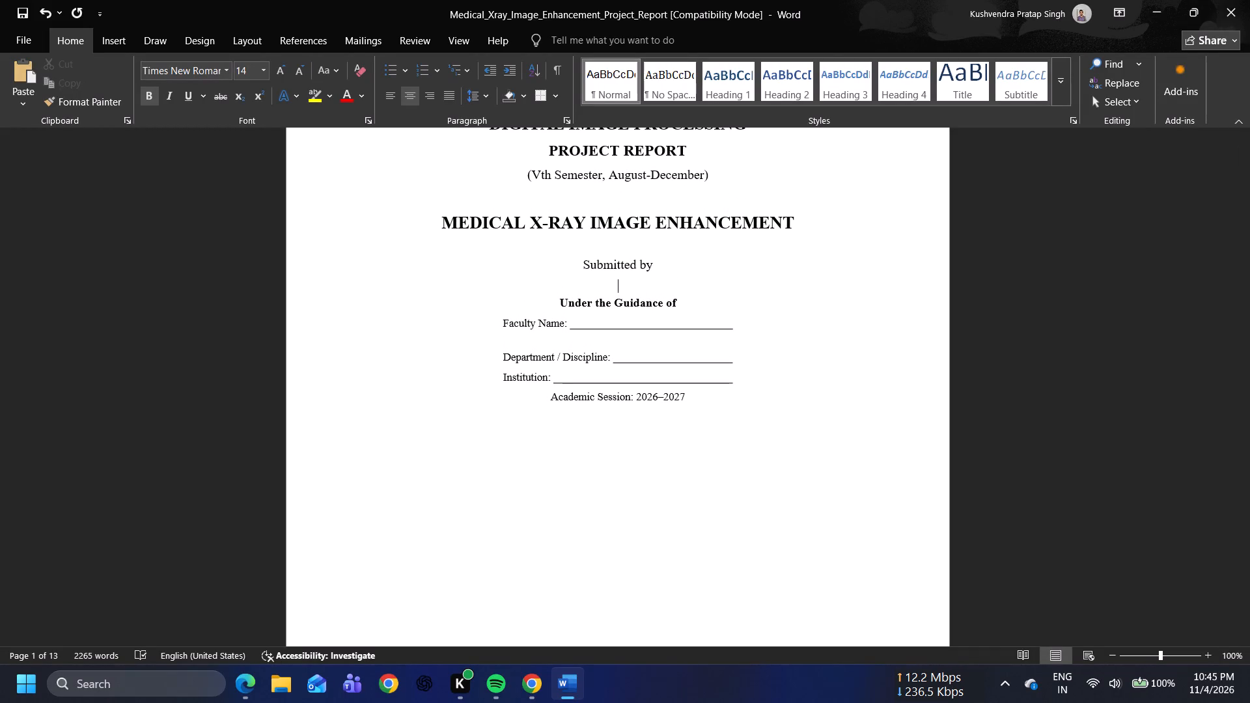
Enter the first student's name below "Submitted by" on the cover page, followed by their roll number in parentheses.
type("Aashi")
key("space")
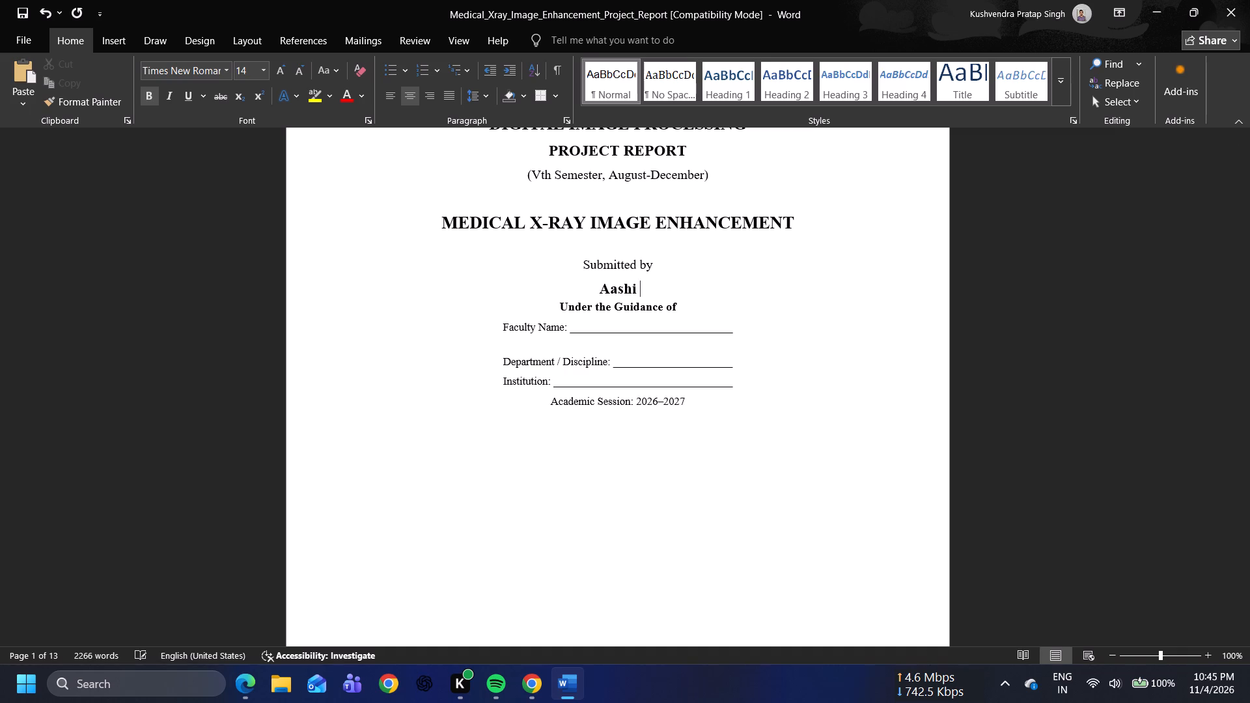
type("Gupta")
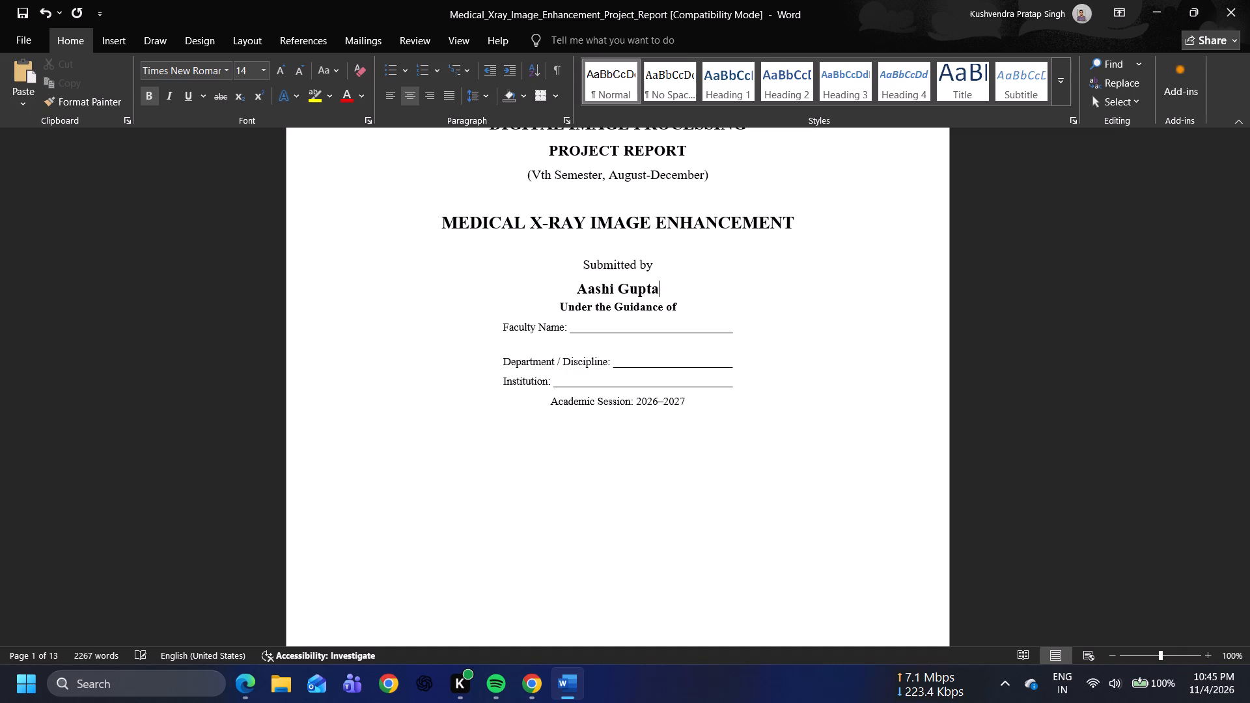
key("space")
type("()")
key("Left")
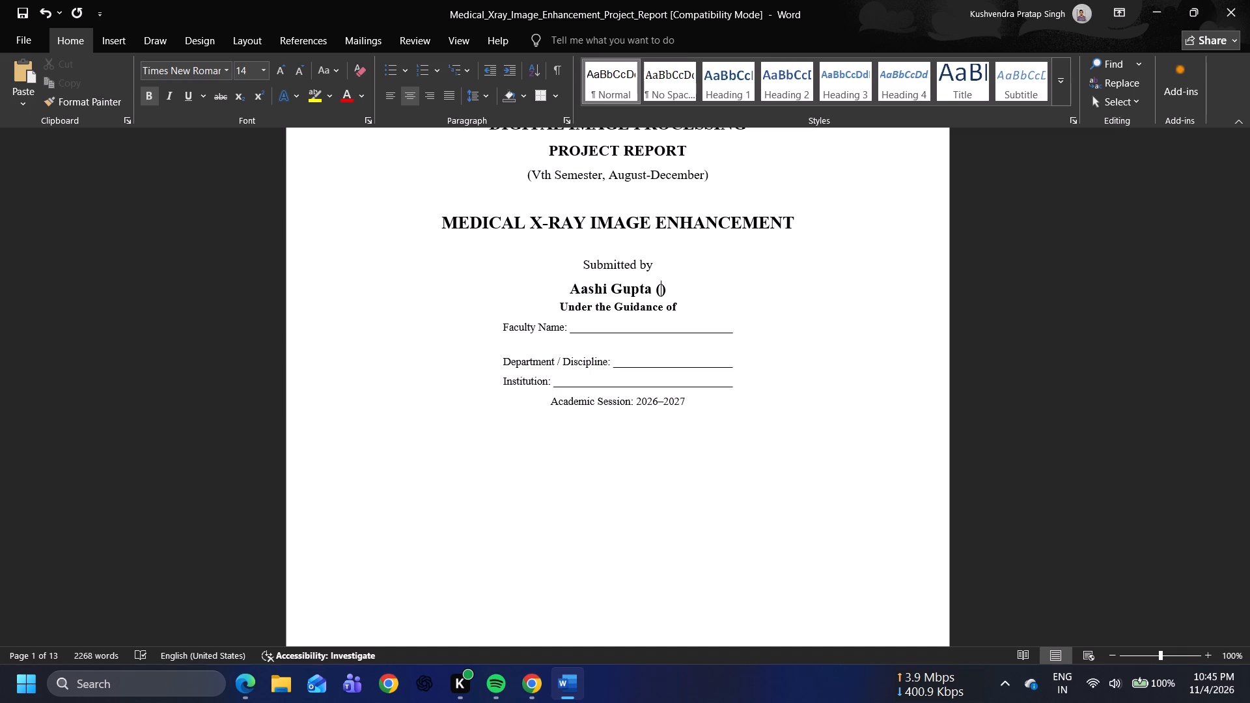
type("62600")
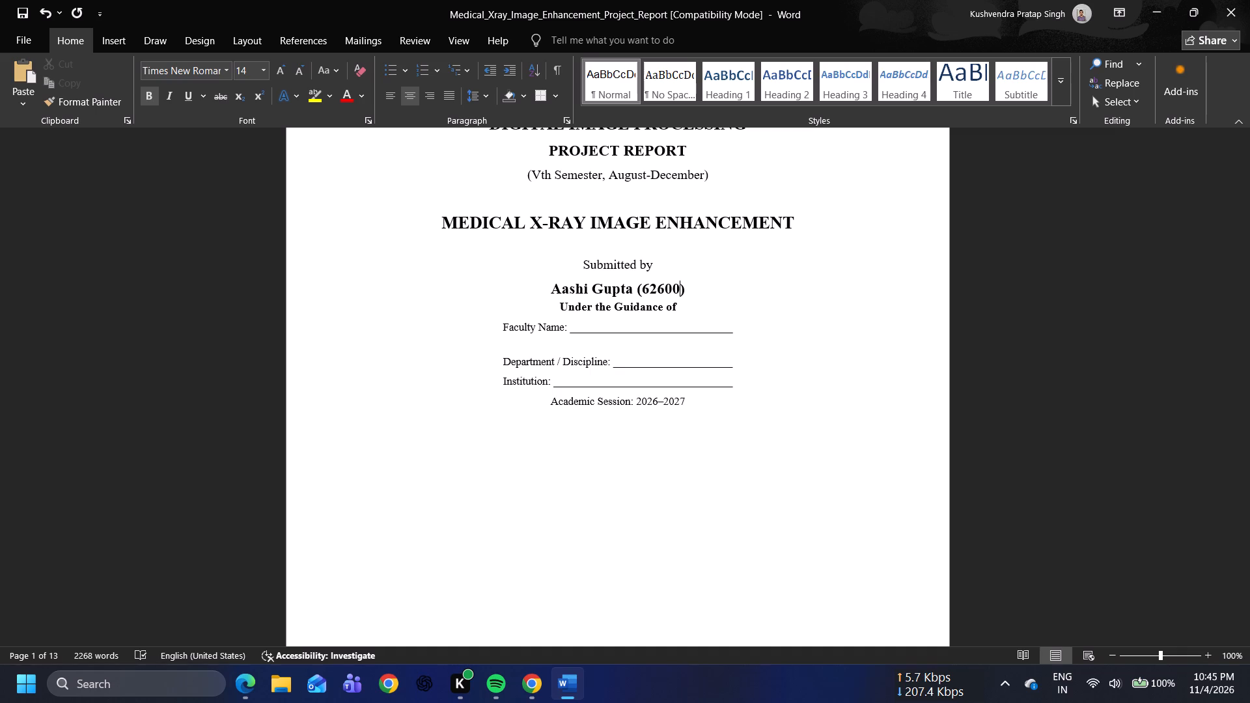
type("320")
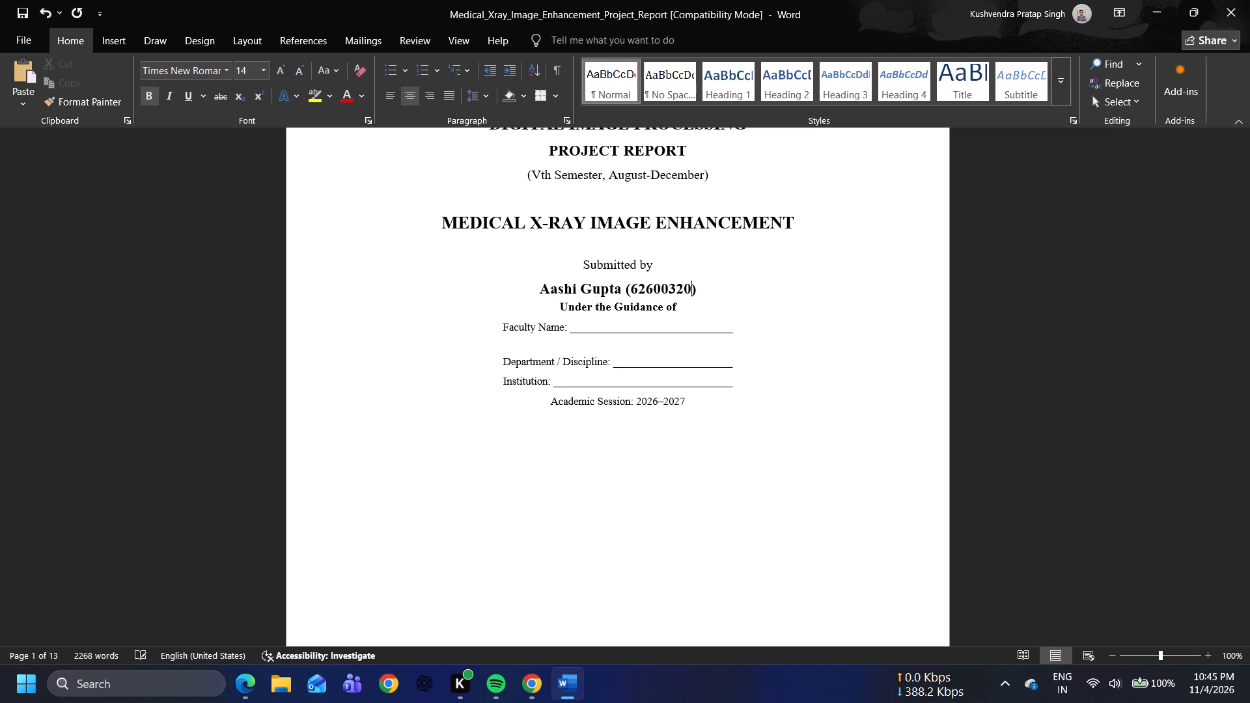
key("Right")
Start a new line below the first student's entry and begin entering the second student's name.
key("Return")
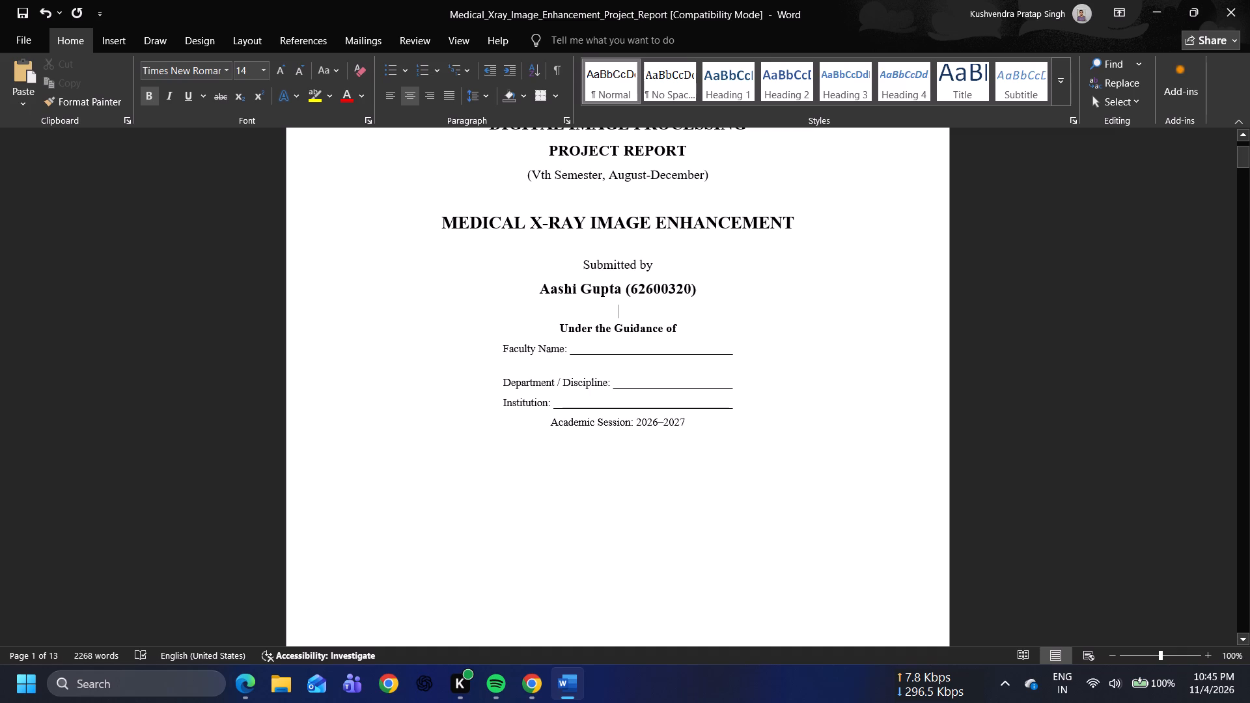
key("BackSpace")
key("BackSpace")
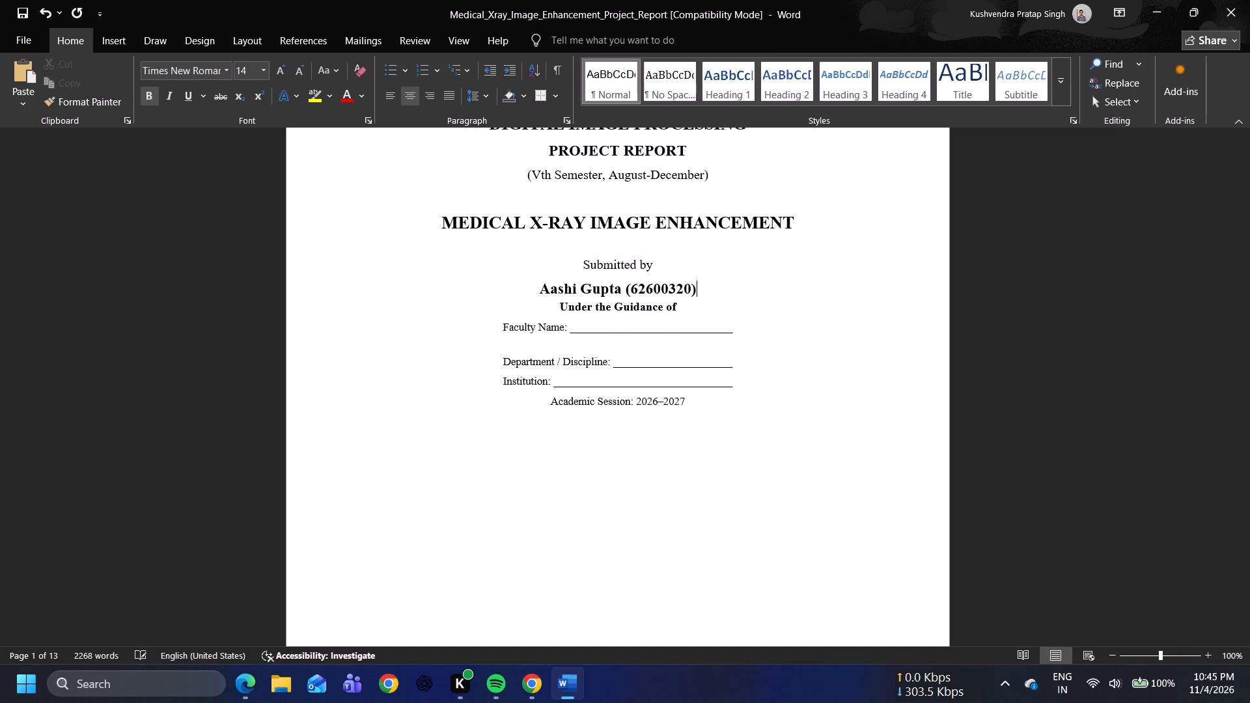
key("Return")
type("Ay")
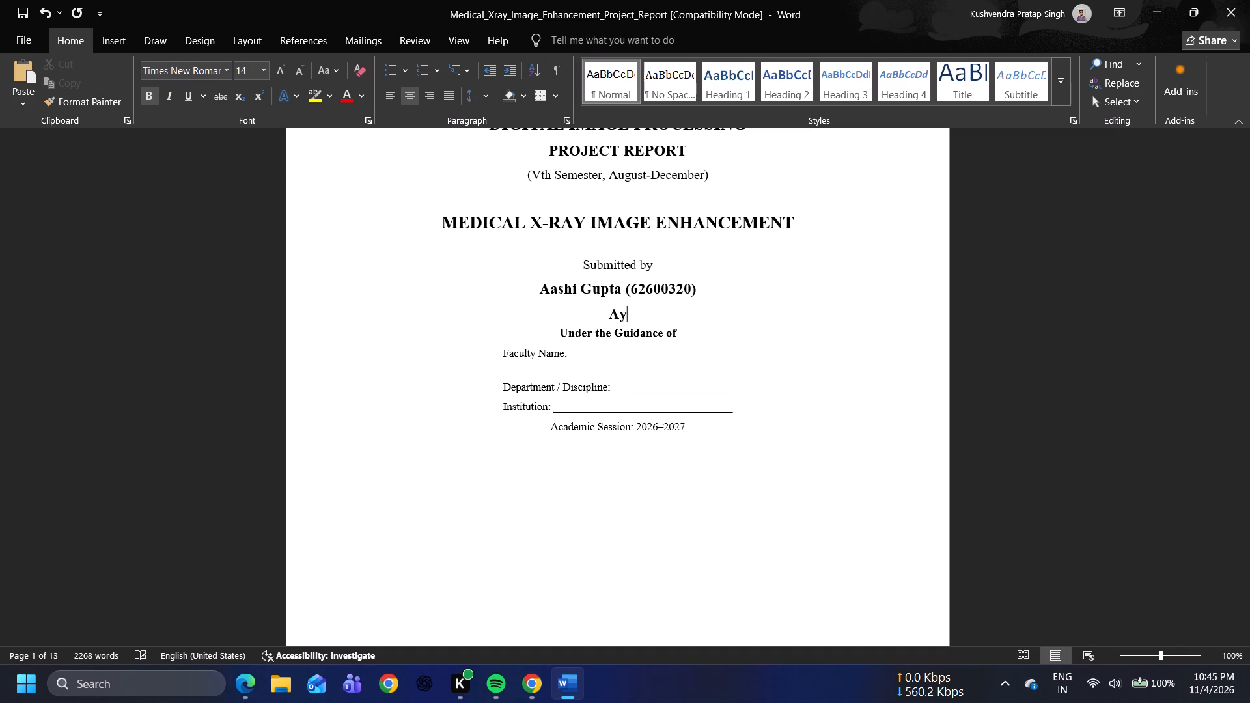
Replace the partly entered name under "Submitted by" with the second student's full name, followed by their student ID number in parentheses.
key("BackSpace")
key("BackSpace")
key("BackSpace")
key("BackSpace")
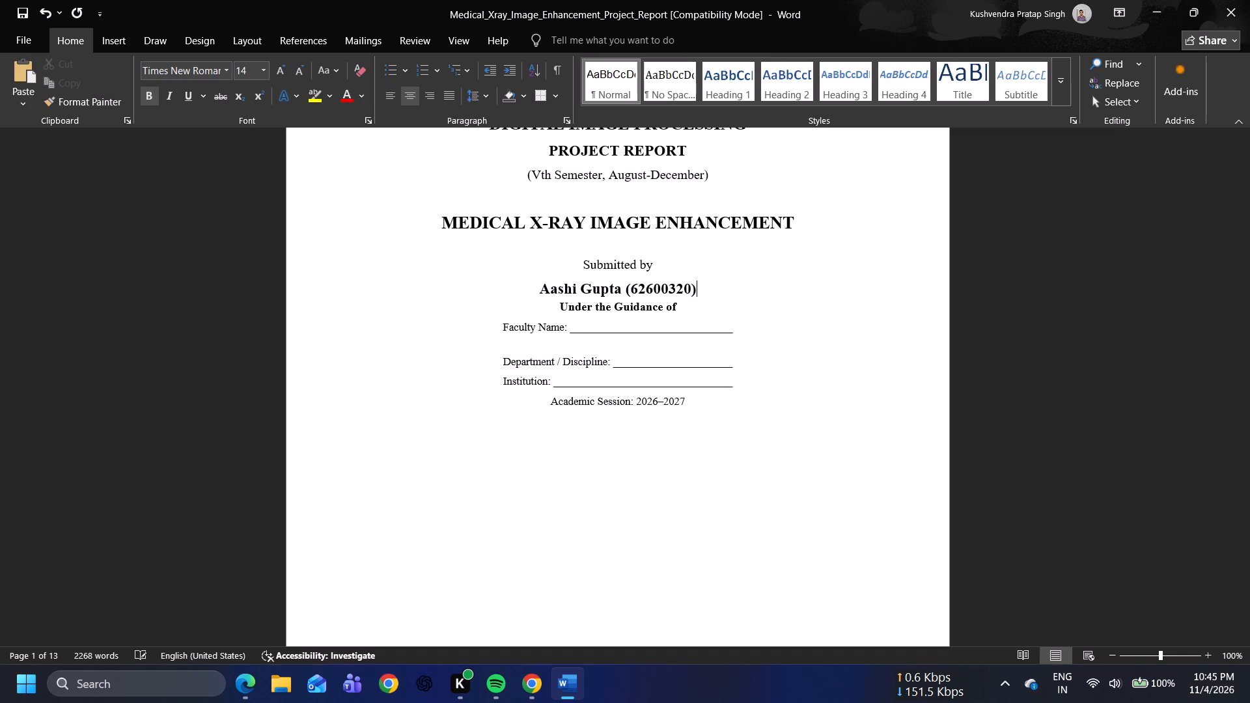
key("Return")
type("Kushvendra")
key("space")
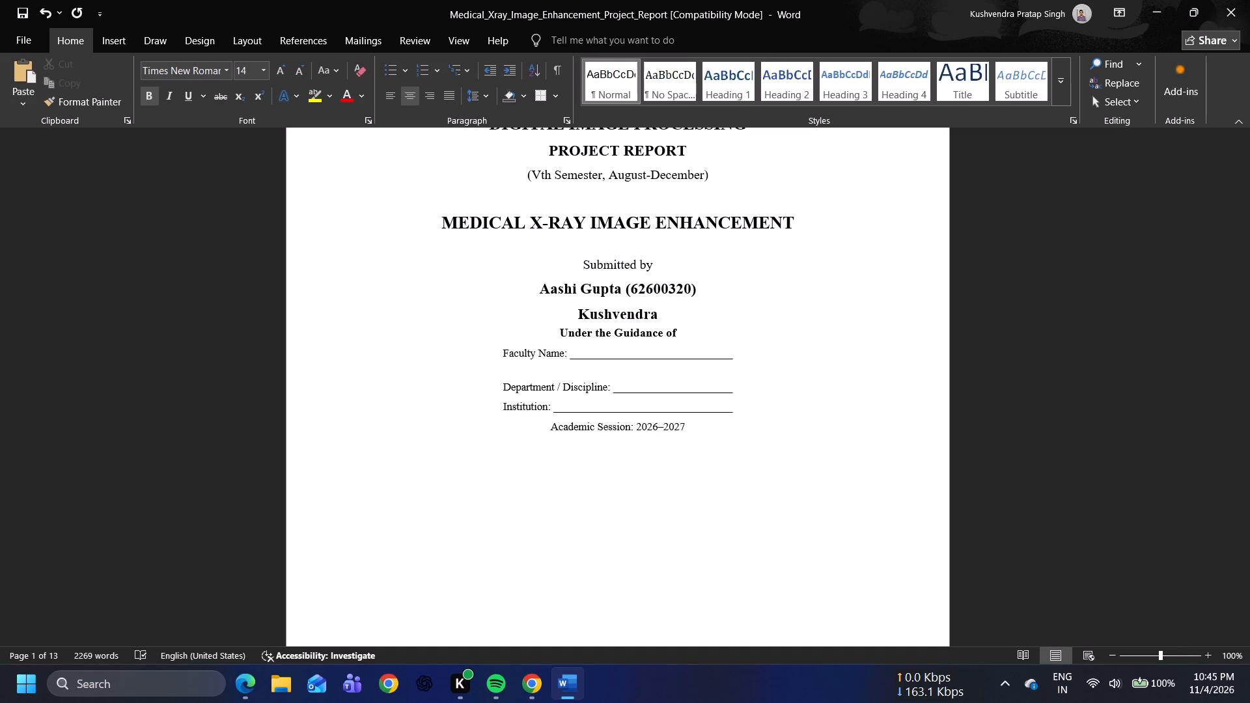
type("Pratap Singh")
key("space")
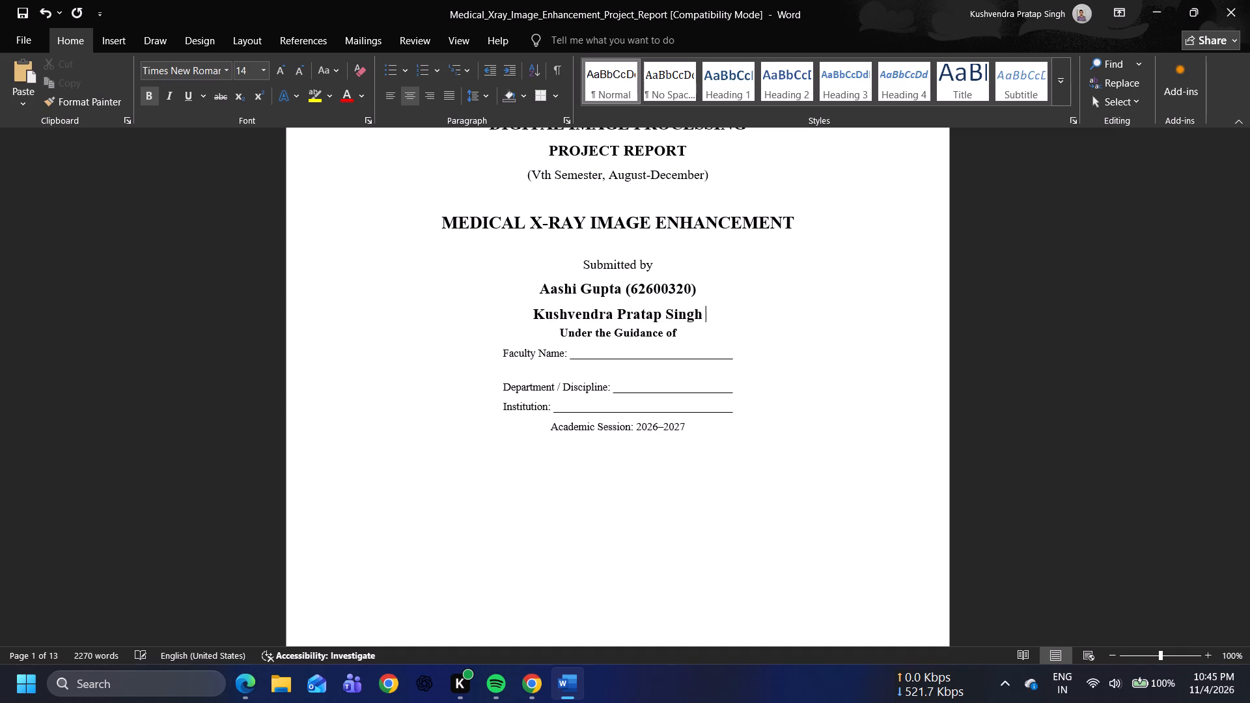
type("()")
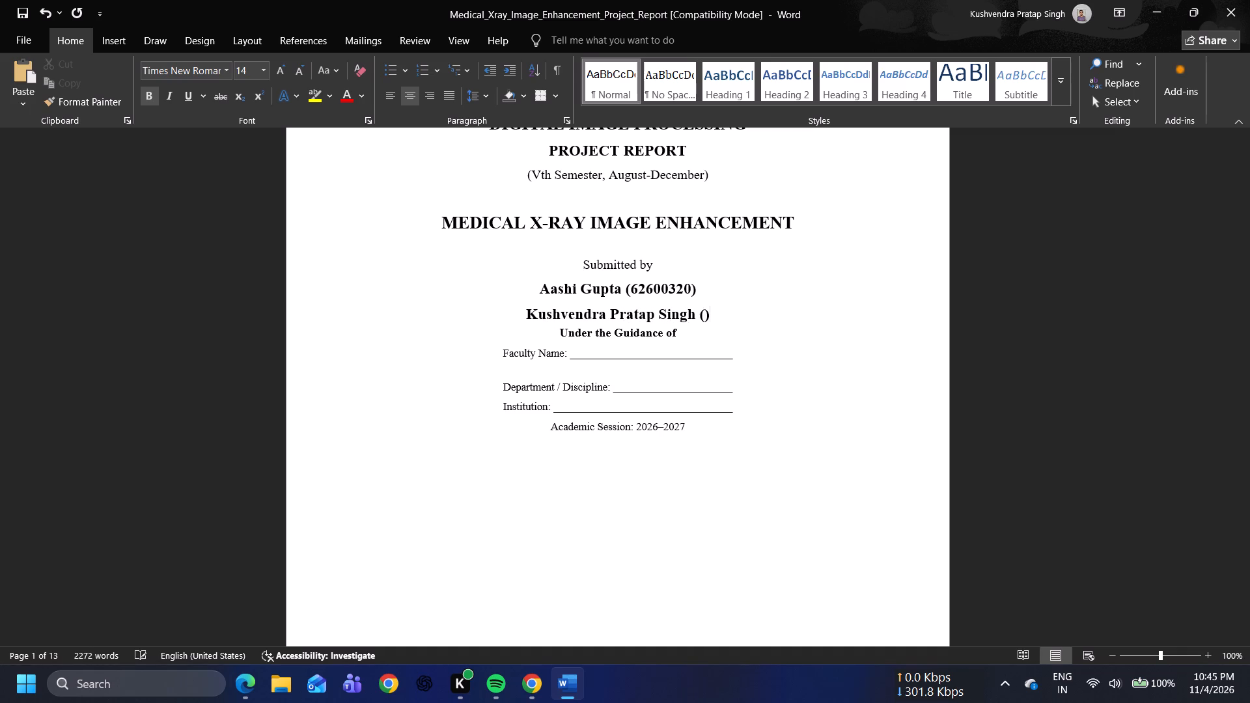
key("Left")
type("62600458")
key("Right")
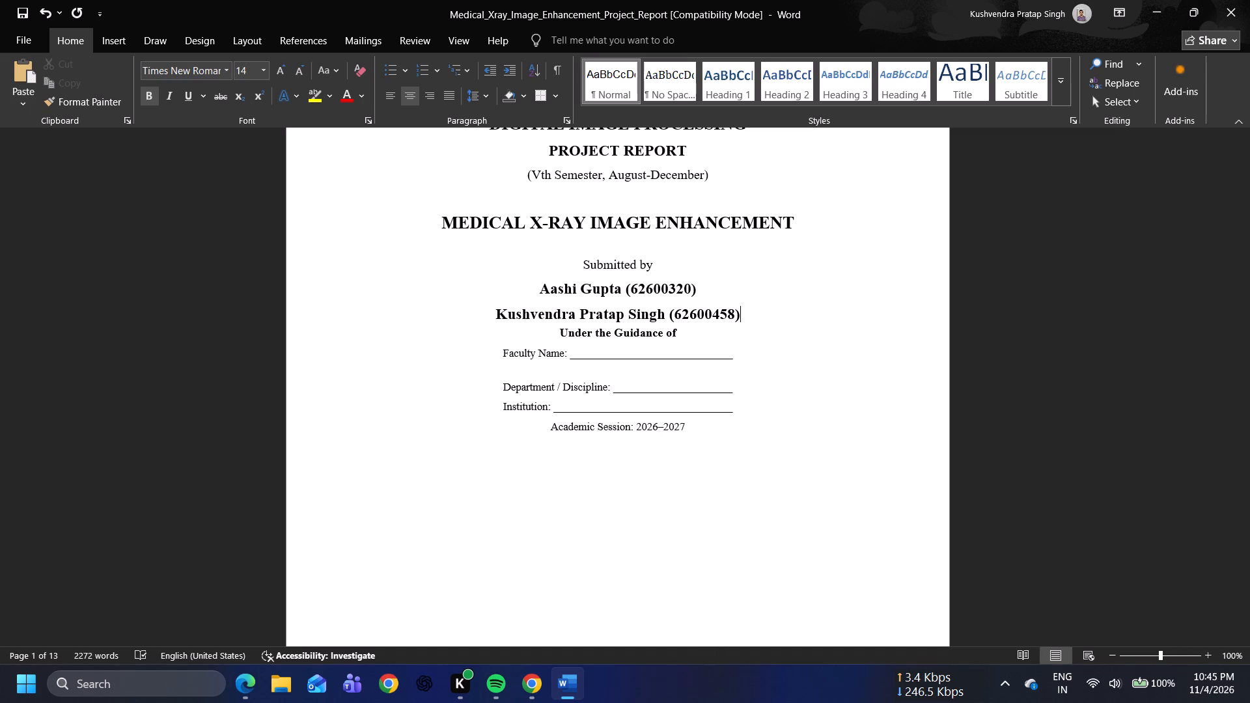
Add the third student's full name on a new line below the second student, with their student ID number in parentheses.
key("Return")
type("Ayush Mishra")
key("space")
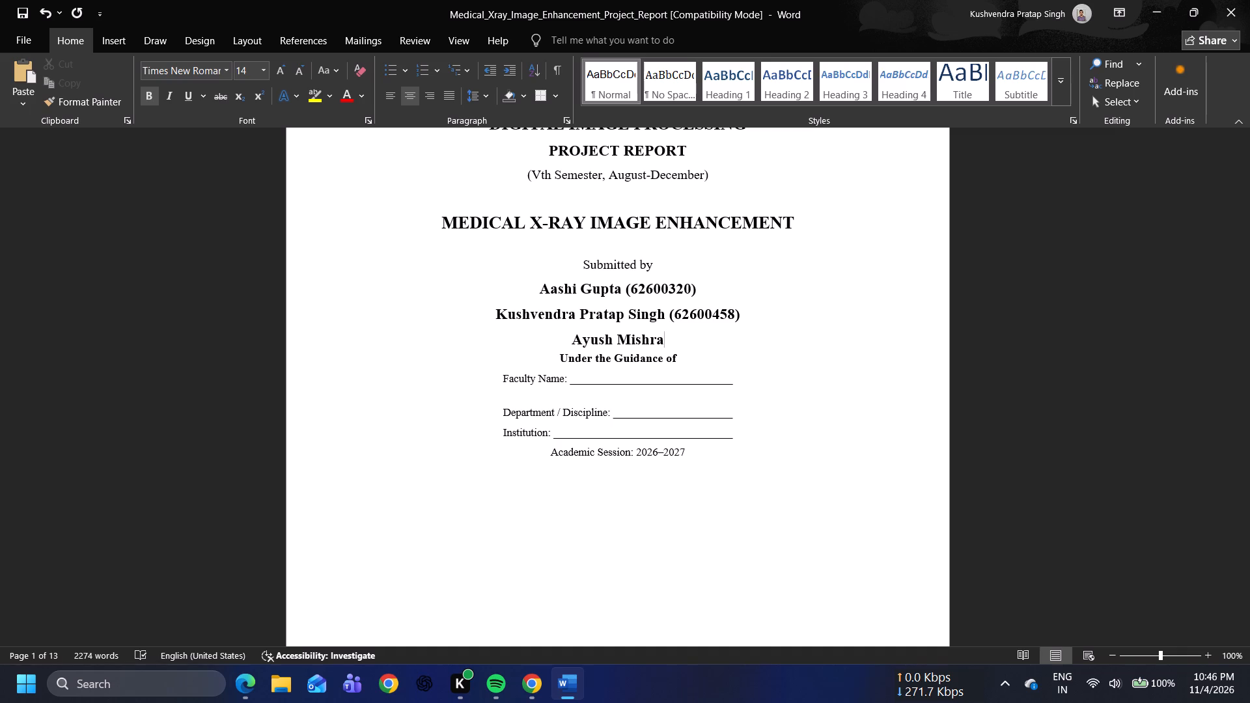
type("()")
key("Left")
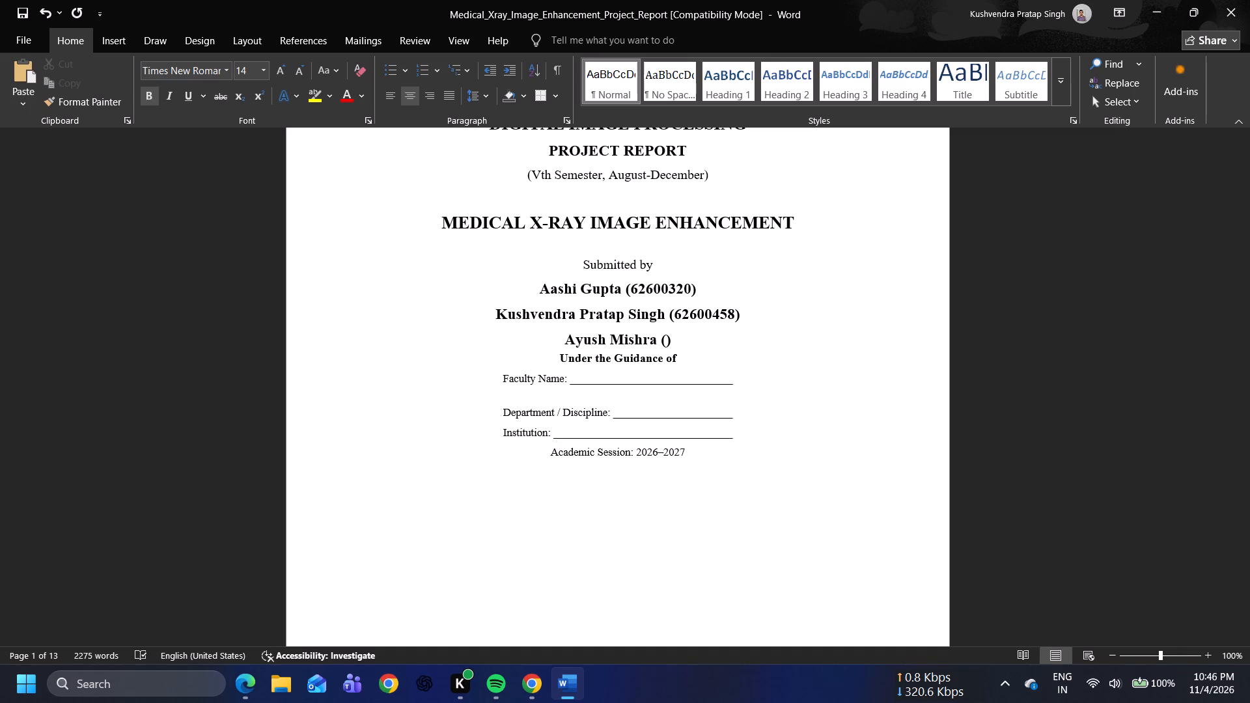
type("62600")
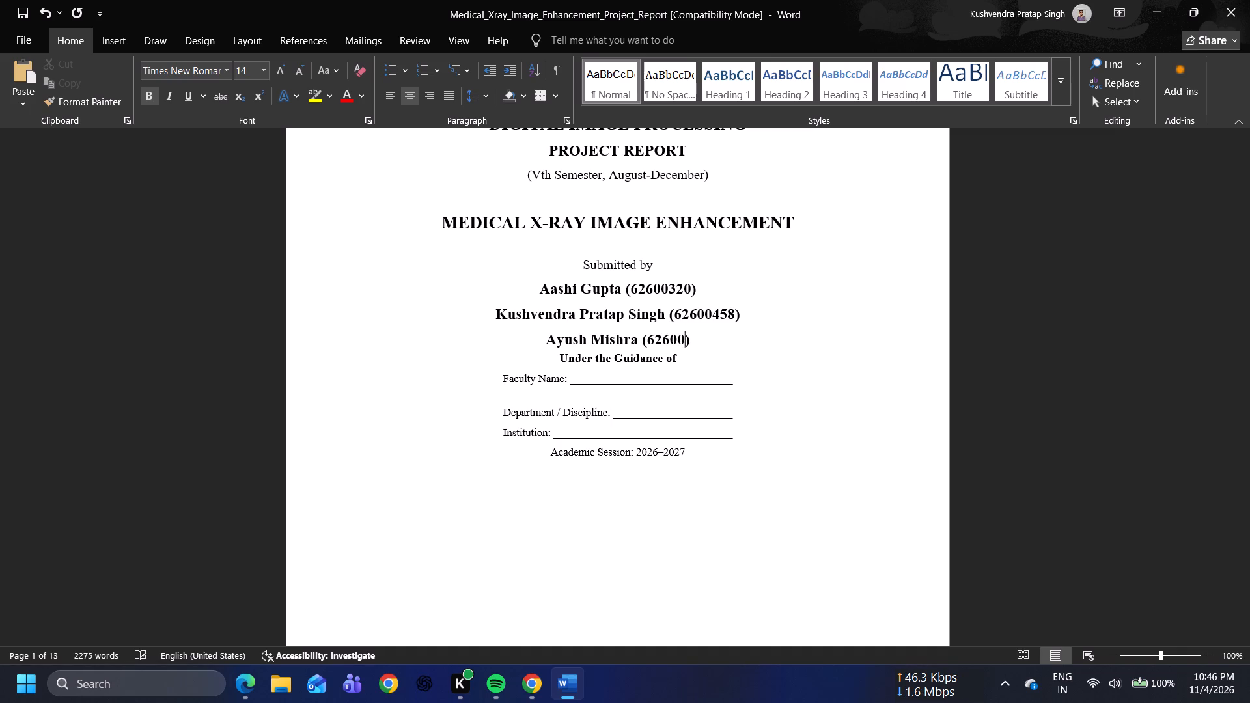
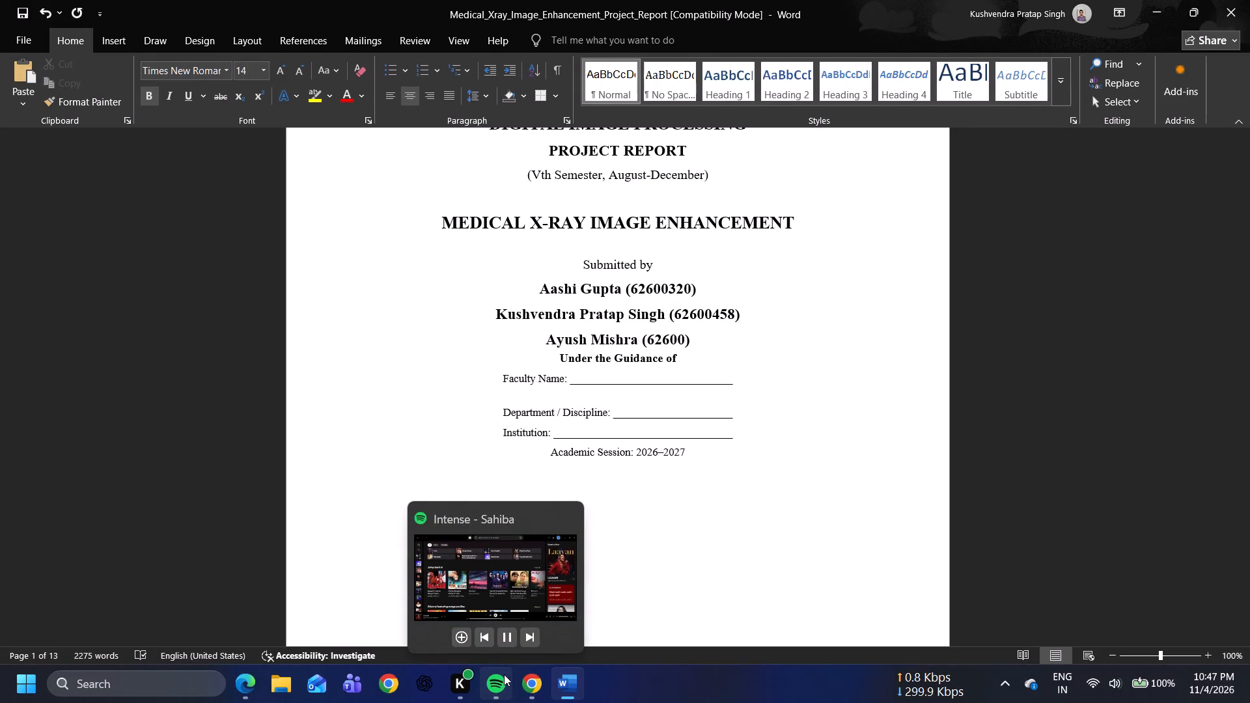
Pause the music playing in Spotify.
left_click(505, 640)
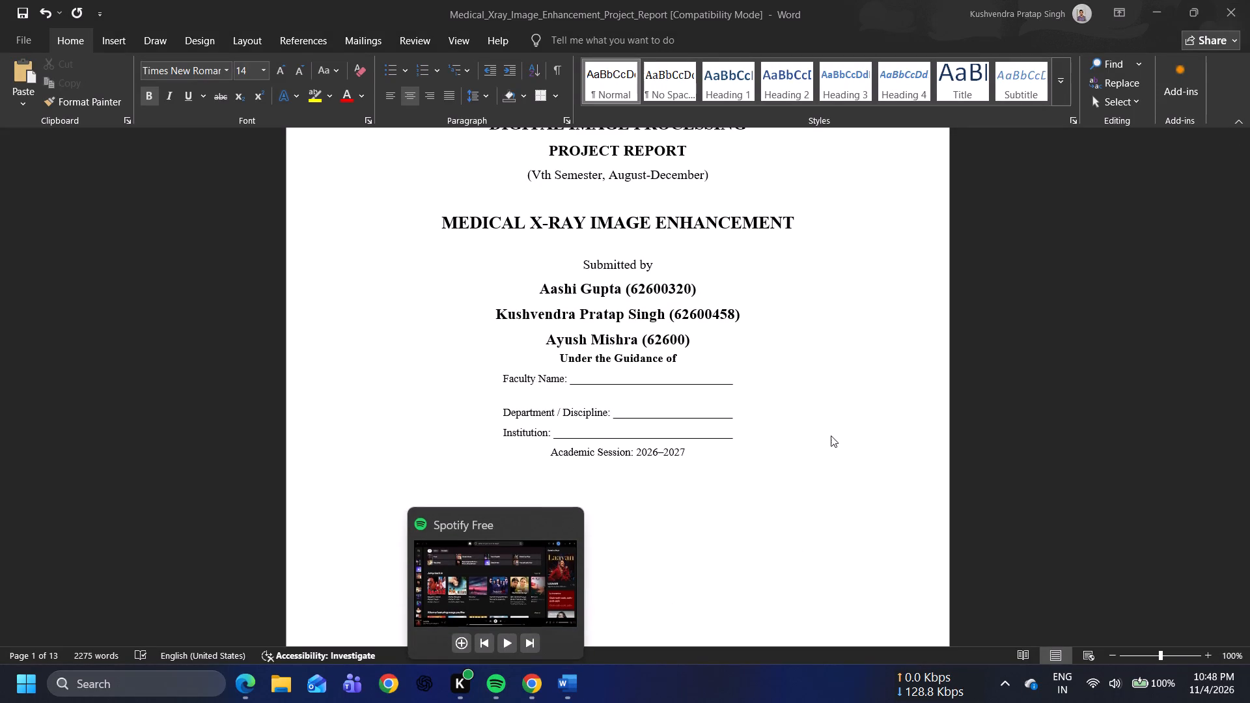
Complete the third student's ID number by adding its missing last three digits before the closing parenthesis.
left_click(687, 342)
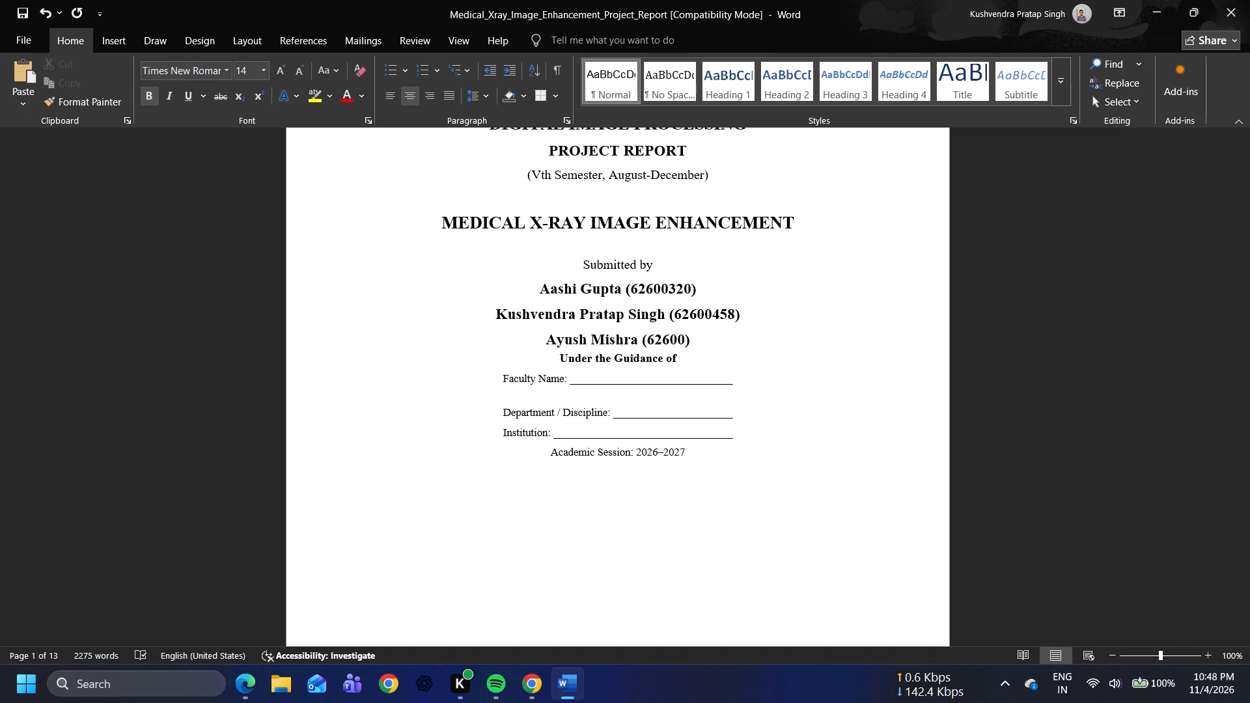
type("340")
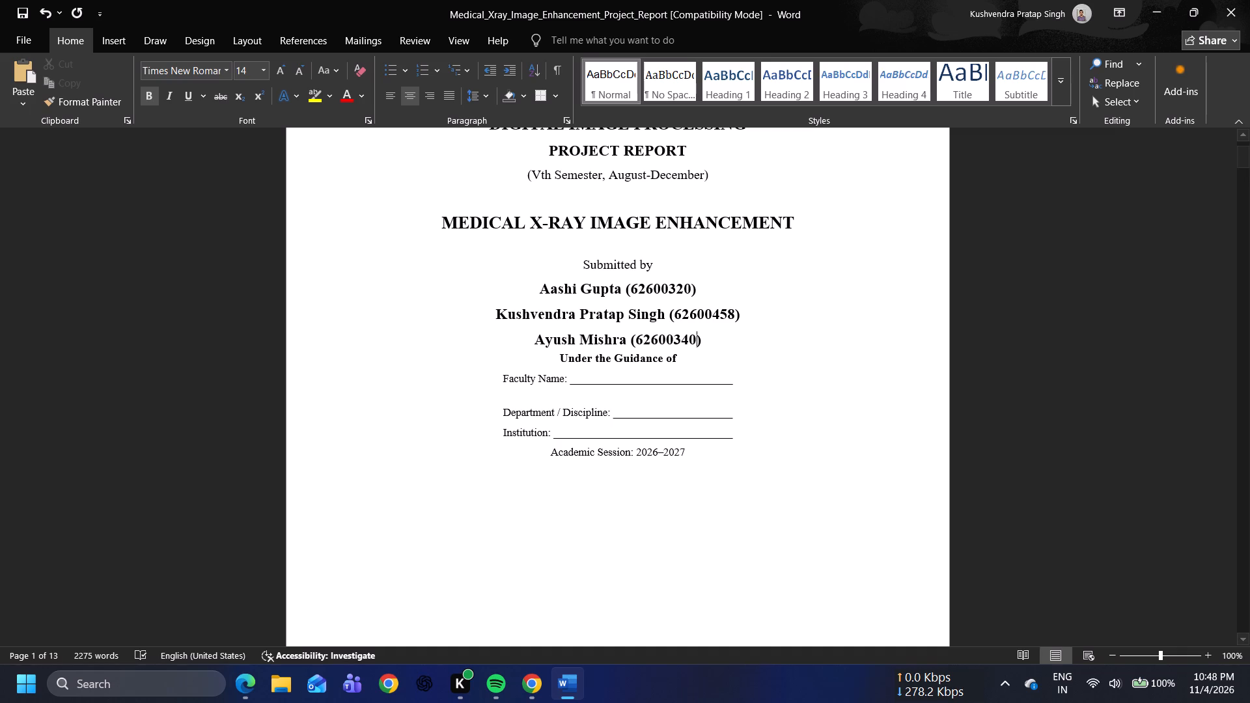
Insert a blank line between the third student's entry and "Under the Guidance of" on the cover page.
left_click(729, 351)
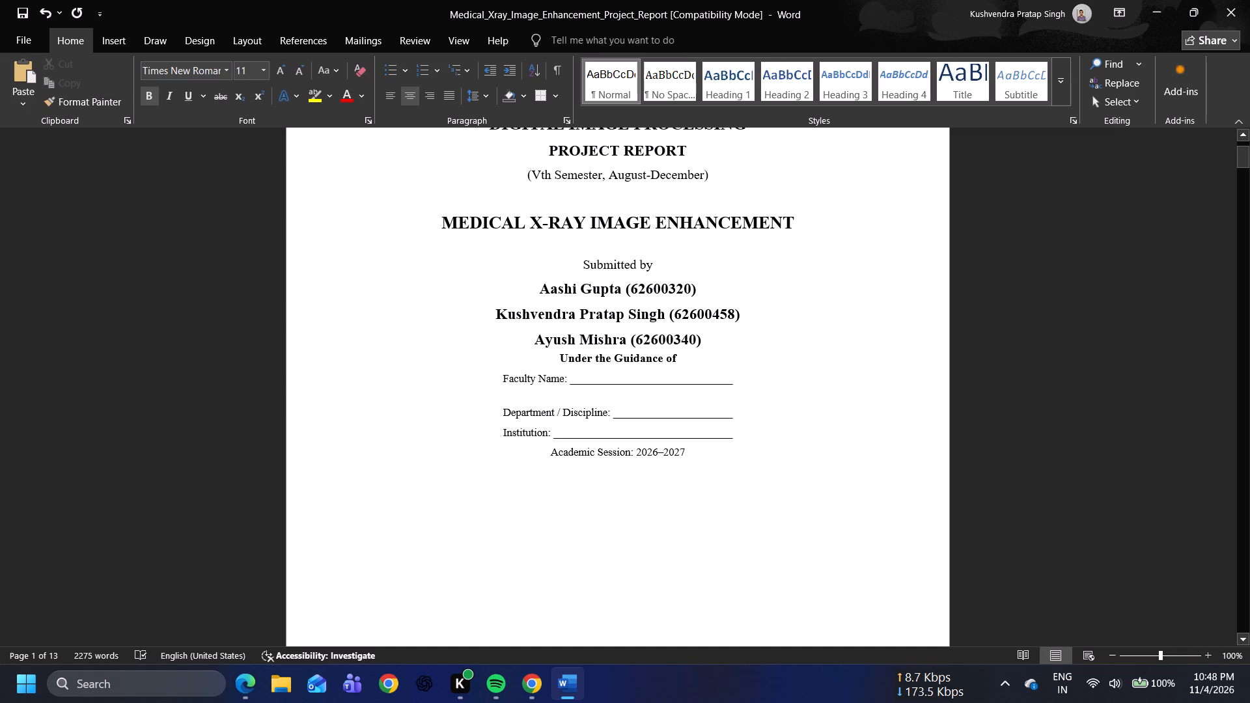
left_click(719, 343)
key("Return")
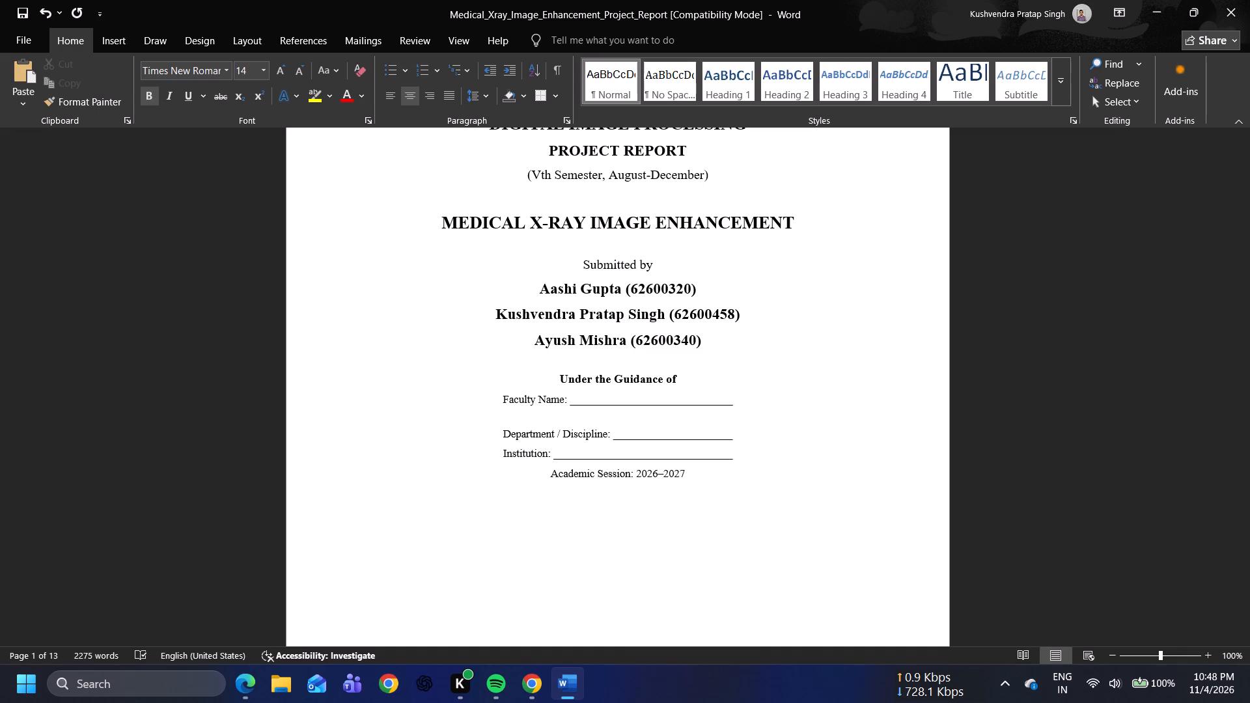
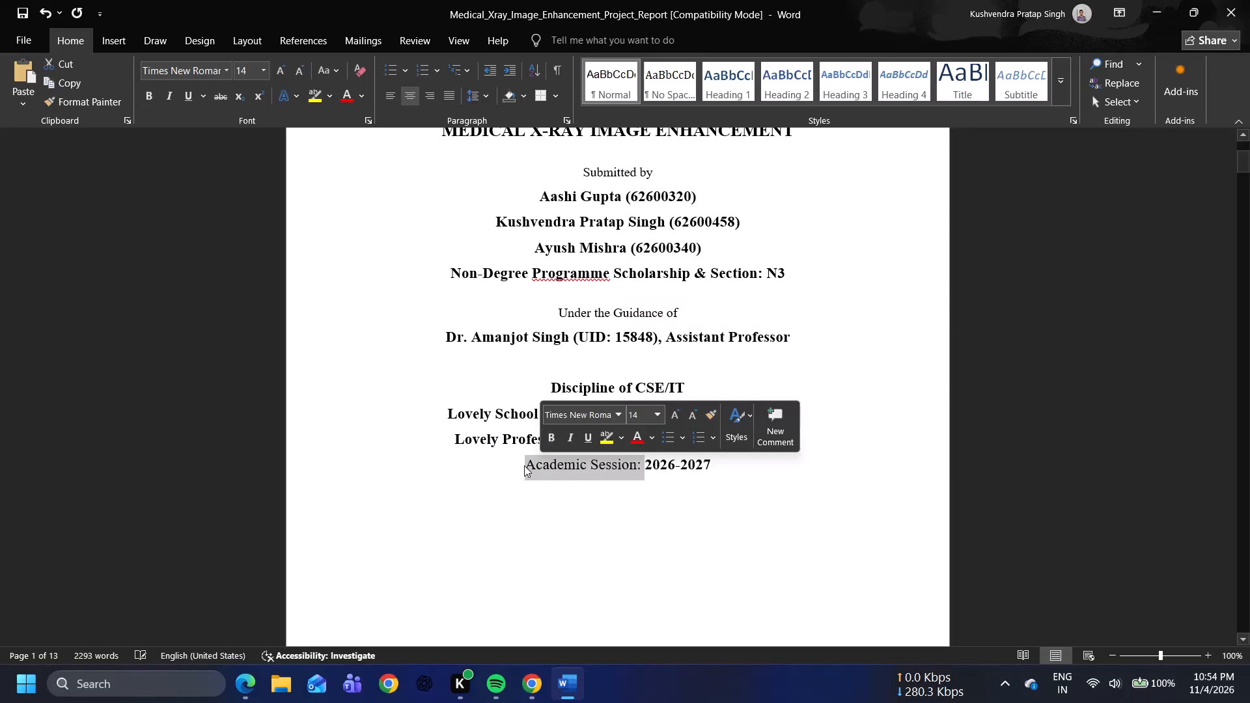
Compare the Medical X-ray report's cover and Certificate page with the cover of the Student Lifestyle Analytics reference PDF.
left_click(524, 465)
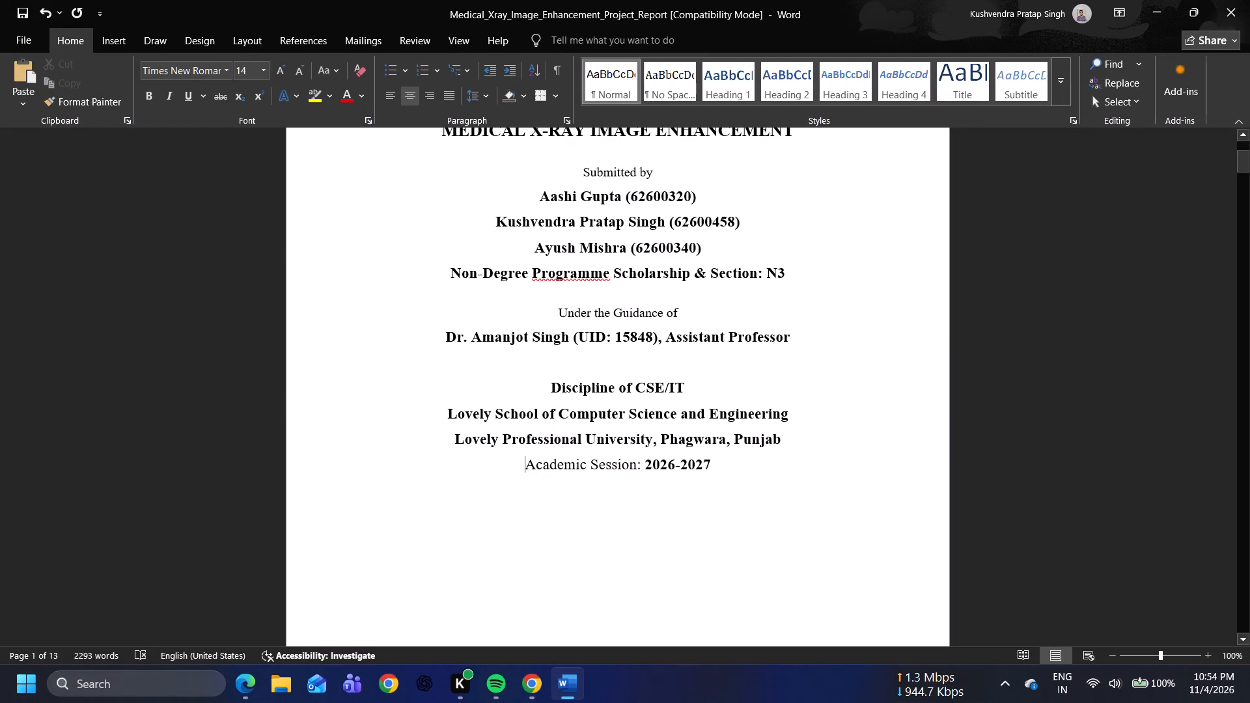
scroll(589, 452, "down", 1)
scroll(589, 452, "up", 2)
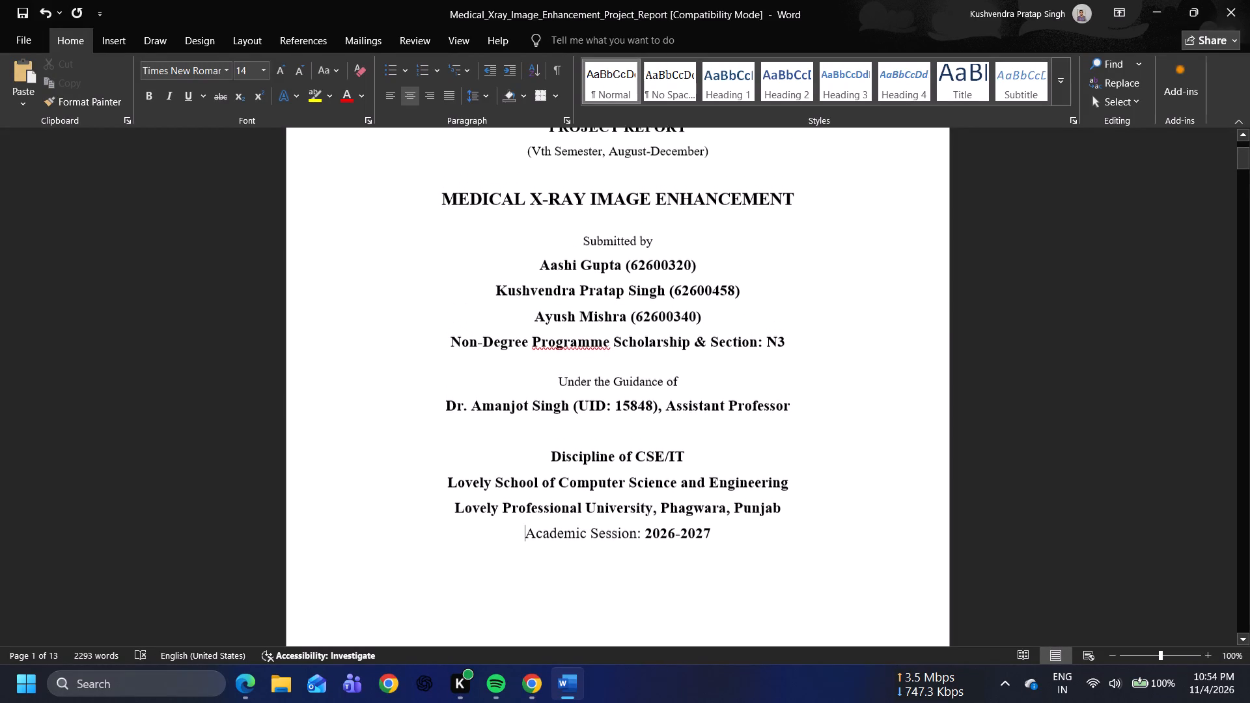
scroll(589, 452, "up", 2)
scroll(589, 452, "down", 12)
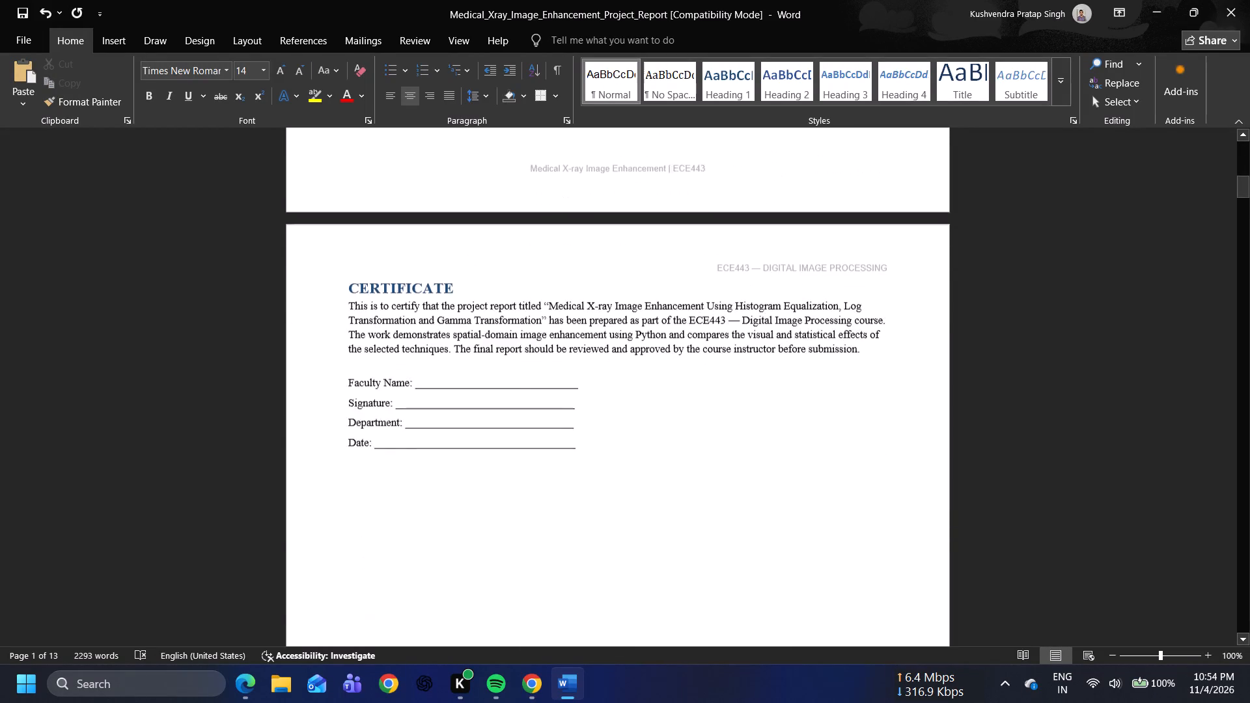
scroll(589, 452, "up", 7)
key("alt+Tab")
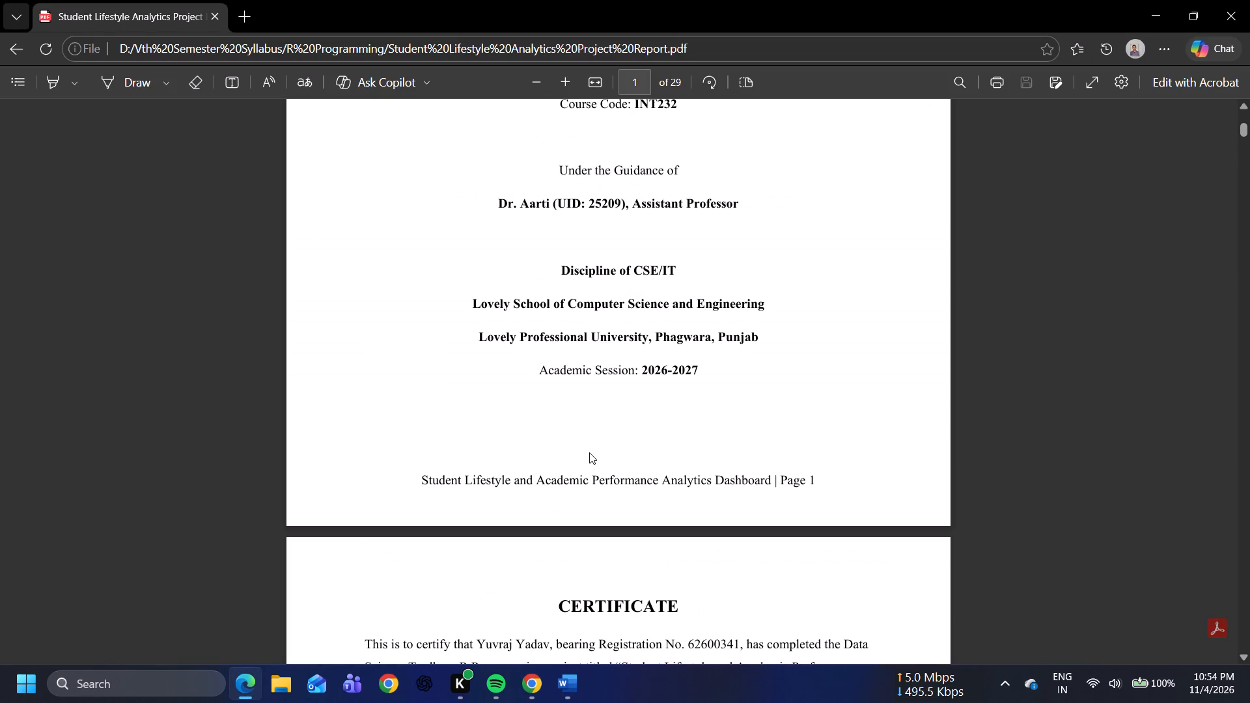
scroll(589, 452, "up", 1)
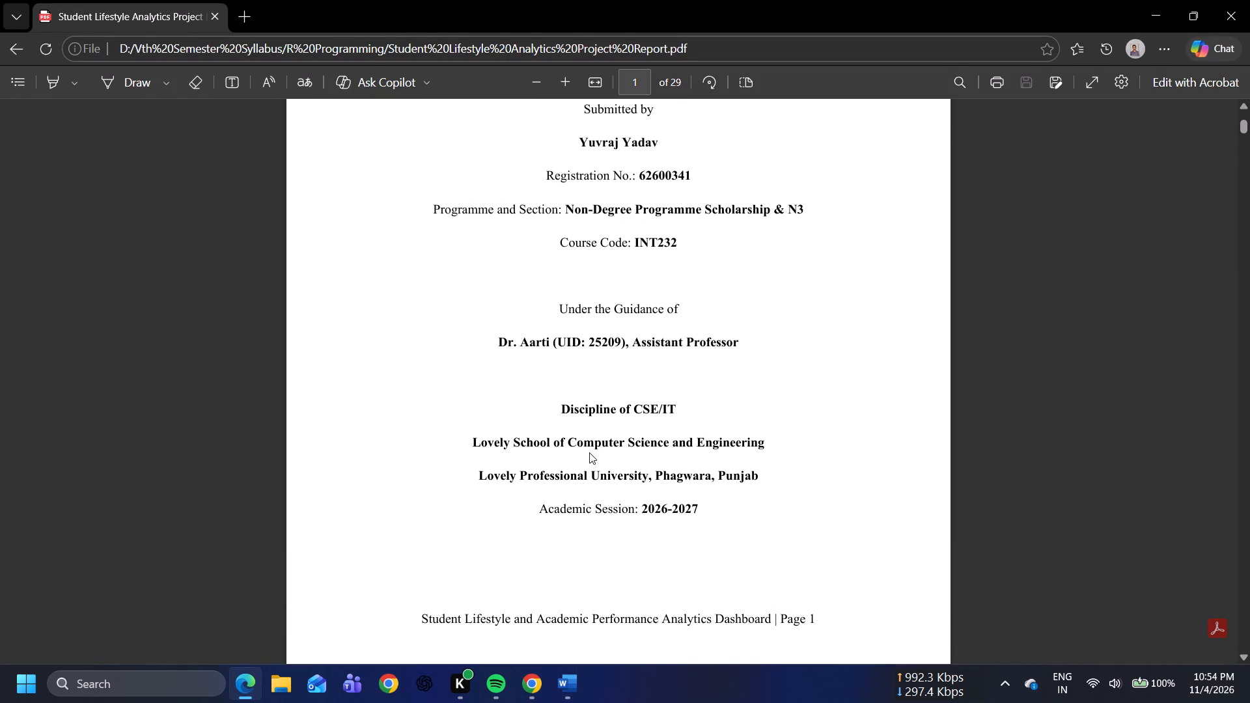
key("alt+Tab")
Set the line spacing of all cover page text, from "DIGITAL IMAGE PROCESSING" to the Academic Session line, to 1.5.
scroll(589, 452, "up", 5)
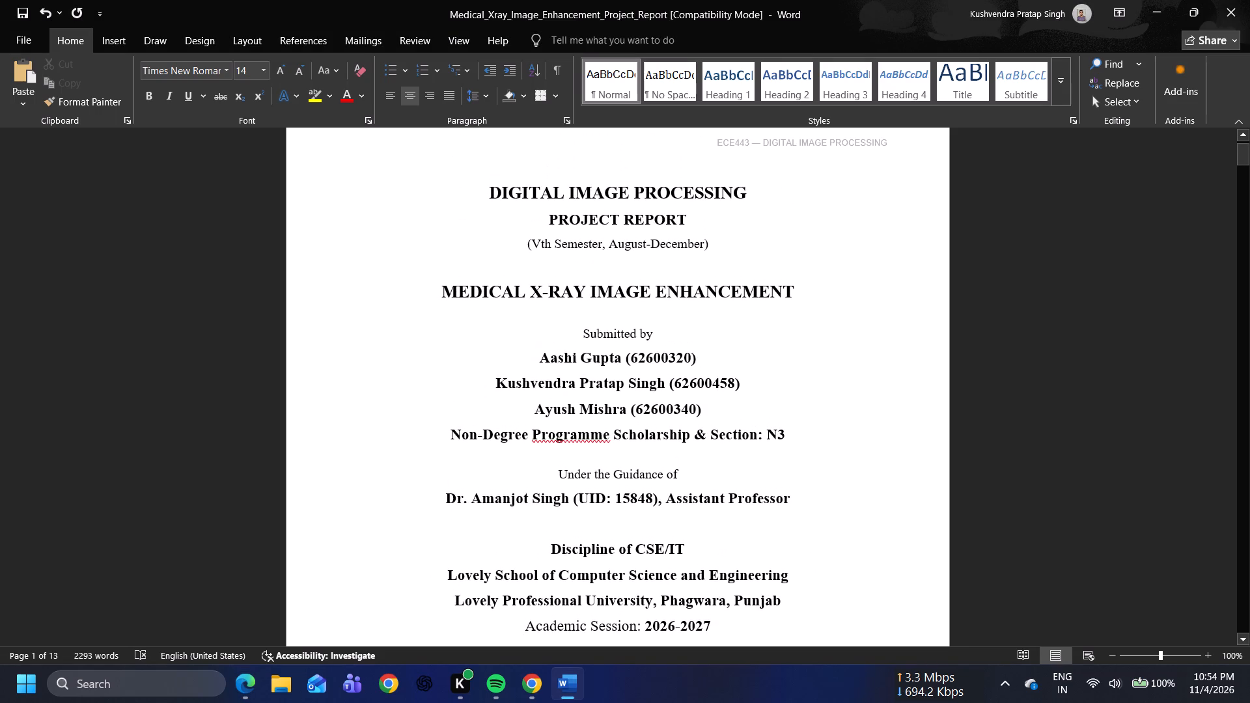
scroll(589, 452, "up", 3)
left_click_drag(492, 235, 729, 557)
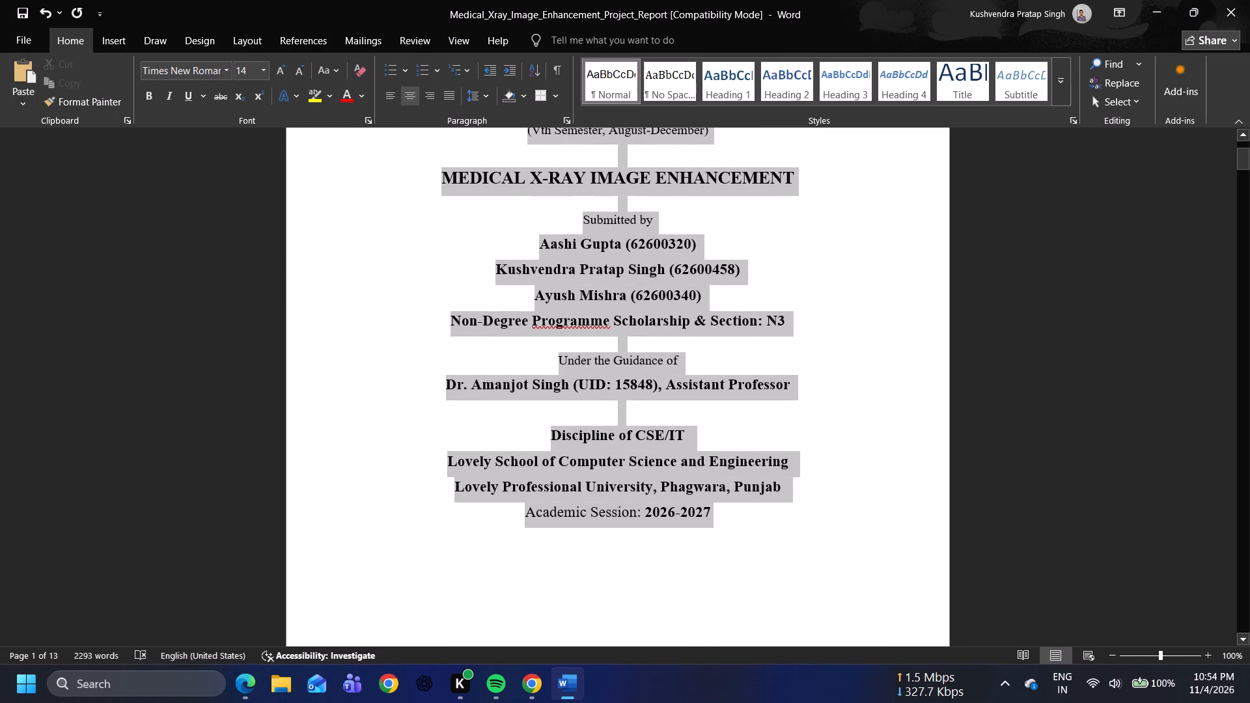
left_click_drag(729, 557, 718, 519)
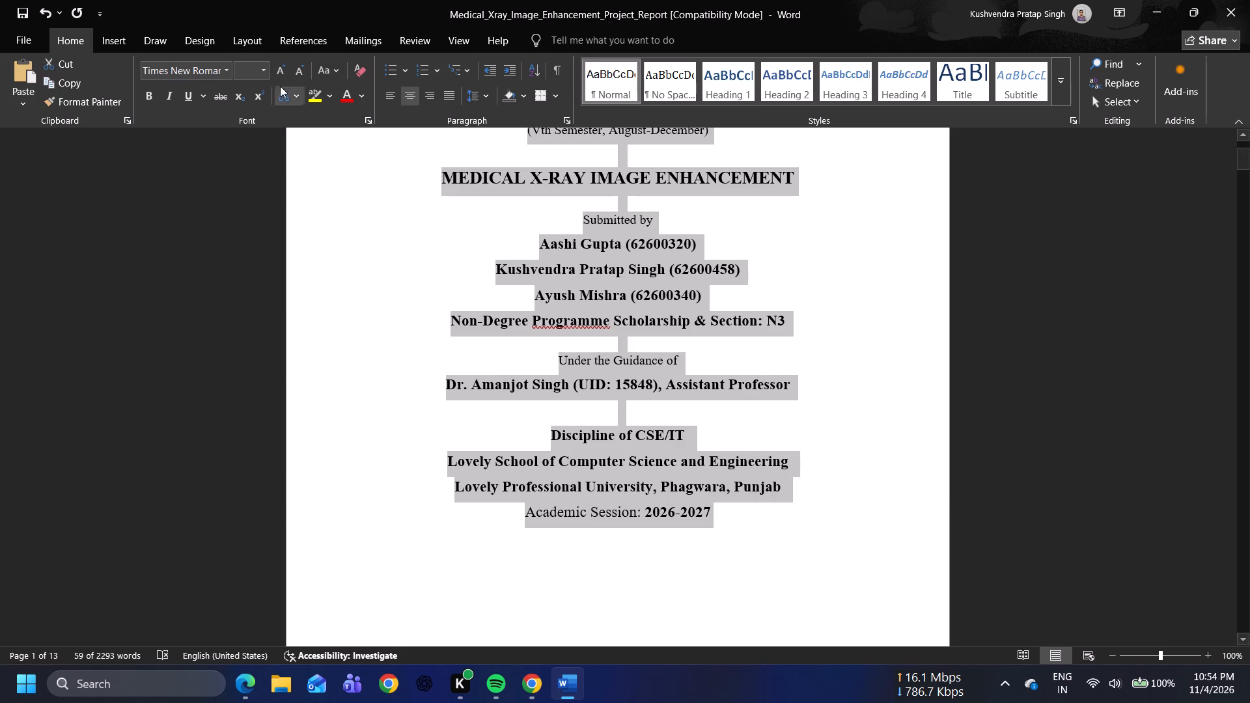
left_click(486, 95)
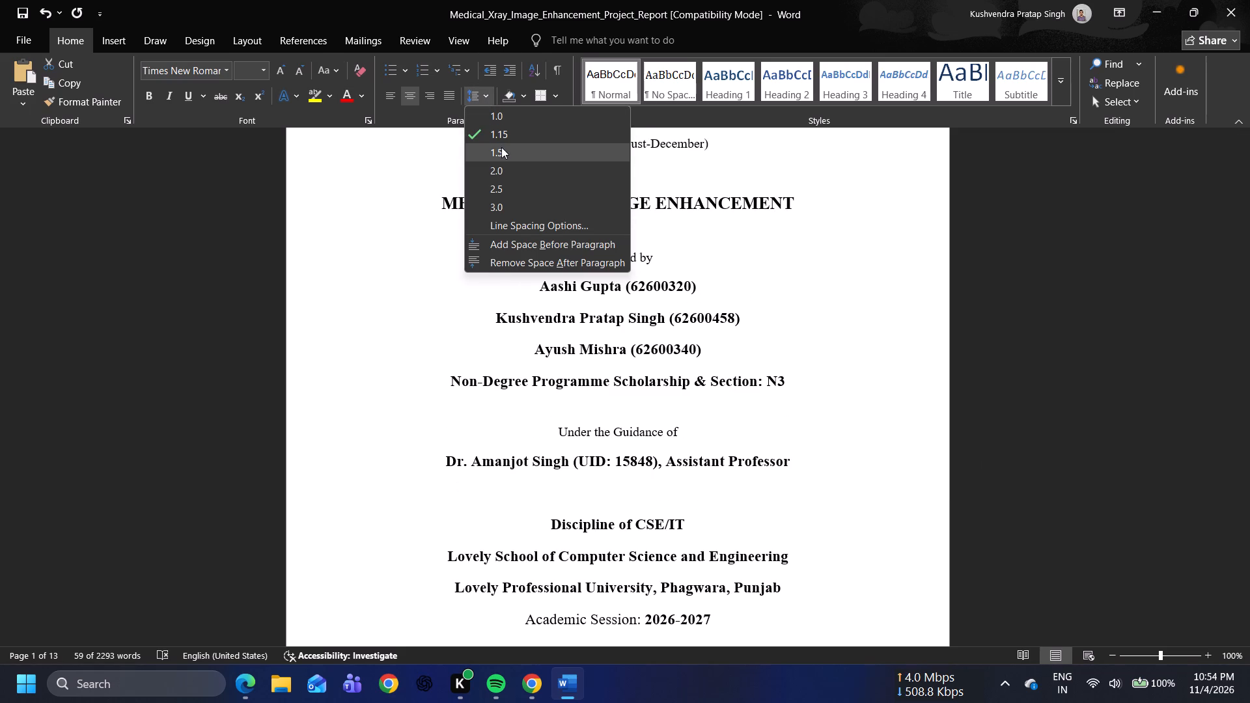
left_click(501, 147)
left_click(794, 283)
Review the respaced cover and the Certificate page, comparing the layout with the reference PDF's cover.
scroll(794, 283, "up", 4)
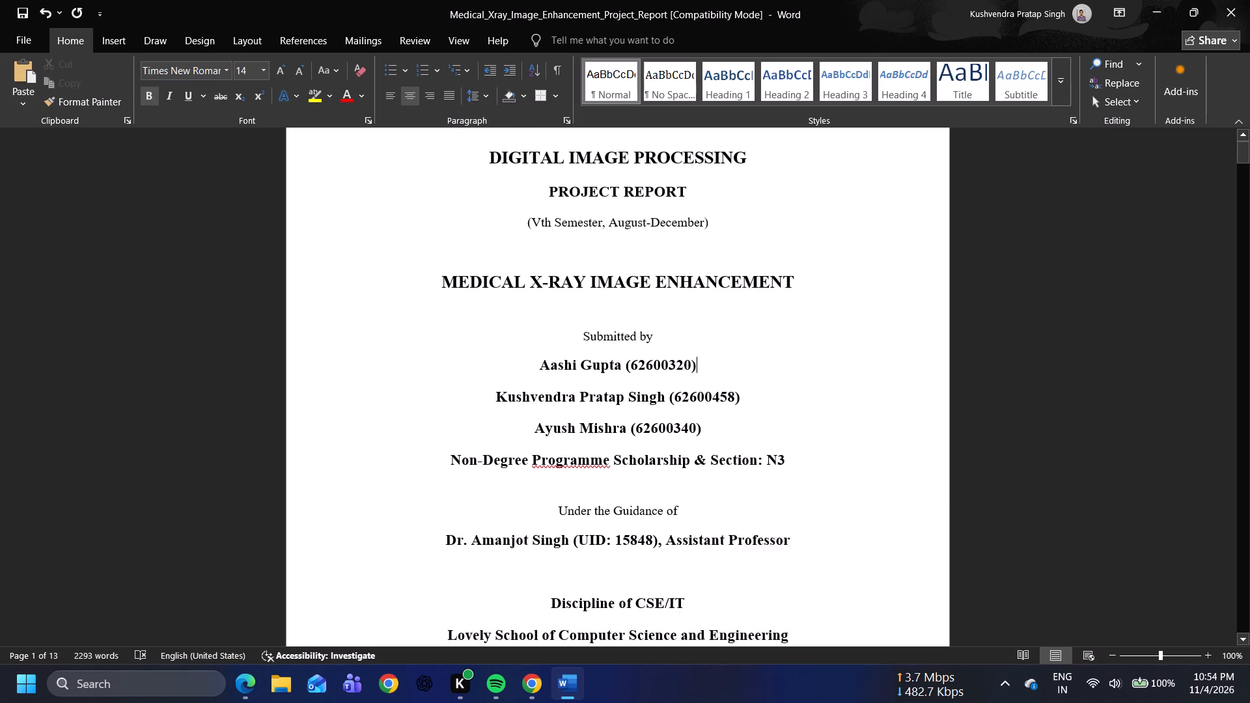
scroll(794, 283, "up", 1)
scroll(794, 283, "down", 1)
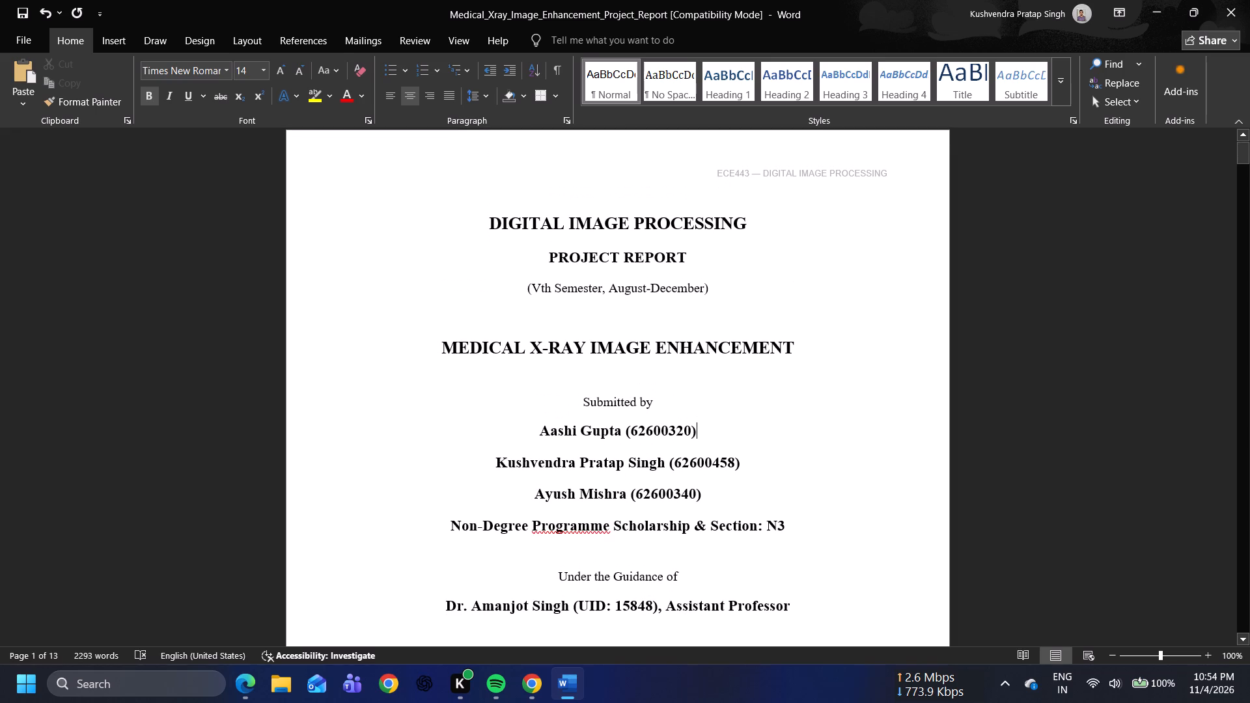
scroll(794, 283, "down", 3)
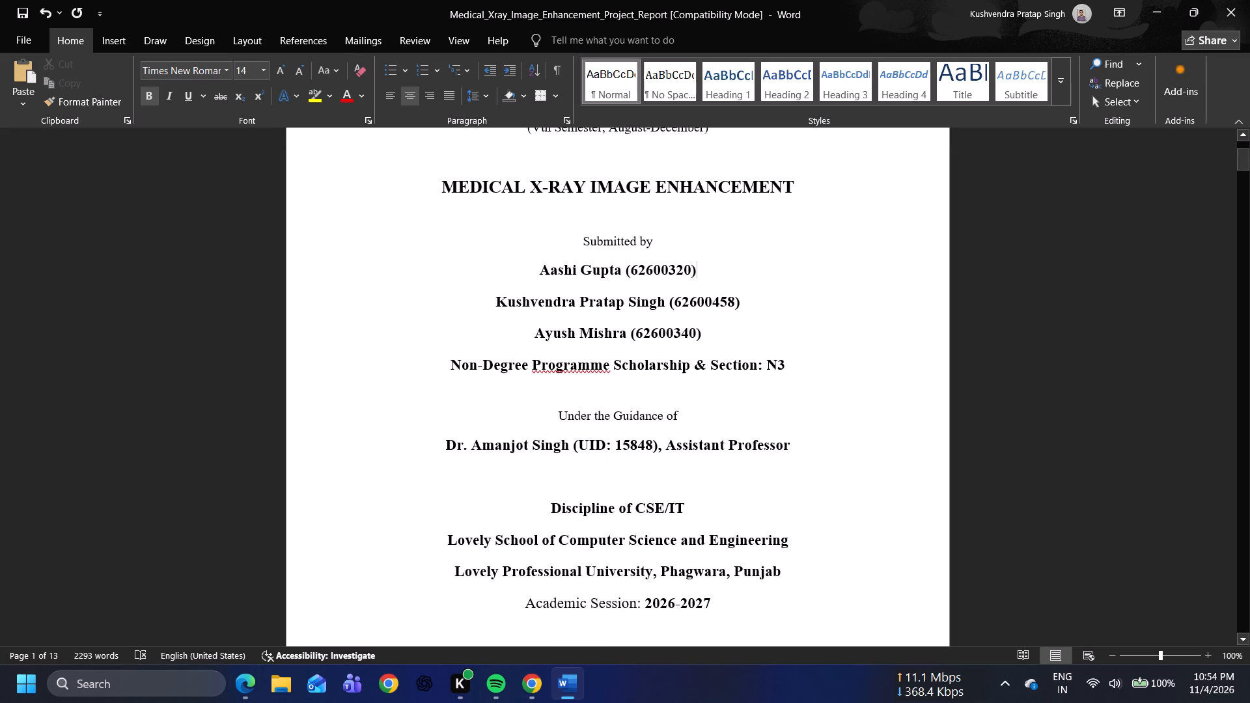
scroll(794, 283, "down", 1)
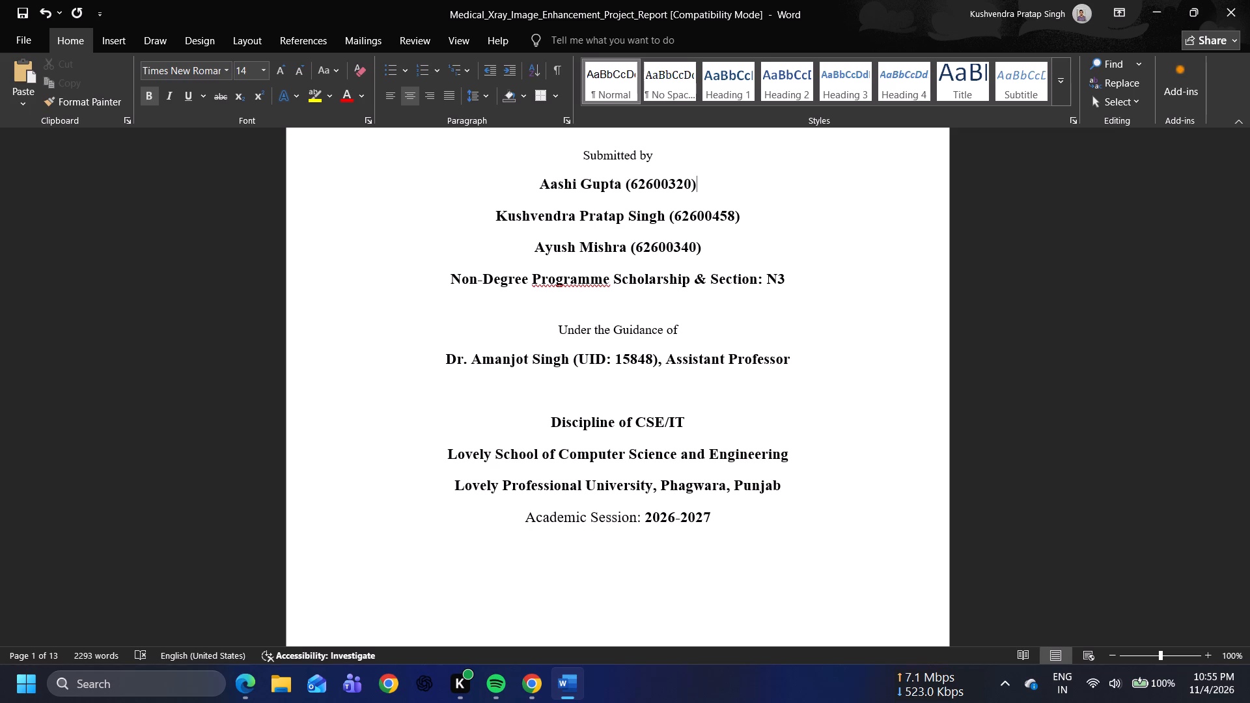
scroll(809, 324, "down", 6)
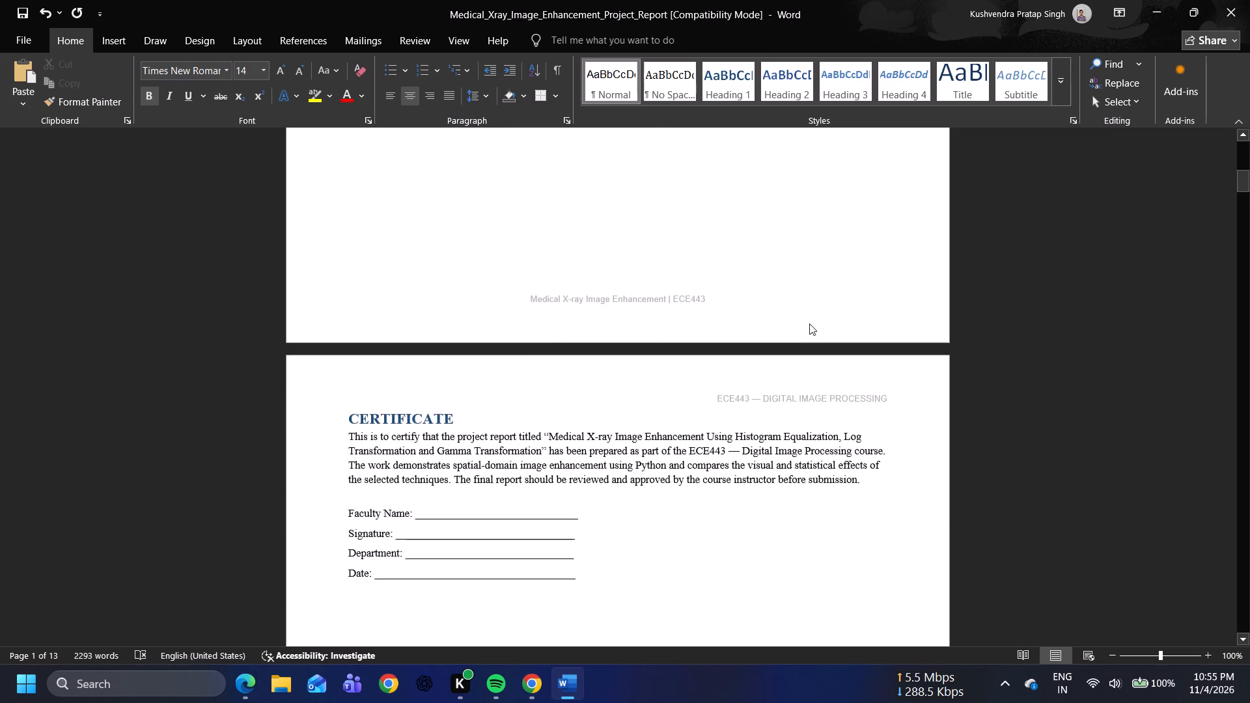
scroll(809, 324, "down", 2)
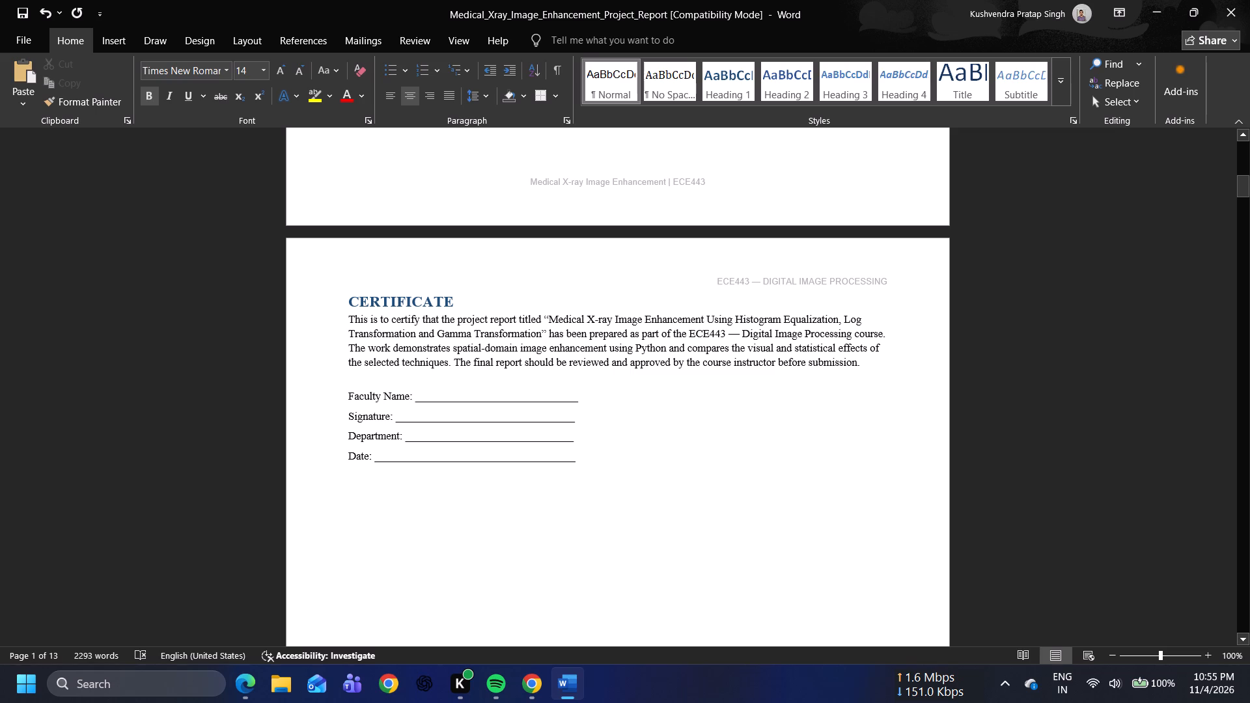
key("alt+Tab")
scroll(809, 324, "down", 1)
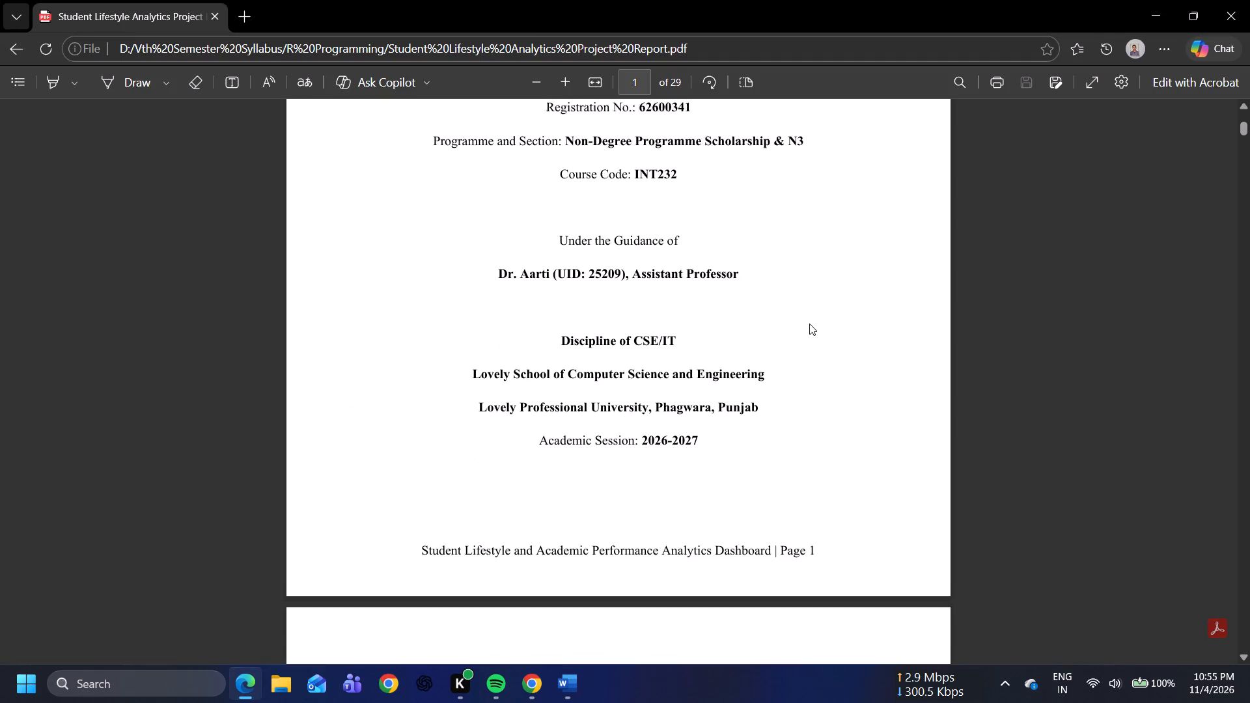
key("alt+Tab")
scroll(809, 324, "up", 2)
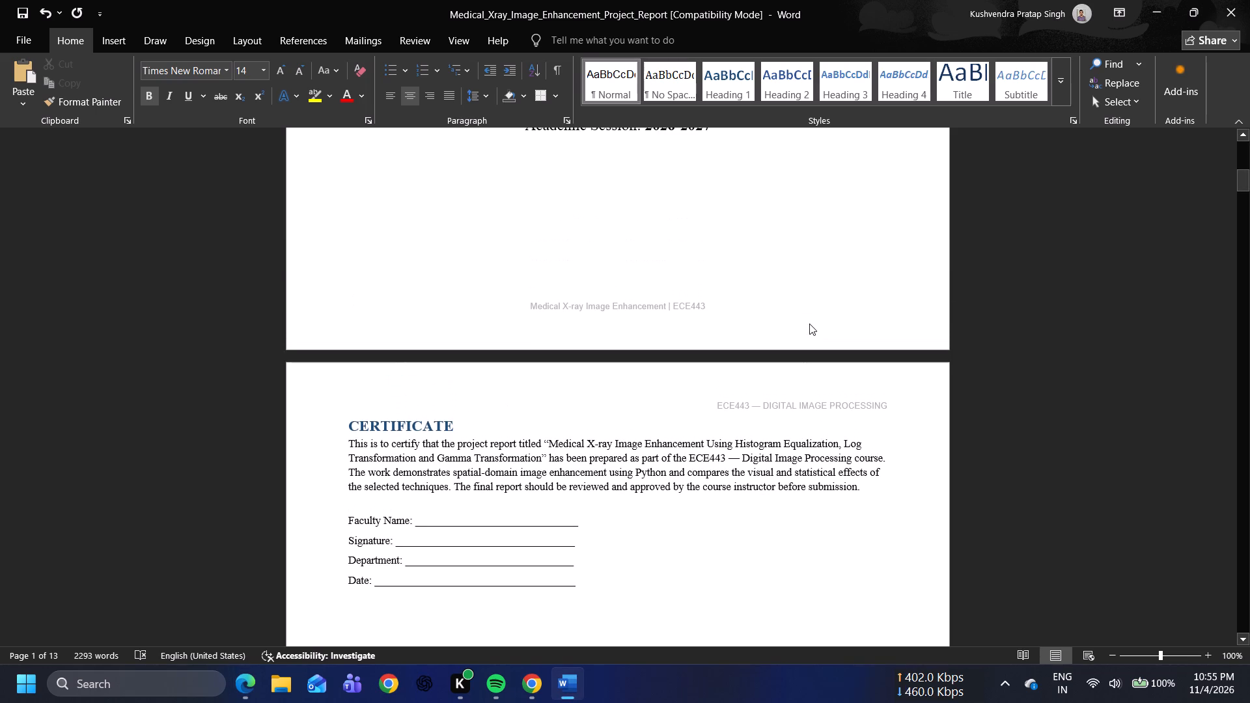
key("alt+Tab")
key("alt+Tab")
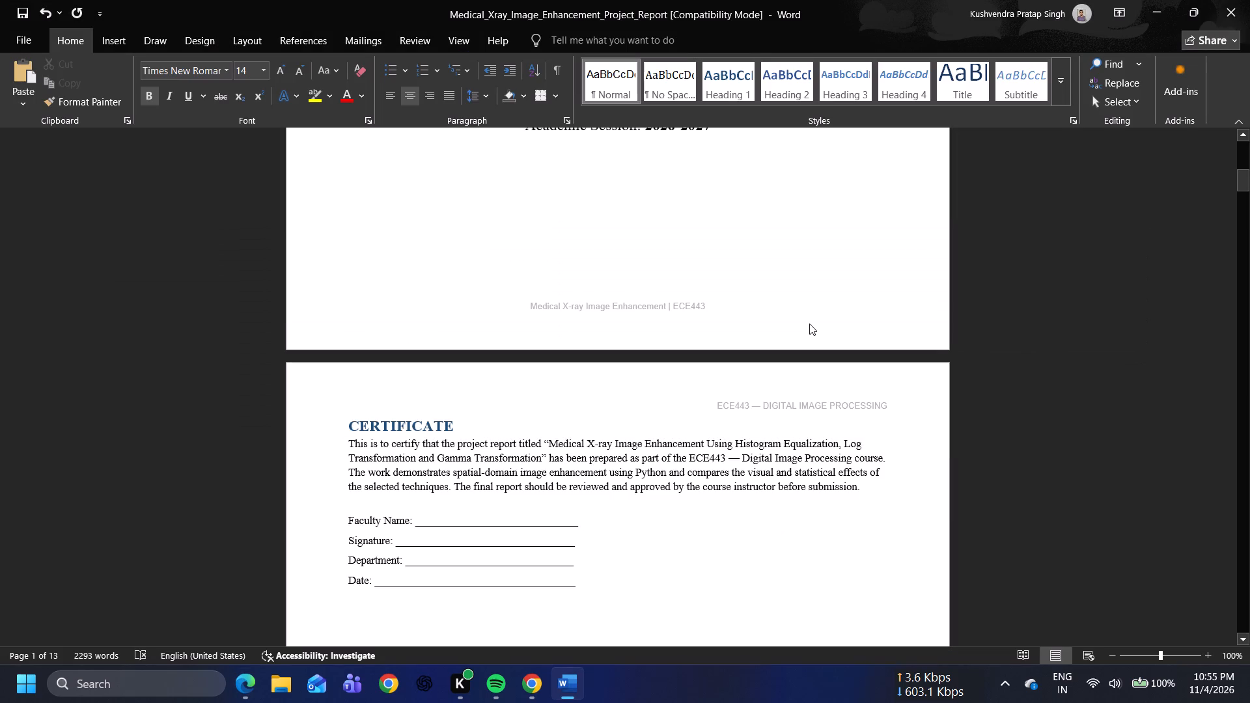
scroll(809, 324, "up", 12)
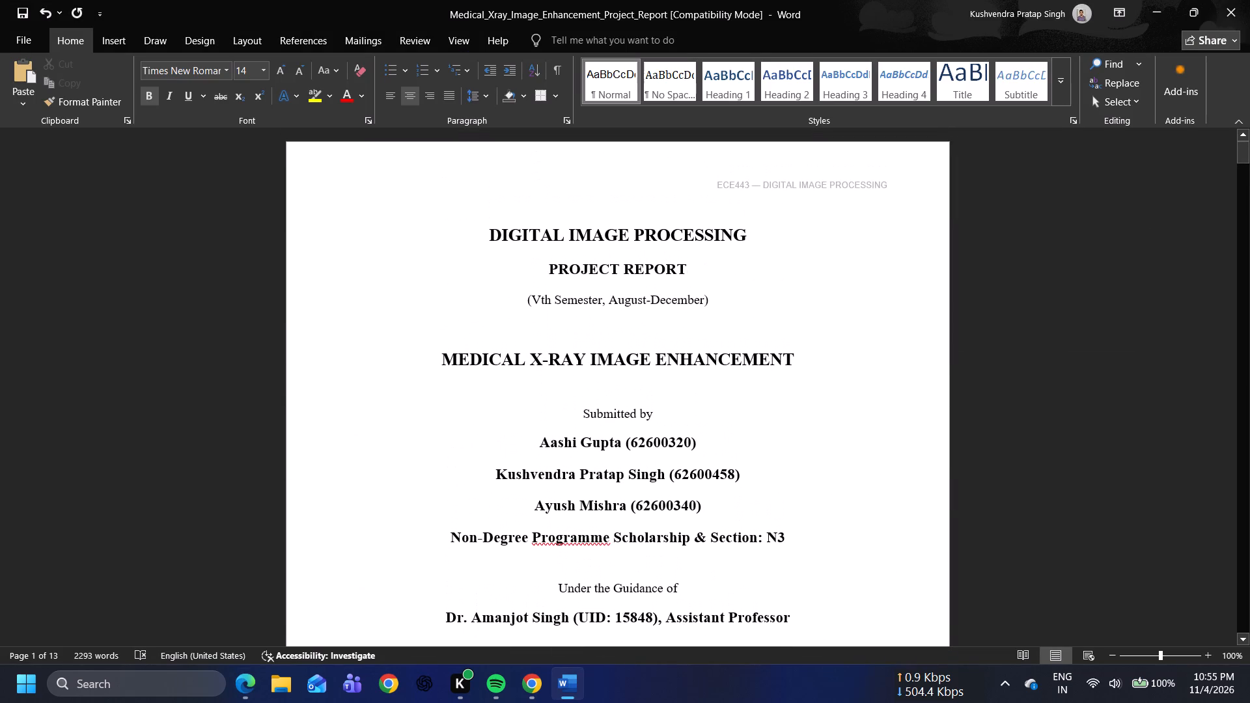
scroll(809, 324, "down", 14)
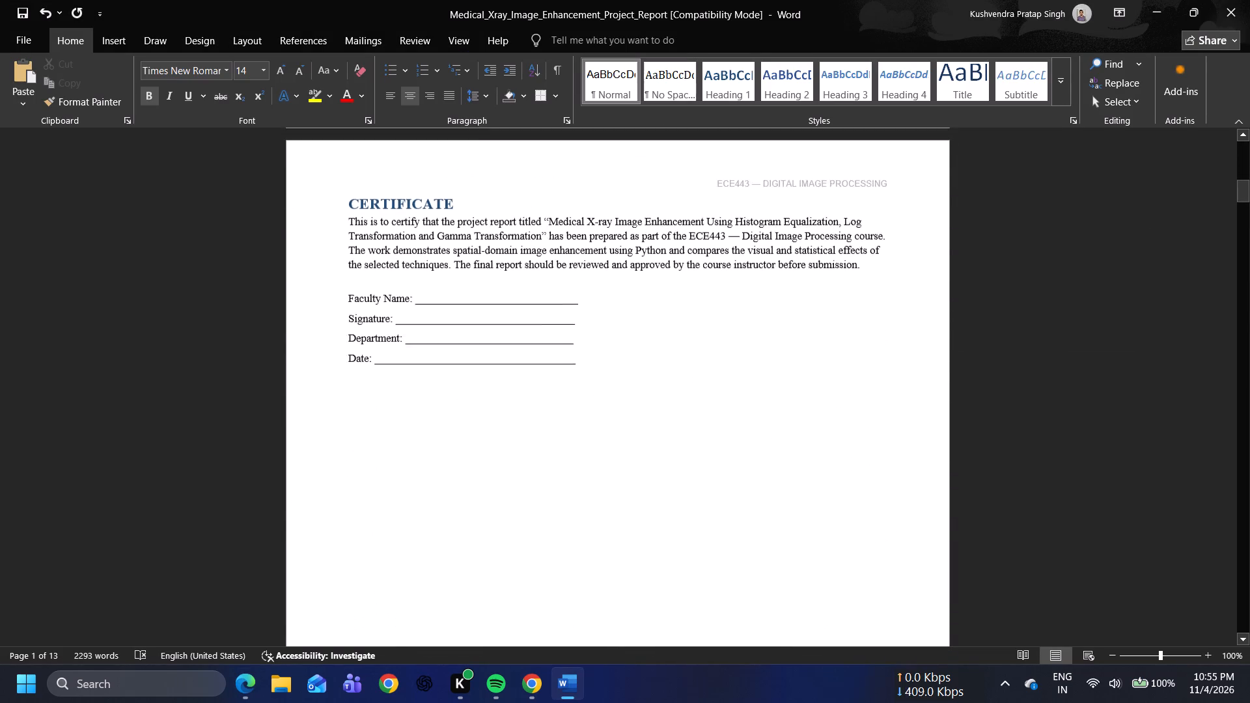
scroll(809, 324, "down", 4)
scroll(809, 324, "up", 17)
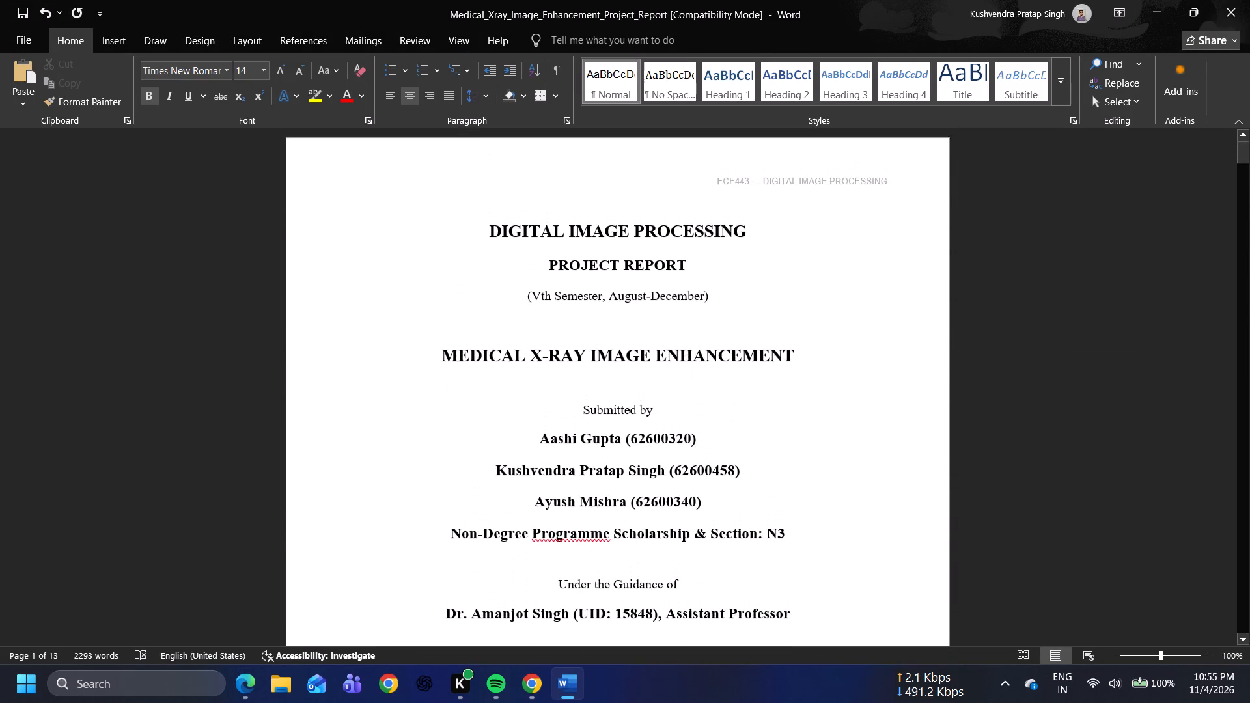
scroll(809, 324, "up", 2)
scroll(809, 324, "down", 3)
Copy the "Course Code: INT232" line from the reference PDF and paste it on a new line below the cover's programme and section line.
key("alt+Tab")
scroll(809, 324, "up", 1)
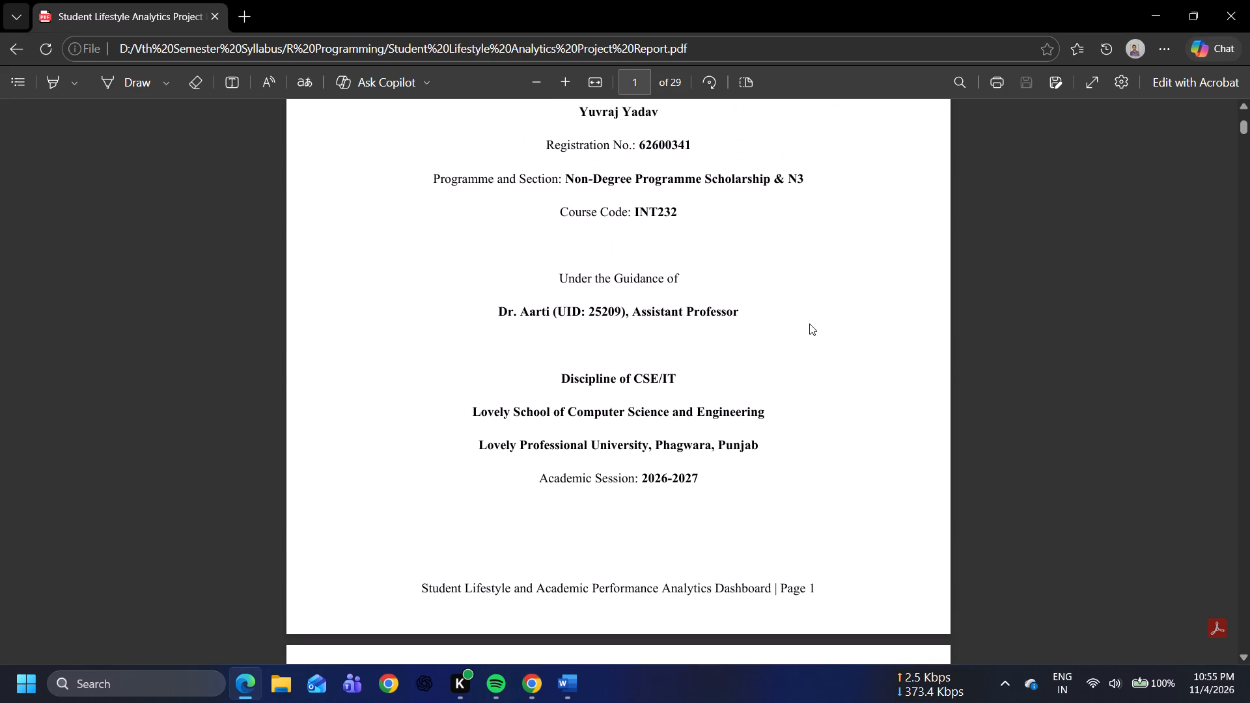
scroll(809, 324, "up", 1)
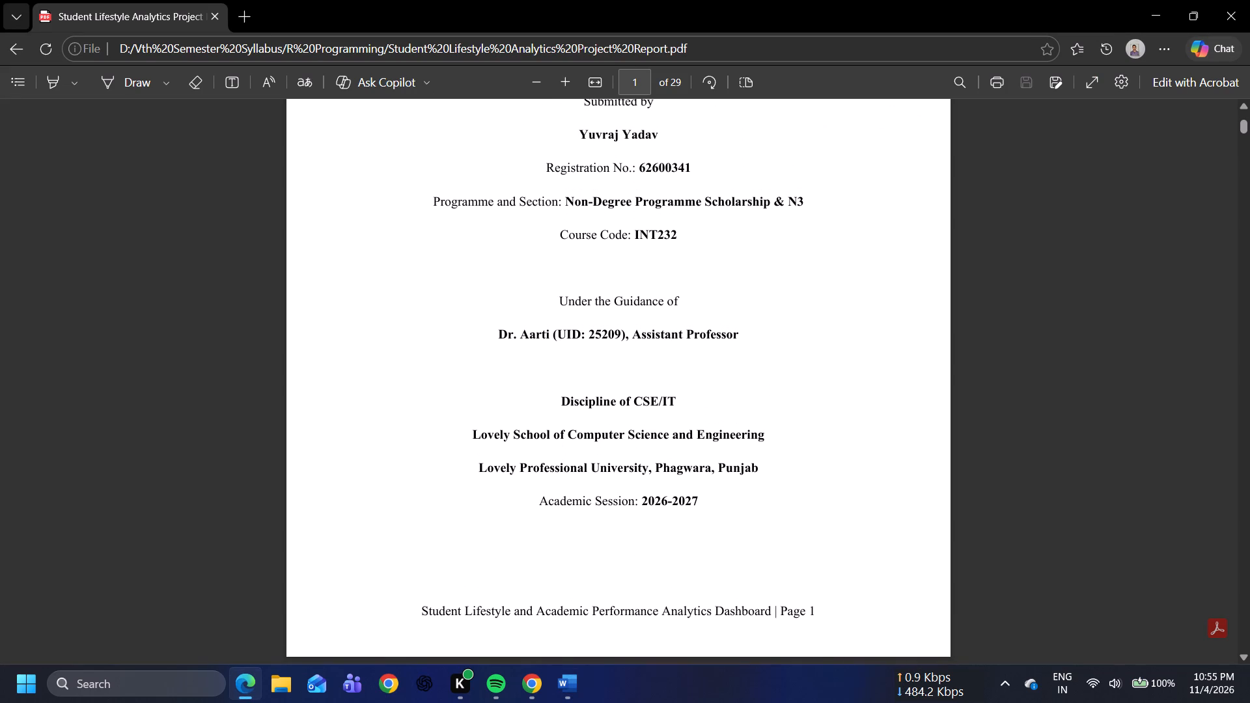
left_click_drag(561, 236, 689, 240)
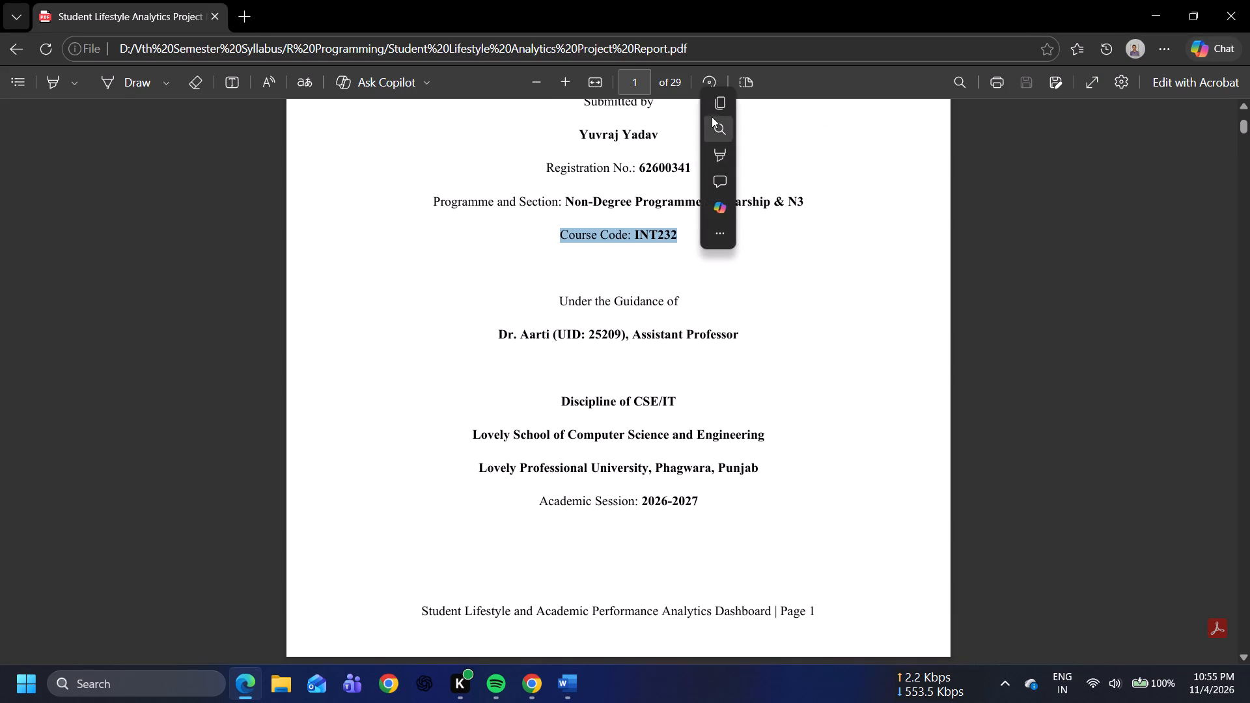
left_click(712, 105)
left_click(713, 172)
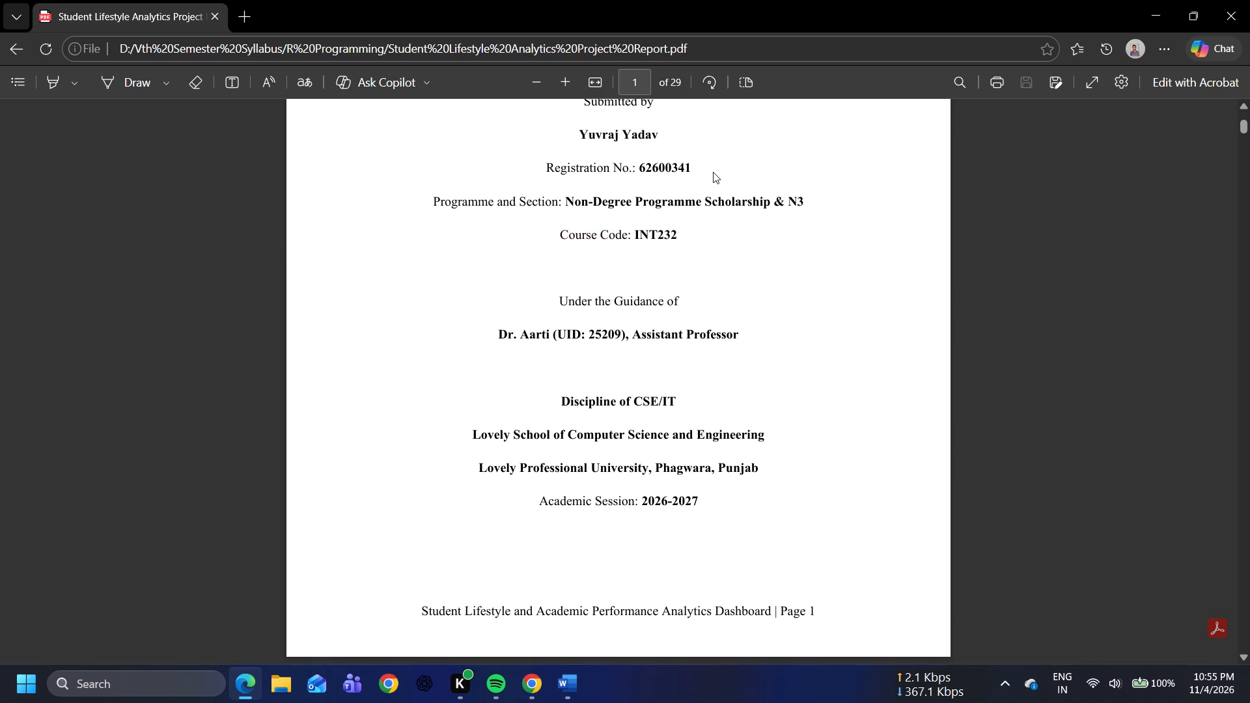
key("alt+Tab")
left_click(796, 321)
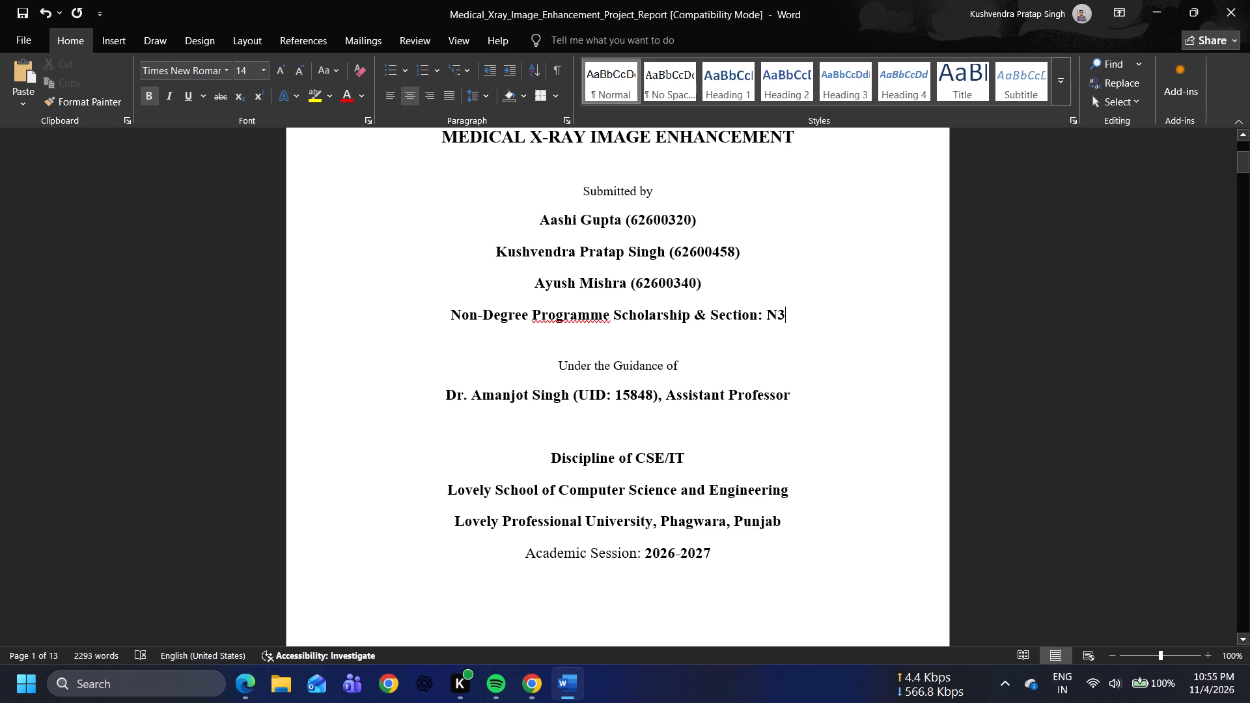
key("Return")
key("ctrl+v")
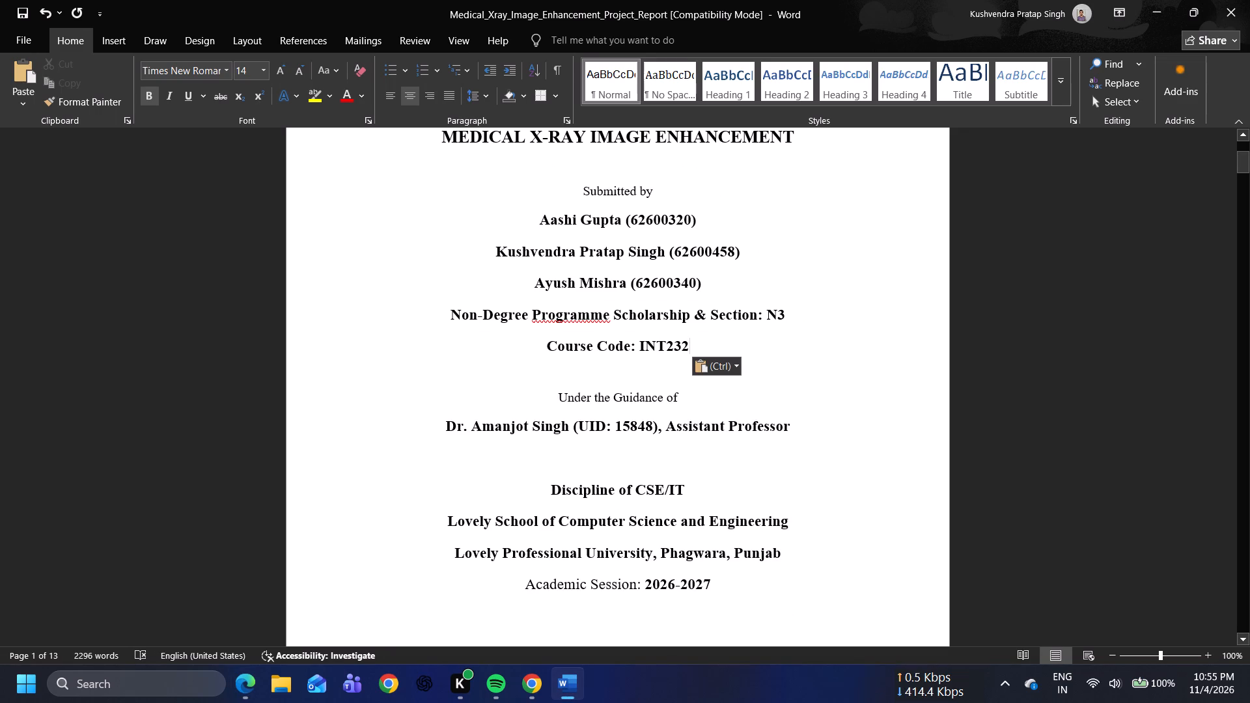
Remove the bold formatting from the words "Course Code" on the cover page.
left_click_drag(551, 344, 628, 355)
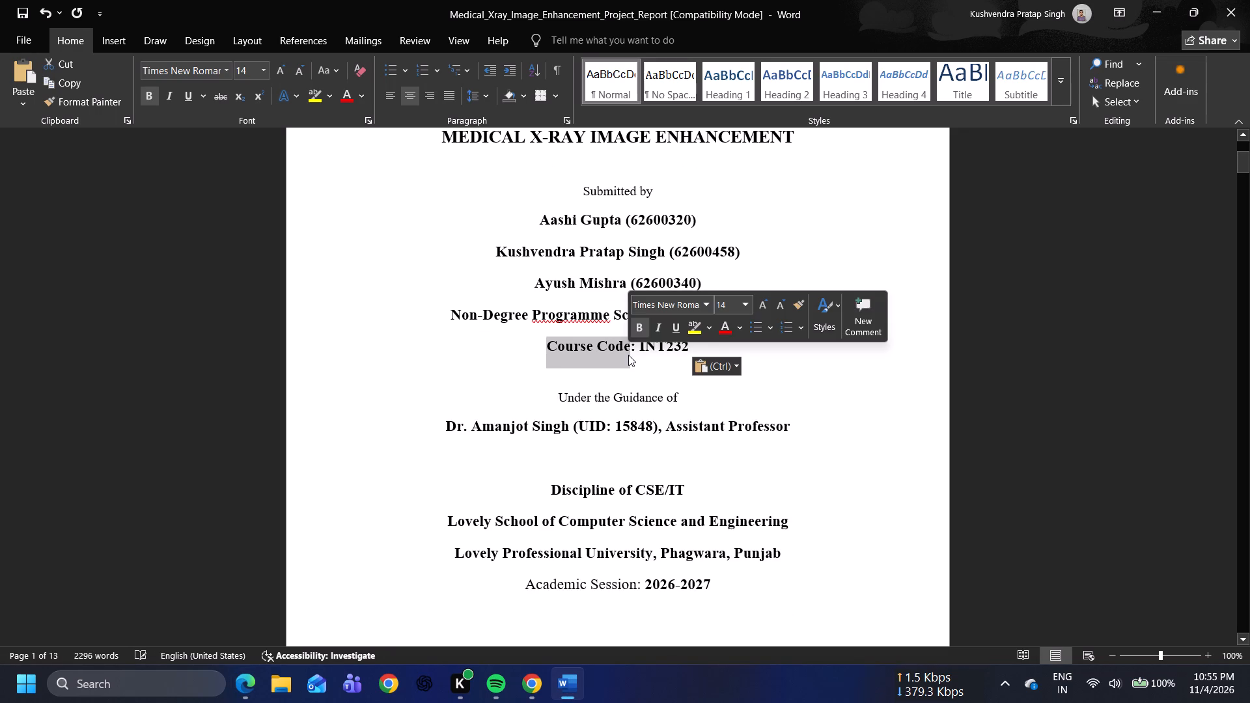
left_click(636, 333)
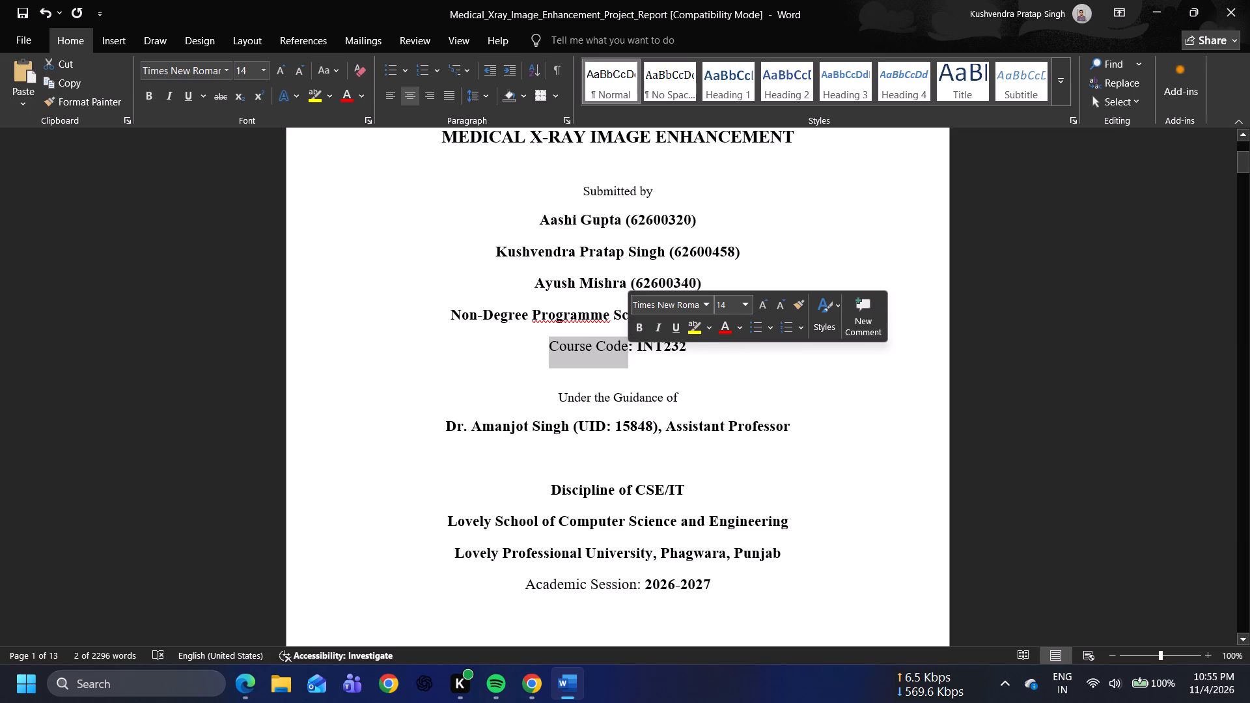
Replace the pasted course code on the cover with ECE443, so the line reads "Course Code: ECE443".
left_click(684, 351)
key("BackSpace")
key("BackSpace")
key("BackSpace")
key("BackSpace")
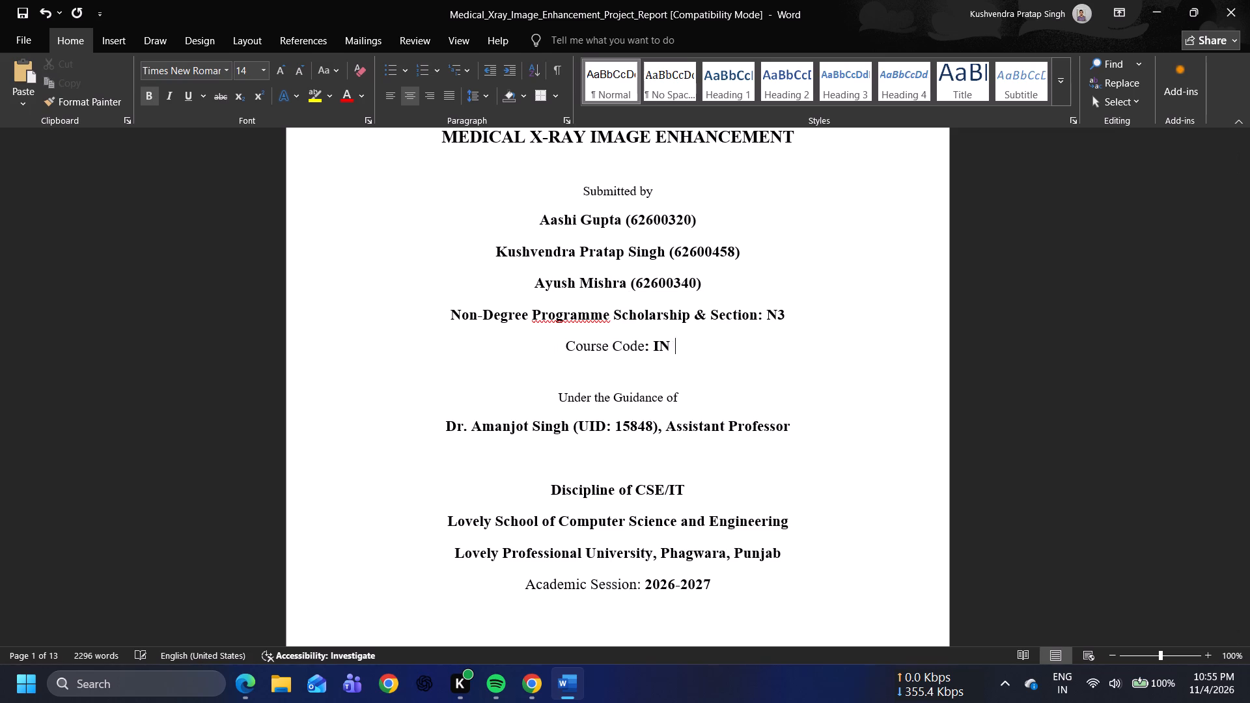
key("BackSpace")
key("BackSpace")
key("BackSpace")
key("BackSpace")
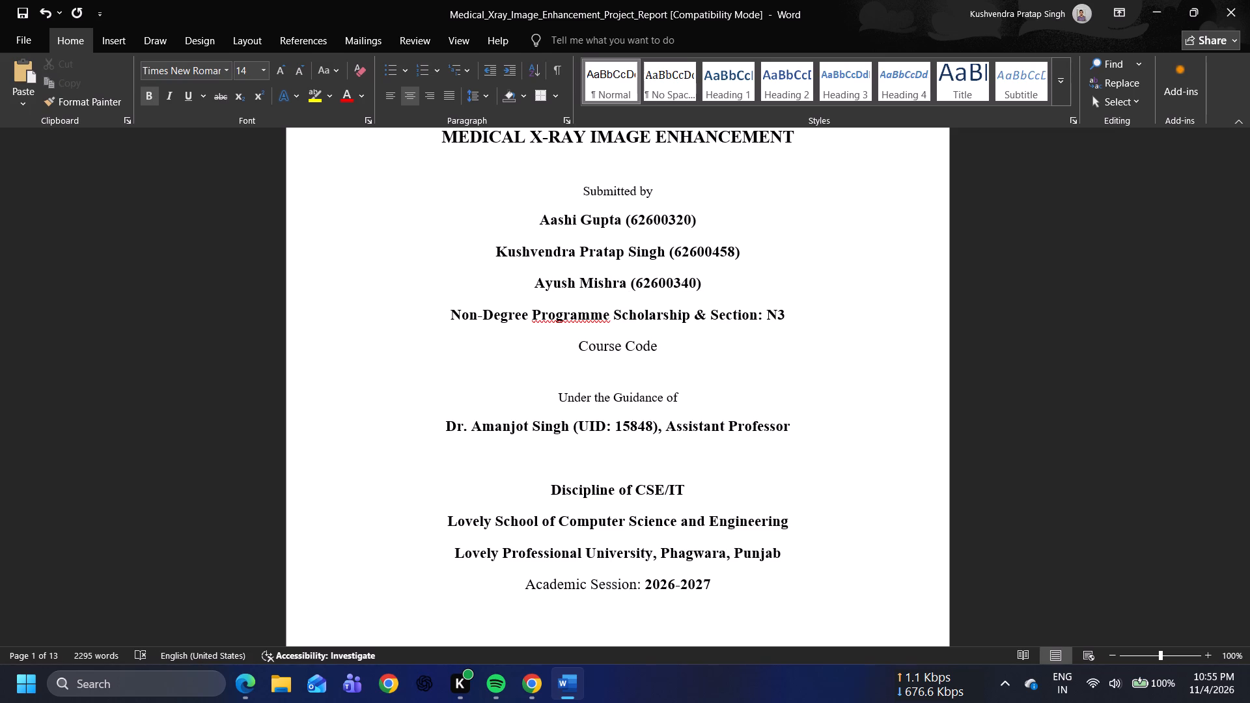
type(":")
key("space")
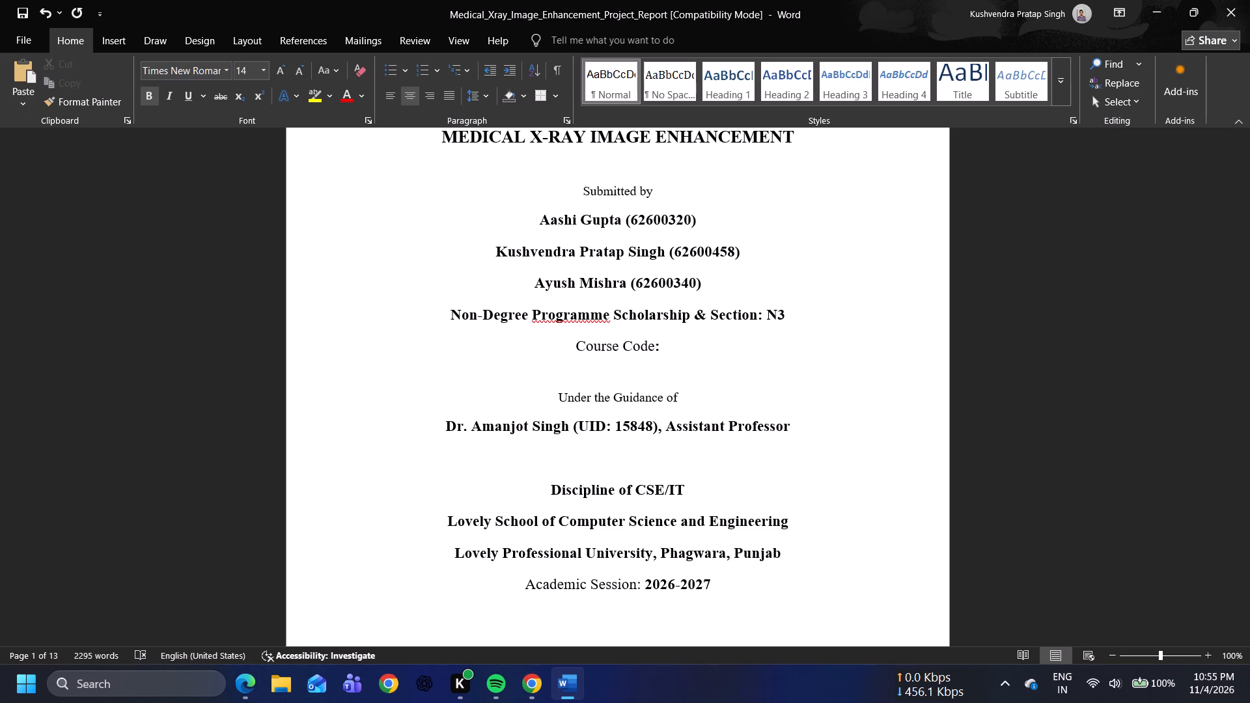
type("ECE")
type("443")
Review the cover and Certificate pages of the report, comparing them with the reference PDF's cover and following page.
scroll(785, 331, "up", 2)
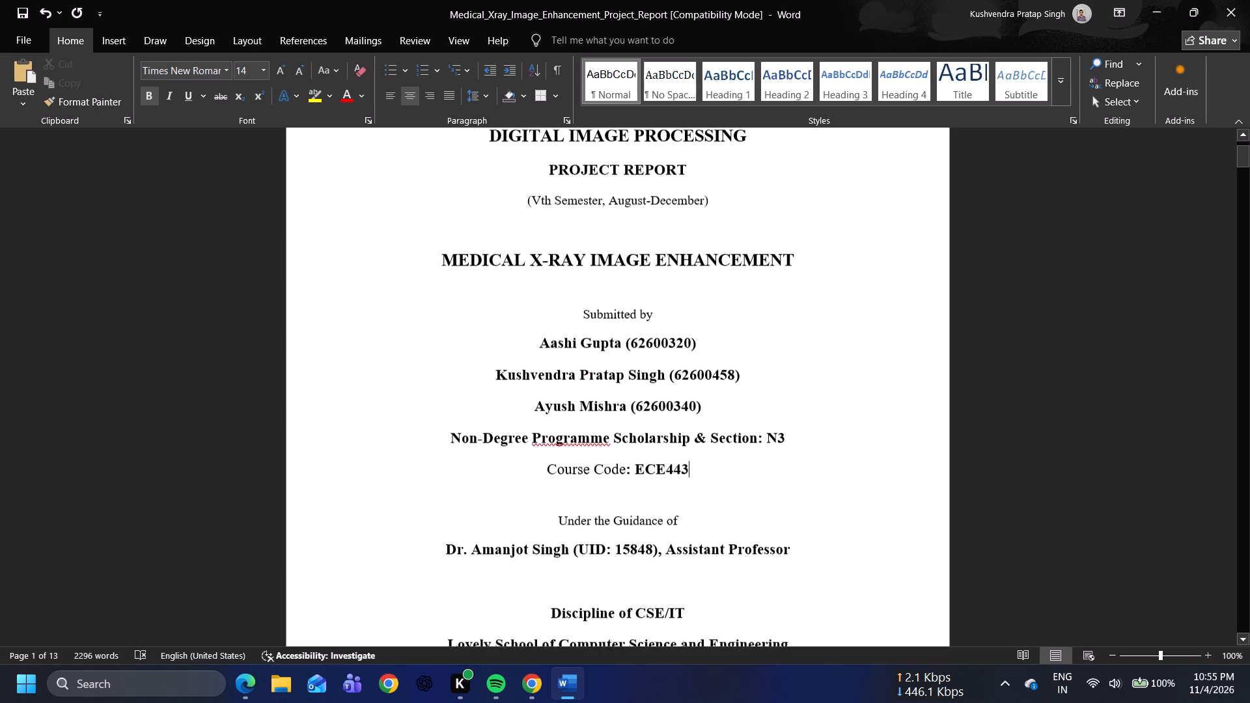
scroll(785, 331, "up", 2)
scroll(785, 331, "down", 6)
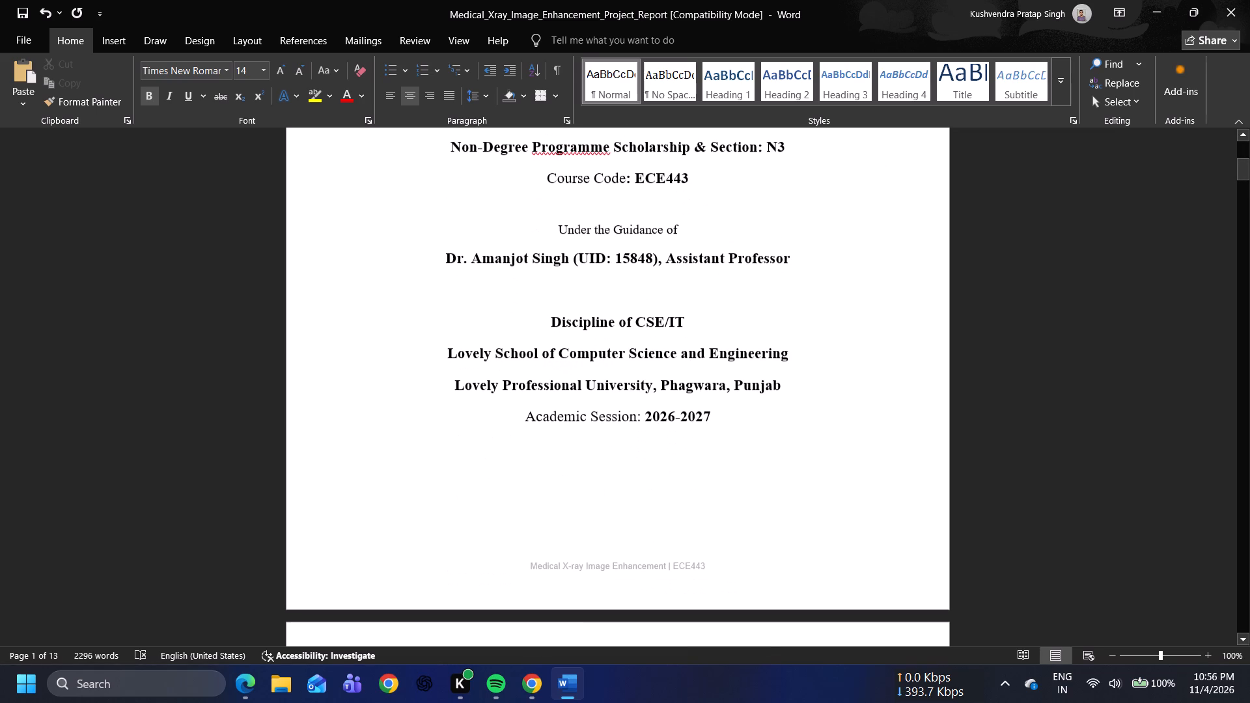
left_click(697, 193)
scroll(697, 193, "down", 8)
key("alt+Tab")
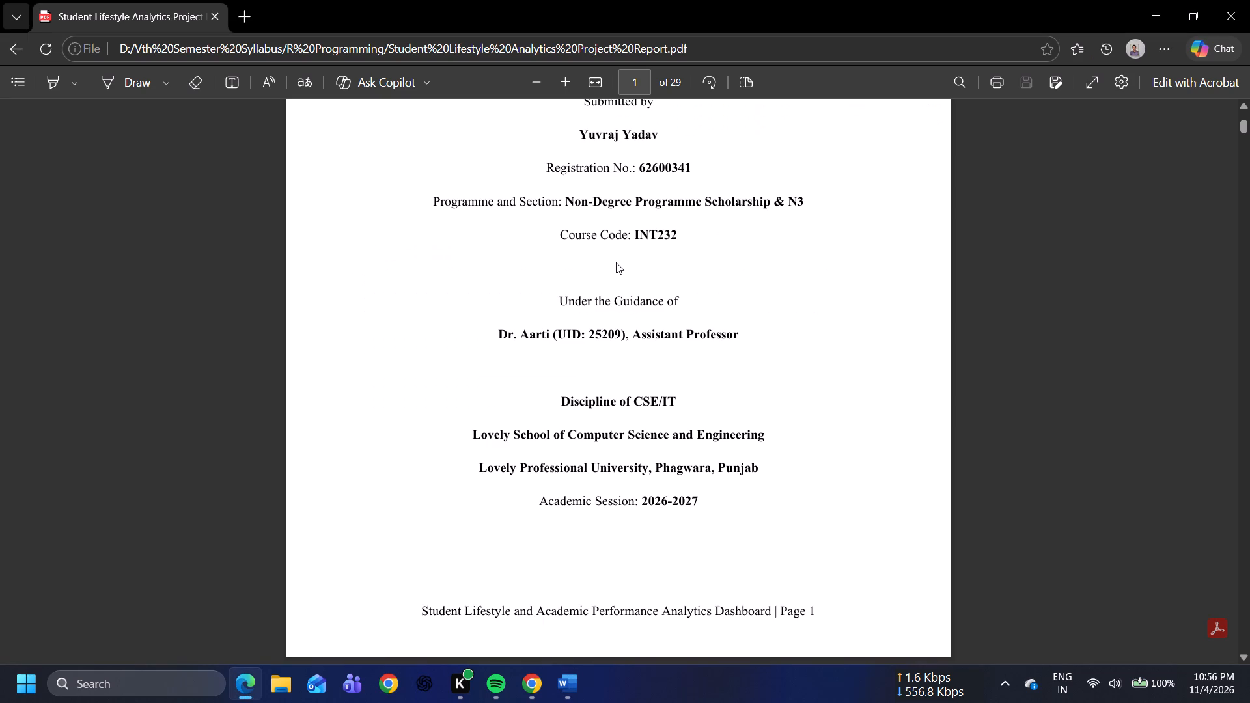
scroll(616, 262, "down", 4)
key("alt+Tab")
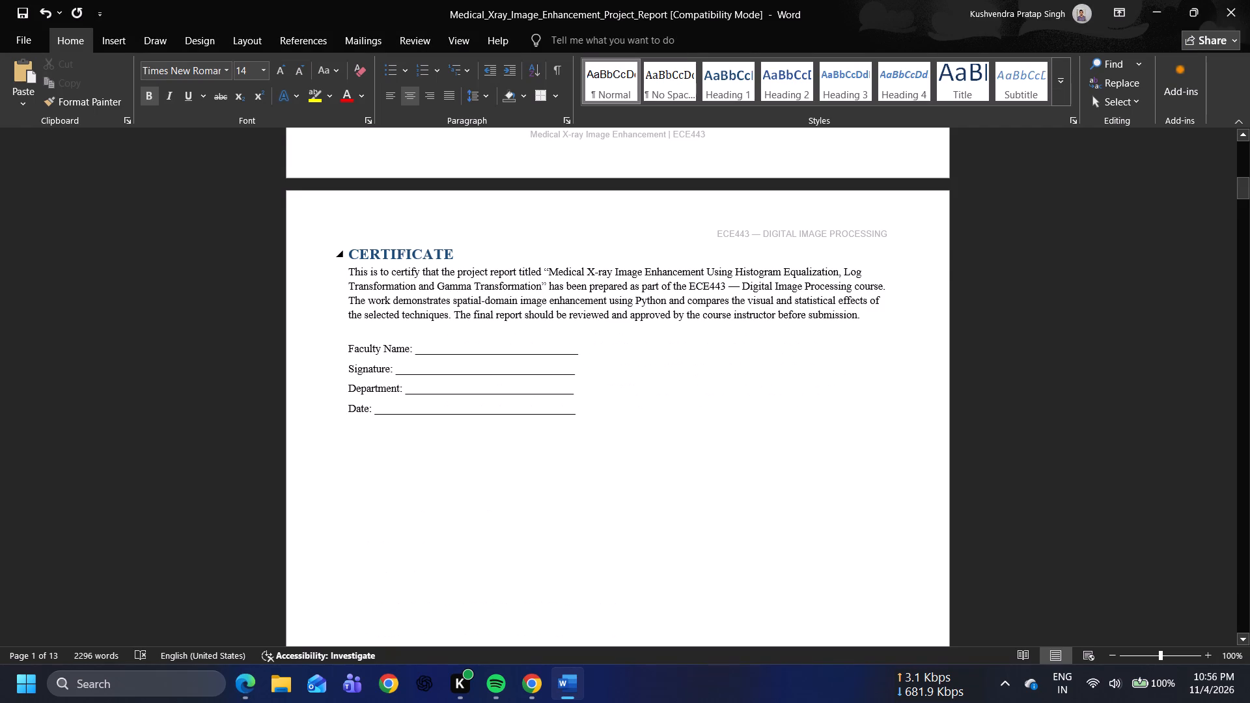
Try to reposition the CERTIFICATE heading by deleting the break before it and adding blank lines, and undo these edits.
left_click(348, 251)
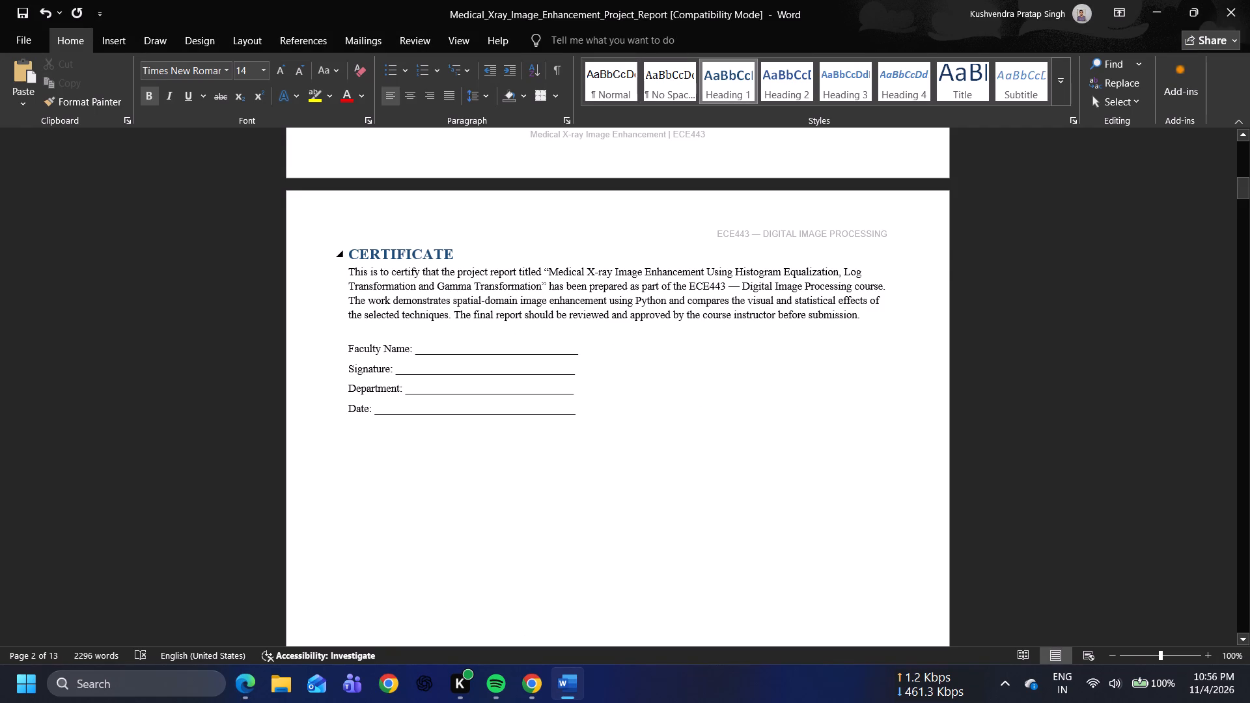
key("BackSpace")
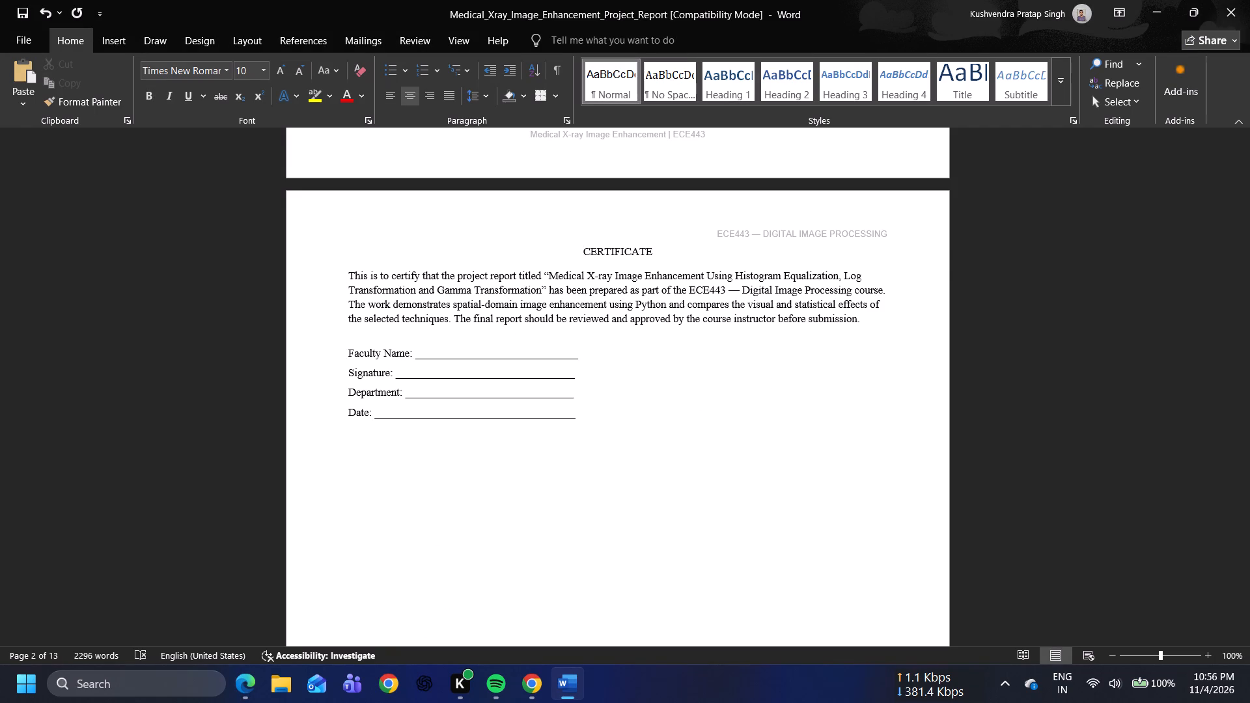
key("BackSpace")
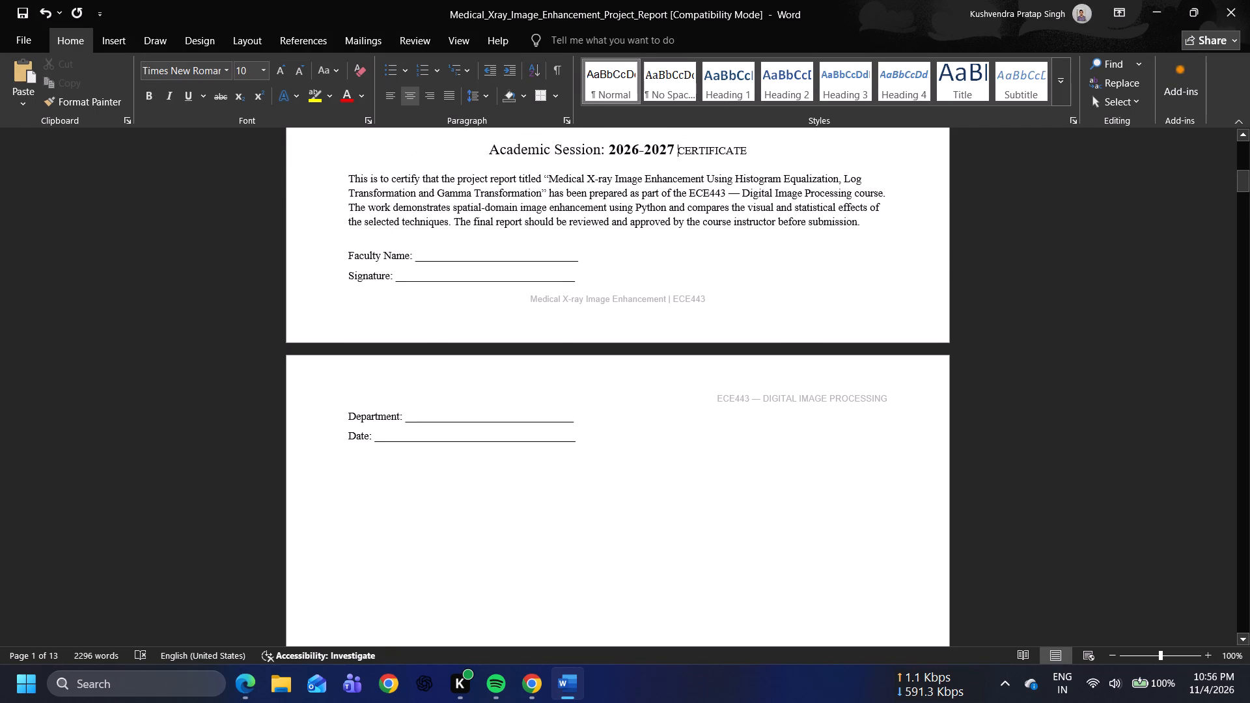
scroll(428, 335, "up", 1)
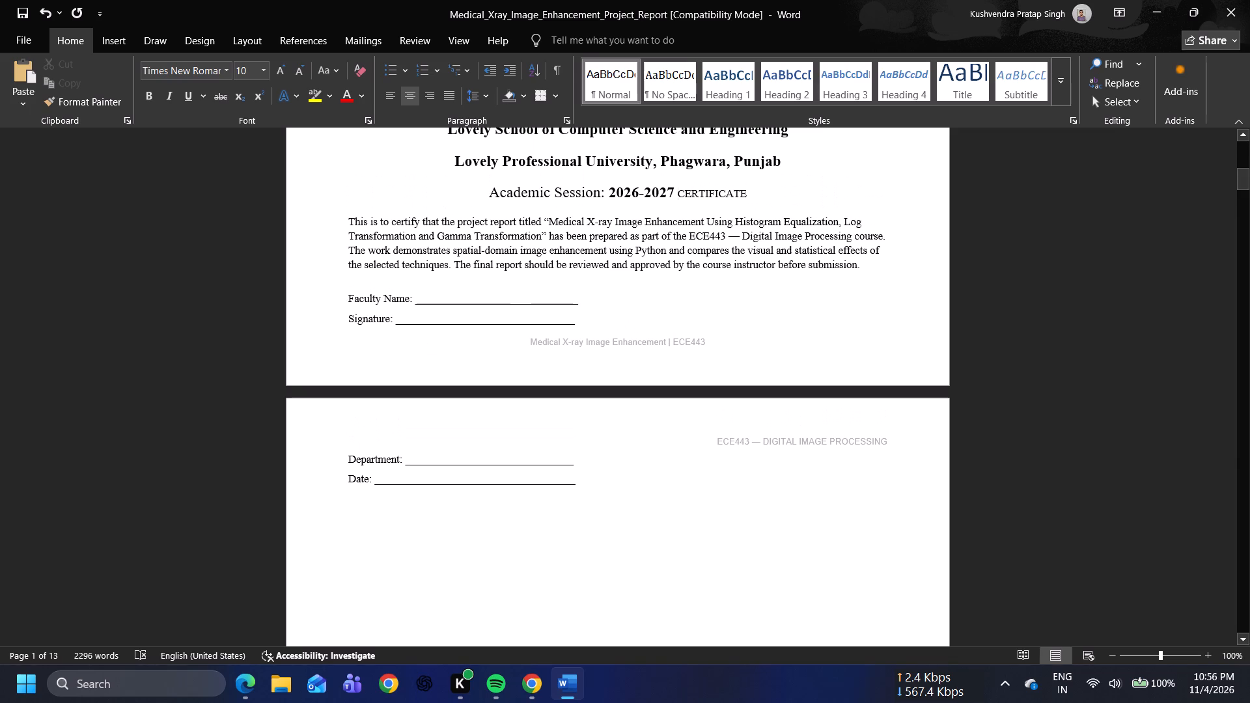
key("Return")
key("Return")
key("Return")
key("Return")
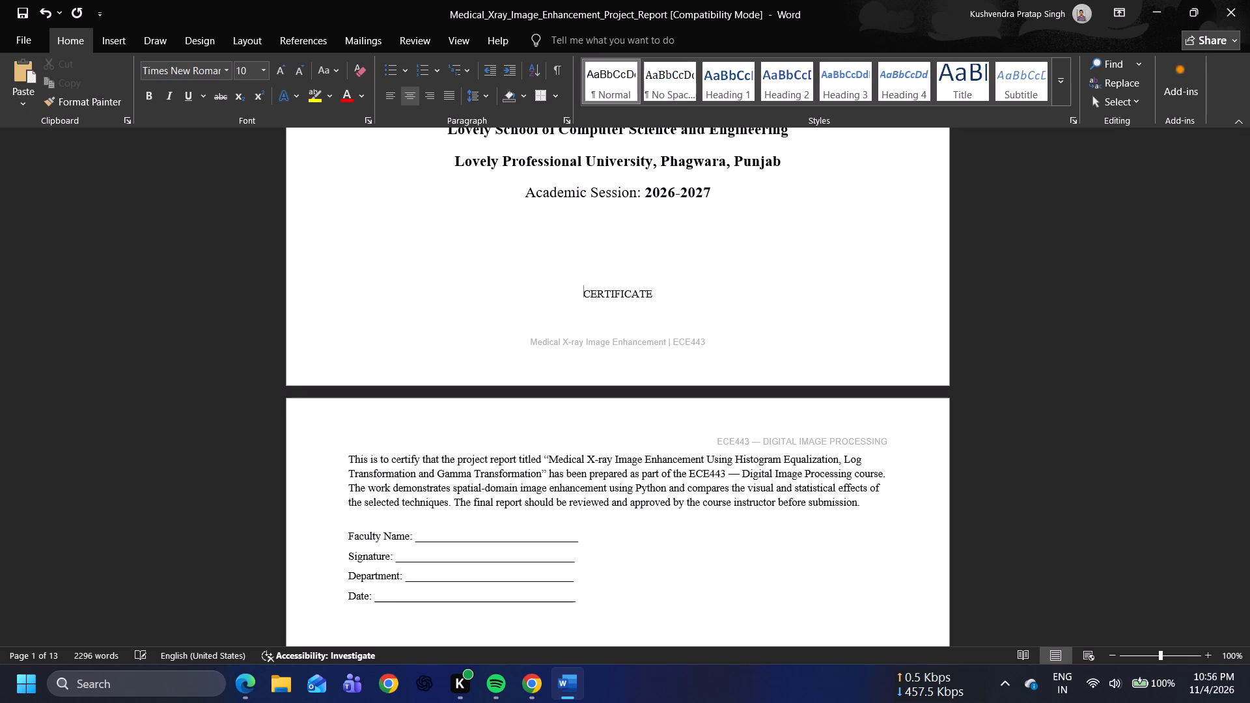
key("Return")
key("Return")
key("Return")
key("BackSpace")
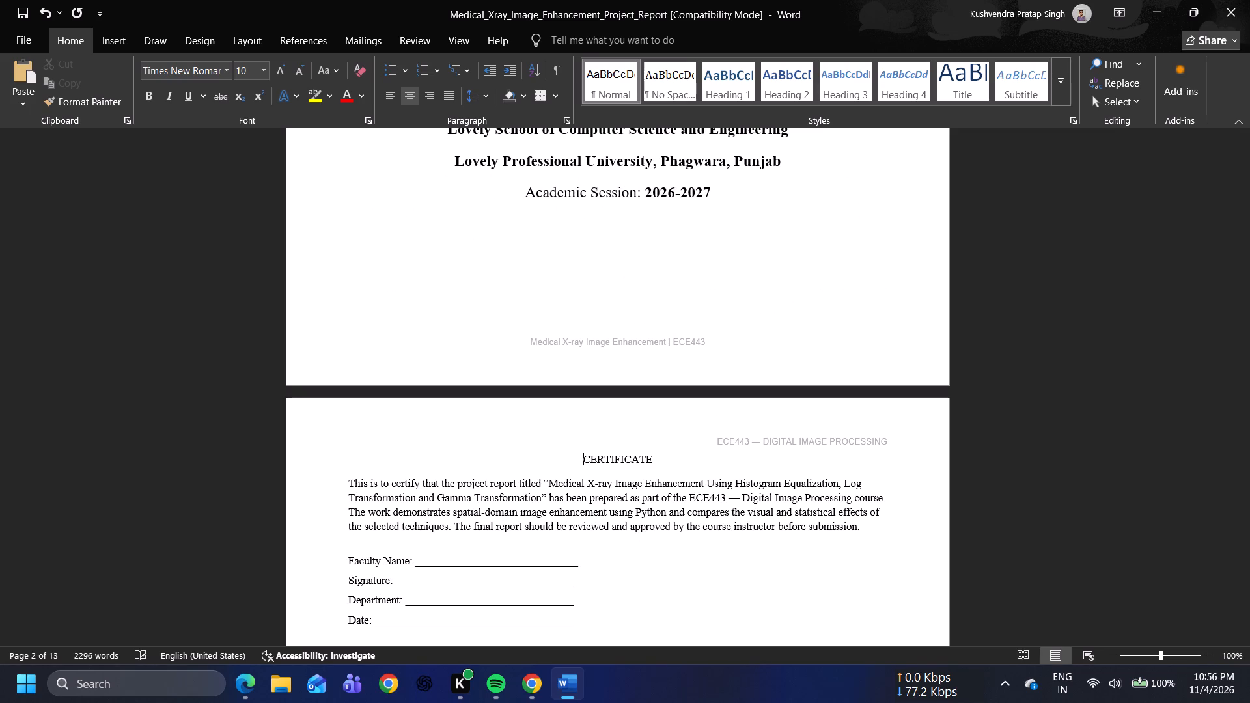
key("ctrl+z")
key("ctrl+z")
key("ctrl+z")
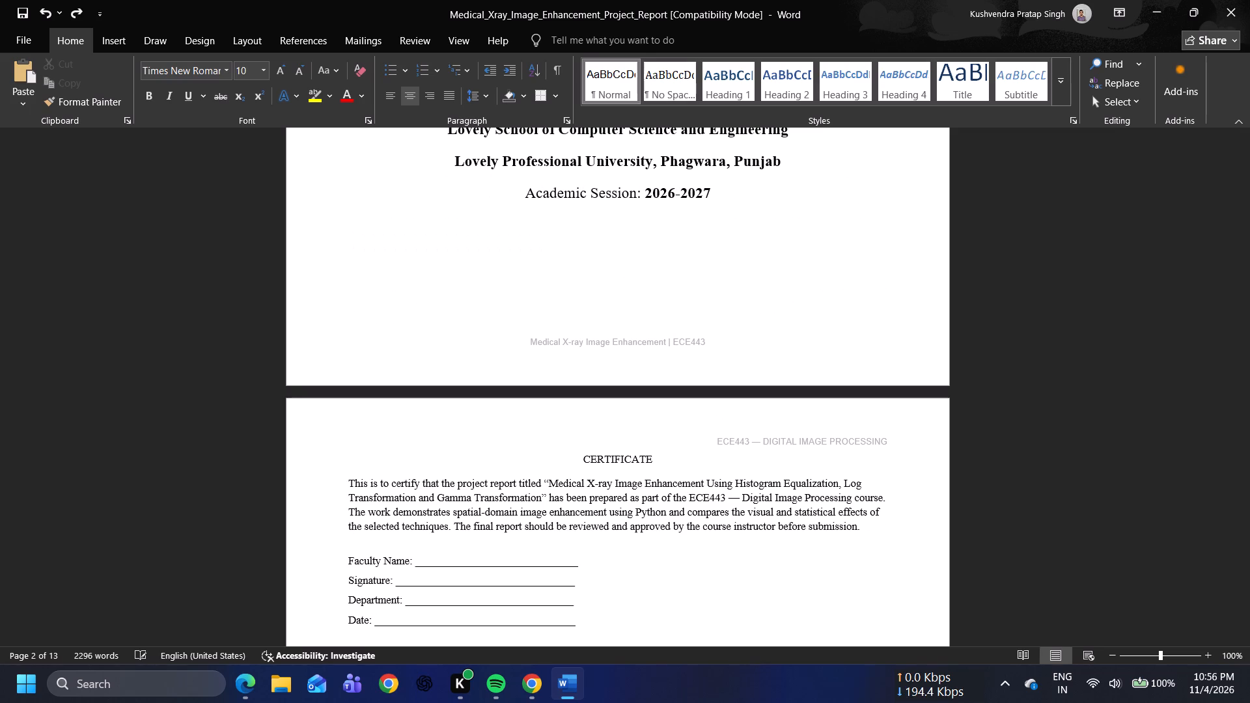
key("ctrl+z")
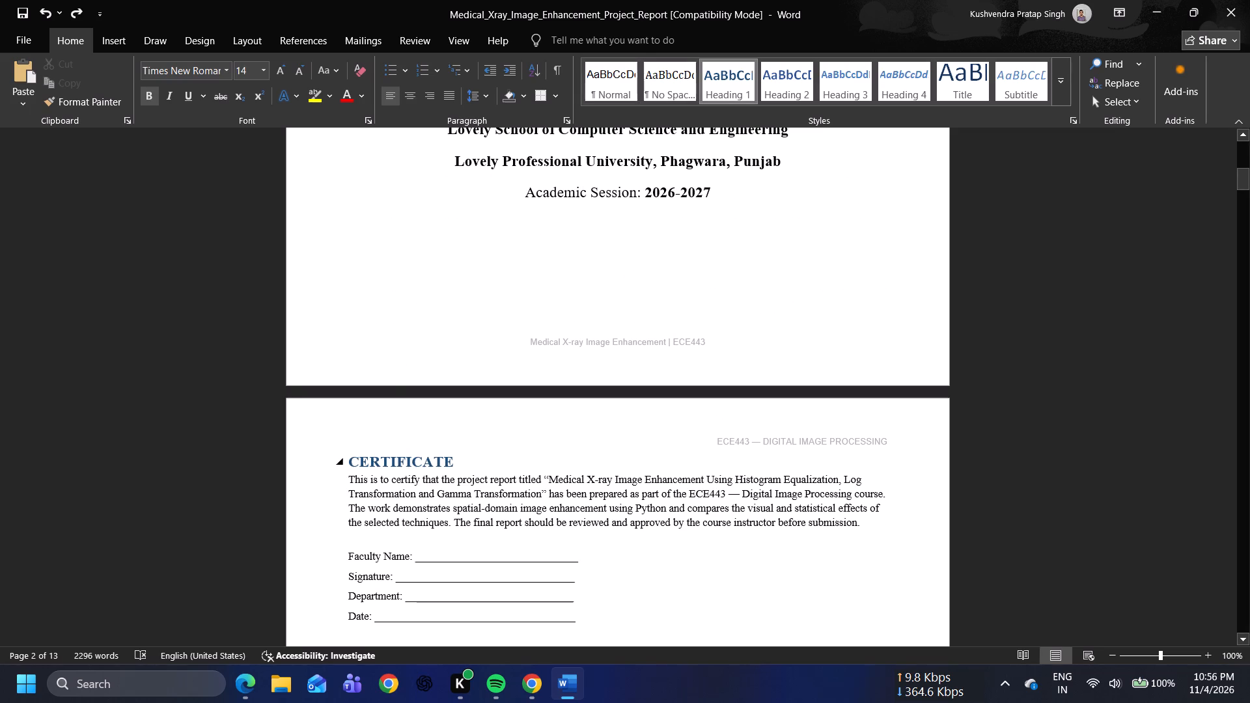
Center the CERTIFICATE heading on the page.
left_click_drag(350, 460, 462, 452)
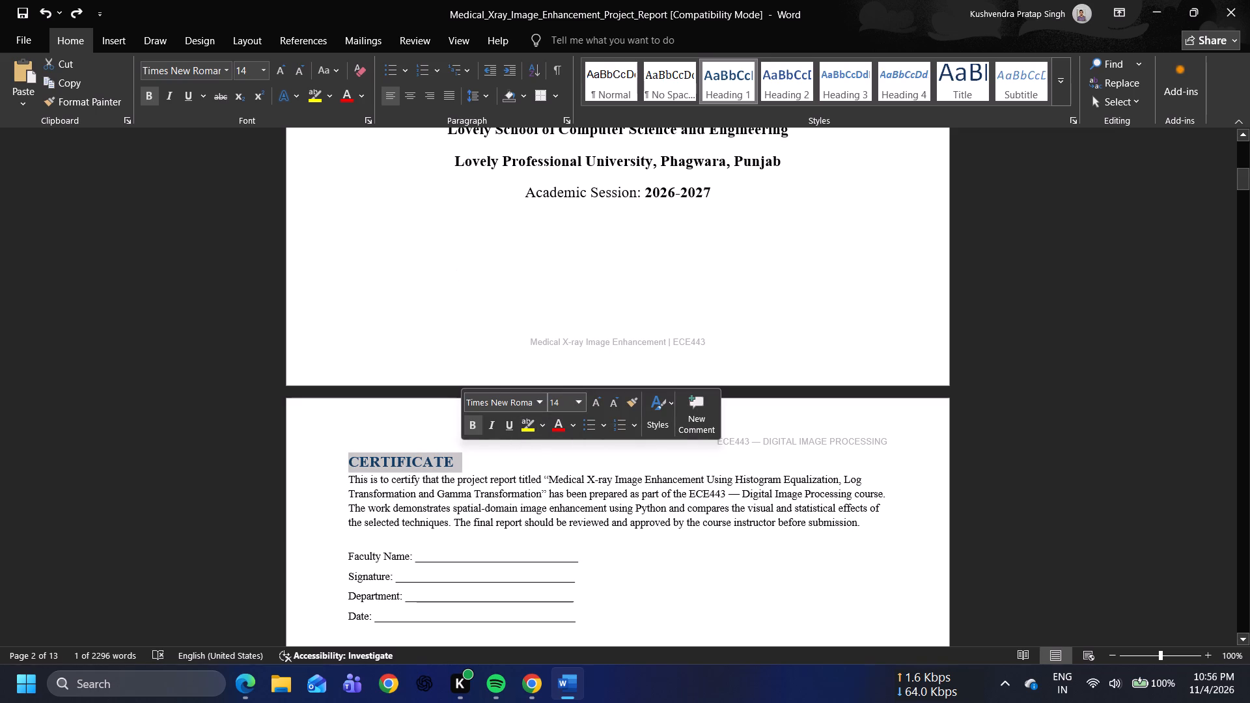
left_click(405, 95)
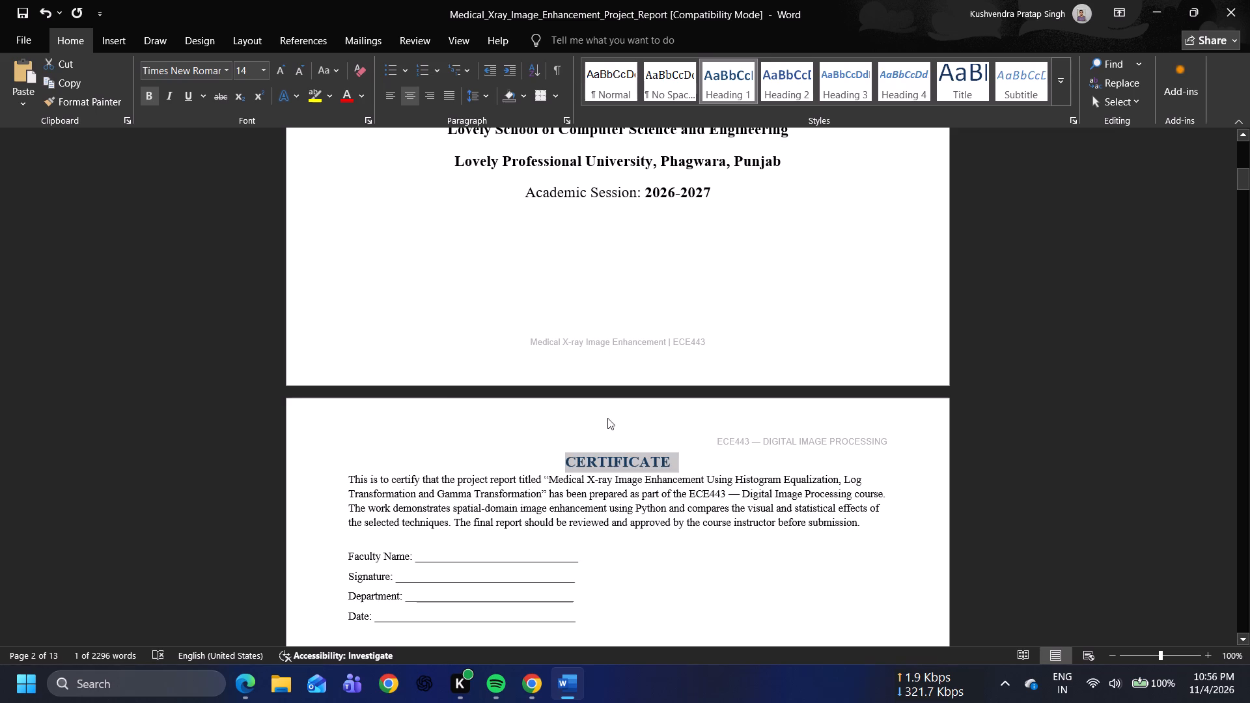
left_click(689, 458)
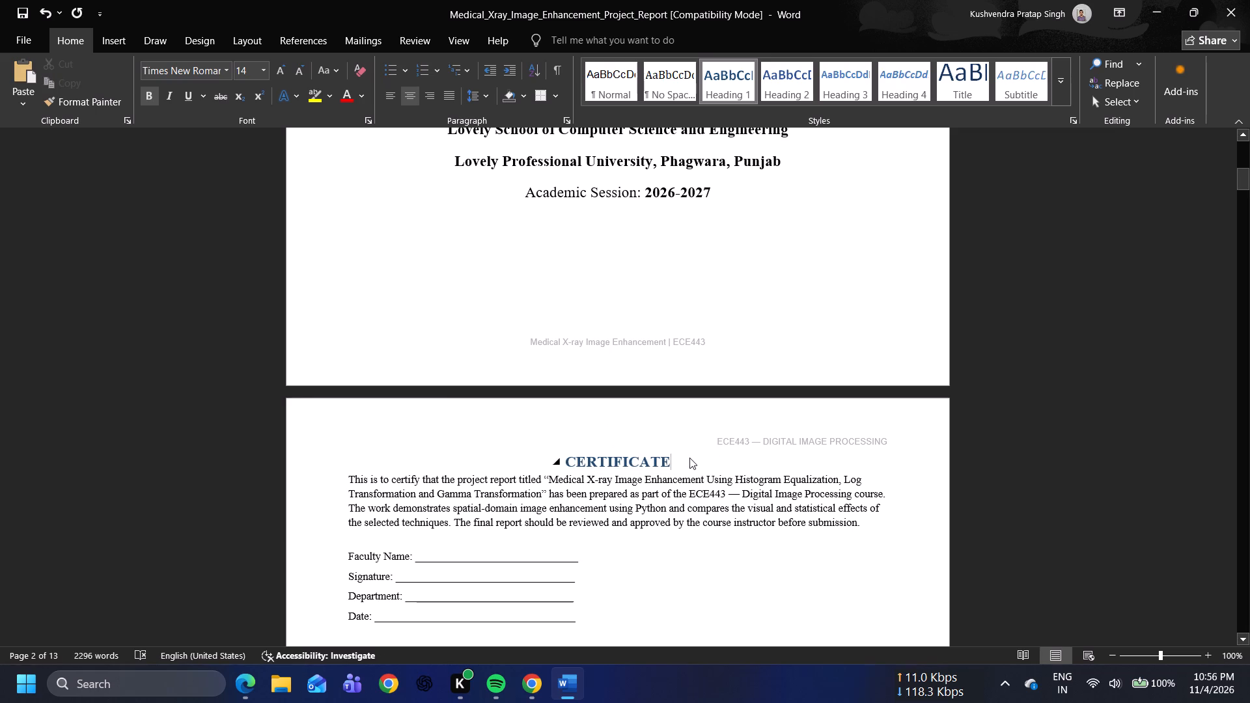
Set the line spacing of the Certificate page, from the heading through the Date line, to 1.5.
scroll(689, 458, "down", 1)
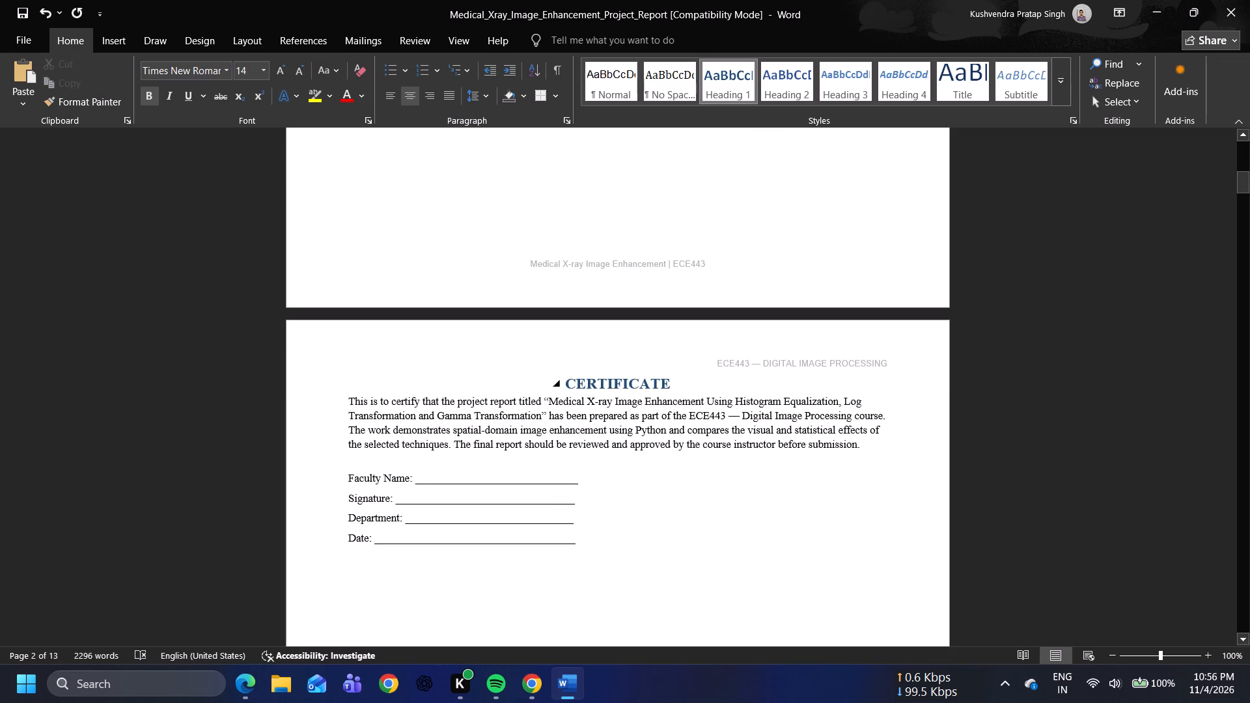
left_click_drag(570, 385, 594, 540)
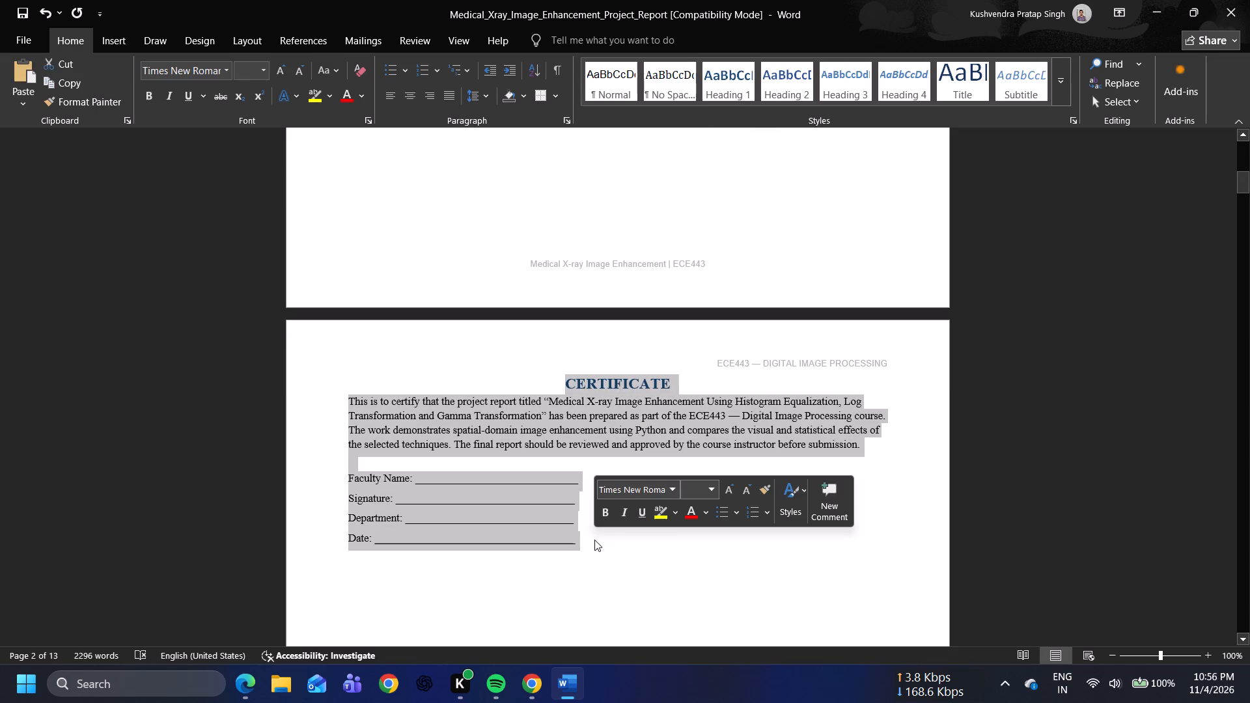
left_click(486, 95)
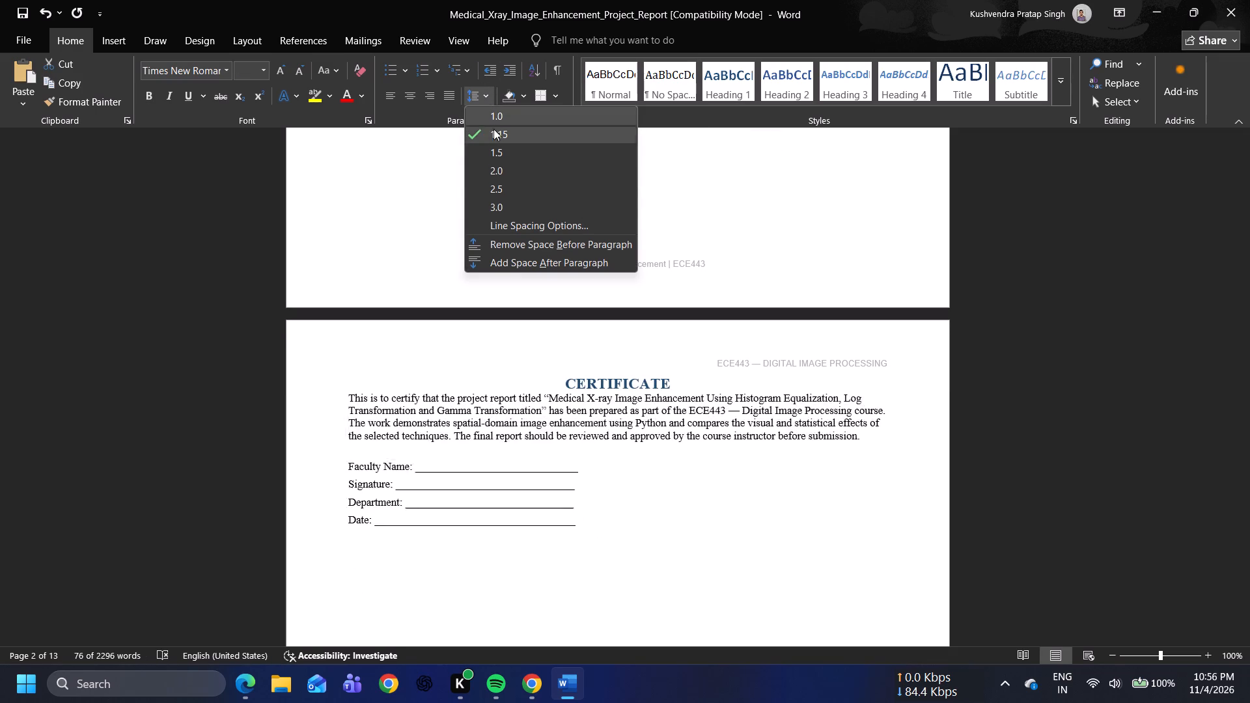
left_click(493, 152)
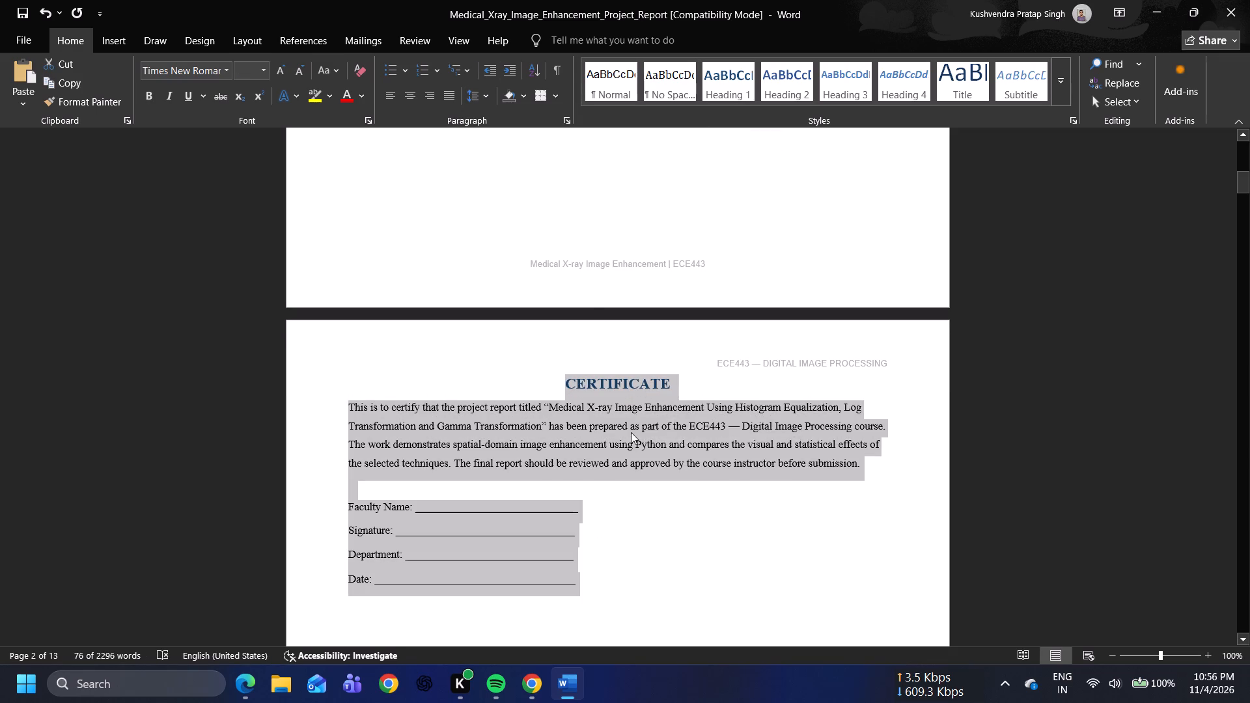
left_click(631, 432)
Set the line spacing of the entire document to 1.5.
scroll(631, 432, "up", 6)
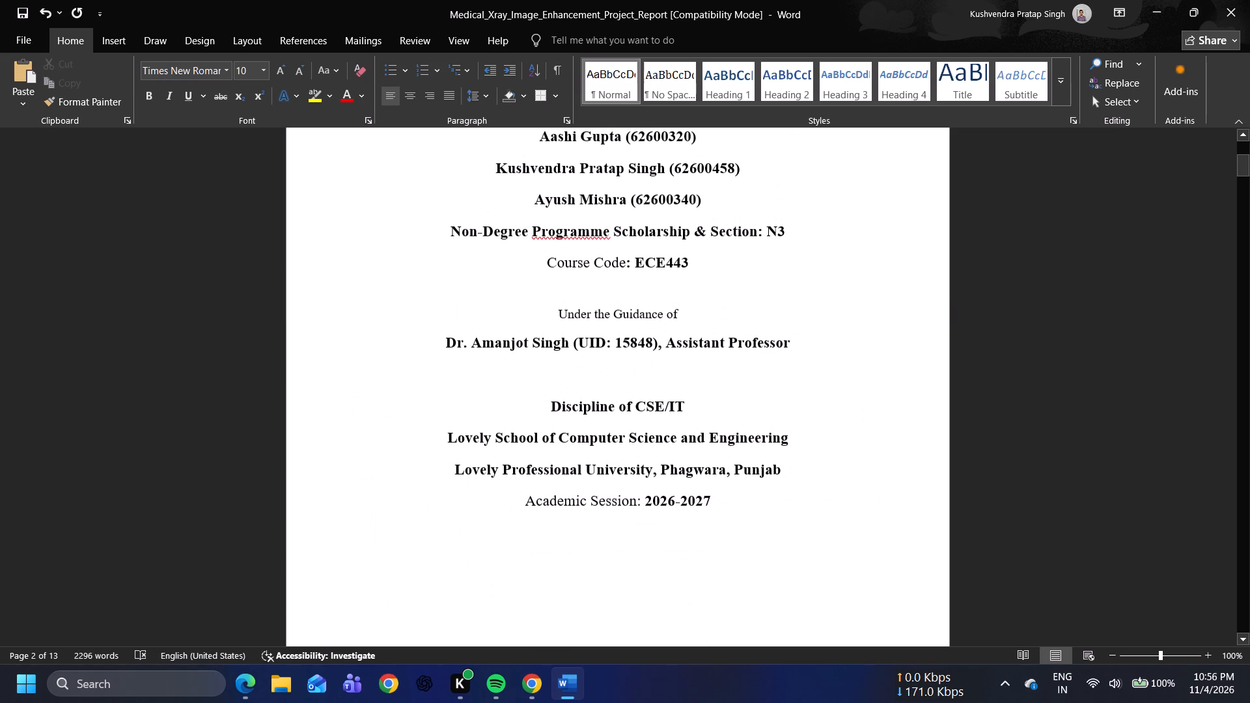
left_click(631, 432)
key("ctrl+a")
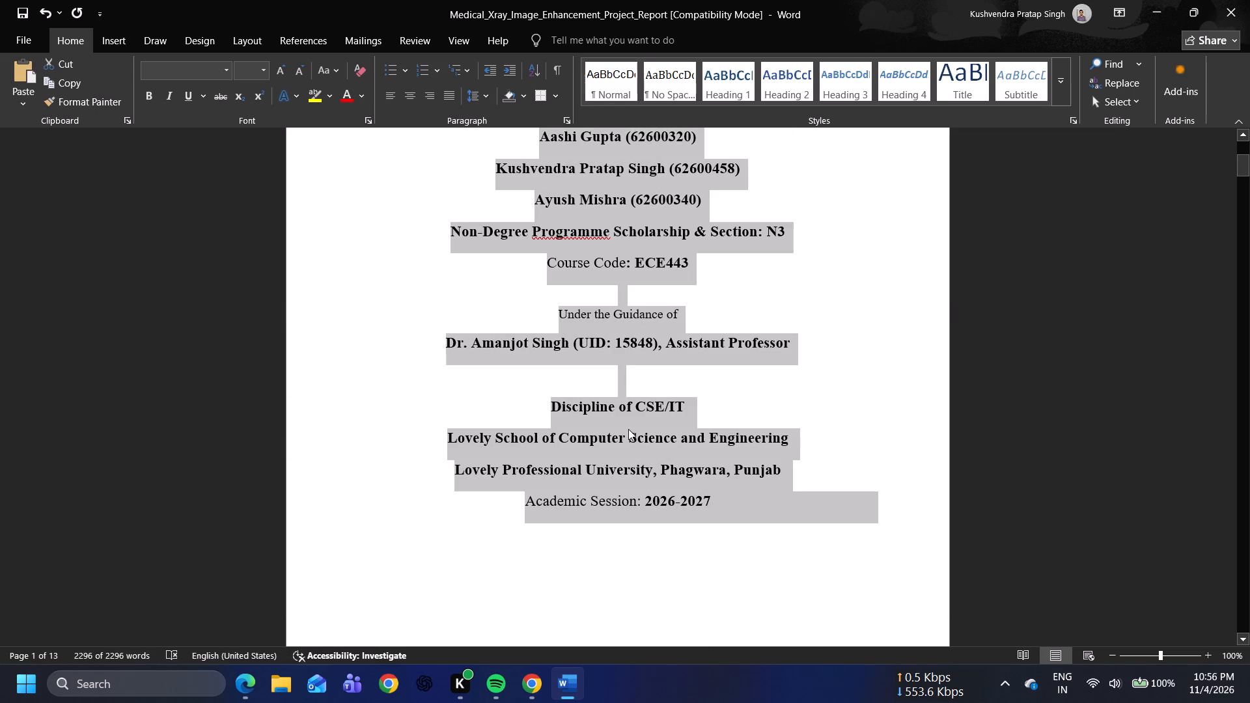
left_click(484, 98)
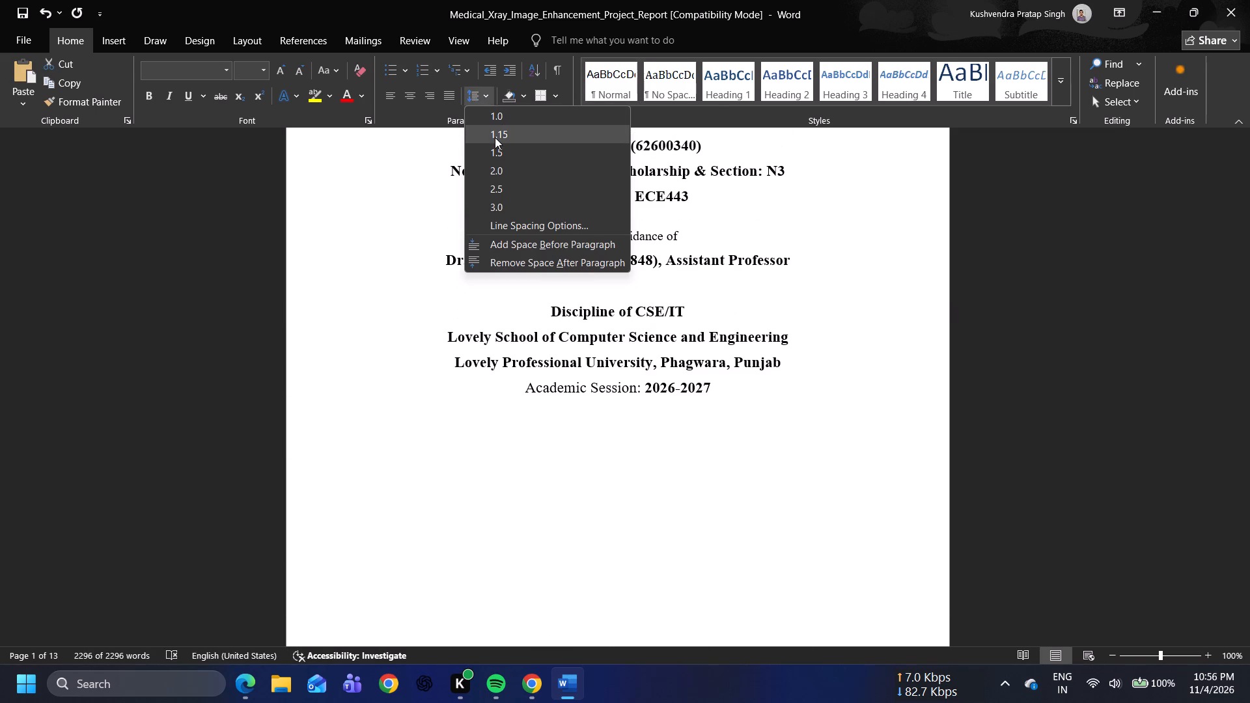
left_click(496, 160)
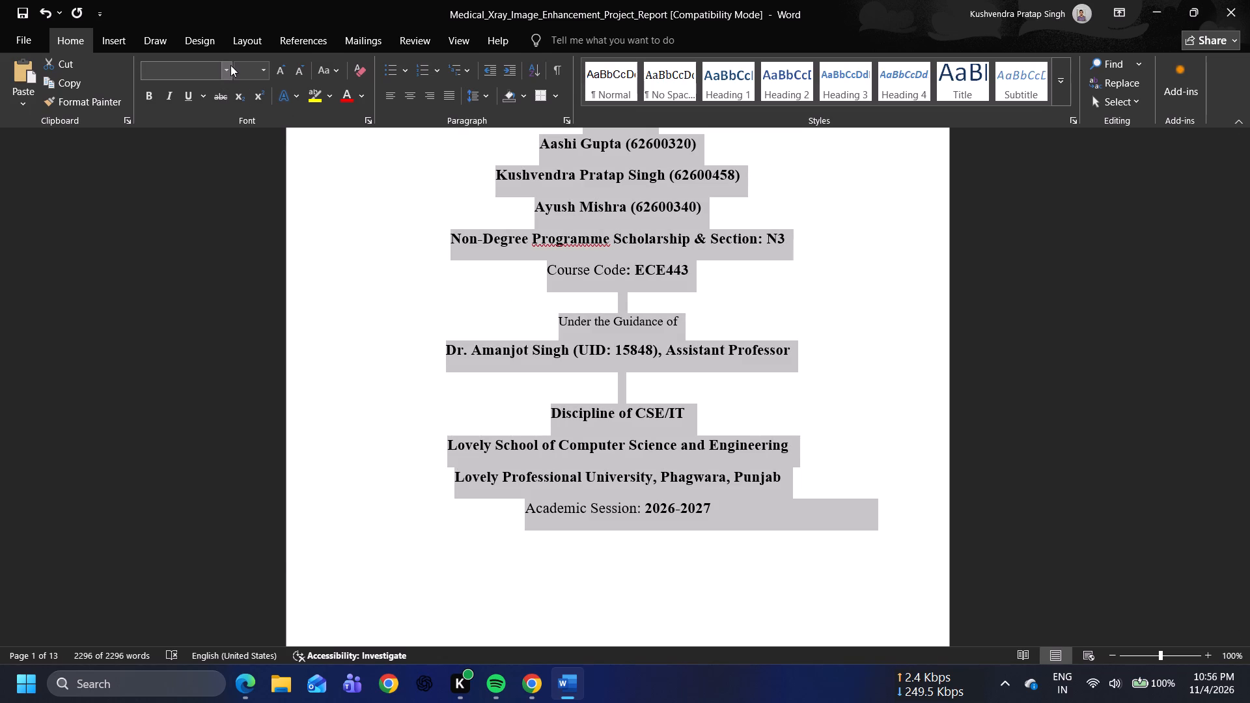
Apply the Times New Roman font to the whole document's text.
left_click(230, 65)
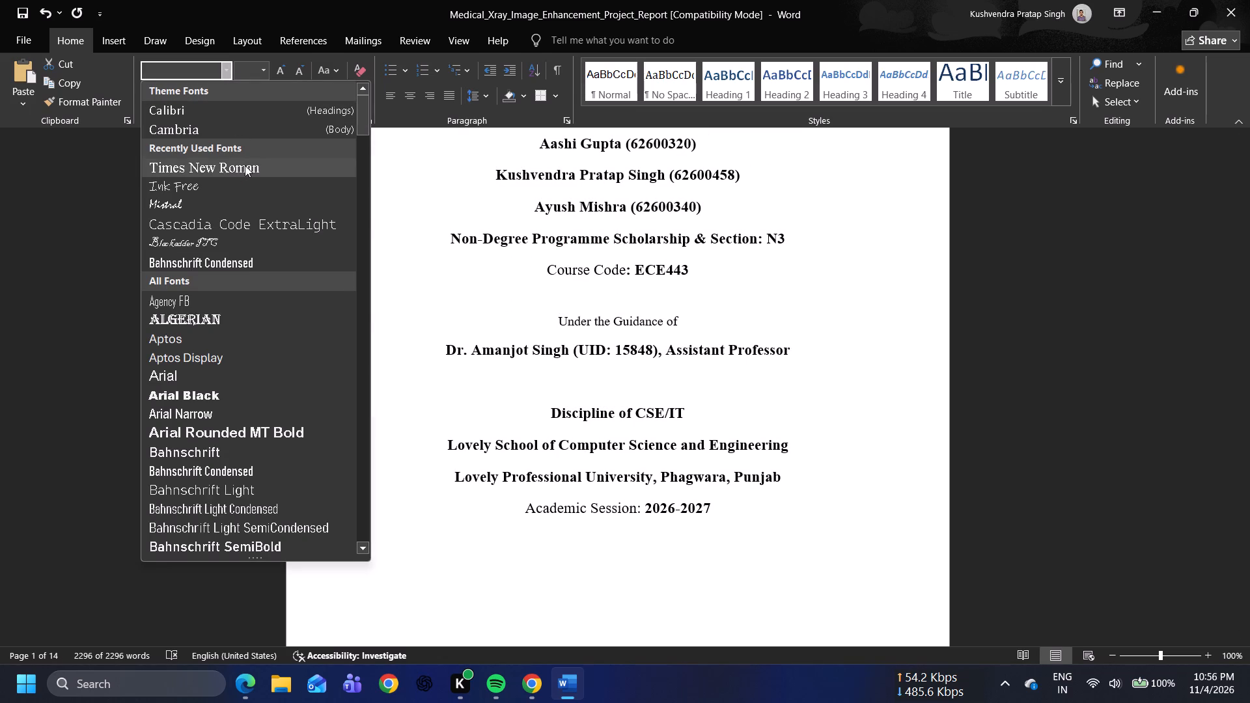
left_click(245, 165)
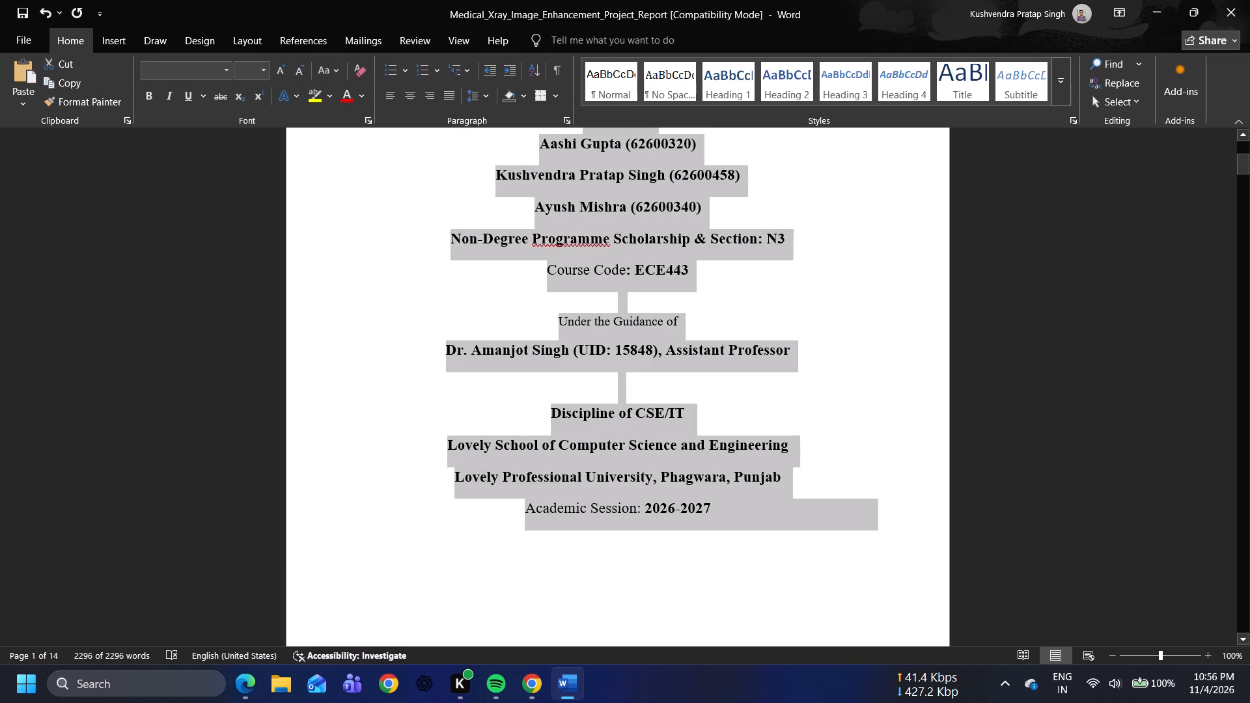
left_click(284, 189)
left_click(432, 269)
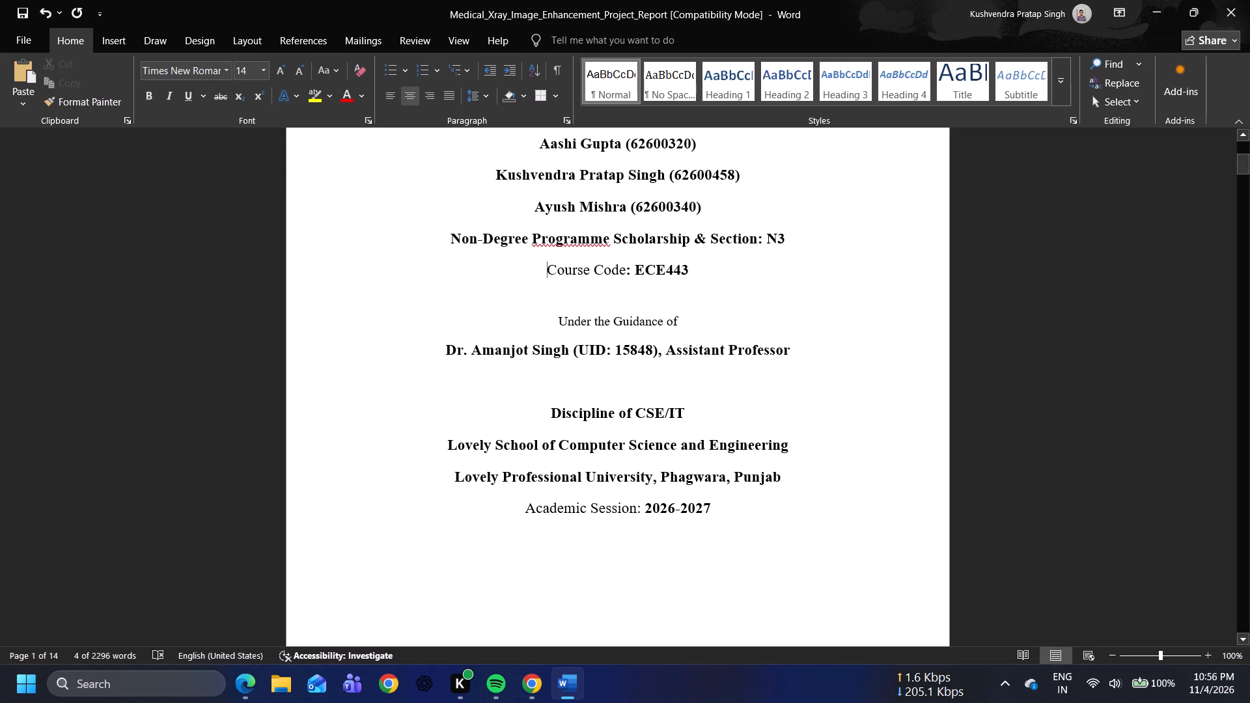
Look over the cover and Certificate pages to check their spacing and font.
scroll(432, 269, "up", 2)
scroll(432, 269, "down", 8)
scroll(432, 269, "up", 8)
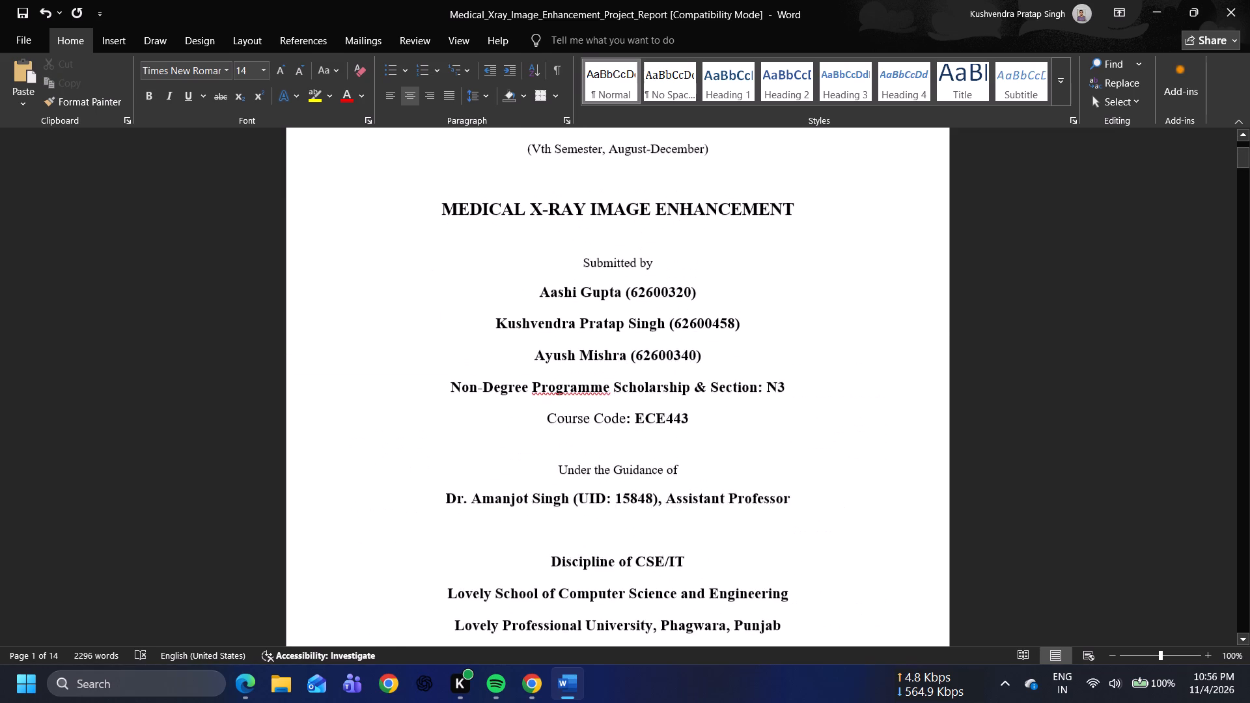
scroll(432, 269, "up", 3)
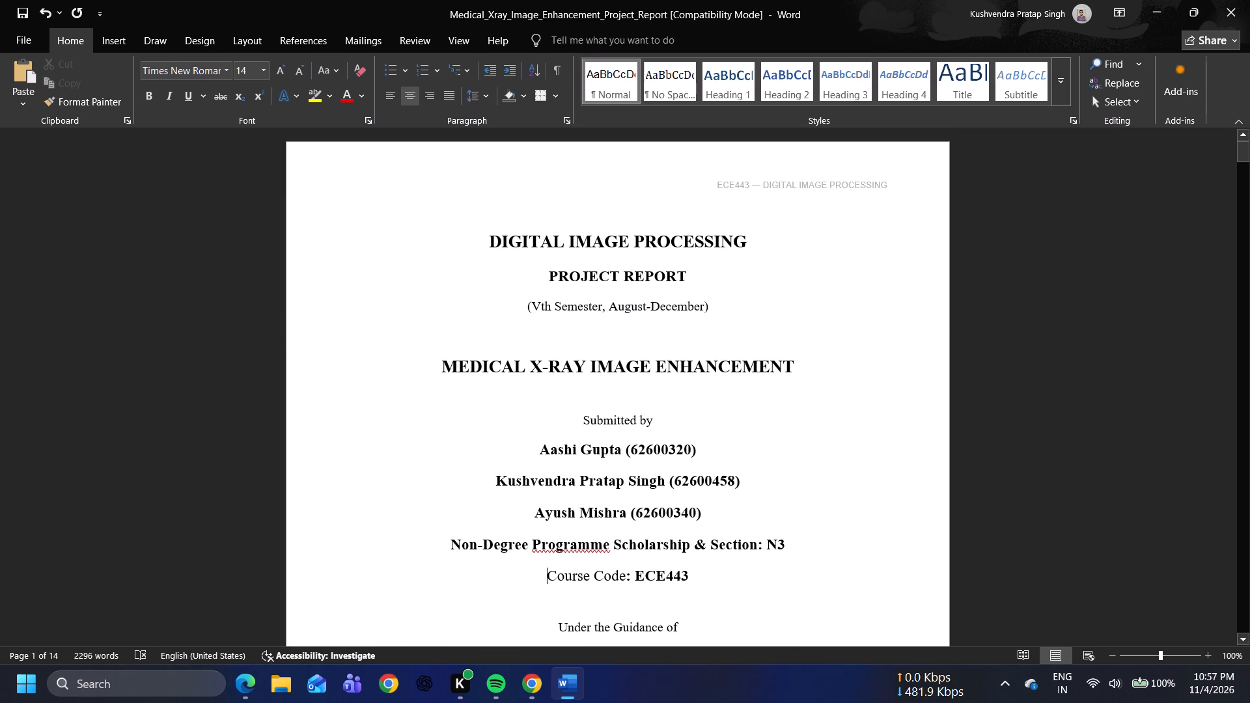
scroll(432, 269, "down", 1)
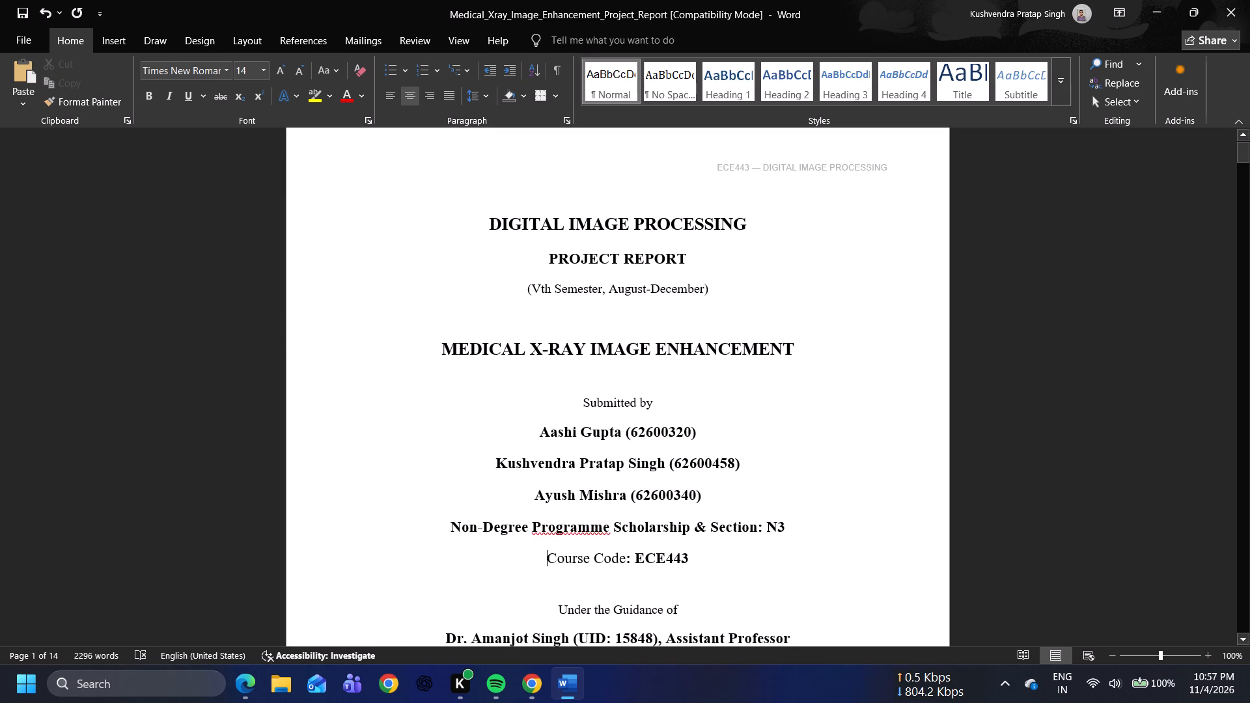
scroll(432, 269, "down", 3)
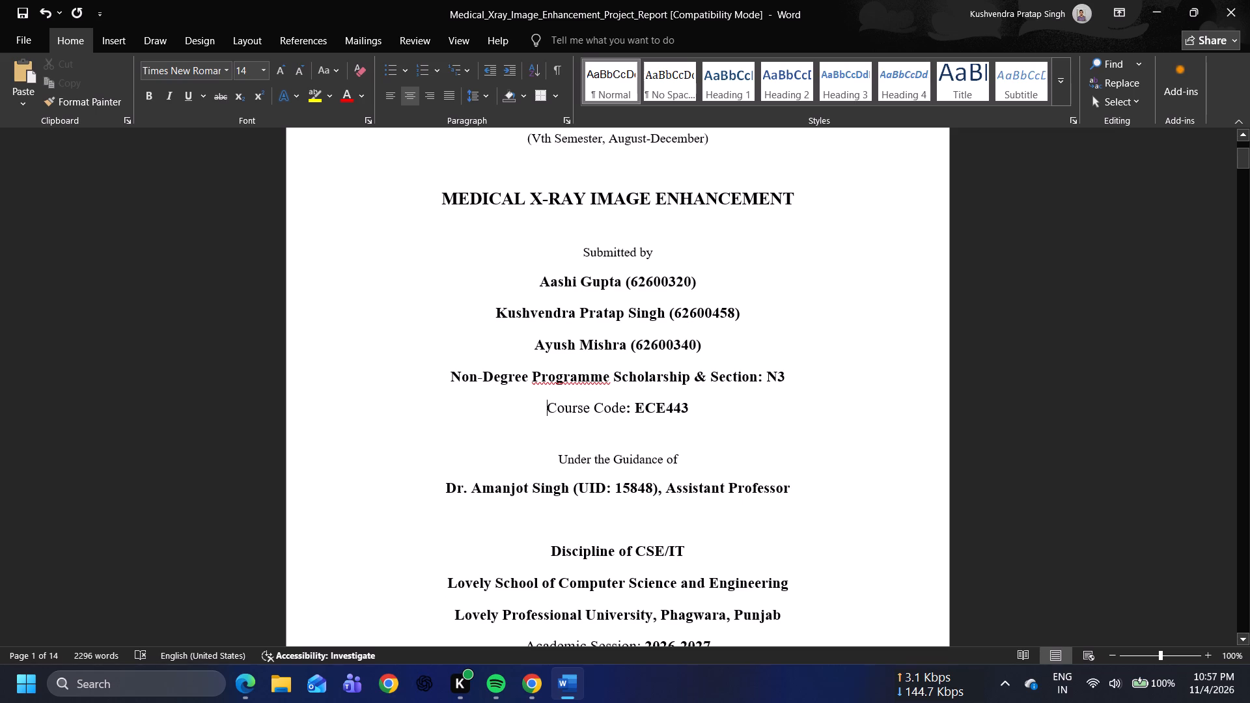
scroll(432, 269, "down", 12)
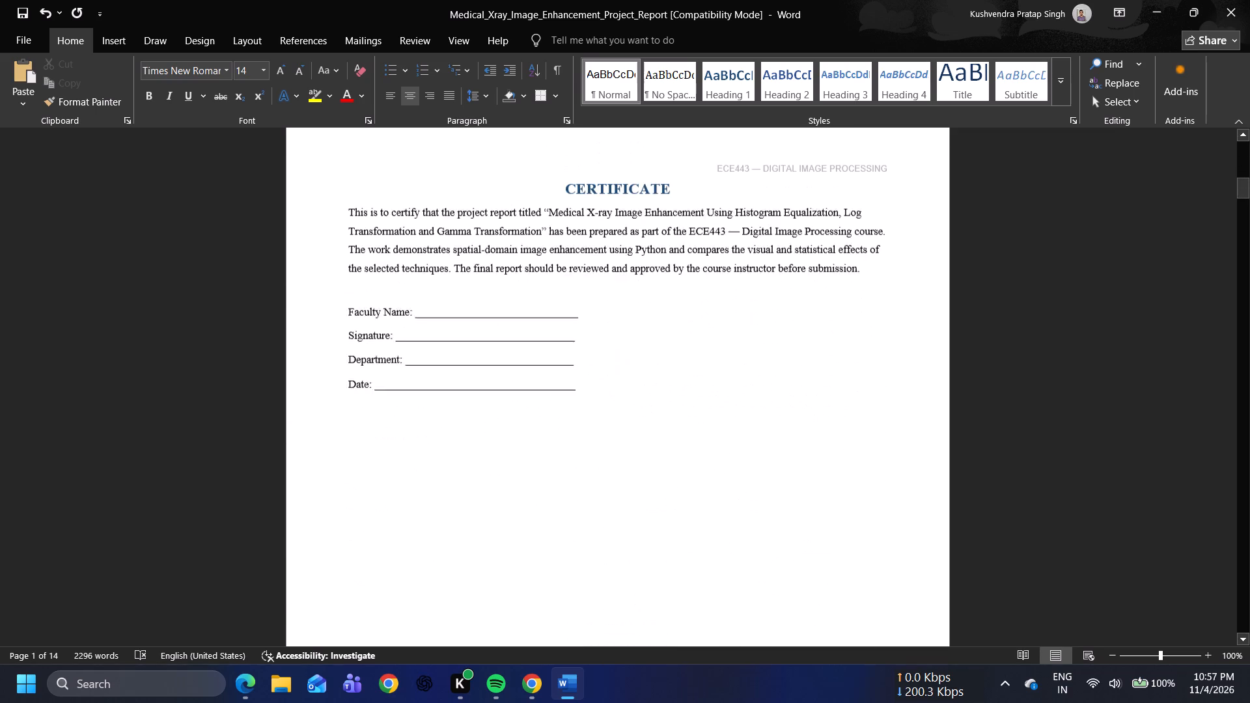
Insert a blank line between the CERTIFICATE heading and the paragraph starting "This is to certify".
scroll(432, 269, "up", 1)
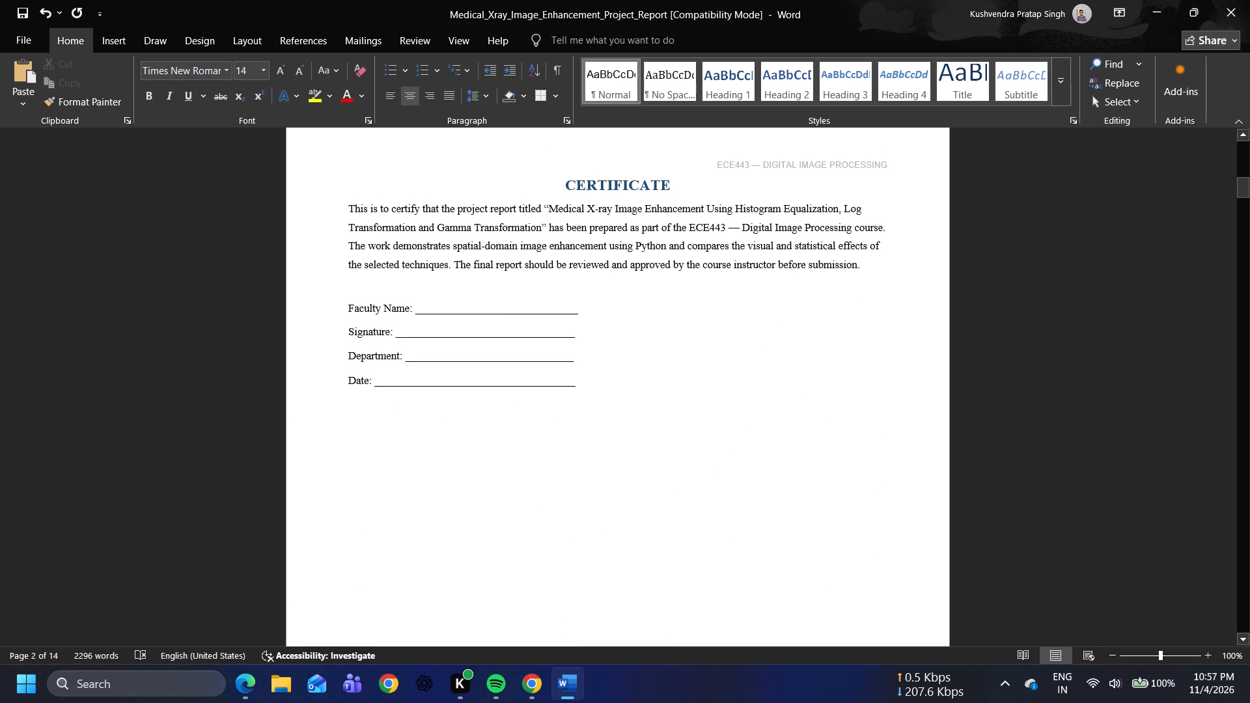
left_click(350, 210)
key("Return")
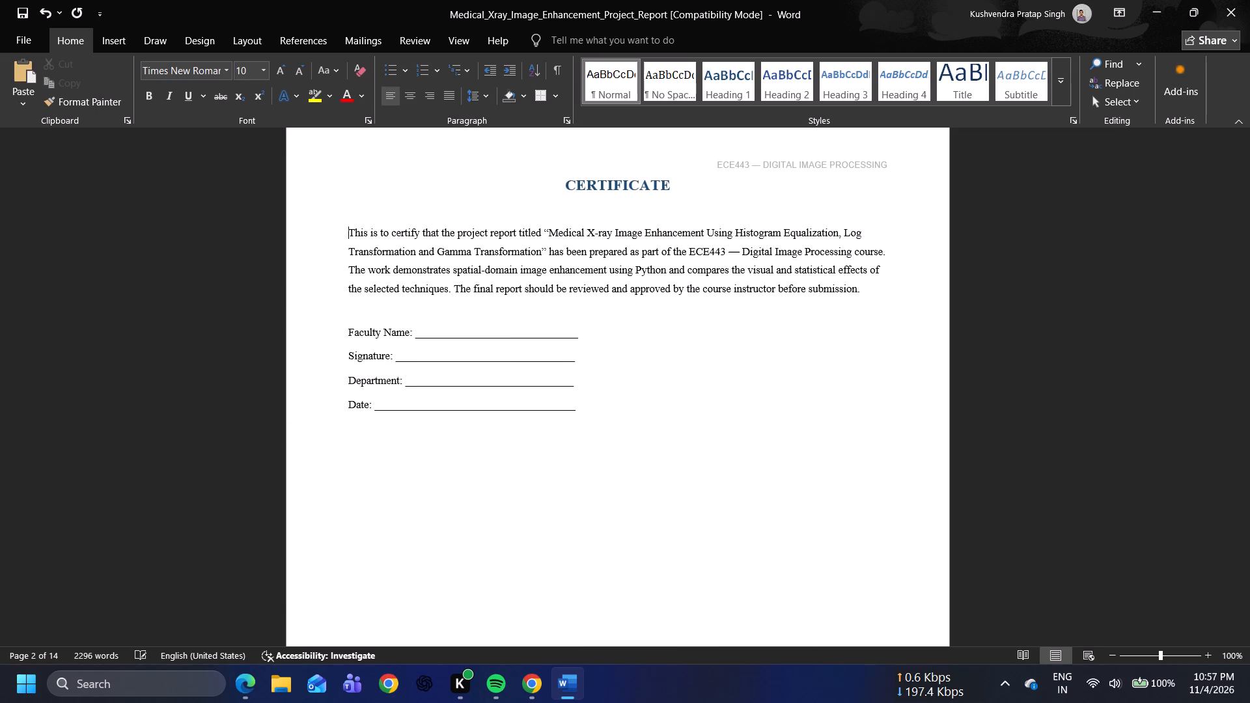
Change the font colour of the CERTIFICATE heading to Automatic black.
left_click(594, 187)
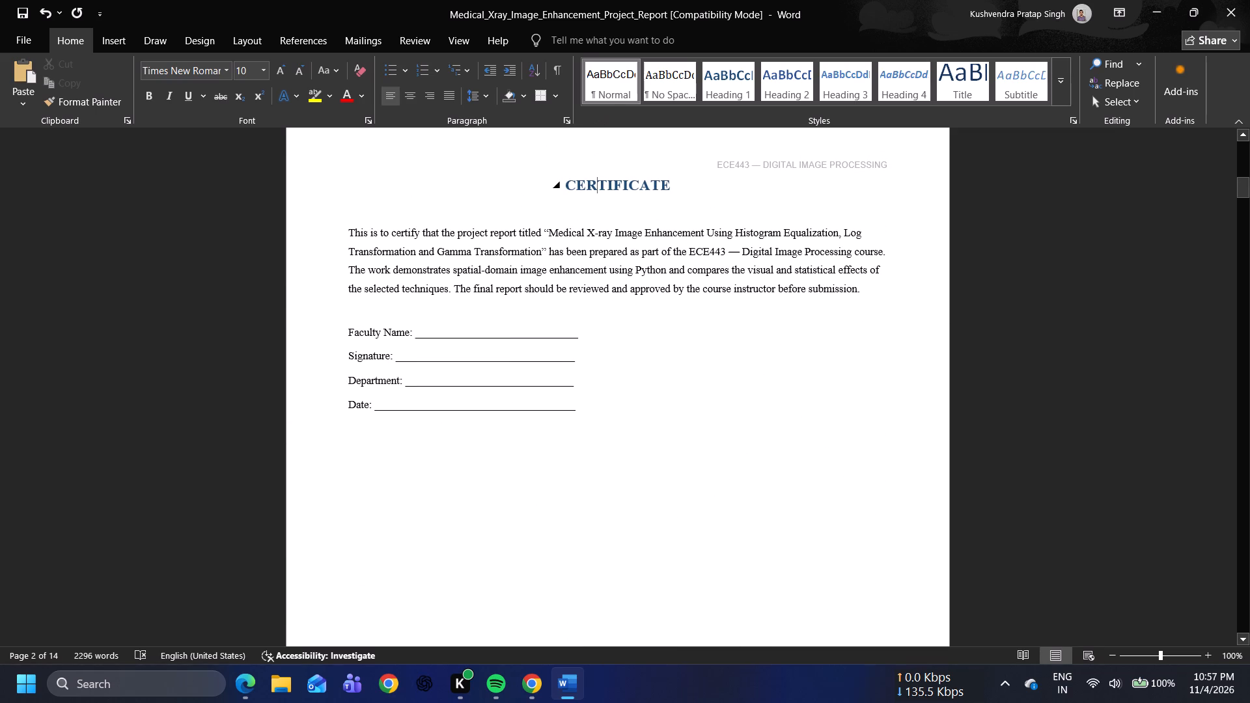
left_click_drag(567, 186, 672, 185)
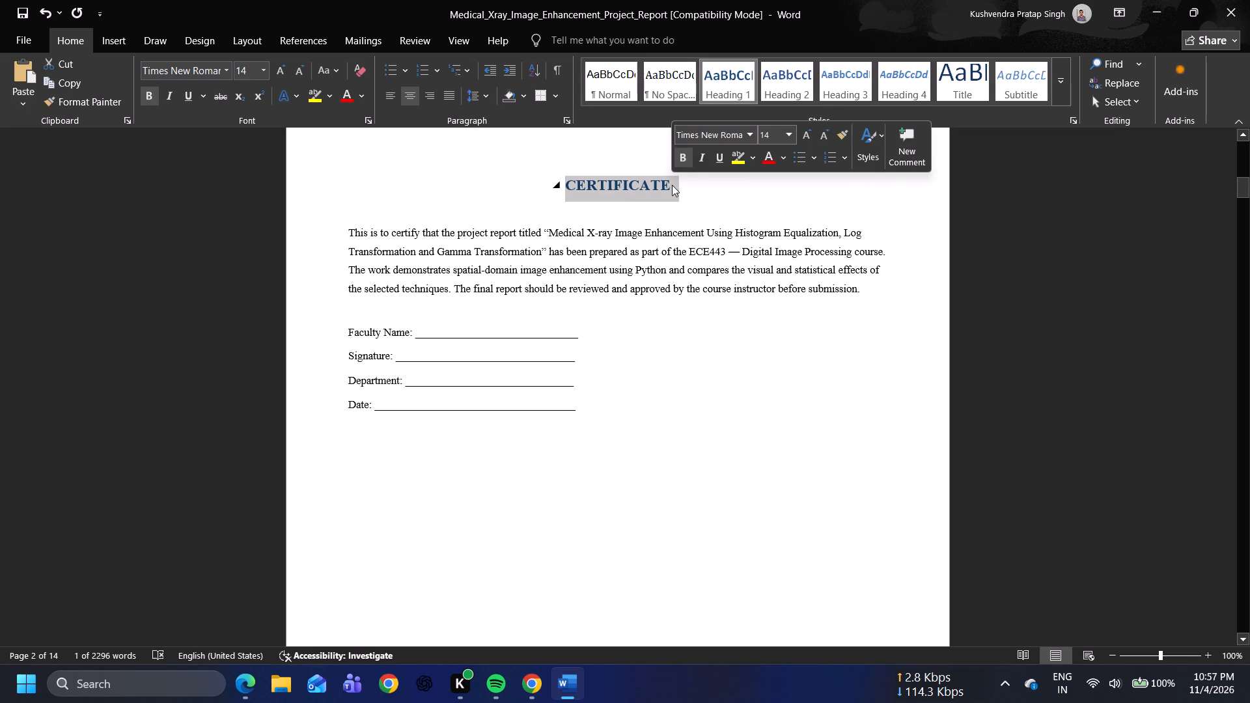
left_click(787, 157)
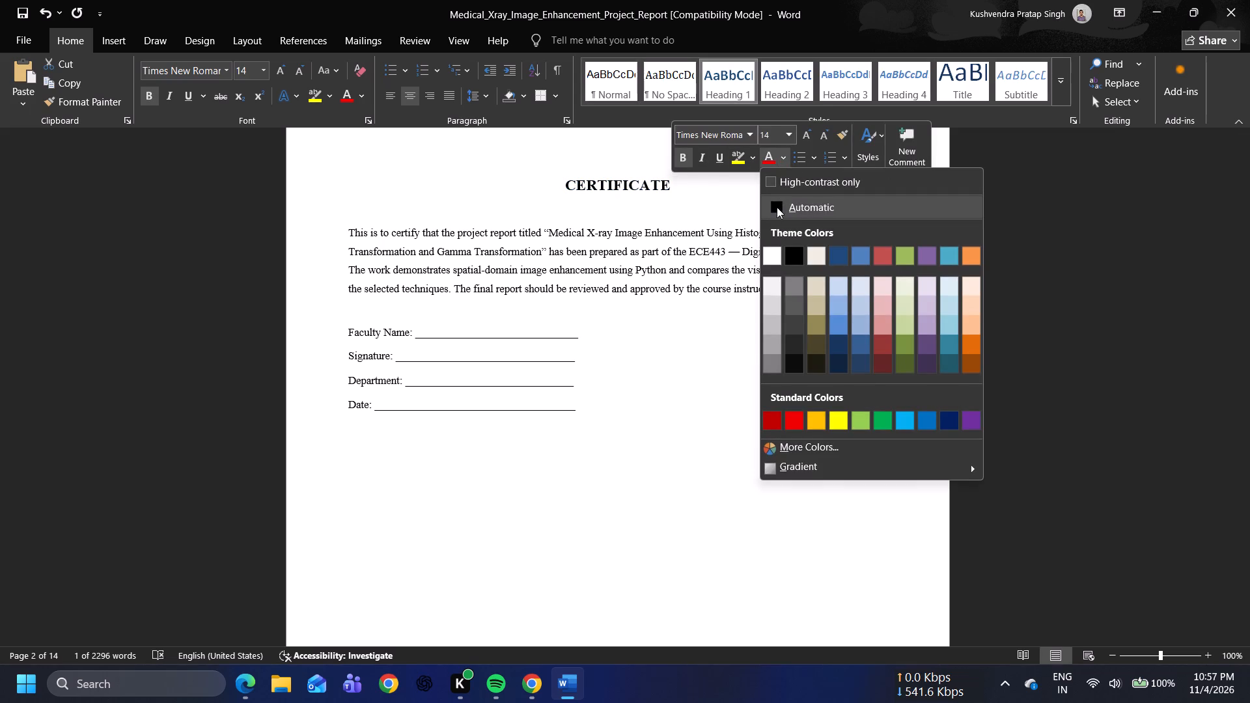
left_click(777, 207)
left_click(777, 207)
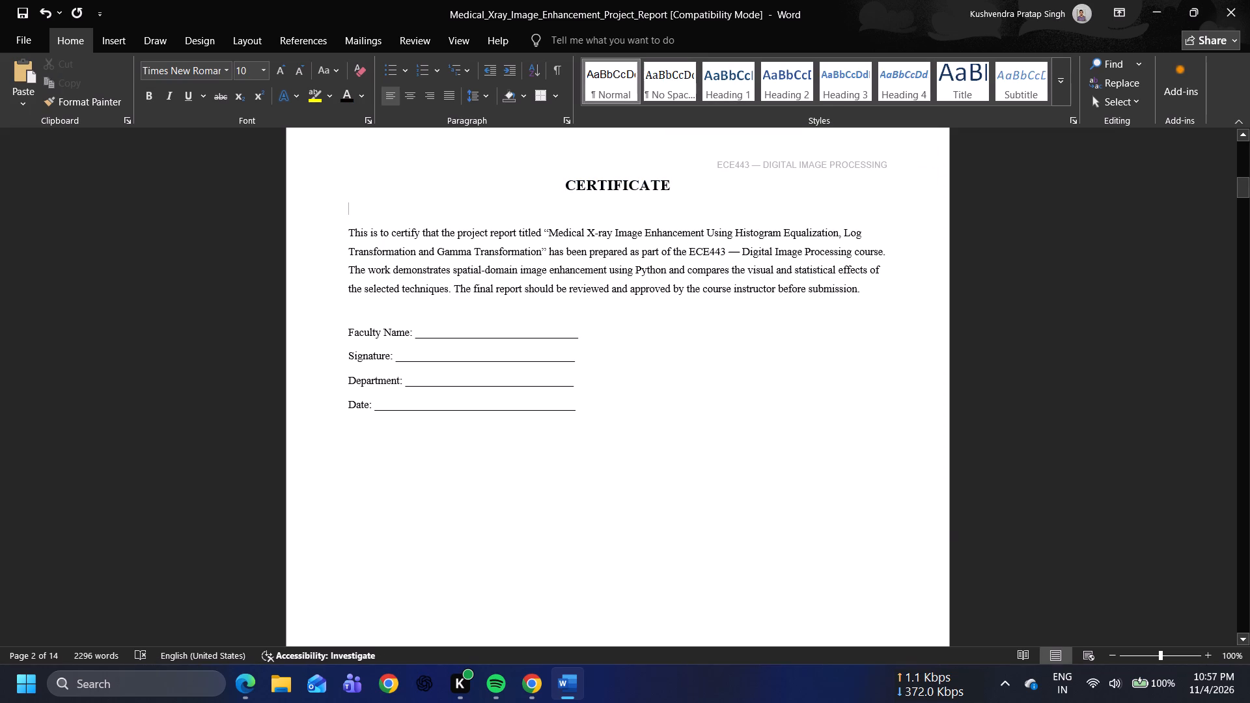
Set the font size of the certificate paragraph starting "This is to certify" to 12.
left_click(367, 228)
left_click_drag(352, 234, 455, 235)
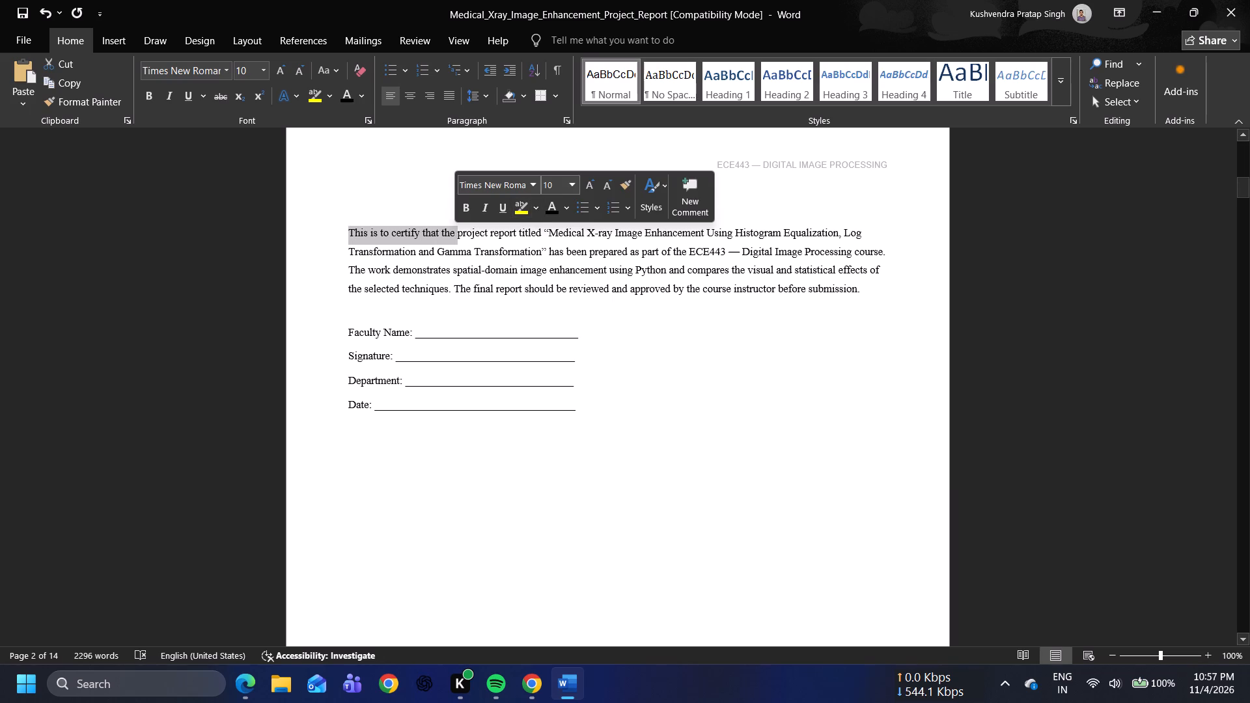
left_click_drag(738, 184, 652, 187)
left_click(652, 187)
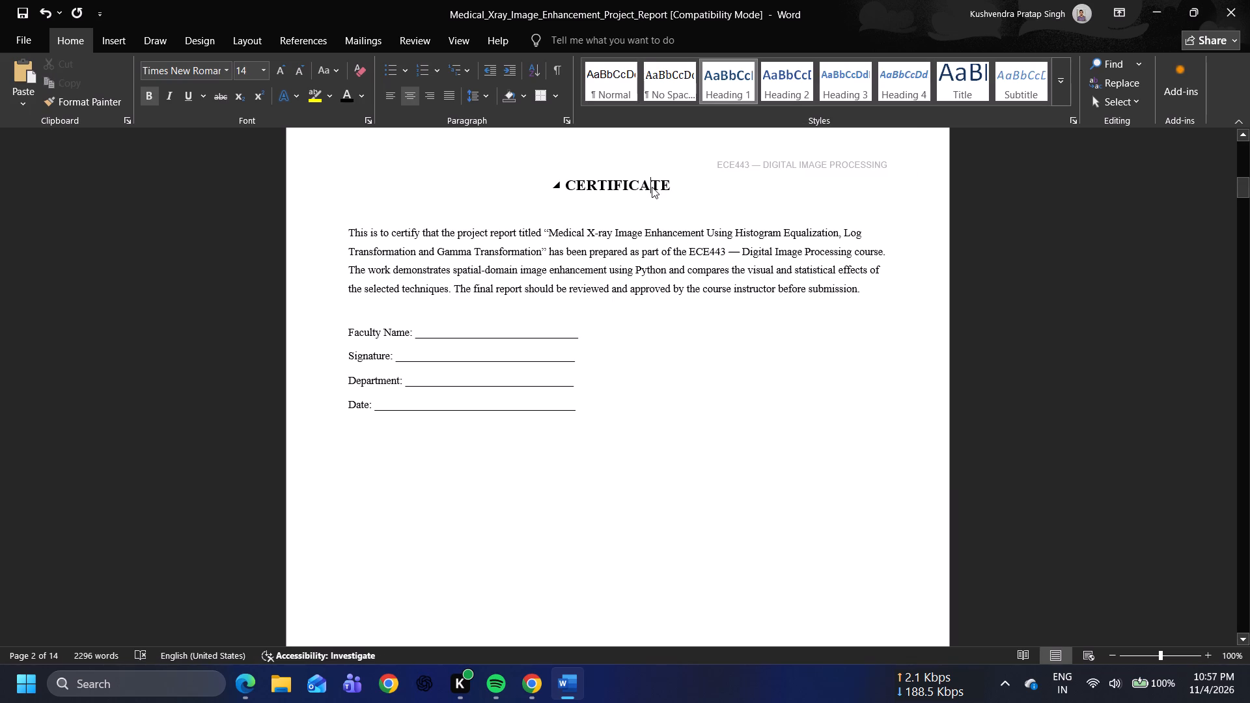
left_click_drag(350, 233, 745, 344)
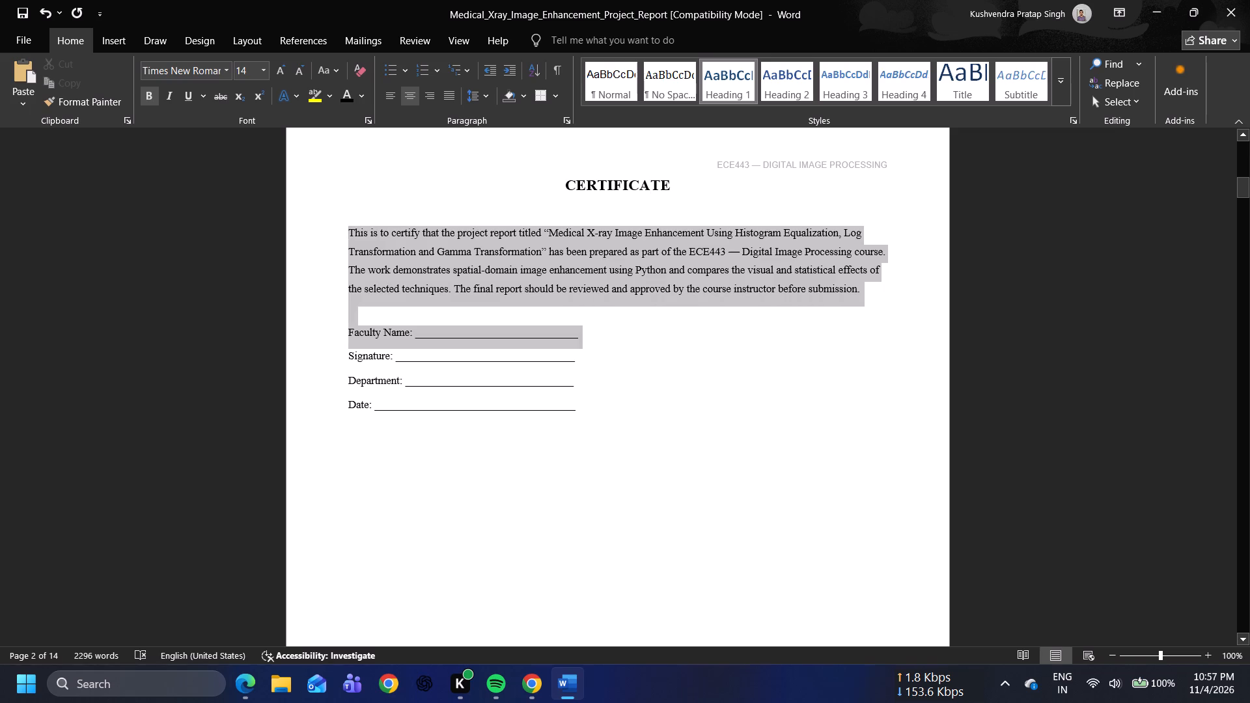
left_click_drag(745, 344, 872, 298)
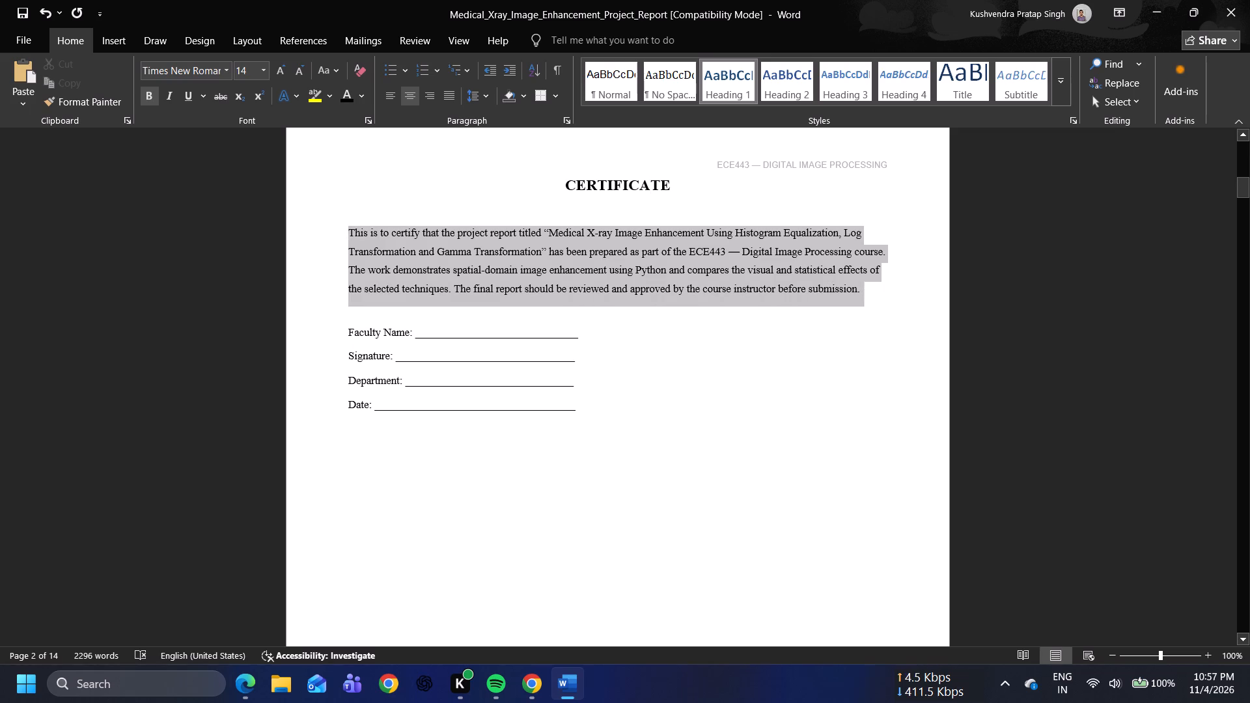
left_click_drag(872, 298, 860, 287)
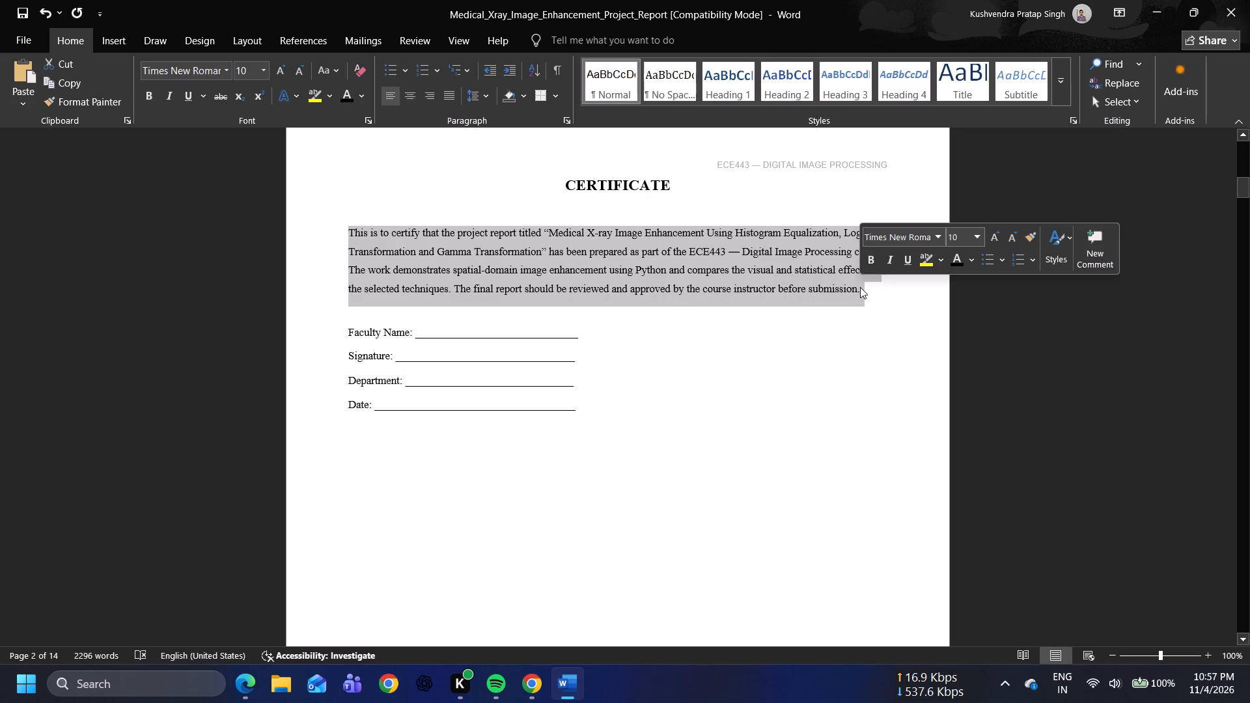
left_click(980, 240)
left_click(960, 321)
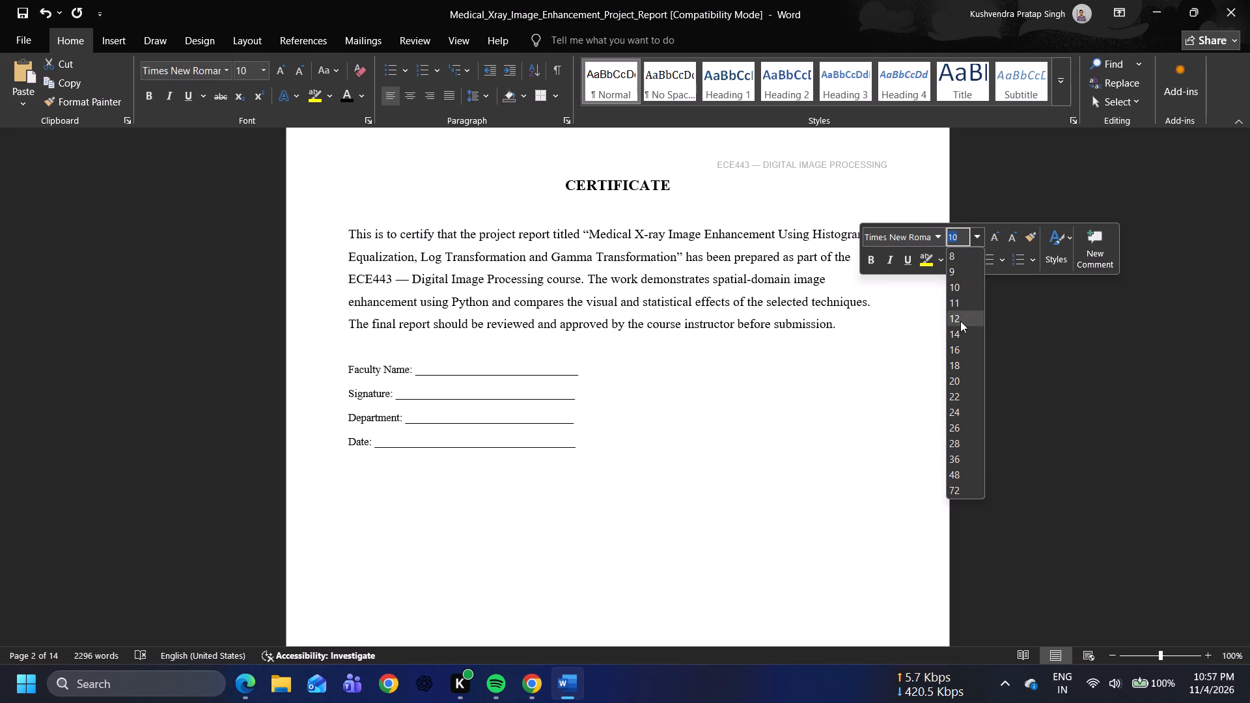
left_click(845, 350)
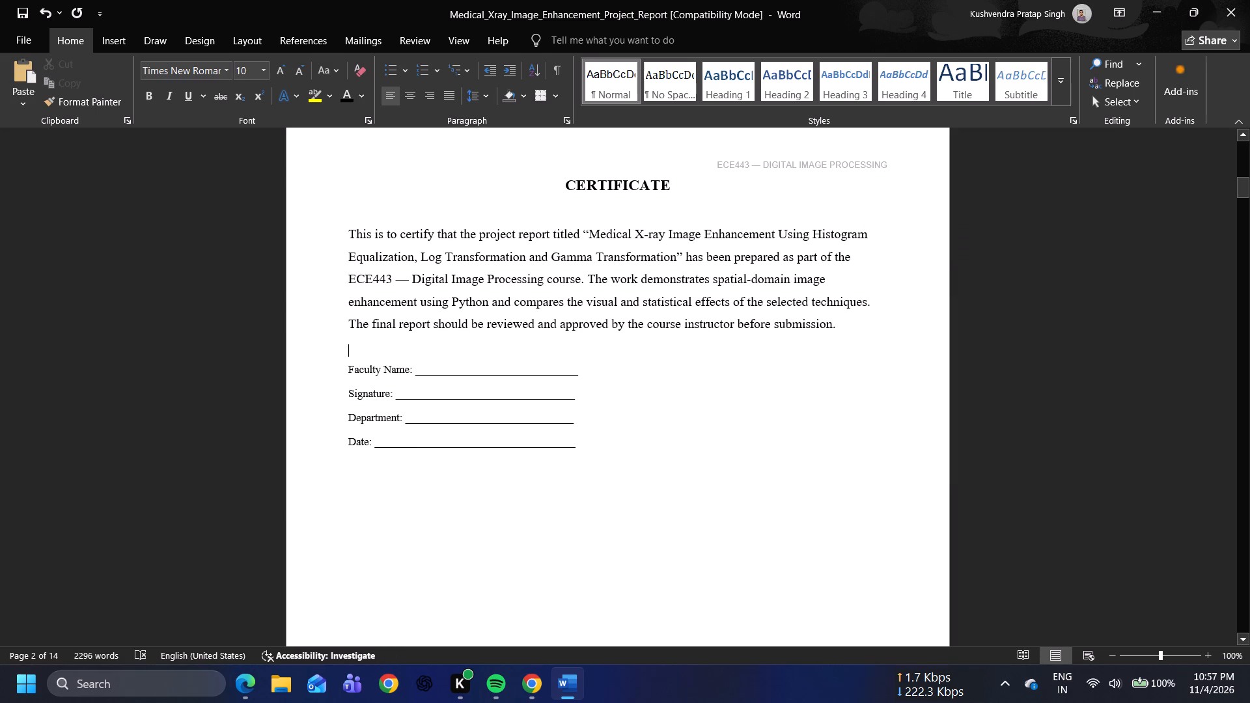
Compare the Certificate page's wording and signature block with the R Programming report PDF in Edge.
key("alt+Tab")
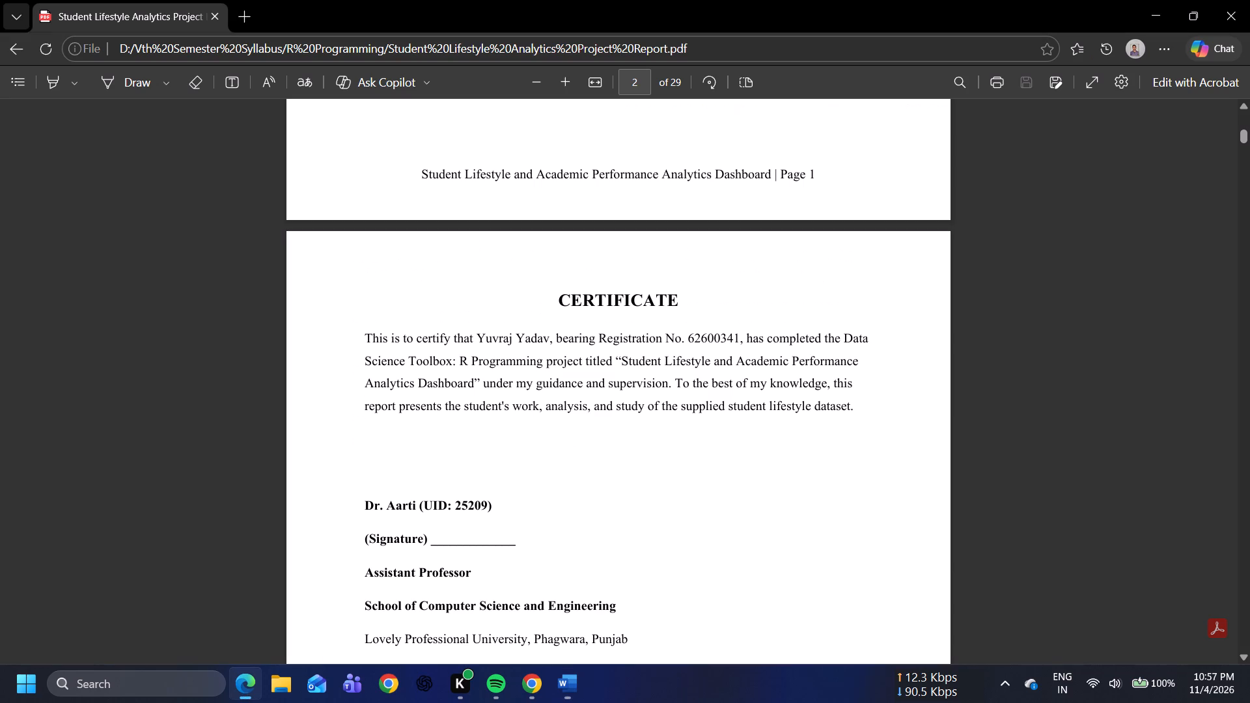
scroll(554, 363, "down", 2)
key("alt+Tab")
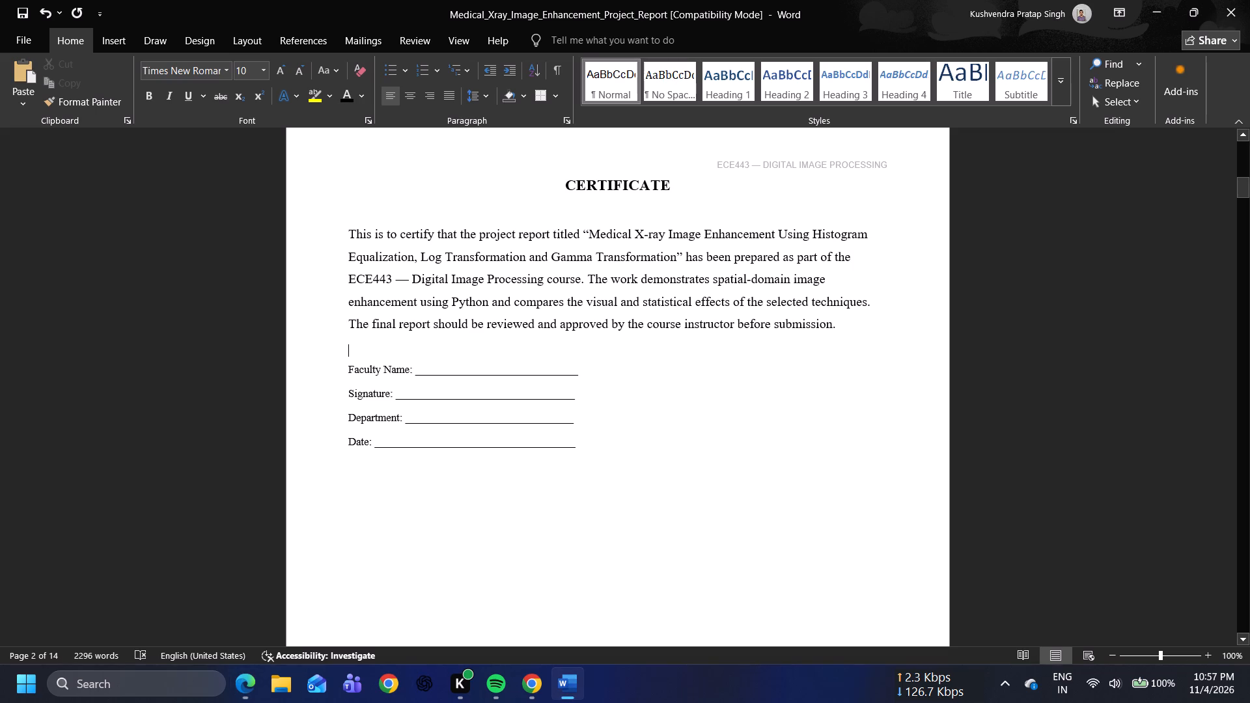
key("alt+Tab")
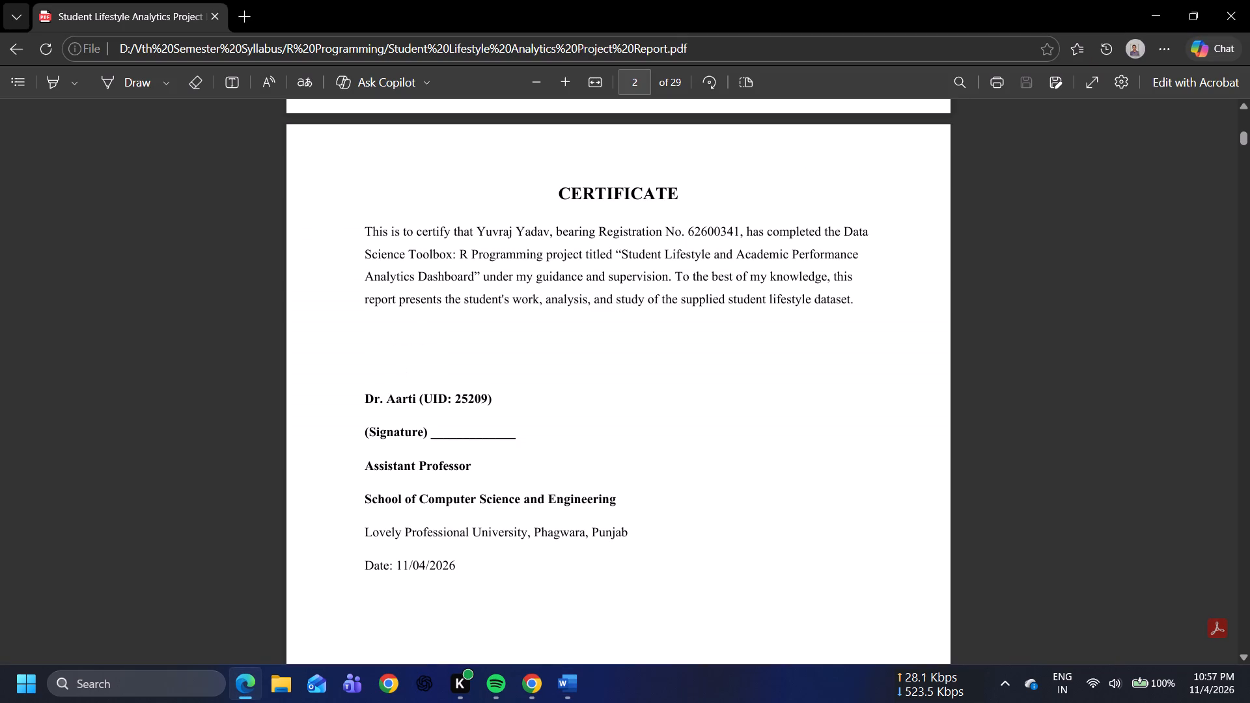
key("alt+Tab")
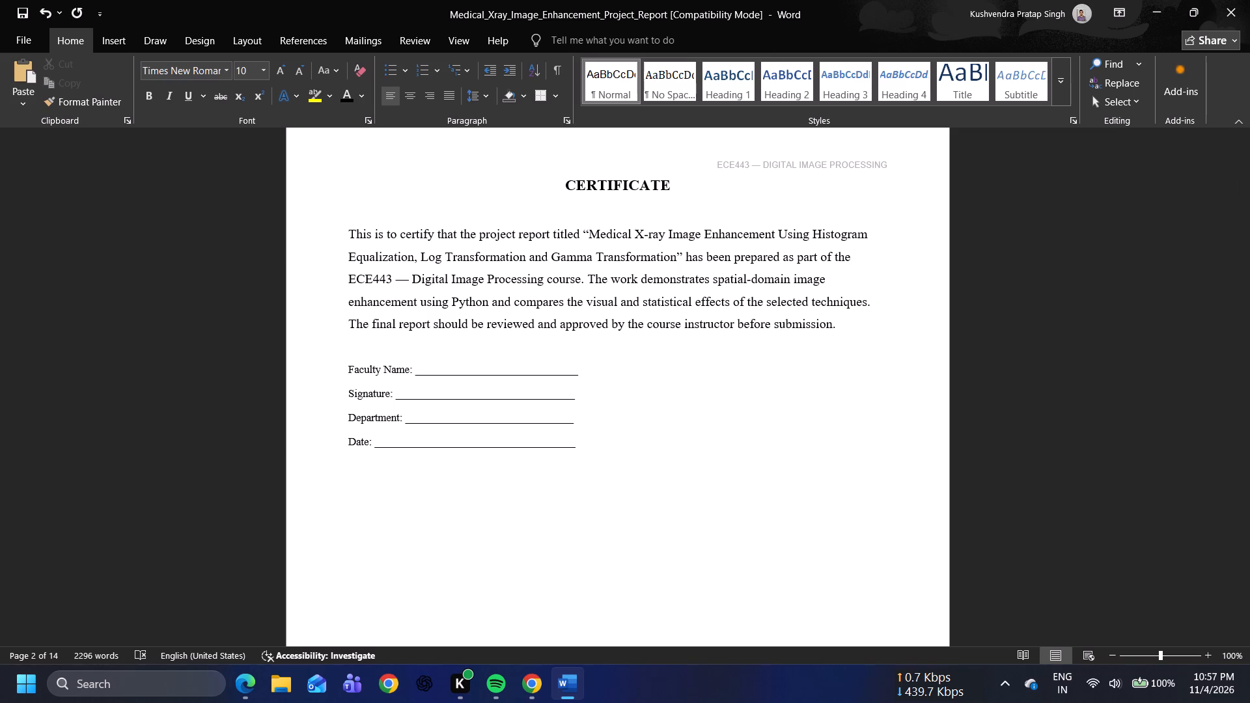
scroll(554, 363, "down", 1)
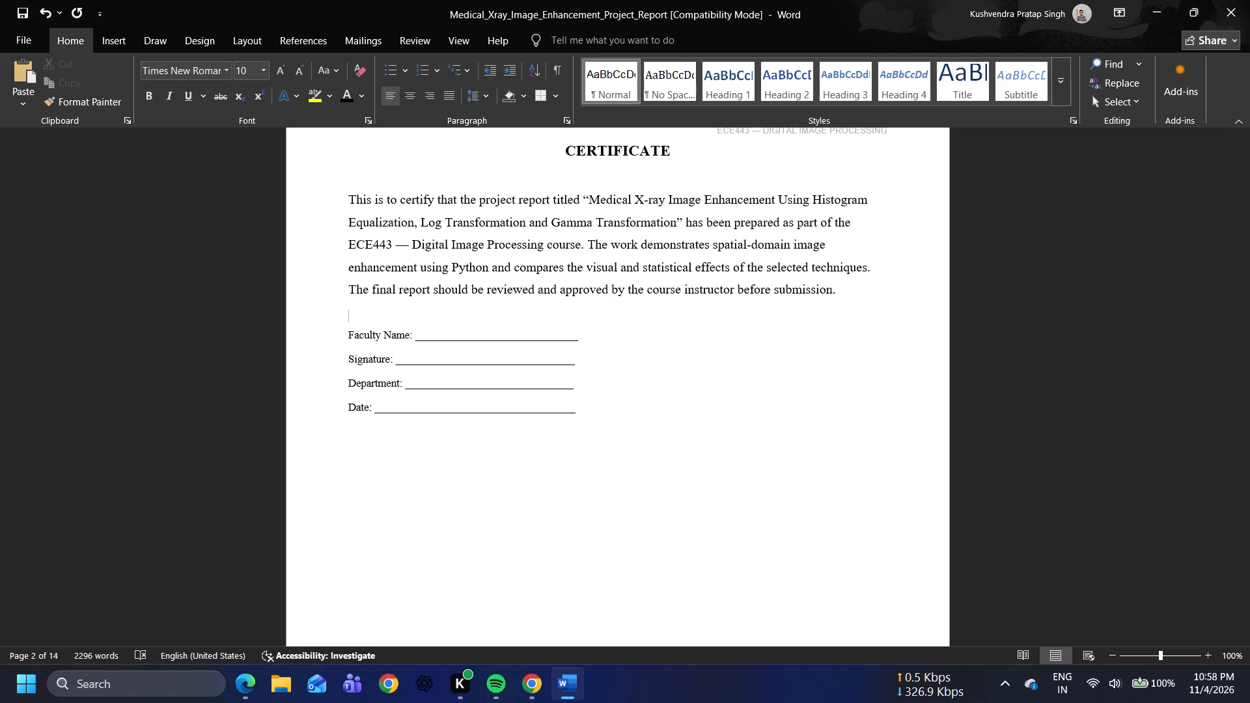
scroll(554, 363, "down", 1)
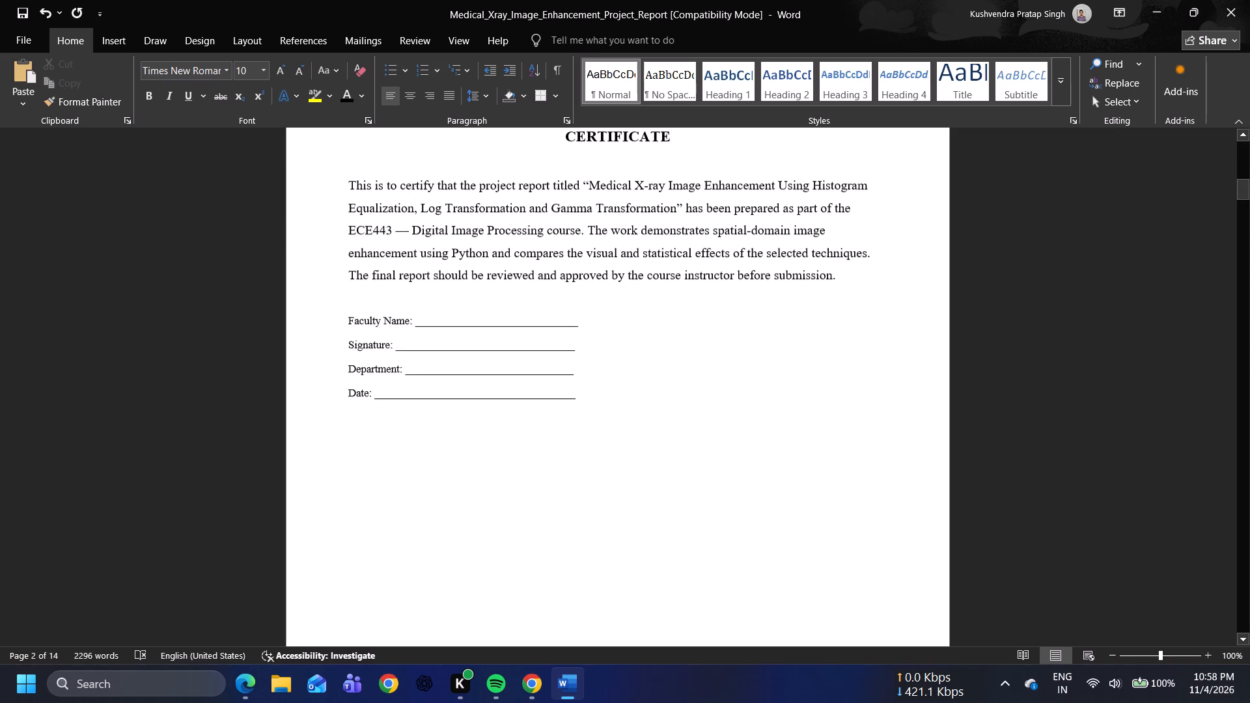
scroll(554, 363, "down", 1)
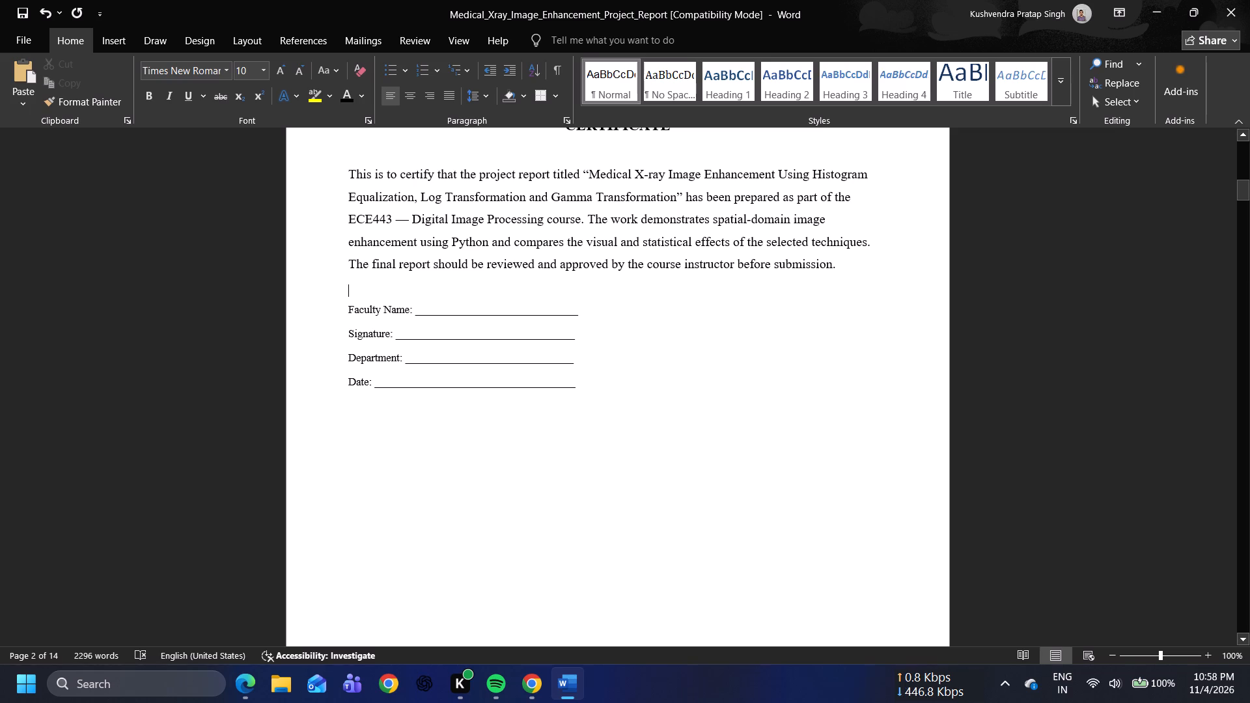
key("alt+Tab")
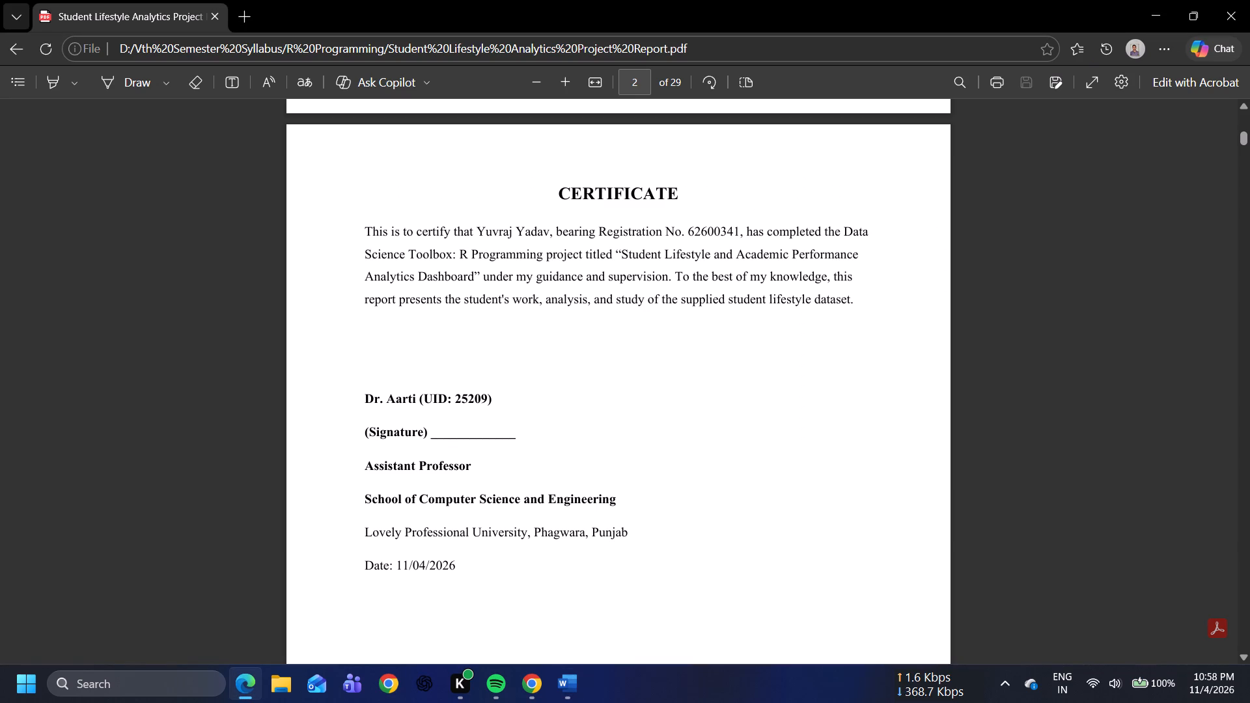
key("alt+Tab")
Delete the certificate paragraph's last sentence, starting "The final report should be reviewed".
left_click_drag(349, 262, 840, 270)
key("BackSpace")
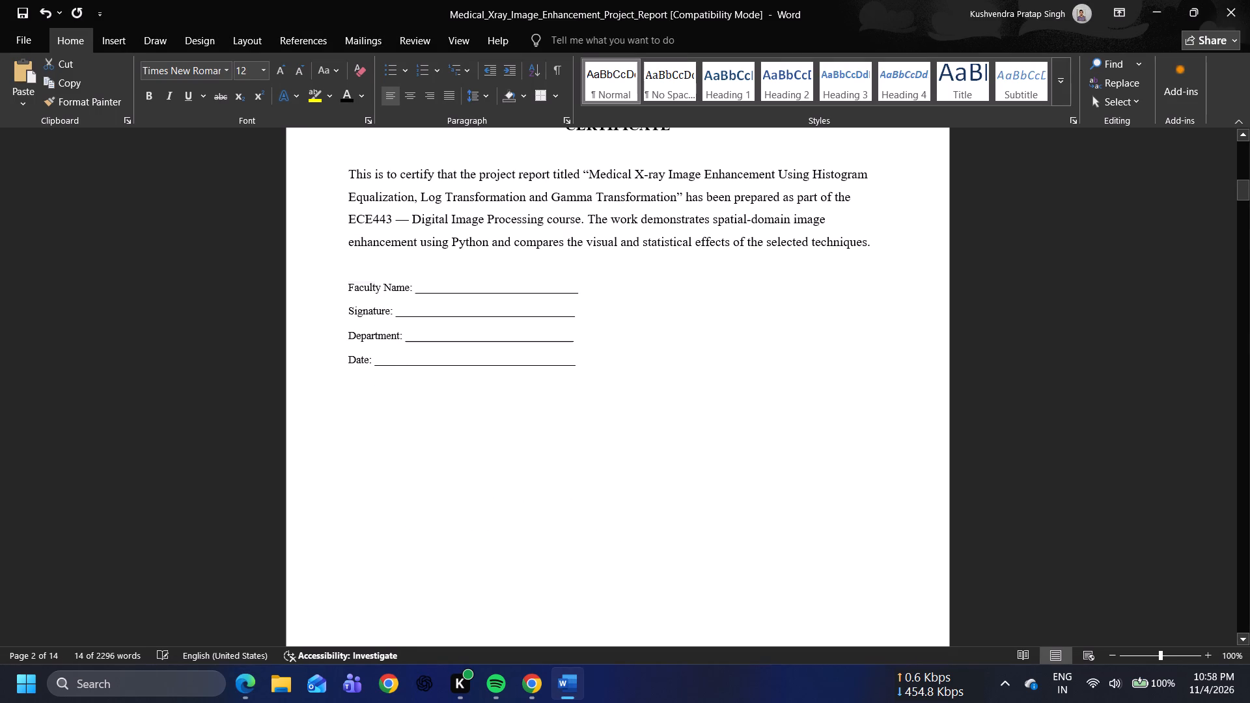
key("BackSpace")
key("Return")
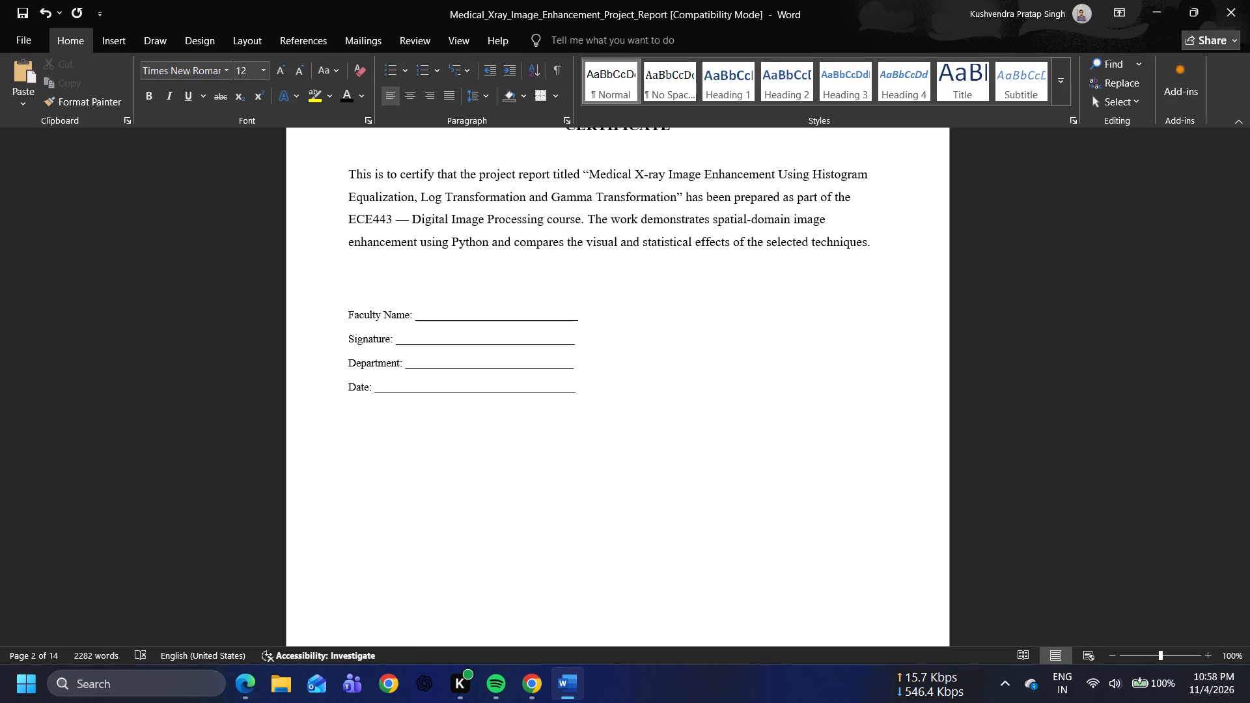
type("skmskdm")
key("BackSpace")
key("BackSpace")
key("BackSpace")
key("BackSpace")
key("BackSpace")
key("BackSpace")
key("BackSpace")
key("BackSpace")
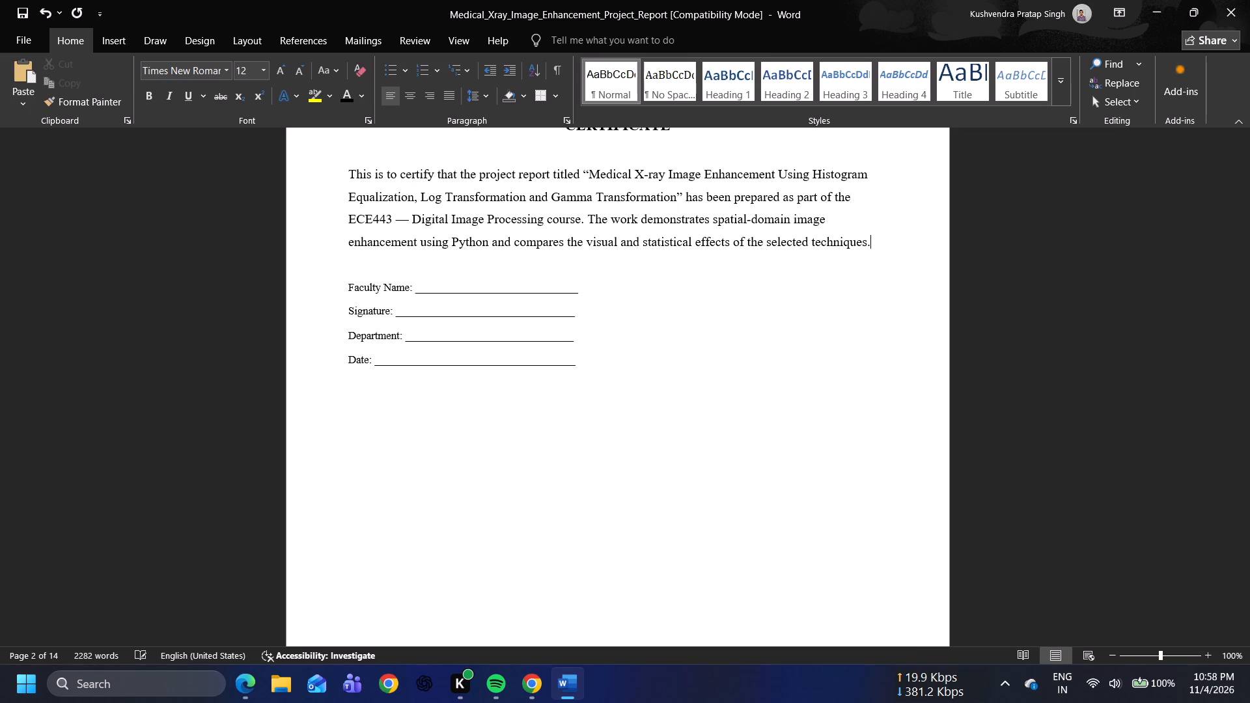
Add an extra blank line between the certificate paragraph and the Faculty Name line.
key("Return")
Following the R Programming report's Certificate wording, insert the student's name in bold after "This is to certify that" in the Word report.
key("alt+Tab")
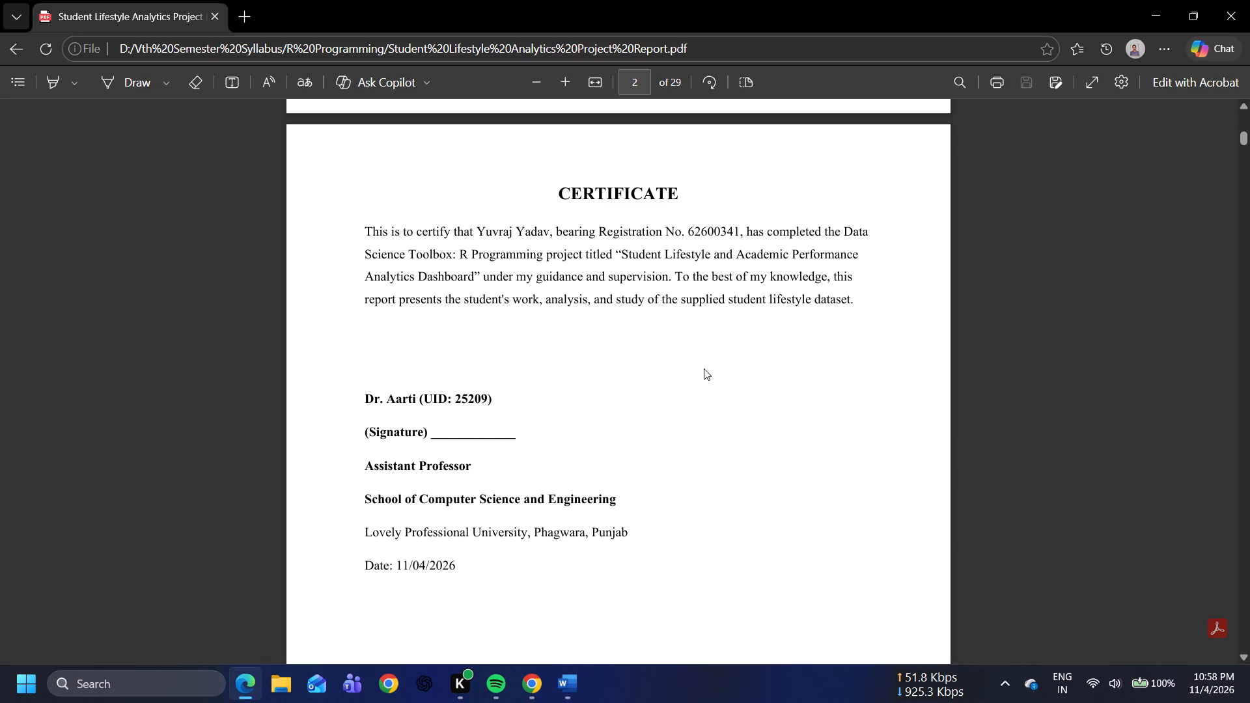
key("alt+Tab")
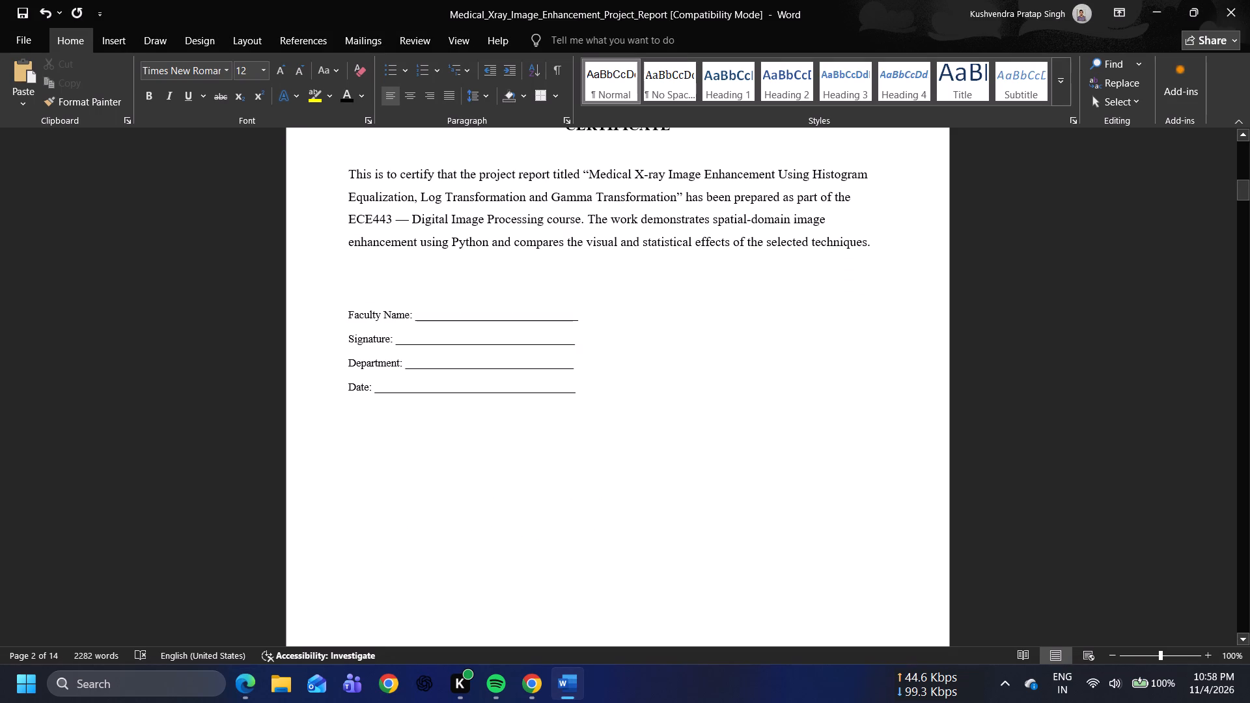
left_click(463, 173)
key("alt+Tab")
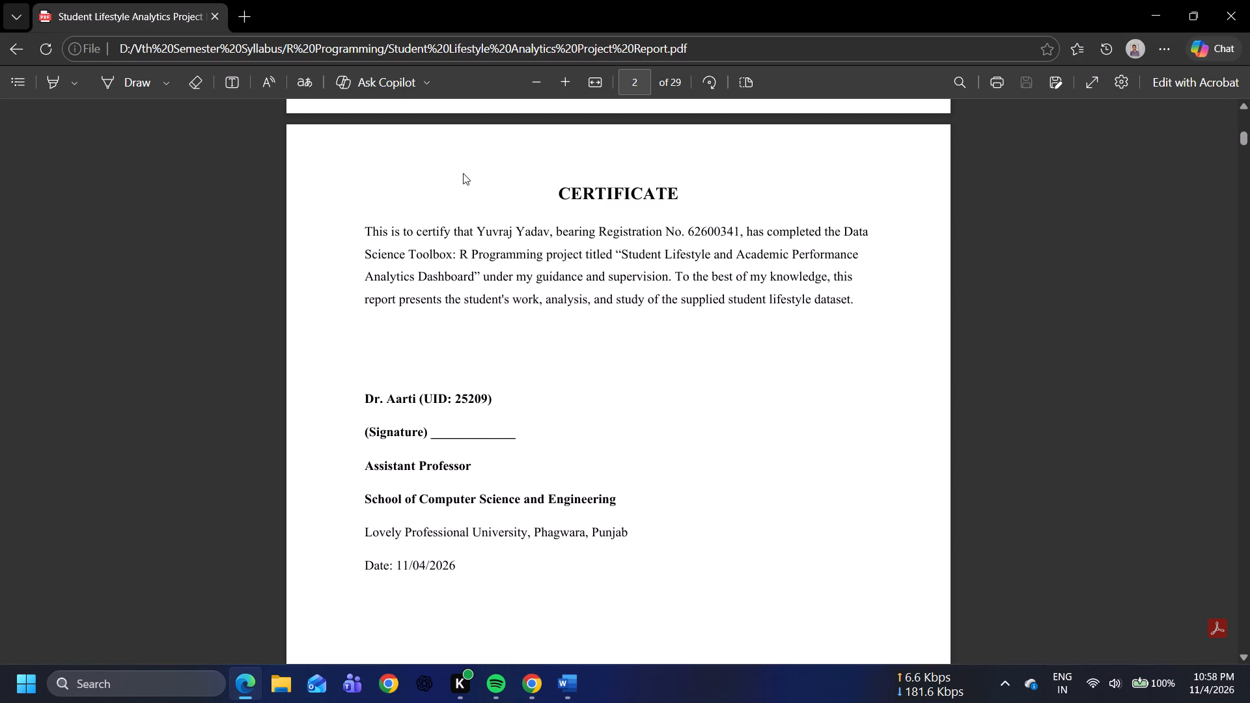
key("alt+Tab")
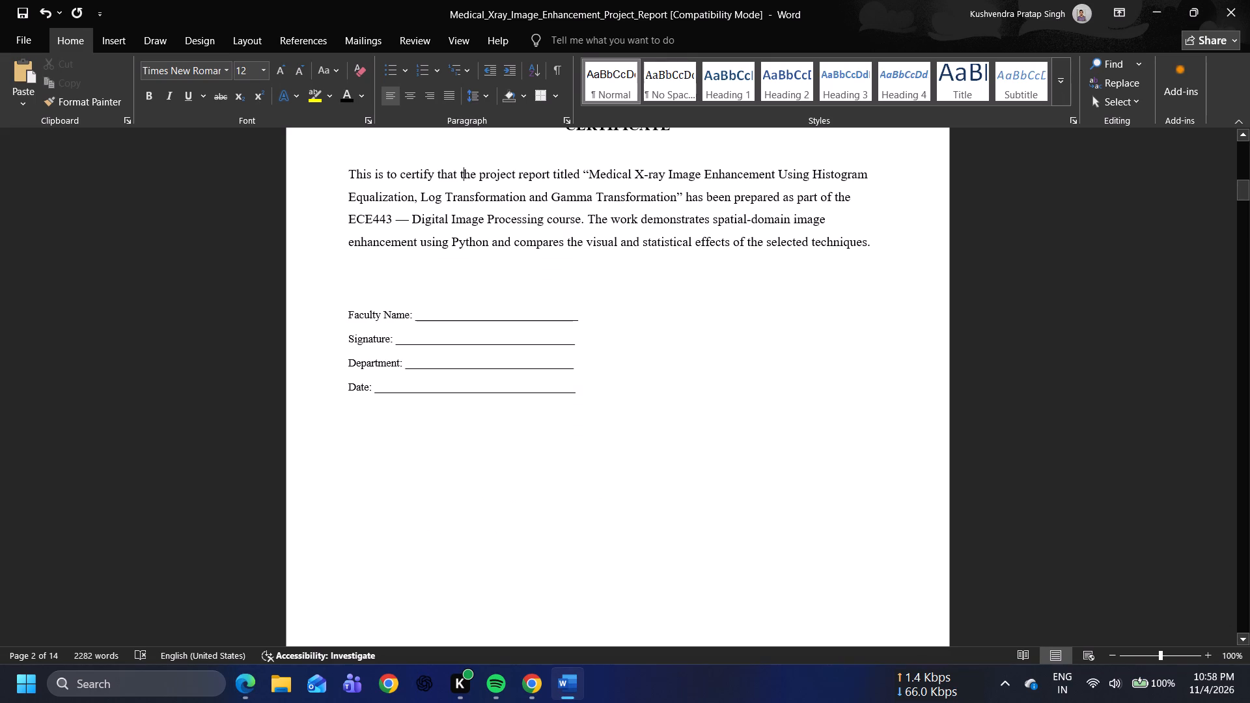
key("alt+Tab")
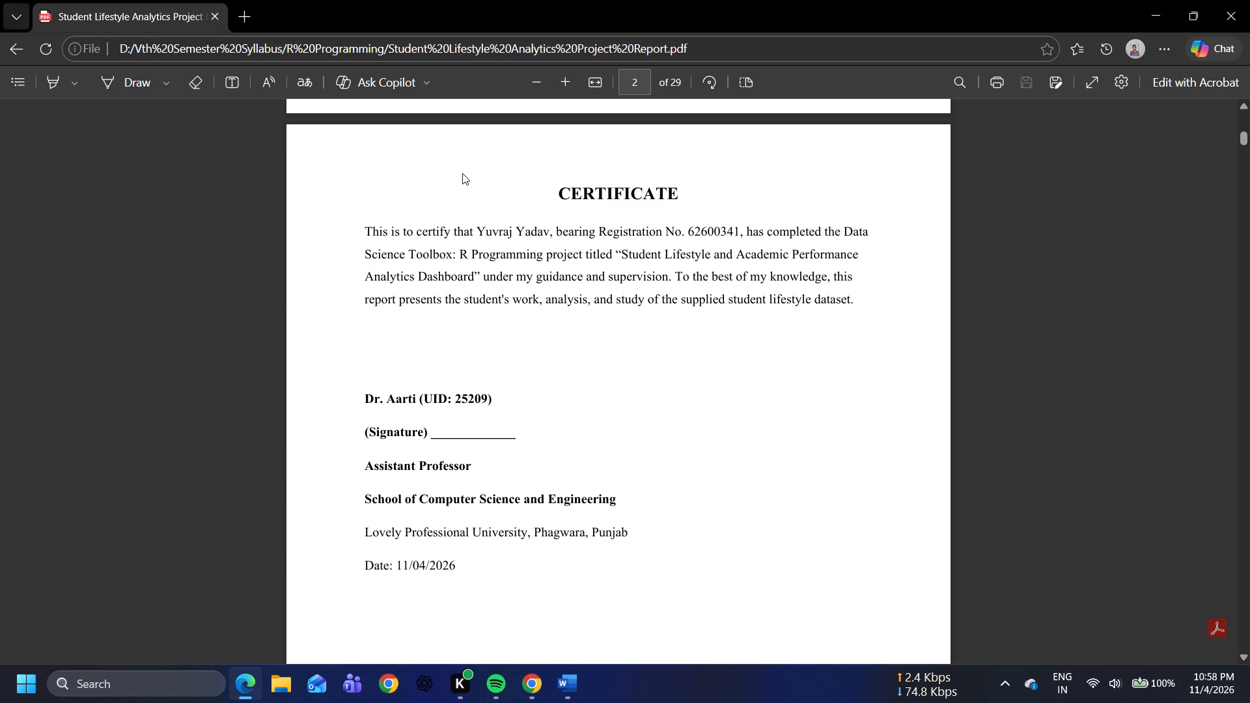
key("alt+Tab")
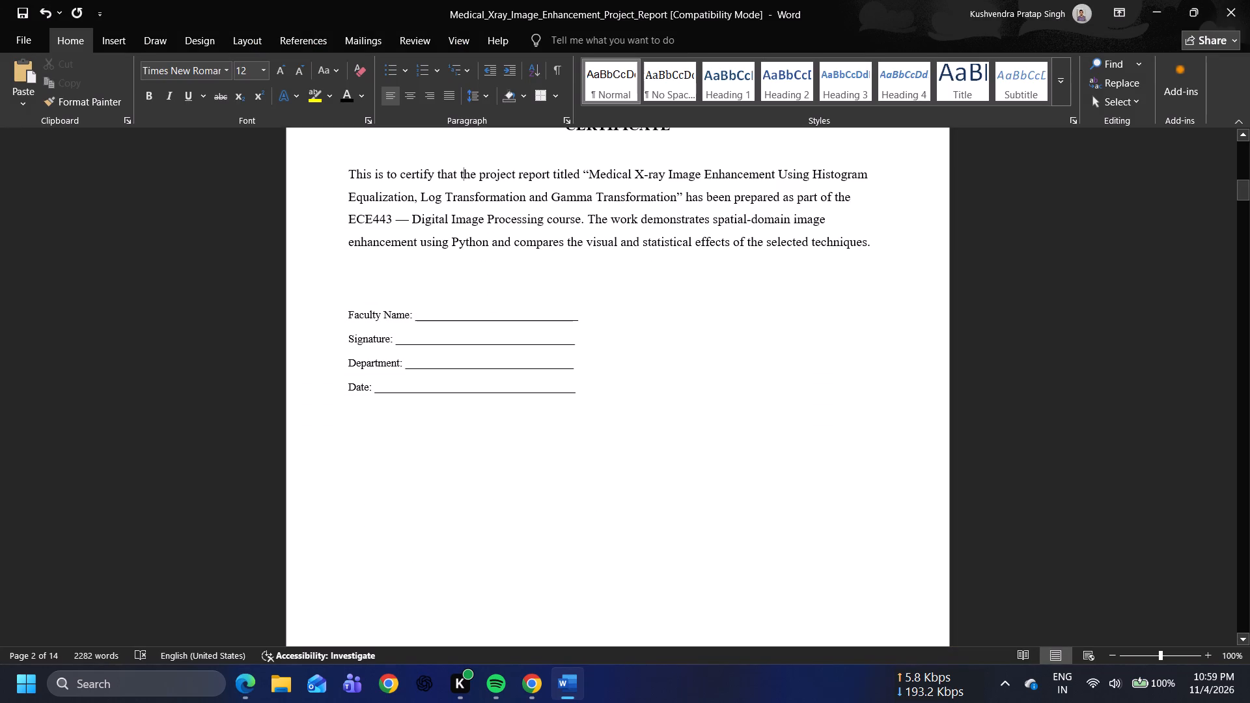
key("Left")
key("alt+Tab")
key("alt+Tab")
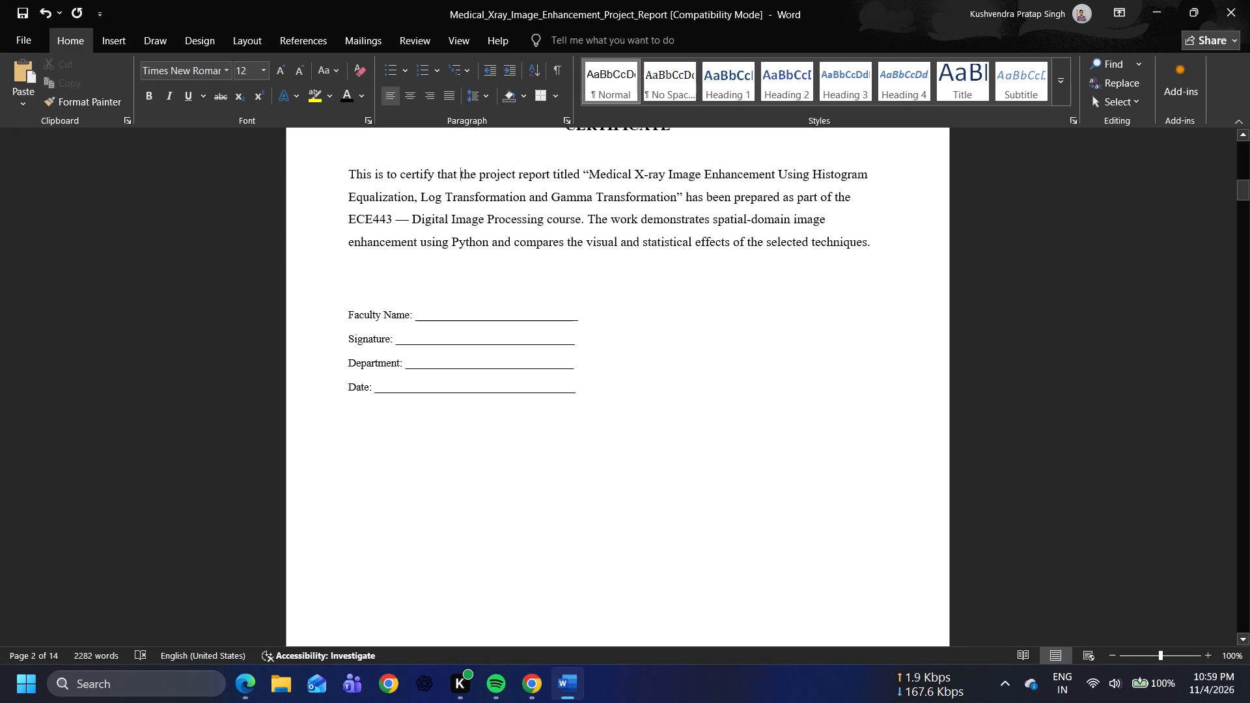
left_click(146, 100)
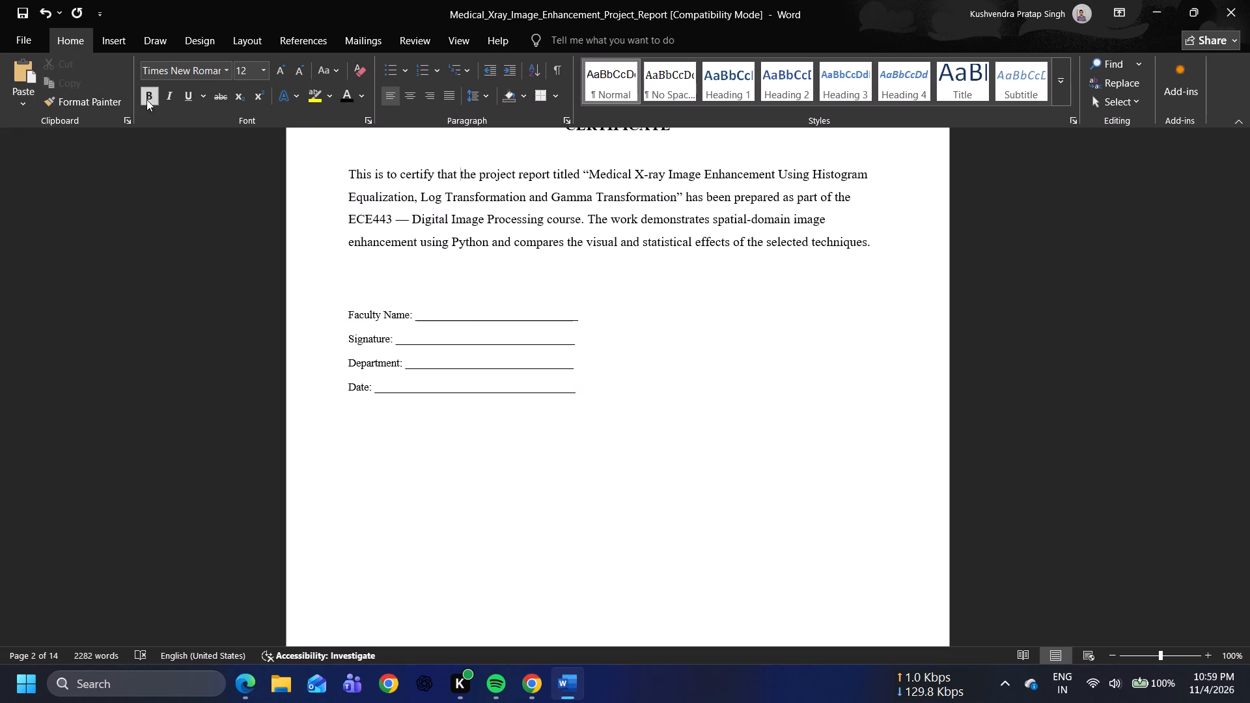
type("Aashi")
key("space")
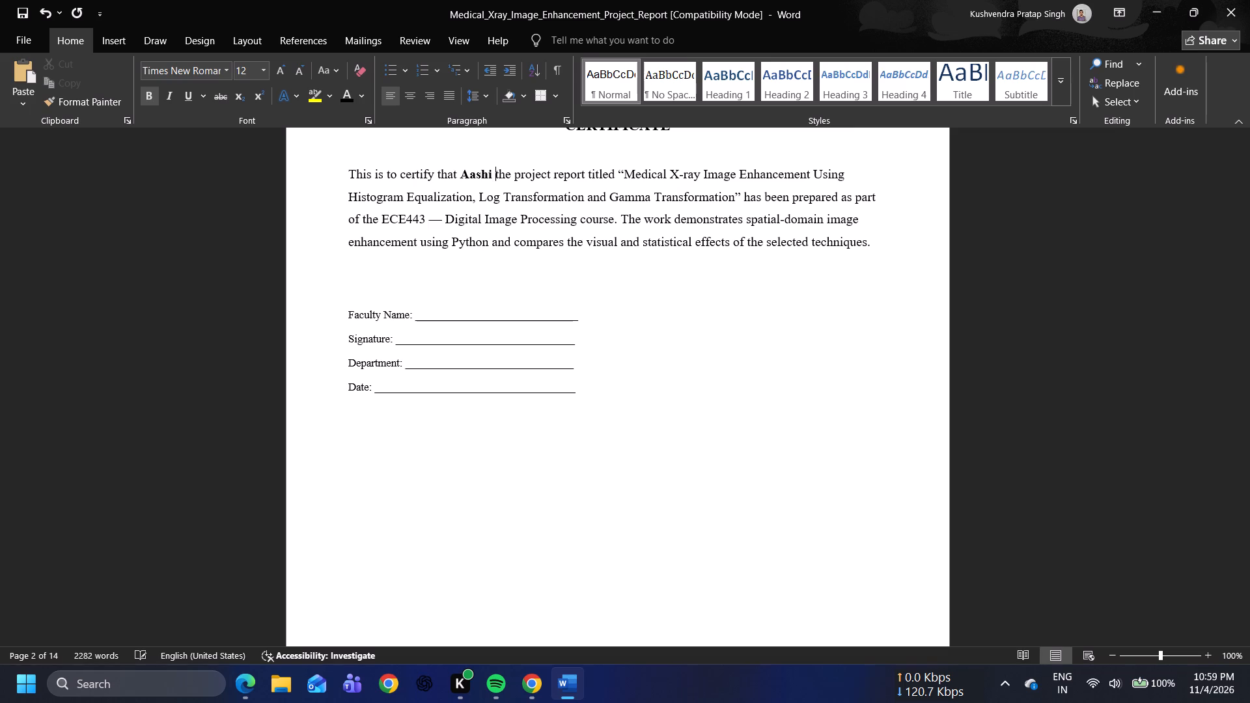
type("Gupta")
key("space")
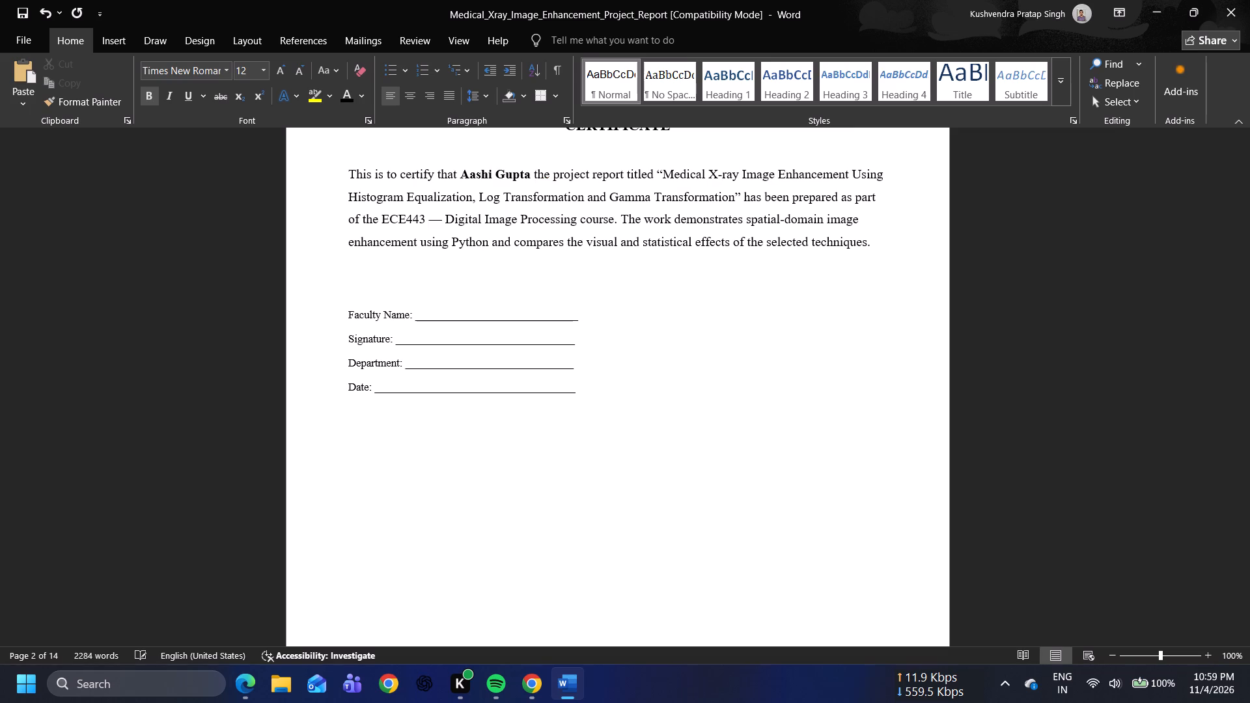
Add the first student's registration number in bold parentheses after the name in the certificate paragraph, followed by a comma.
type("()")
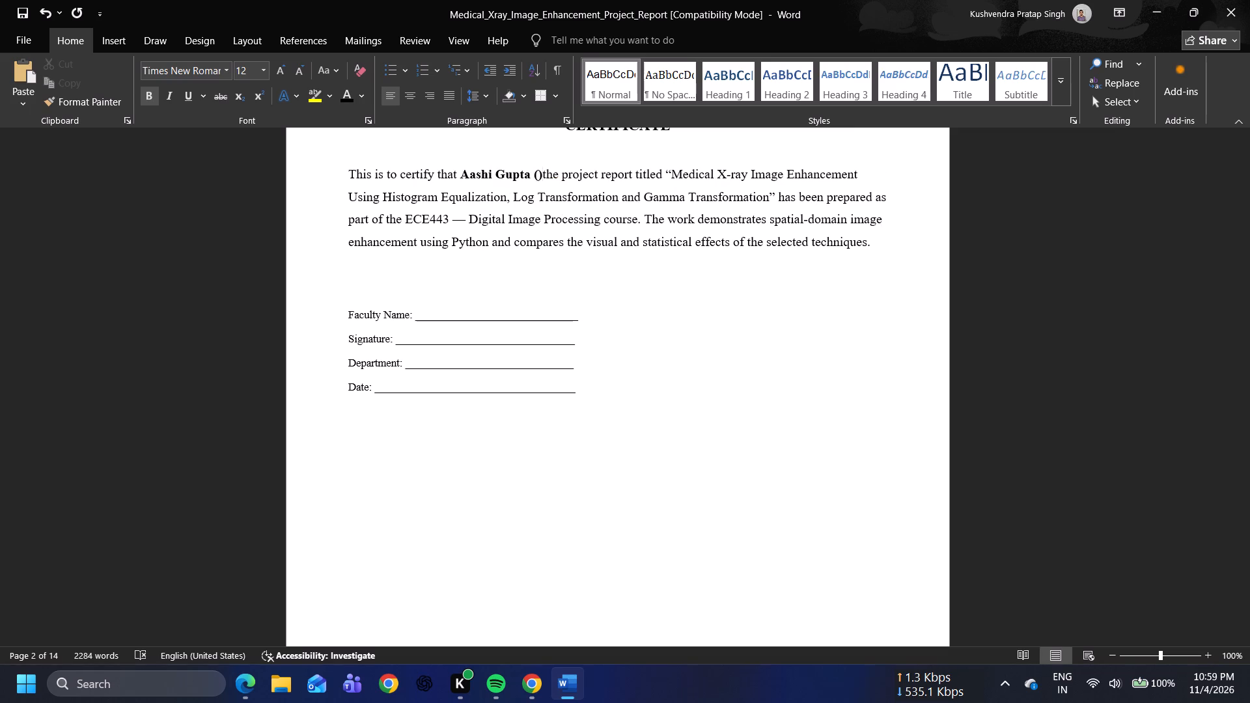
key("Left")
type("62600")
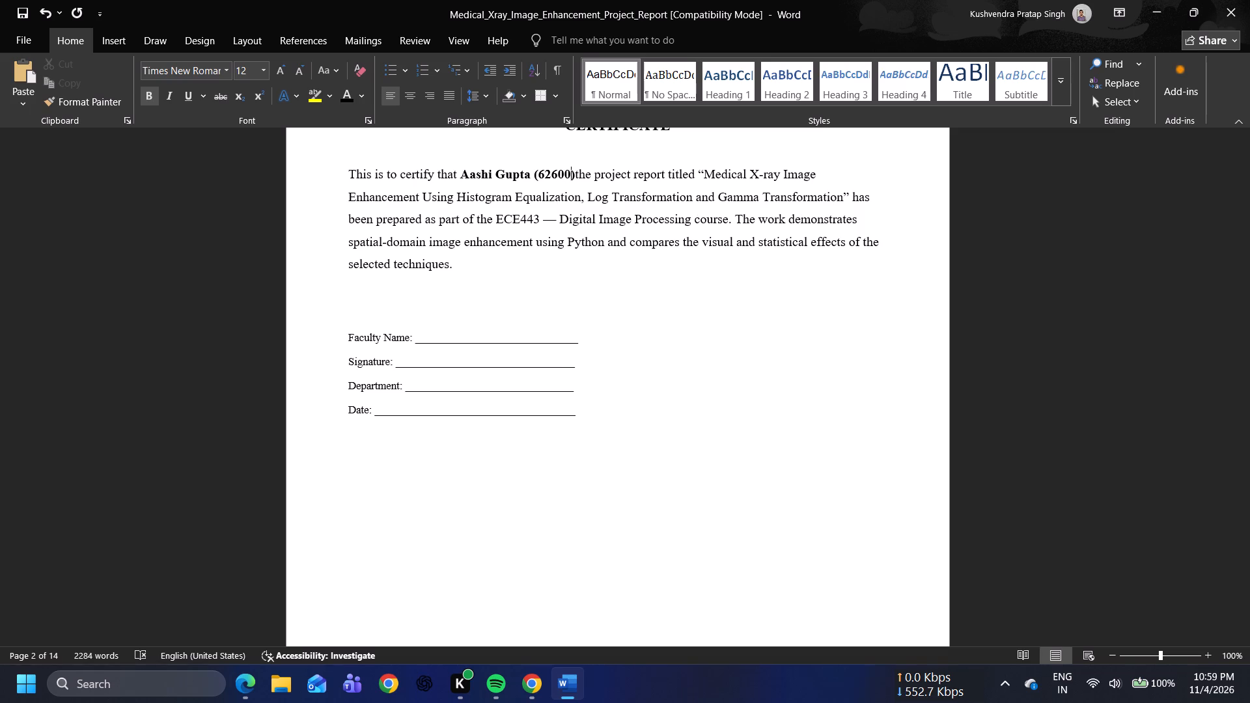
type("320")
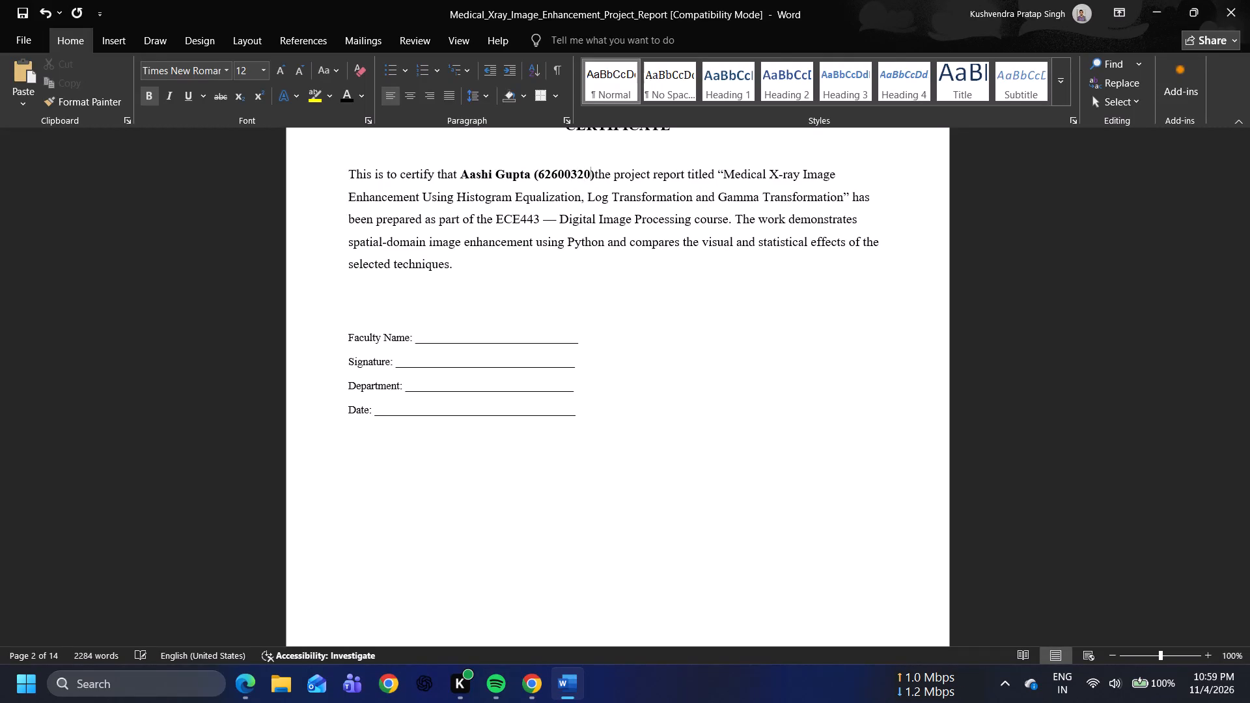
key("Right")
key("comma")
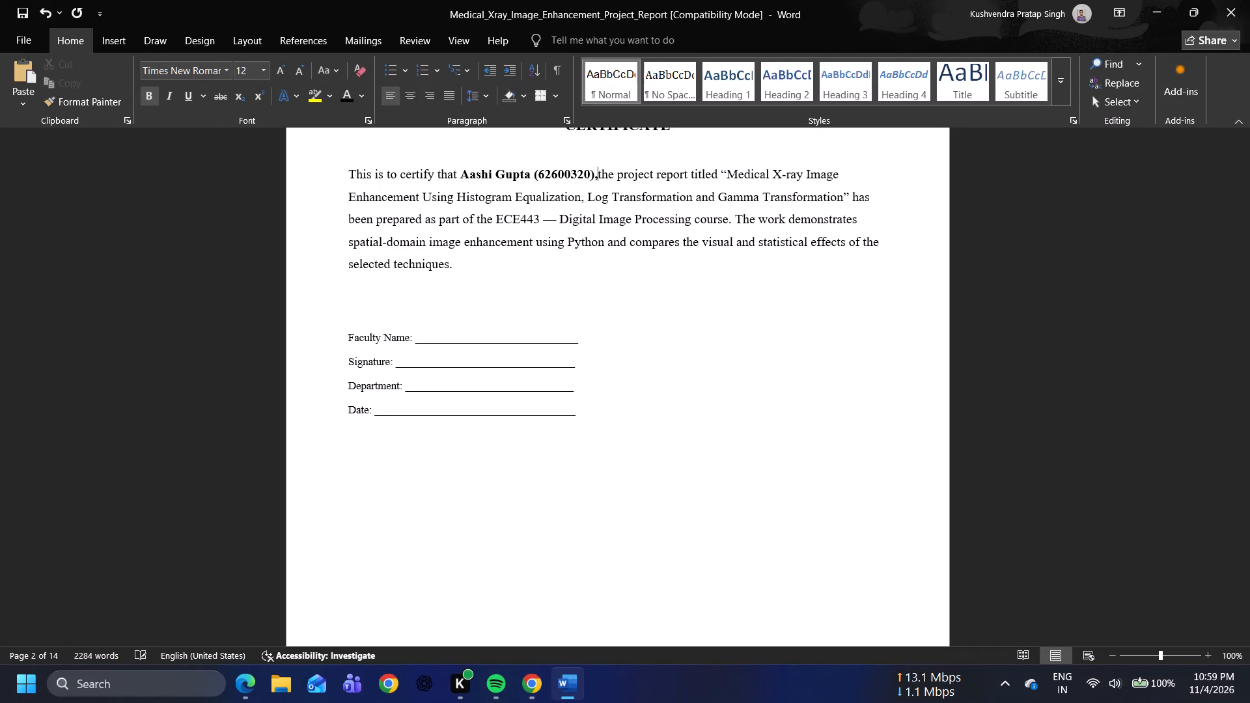
Insert the second student's name in bold after the comma, with the registration number in parentheses.
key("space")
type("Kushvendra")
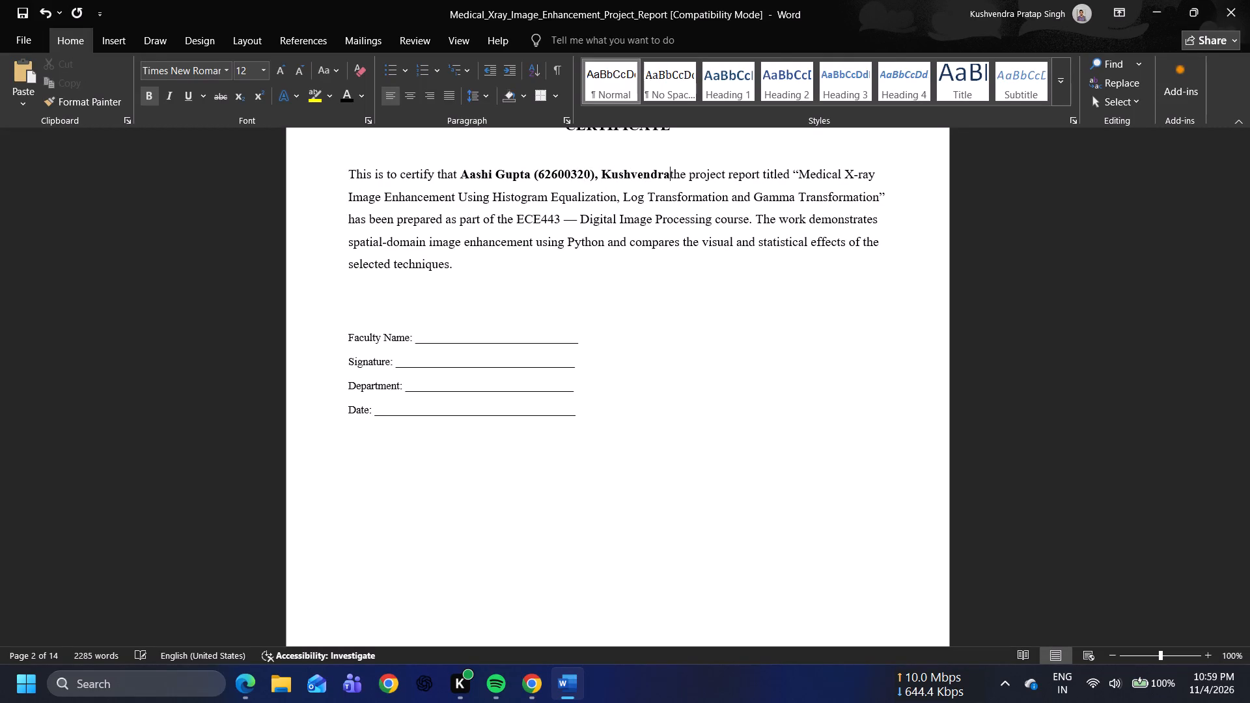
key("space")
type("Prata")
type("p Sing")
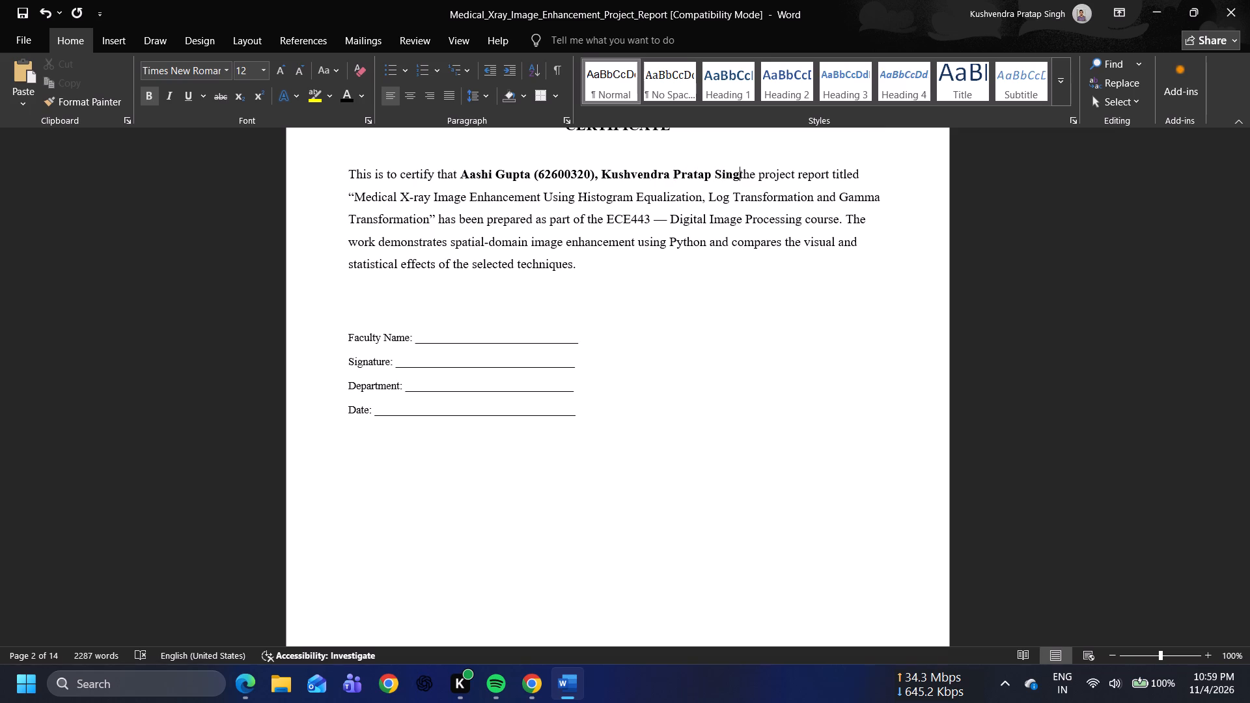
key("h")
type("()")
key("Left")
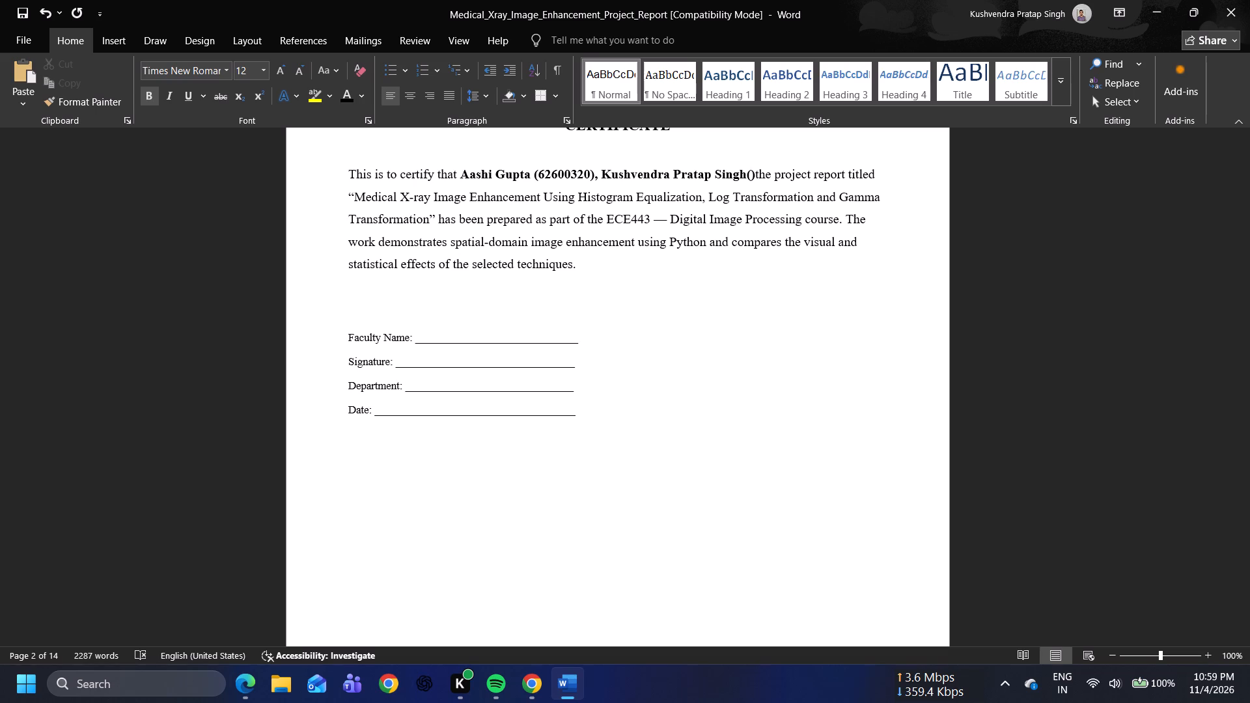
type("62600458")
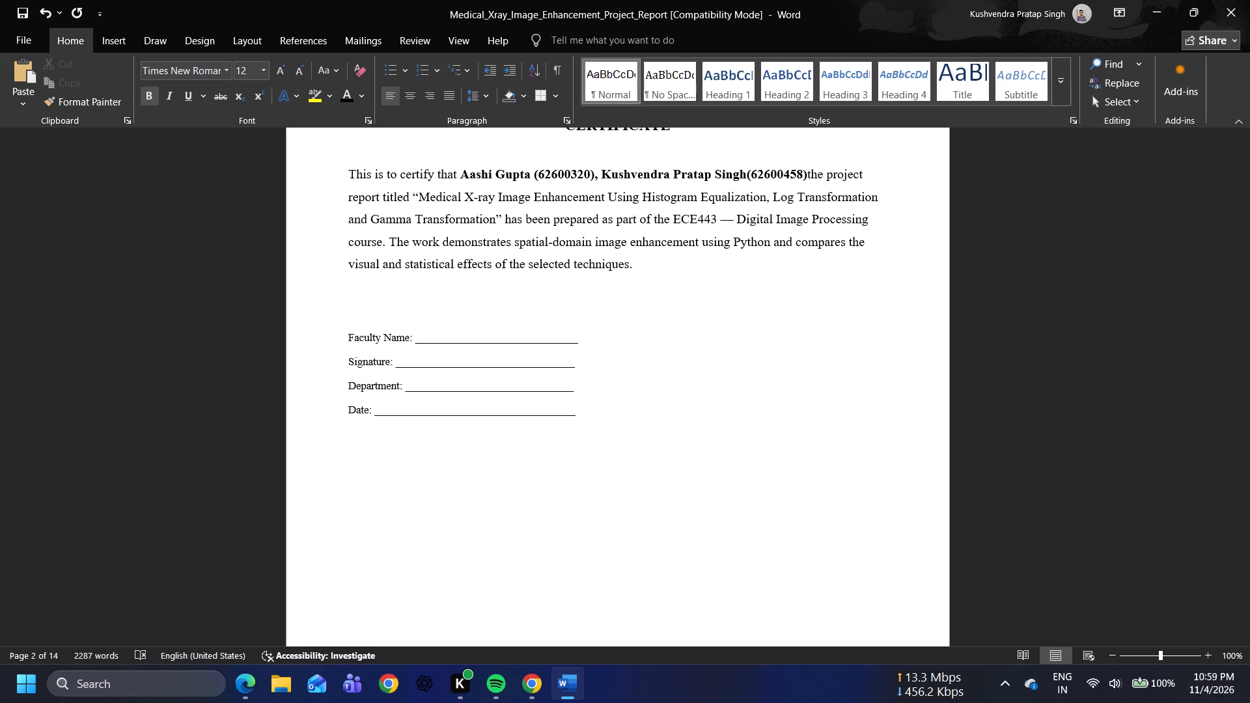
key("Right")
Insert a comma and the third student's name in bold, with the registration number in parentheses.
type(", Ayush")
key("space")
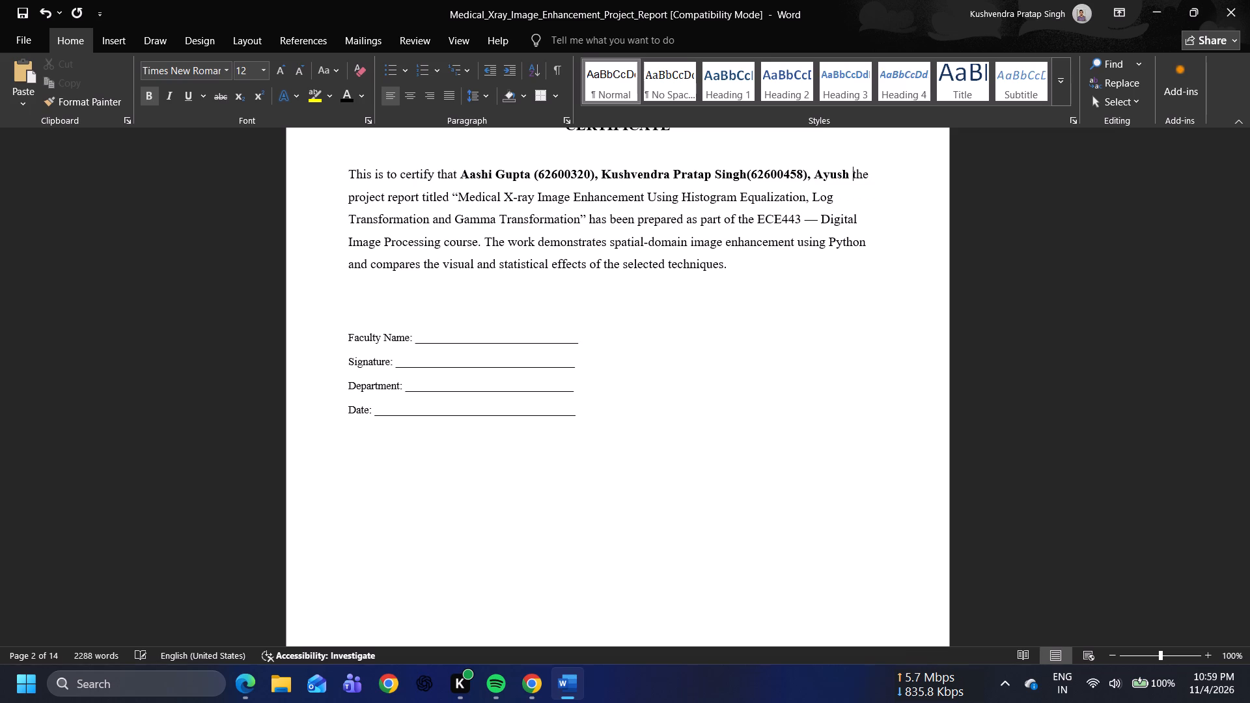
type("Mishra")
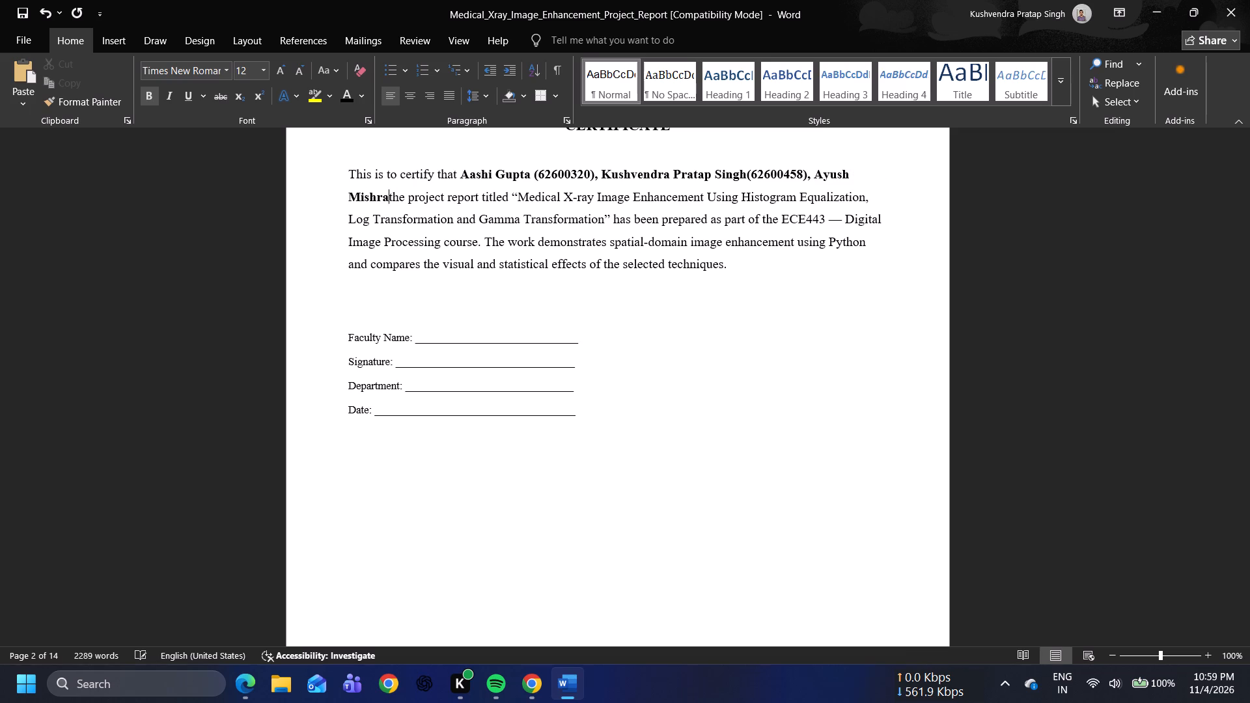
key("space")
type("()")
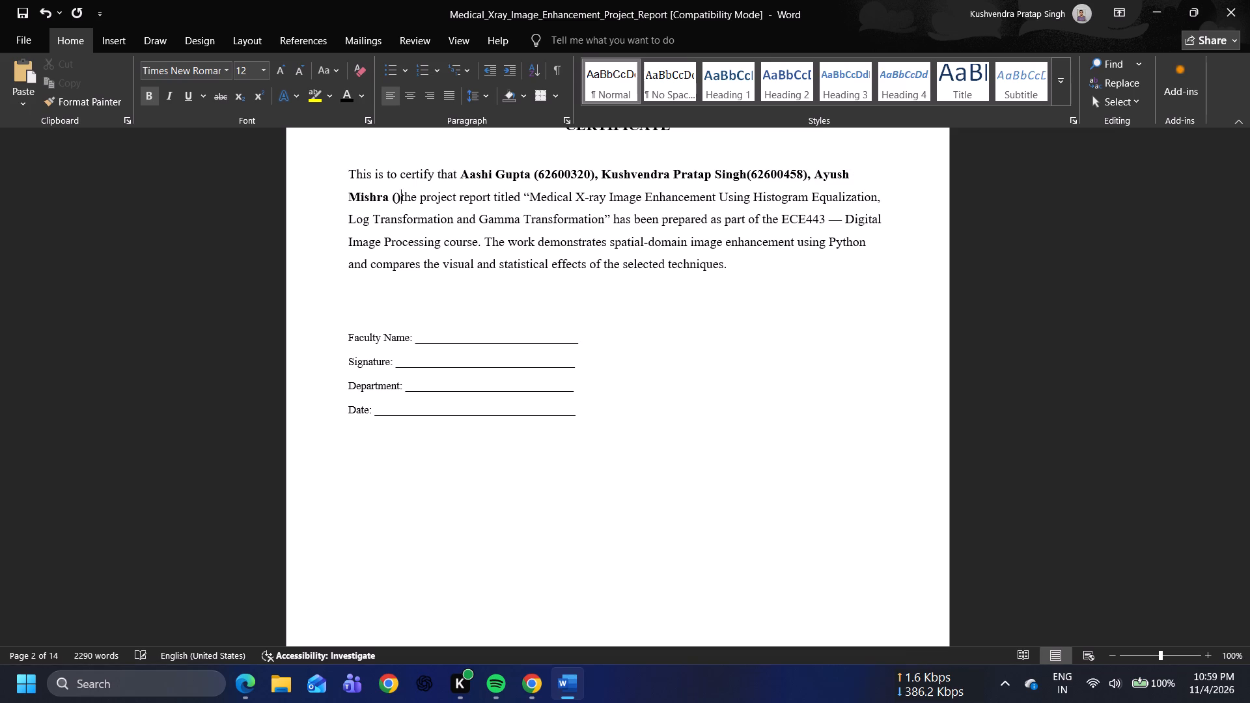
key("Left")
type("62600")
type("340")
Insert "has completed" in non-bold text between the third student's registration number and "the project report titled".
scroll(352, 286, "up", 8)
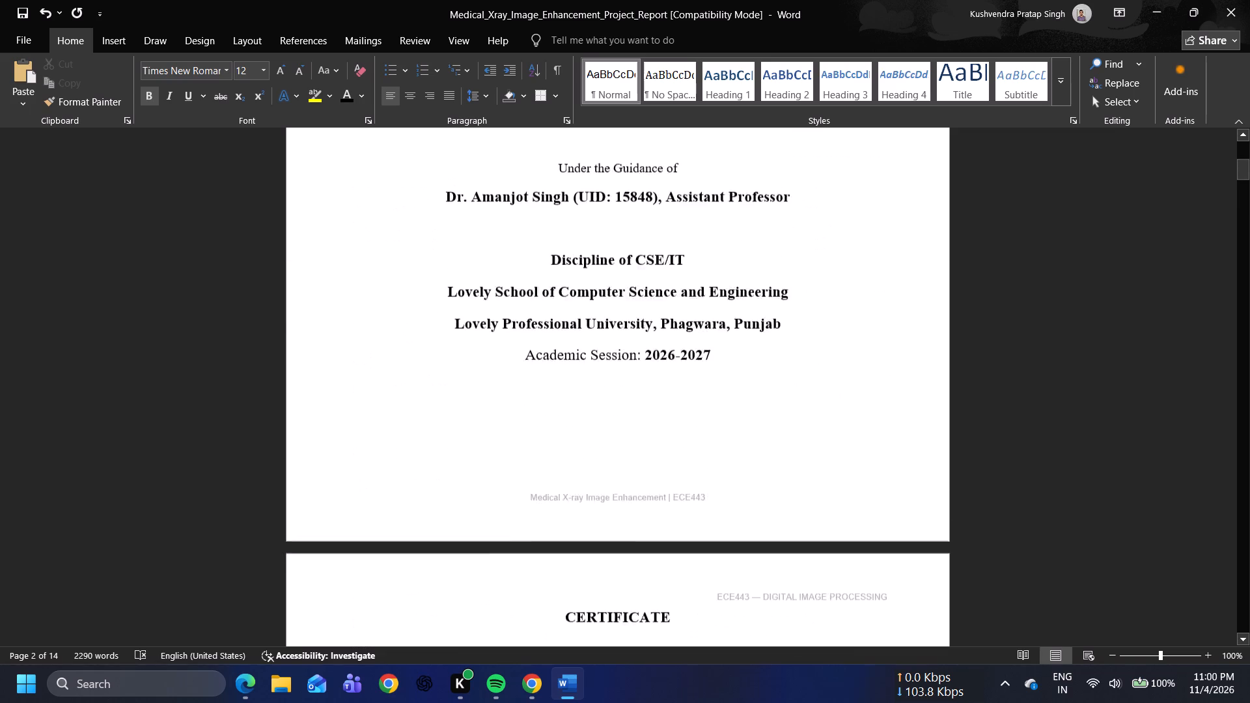
scroll(352, 286, "up", 5)
scroll(352, 286, "down", 14)
scroll(352, 286, "up", 1)
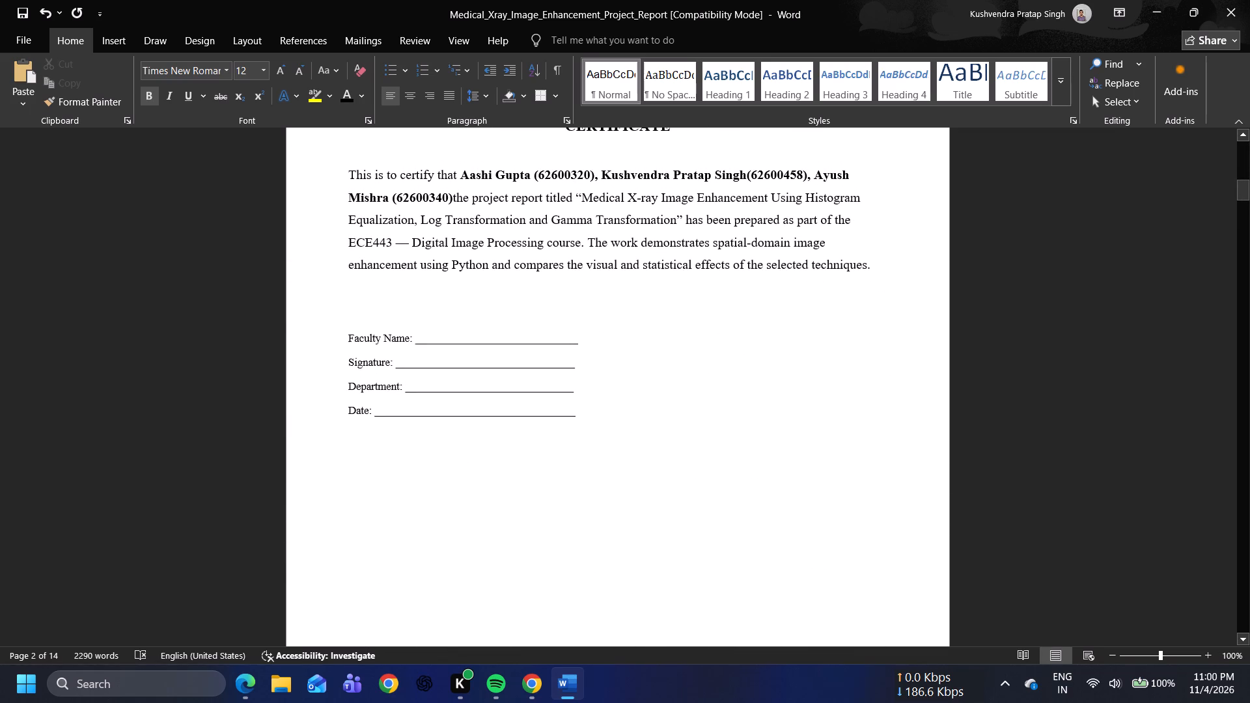
left_click(457, 200)
key("Left")
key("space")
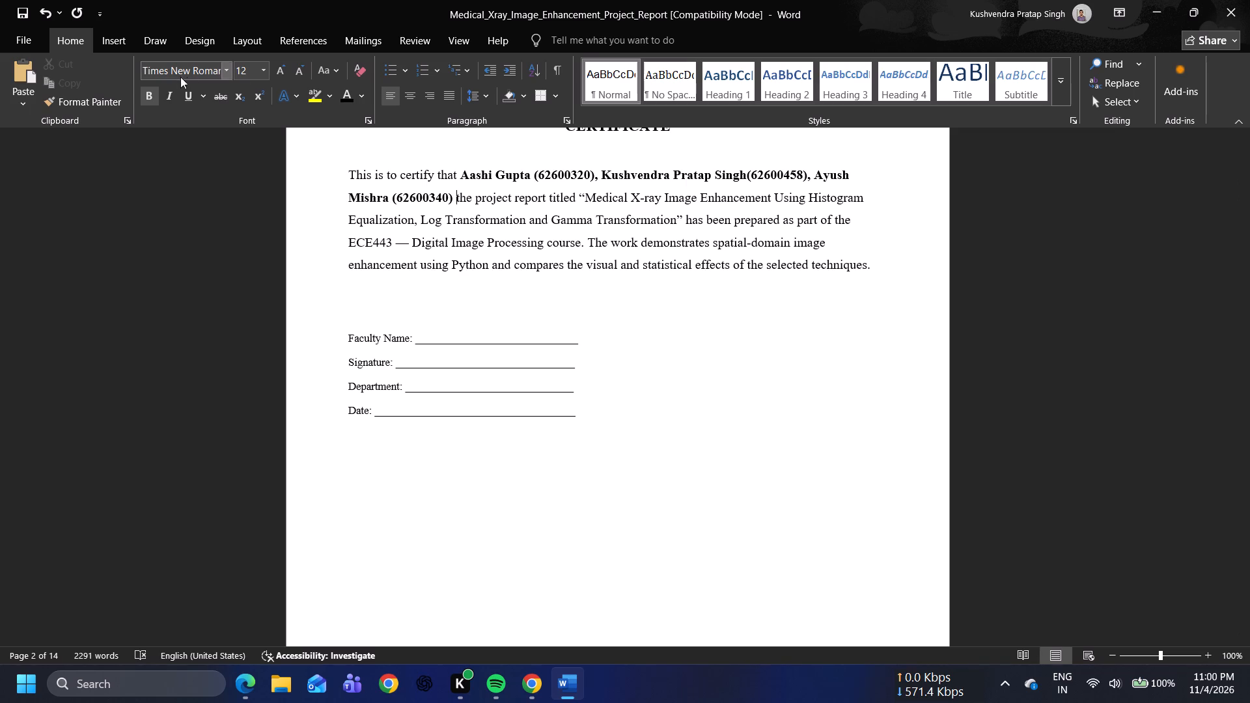
left_click(151, 93)
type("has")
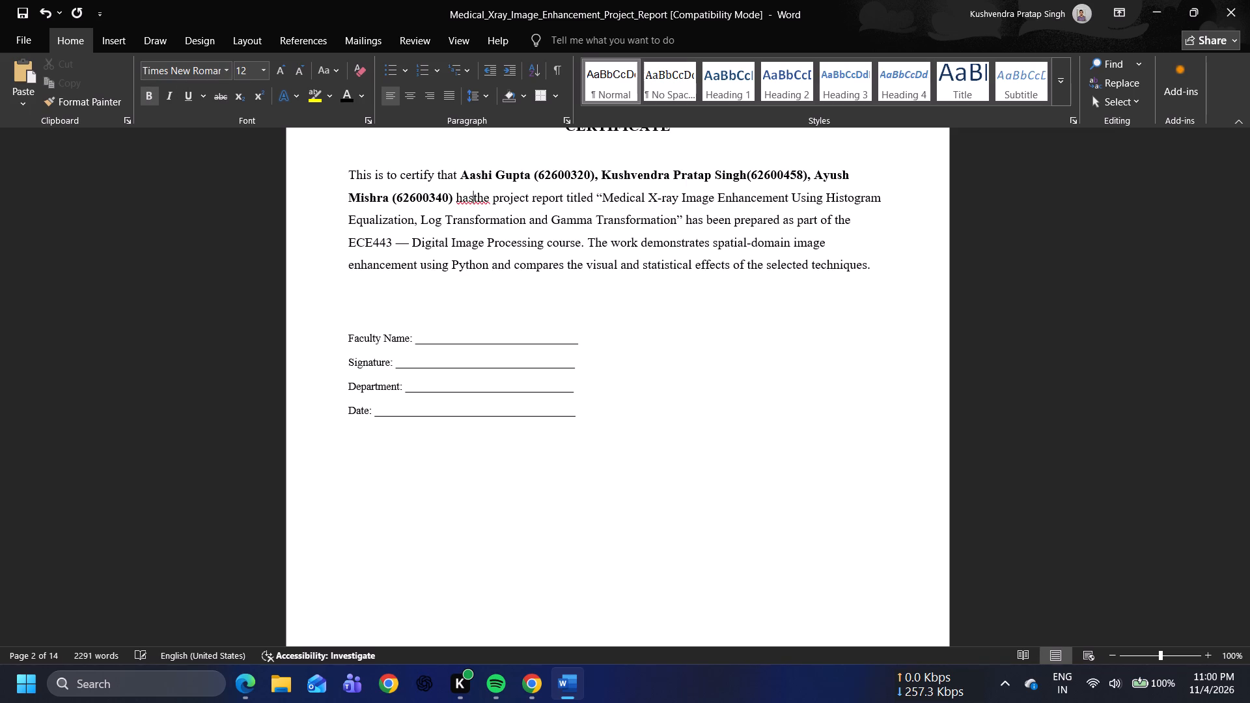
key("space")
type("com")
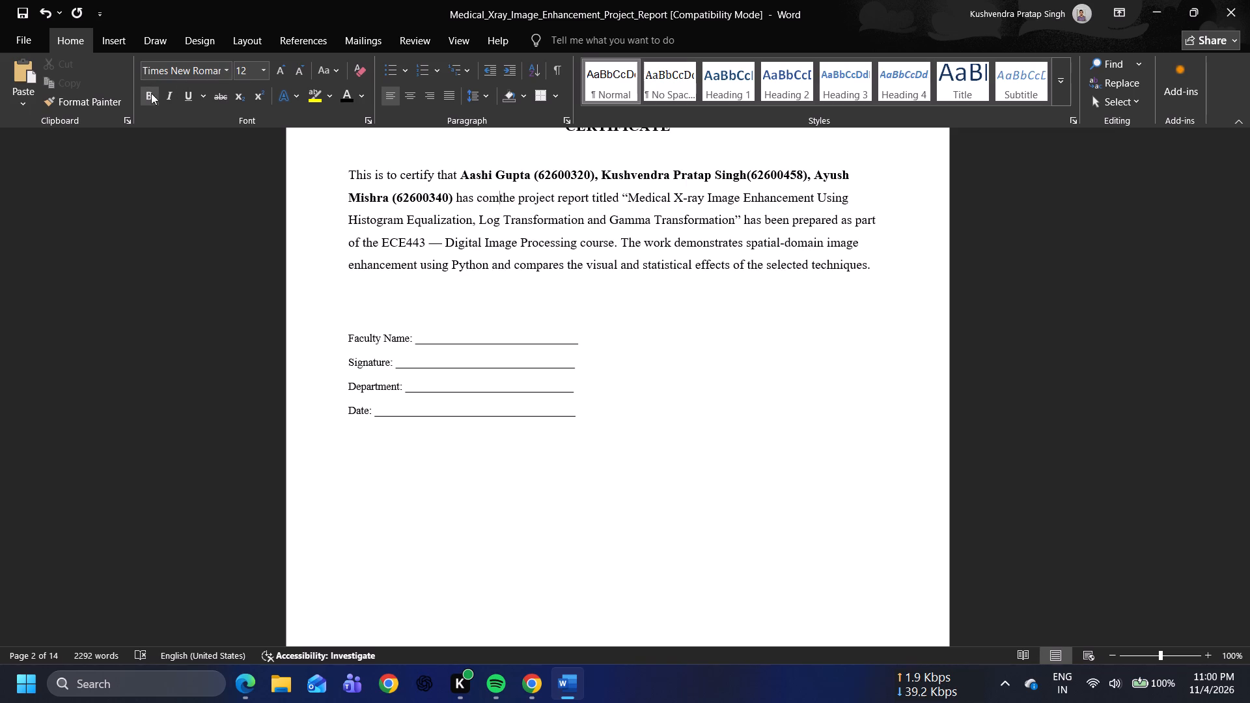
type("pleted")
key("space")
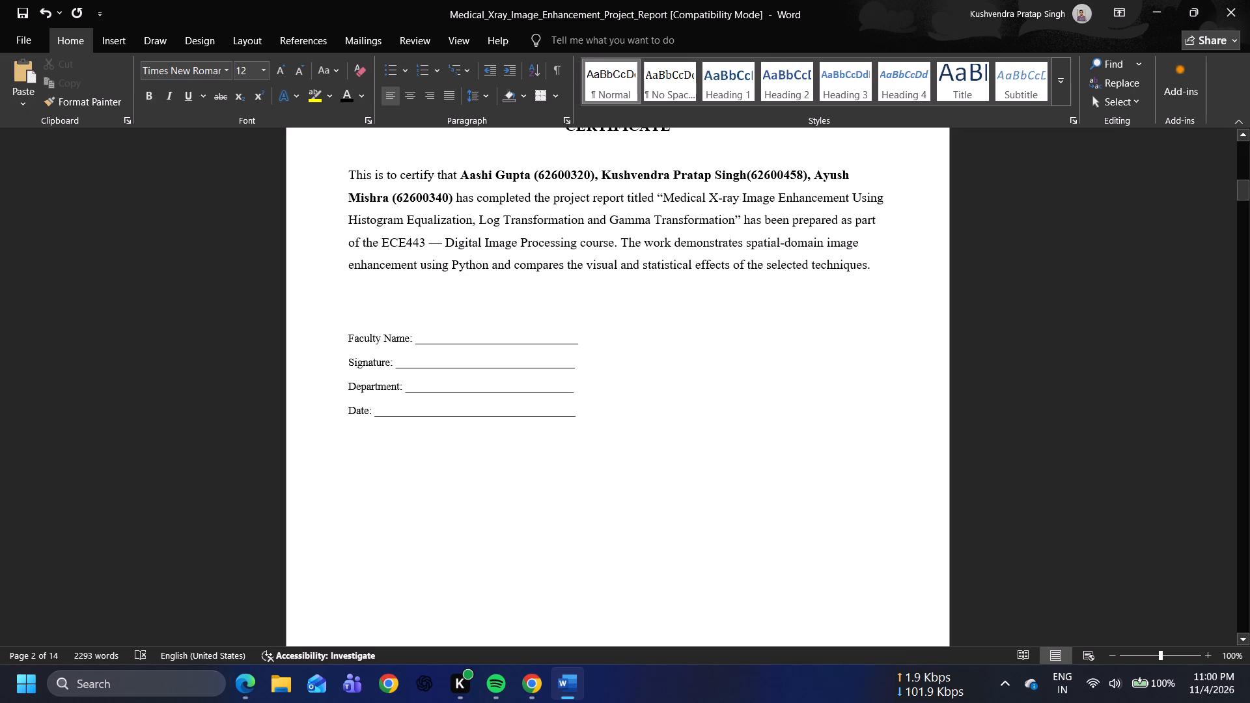
Insert a space between the second student's name and the registration number in the certificate paragraph.
scroll(774, 300, "down", 1)
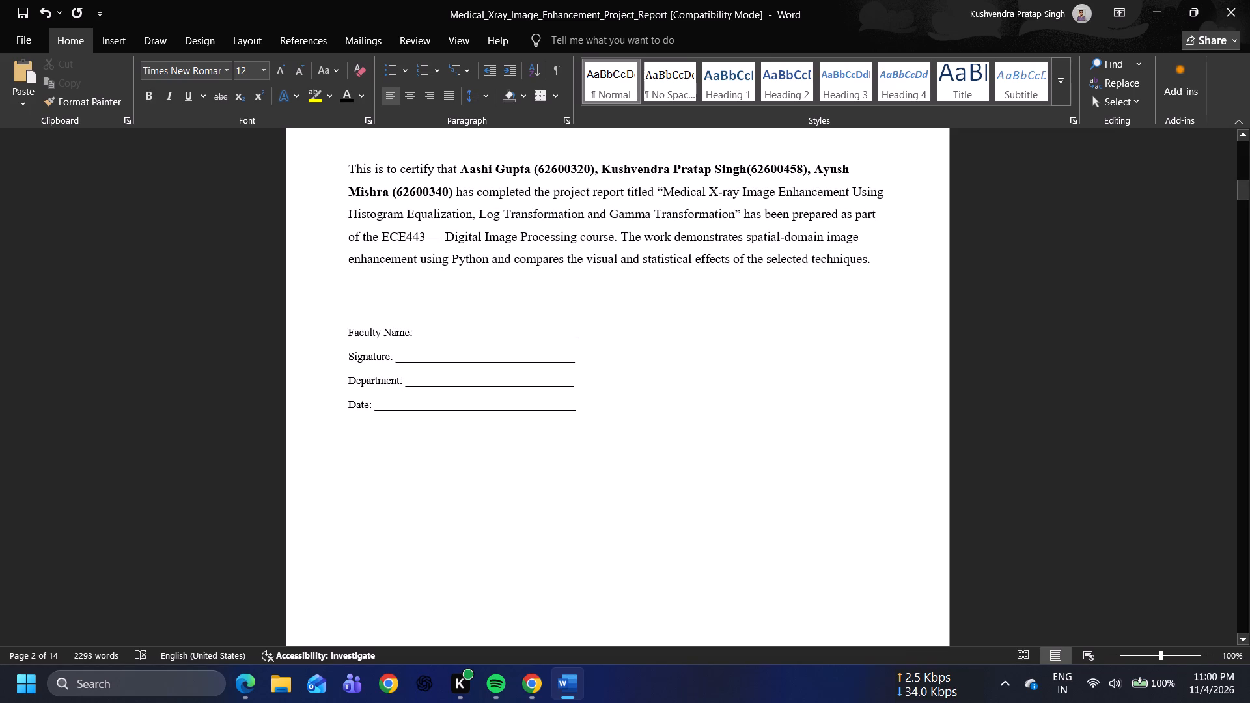
left_click(748, 178)
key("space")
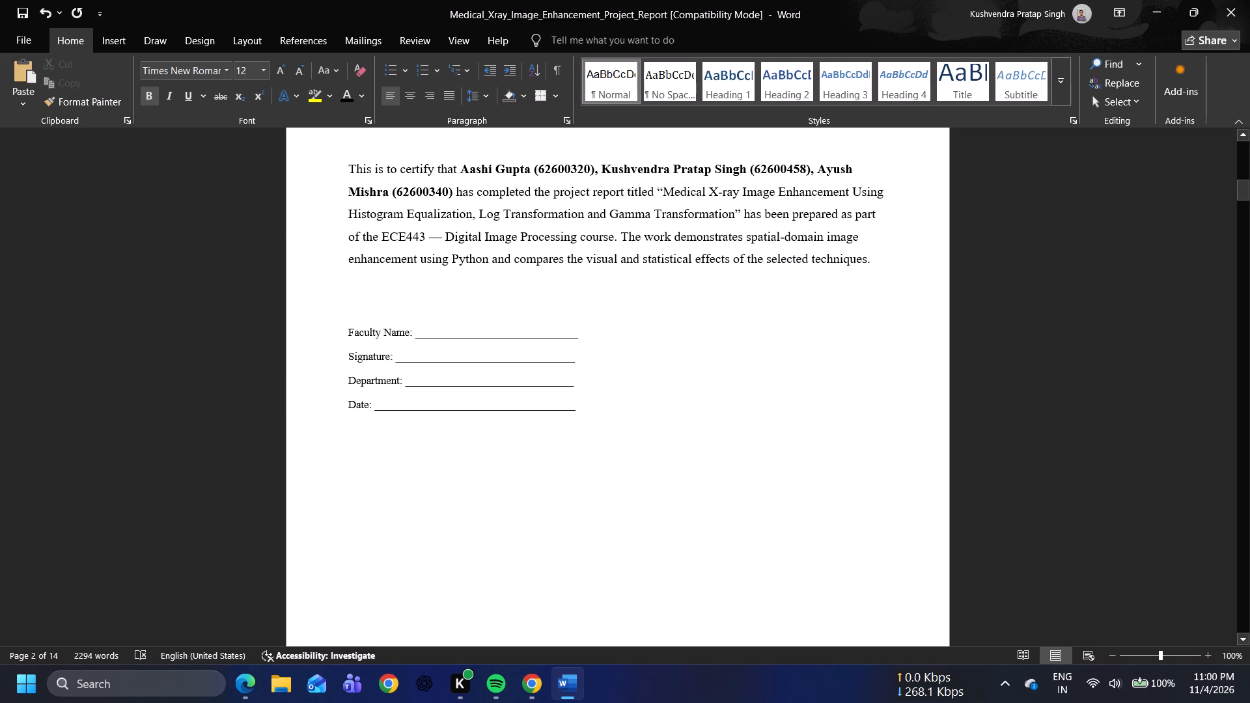
Replace the "Faculty Name" line on the certificate page with the guide's title "Dr." and name in bold 14 pt.
scroll(709, 315, "down", 2)
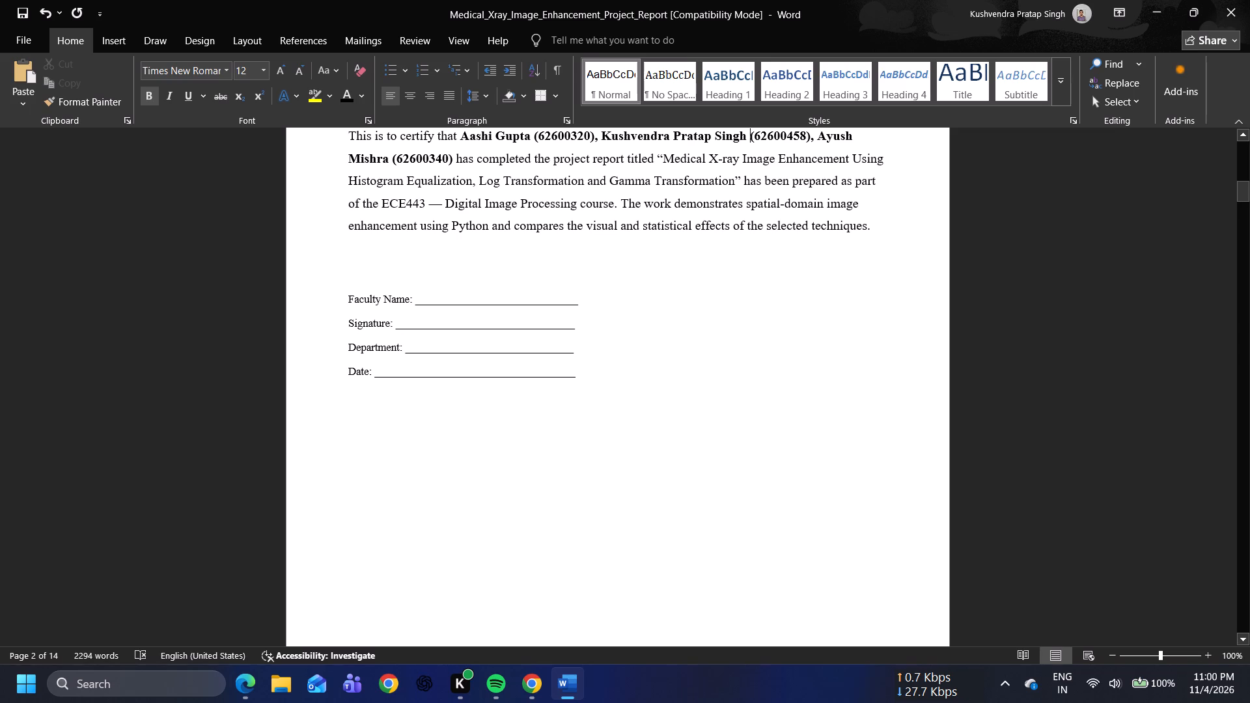
key("alt+Tab")
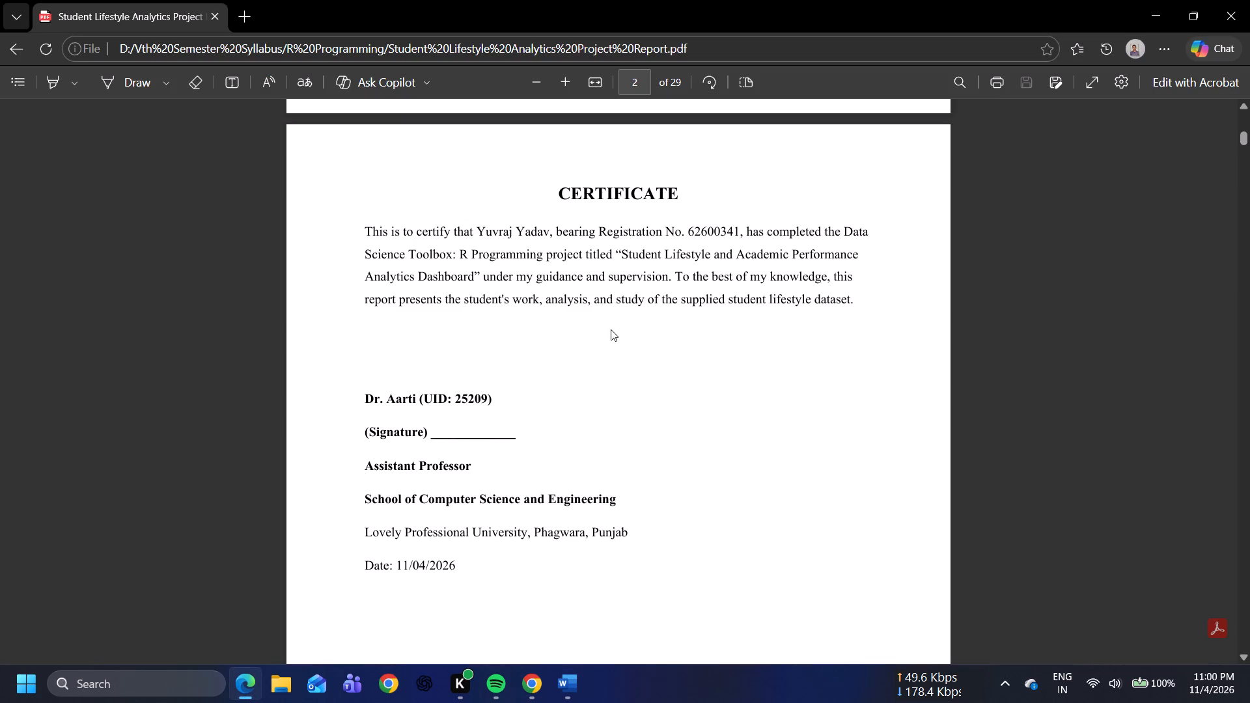
key("alt+Tab")
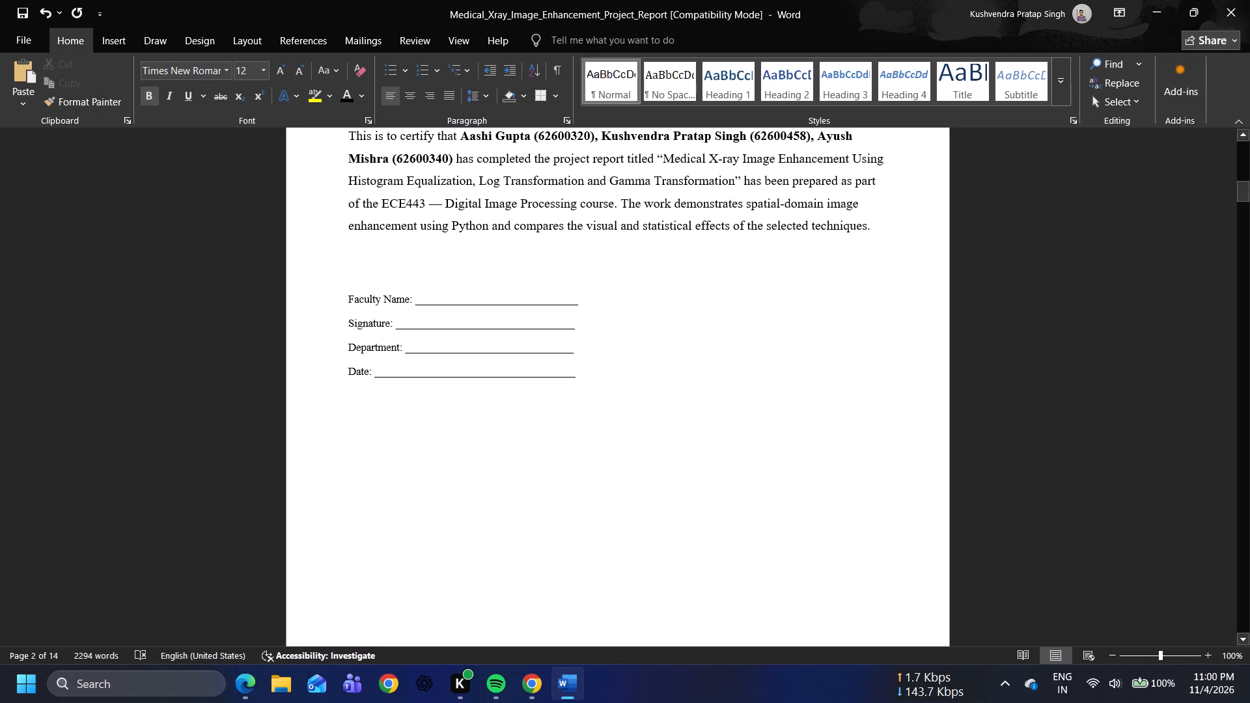
left_click_drag(349, 297, 564, 294)
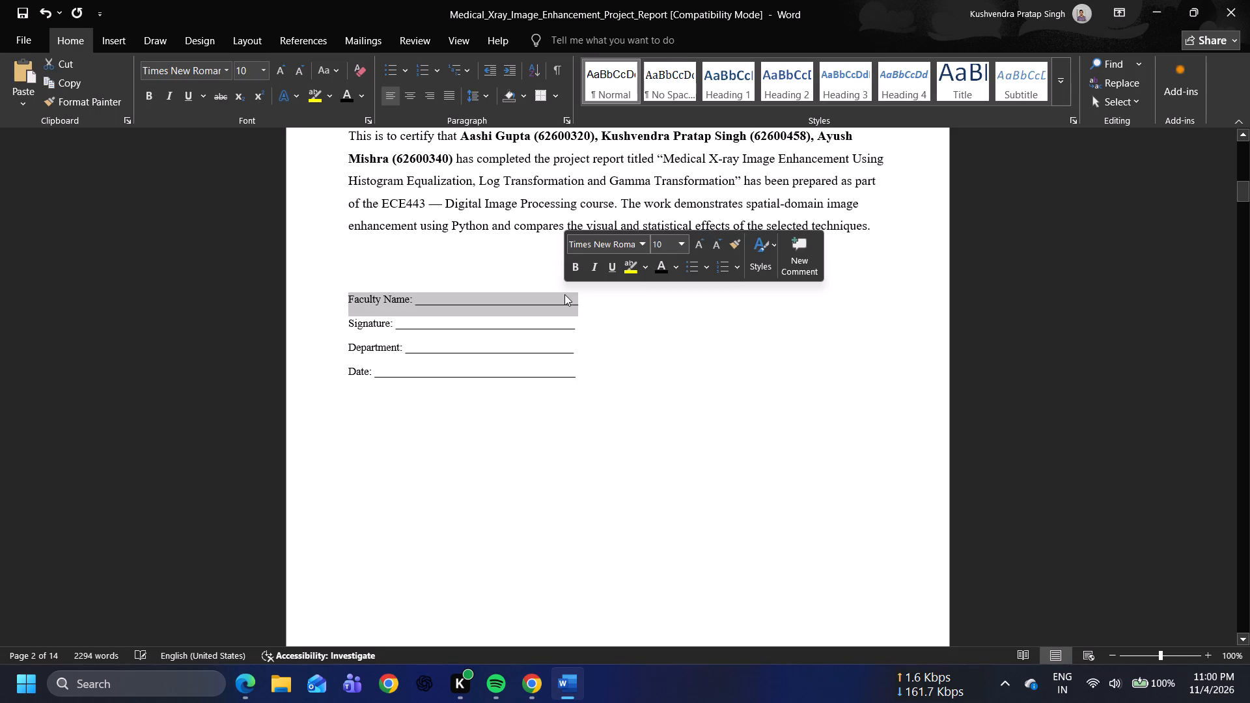
key("BackSpace")
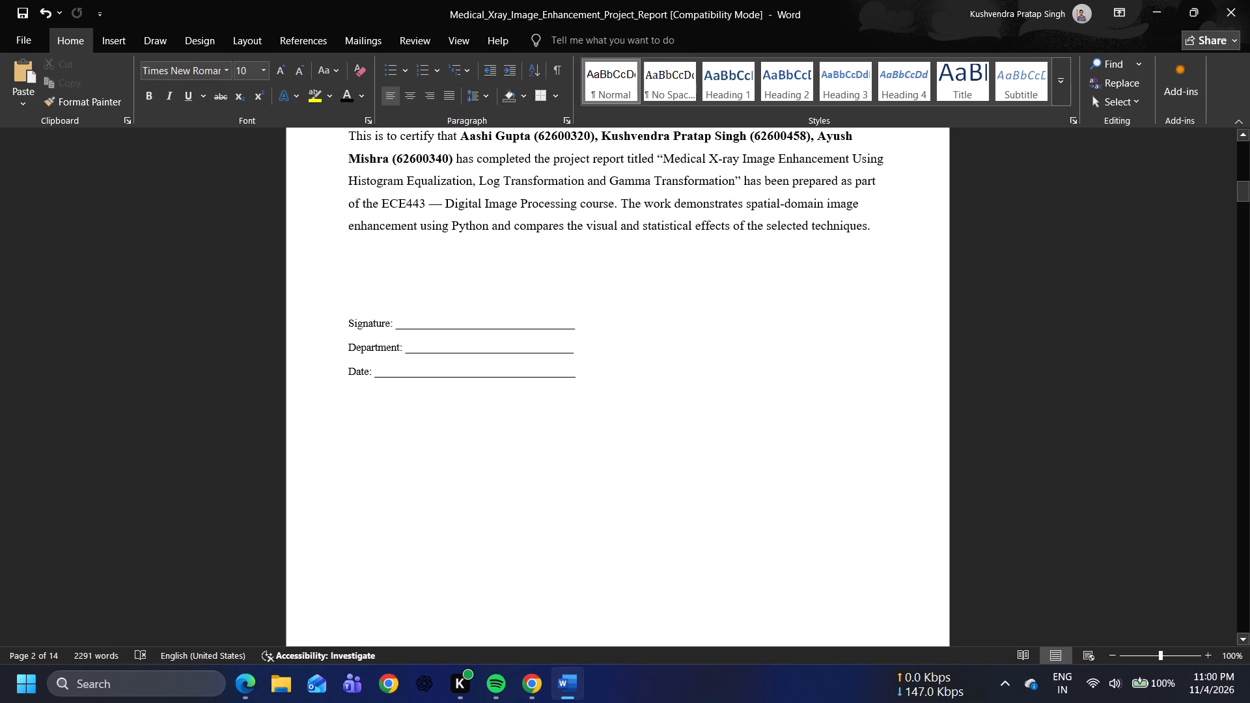
left_click(265, 70)
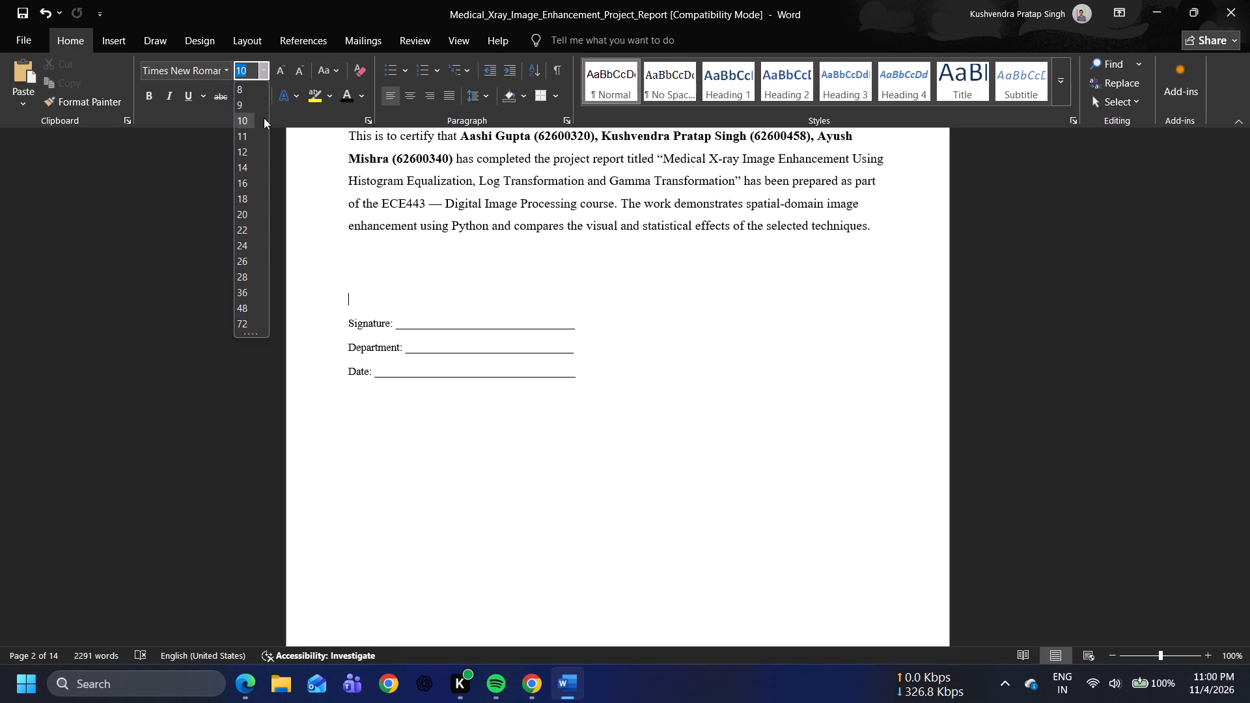
left_click(243, 170)
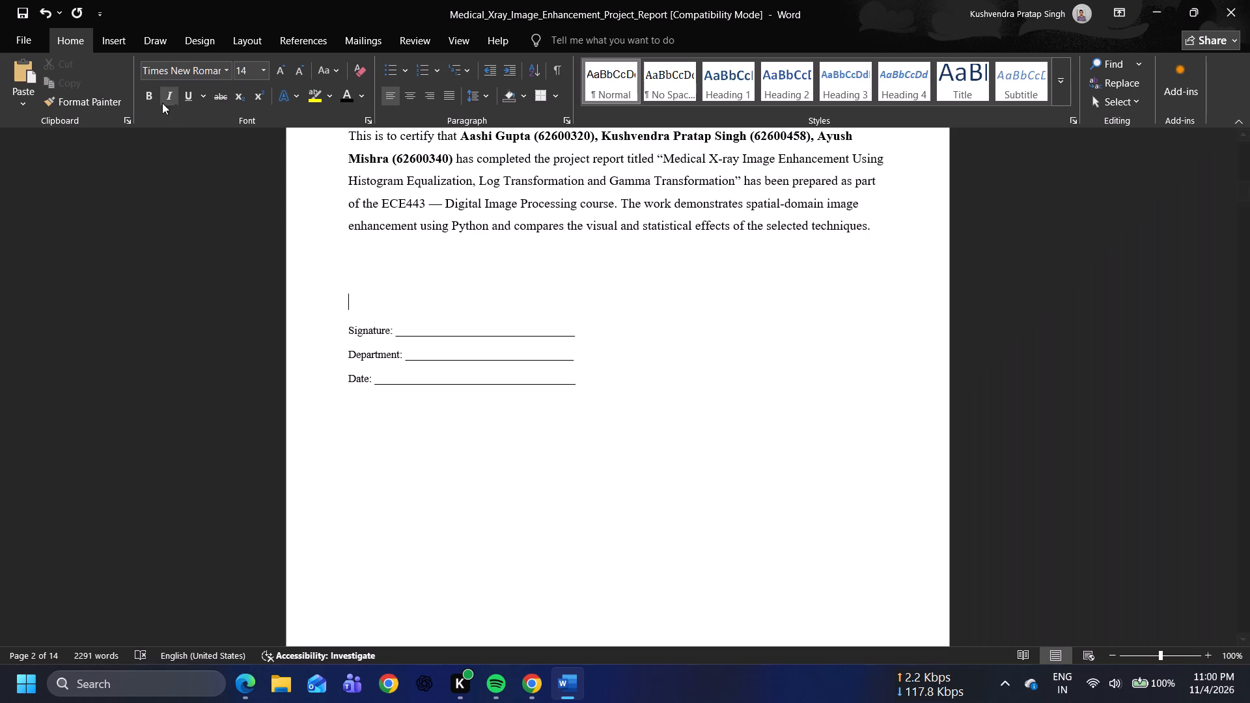
left_click(149, 100)
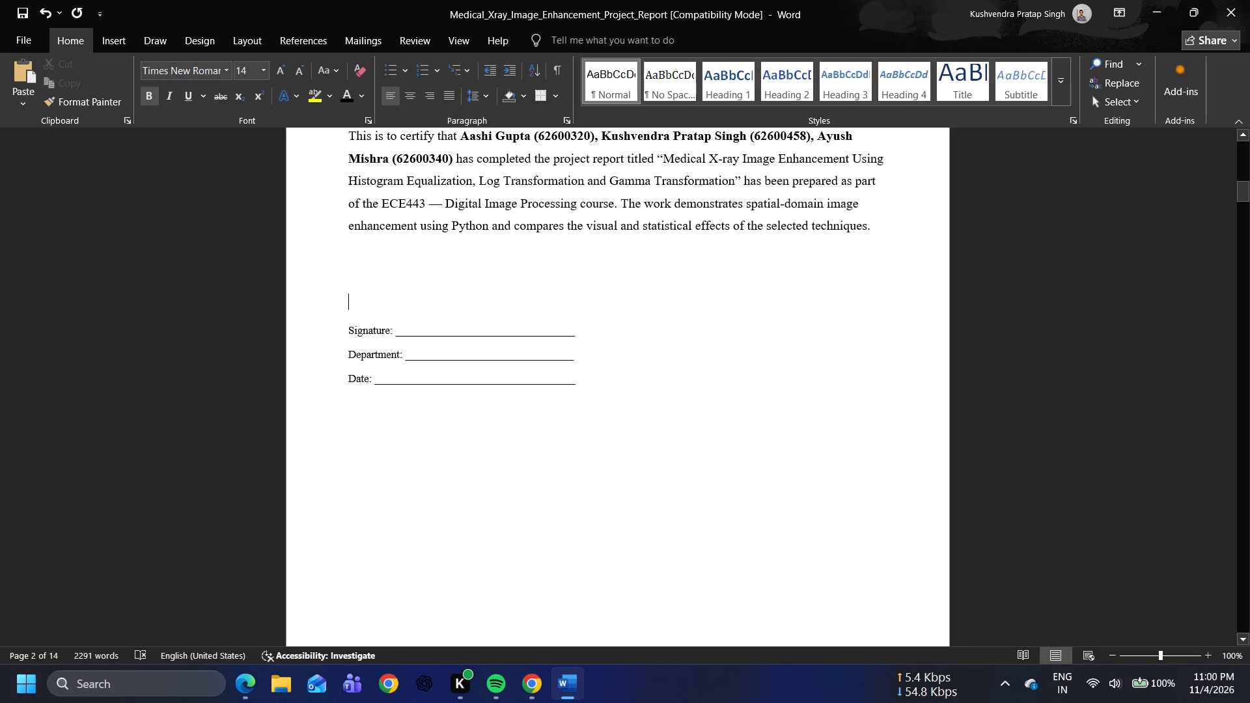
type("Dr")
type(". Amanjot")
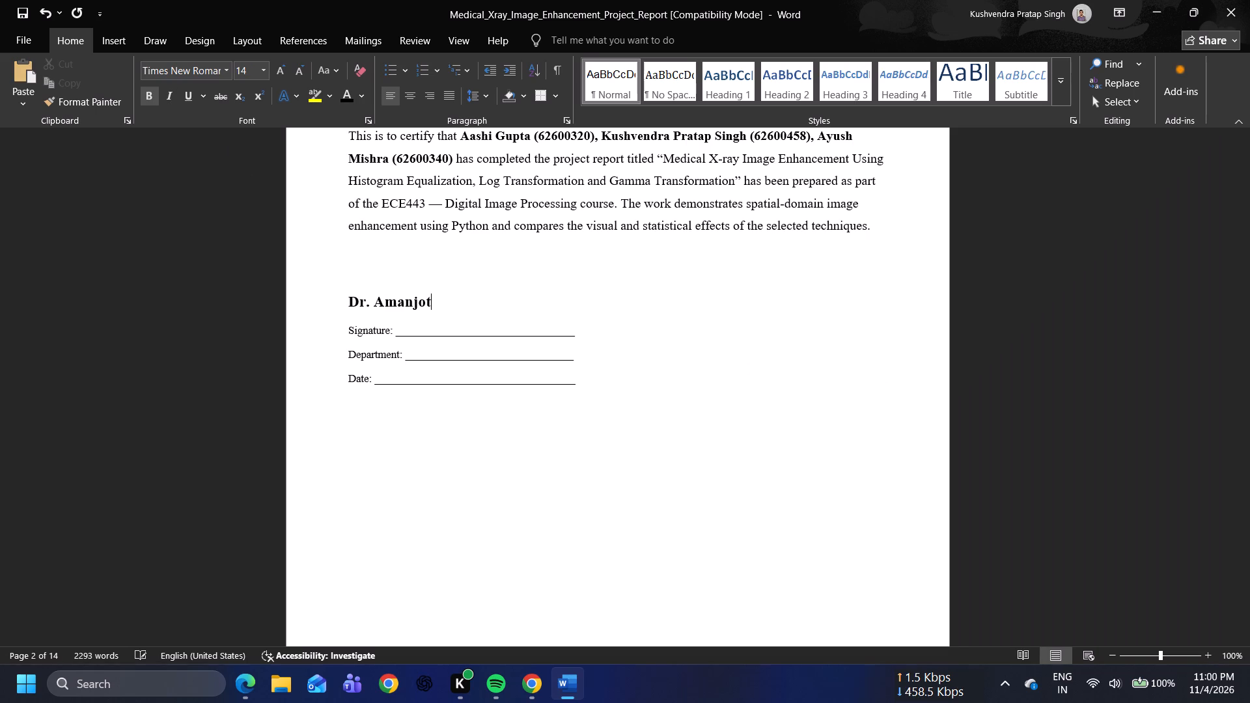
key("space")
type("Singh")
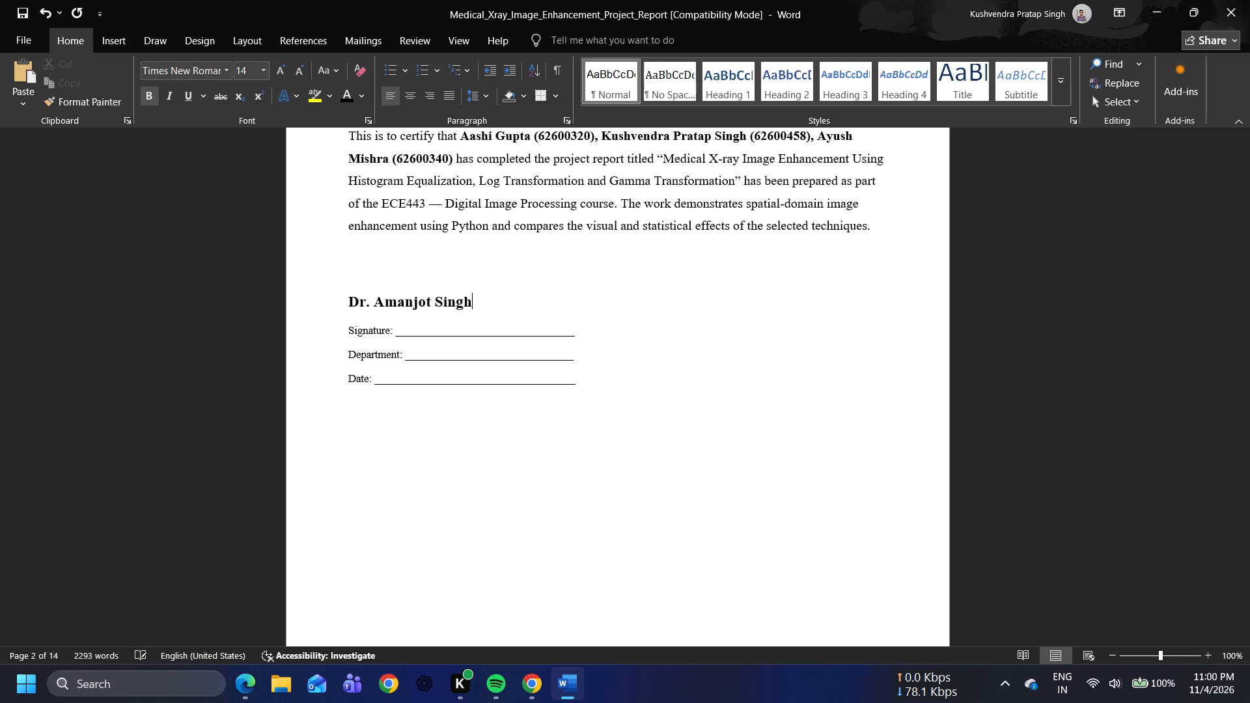
Add the guide's UID in parentheses after the name, using the "UID:" label and the number from the cover page.
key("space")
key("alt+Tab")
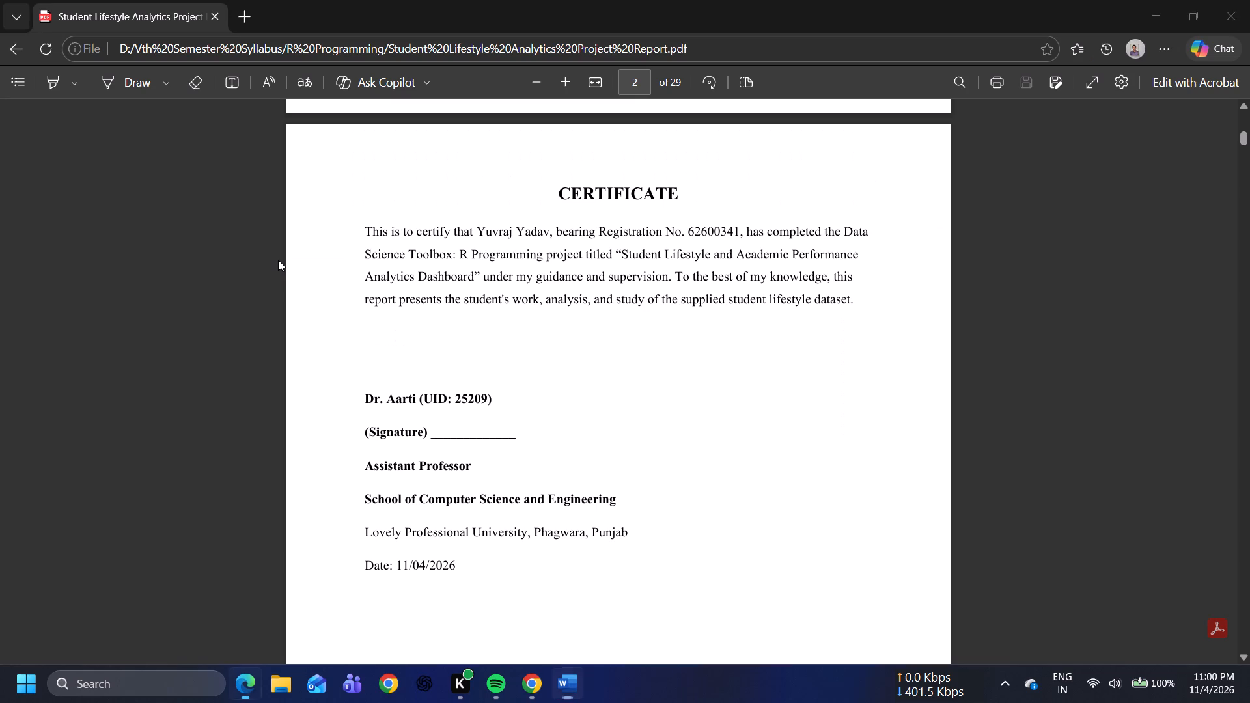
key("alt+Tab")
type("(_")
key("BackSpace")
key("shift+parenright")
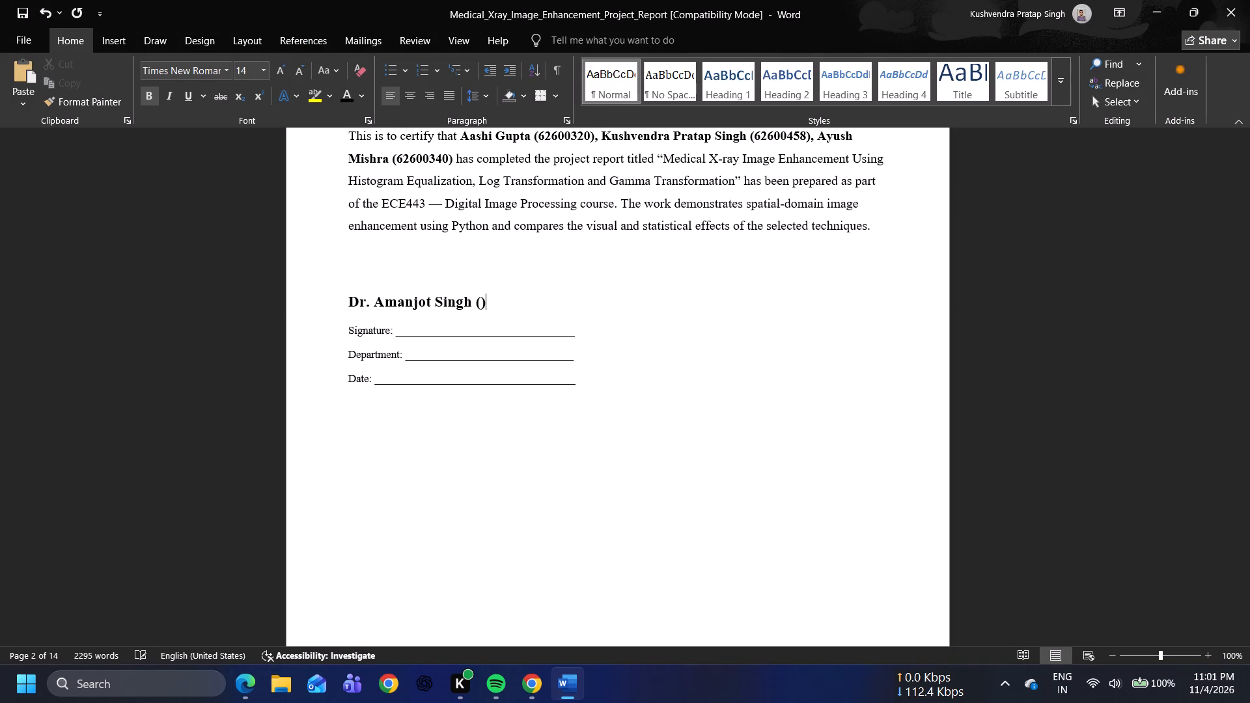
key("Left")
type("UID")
scroll(523, 264, "up", 9)
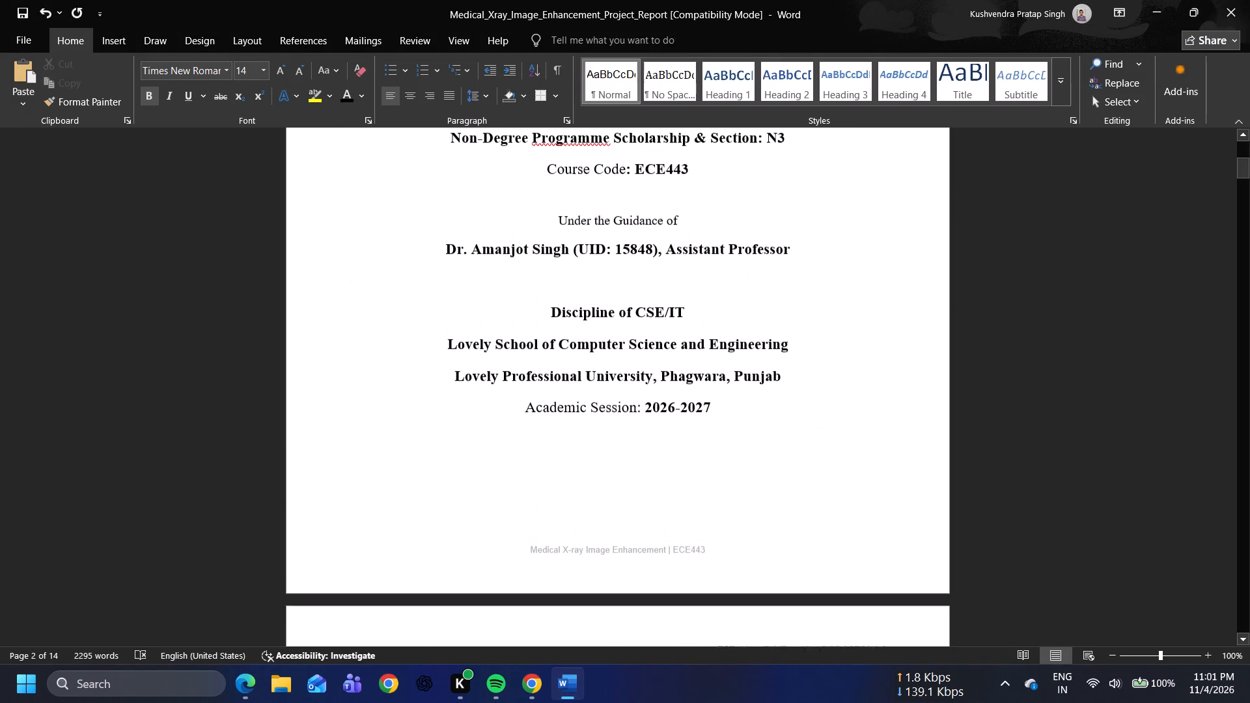
scroll(523, 264, "down", 2)
scroll(523, 264, "up", 2)
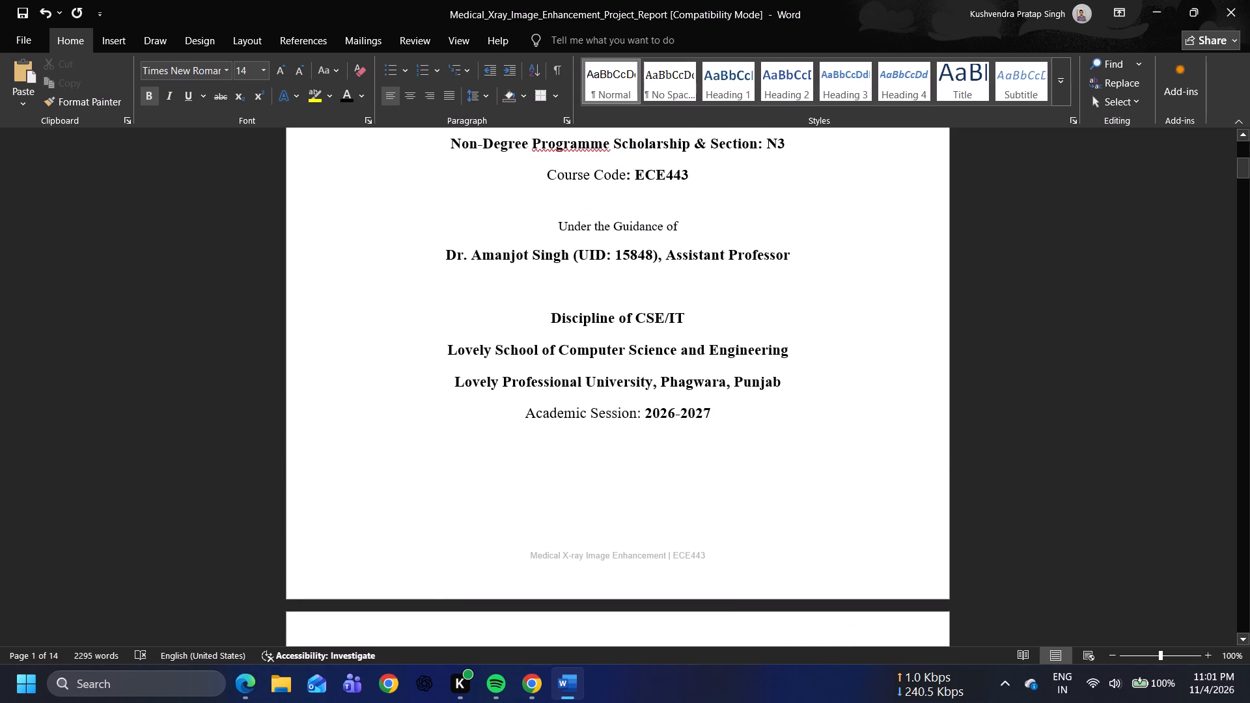
scroll(523, 264, "down", 7)
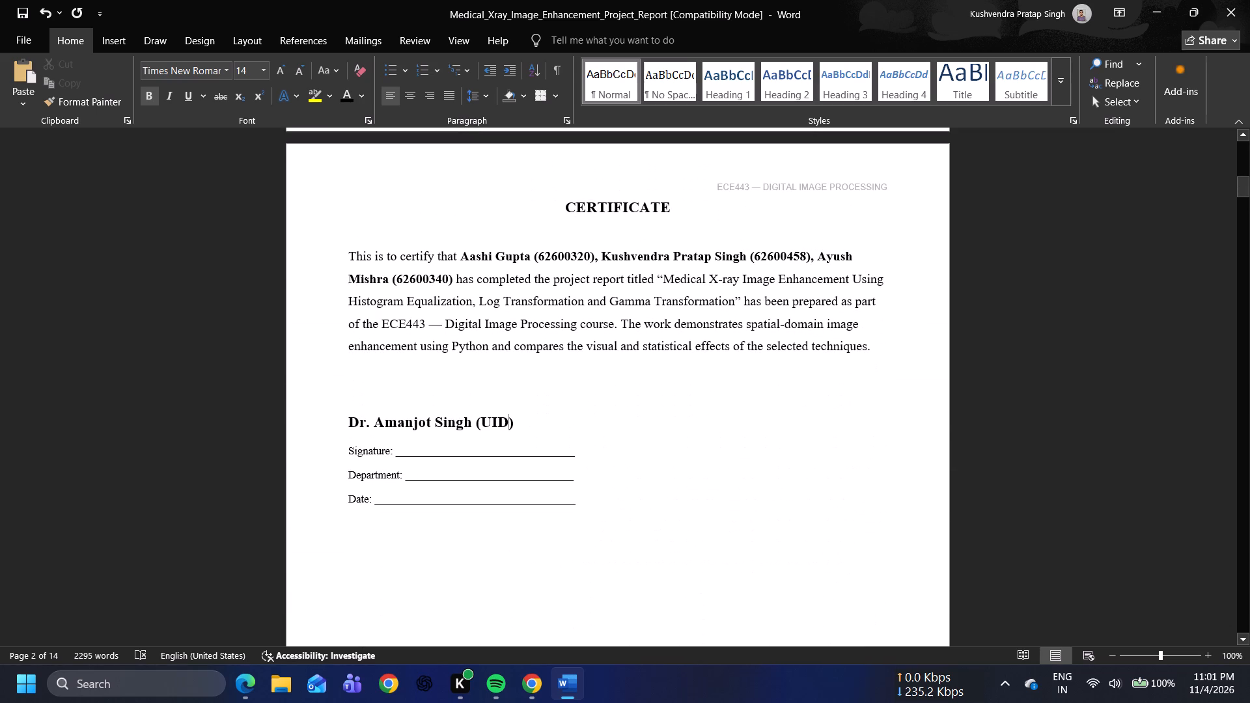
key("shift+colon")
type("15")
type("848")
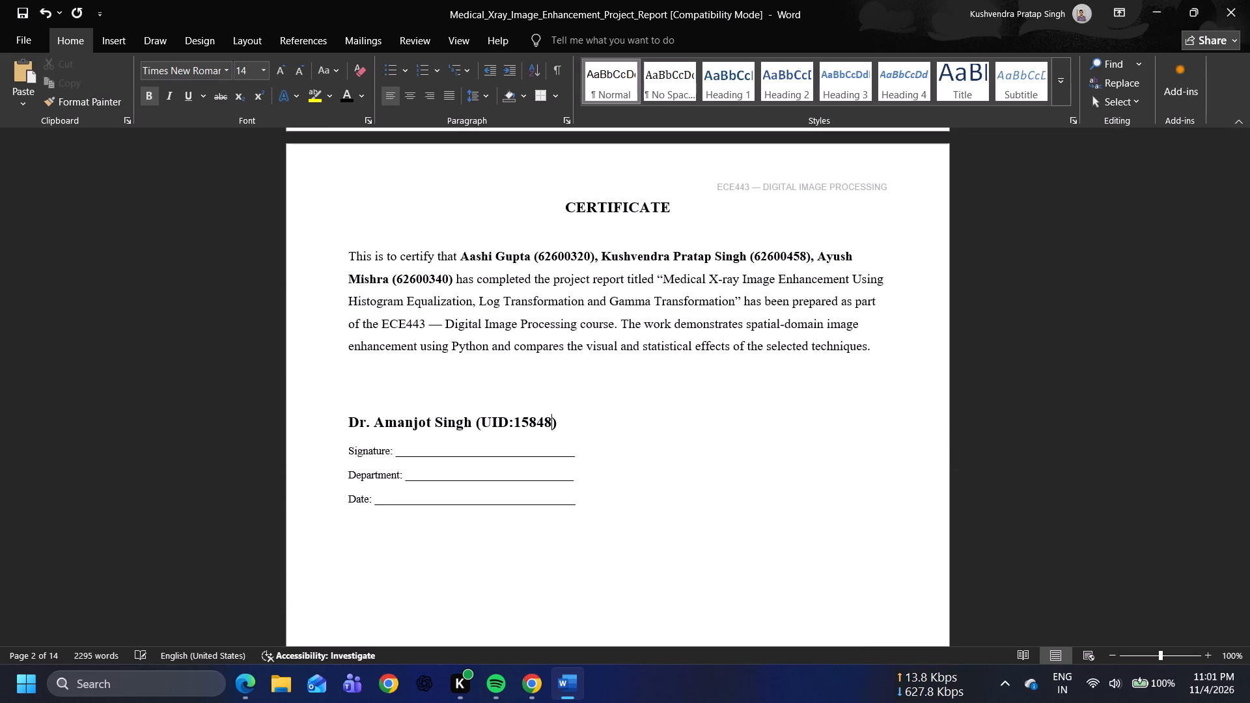
Add a non-bold "(Signature)" line directly below the guide's name, following the reference certificate.
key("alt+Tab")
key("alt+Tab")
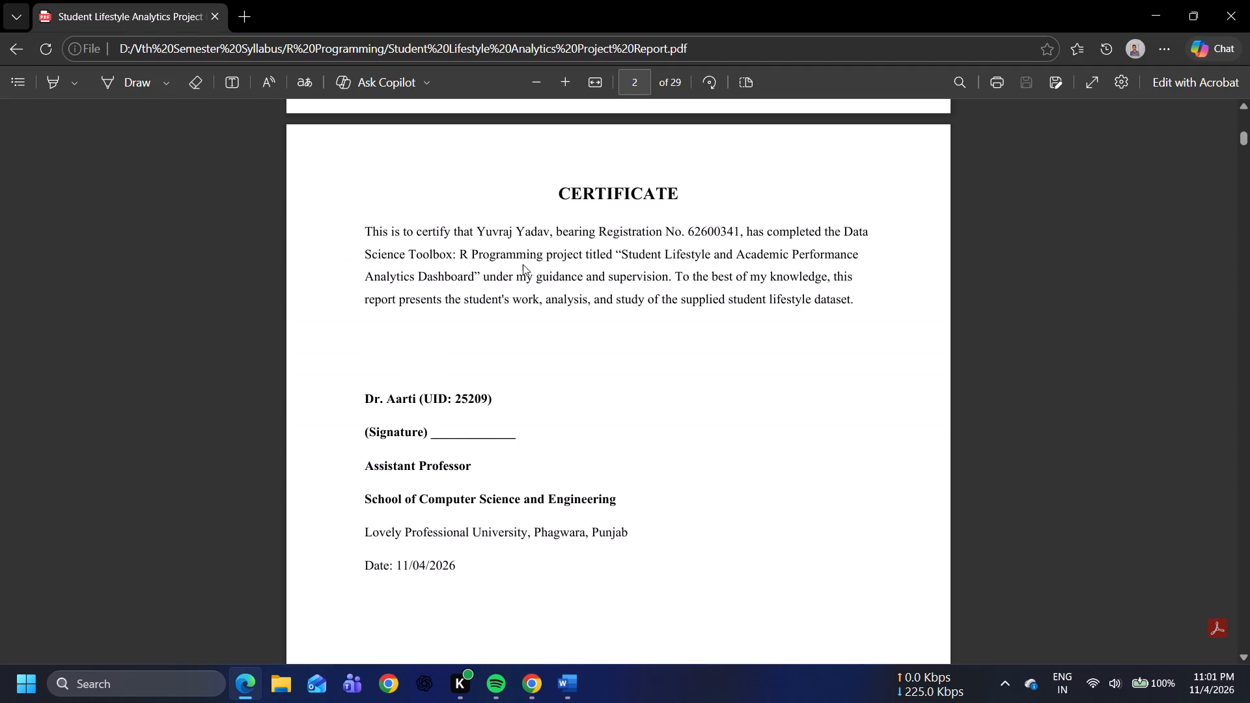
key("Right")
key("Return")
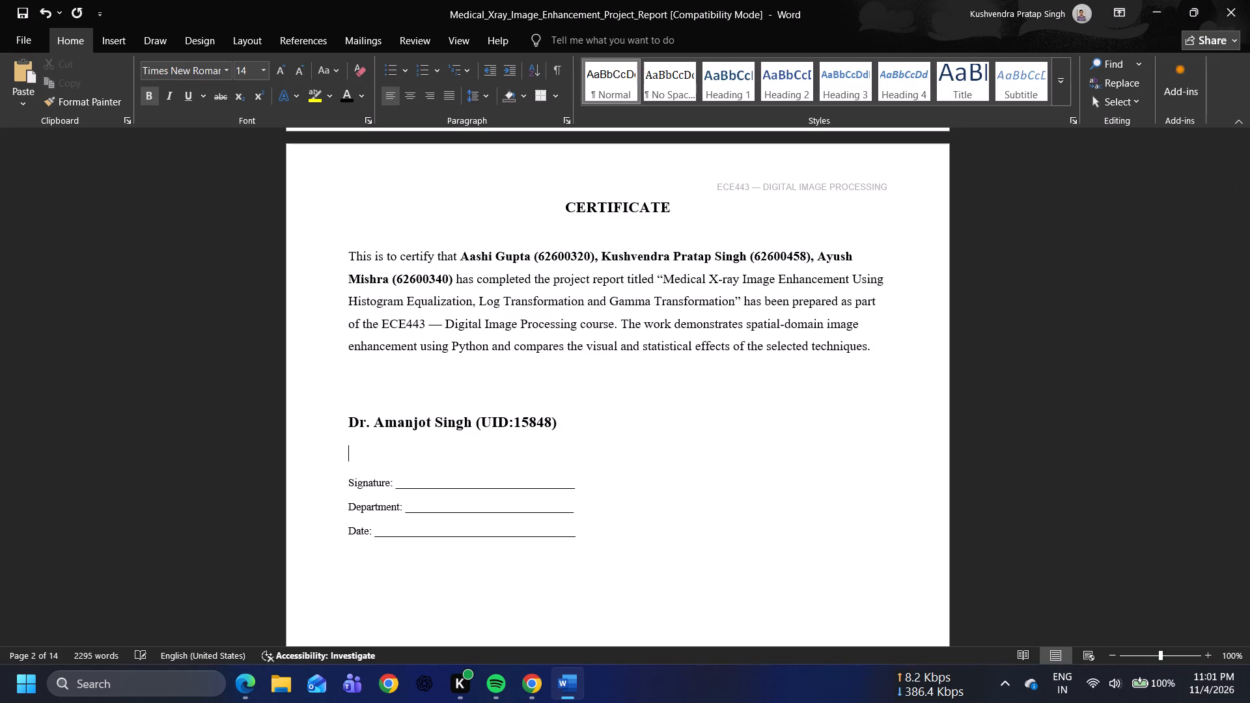
left_click(149, 95)
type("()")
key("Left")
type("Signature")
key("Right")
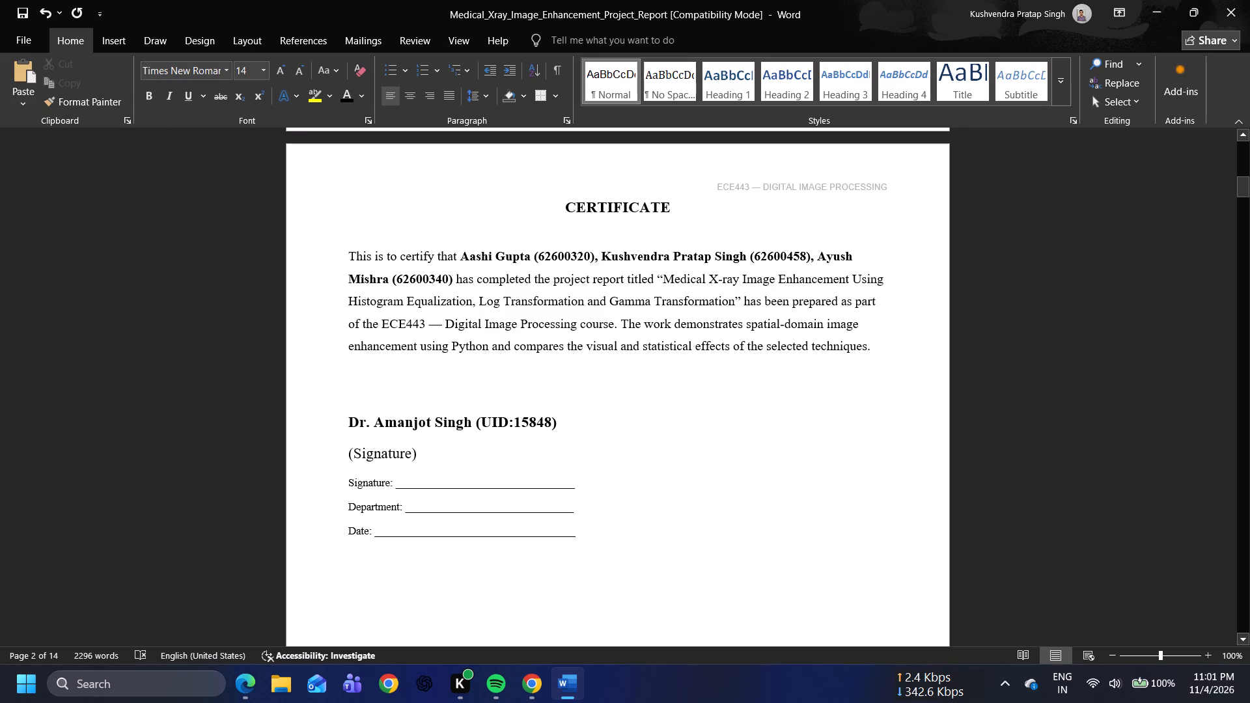
Change the font size of the new "(Signature)" line below the guide's name.
left_click_drag(350, 453, 413, 453)
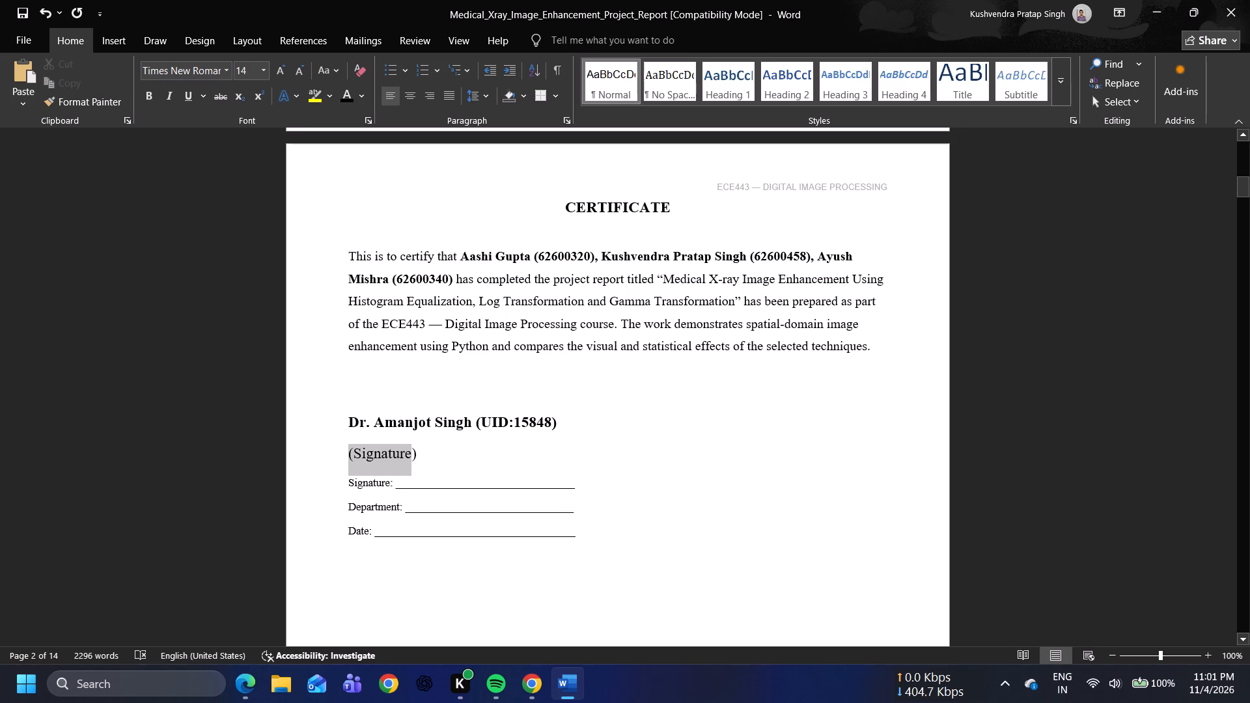
left_click_drag(413, 453, 415, 454)
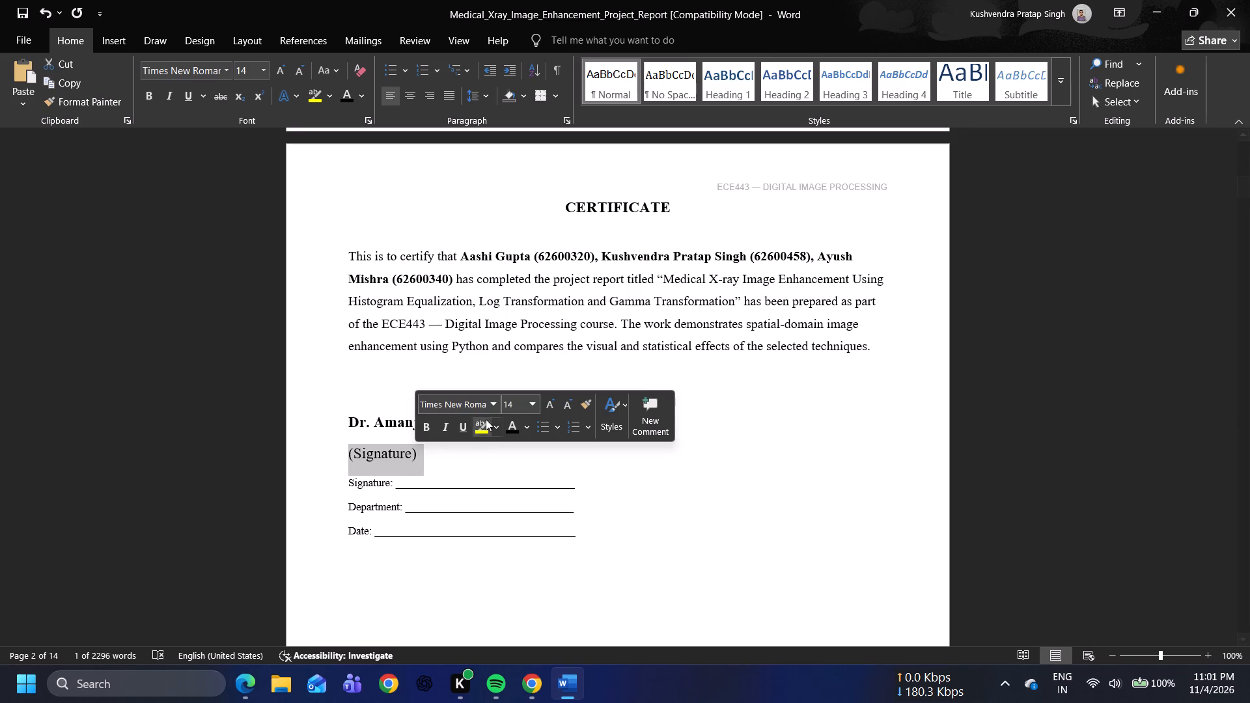
left_click(540, 407)
left_click(535, 407)
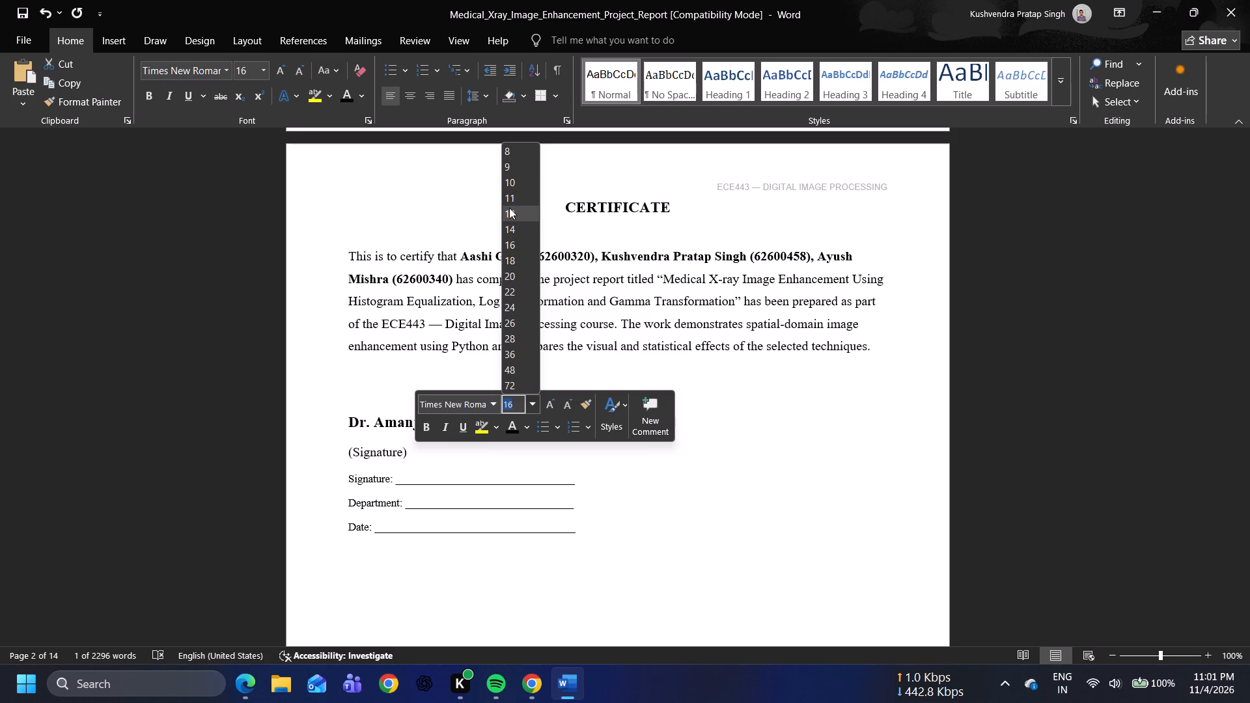
Set the font size of the "(Signature)" text below the faculty name to 10.
left_click(510, 186)
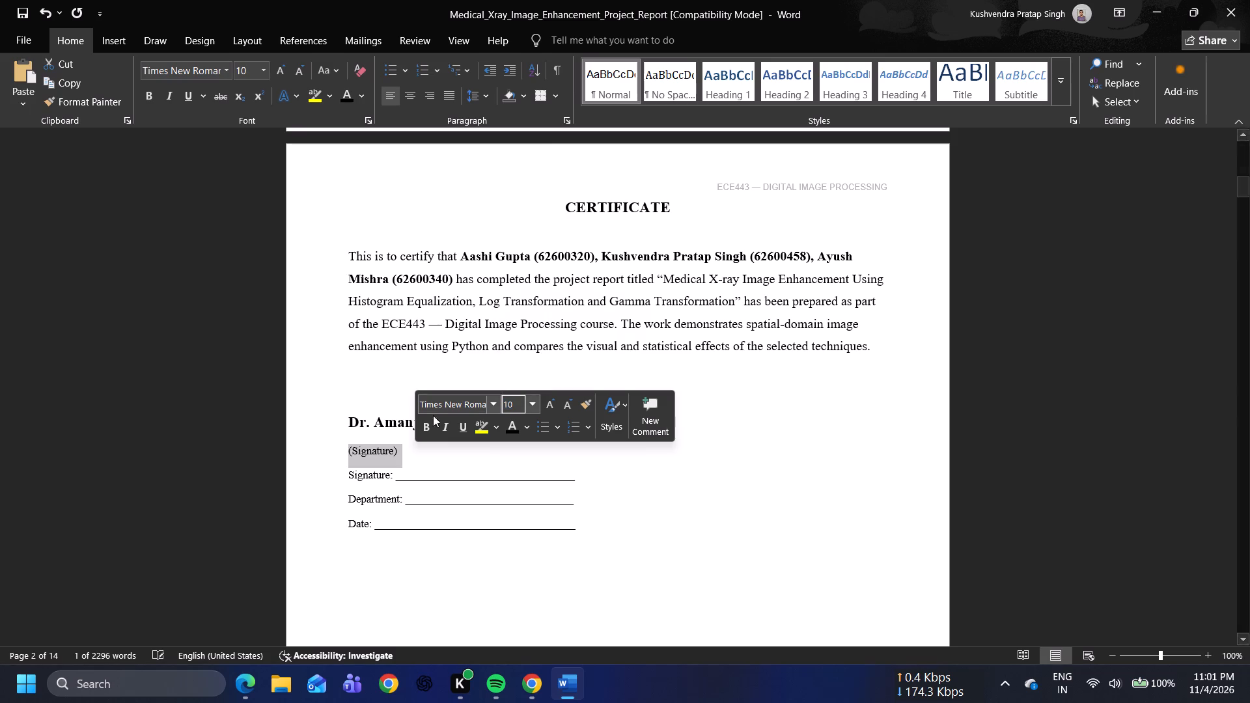
Following the R Programming report, add an underscore signing line after "(Signature)", separated from it by a space.
left_click(419, 444)
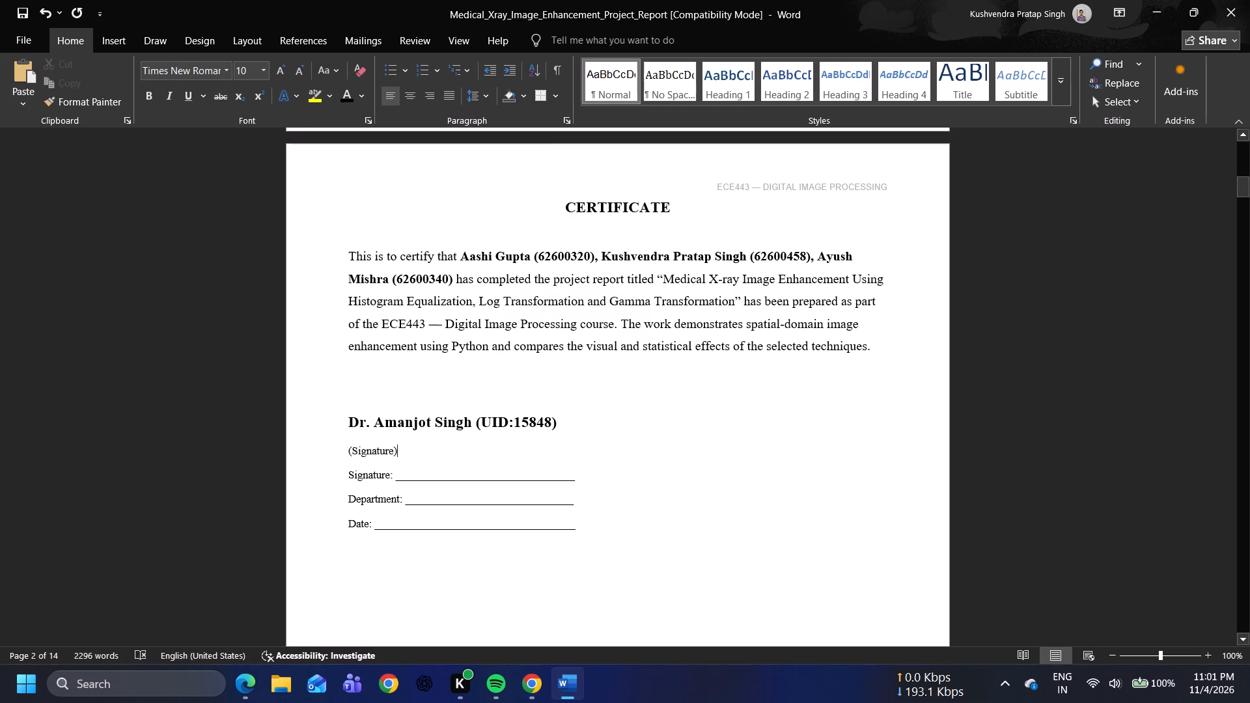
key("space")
key("BackSpace")
key("alt+Tab")
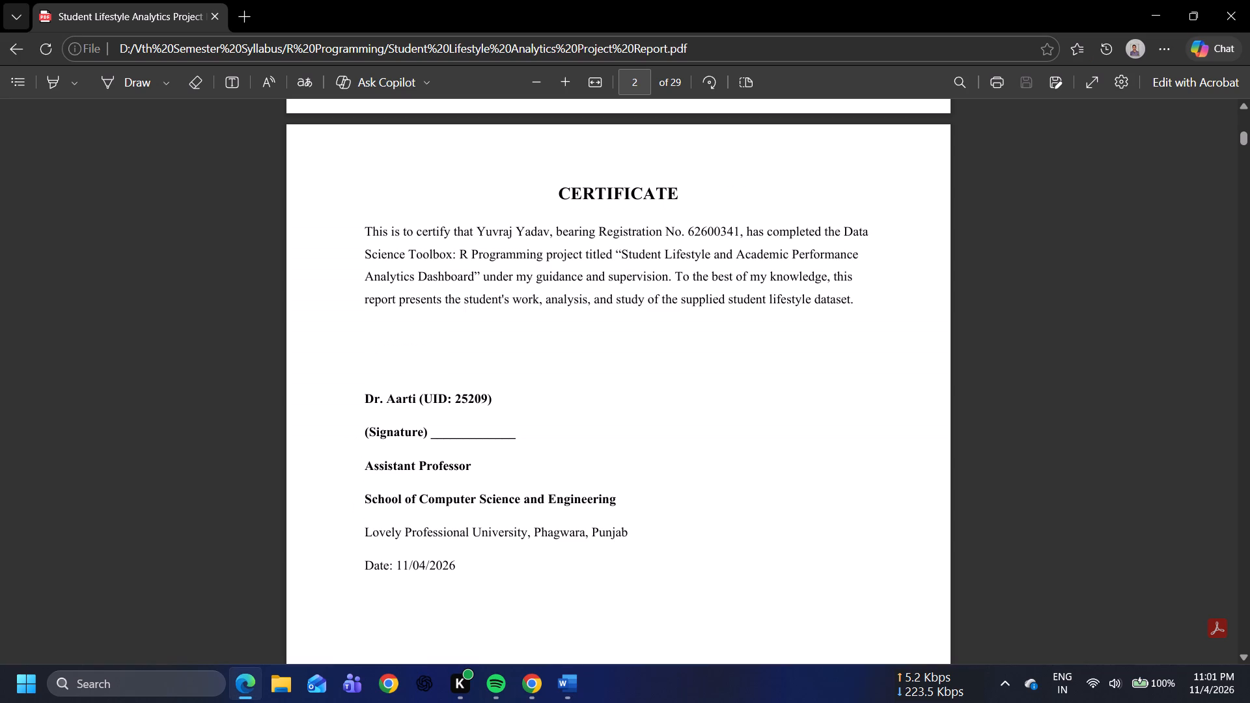
key("alt+Tab")
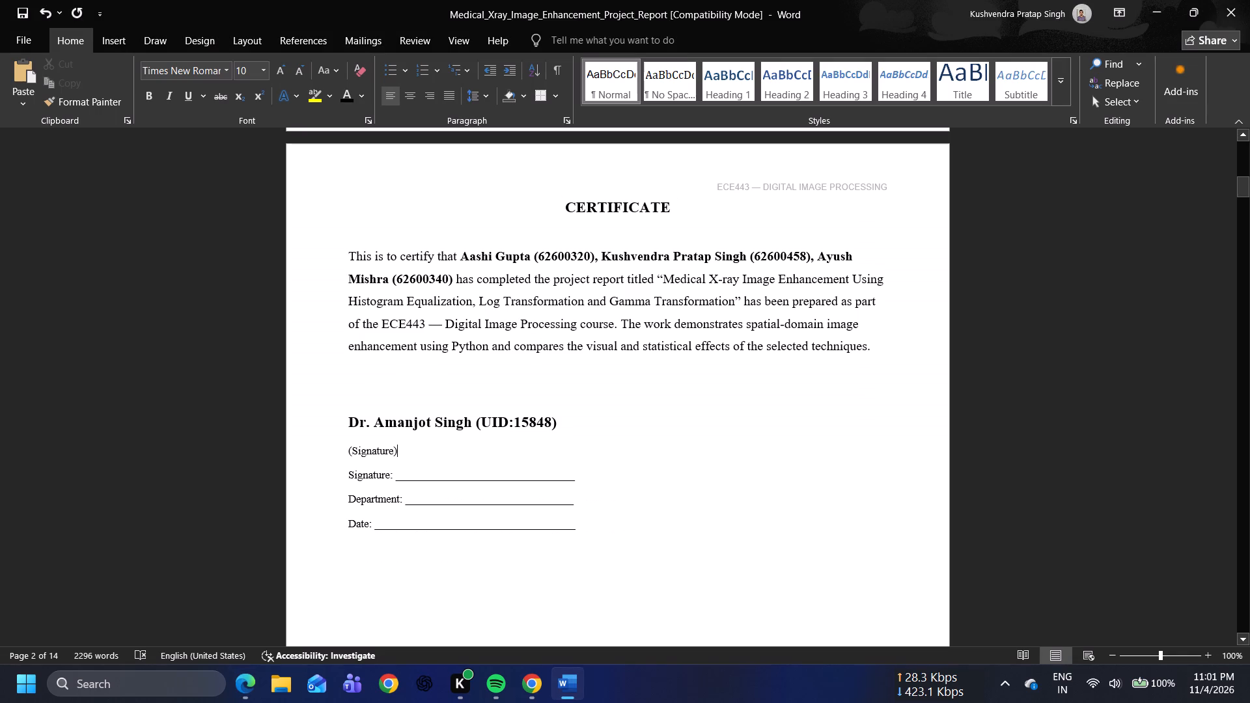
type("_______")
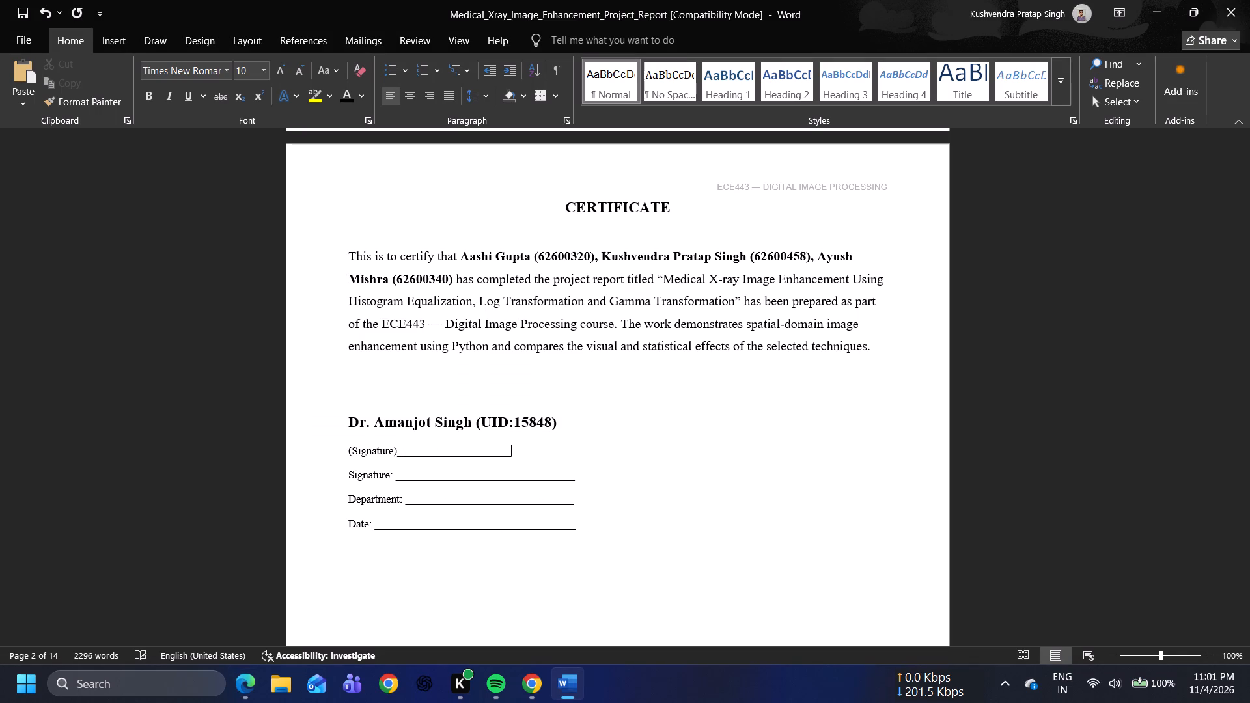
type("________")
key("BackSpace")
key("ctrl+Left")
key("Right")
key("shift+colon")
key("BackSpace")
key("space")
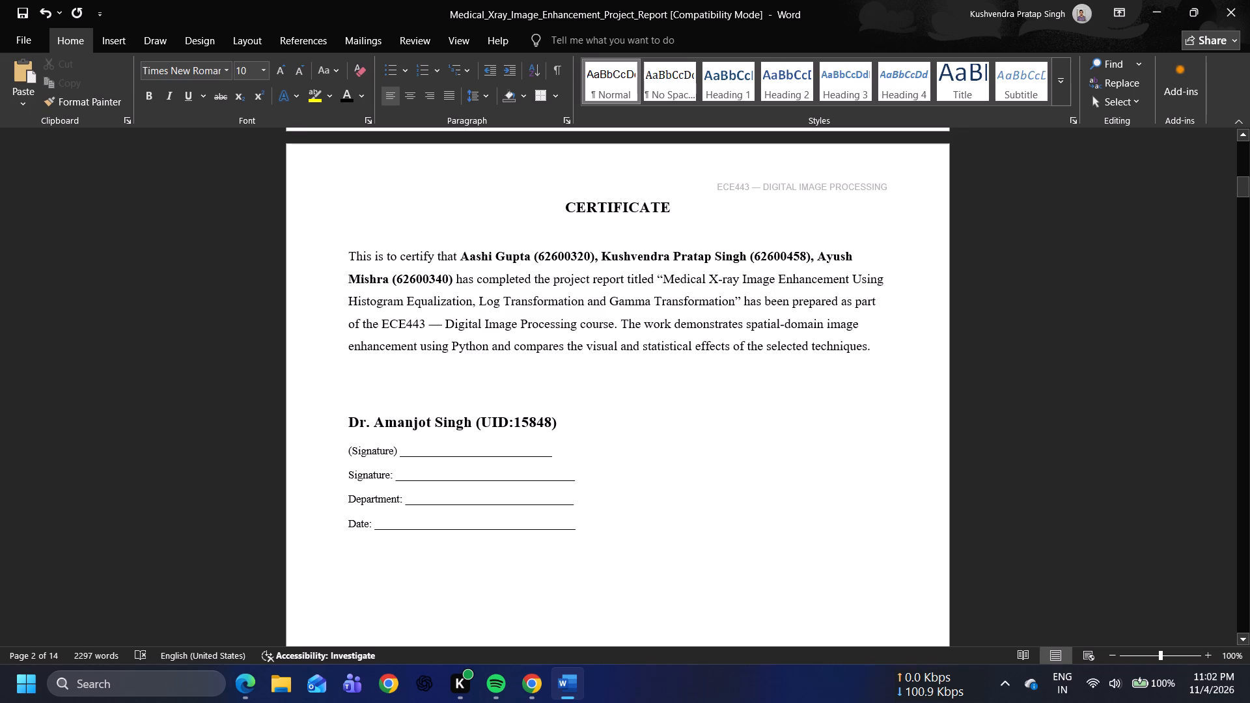
Delete the old "Signature:" line above the Department line.
left_click_drag(350, 473, 568, 481)
key("BackSpace")
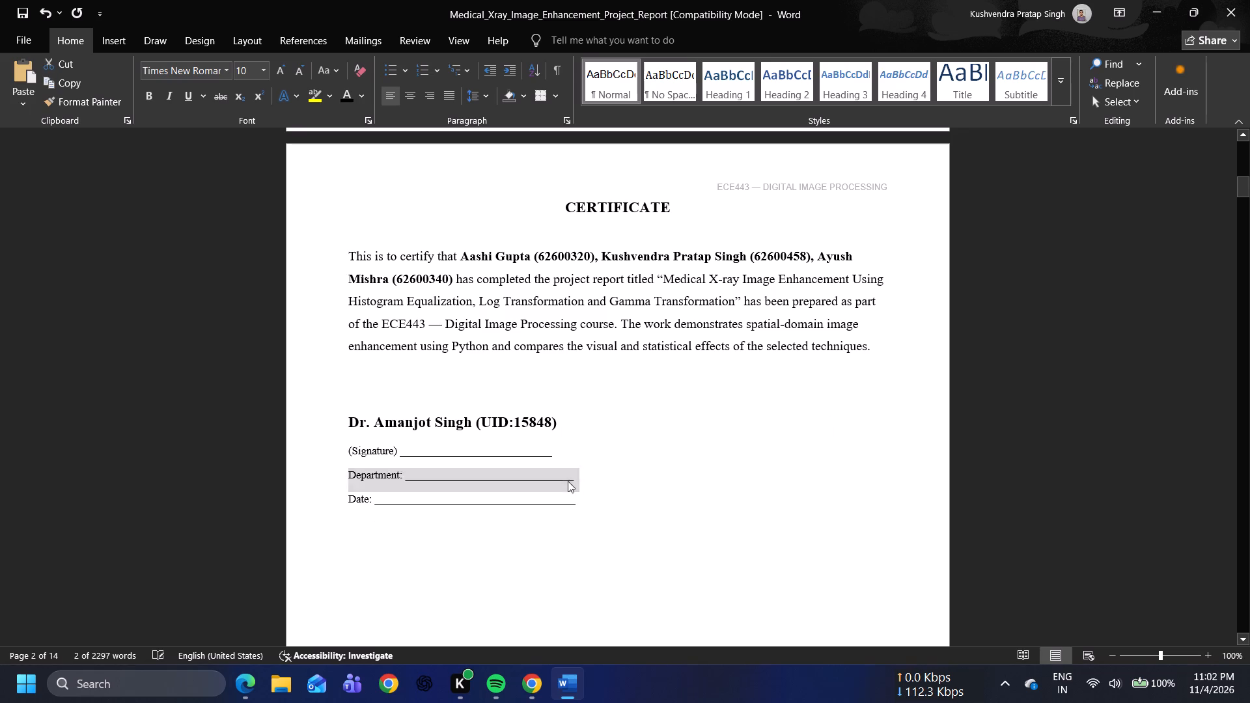
key("BackSpace")
key("Return")
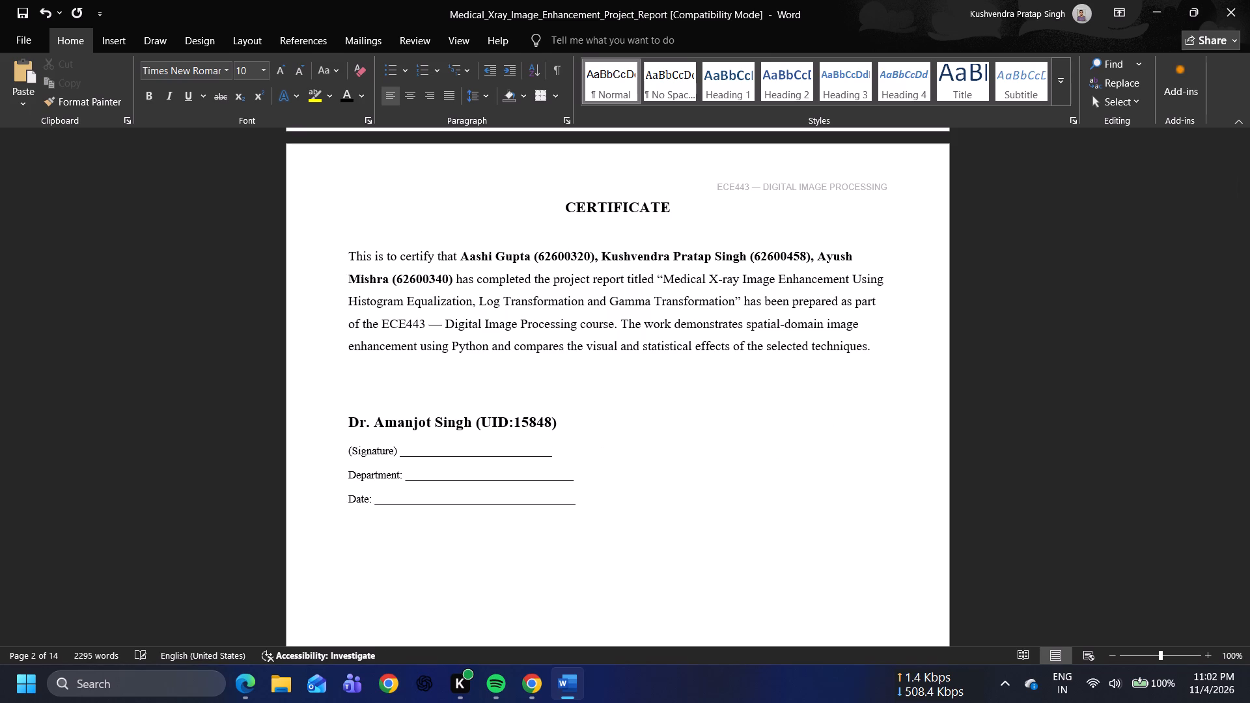
Following the R Programming report, add "Assistant Professor" in bold, size 14, on a new line below the signature line.
key("alt+Tab")
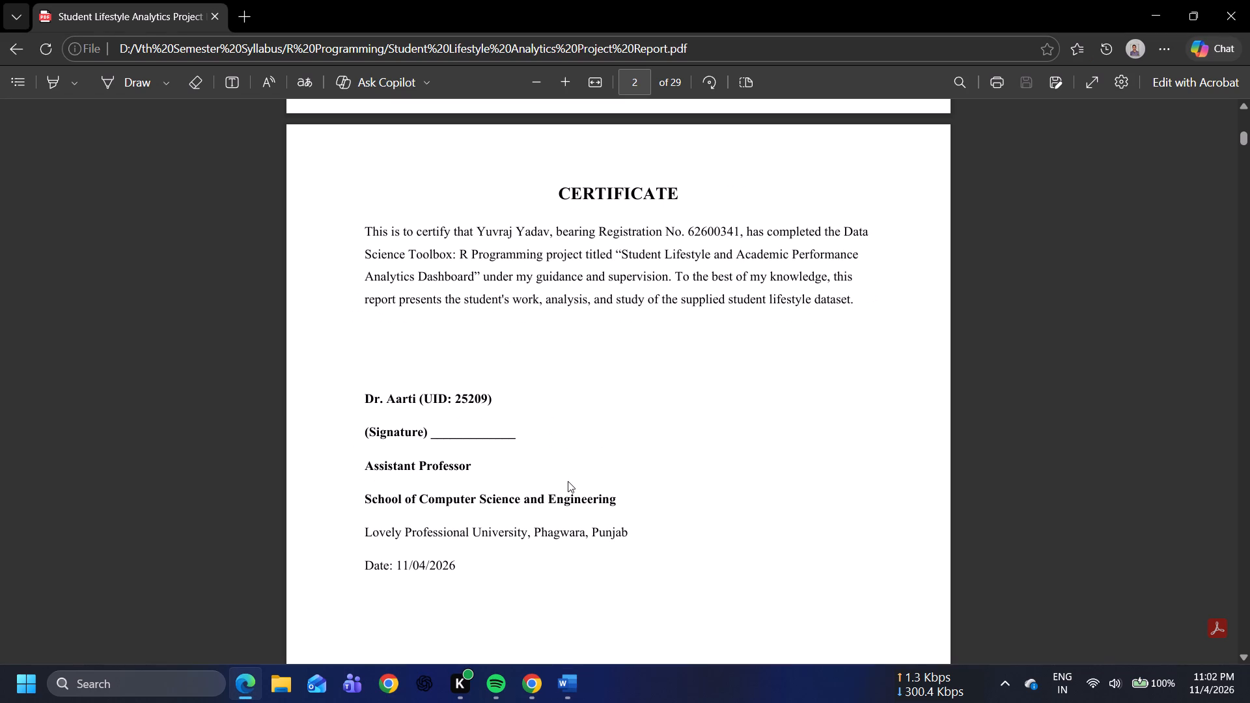
key("alt+Tab")
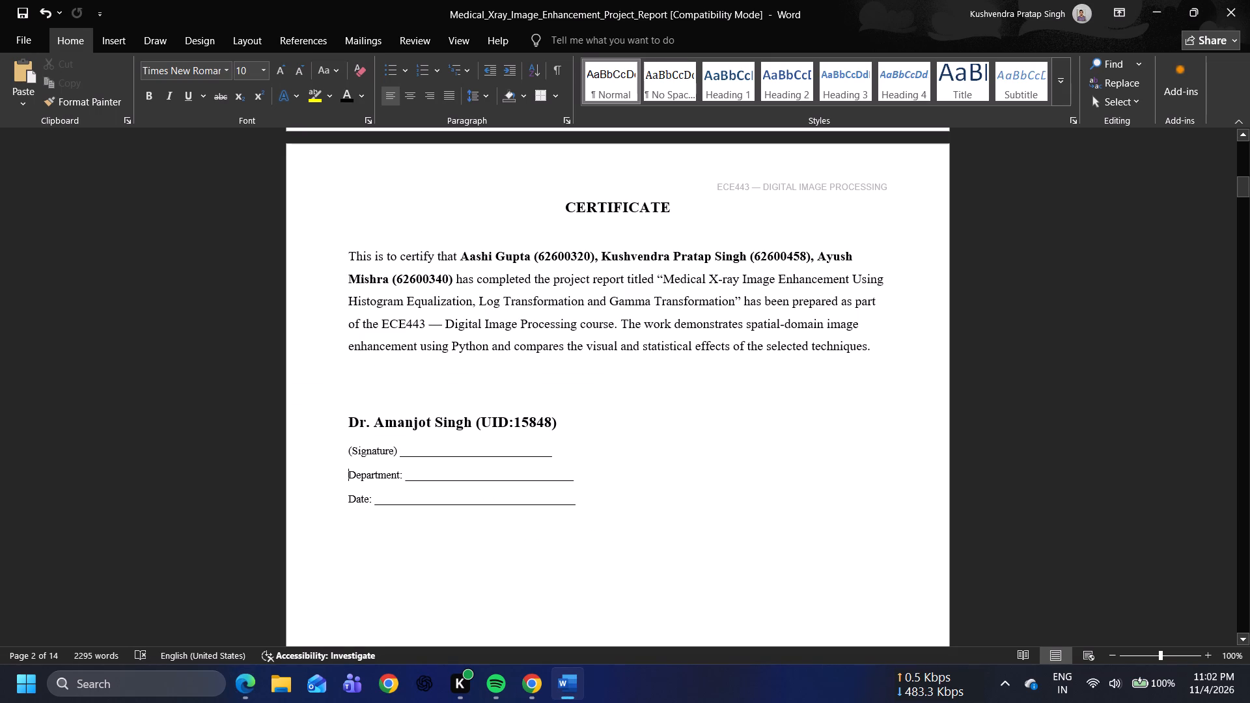
left_click(554, 457)
key("Return")
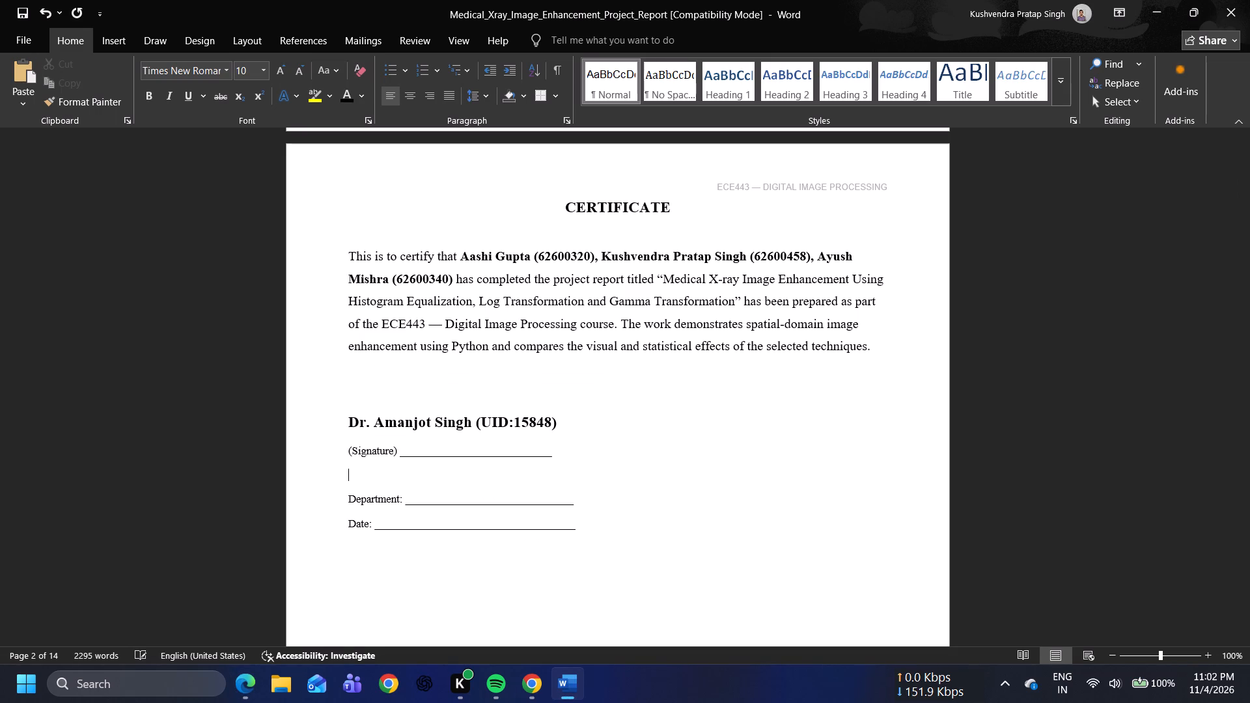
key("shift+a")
key("BackSpace")
left_click(262, 62)
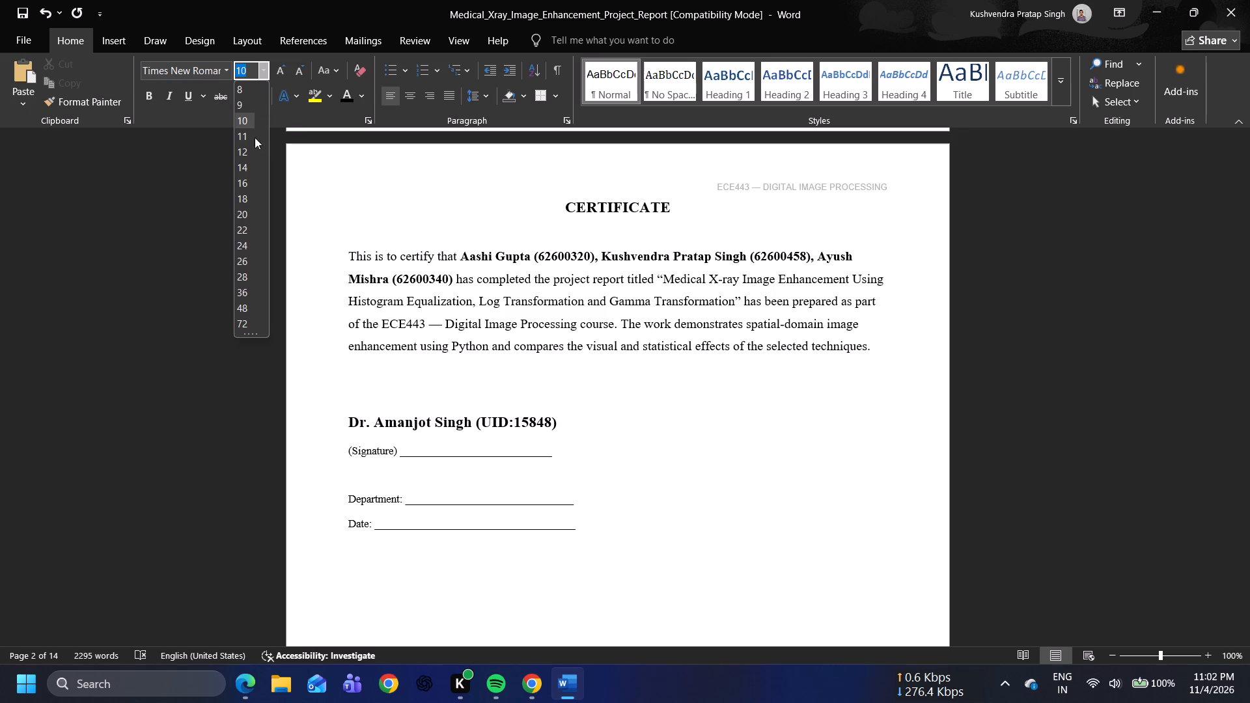
left_click(245, 165)
left_click(149, 96)
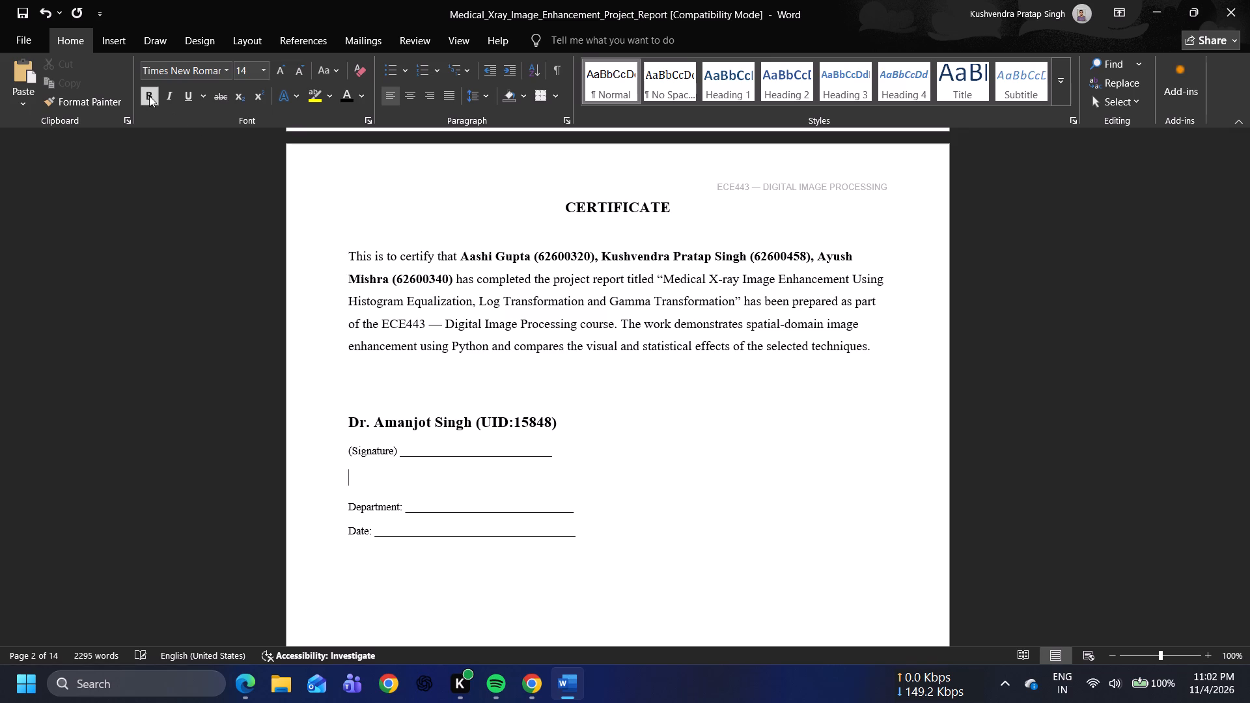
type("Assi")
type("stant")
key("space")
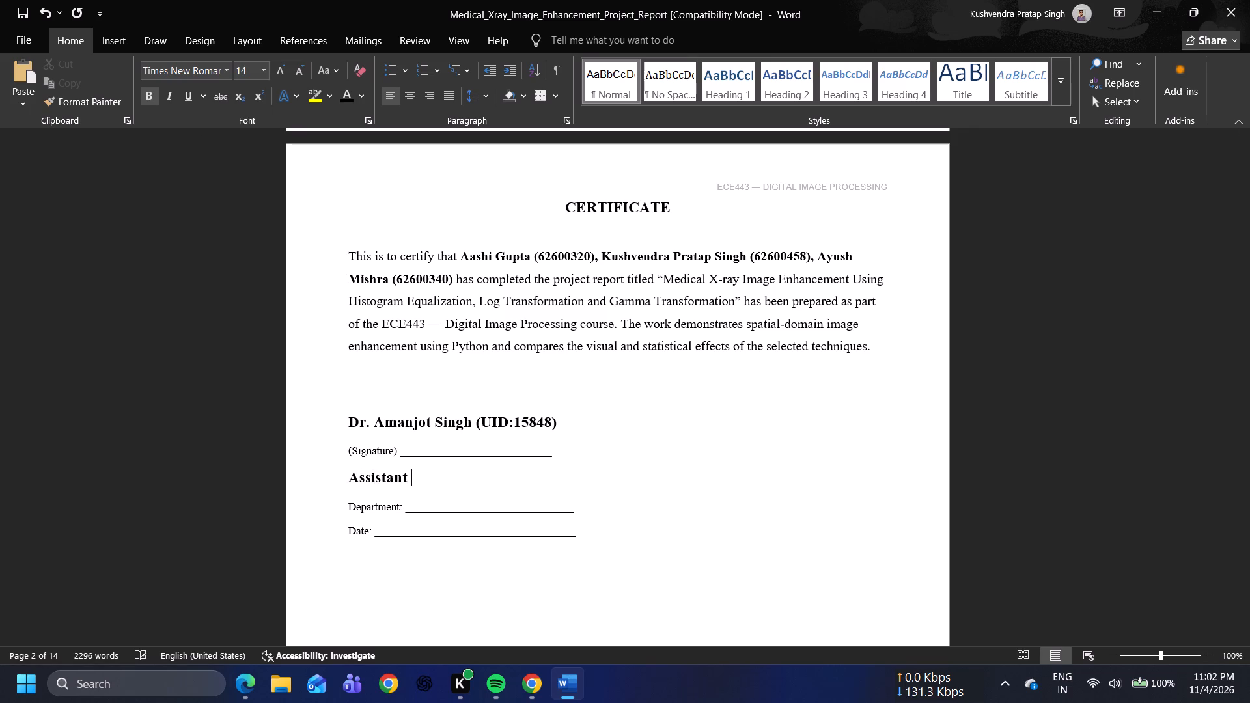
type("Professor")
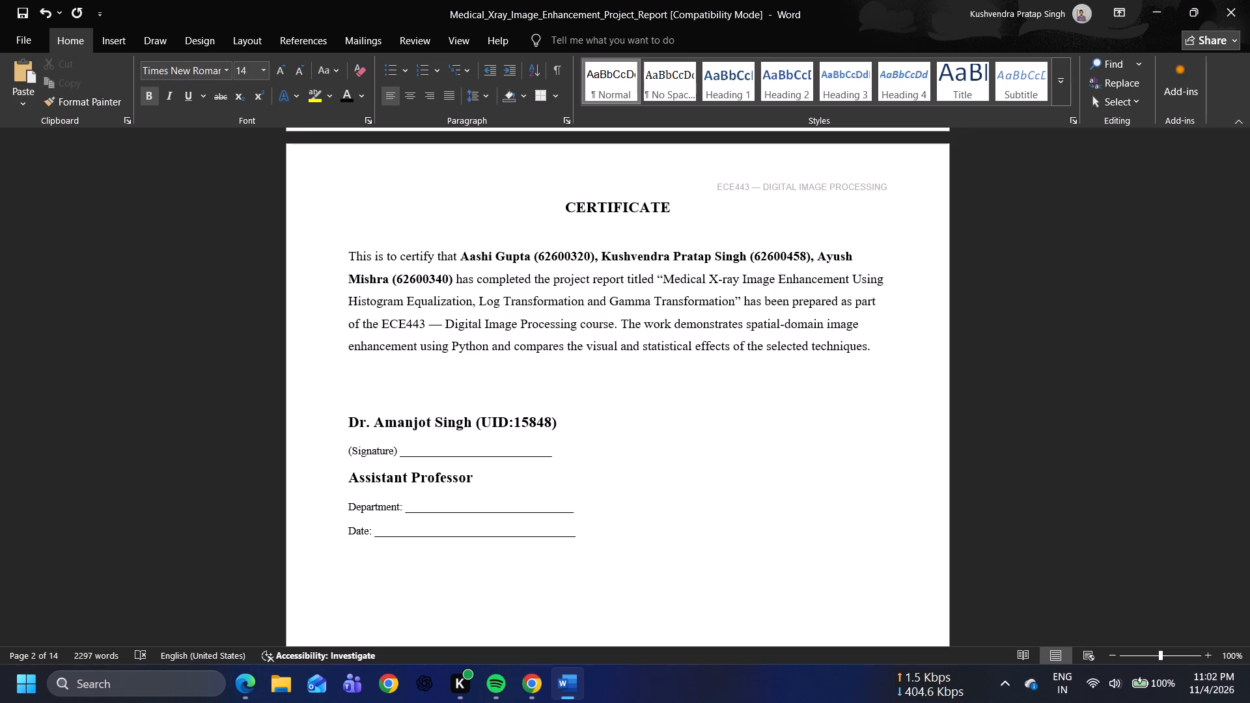
Following the R Programming report, add the bold line "School of Computer Science and Engineering" below "Assistant Professor".
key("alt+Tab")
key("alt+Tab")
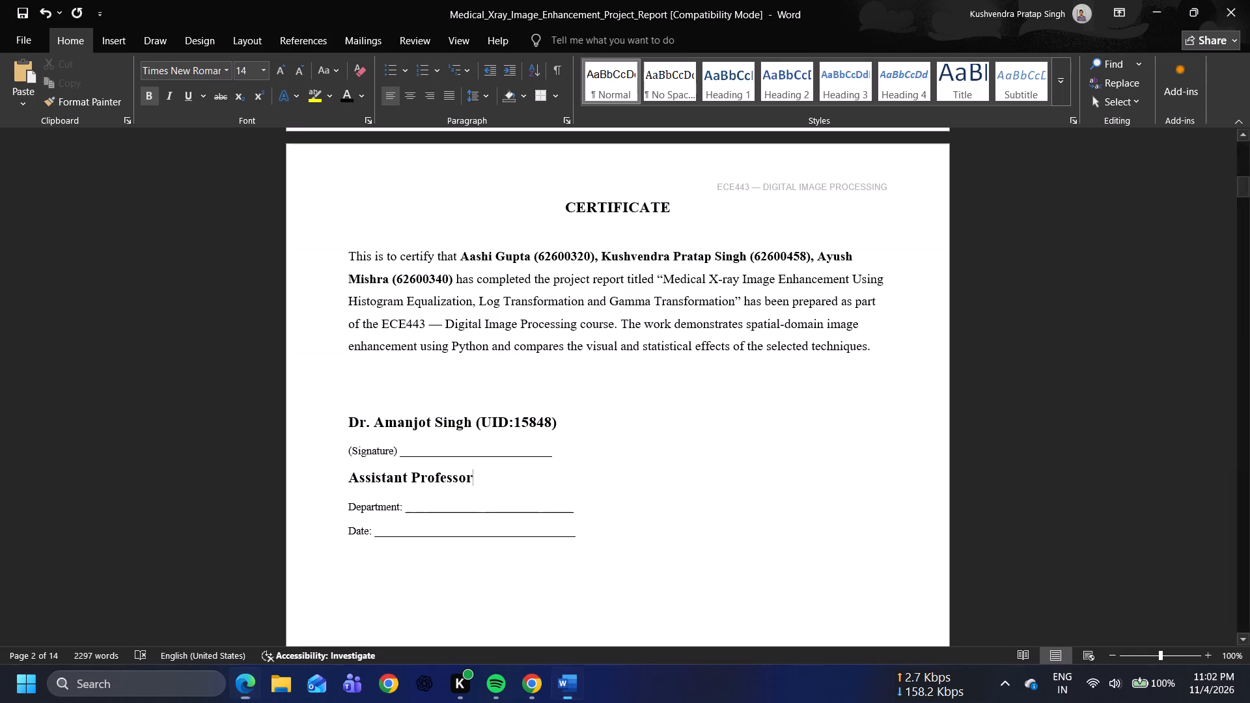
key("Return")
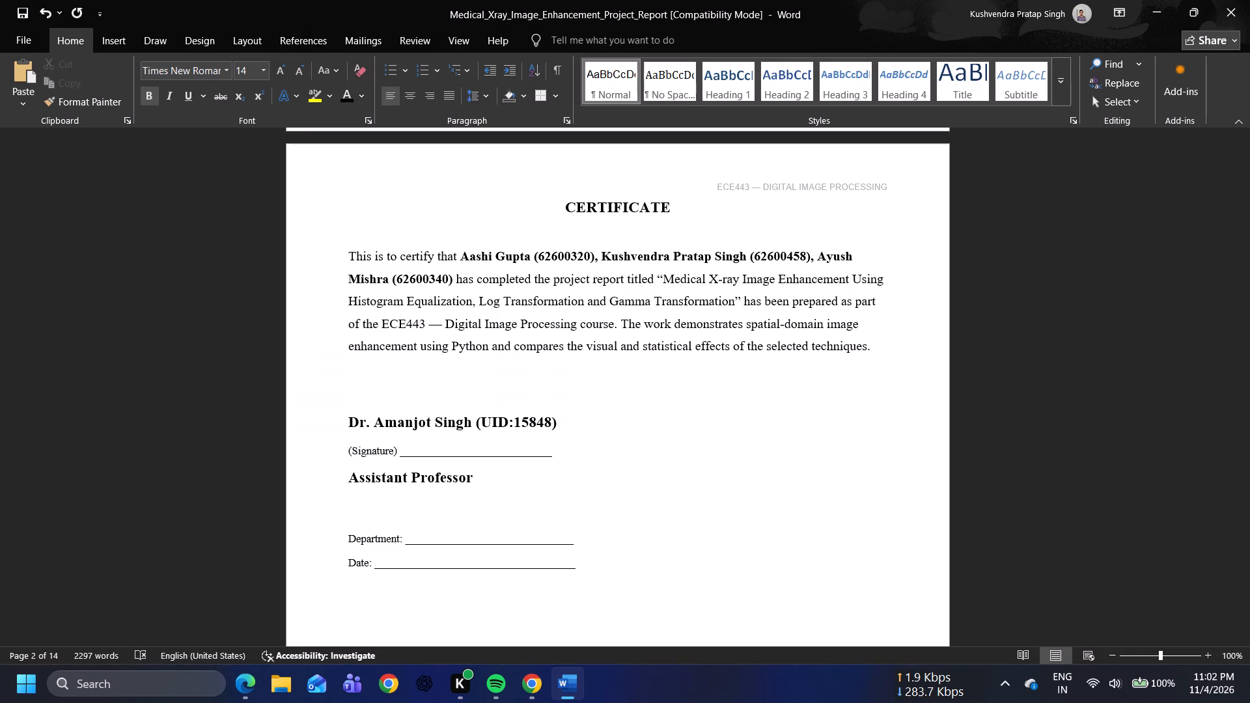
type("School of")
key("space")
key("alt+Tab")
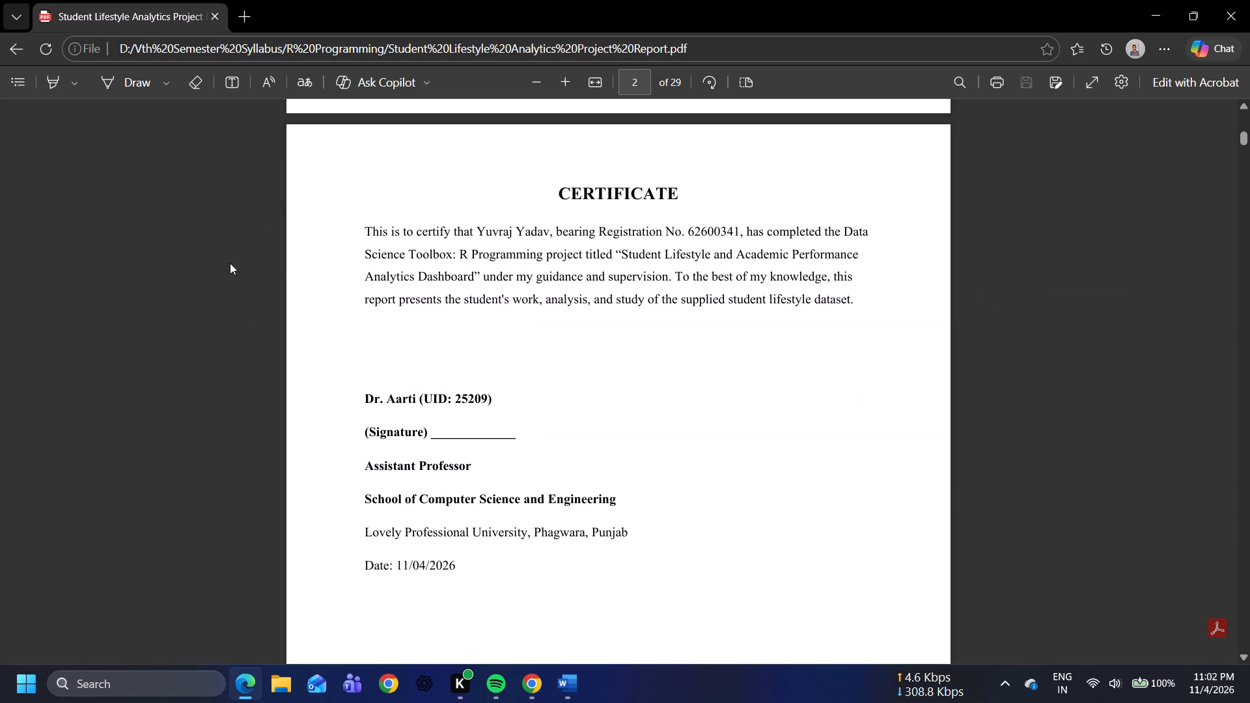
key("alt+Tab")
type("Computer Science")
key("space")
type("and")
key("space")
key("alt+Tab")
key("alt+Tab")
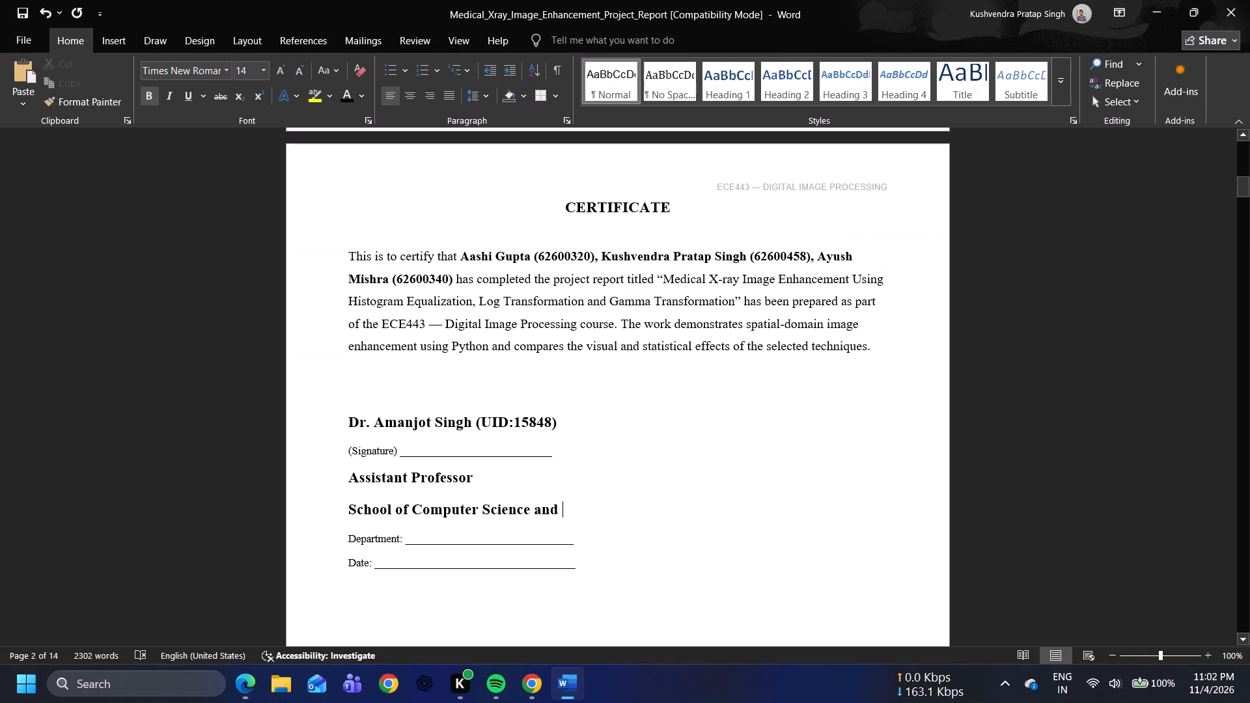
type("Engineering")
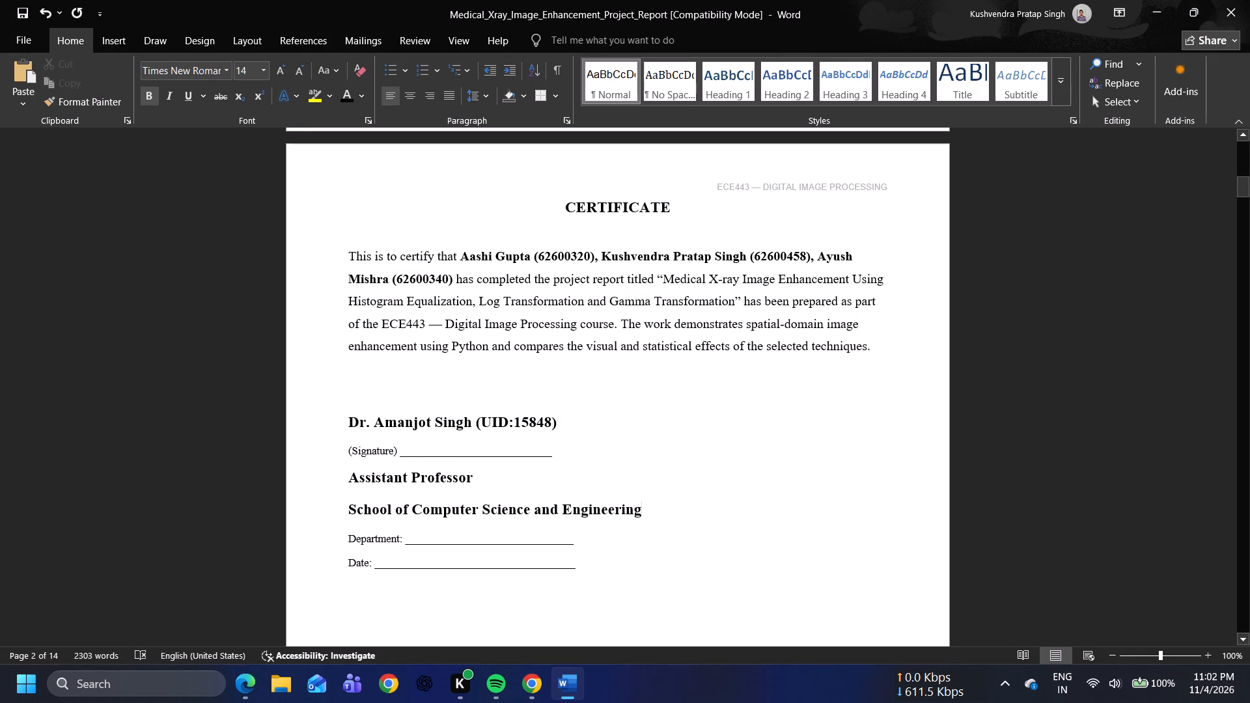
Delete the old Department and Date lines at the end of the Certificate page.
left_click_drag(344, 534, 553, 573)
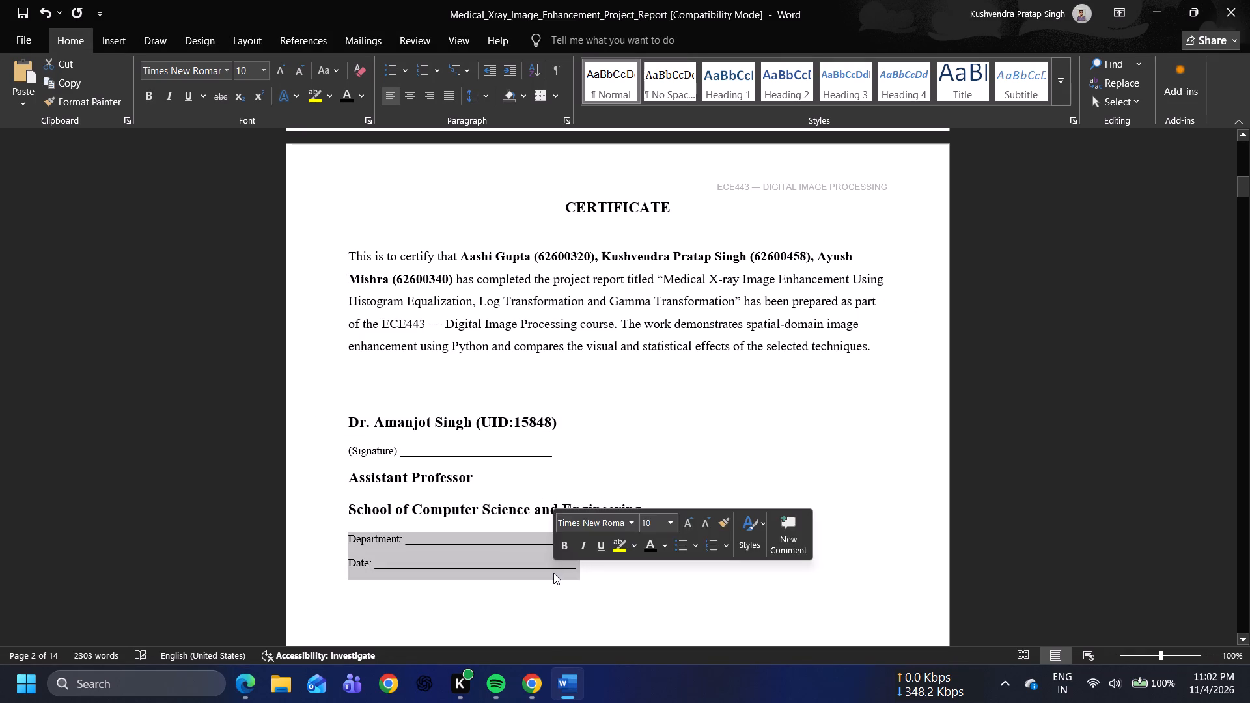
key("BackSpace")
key("BackSpace")
Add the non-bold line "Lovely Professional University, Phagwara, Punjab" below the school name, following the R Programming report.
key("Return")
key("alt+Tab")
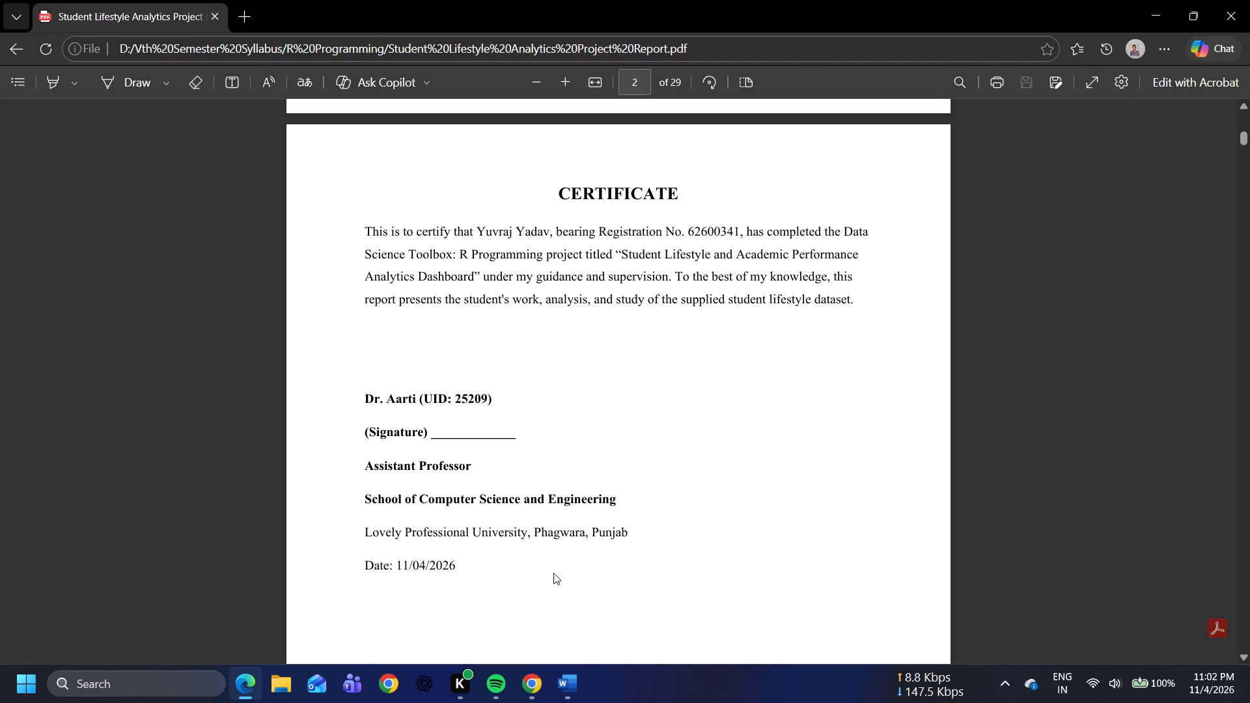
key("alt+Tab")
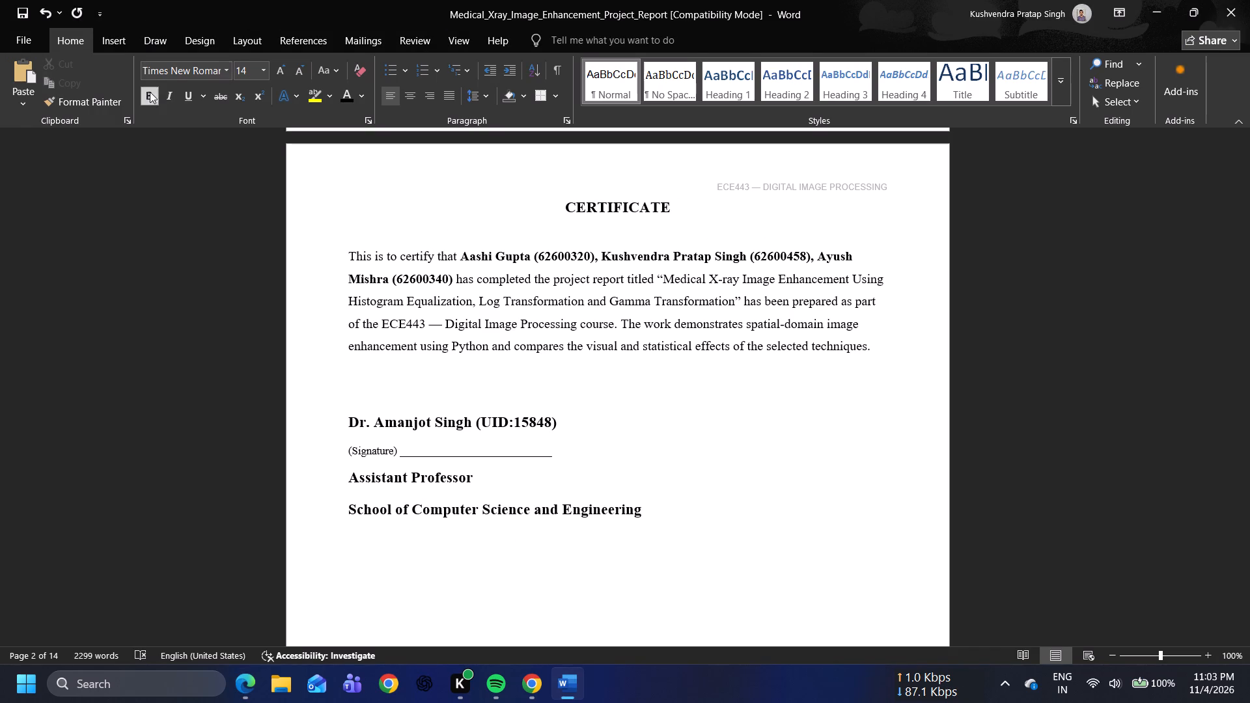
left_click(150, 96)
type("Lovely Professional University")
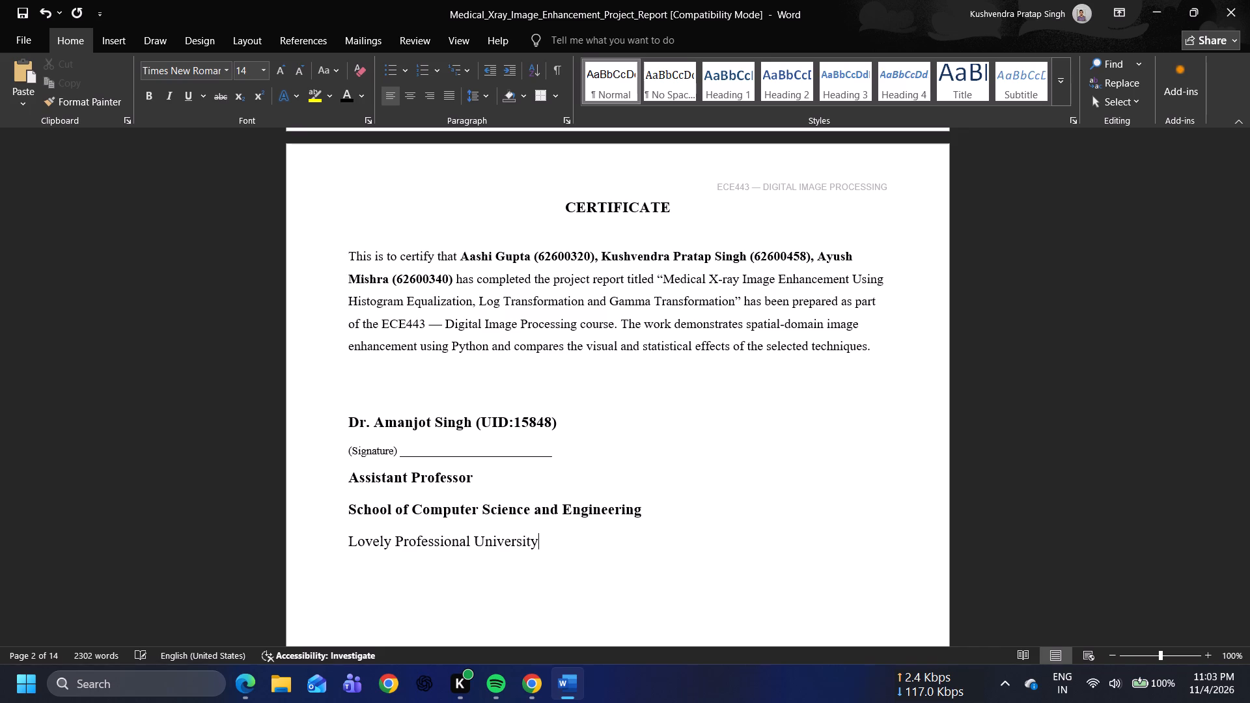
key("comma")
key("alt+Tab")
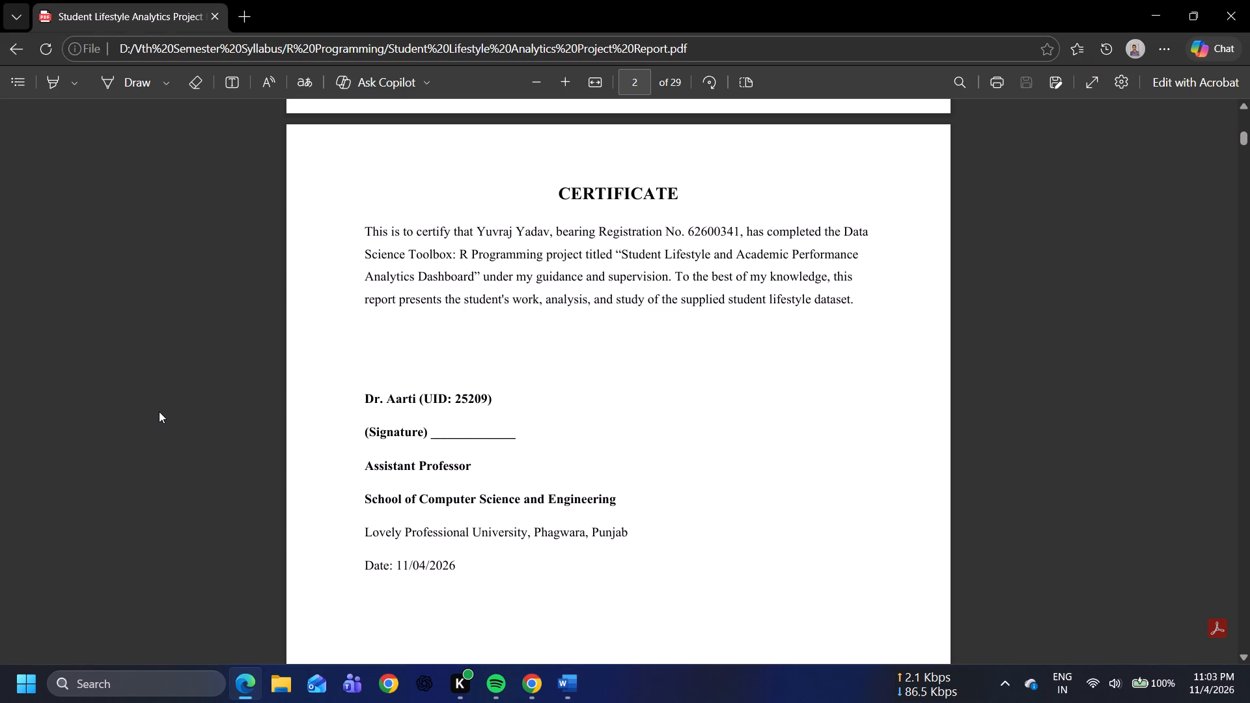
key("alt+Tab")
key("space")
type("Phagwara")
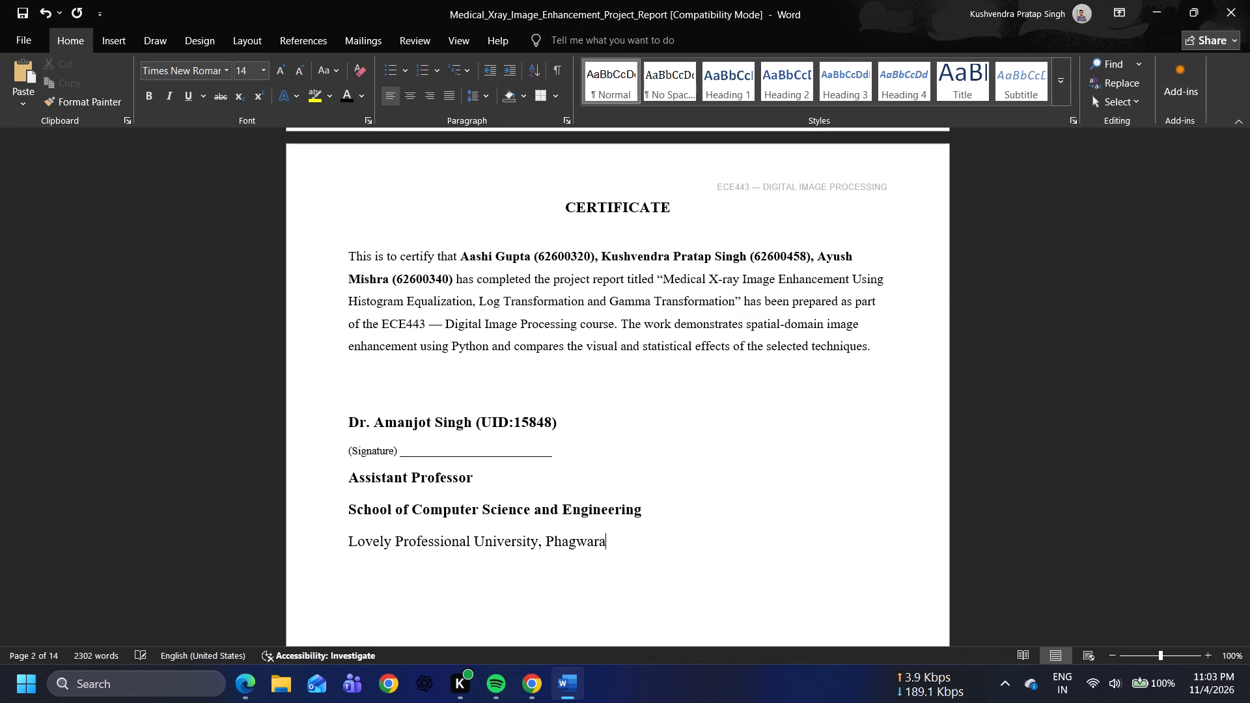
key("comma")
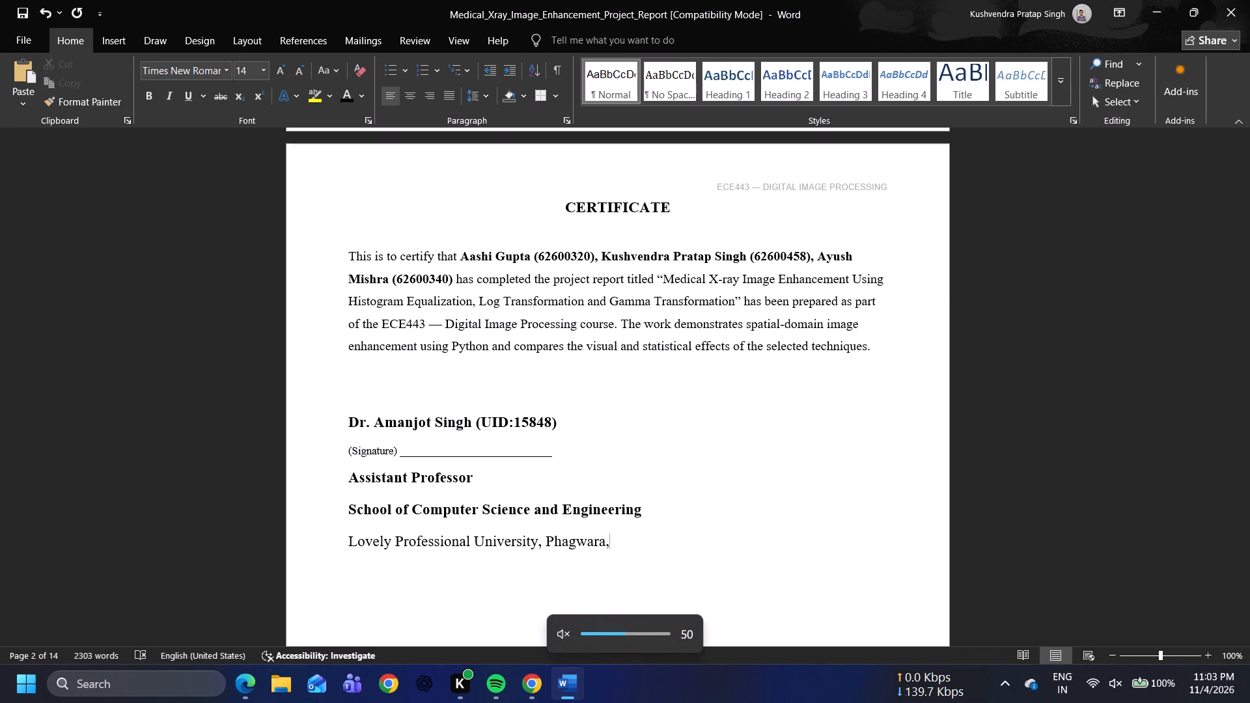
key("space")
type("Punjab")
Add the line "Date: 11/01/2026" below the university line on the Certificate page.
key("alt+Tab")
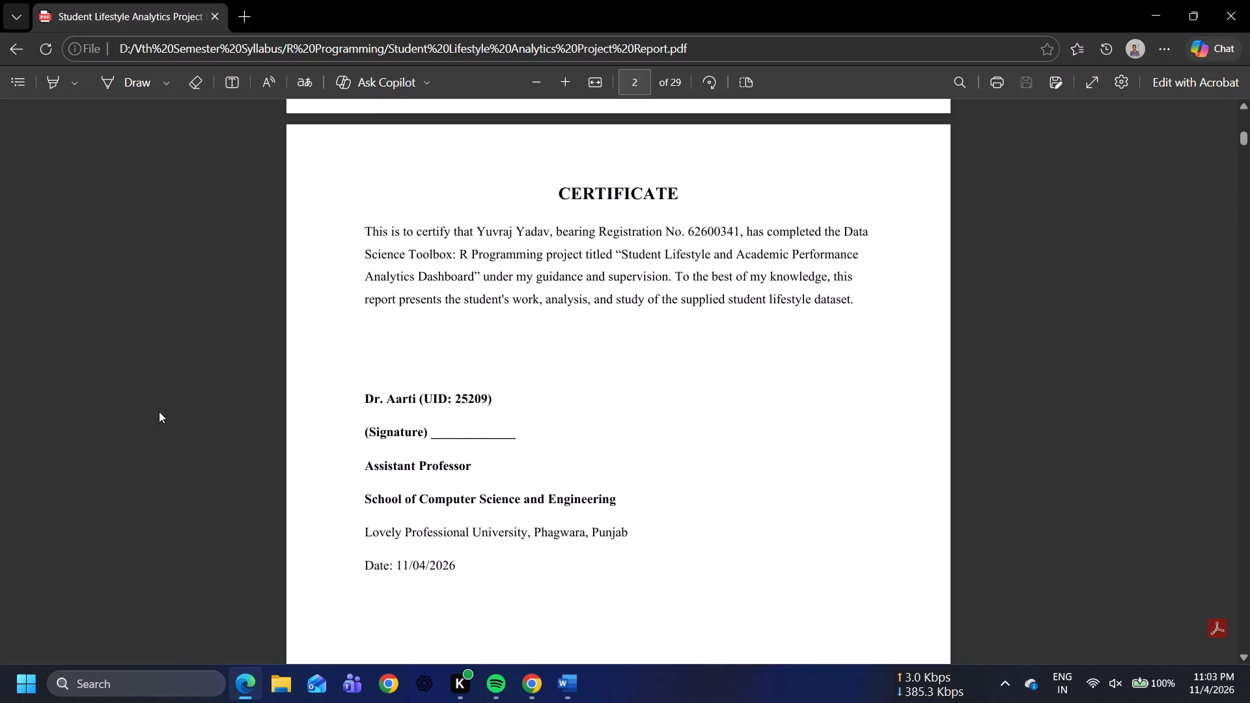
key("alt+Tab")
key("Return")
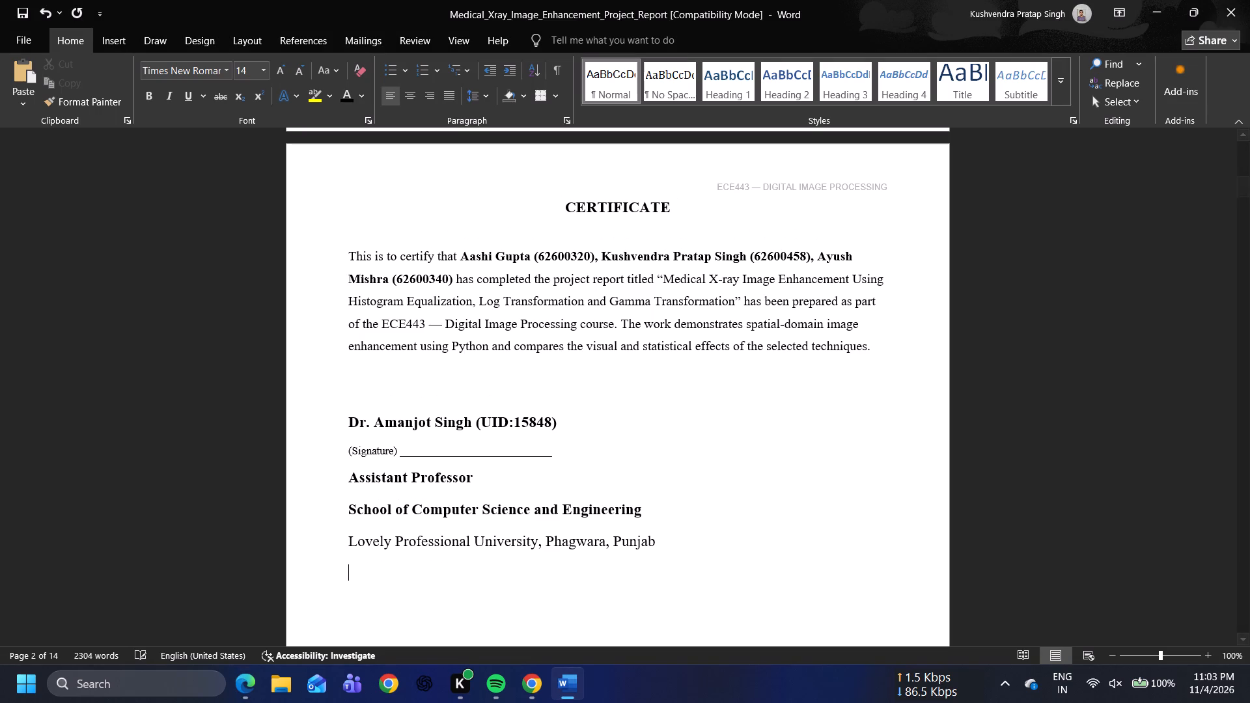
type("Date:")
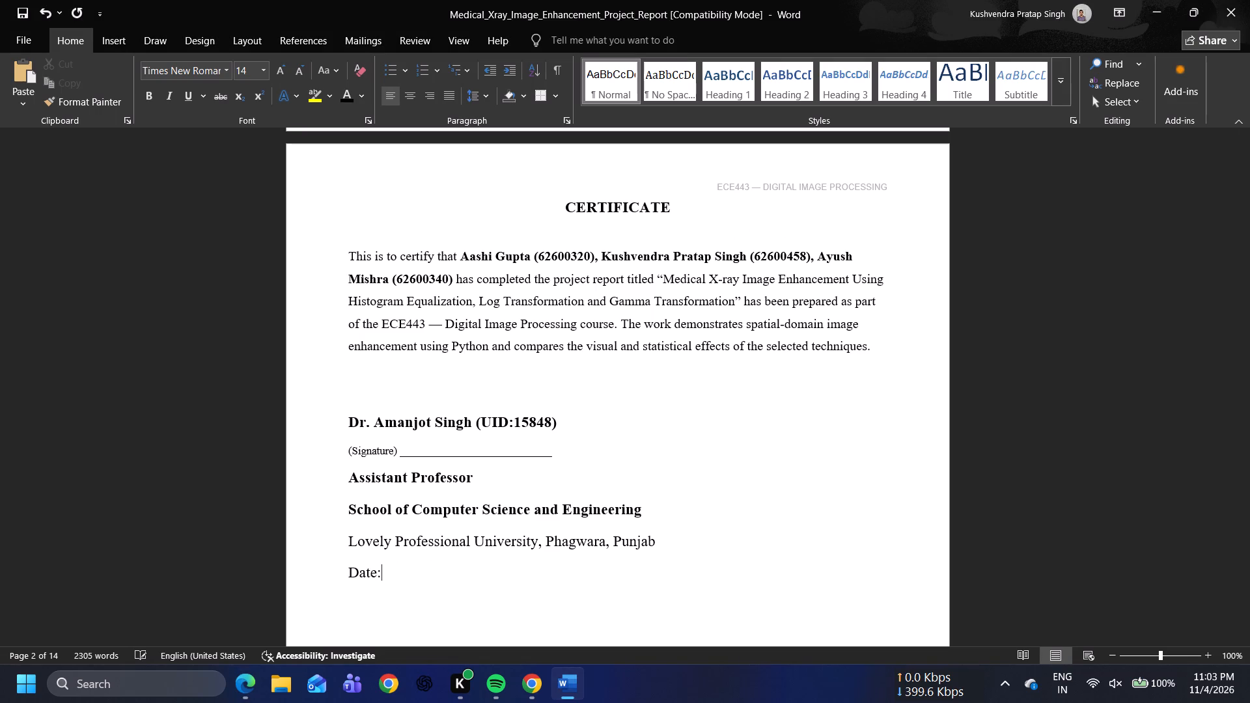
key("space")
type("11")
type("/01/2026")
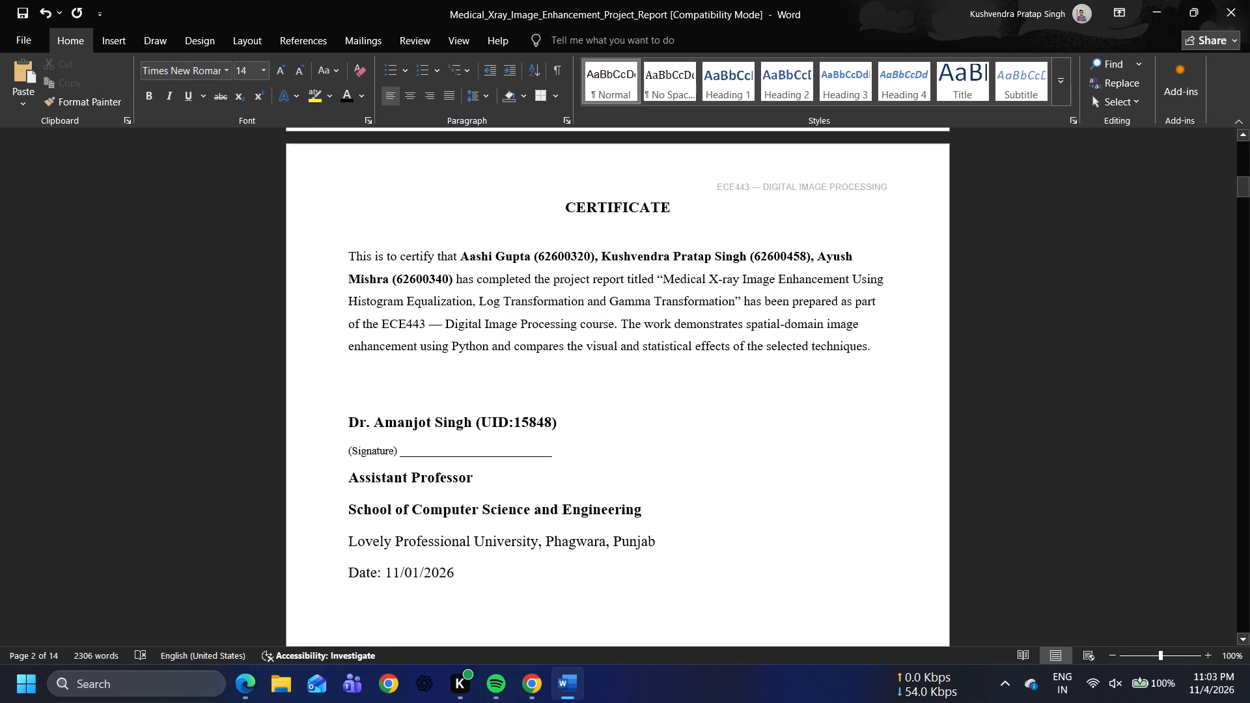
Set the line spacing of the faculty name and "(Signature)" lines to 1.15.
left_click_drag(350, 423, 559, 455)
left_click(488, 93)
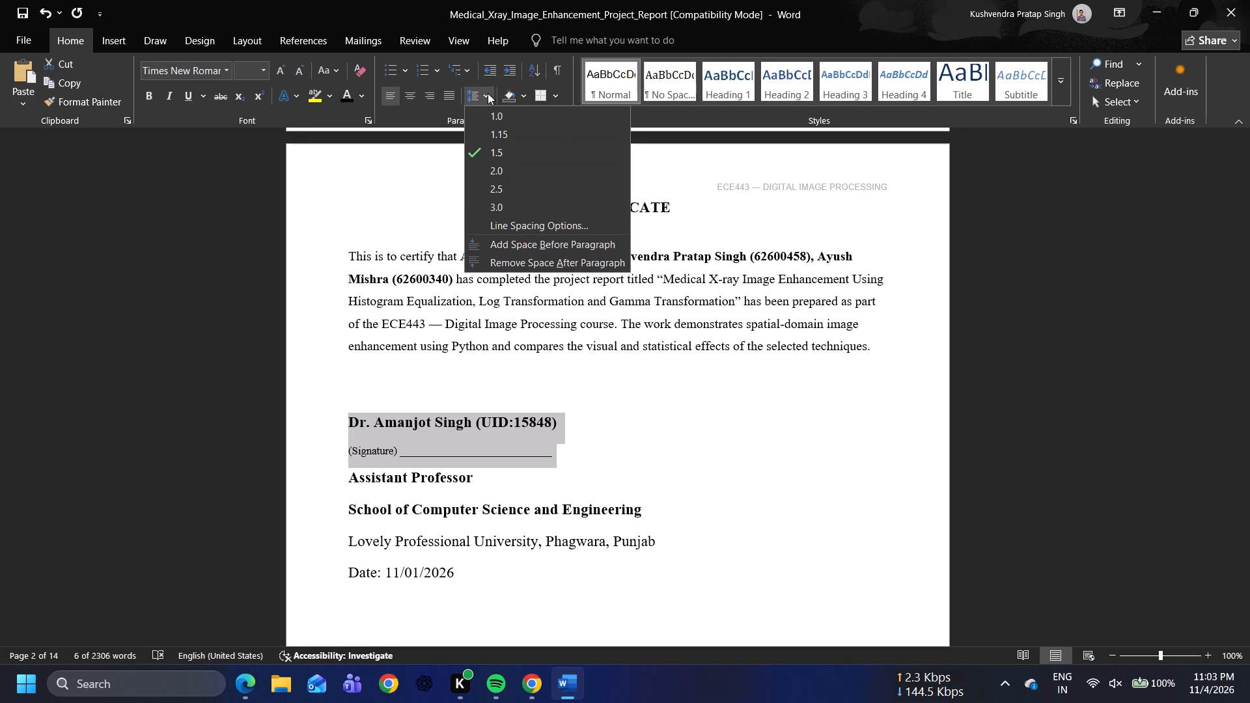
left_click(503, 128)
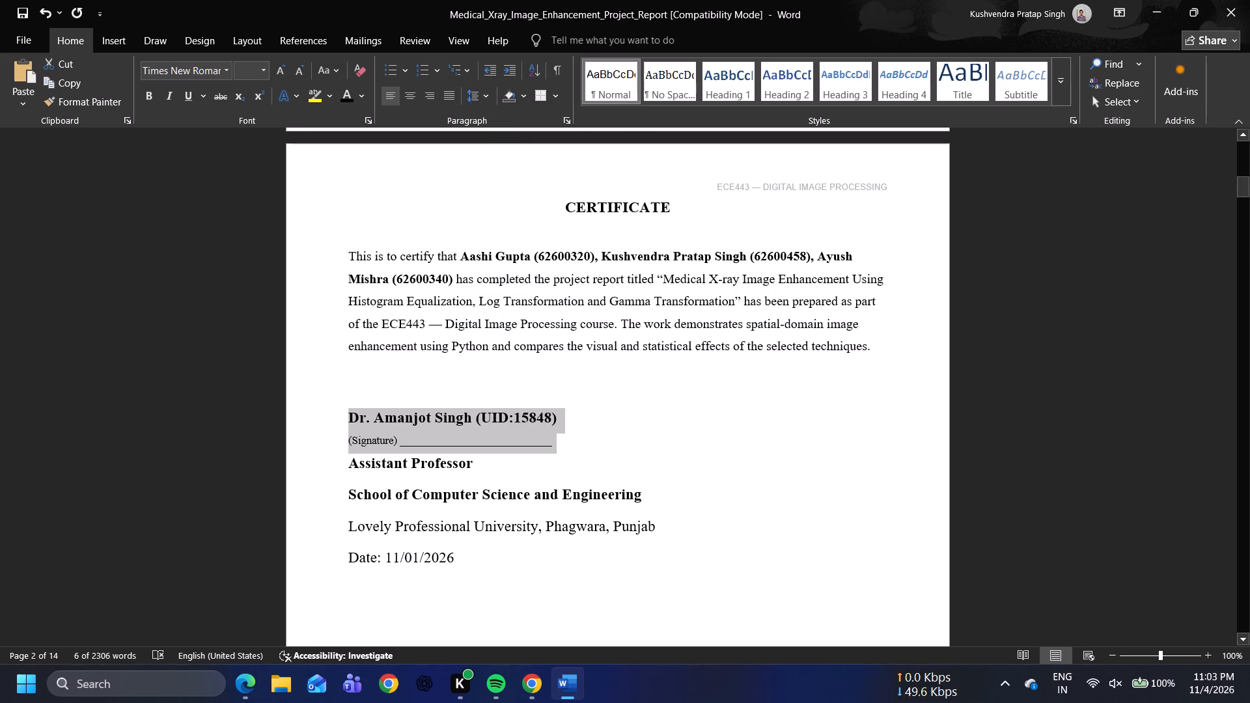
Set the line spacing of the "Assistant Professor" and "School of Computer Science and Engineering" lines to 1.15.
left_click_drag(347, 467, 529, 530)
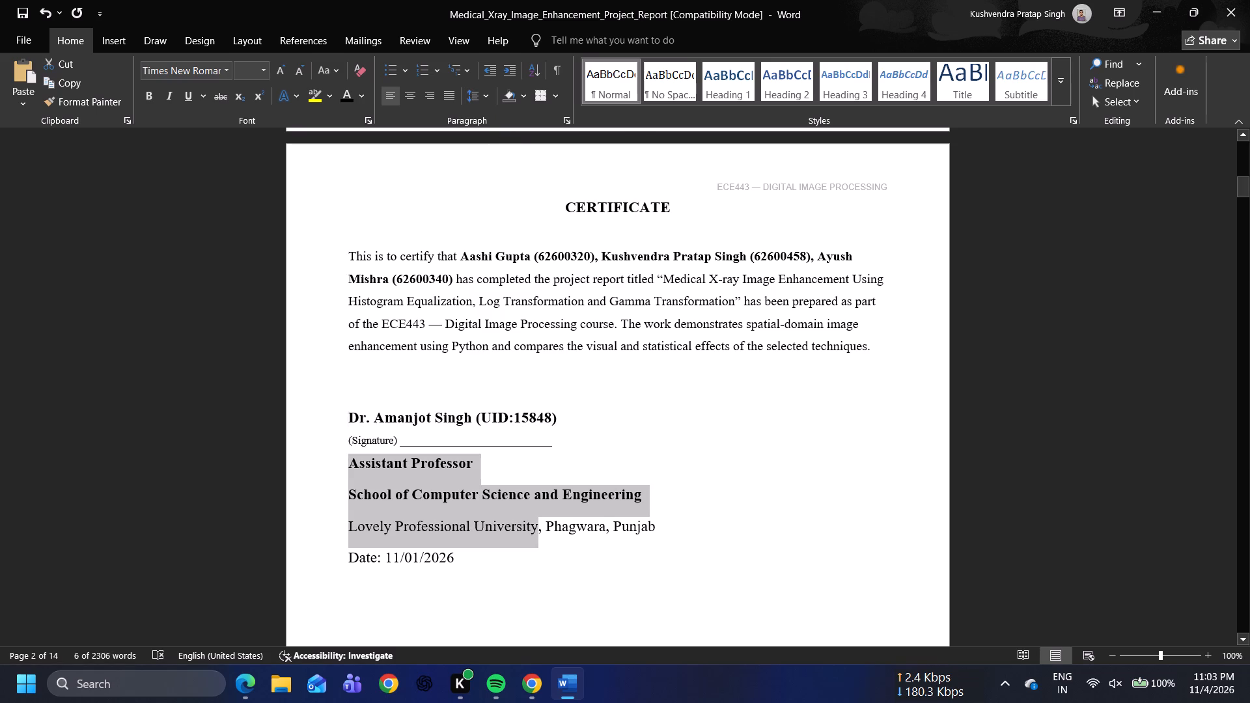
left_click_drag(529, 530, 606, 504)
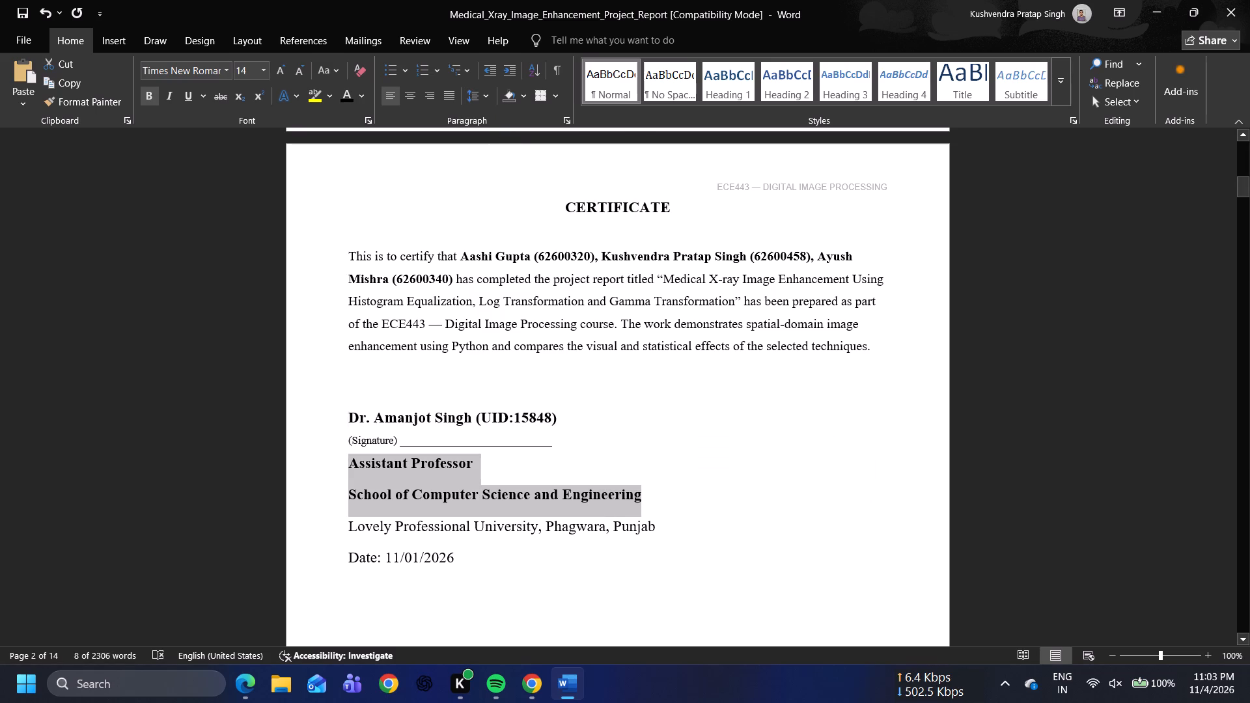
left_click(480, 96)
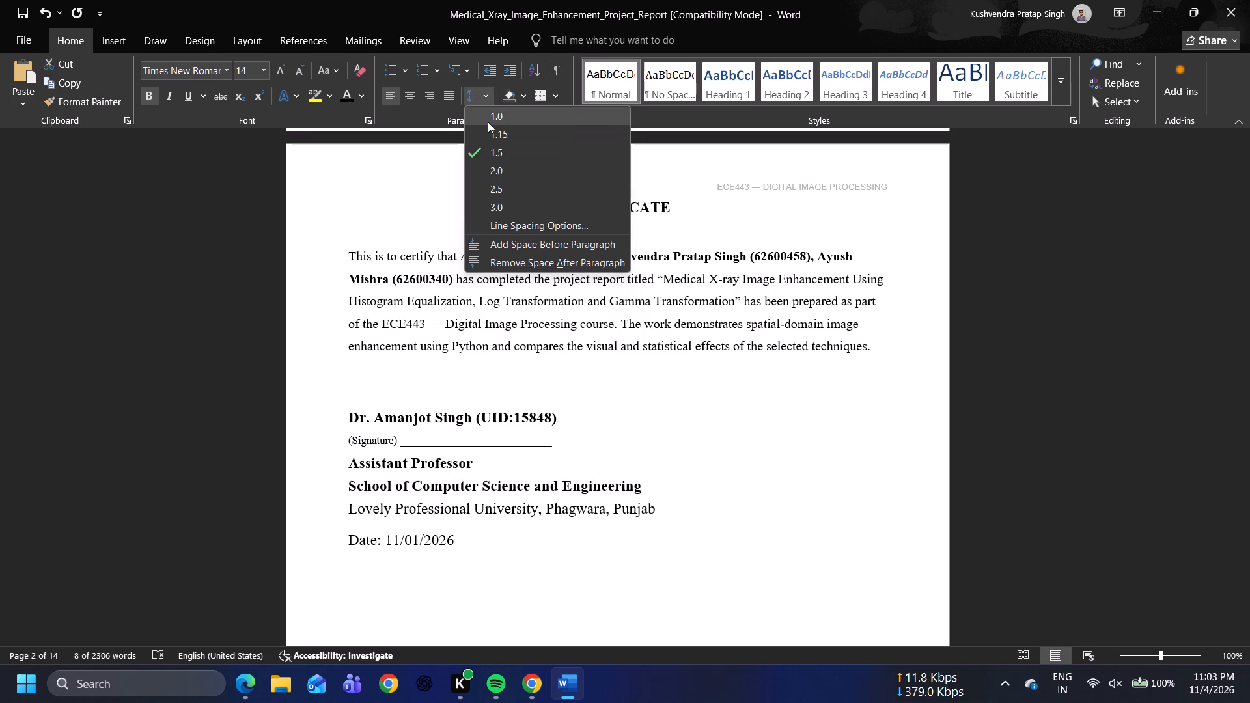
left_click(518, 135)
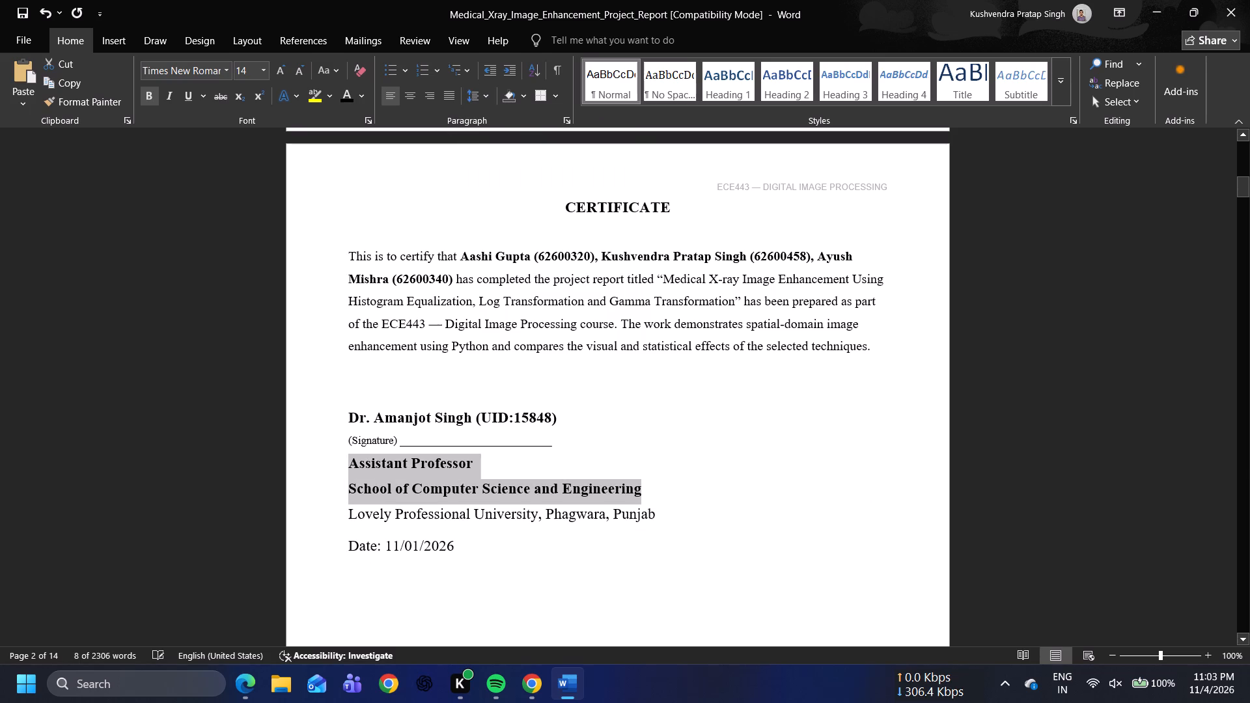
left_click(387, 503)
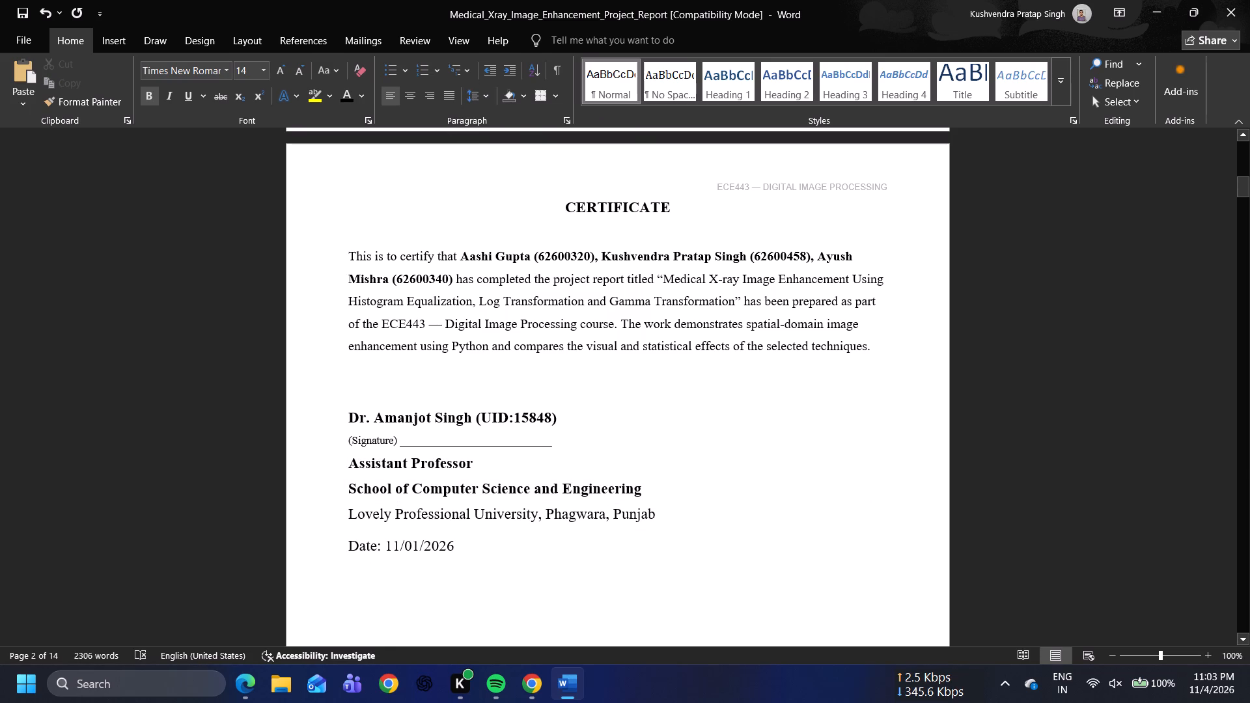
Set the line spacing of the "Lovely Professional University, Phagwara, Punjab" and "Date: 11/01/2026" lines to 1.15.
left_click_drag(352, 517, 482, 548)
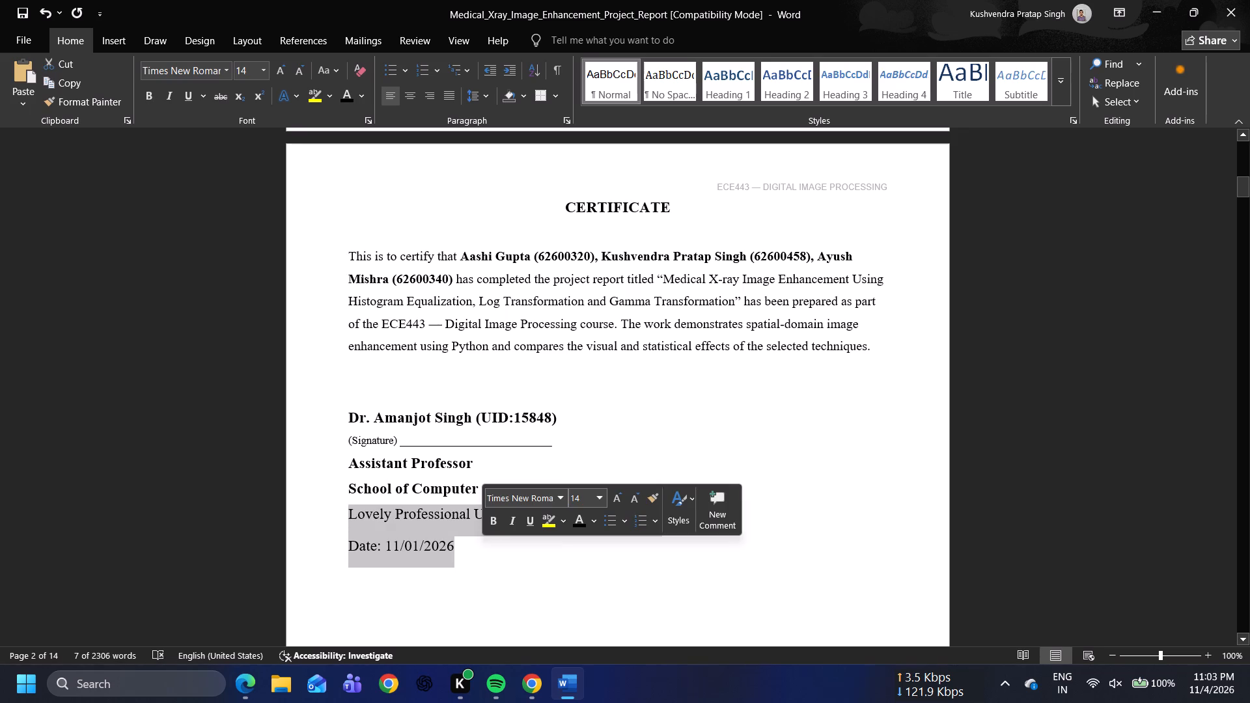
left_click(486, 96)
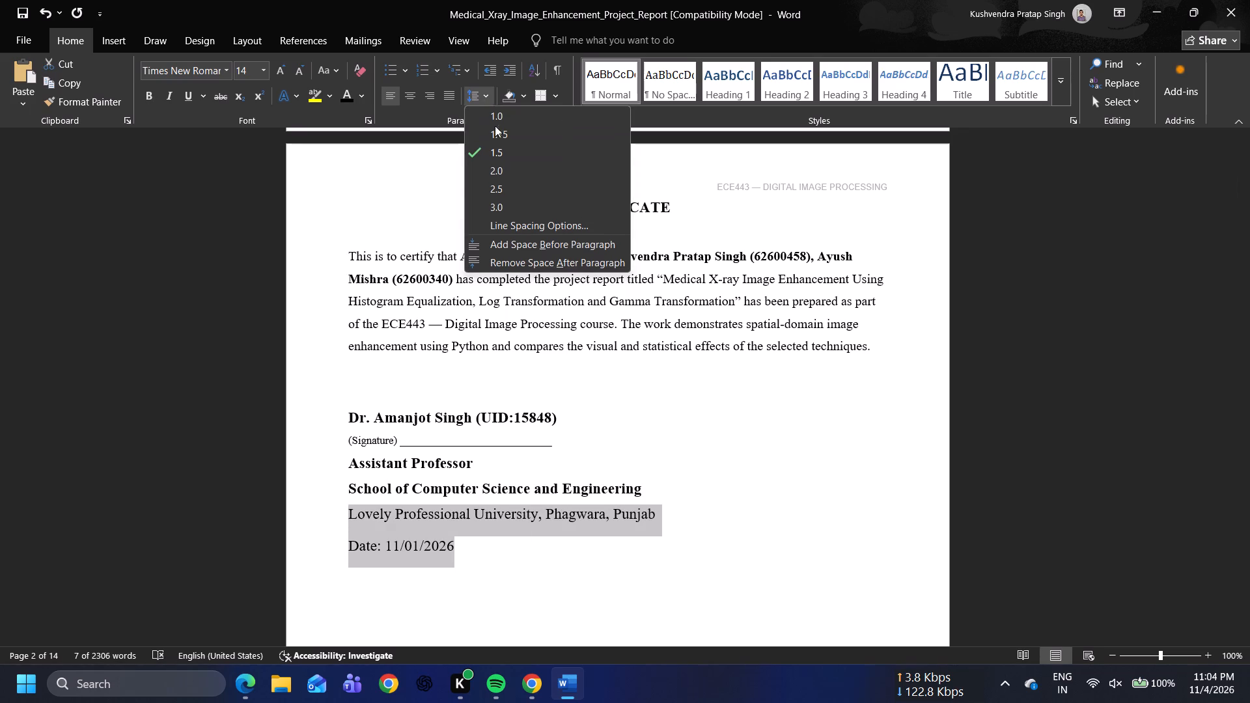
left_click(497, 139)
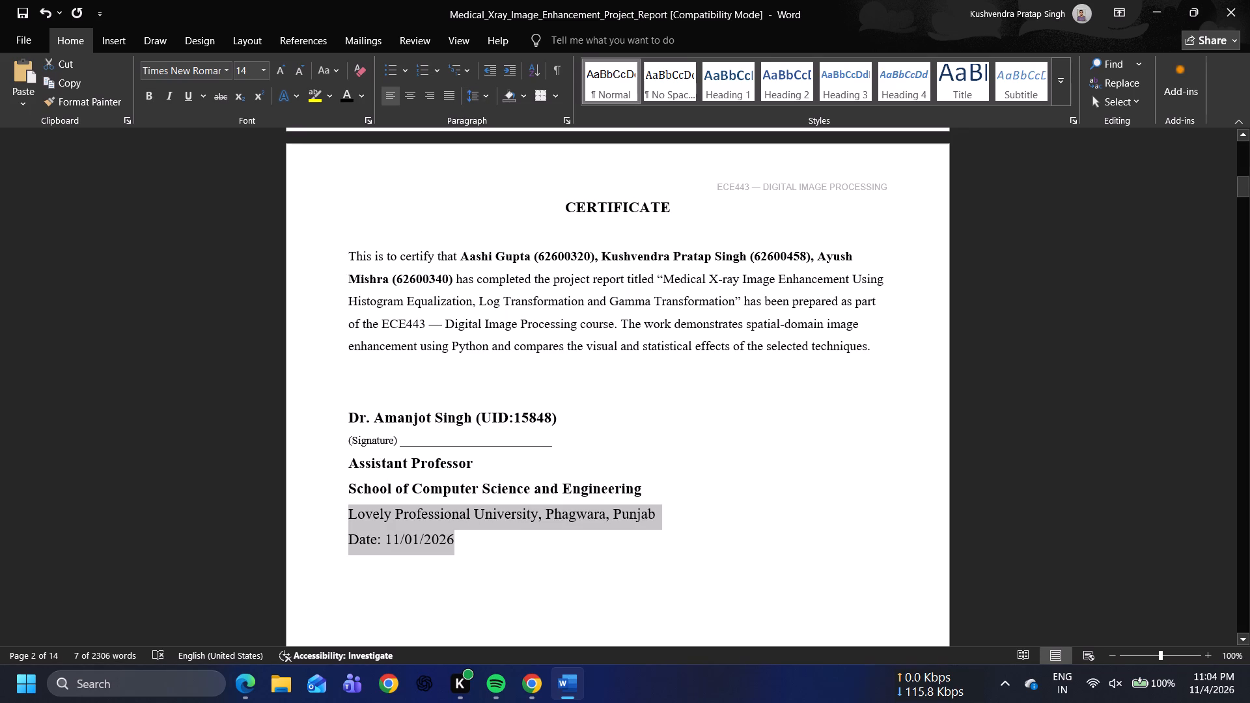
left_click(465, 535)
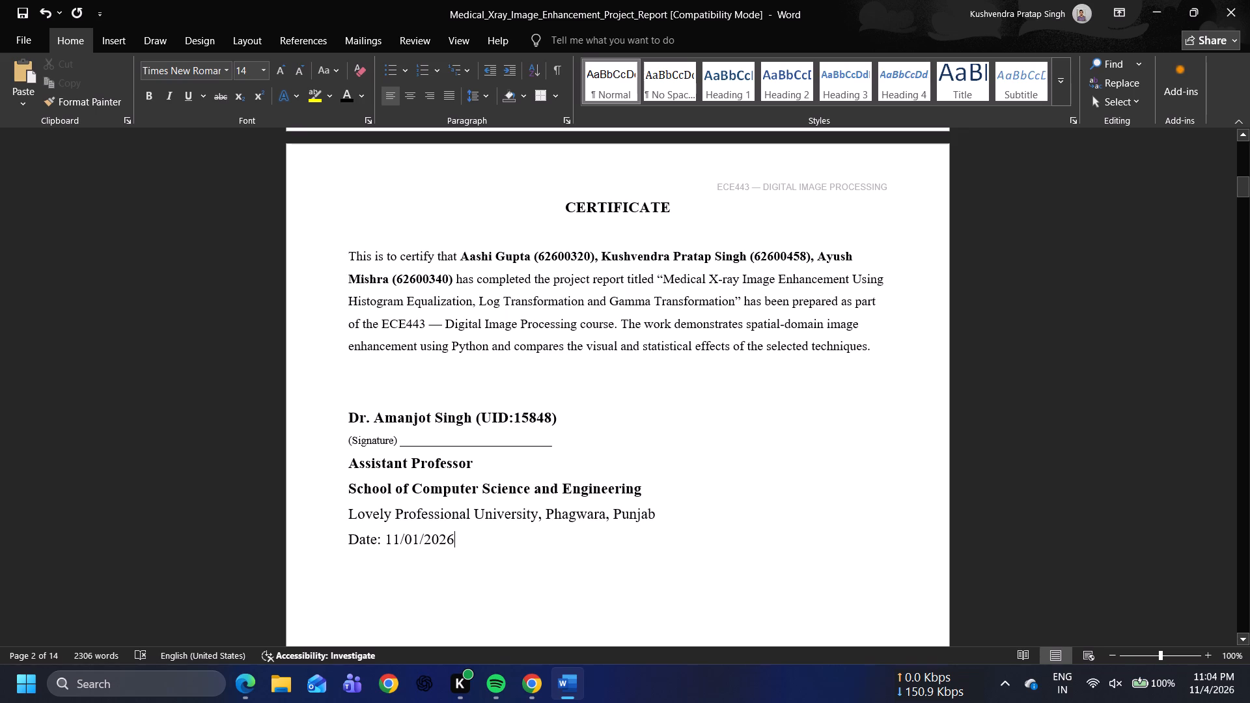
Insert one blank line above the CERTIFICATE heading on the Certificate page.
scroll(465, 535, "up", 2)
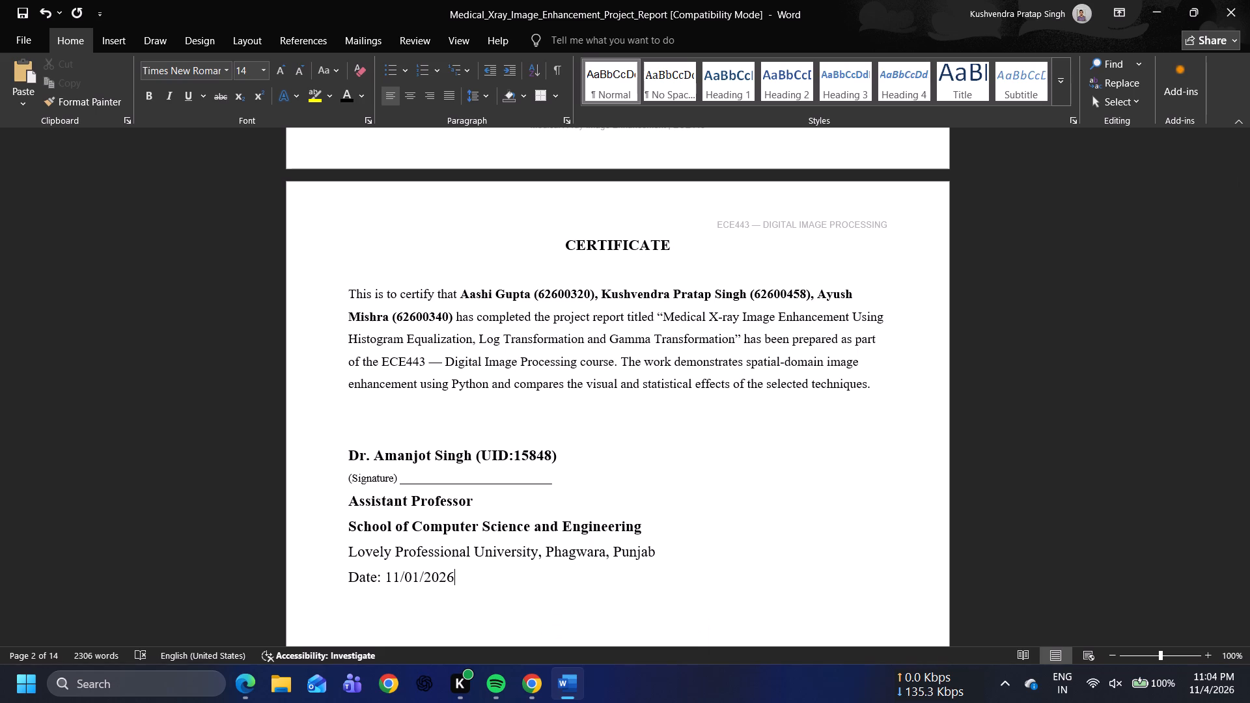
scroll(465, 535, "up", 2)
scroll(465, 535, "down", 8)
scroll(465, 535, "up", 7)
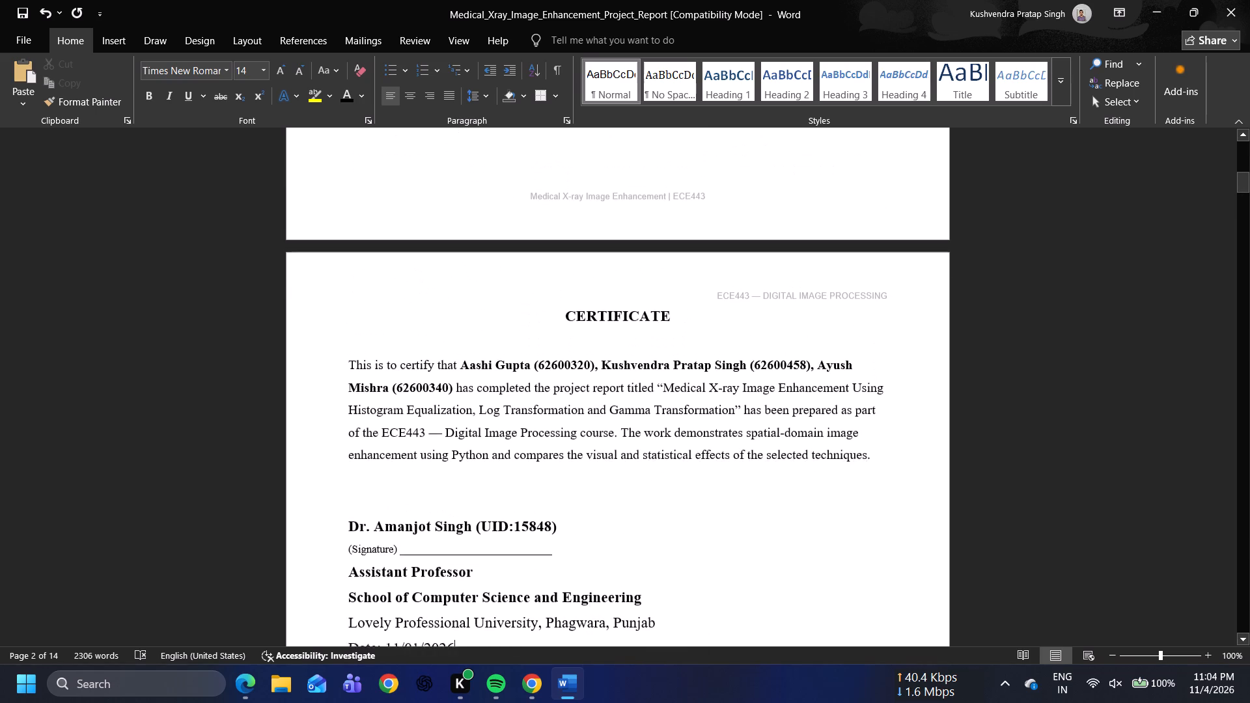
scroll(561, 281, "up", 12)
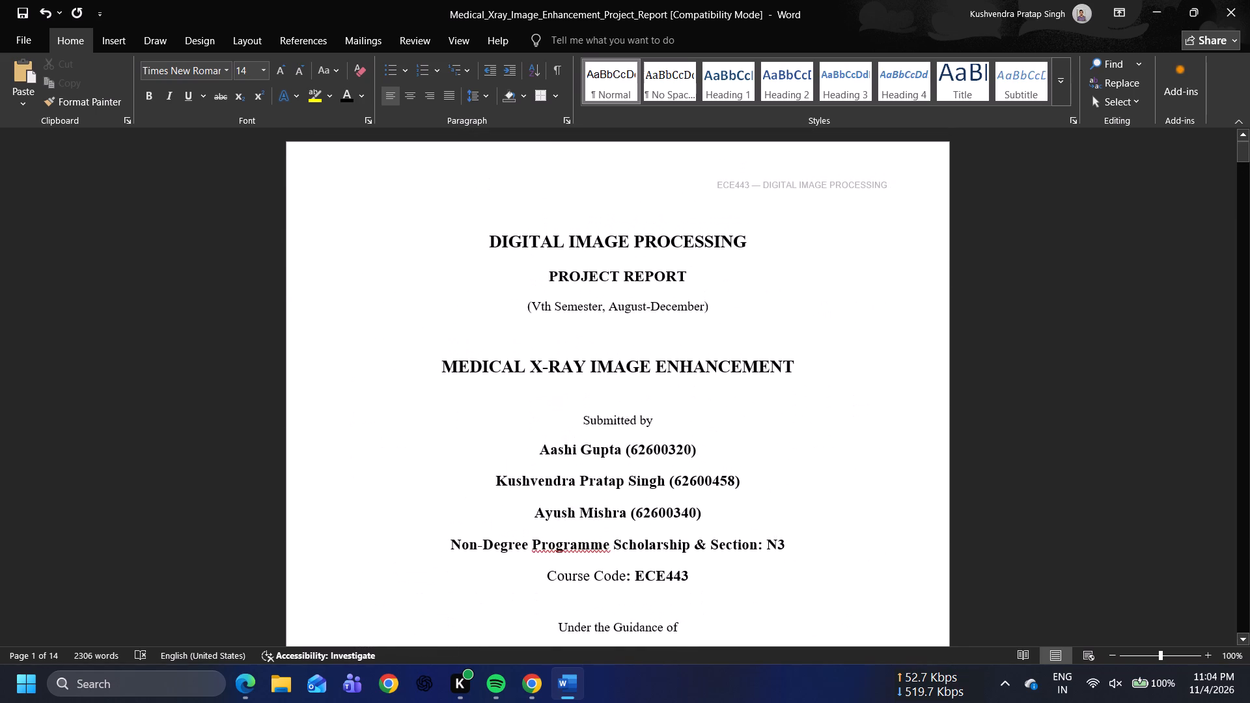
scroll(561, 281, "up", 1)
scroll(561, 281, "down", 9)
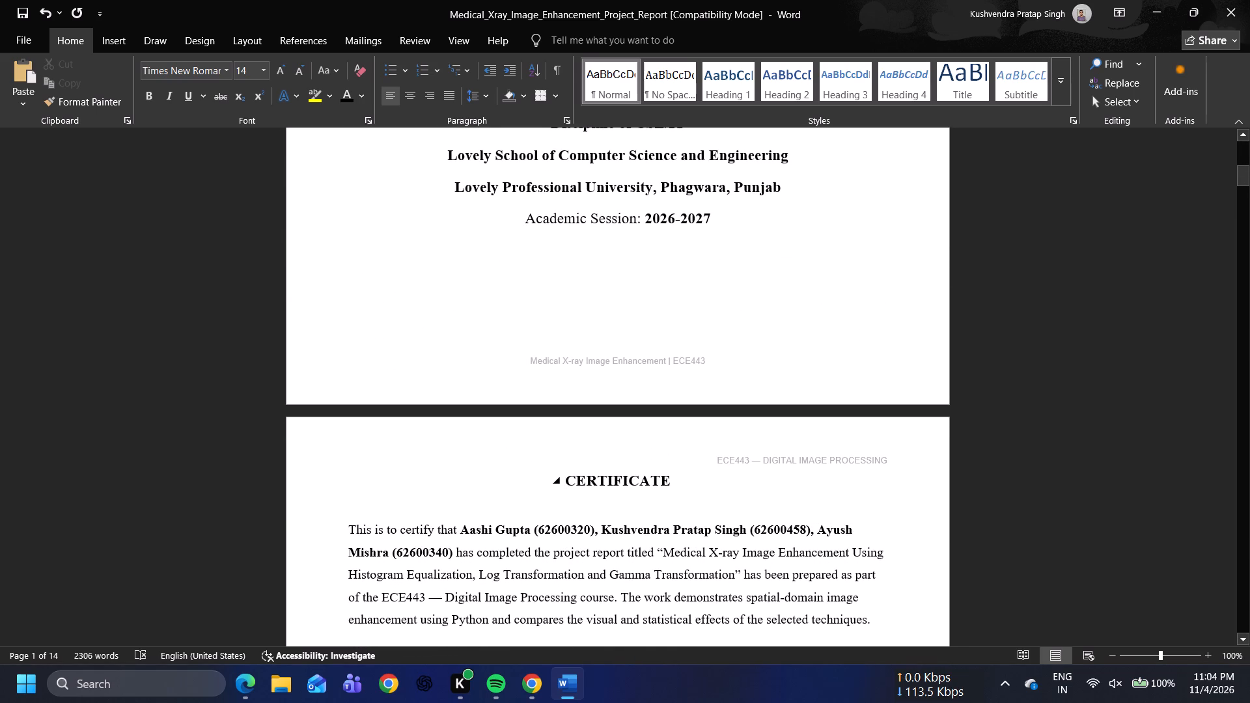
left_click(567, 477)
key("Return")
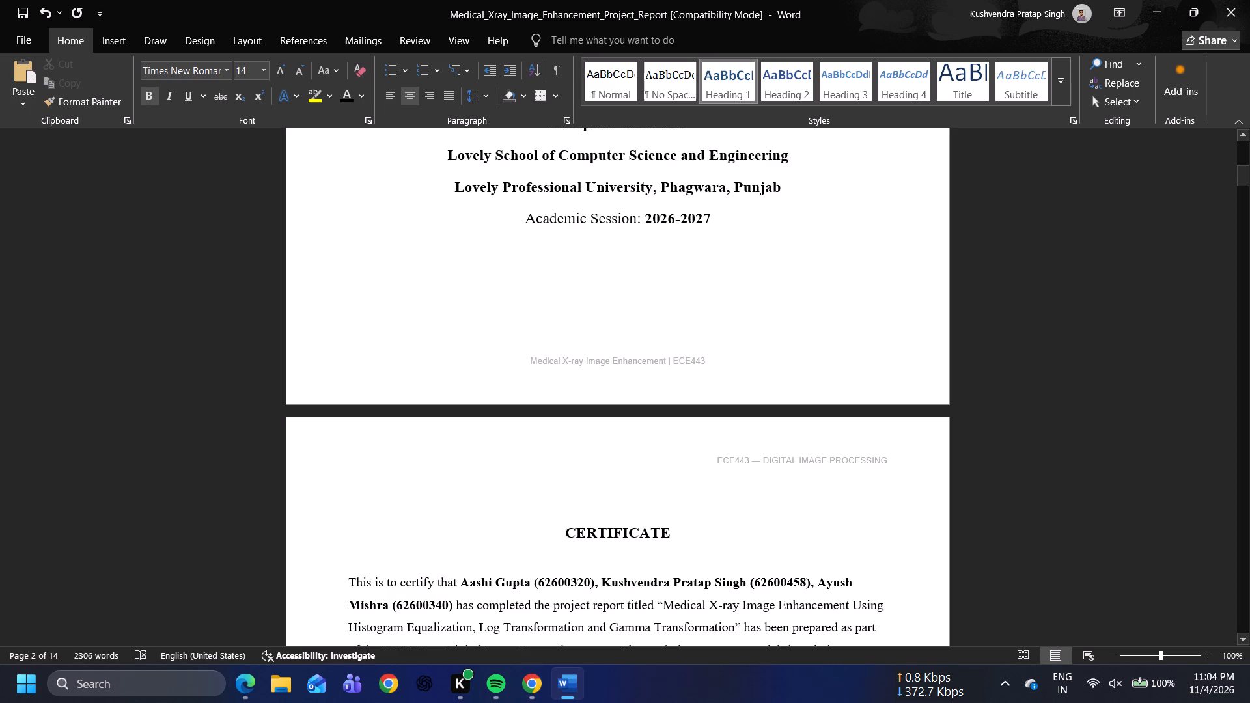
key("BackSpace")
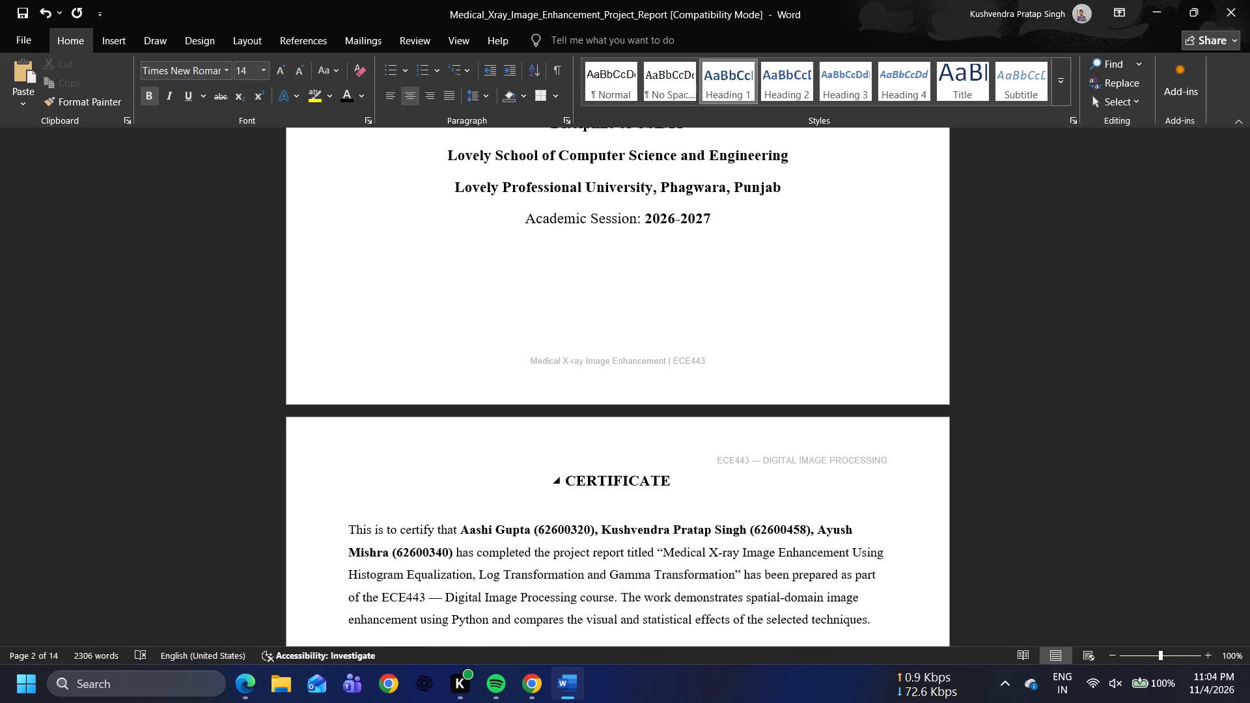
key("Return")
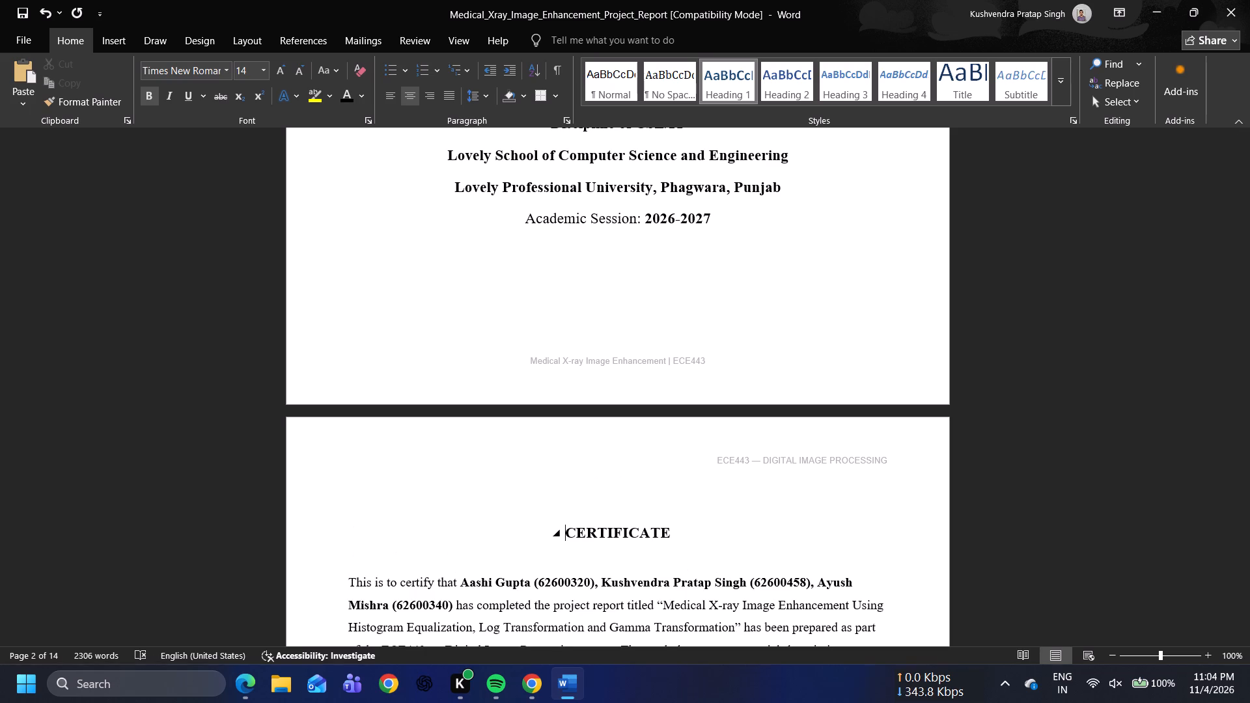
left_click(581, 497)
key("Up")
key("Up")
key("Down")
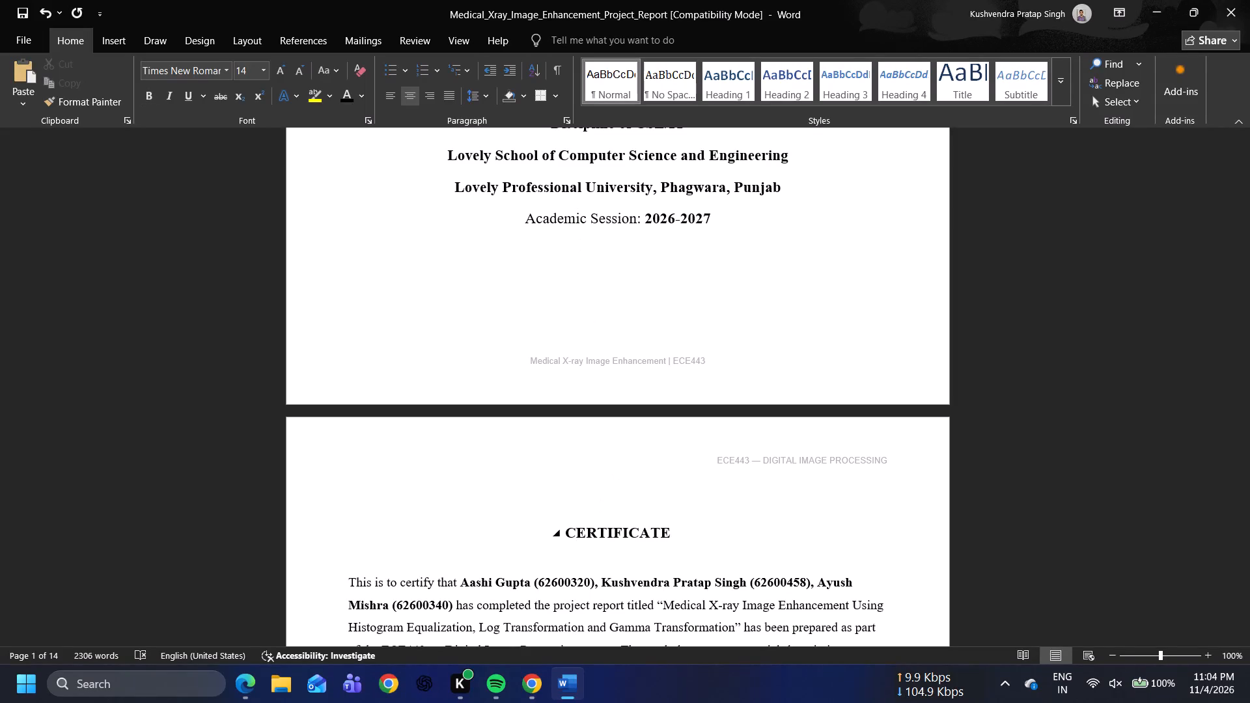
Set the line spacing of the CERTIFICATE heading and the blank line above it to 1.0.
left_click(623, 489)
left_click_drag(623, 486, 669, 535)
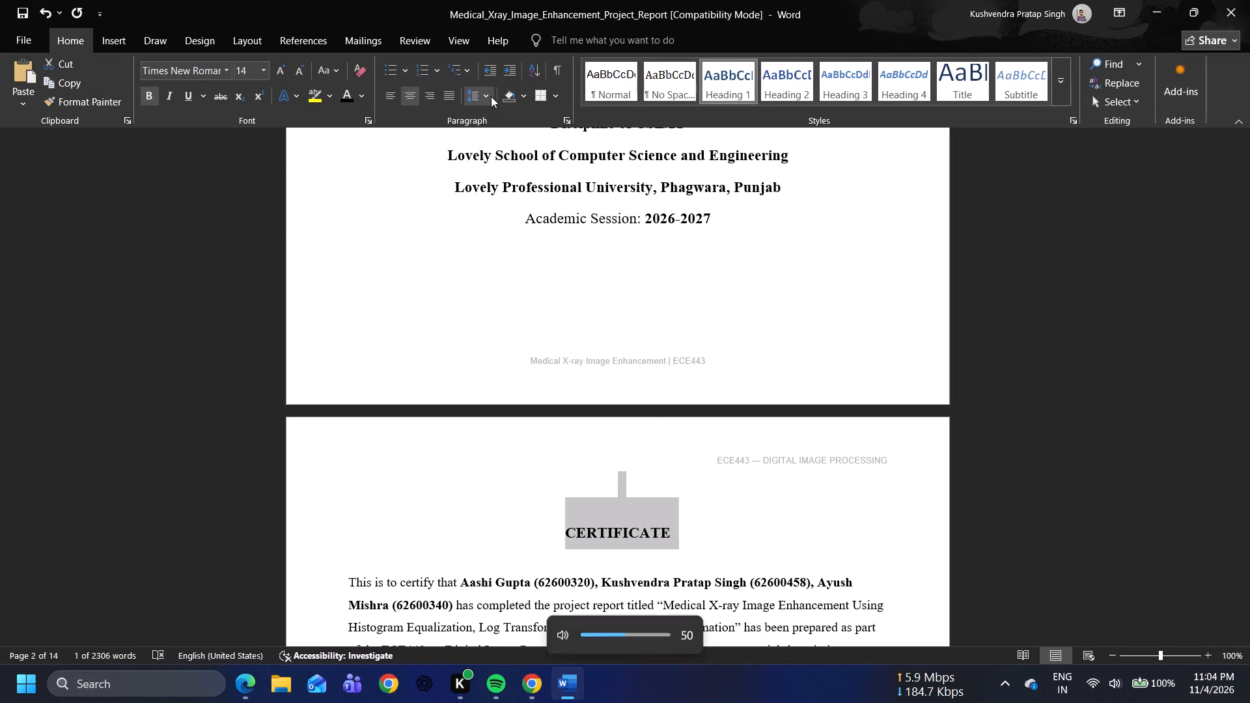
left_click(486, 94)
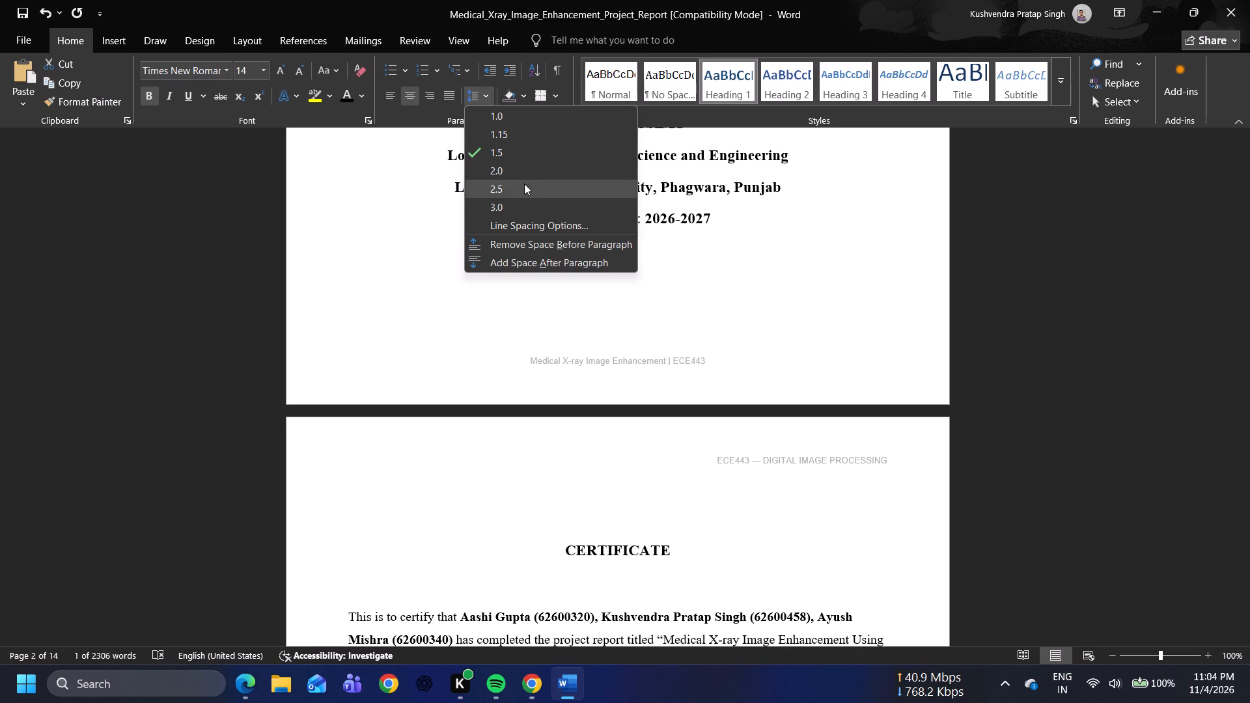
left_click(493, 111)
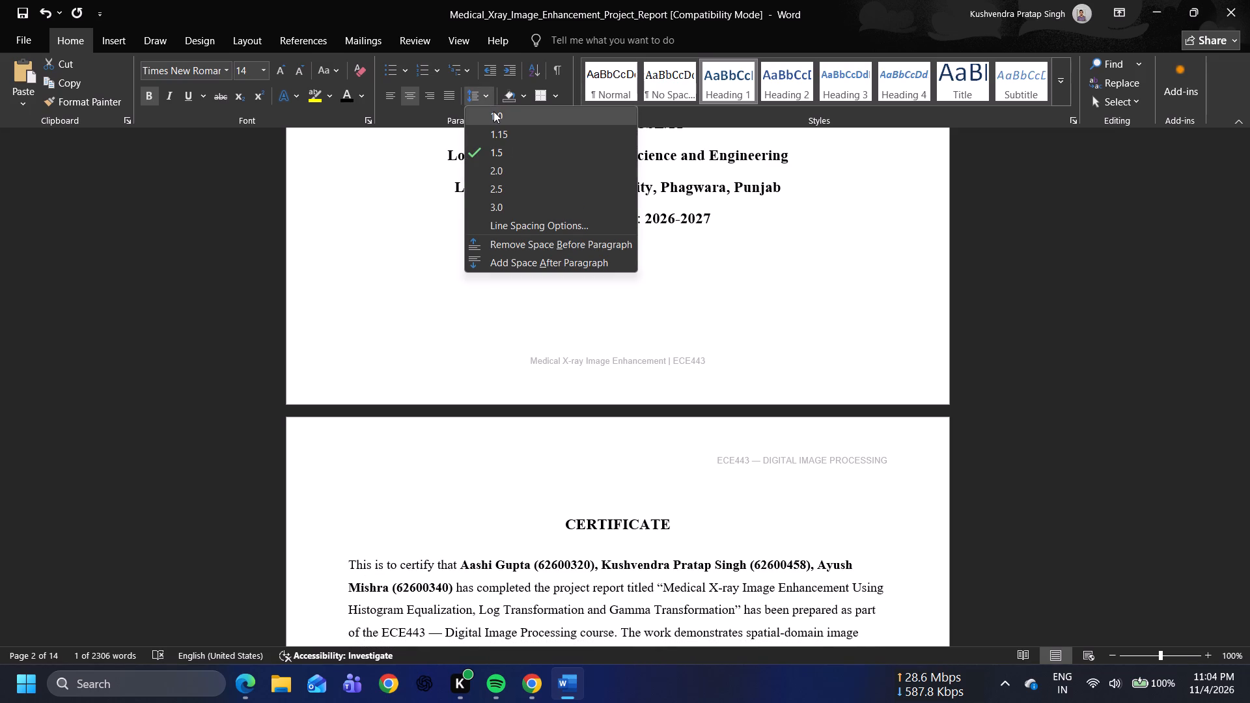
left_click(639, 484)
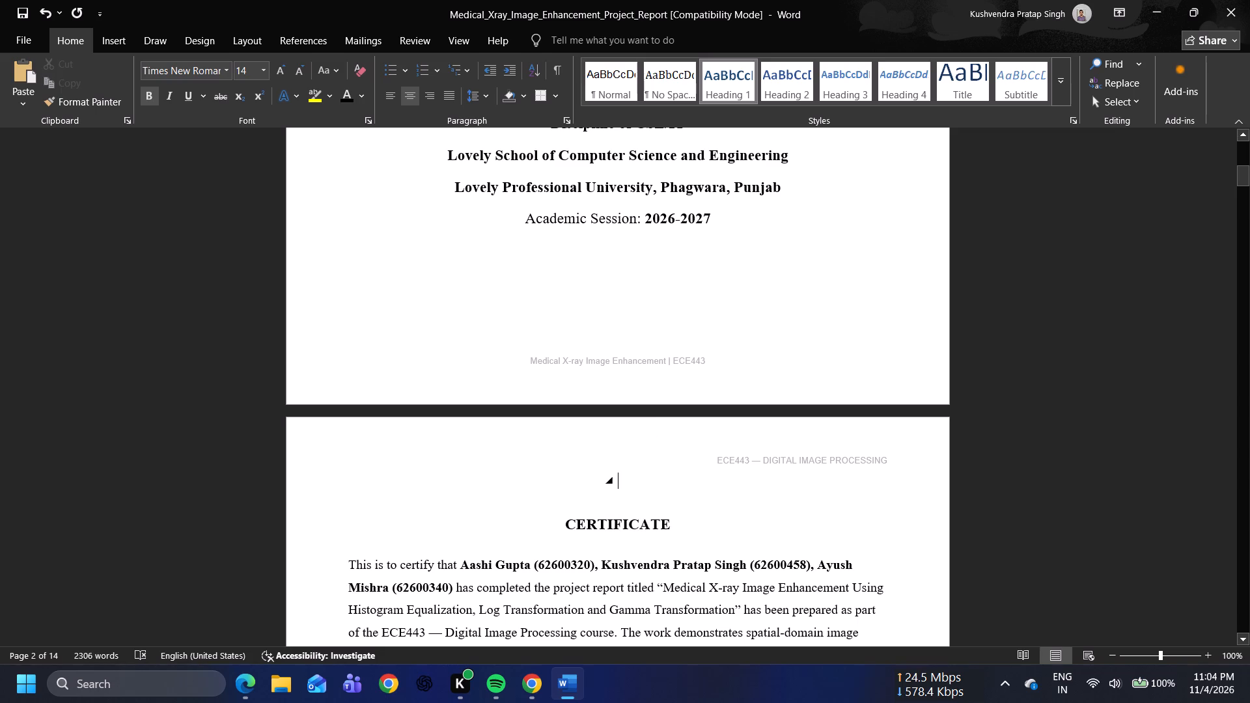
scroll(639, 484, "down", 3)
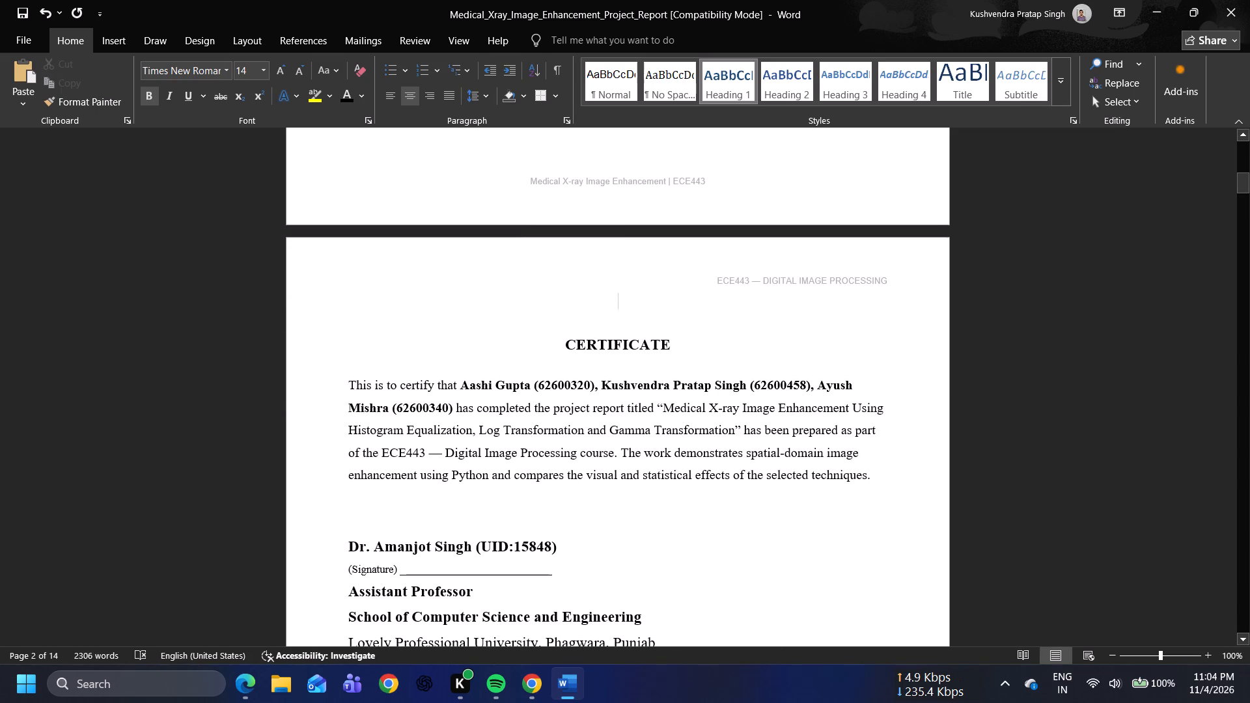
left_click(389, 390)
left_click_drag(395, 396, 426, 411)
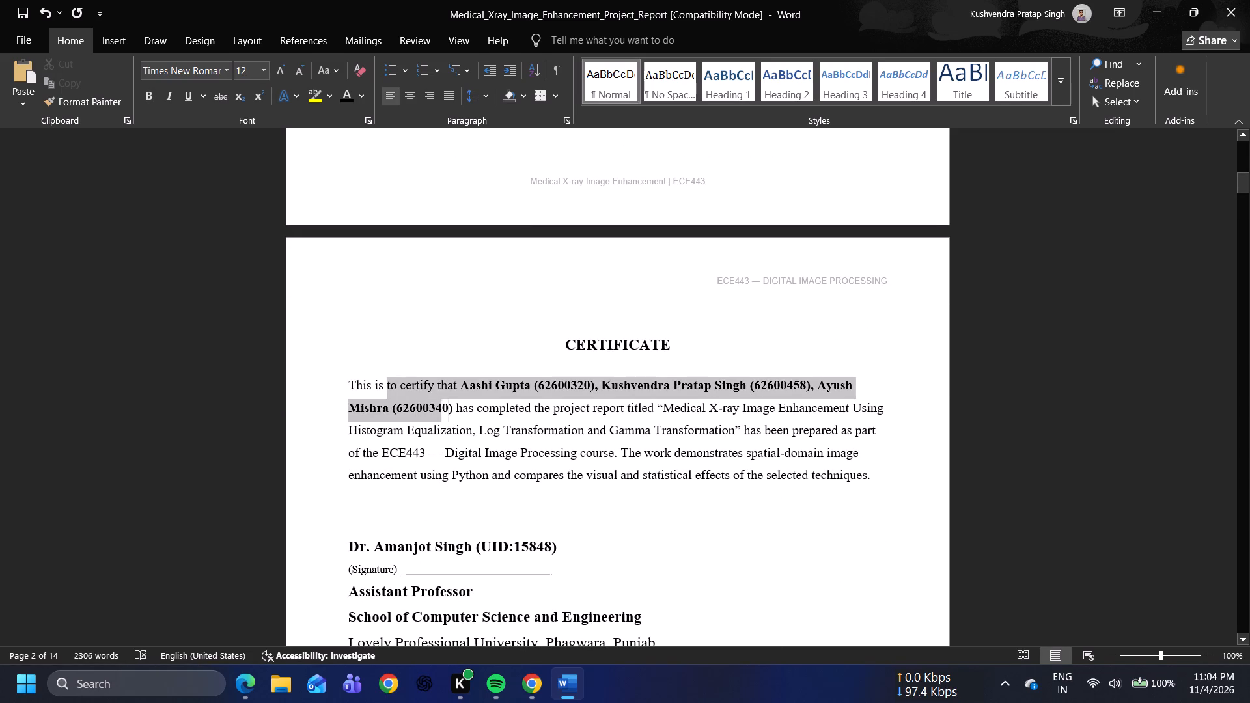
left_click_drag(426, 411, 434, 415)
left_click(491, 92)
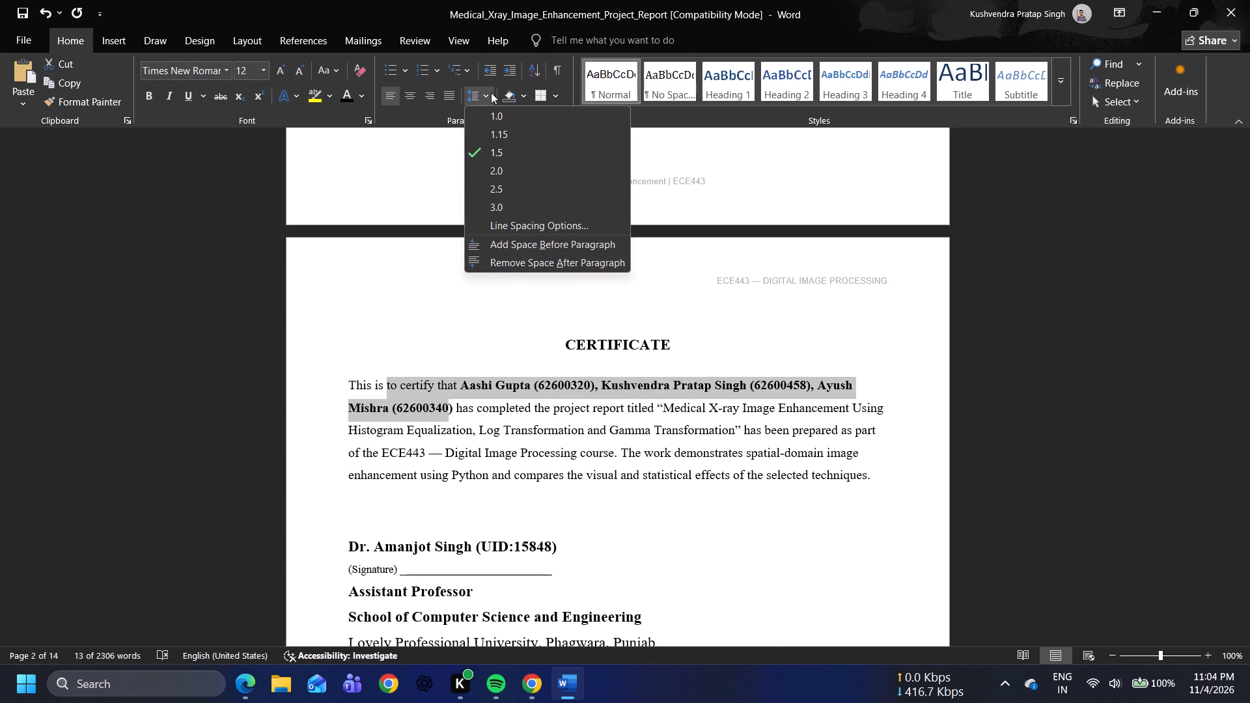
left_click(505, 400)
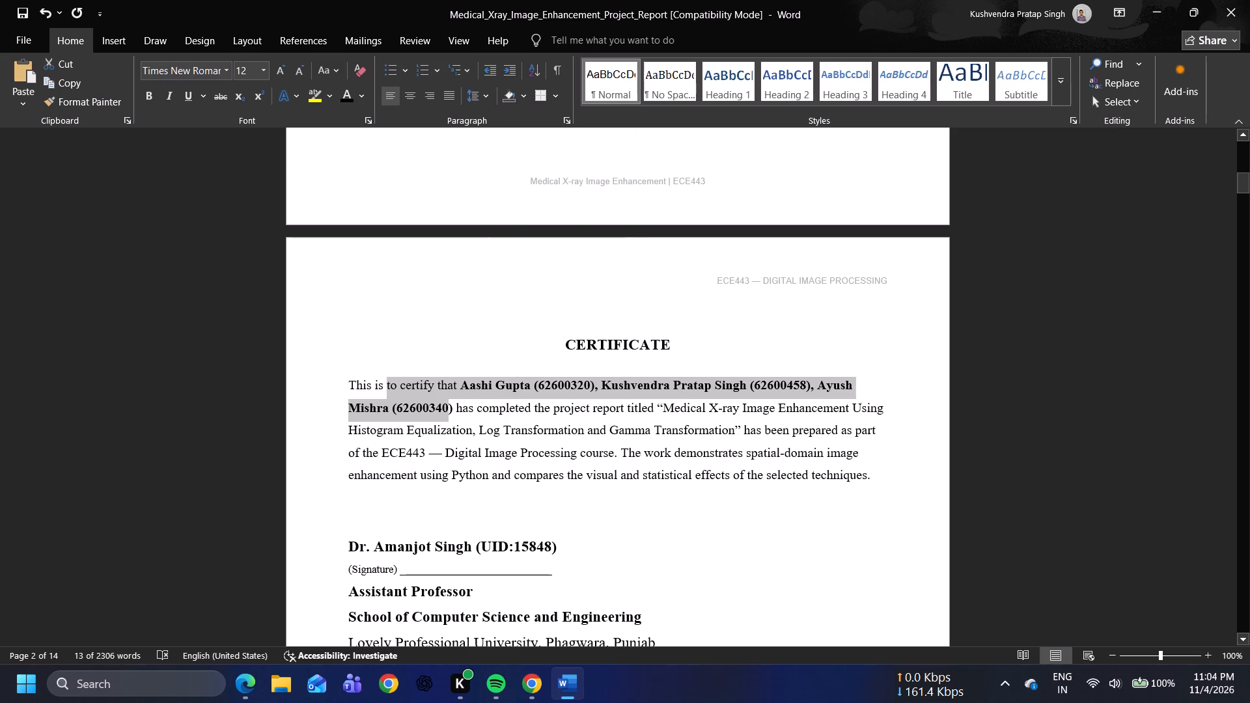
Examine the Certificate page's layout, from the spacing around the heading down to the signature block and date.
left_click(641, 308)
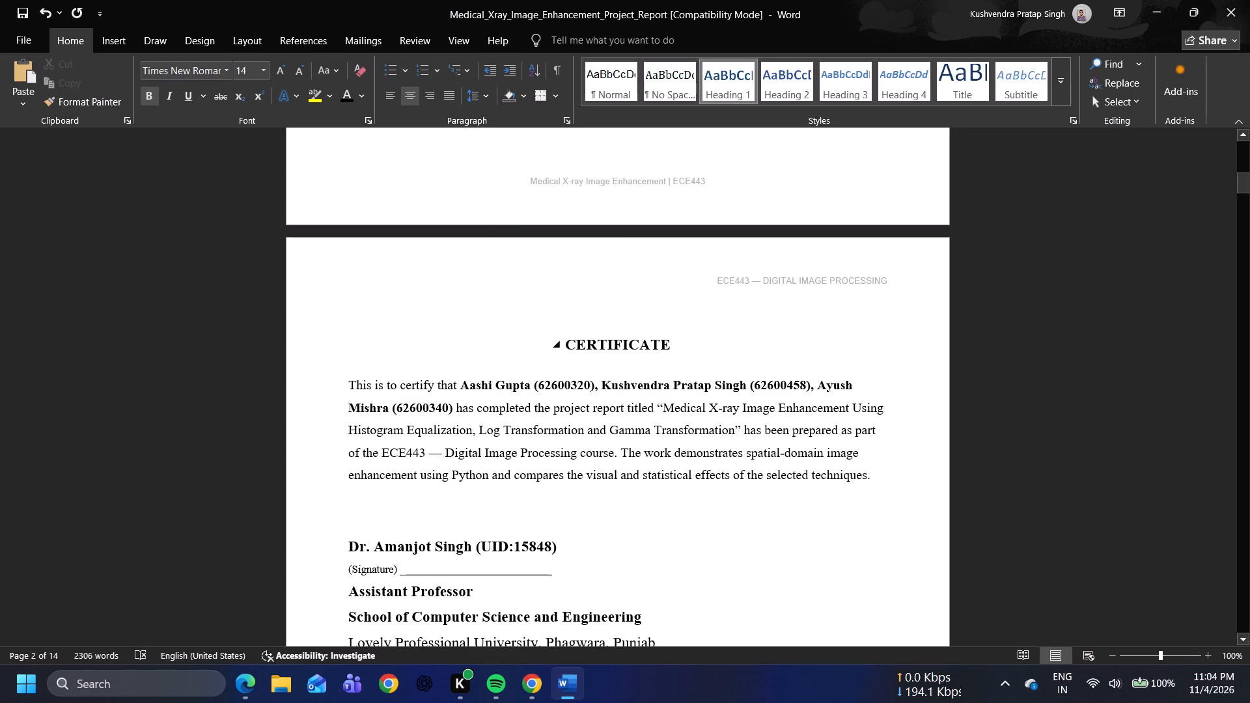
key("Down")
key("Up")
key("Up")
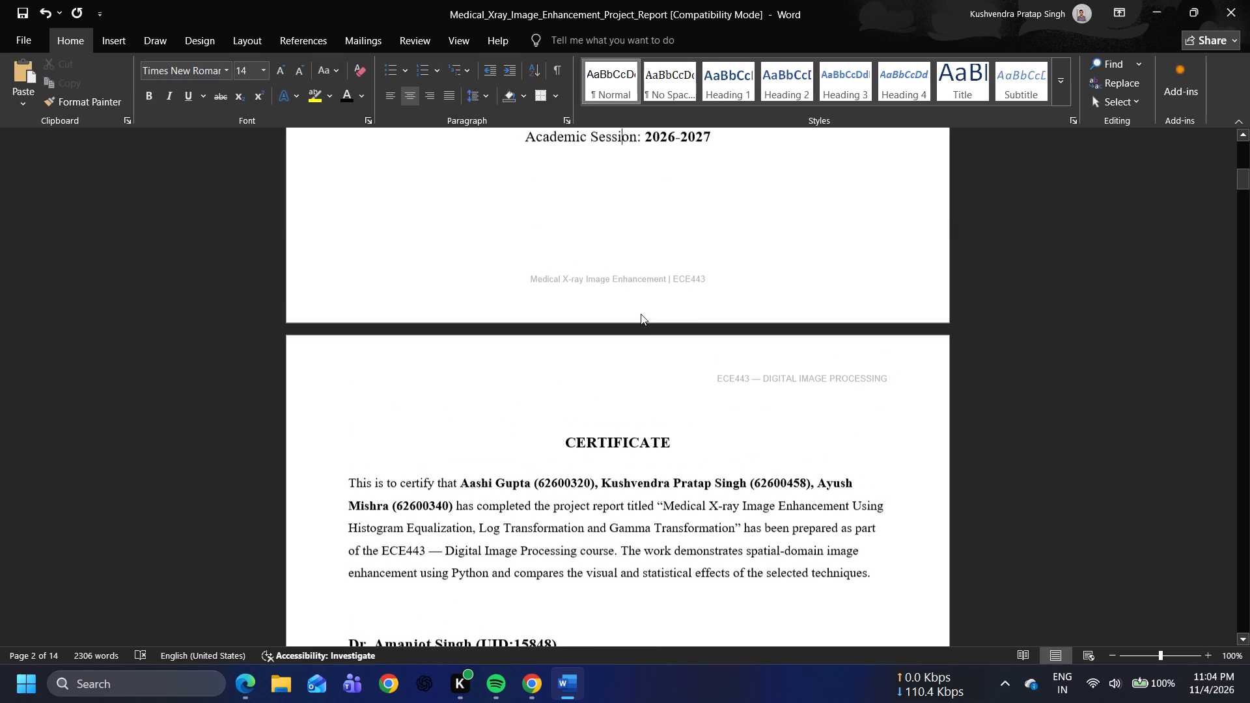
key("Down")
key("Down")
key("Down")
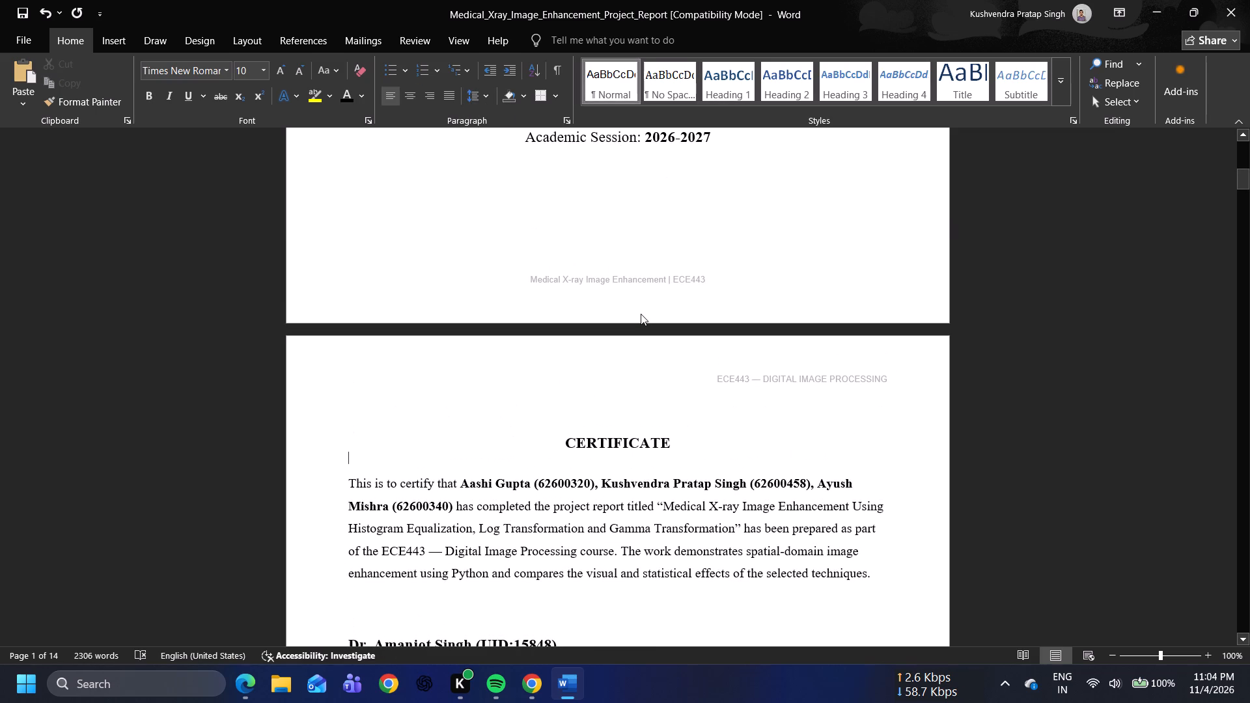
scroll(697, 409, "down", 3)
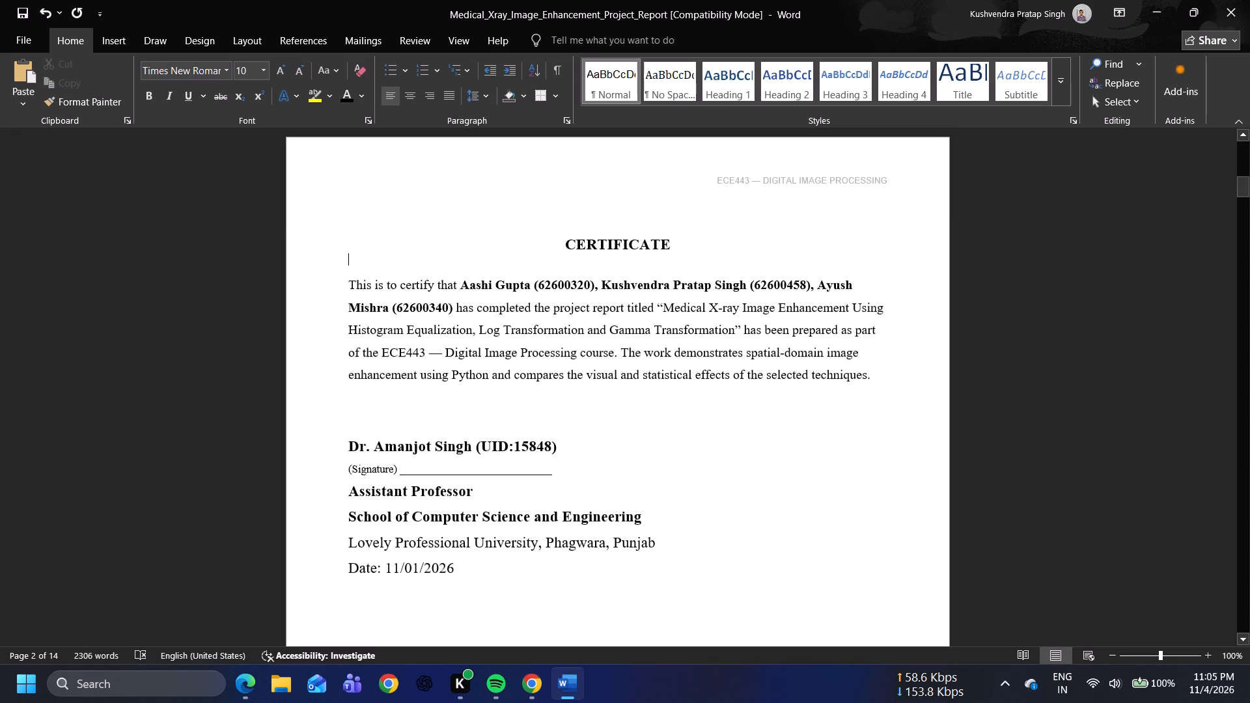
scroll(697, 409, "down", 2)
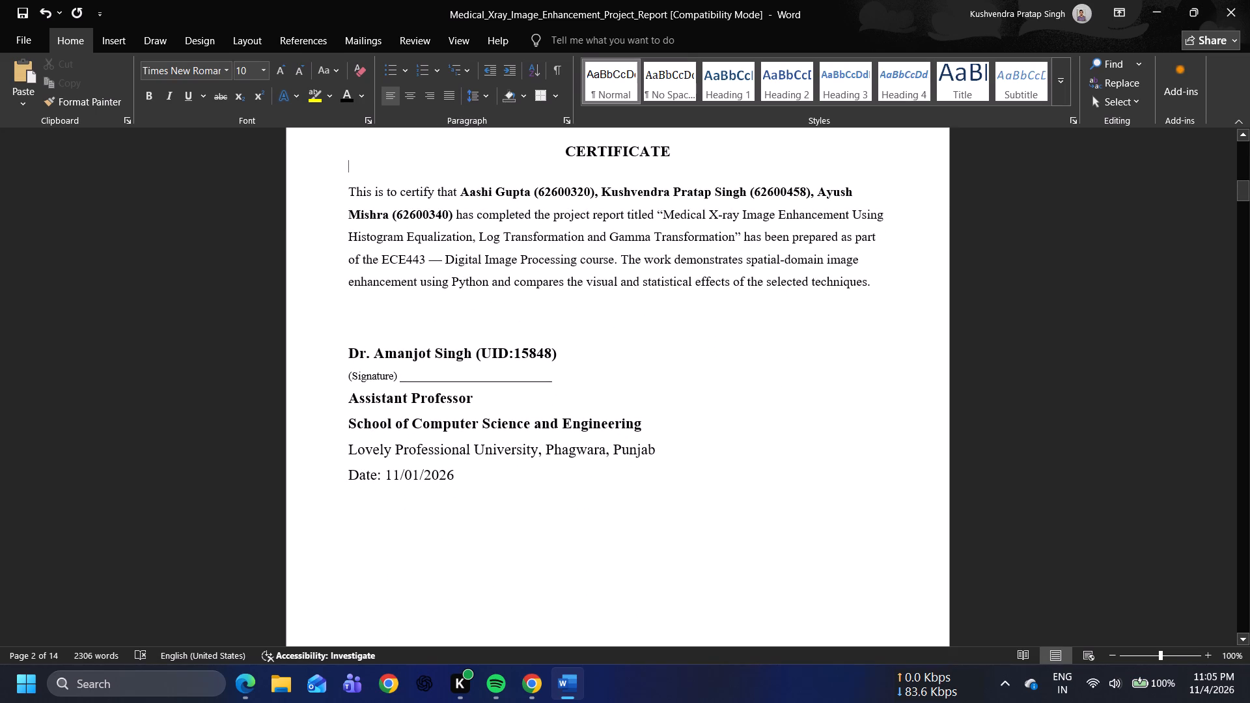
scroll(697, 409, "down", 1)
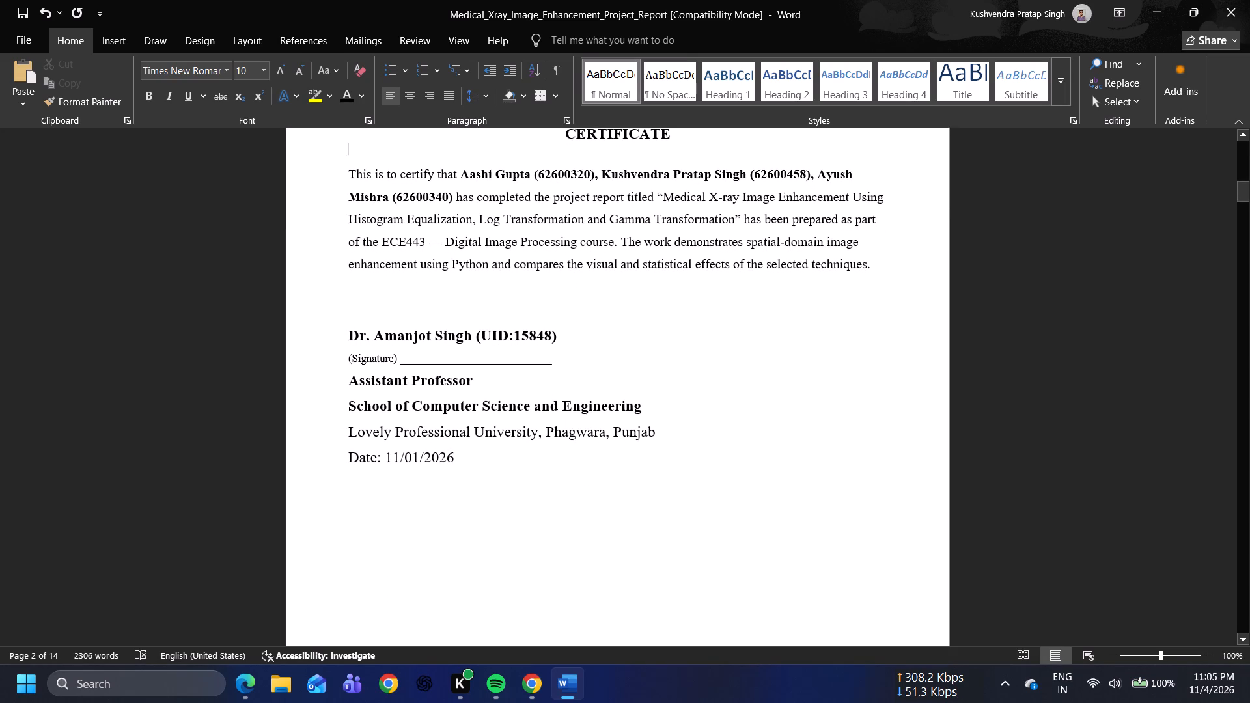
scroll(697, 409, "up", 8)
scroll(697, 409, "down", 4)
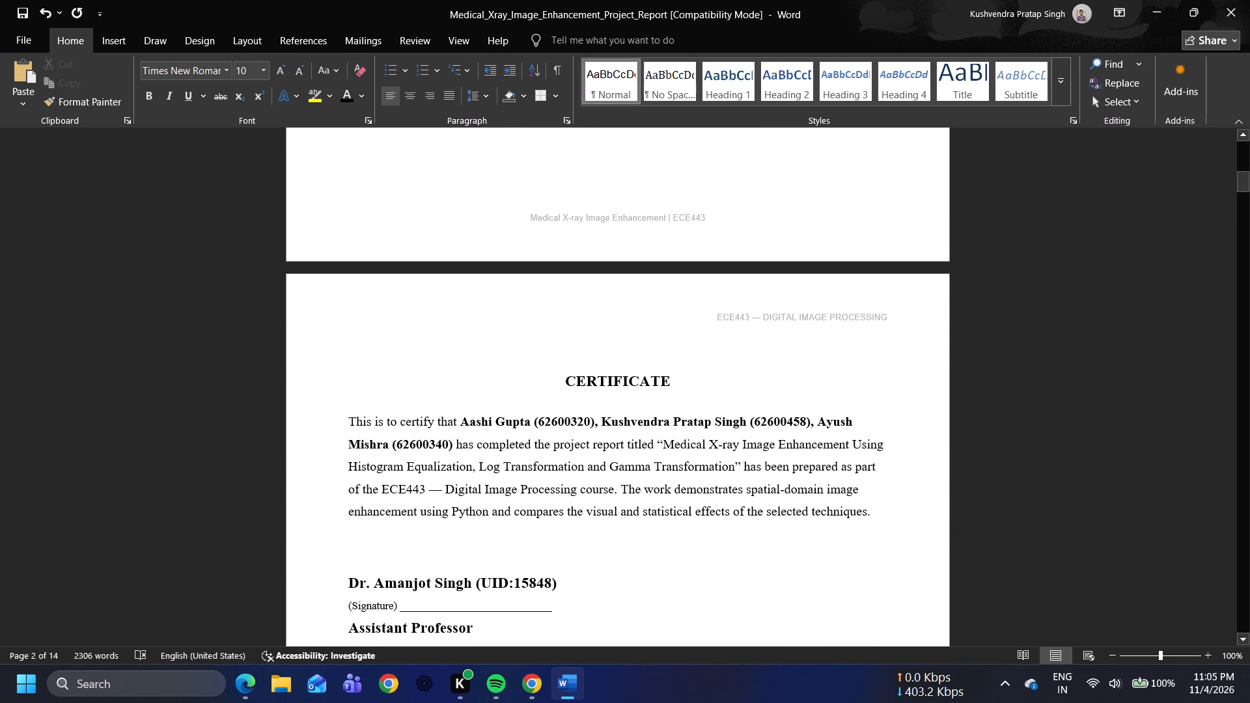
Set the font size of the CERTIFICATE heading to 16.
left_click(632, 377)
triple_click(632, 377)
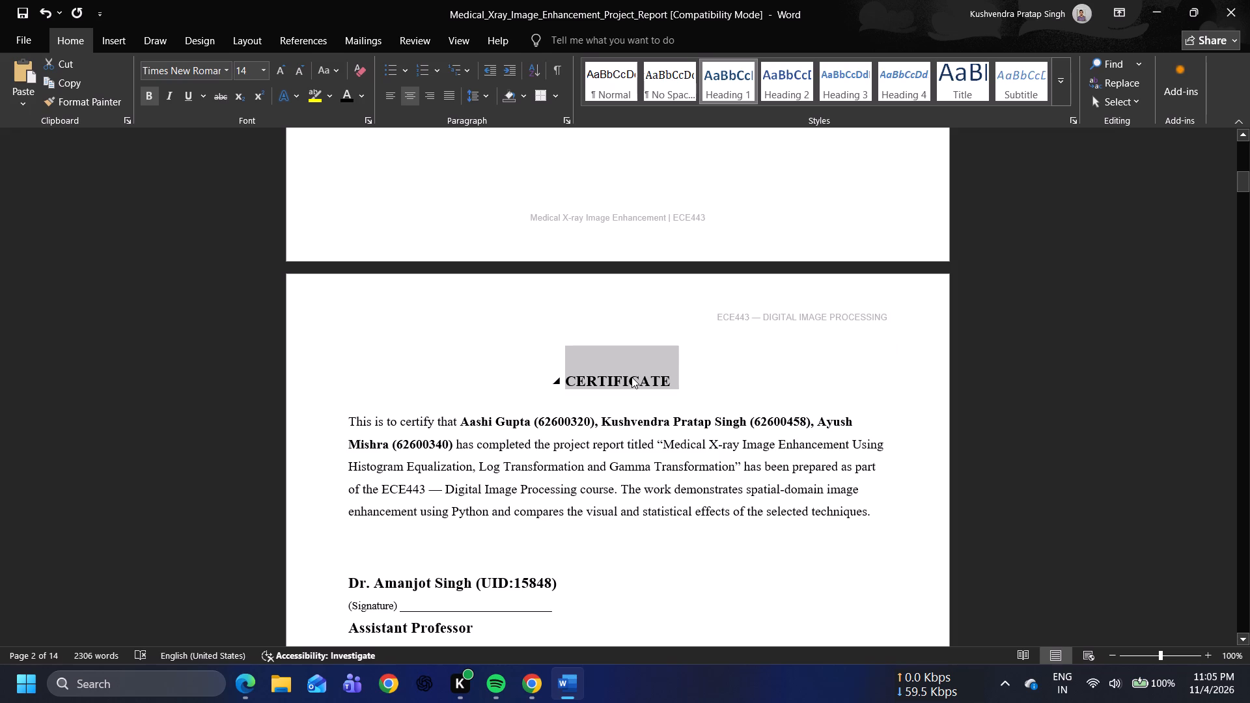
left_click(673, 374)
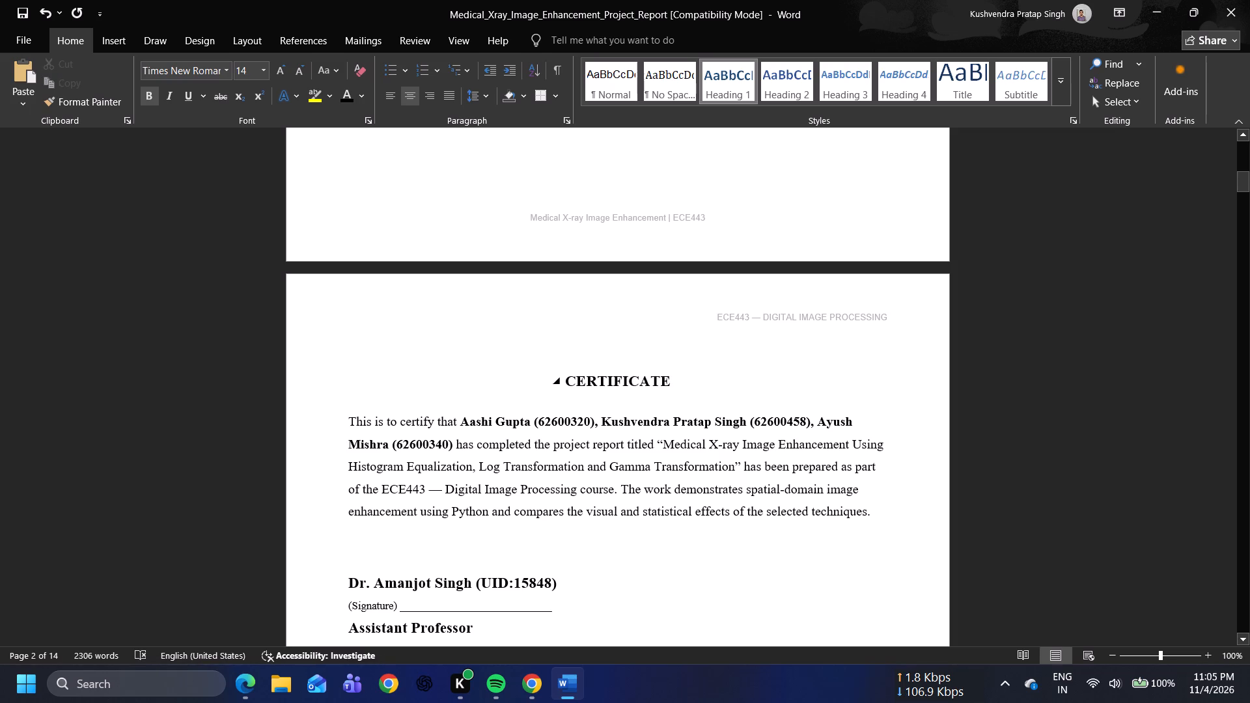
triple_click(666, 377)
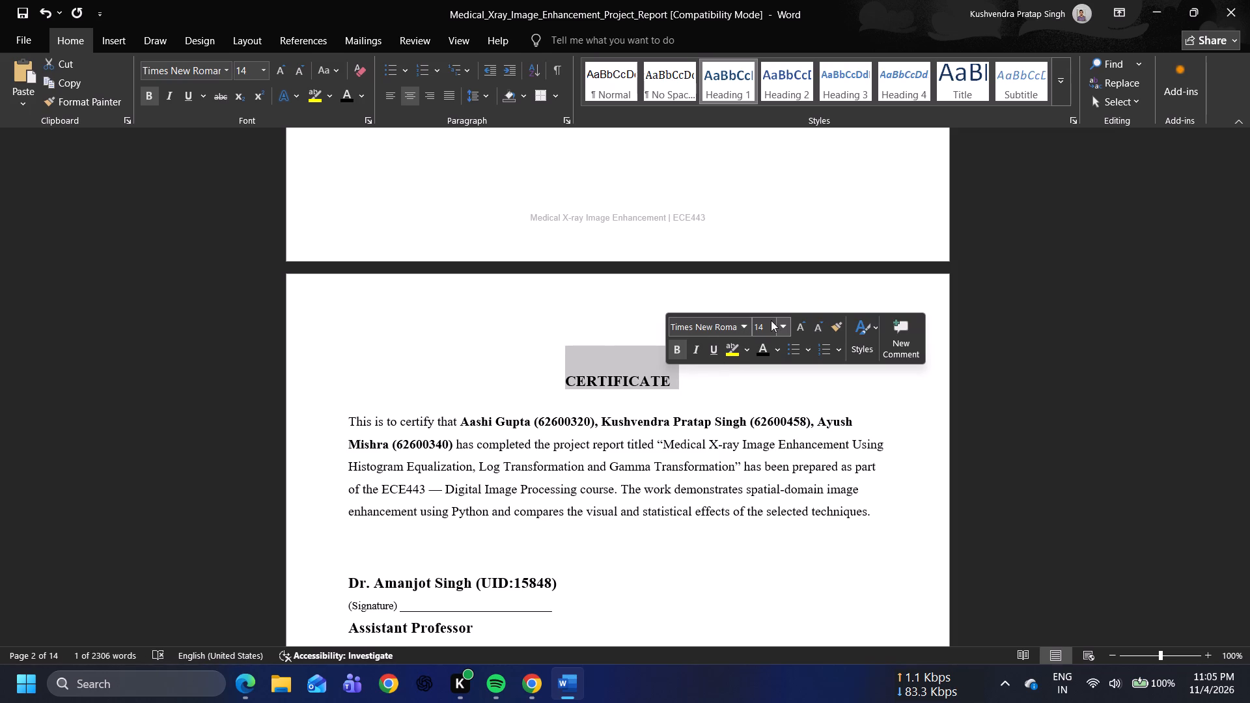
left_click(567, 379)
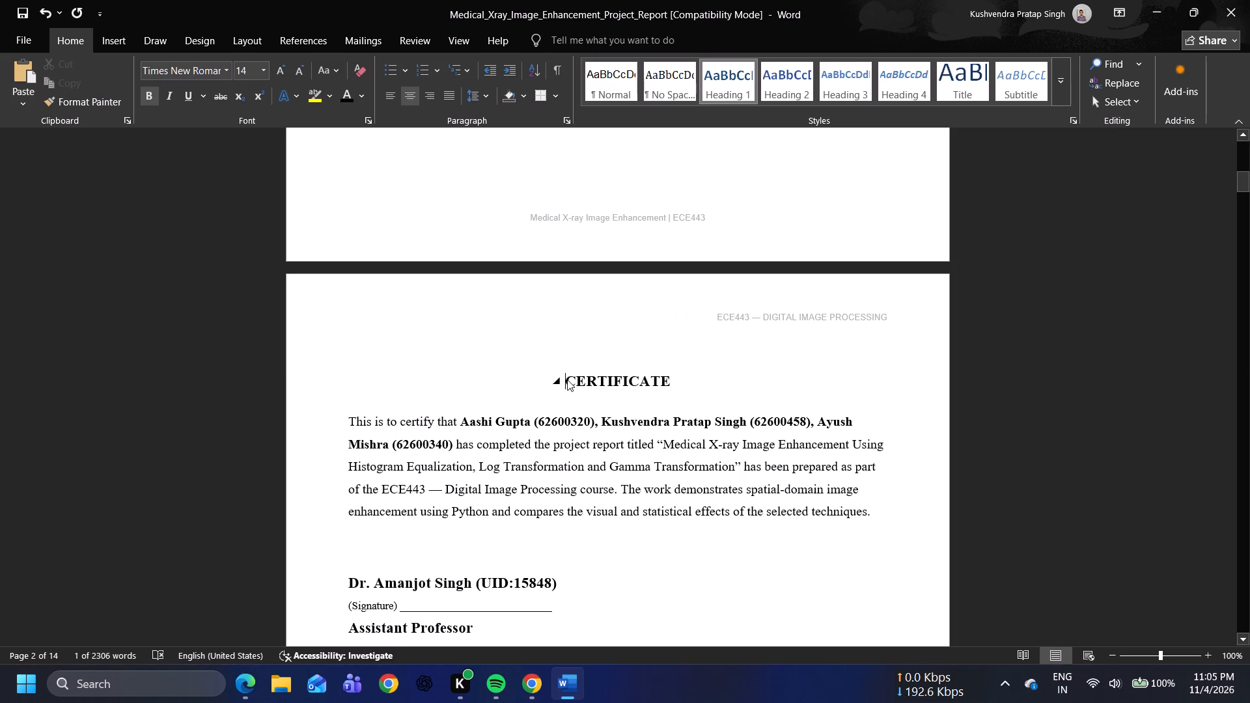
left_click(557, 379)
left_click(557, 379)
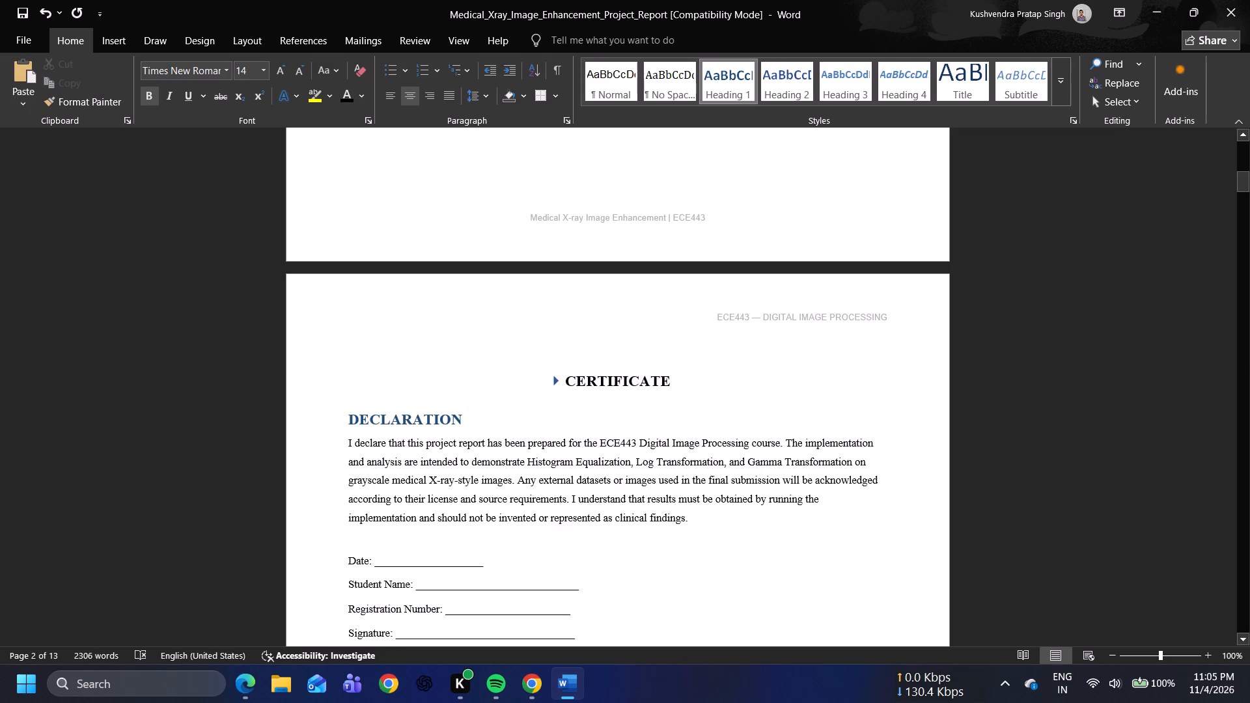
left_click(572, 379)
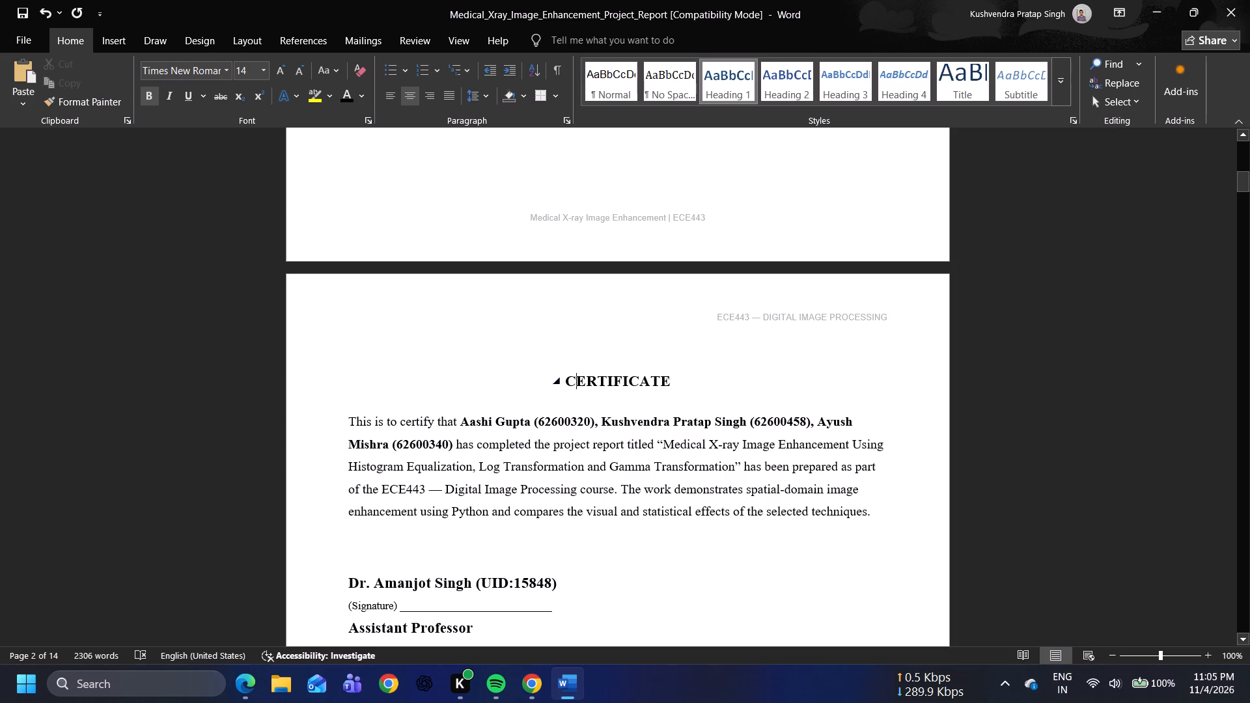
left_click_drag(567, 382, 669, 381)
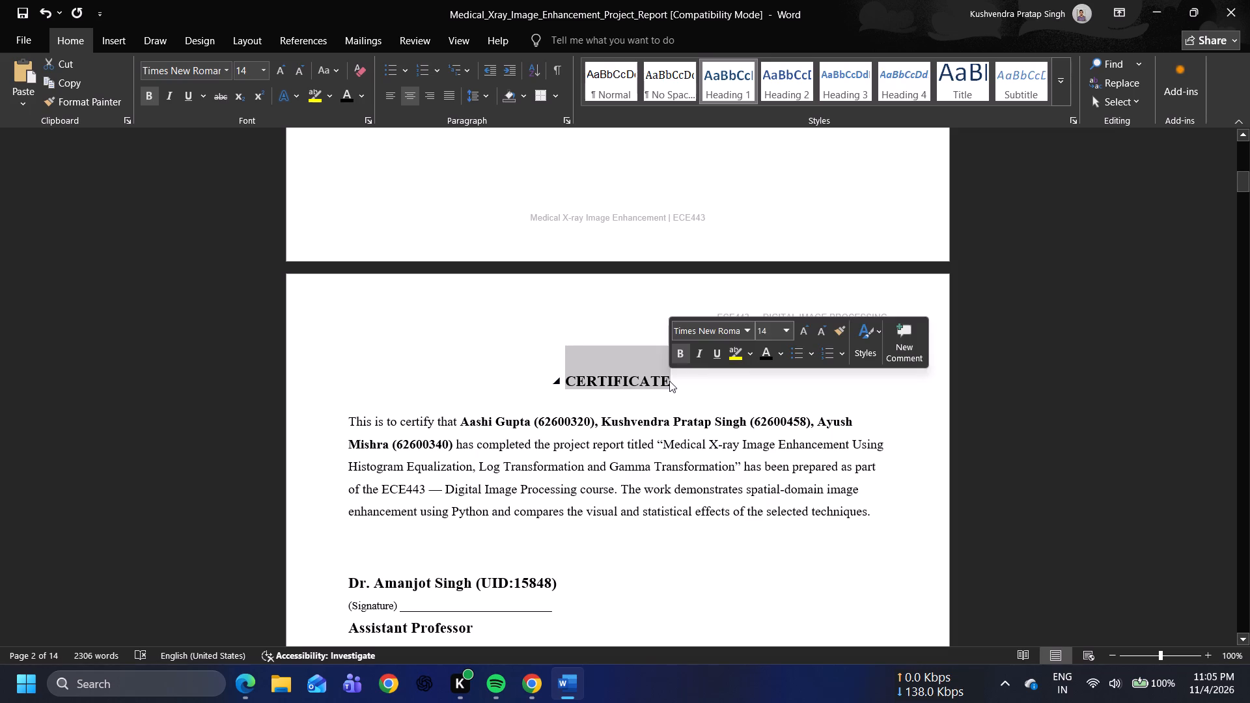
left_click(785, 329)
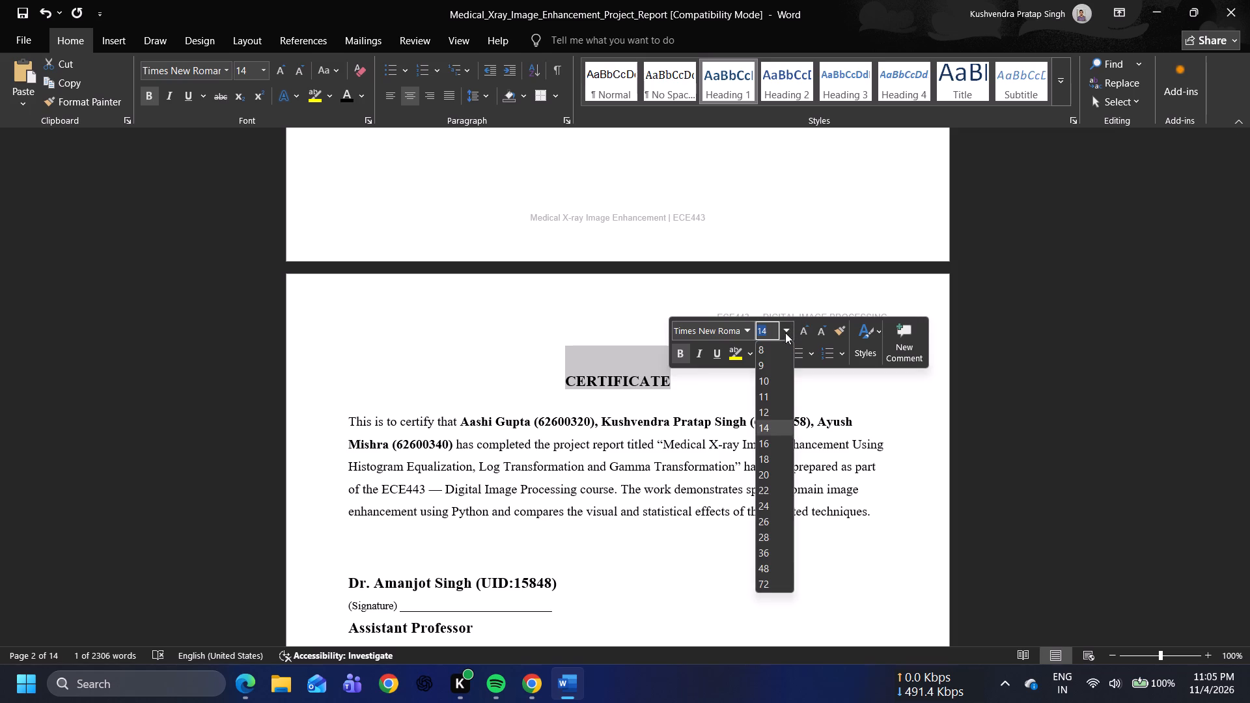
left_click(762, 439)
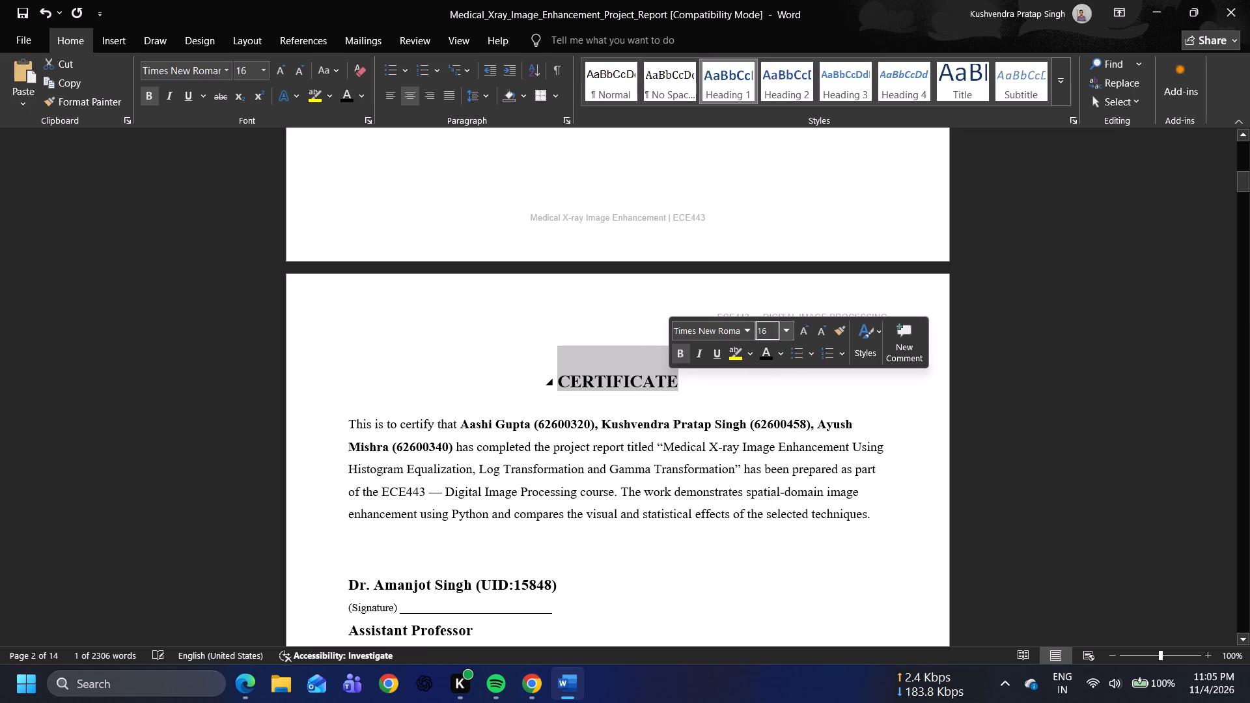
left_click(688, 370)
Format the DECLARATION heading as black, size 16 and centred.
scroll(688, 370, "down", 2)
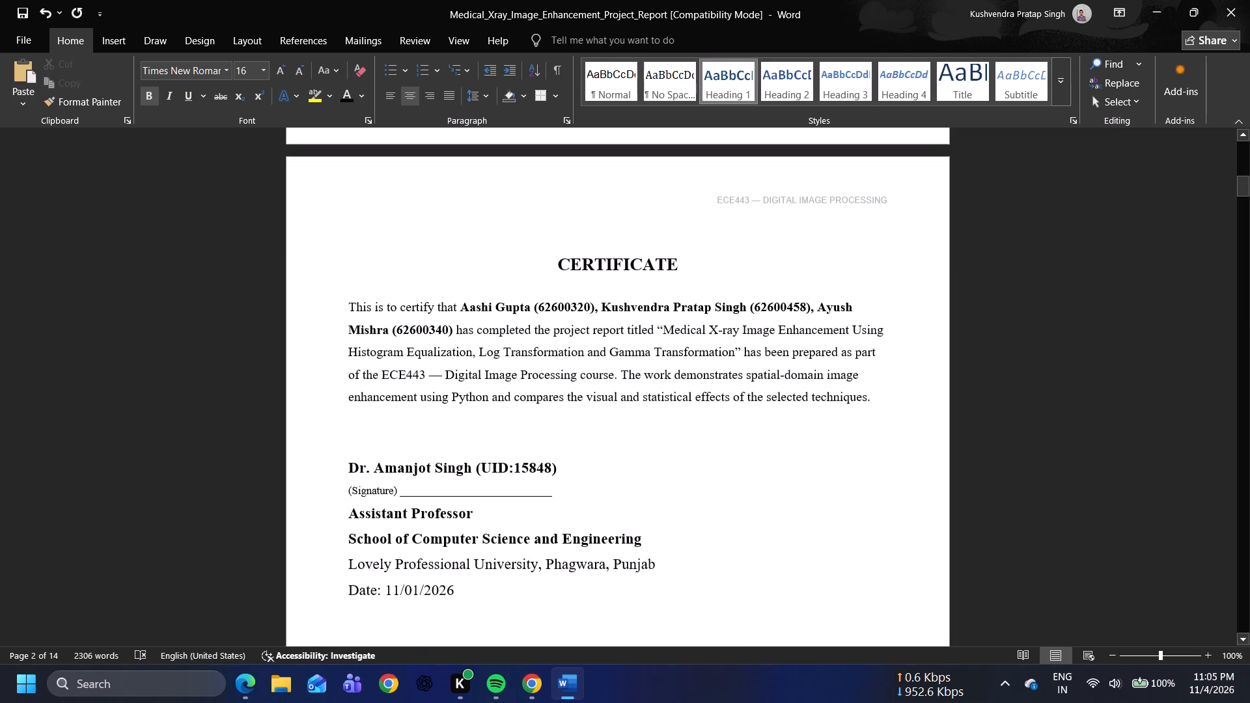
scroll(675, 292, "down", 2)
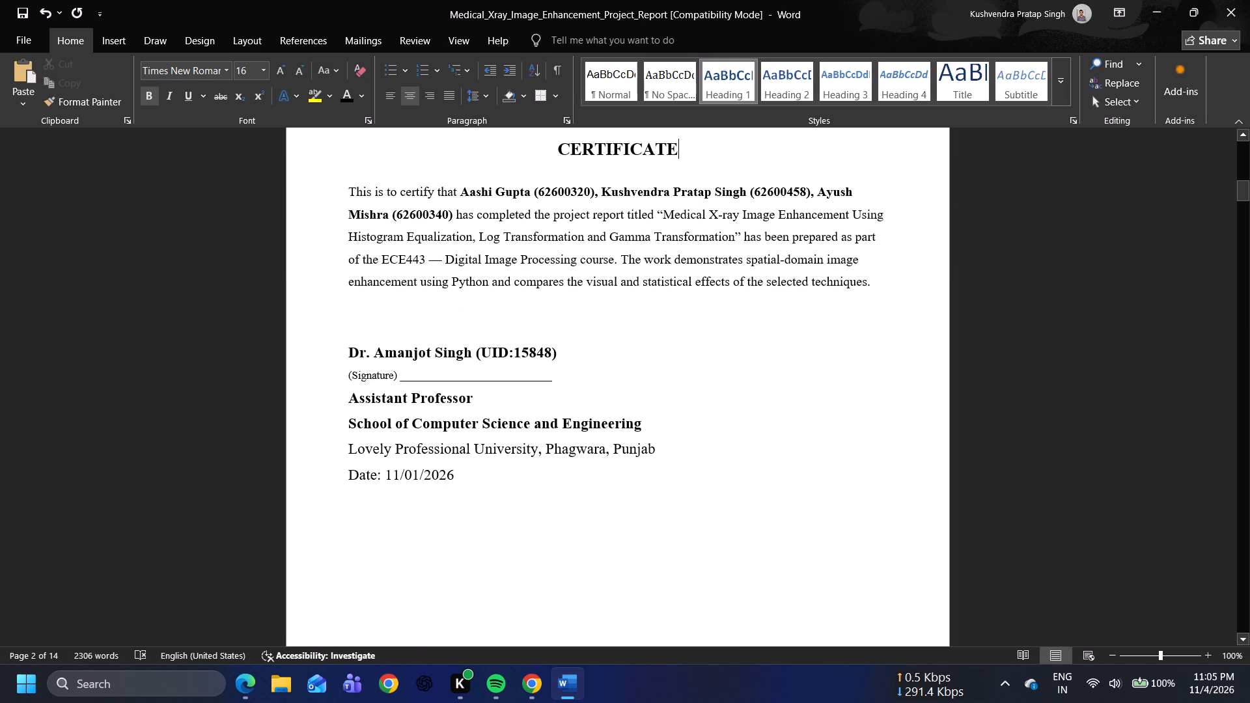
scroll(675, 292, "down", 13)
scroll(675, 292, "up", 3)
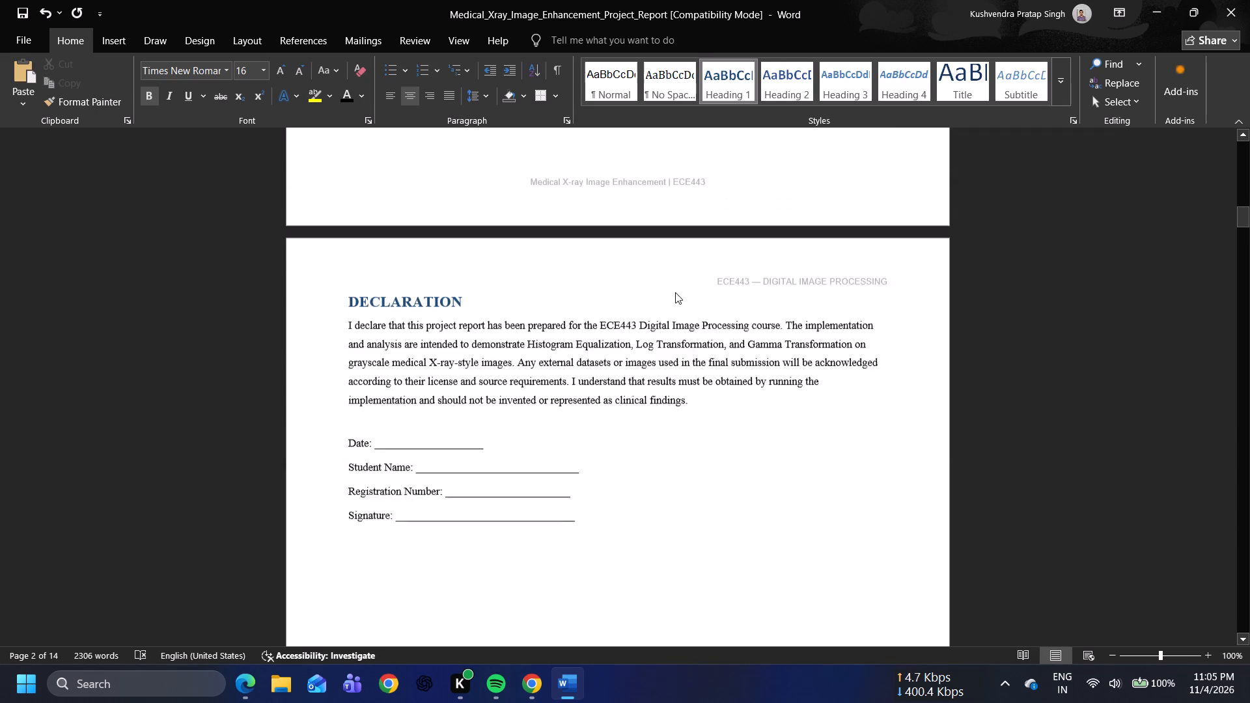
left_click_drag(350, 328, 432, 323)
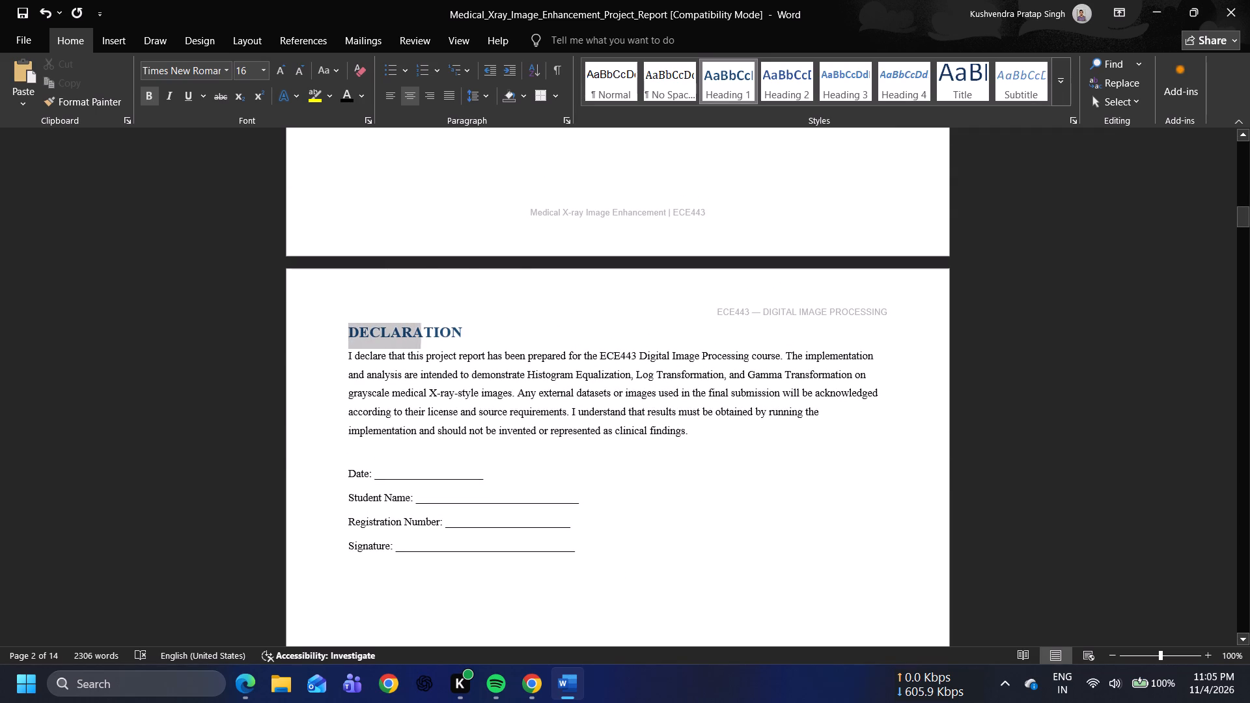
left_click_drag(432, 323, 467, 331)
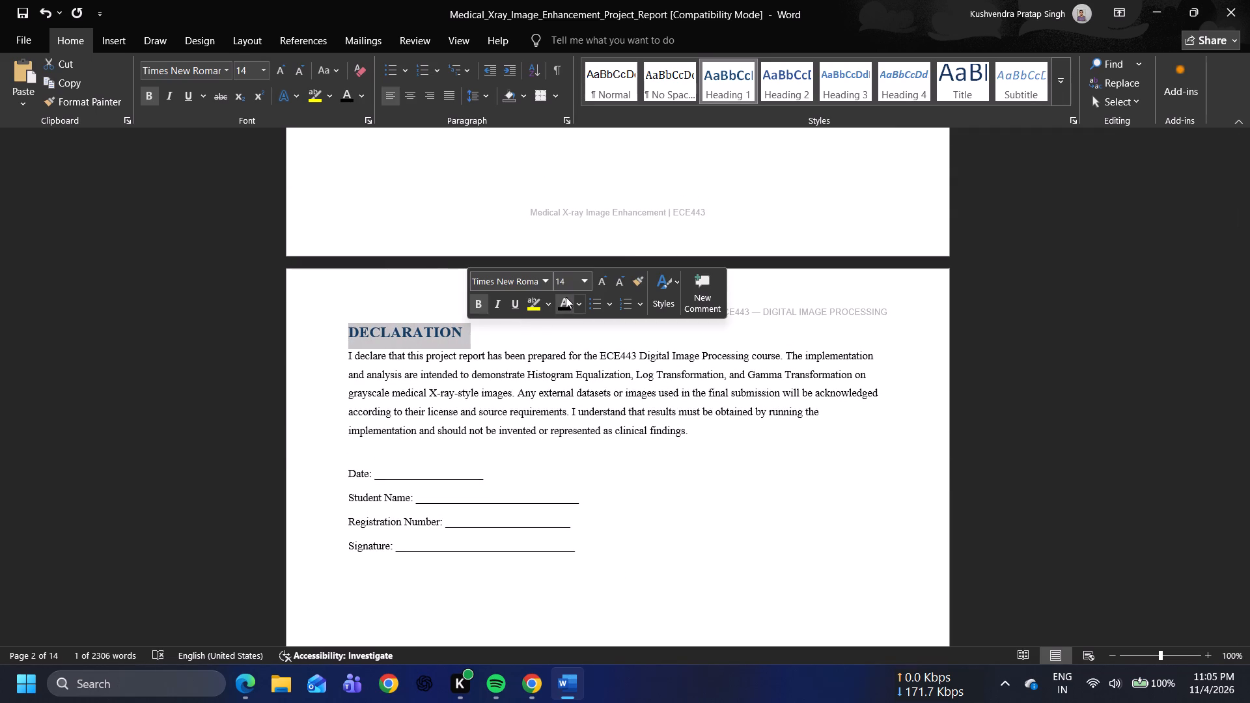
left_click(565, 301)
left_click(589, 276)
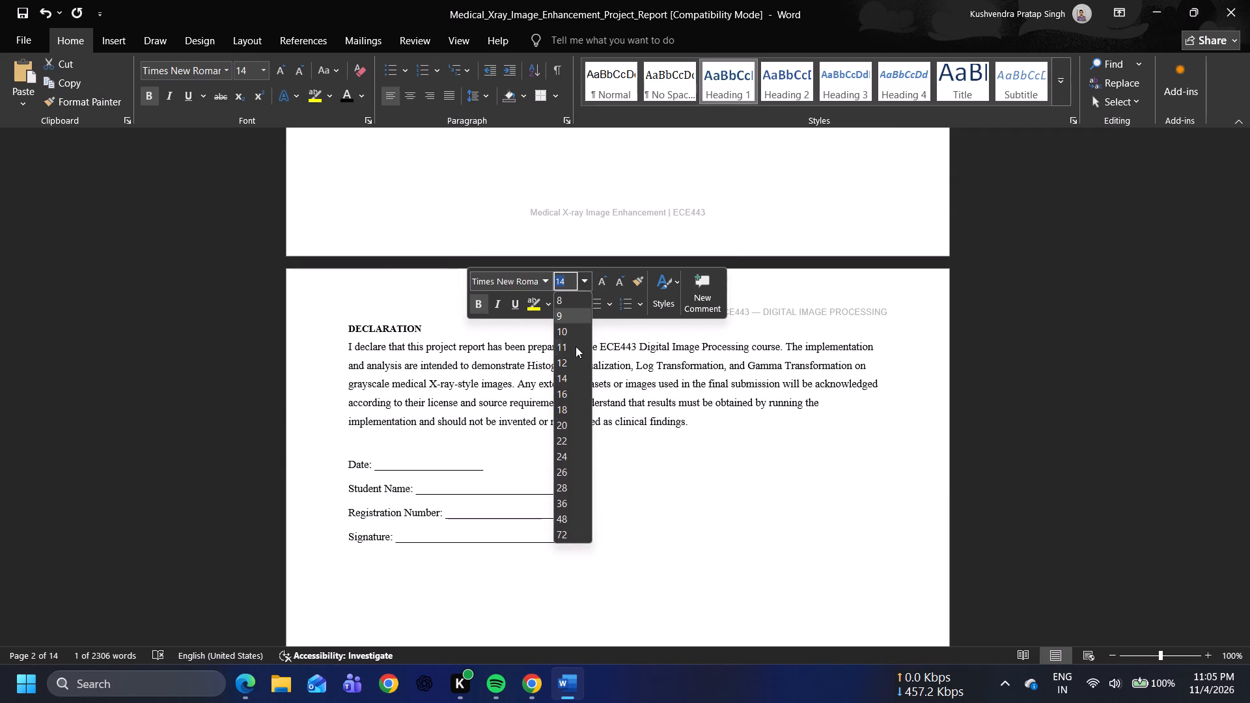
left_click(566, 394)
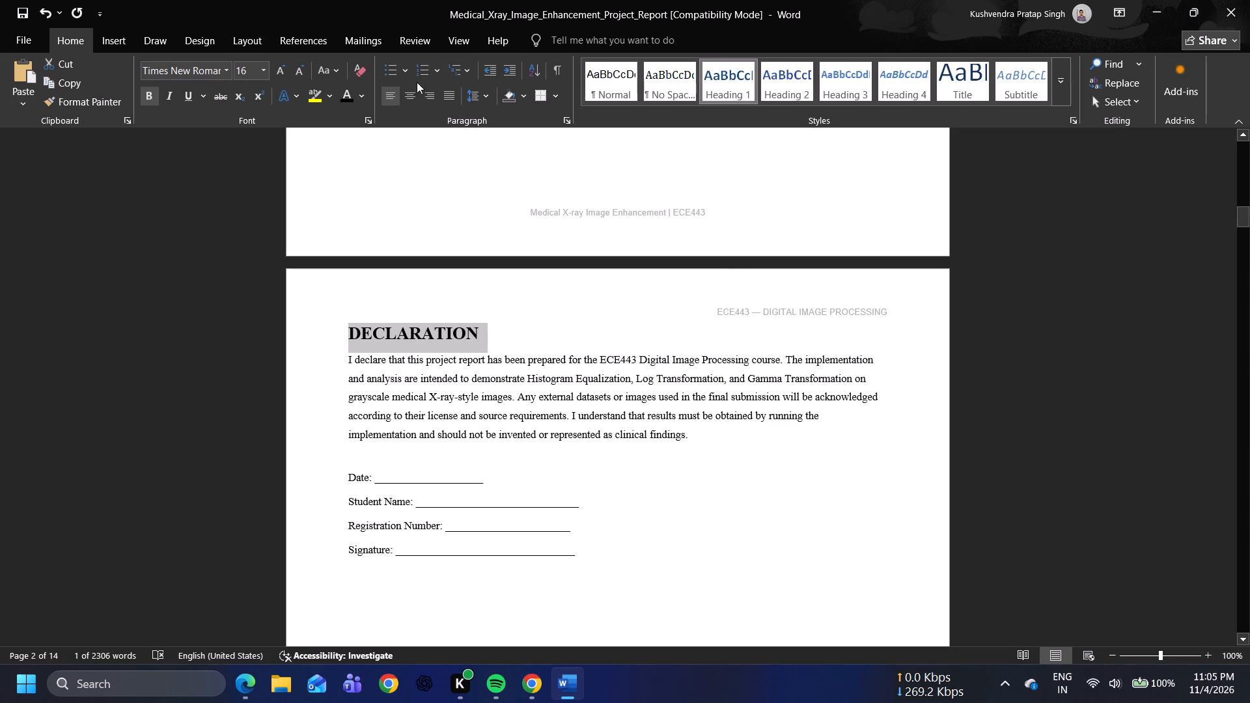
left_click(408, 89)
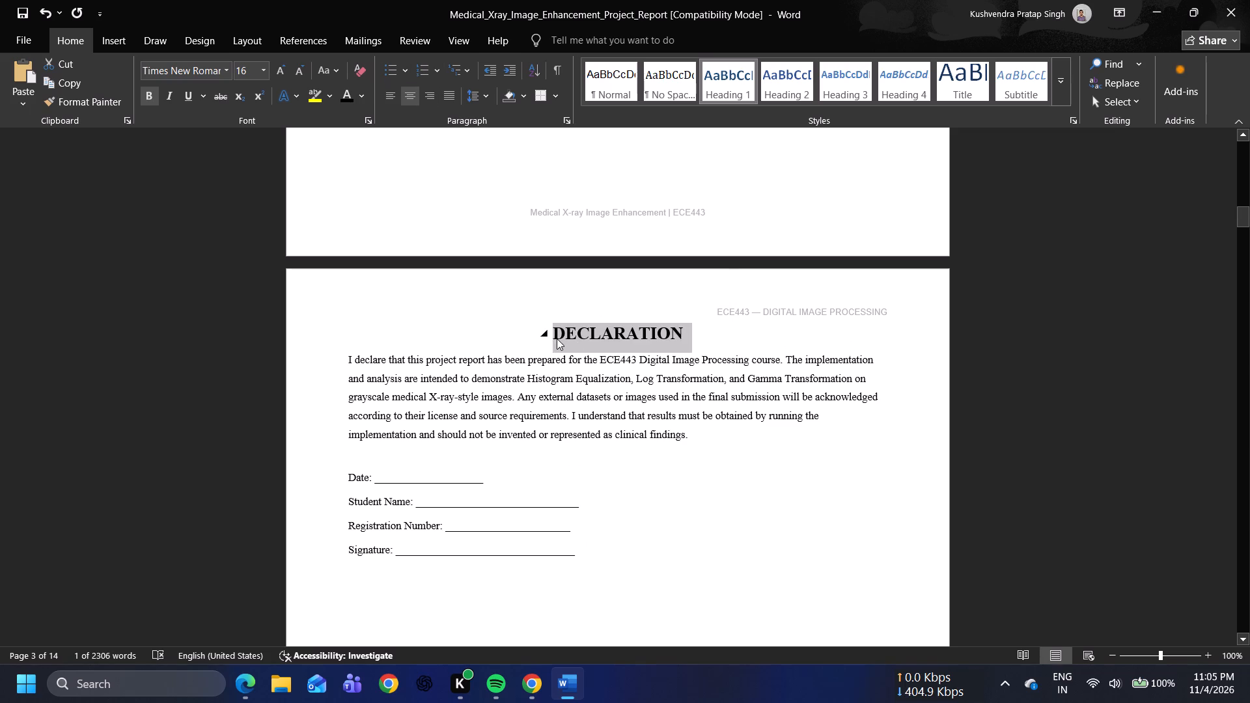
Insert one blank line above the DECLARATION heading.
left_click(551, 335)
key("Return")
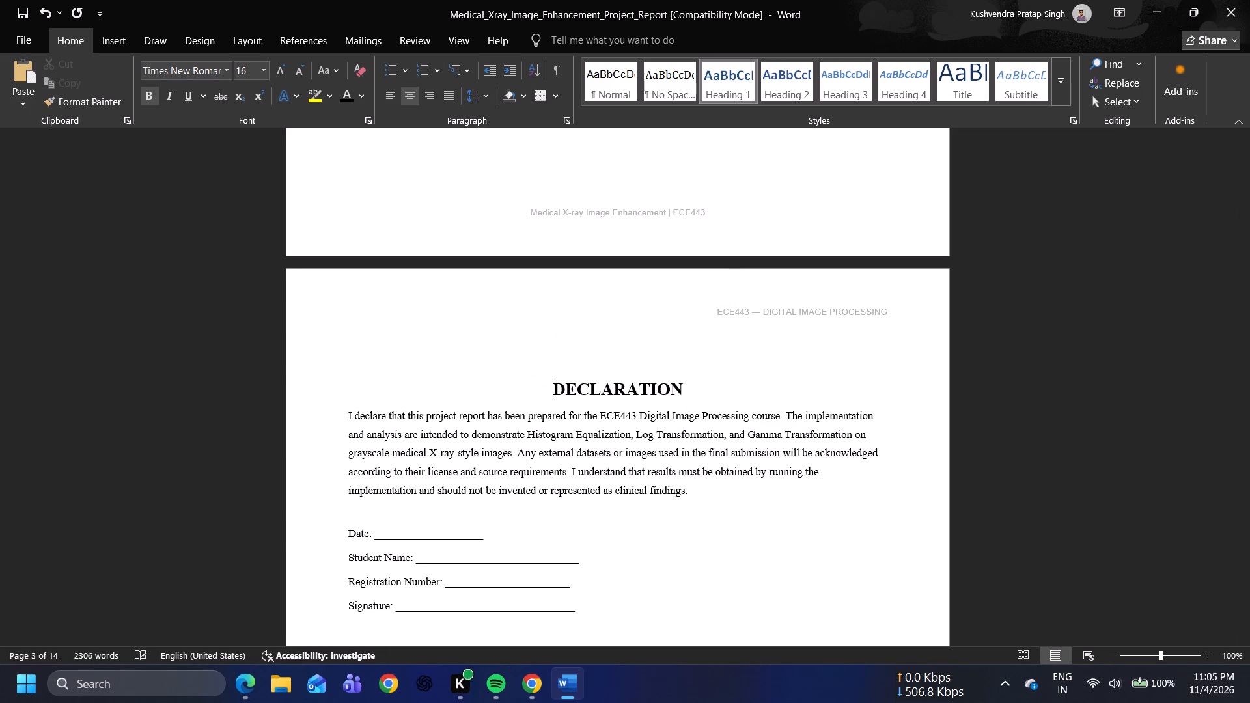
Set the line spacing of the DECLARATION heading and the blank line above it to 1.0.
key("Up")
triple_click(618, 340)
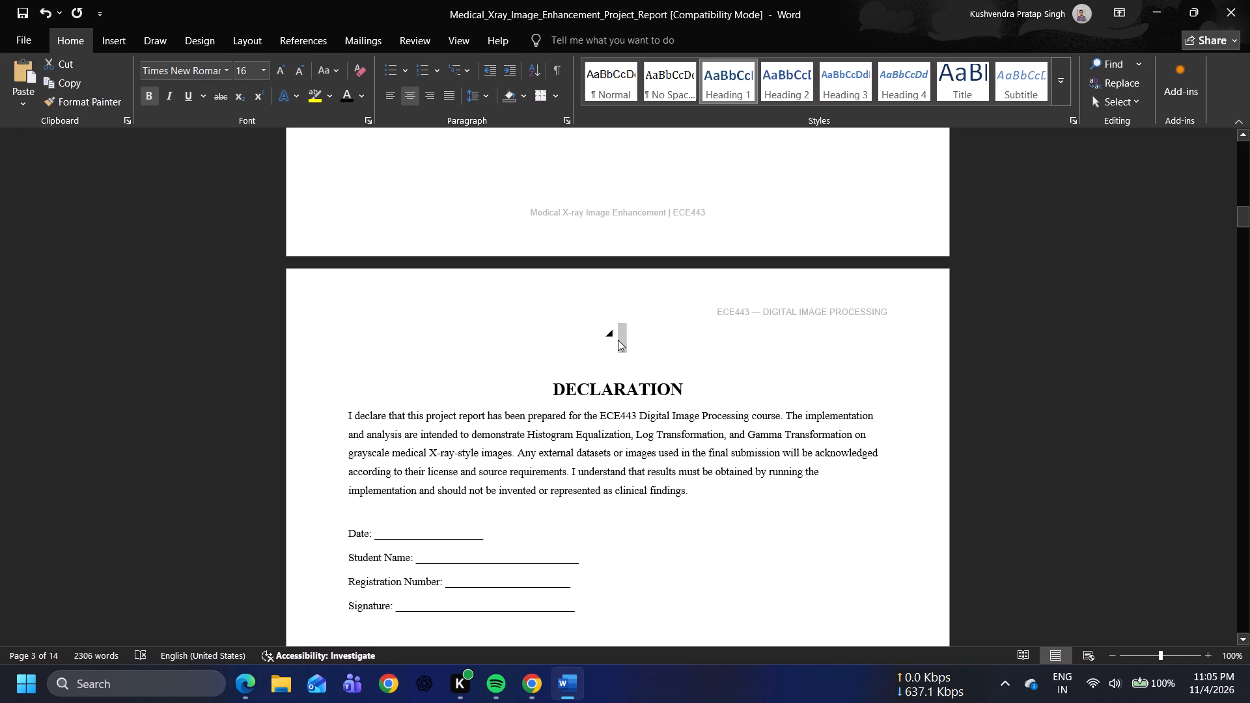
left_click(618, 340)
left_click_drag(618, 340, 645, 378)
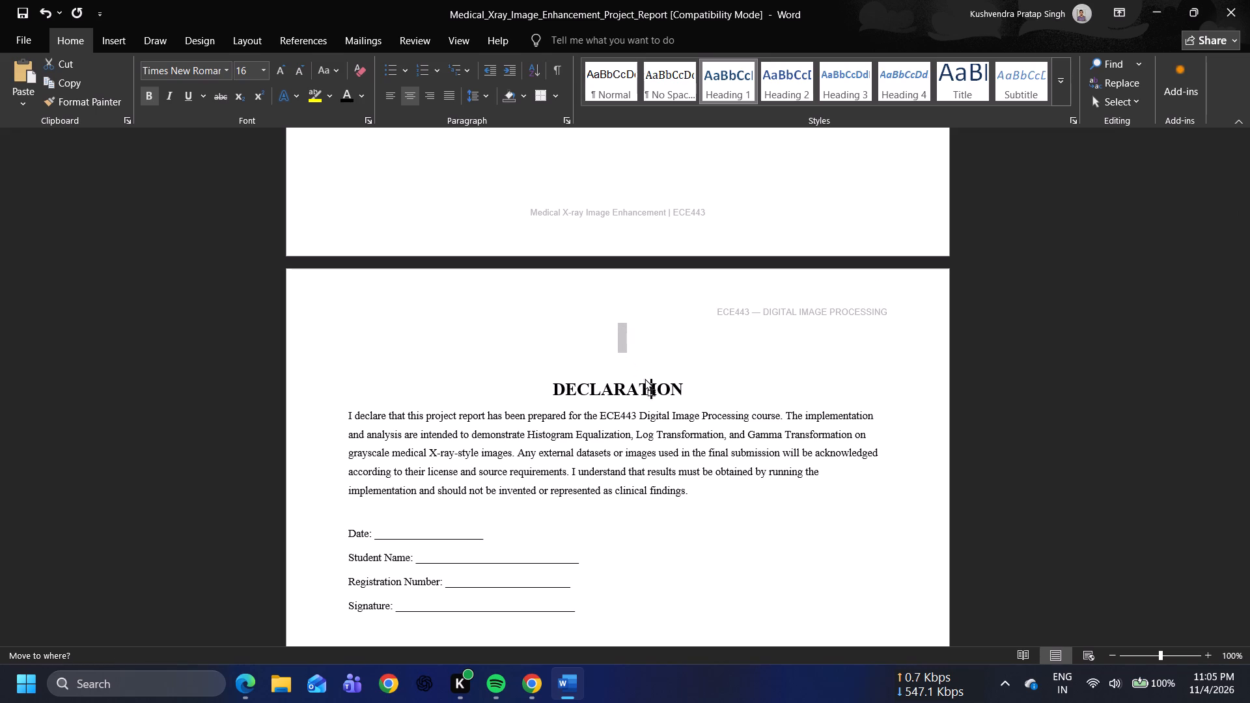
left_click_drag(645, 378, 621, 333)
left_click_drag(621, 333, 686, 407)
left_click(481, 94)
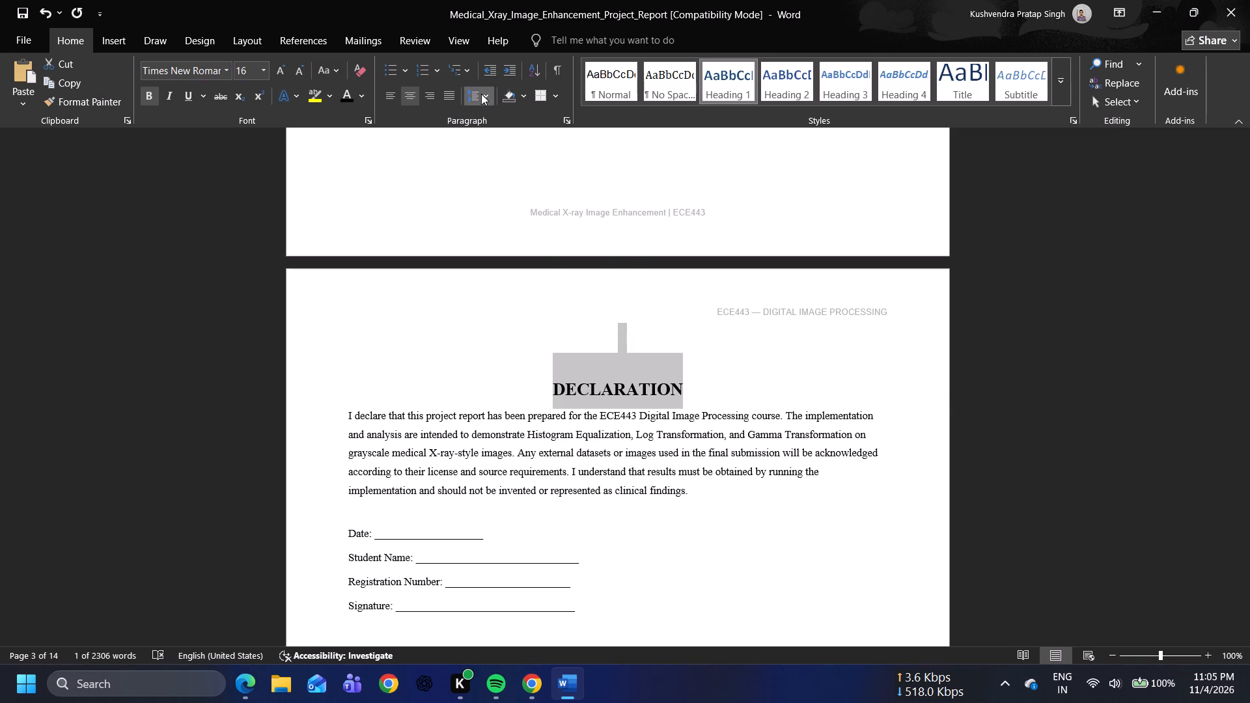
left_click(488, 108)
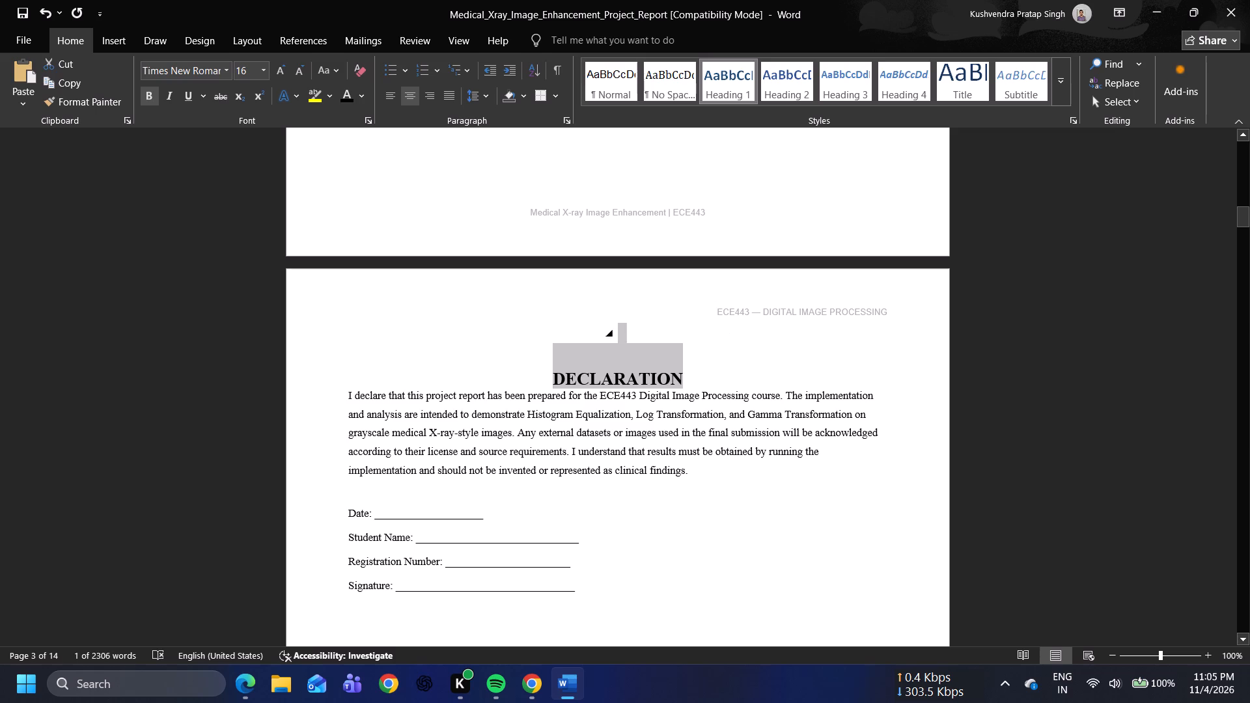
Insert one blank line between the DECLARATION heading and the paragraph below it.
left_click(714, 344)
key("Return")
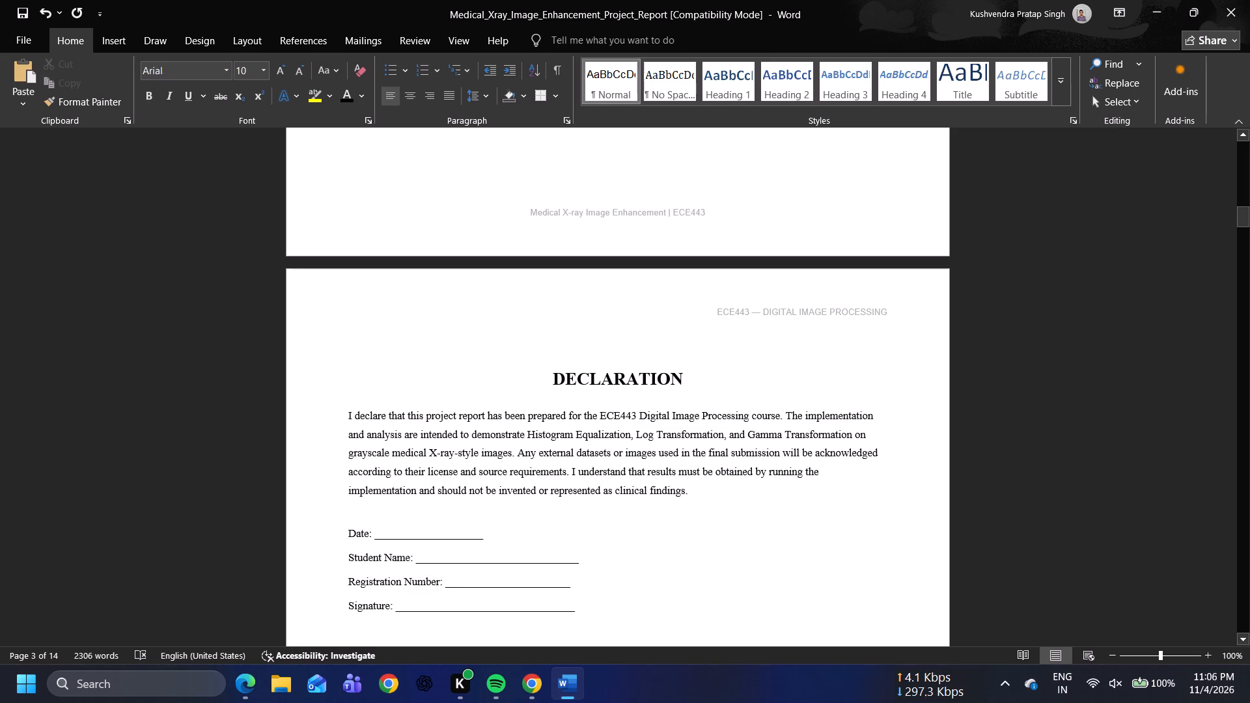
Set the font size of the declaration paragraph and the Date, Student Name, Registration Number and Signature lines to 12.
left_click_drag(348, 415, 449, 459)
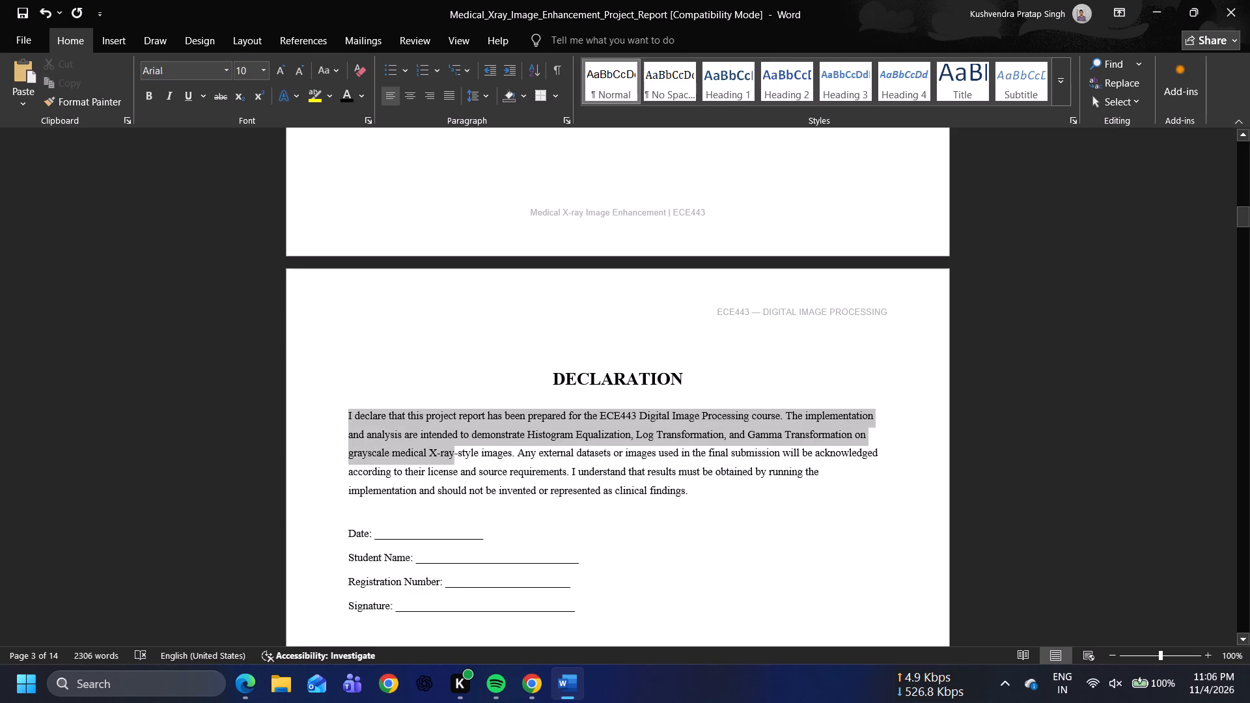
left_click_drag(449, 459, 514, 494)
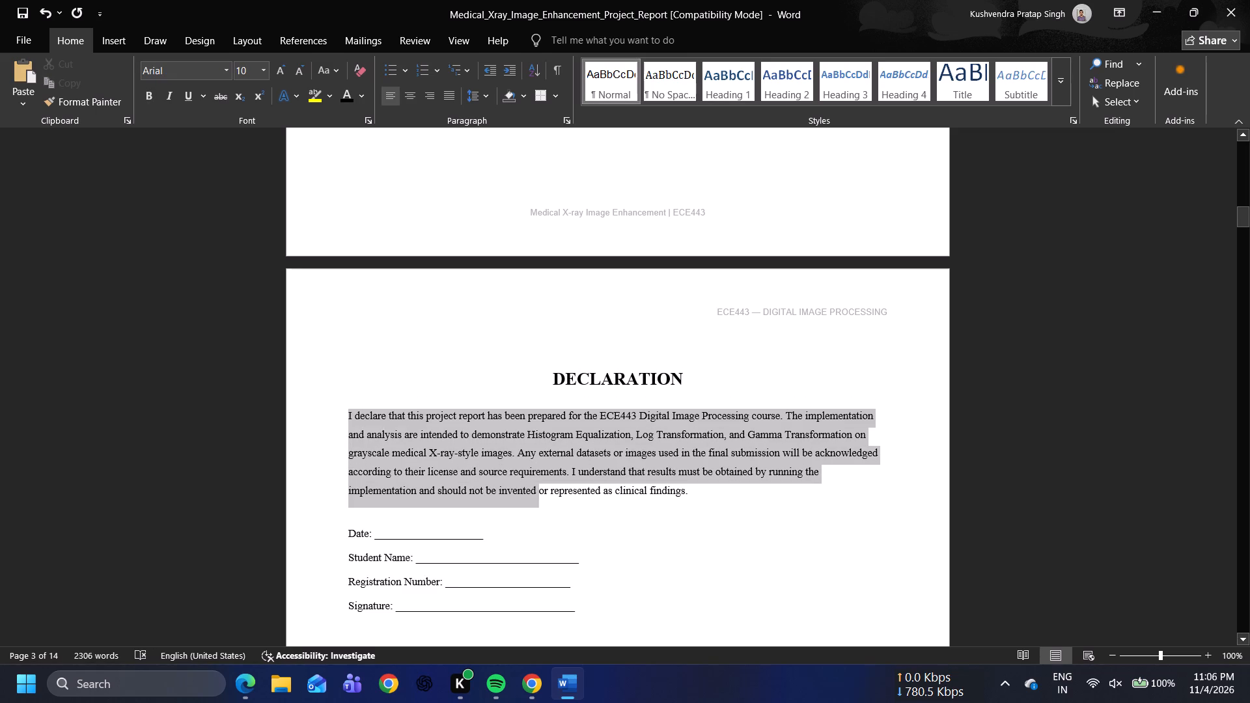
left_click_drag(514, 494, 592, 604)
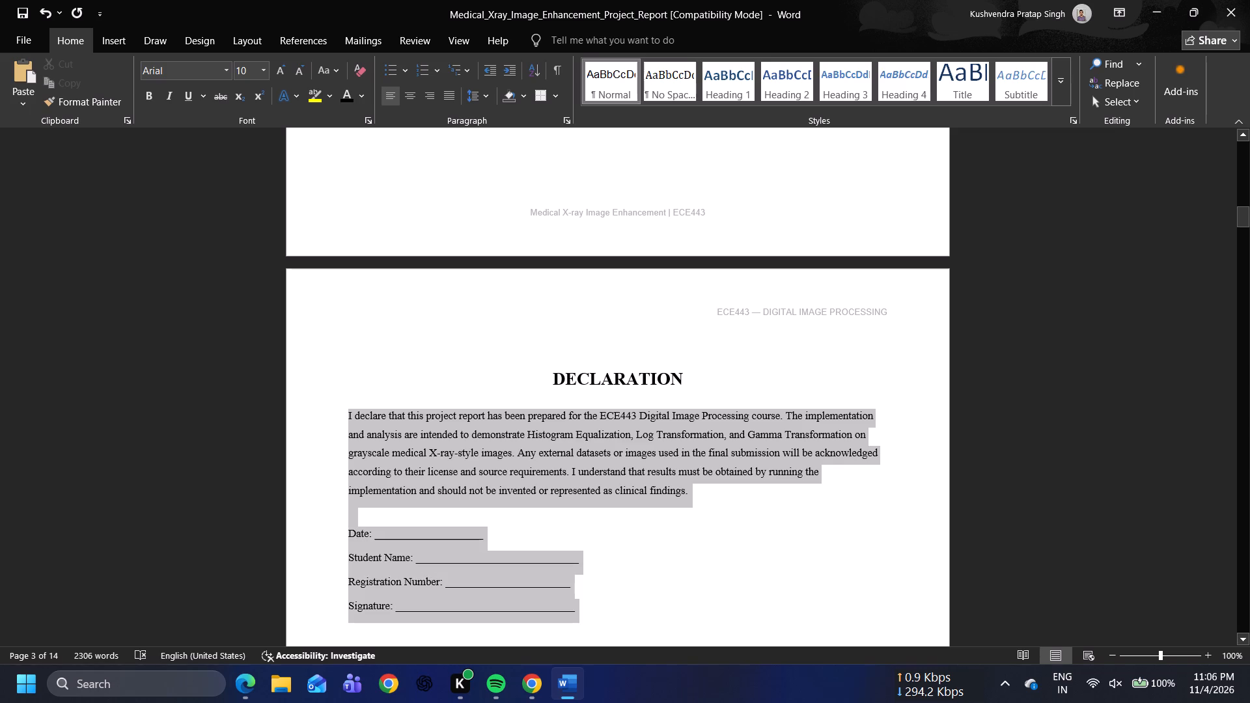
left_click_drag(592, 604, 599, 602)
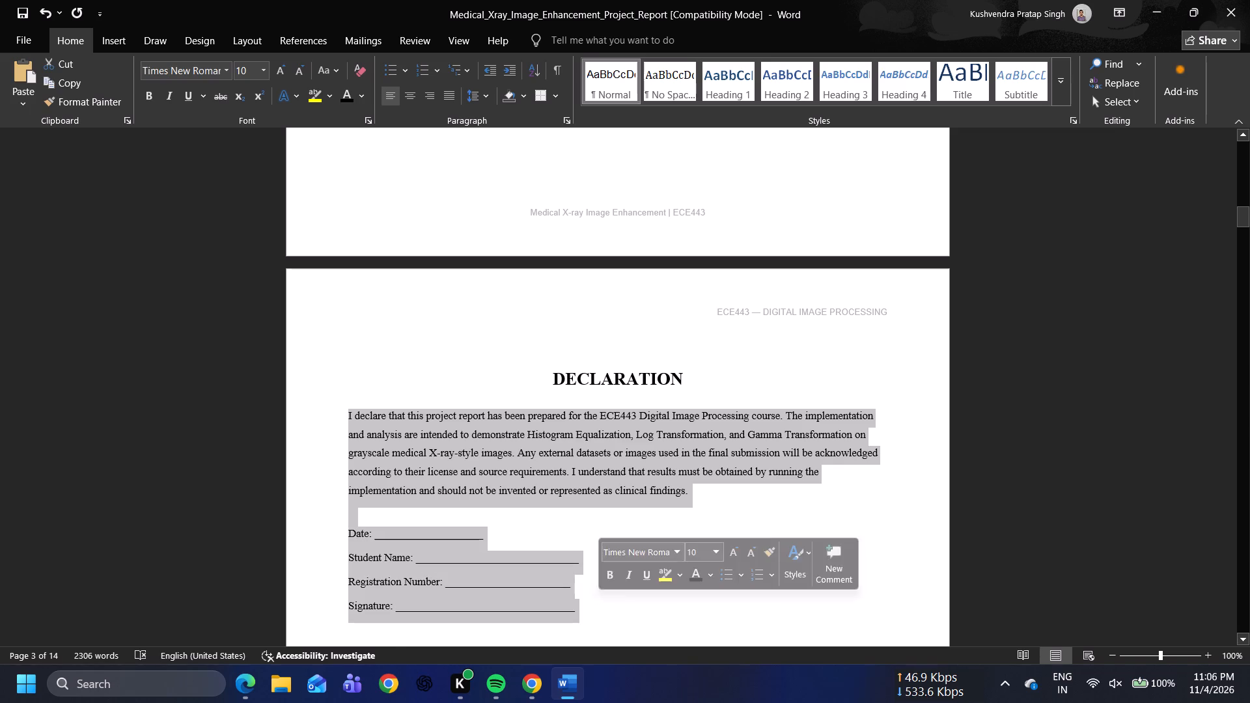
left_click(264, 76)
left_click(245, 154)
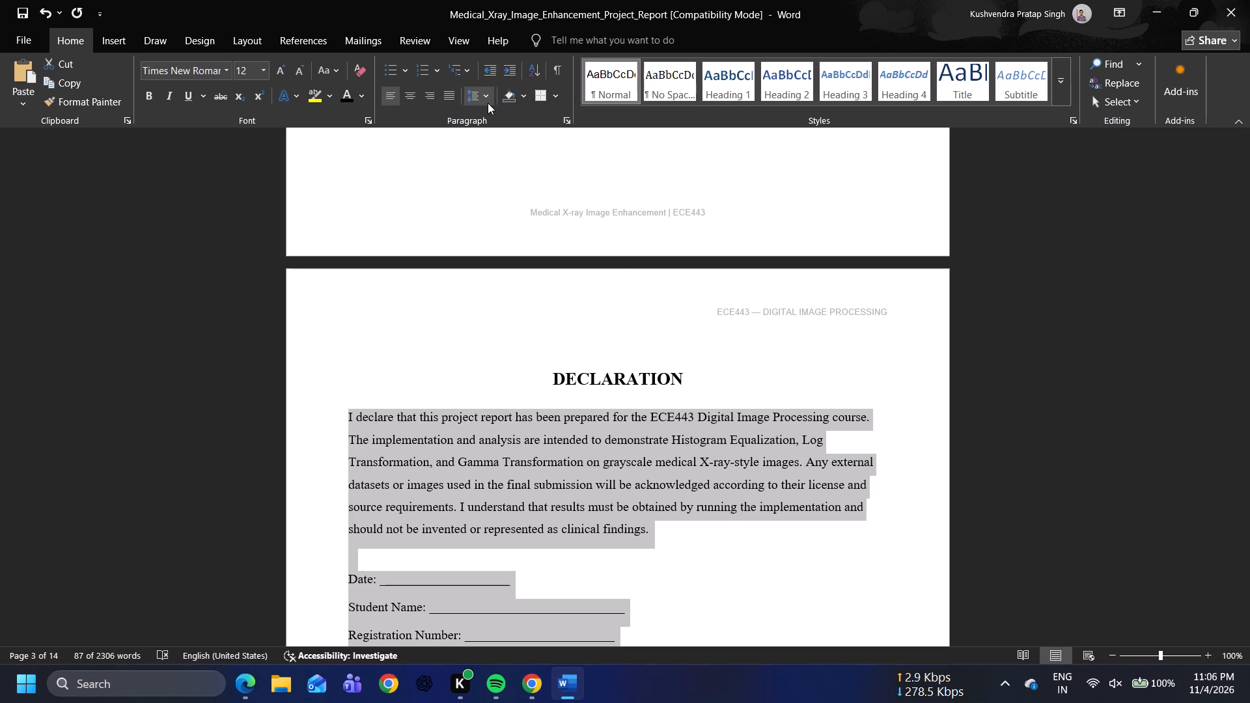
left_click(488, 103)
left_click(505, 382)
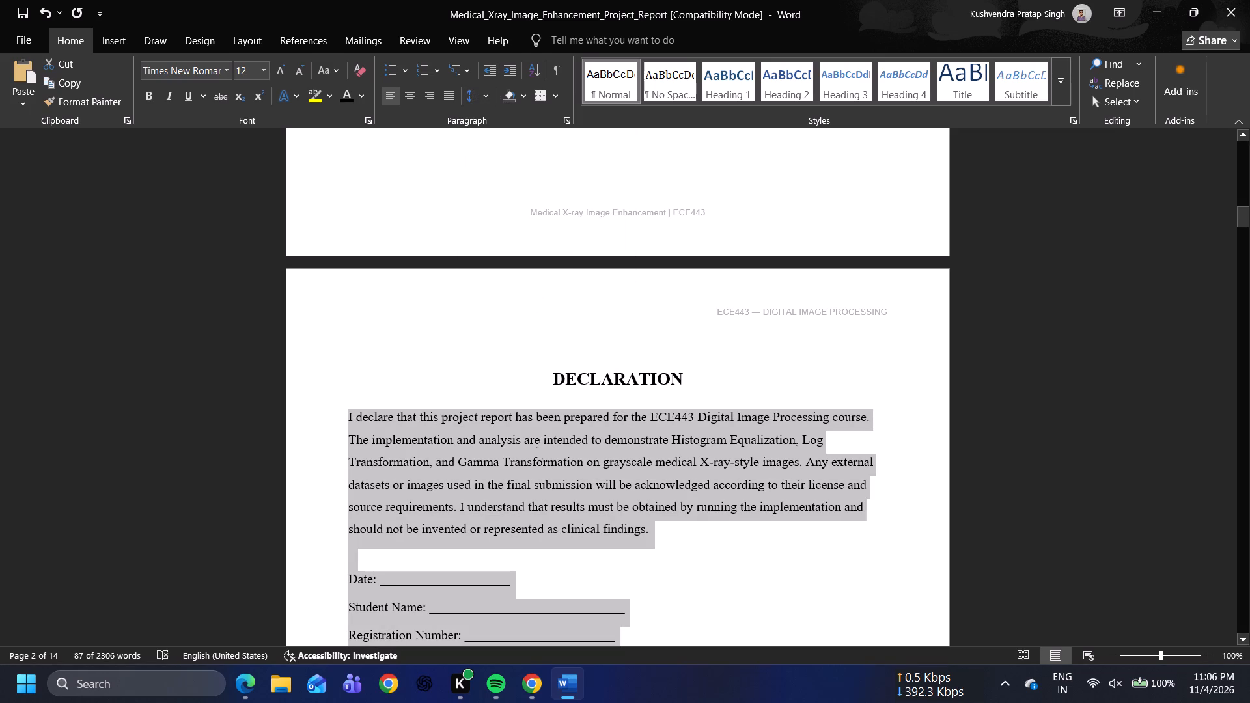
Resume playback of the Spotify track Guzarish from the system media controls.
left_click(553, 484)
left_click(1112, 698)
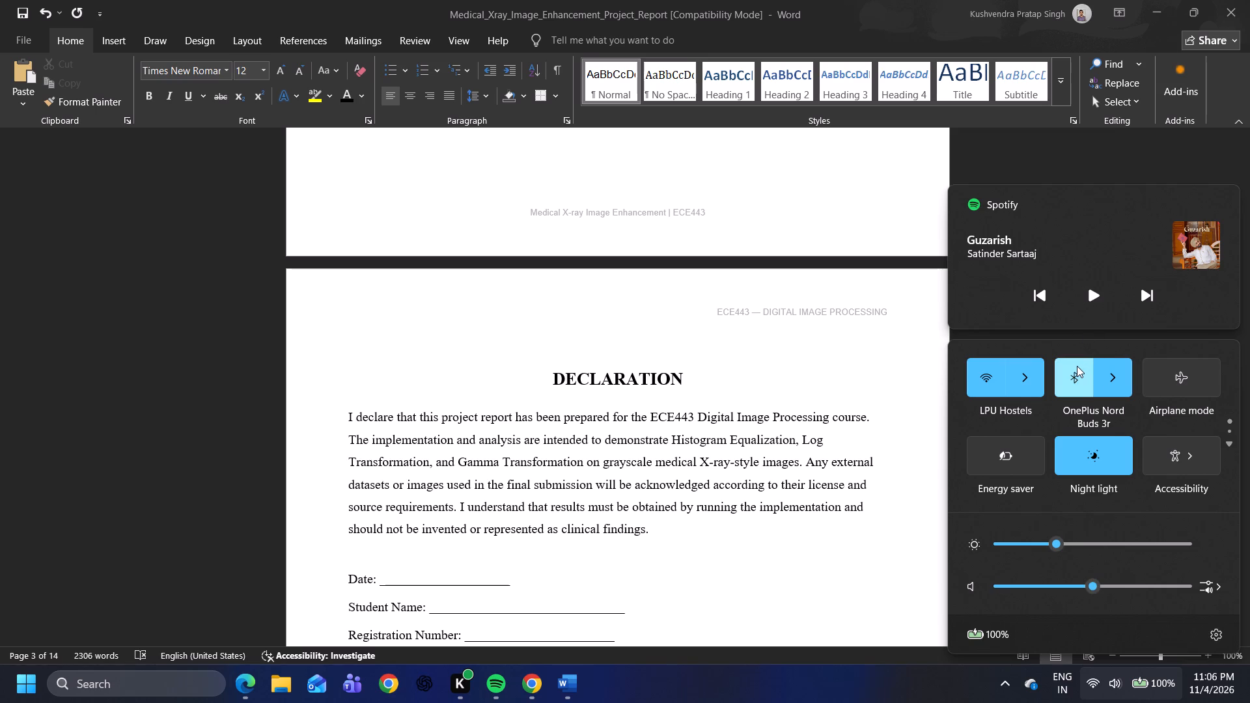
left_click(1087, 303)
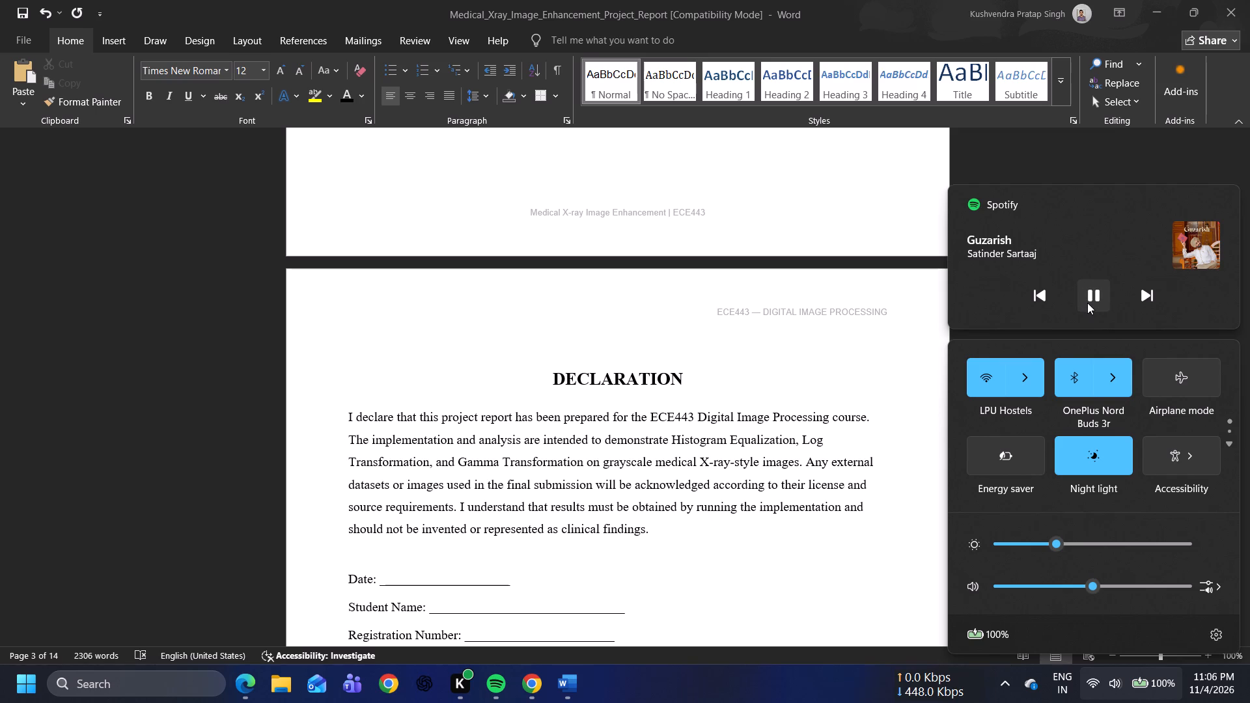
left_click(1044, 168)
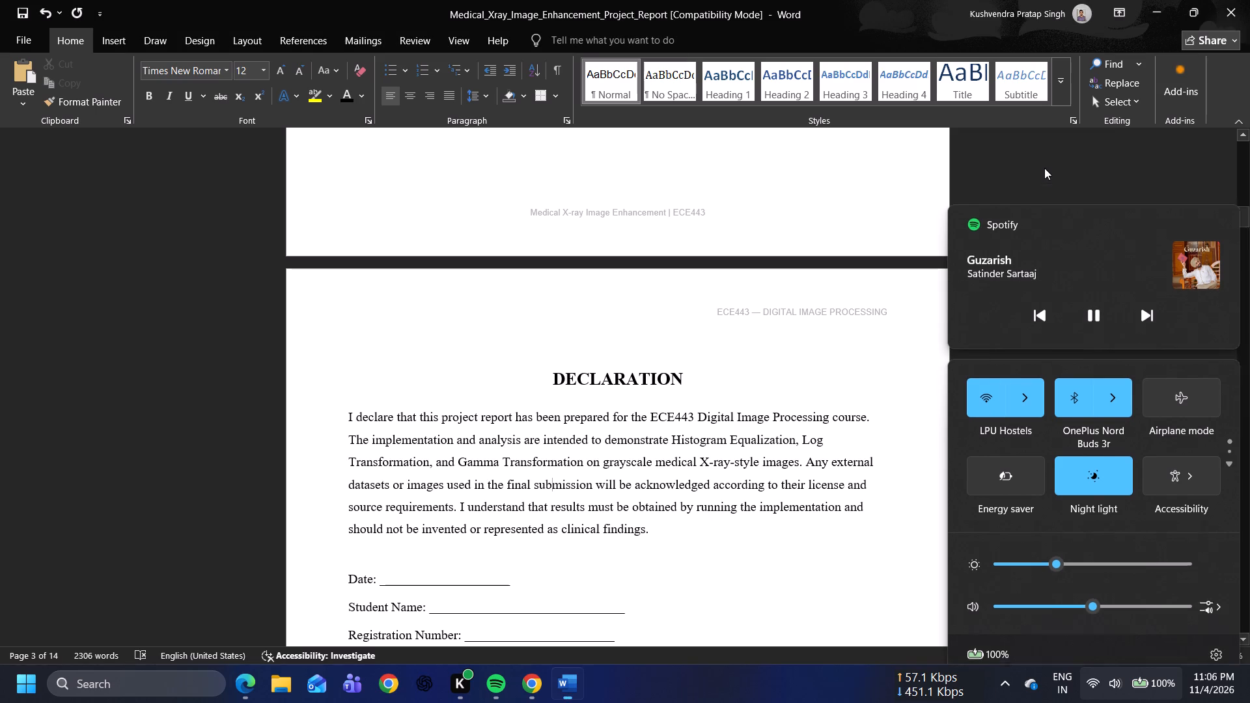
Switch to Spotify, play the song Gani from the recent searches, and return to the Word report.
left_click(507, 689)
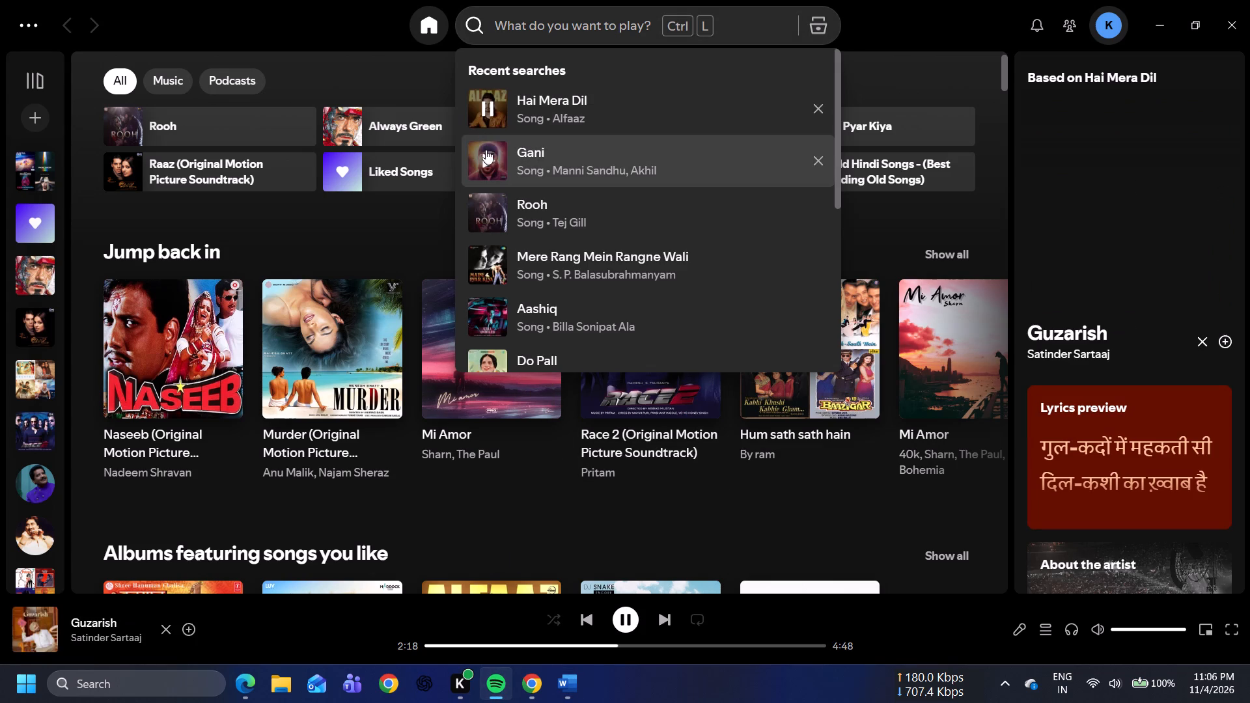
left_click(484, 156)
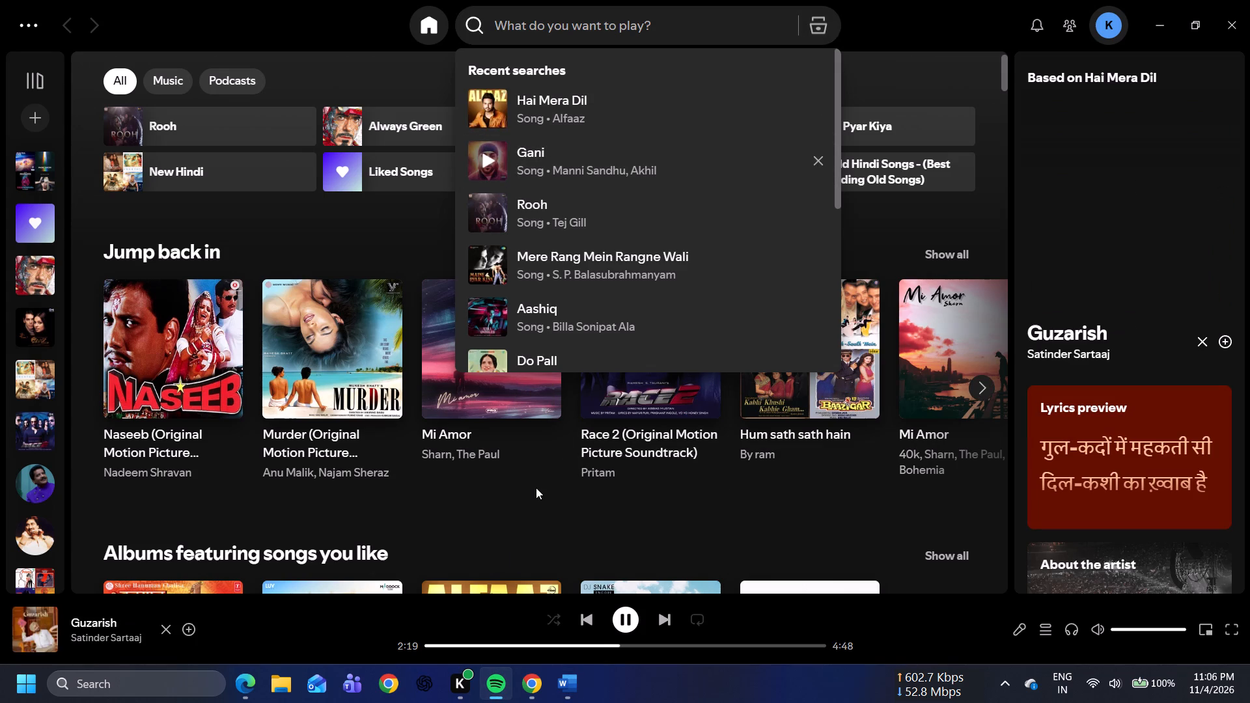
key("alt+Tab")
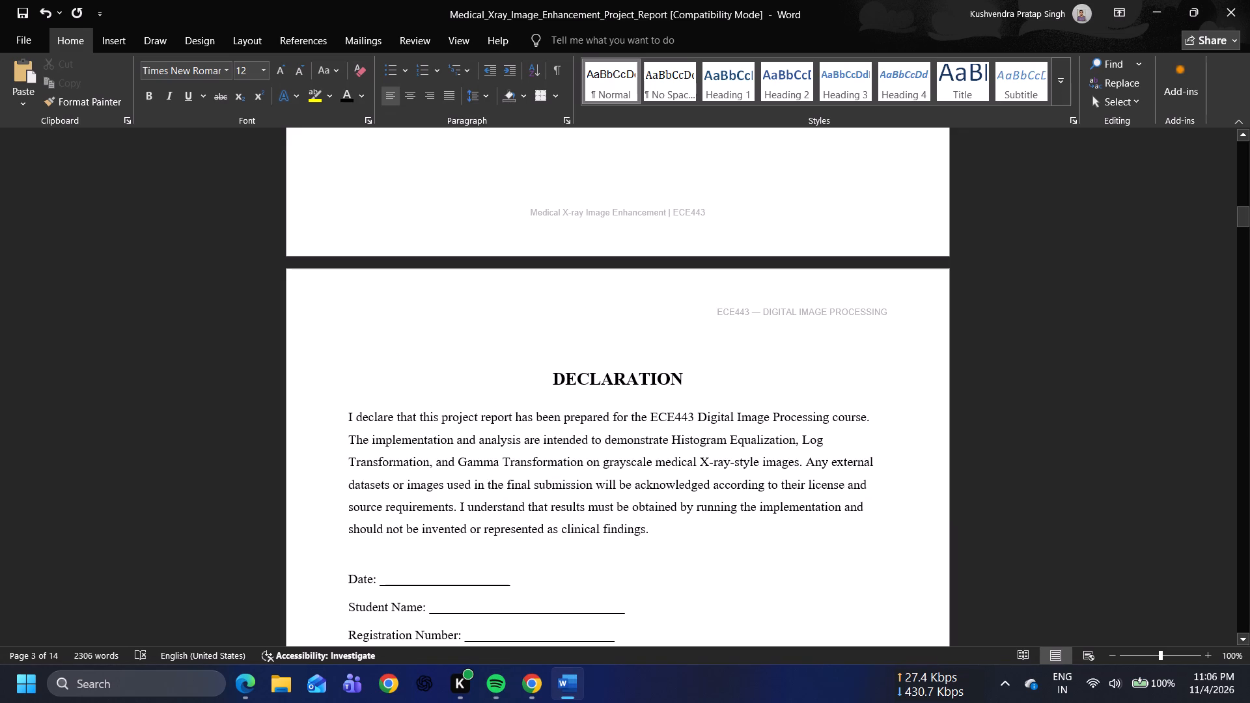
Insert a colon after the course code in the declaration paragraph so it reads "ECE443: Digital Image Processing".
scroll(446, 441, "down", 2)
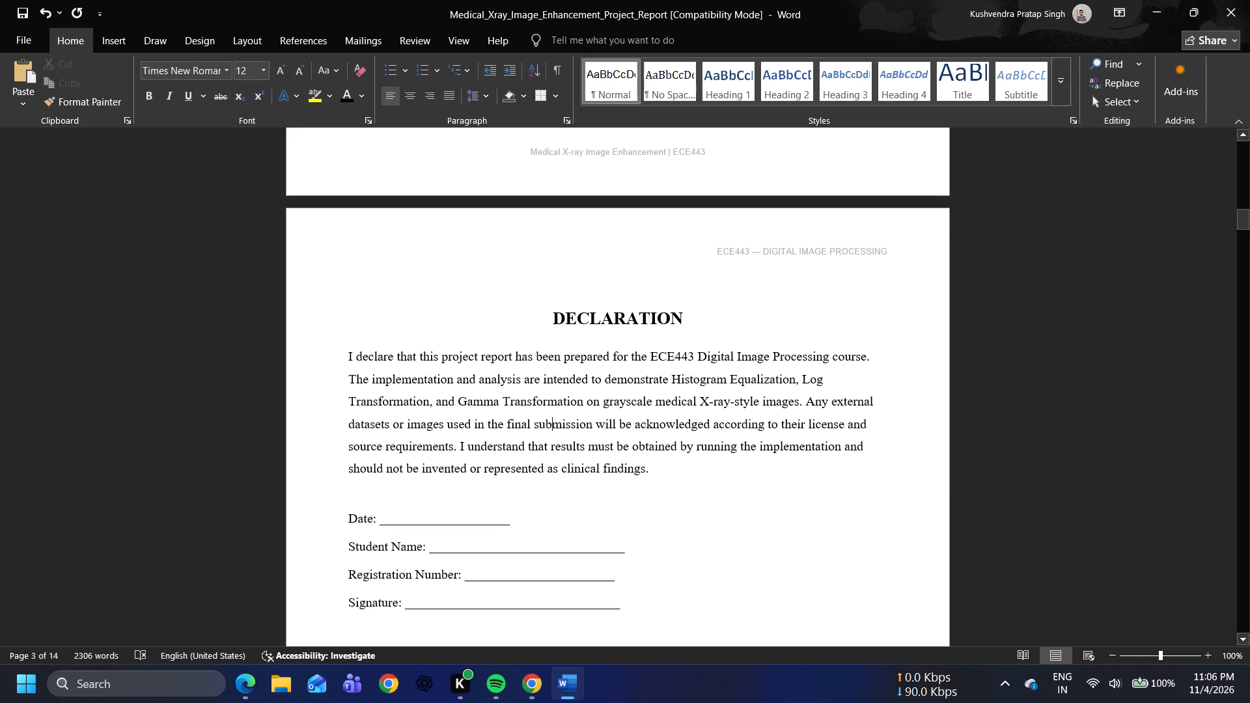
scroll(446, 441, "right", 1)
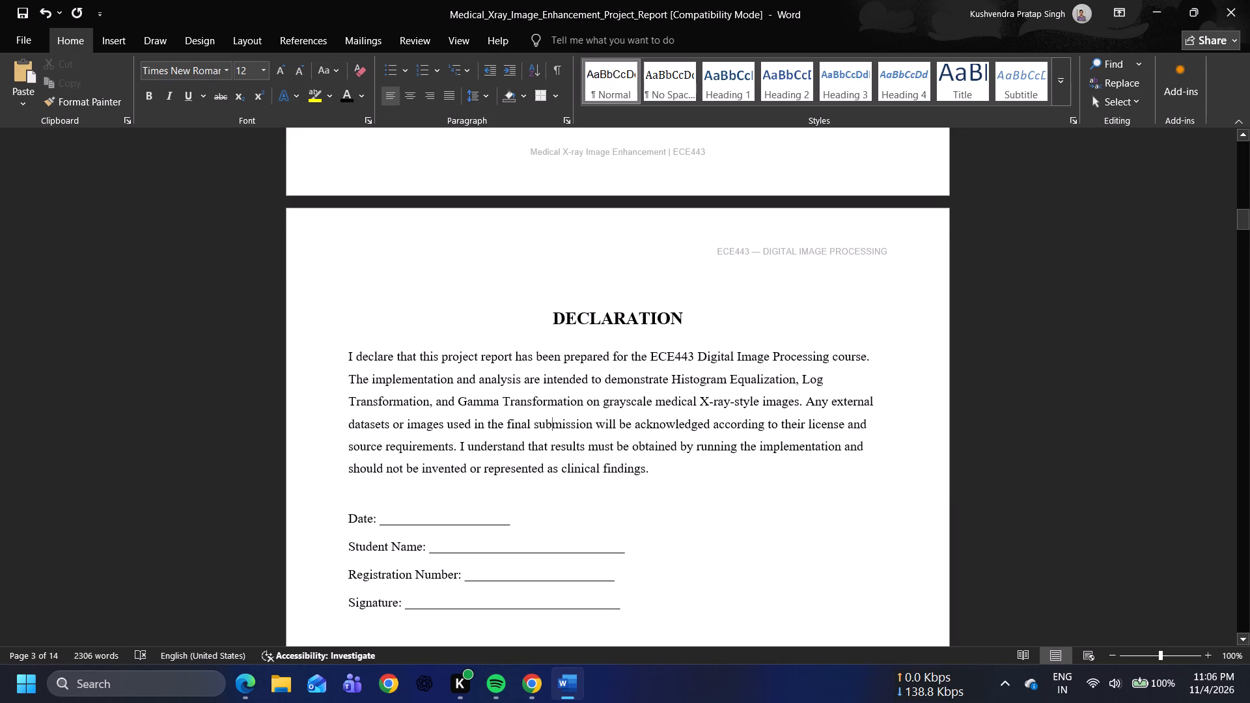
left_click(697, 357)
key("BackSpace")
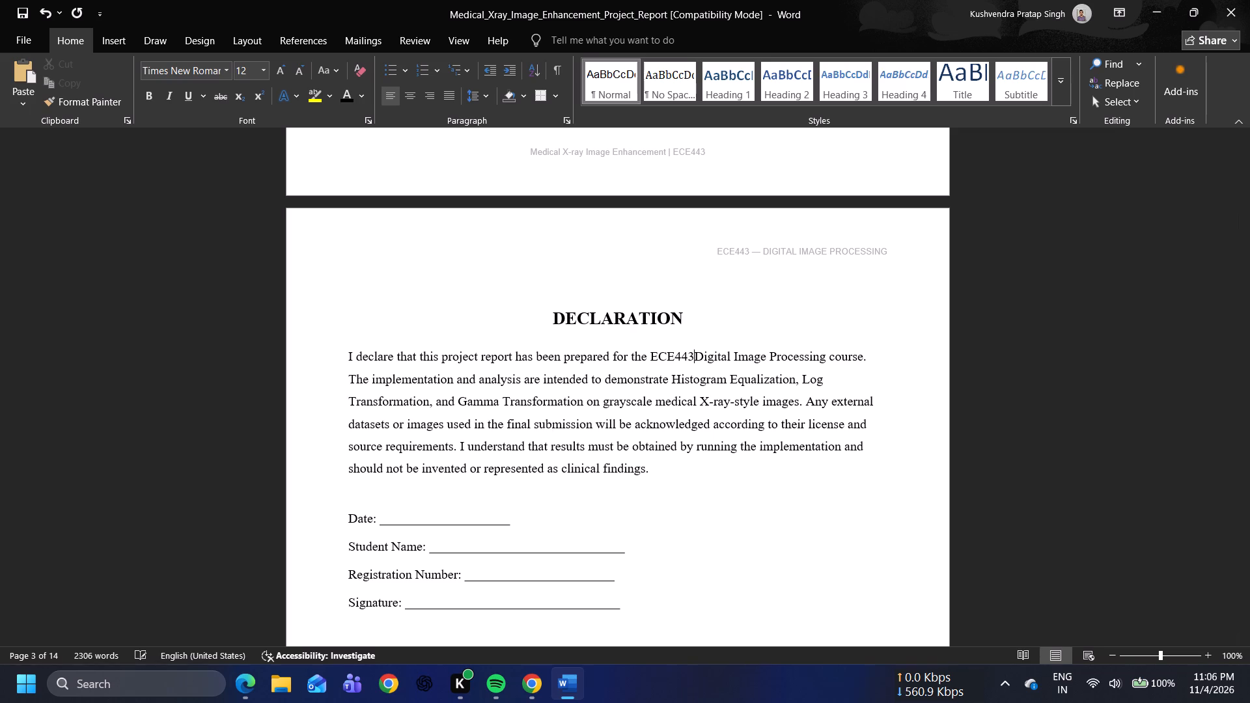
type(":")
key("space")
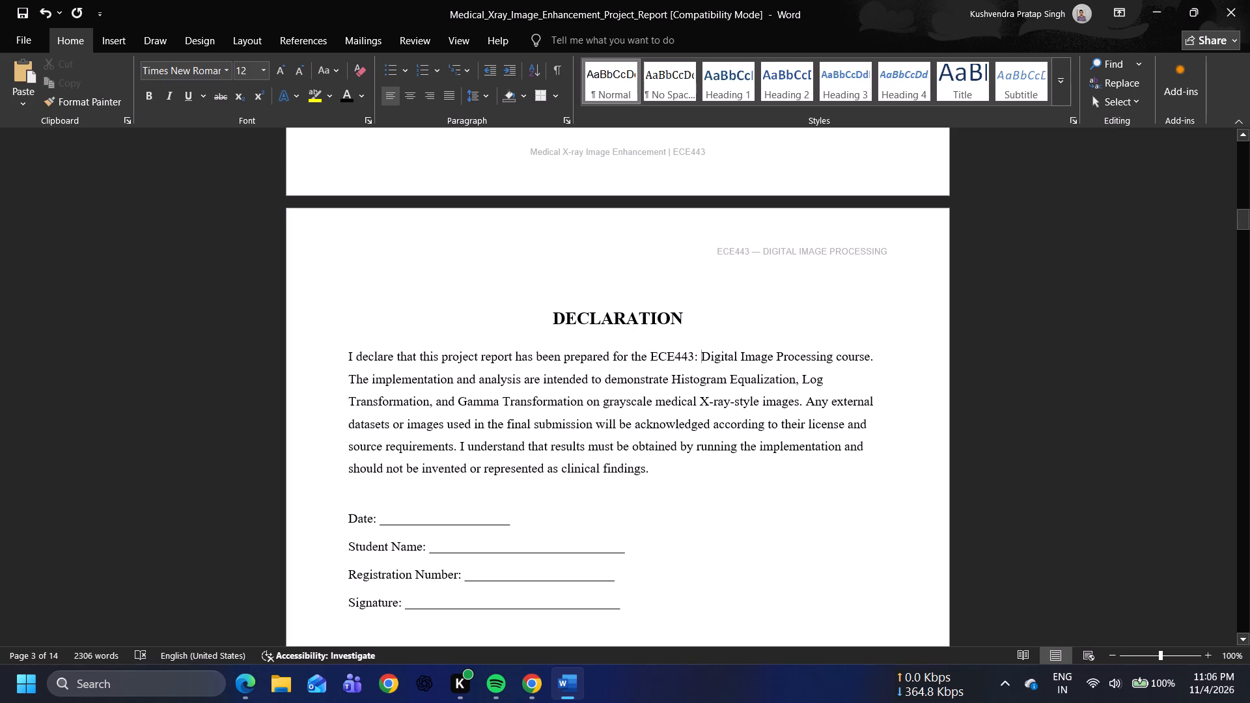
scroll(762, 519, "down", 1)
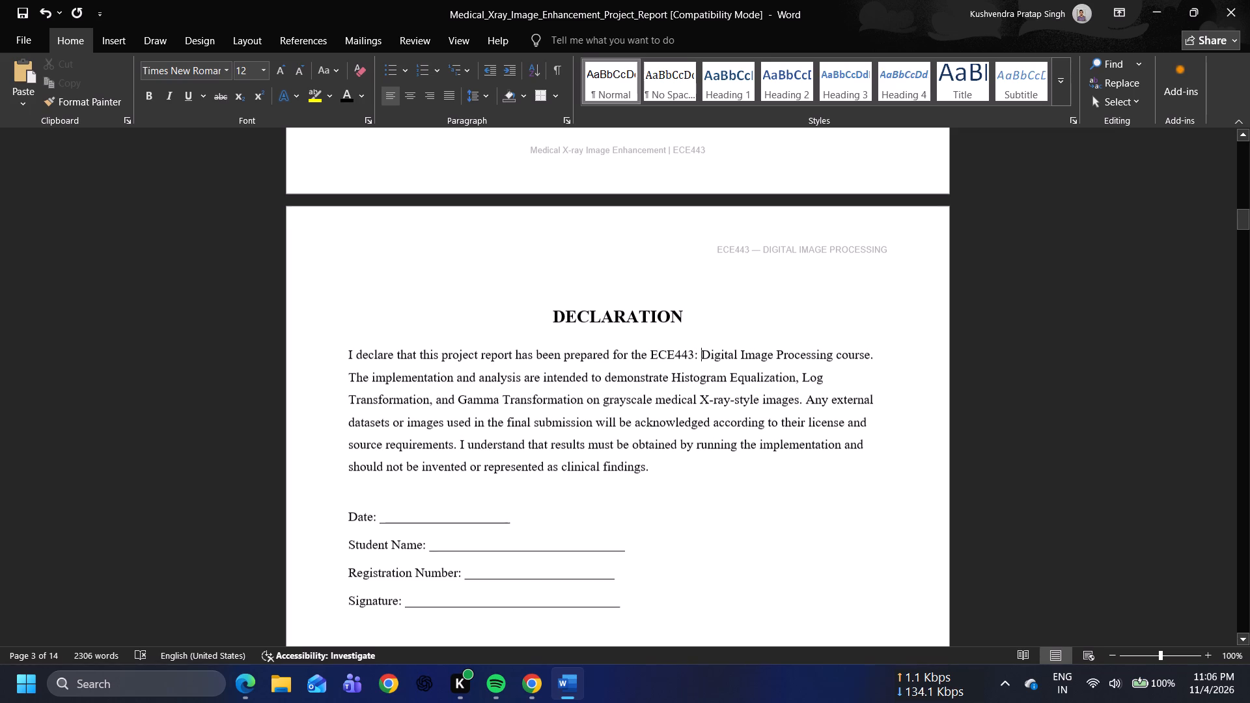
Capitalize the word "Medical" before "X-ray-style images" in the declaration paragraph.
scroll(762, 519, "down", 3)
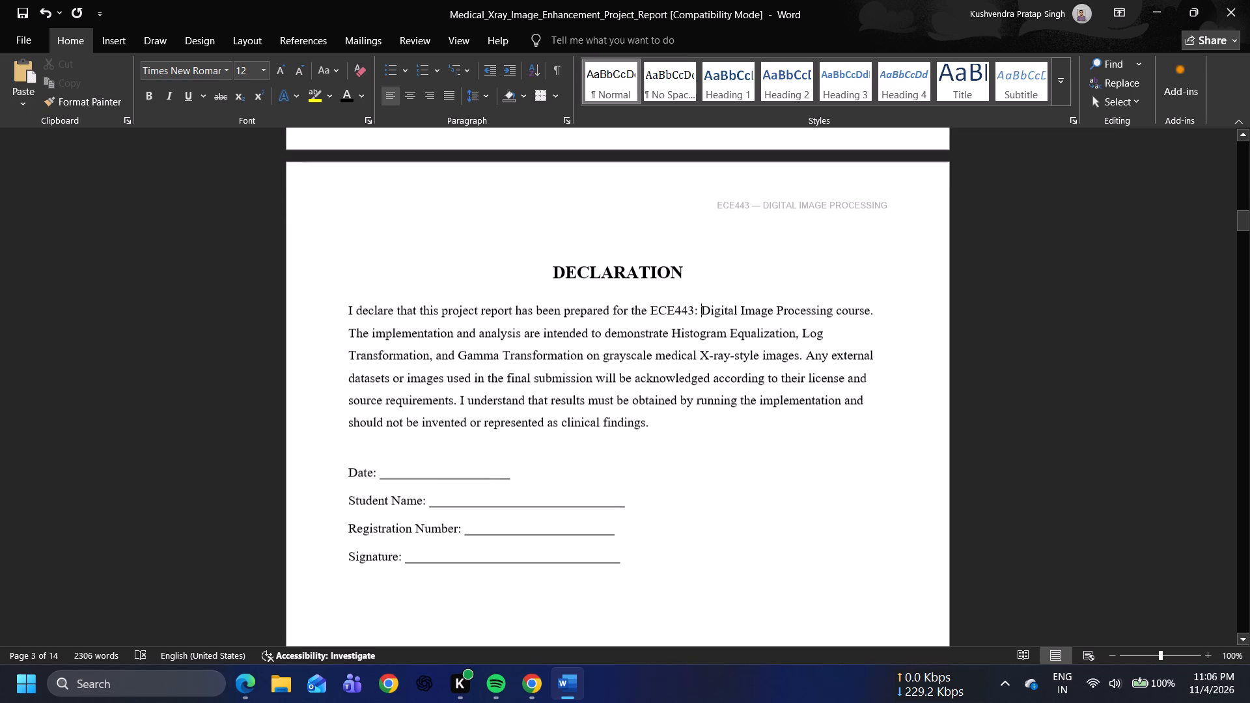
scroll(762, 519, "down", 1)
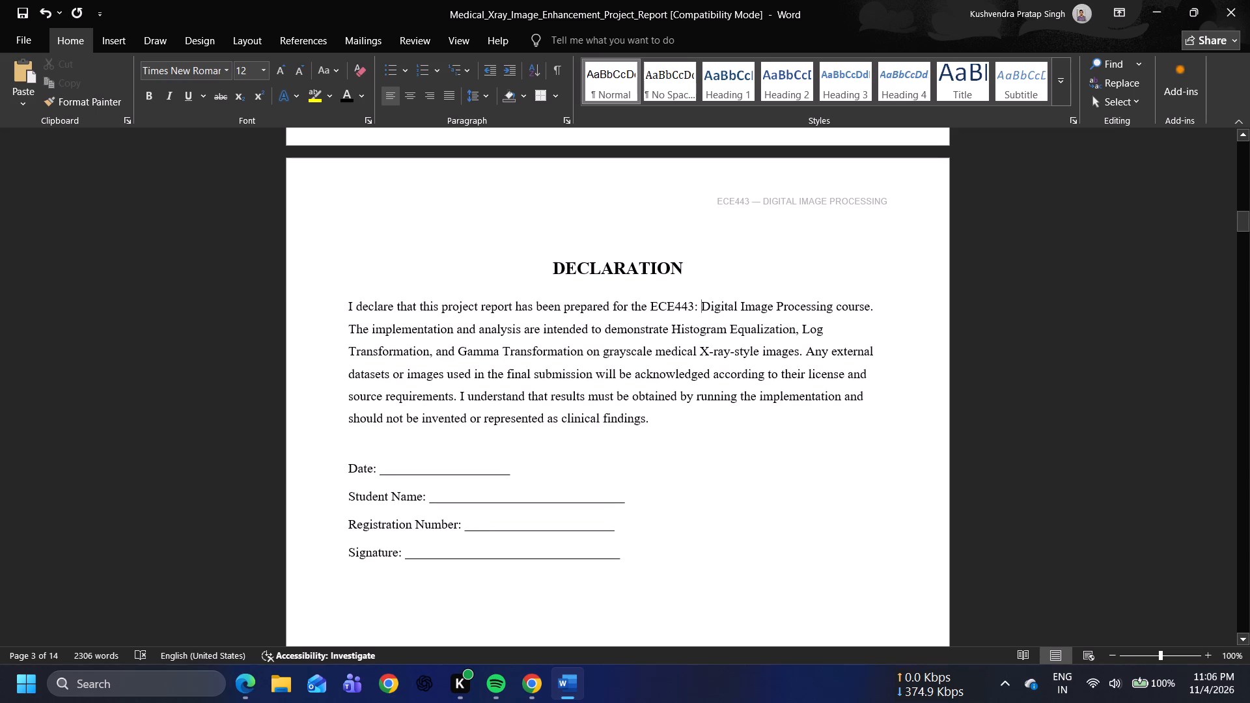
left_click(662, 353)
key("BackSpace")
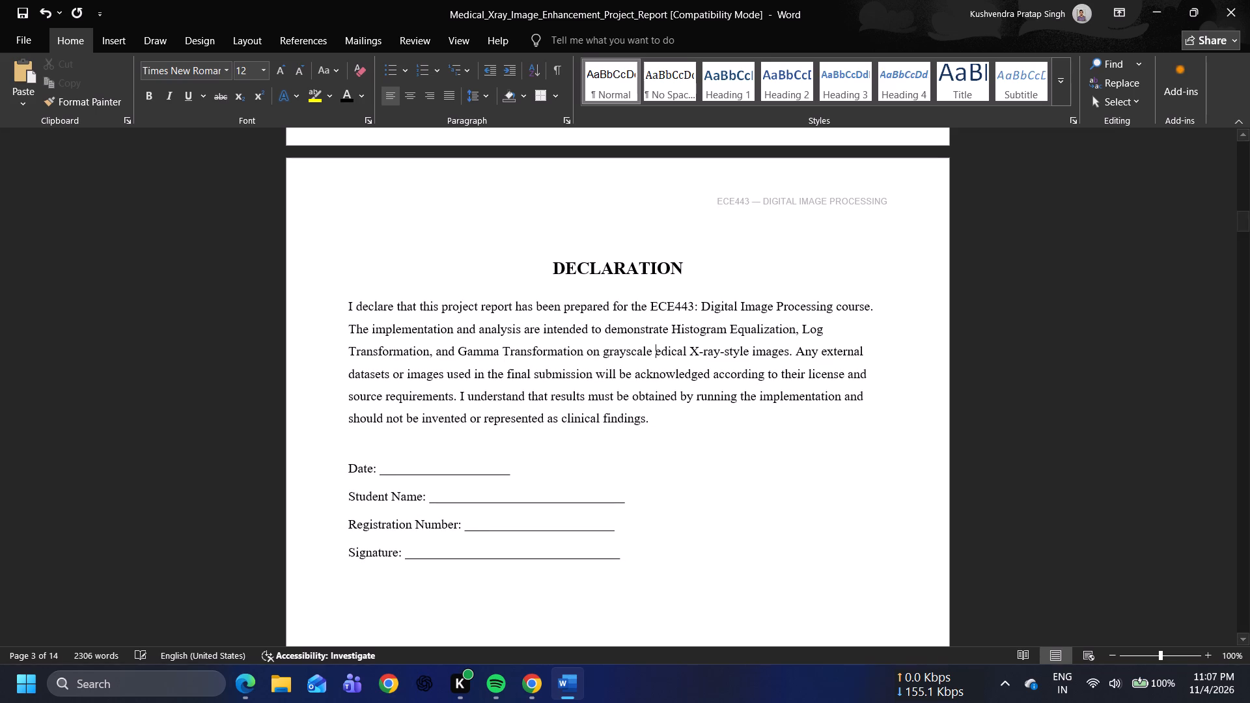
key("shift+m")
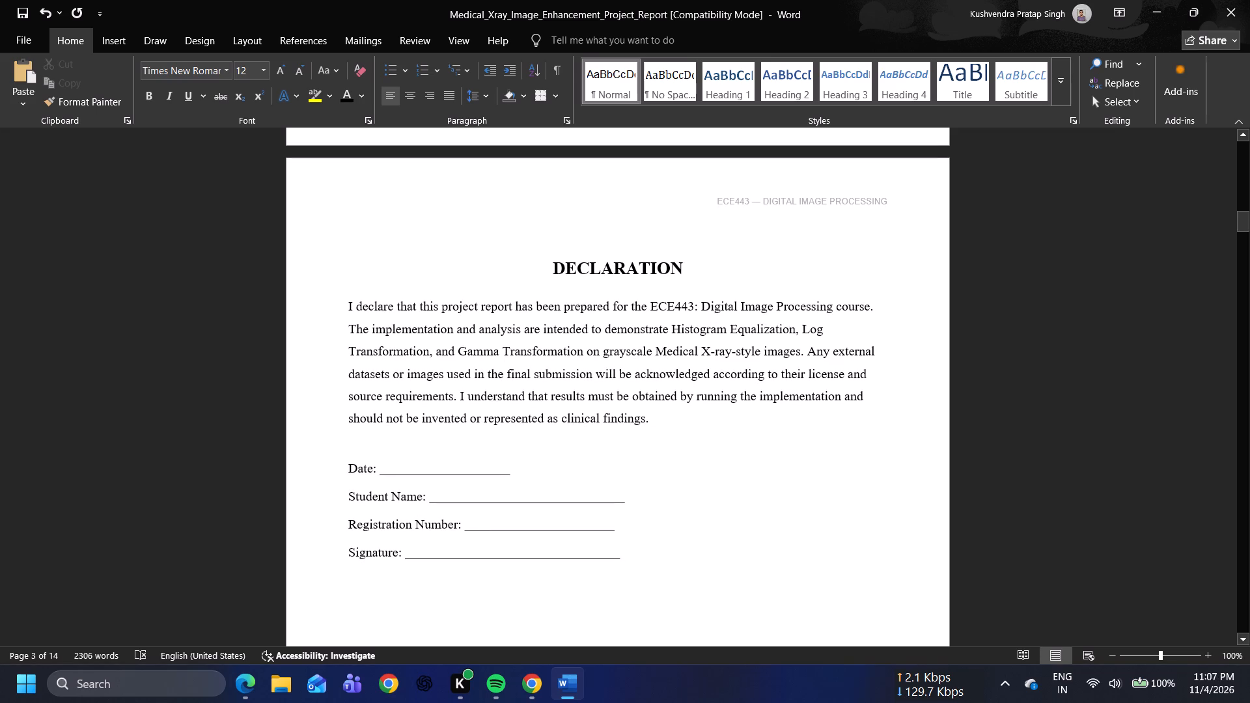
Compare the Declaration page's wording and sign-off lines with the Declaration page of the Student Lifestyle Analytics Project Report PDF in Edge.
scroll(719, 441, "down", 3)
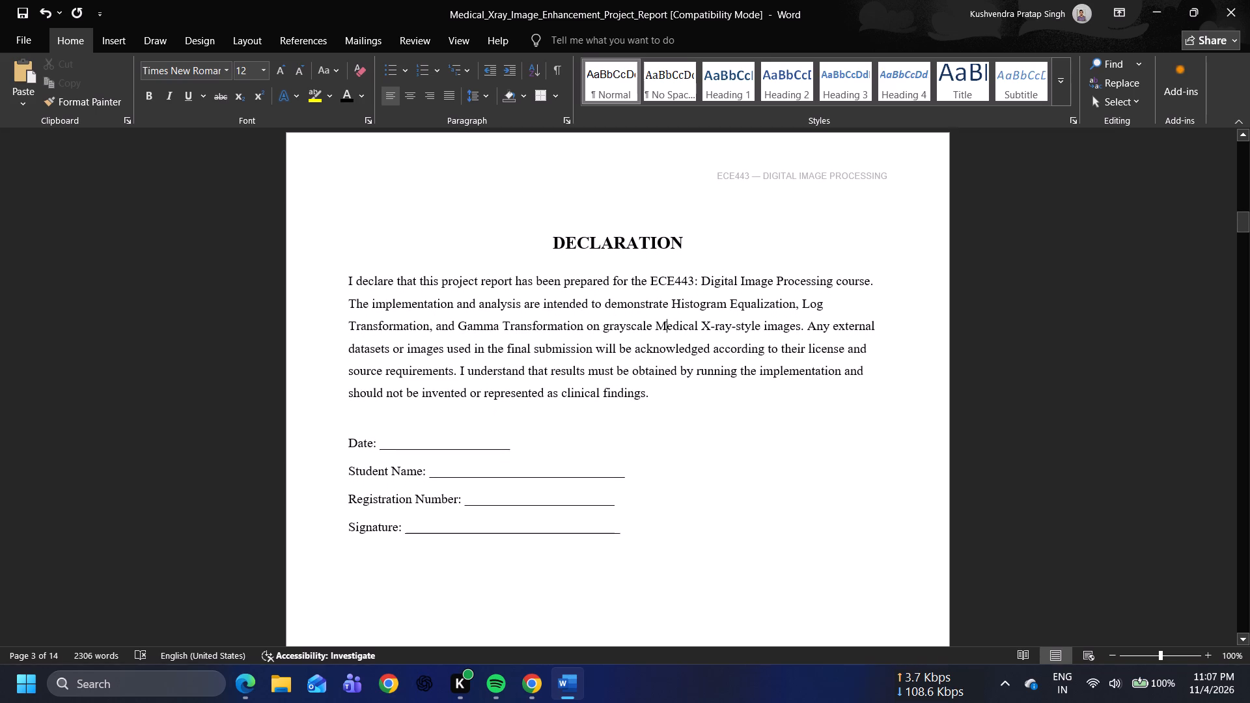
scroll(719, 441, "down", 1)
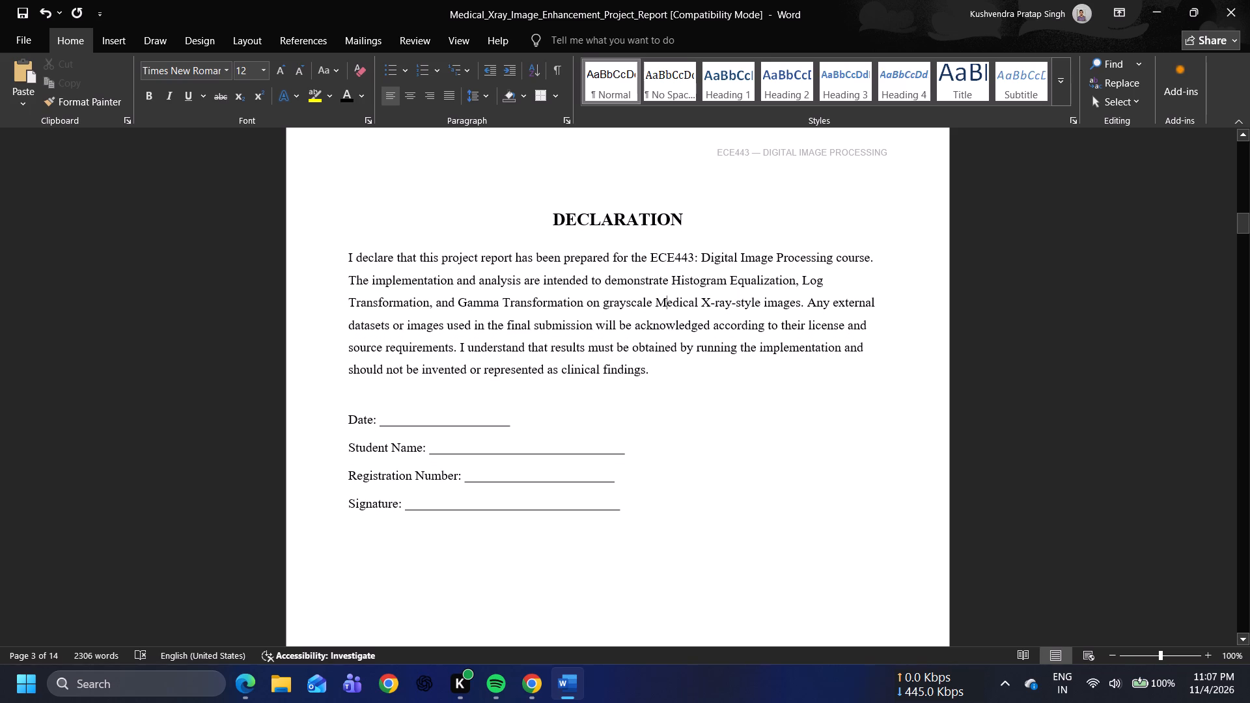
scroll(719, 441, "down", 2)
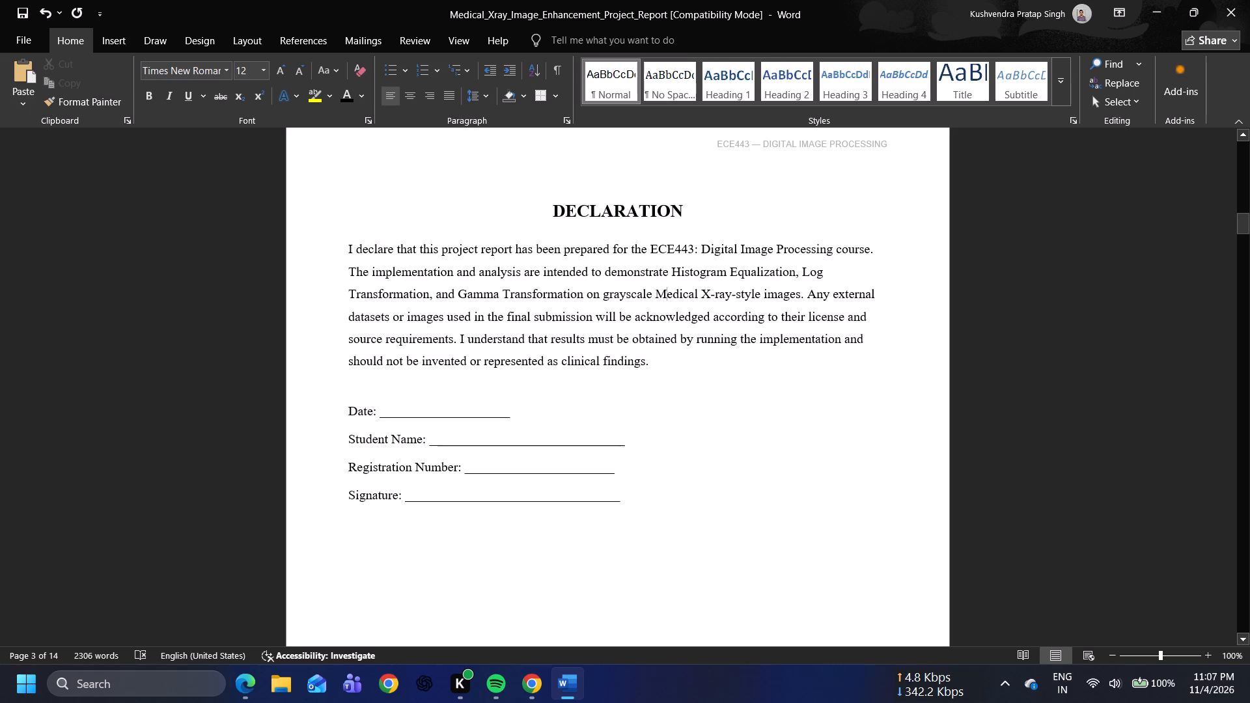
scroll(719, 441, "down", 3)
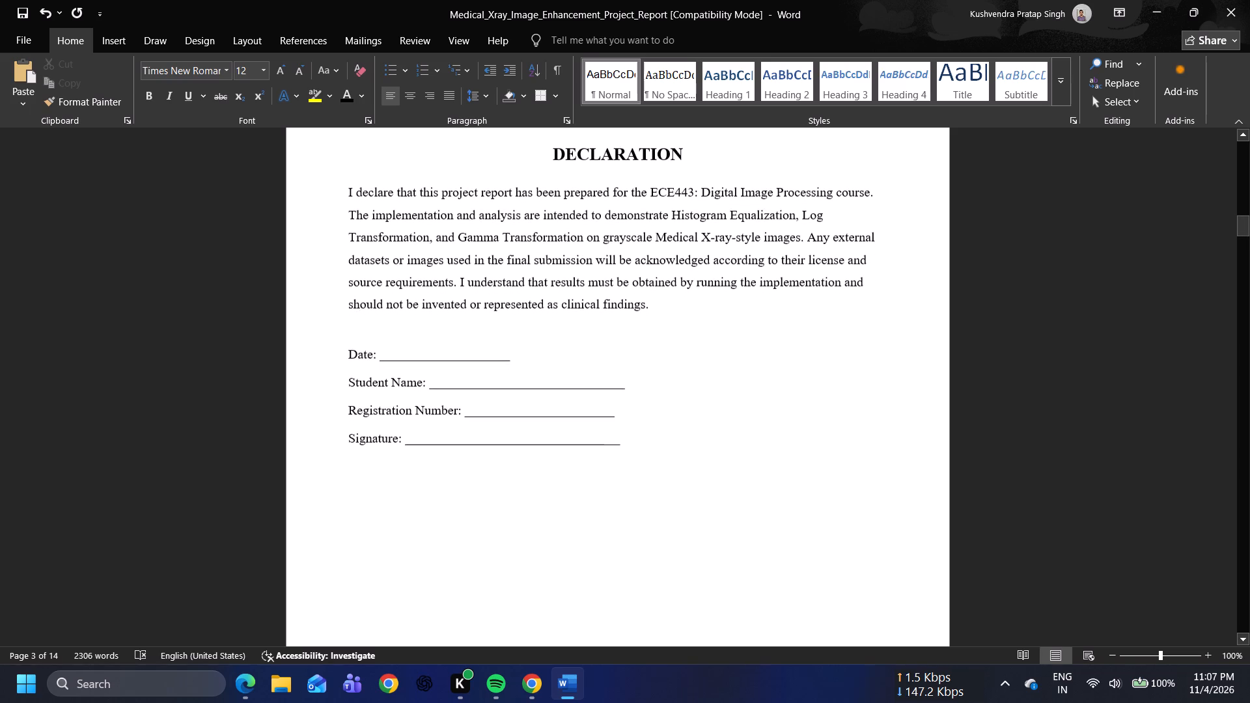
scroll(719, 441, "down", 2)
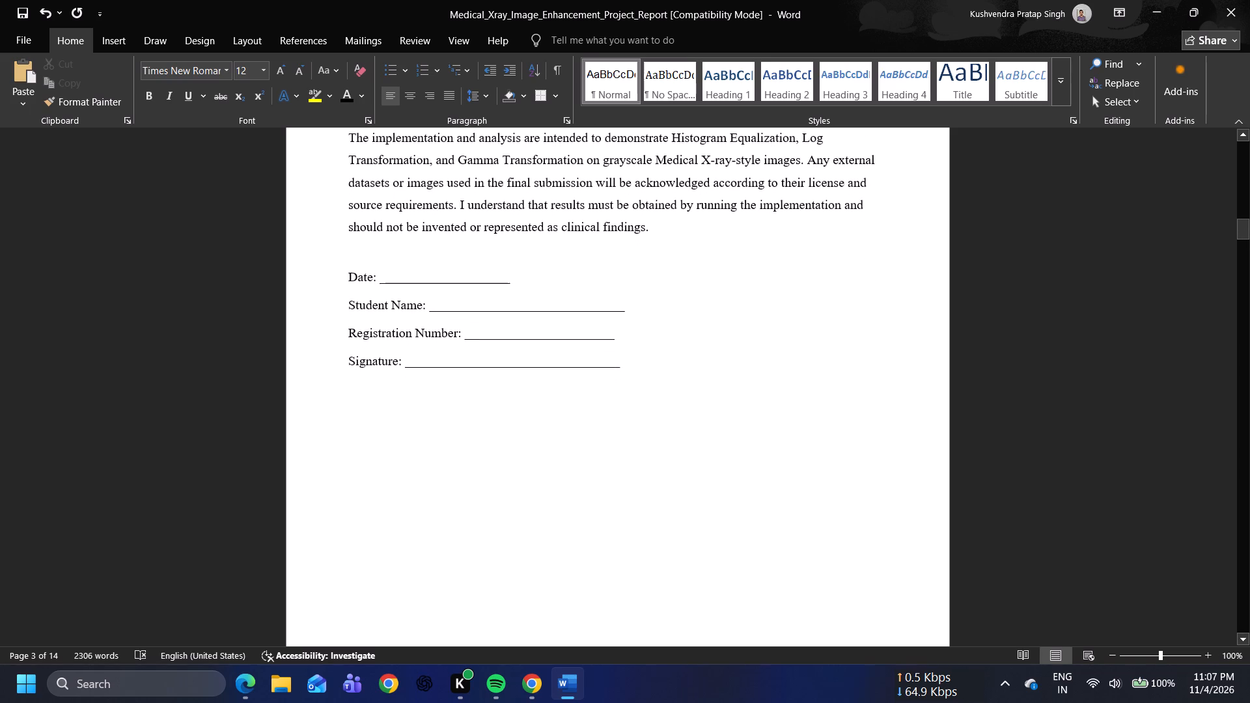
scroll(719, 441, "down", 1)
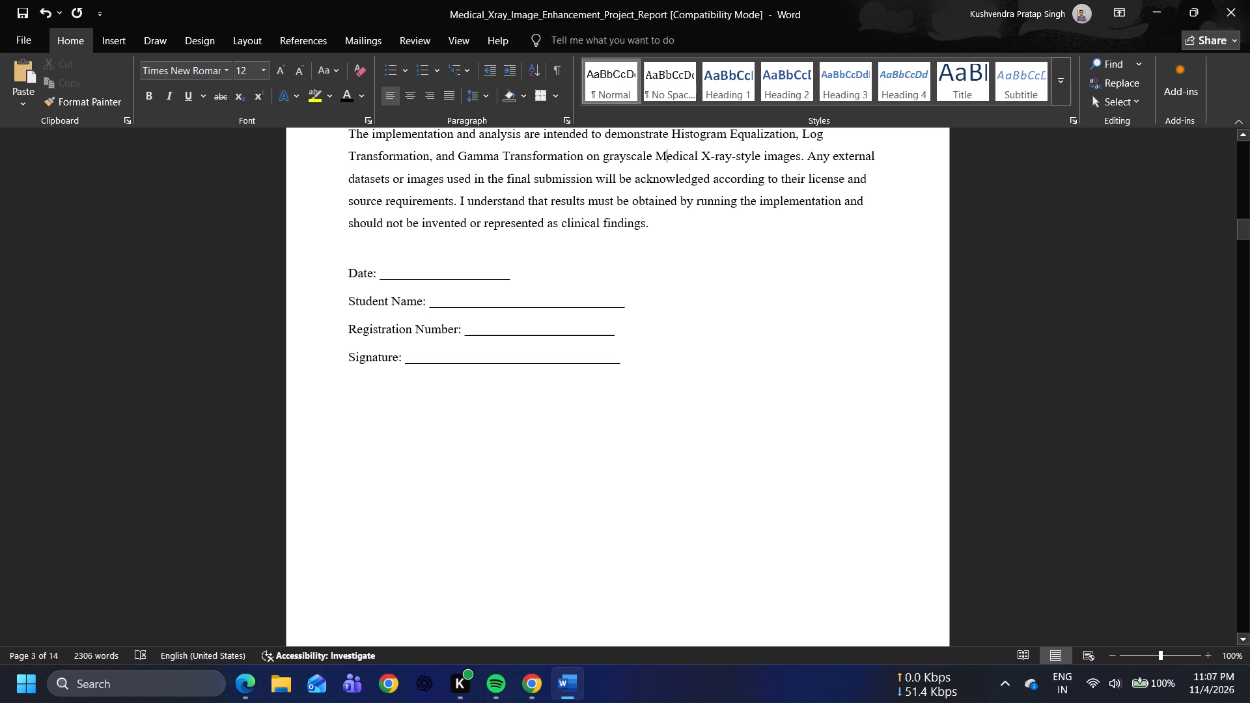
key("alt+Tab")
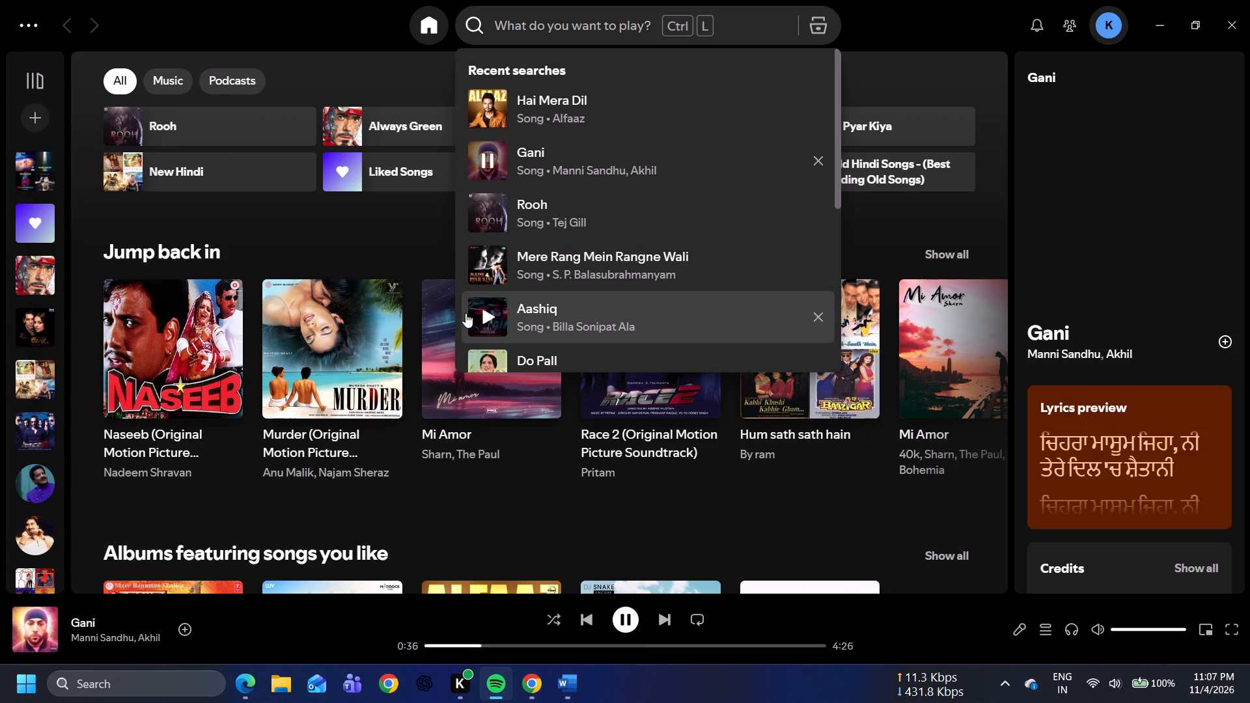
key("alt+Tab")
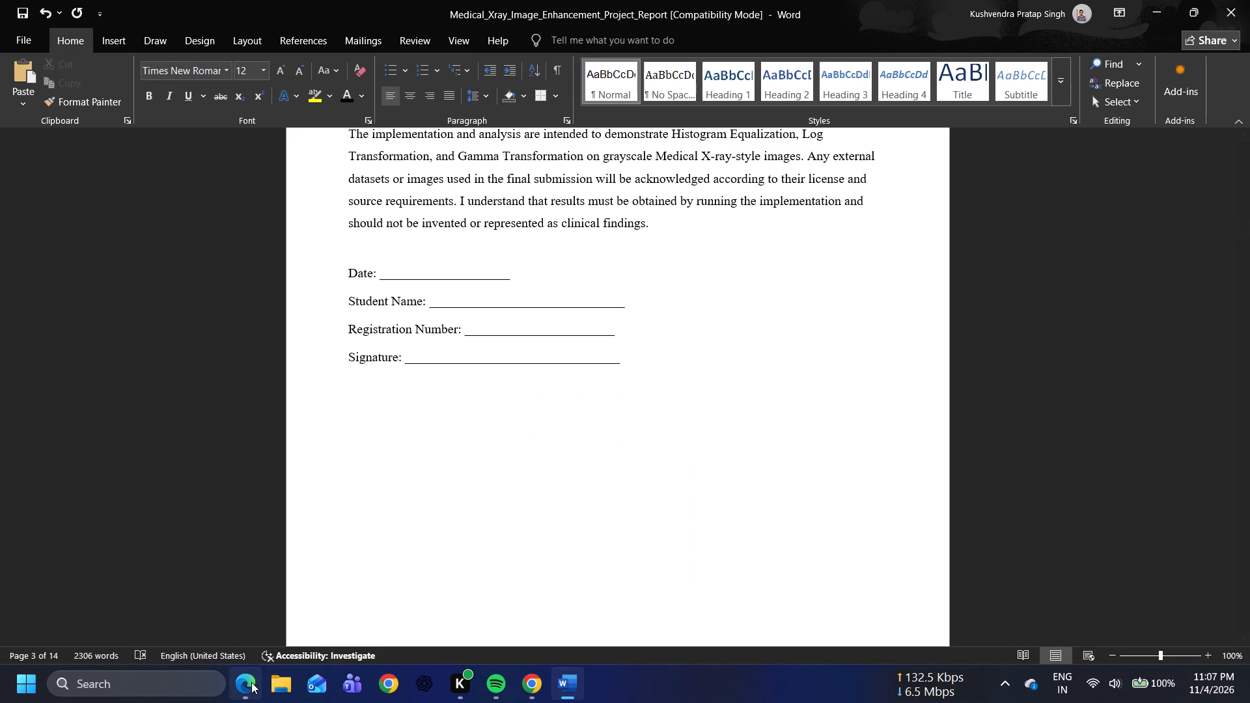
left_click(251, 682)
scroll(545, 494, "down", 4)
scroll(545, 494, "up", 4)
scroll(545, 494, "down", 6)
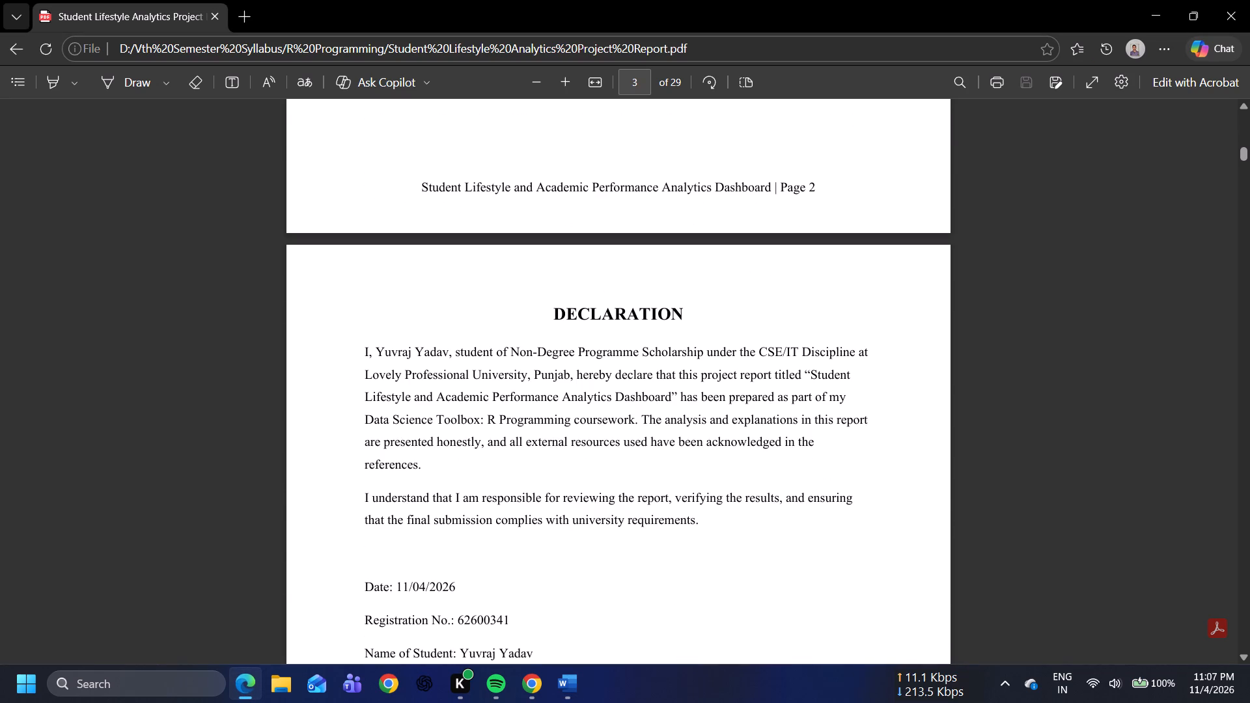
scroll(545, 494, "down", 1)
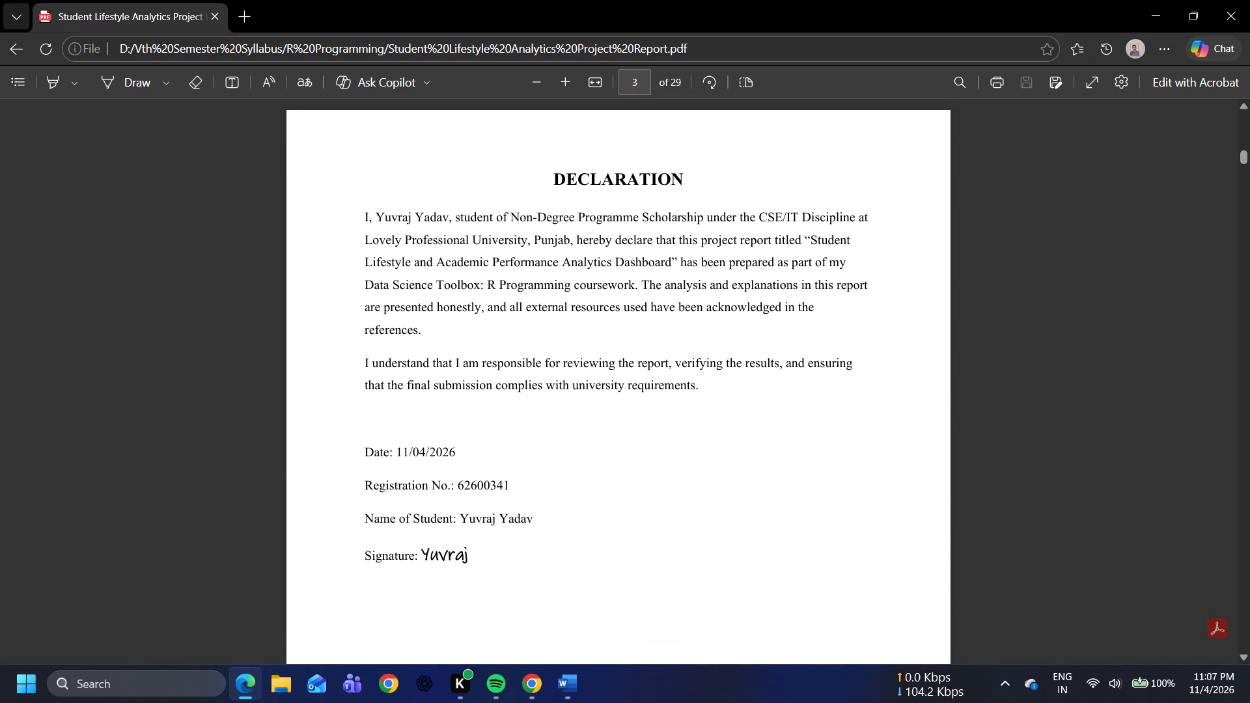
scroll(545, 494, "down", 1)
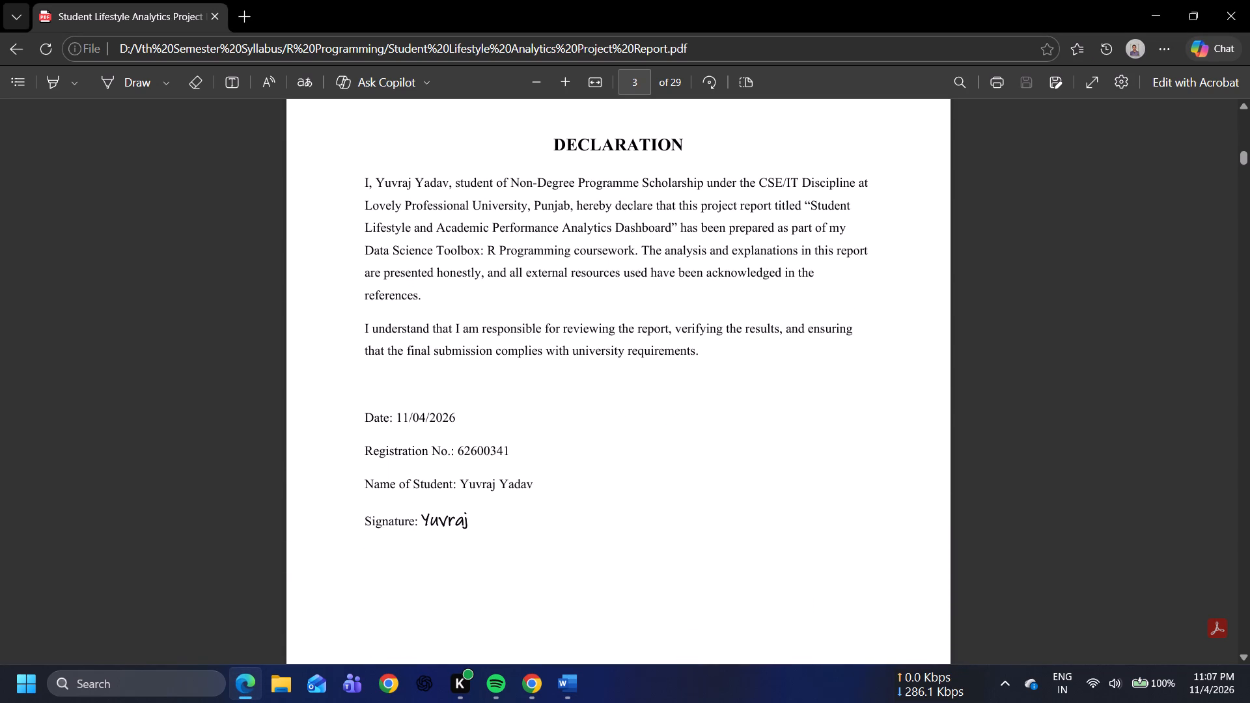
key("alt+Tab")
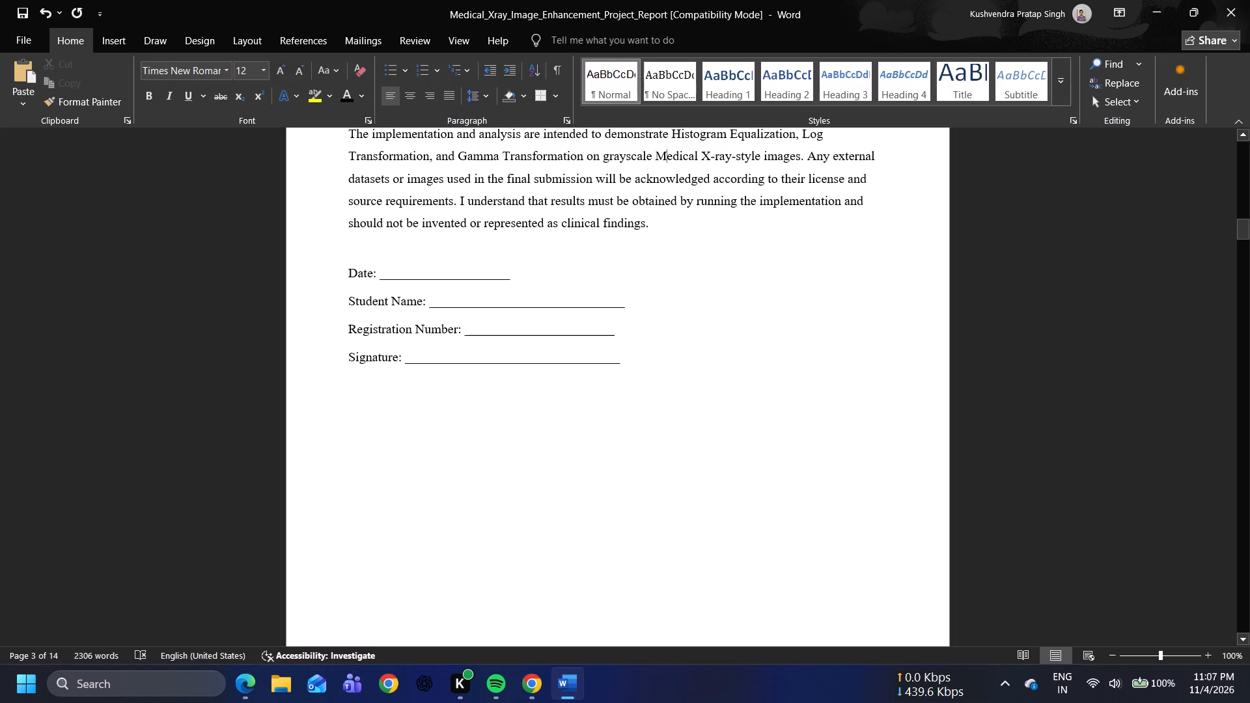
Replace the blank underline after "Date:" on the Declaration page with 11/01/2026.
left_click_drag(388, 273, 509, 280)
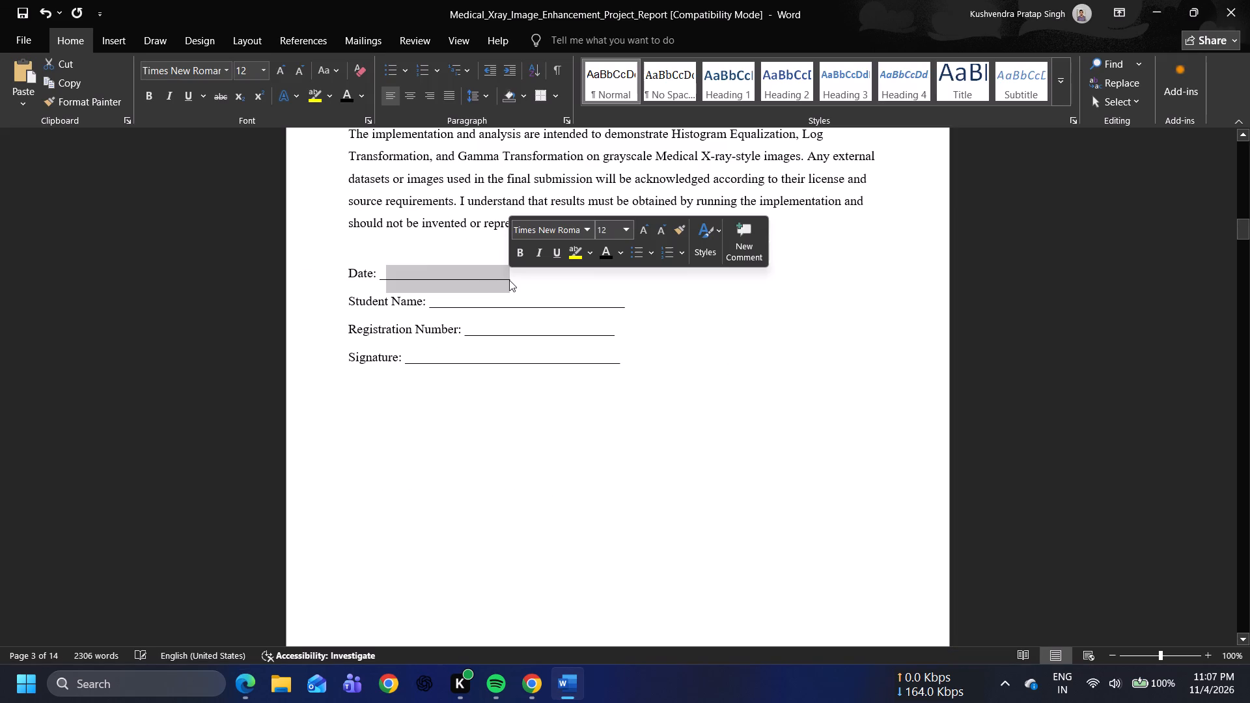
key("BackSpace")
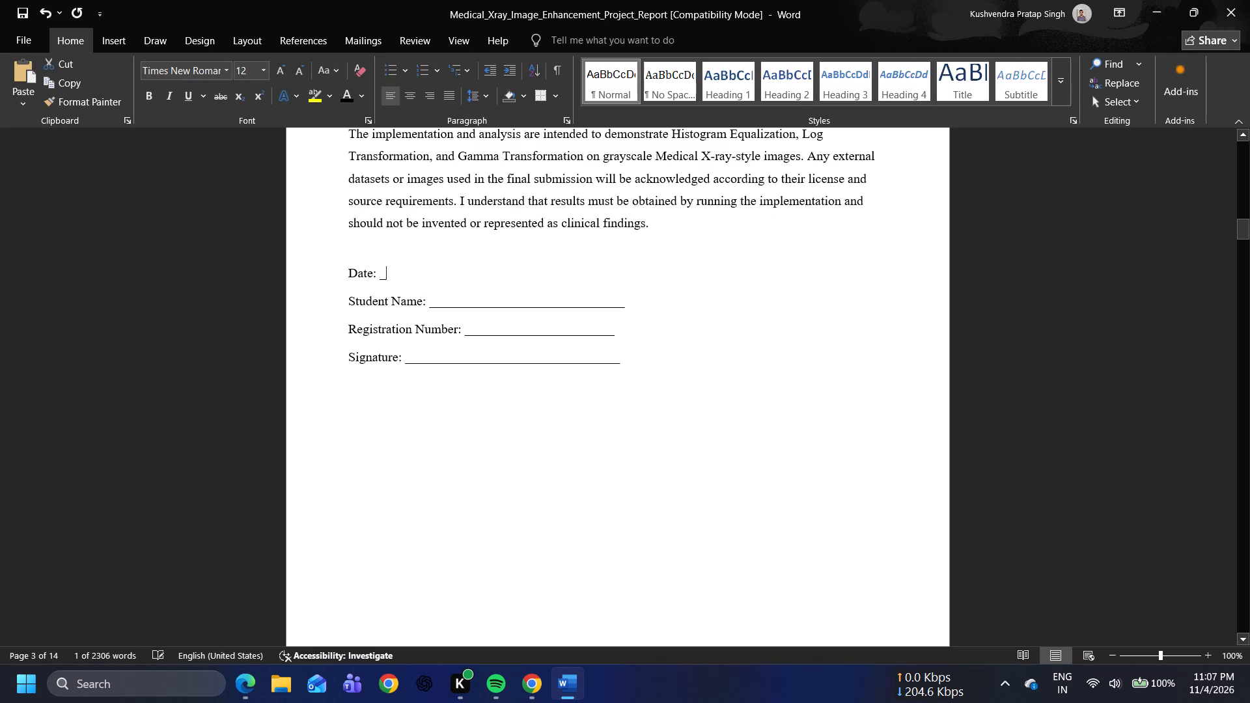
key("BackSpace")
key("BackSpace")
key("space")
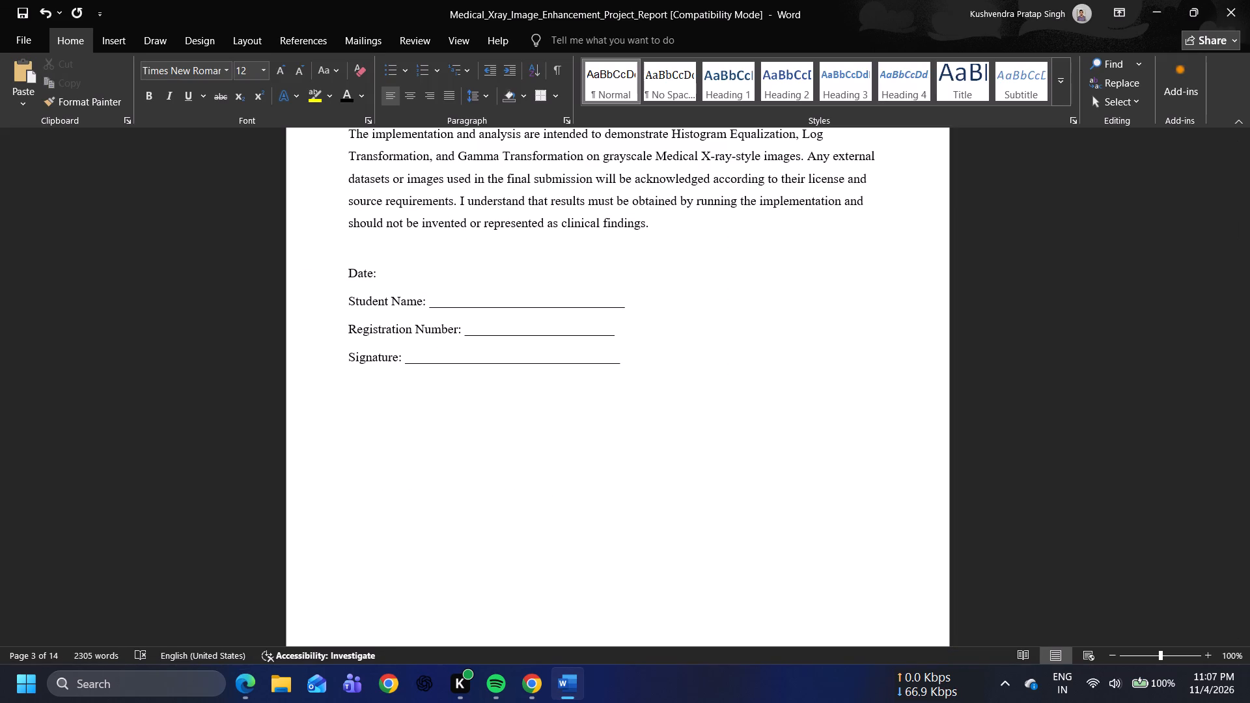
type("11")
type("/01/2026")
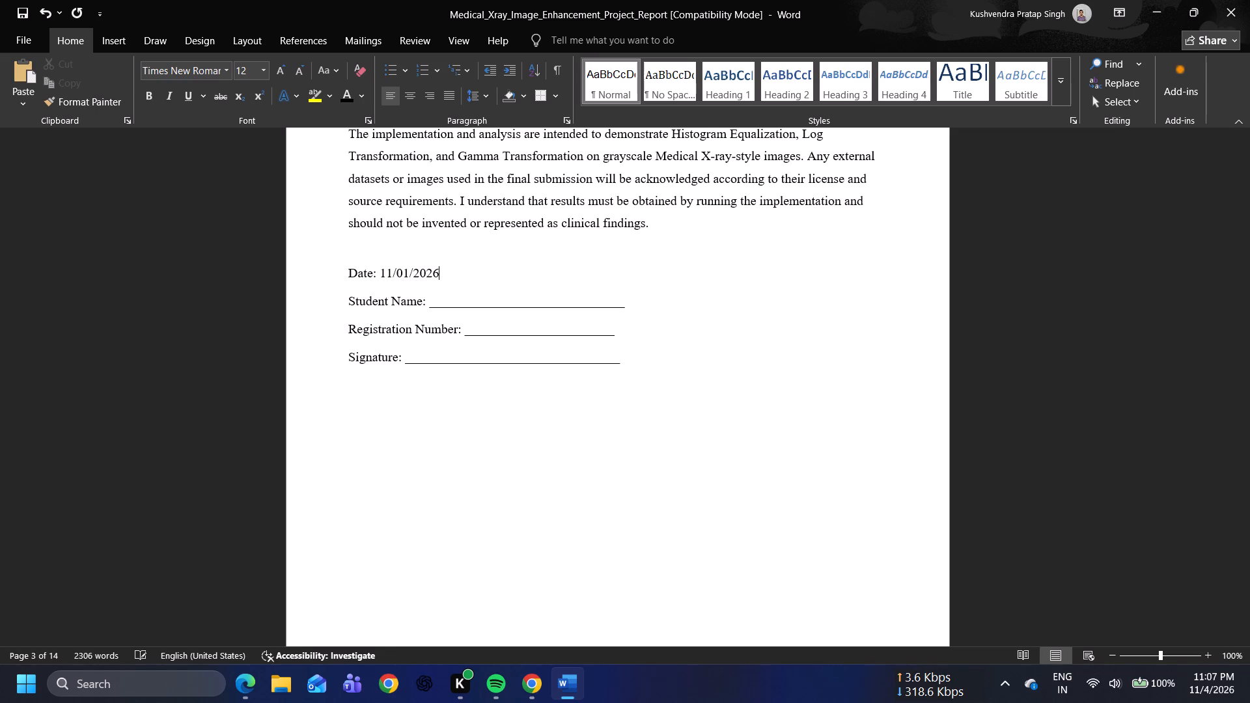
Check the reference report's sign-off layout and replace the blank underline after "Student Name:" with the first student's full name.
scroll(654, 312, "up", 14)
scroll(654, 312, "down", 13)
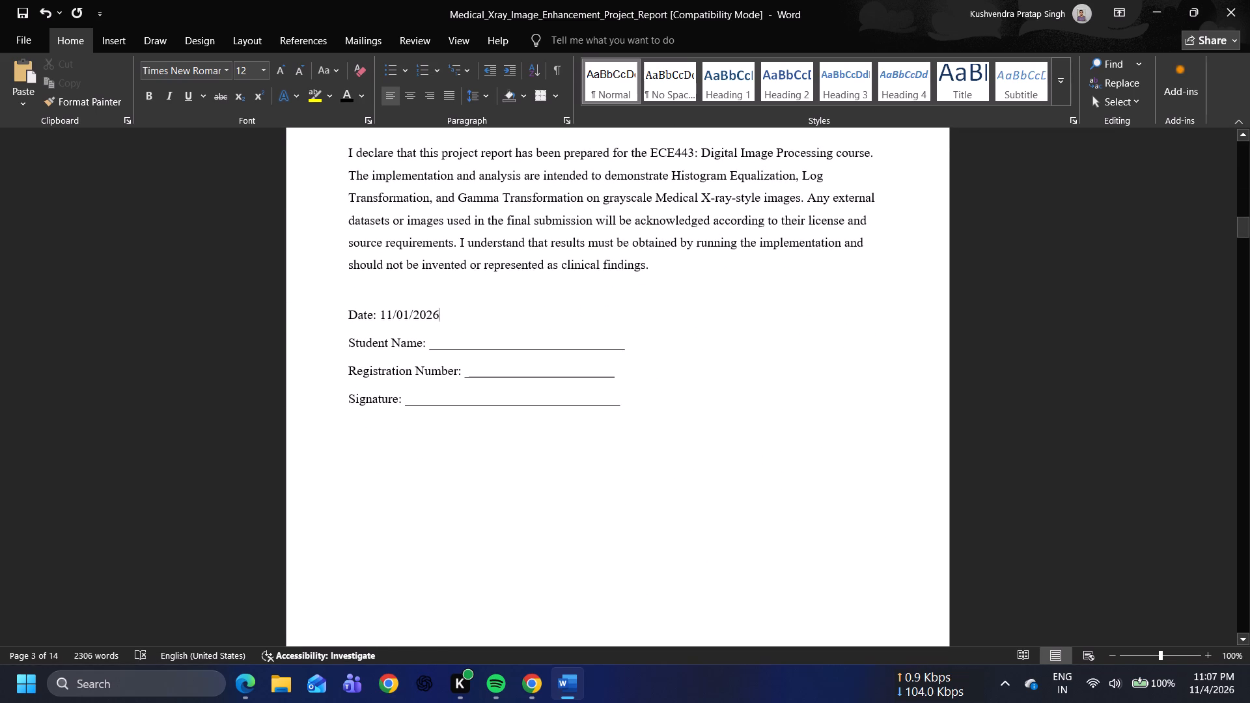
key("alt+Tab")
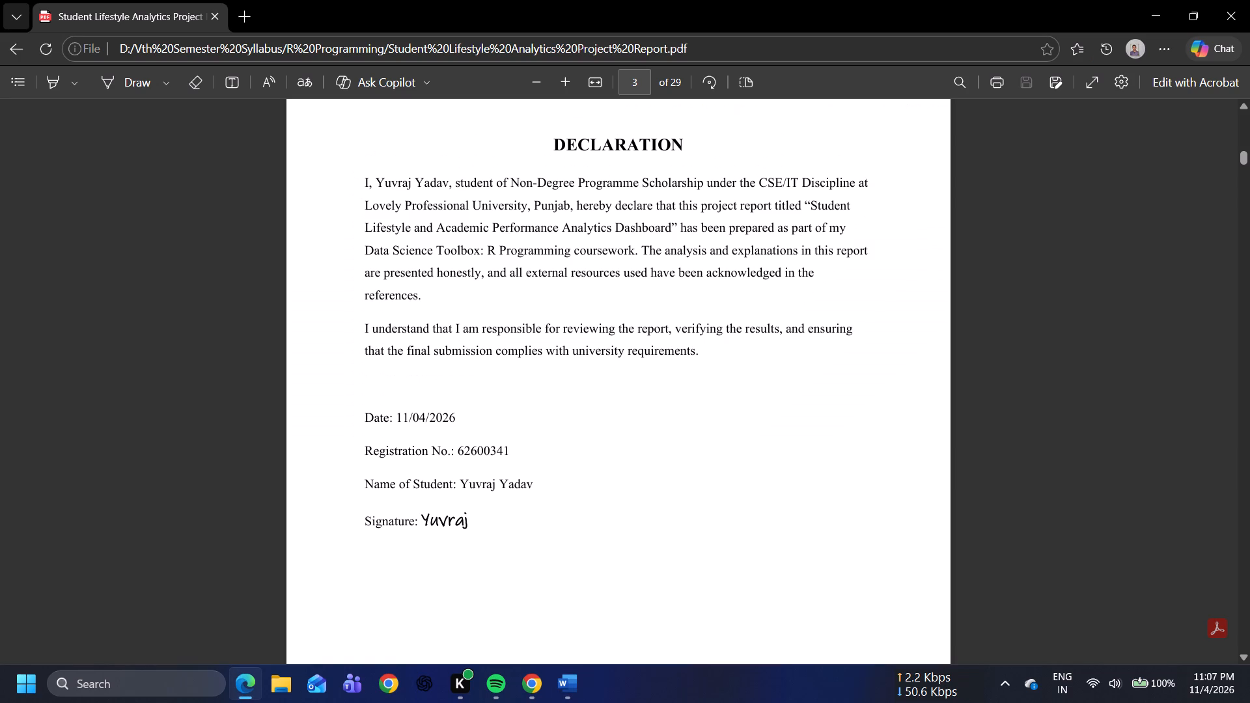
key("alt+Tab")
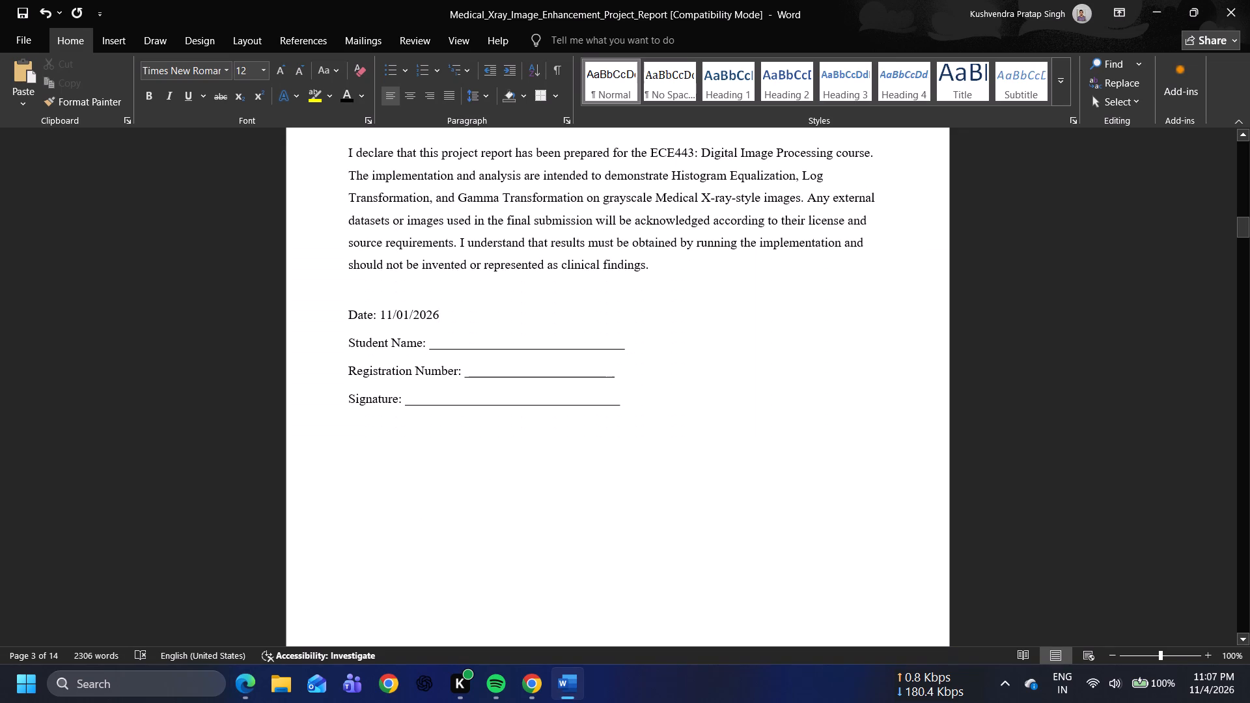
left_click_drag(429, 345, 647, 348)
key("BackSpace")
key("BackSpace")
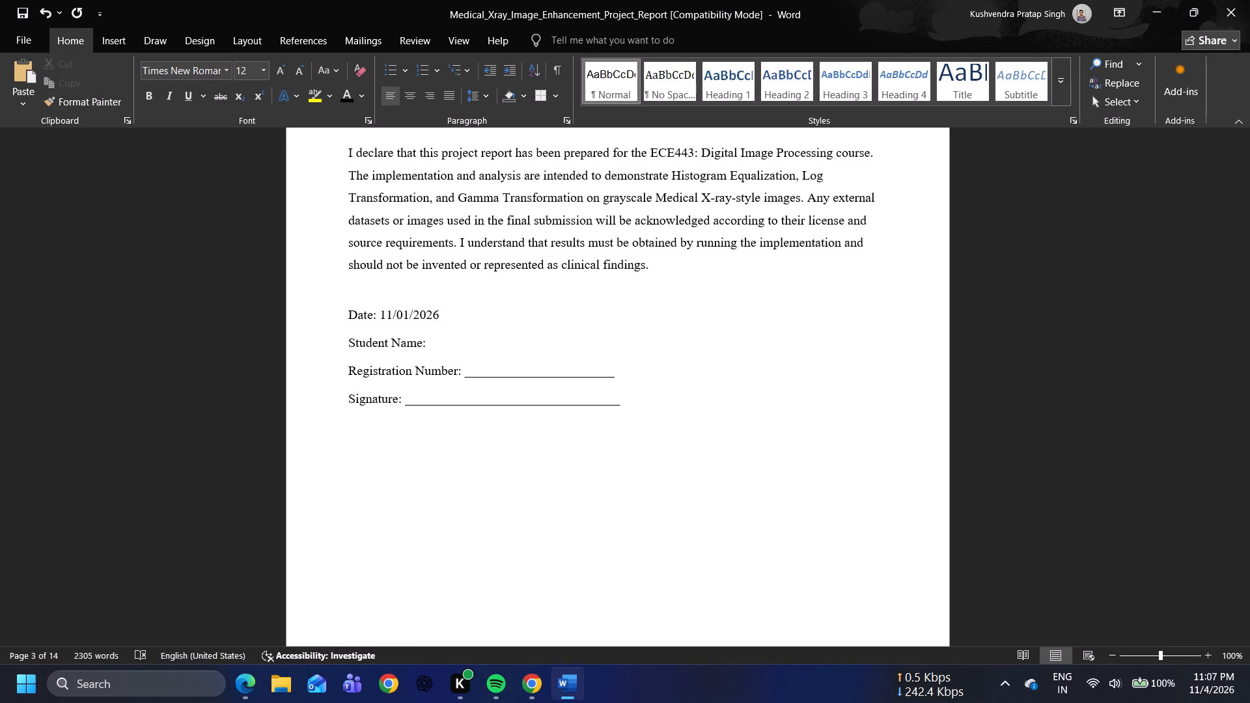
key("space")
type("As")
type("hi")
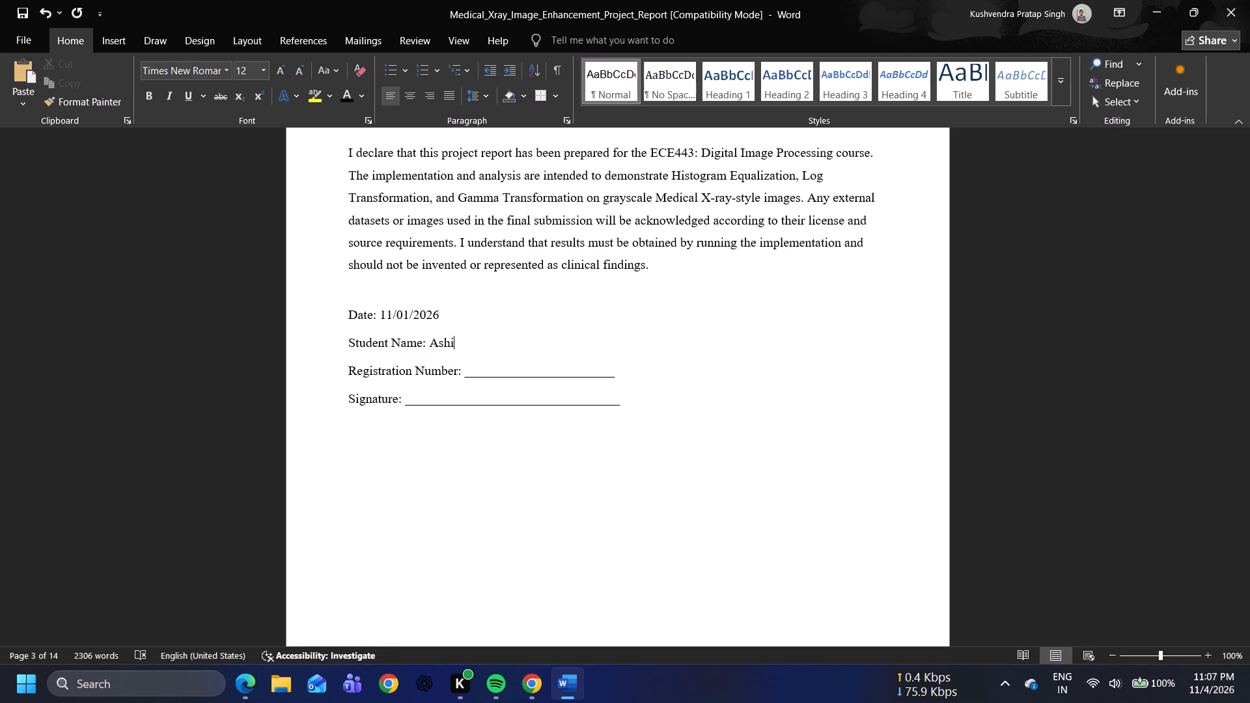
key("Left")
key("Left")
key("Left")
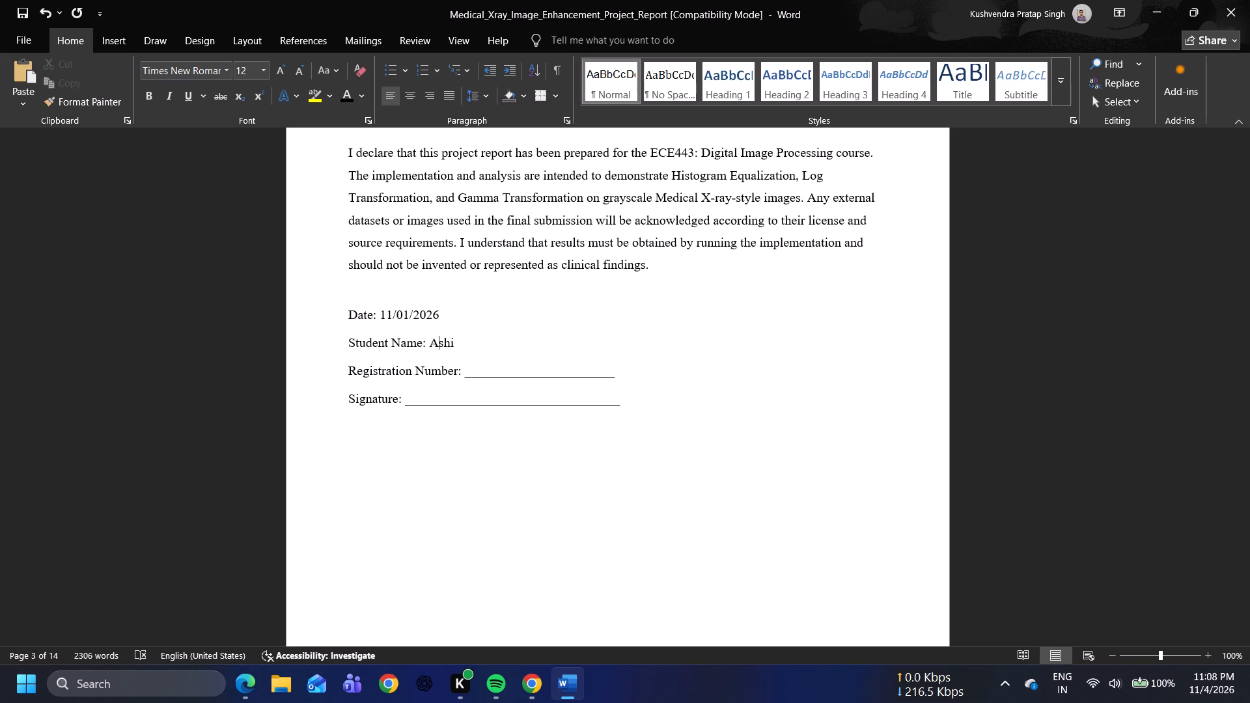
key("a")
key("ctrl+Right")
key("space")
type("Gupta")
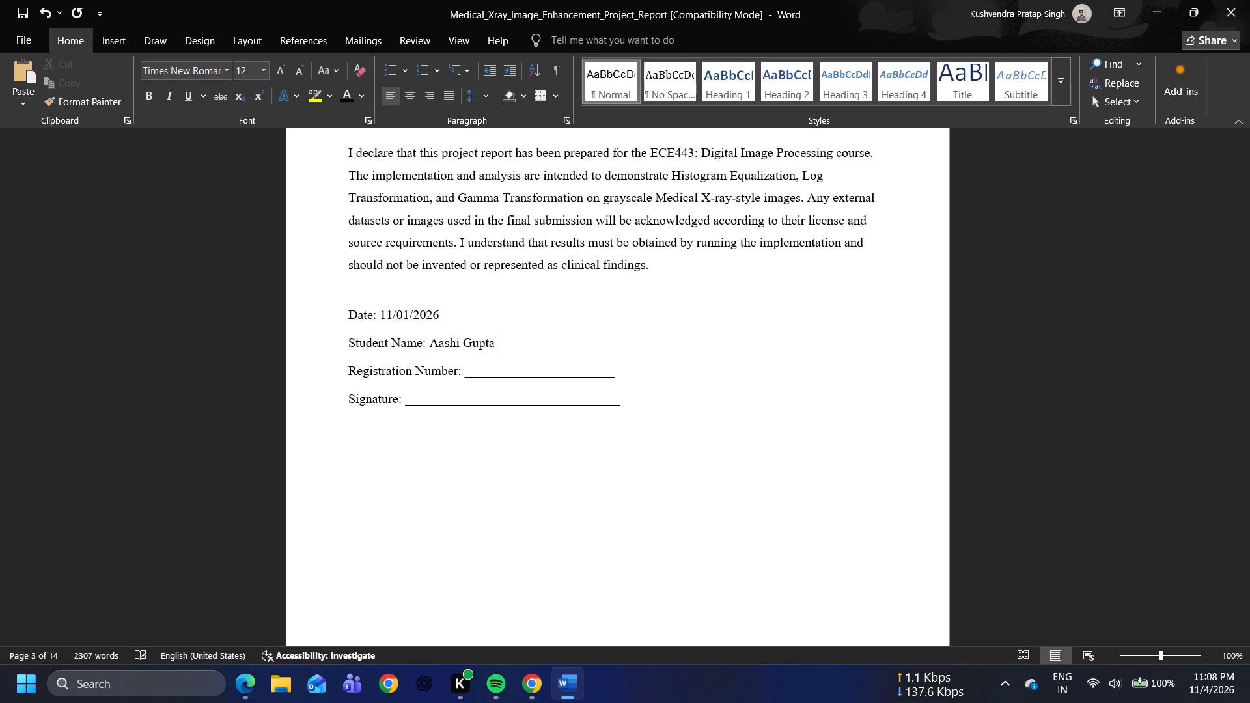
Add the first student's registration number in parentheses after the name on the Student Name line.
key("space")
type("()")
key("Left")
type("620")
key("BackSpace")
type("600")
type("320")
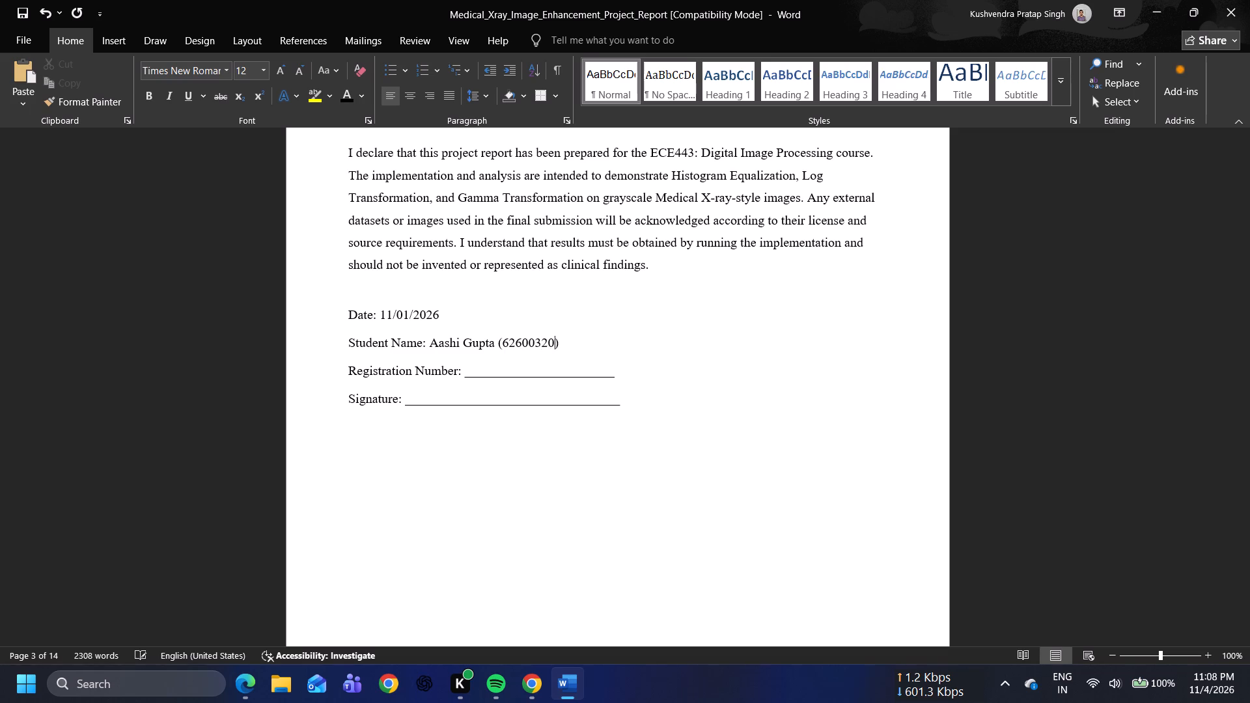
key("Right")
Add the second student's full name on a new line below the first student, indented to align under the first name.
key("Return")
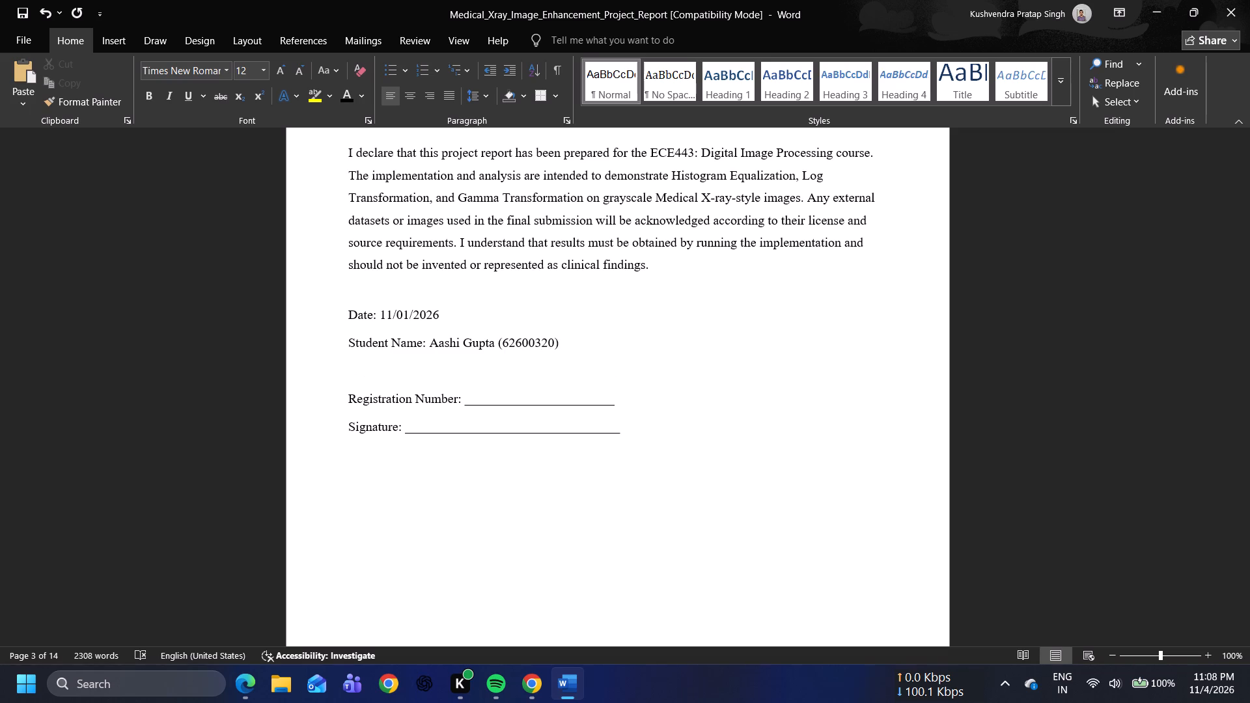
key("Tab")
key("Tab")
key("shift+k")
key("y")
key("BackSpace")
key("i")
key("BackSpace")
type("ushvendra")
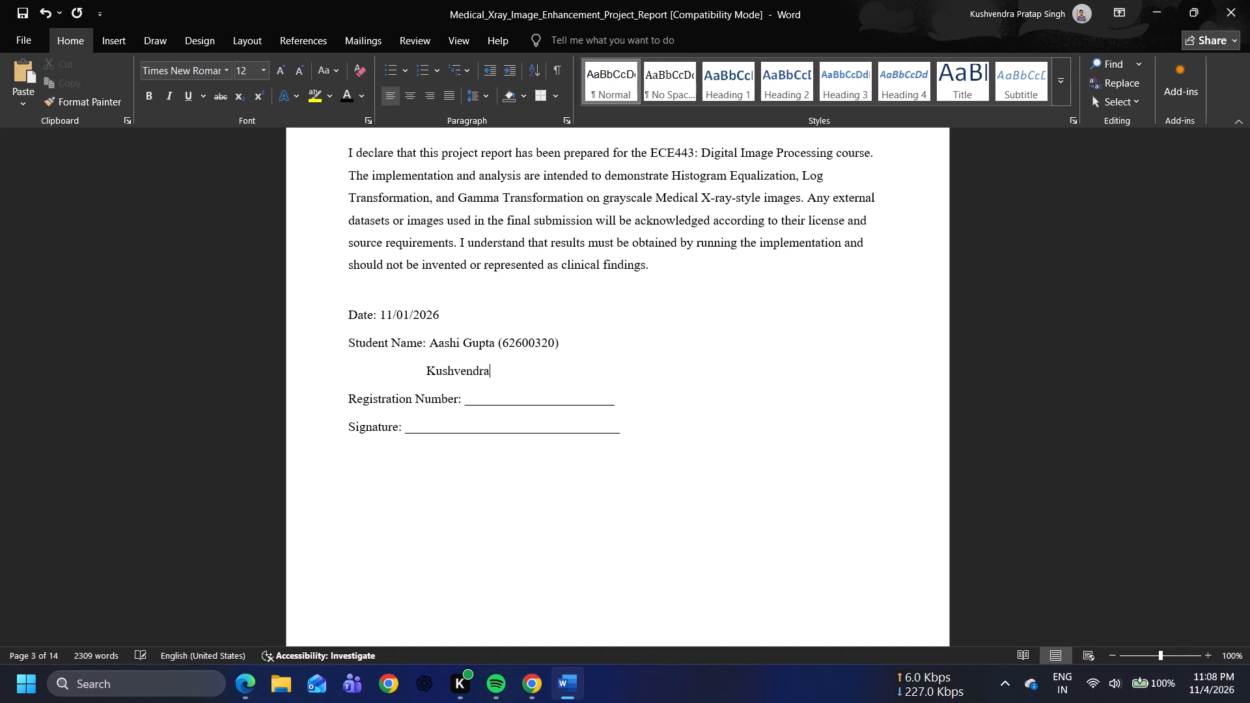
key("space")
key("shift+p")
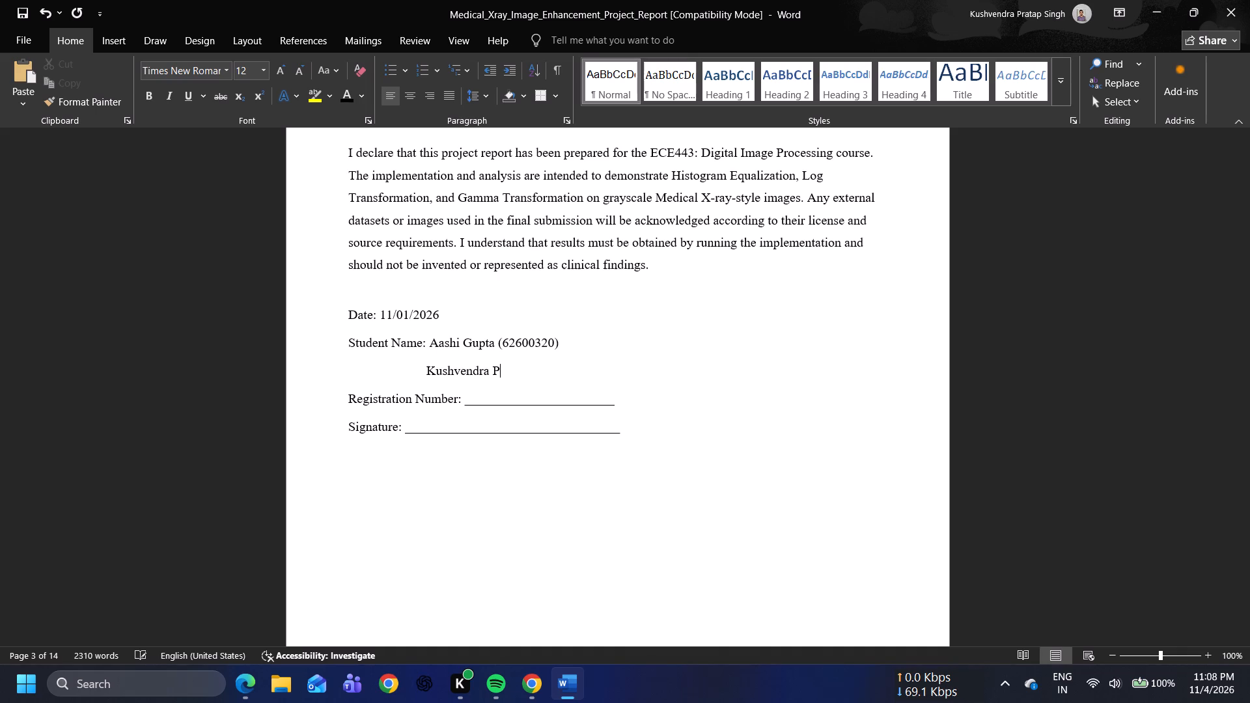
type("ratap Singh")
Add the second student's registration number in parentheses after the name.
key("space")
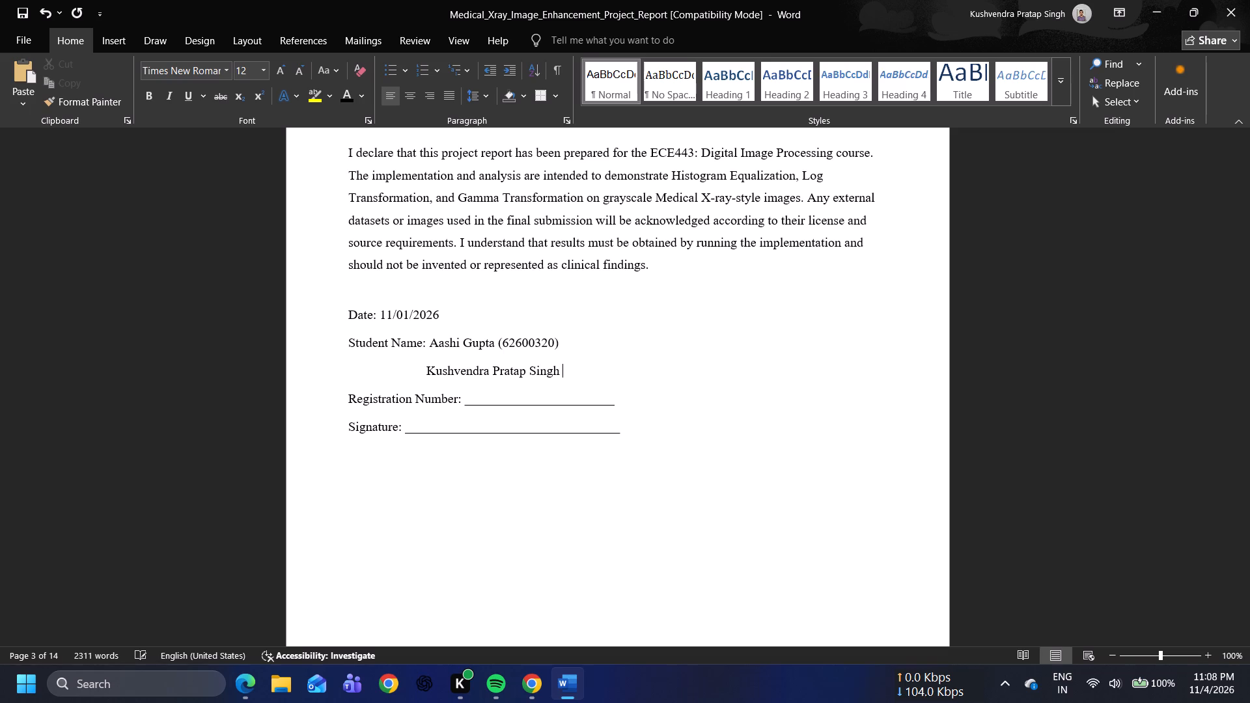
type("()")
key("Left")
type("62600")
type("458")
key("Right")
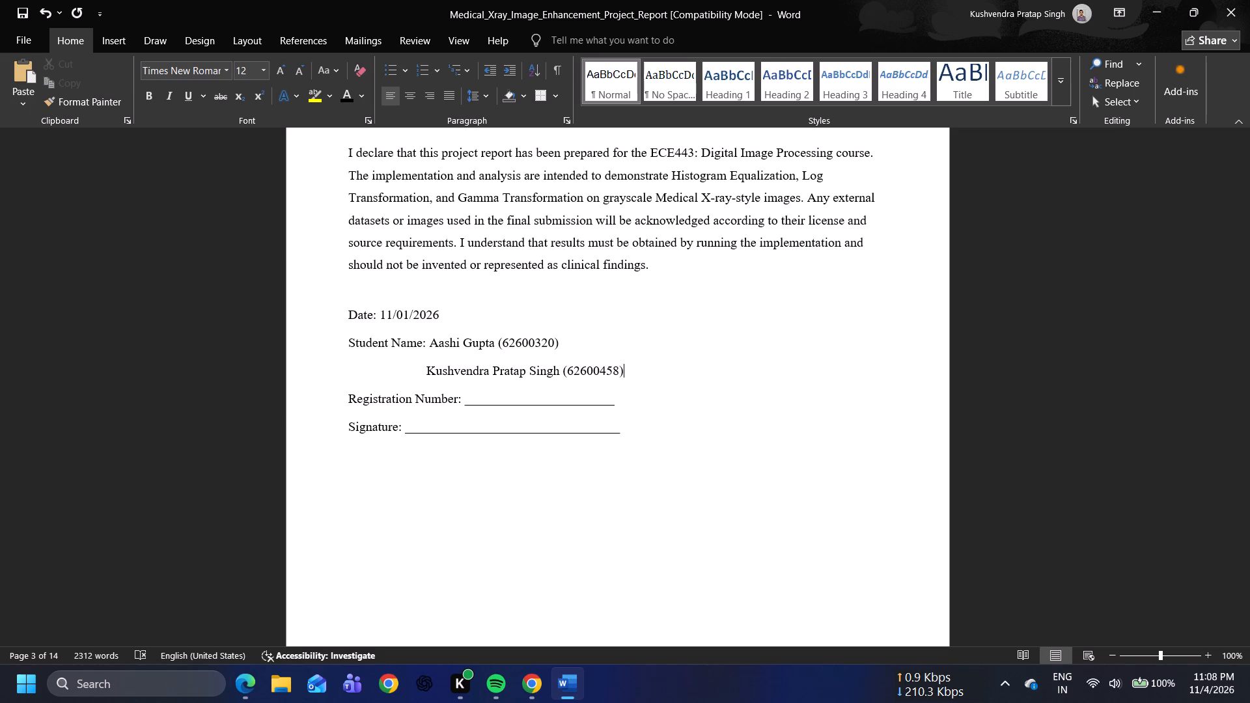
Add the third student's full name with the registration number in parentheses on a new line aligned under the second student.
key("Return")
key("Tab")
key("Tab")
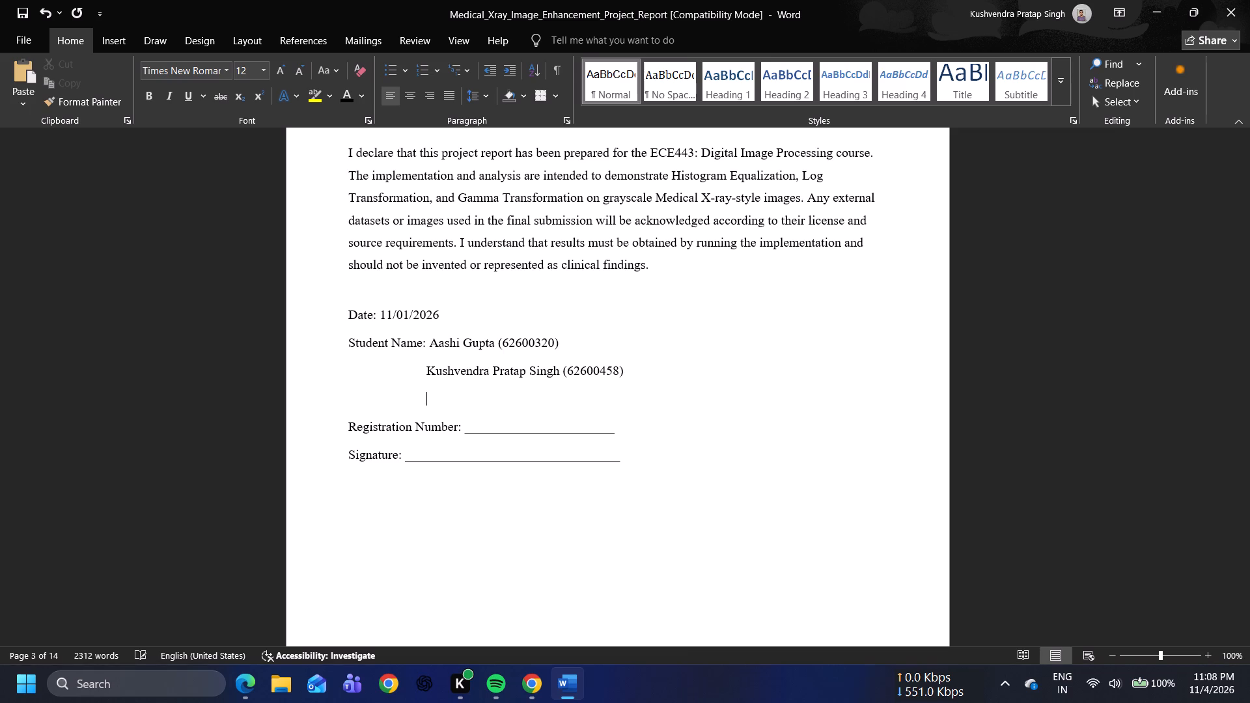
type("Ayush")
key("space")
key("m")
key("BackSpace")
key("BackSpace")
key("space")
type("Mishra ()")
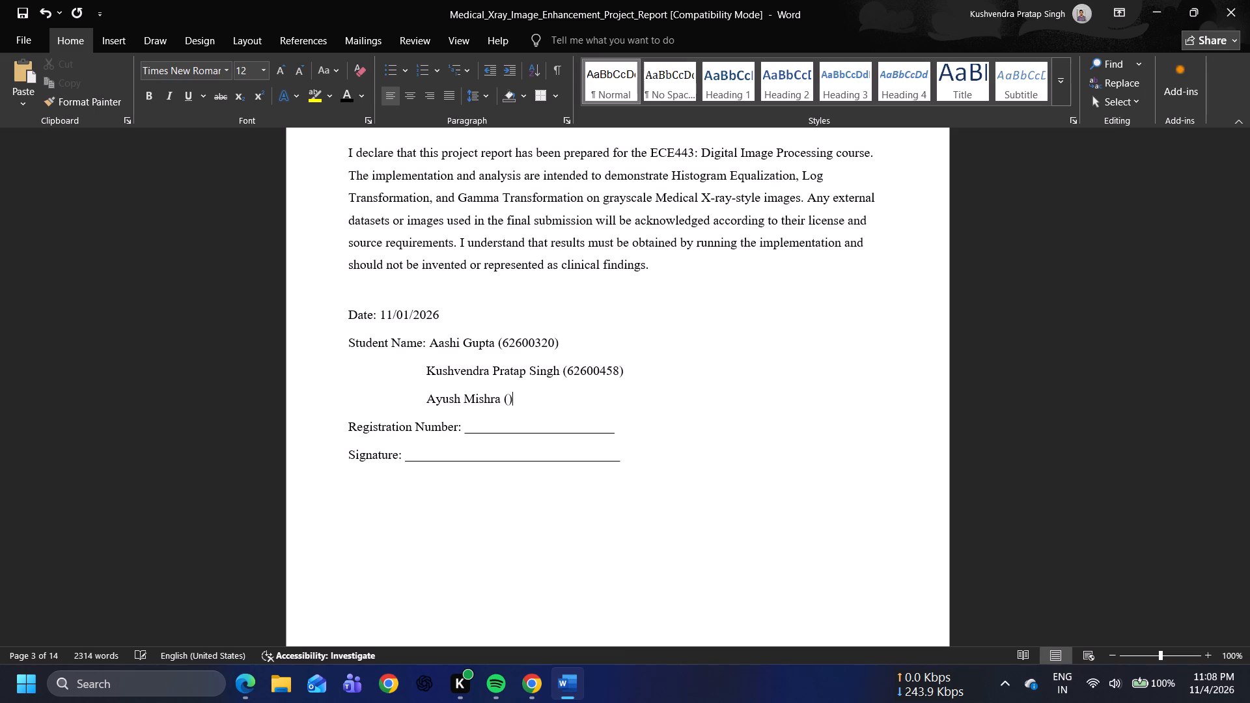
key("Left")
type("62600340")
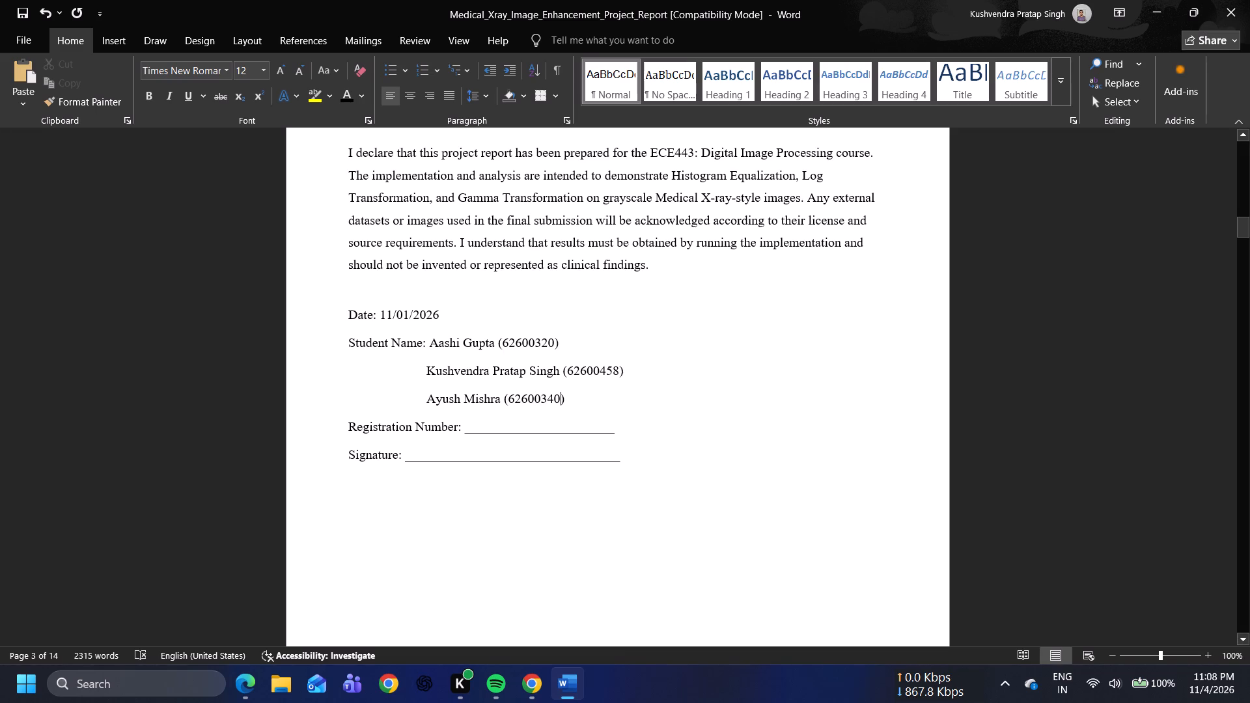
Make the three students' names and registration numbers bold and set their line spacing to 1.0.
left_click_drag(430, 346, 564, 403)
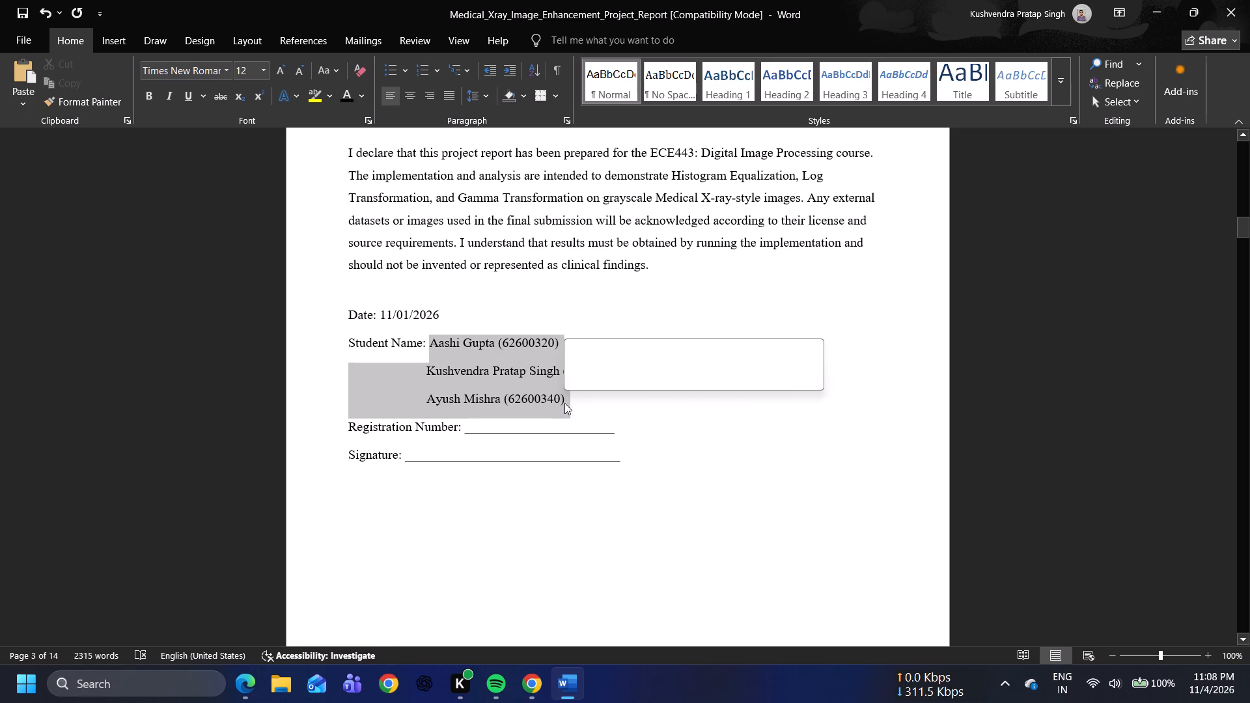
left_click(572, 372)
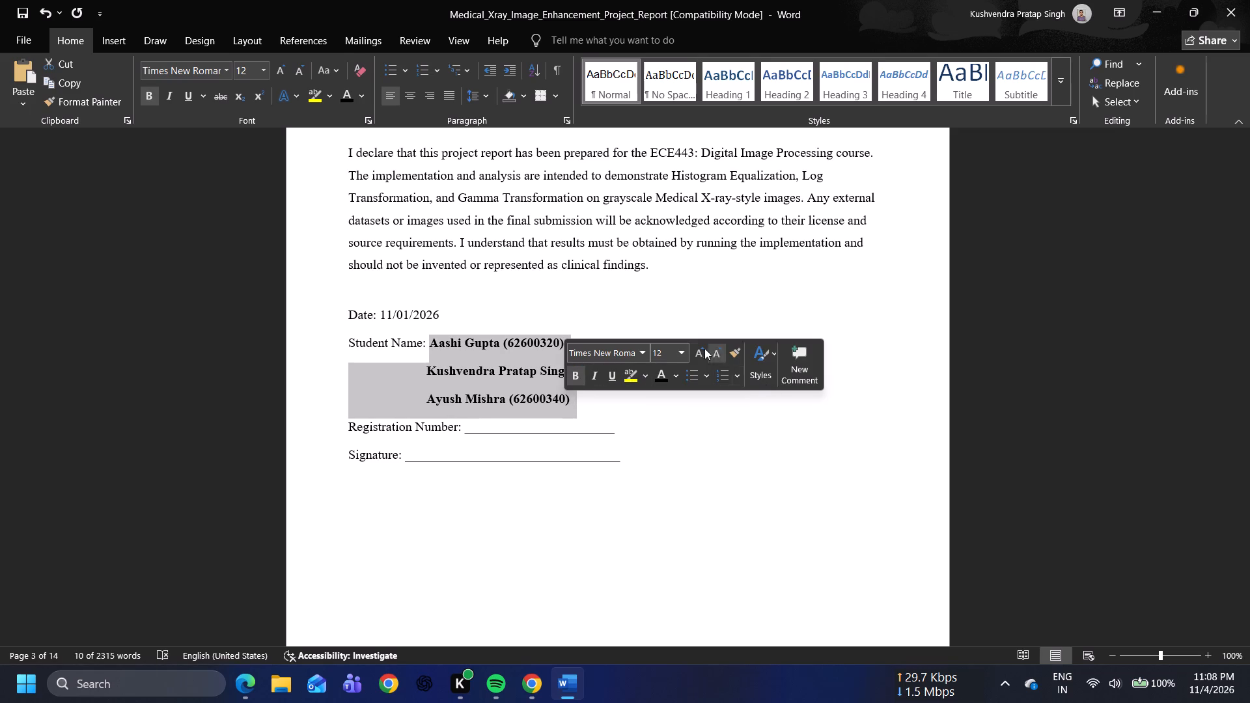
left_click(486, 98)
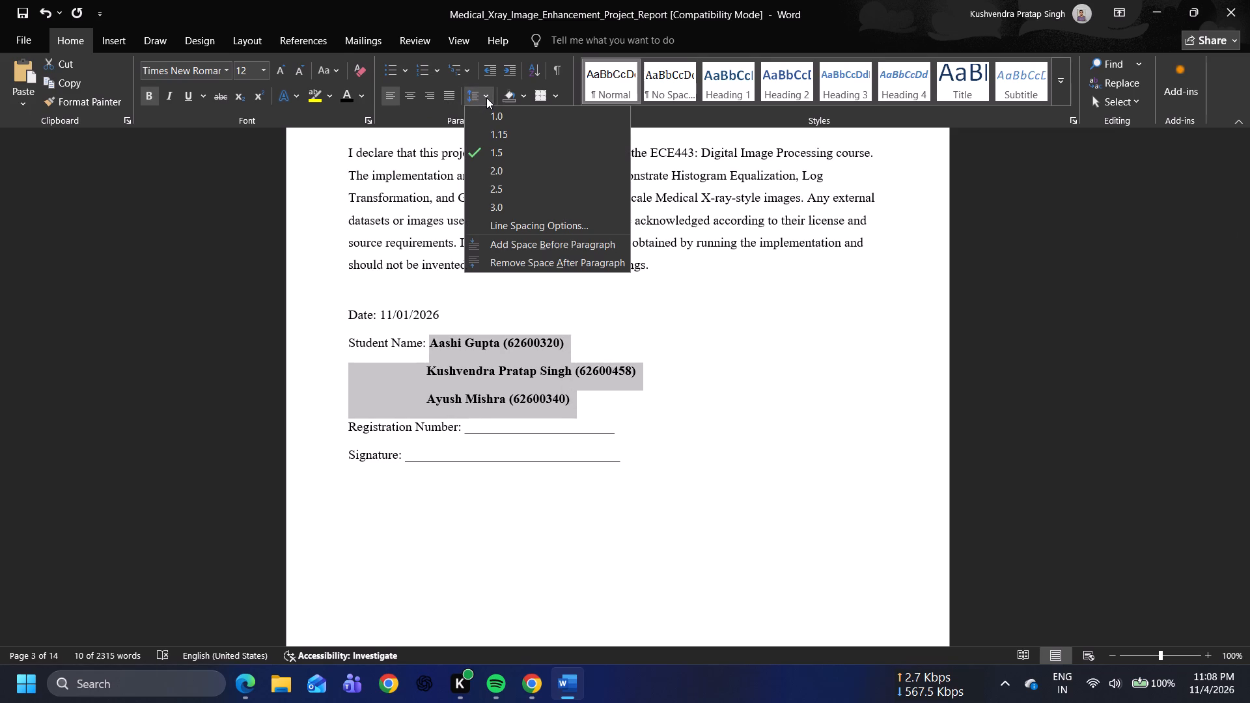
left_click(509, 121)
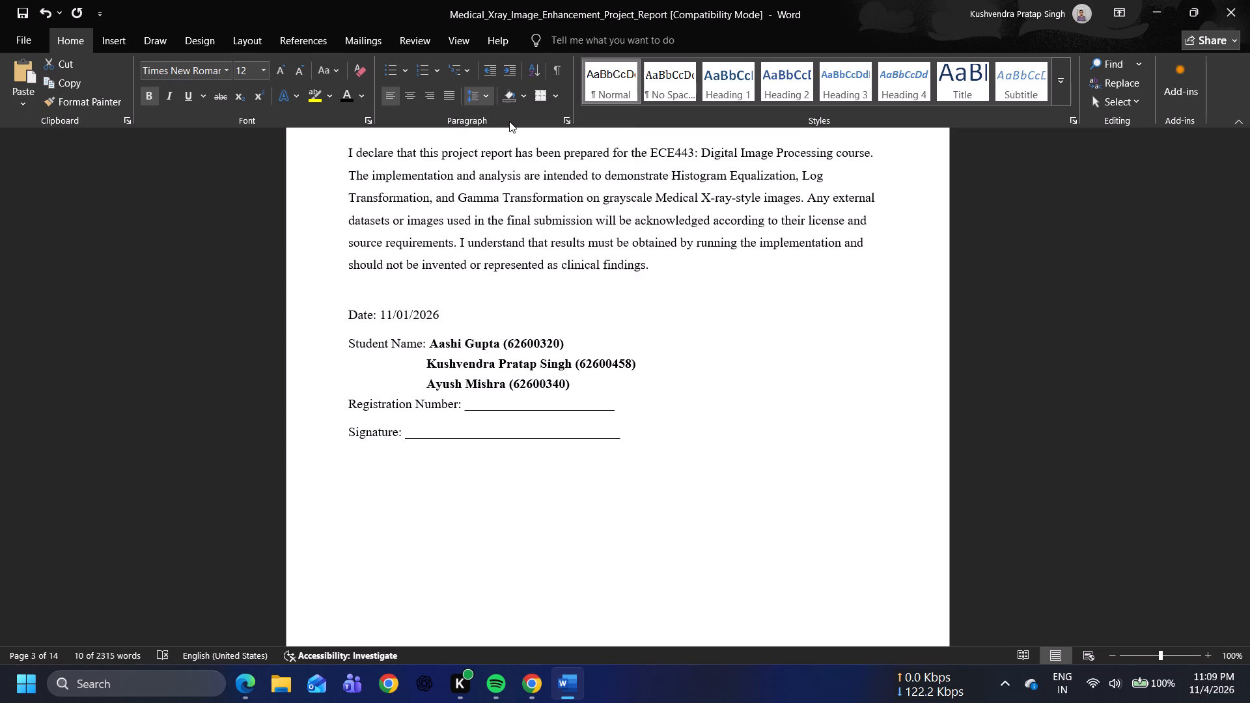
left_click(591, 391)
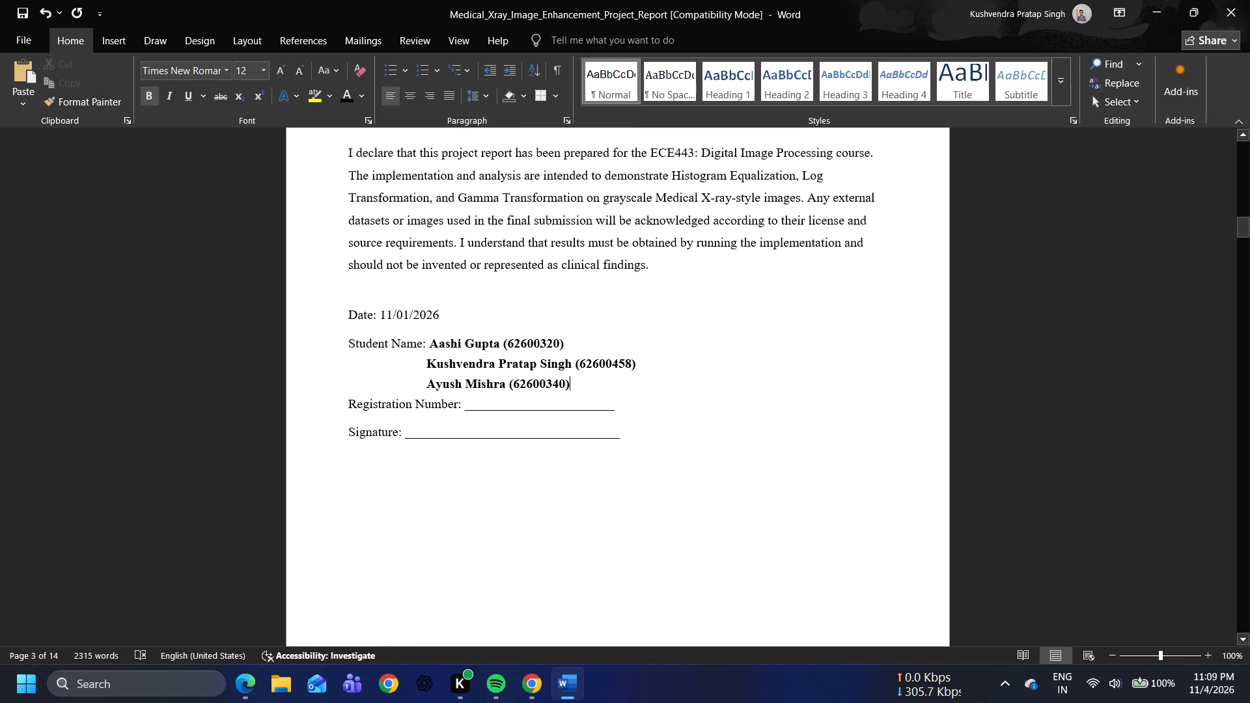
Delete the blank Registration Number and Signature lines below the student names, along with the leftover empty line.
left_click_drag(352, 404, 637, 436)
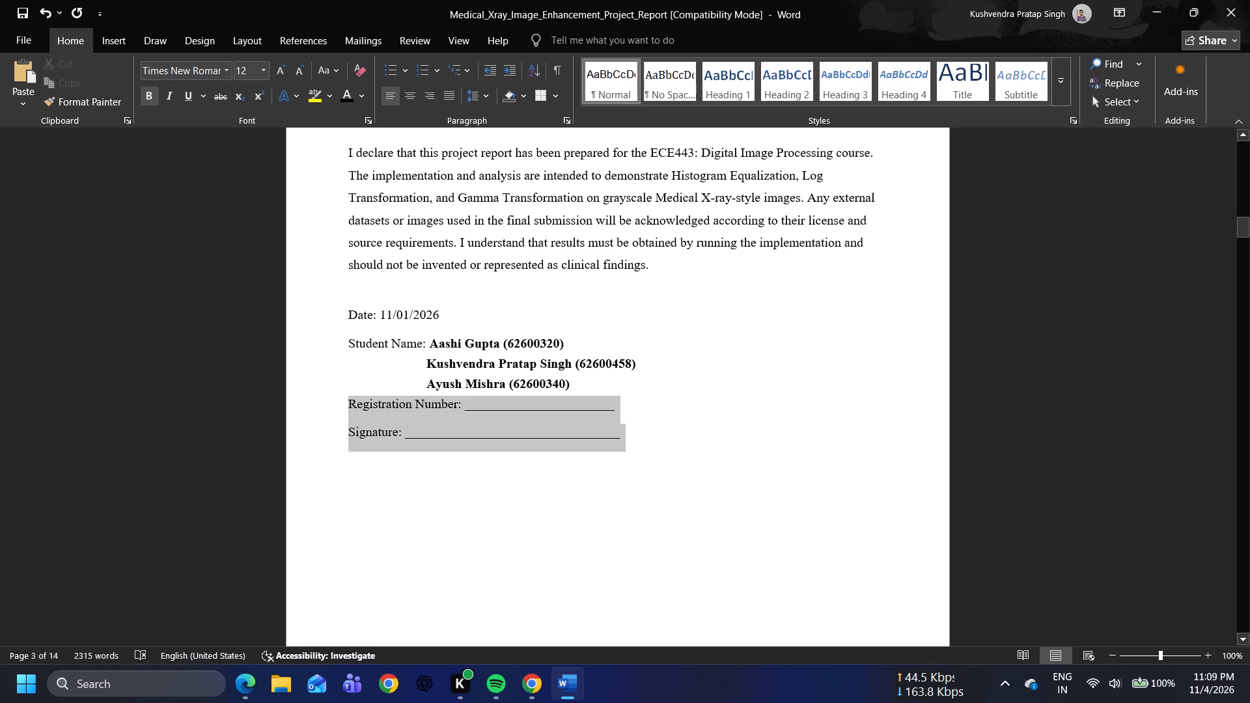
left_click_drag(637, 436, 637, 437)
key("BackSpace")
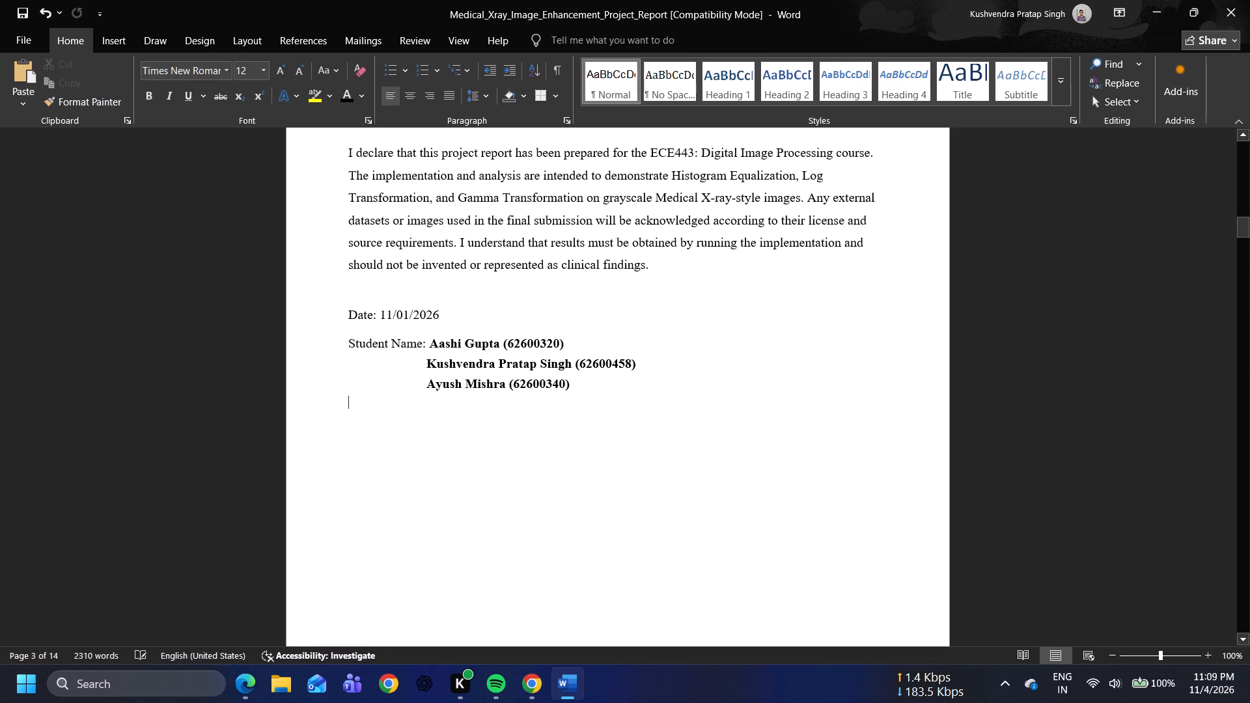
key("BackSpace")
Check the reference report's sign-off layout in Edge and add a non-bold, tab-spaced "Signature:" label after the first student's entry.
key("alt+Tab")
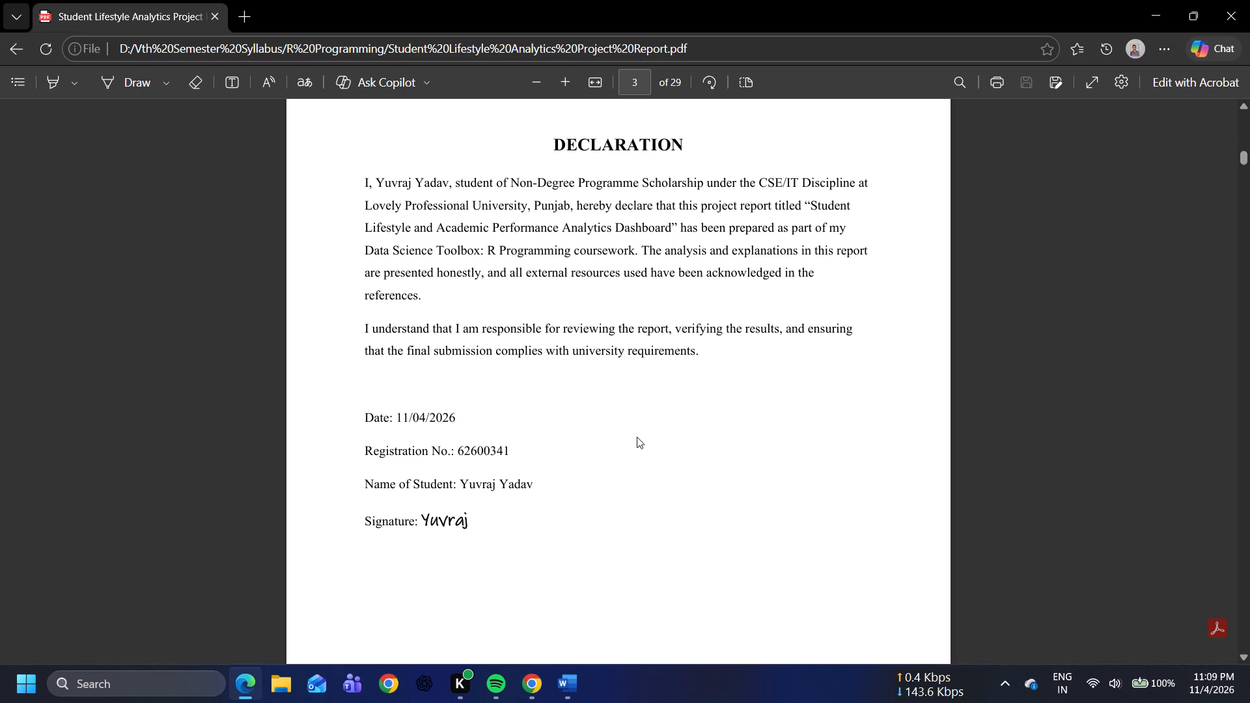
key("alt+Tab")
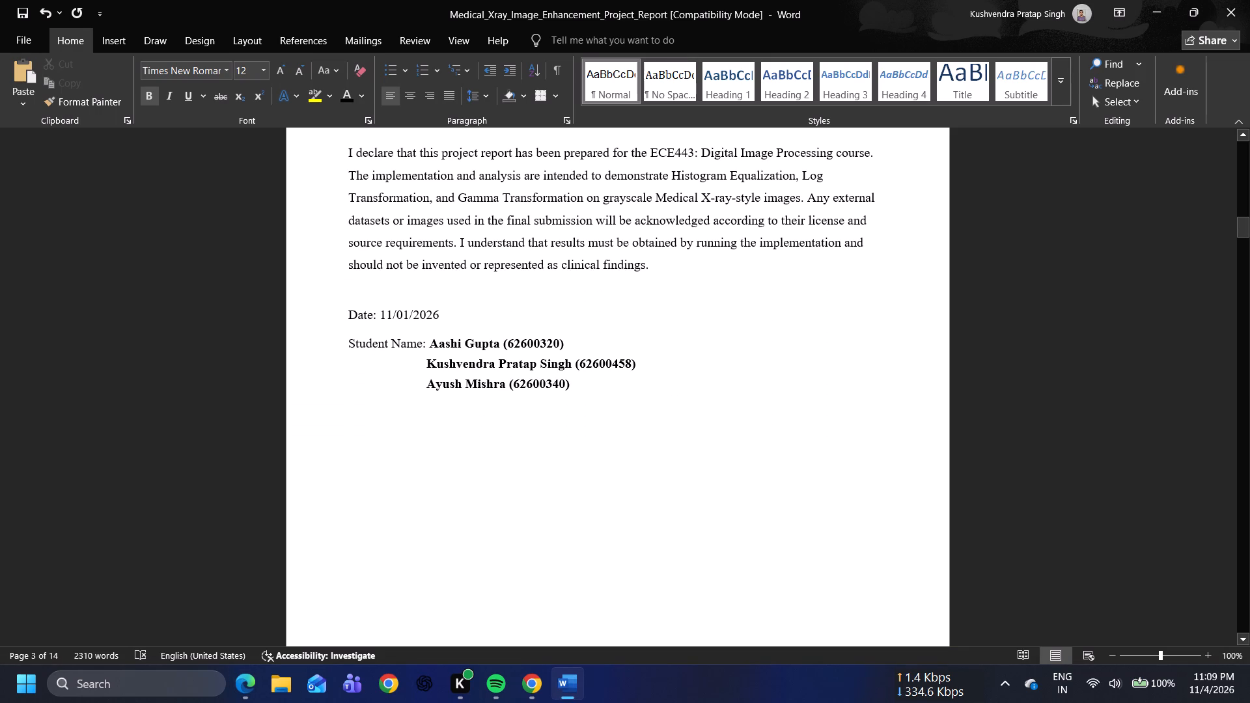
key("alt+Tab")
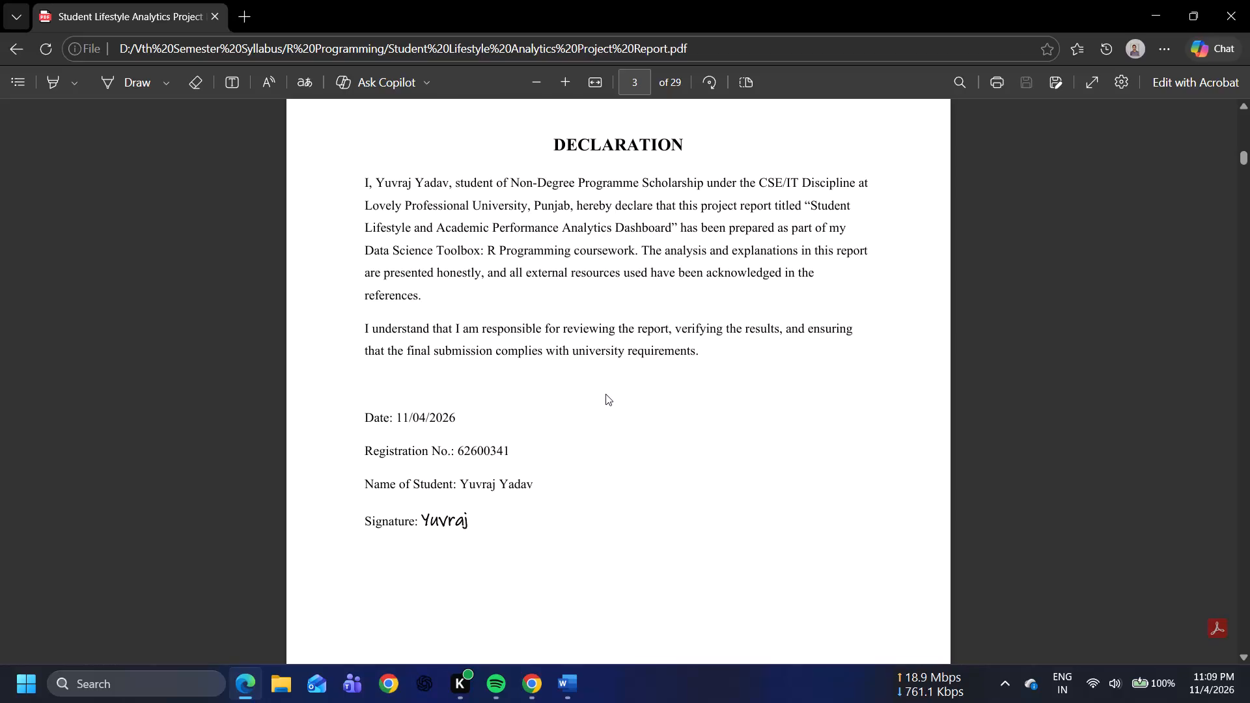
key("alt+Tab")
left_click(605, 344)
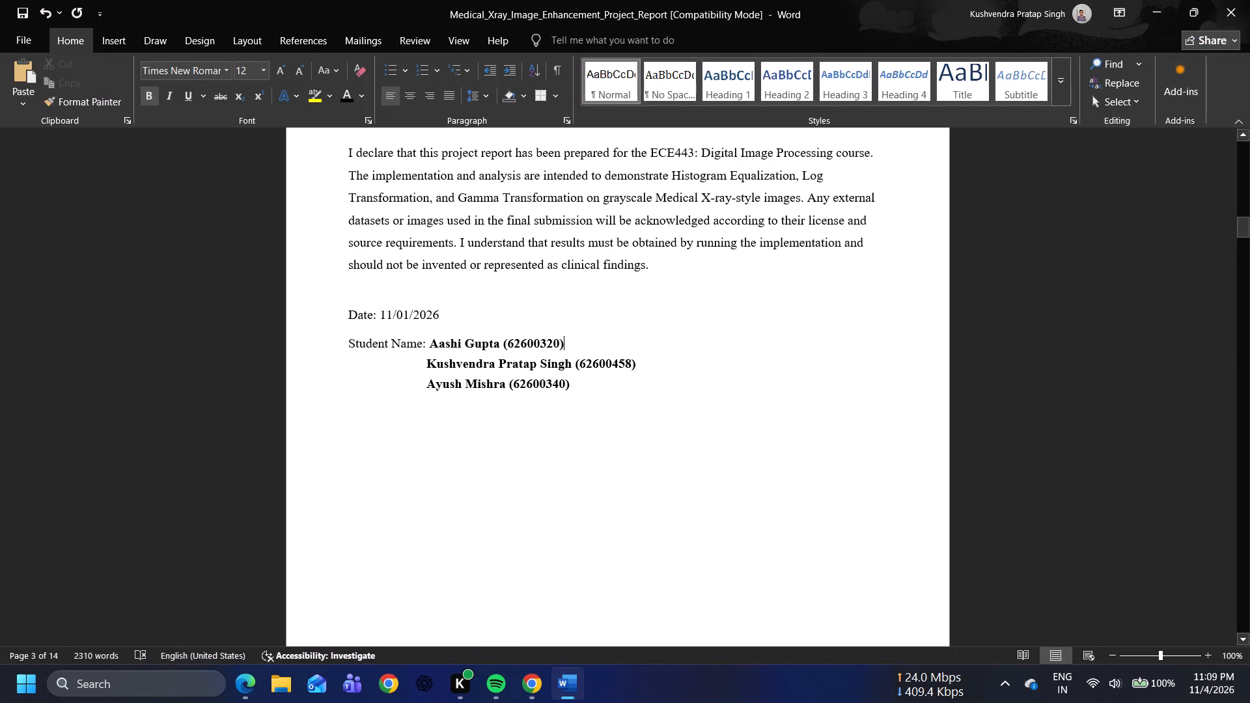
key("Tab")
key("Tab")
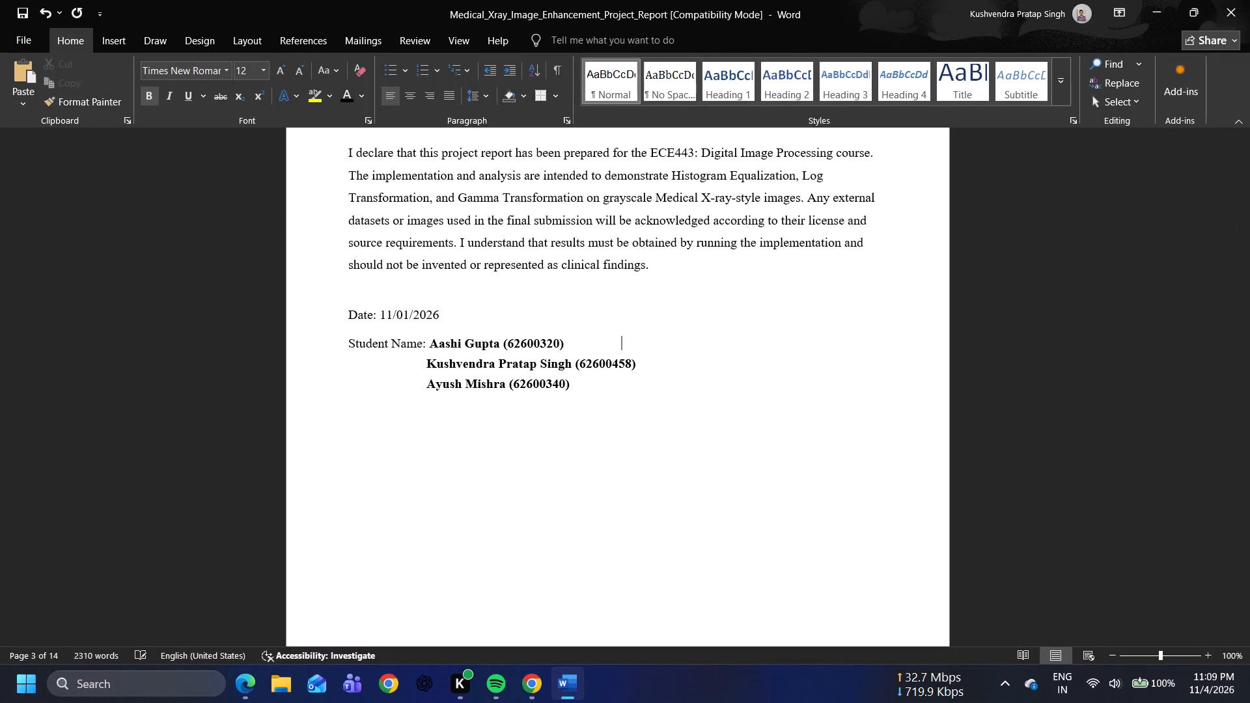
key("Tab")
key("Tab")
left_click(152, 89)
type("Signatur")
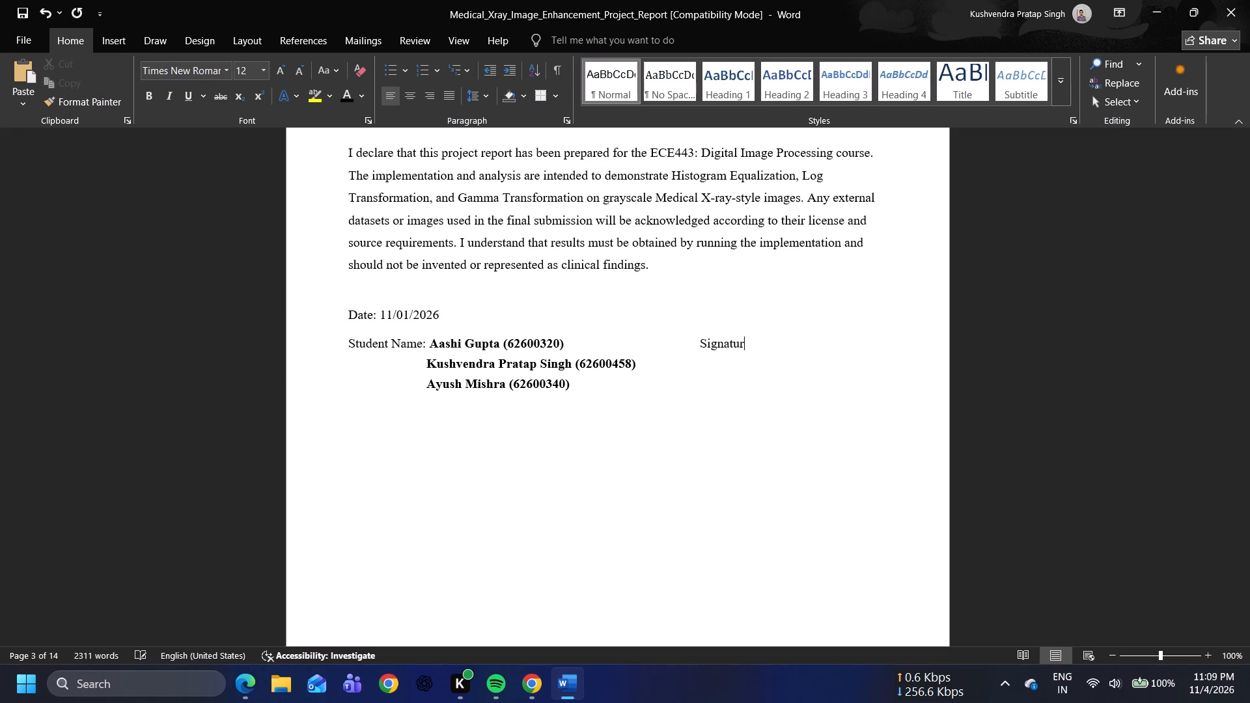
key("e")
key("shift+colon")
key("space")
Enter the first student's first name as the signature after the "Signature:" label.
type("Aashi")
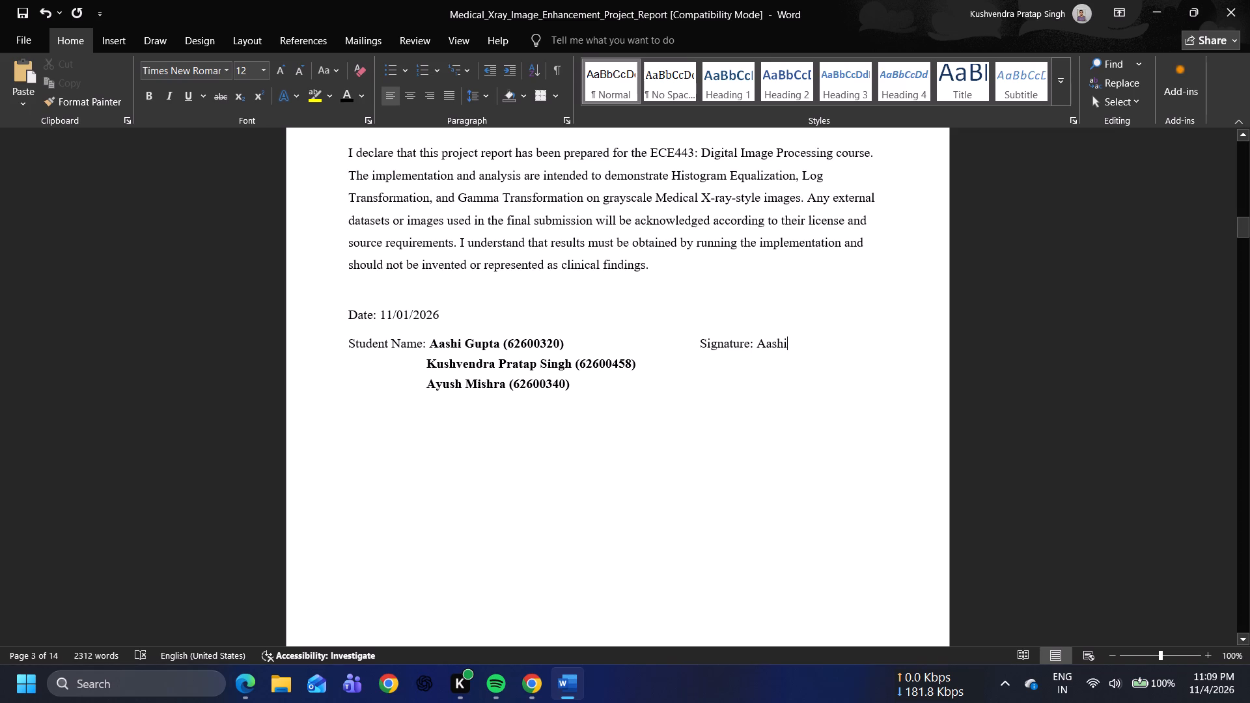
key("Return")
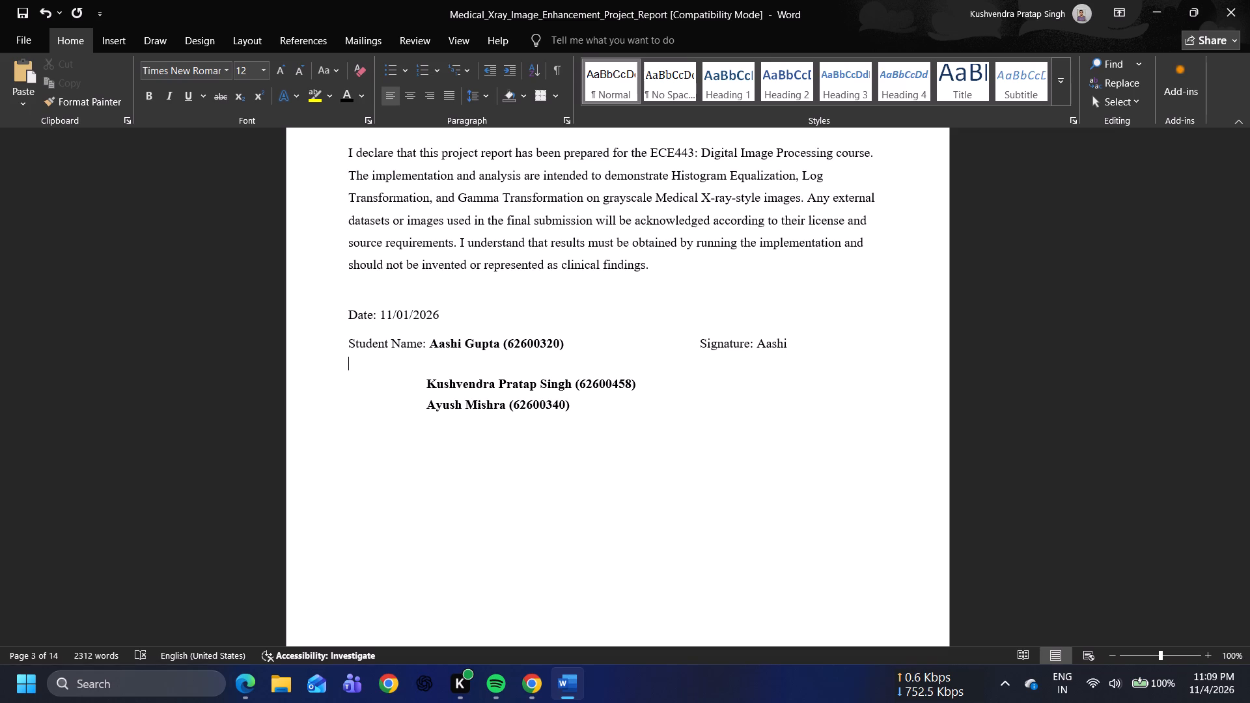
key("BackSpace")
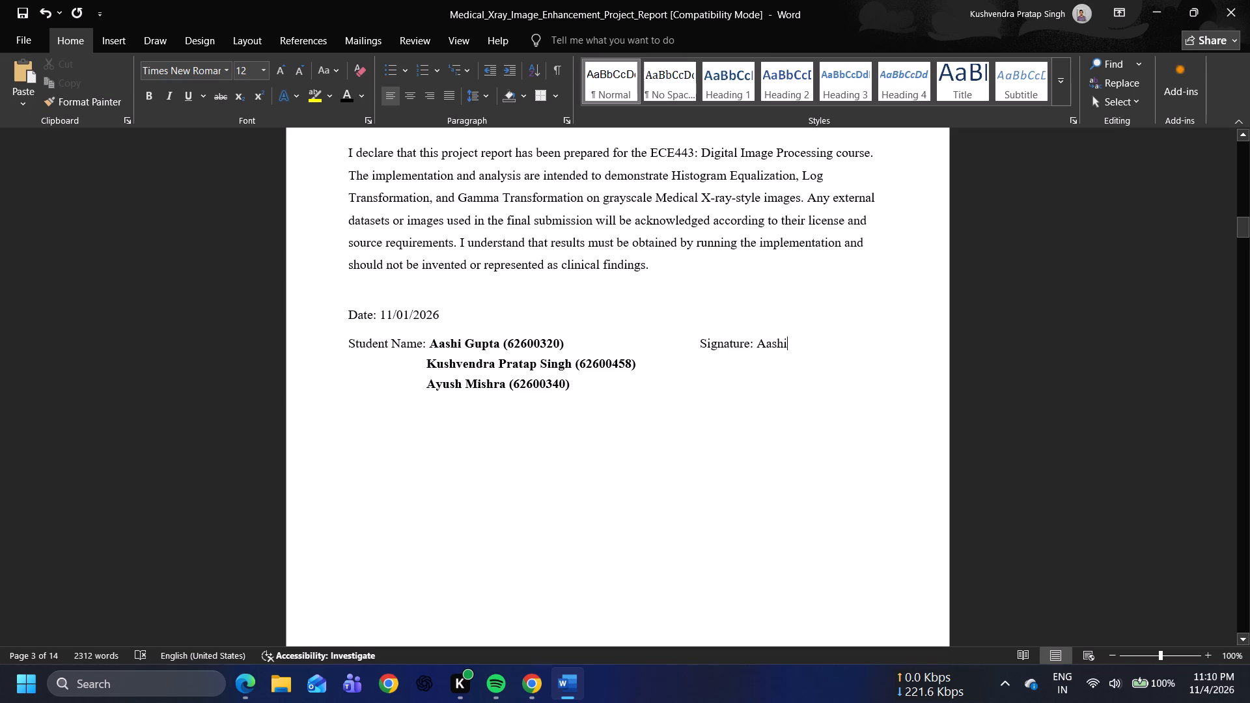
Enter the second student's first name as the signature on that student's line, aligned beneath the first signature.
left_click(693, 374)
key("Tab")
key("Tab")
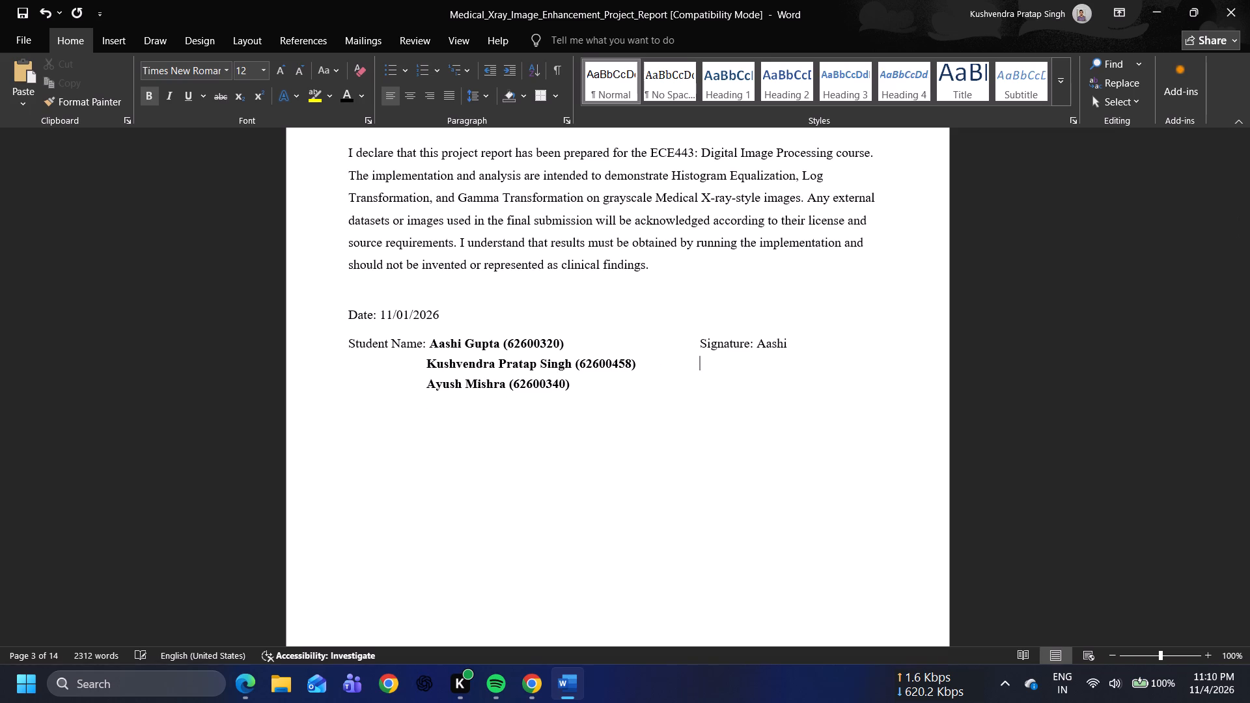
key("Tab")
key("Tab")
key("BackSpace")
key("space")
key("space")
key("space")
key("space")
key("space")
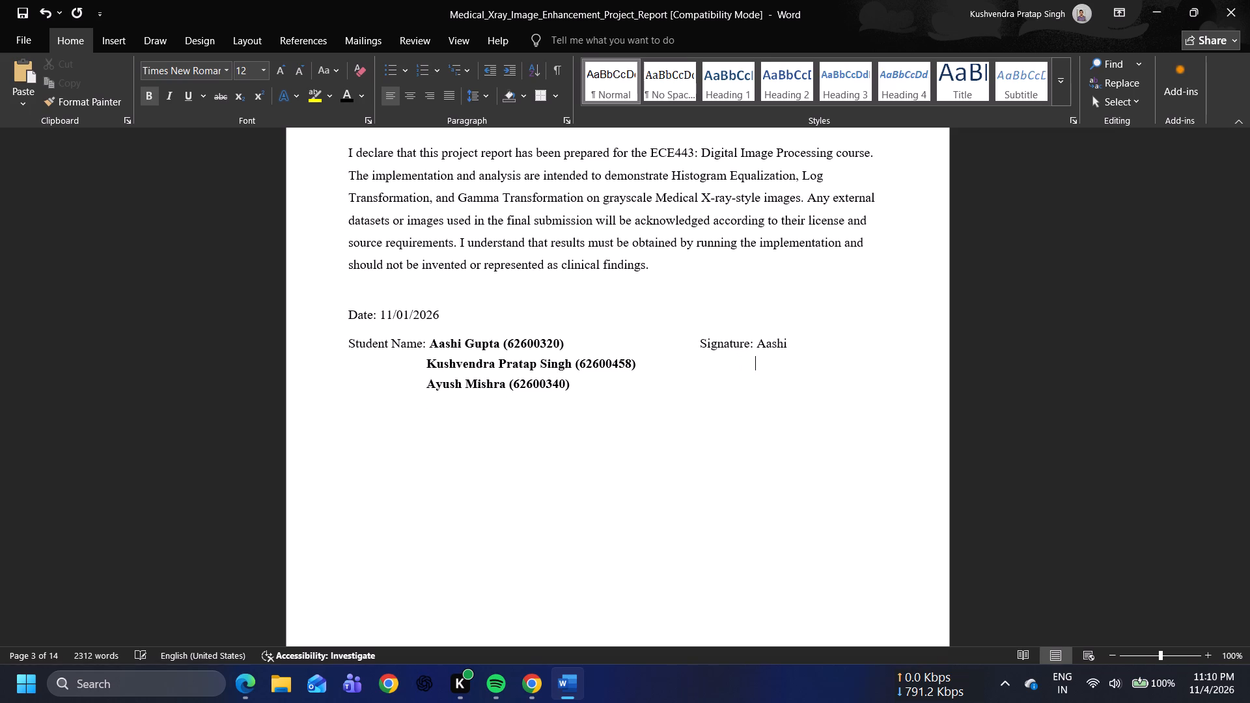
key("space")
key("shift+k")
key("BackSpace")
key("BackSpace")
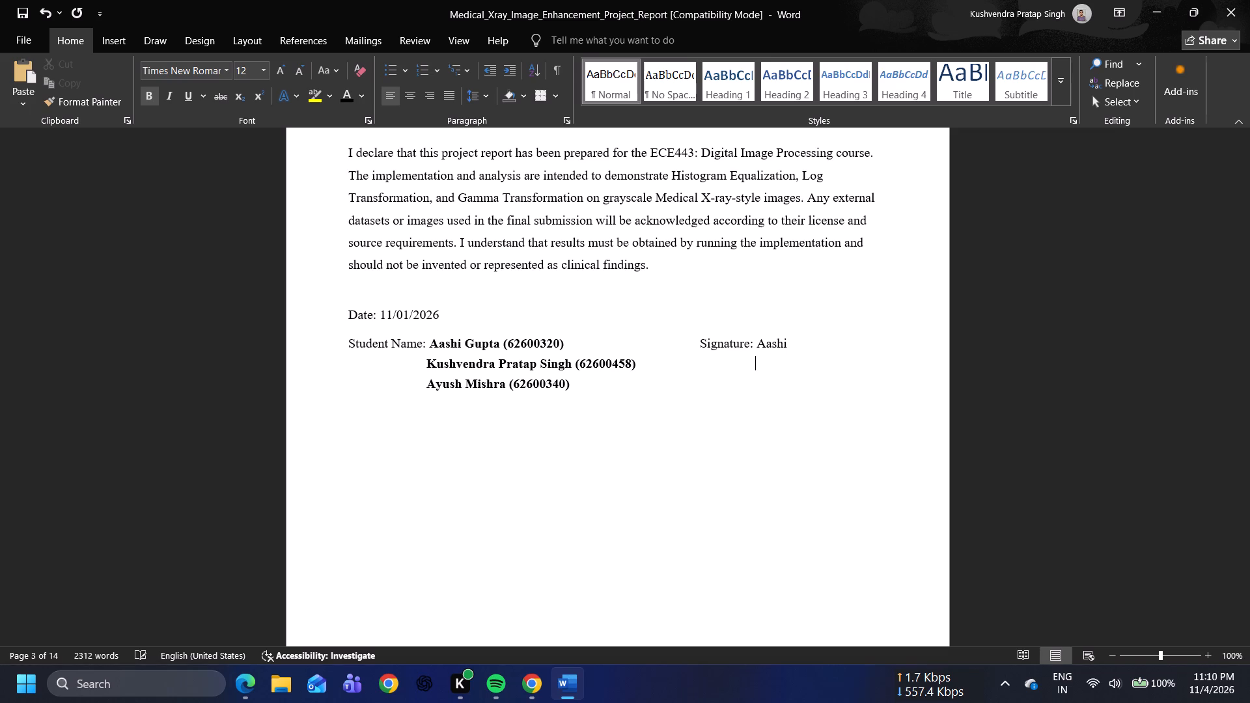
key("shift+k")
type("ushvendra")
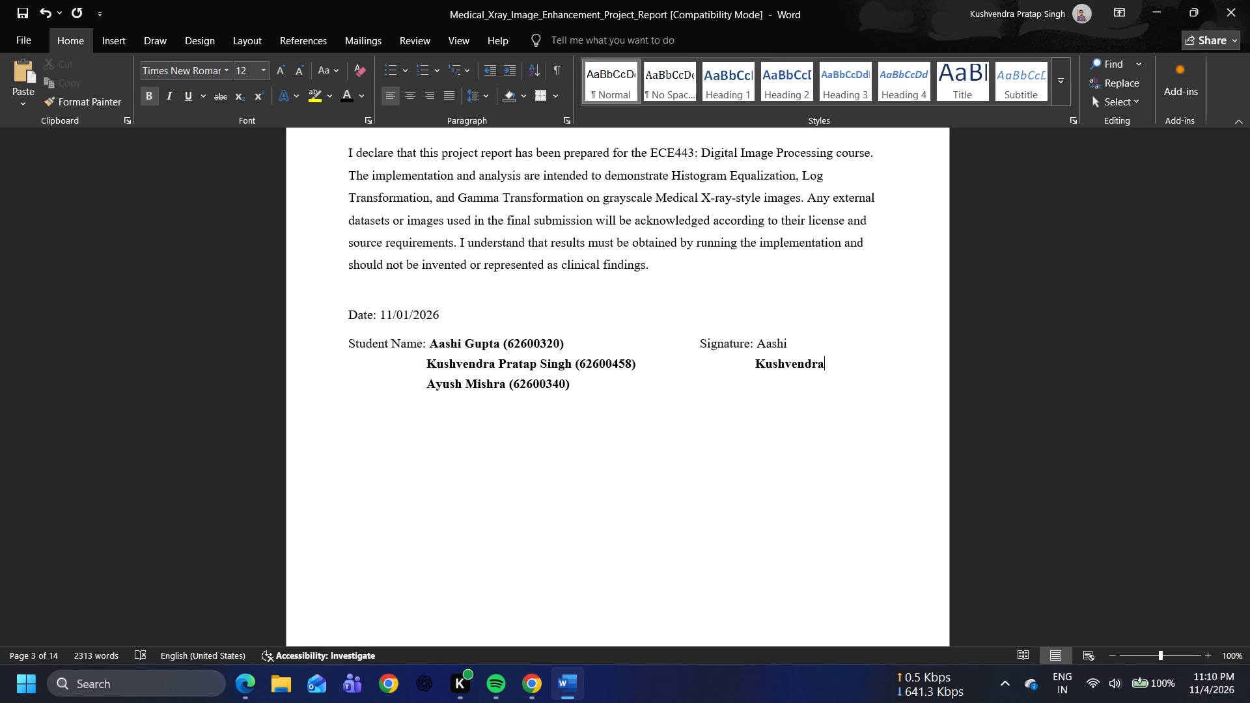
Enter the third student's first name as the signature on that student's line, aligned beneath the other signatures.
left_click(592, 393)
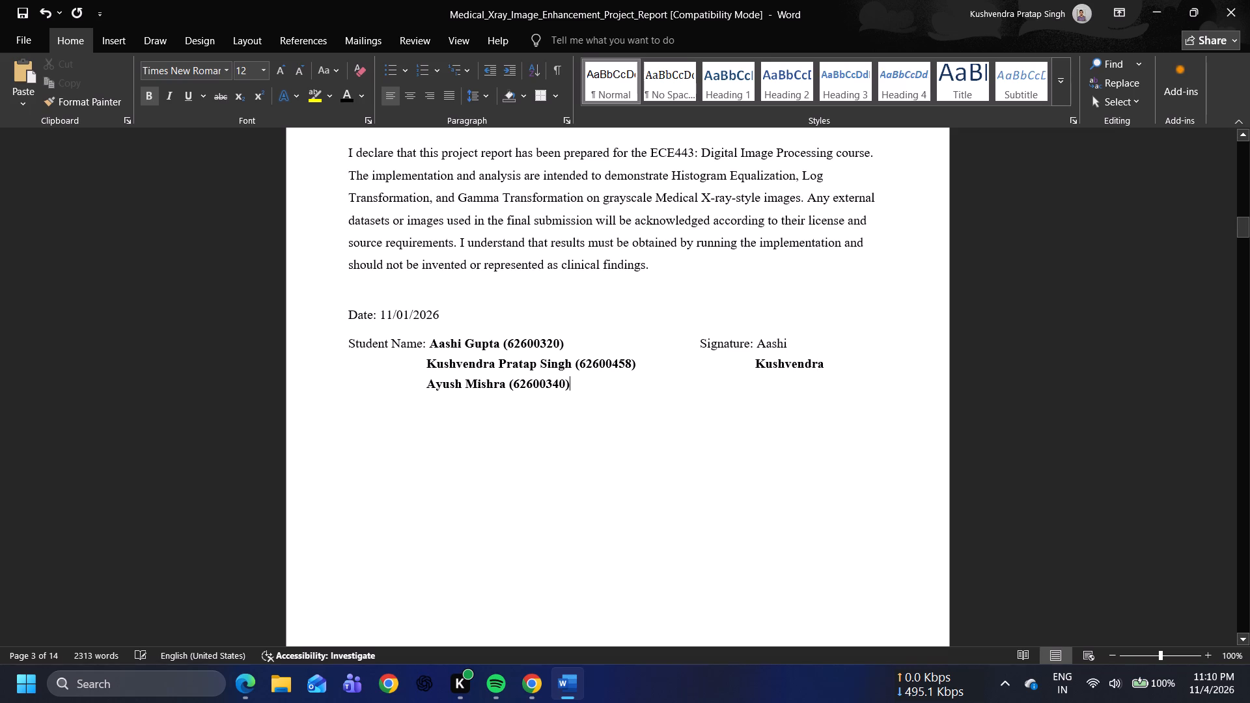
key("Tab")
key("Tab")
key("Tab")
key("Tab")
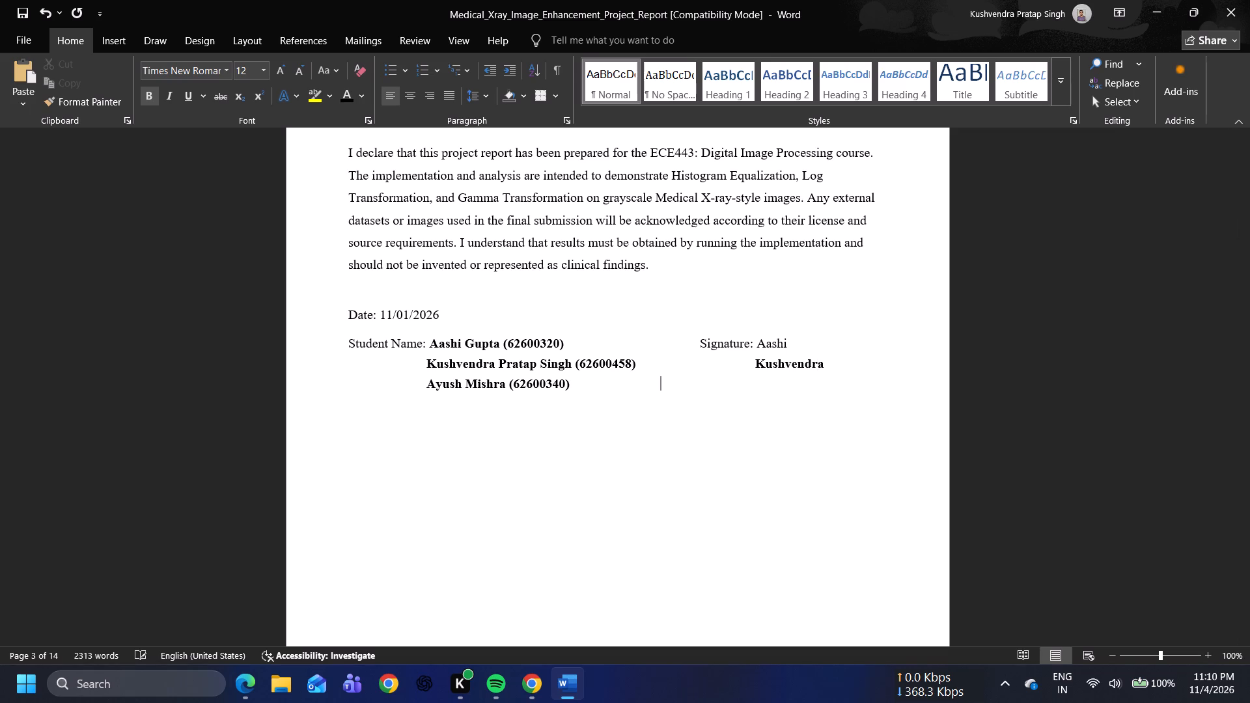
key("Tab")
key("Tab")
key("BackSpace")
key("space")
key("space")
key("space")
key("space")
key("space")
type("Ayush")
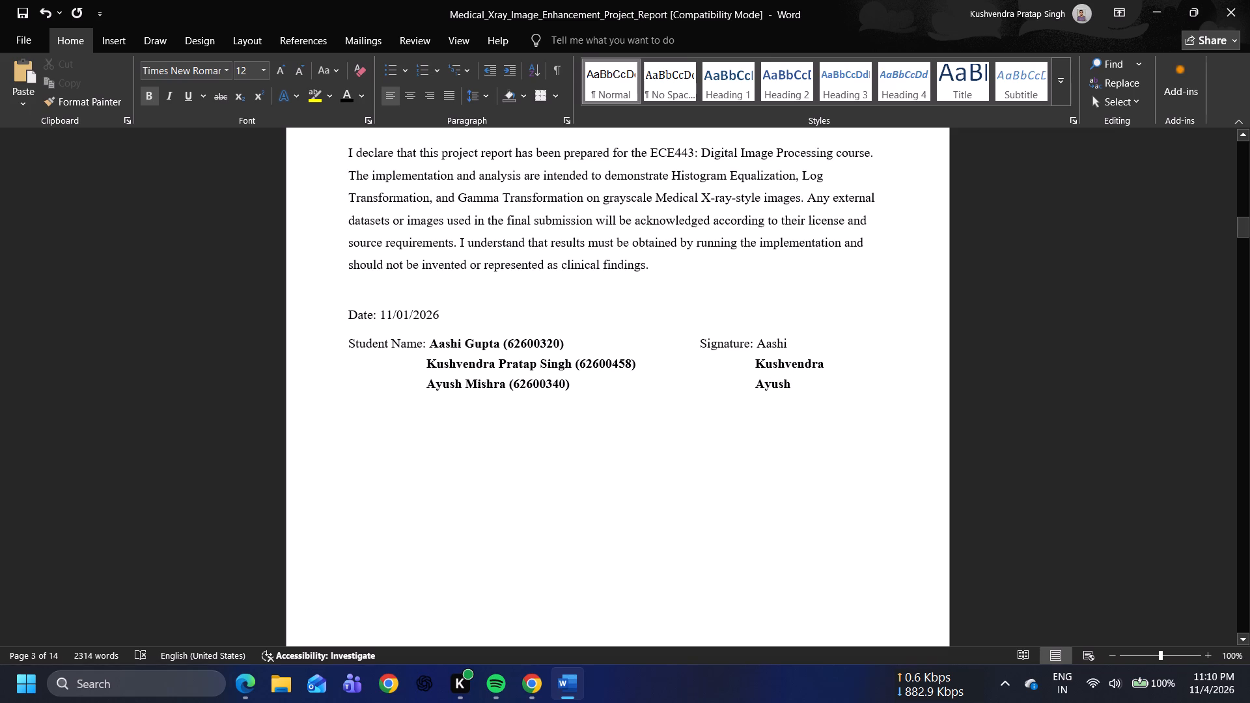
Make the first student's signature bold like the other two signatures.
left_click_drag(759, 346, 788, 376)
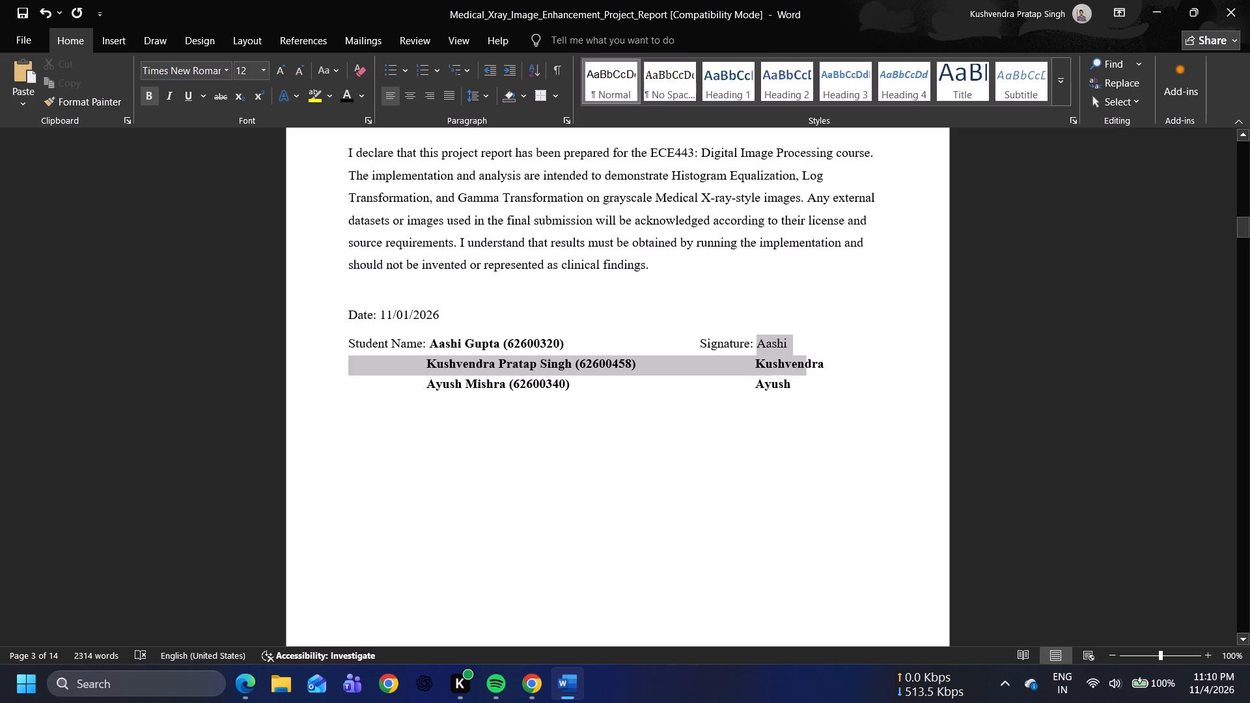
left_click_drag(788, 376, 801, 393)
left_click(814, 369)
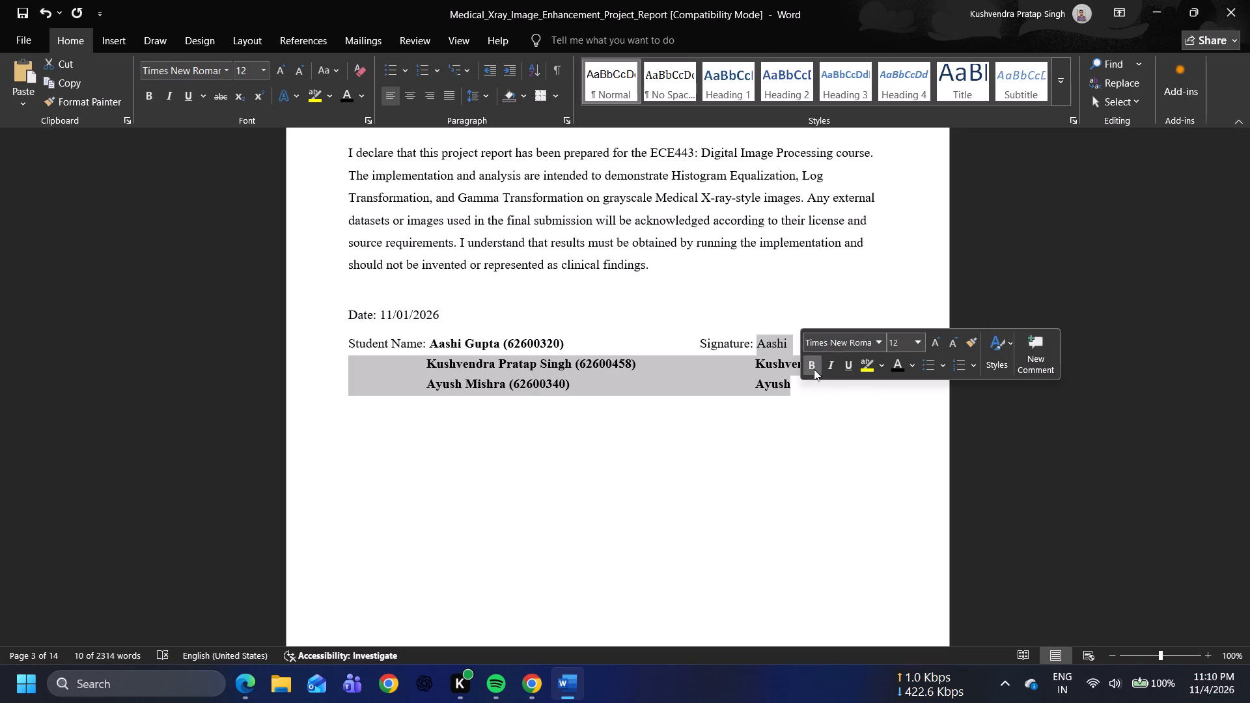
left_click(770, 355)
Change the font of all three students' signatures to Ink Free.
left_click_drag(757, 346, 775, 344)
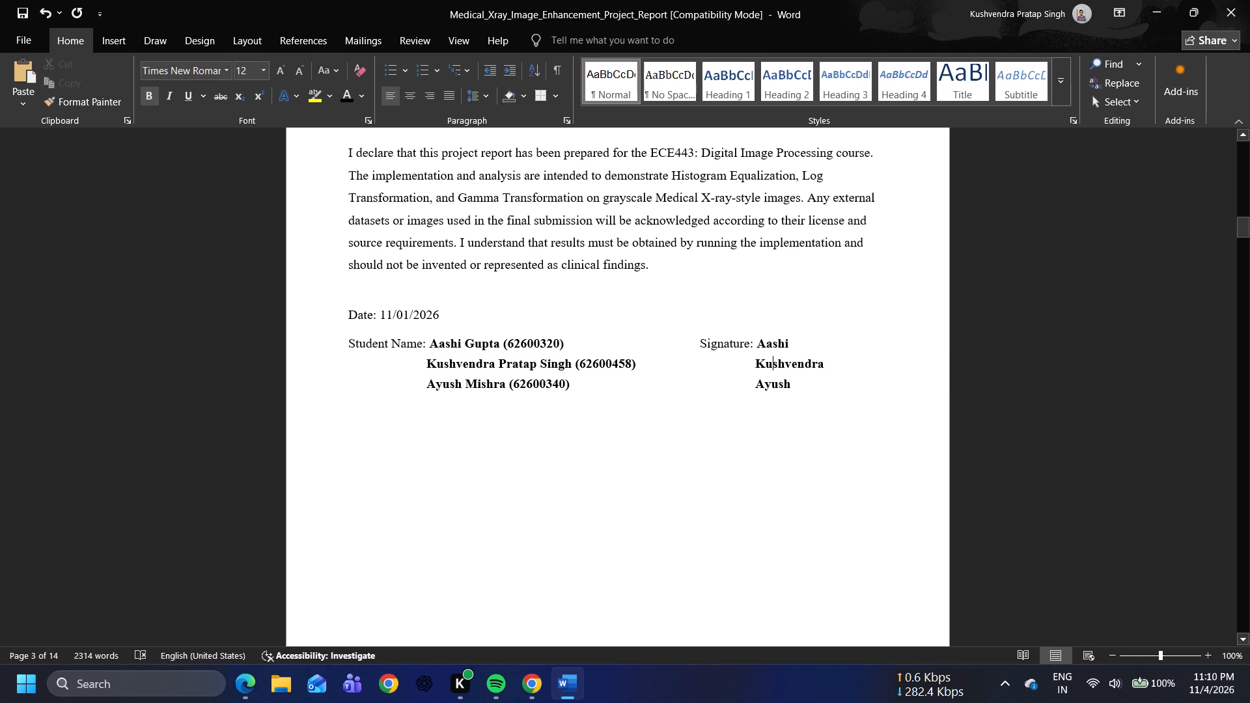
left_click_drag(775, 344, 790, 344)
left_click(866, 292)
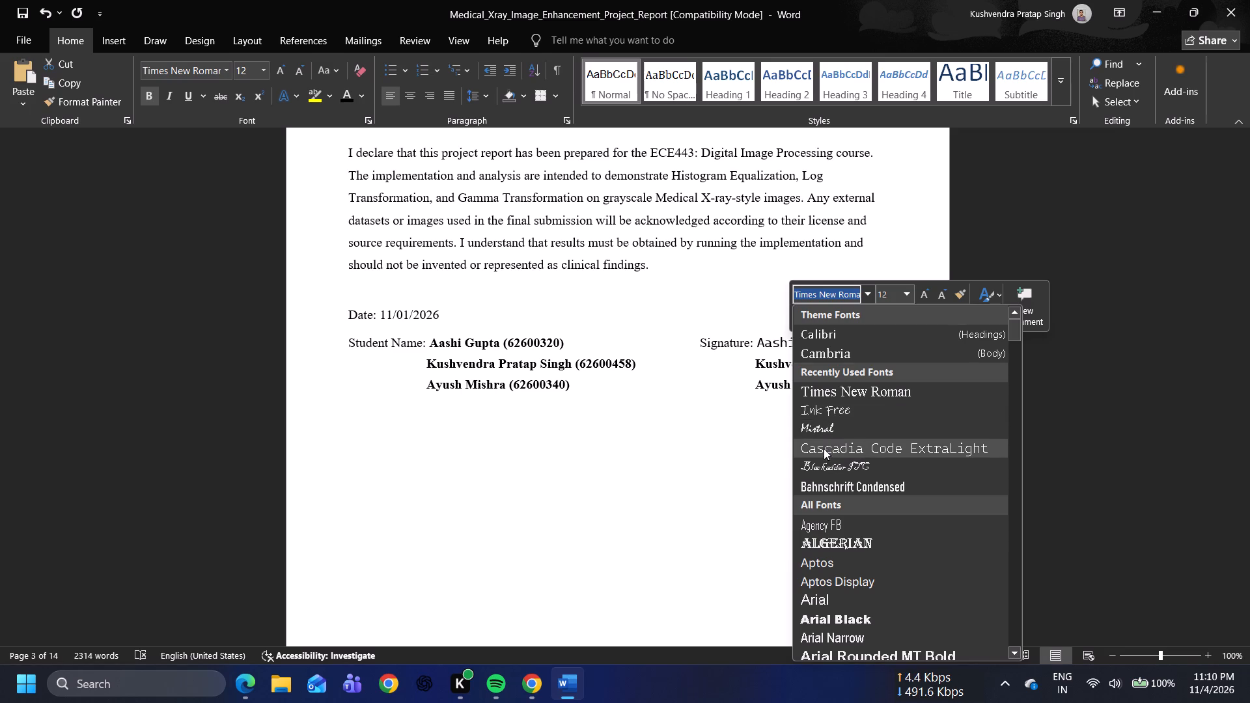
left_click(829, 409)
left_click_drag(756, 366, 782, 366)
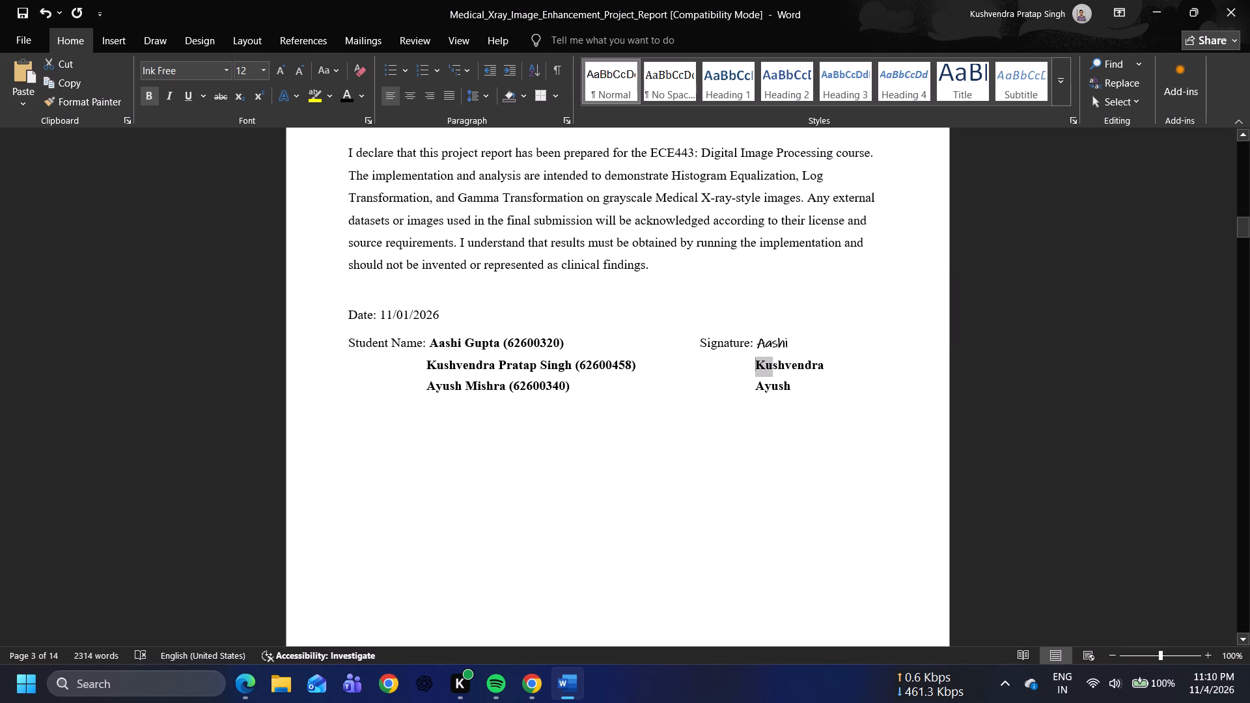
left_click_drag(782, 366, 824, 363)
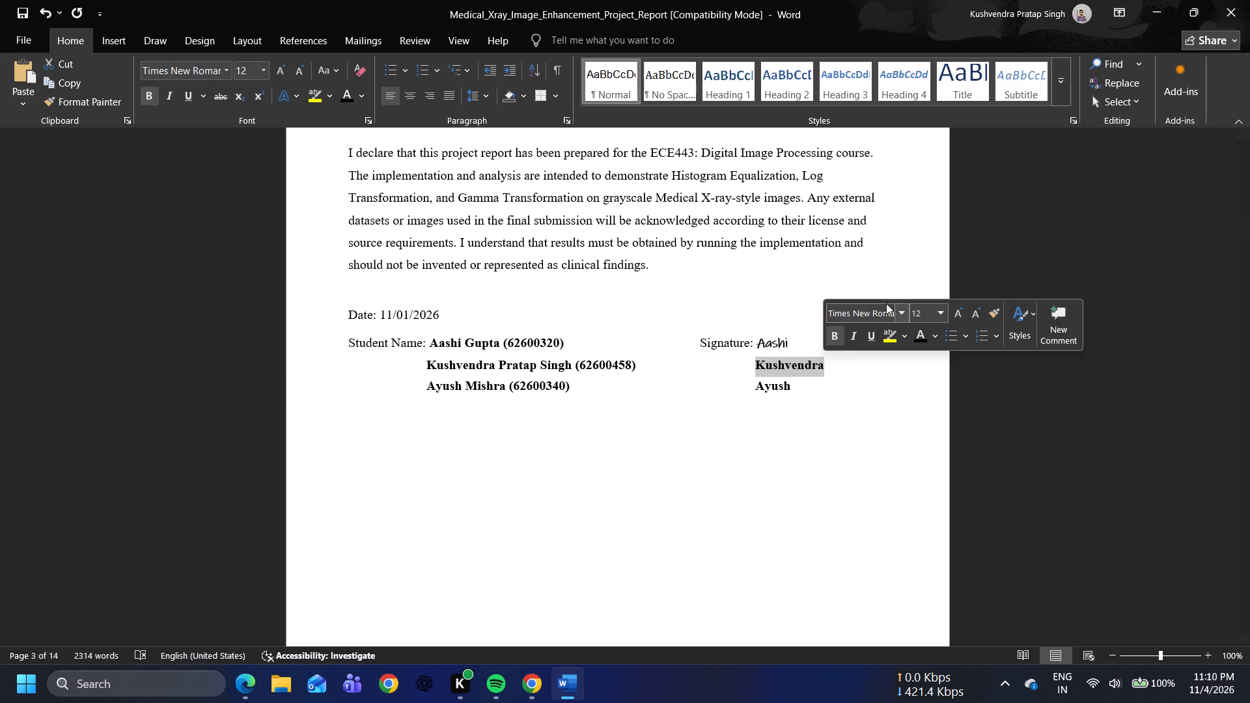
left_click(896, 310)
left_click(862, 413)
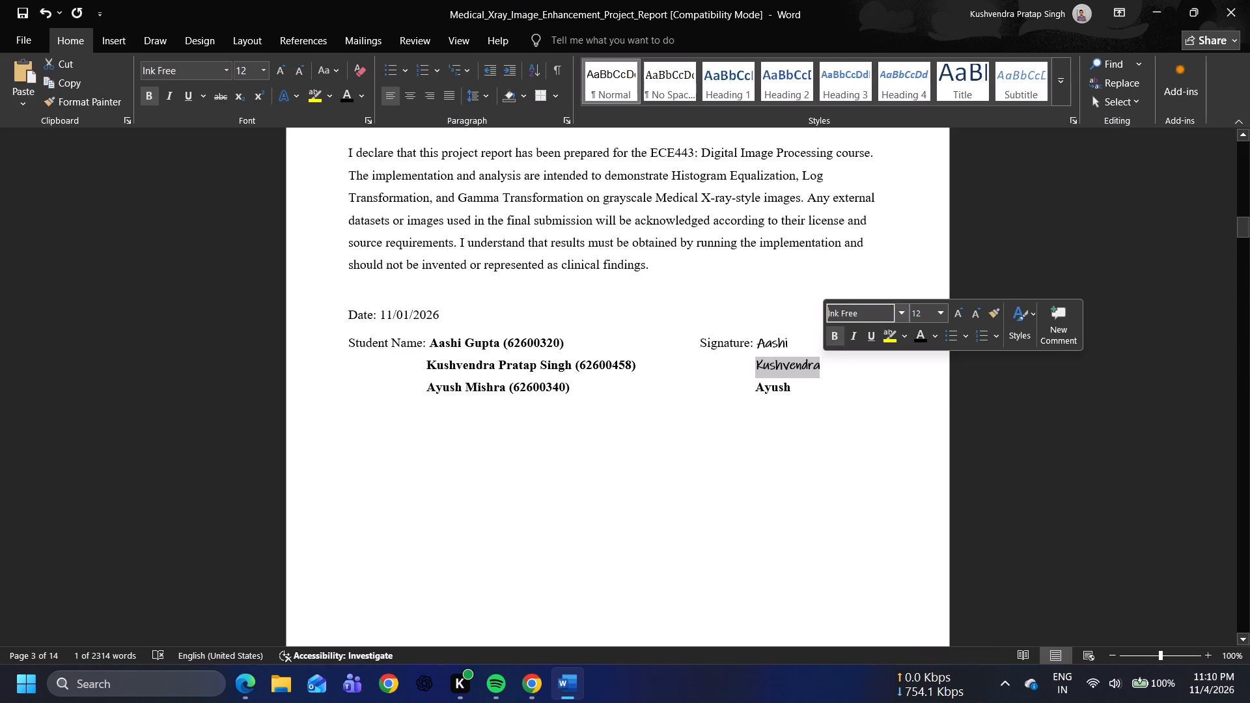
left_click_drag(758, 387, 803, 389)
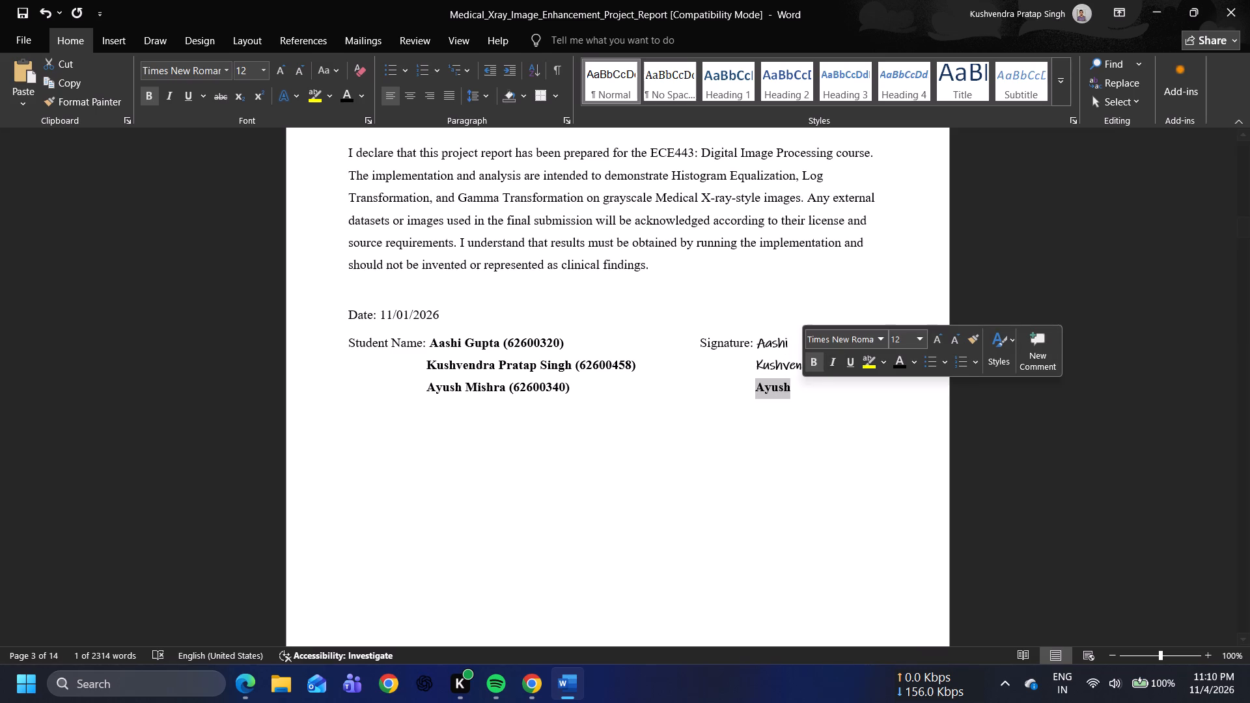
left_click(879, 339)
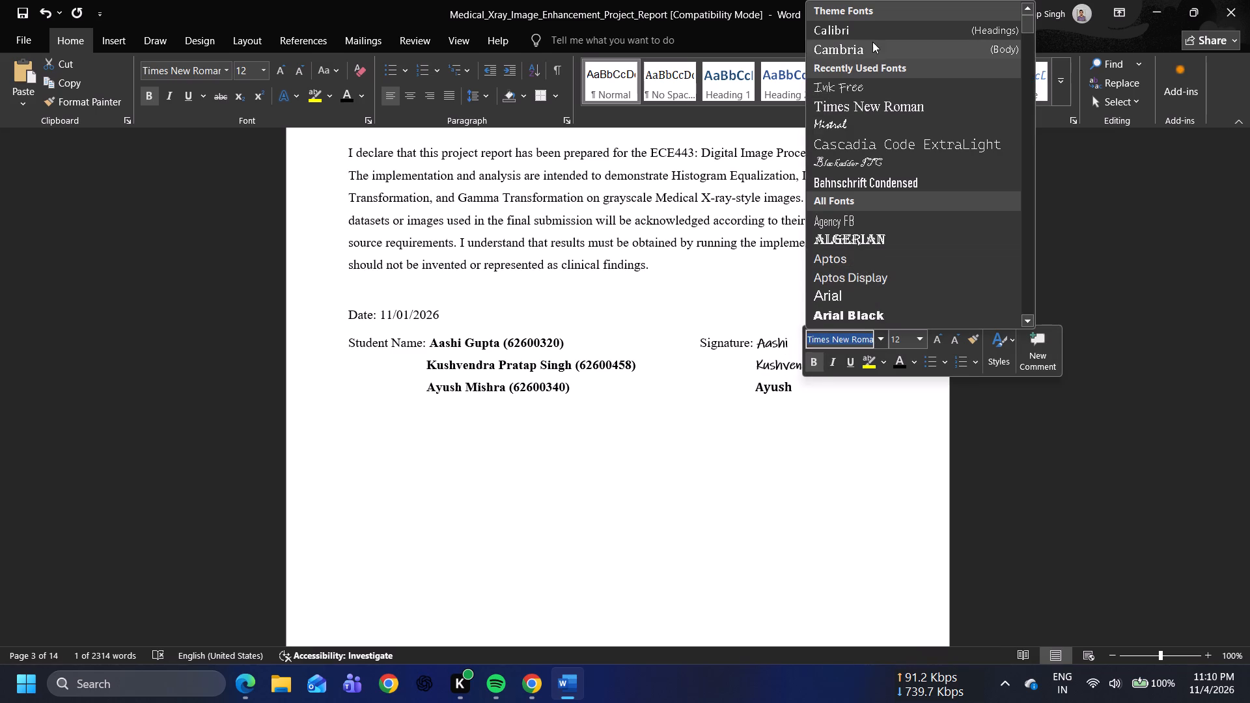
left_click(864, 83)
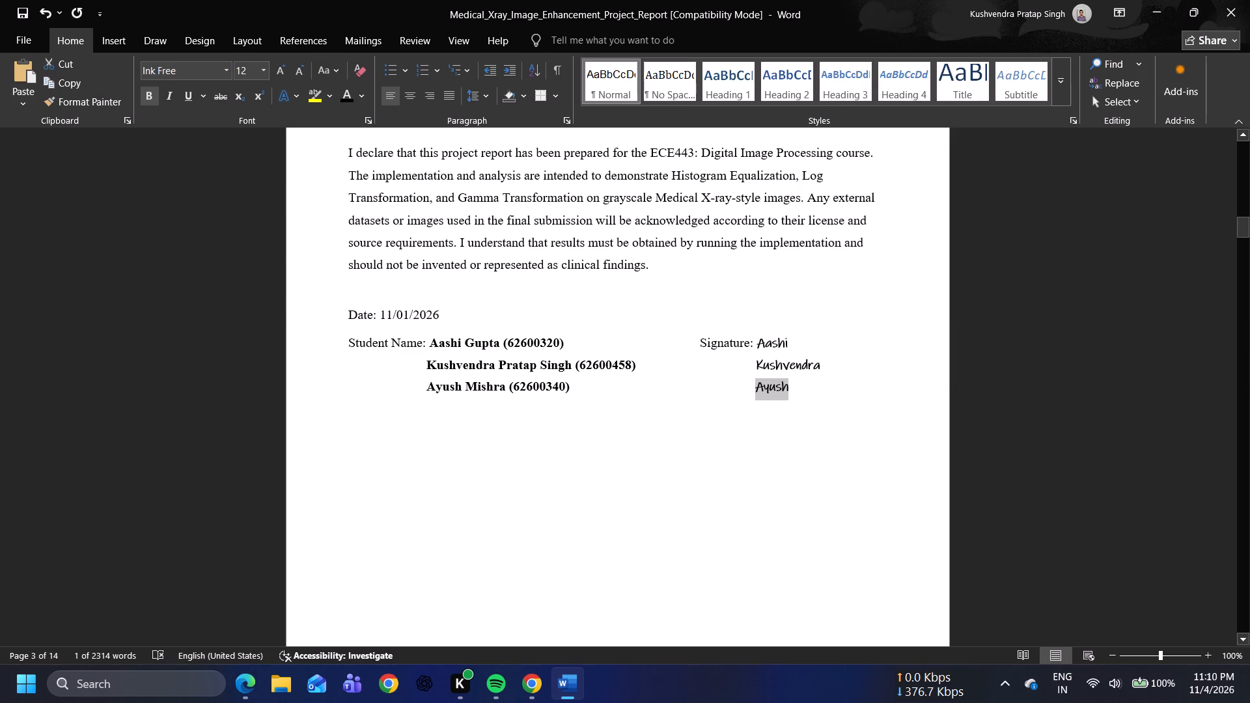
left_click(796, 344)
left_click(812, 391)
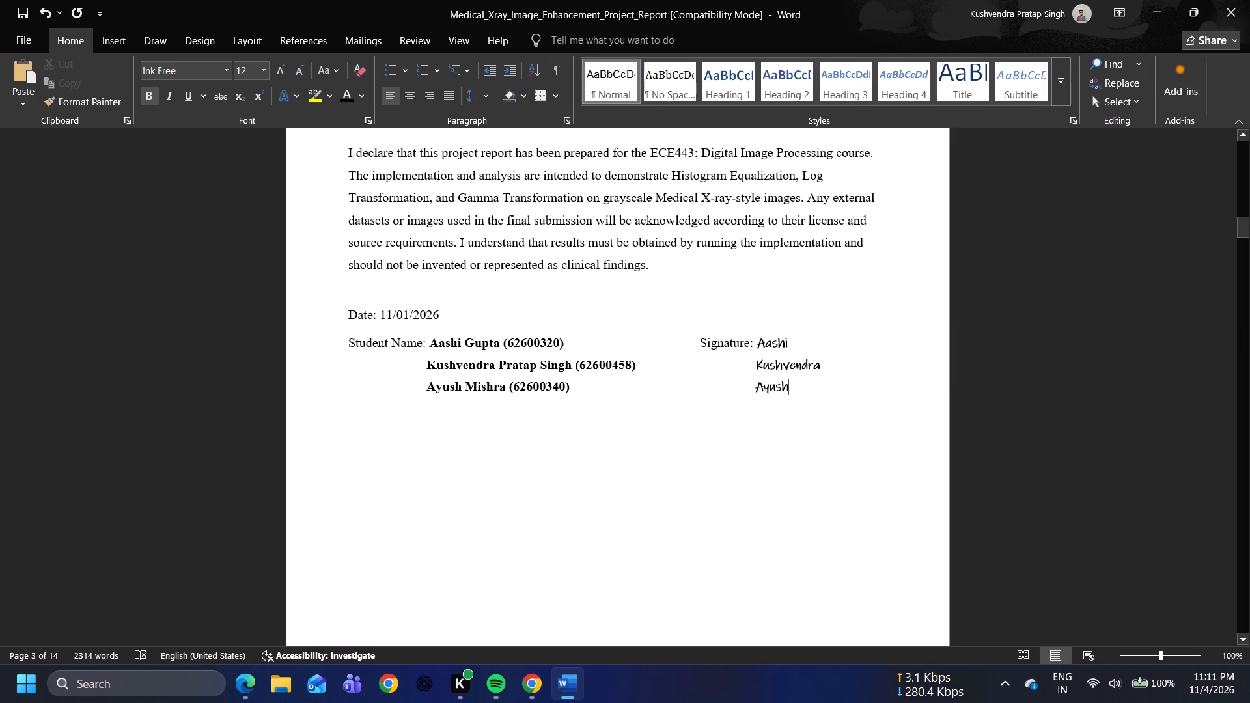
Format the ACKNOWLEDGEMENT heading as 16 pt black text, centred on the page.
scroll(812, 391, "down", 2)
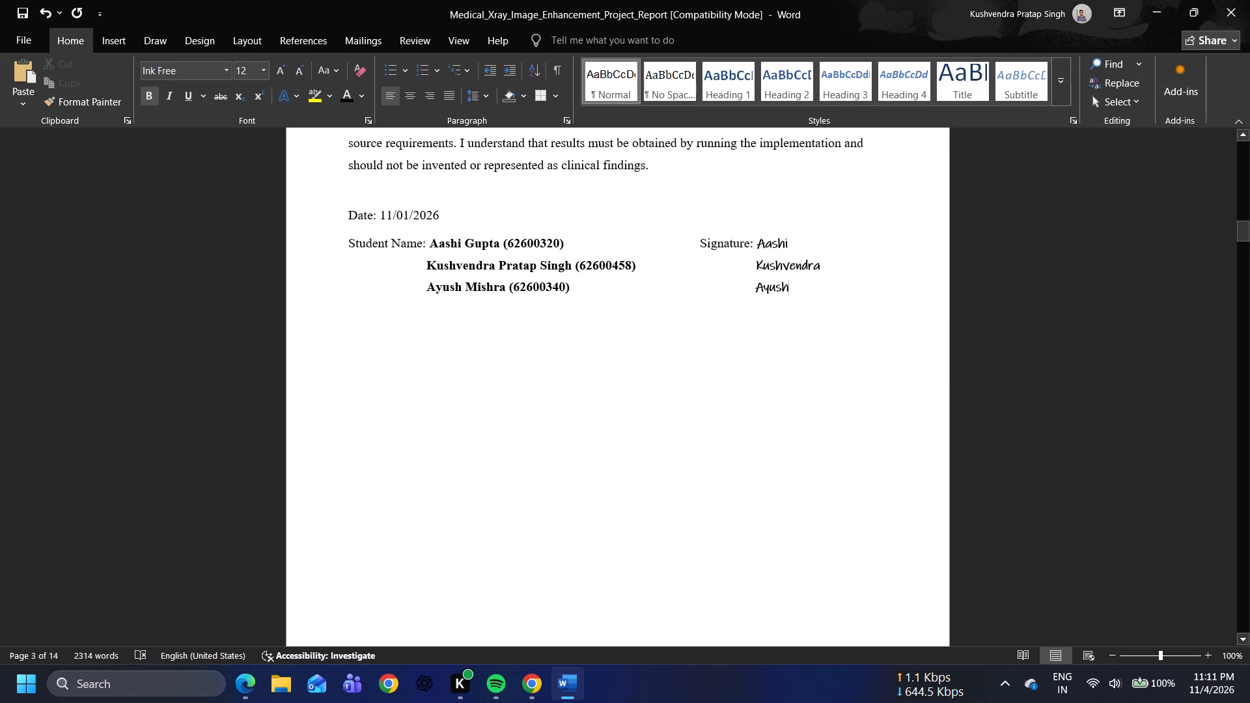
scroll(812, 391, "down", 7)
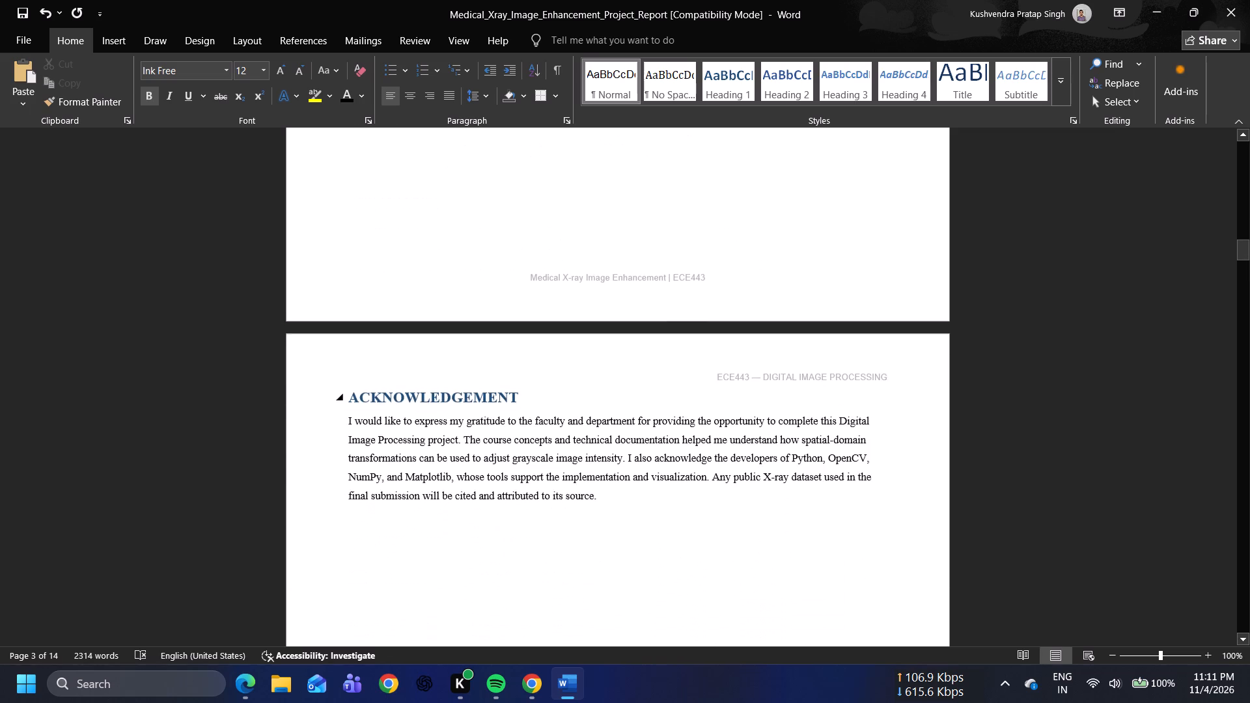
scroll(812, 441, "down", 1)
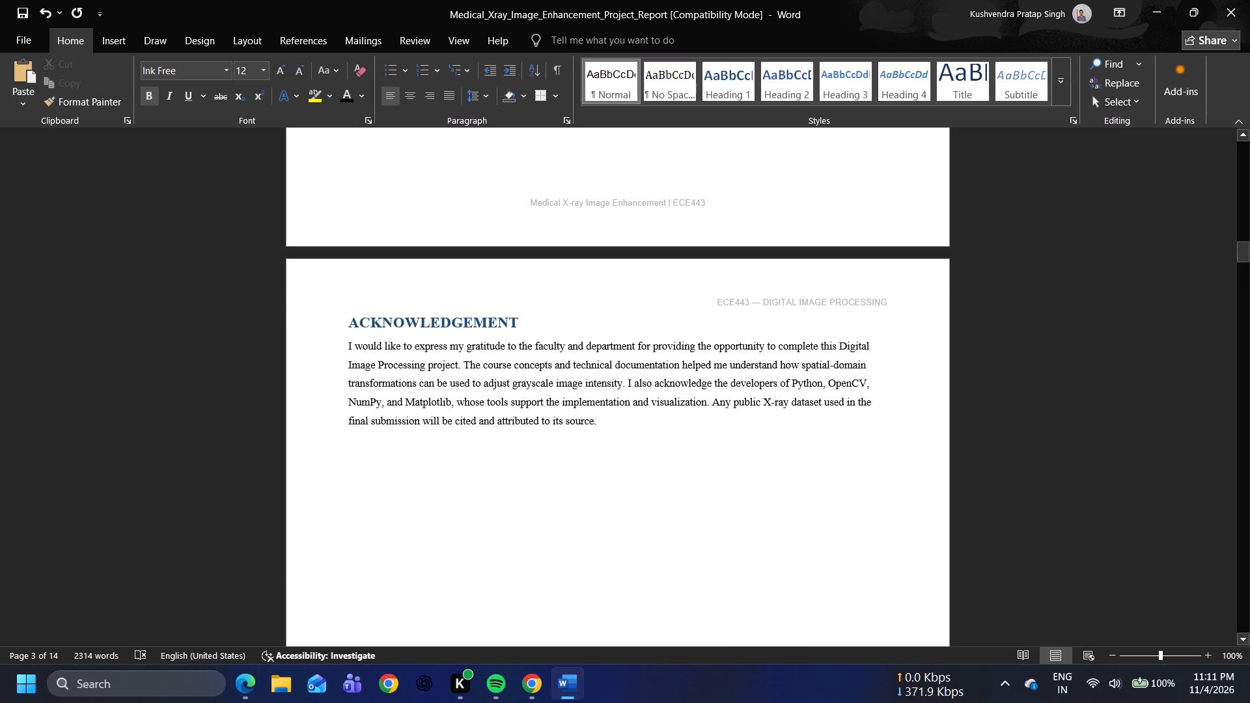
left_click(350, 319)
left_click_drag(350, 319, 551, 325)
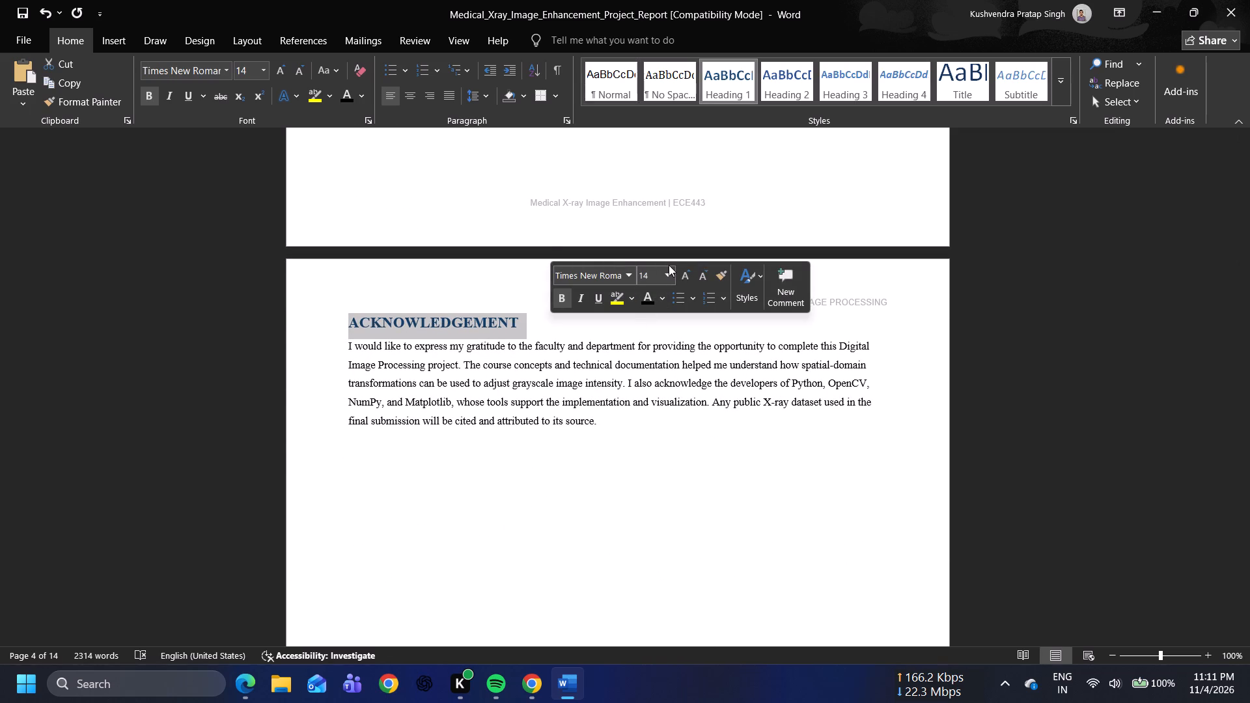
left_click(669, 265)
left_click(669, 270)
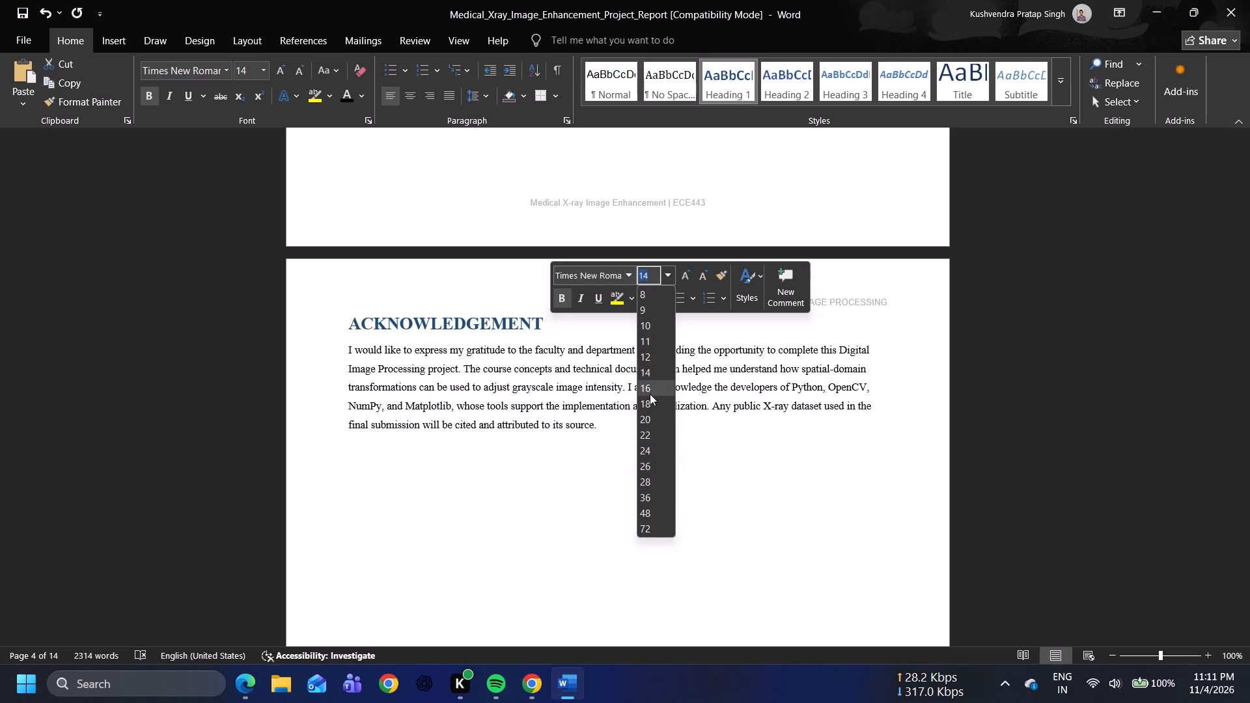
left_click(650, 394)
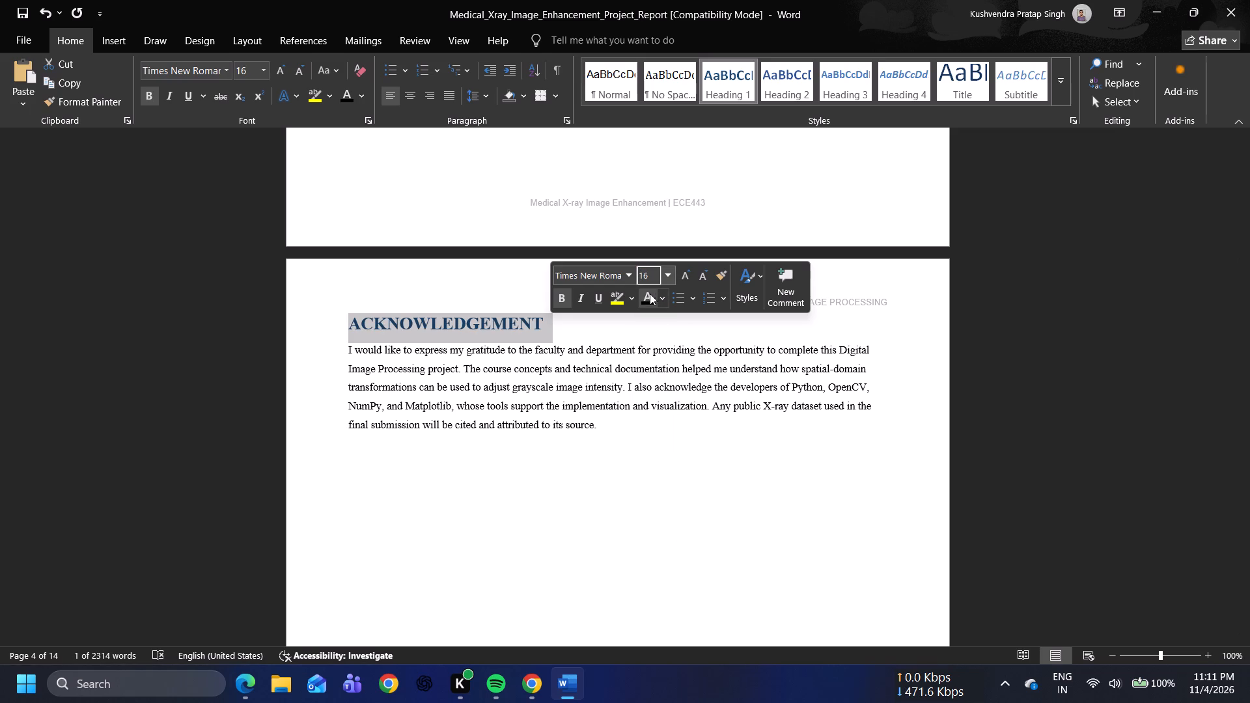
left_click(646, 295)
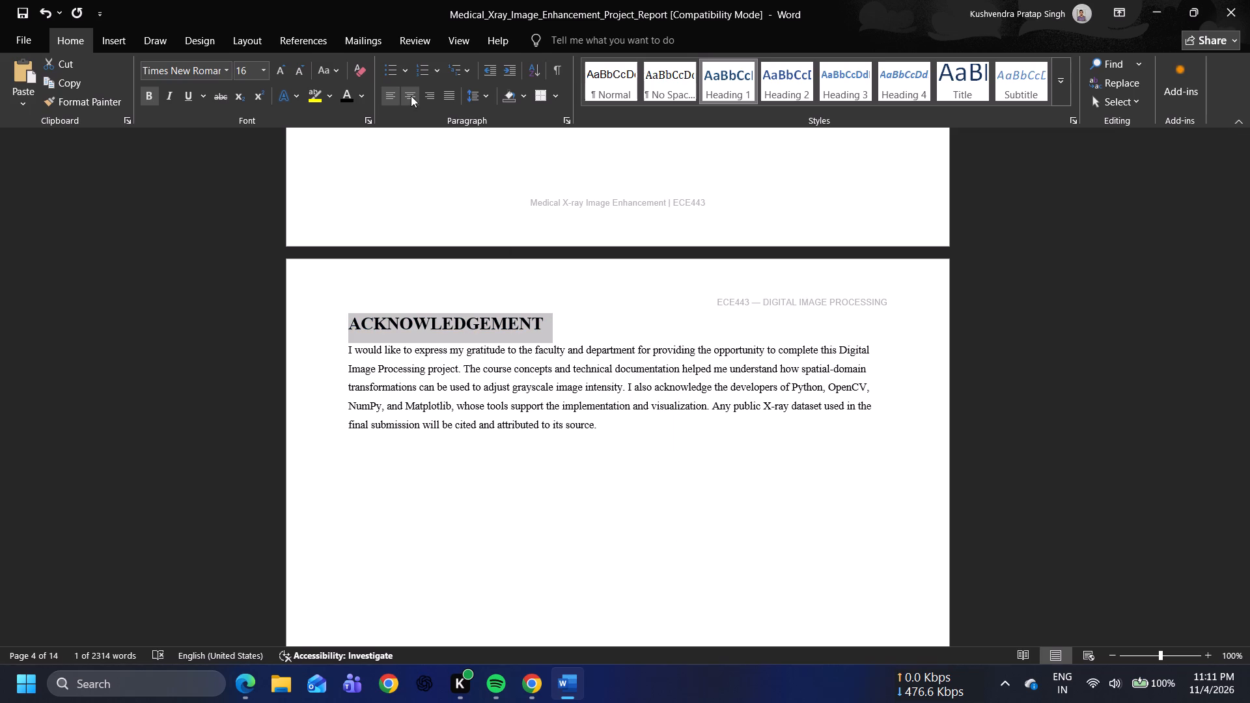
left_click(411, 96)
Insert a blank line above the ACKNOWLEDGEMENT heading.
left_click(527, 297)
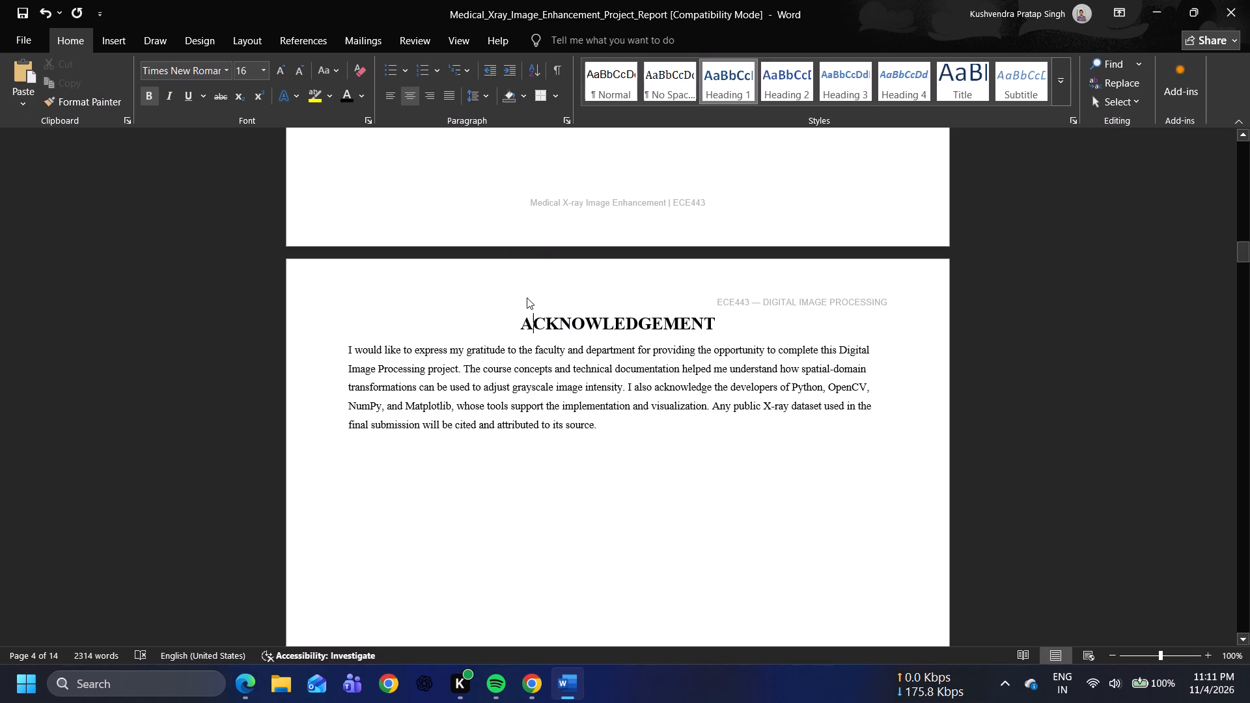
key("Left")
key("Return")
key("Up")
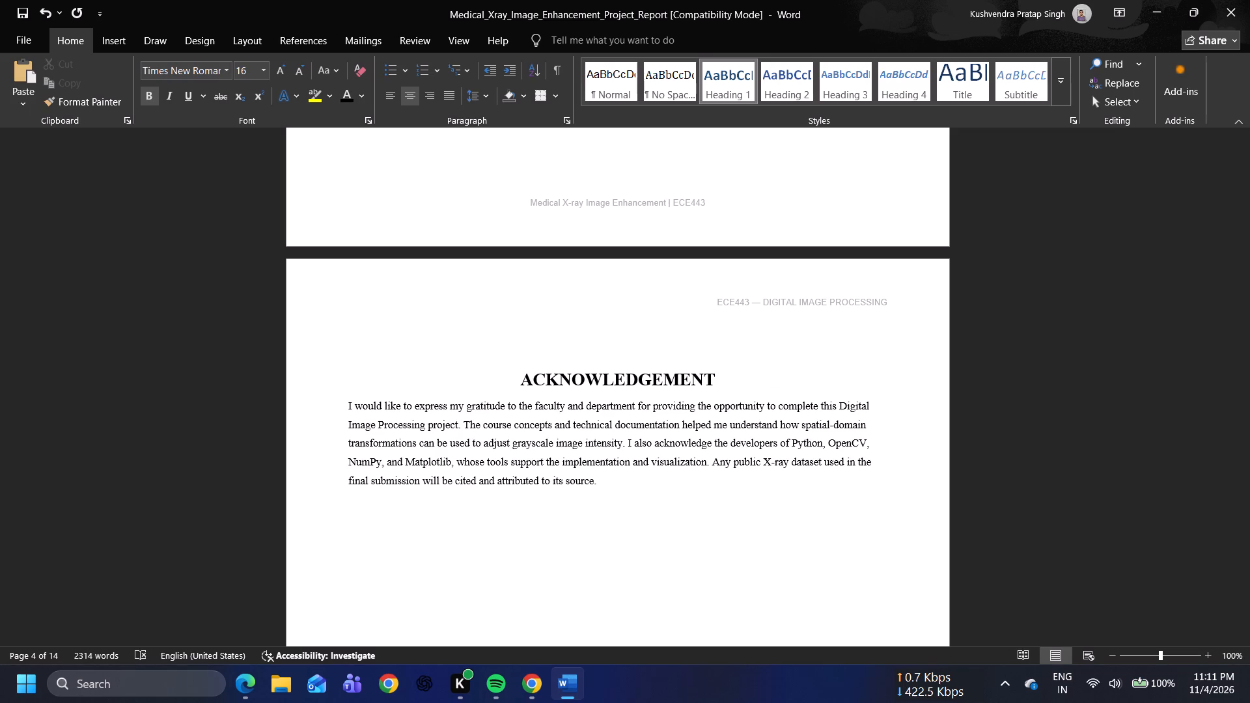
Set the line spacing of the ACKNOWLEDGEMENT heading and the blank line above it to 1.0.
left_click_drag(622, 323, 638, 340)
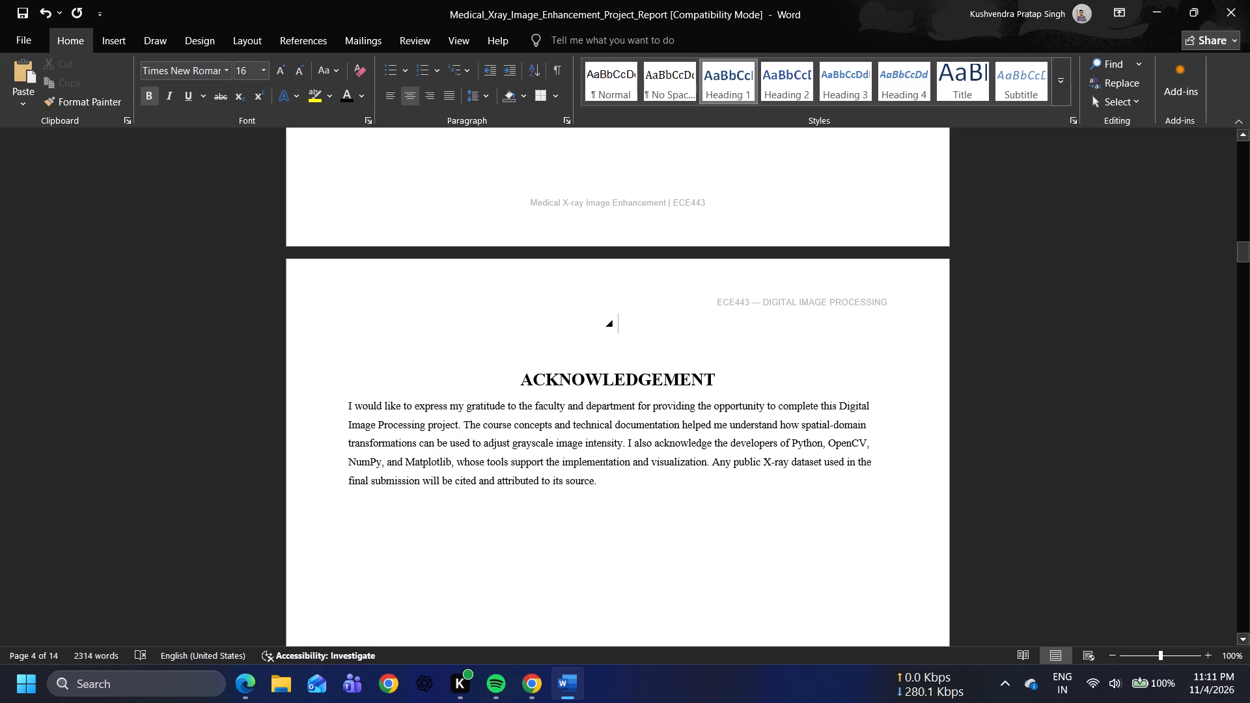
left_click_drag(638, 340, 674, 359)
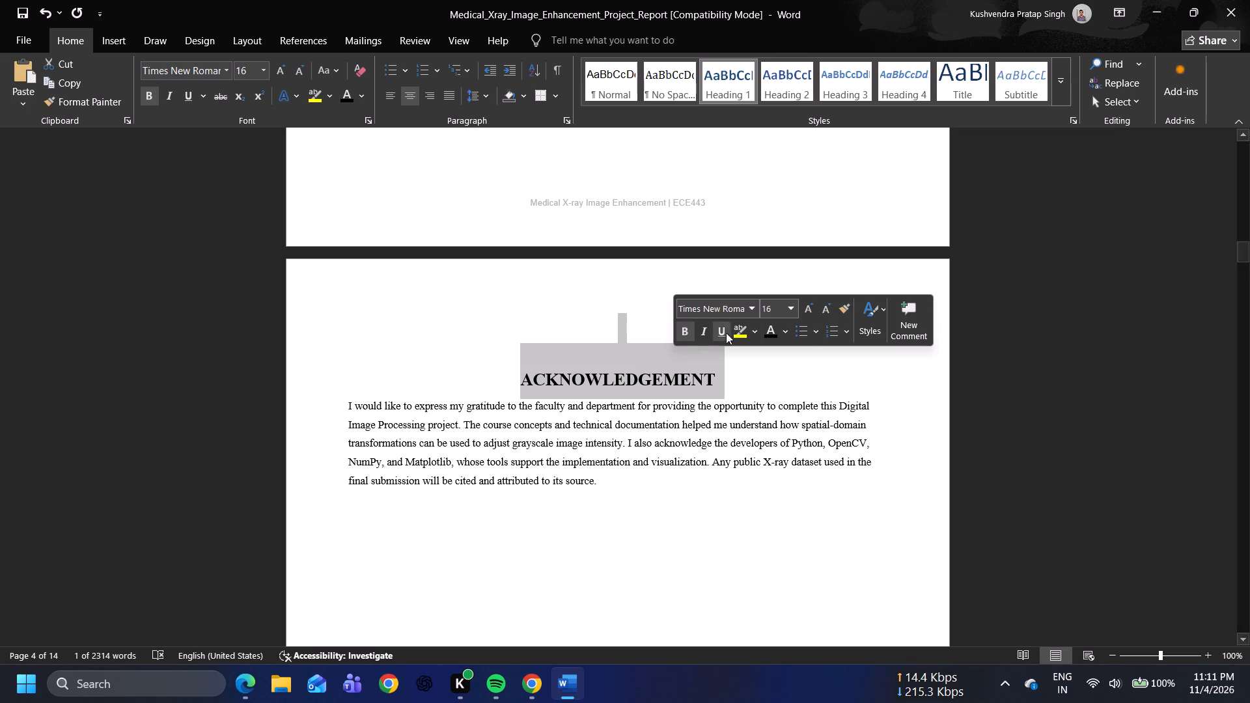
left_click(489, 92)
left_click(496, 108)
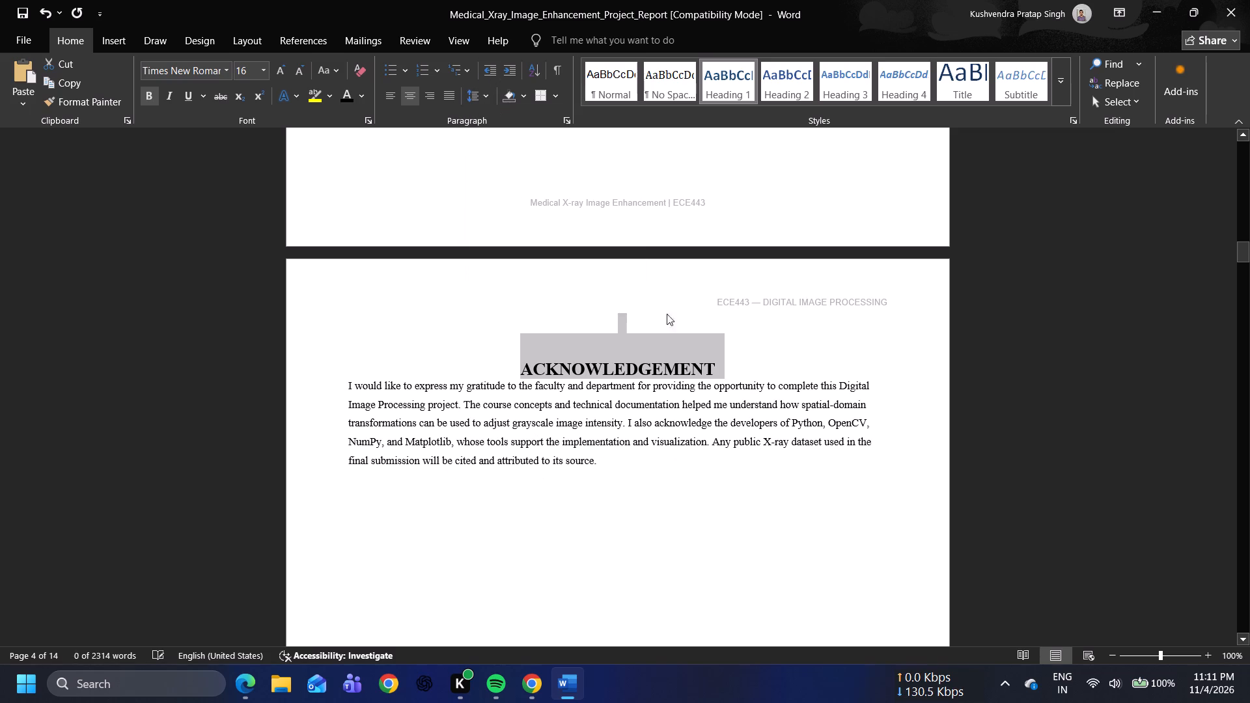
Insert a blank line between the ACKNOWLEDGEMENT heading and its body paragraph.
left_click(706, 364)
left_click(714, 368)
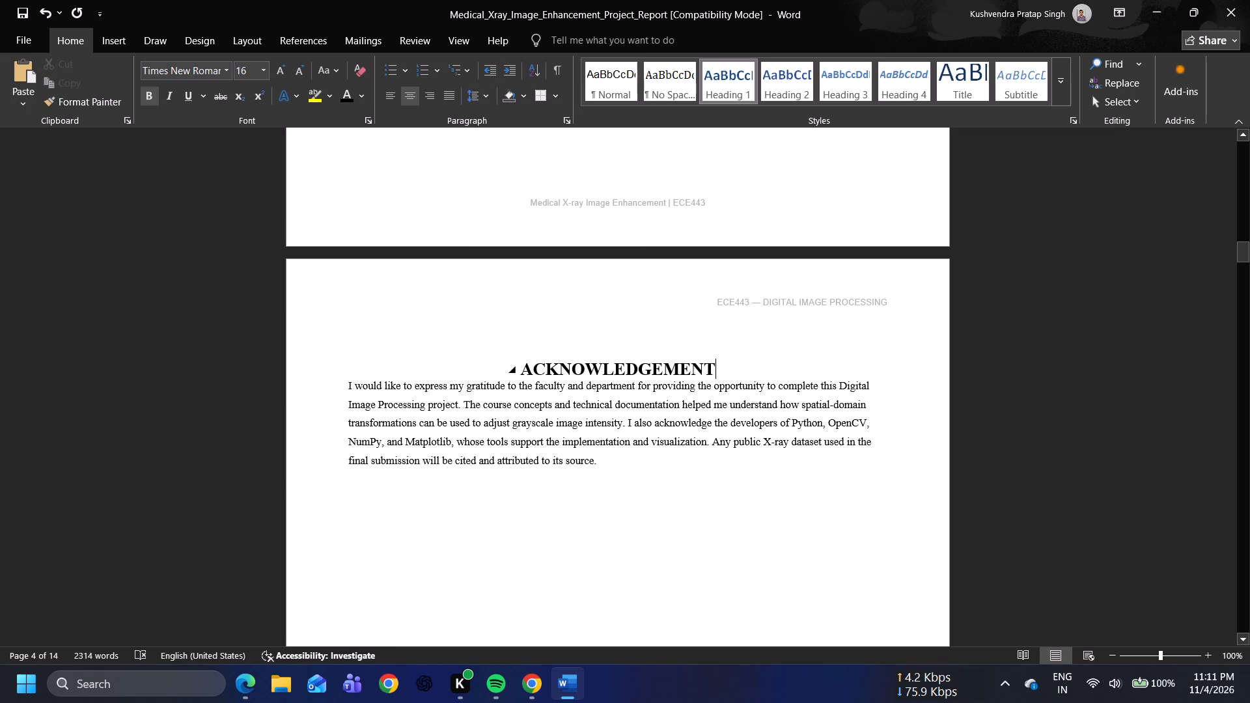
key("Return")
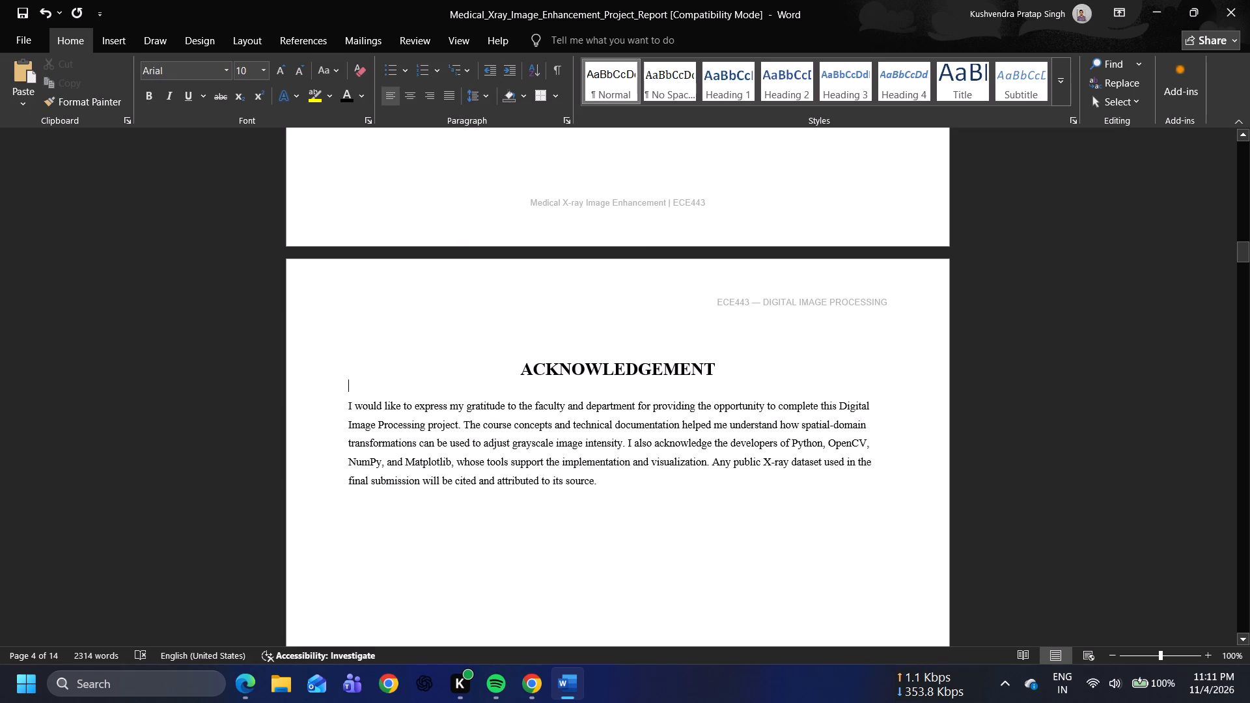
Set the Acknowledgement body paragraph's font size to 12 pt.
left_click_drag(348, 400, 608, 509)
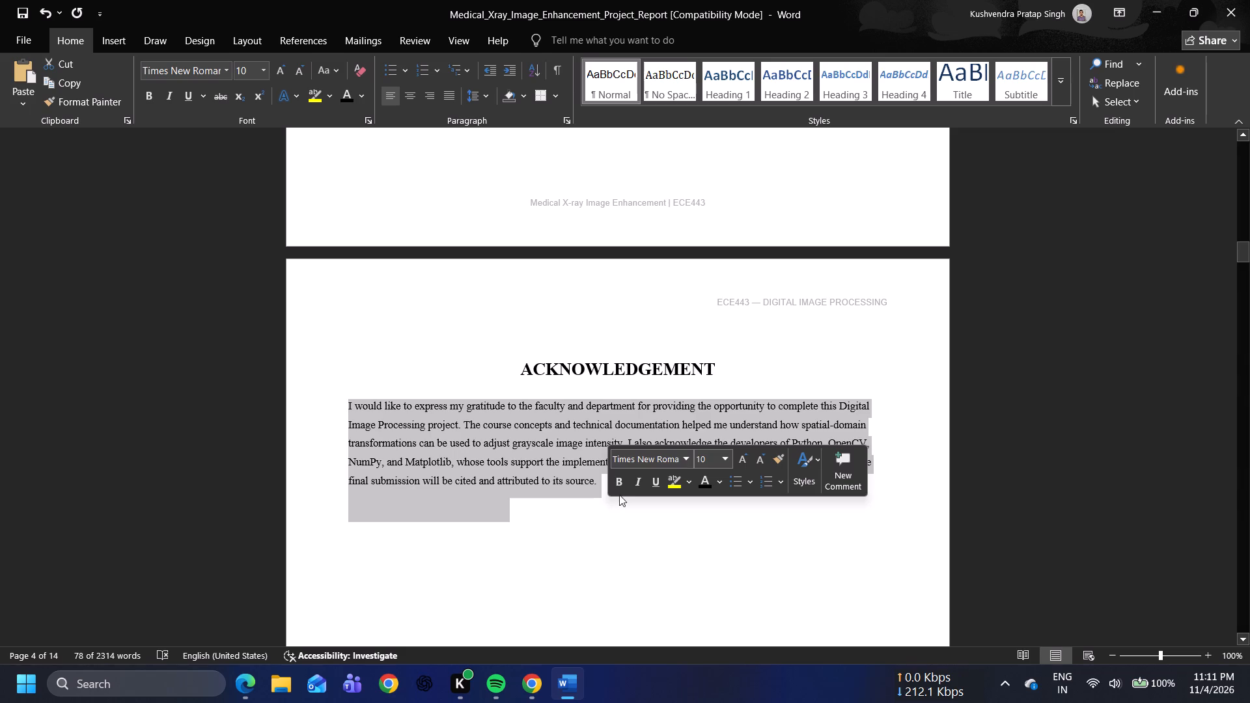
left_click(725, 459)
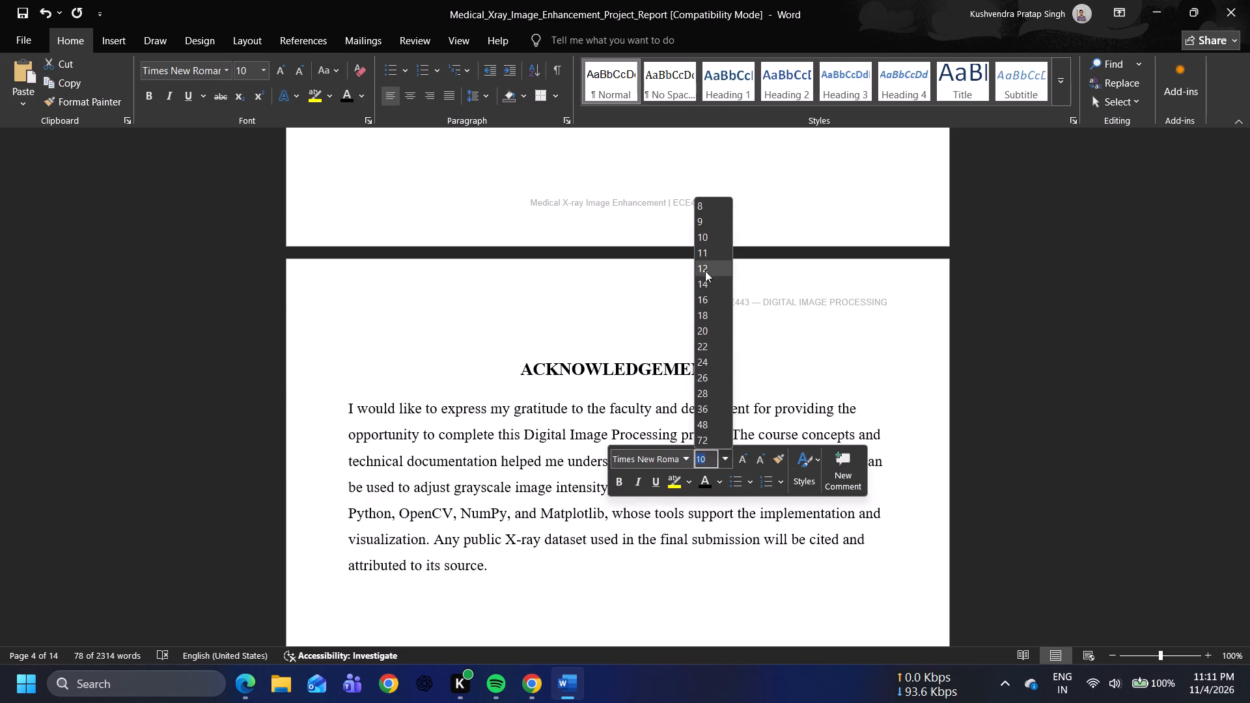
left_click(705, 269)
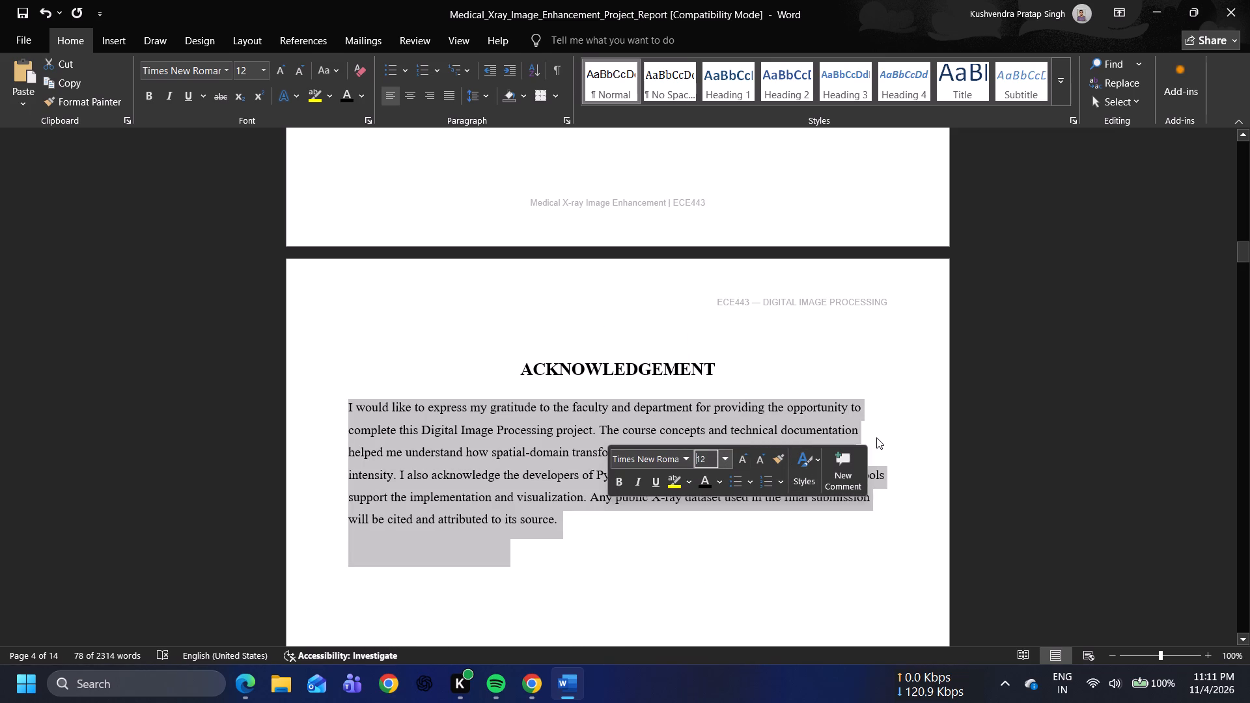
left_click(876, 437)
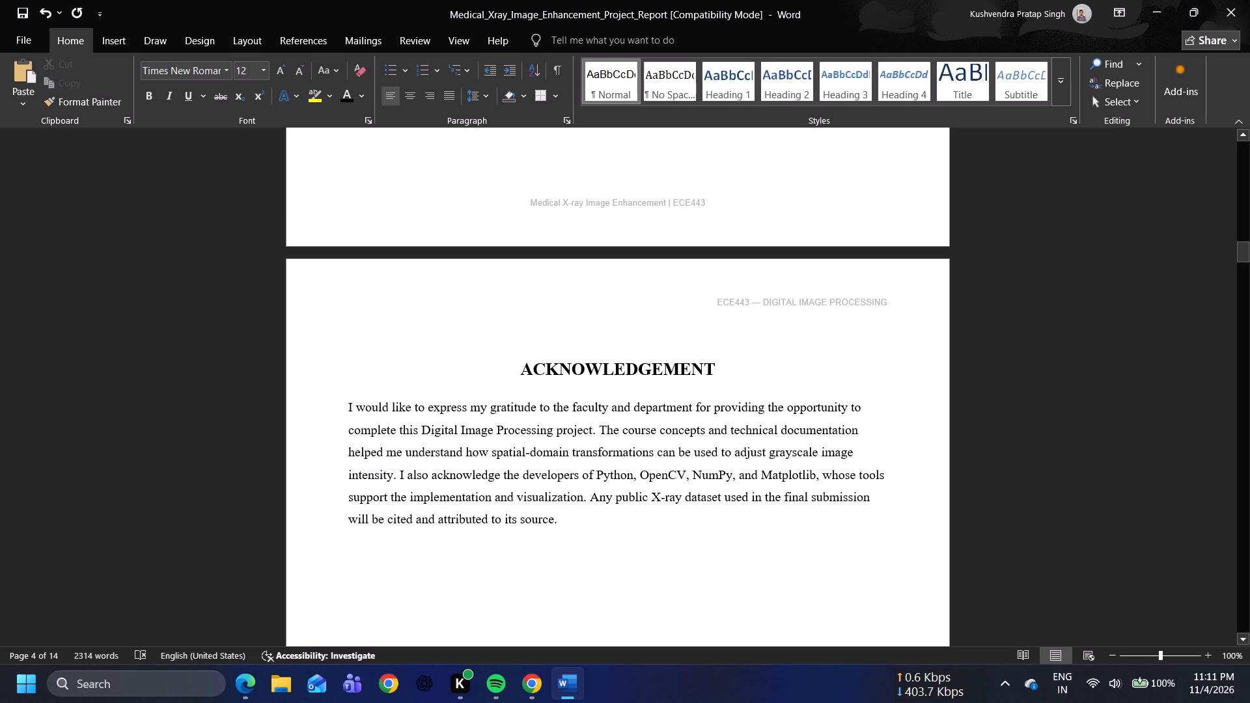
Change the opening word of the Acknowledgement paragraph from "I" to "We".
scroll(564, 440, "down", 1)
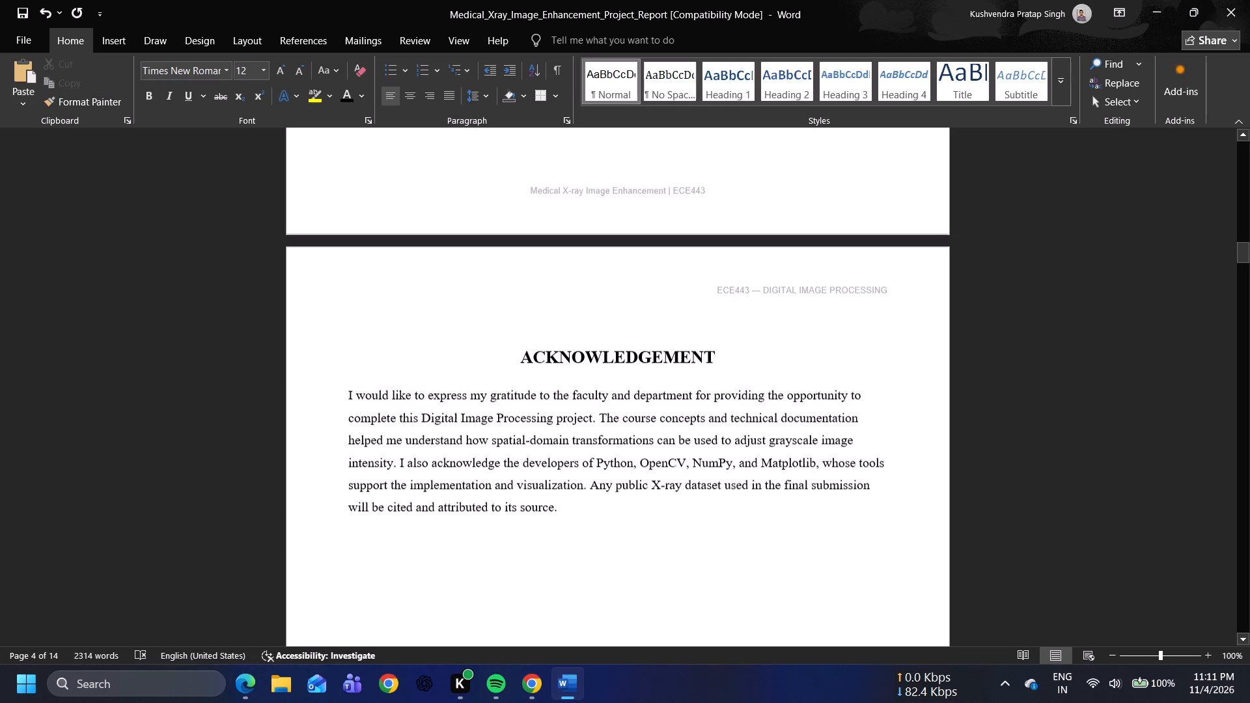
scroll(564, 440, "down", 1)
left_click(352, 387)
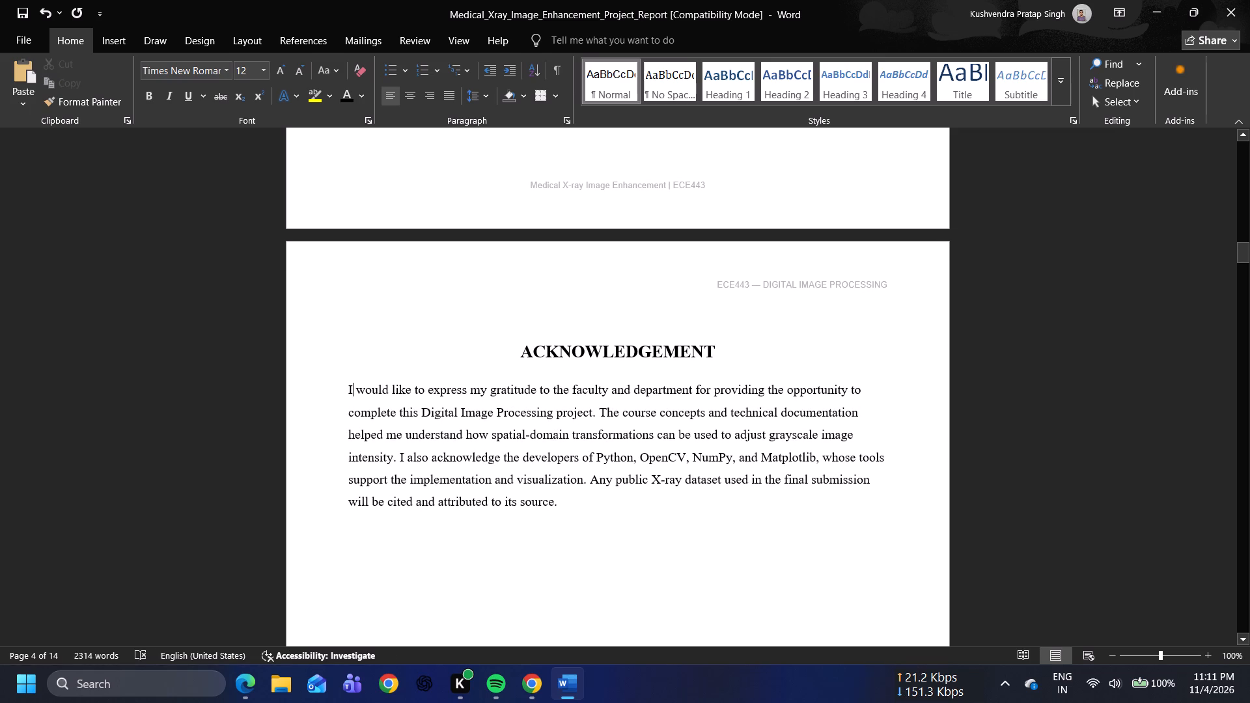
key("BackSpace")
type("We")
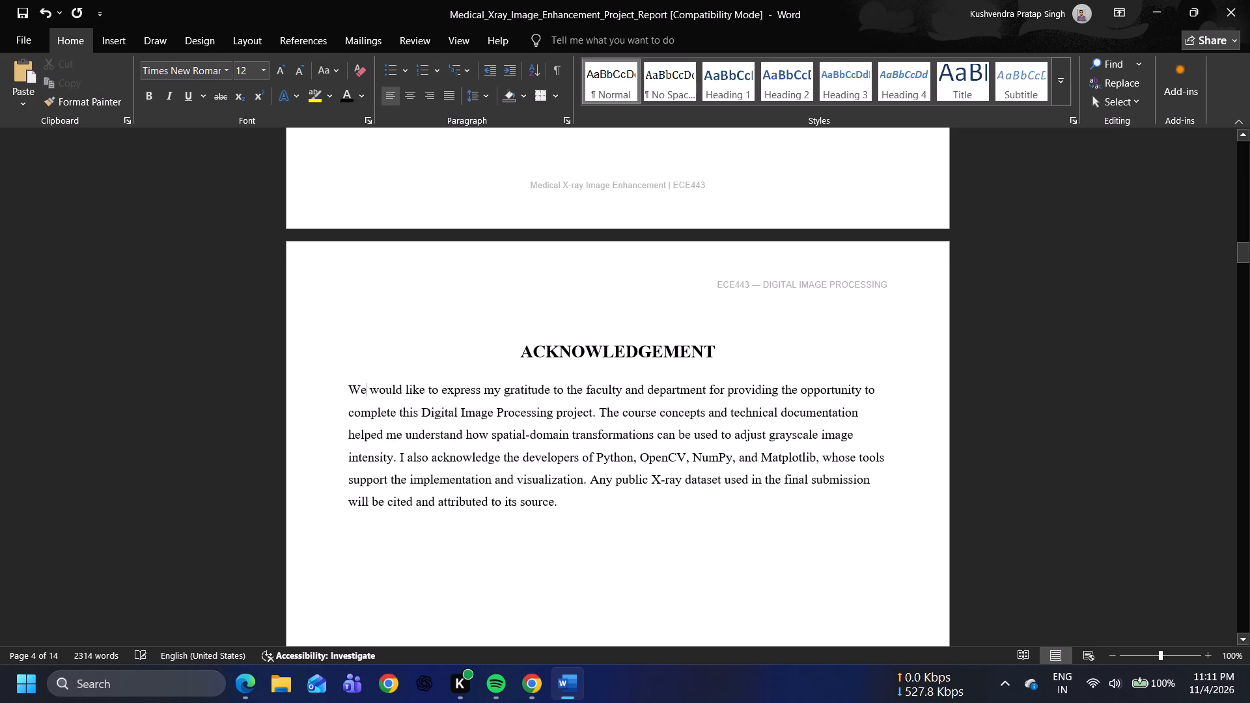
Review the Acknowledgement page and compare its layout and wording with the Declaration page.
scroll(578, 417, "down", 1)
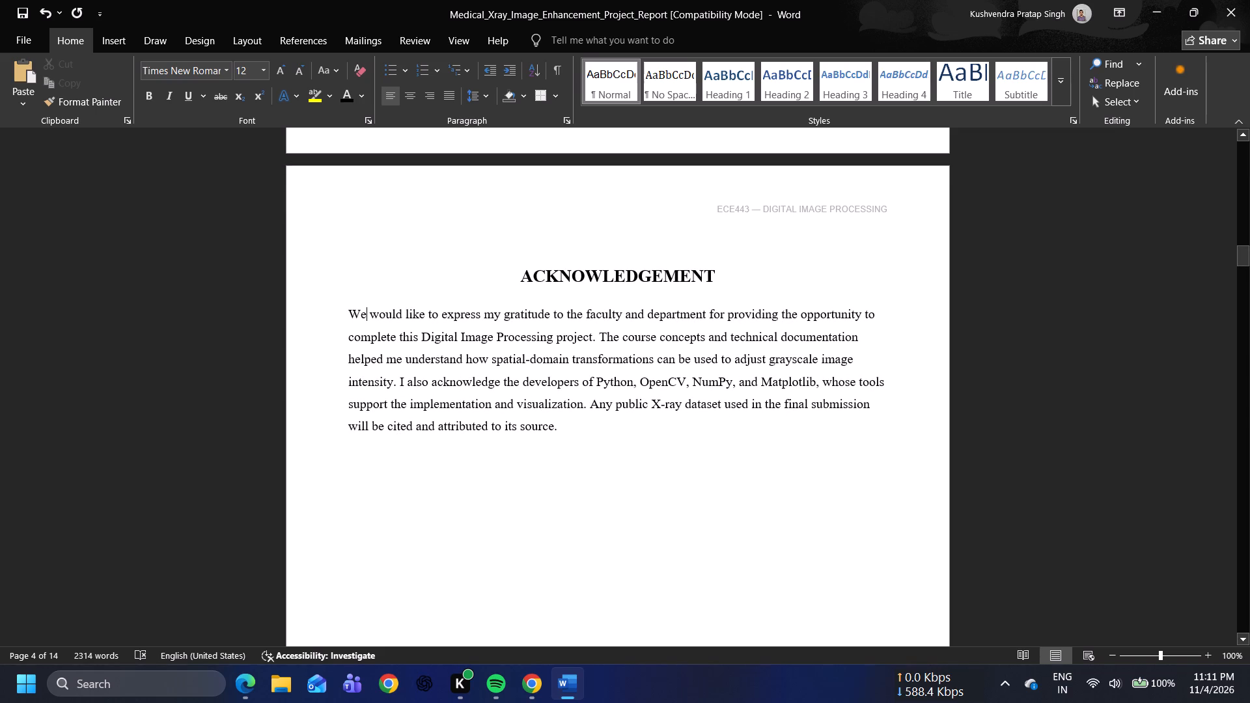
scroll(578, 417, "down", 3)
scroll(578, 417, "up", 8)
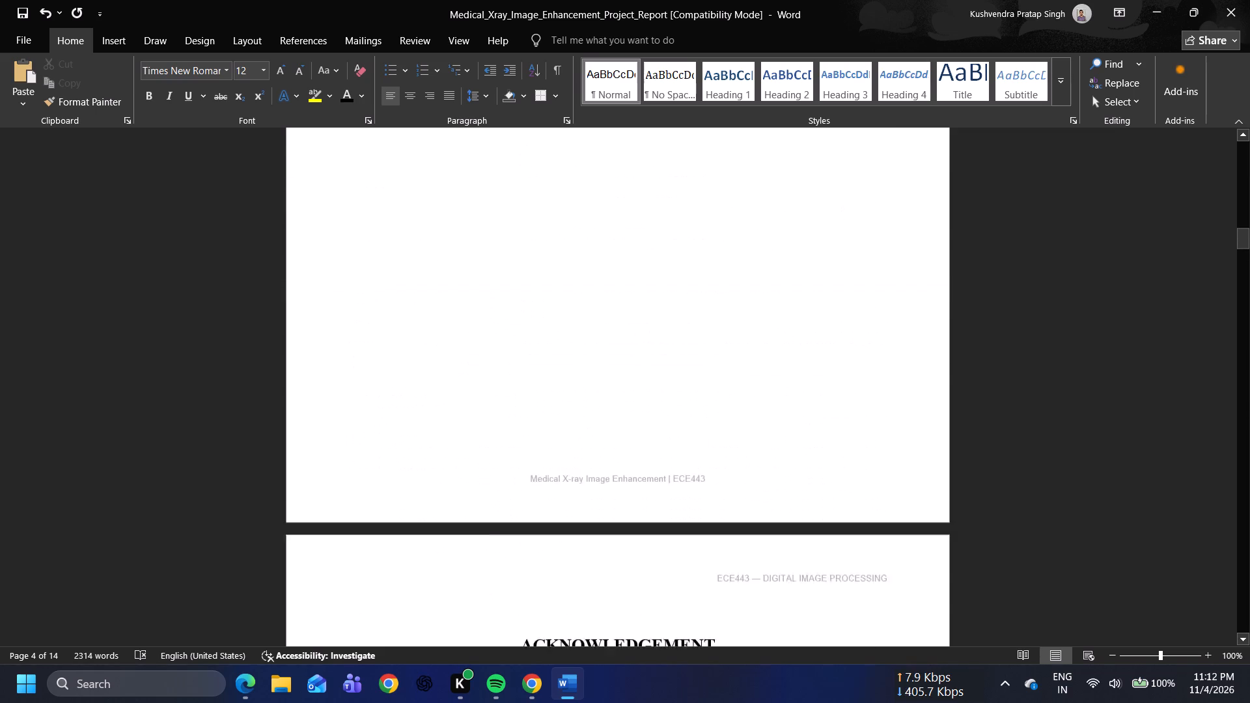
scroll(578, 417, "up", 7)
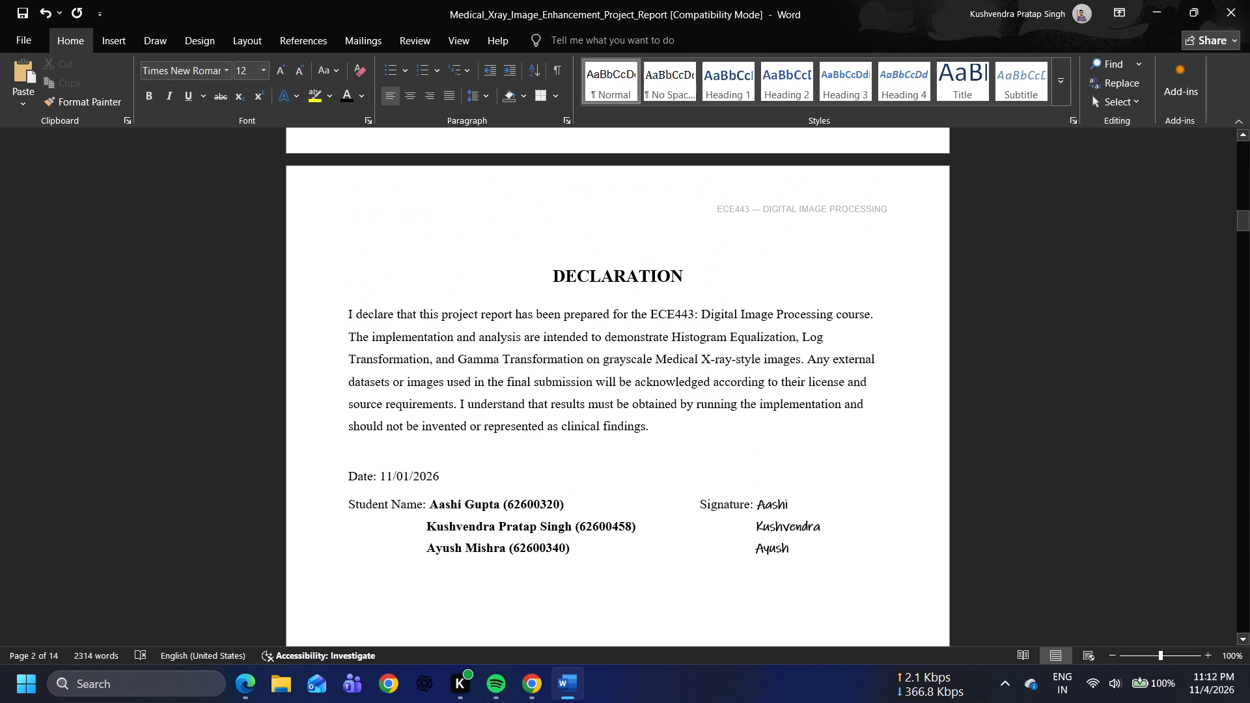
scroll(578, 417, "down", 13)
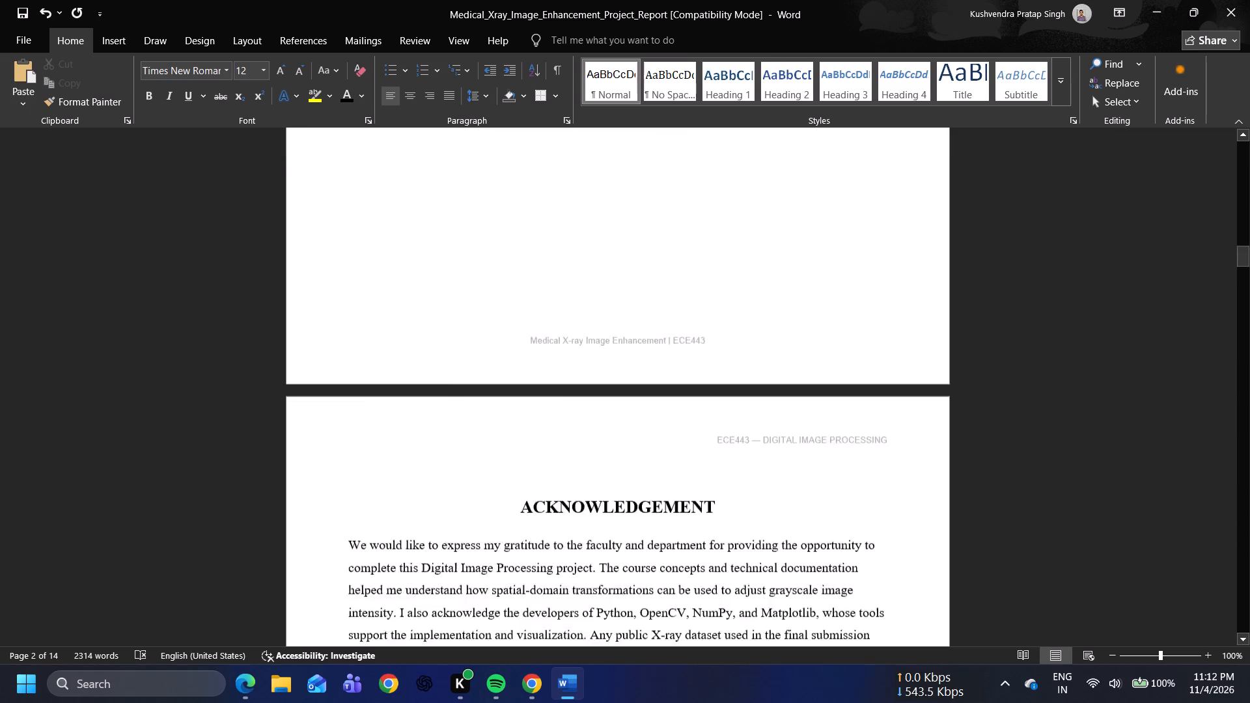
Change the TABLE OF CONTENTS heading's font colour to black.
scroll(578, 417, "down", 13)
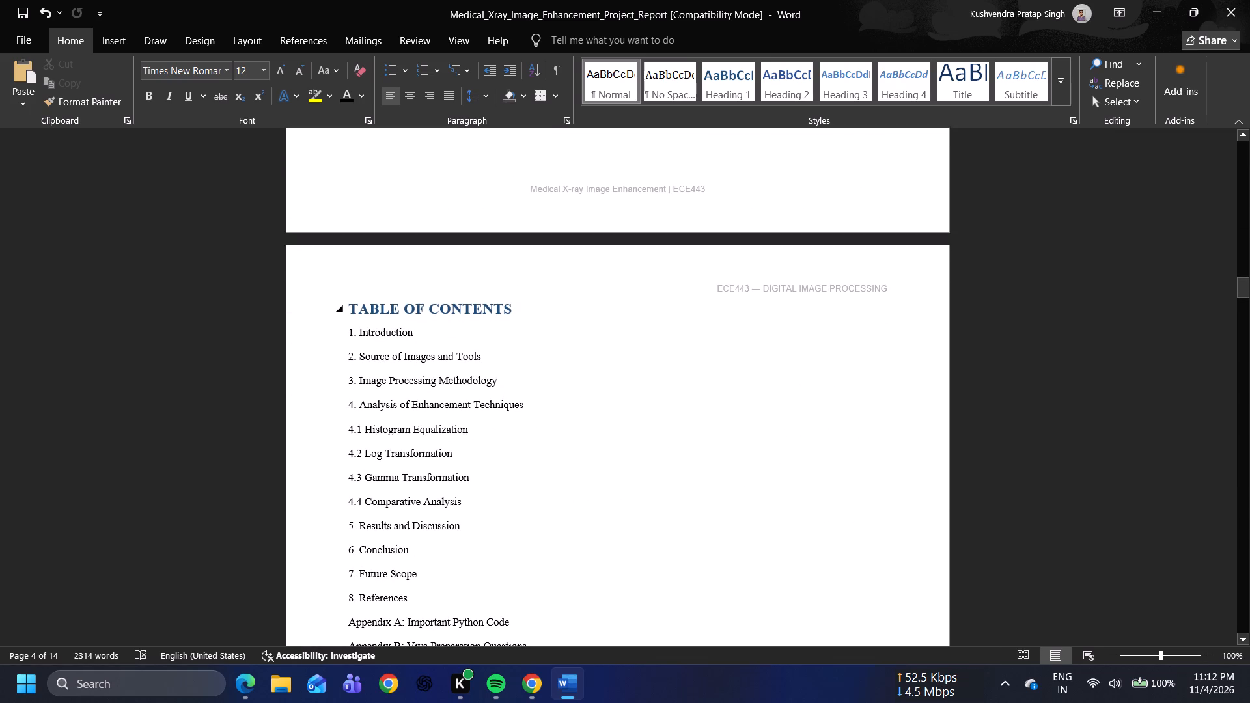
left_click_drag(349, 307, 492, 307)
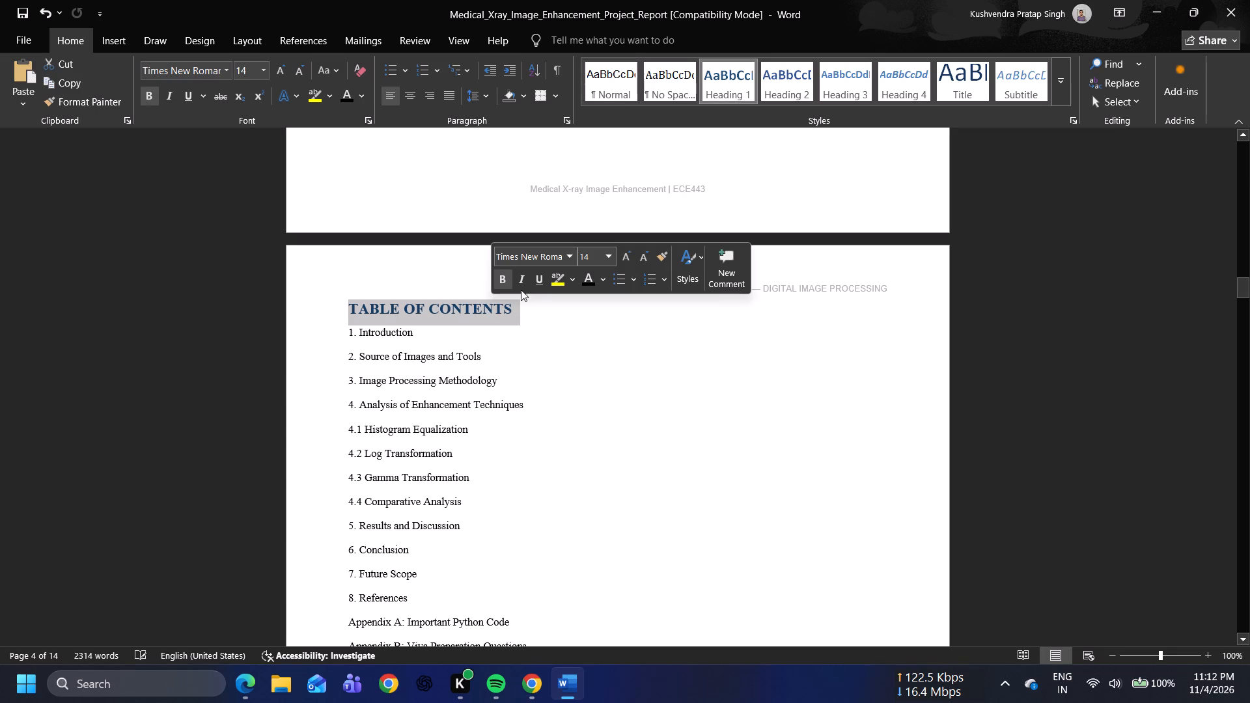
left_click(587, 274)
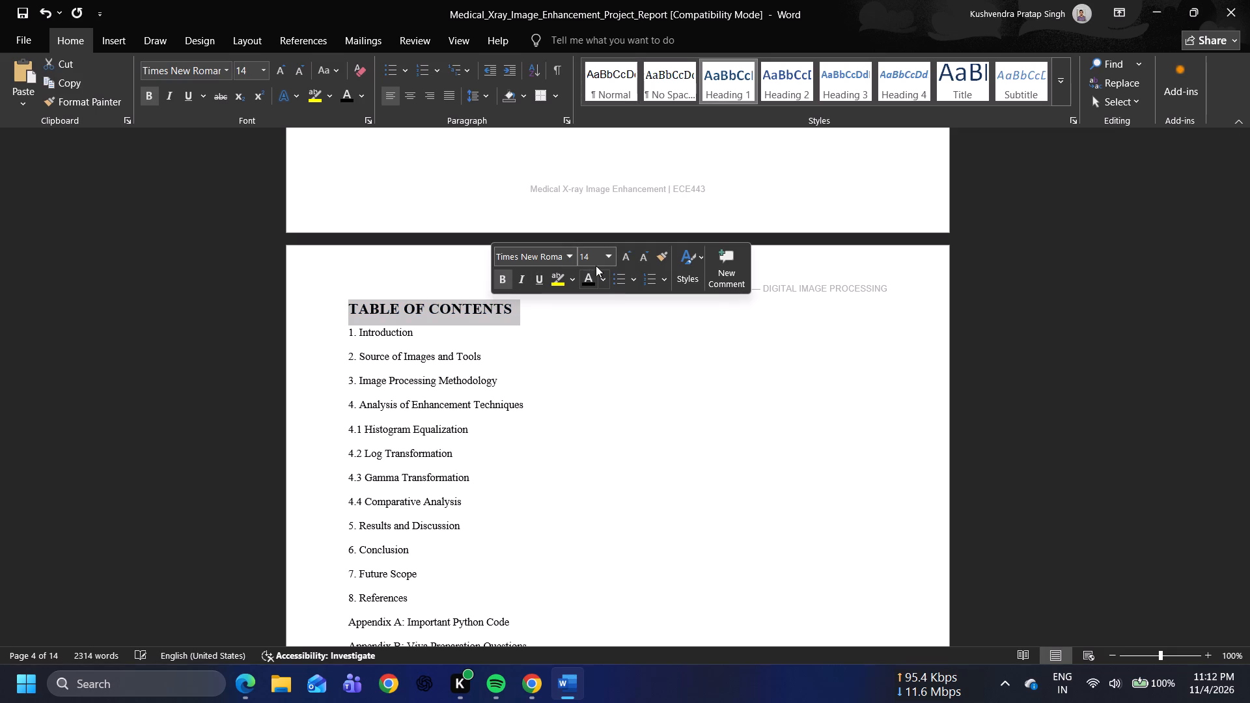
left_click(607, 258)
left_click(718, 386)
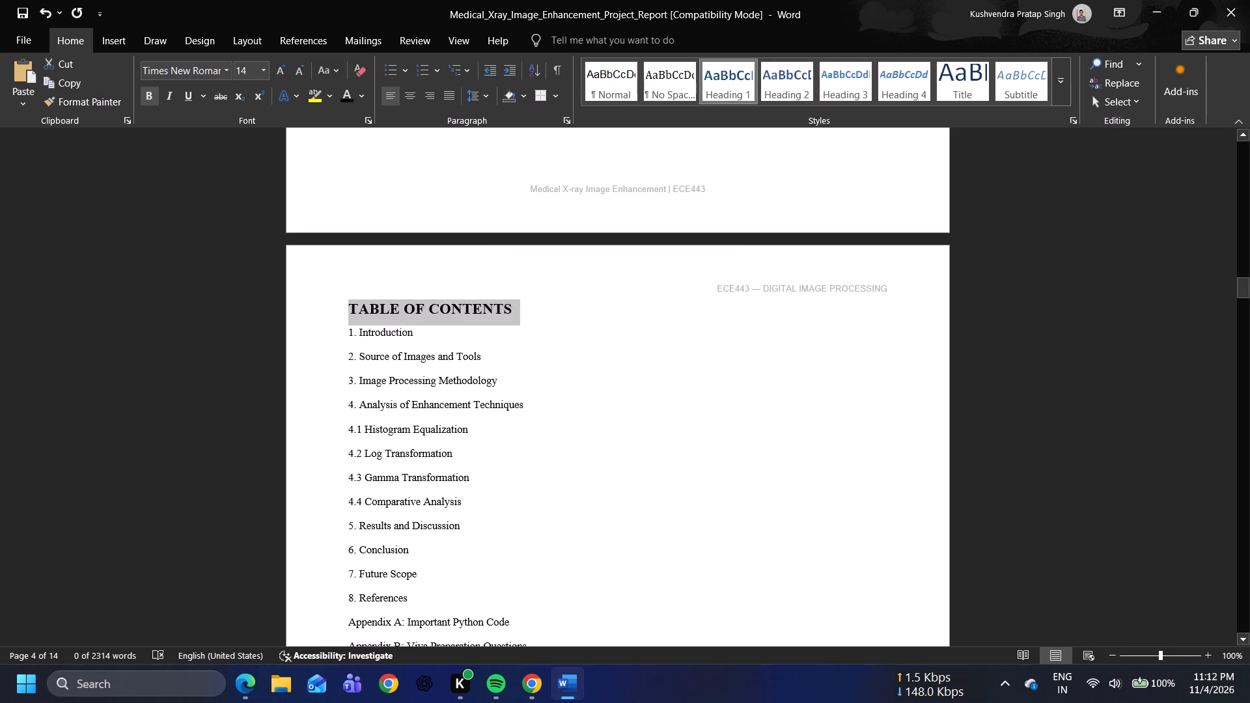
left_click(718, 386)
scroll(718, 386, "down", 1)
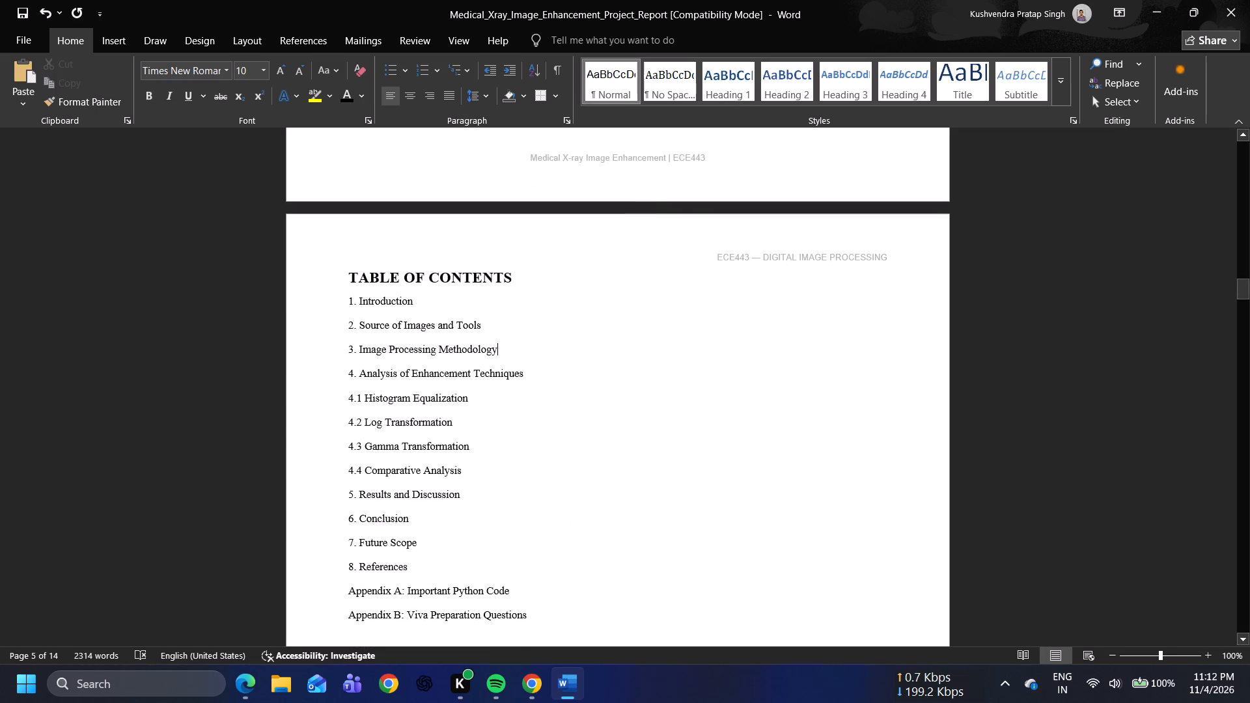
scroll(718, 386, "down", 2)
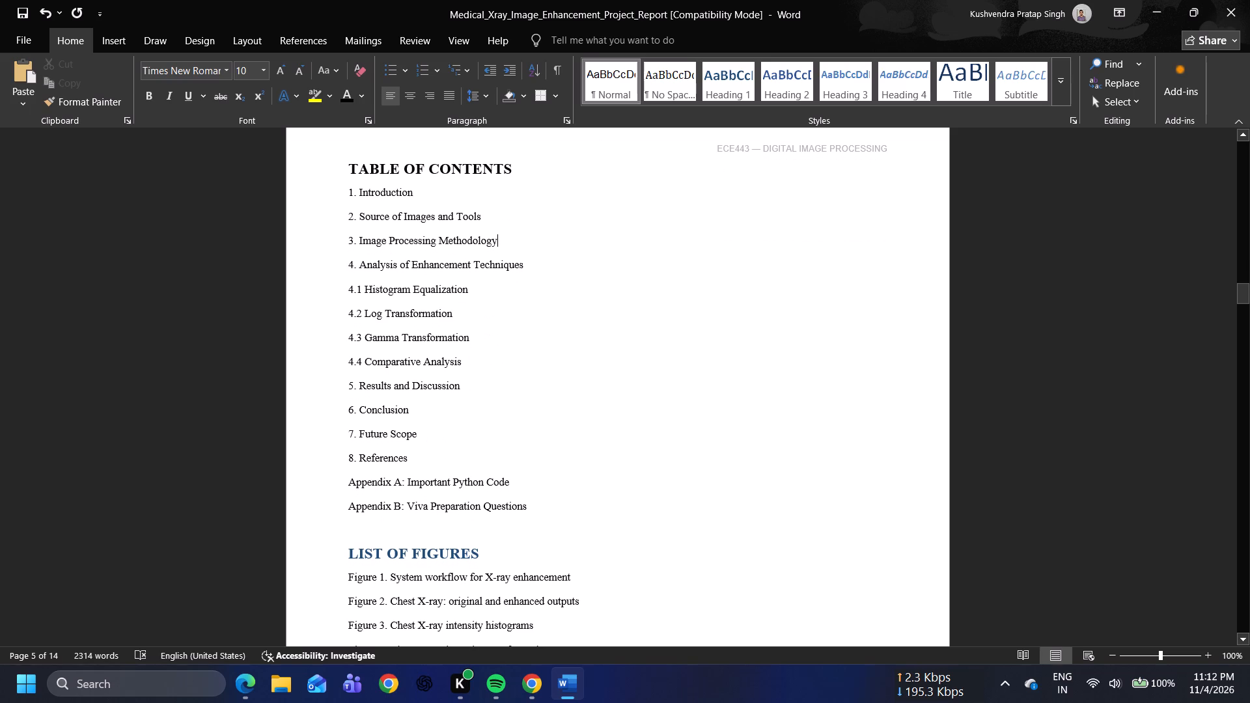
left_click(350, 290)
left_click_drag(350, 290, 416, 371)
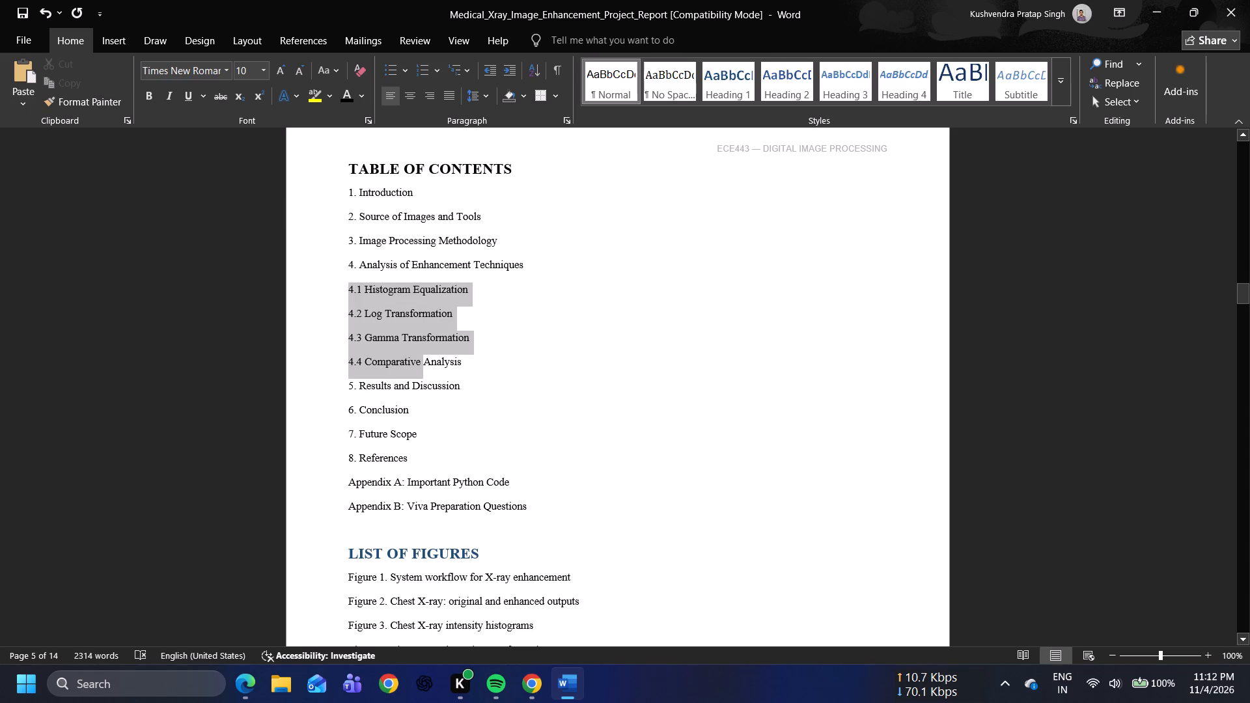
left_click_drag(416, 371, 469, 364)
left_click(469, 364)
Replace the Appendix B title in the table of contents with "Important Results".
scroll(469, 364, "down", 1)
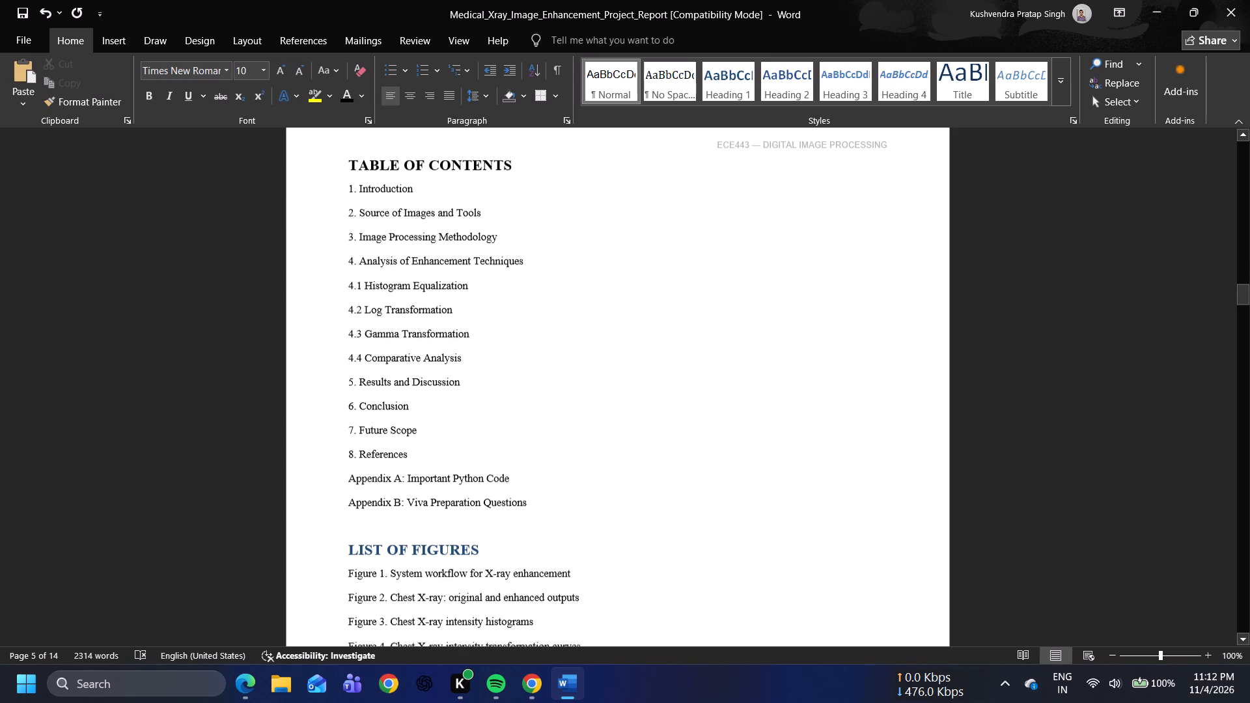
scroll(469, 364, "down", 2)
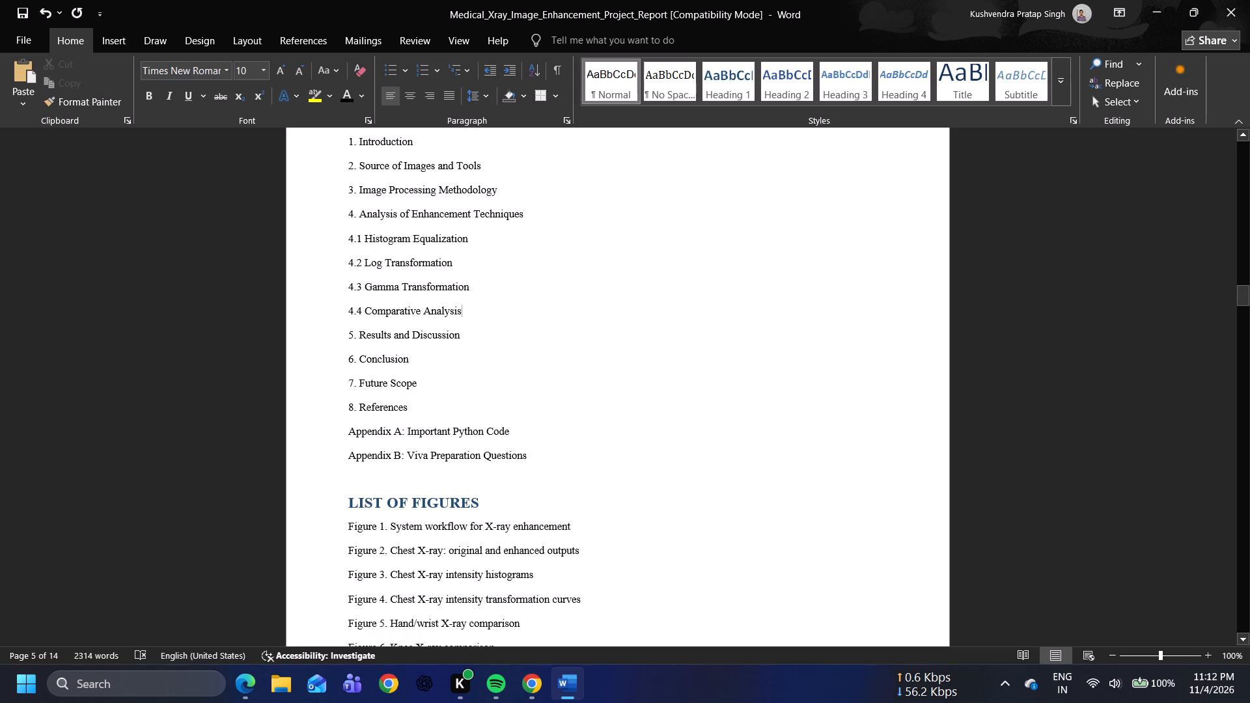
scroll(469, 364, "down", 2)
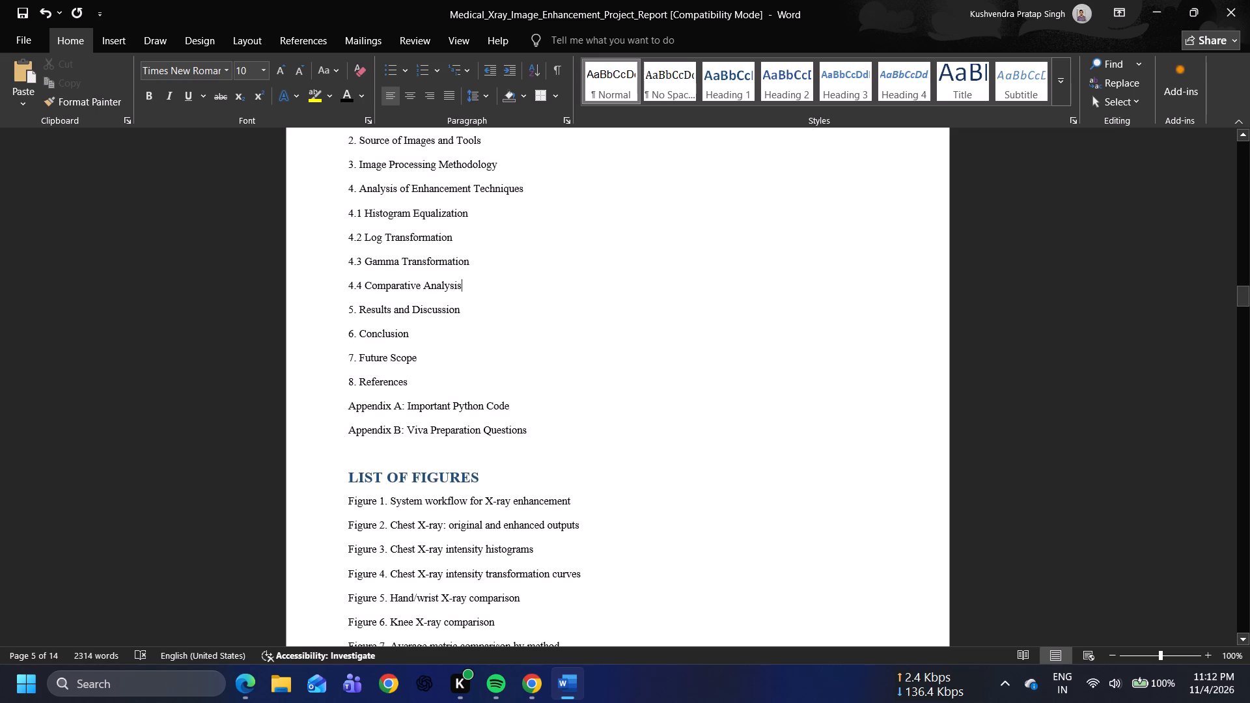
left_click_drag(348, 428, 527, 438)
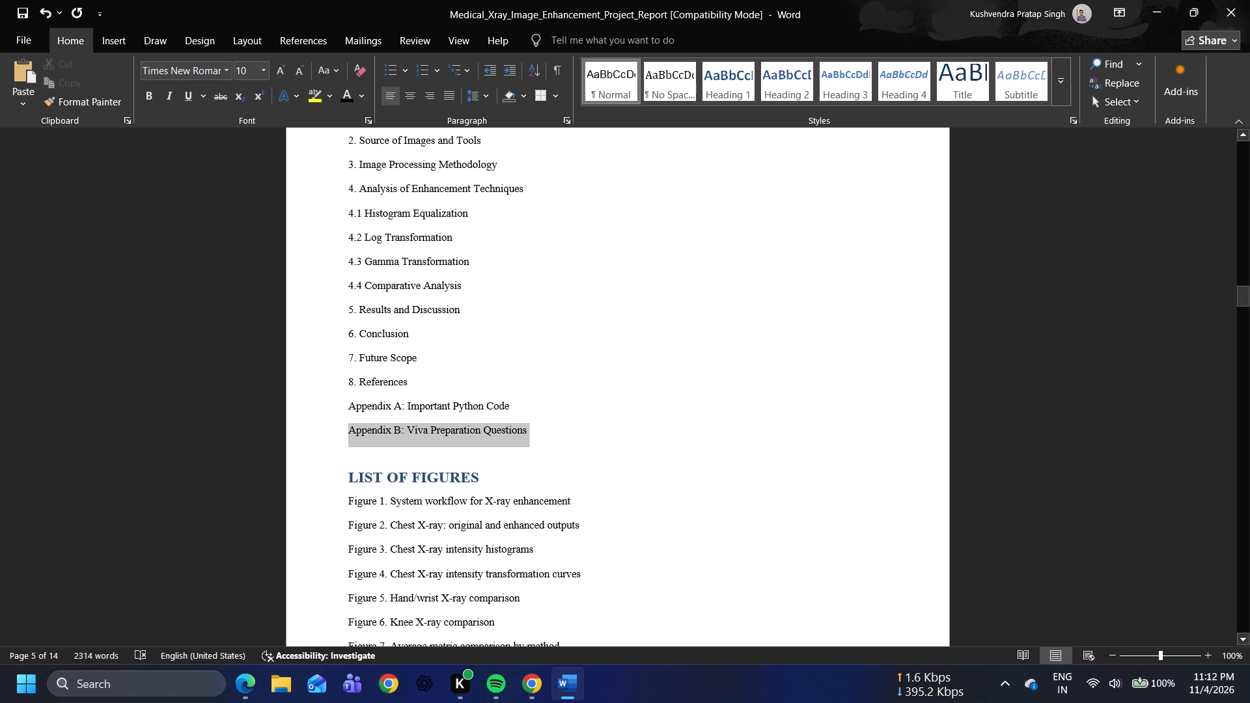
left_click_drag(527, 438, 542, 436)
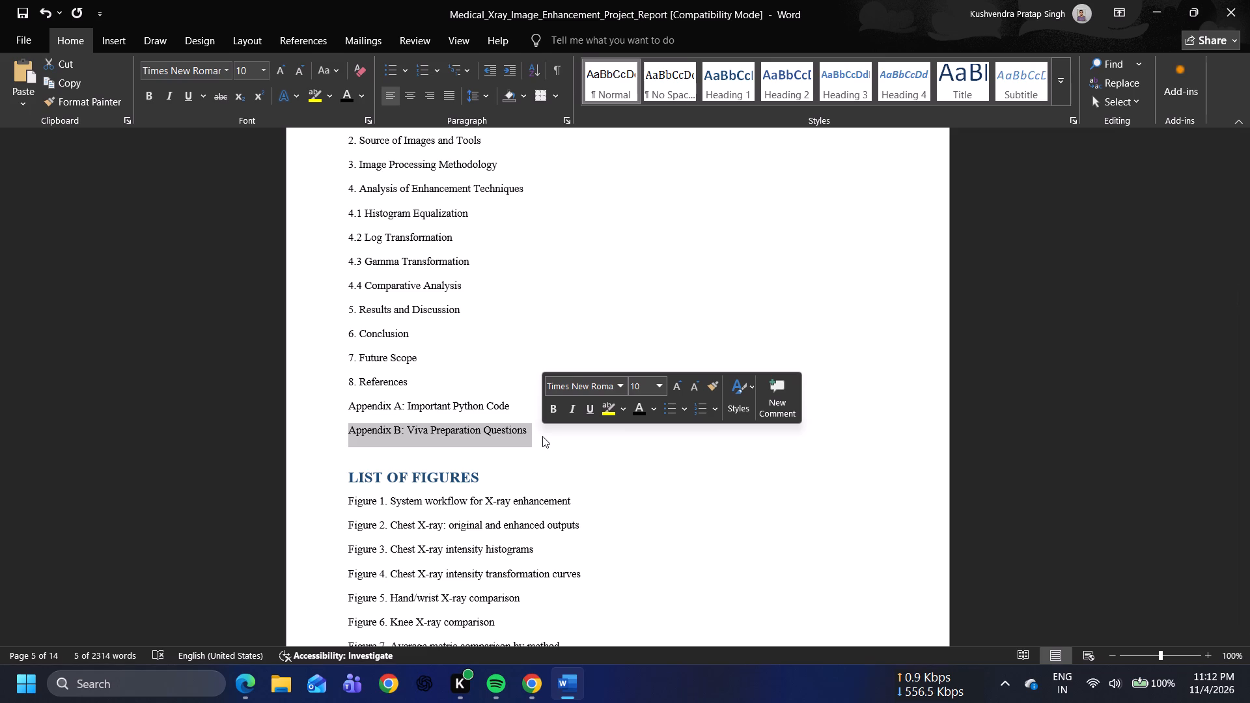
left_click(542, 436)
key("ctrl+BackSpace")
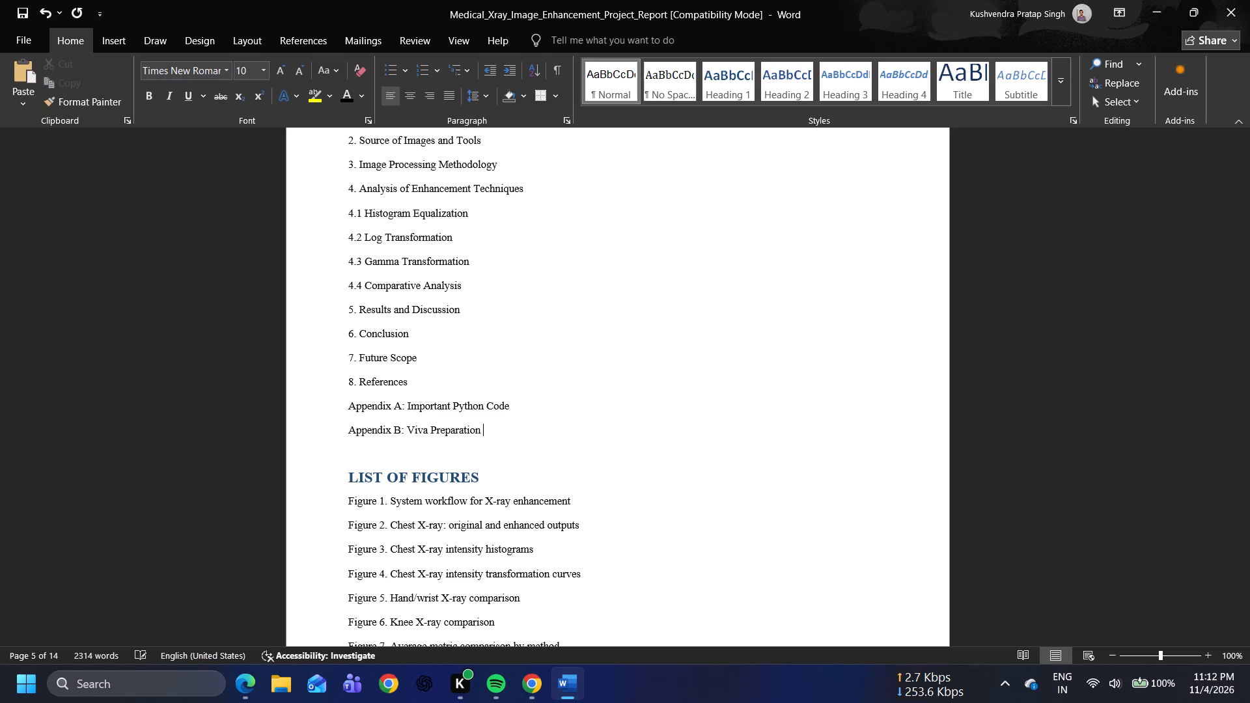
key("ctrl+BackSpace")
key("ctrl+BackSpace")
key("BackSpace")
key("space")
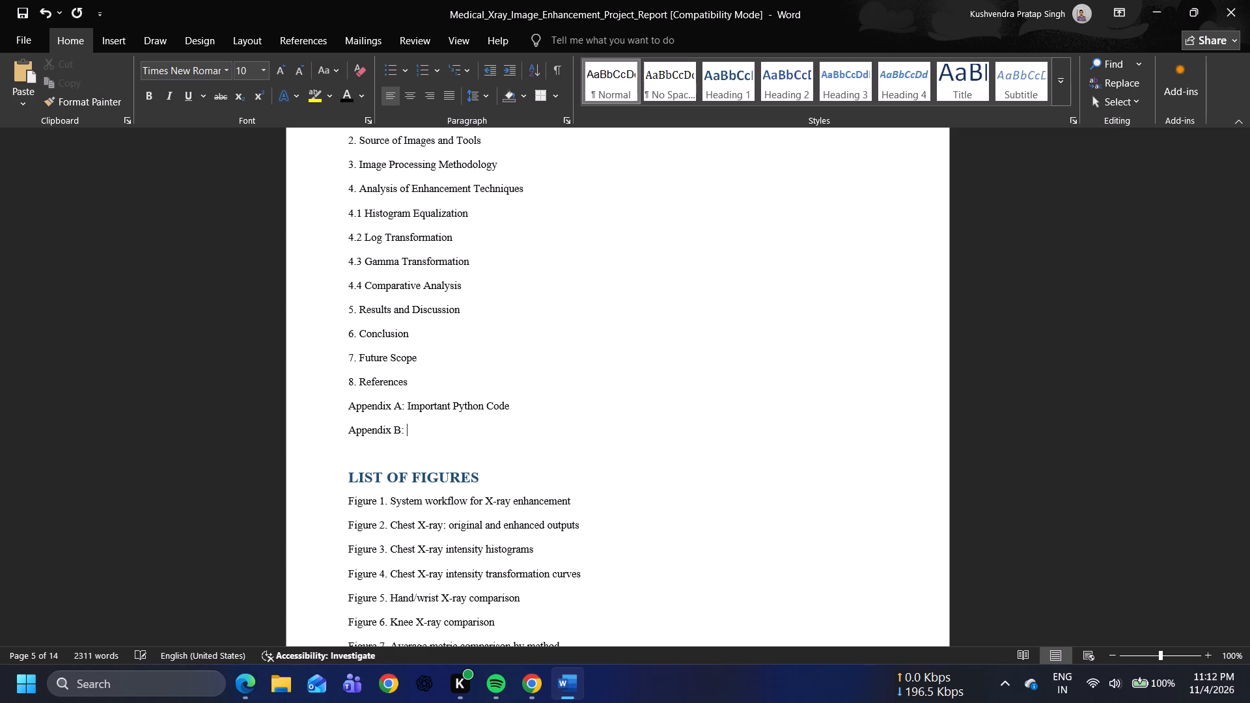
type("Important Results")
Set all table of contents entries, from Introduction through Appendix B, to a 12 pt font size.
scroll(564, 391, "up", 5)
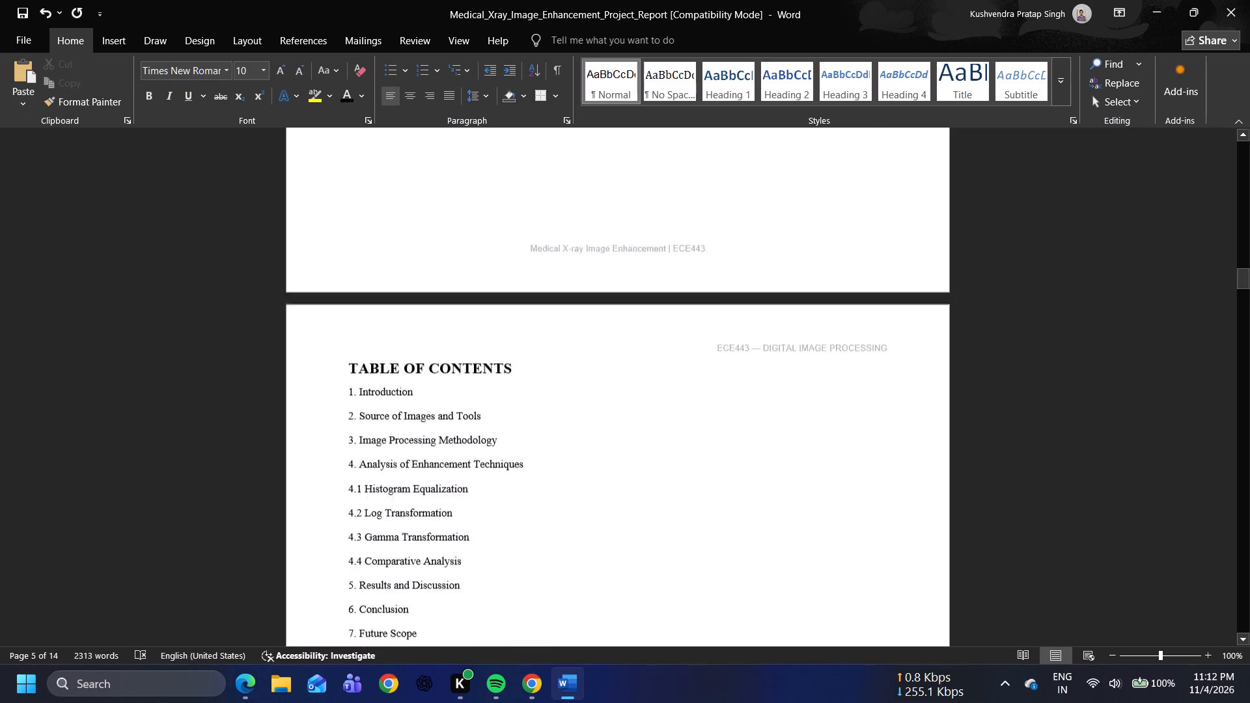
scroll(564, 391, "up", 10)
scroll(566, 388, "down", 3)
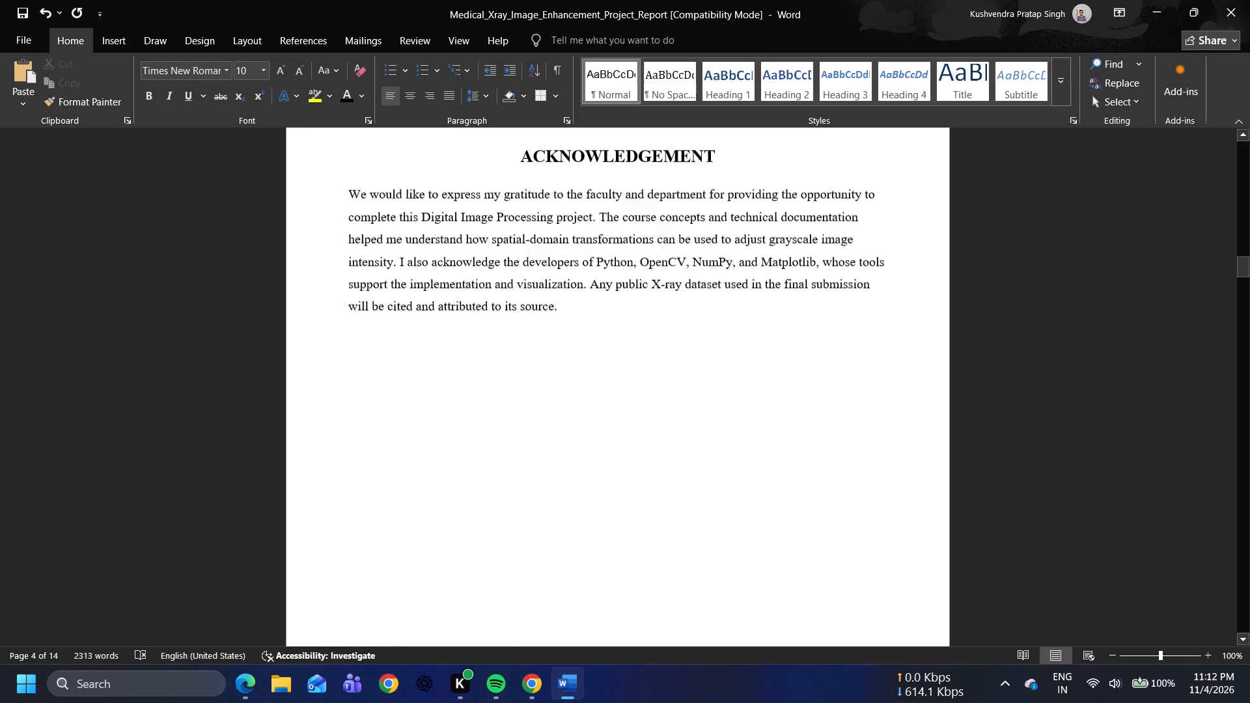
scroll(566, 388, "down", 11)
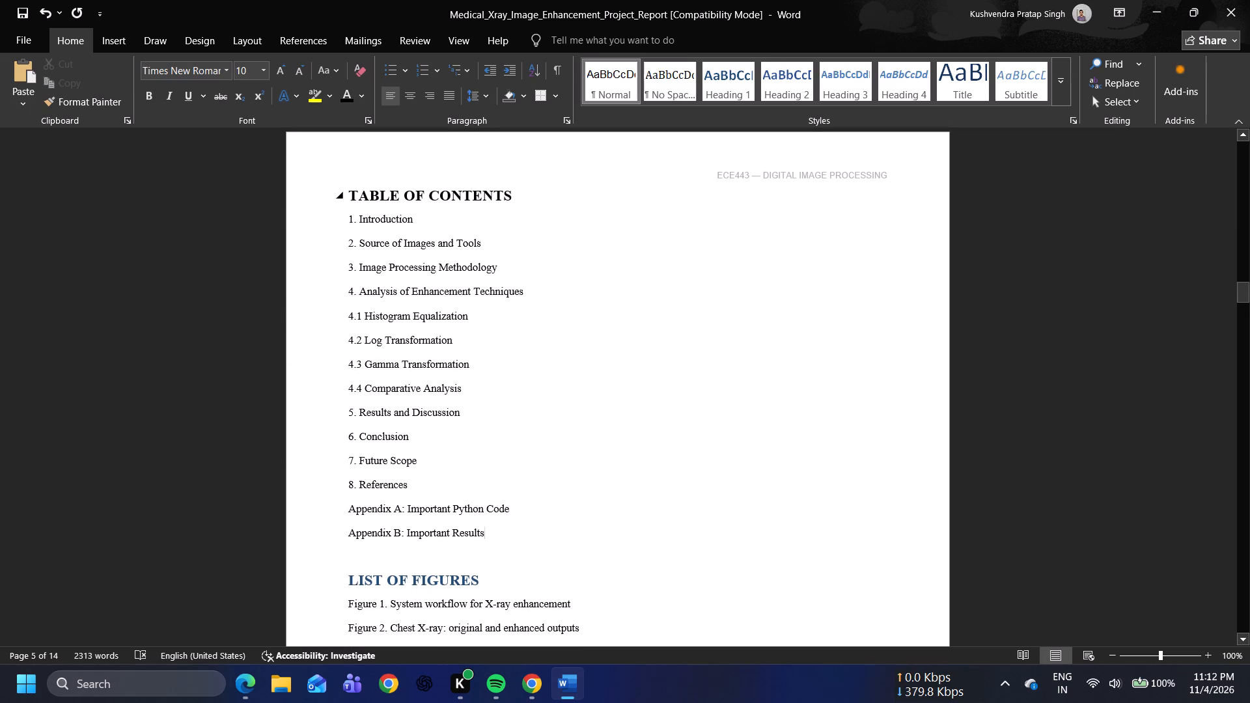
left_click(350, 193)
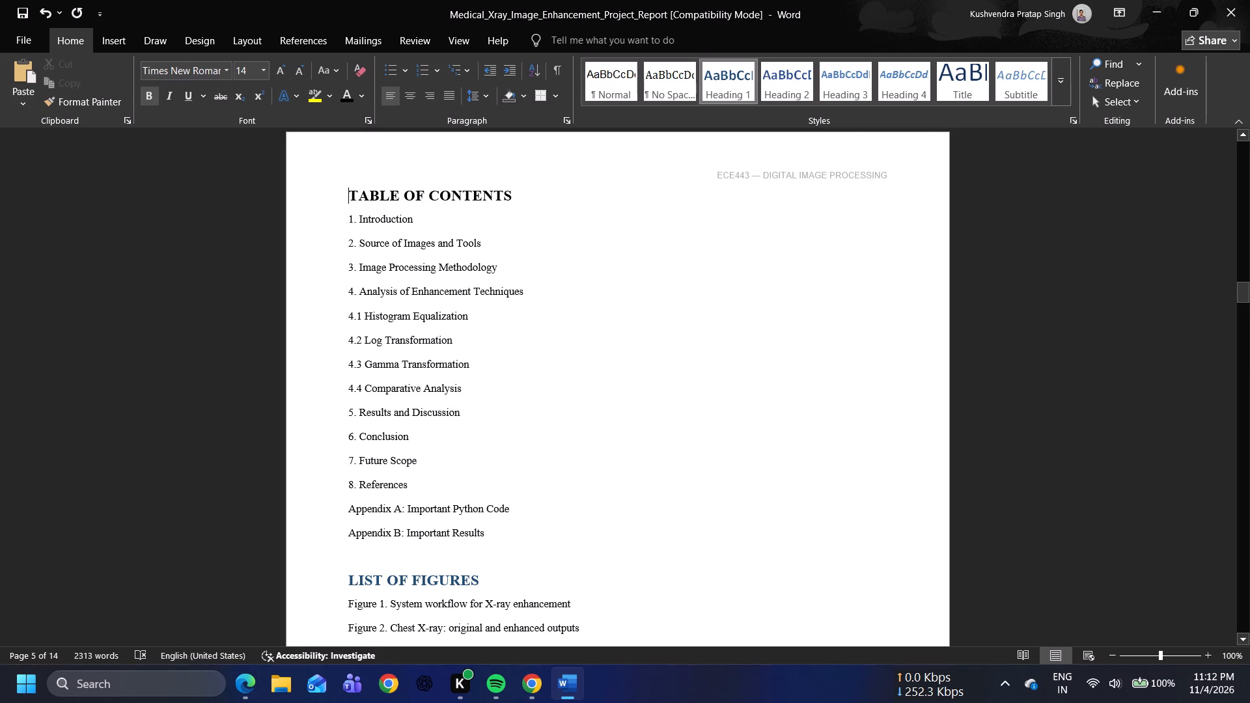
double_click(350, 219)
left_click(350, 219)
left_click_drag(350, 219, 476, 544)
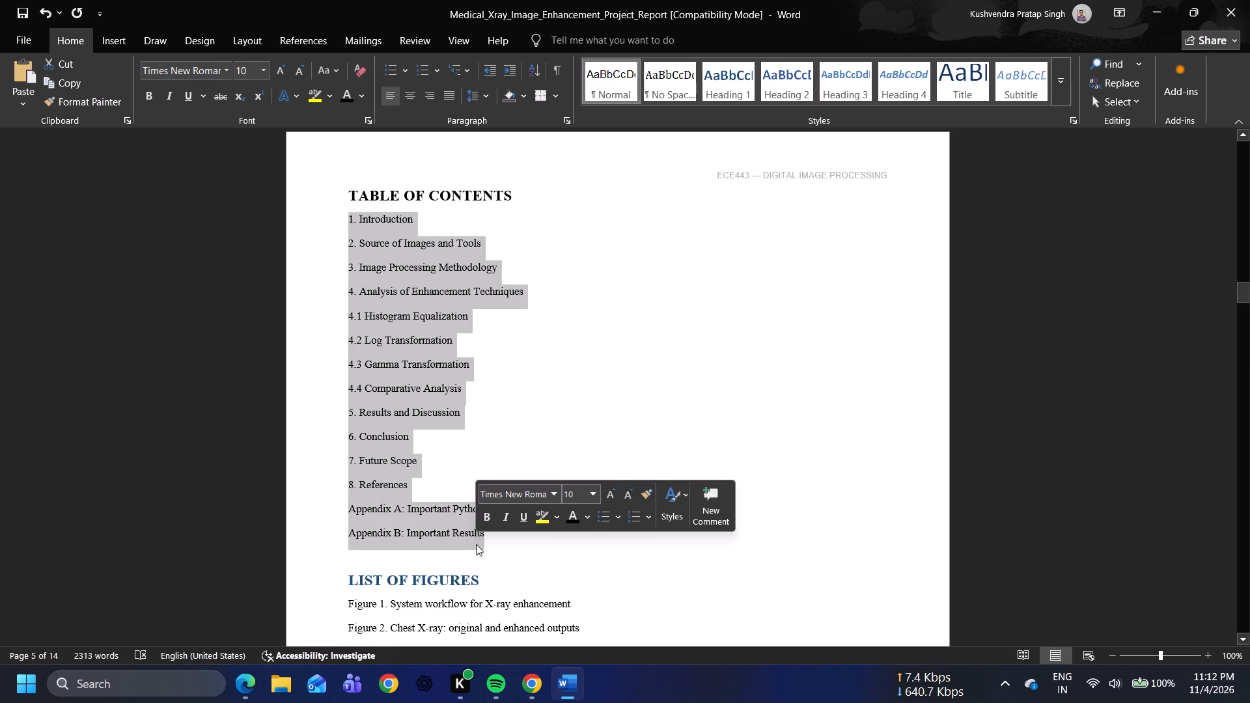
left_click(593, 496)
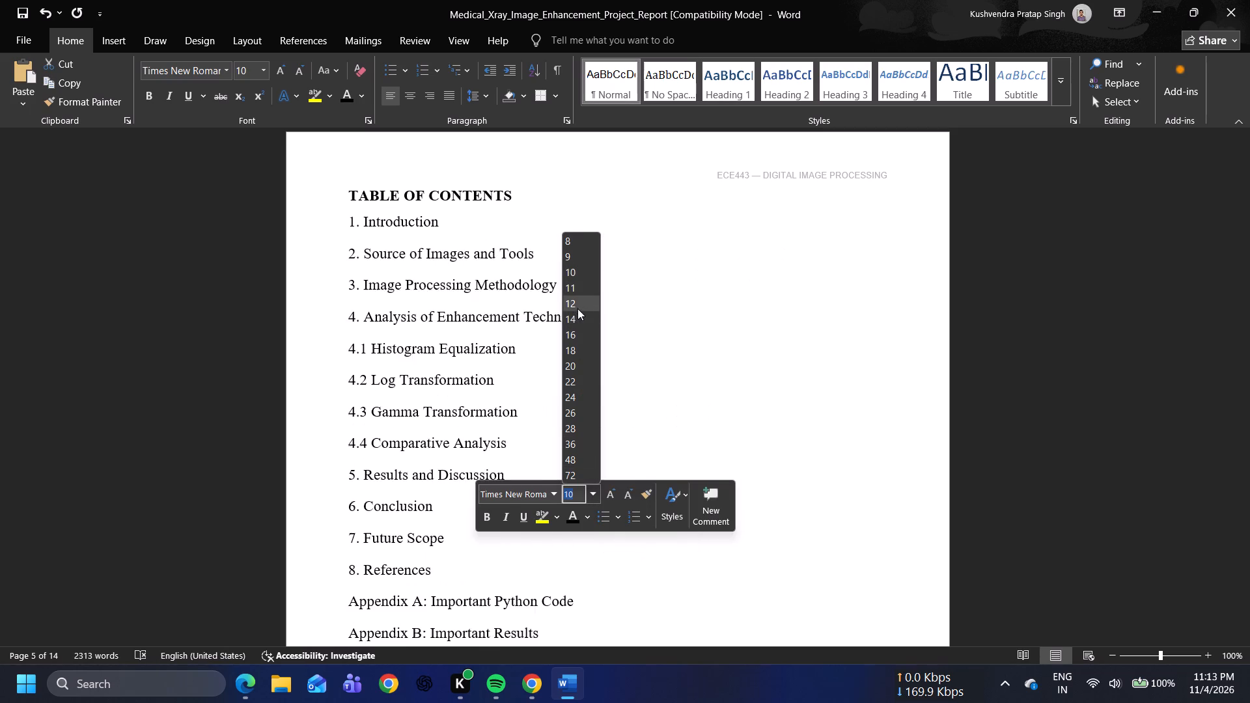
left_click(575, 302)
left_click(536, 446)
scroll(536, 446, "down", 1)
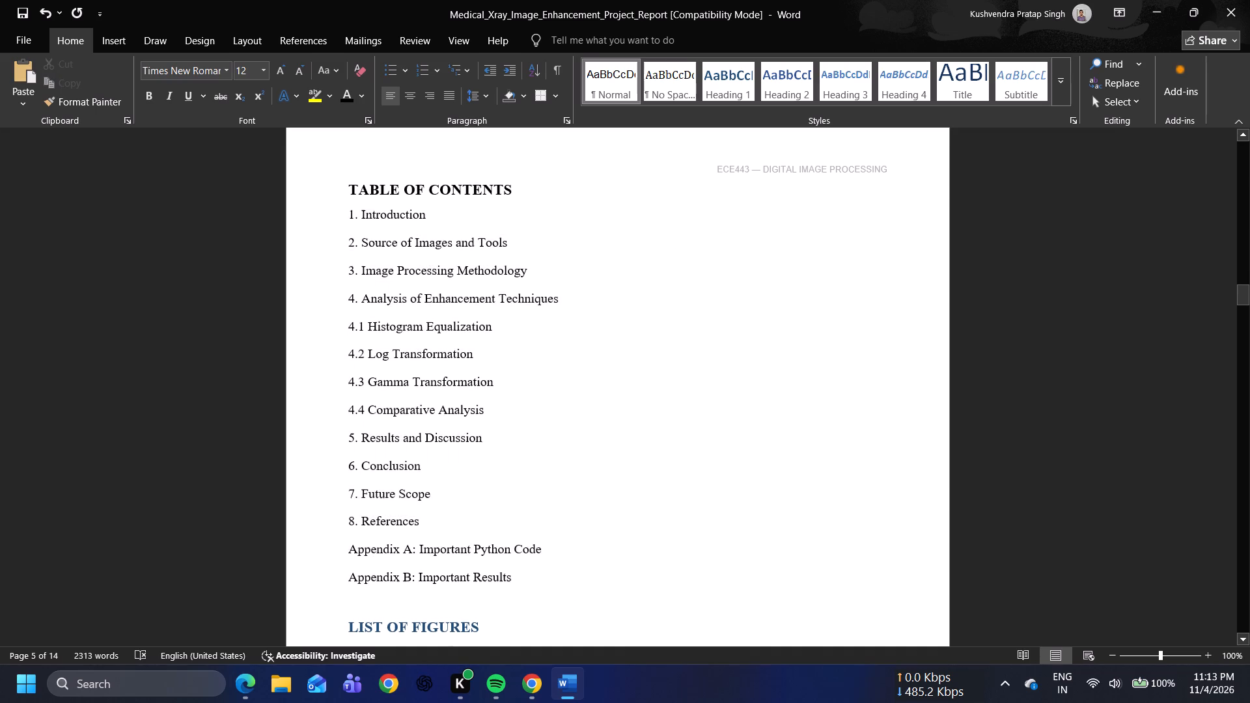
Set the seven List of Figures entries, Figure 1 through Figure 7, to a 12 pt font size.
scroll(536, 446, "down", 4)
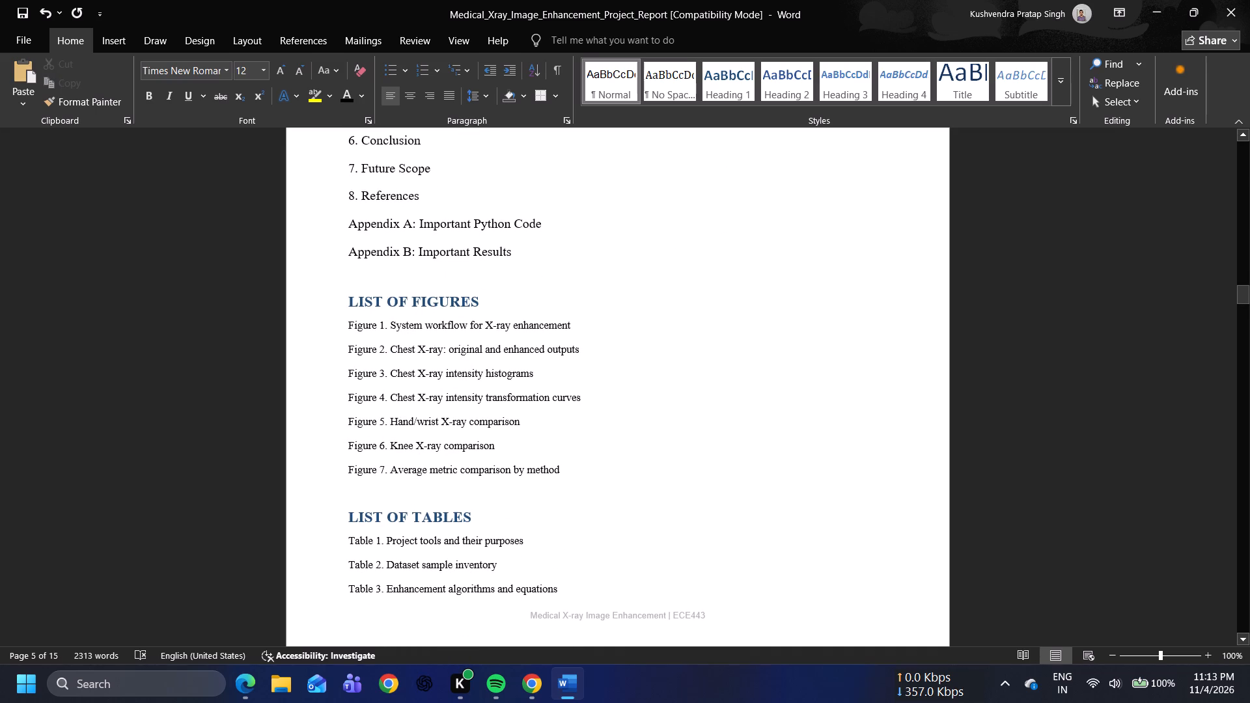
left_click_drag(348, 324, 568, 471)
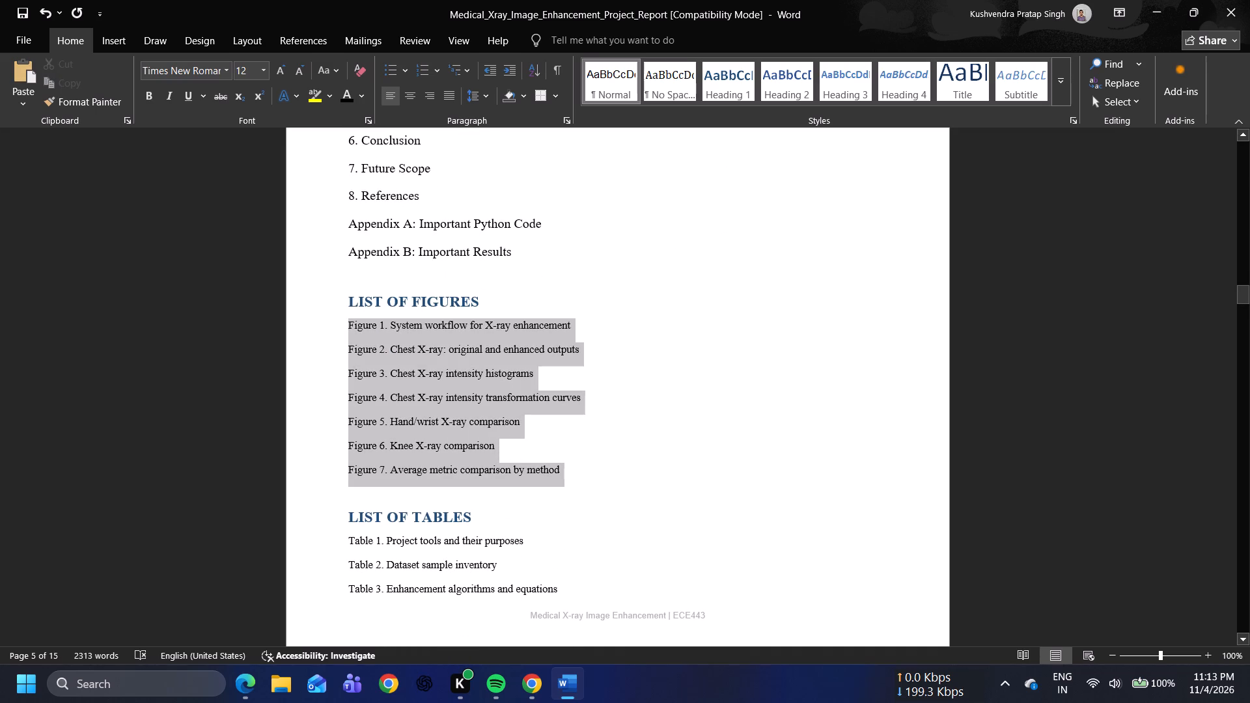
left_click(686, 424)
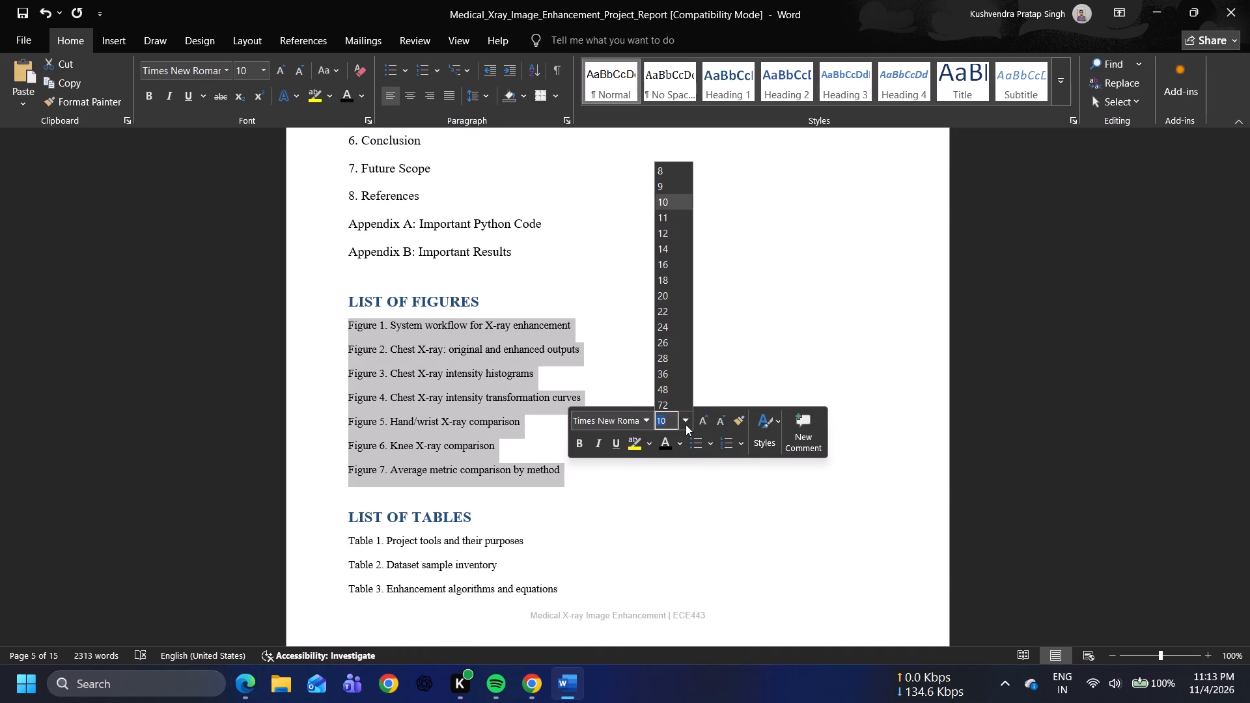
left_click(660, 231)
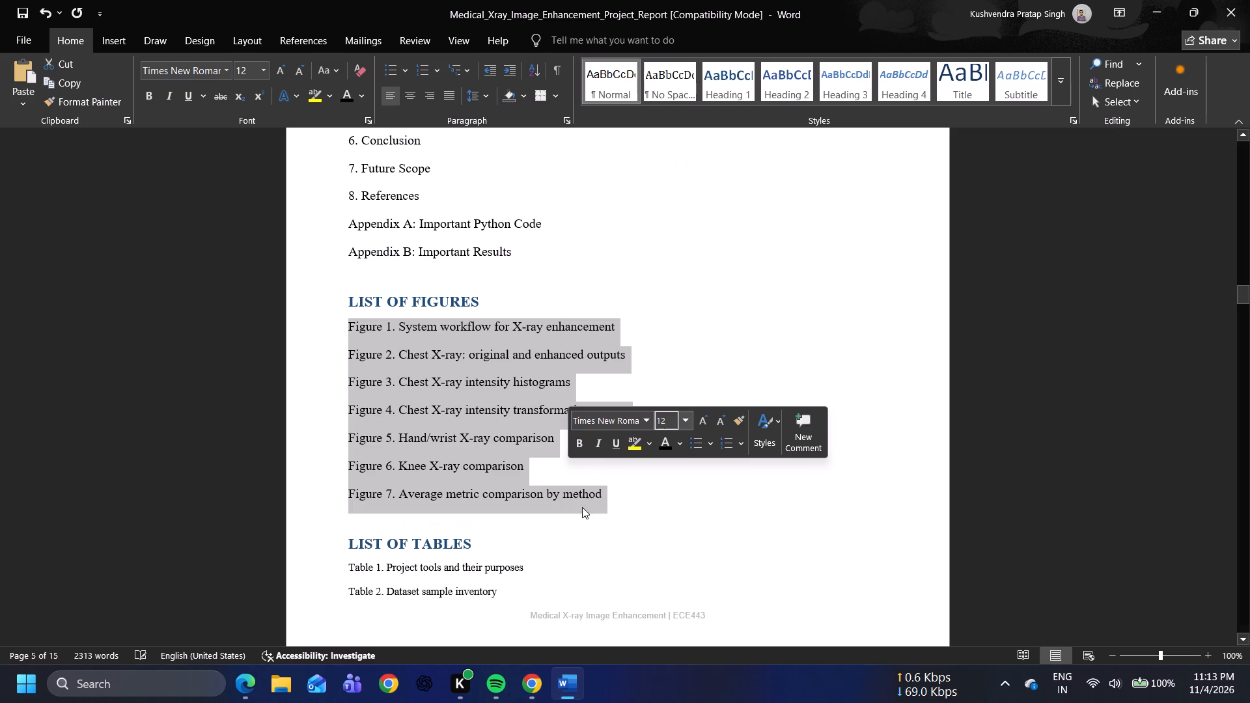
left_click(579, 516)
Set the four List of Tables entries, Table 1 through Table 4, to a 12 pt font size.
scroll(579, 516, "down", 3)
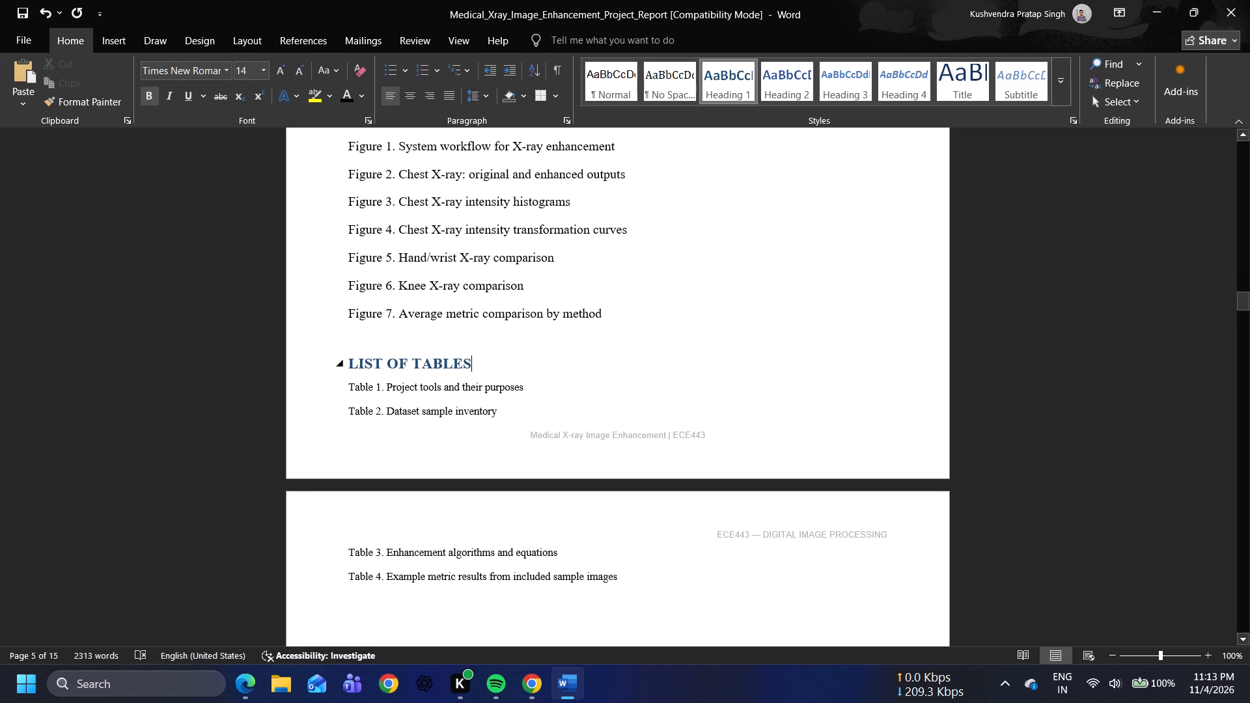
left_click_drag(349, 381, 656, 626)
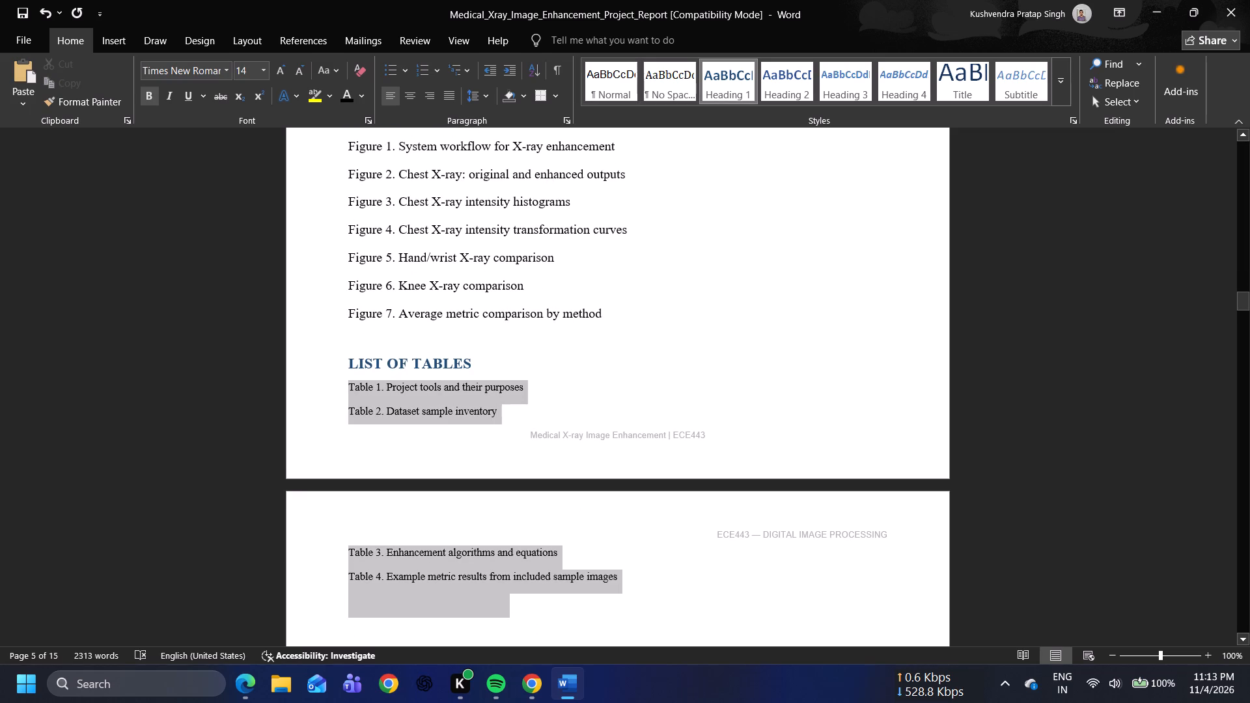
left_click_drag(656, 626, 623, 572)
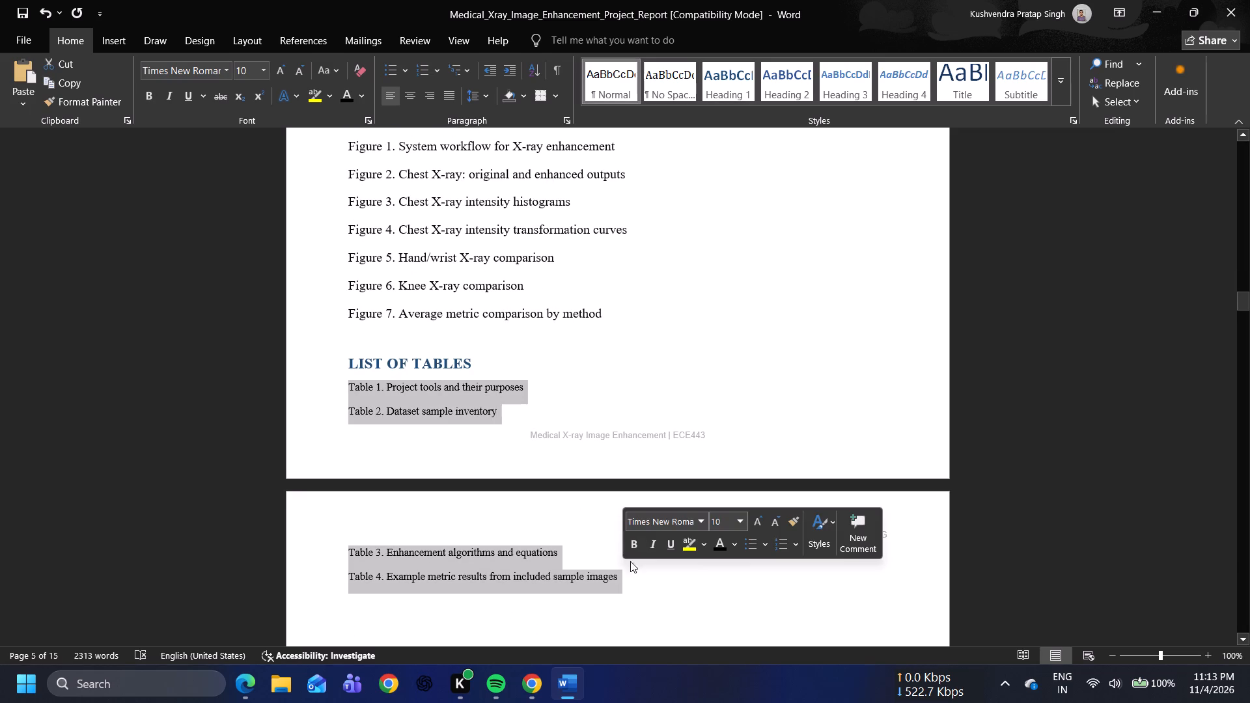
left_click(740, 517)
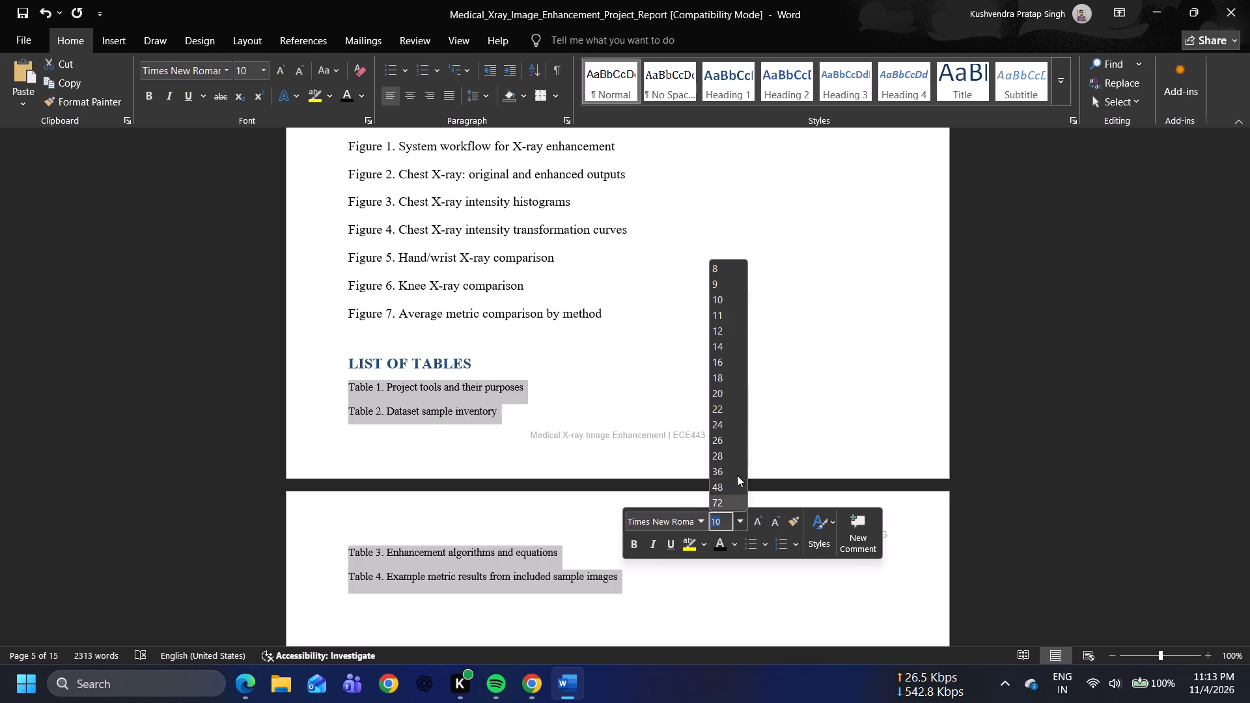
left_click(718, 333)
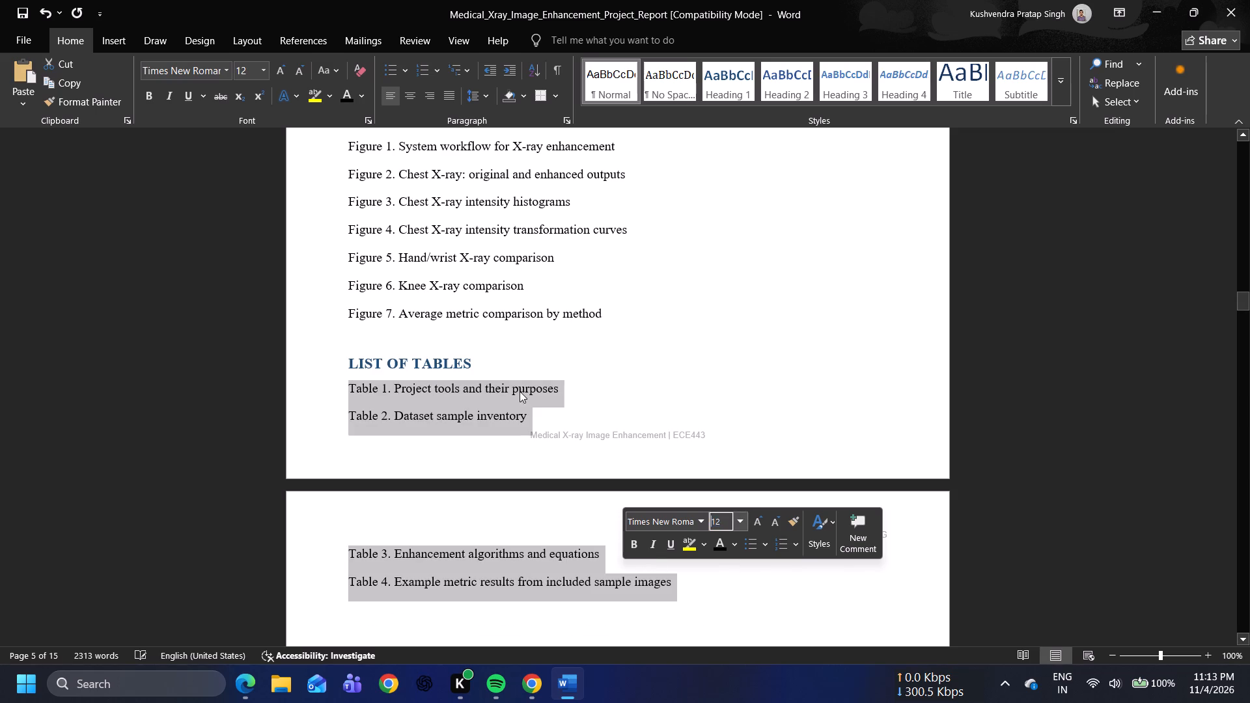
left_click(520, 391)
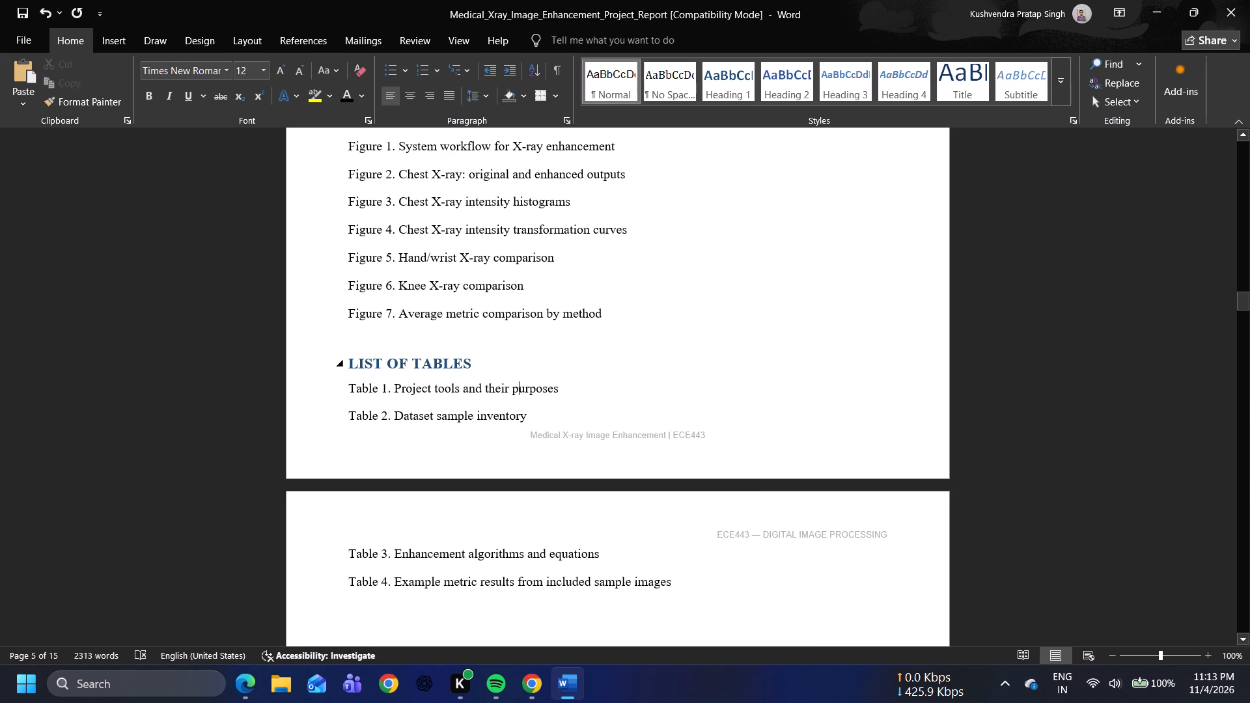
Change the font colour of the LIST OF TABLES and LIST OF FIGURES headings to black.
left_click_drag(469, 363, 367, 363)
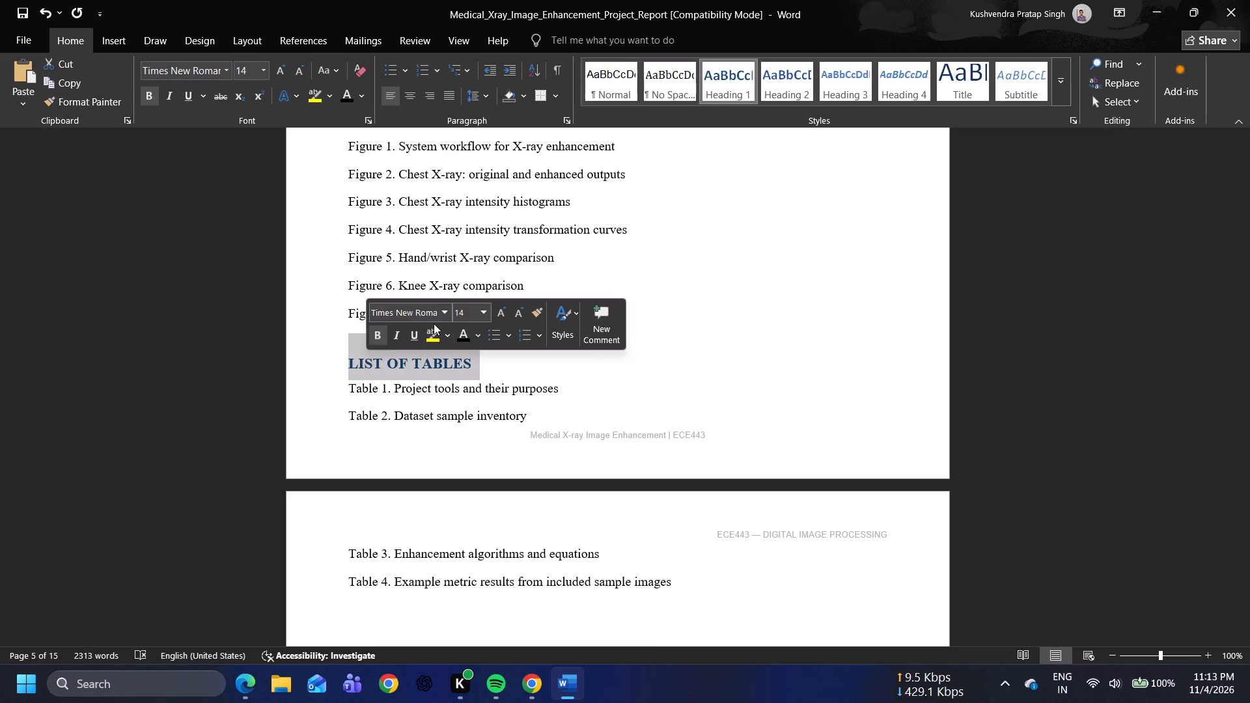
left_click(457, 338)
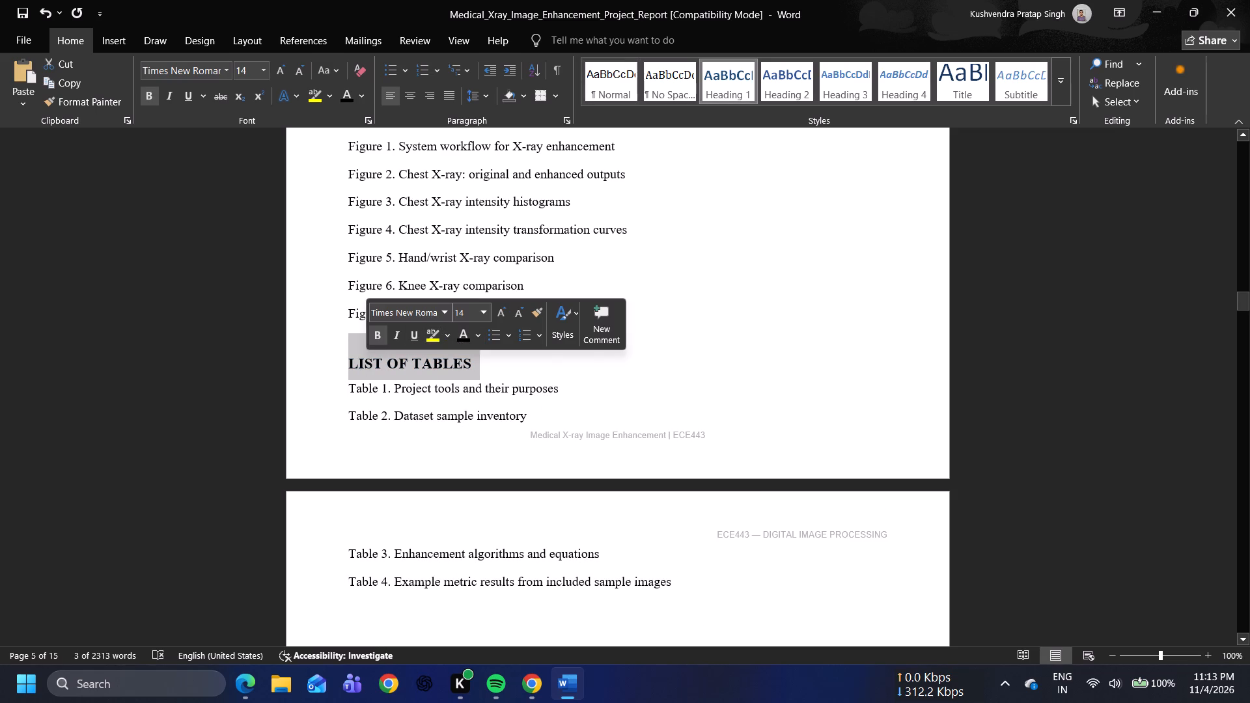
left_click(499, 366)
scroll(499, 366, "up", 4)
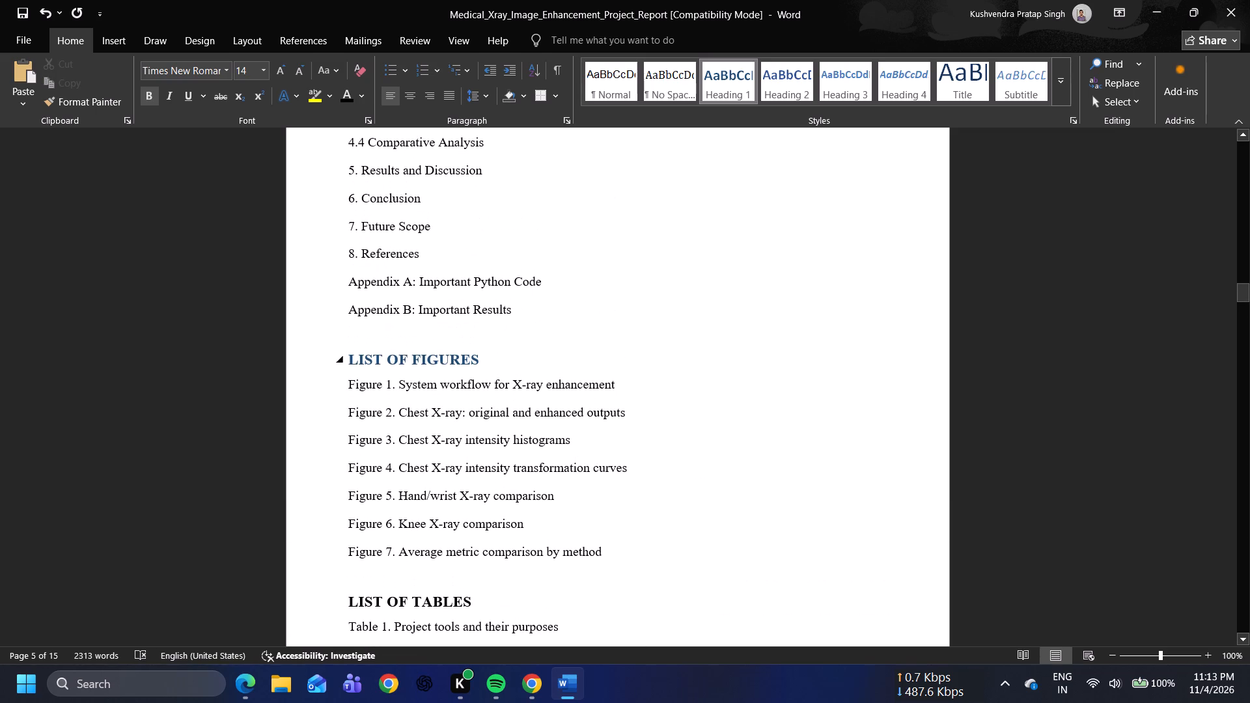
triple_click(473, 360)
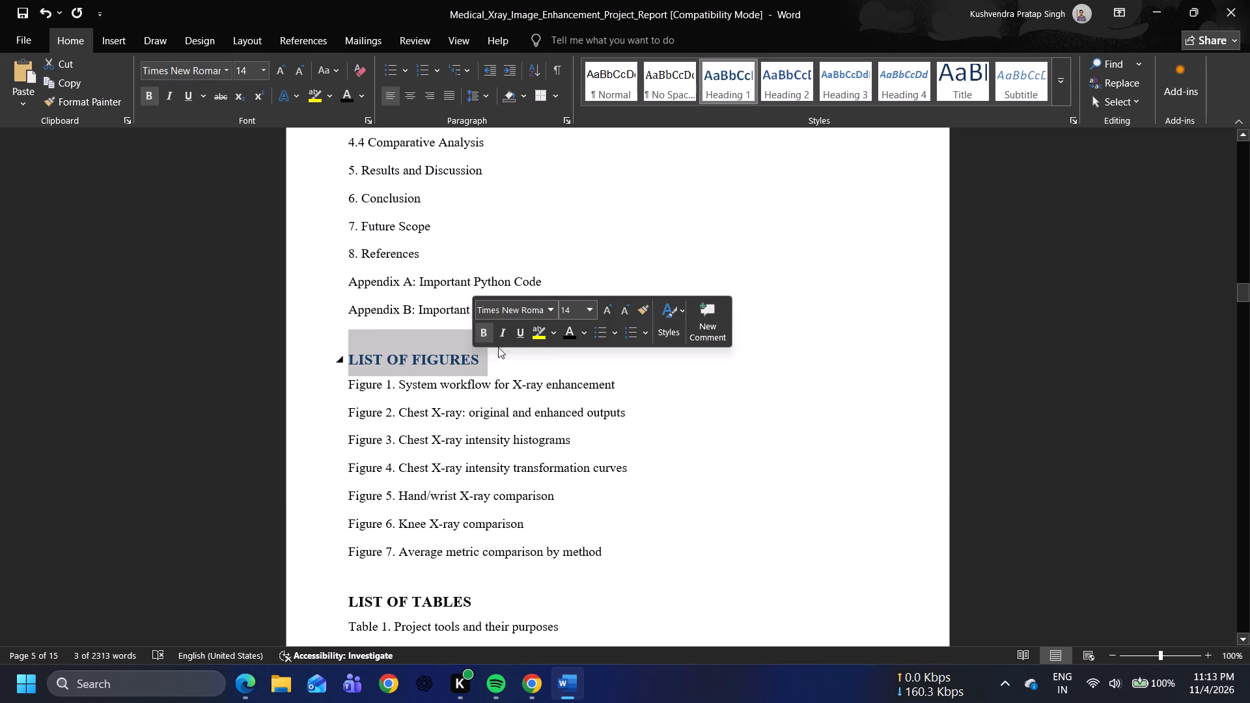
left_click(563, 336)
left_click(550, 355)
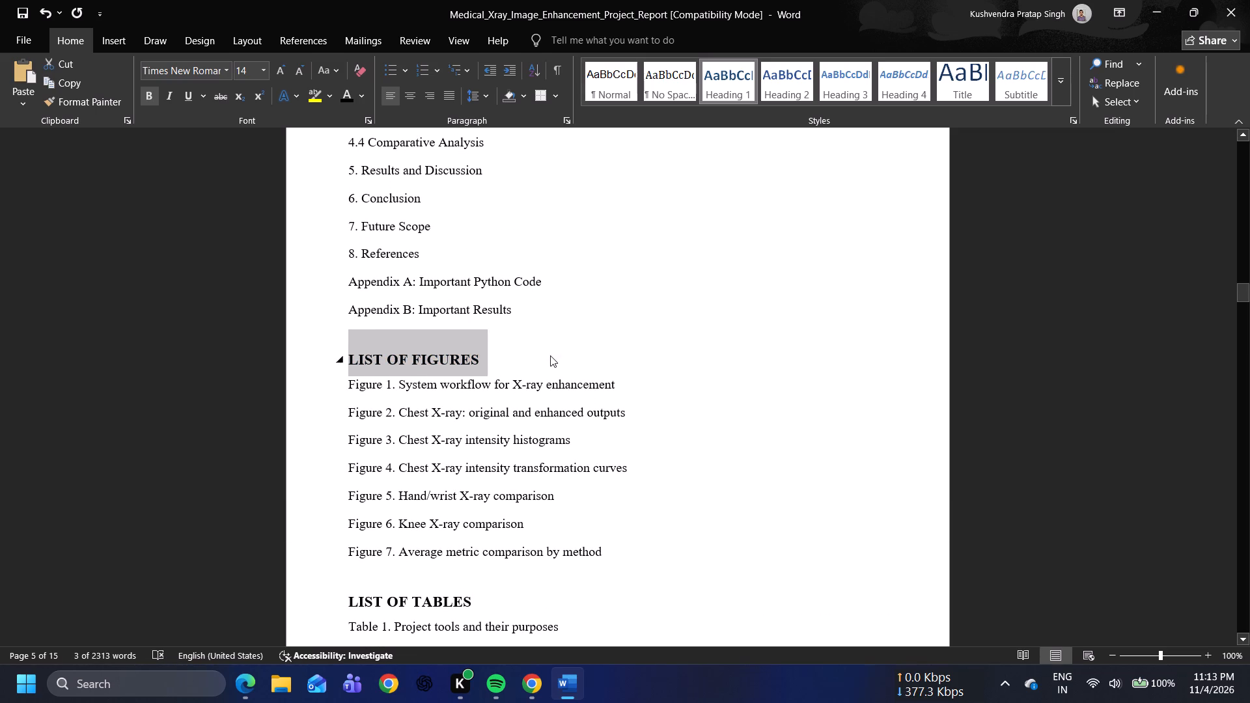
Review the formatting of the contents, figures and tables lists and the pages that follow, up to the Introduction.
scroll(550, 355, "up", 6)
scroll(550, 355, "down", 13)
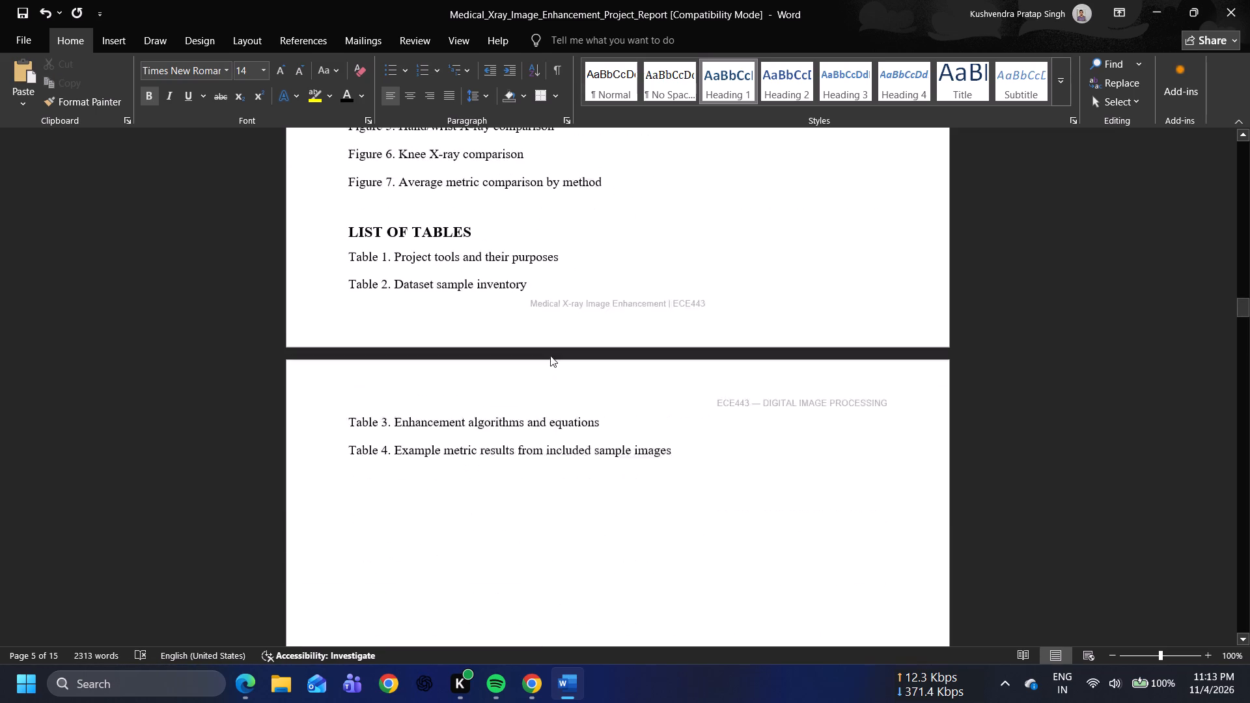
scroll(550, 355, "down", 3)
scroll(550, 355, "up", 3)
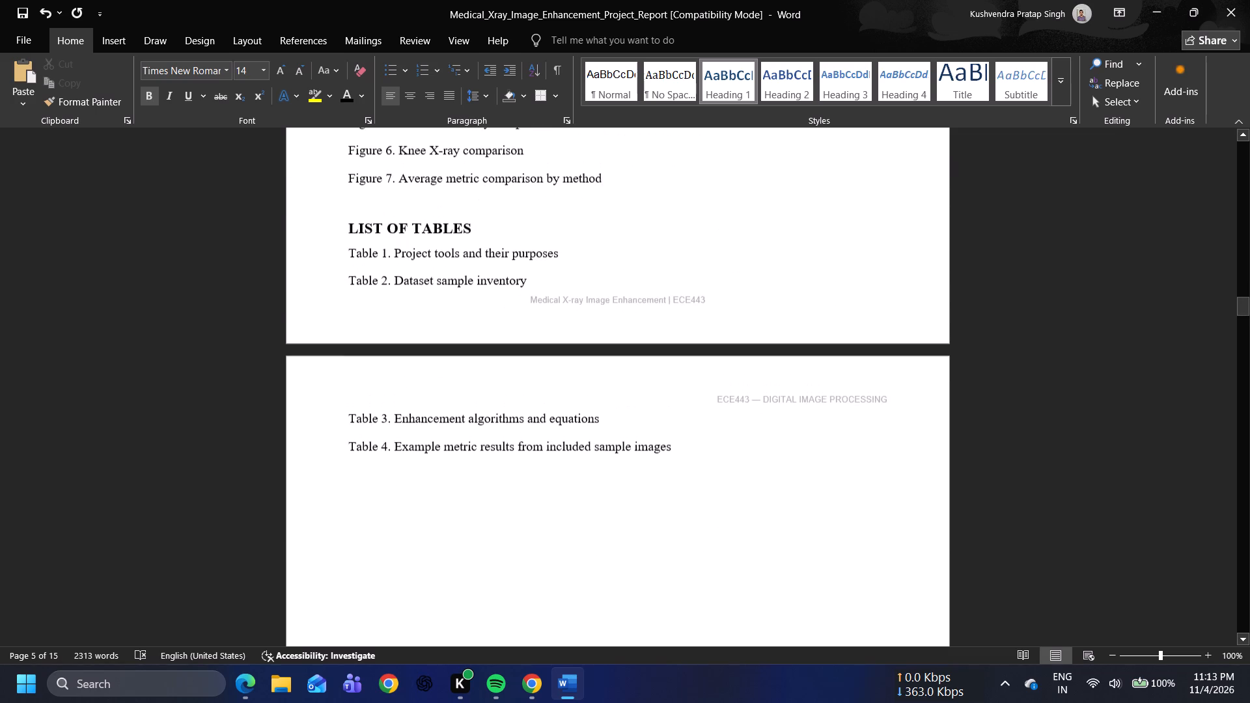
scroll(550, 355, "up", 10)
scroll(550, 355, "down", 8)
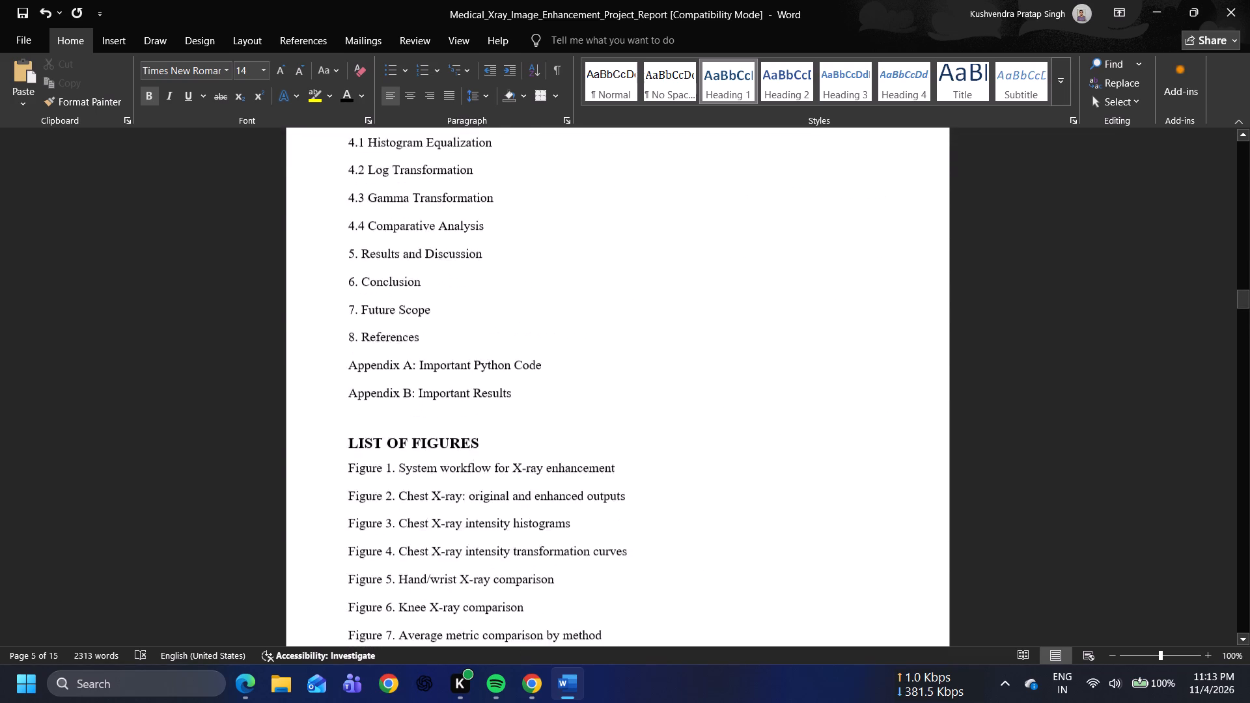
scroll(550, 355, "down", 9)
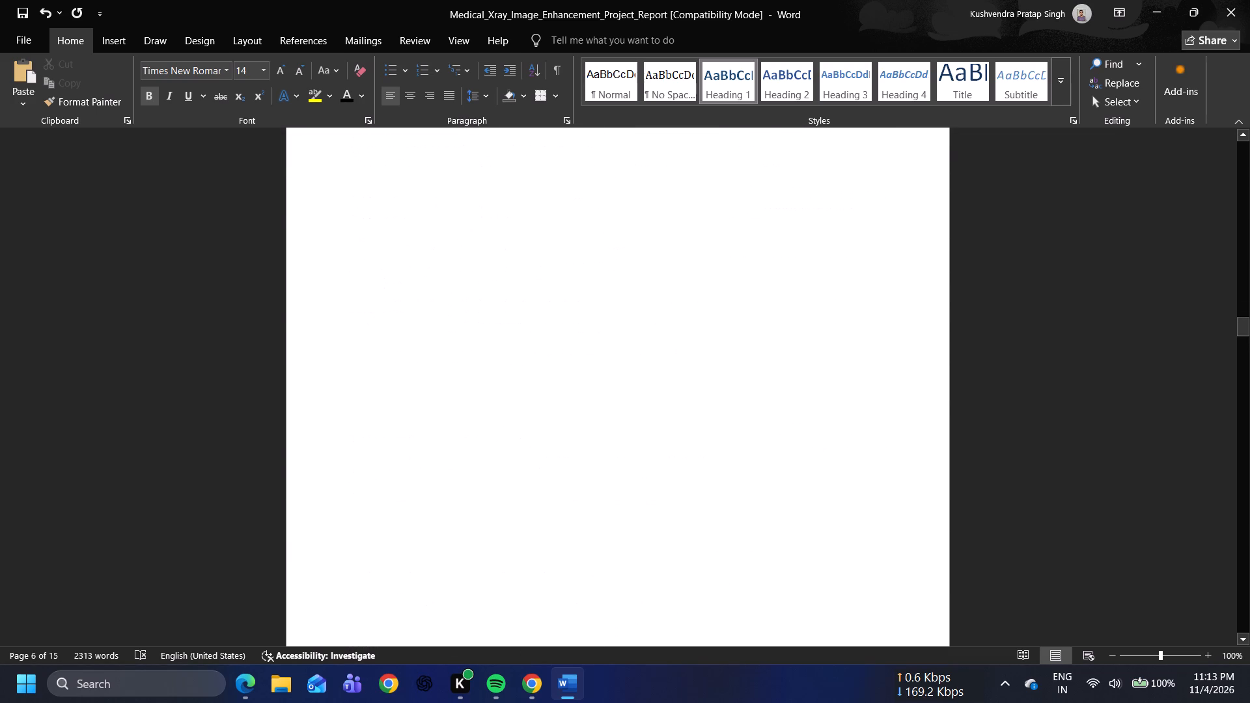
scroll(550, 355, "down", 9)
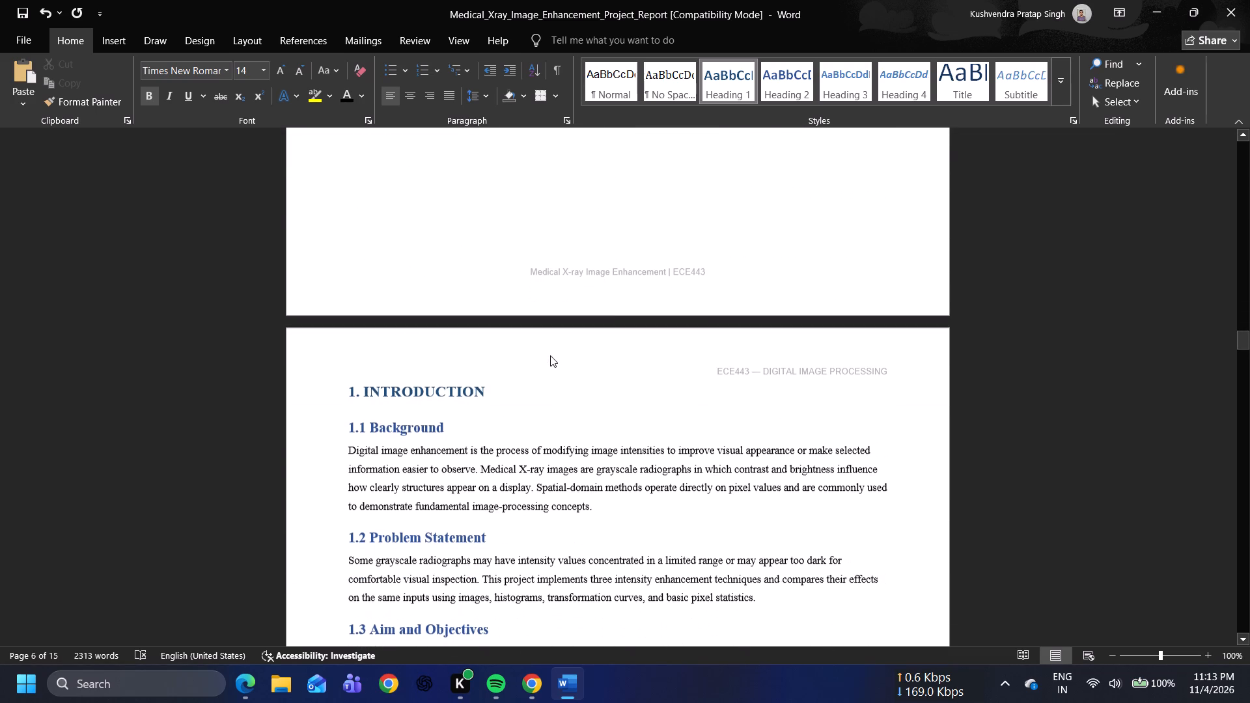
scroll(550, 355, "down", 1)
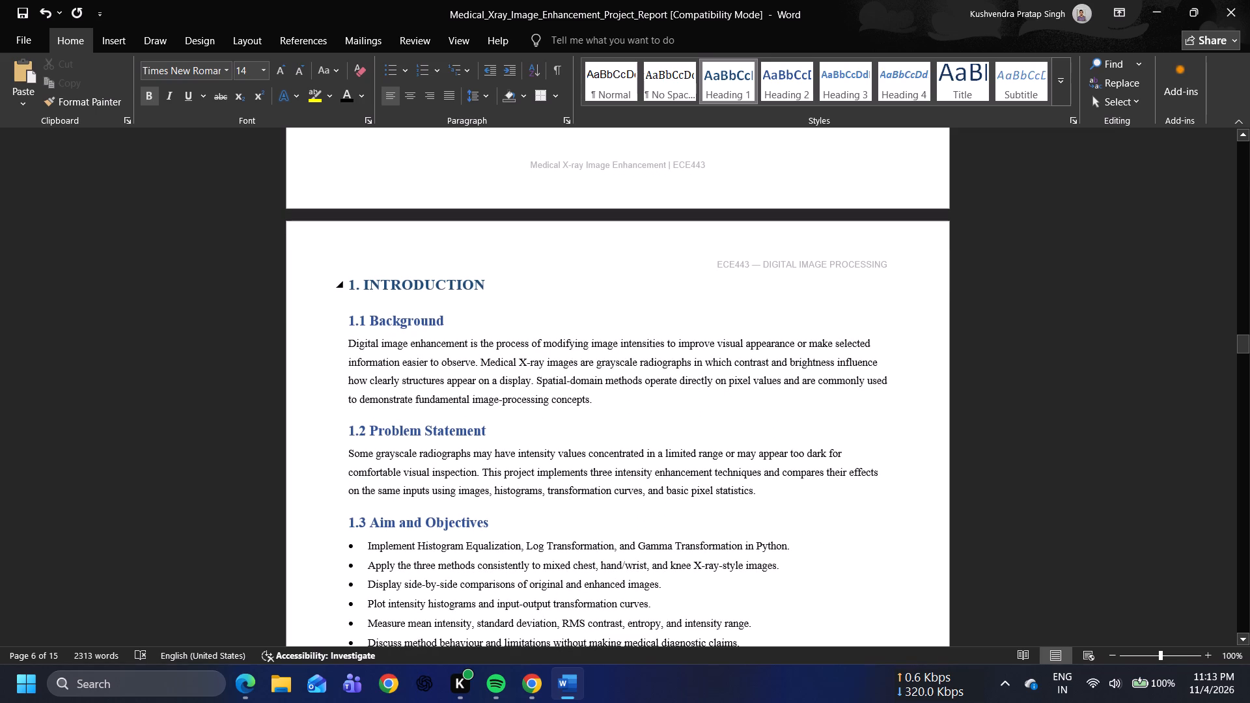
Change the font colour of the entire document's body text, including all section headings, to black.
left_click(398, 329)
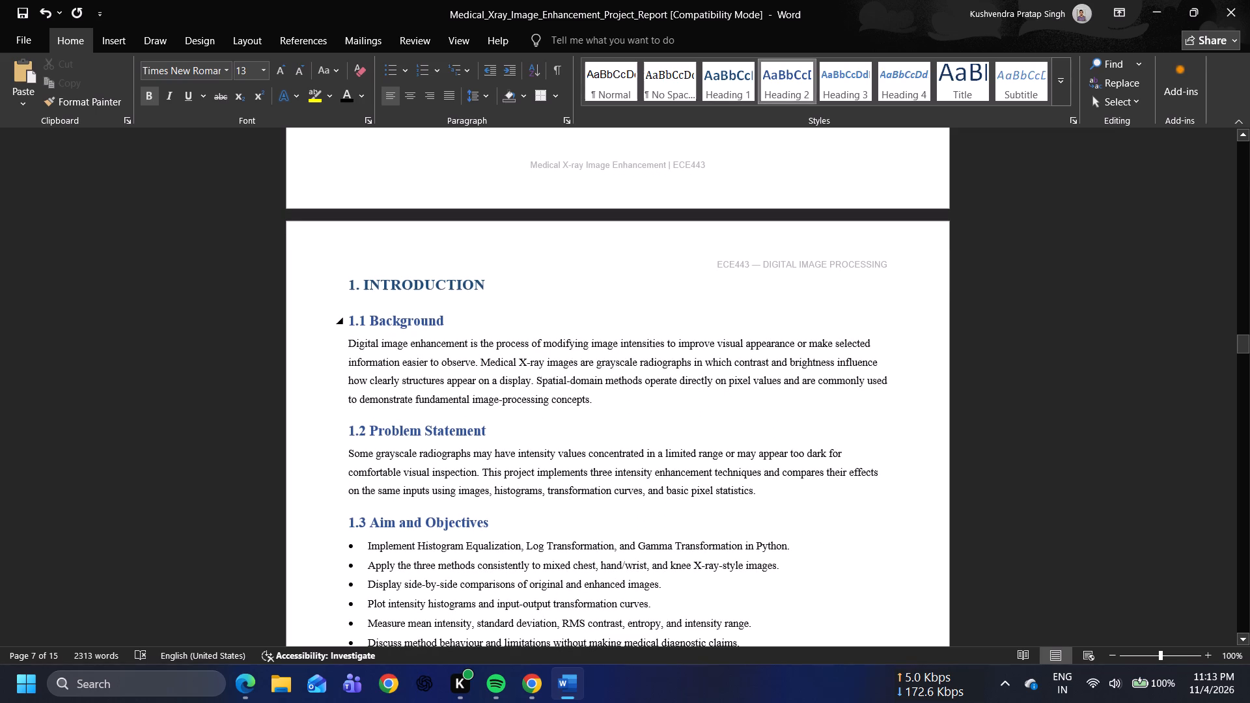
key("ctrl+a")
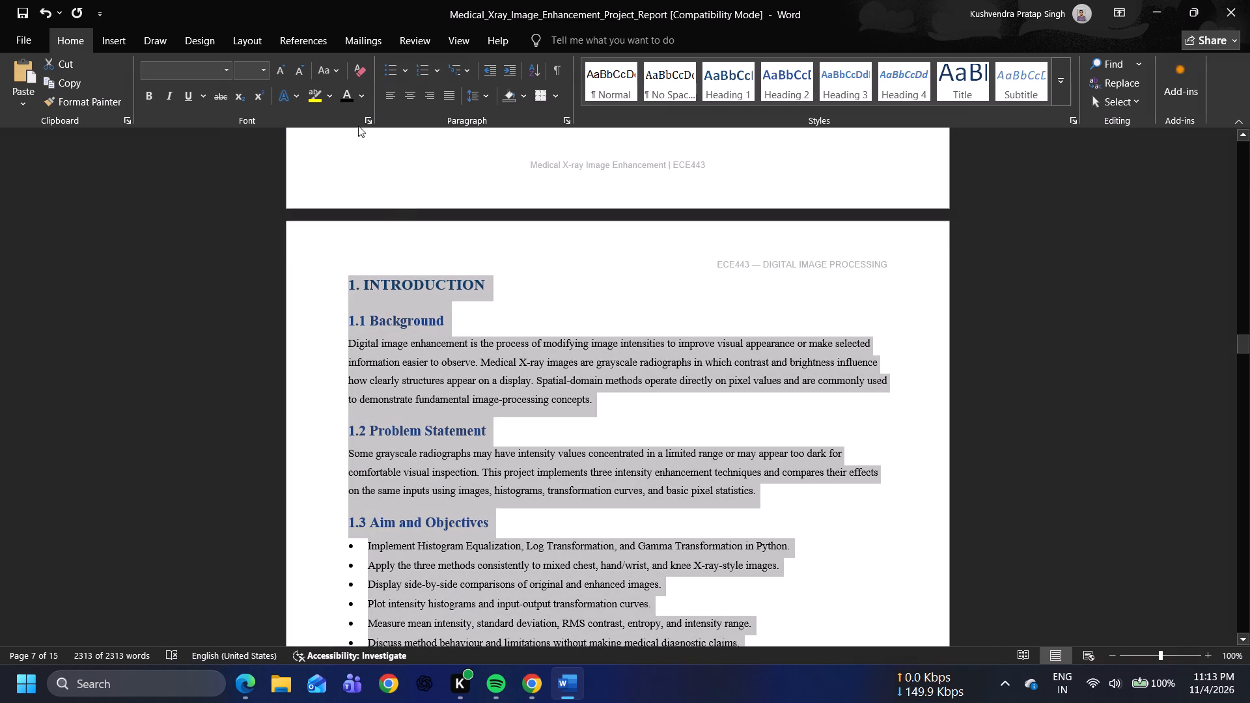
left_click(346, 97)
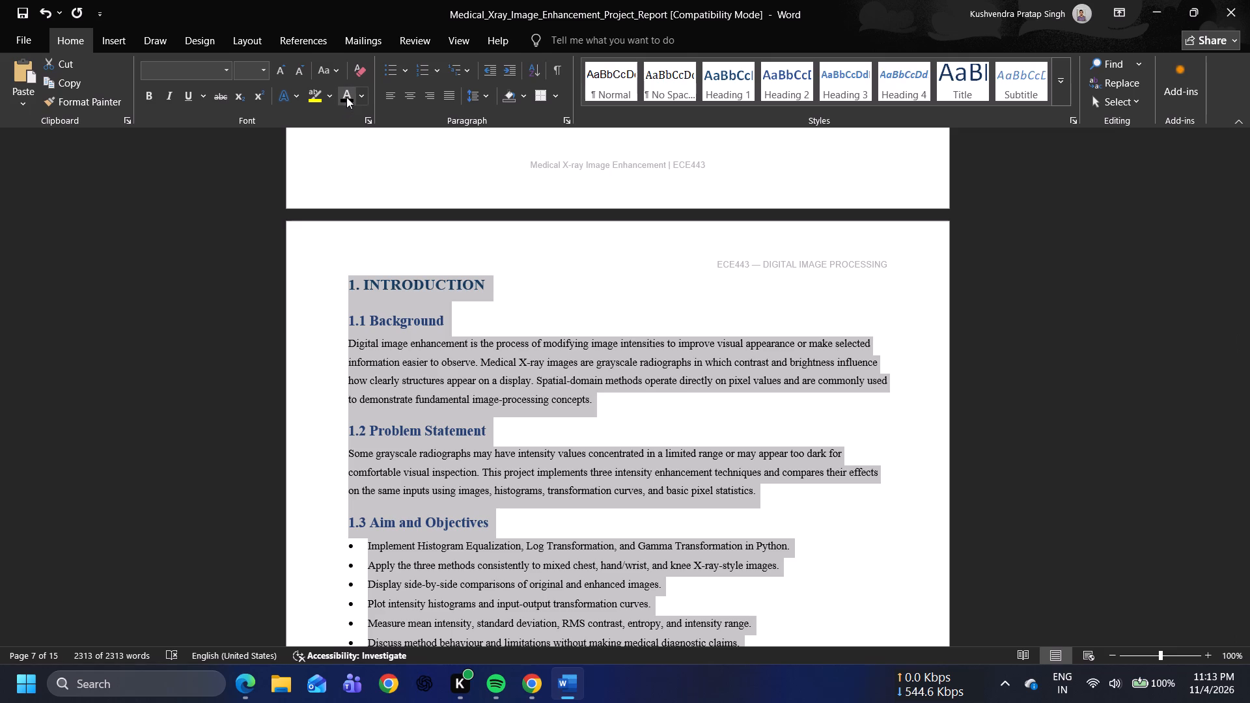
left_click(473, 315)
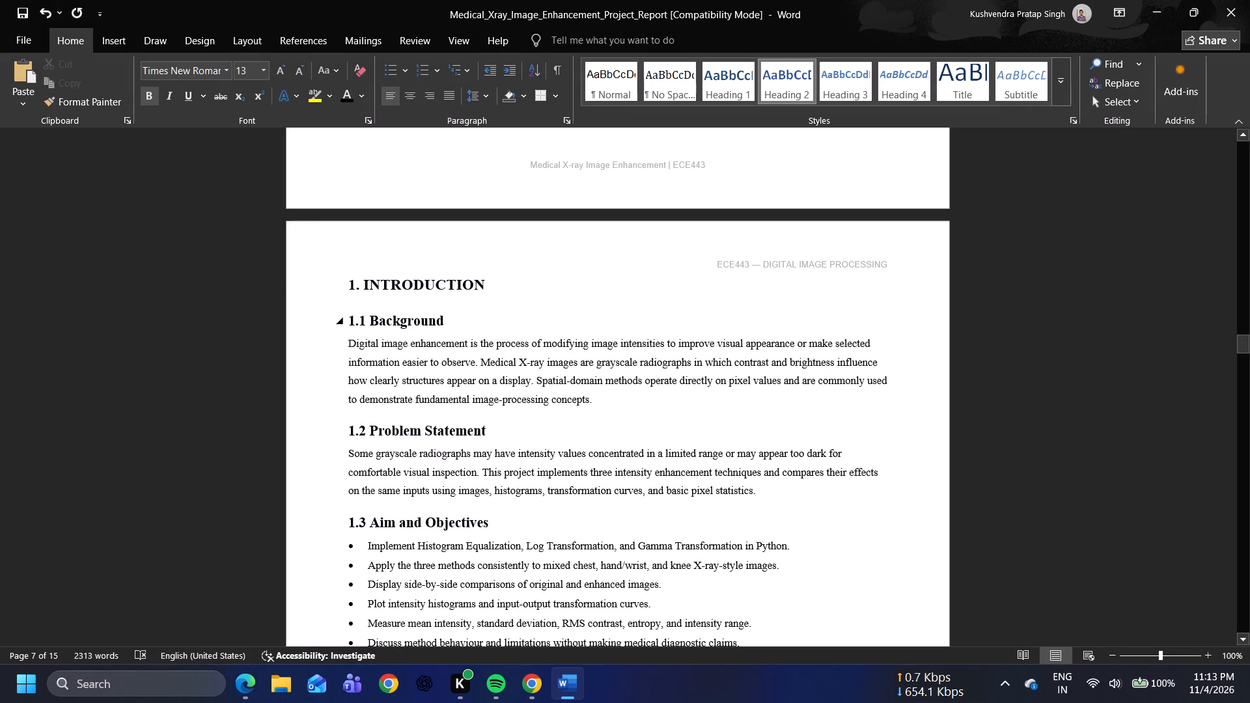
Check the Introduction's heading and body font sizes, and set the 1.1 Background paragraph to 12 pt.
scroll(473, 315, "down", 2)
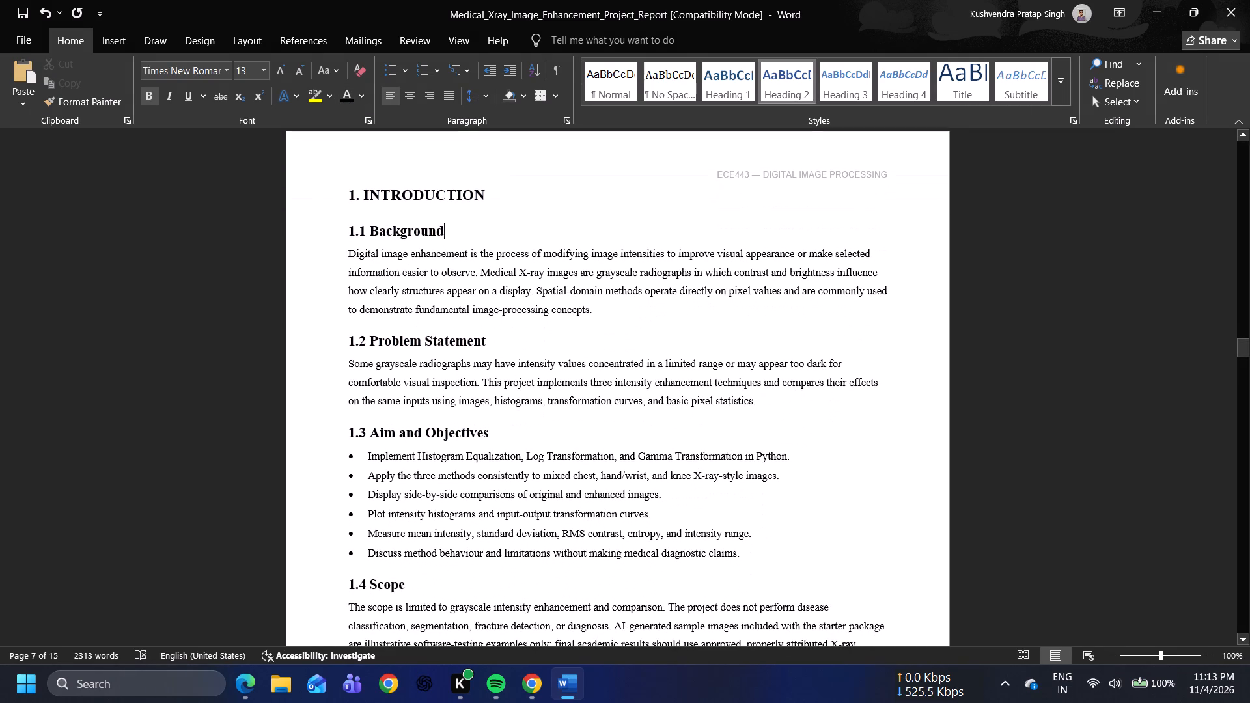
left_click(406, 261)
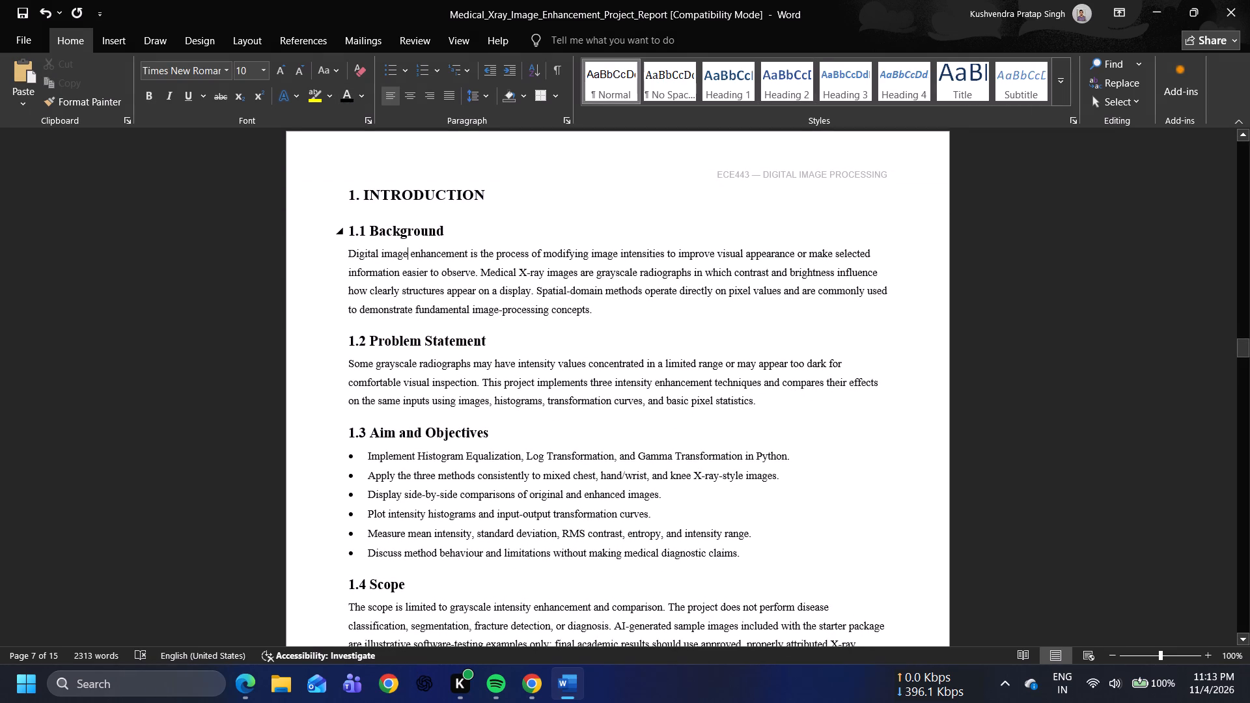
left_click(376, 231)
left_click(380, 198)
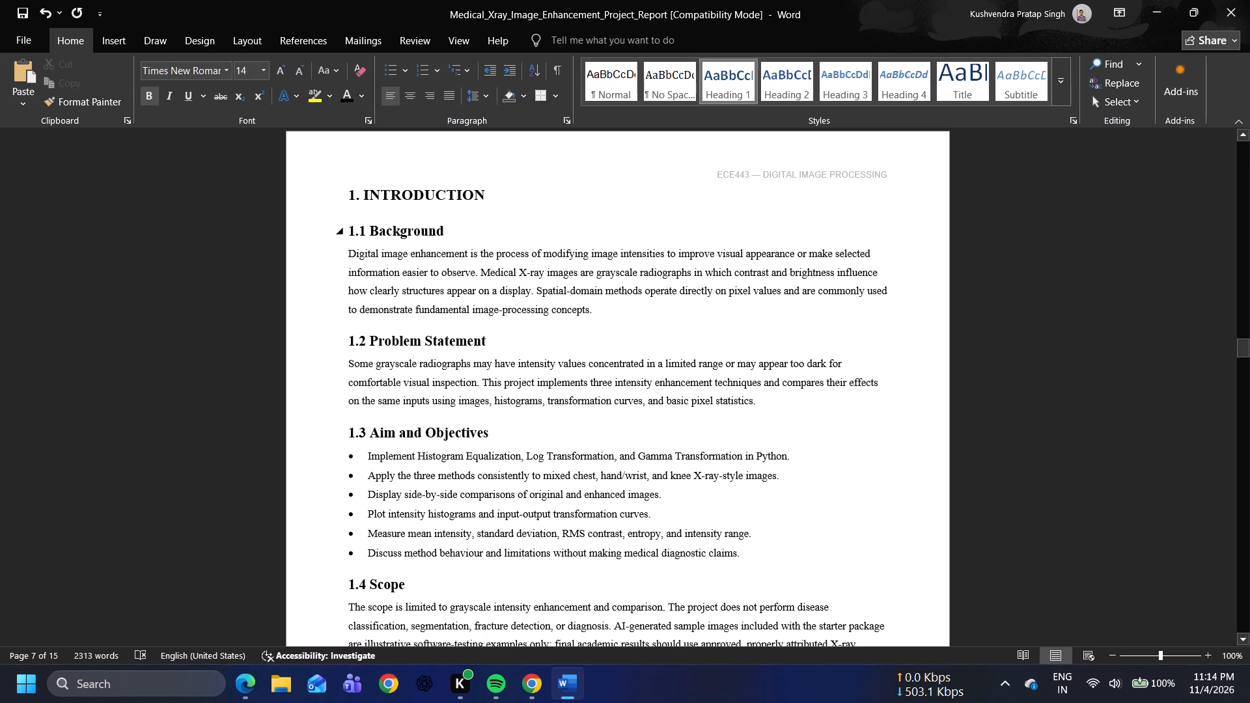
left_click_drag(351, 253, 557, 301)
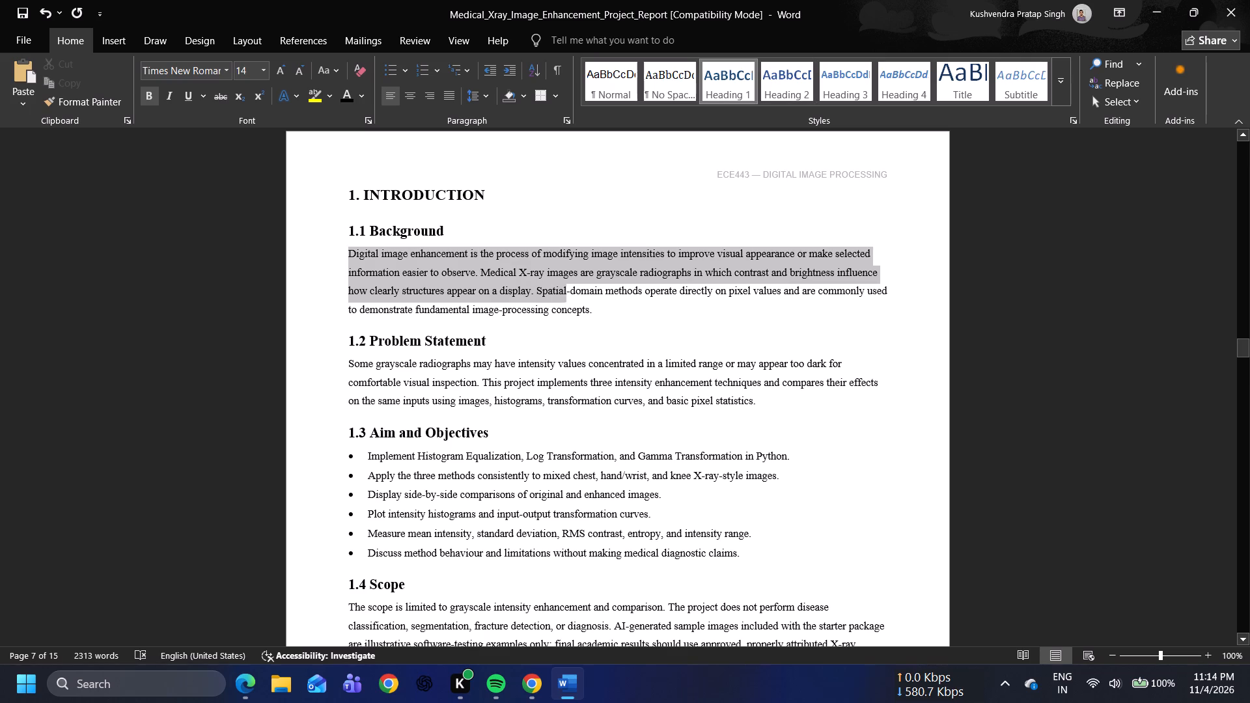
left_click_drag(557, 301, 590, 315)
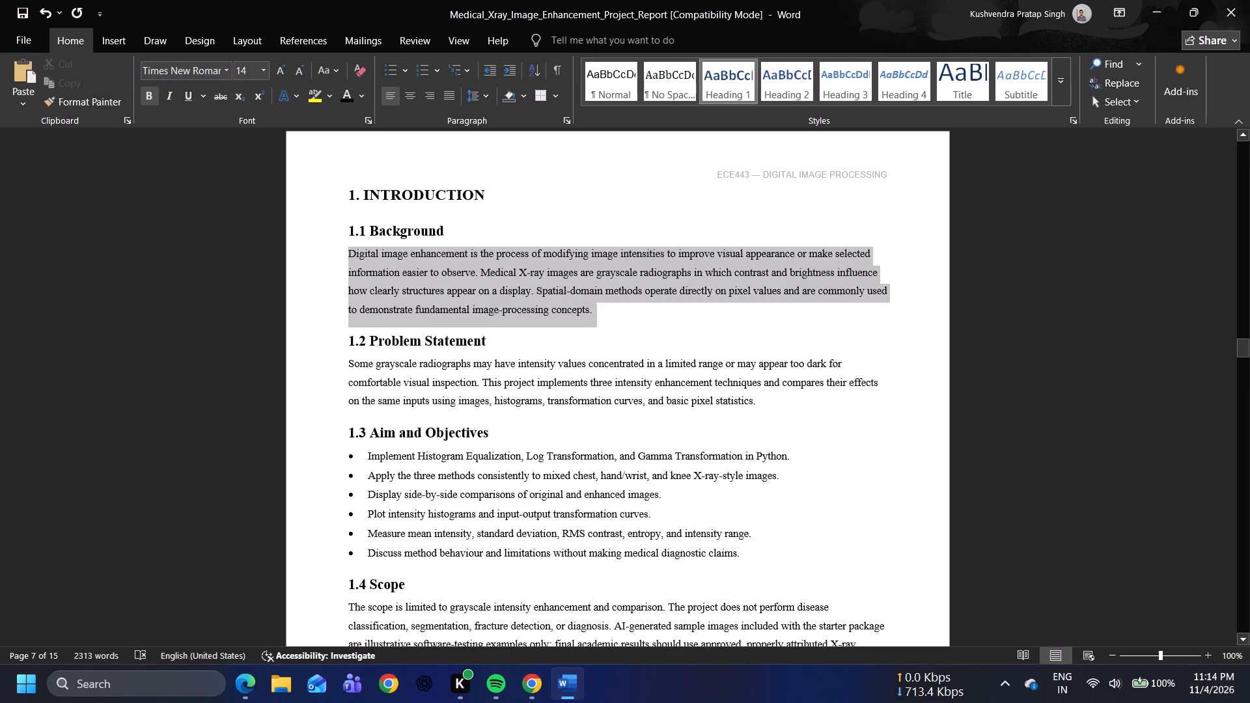
left_click_drag(590, 315, 588, 315)
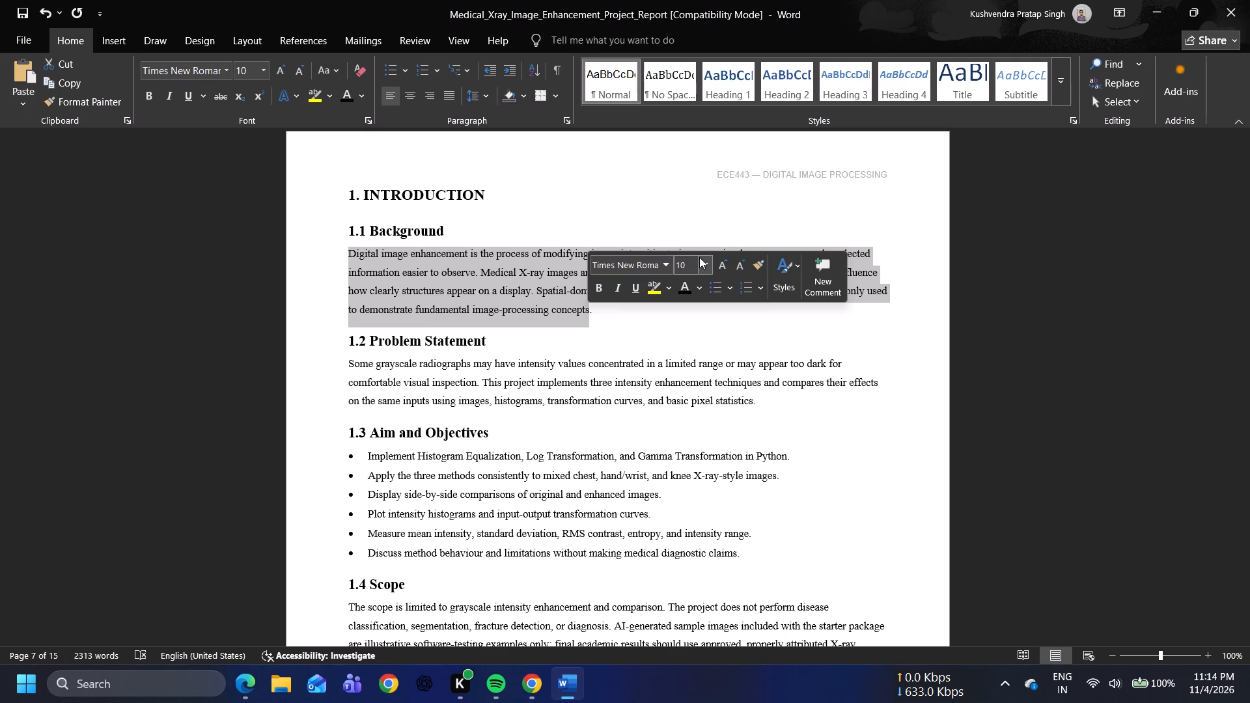
left_click(709, 261)
left_click(691, 344)
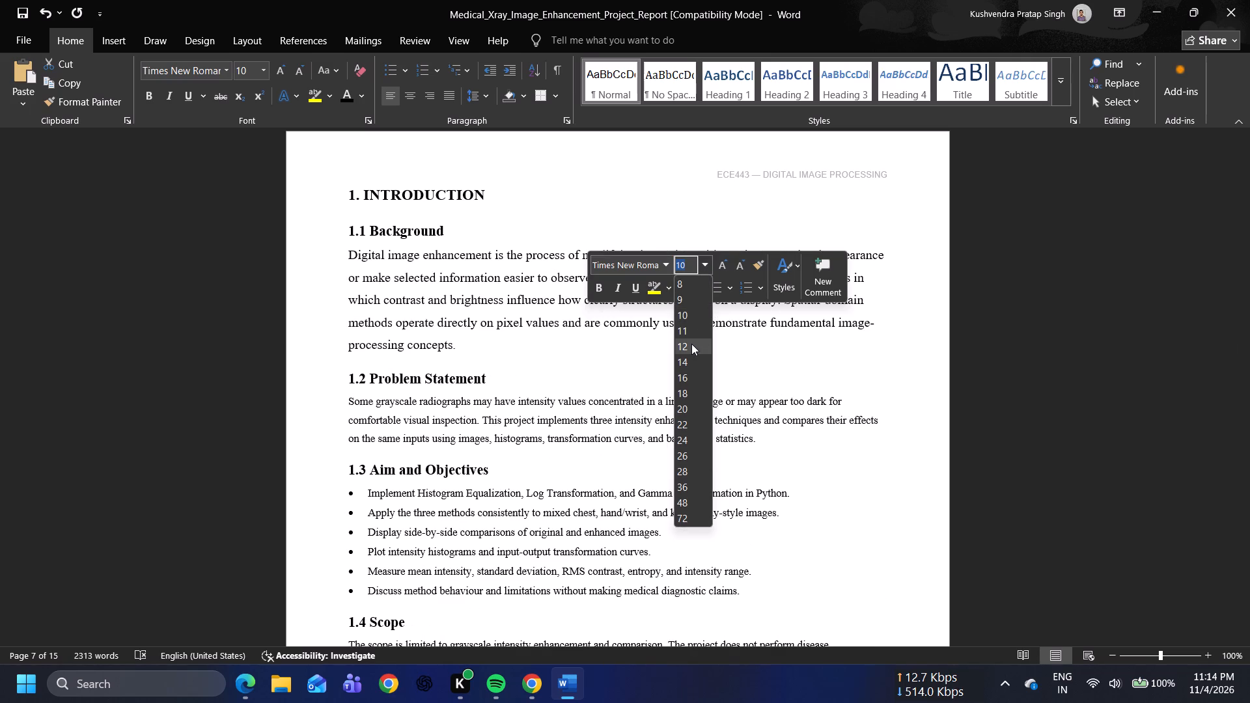
left_click(492, 348)
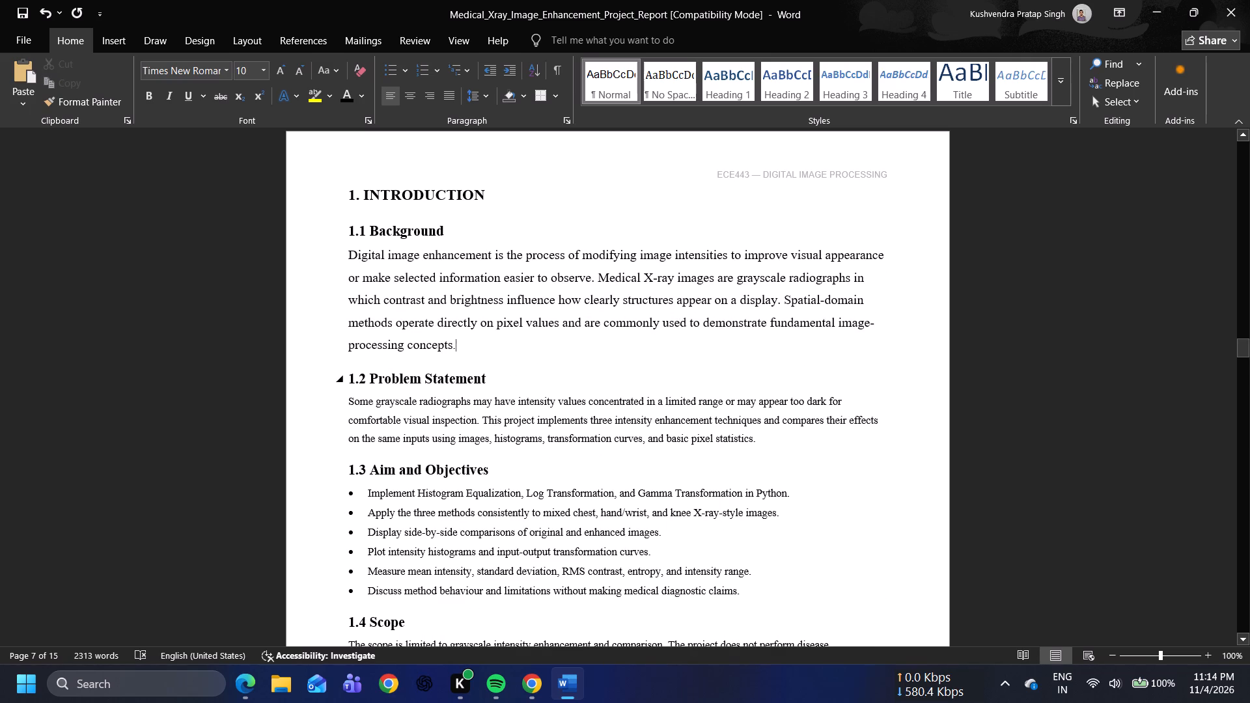
Set the paragraph under 1.2 Problem Statement to 12 pt.
left_click_drag(350, 398, 728, 437)
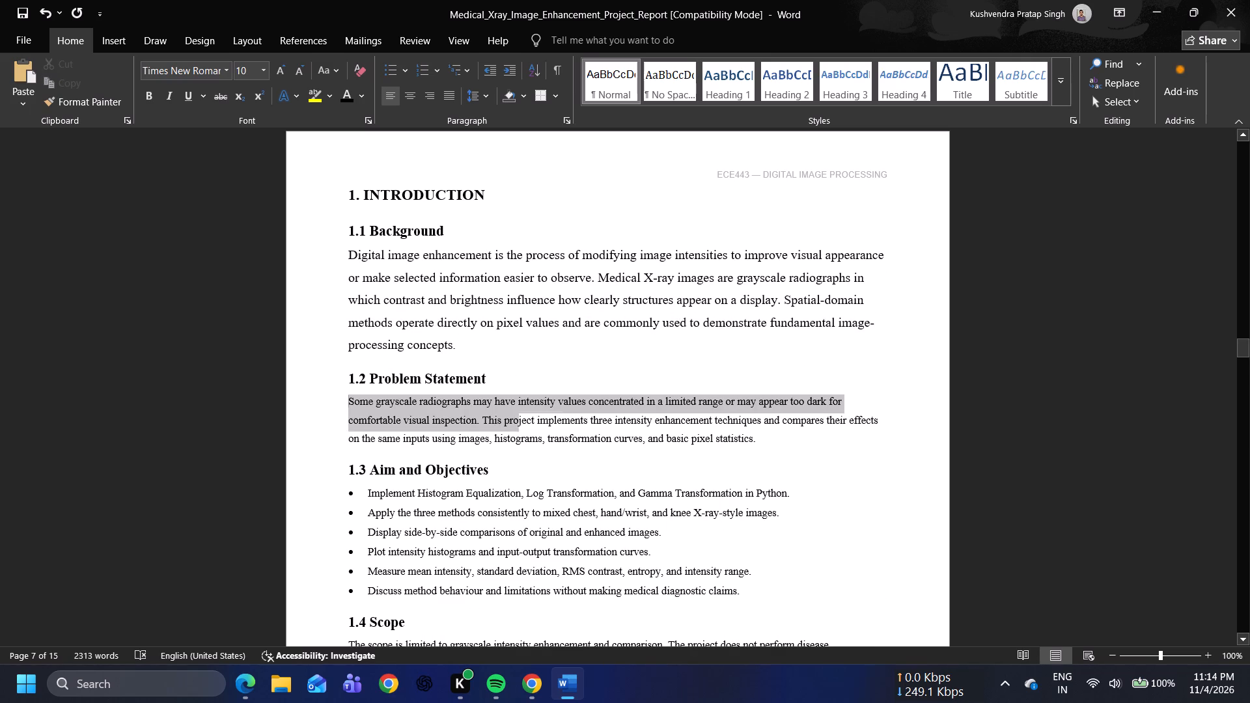
left_click_drag(728, 437, 755, 439)
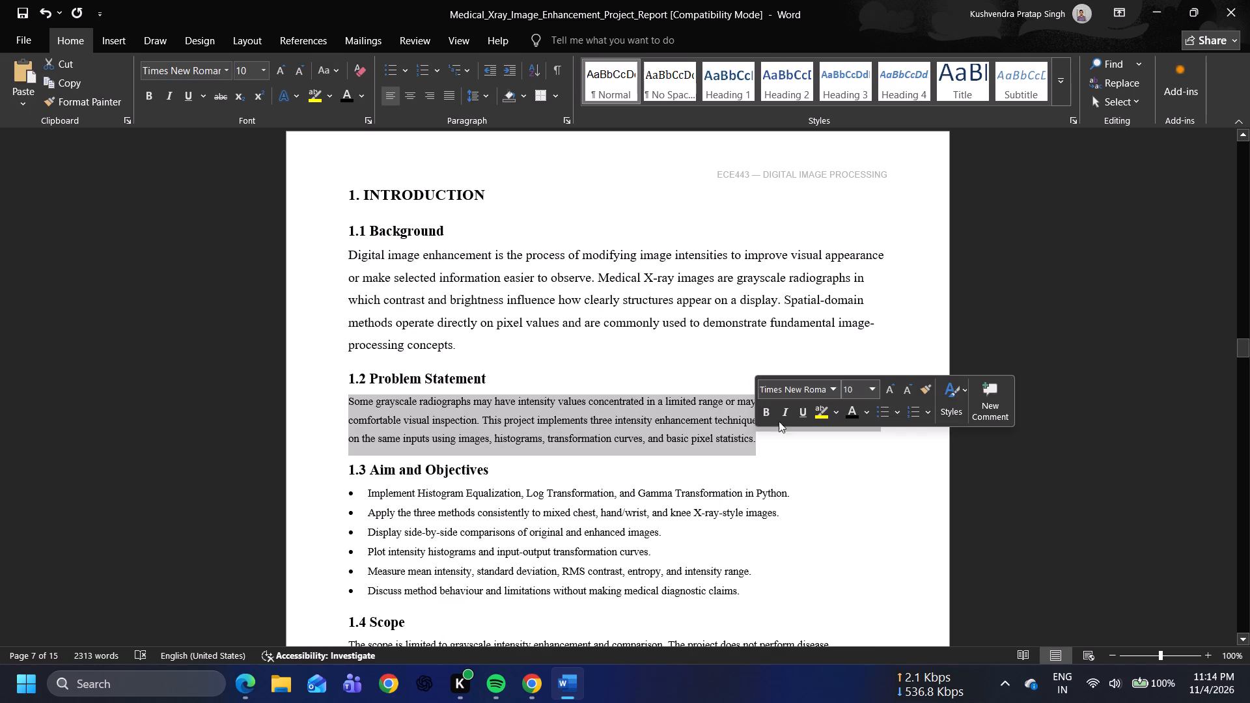
left_click(868, 393)
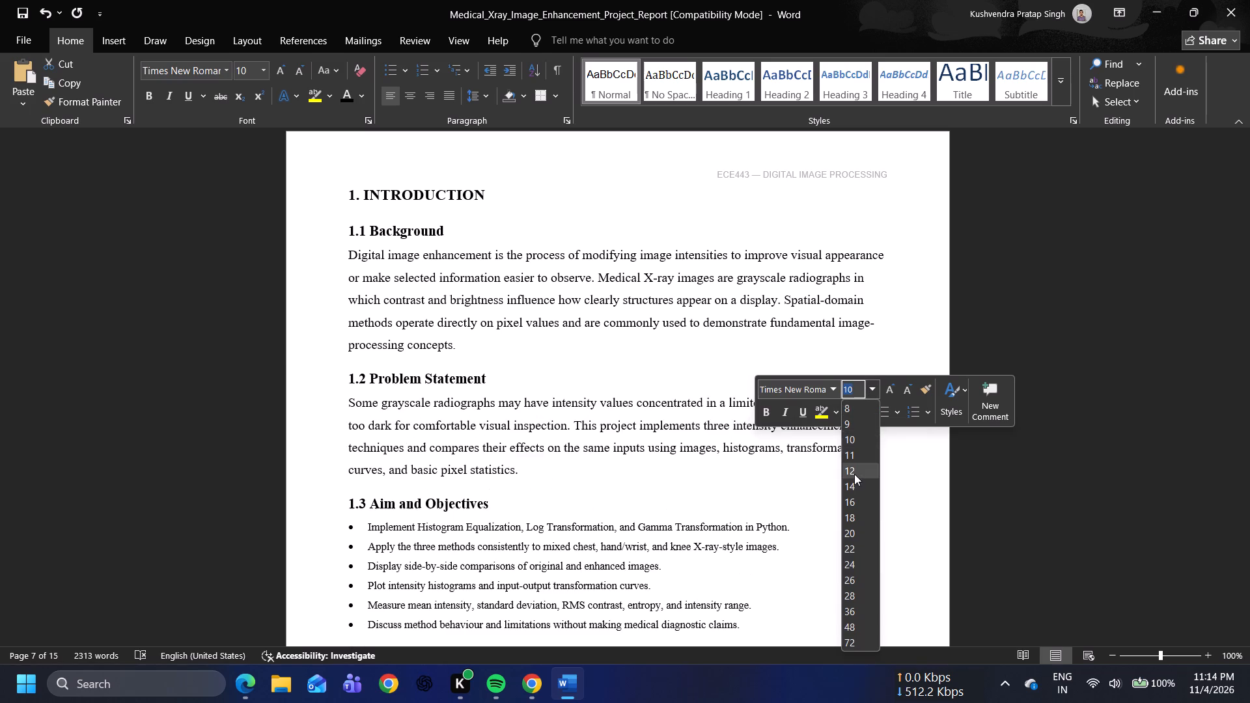
left_click(854, 474)
left_click(723, 499)
Set all the bullet points under 1.3 Aim and Objectives to 12 pt.
scroll(723, 499, "down", 1)
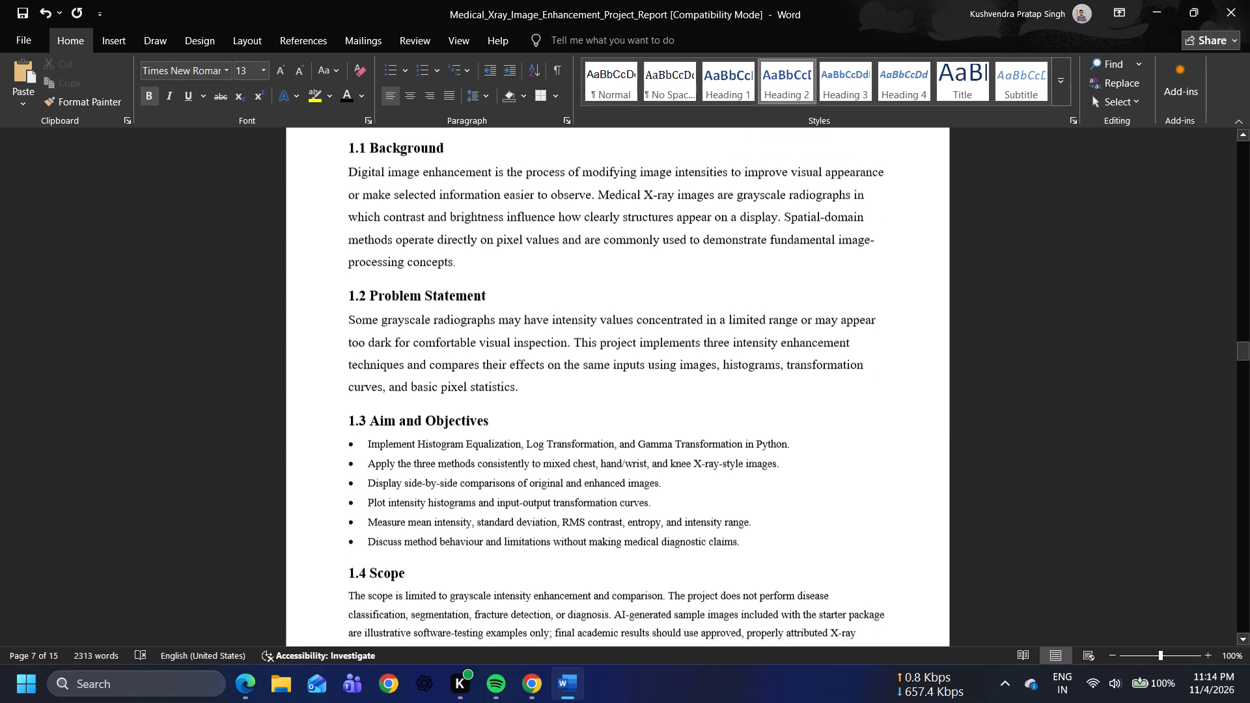
scroll(723, 499, "down", 1)
left_click_drag(368, 424, 732, 529)
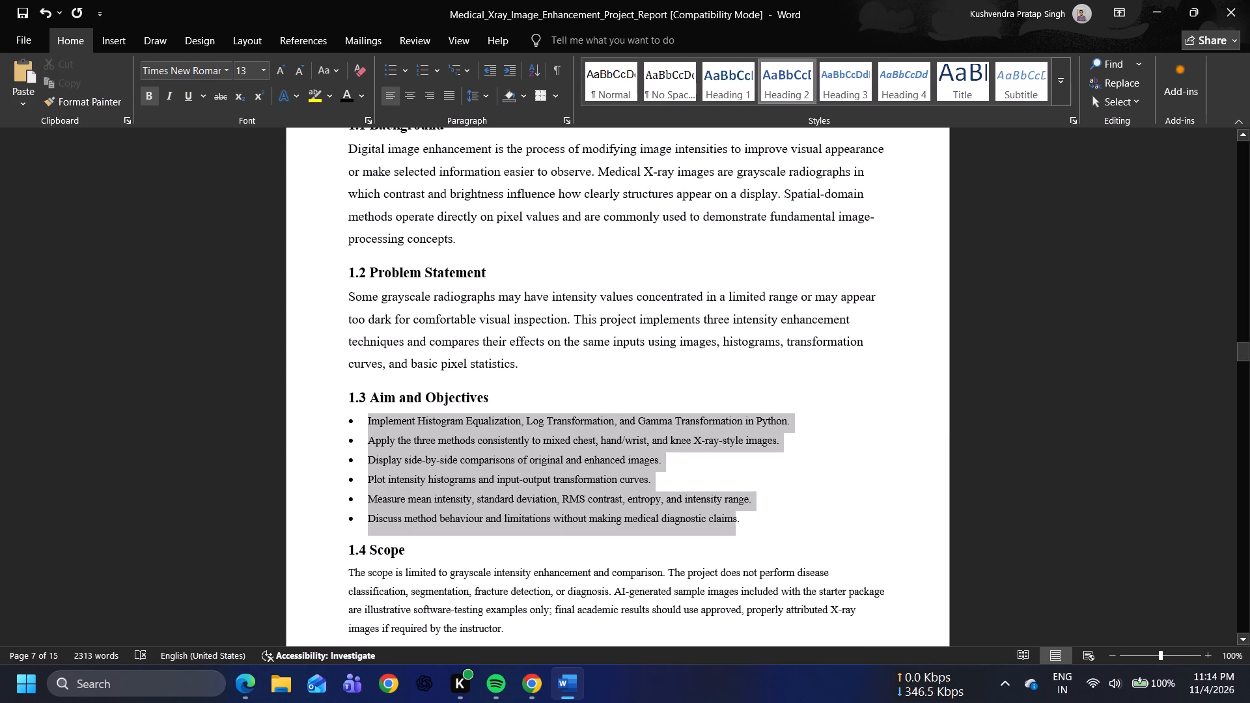
left_click_drag(732, 529, 741, 531)
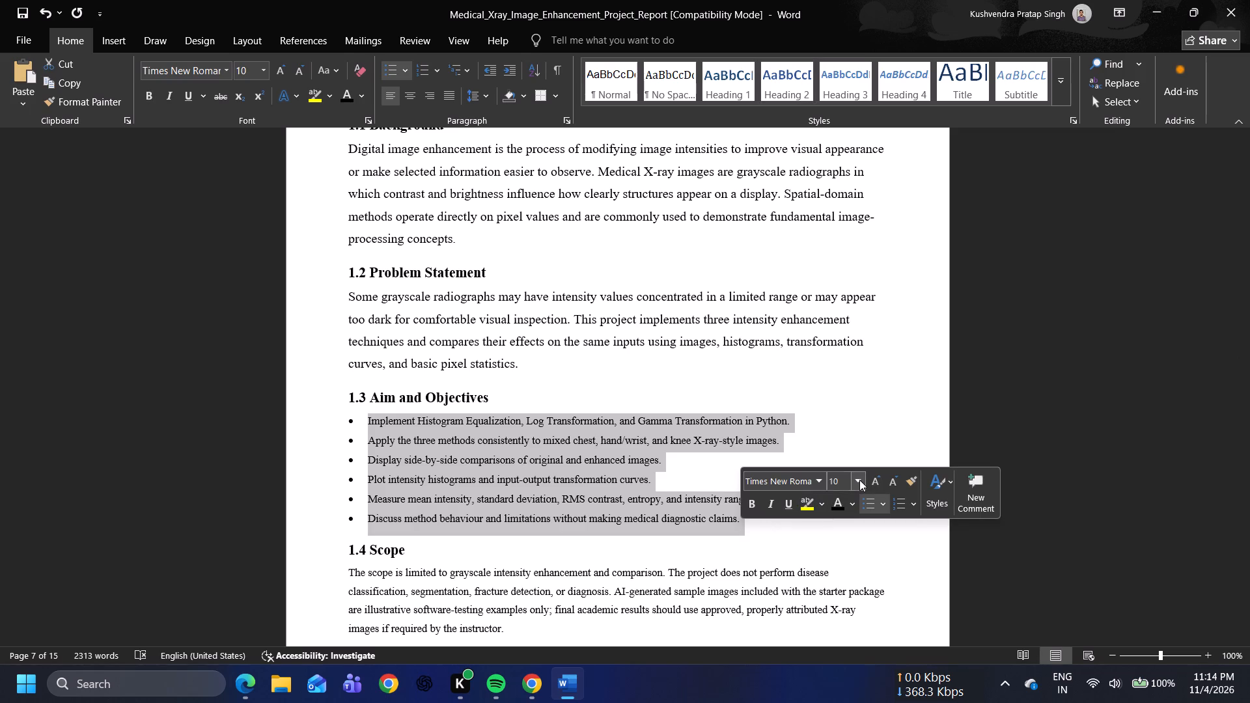
left_click(859, 480)
left_click(839, 292)
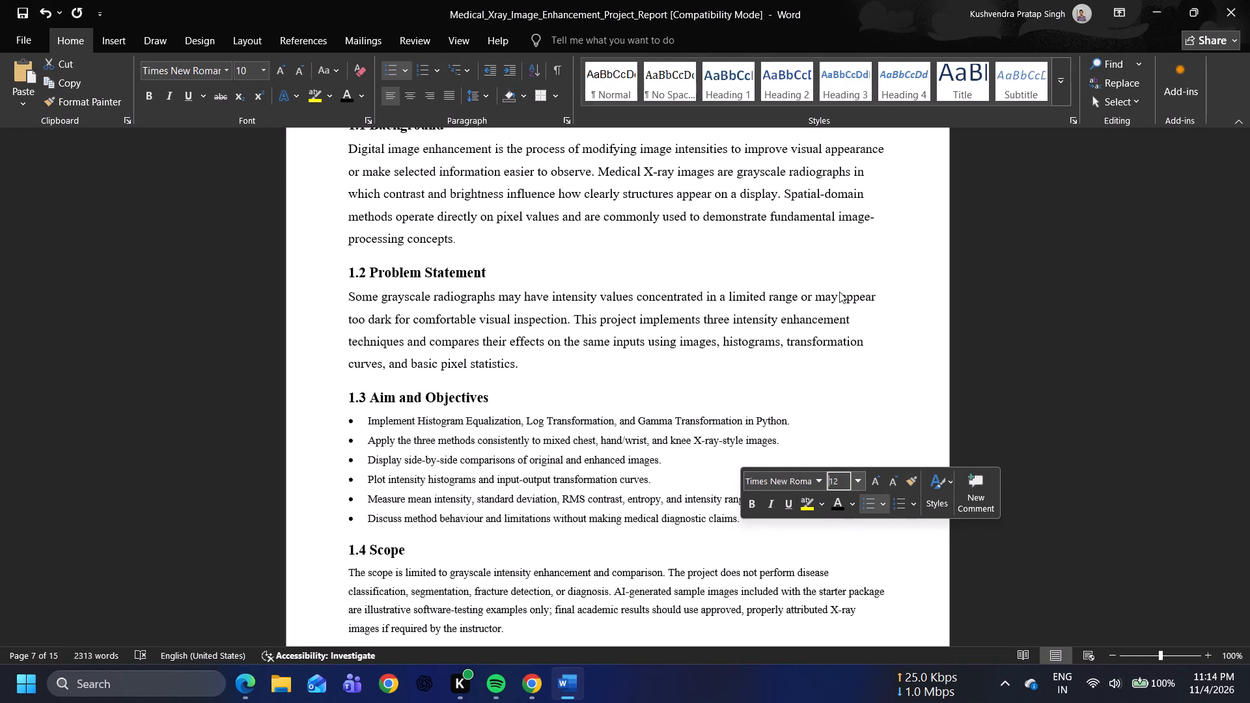
left_click(641, 424)
Set the paragraph under 1.4 Scope to 12 pt.
scroll(641, 424, "down", 5)
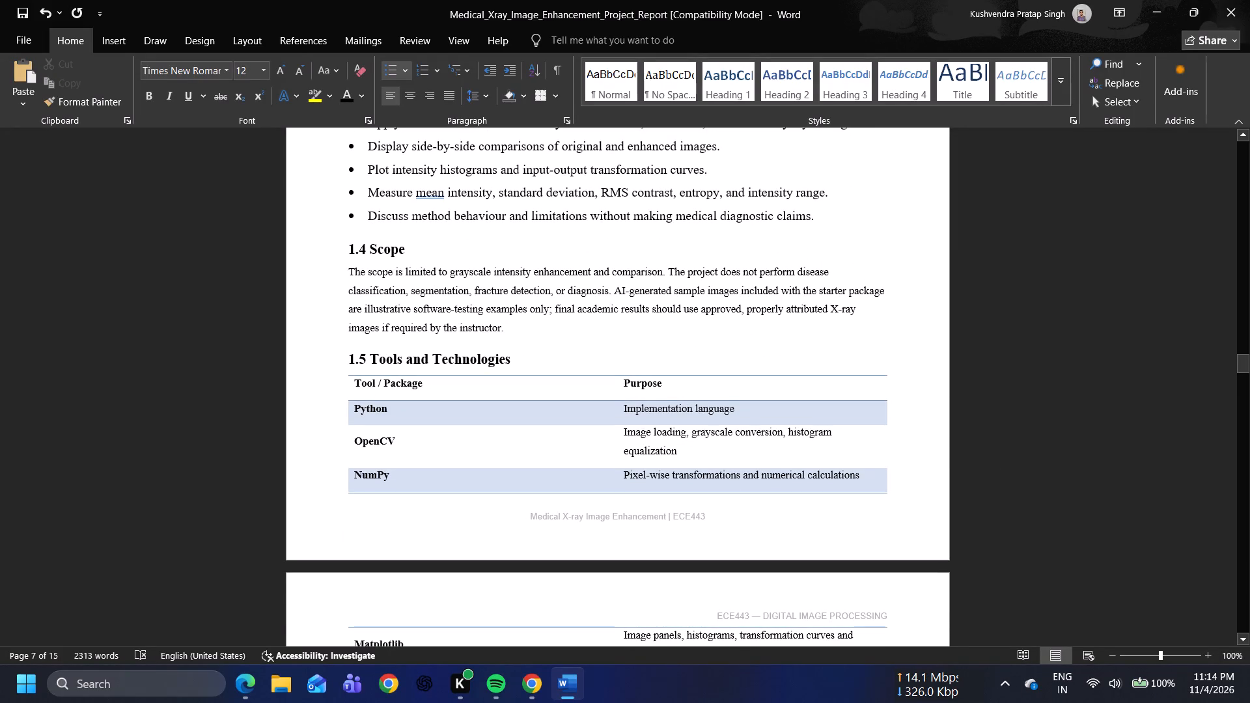
left_click_drag(346, 271, 503, 331)
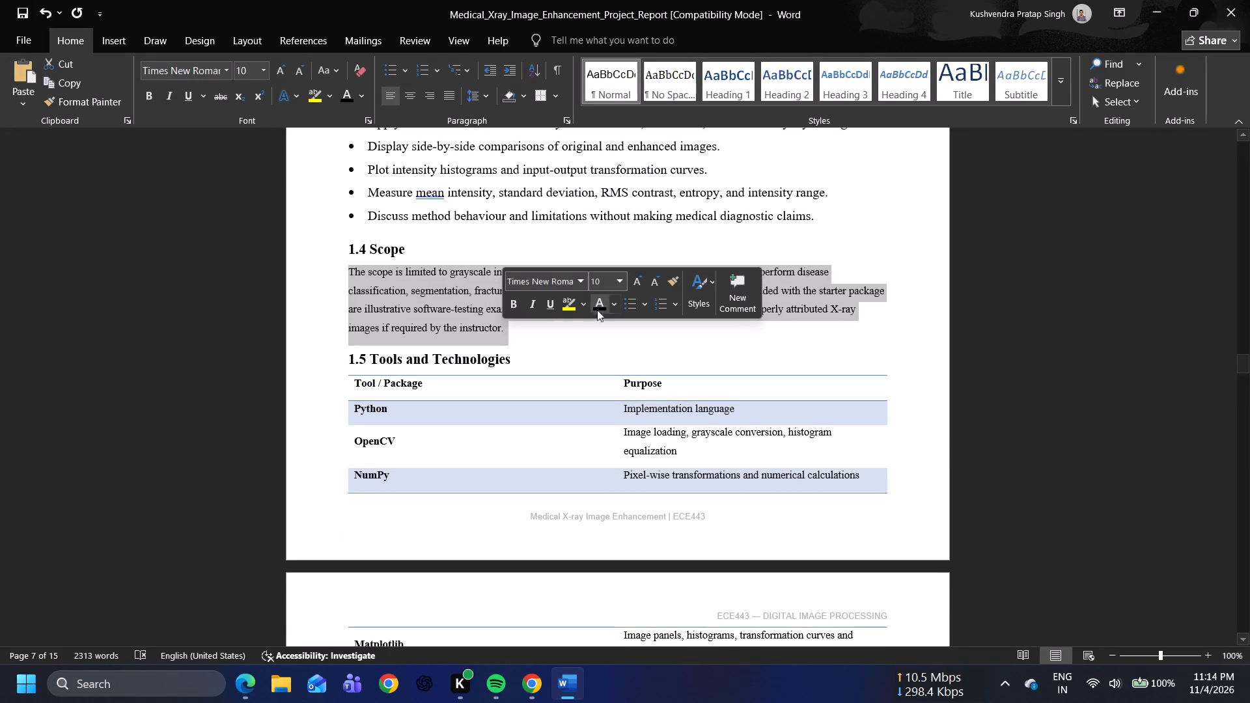
left_click(617, 275)
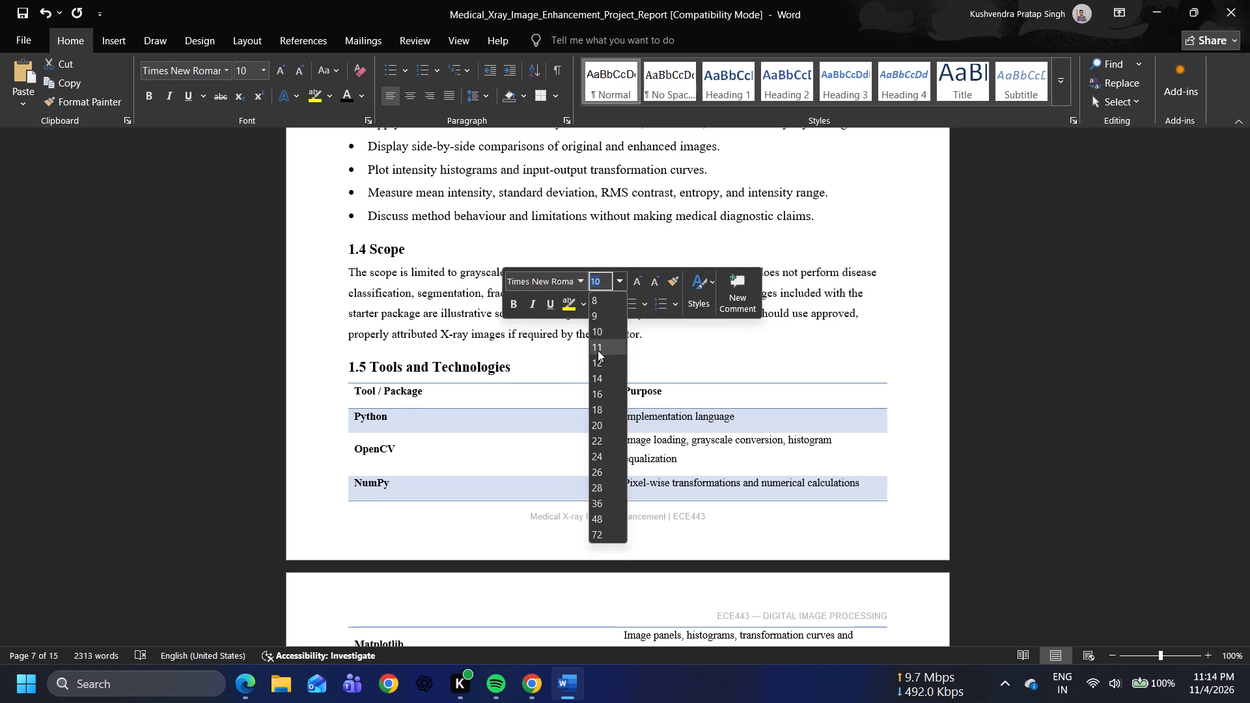
left_click(598, 360)
left_click(563, 370)
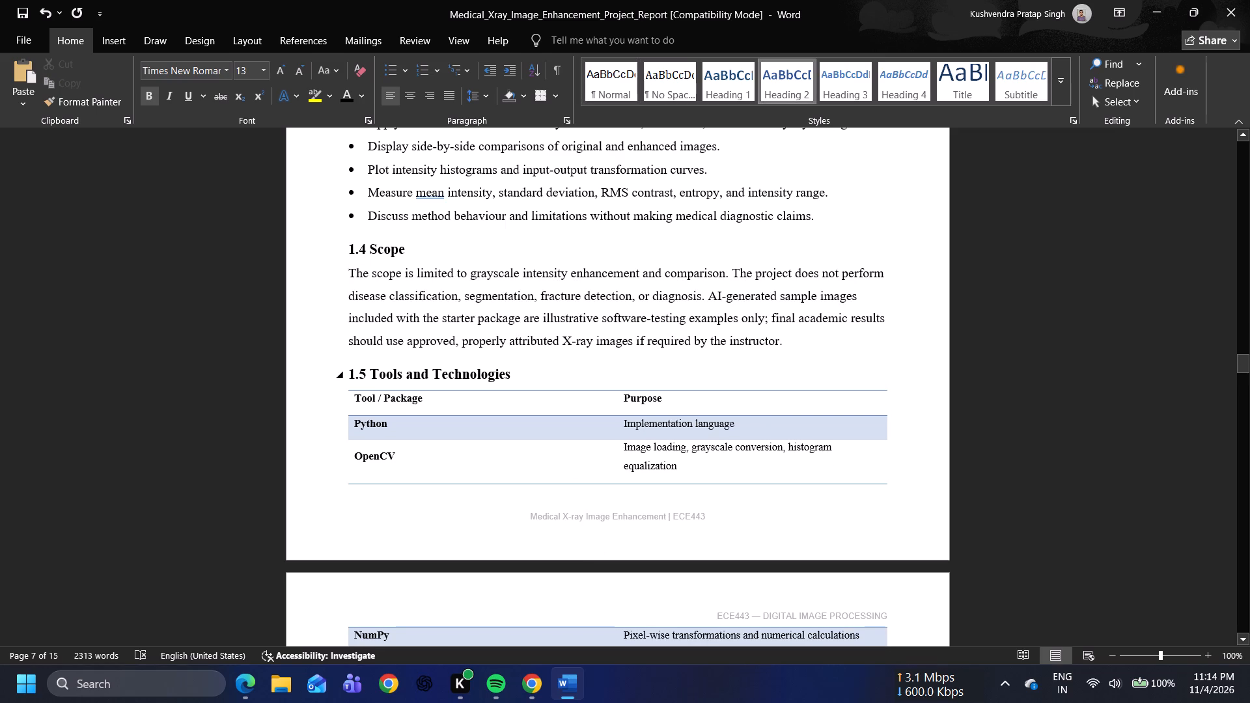
Set the Tool / Package header cell of the Tools and Technologies table to 12 pt.
left_click(349, 394)
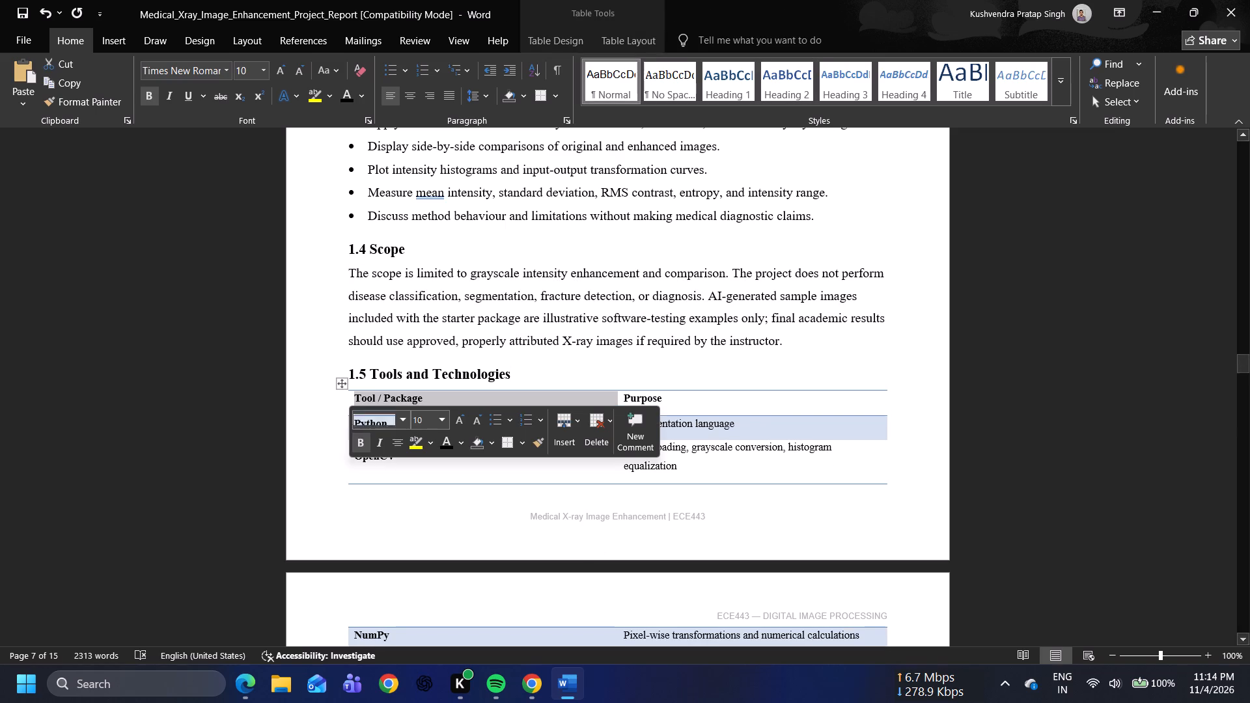
left_click(441, 418)
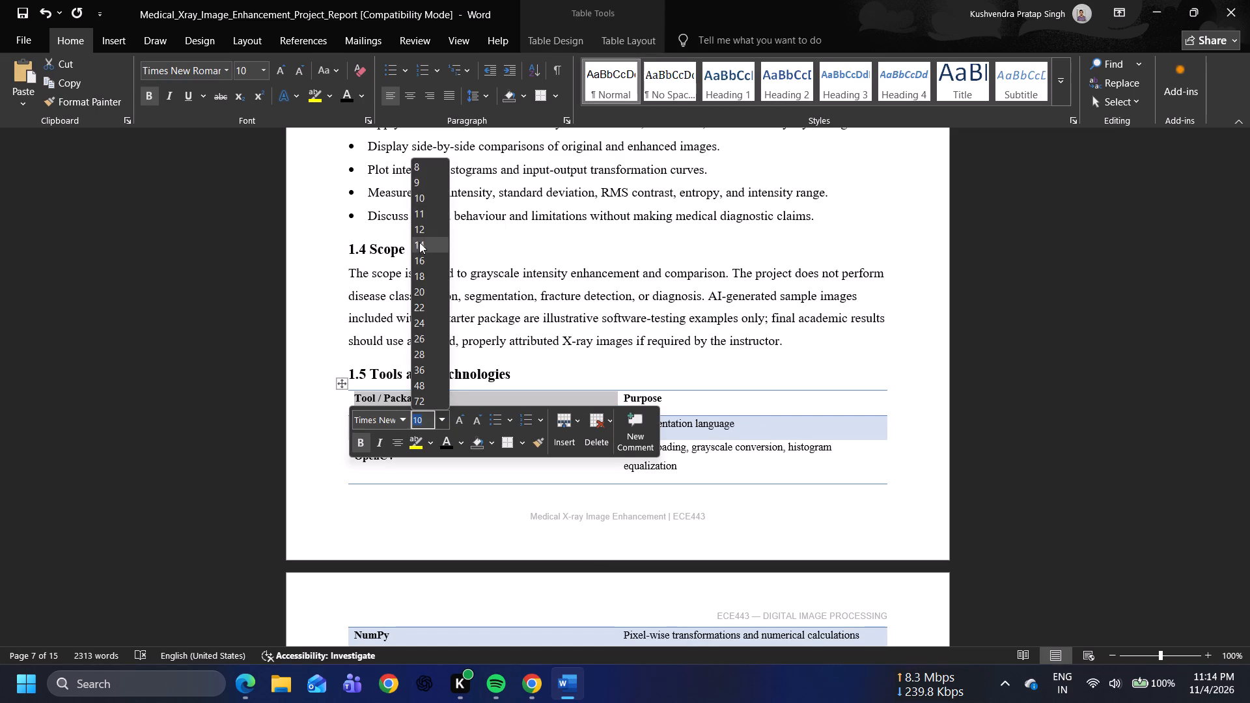
left_click(423, 229)
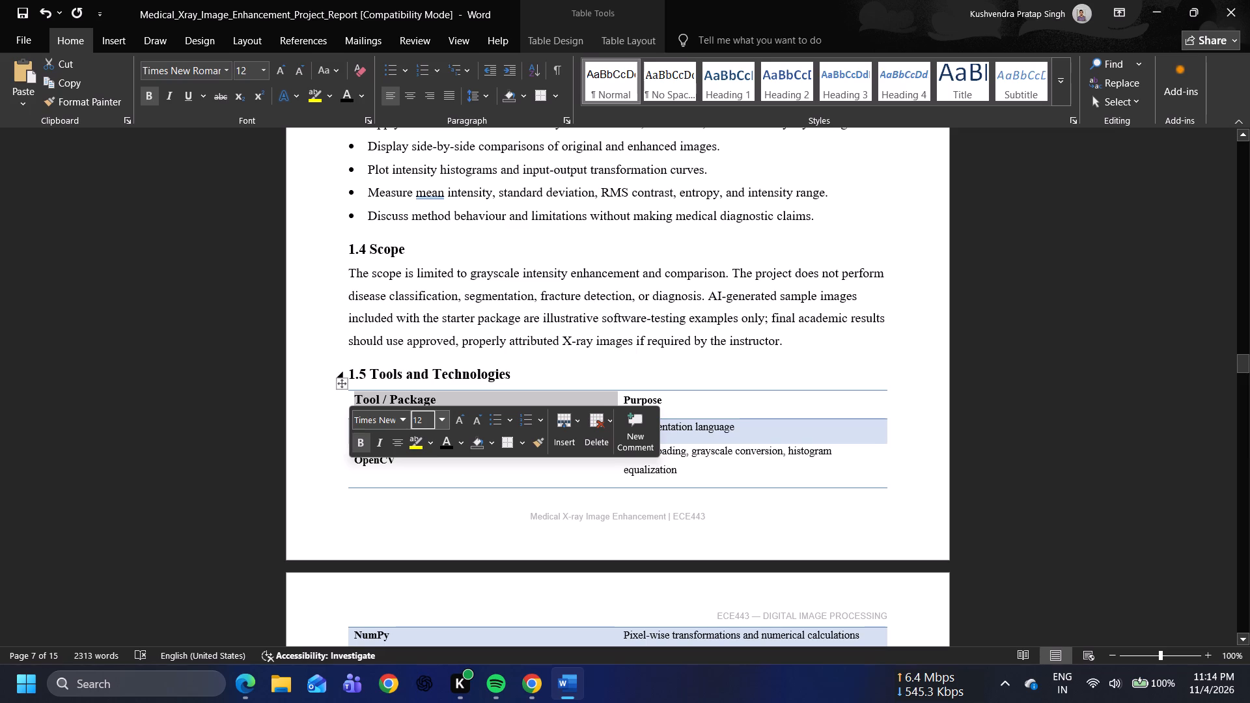
left_click(549, 372)
Insert blank lines above the 1.5 Tools and Technologies heading to move it and its table onto the next page.
scroll(549, 372, "down", 3)
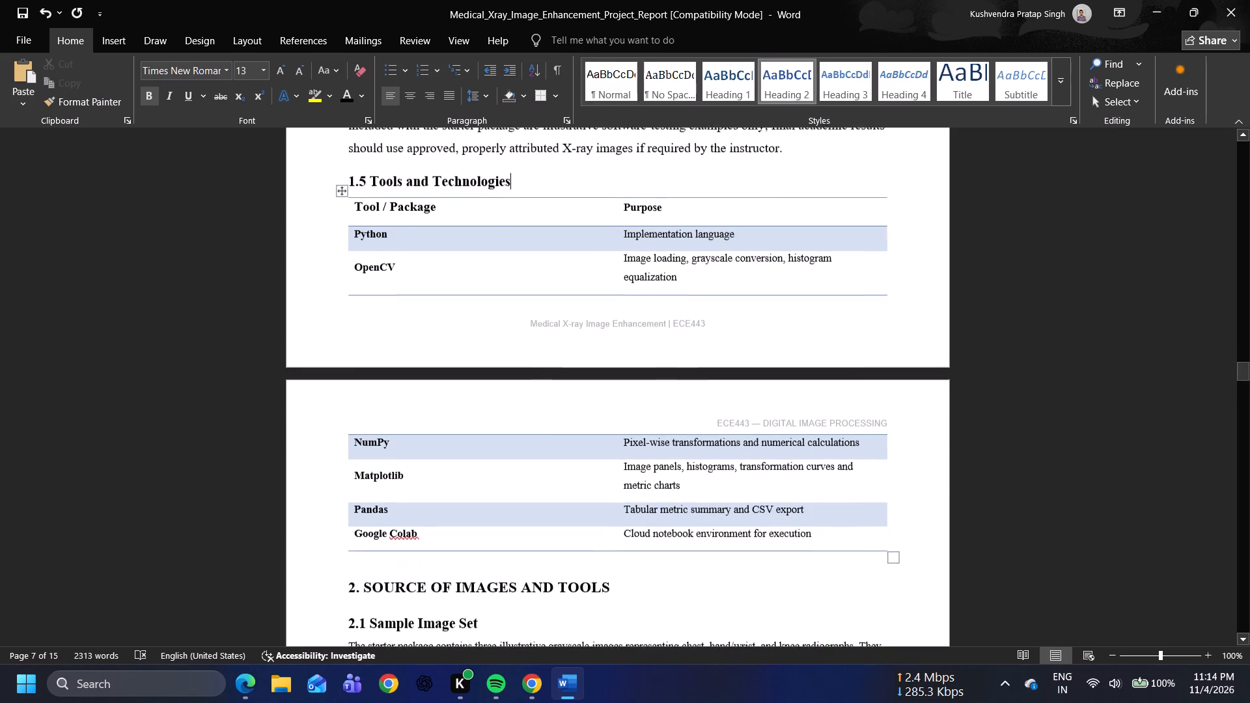
scroll(549, 372, "up", 2)
left_click(348, 305)
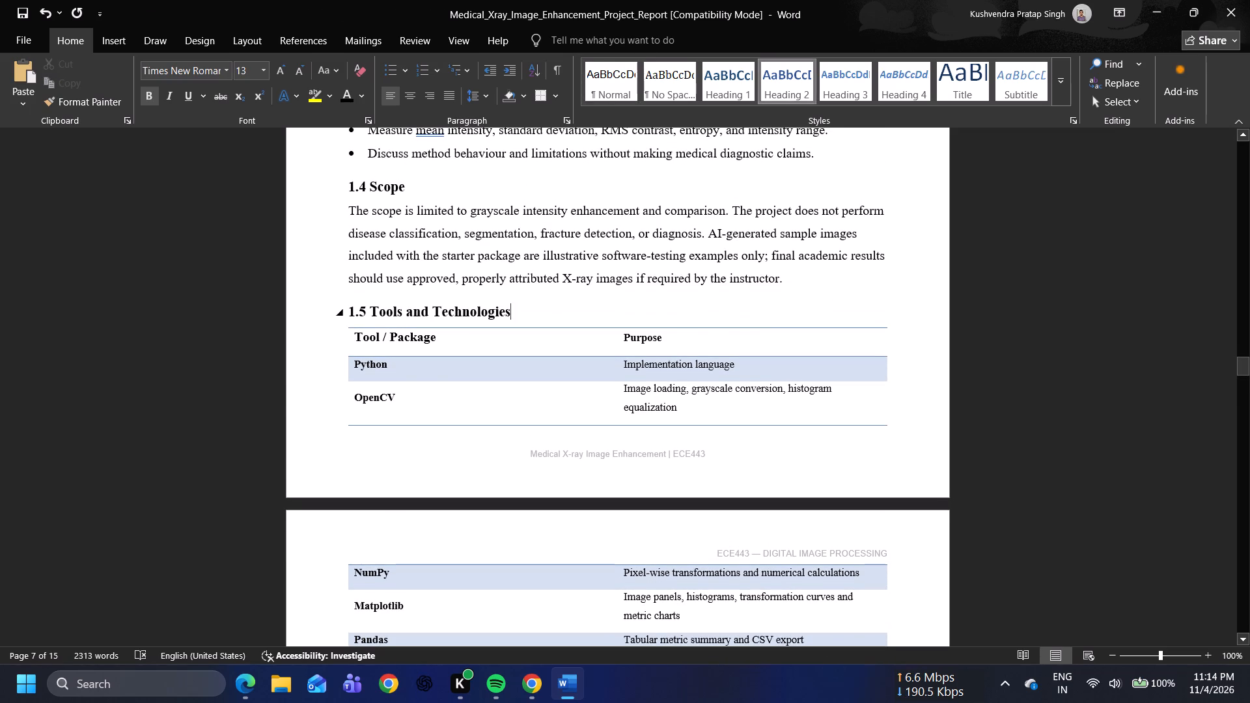
key("Return")
key("Return")
key("Return")
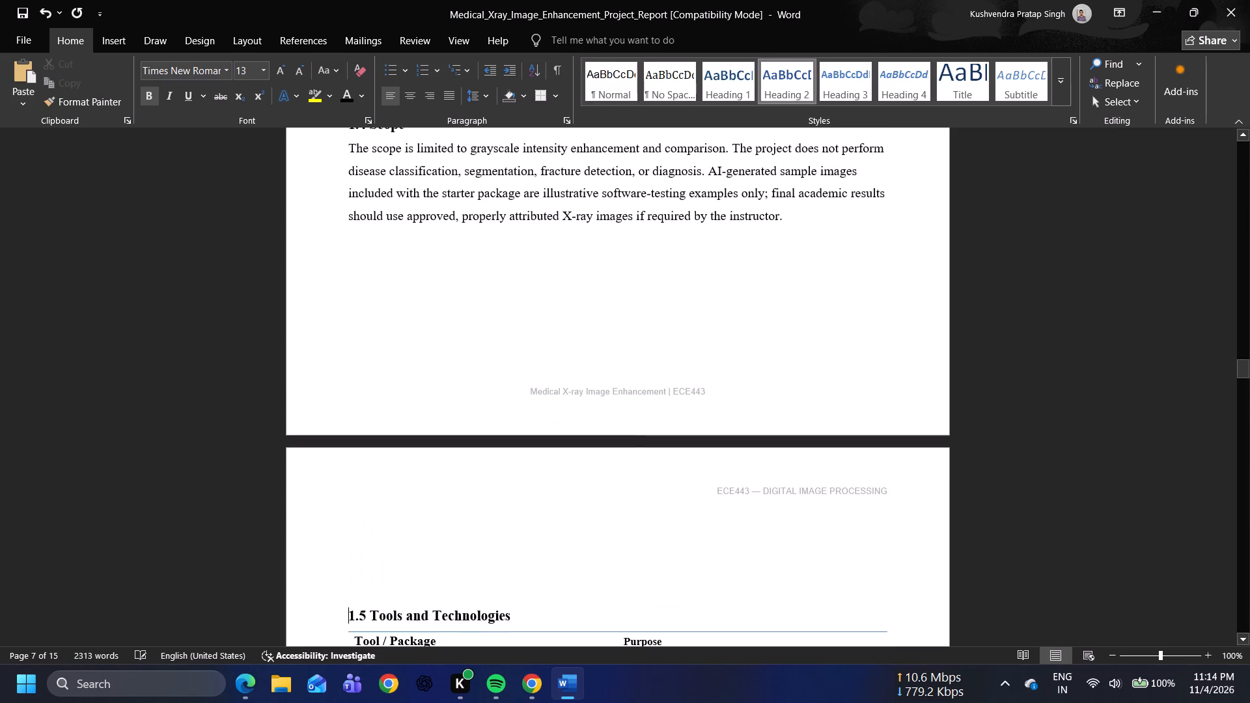
key("BackSpace")
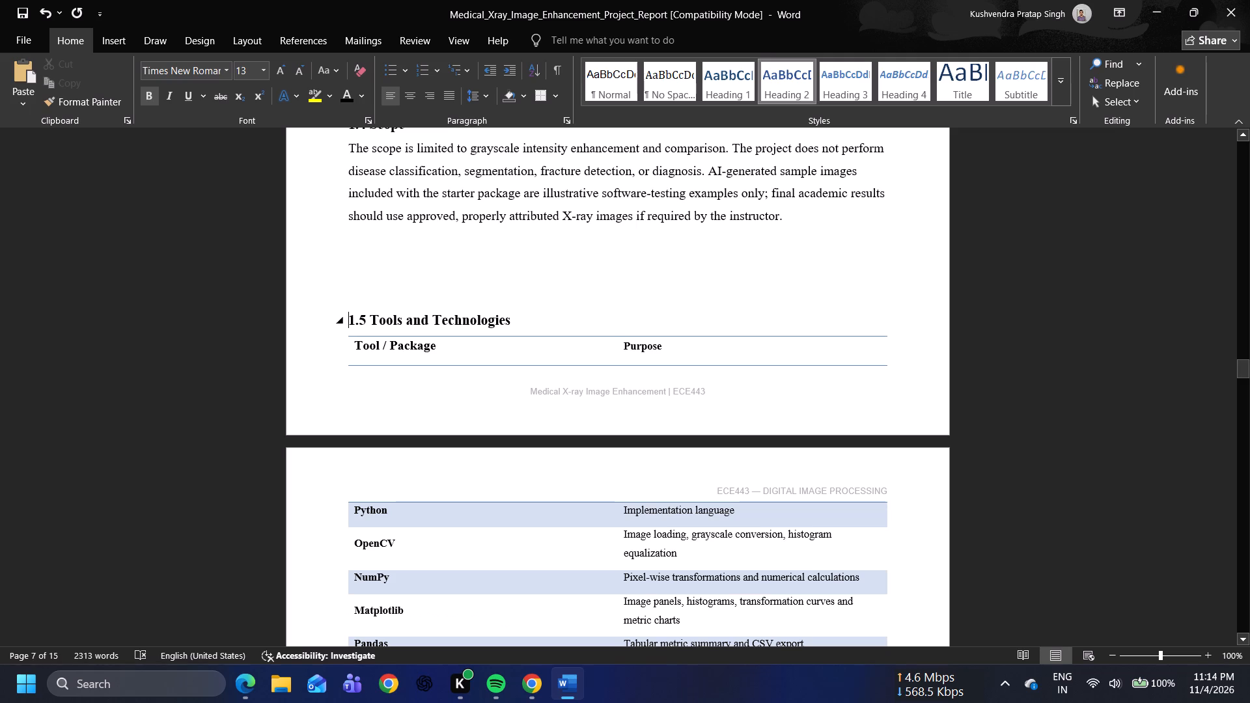
key("Return")
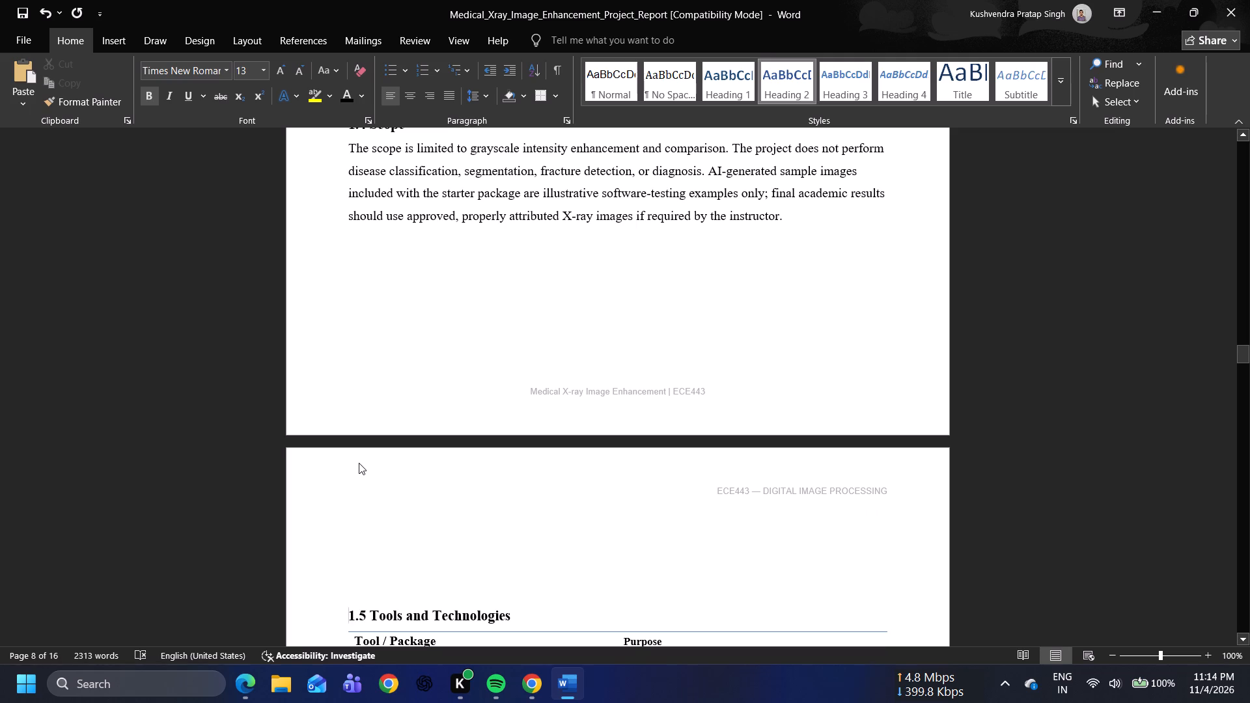
key("Left")
key("BackSpace")
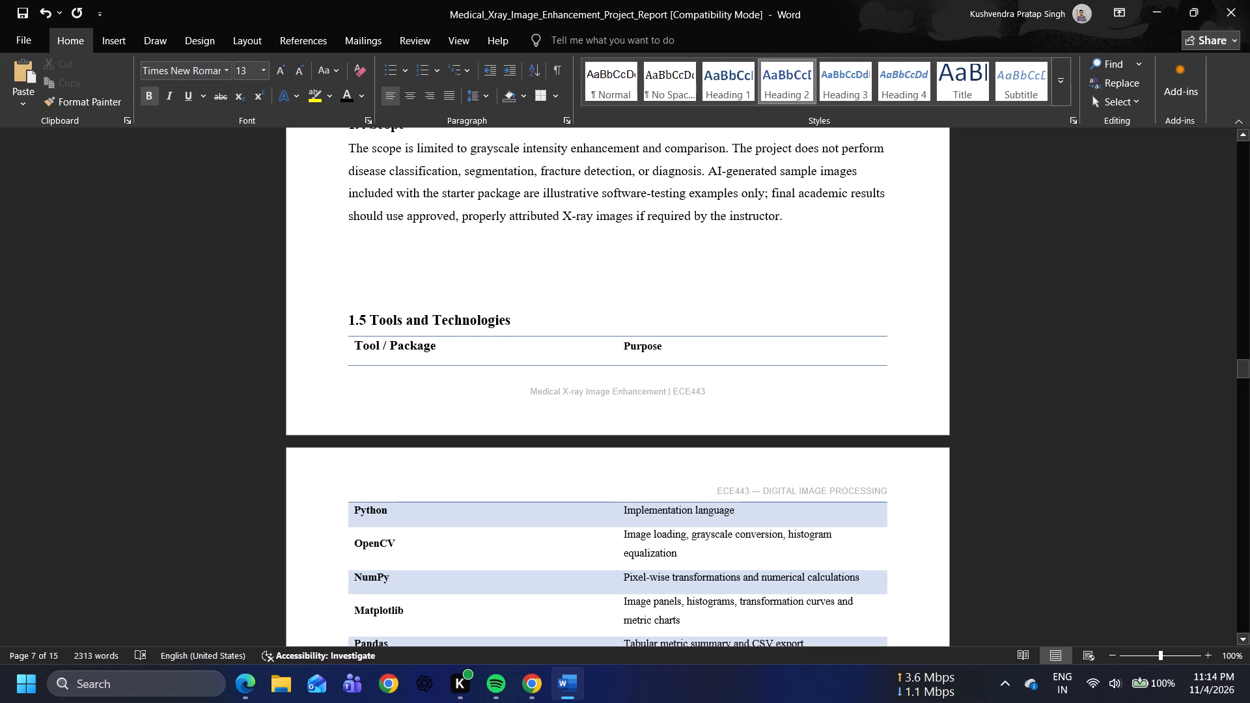
key("Return")
key("Return")
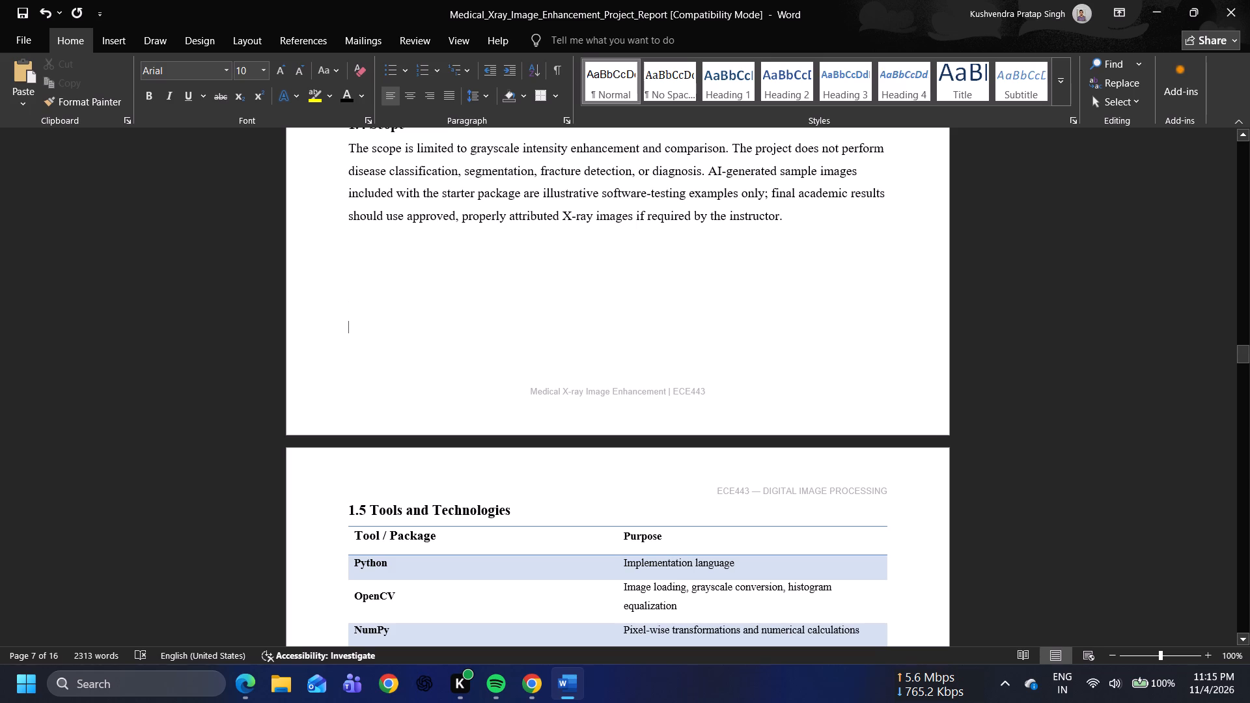
key("Right")
key("Down")
key("Up")
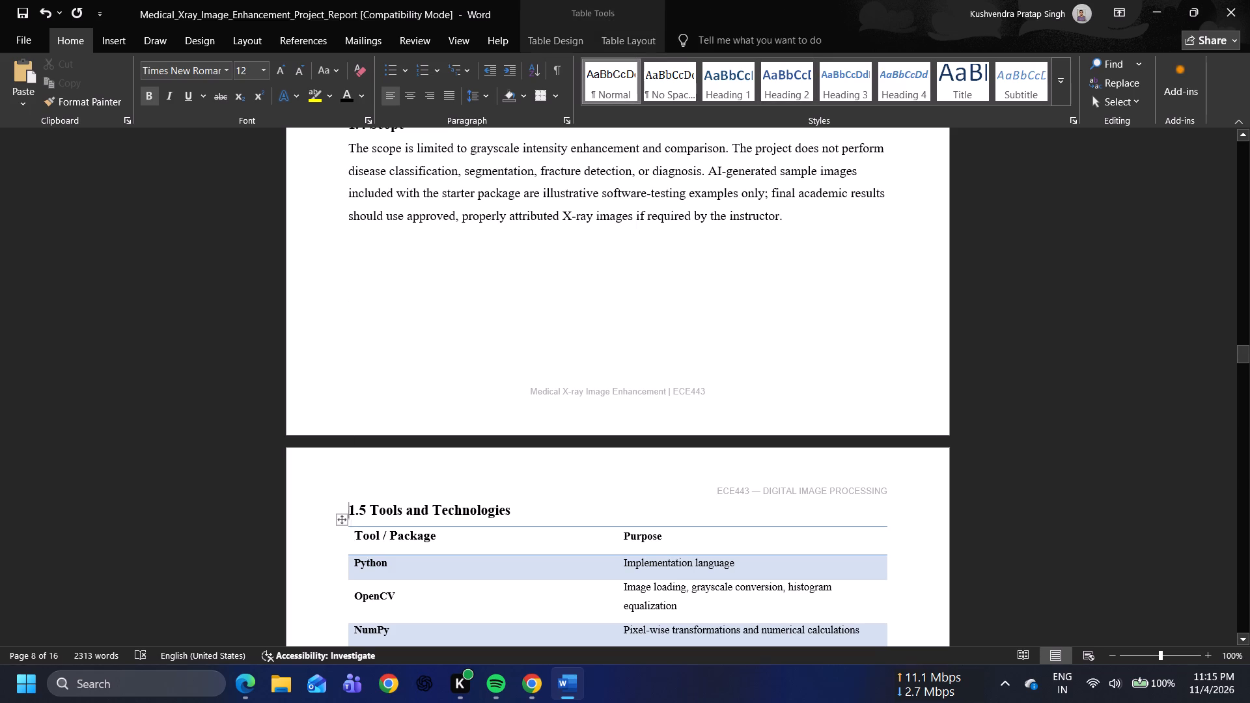
key("Return")
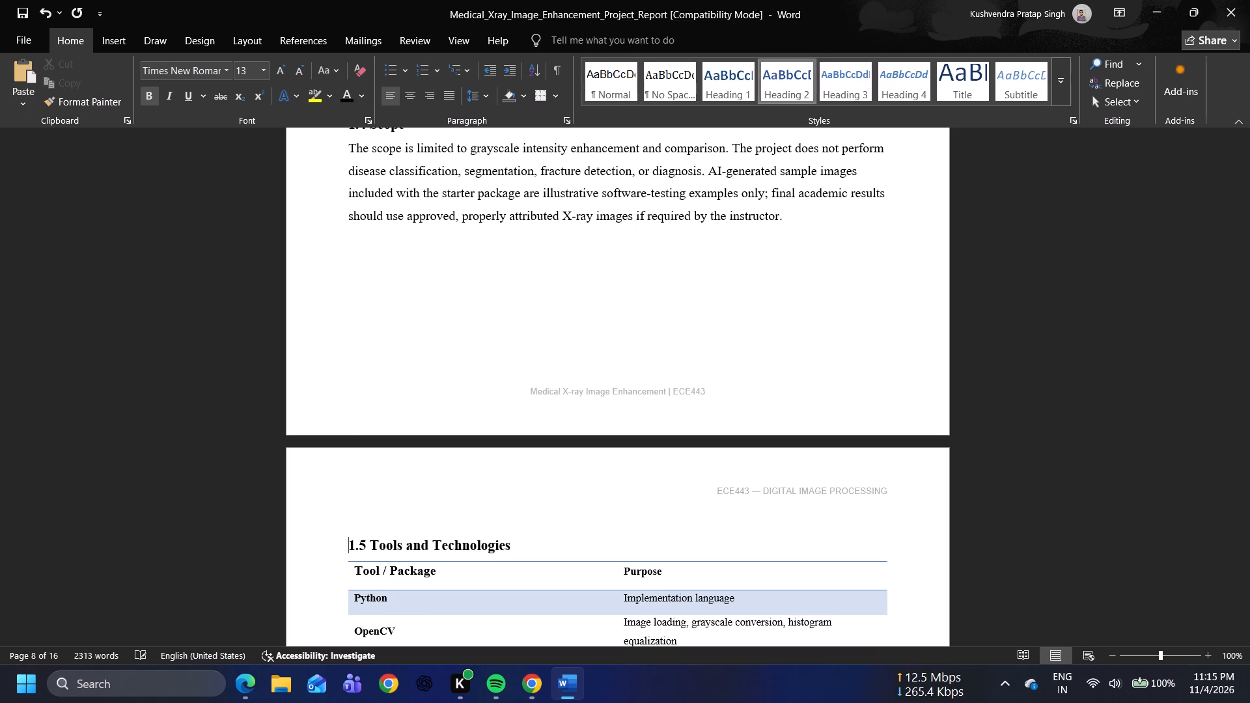
Insert three blank lines above the 2. SOURCE OF IMAGES AND TOOLS heading.
scroll(359, 463, "down", 2)
scroll(389, 531, "down", 1)
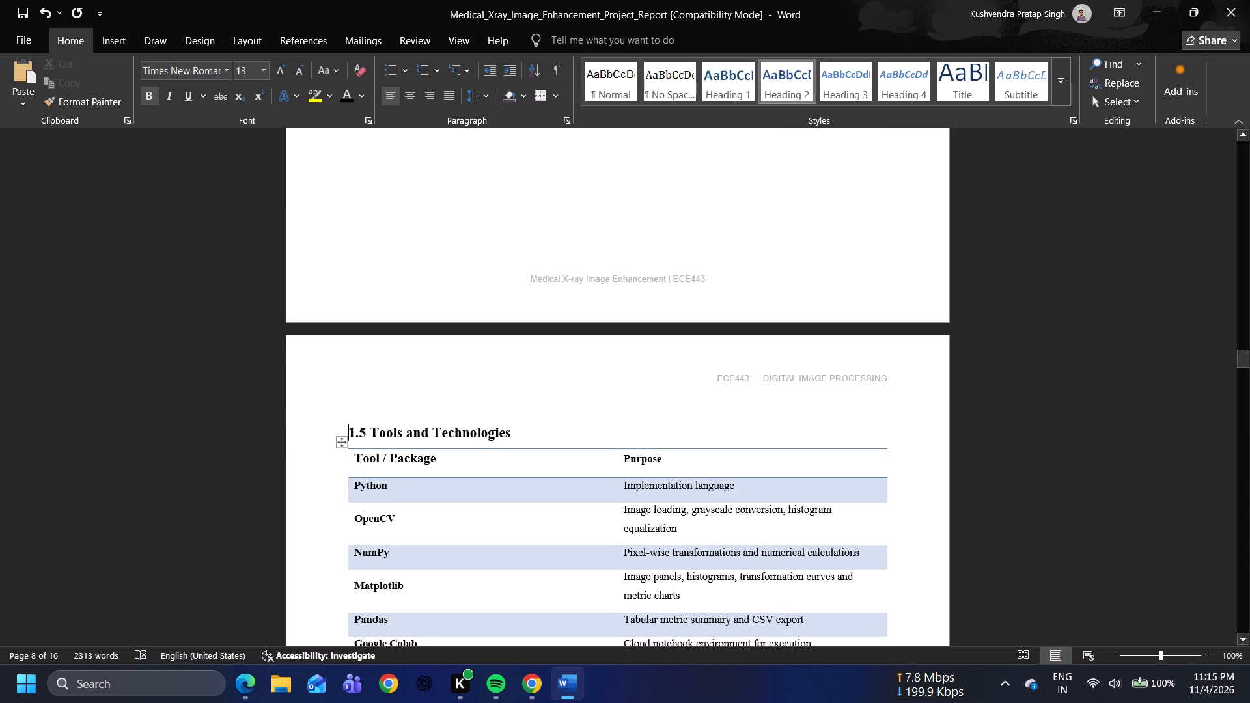
scroll(389, 531, "down", 2)
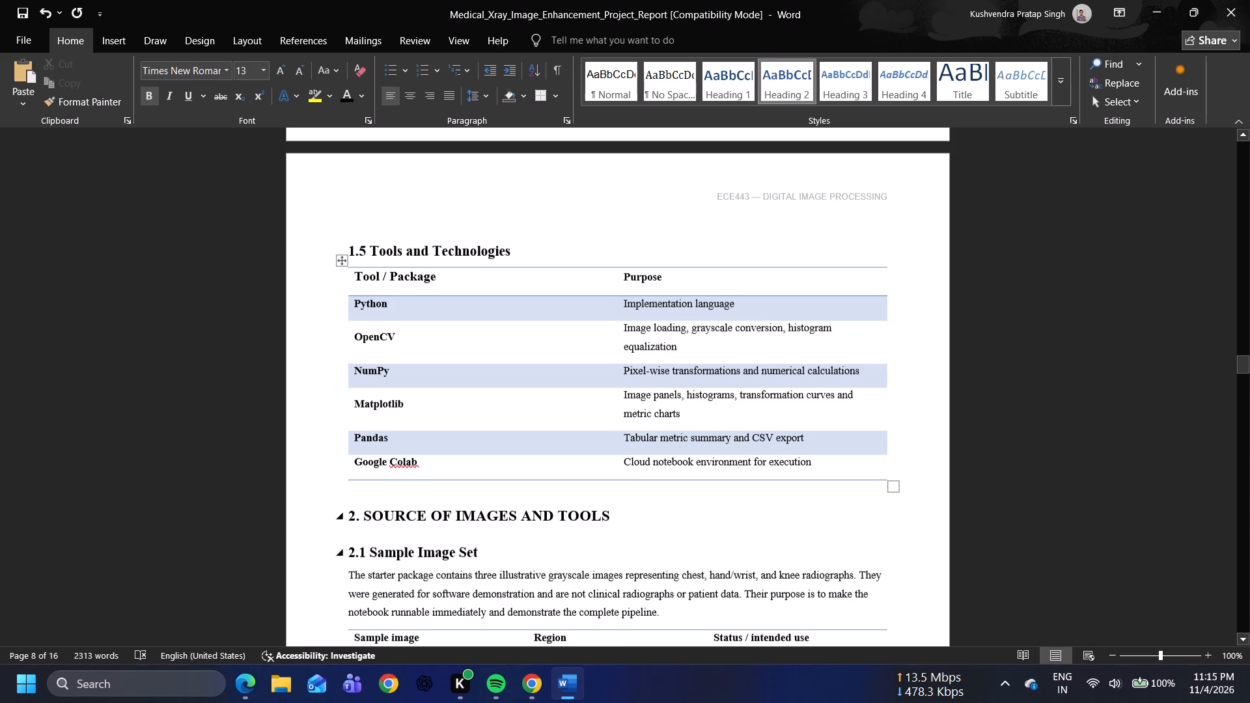
scroll(389, 531, "down", 1)
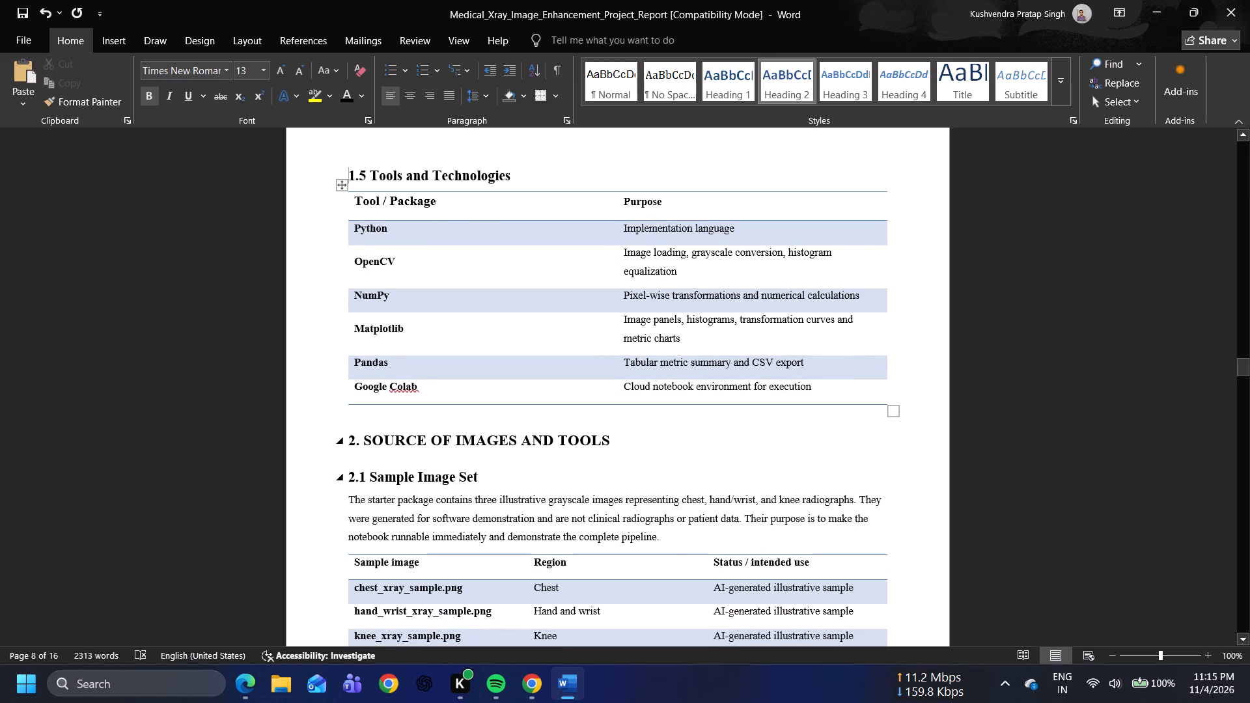
left_click(349, 439)
key("Return")
key("Return")
key("Return")
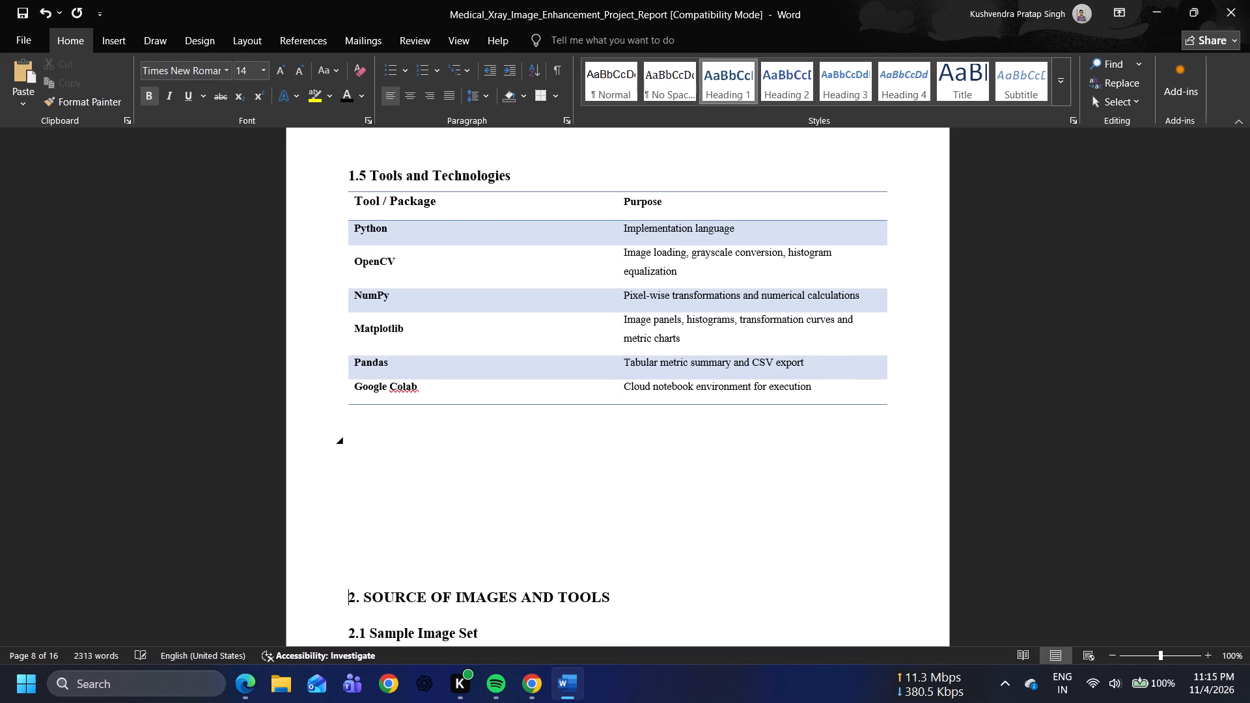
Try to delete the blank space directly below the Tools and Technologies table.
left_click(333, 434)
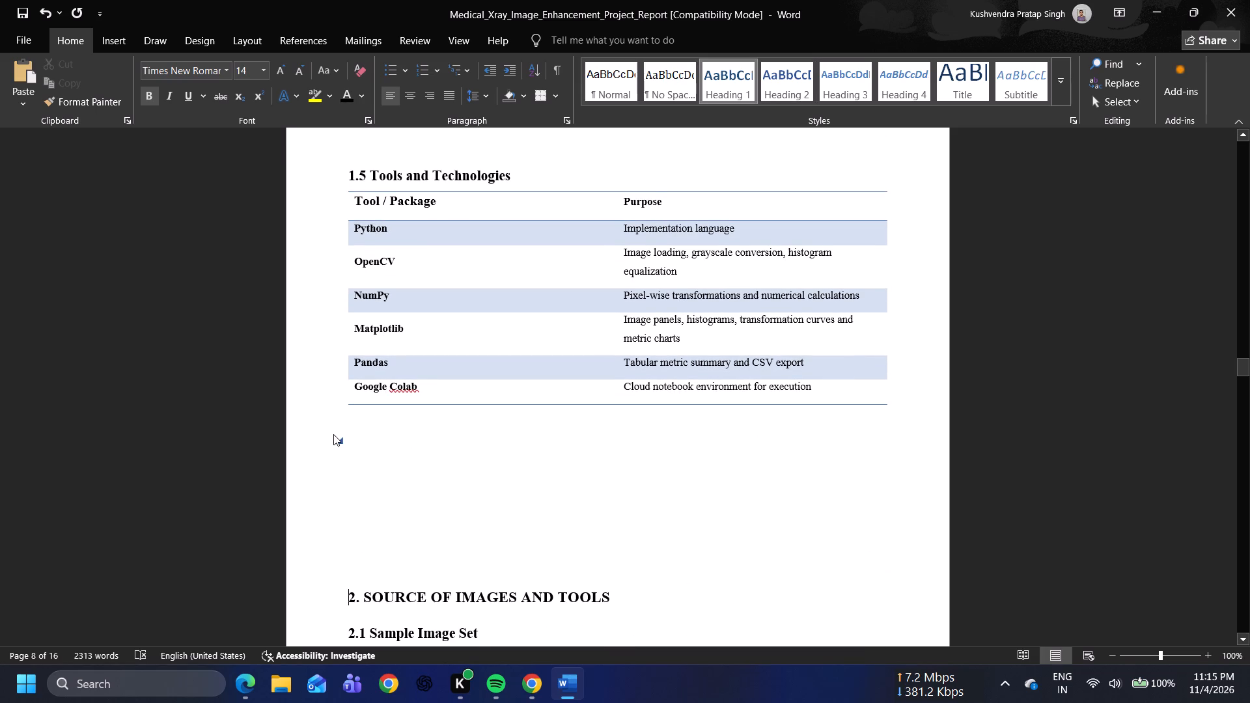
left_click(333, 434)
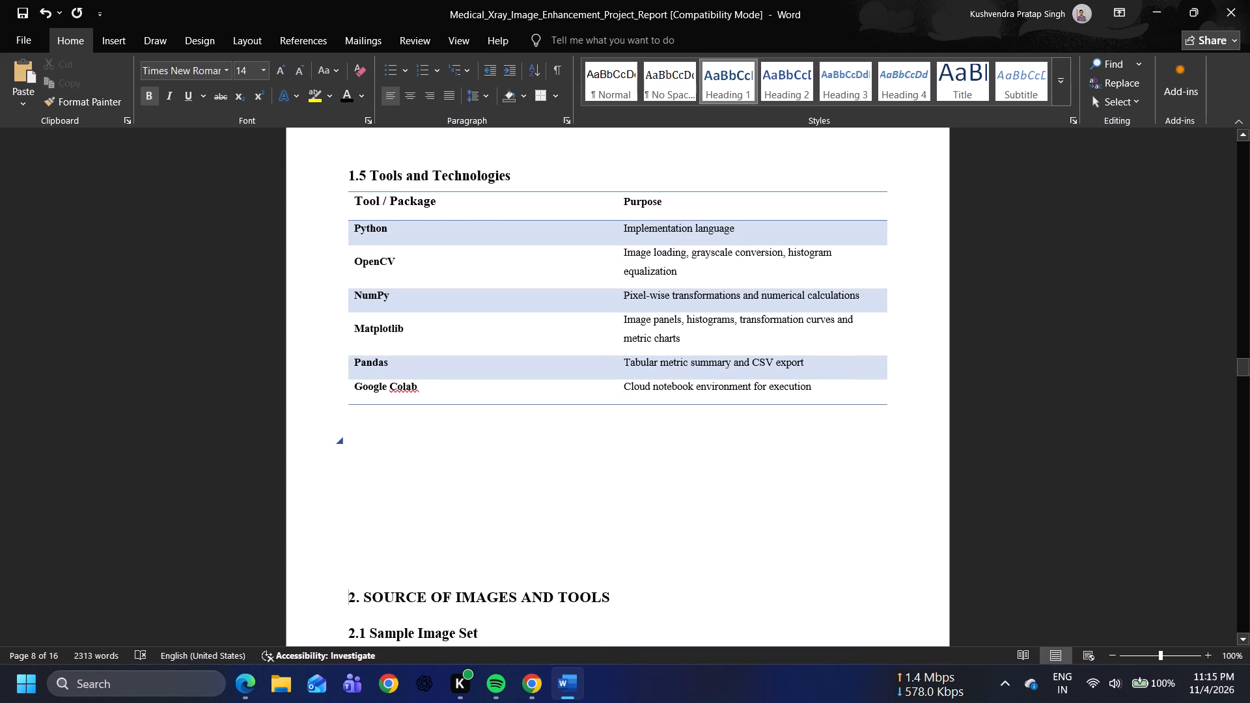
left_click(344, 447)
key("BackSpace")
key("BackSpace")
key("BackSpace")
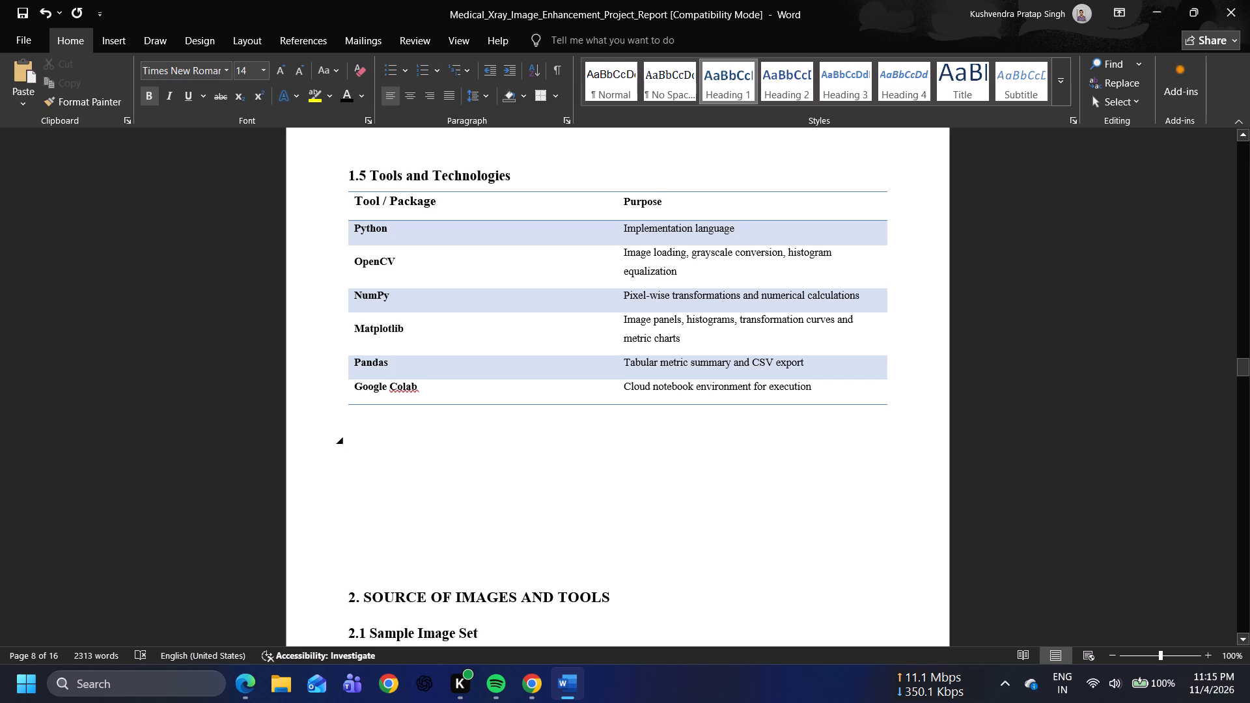
Insert three more blank lines directly above the 2. SOURCE OF IMAGES AND TOOLS heading.
scroll(344, 447, "down", 2)
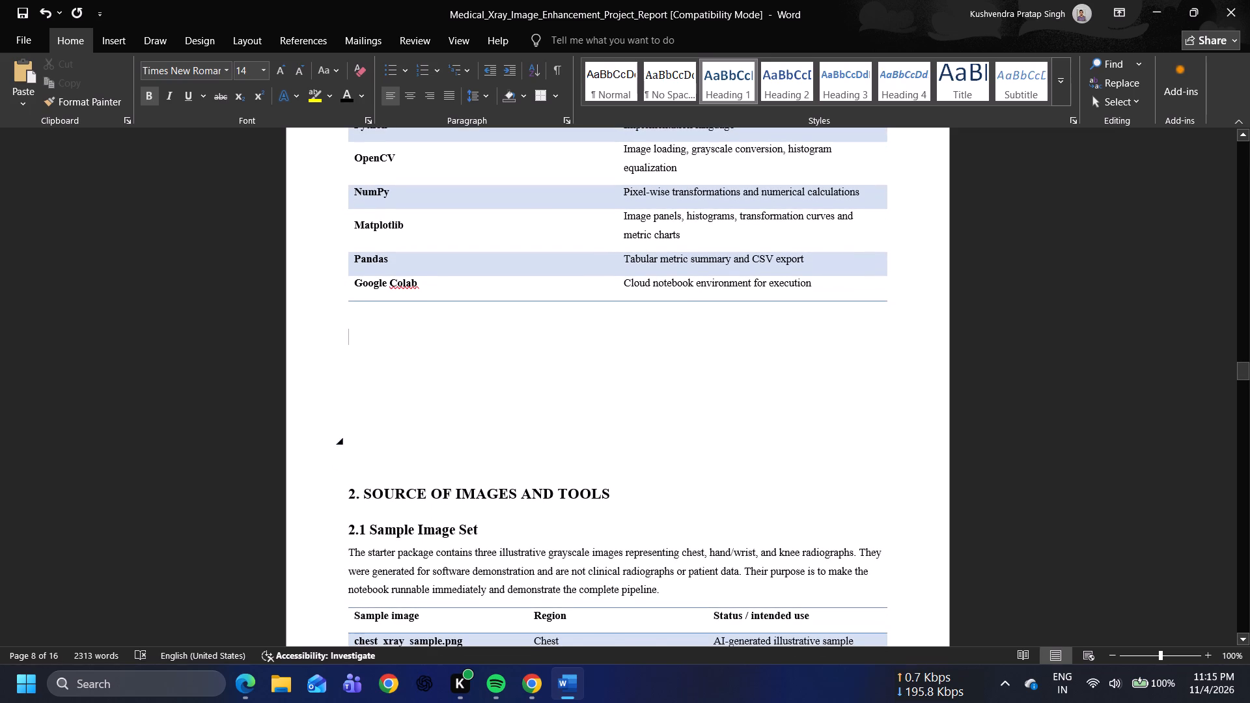
scroll(344, 463, "down", 1)
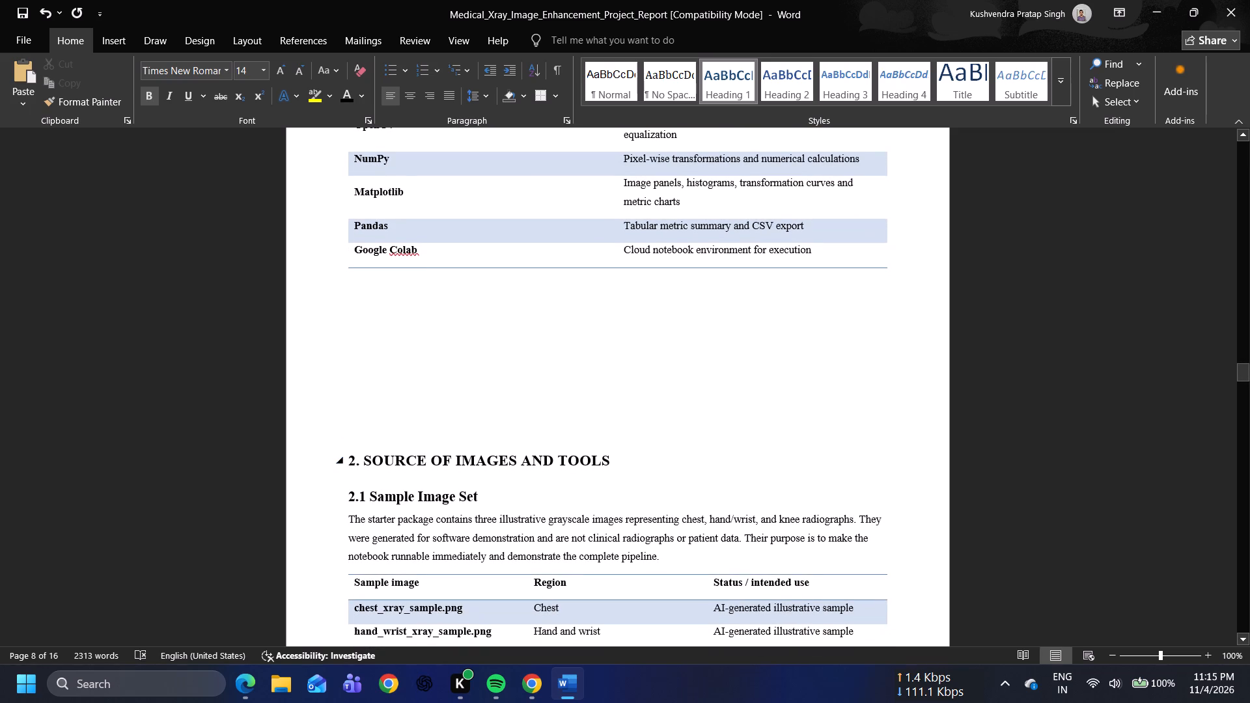
left_click(354, 463)
left_click(350, 461)
key("Return")
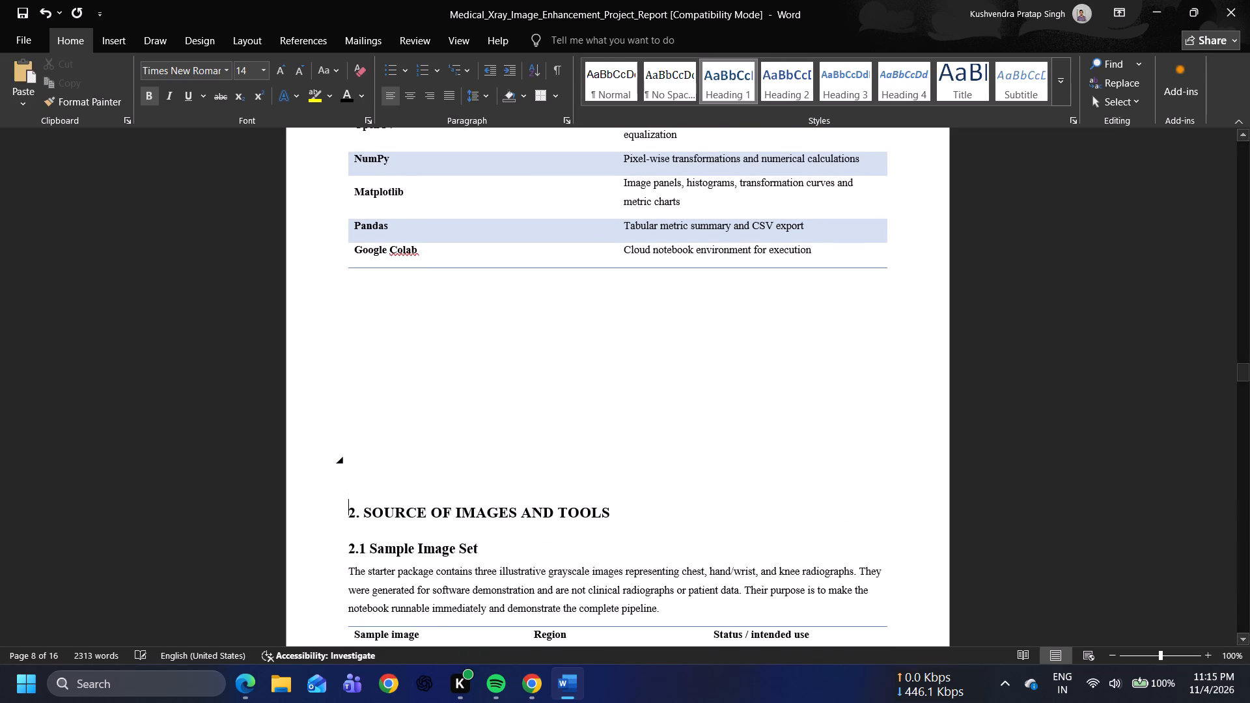
key("Return")
key("Return")
scroll(350, 461, "down", 3)
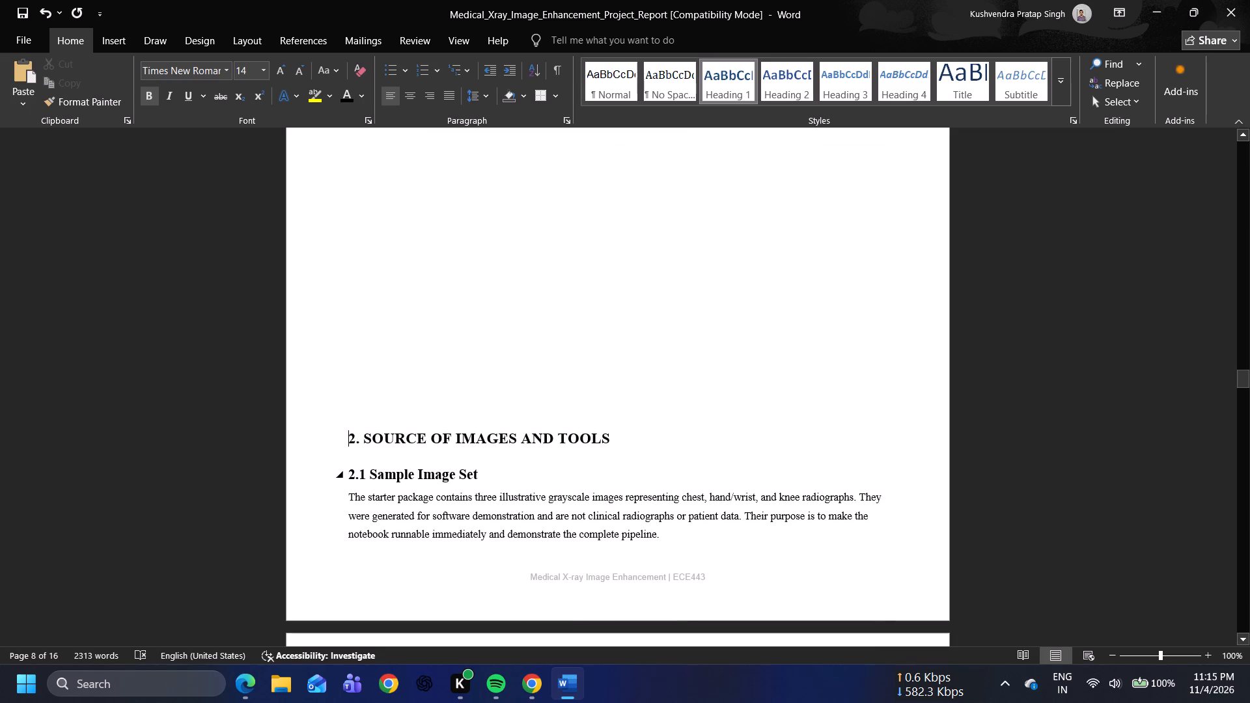
key("Return")
key("BackSpace")
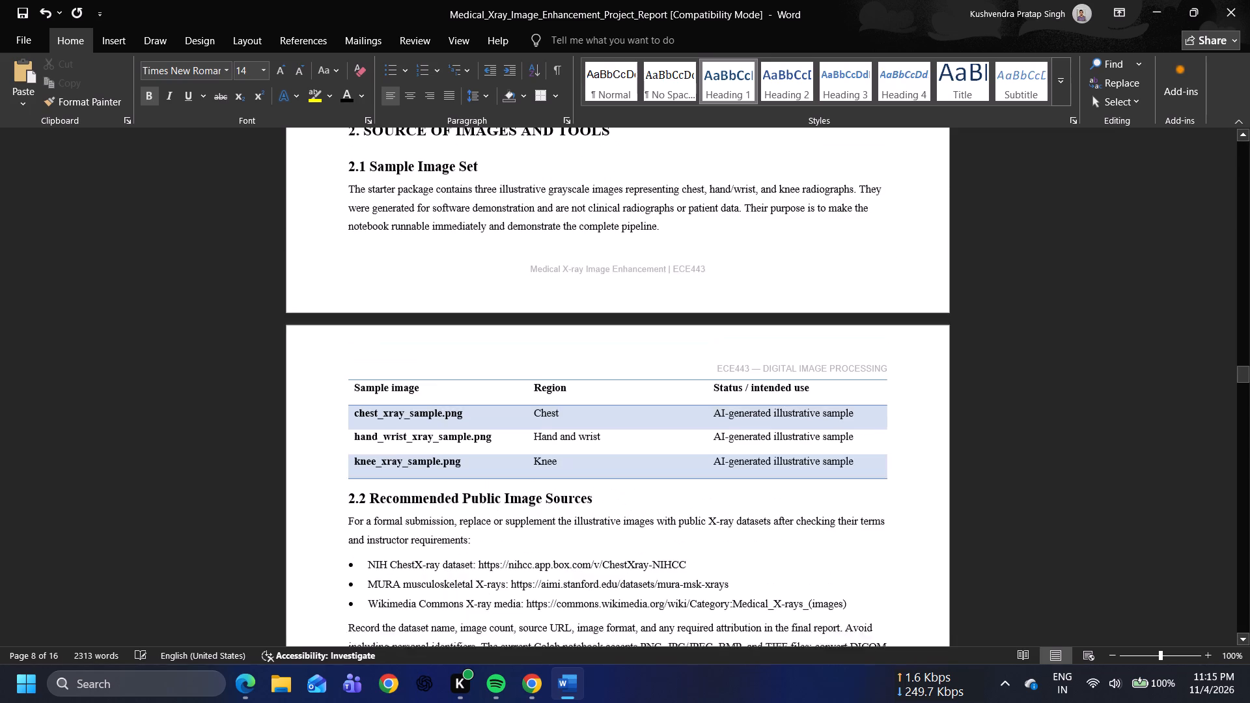
Try to push the 2. SOURCE OF IMAGES AND TOOLS heading onto the next page by adjusting the blank lines above it.
scroll(350, 461, "up", 2)
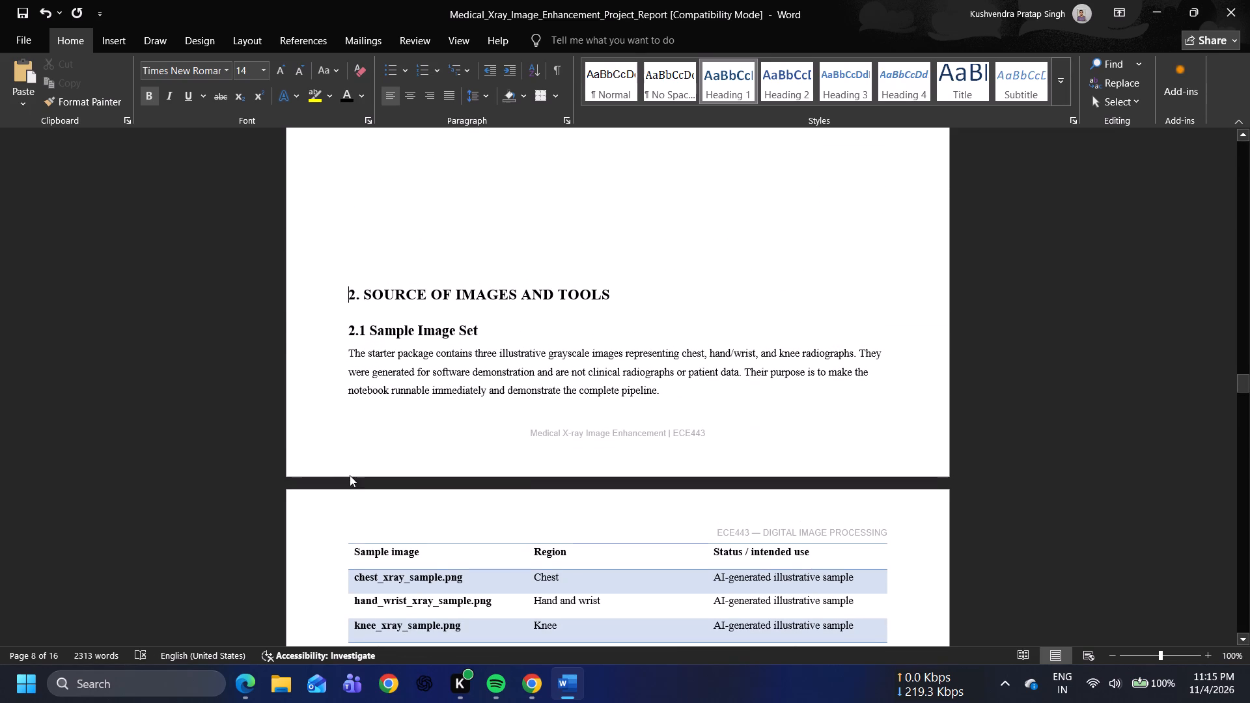
key("Up")
key("Up")
key("Return")
key("Up")
key("Return")
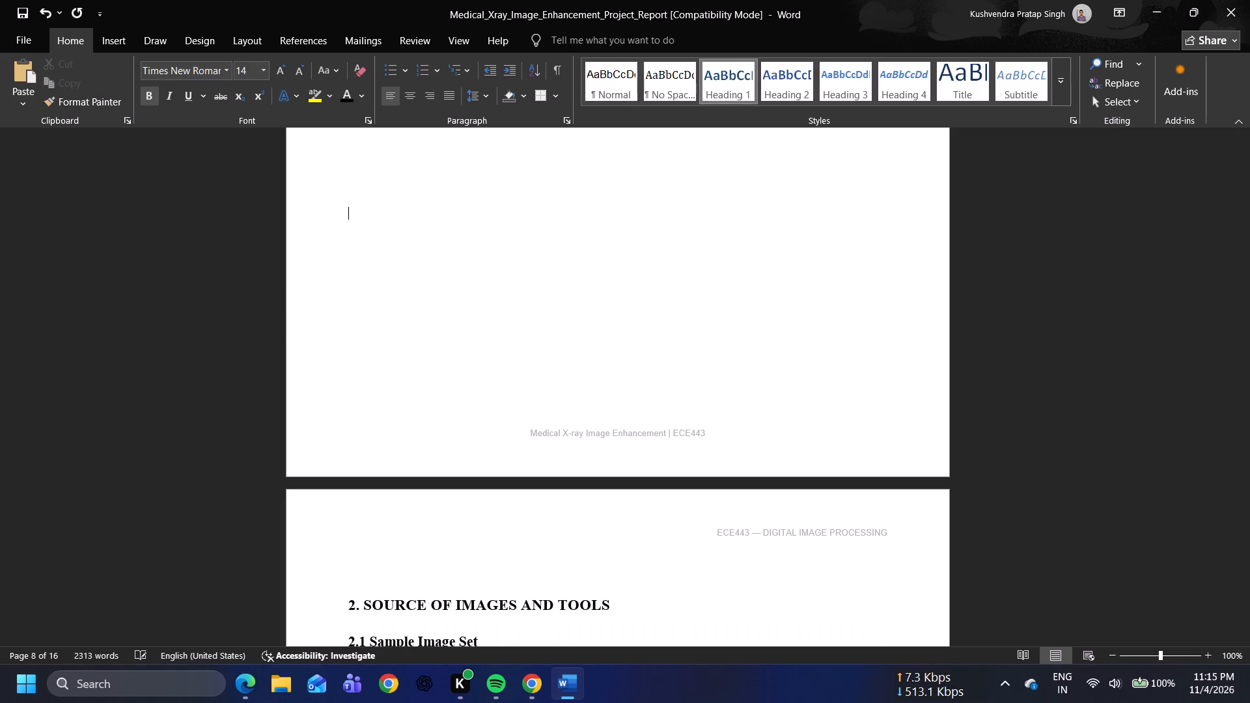
key("BackSpace")
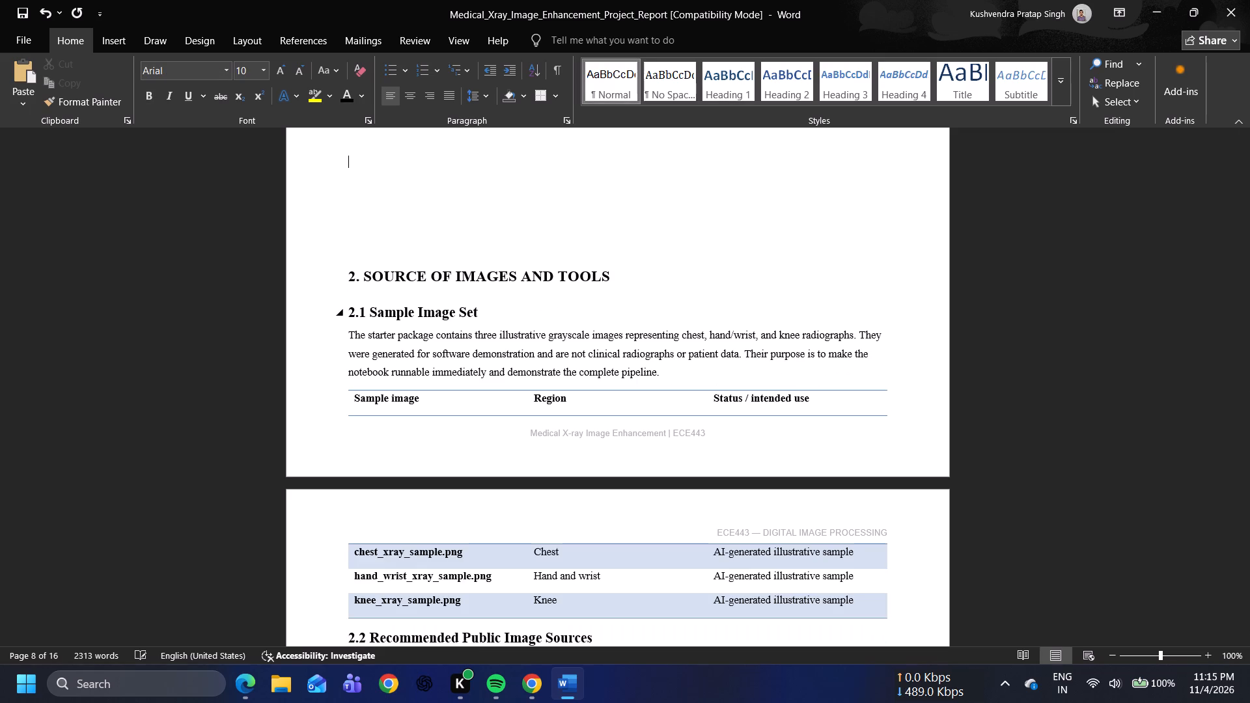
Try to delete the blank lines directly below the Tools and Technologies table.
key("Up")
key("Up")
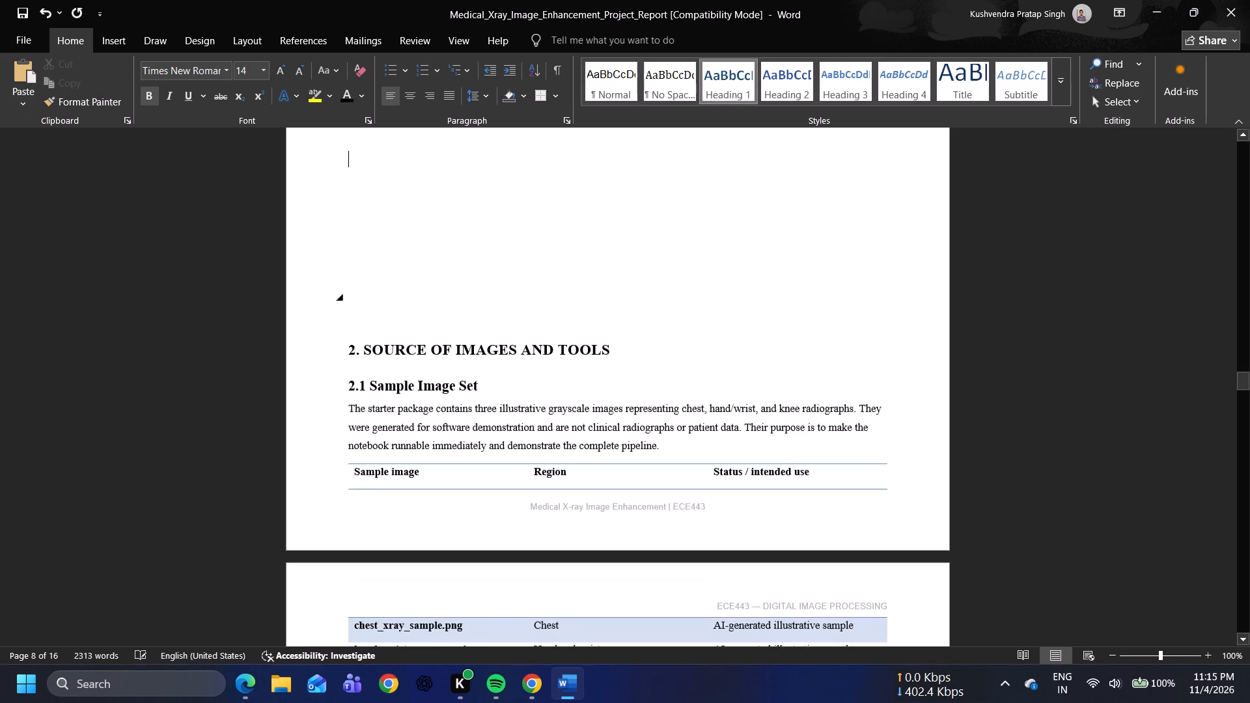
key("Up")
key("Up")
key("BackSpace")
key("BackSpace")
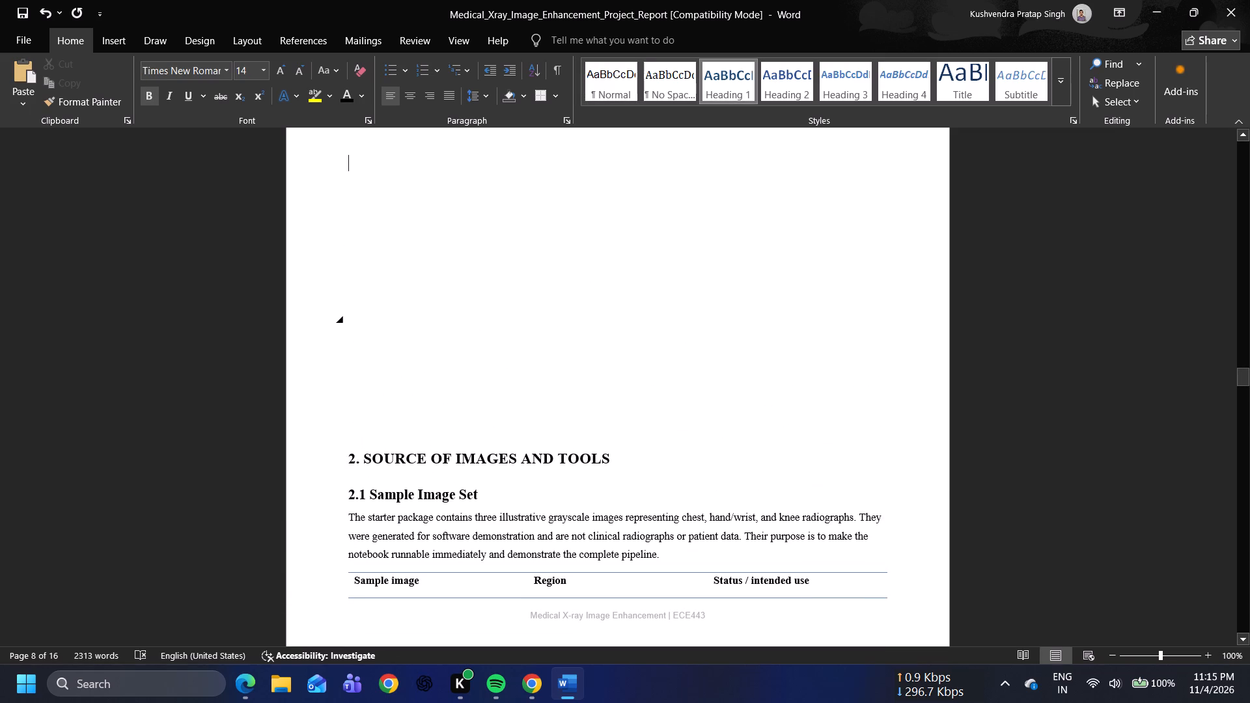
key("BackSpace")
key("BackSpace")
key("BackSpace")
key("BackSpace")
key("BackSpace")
Insert blank lines below the Tools and Technologies table to move the 2. SOURCE OF IMAGES AND TOOLS heading onto the next page.
key("Return")
key("Return")
key("Return")
key("Return")
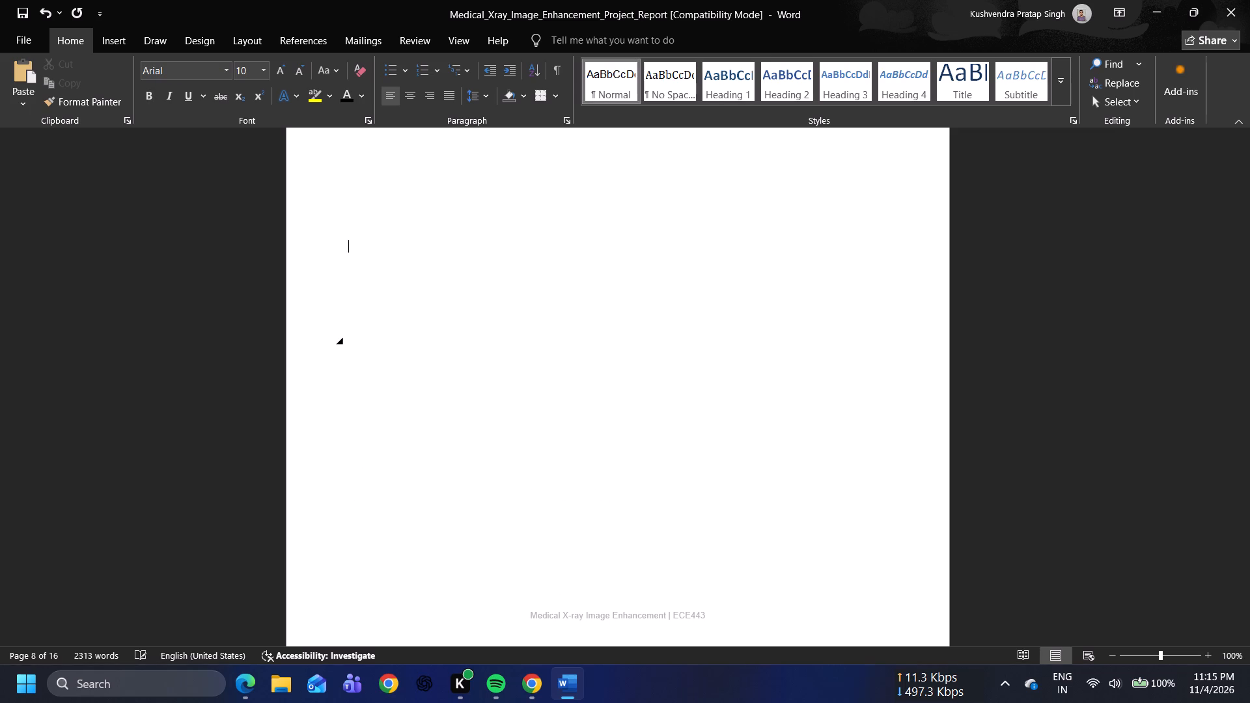
scroll(351, 312, "down", 3)
key("BackSpace")
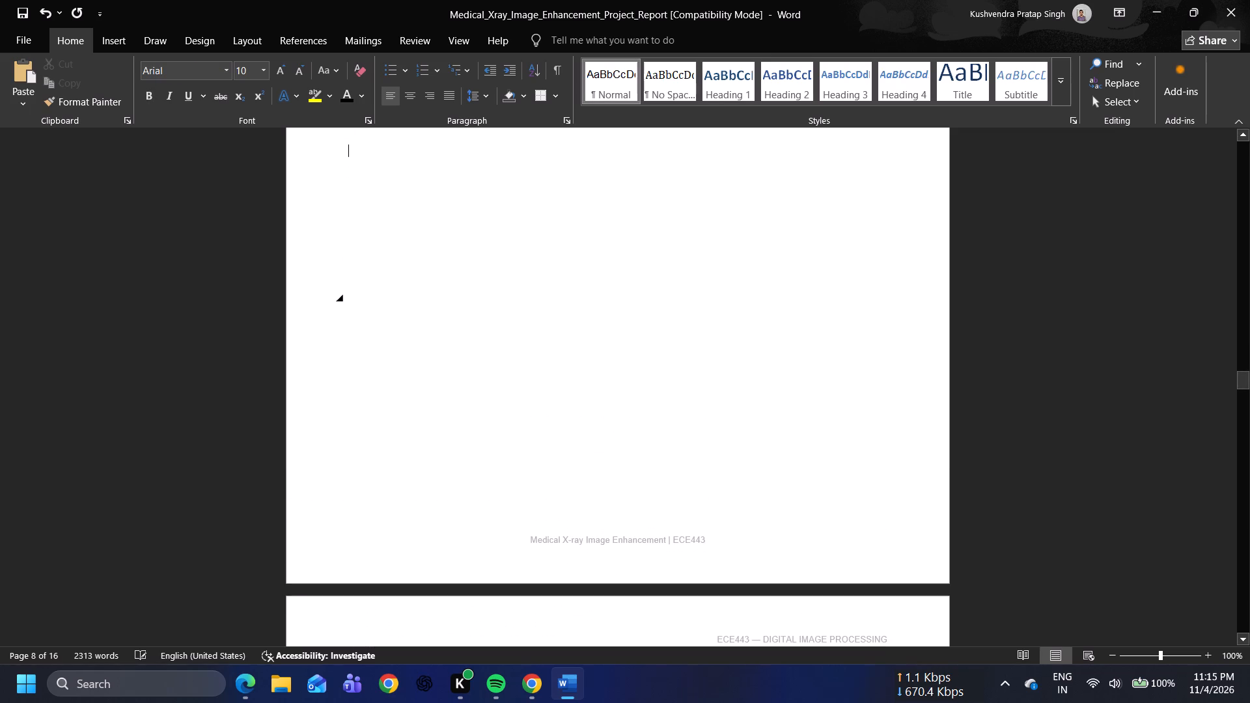
scroll(351, 312, "down", 4)
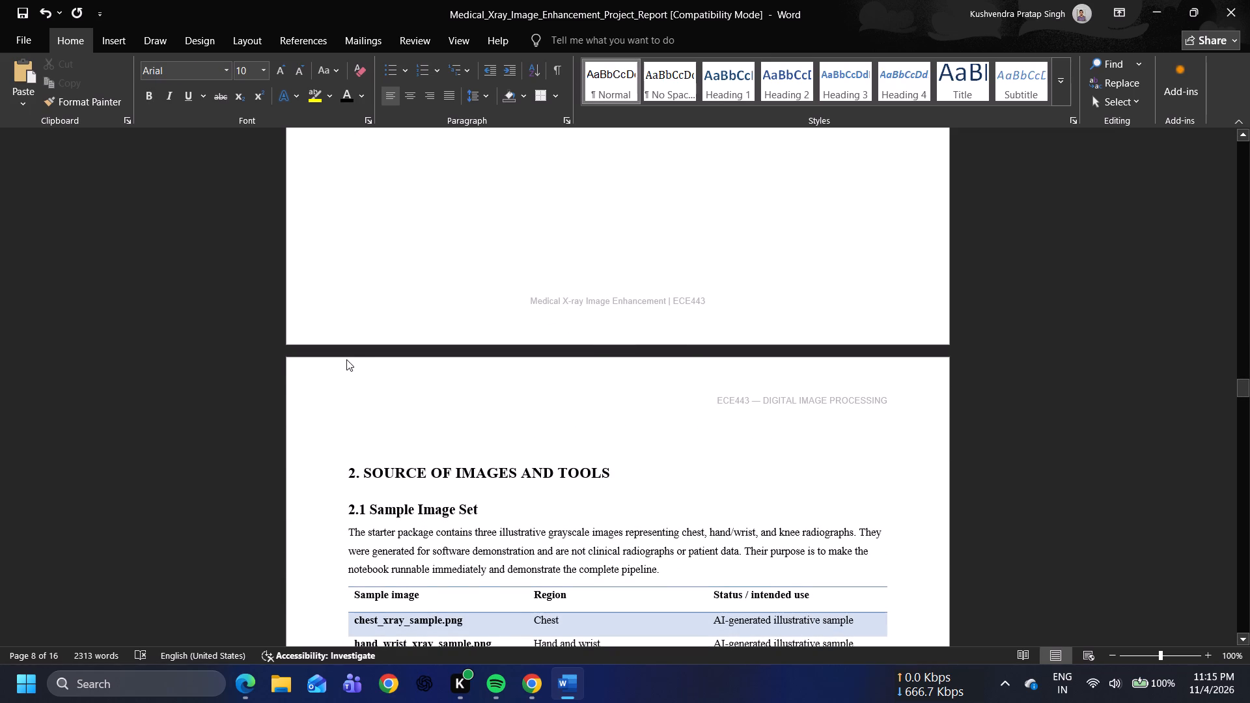
left_click(374, 324)
left_click(399, 266)
left_click(348, 473)
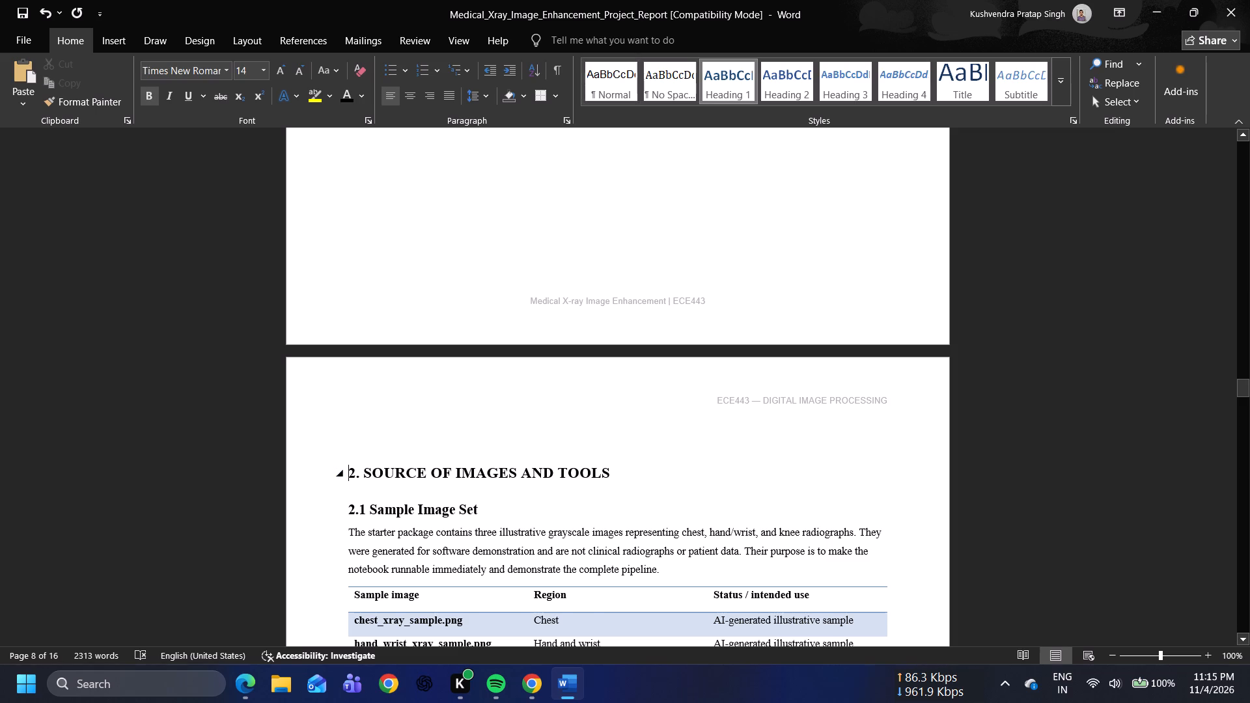
key("BackSpace")
key("Return")
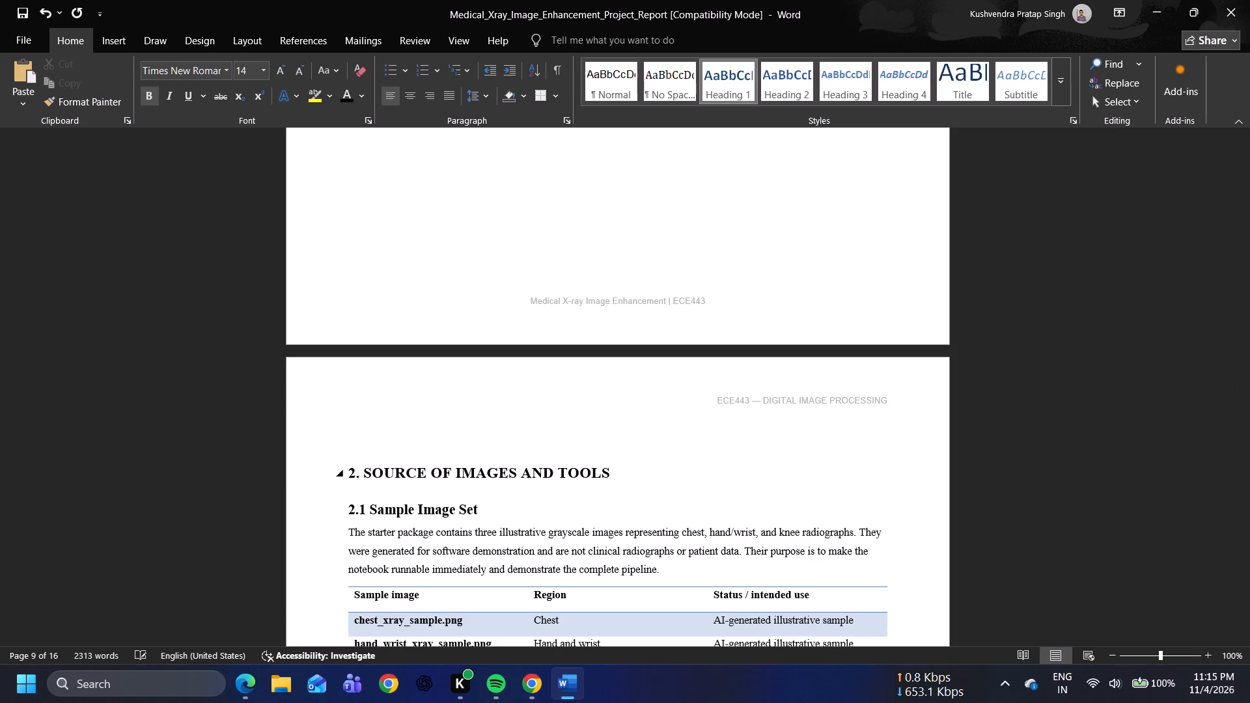
Set the paragraph under the 2.1 Sample Image Set heading to 12 pt.
scroll(480, 556, "down", 1)
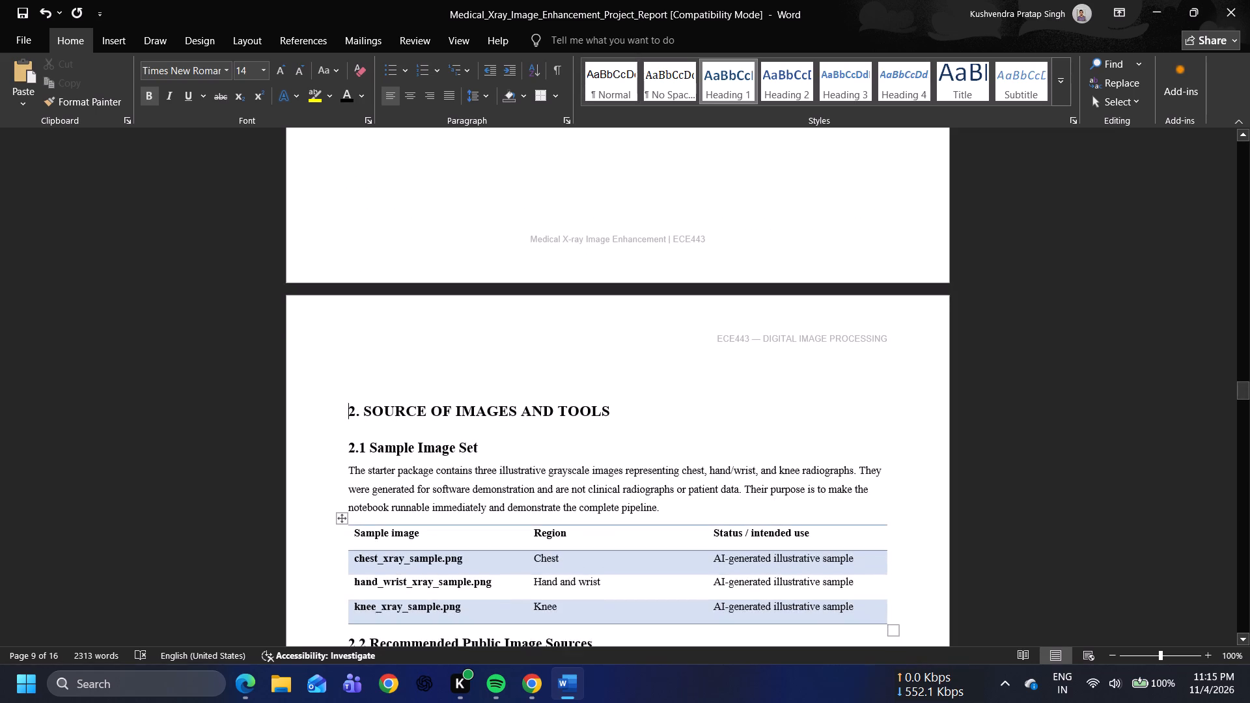
scroll(480, 556, "down", 1)
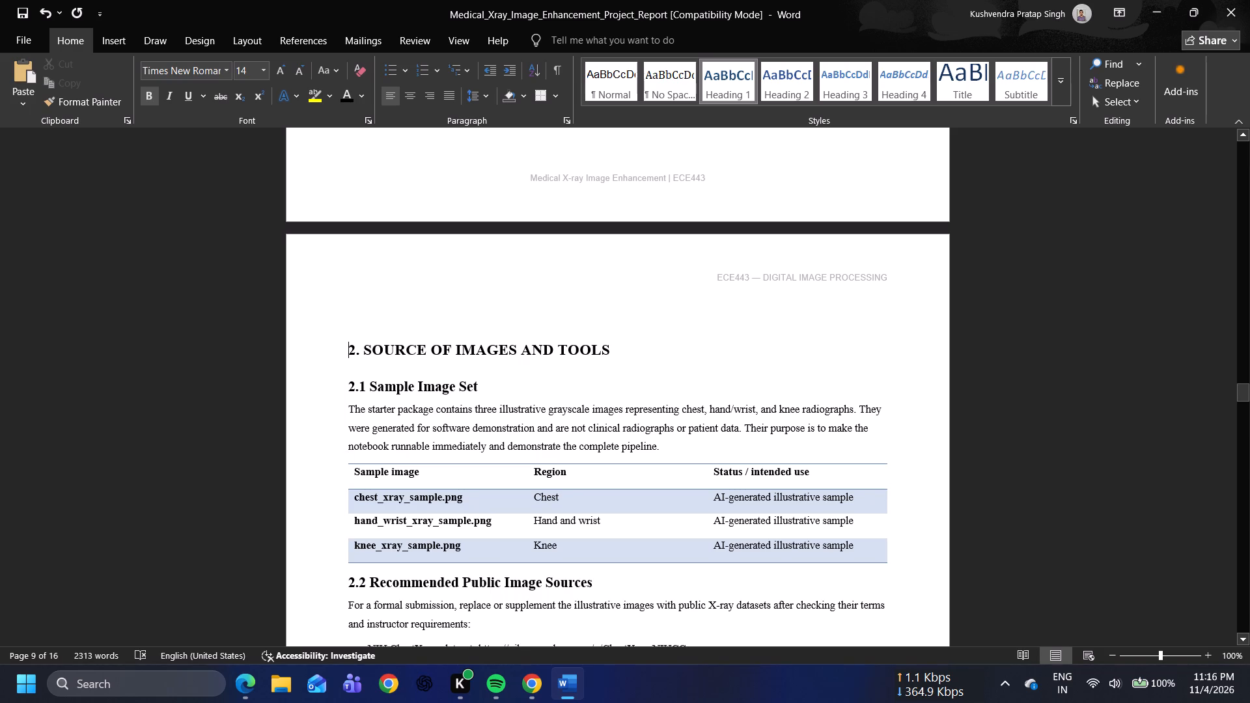
left_click_drag(348, 410, 650, 452)
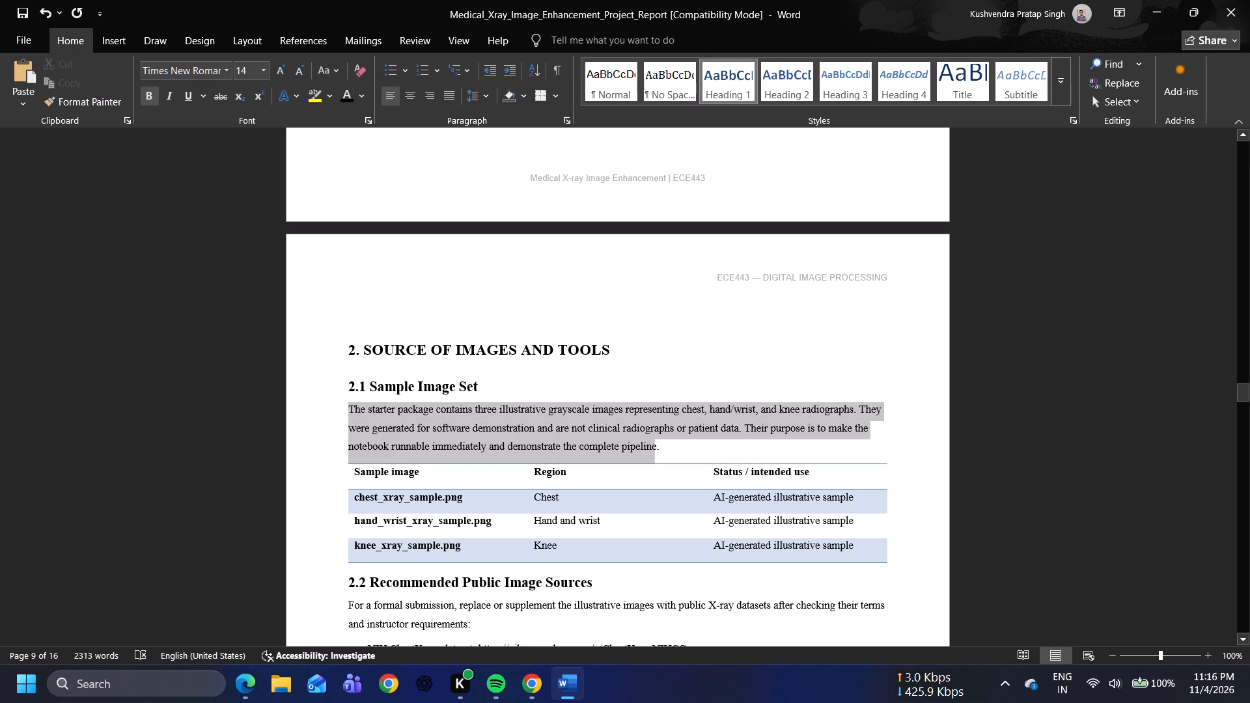
left_click_drag(650, 452, 658, 449)
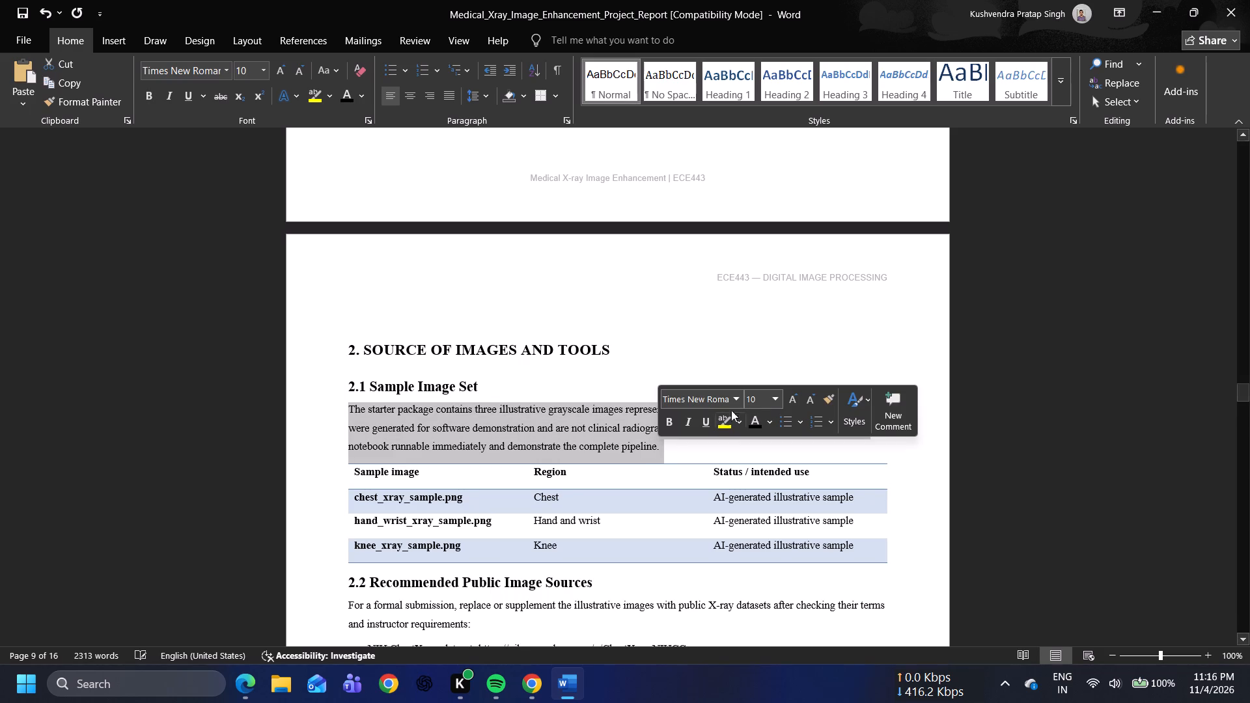
left_click(775, 402)
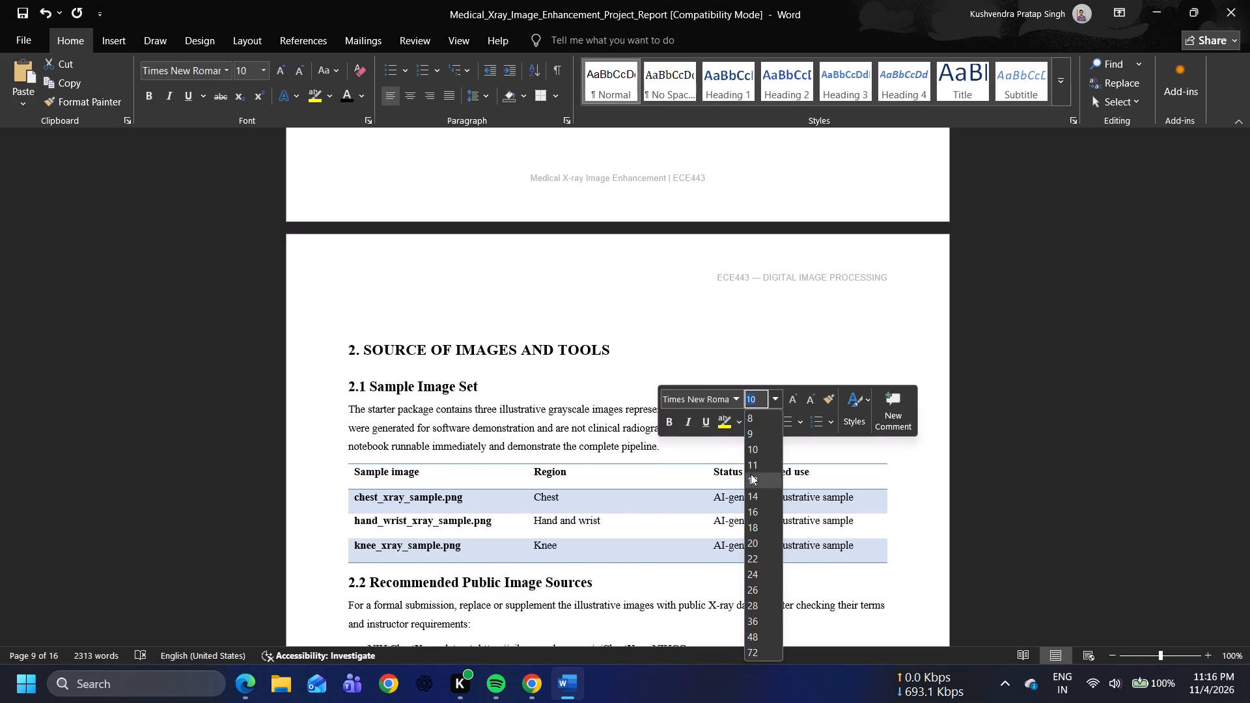
left_click(751, 474)
left_click(714, 493)
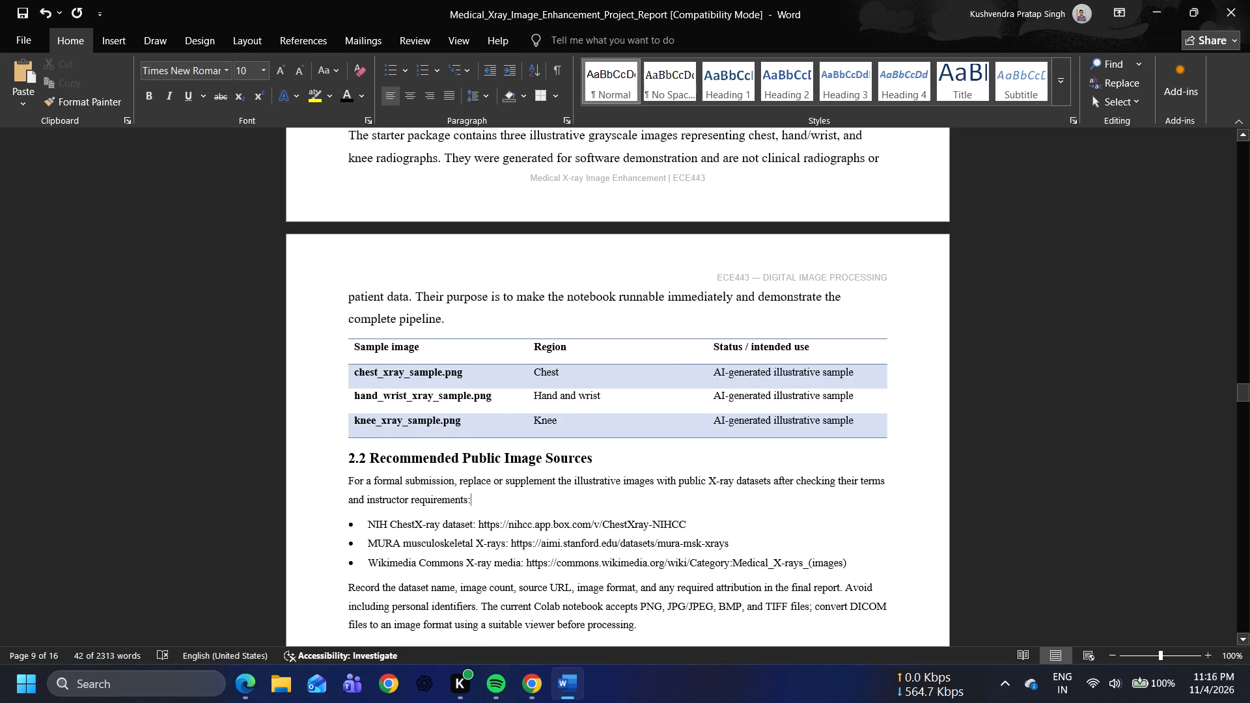
Adjust the blank lines above the 2. SOURCE OF IMAGES AND TOOLS heading so it starts at the top of the next page.
scroll(714, 493, "up", 5)
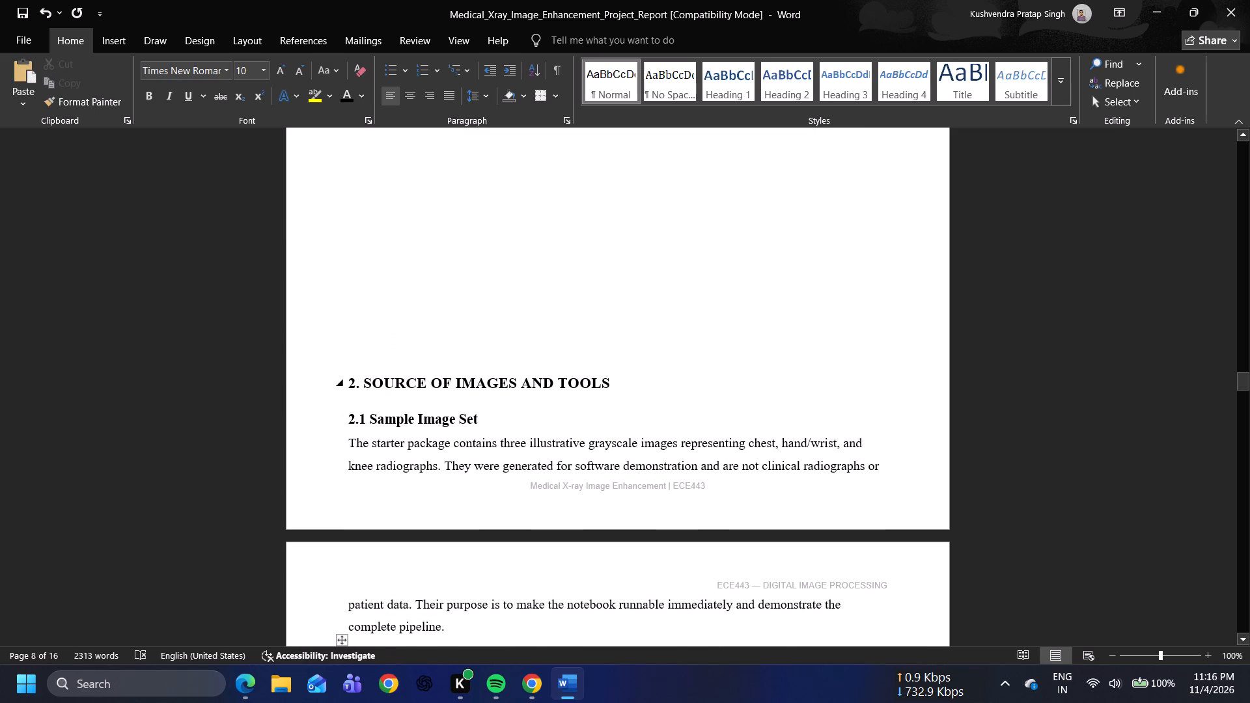
left_click(346, 381)
key("Return")
scroll(346, 381, "down", 2)
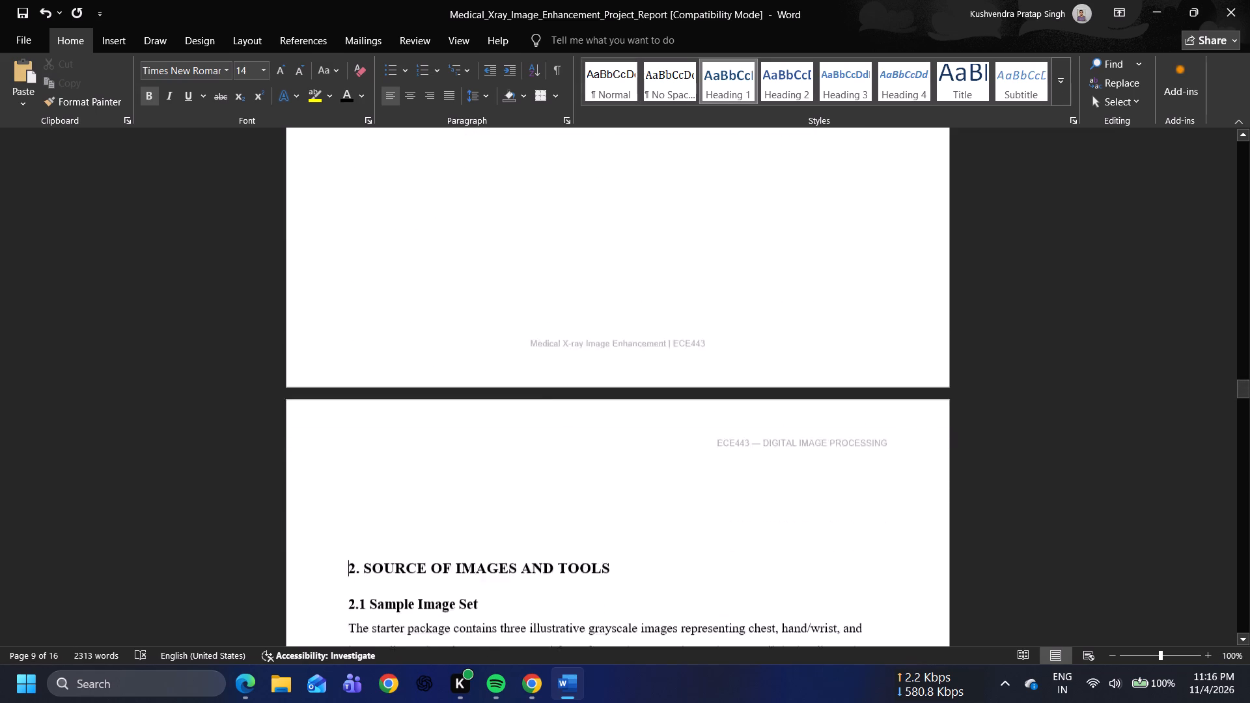
key("Left")
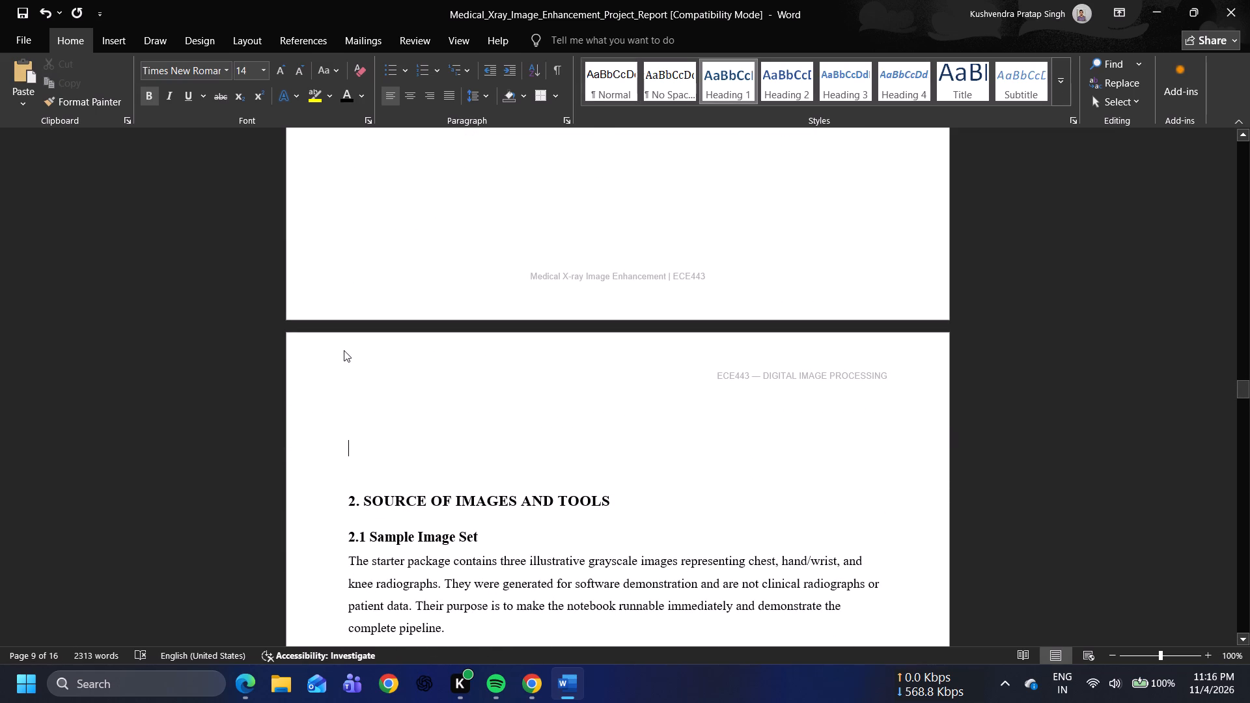
key("BackSpace")
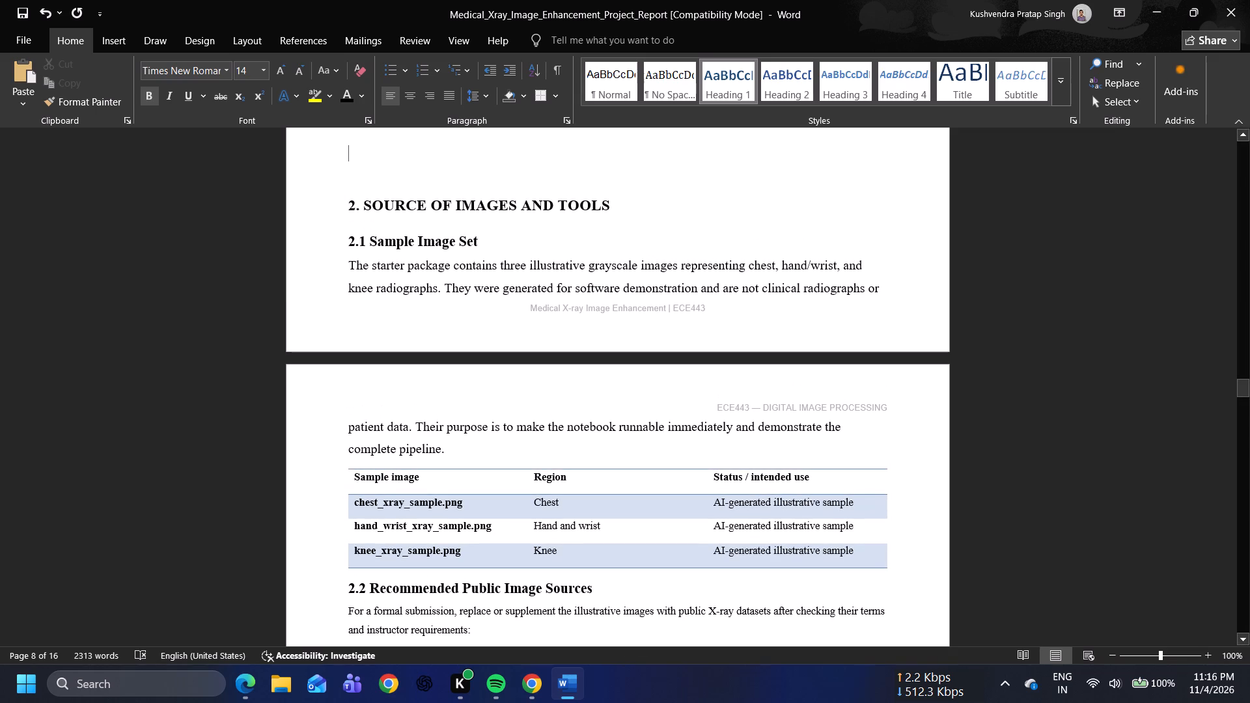
key("Return")
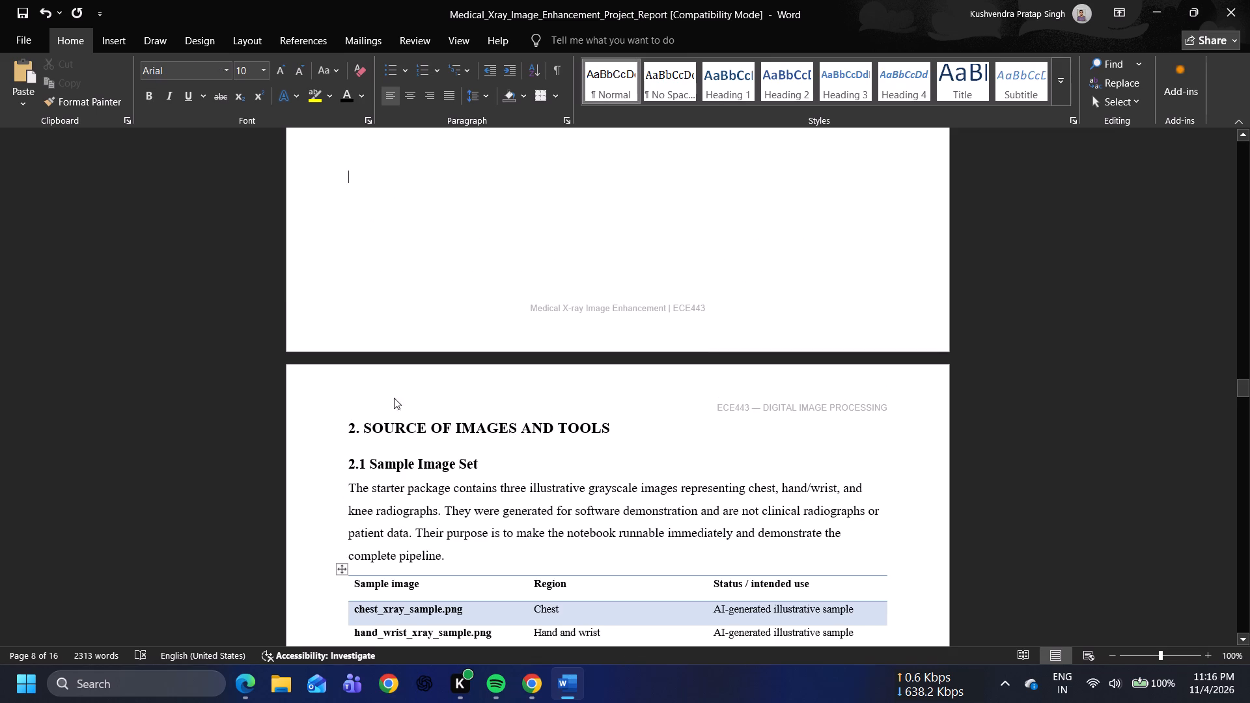
left_click(350, 425)
key("Return")
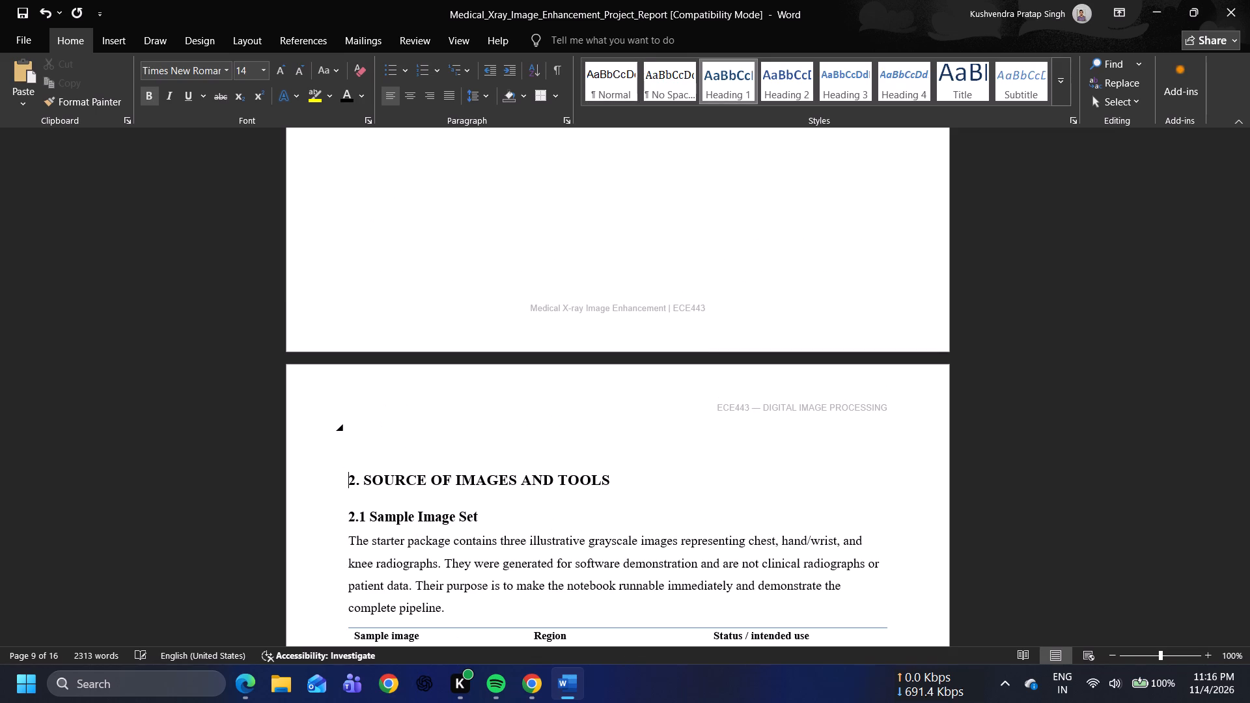
key("BackSpace")
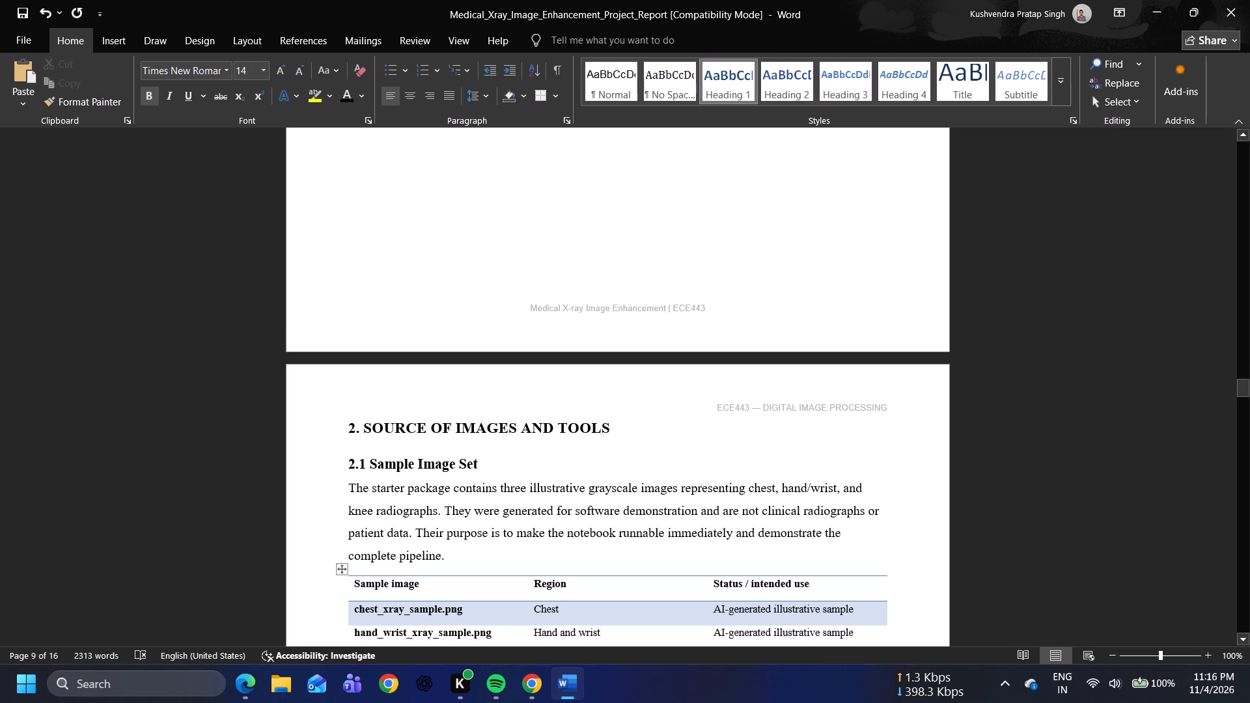
Set all text in the Sample image table under 2.1 Sample Image Set to 12 pt.
scroll(531, 585, "down", 3)
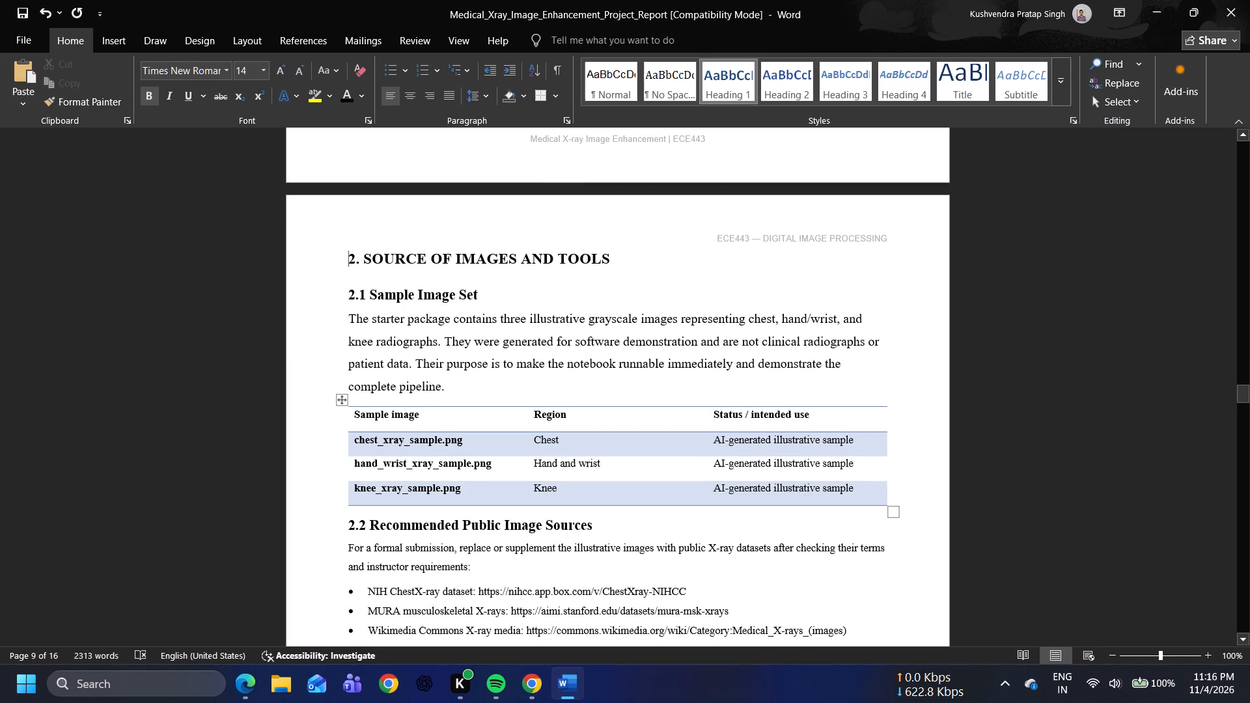
left_click(355, 417)
left_click(343, 403)
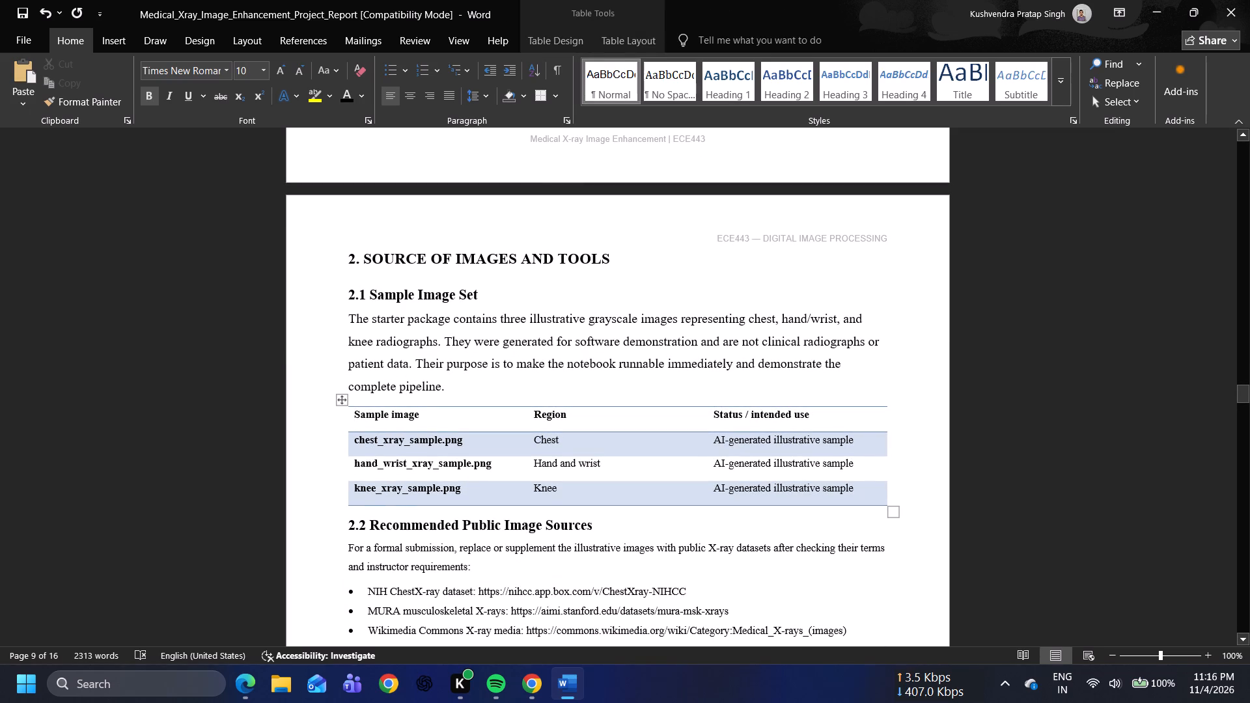
left_click(437, 348)
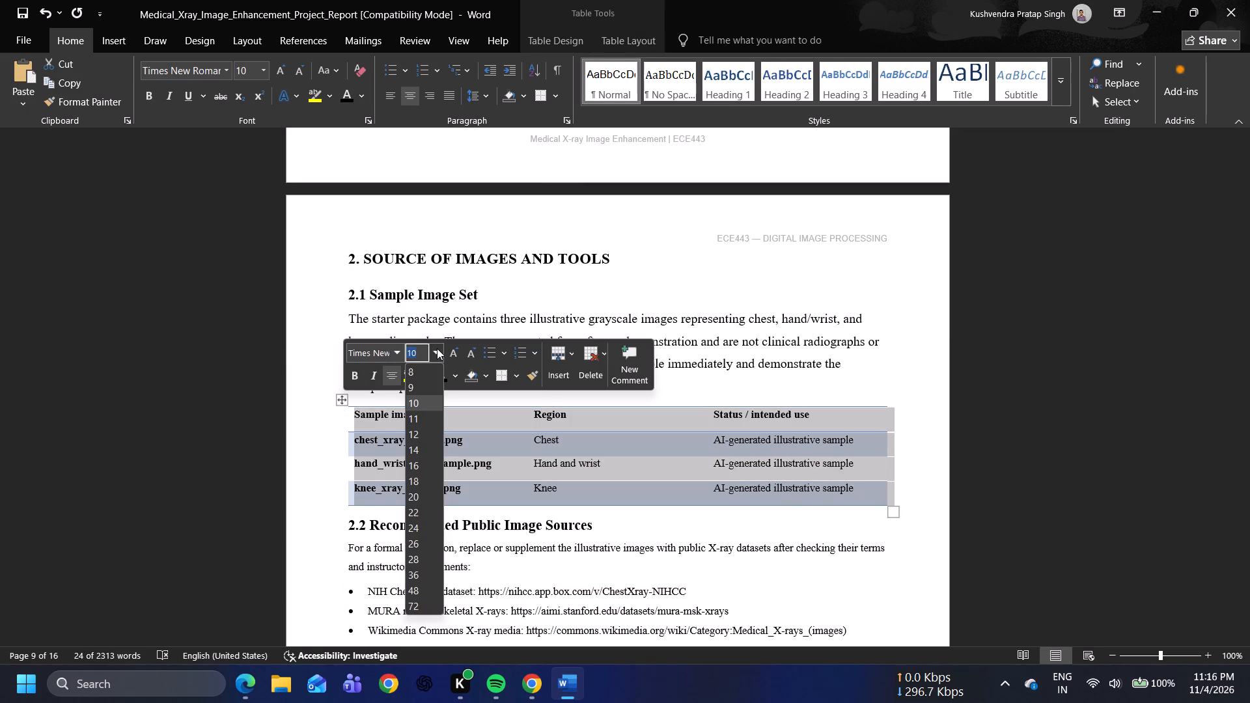
left_click(414, 430)
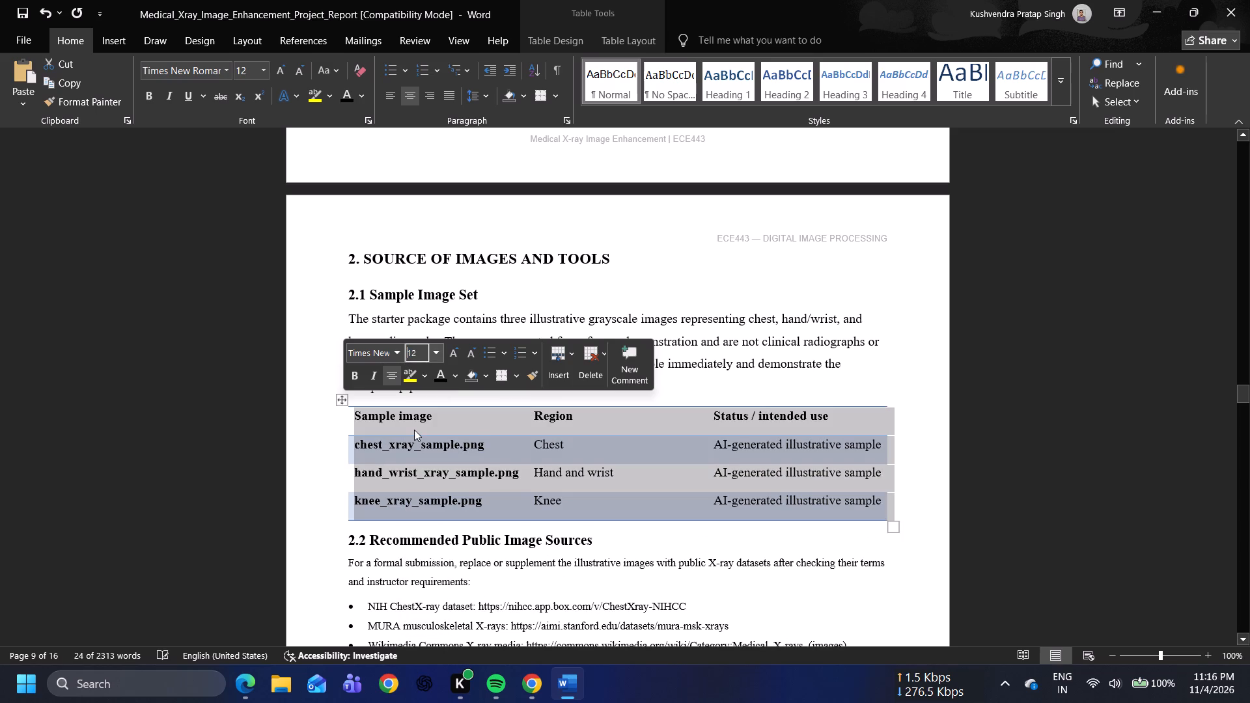
Change the status of chest_xray_sample.png in the Sample image table to "Illustrative sample".
left_click(473, 417)
scroll(473, 417, "down", 3)
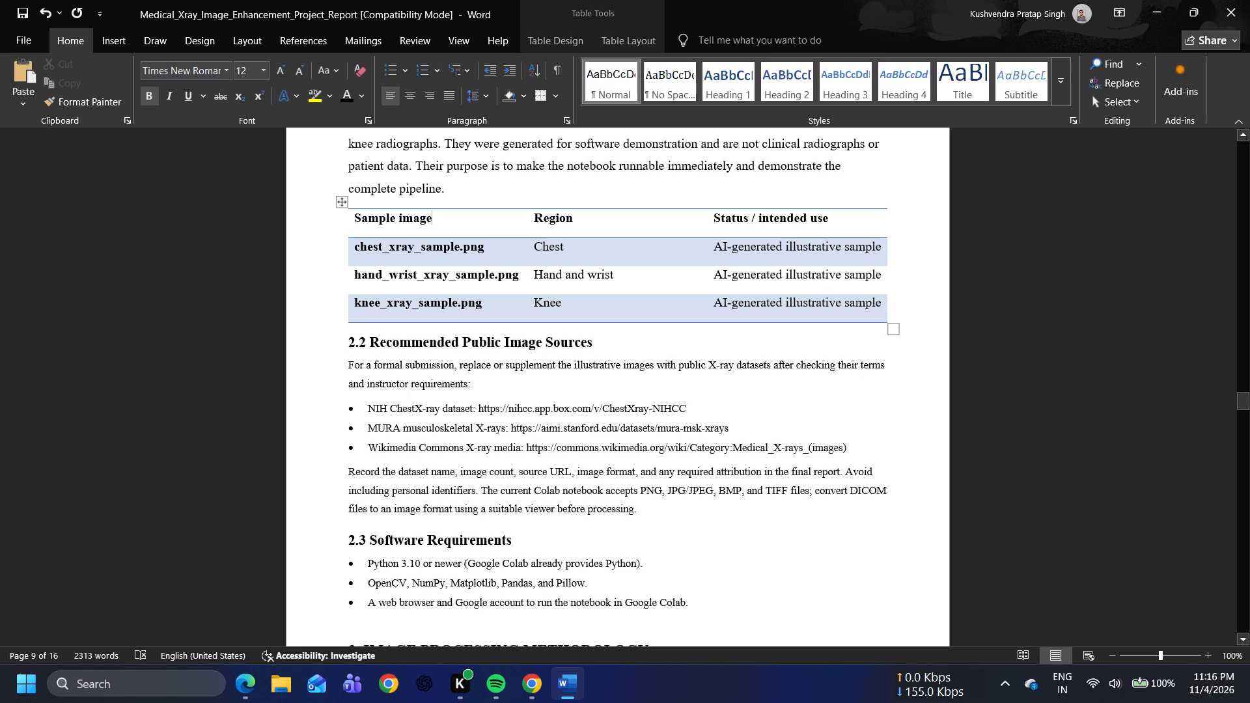
left_click_drag(781, 247, 715, 250)
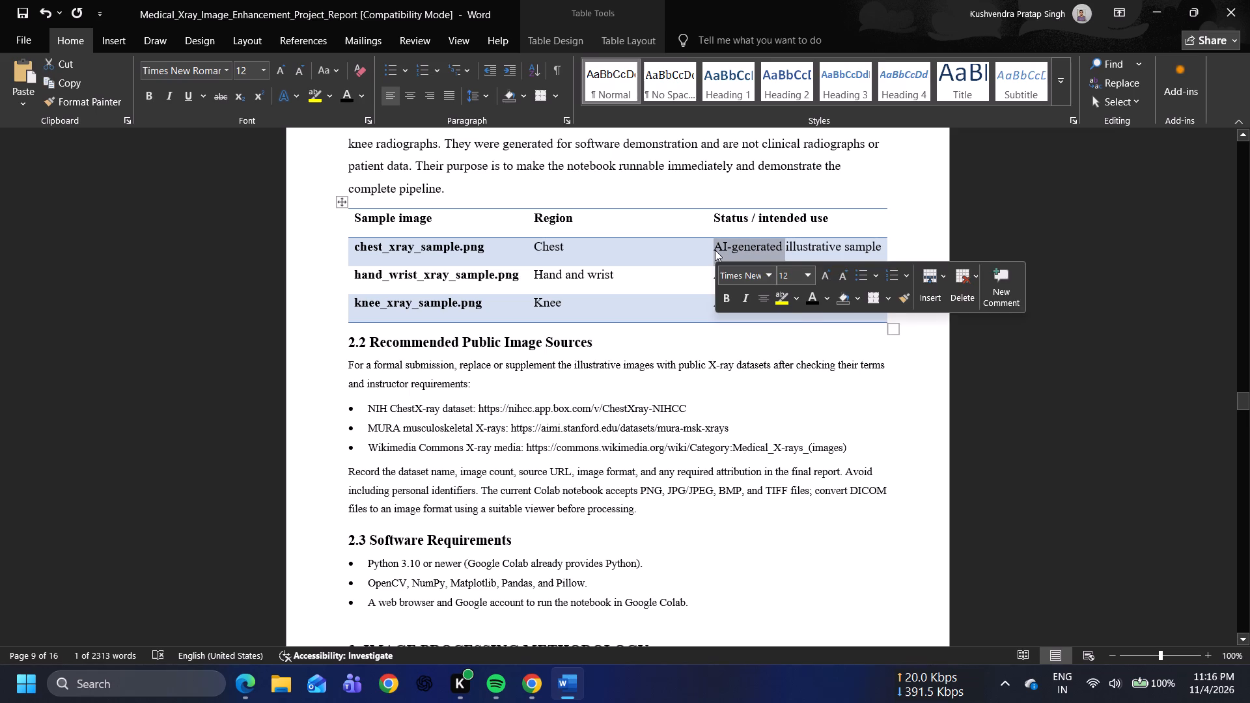
key("BackSpace")
key("Right")
key("BackSpace")
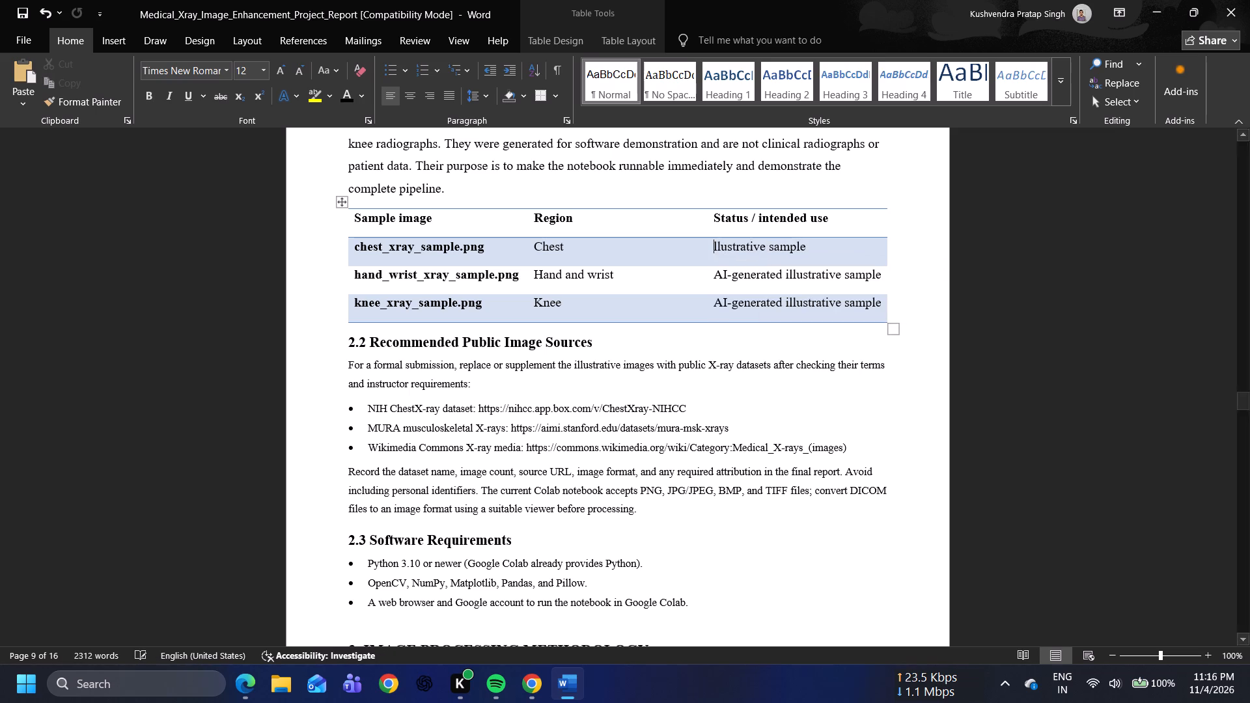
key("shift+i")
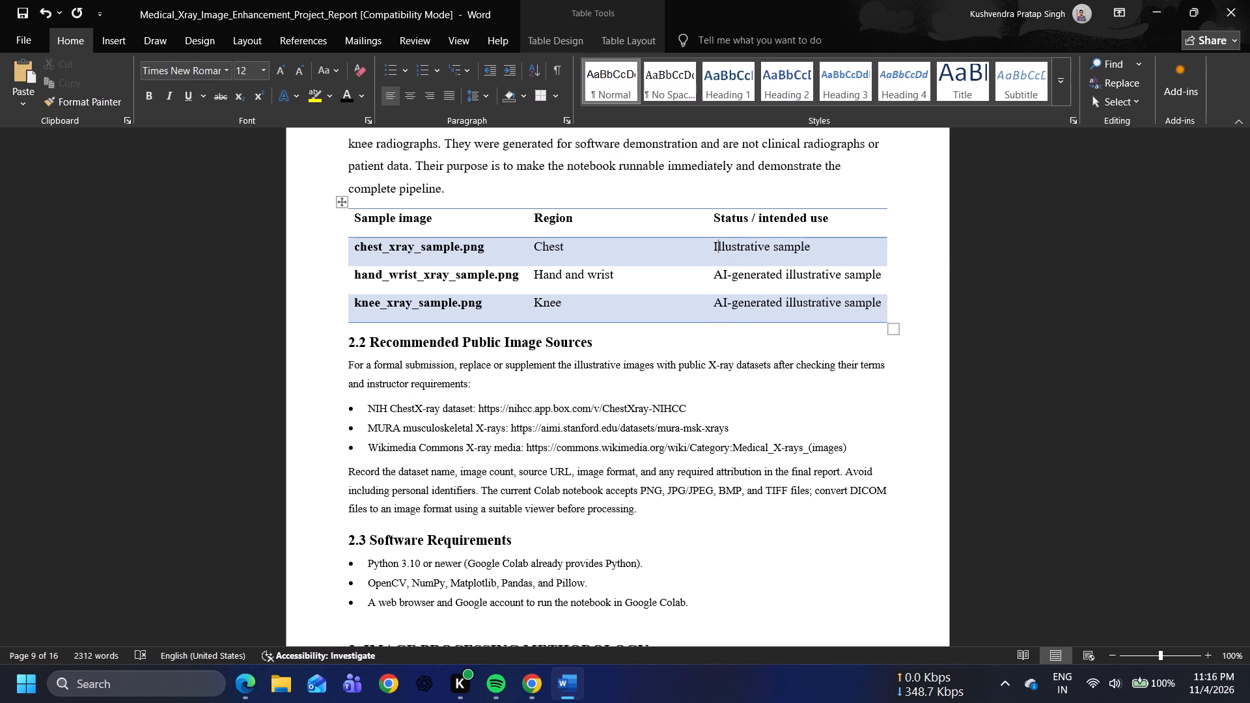
Change the status of hand_wrist_xray_sample.png in the Sample image table to "Illustrative sample".
left_click_drag(790, 271, 741, 268)
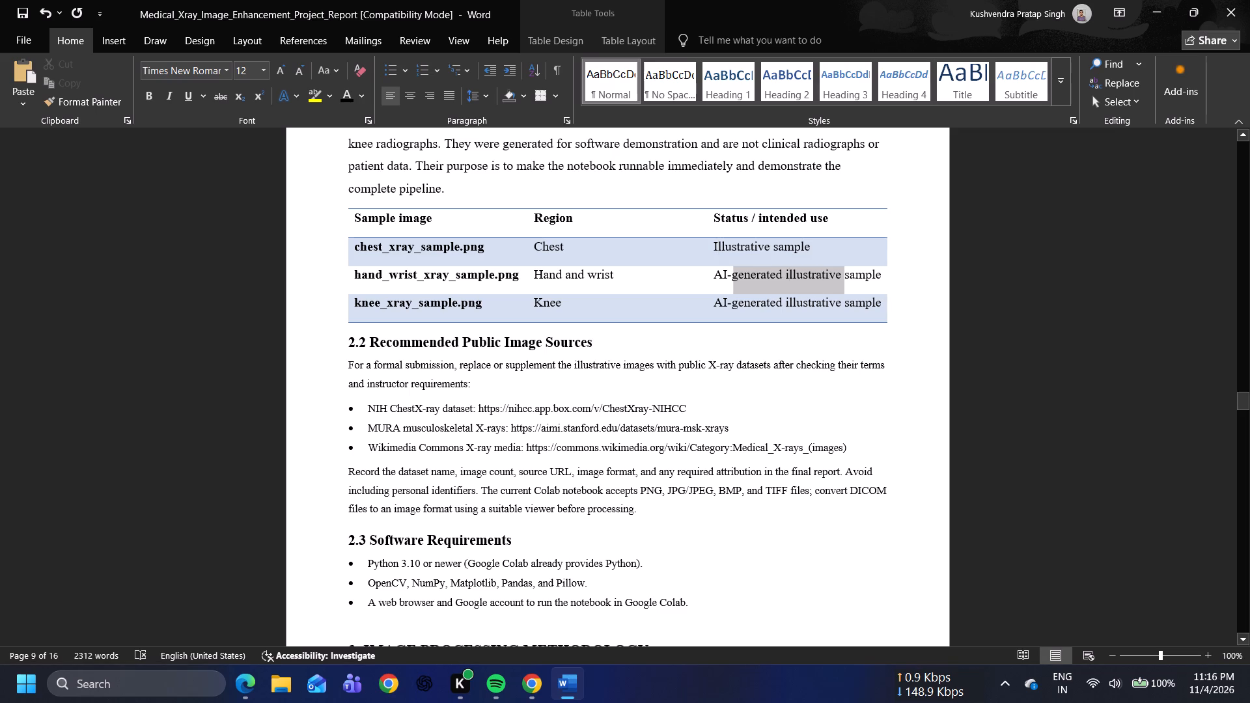
left_click_drag(741, 268, 715, 273)
left_click(715, 273)
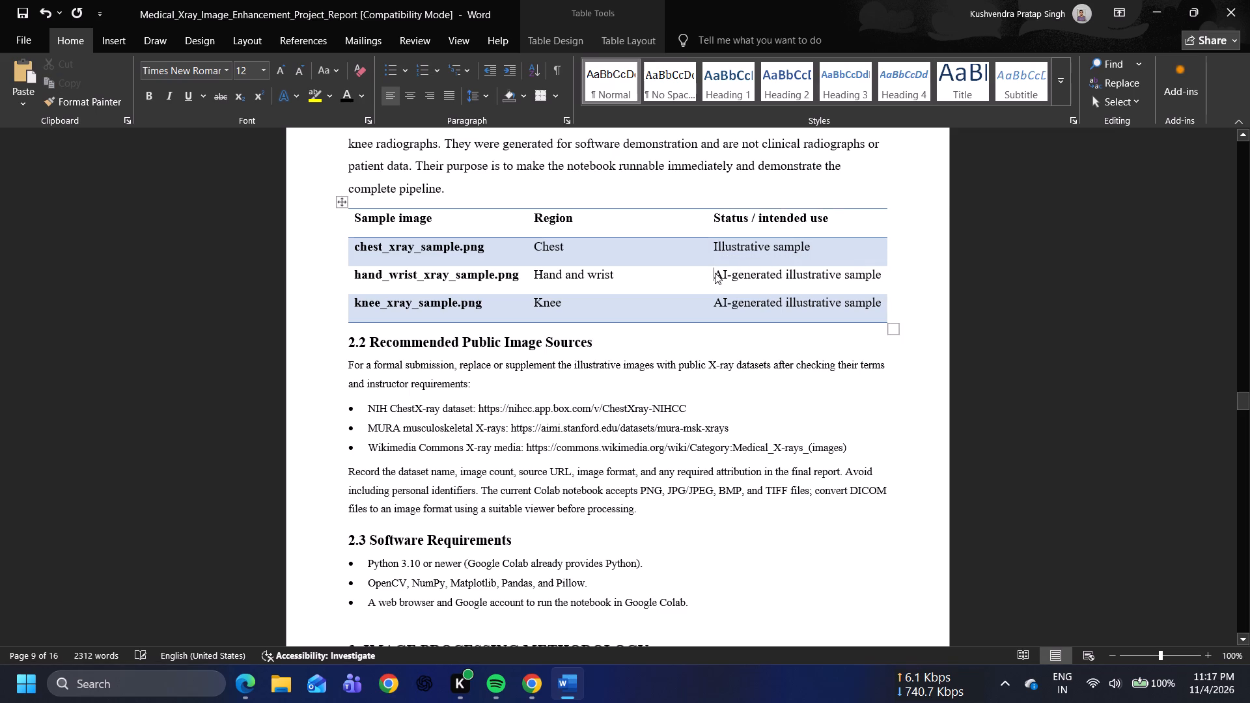
left_click_drag(715, 273, 786, 274)
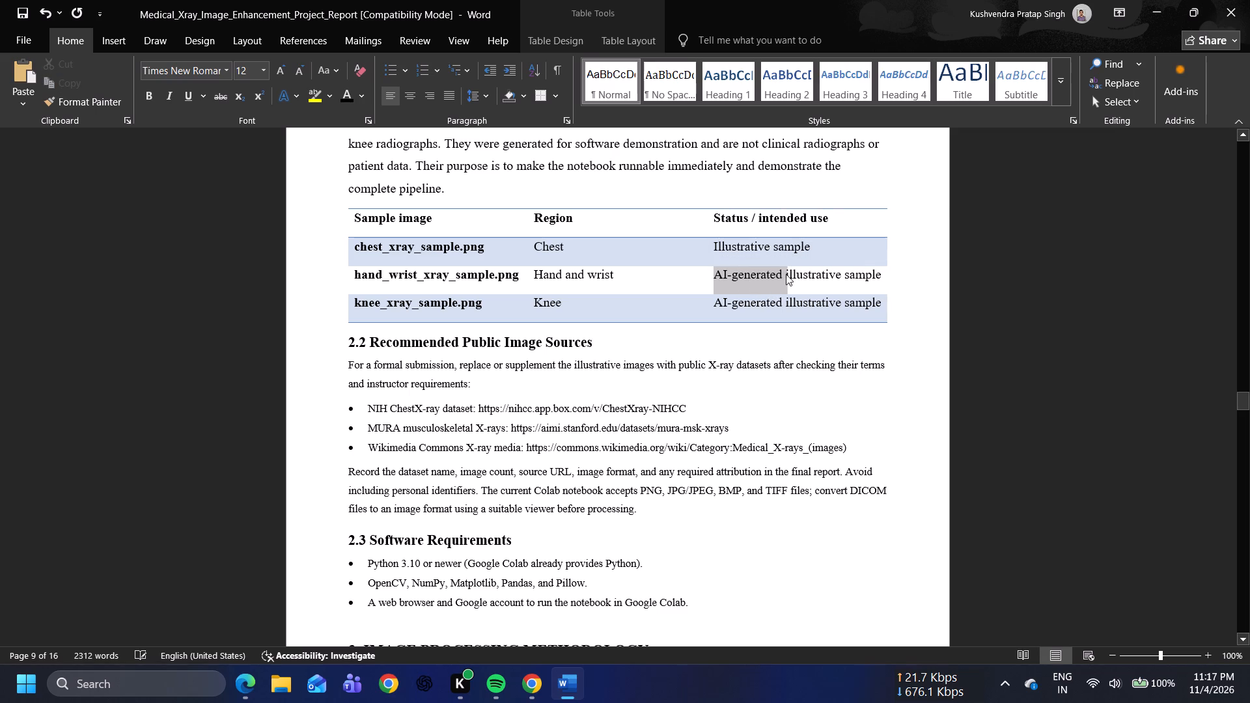
left_click_drag(786, 274, 786, 275)
key("BackSpace")
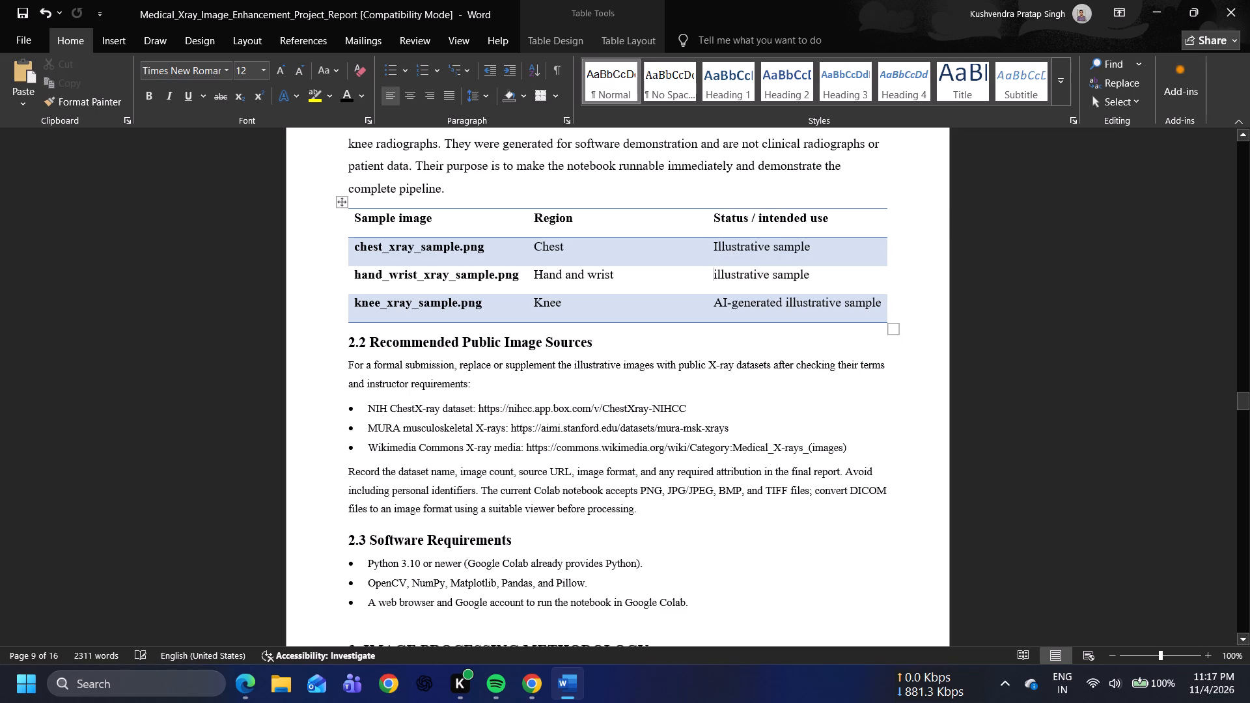
key("Right")
key("BackSpace")
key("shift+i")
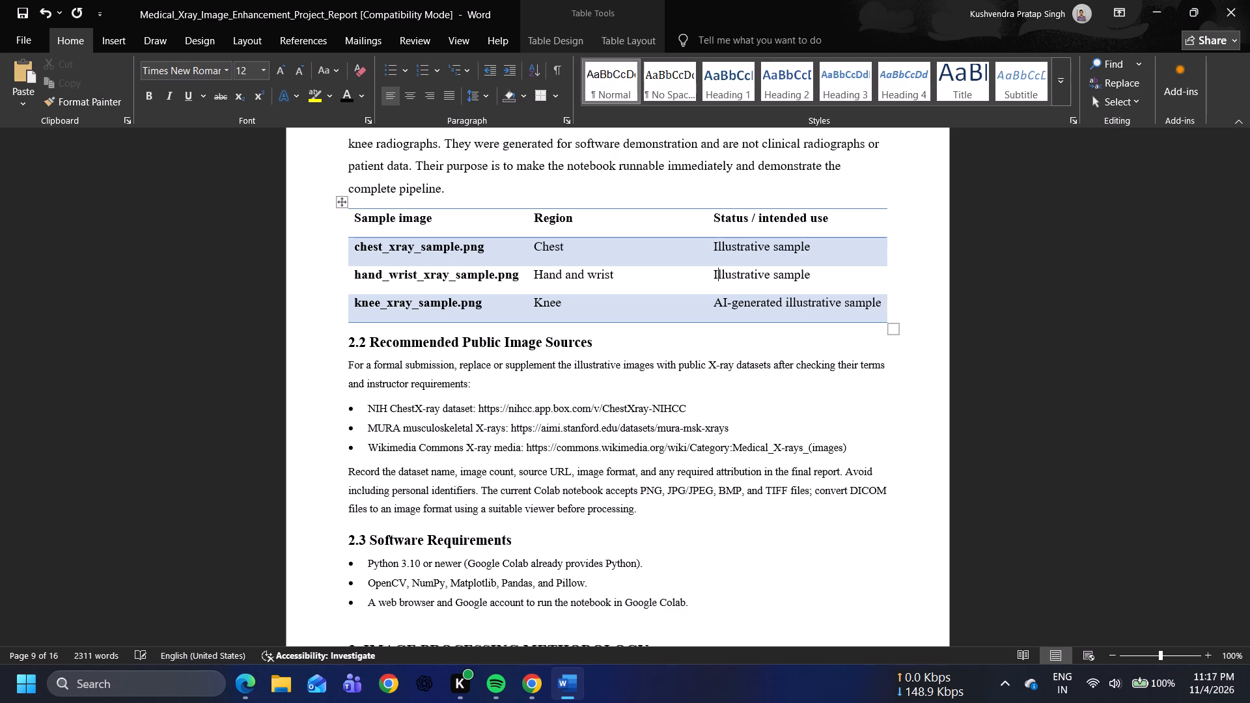
Change the status of knee_xray_sample.png in the Sample image table to "Illustrative sample".
key("Down")
key("ctrl+Right")
key("ctrl+Right")
key("ctrl+Right")
key("ctrl+BackSpace")
key("ctrl+BackSpace")
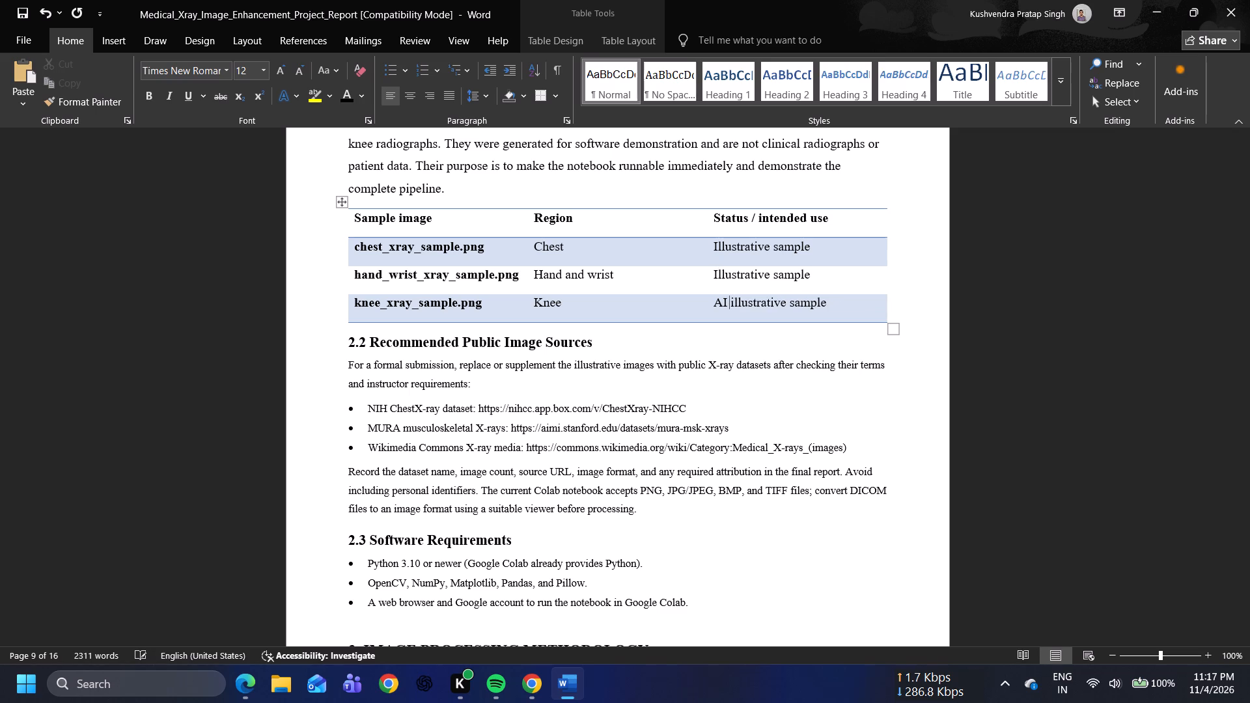
key("ctrl+BackSpace")
key("Right")
key("BackSpace")
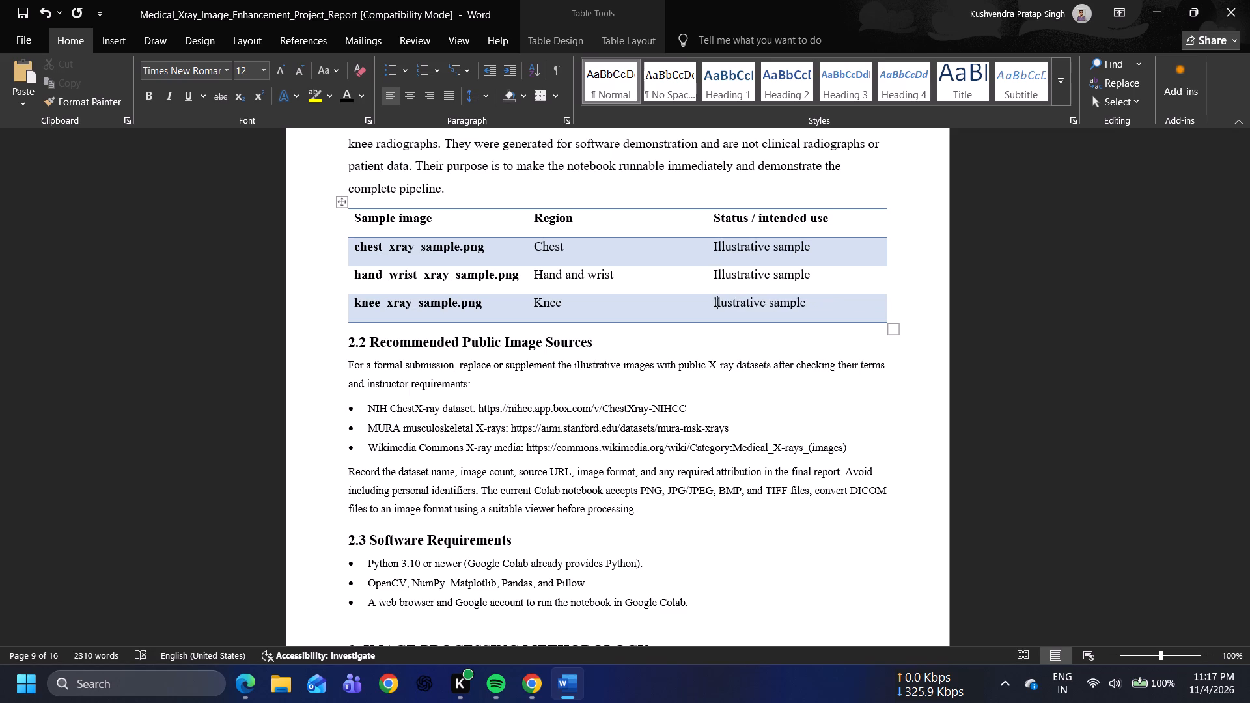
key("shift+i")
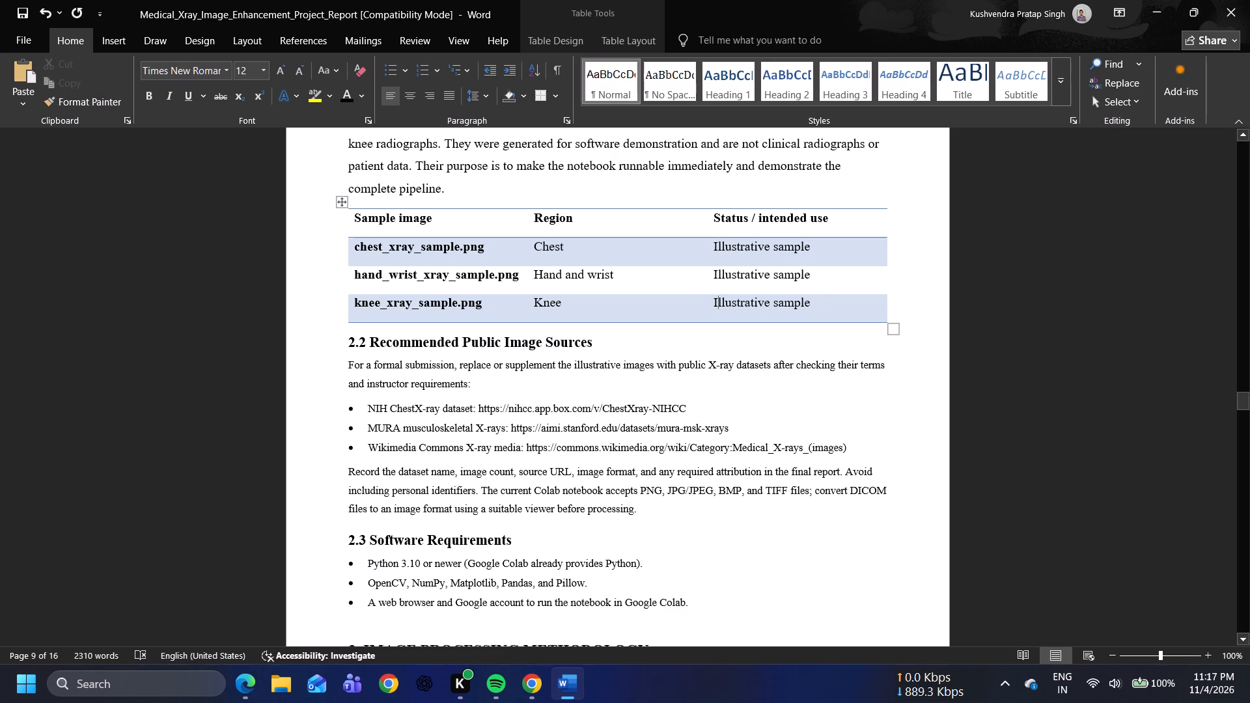
Set the paragraphs and bulleted list under the 2.2 Recommended Public Image Sources heading to 12 pt.
scroll(760, 368, "down", 2)
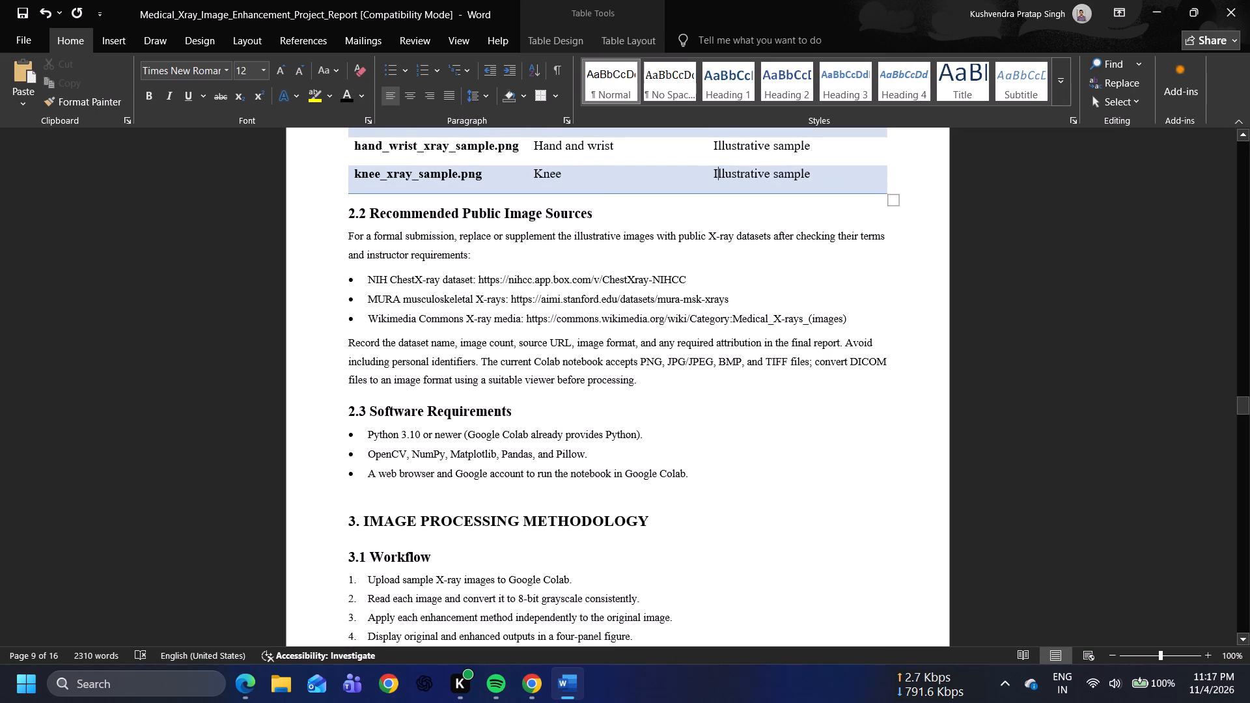
left_click_drag(349, 235, 620, 385)
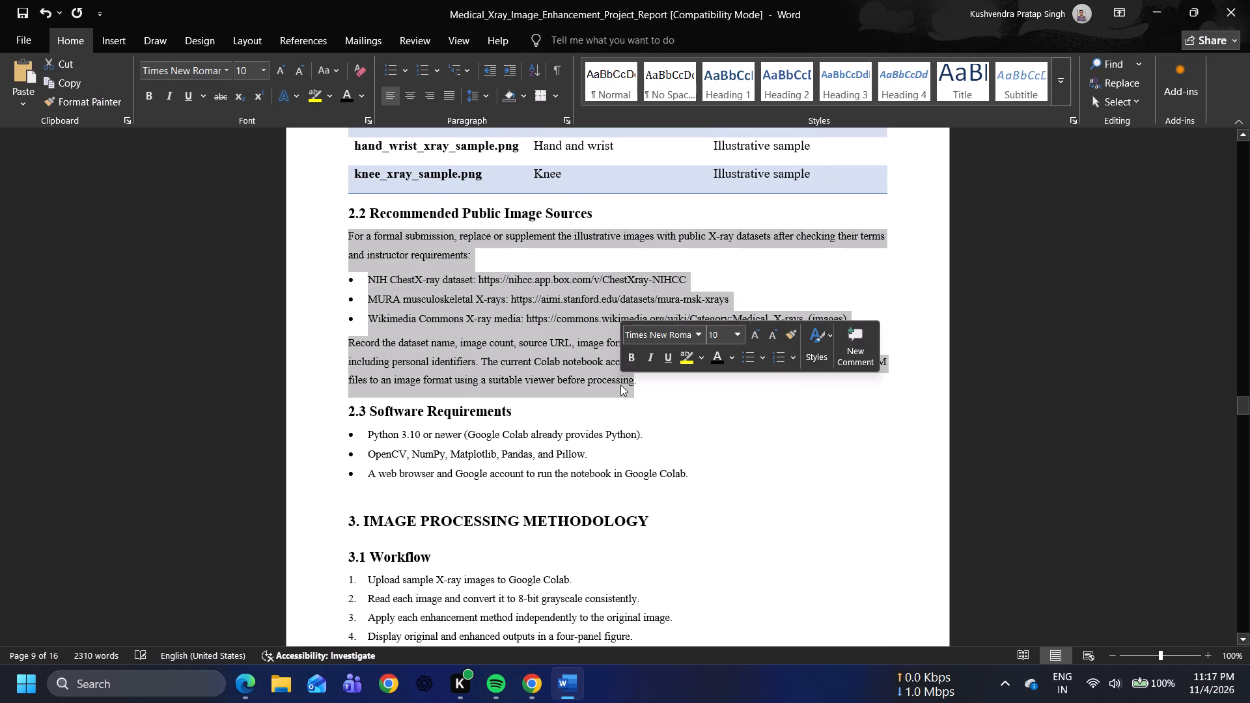
left_click(737, 337)
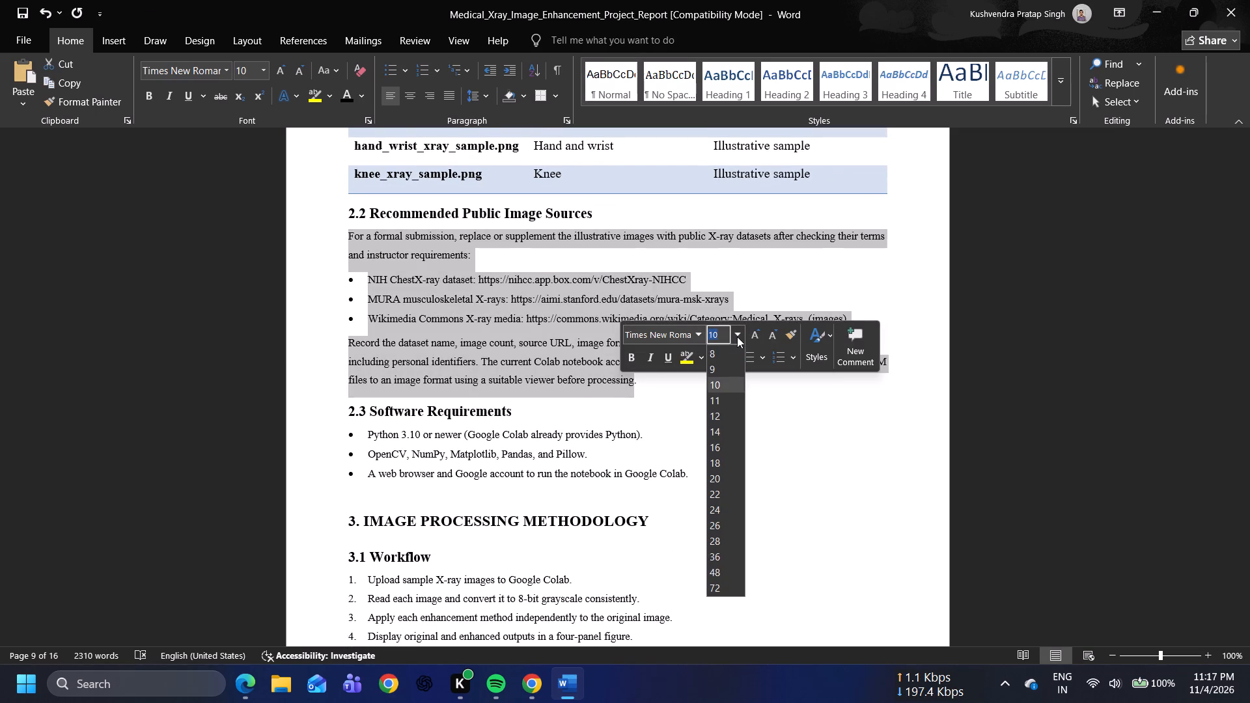
left_click(722, 413)
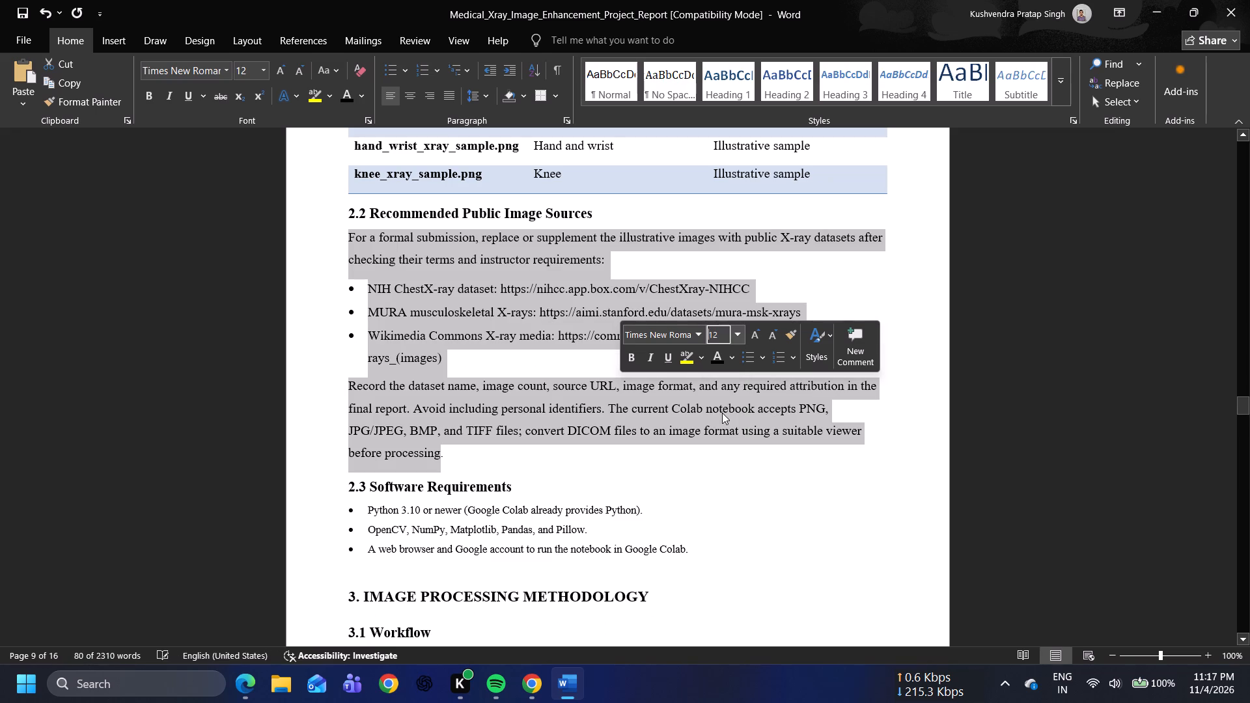
left_click(727, 460)
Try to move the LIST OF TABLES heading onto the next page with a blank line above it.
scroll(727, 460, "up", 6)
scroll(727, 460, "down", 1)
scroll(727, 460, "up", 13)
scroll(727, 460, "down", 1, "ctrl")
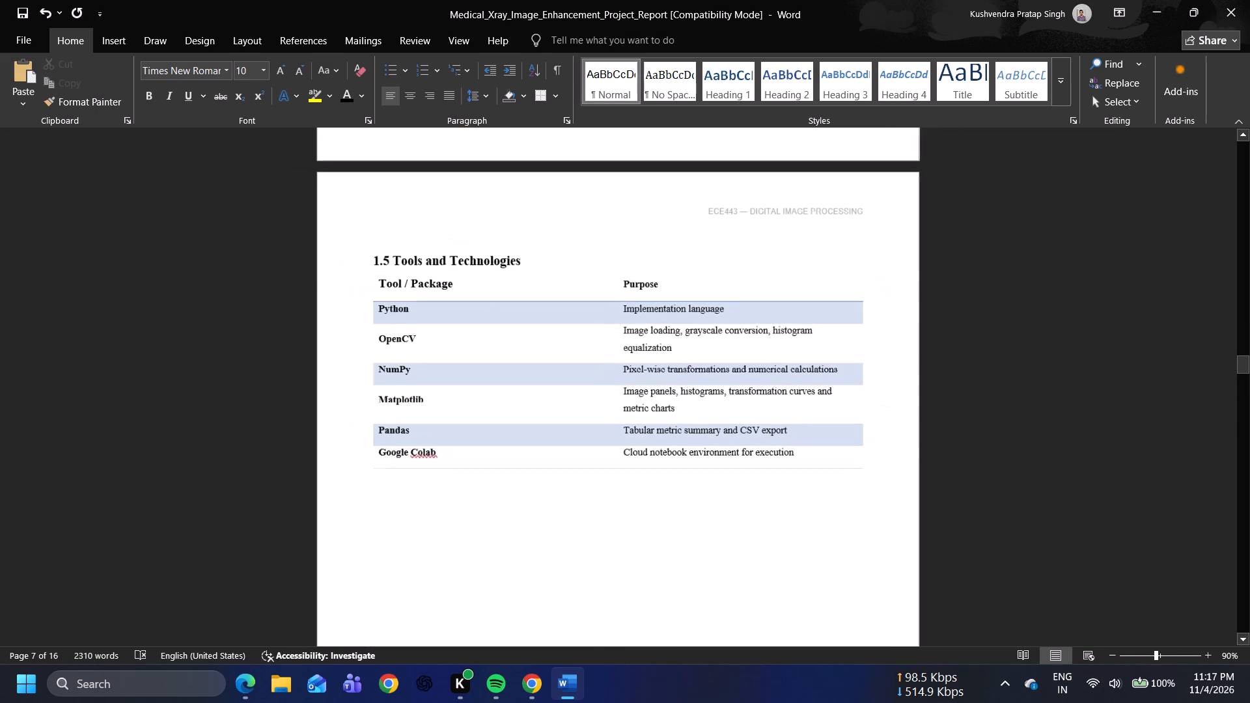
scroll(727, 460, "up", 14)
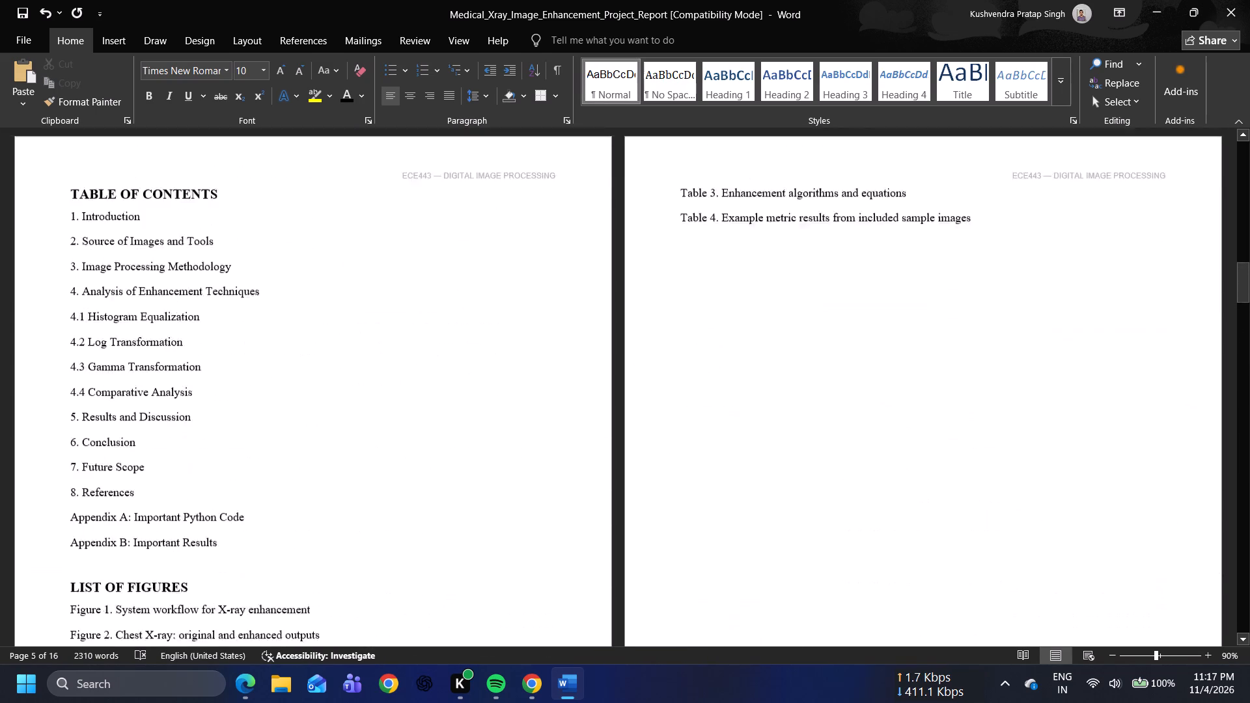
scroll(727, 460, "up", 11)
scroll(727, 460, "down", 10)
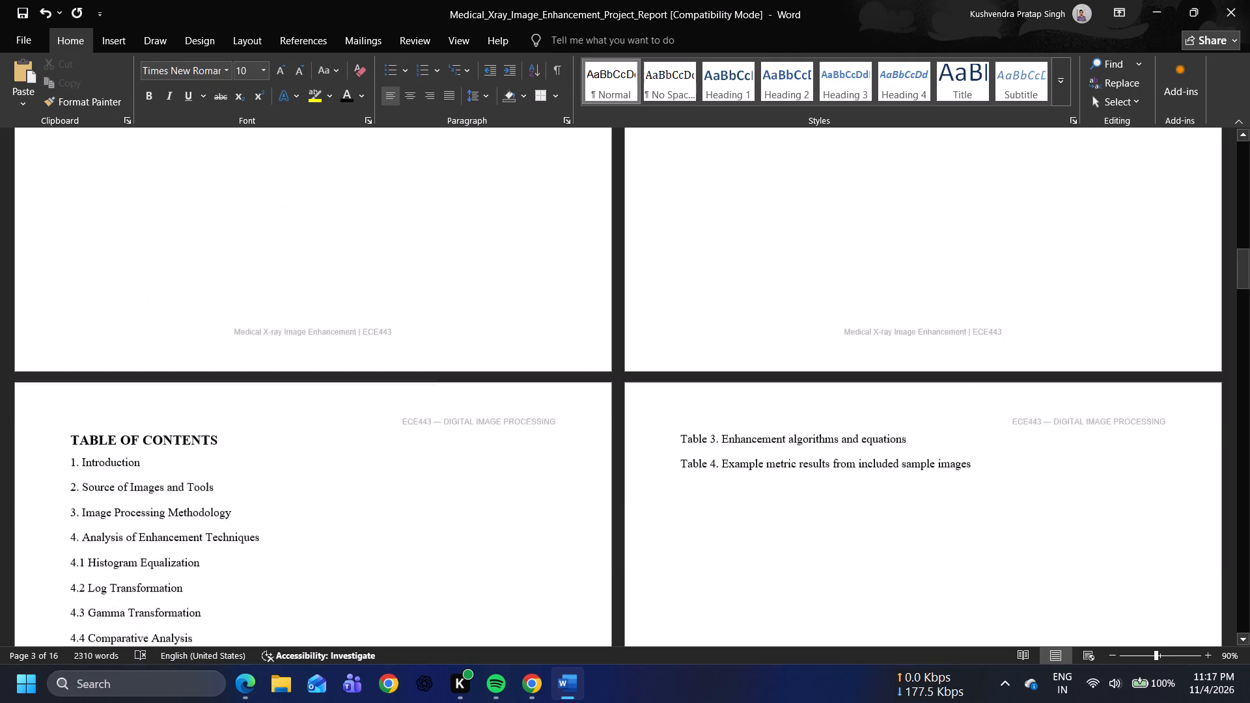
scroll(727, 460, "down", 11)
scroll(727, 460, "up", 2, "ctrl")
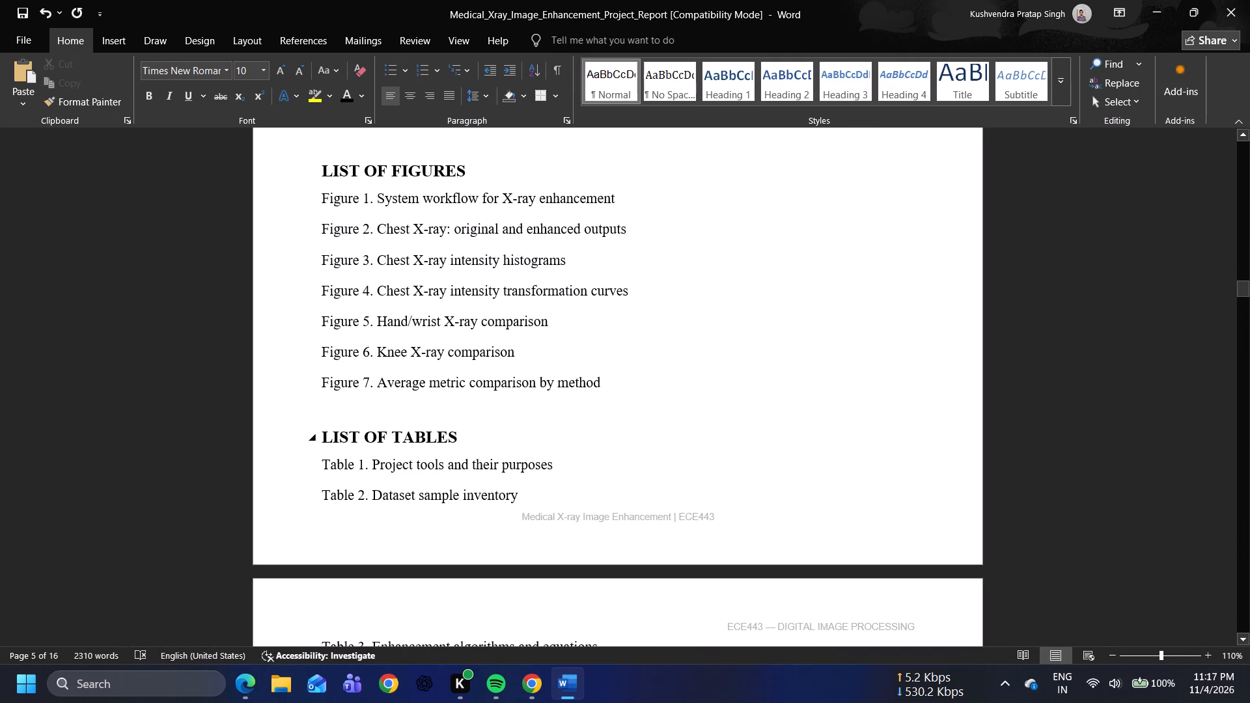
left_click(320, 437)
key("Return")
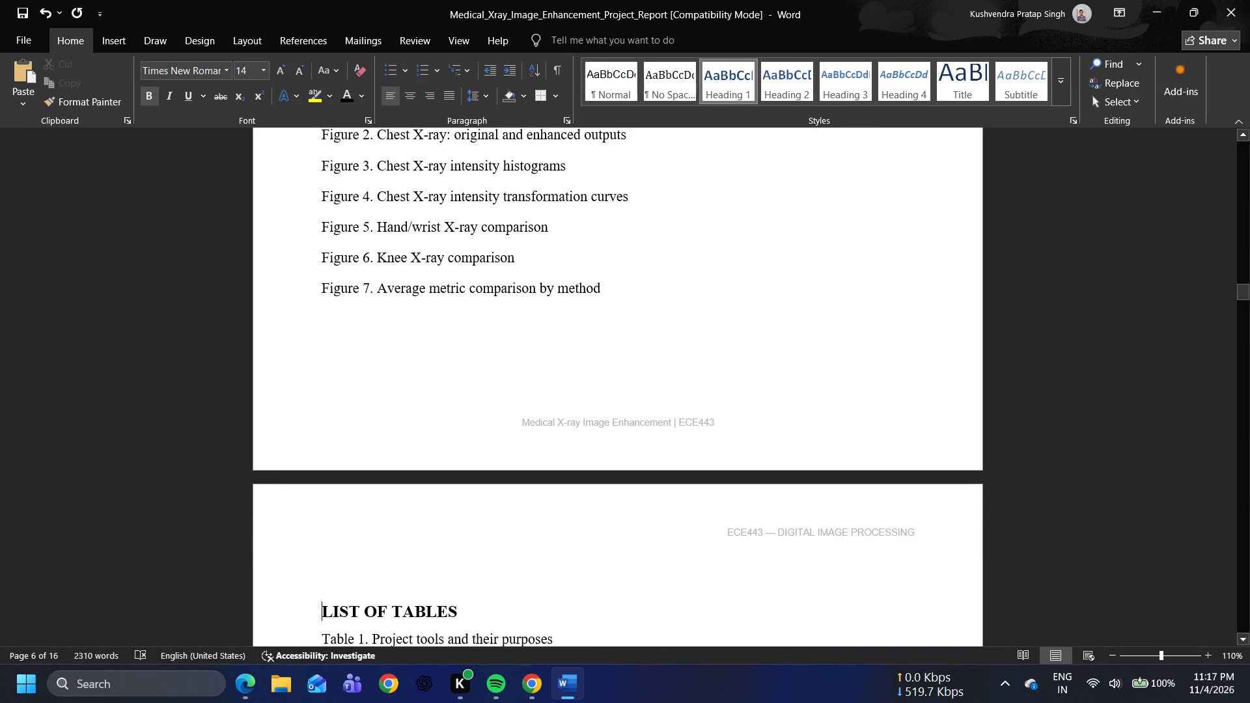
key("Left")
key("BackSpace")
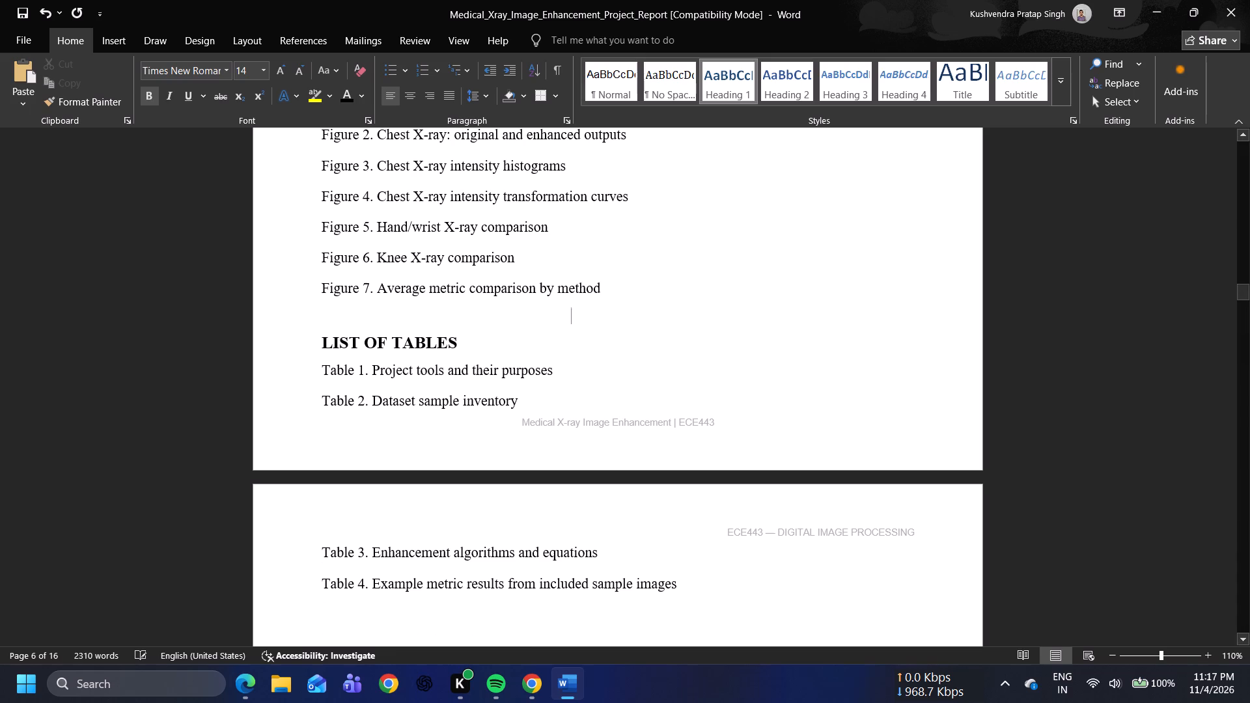
Insert two blank lines before the LIST OF TABLES heading so it starts on the following page.
key("Return")
key("Return")
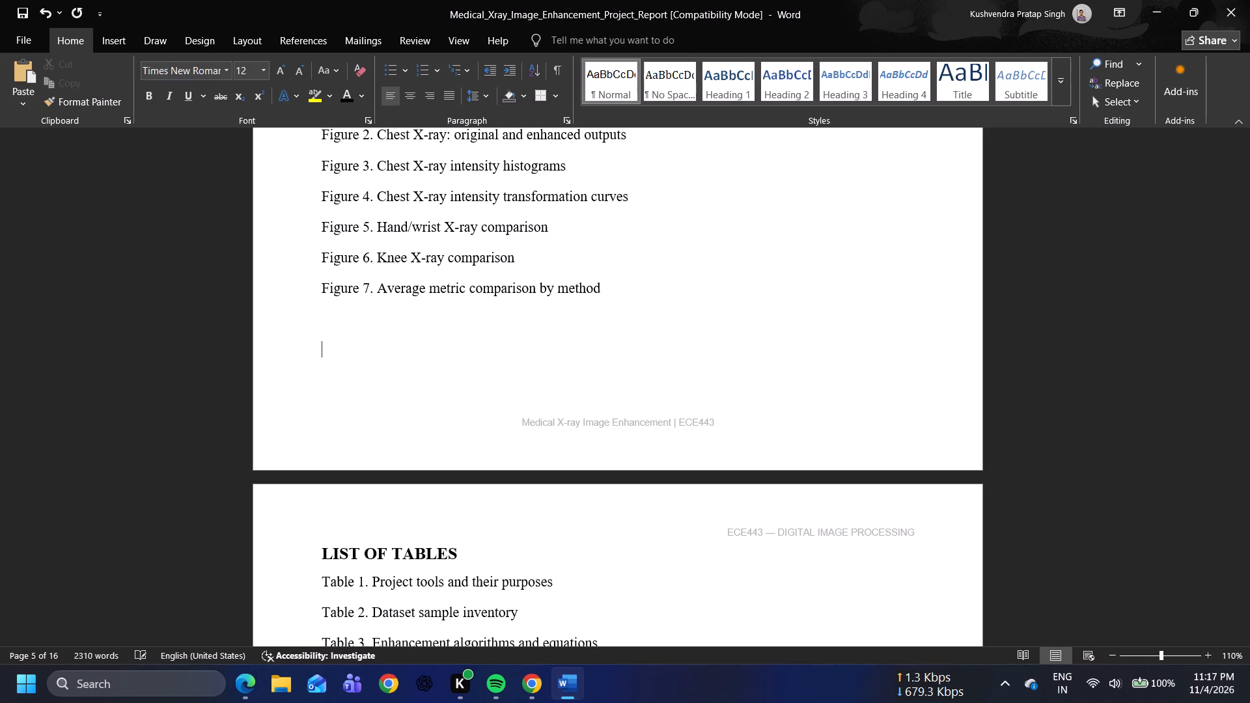
Set the font size of the three bullet points under 2.3 Software Requirements to 12.
scroll(320, 437, "down", 18)
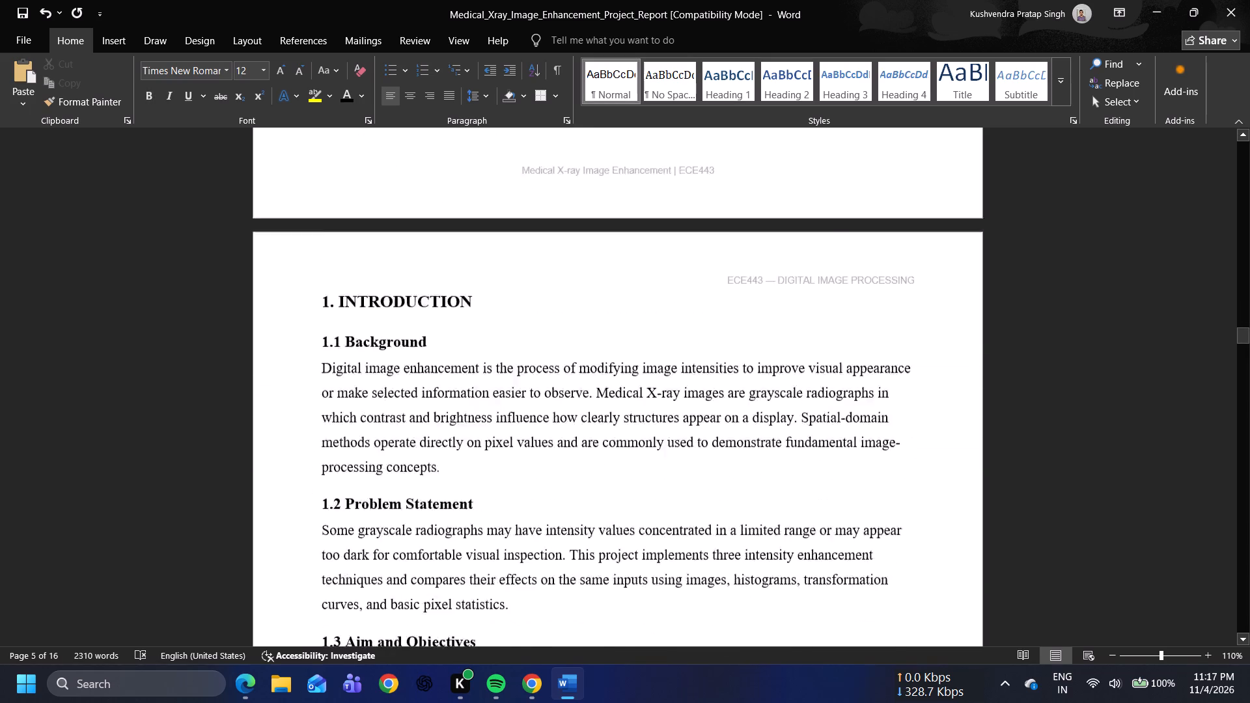
scroll(320, 437, "down", 1)
scroll(320, 437, "down", 20)
scroll(320, 437, "down", 3)
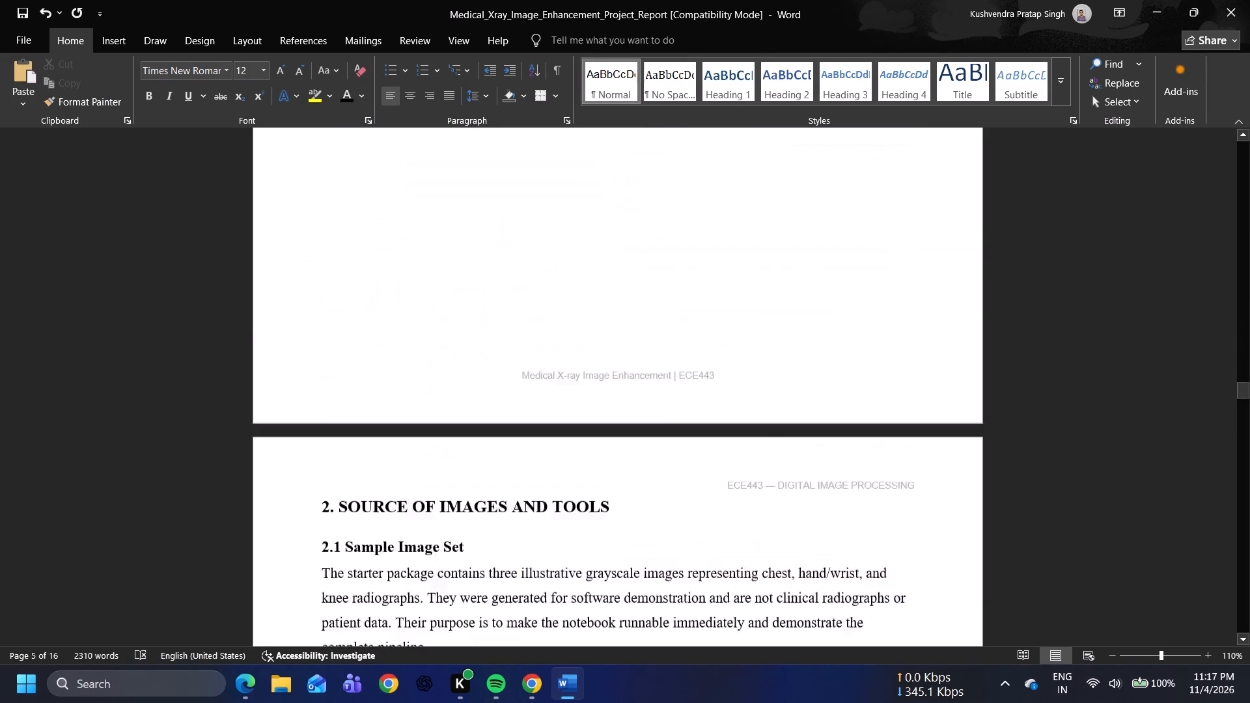
scroll(320, 437, "down", 8)
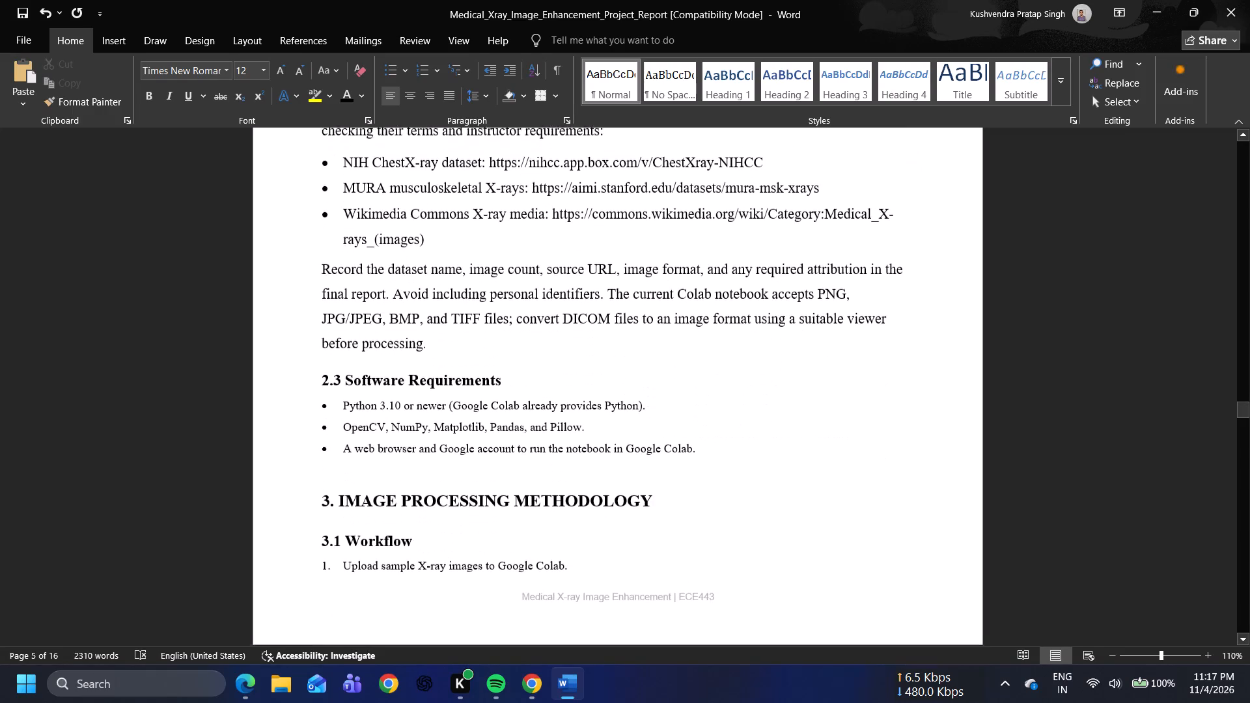
left_click_drag(336, 387, 346, 392)
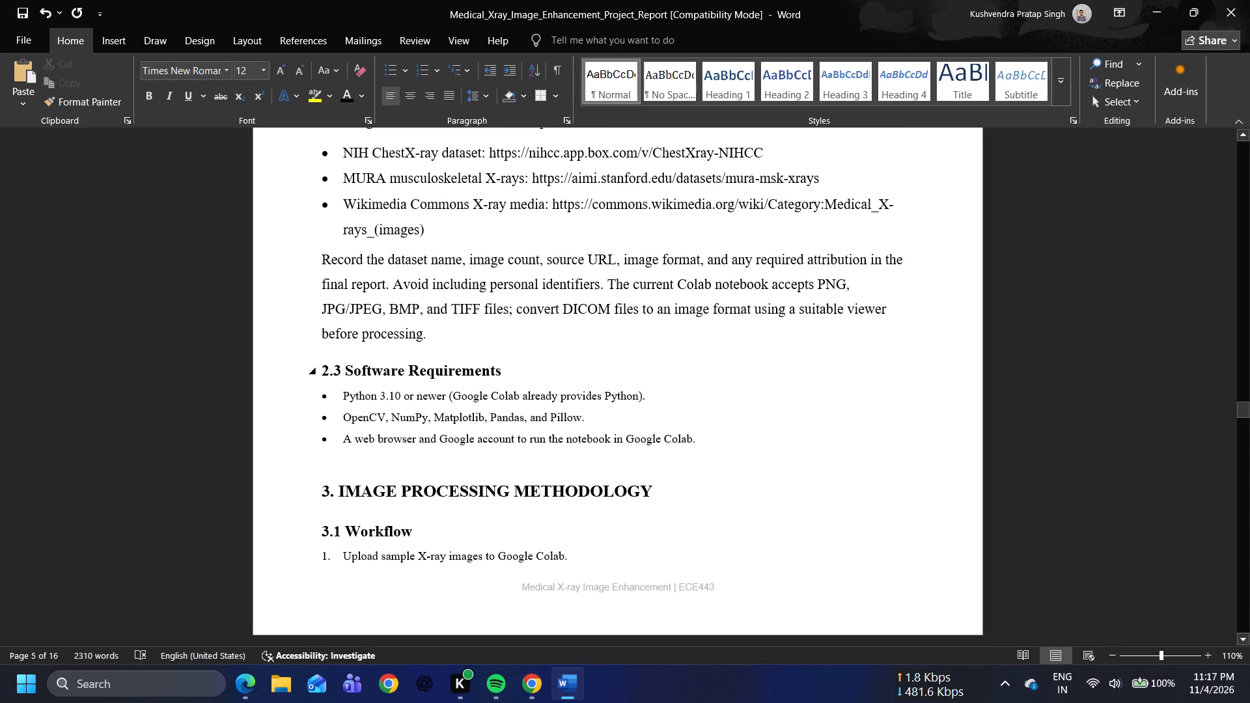
left_click_drag(346, 392, 510, 424)
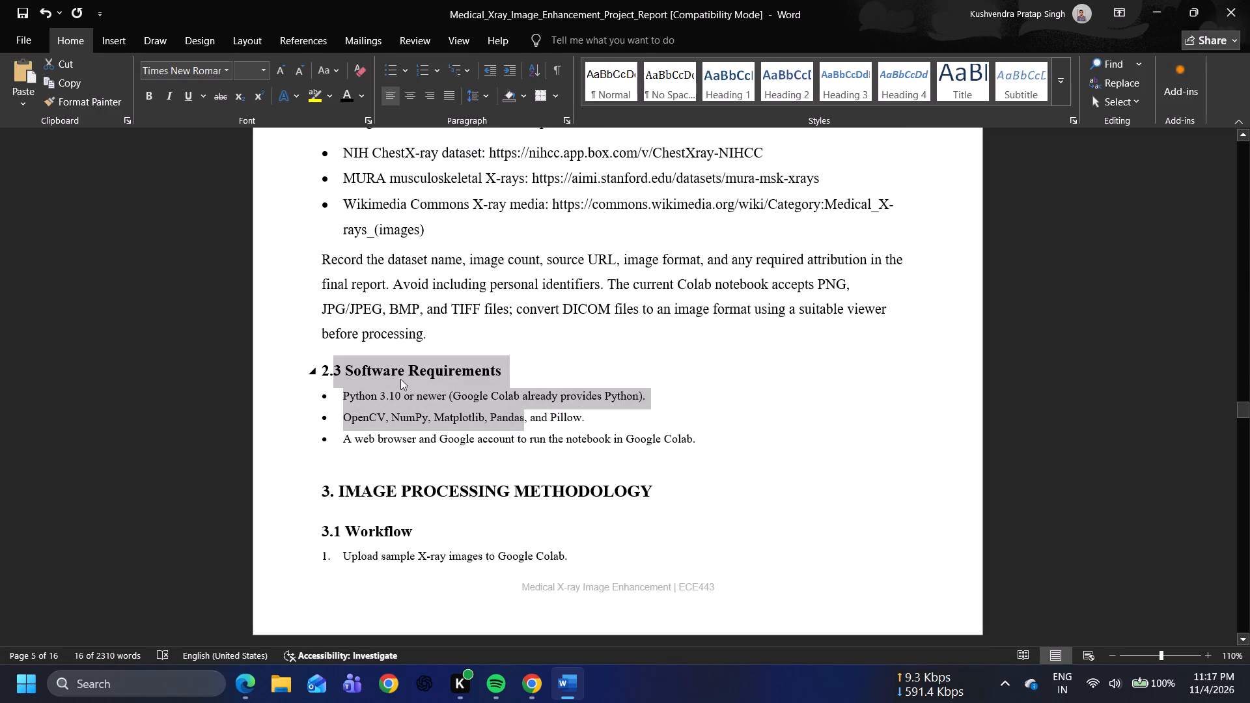
left_click(369, 372)
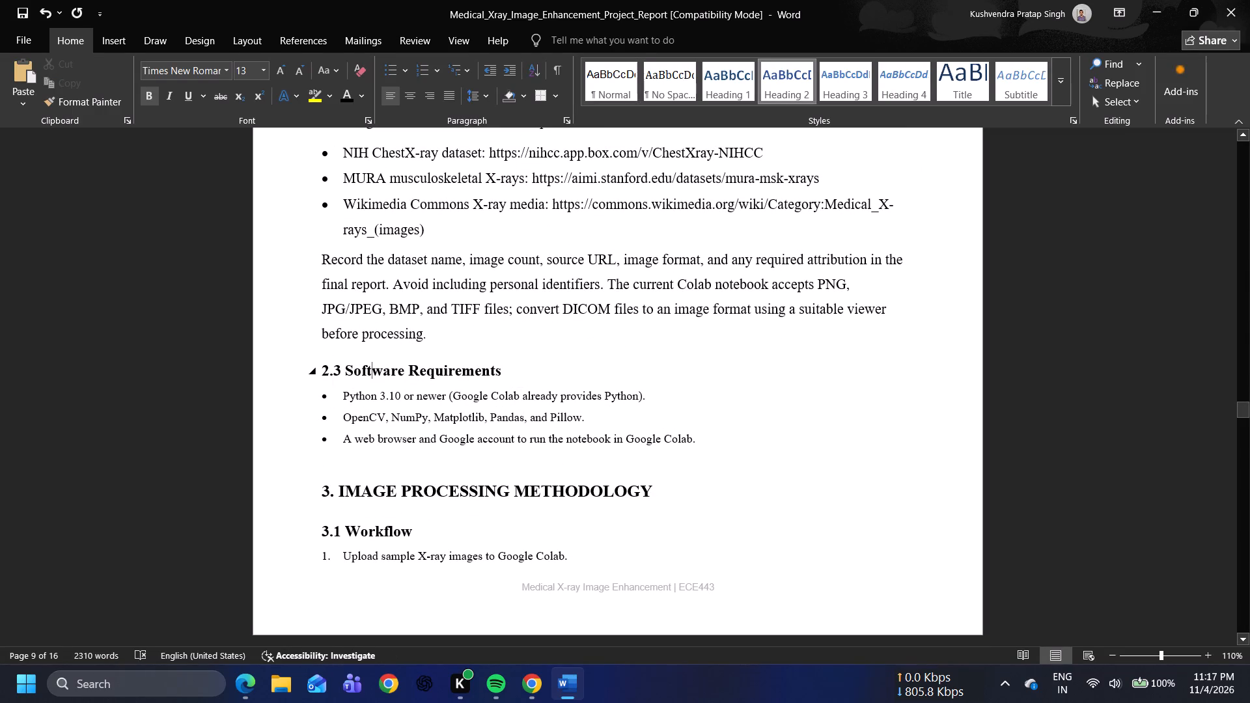
left_click(512, 375)
left_click_drag(512, 375, 699, 449)
left_click(814, 398)
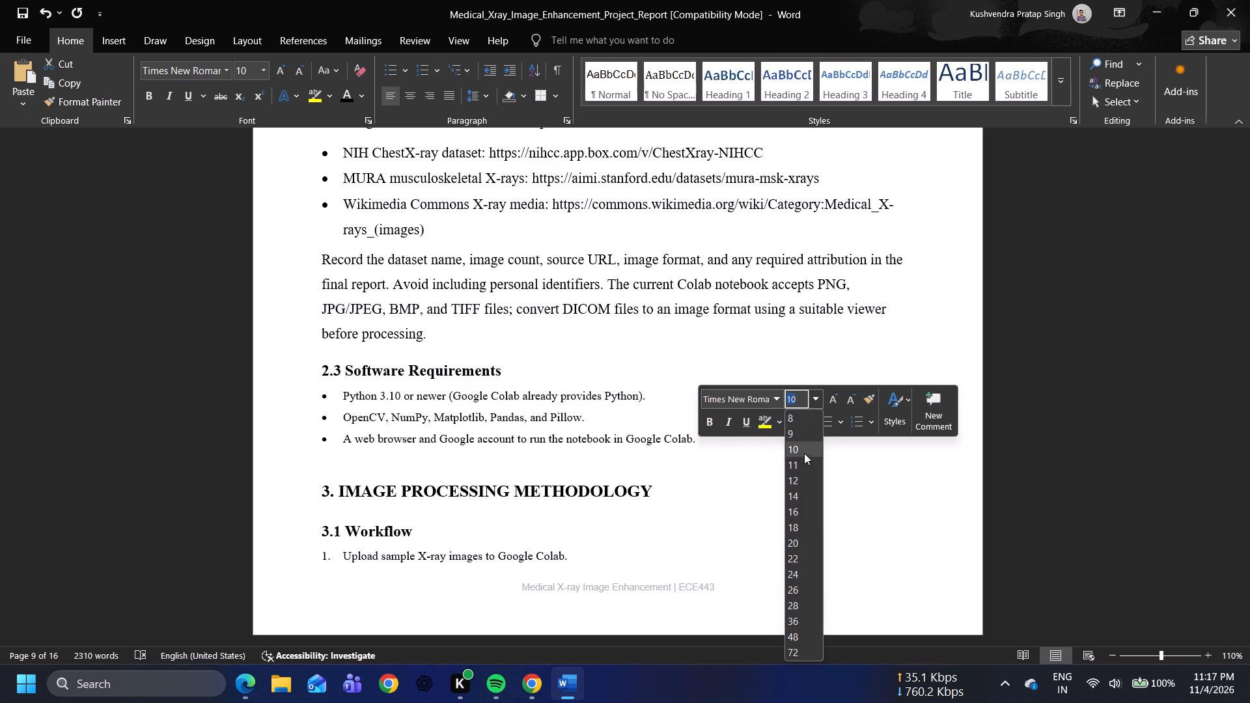
left_click(794, 480)
left_click(693, 505)
Set the font size of the seven numbered items under 3.1 Workflow to 12.
scroll(693, 505, "down", 2)
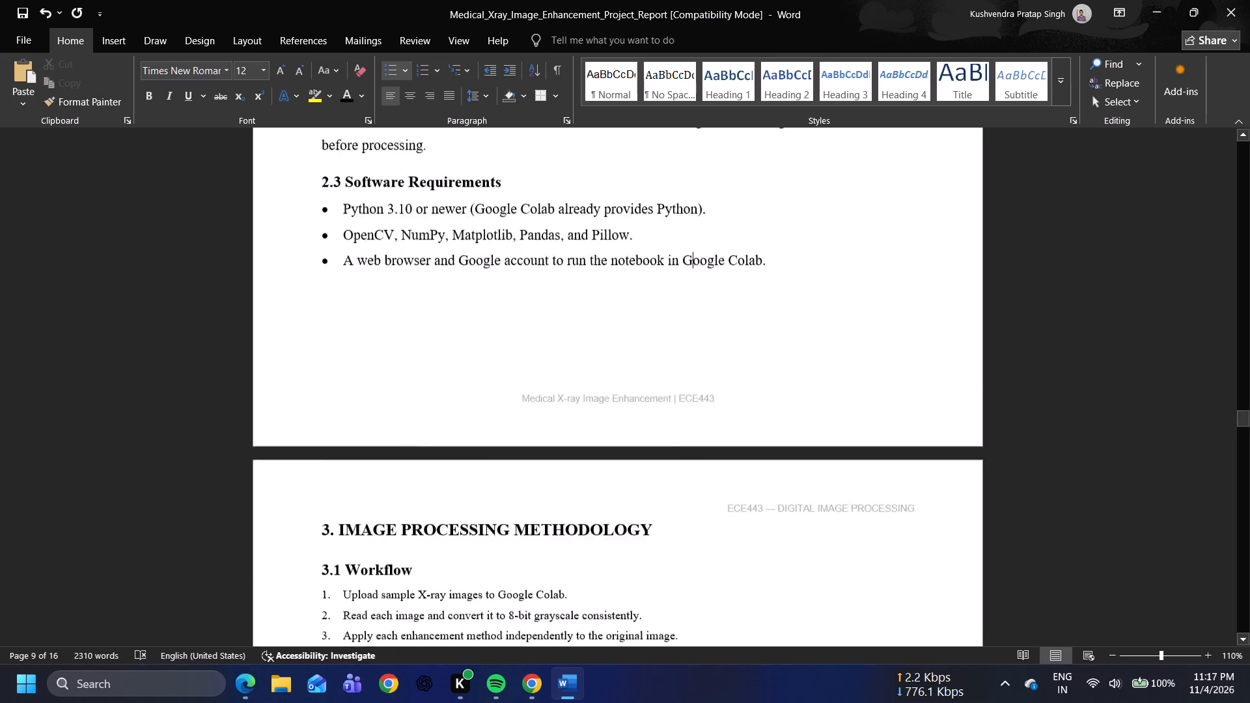
scroll(693, 505, "down", 3)
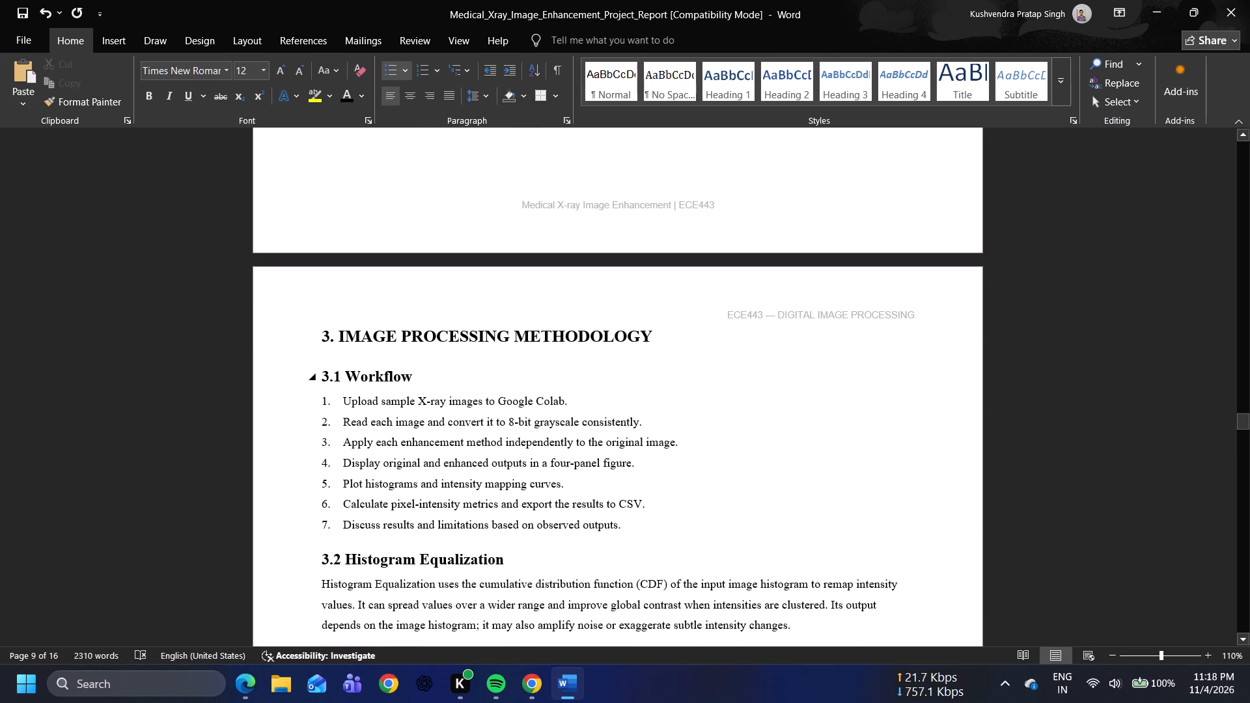
left_click_drag(342, 393, 620, 531)
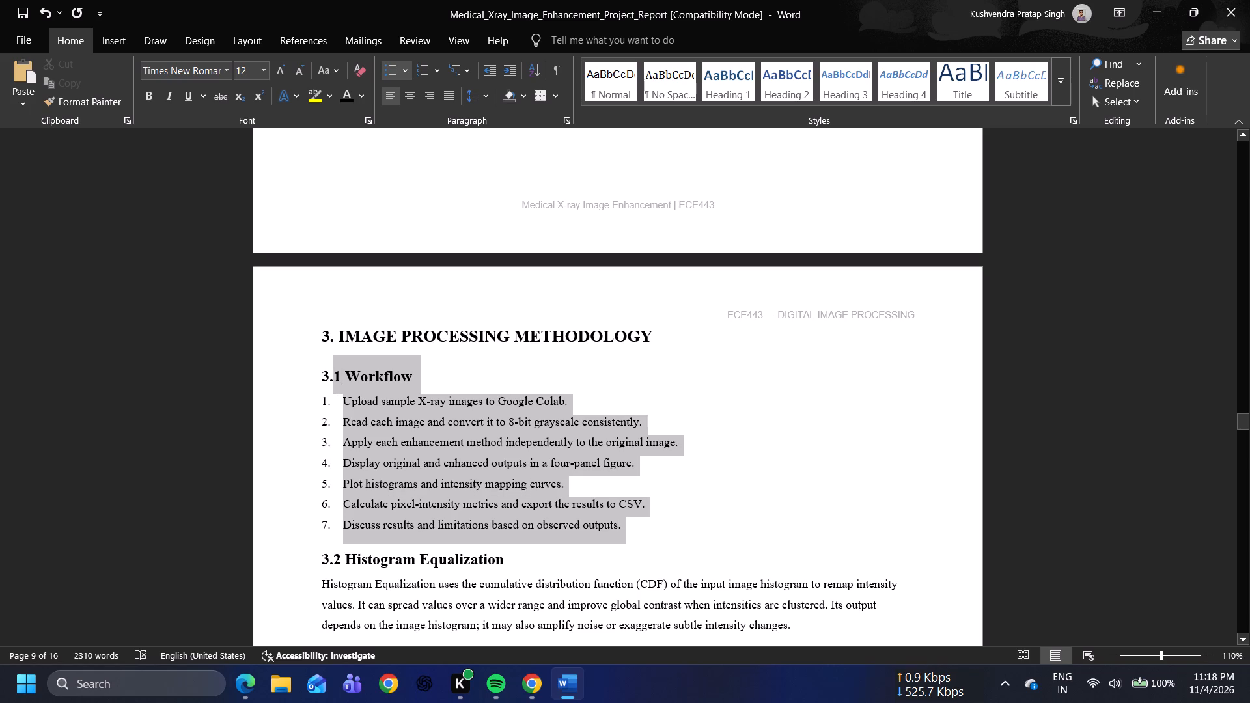
left_click_drag(620, 531, 620, 531)
left_click(429, 366)
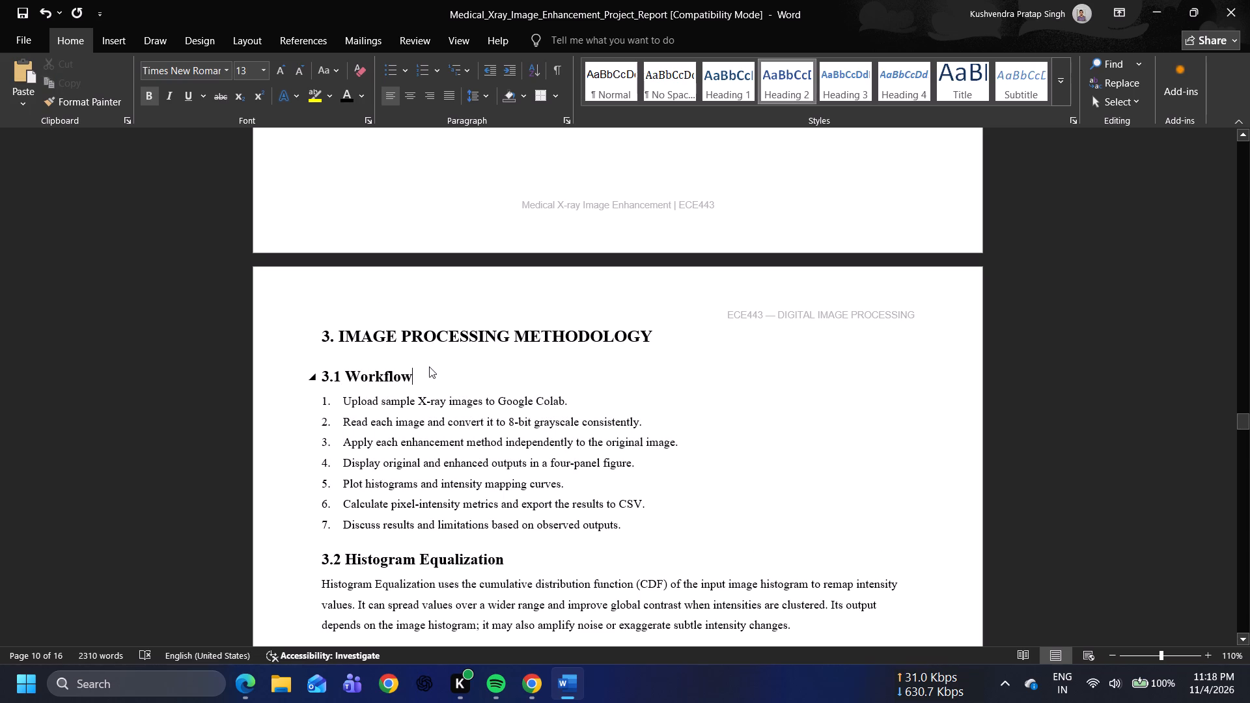
left_click_drag(423, 373, 645, 552)
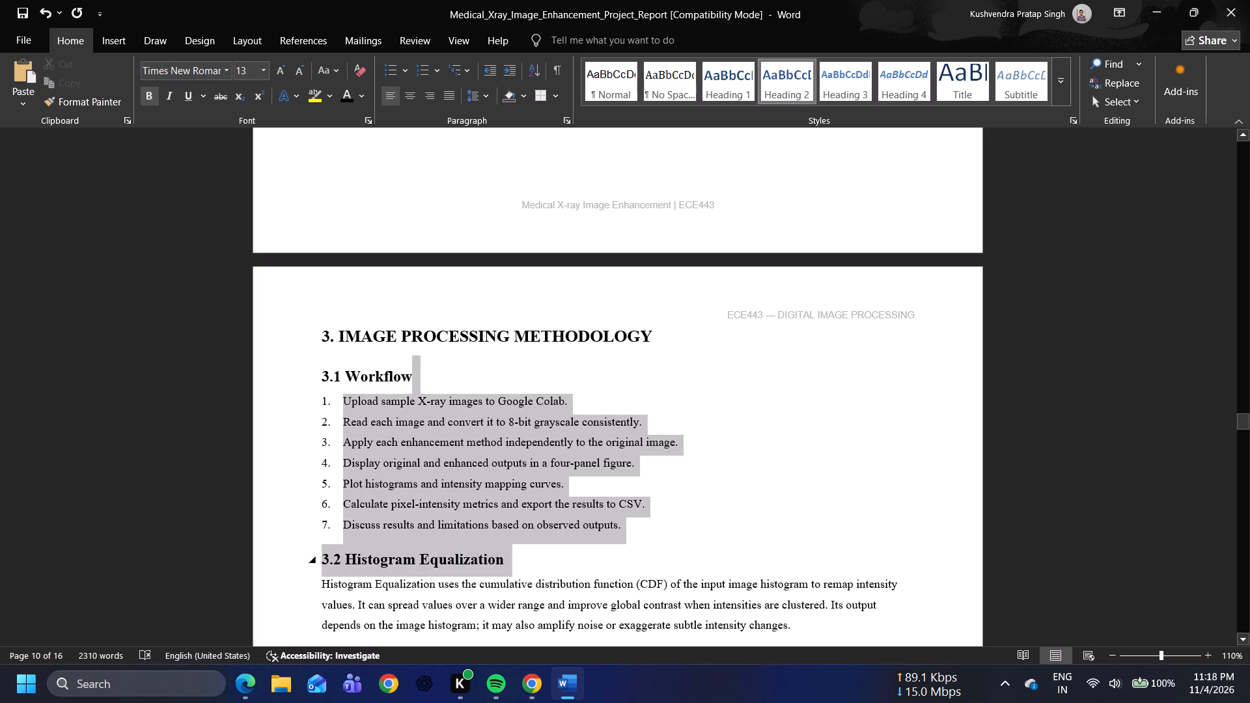
left_click_drag(645, 552, 626, 532)
left_click(743, 482)
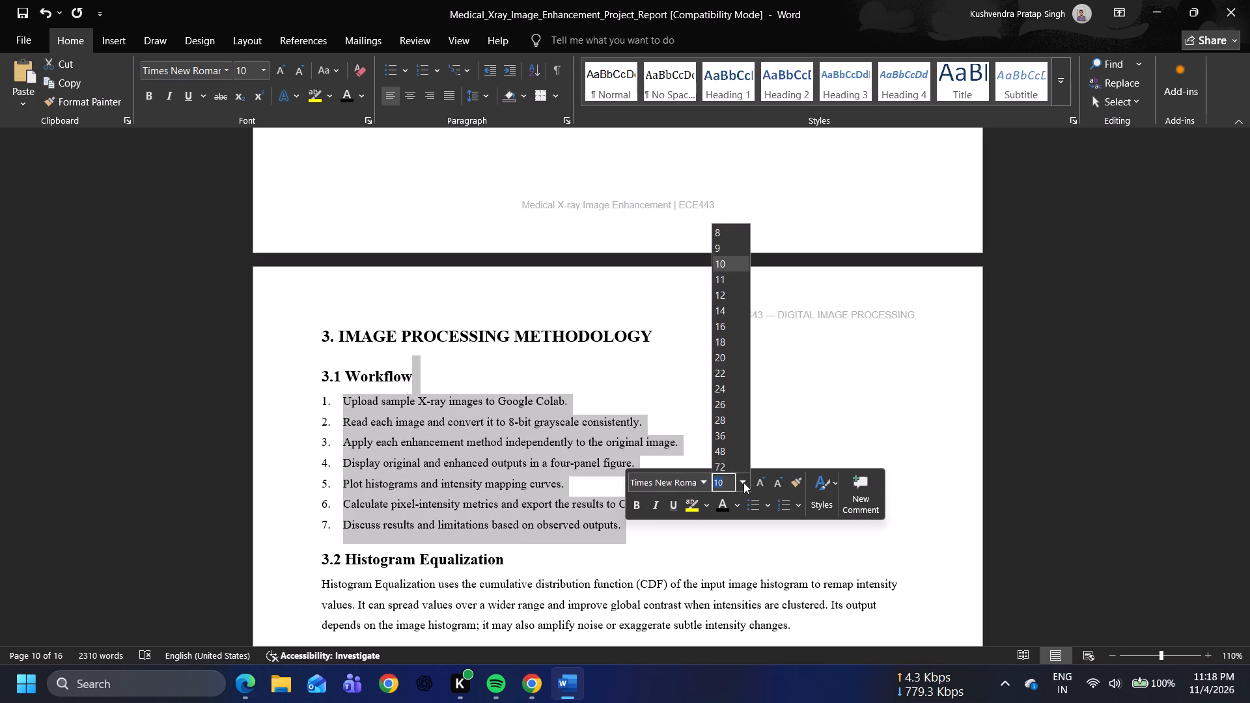
left_click(714, 293)
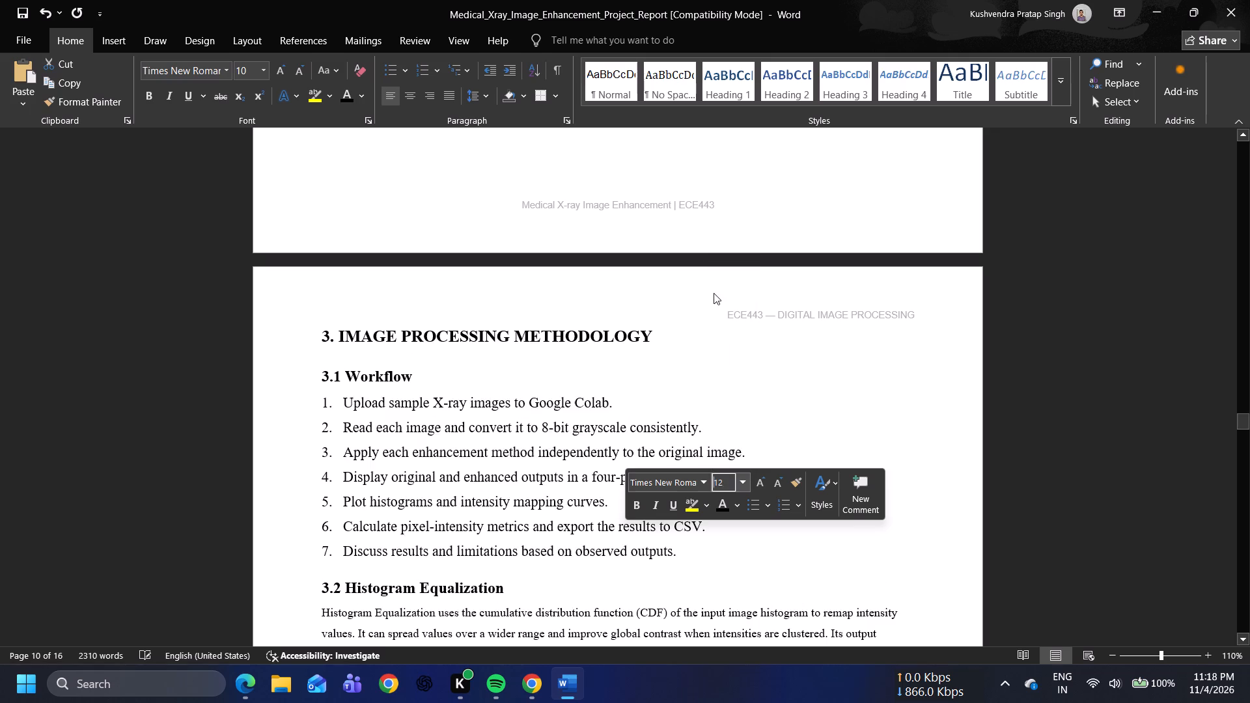
left_click(673, 345)
Set the font size of the two paragraphs under 3.2 Histogram Equalization to 12.
scroll(673, 345, "down", 4)
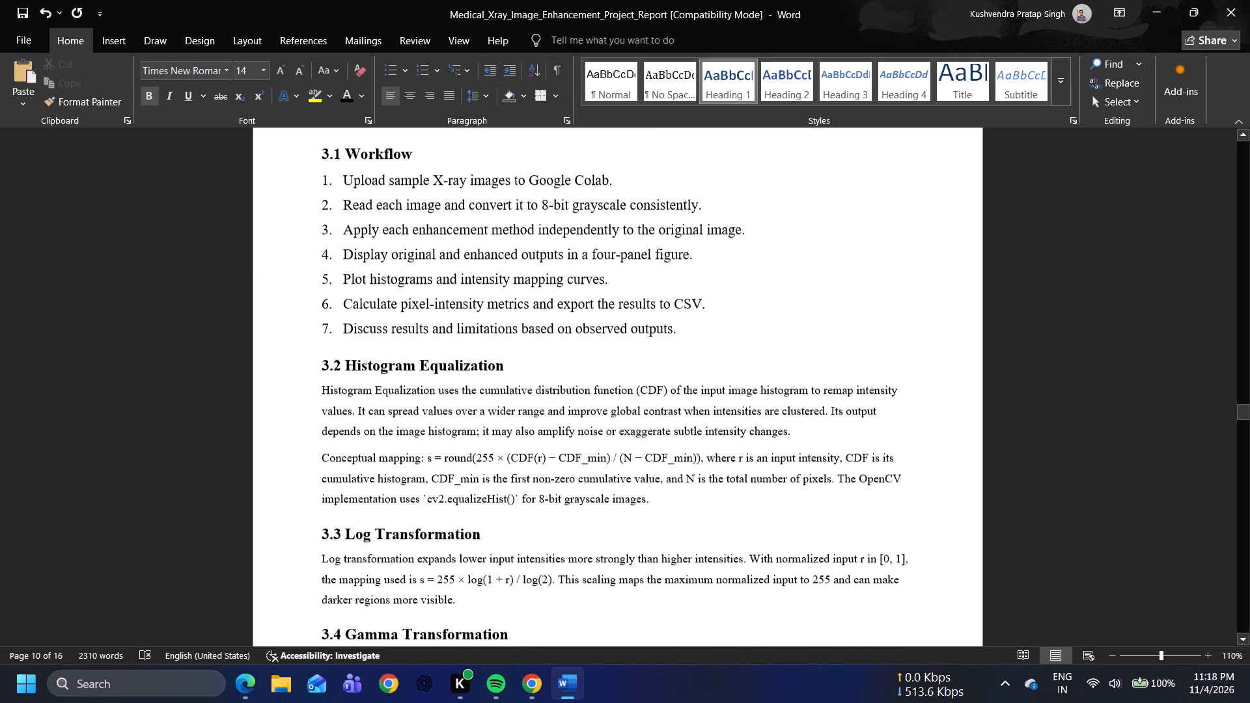
left_click(564, 368)
left_click_drag(564, 368, 749, 478)
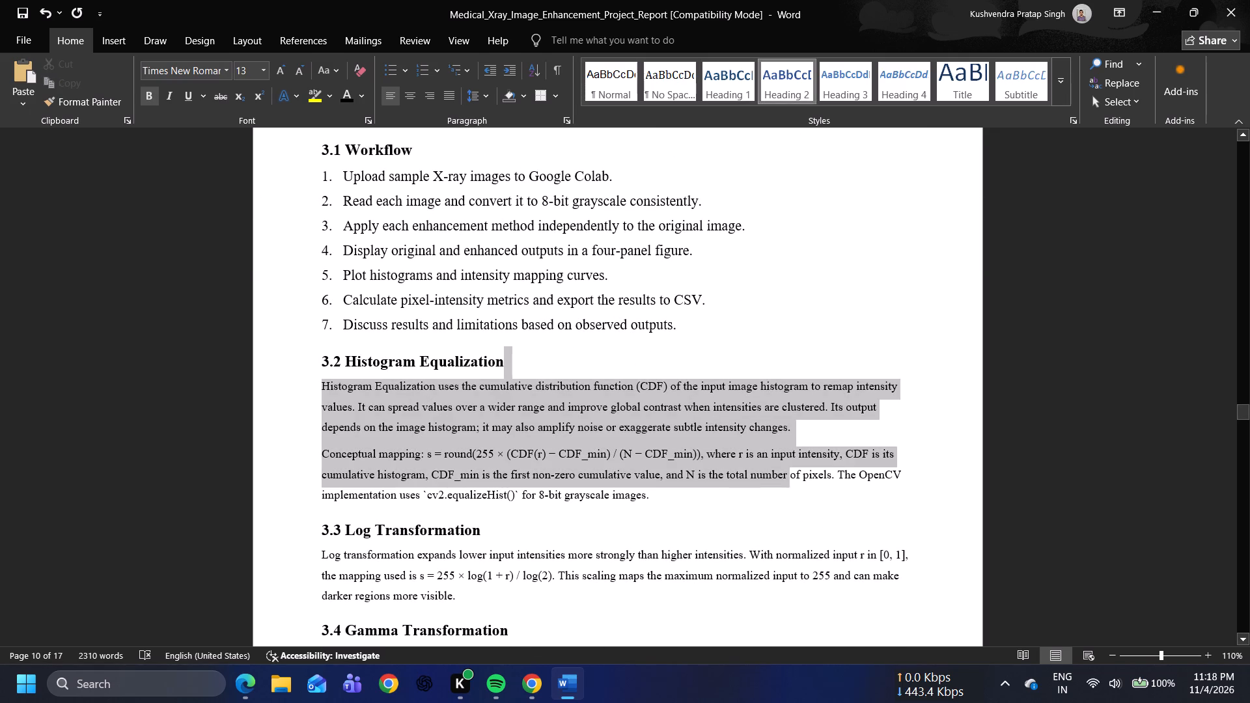
left_click_drag(749, 478, 702, 501)
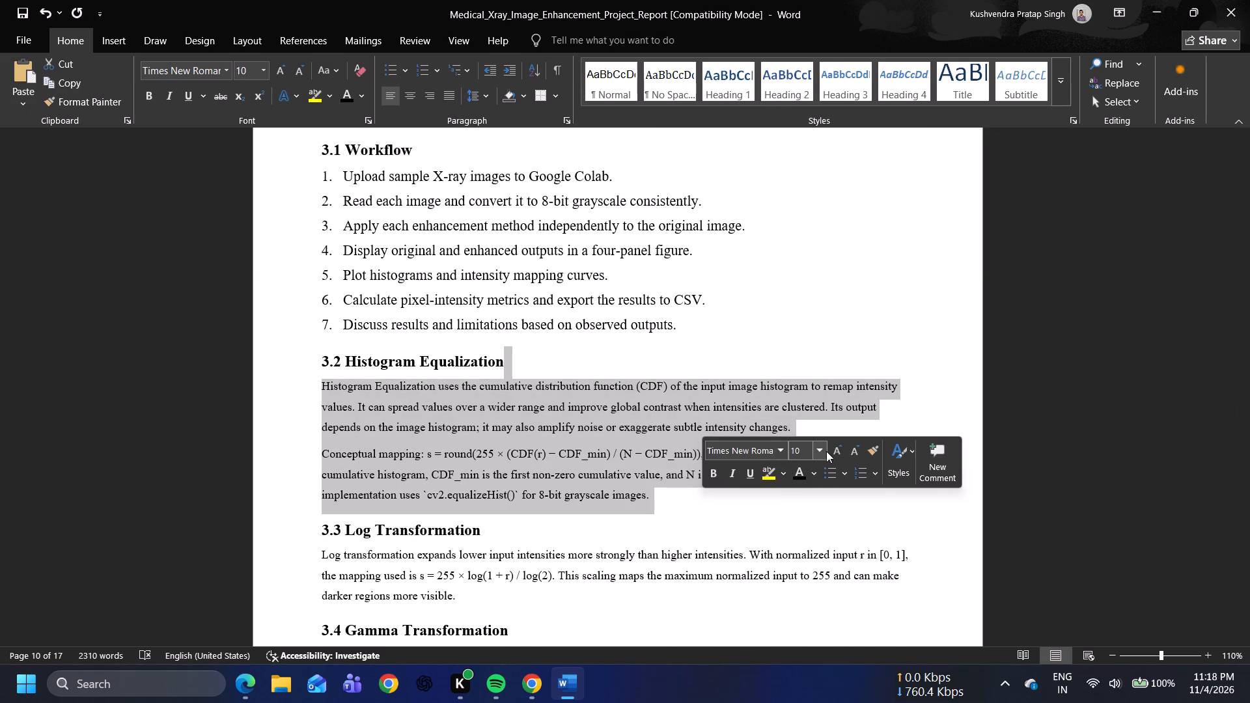
left_click(821, 451)
left_click(799, 261)
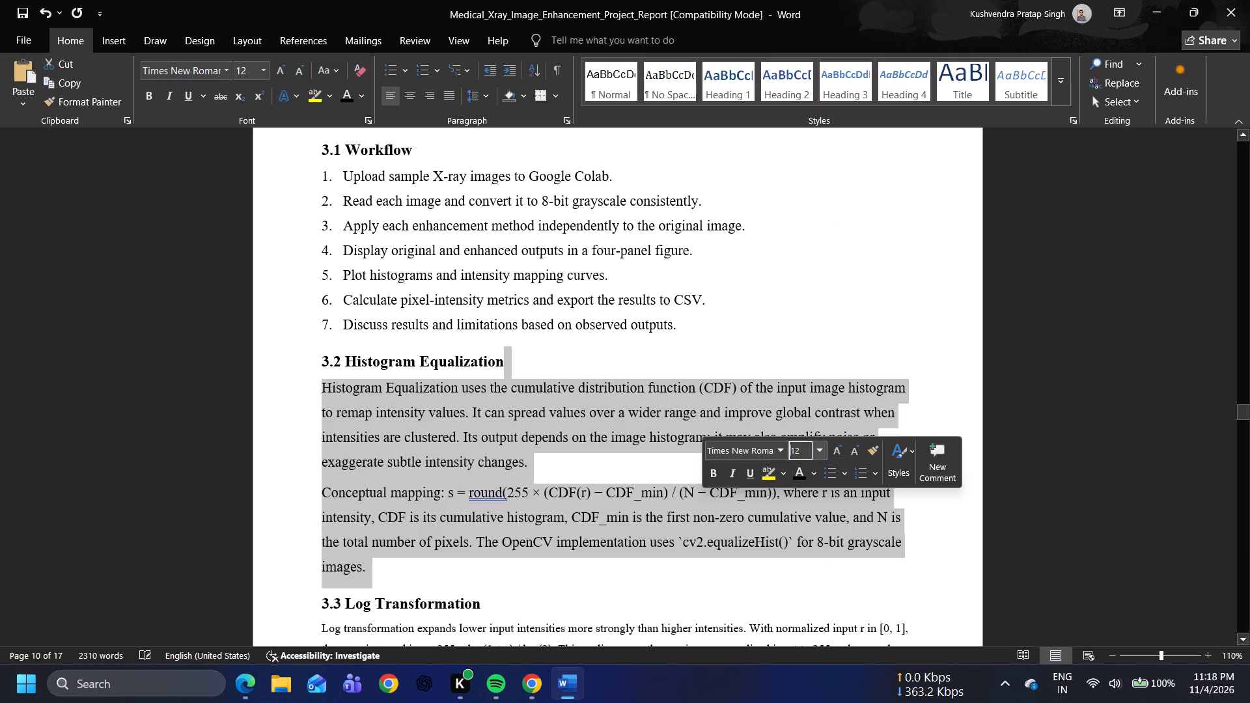
left_click(751, 369)
Set the font size of the paragraph under 3.3 Log Transformation to 12.
scroll(751, 369, "down", 2)
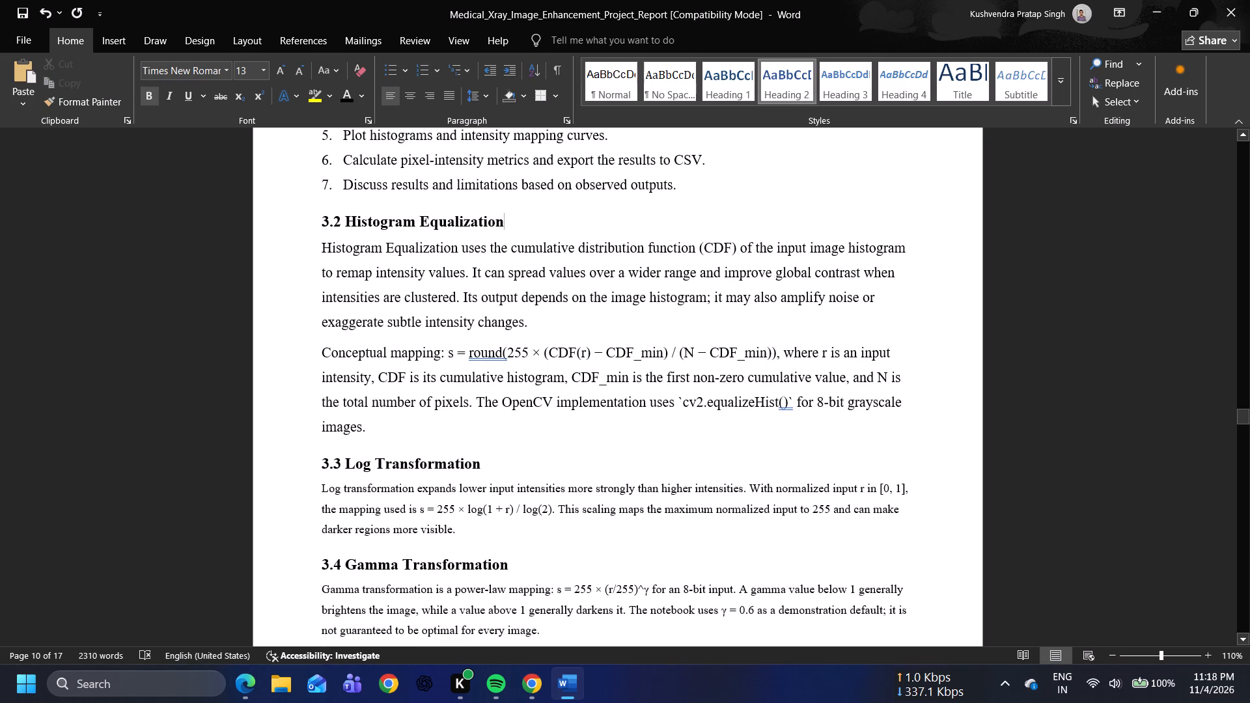
scroll(751, 369, "down", 1)
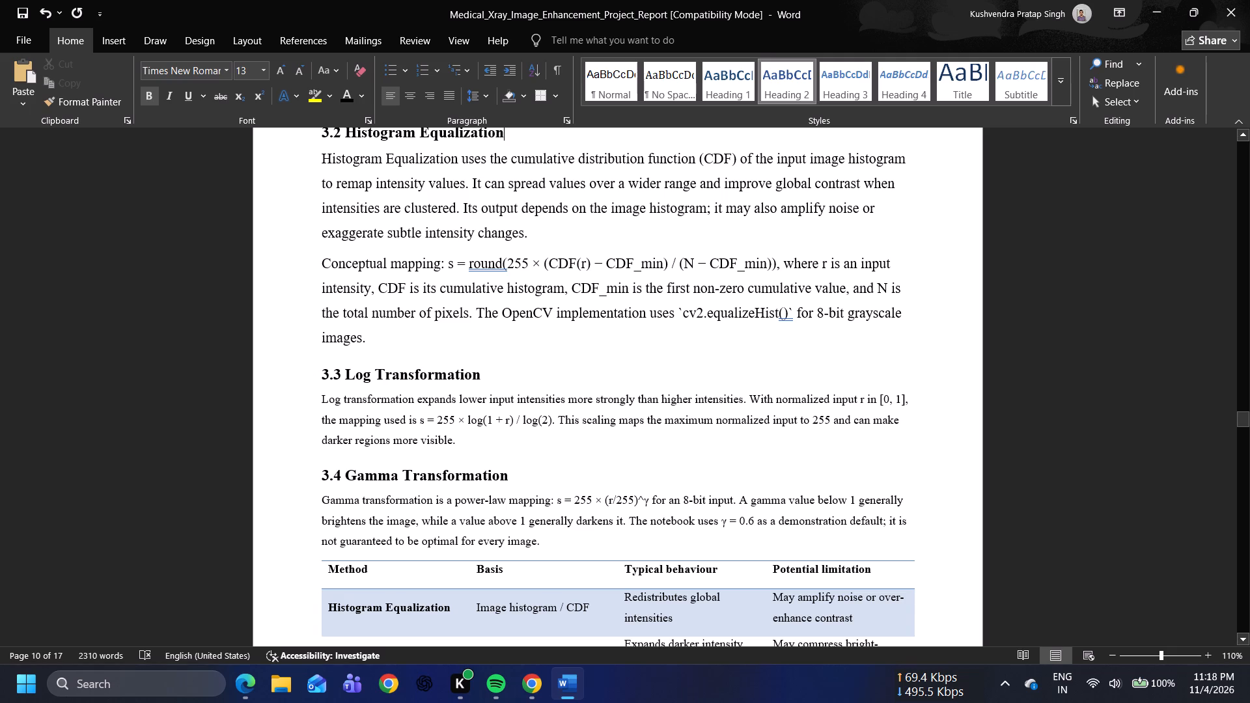
left_click_drag(322, 397, 456, 445)
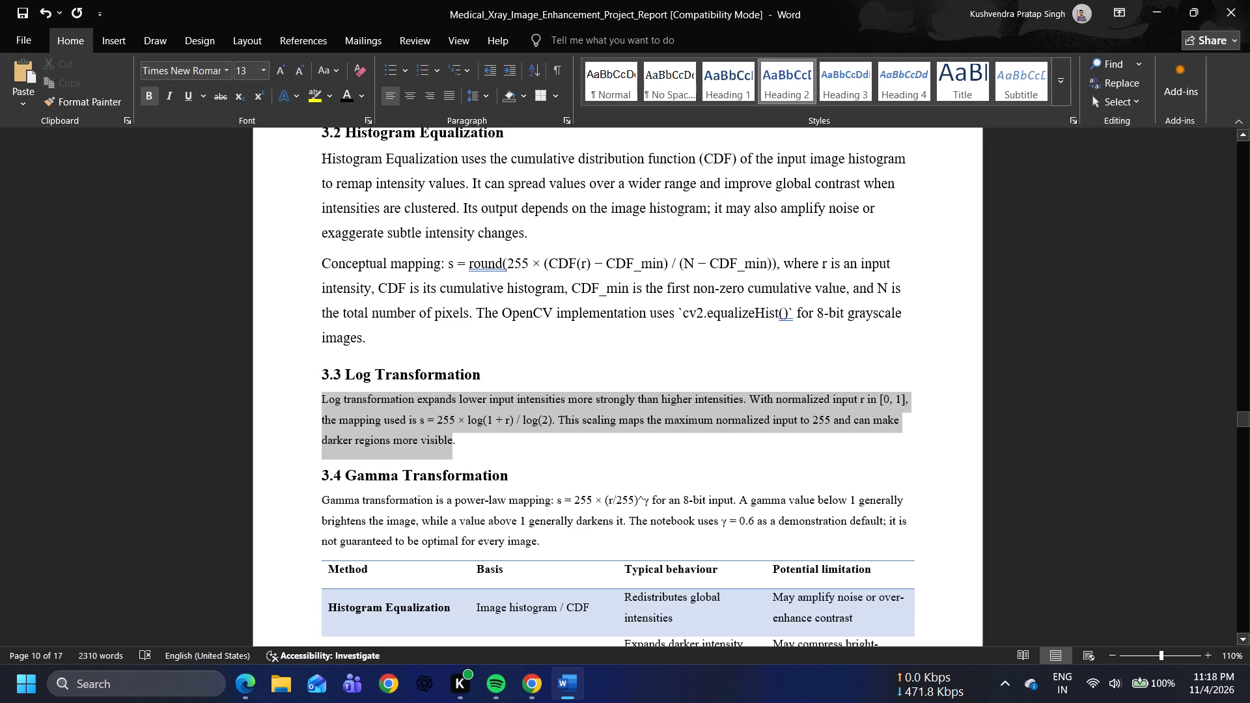
left_click_drag(456, 445, 462, 447)
left_click(579, 396)
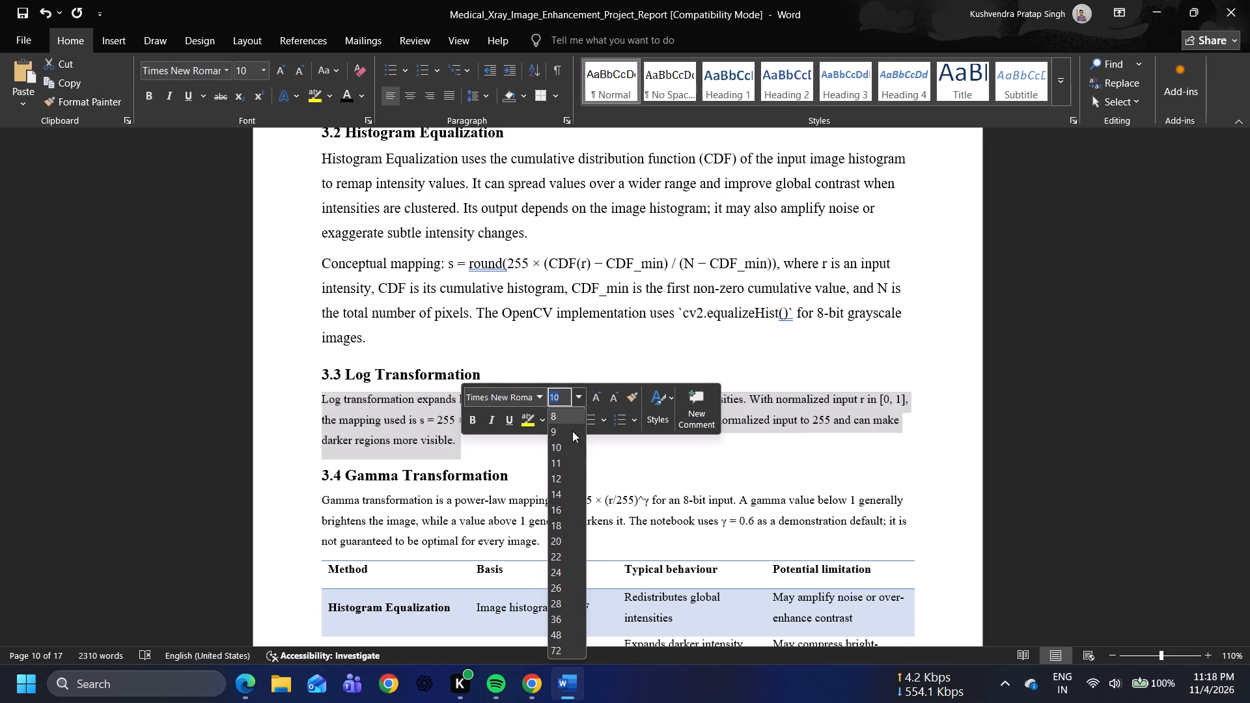
left_click(558, 476)
left_click(539, 497)
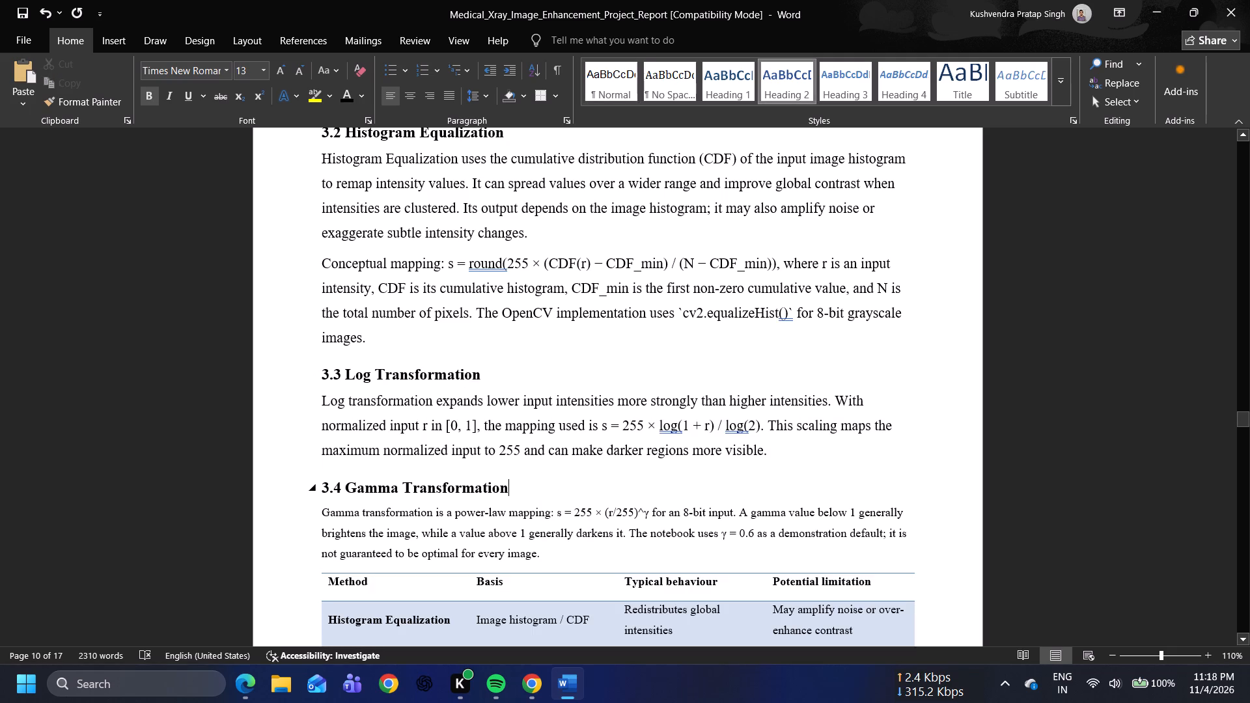
Switch to Spotify and play the song Aashiq by Billa Sonipat Ala from the recent searches.
left_click(498, 685)
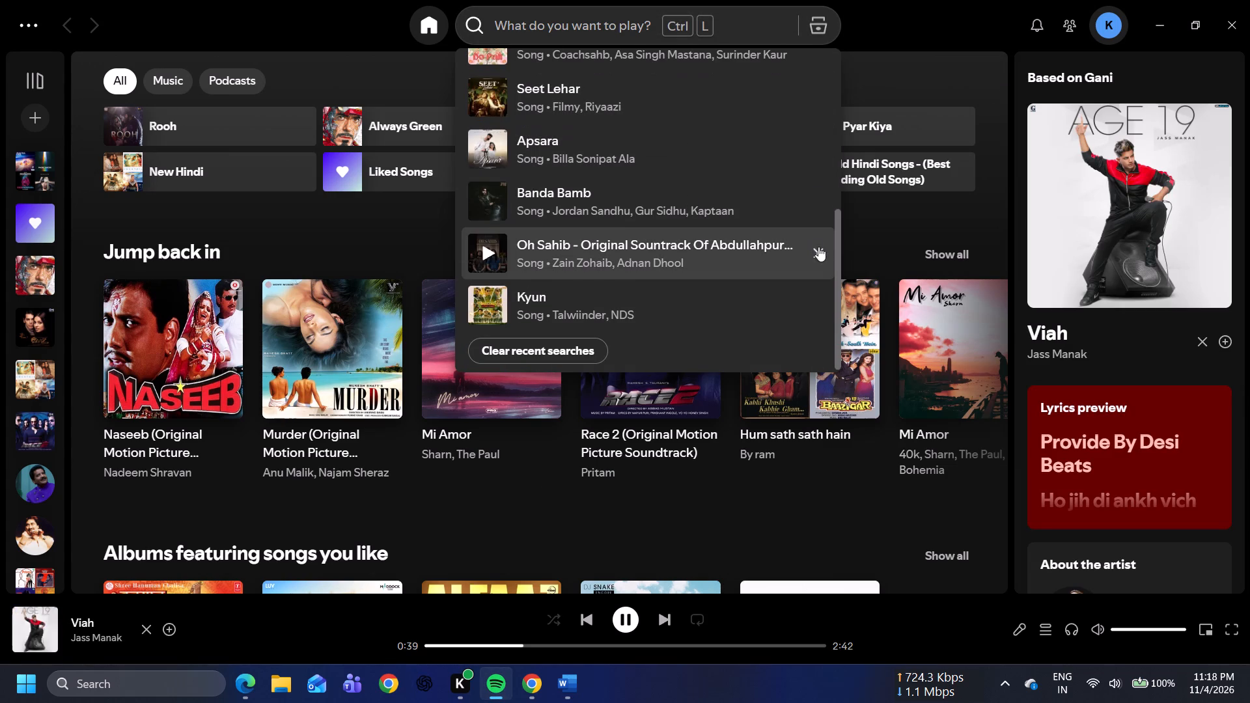
left_click_drag(836, 261, 832, 195)
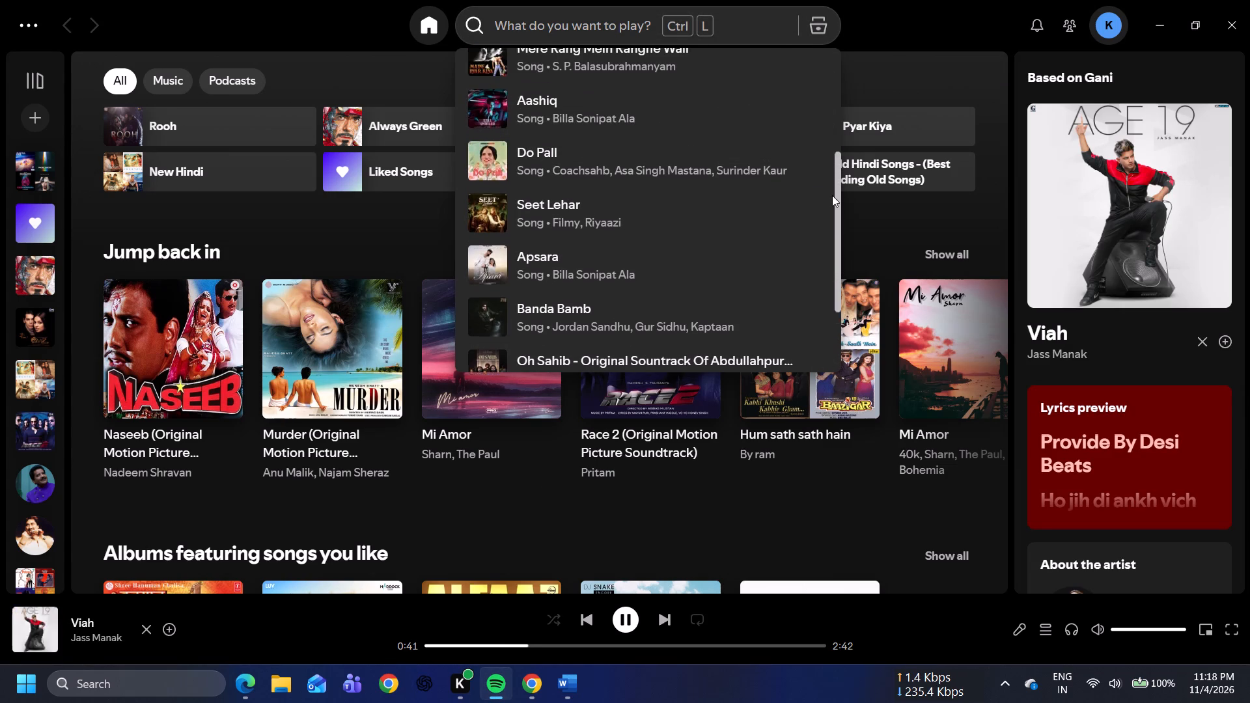
left_click_drag(832, 195, 832, 192)
left_click(495, 128)
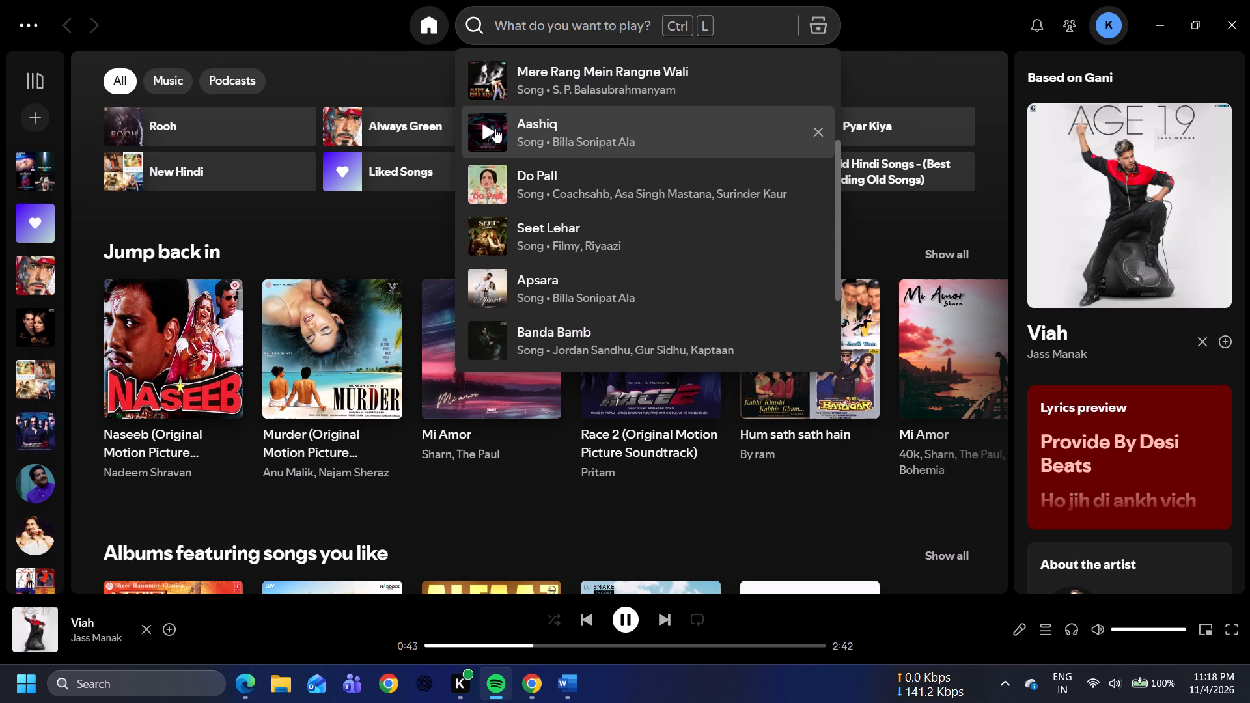
Switch back to the Word report and enlarge the paragraph under 3.4 Gamma Transformation by two font-size increments, to 12.
left_click(562, 685)
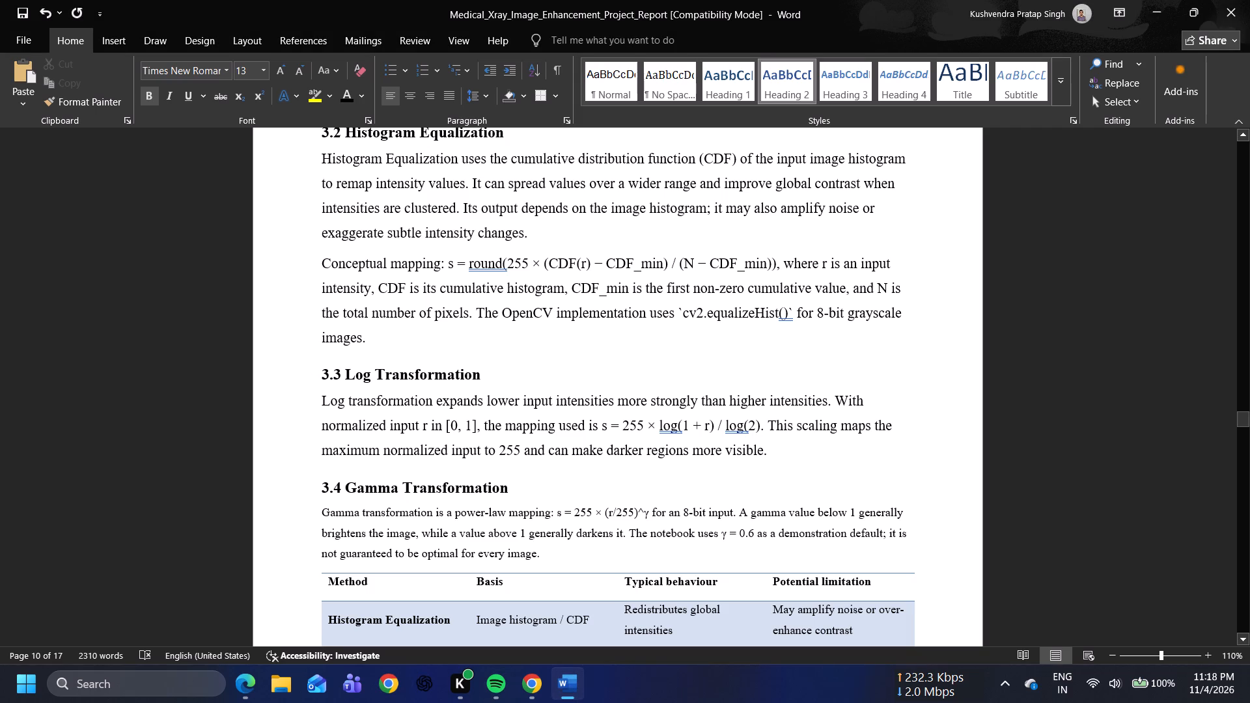
left_click_drag(322, 514, 537, 563)
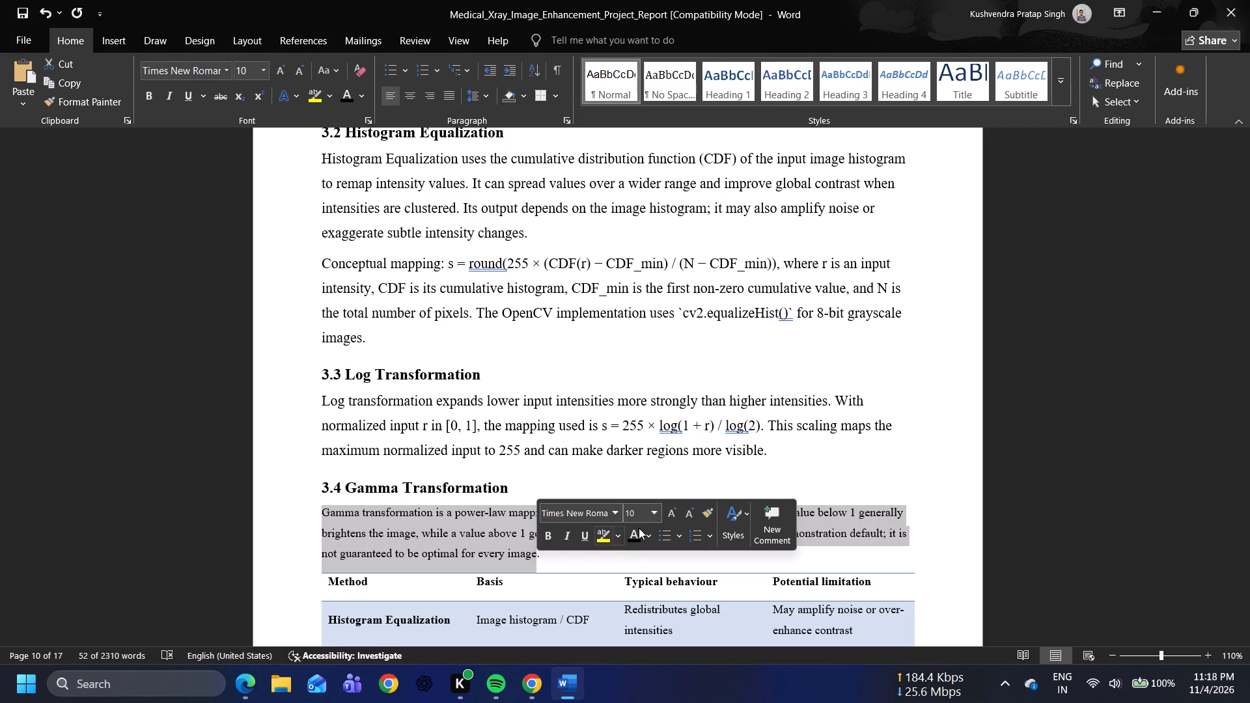
left_click(669, 510)
left_click(669, 510)
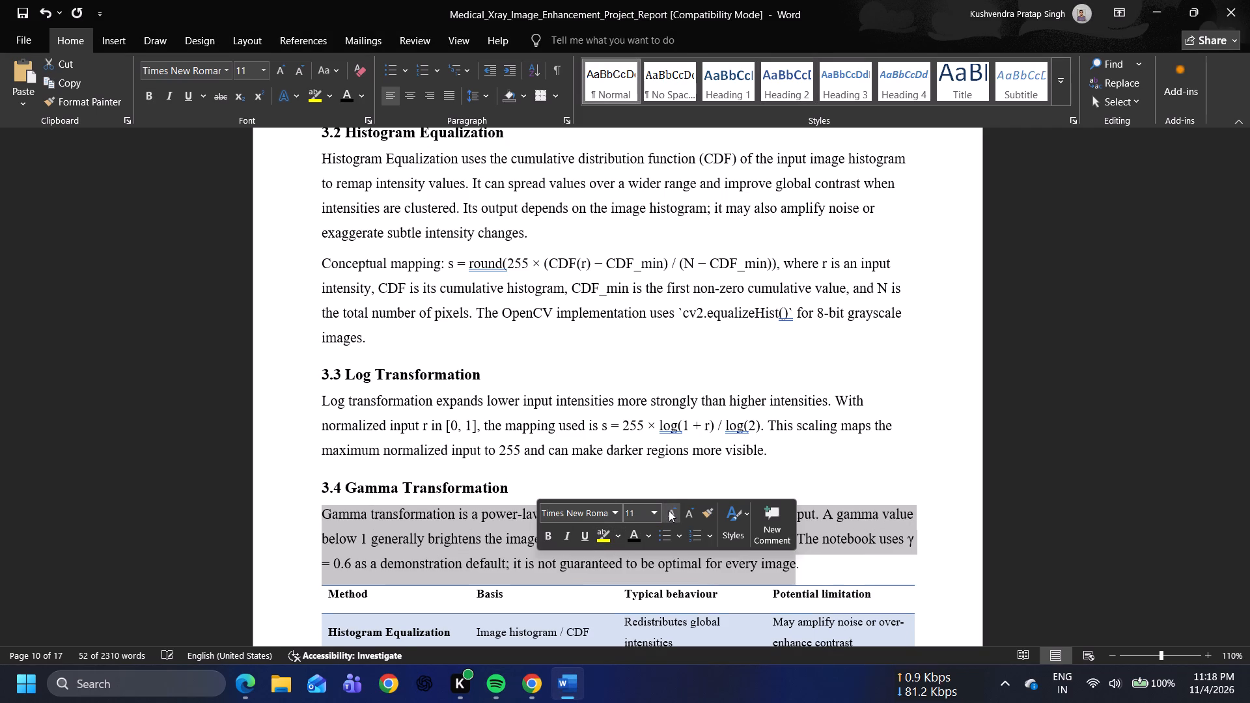
left_click(665, 493)
Set the font size of the entire method comparison table under 3.4 Gamma Transformation to 12.
scroll(665, 493, "down", 2)
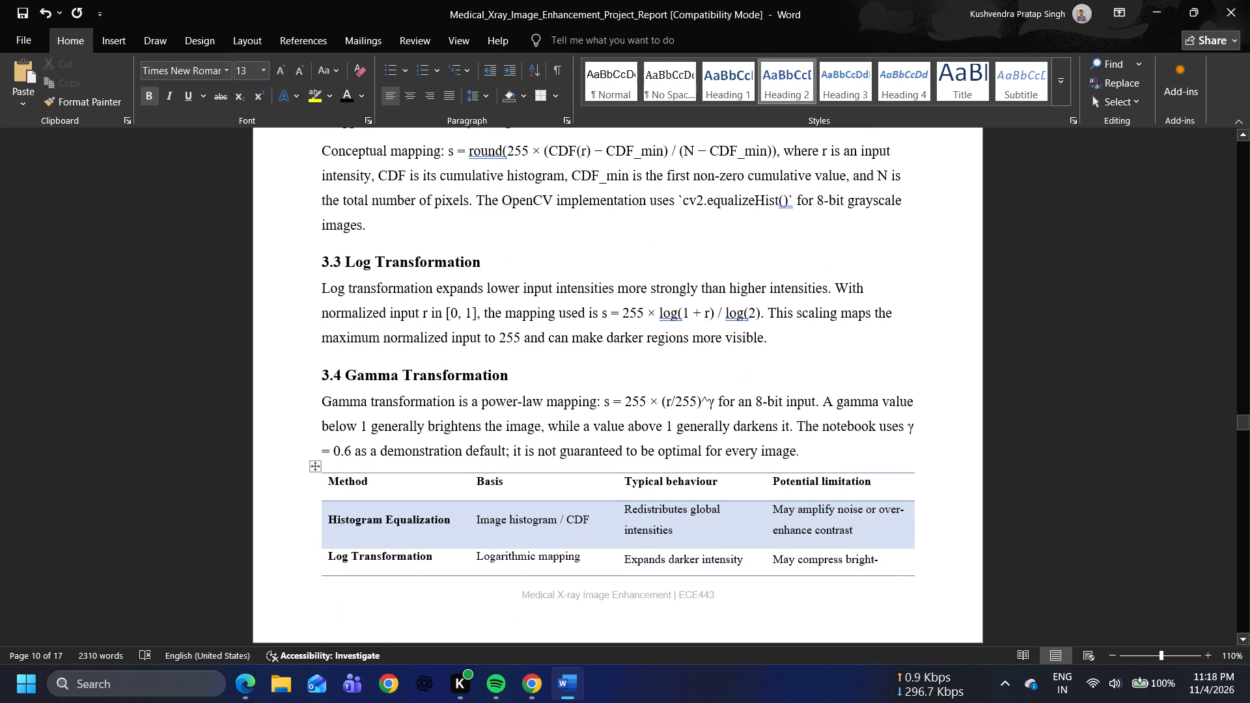
left_click(311, 471)
left_click(337, 489)
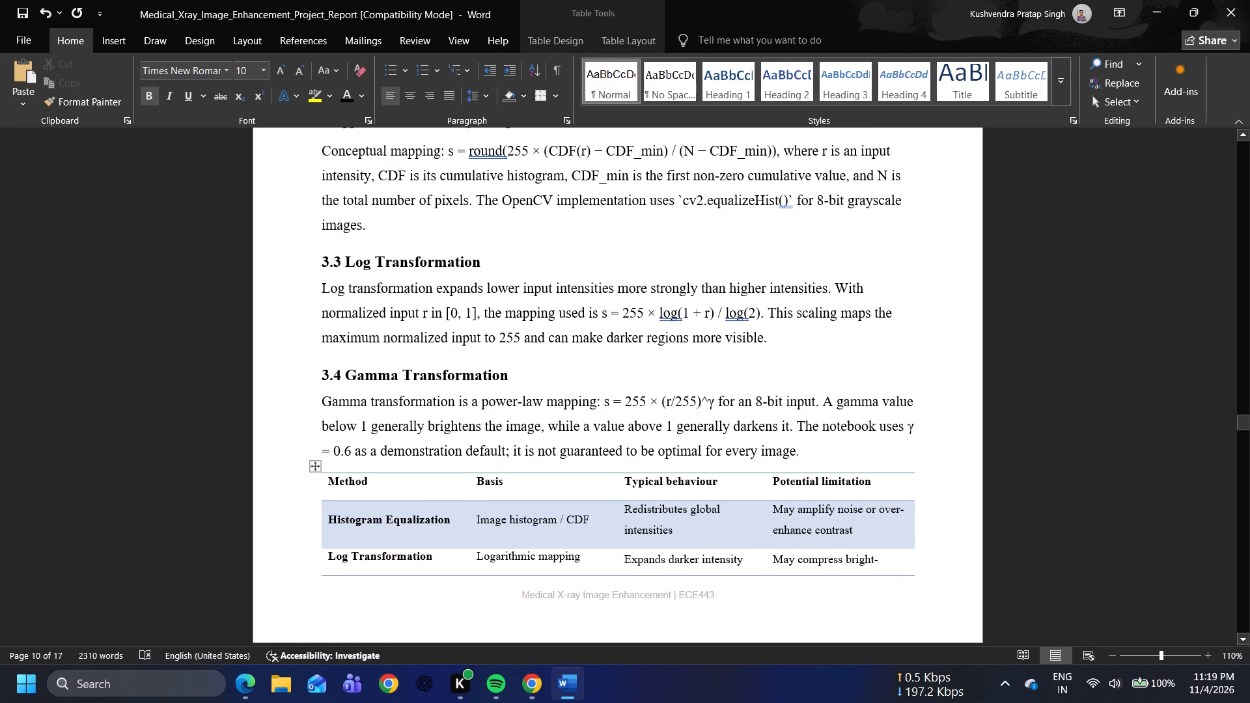
left_click(318, 469)
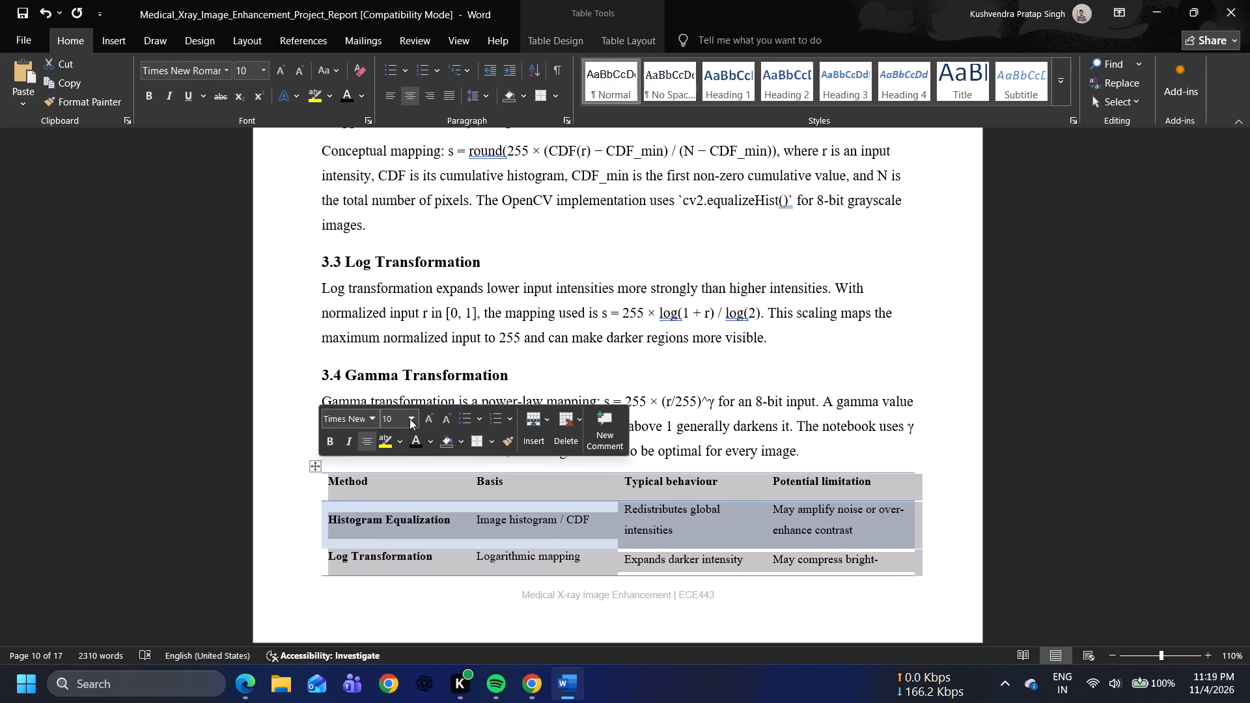
left_click(409, 419)
left_click(396, 221)
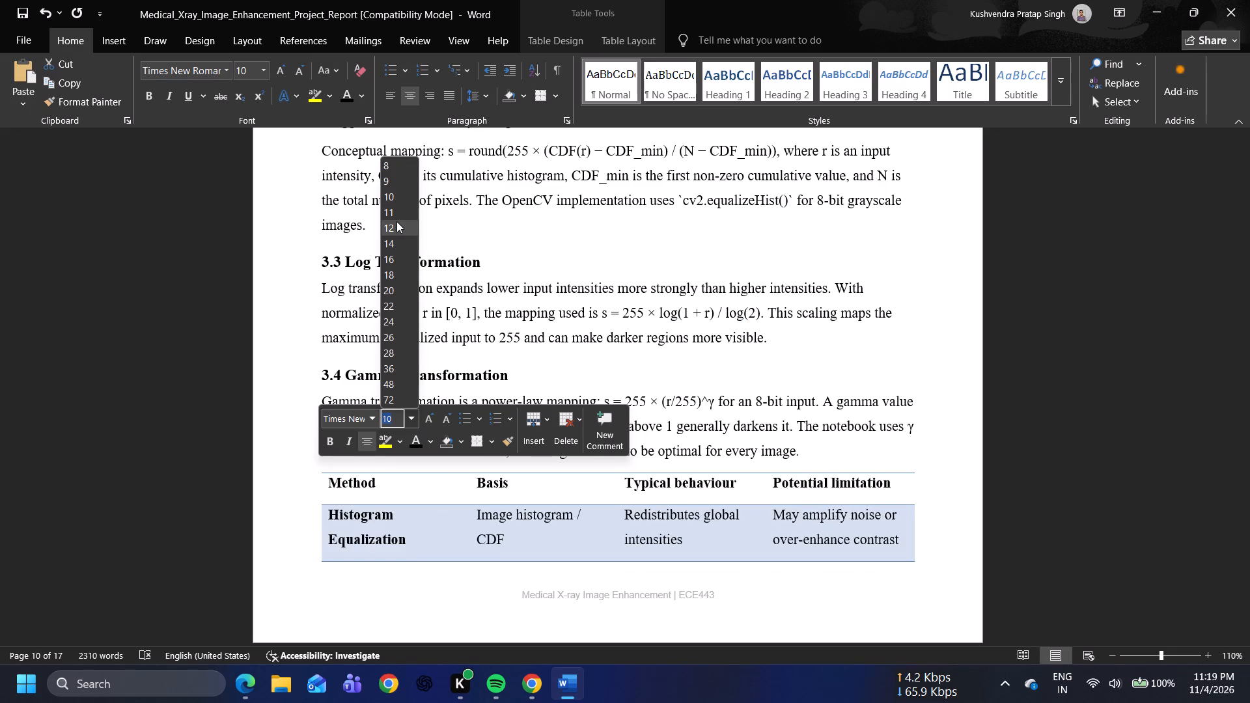
Insert blank lines after the 3.4 Gamma Transformation paragraph so the whole method comparison table starts on the next page.
left_click(721, 420)
scroll(721, 420, "down", 3)
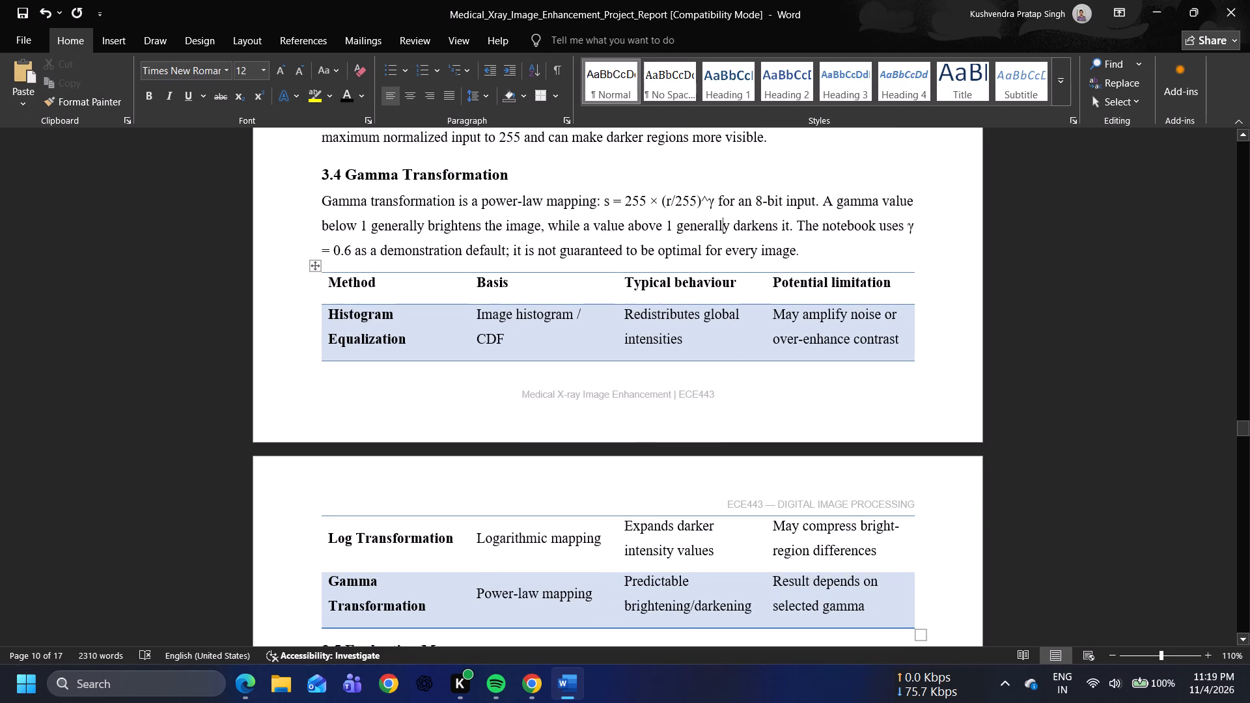
left_click(822, 255)
key("Return")
key("Return")
key("Return")
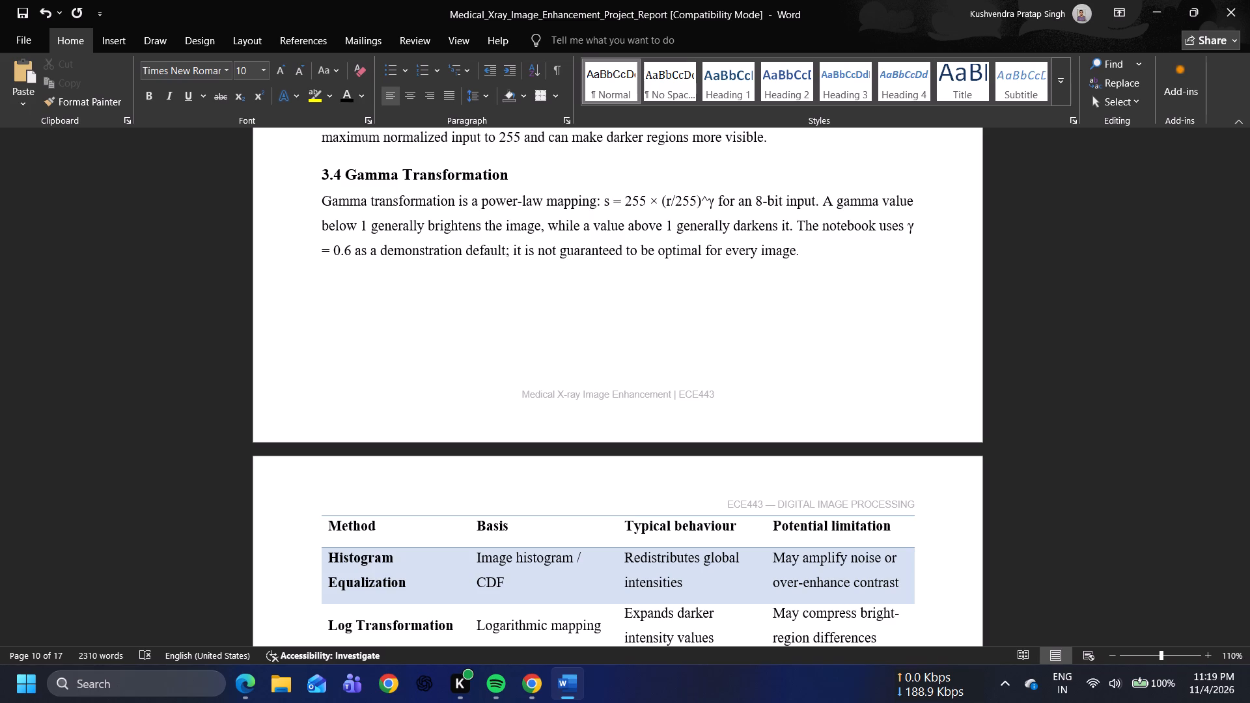
scroll(807, 329, "down", 1)
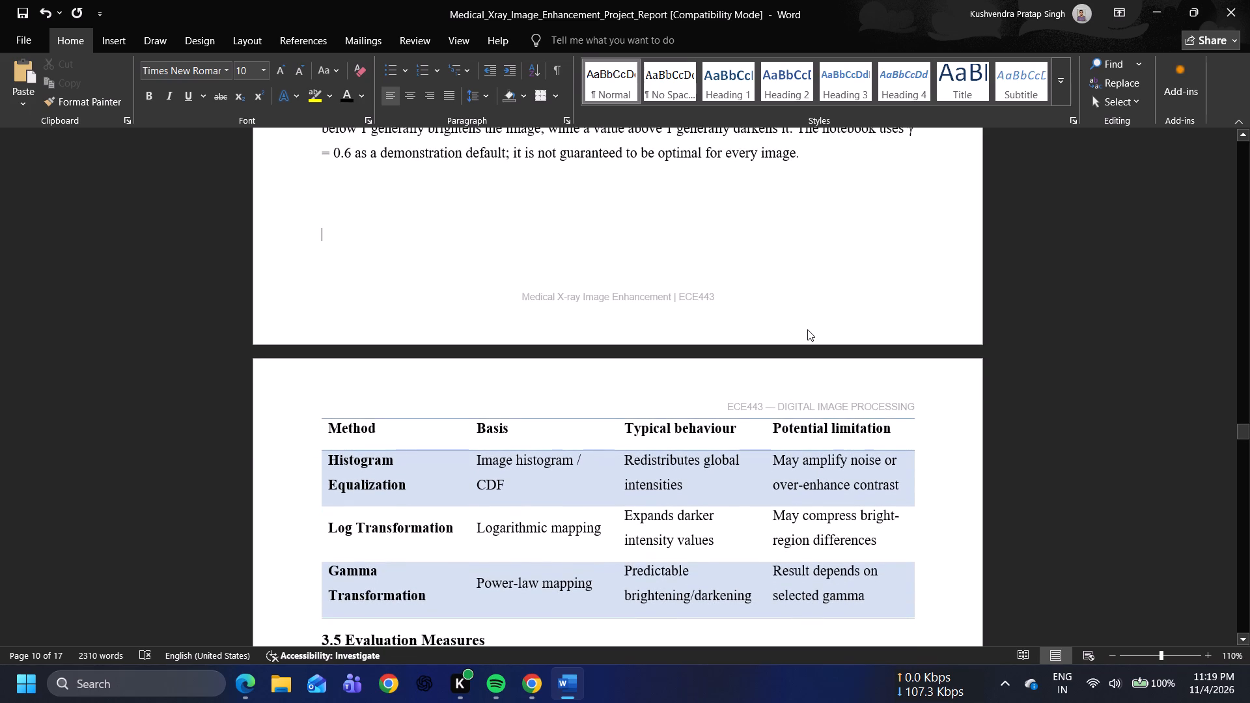
key("Return")
key("Return")
key("BackSpace")
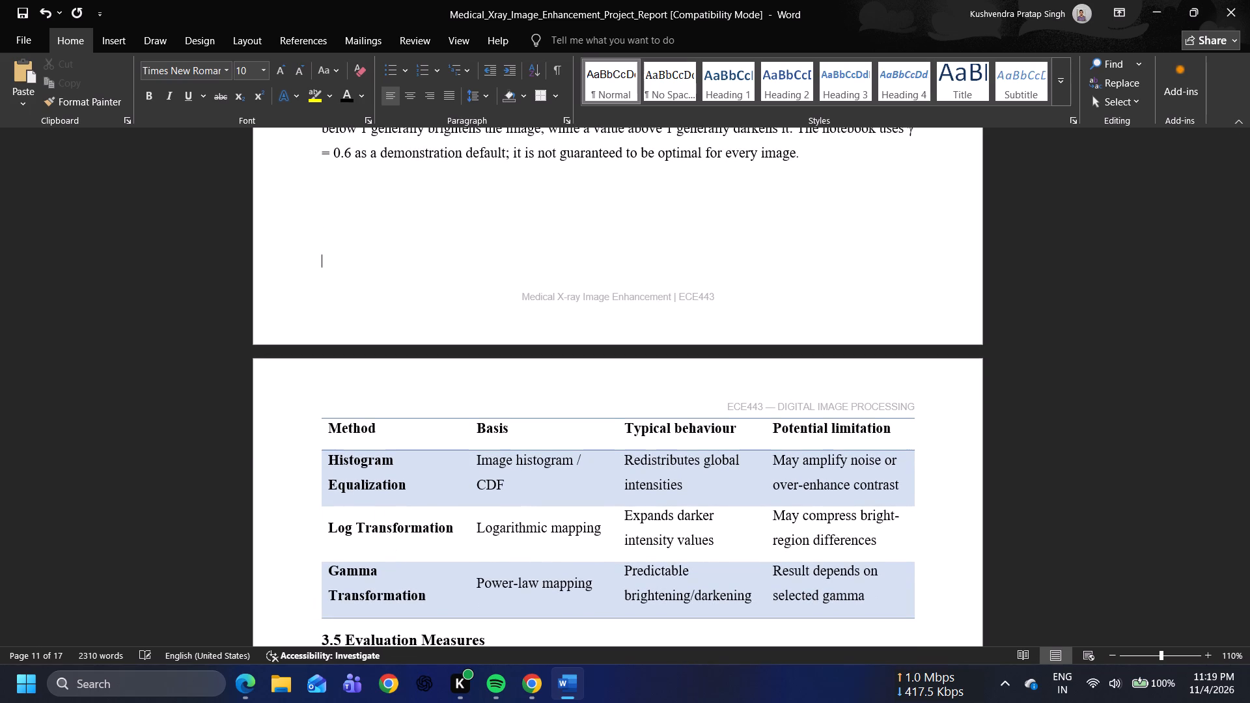
Enlarge the bullet list and closing paragraph under 3.5 Evaluation Measures by two font-size increments, to 12.
scroll(699, 532, "down", 3)
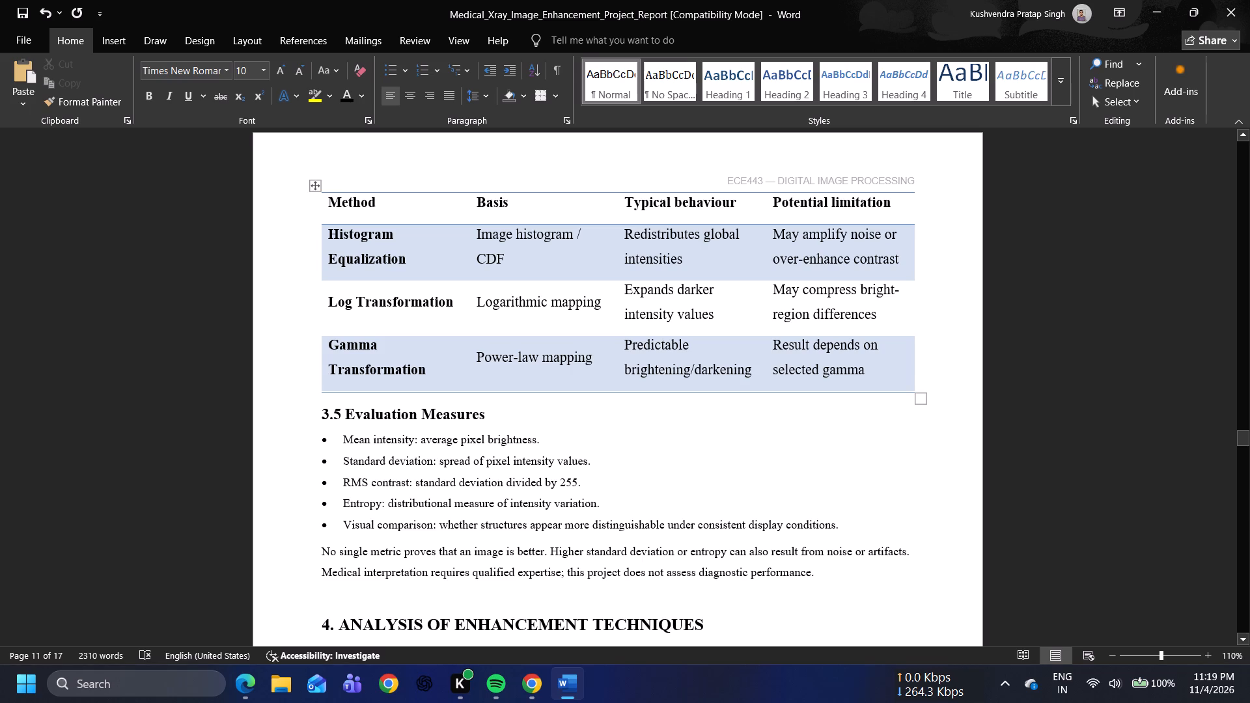
left_click_drag(344, 438, 786, 575)
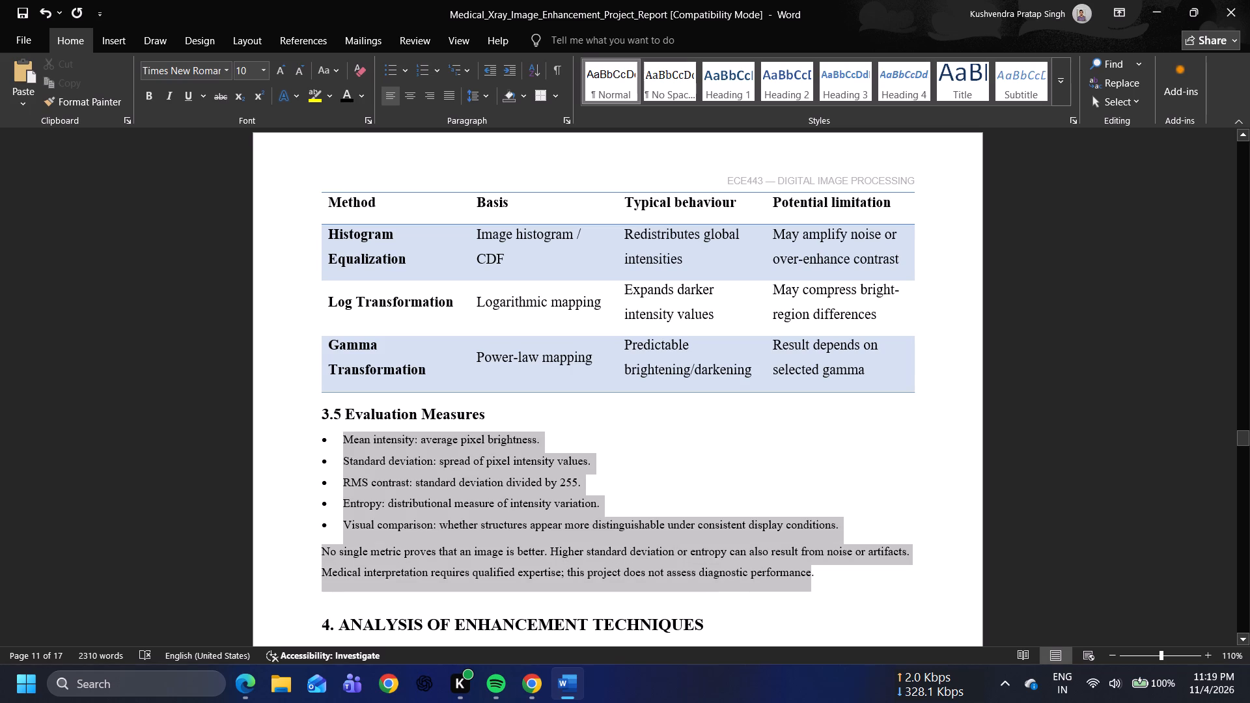
left_click_drag(786, 575, 805, 573)
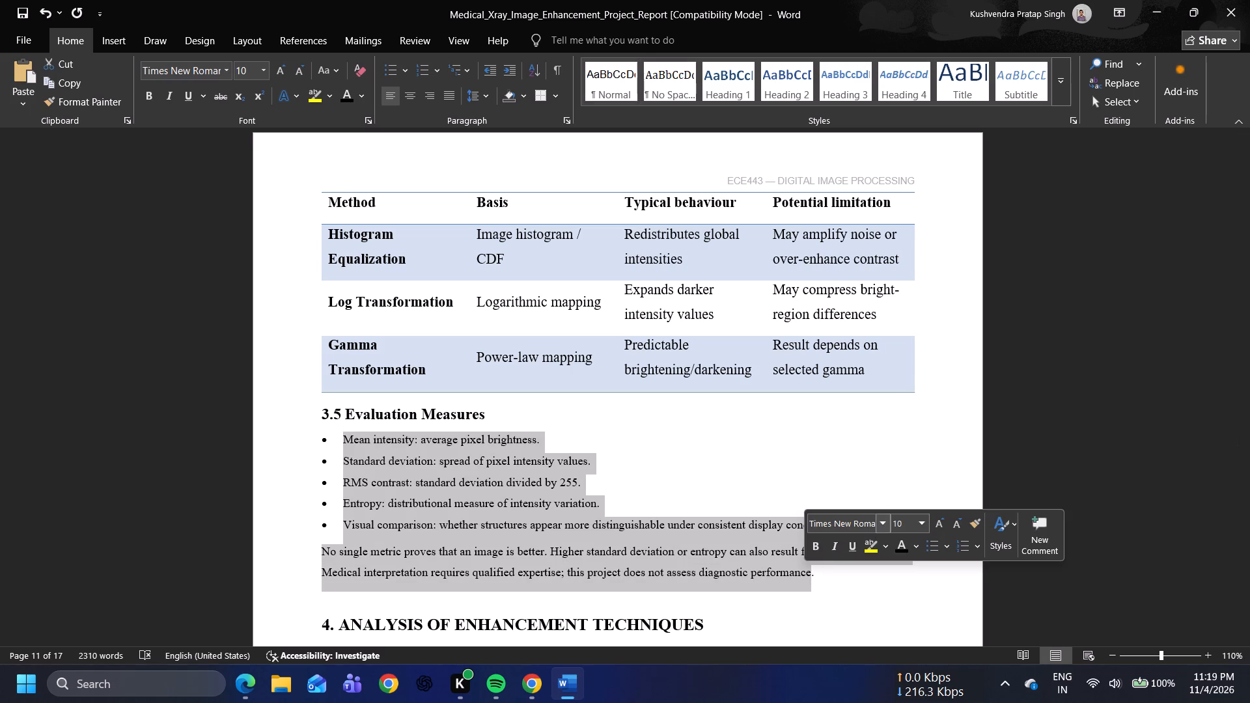
double_click(932, 518)
left_click(913, 487)
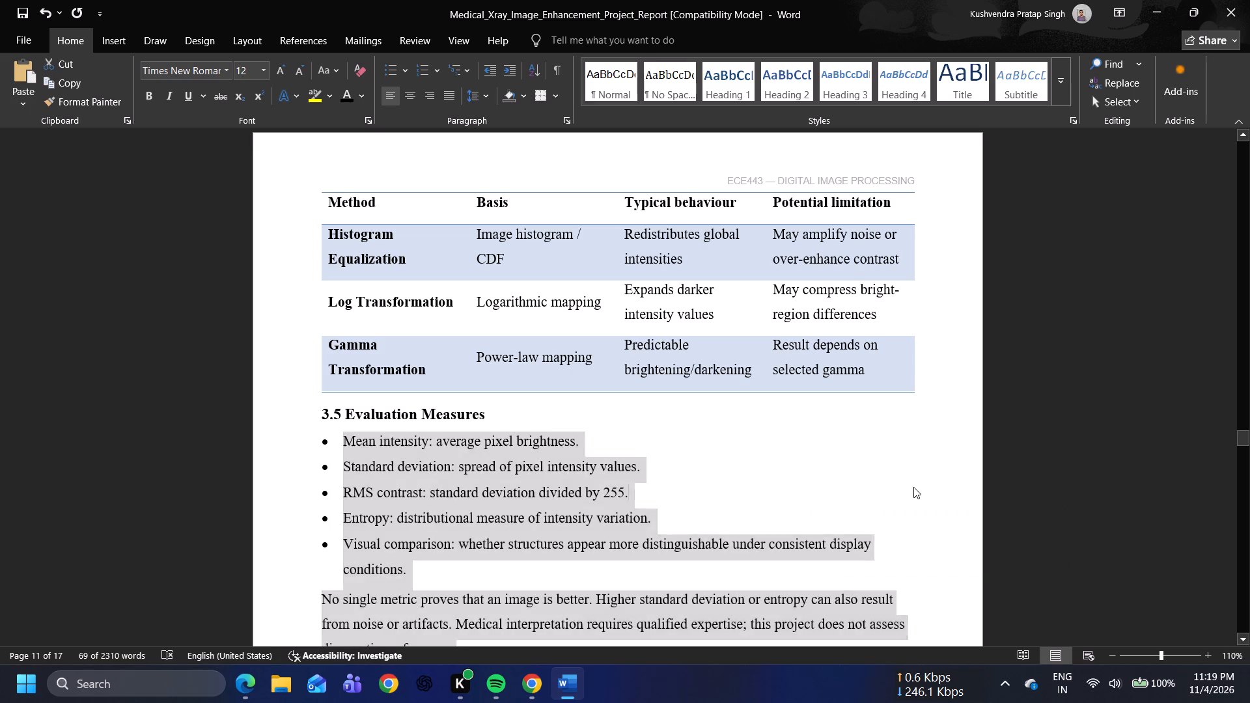
Enlarge the paragraph under 4.1 Histogram Equalization by two font-size increments, to 12.
scroll(913, 487, "down", 4)
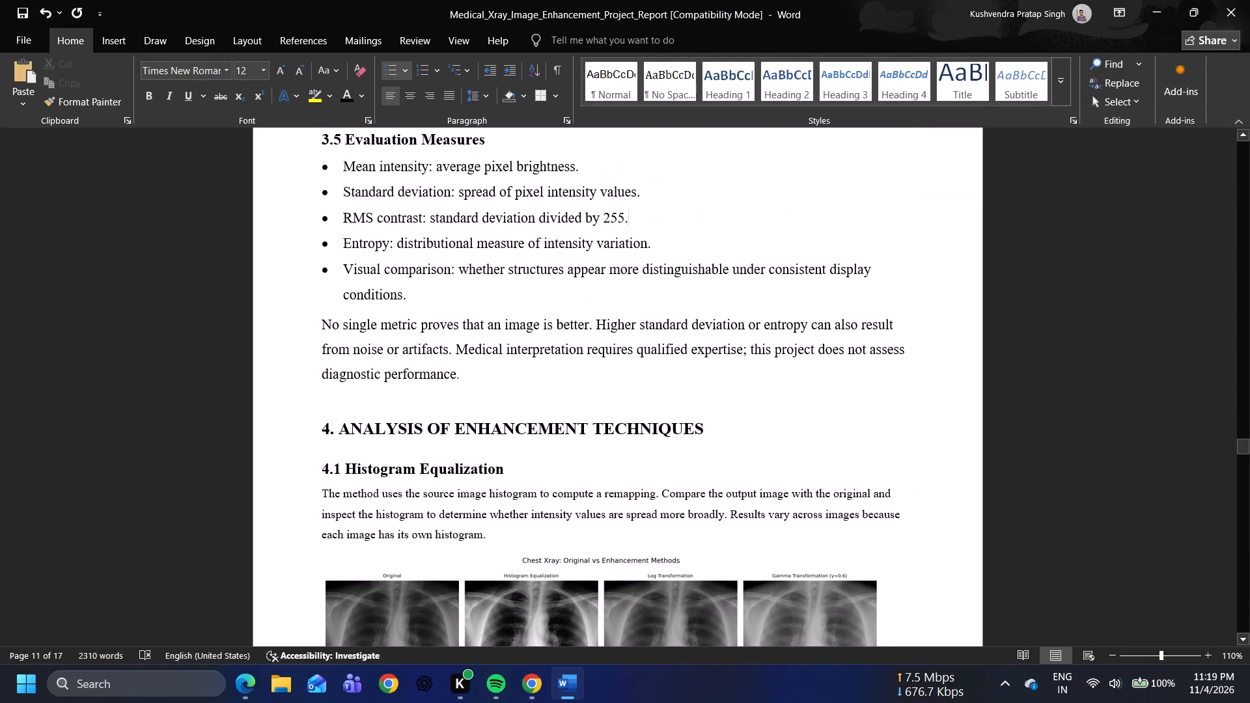
scroll(913, 487, "down", 3)
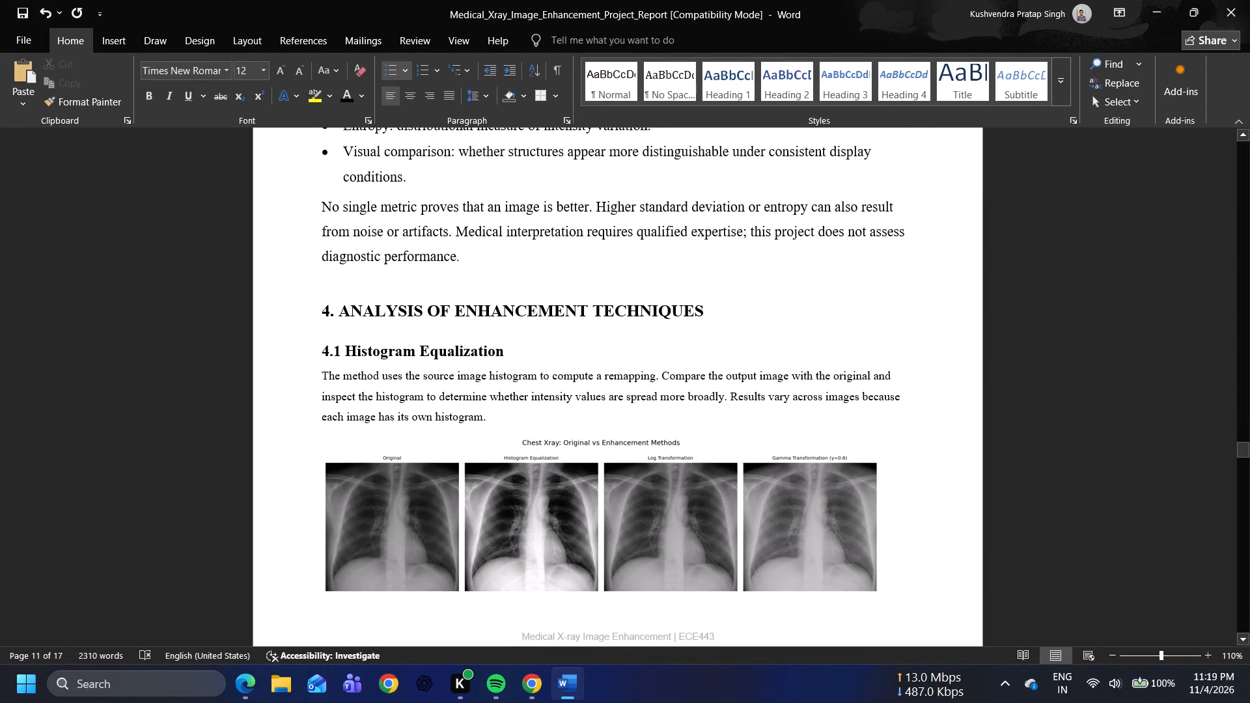
left_click_drag(319, 372, 421, 417)
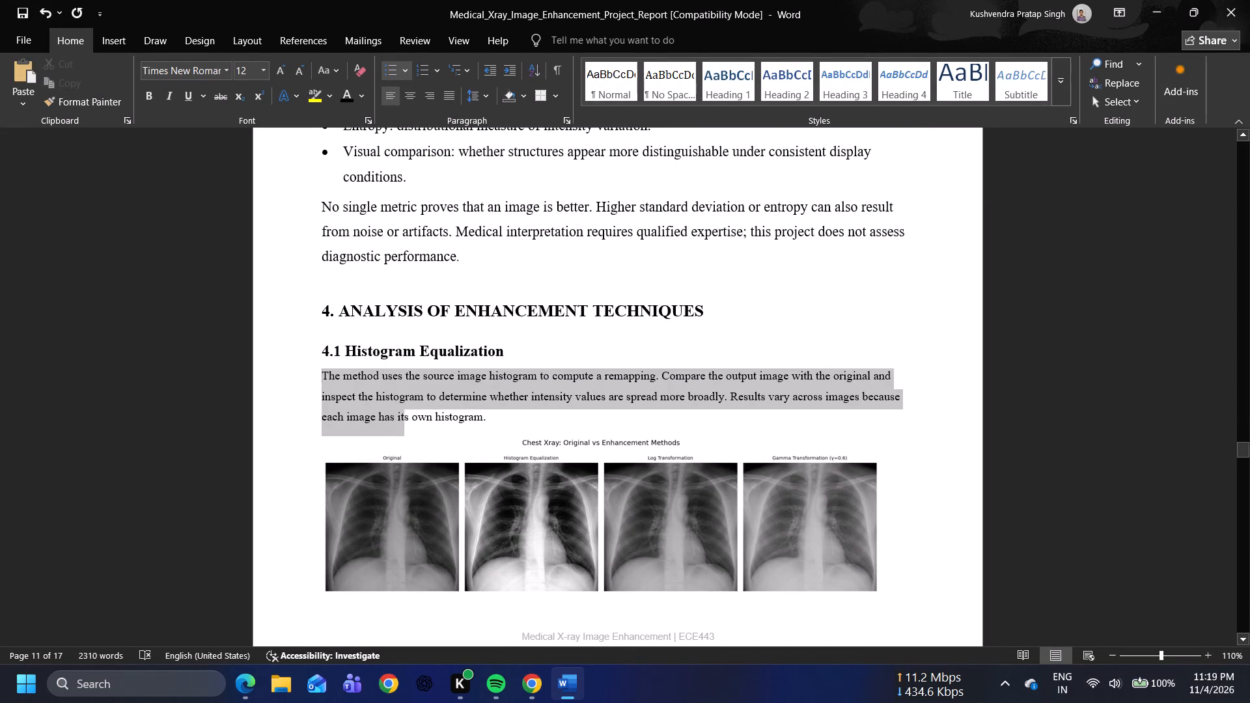
left_click_drag(421, 417, 483, 422)
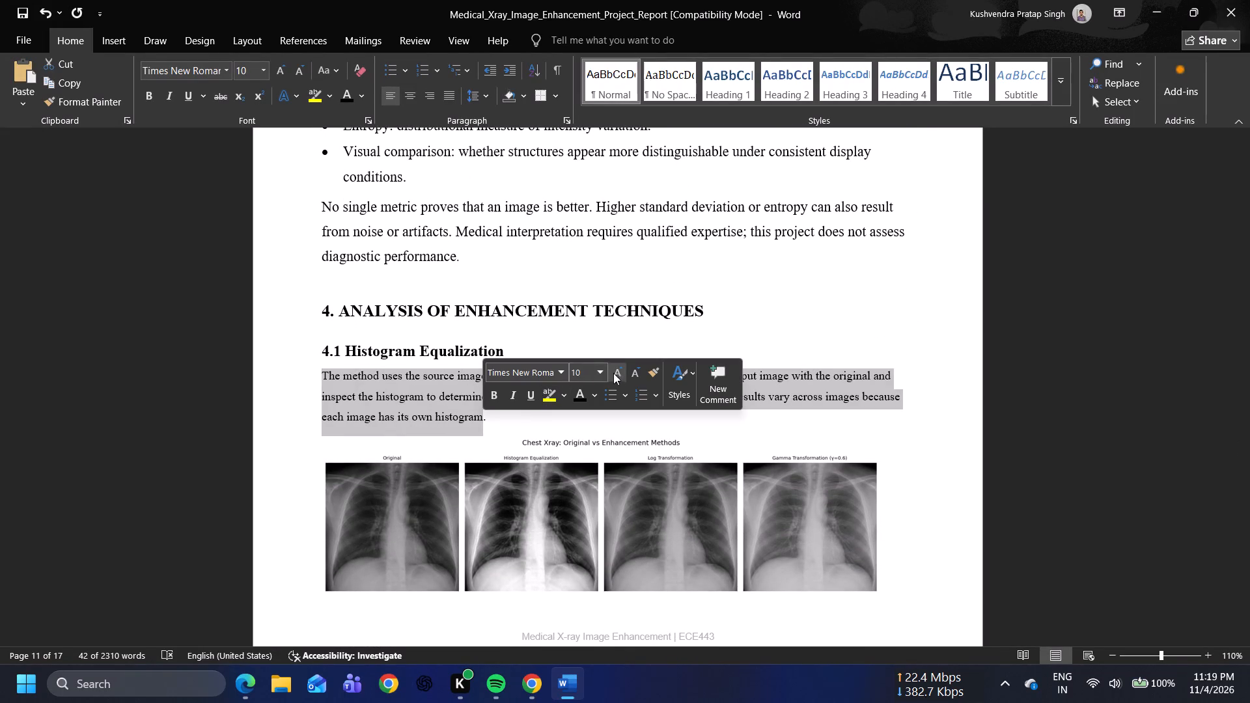
double_click(617, 375)
left_click(632, 344)
Insert a blank line after the 4.1 Histogram Equalization paragraph to move the chest X-ray comparison image onto its caption's page.
scroll(632, 344, "down", 1)
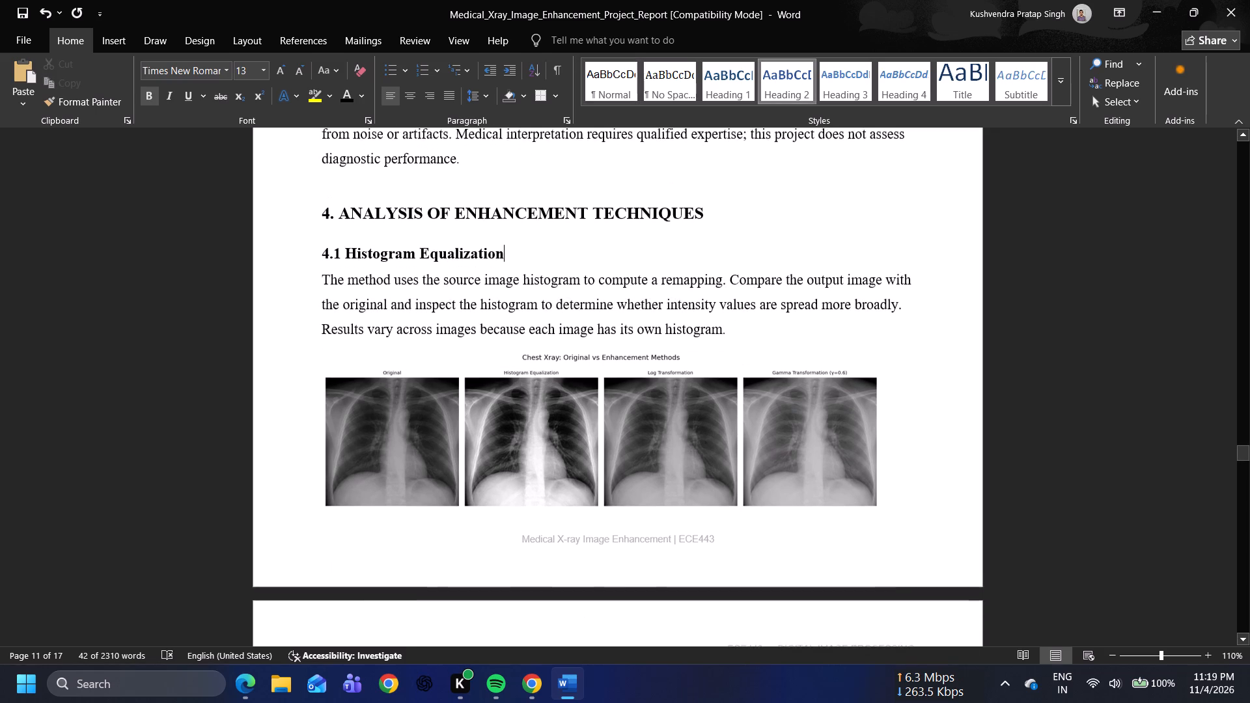
scroll(632, 344, "down", 2)
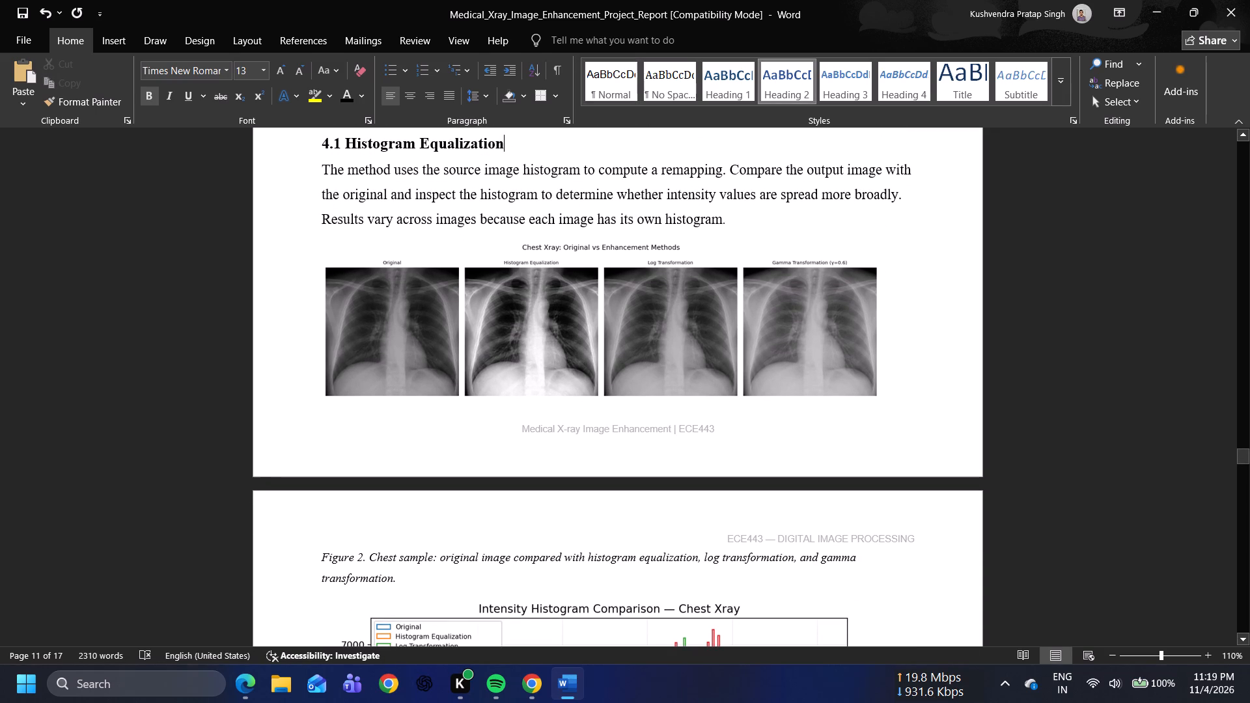
left_click(526, 245)
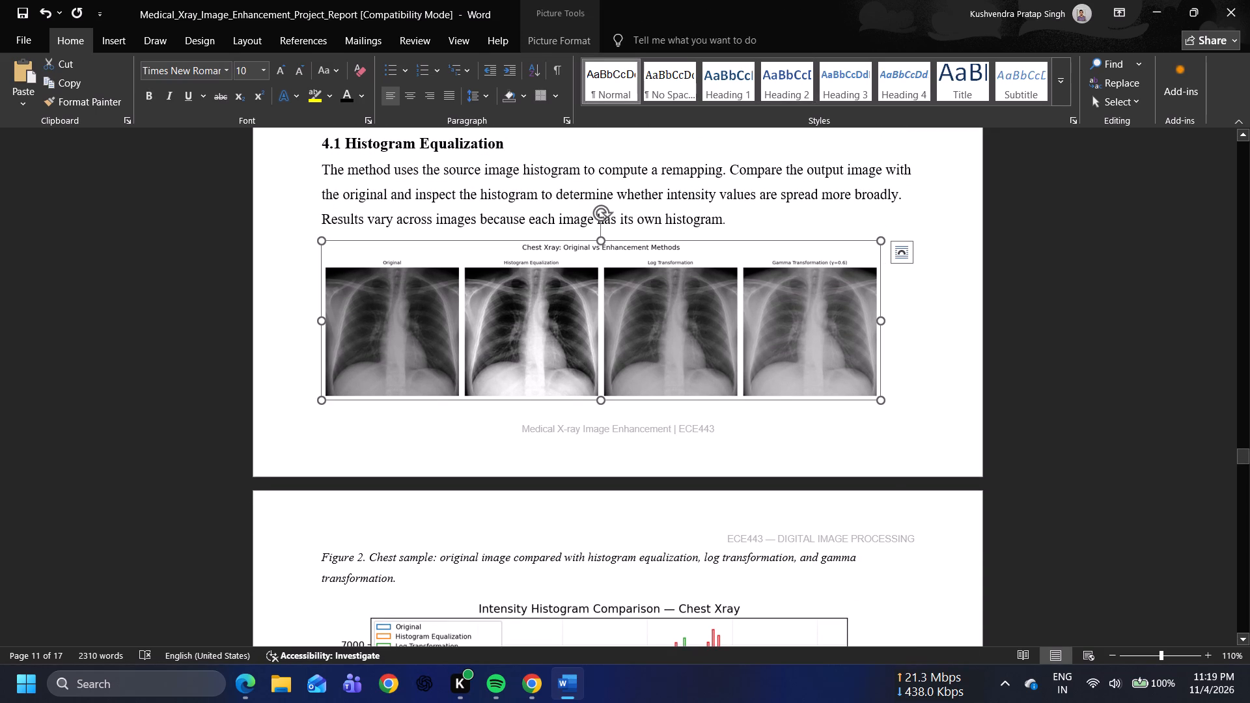
left_click(1002, 346)
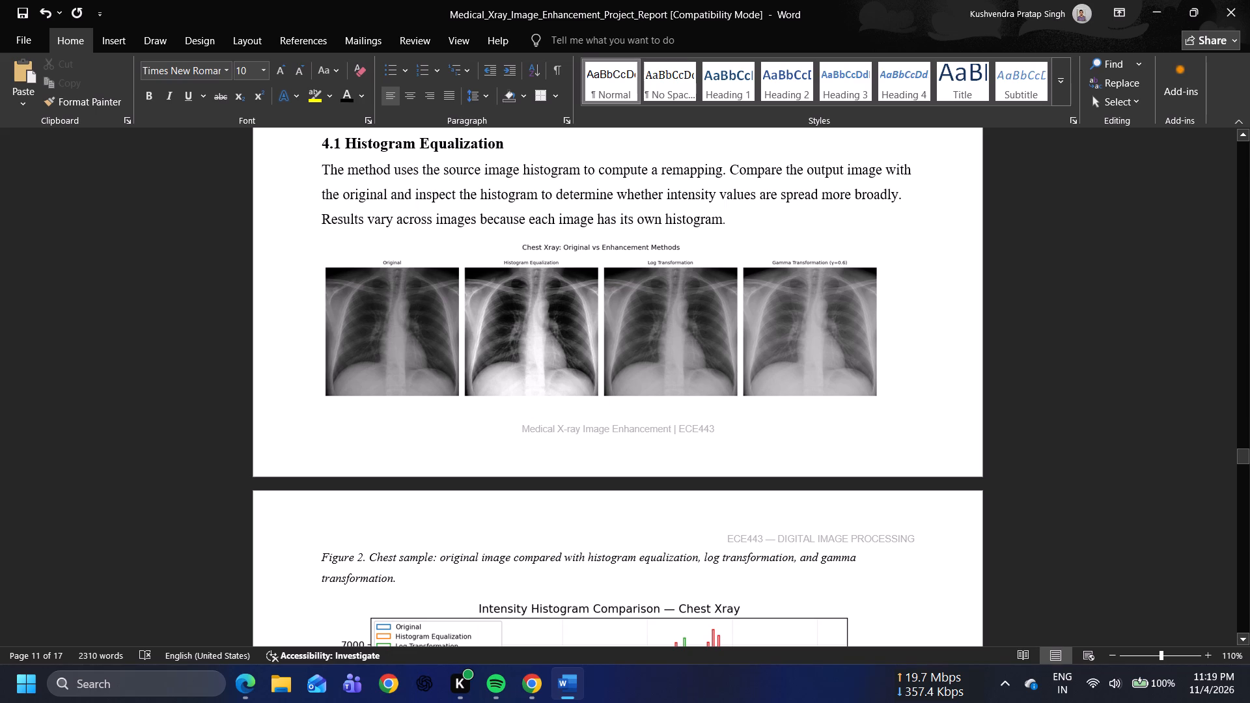
scroll(716, 388, "down", 3)
scroll(716, 388, "up", 1)
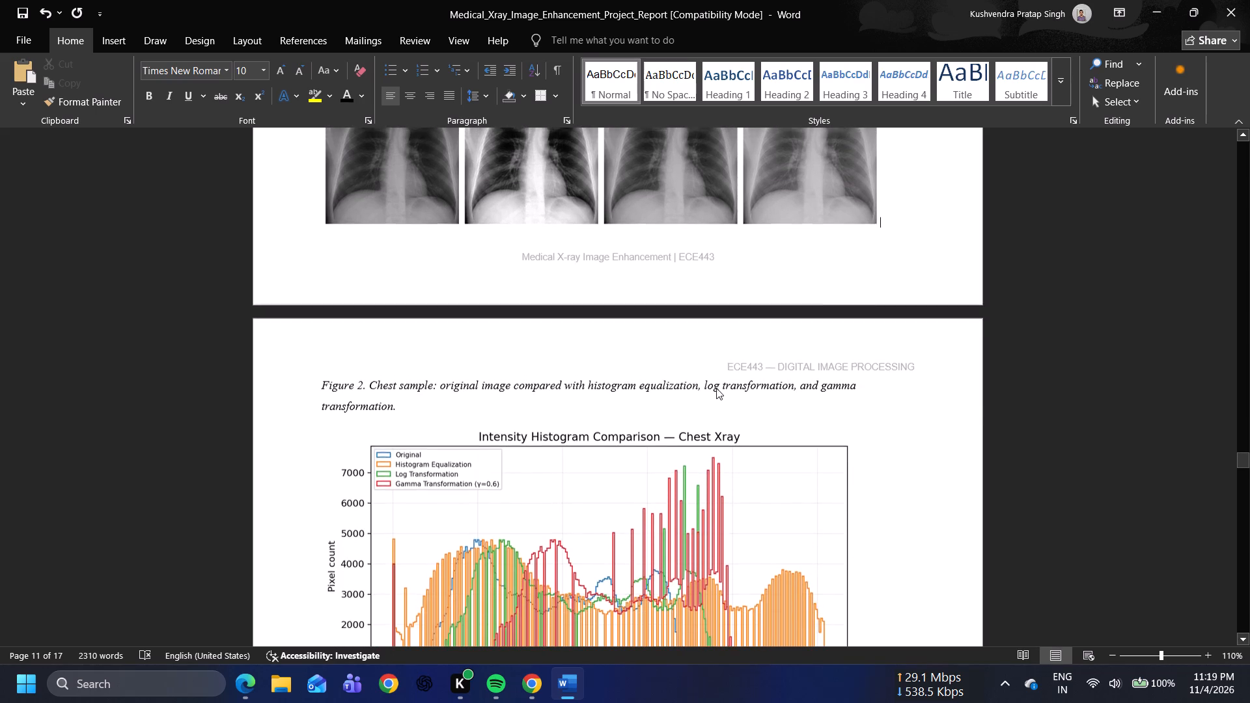
scroll(716, 388, "up", 1)
scroll(762, 121, "up", 1)
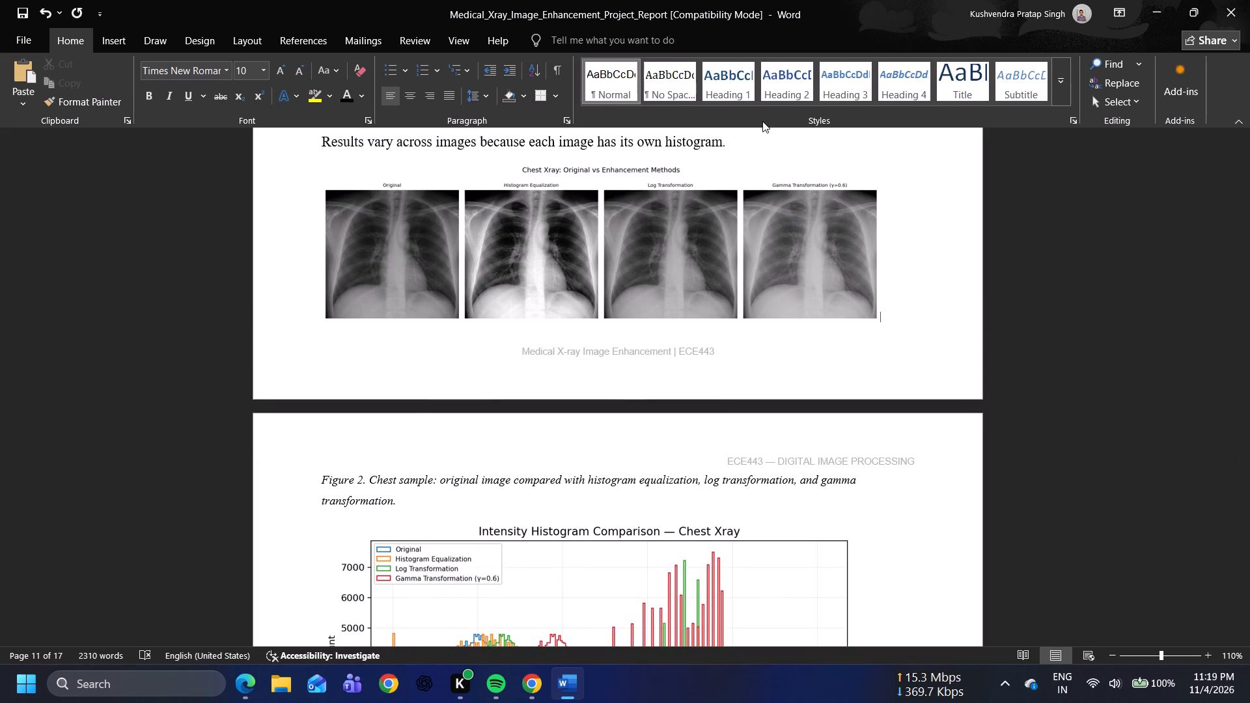
scroll(749, 180, "up", 1)
left_click(757, 239)
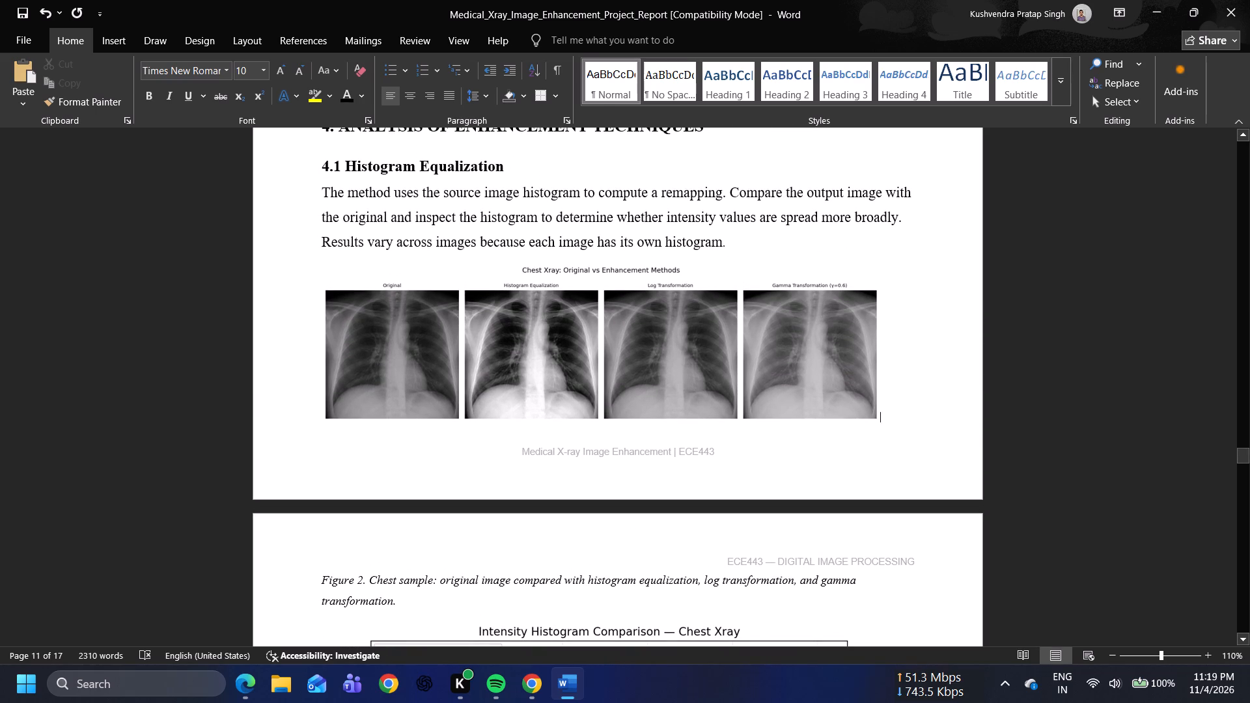
key("Return")
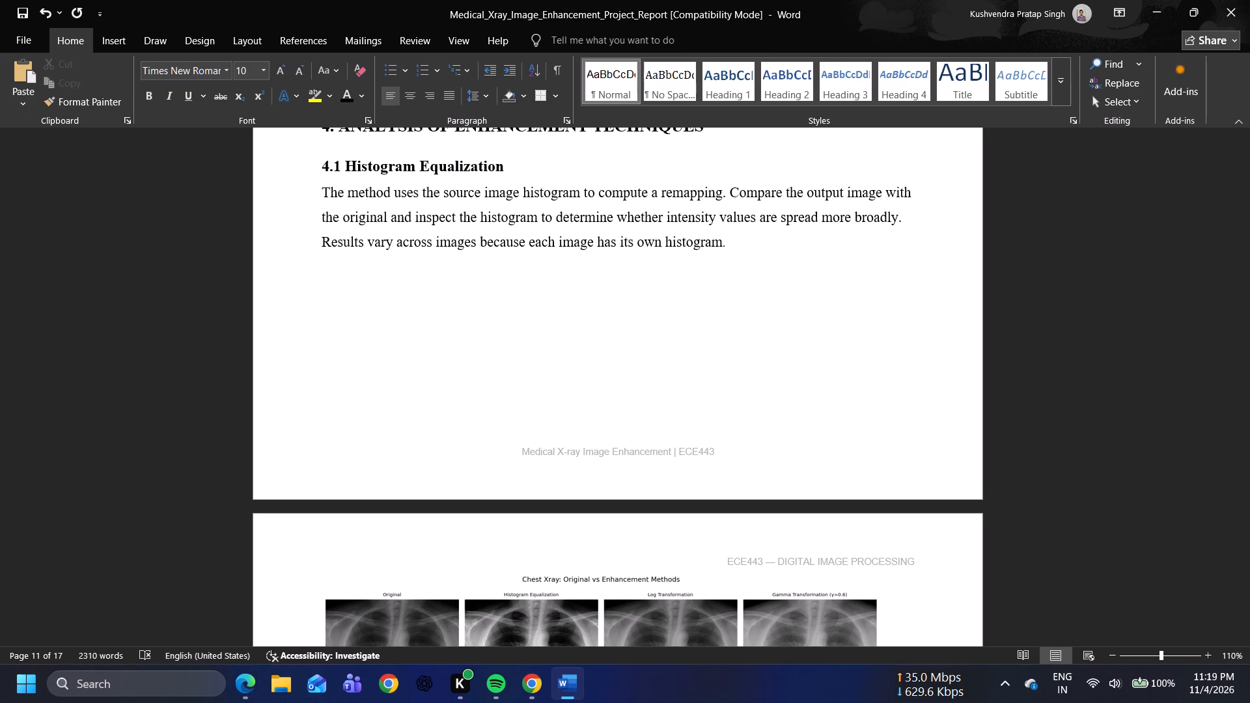
Enlarge the Figure 2 chest sample caption by two font-size increments, to 12.
scroll(772, 329, "down", 5)
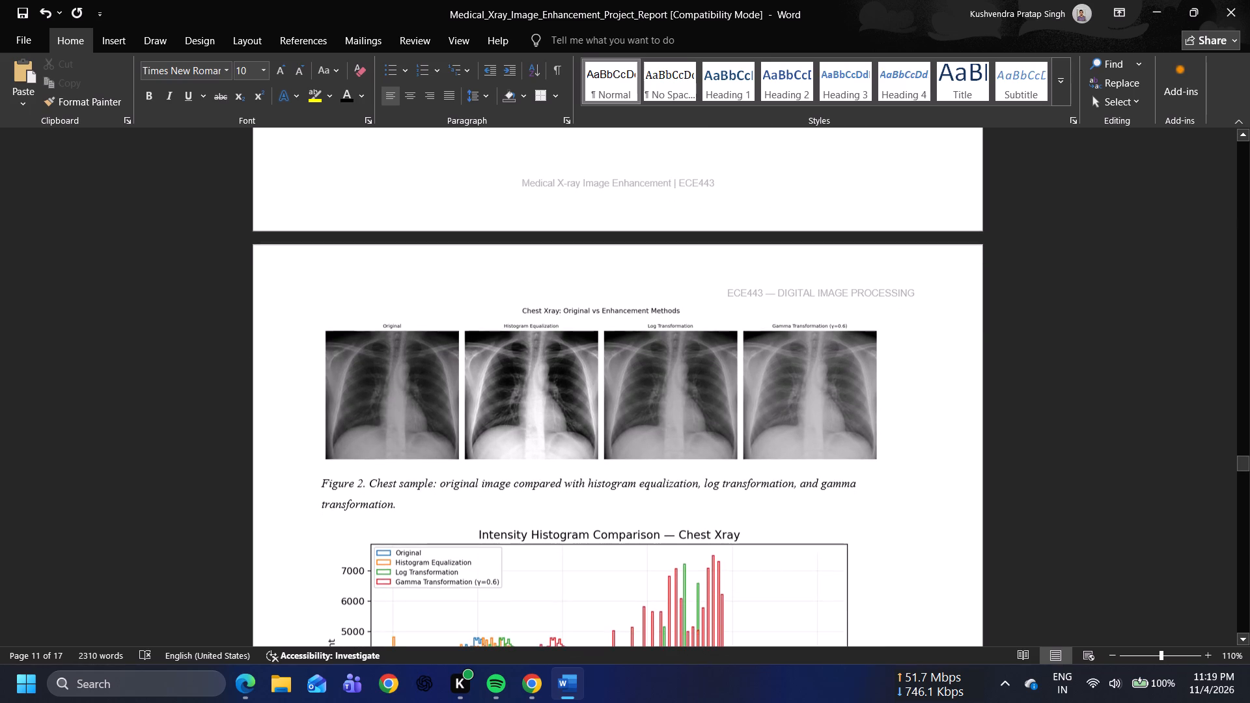
left_click(496, 485)
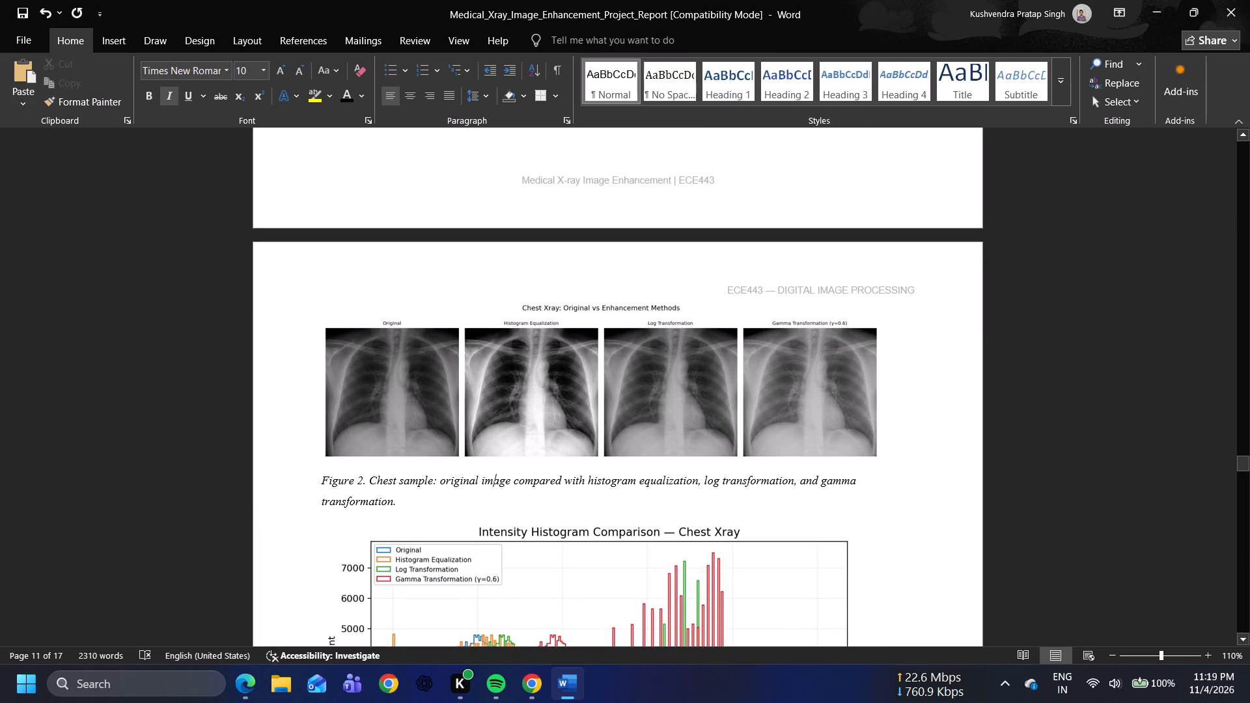
left_click_drag(321, 475, 389, 501)
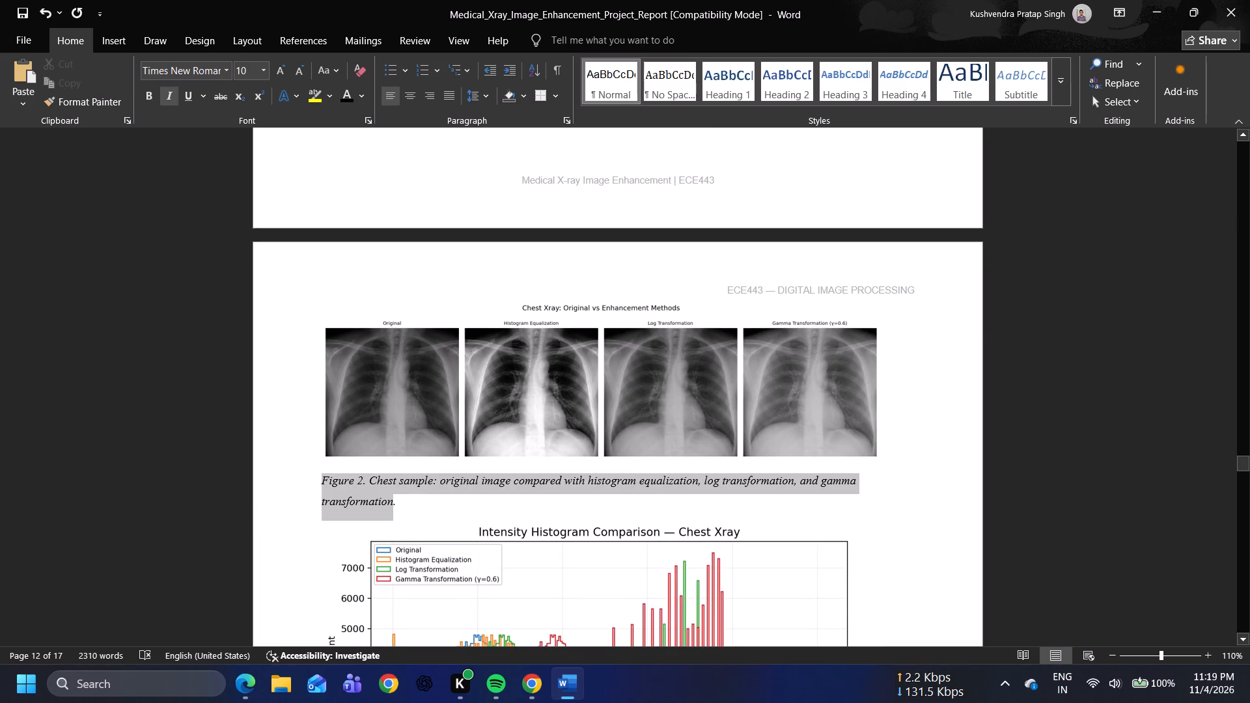
left_click_drag(389, 501, 395, 506)
double_click(530, 456)
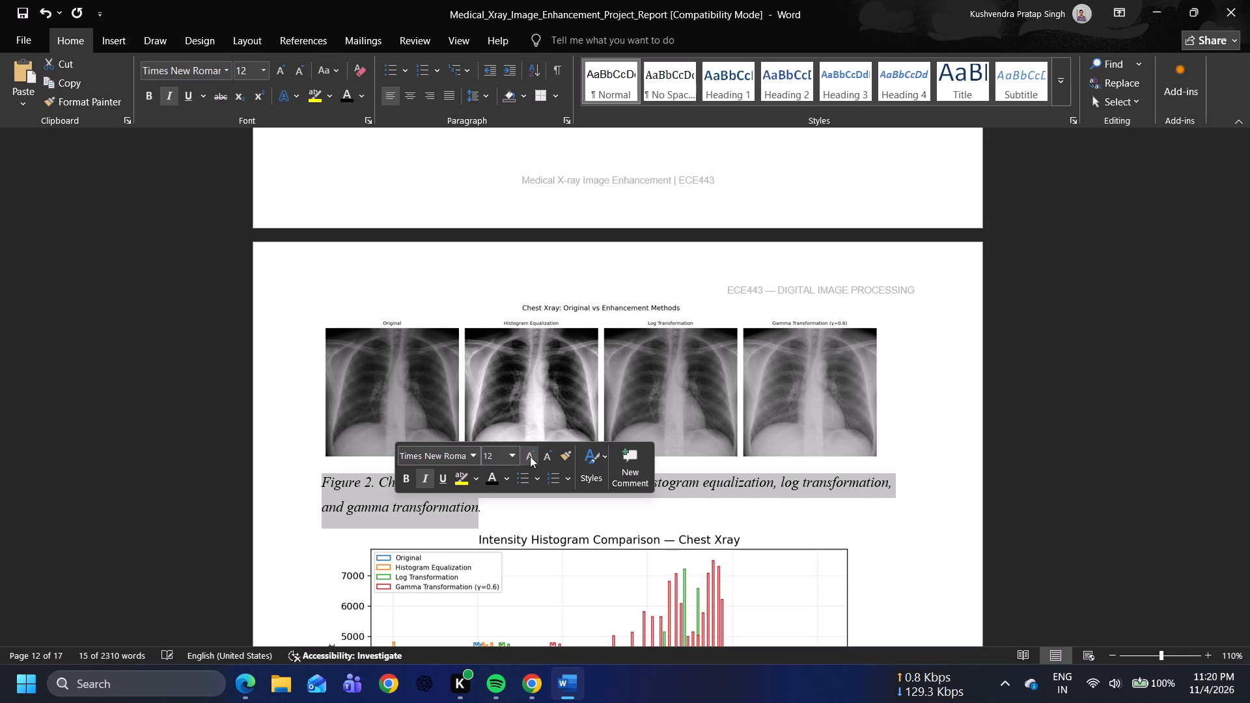
left_click(278, 435)
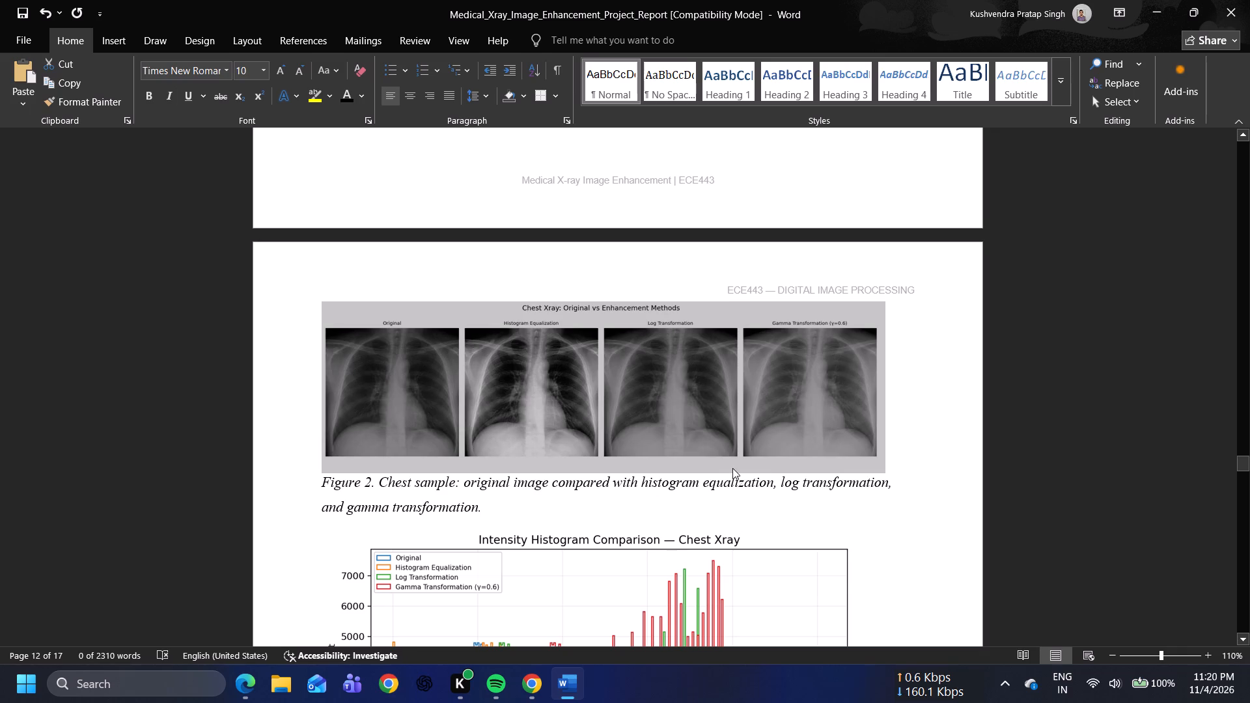
left_click(1022, 451)
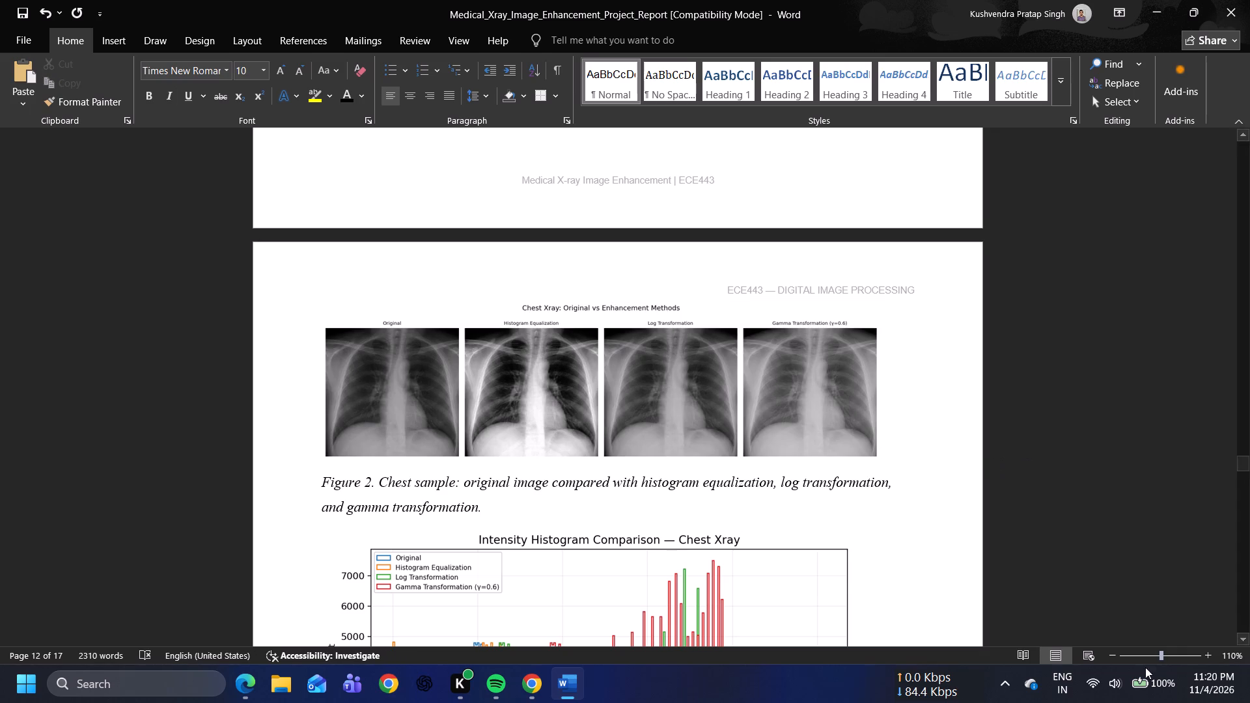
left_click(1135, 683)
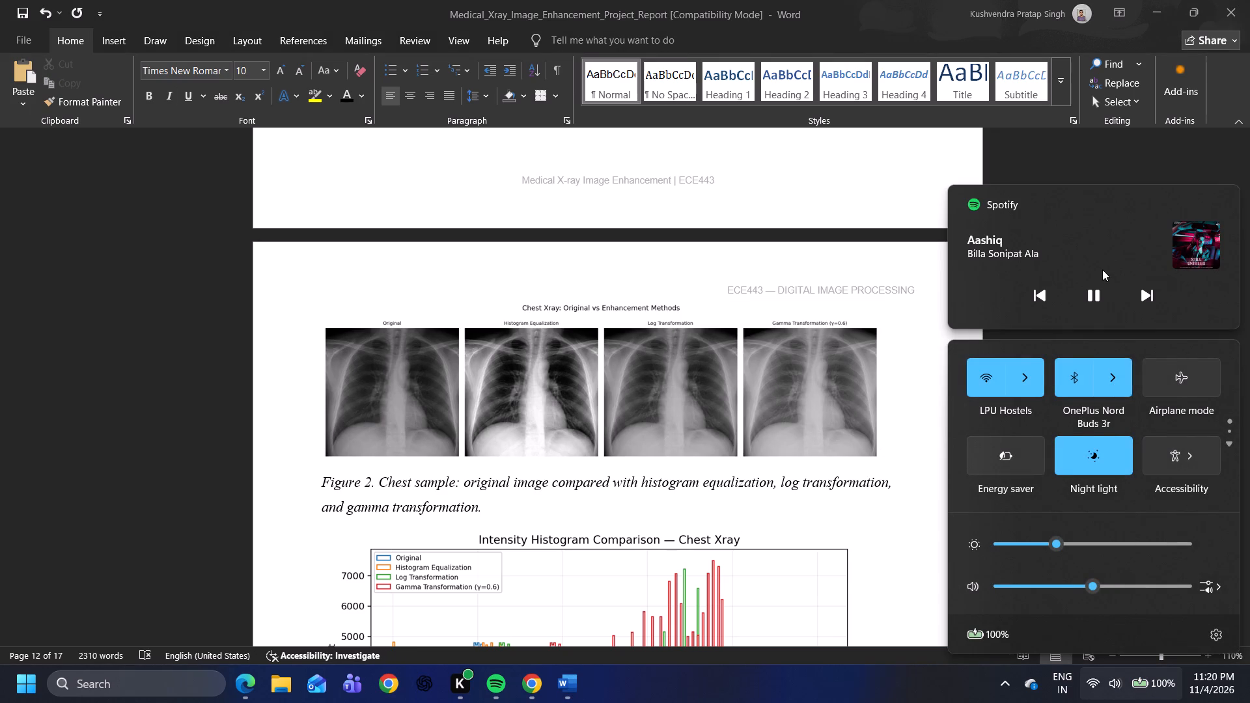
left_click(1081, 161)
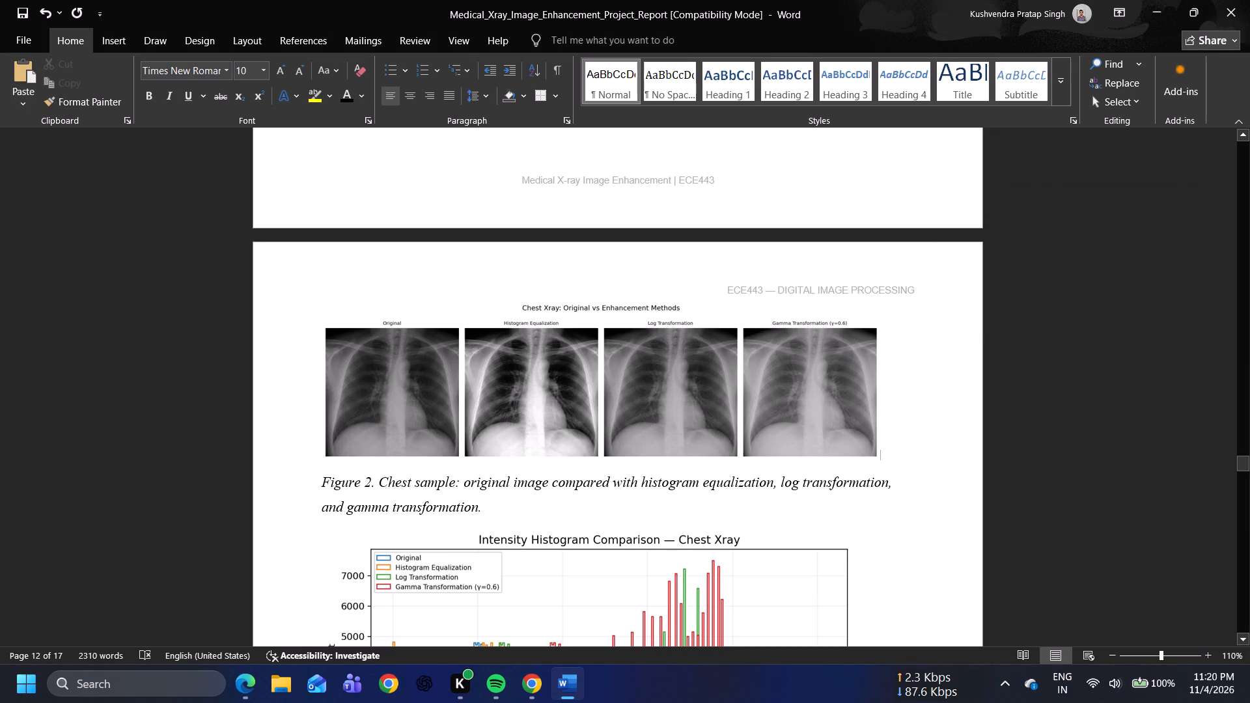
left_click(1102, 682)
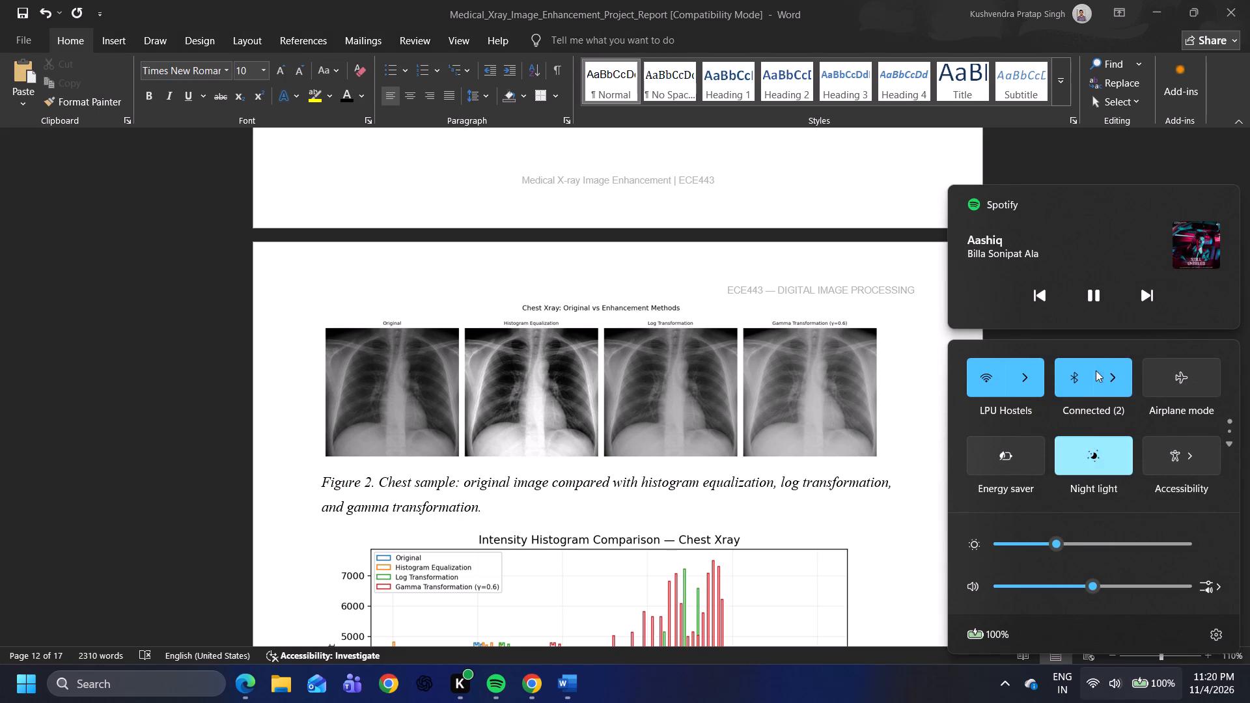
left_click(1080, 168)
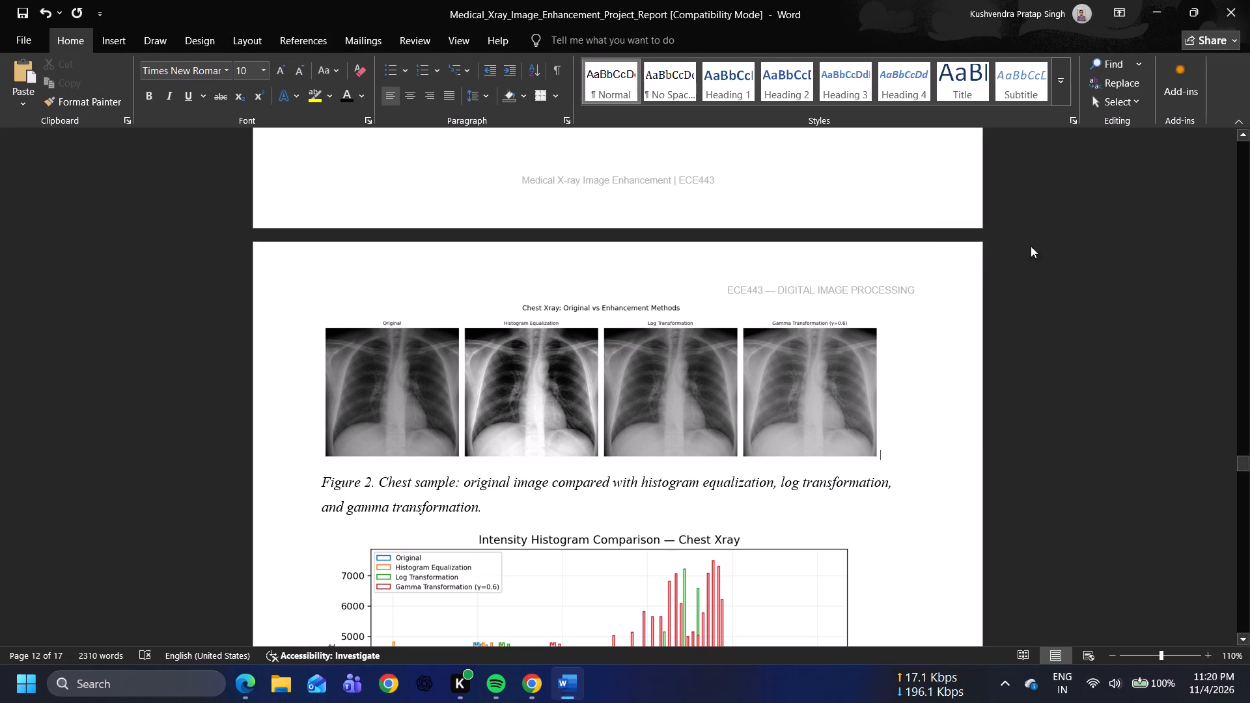
Enlarge the Figure 3 intensity histogram caption by two font-size increments, to 12.
scroll(980, 551, "down", 2)
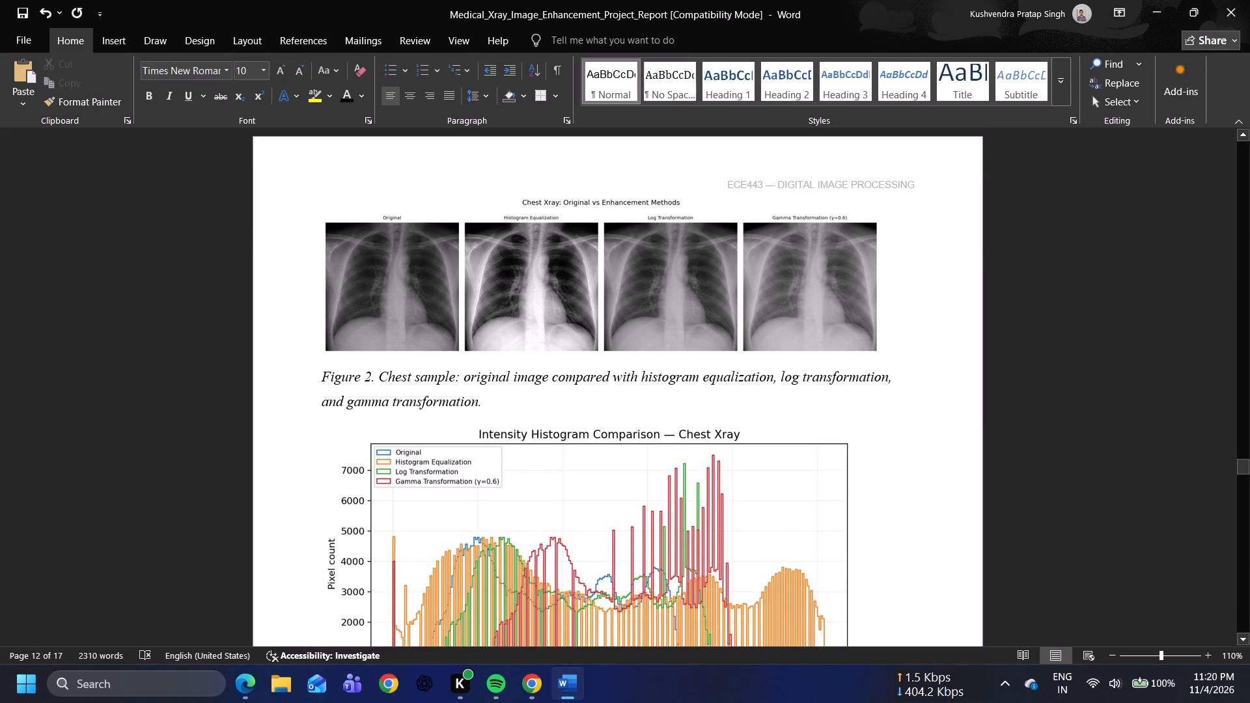
scroll(947, 467, "down", 2)
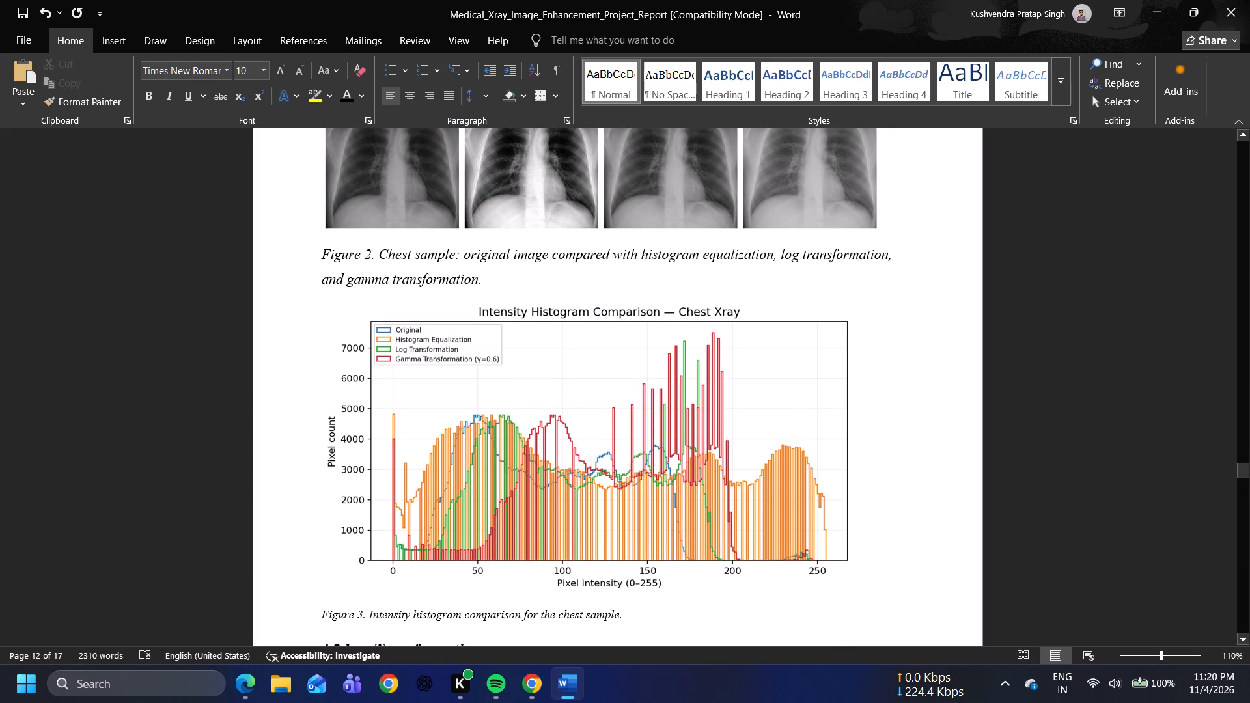
scroll(616, 464, "down", 1)
left_click(616, 464)
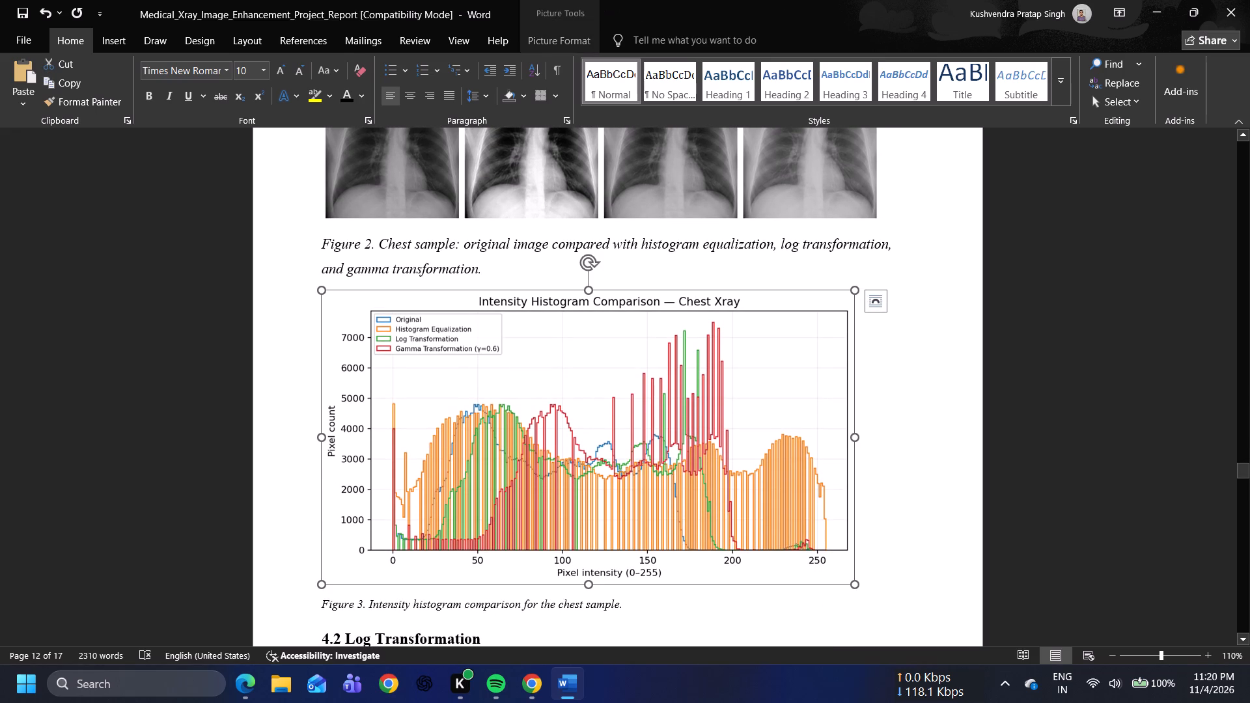
left_click(1029, 425)
scroll(1029, 425, "down", 5)
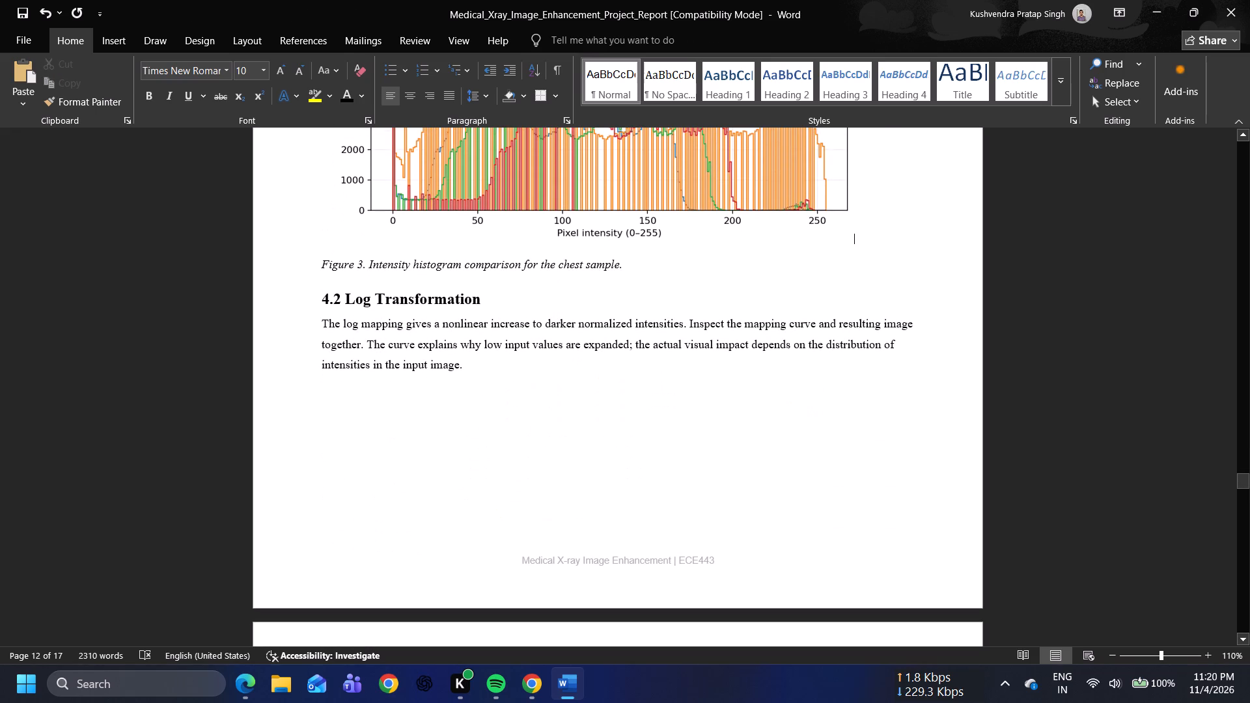
left_click_drag(324, 266, 616, 275)
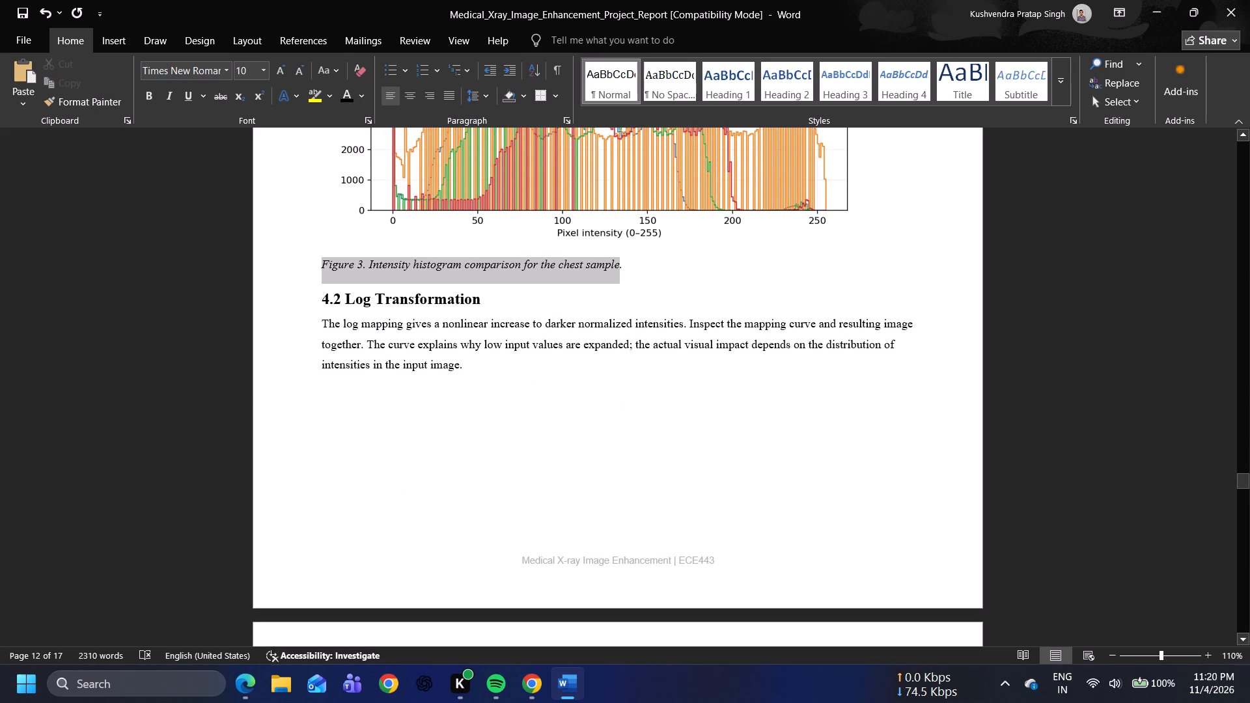
left_click_drag(616, 275, 626, 275)
double_click(766, 217)
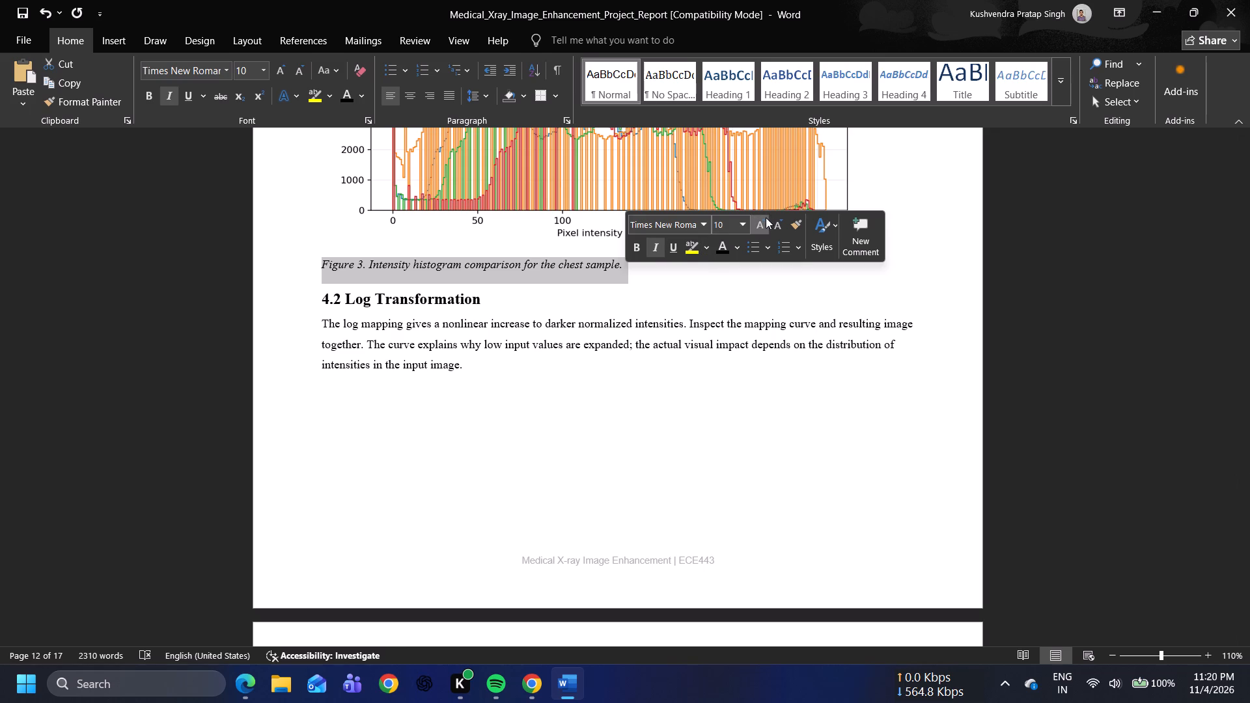
Enlarge the paragraph under 4.2 Log Transformation by two font-size increments, to 12.
left_click_drag(322, 321, 404, 352)
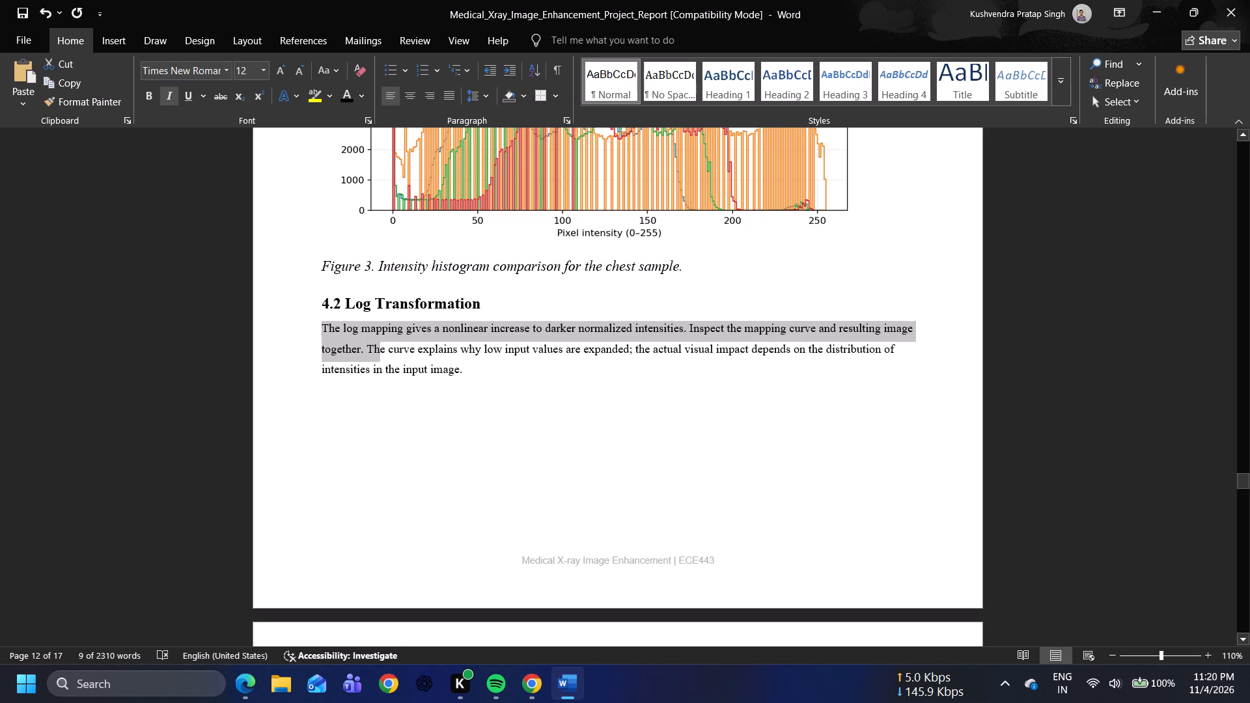
left_click_drag(404, 352, 466, 374)
double_click(600, 322)
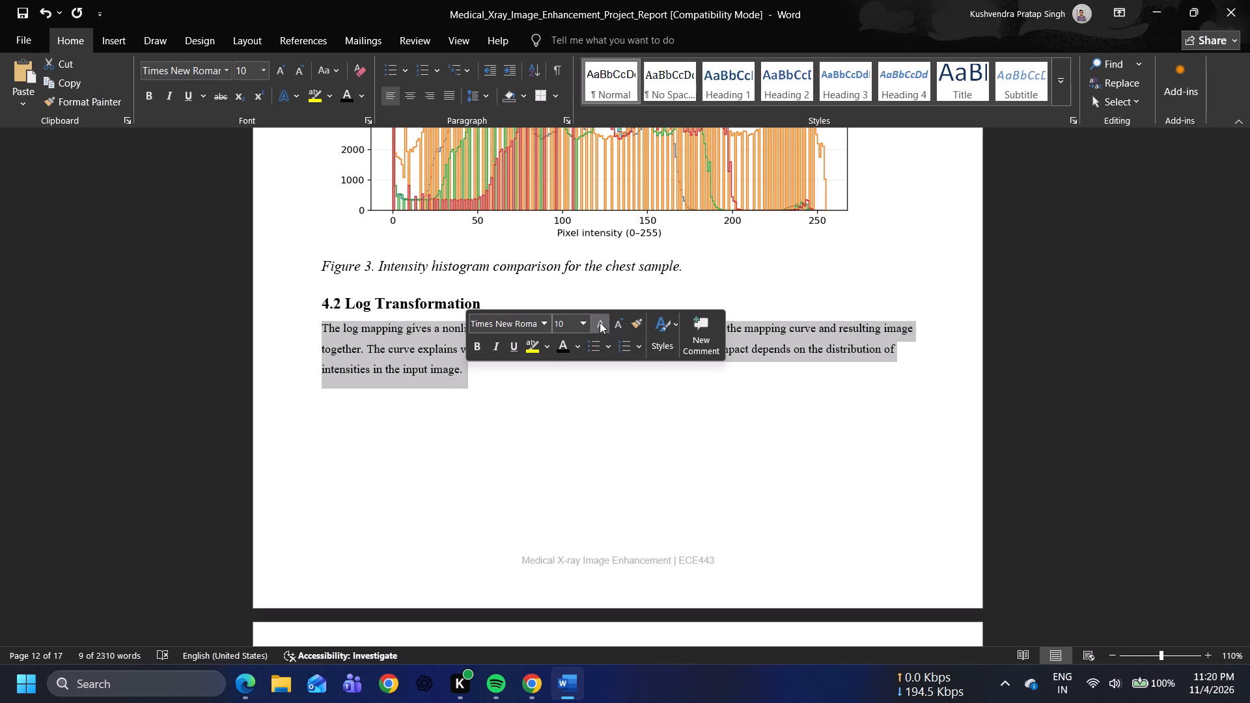
left_click(581, 385)
Insert blank lines before the 4. ANALYSIS OF ENHANCEMENT TECHNIQUES heading to push it onto the next page.
scroll(581, 385, "down", 7)
scroll(581, 385, "up", 3)
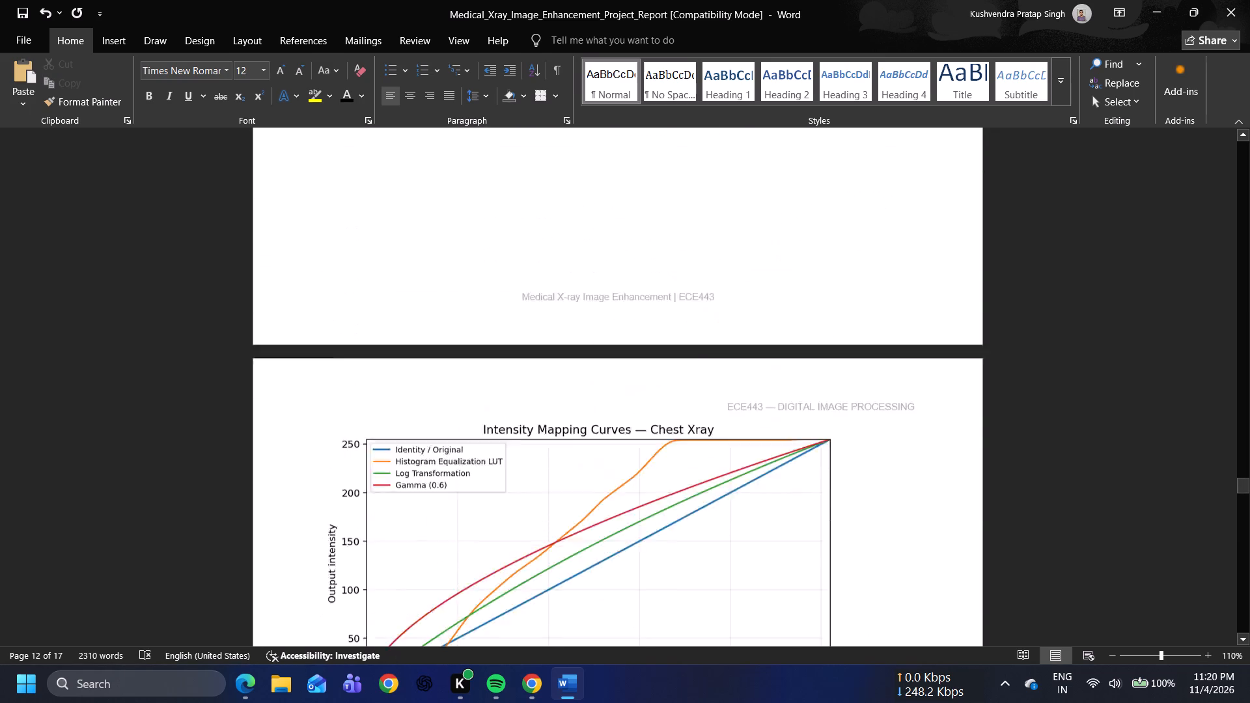
scroll(581, 385, "up", 2)
scroll(417, 329, "up", 2)
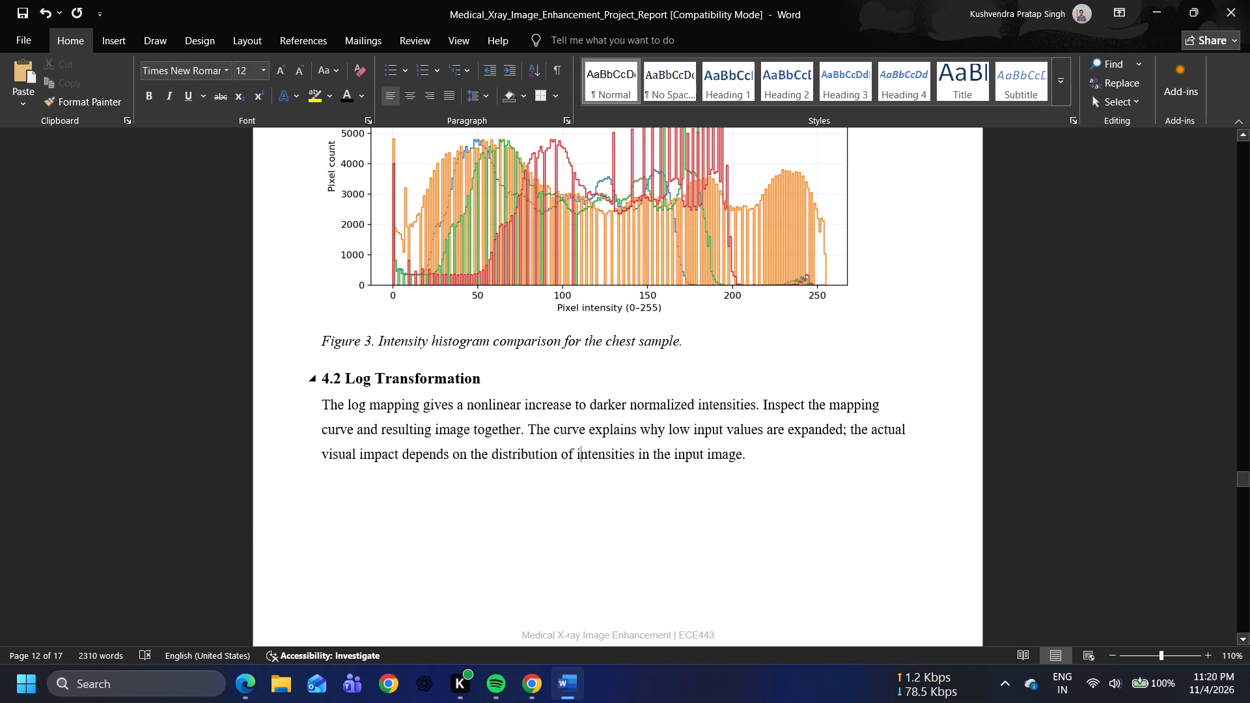
scroll(486, 368, "up", 11)
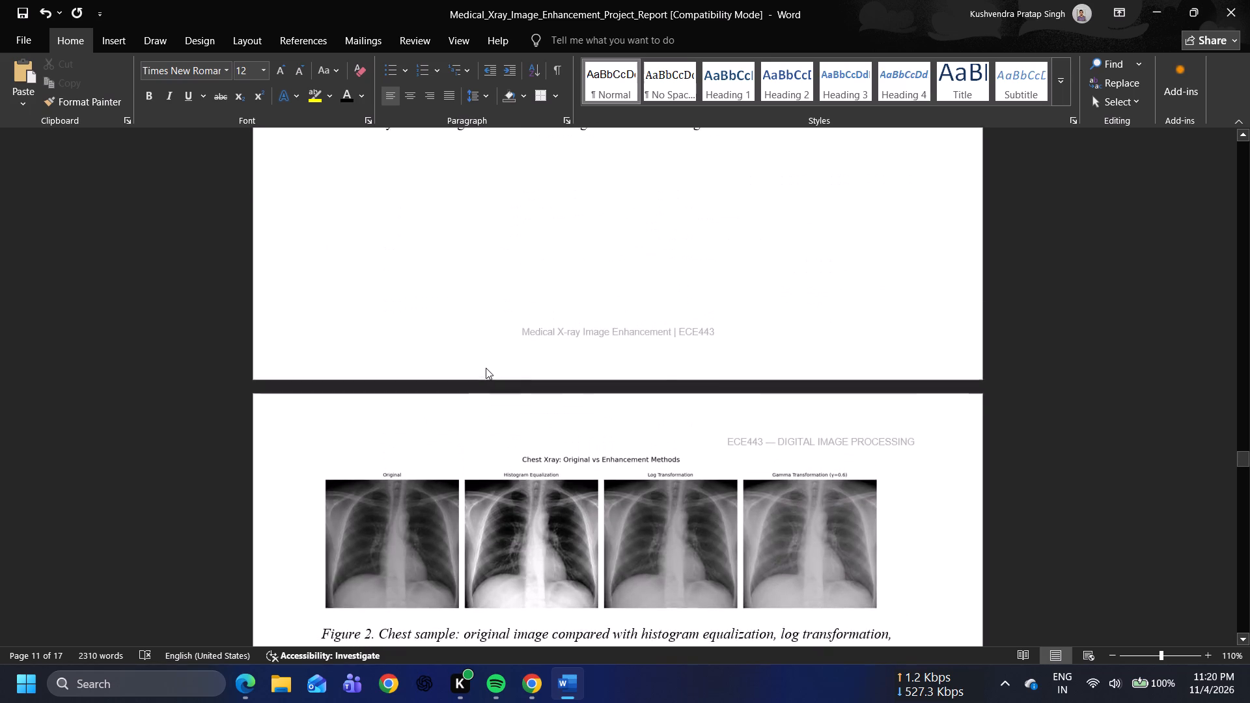
scroll(486, 368, "up", 3)
scroll(486, 368, "down", 7)
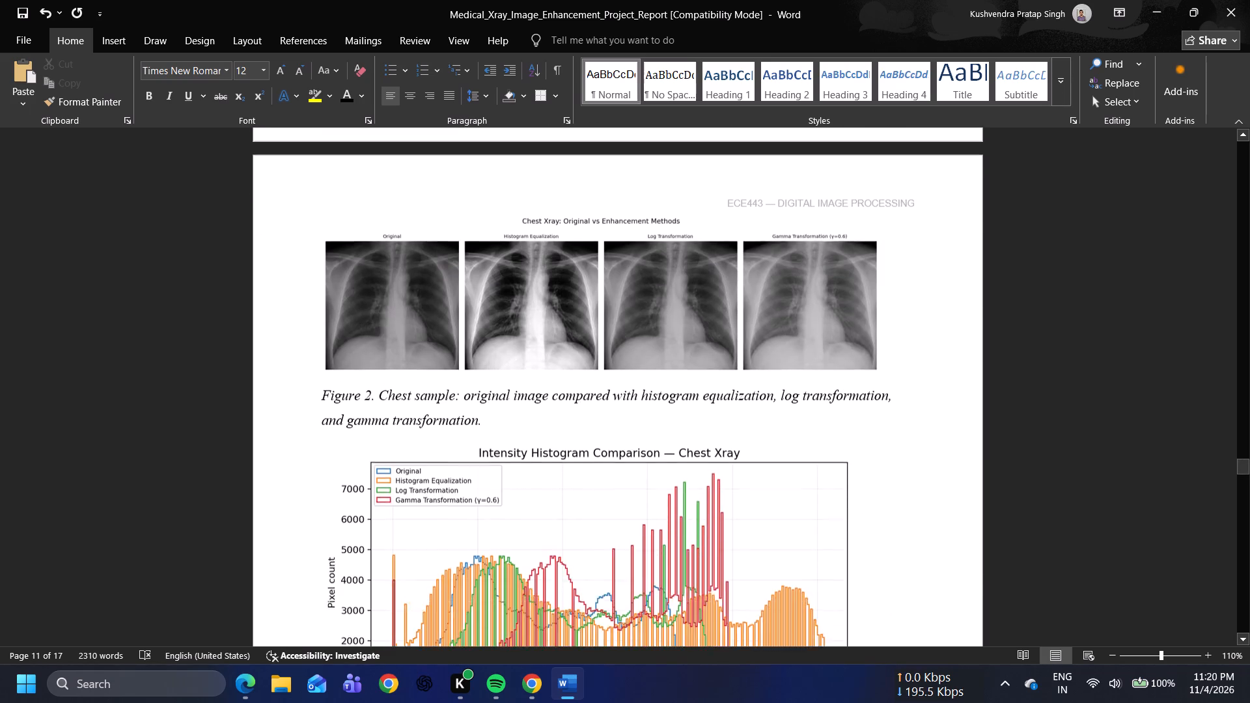
scroll(486, 368, "up", 10)
left_click(323, 420)
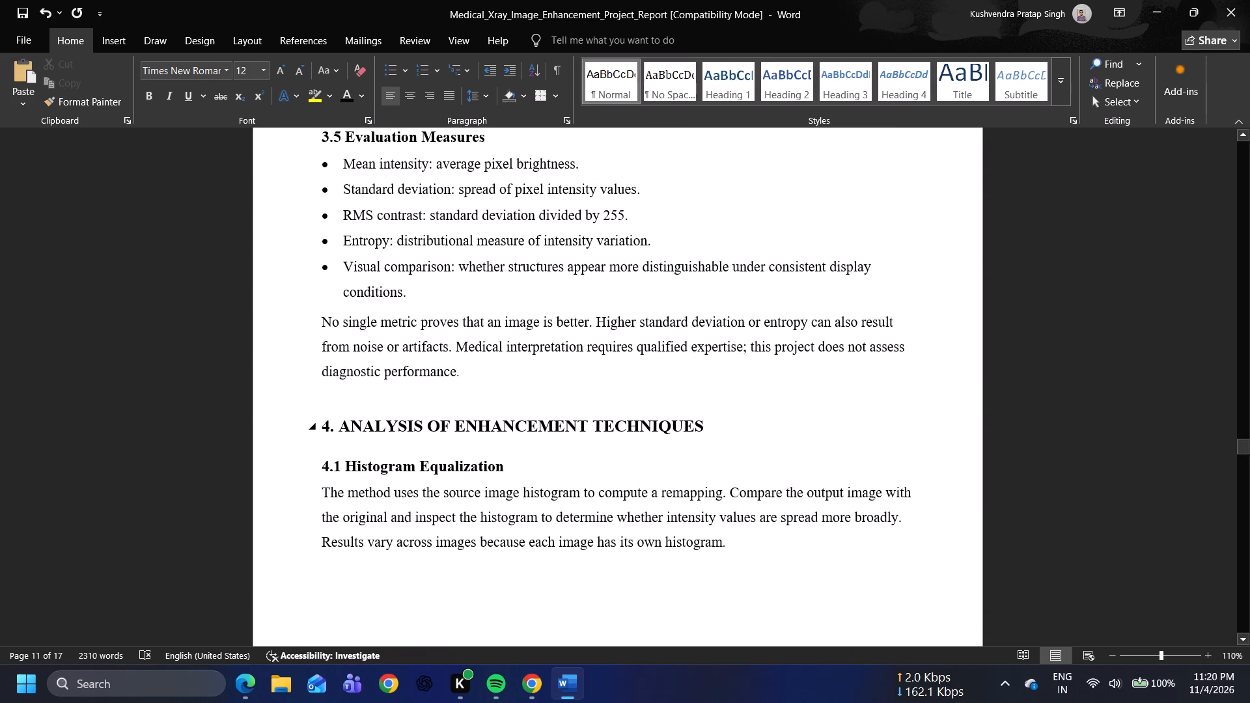
key("Return")
key("Return")
key("Return")
key("Return")
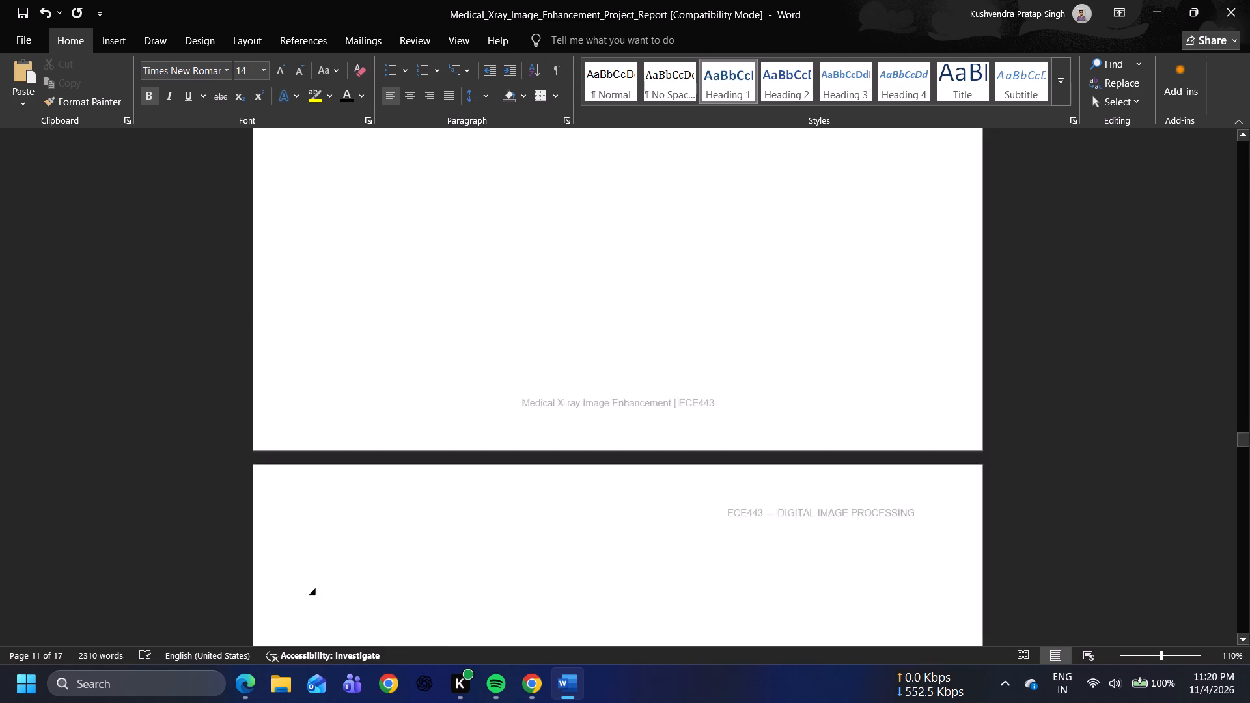
left_click(323, 420)
key("Left")
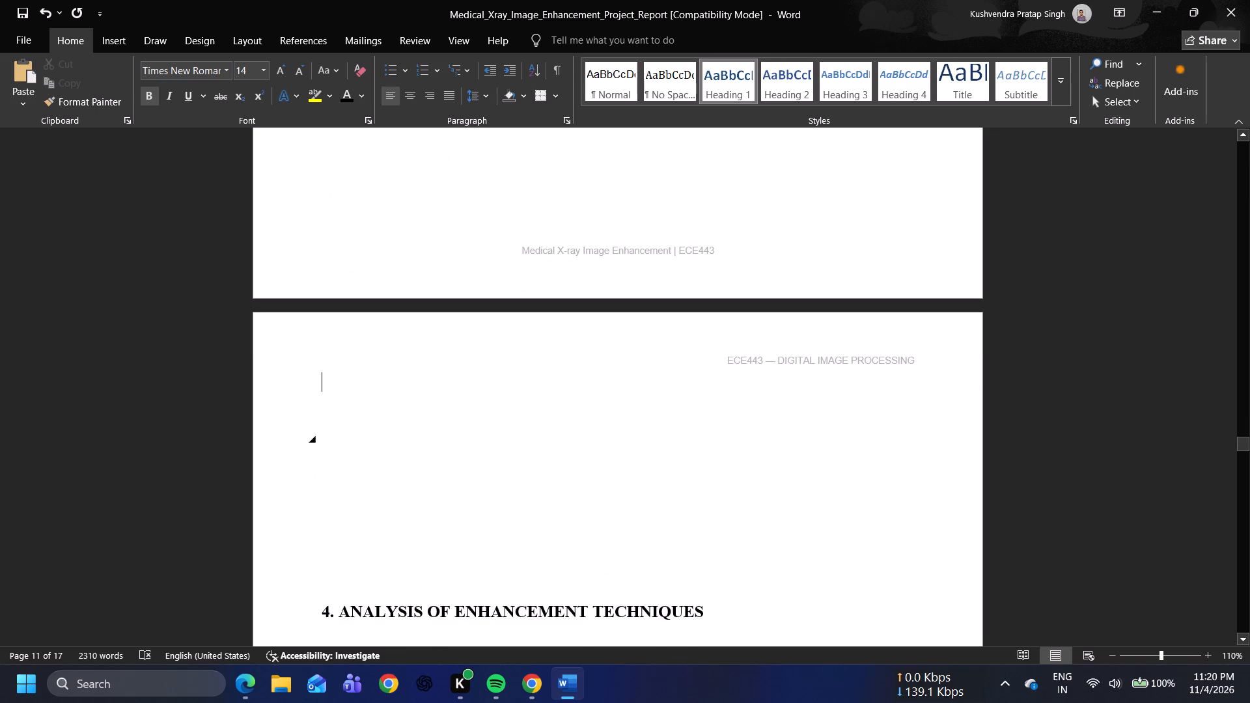
key("BackSpace")
key("Return")
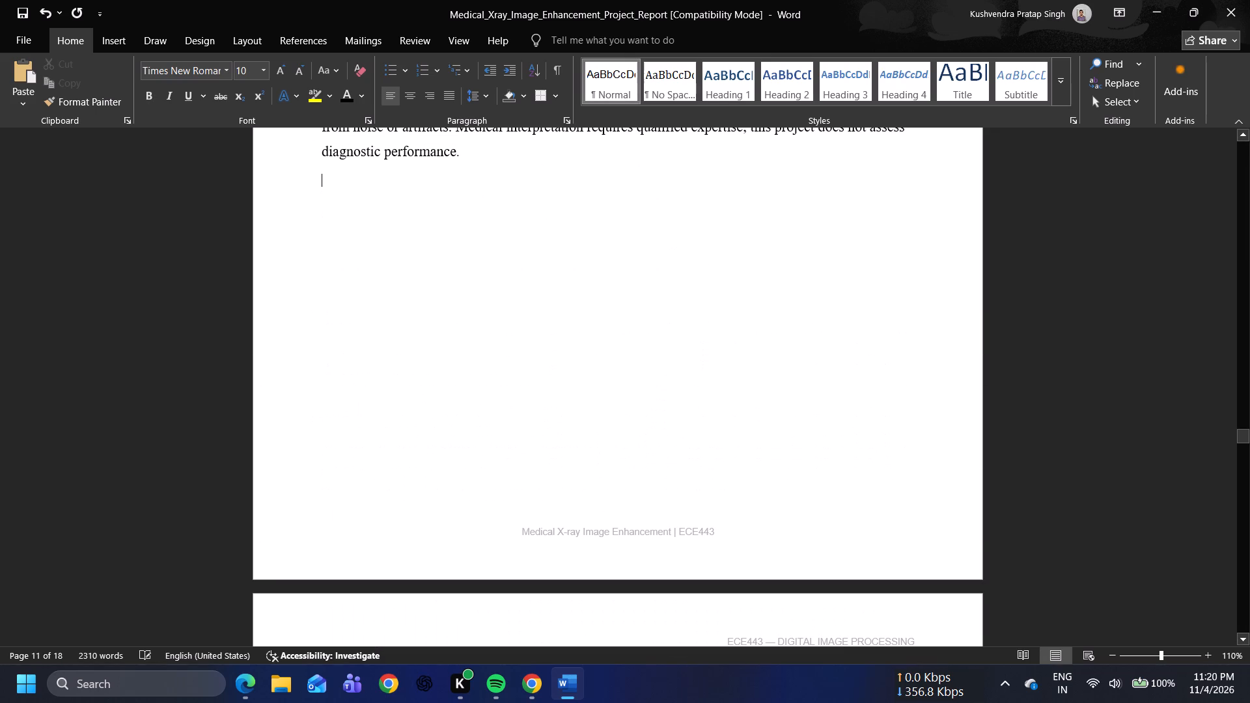
Adjust the blank lines before the 4. ANALYSIS OF ENHANCEMENT TECHNIQUES heading so it starts at the top of the new page.
scroll(323, 420, "left", 1)
scroll(323, 420, "right", 1)
scroll(360, 465, "down", 5)
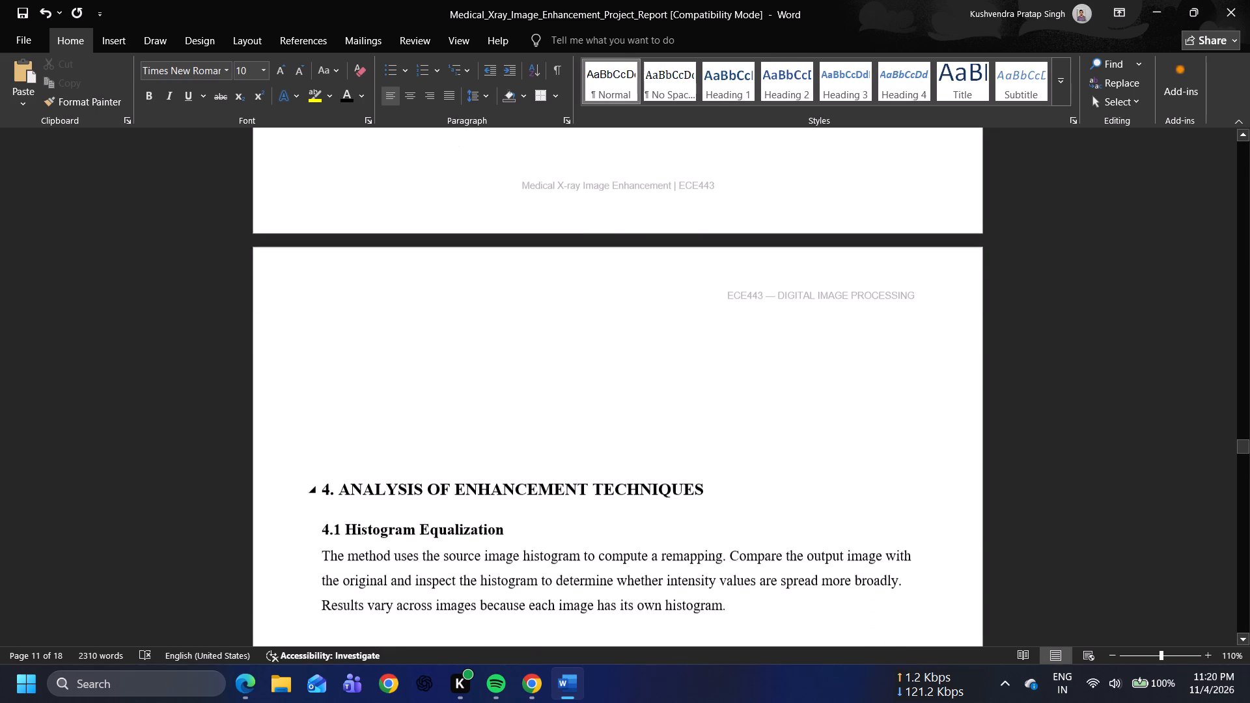
left_click(324, 468)
key("Left")
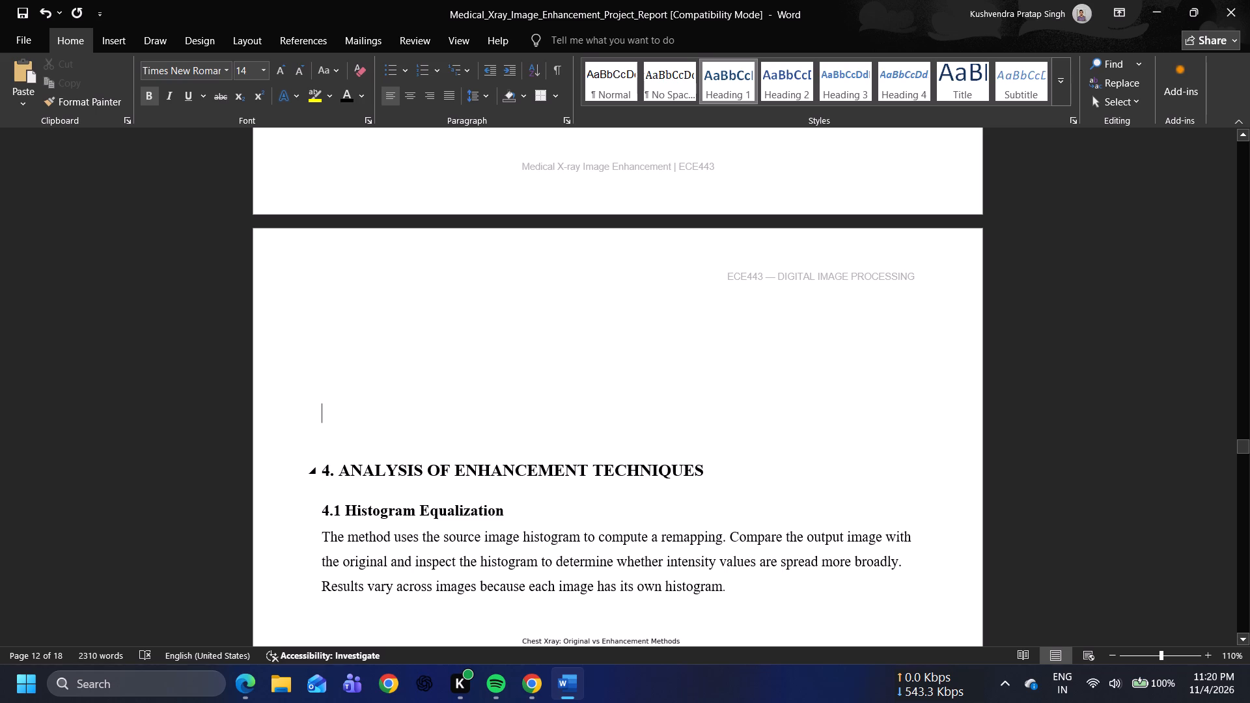
key("BackSpace")
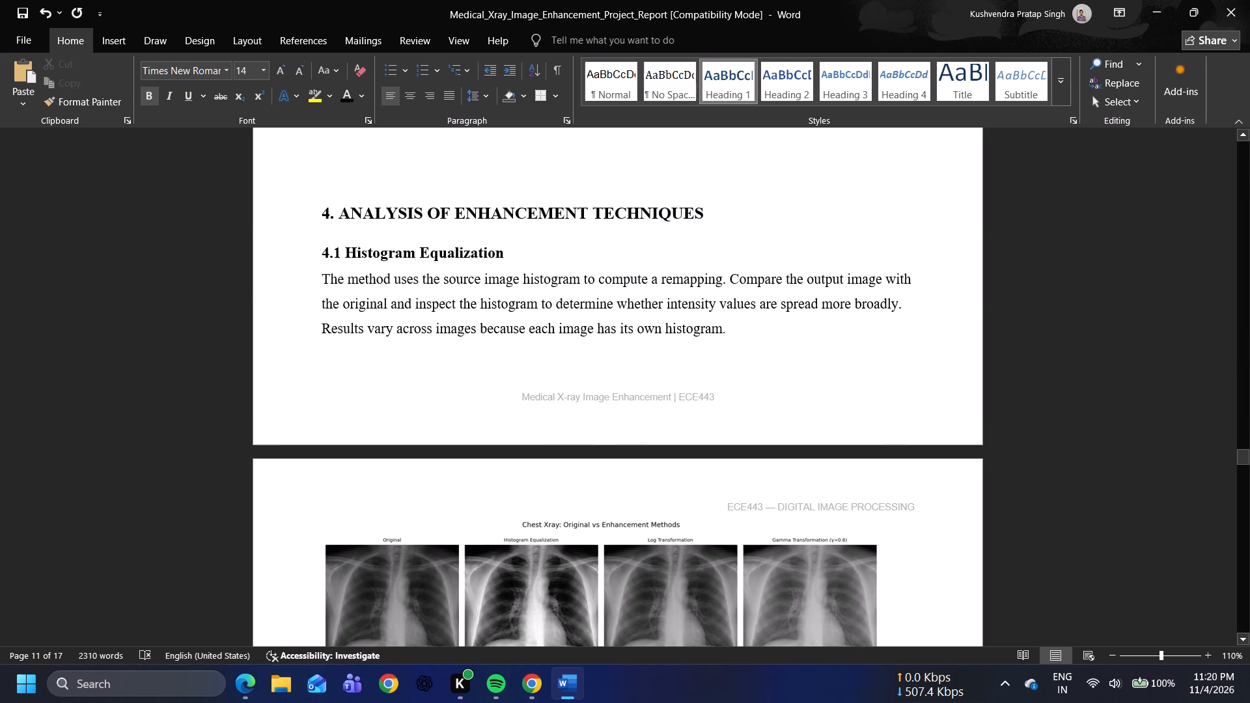
key("Return")
key("Return")
key("Return")
key("Return")
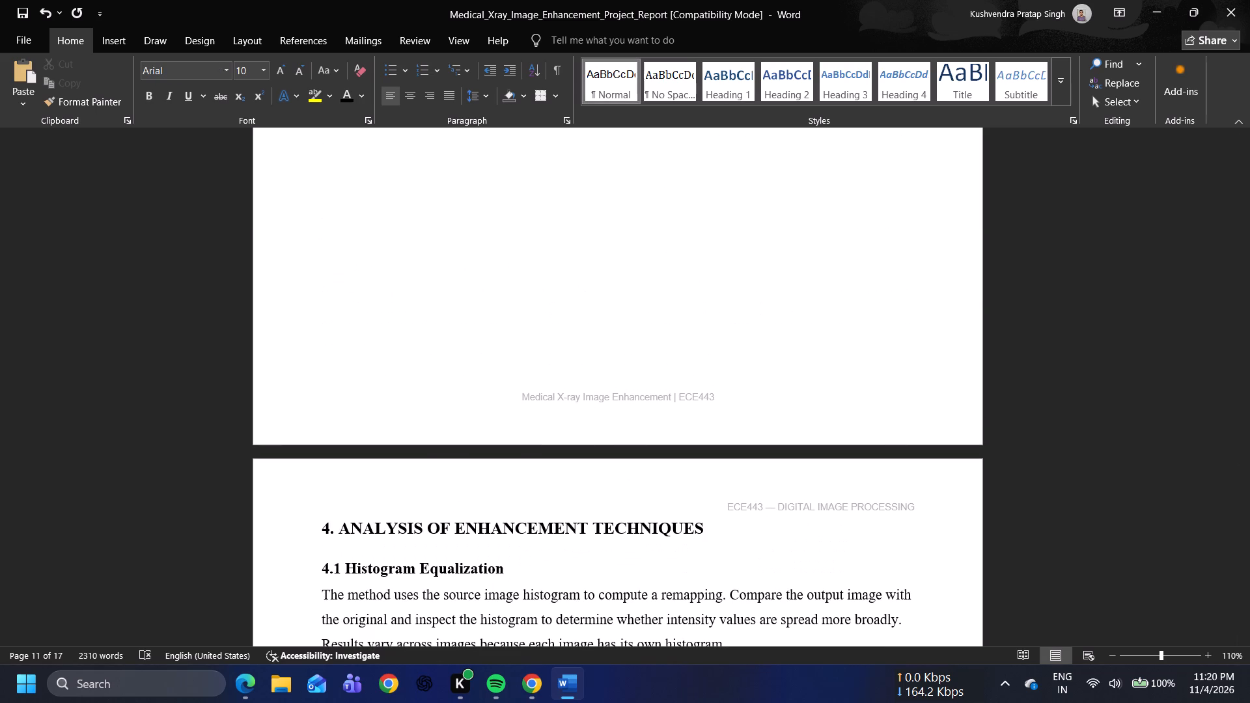
key("BackSpace")
key("BackSpace")
key("Return")
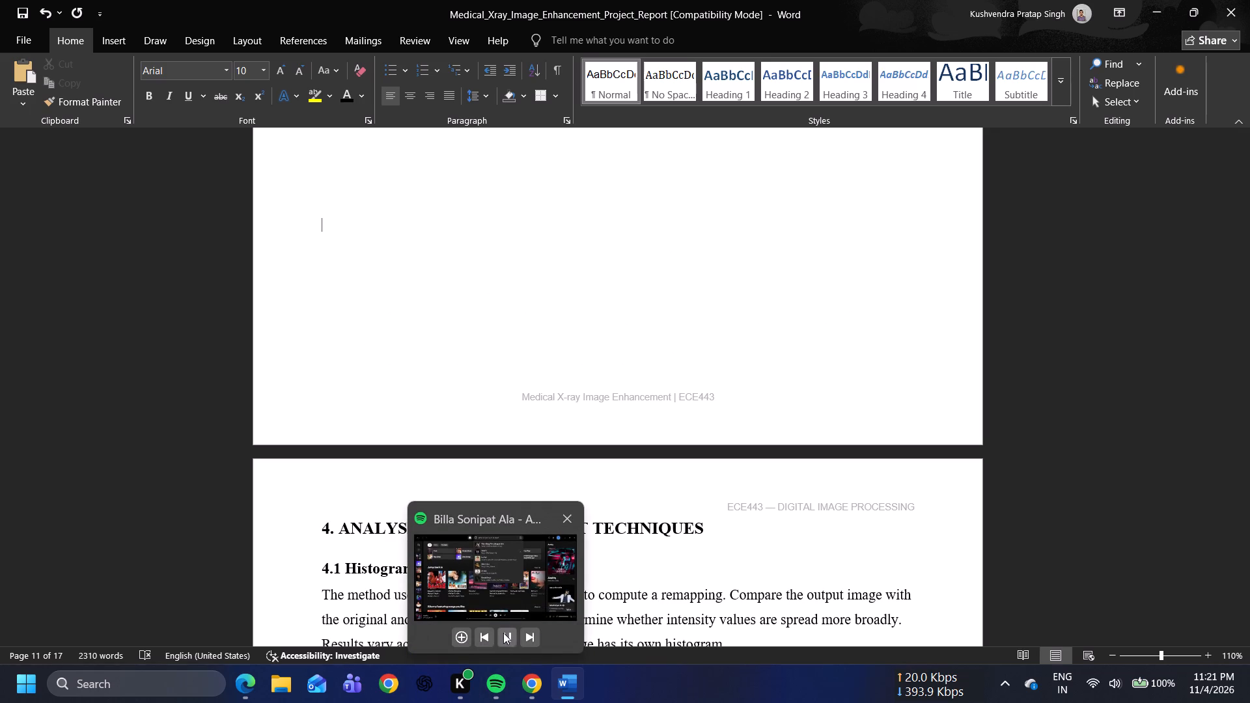
Pause the song playing in Spotify.
left_click(503, 633)
Enlarge the Figure 4 intensity mapping curves caption by two font-size increments, to 12.
scroll(809, 534, "down", 2)
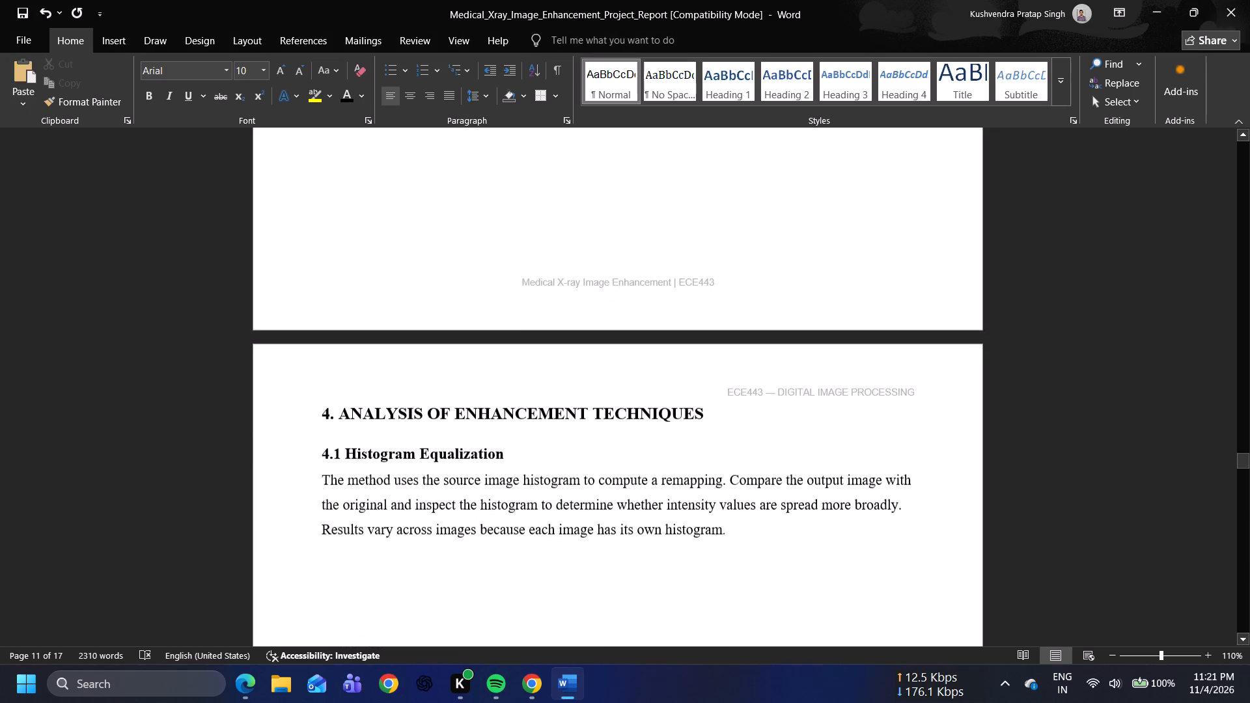
scroll(809, 534, "down", 5)
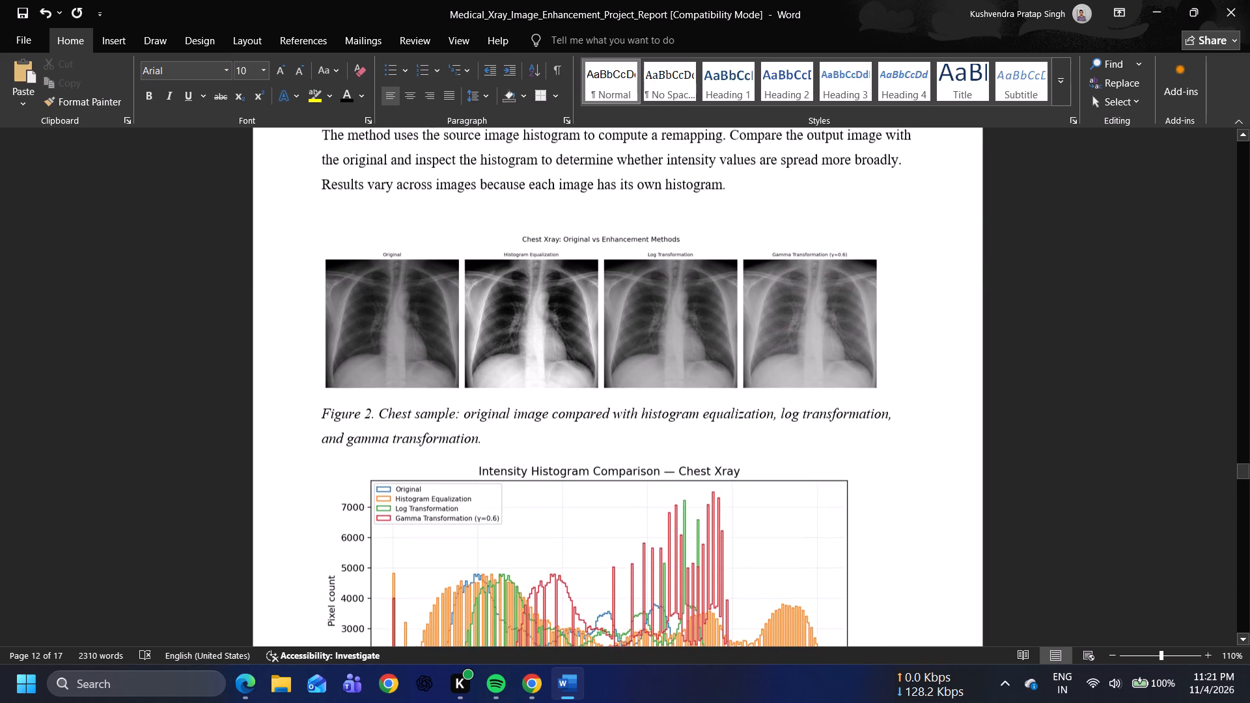
scroll(809, 534, "down", 1)
scroll(809, 534, "up", 2)
scroll(809, 534, "down", 8)
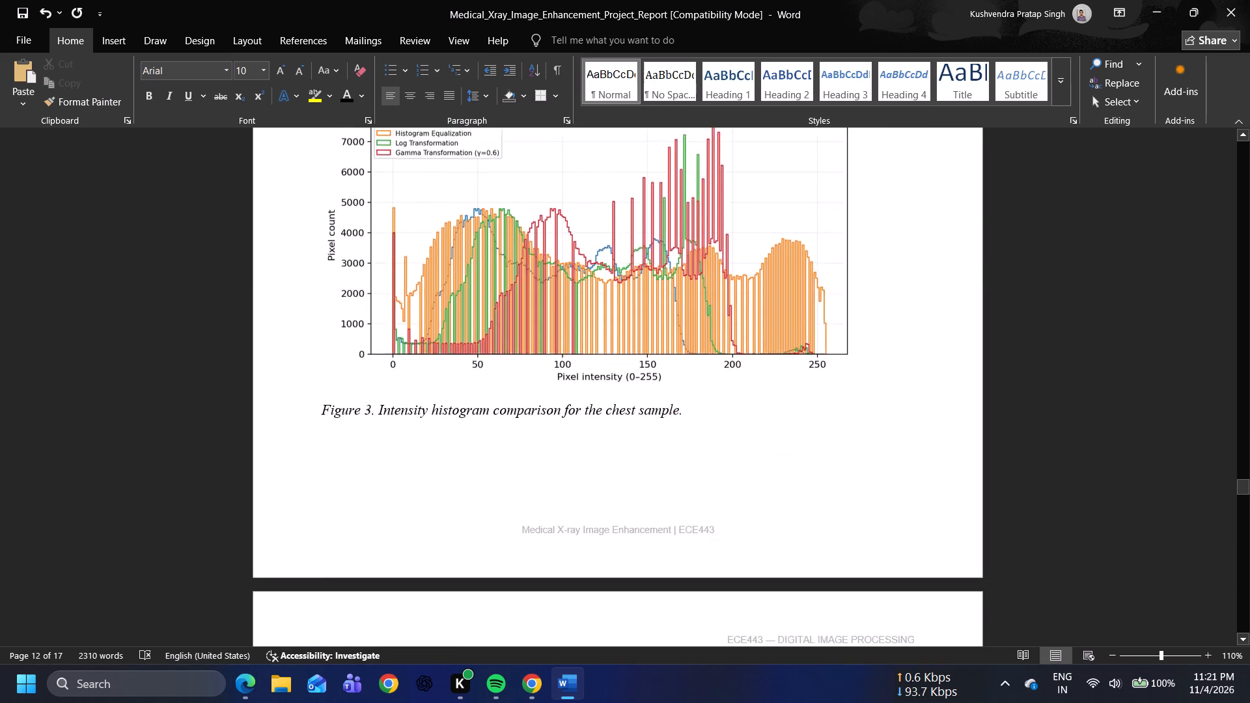
scroll(809, 534, "down", 4)
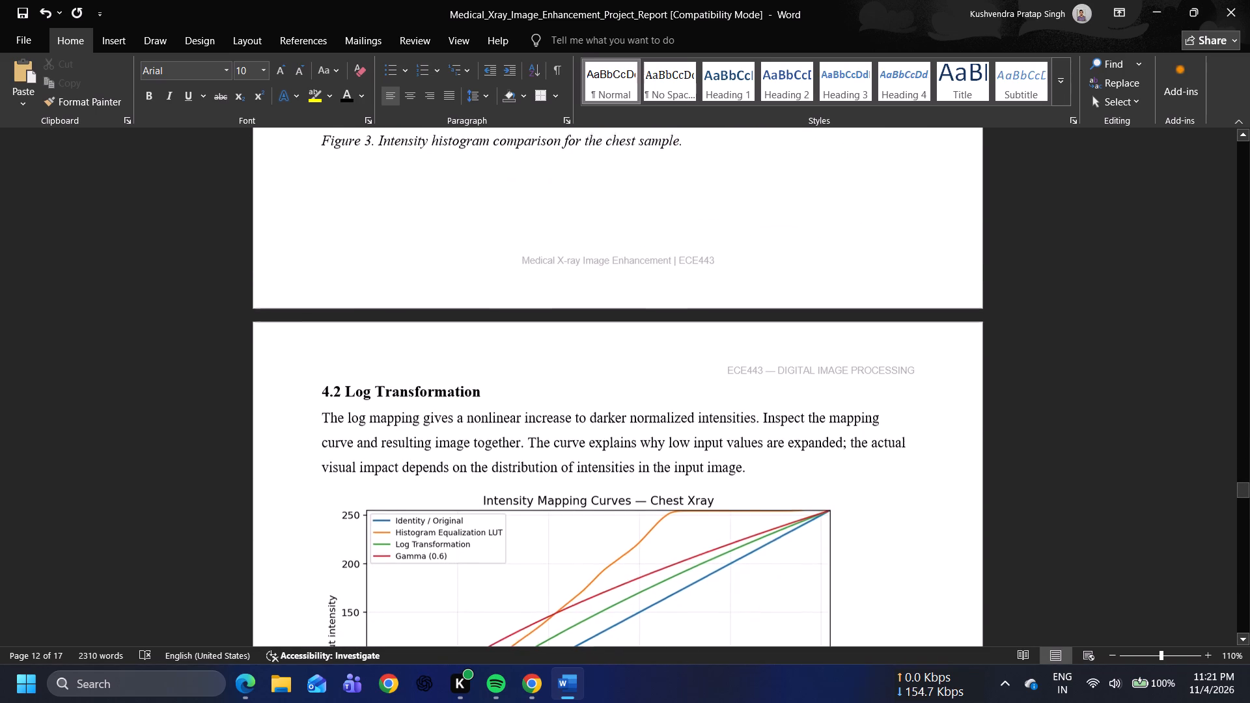
scroll(809, 534, "down", 3)
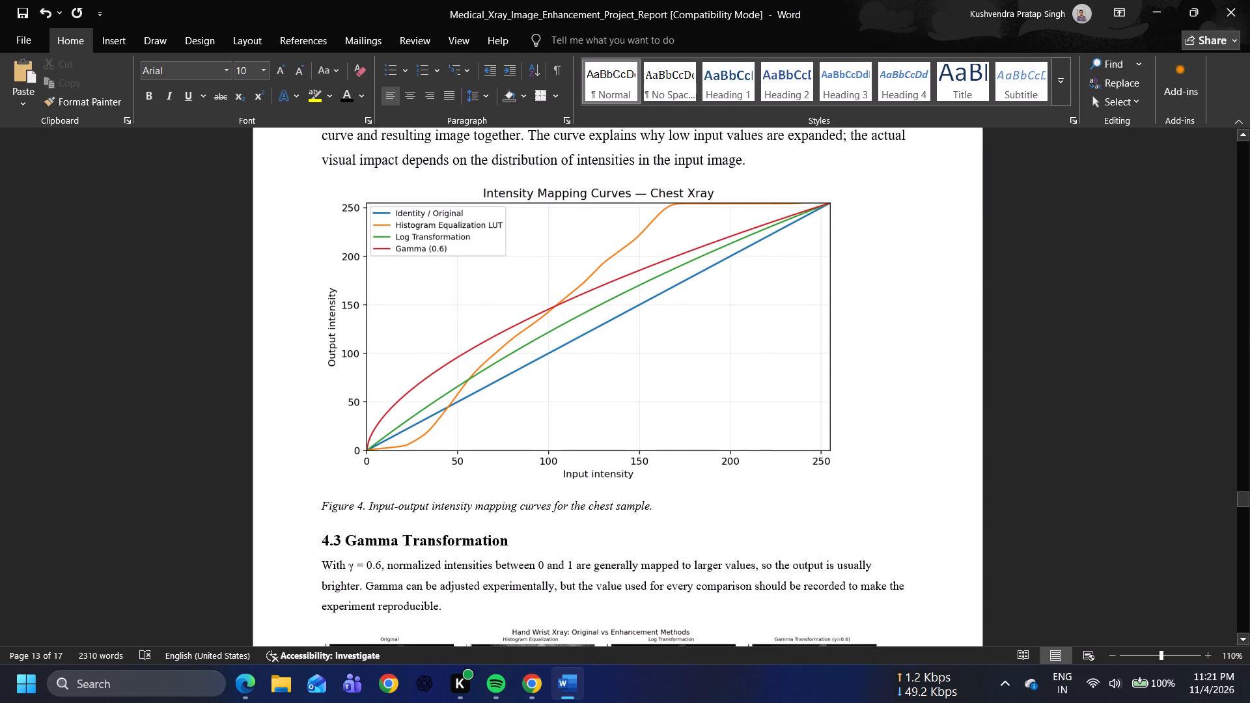
left_click_drag(320, 507, 680, 483)
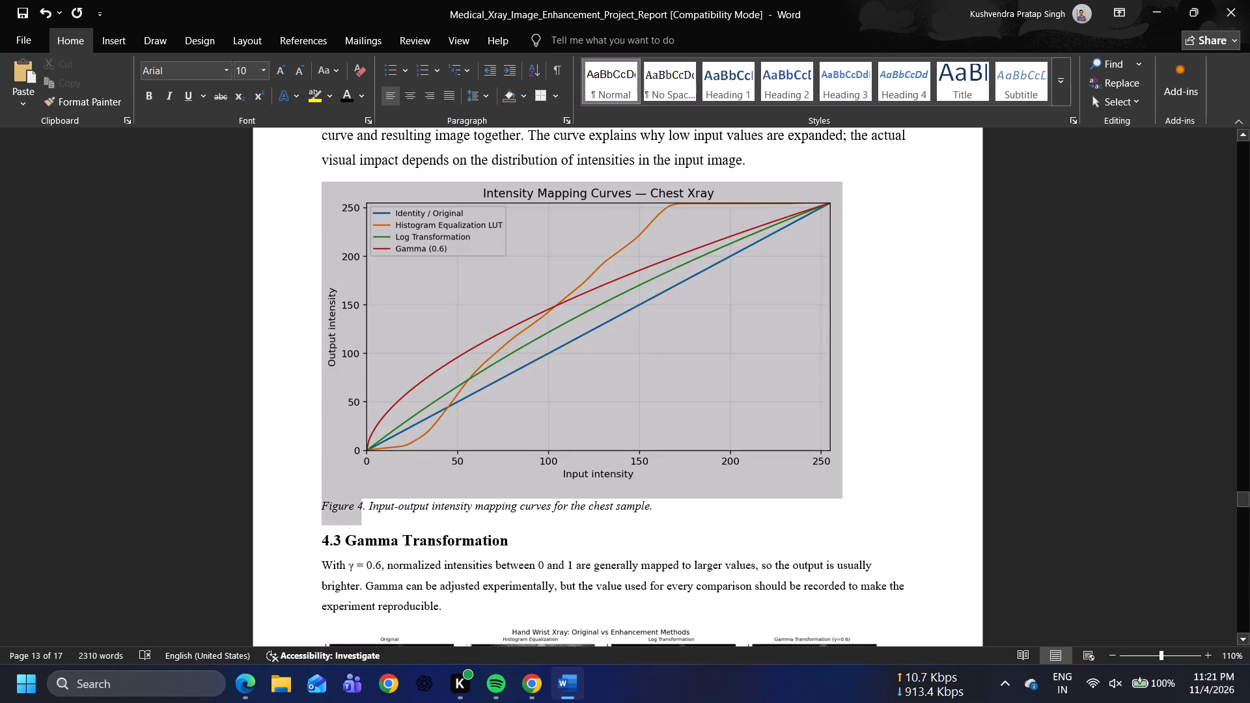
left_click_drag(680, 483, 663, 507)
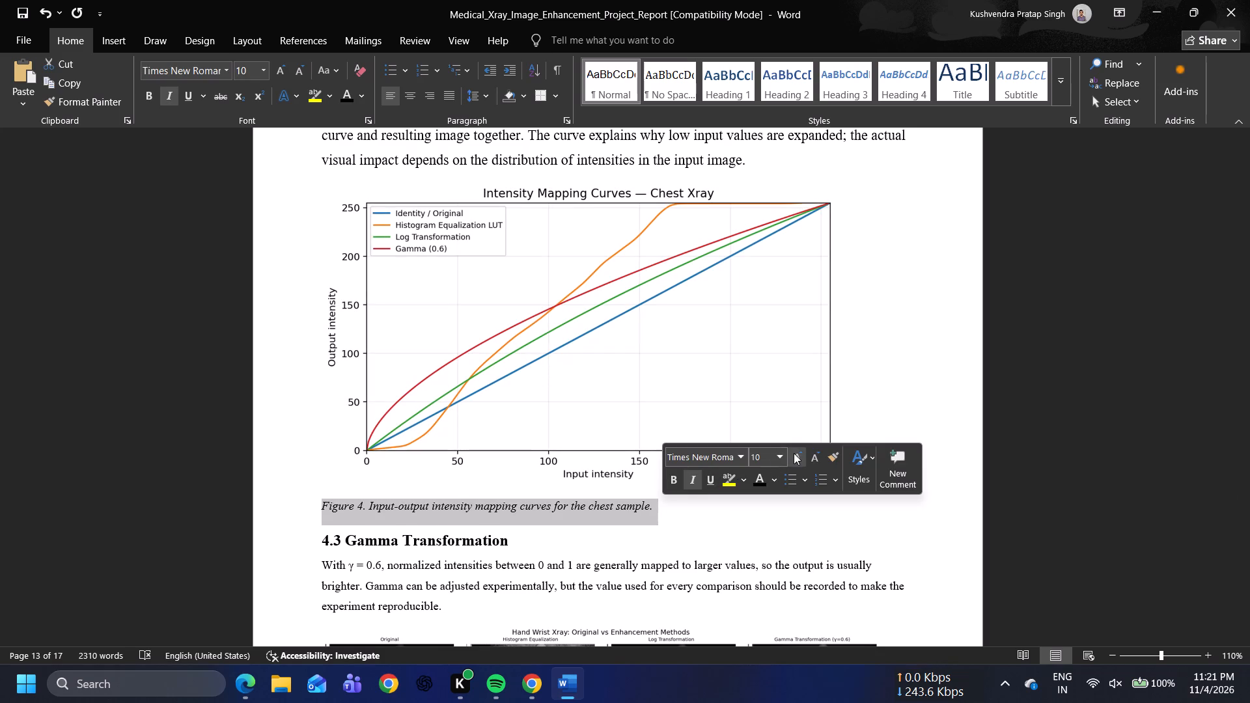
double_click(794, 453)
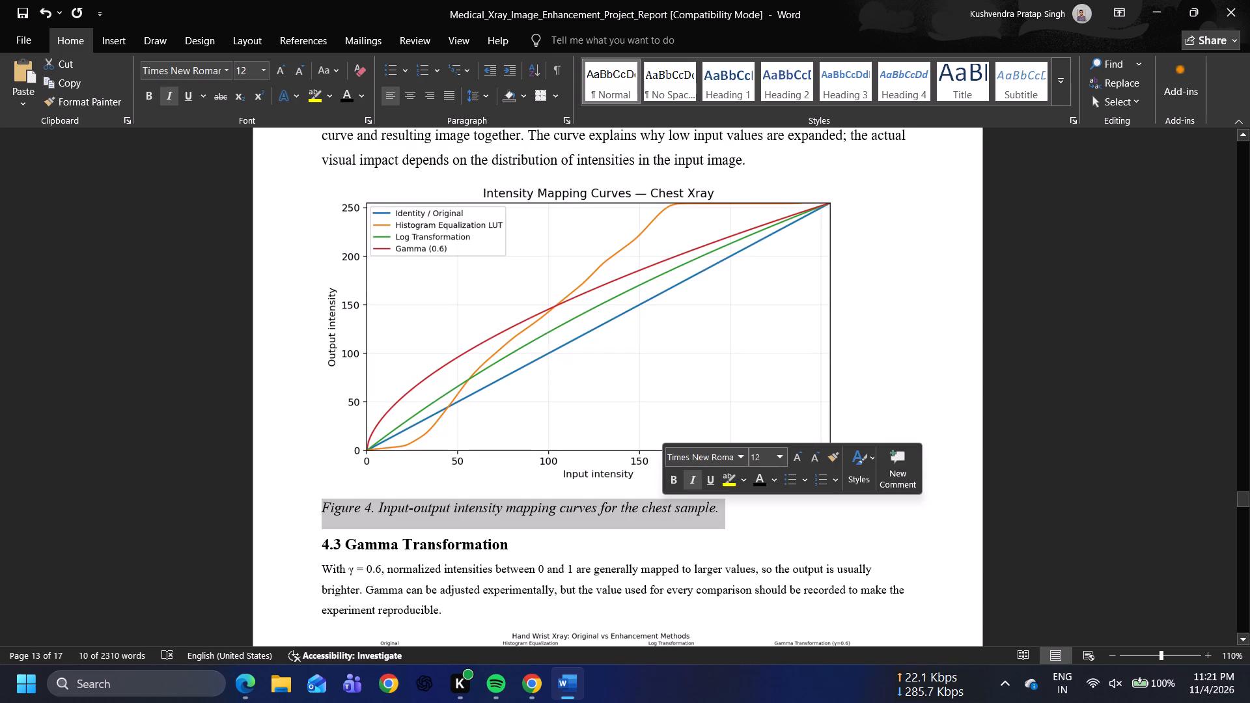
left_click(758, 520)
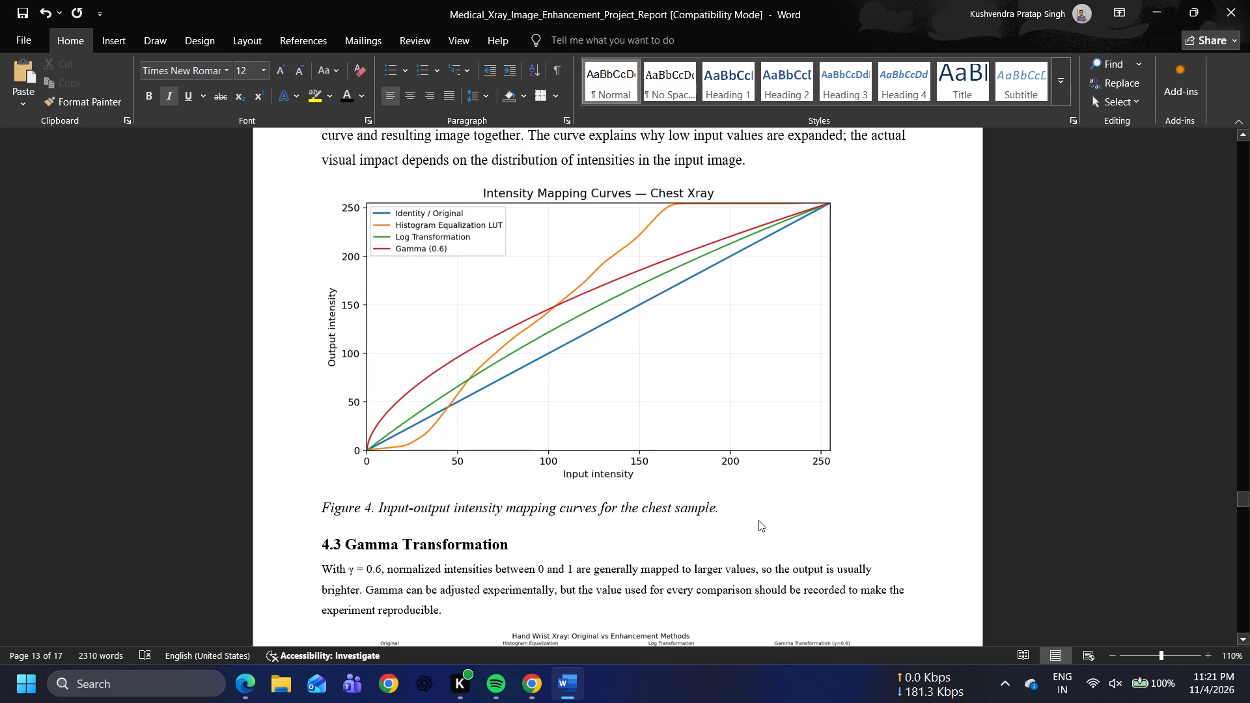
Enlarge the paragraph under 4.3 Gamma Transformation by two font-size increments, to 12.
scroll(758, 520, "down", 3)
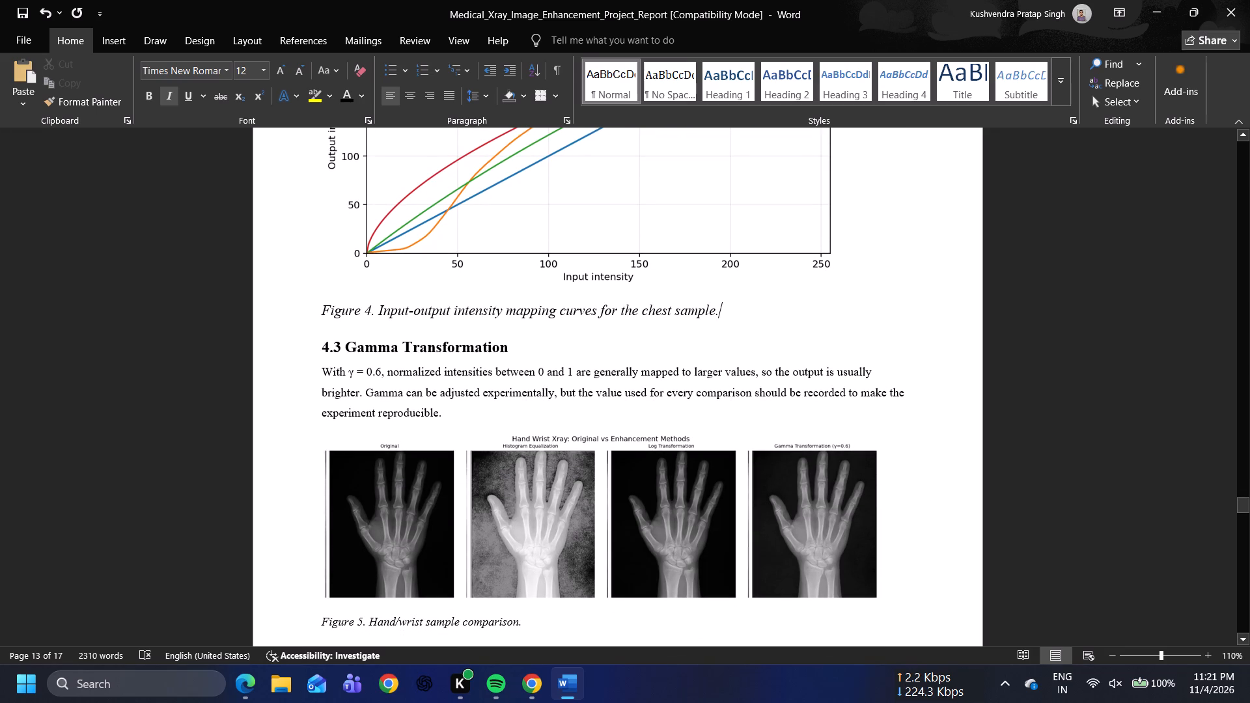
left_click_drag(324, 372, 443, 417)
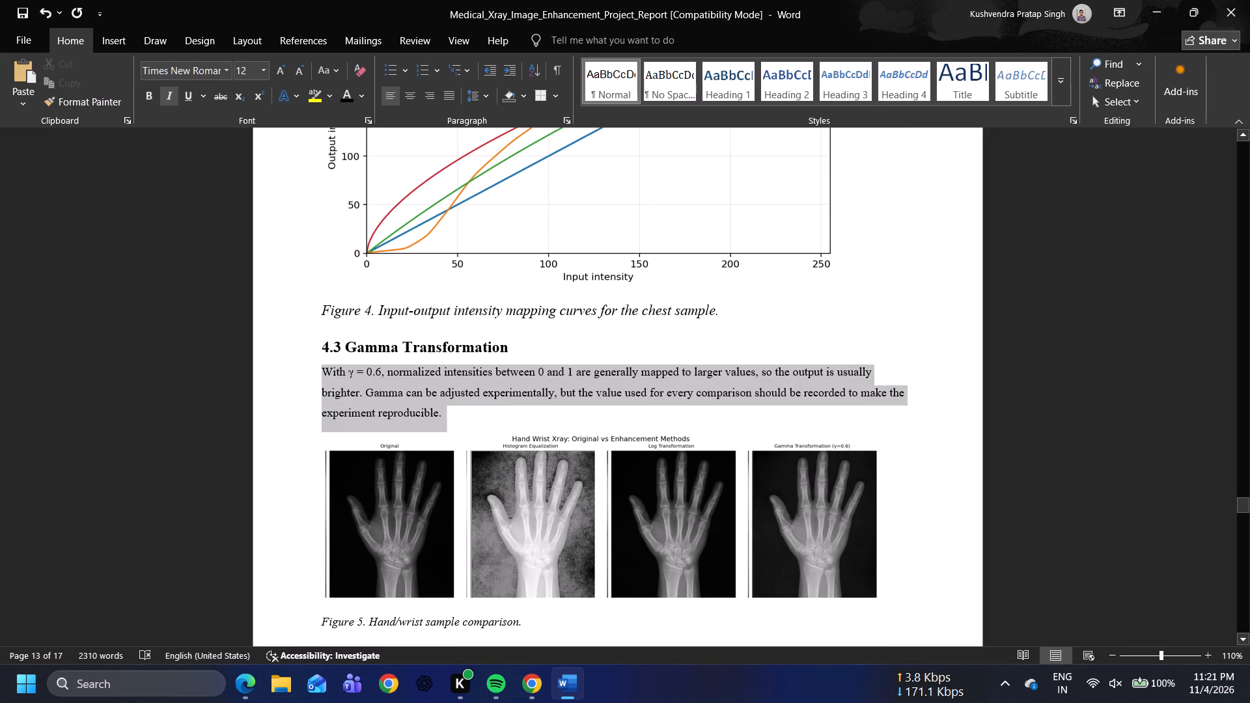
left_click_drag(443, 417, 443, 417)
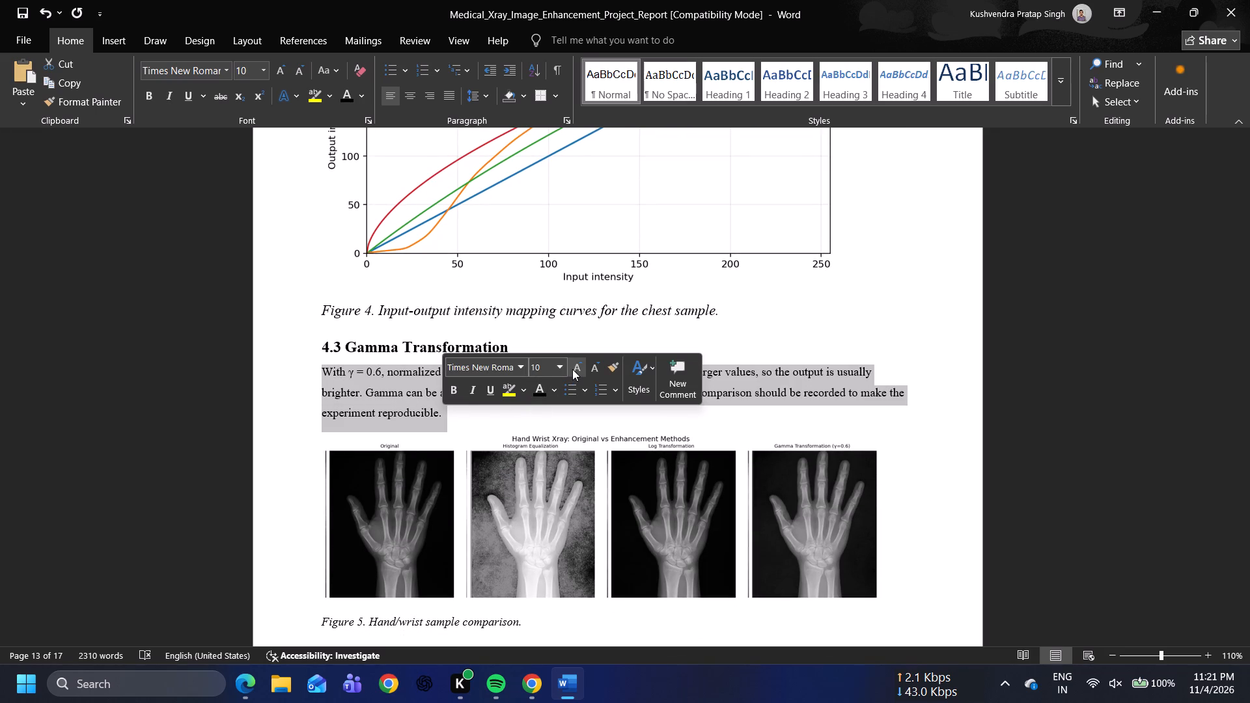
left_click(572, 369)
left_click(572, 369)
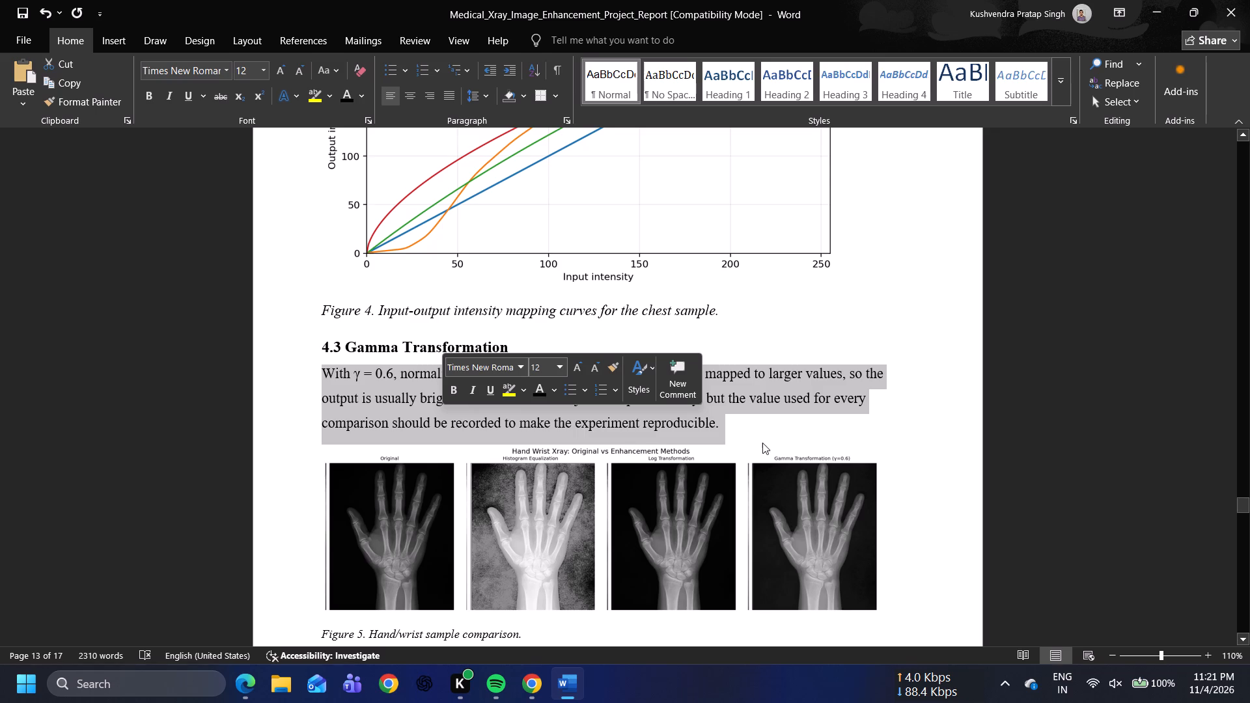
left_click(744, 424)
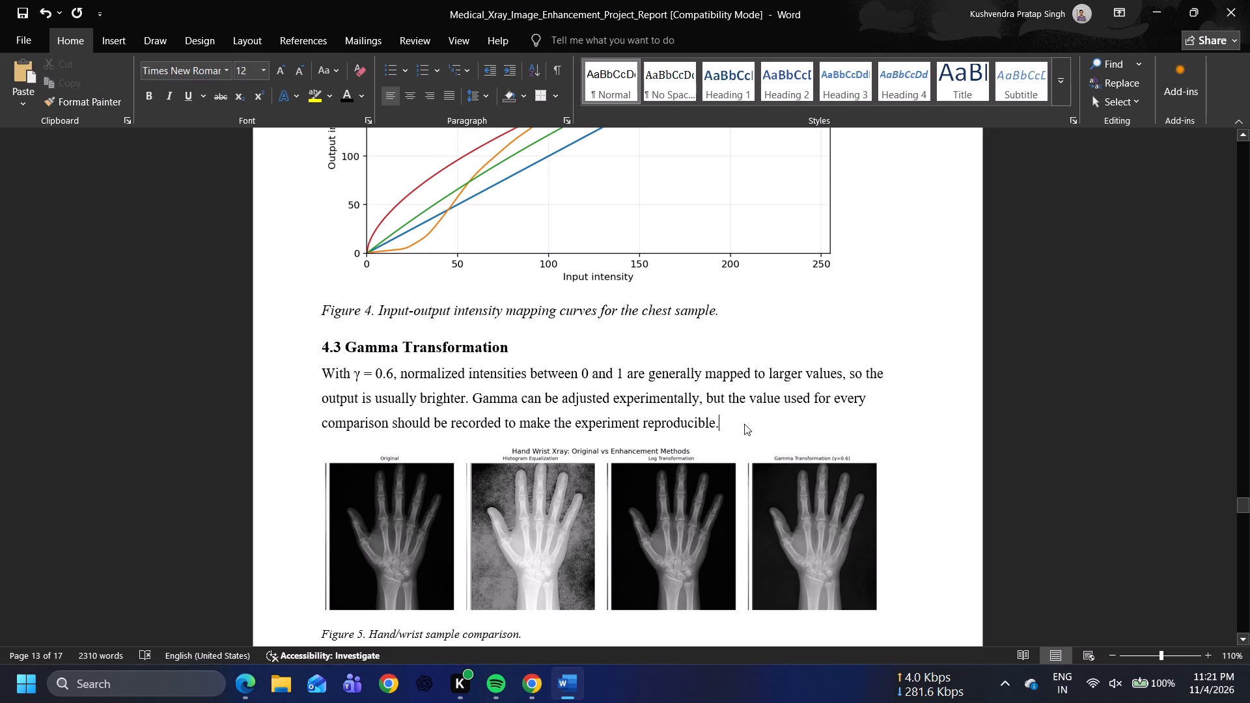
Enlarge the Figure 5 hand/wrist sample comparison caption by two font-size increments, to 12.
scroll(744, 424, "down", 4)
scroll(744, 424, "up", 1)
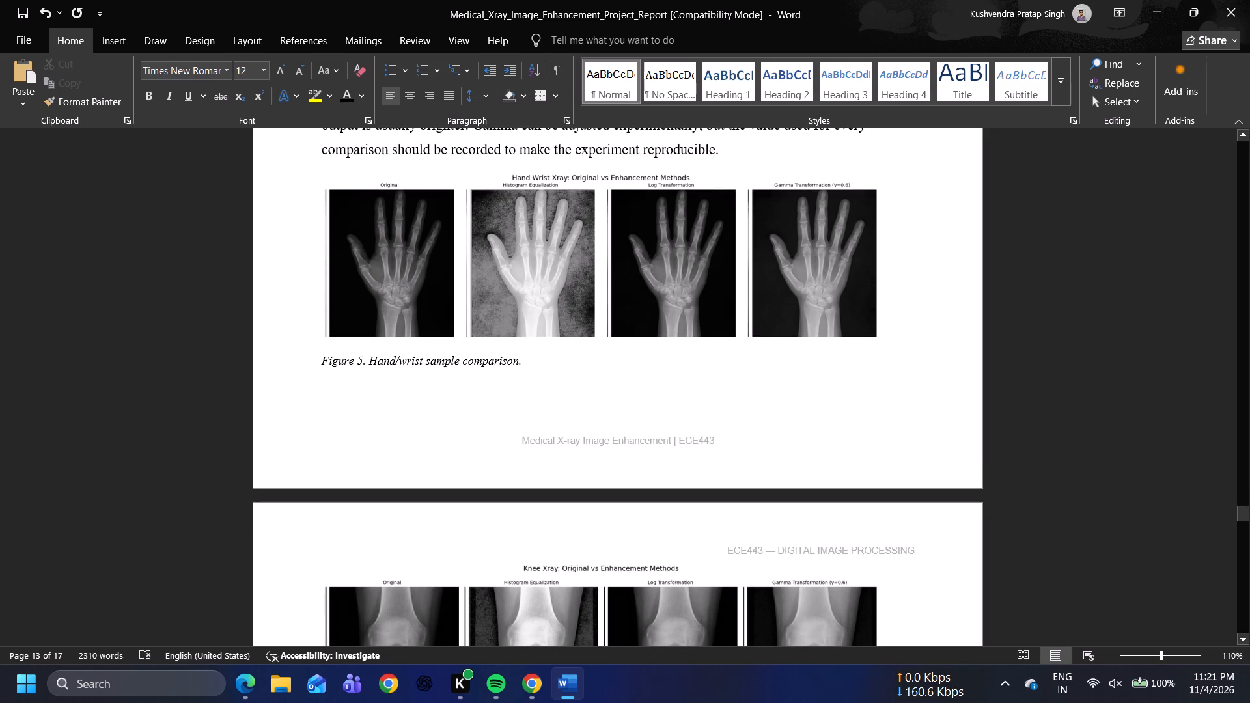
scroll(558, 387, "up", 1)
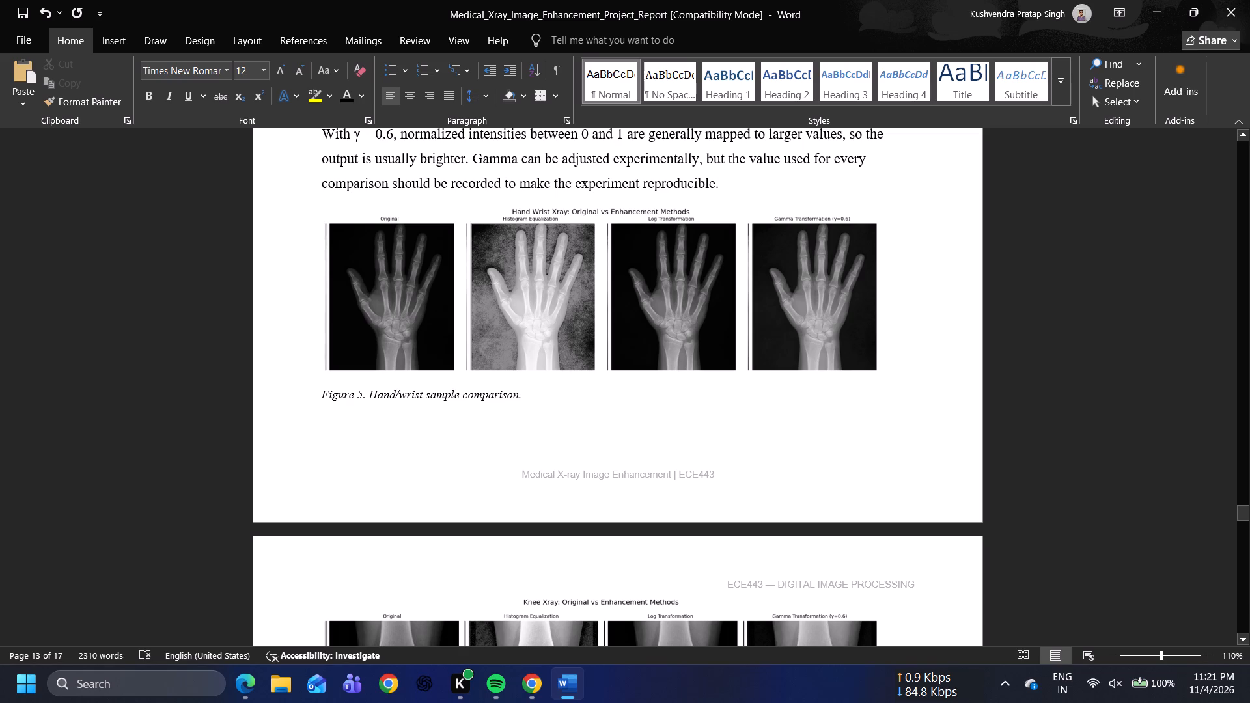
left_click_drag(324, 393, 502, 395)
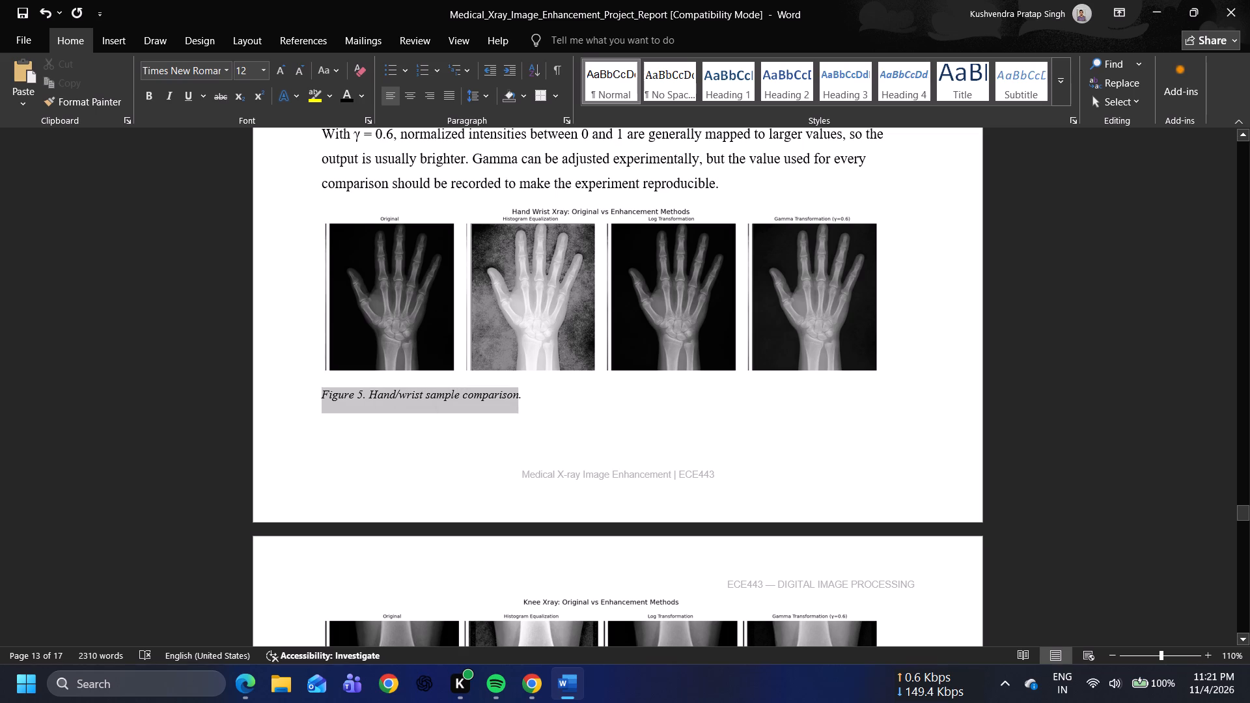
left_click_drag(502, 395, 521, 397)
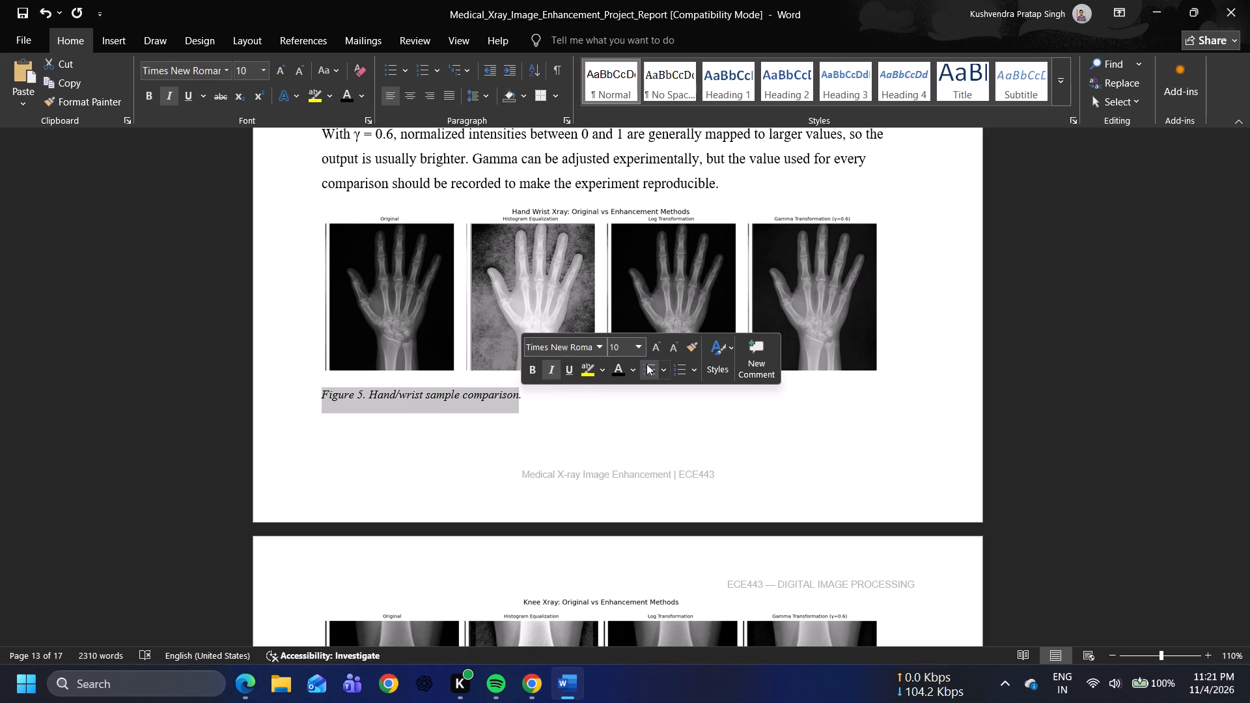
double_click(659, 348)
left_click(601, 417)
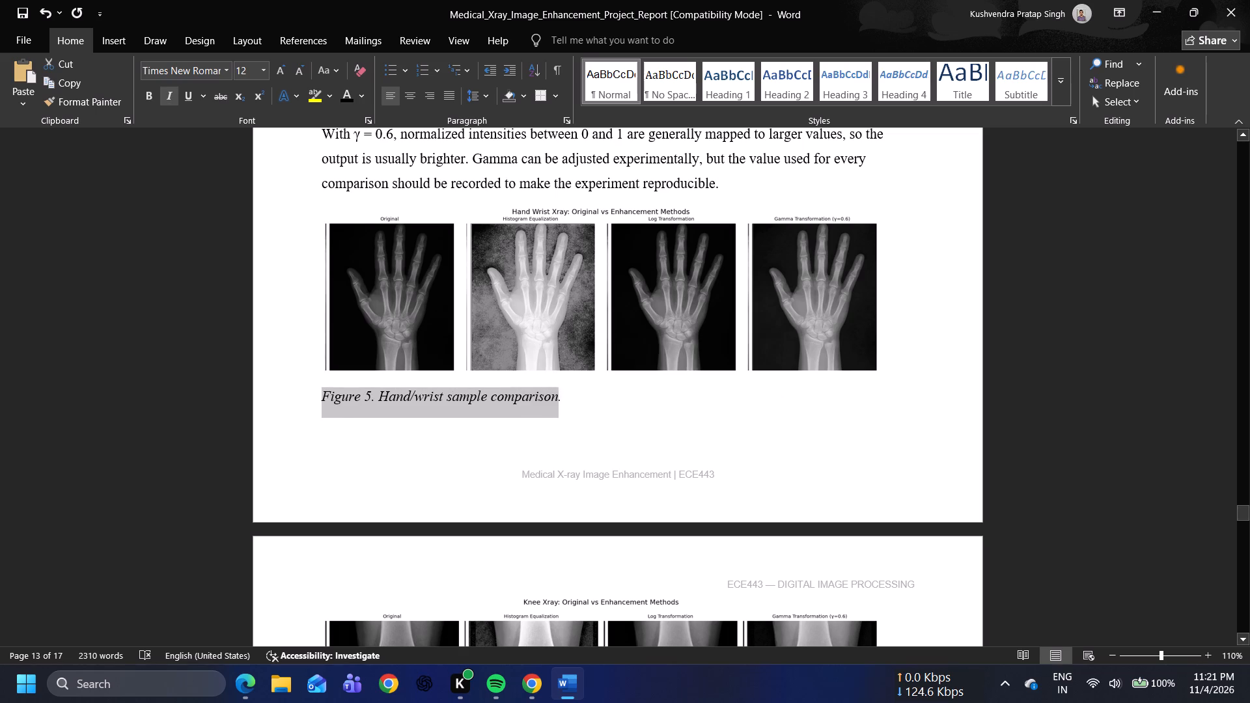
Enlarge the Figure 6 knee sample comparison caption by two font-size increments, to 12.
scroll(601, 417, "down", 4)
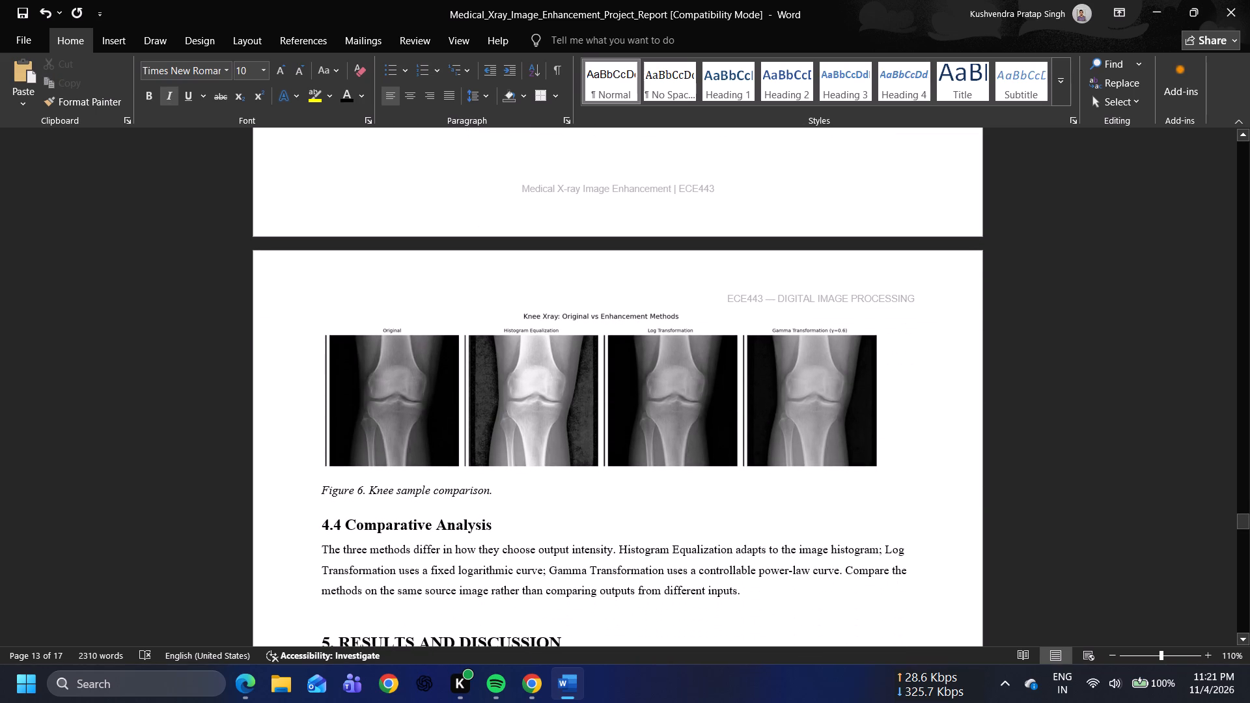
left_click_drag(325, 494, 489, 497)
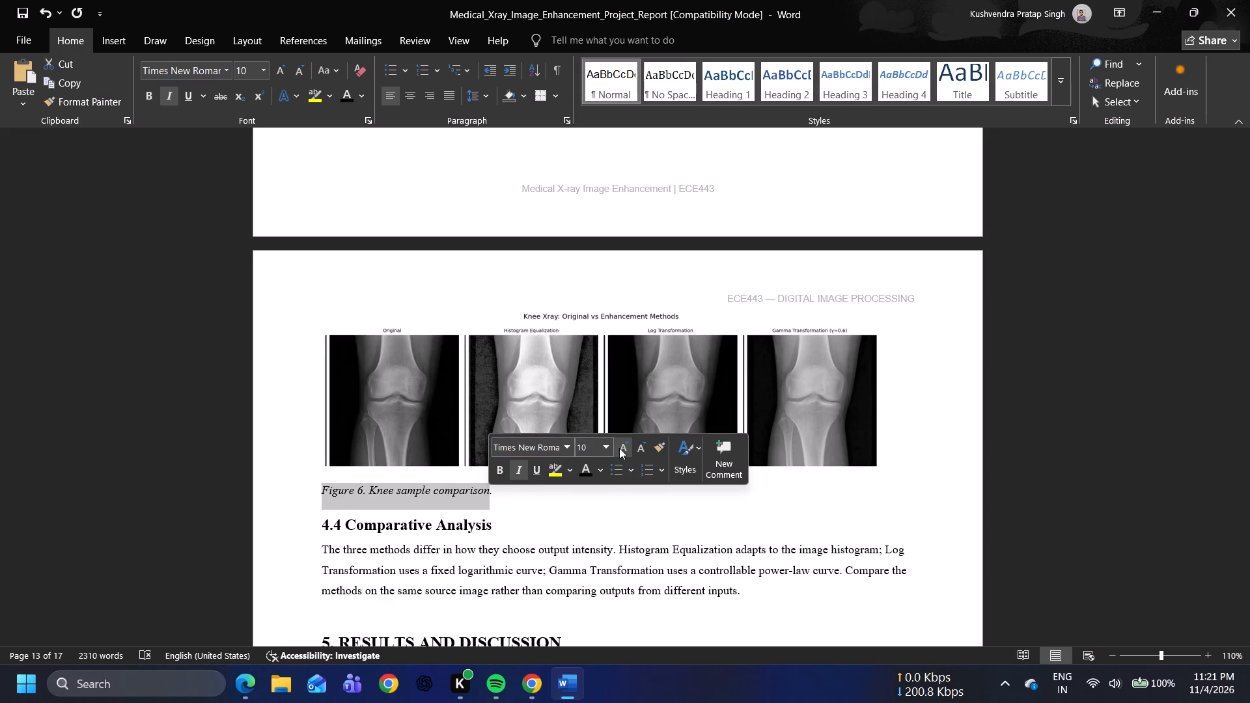
double_click(619, 448)
left_click(630, 403)
scroll(630, 403, "up", 4)
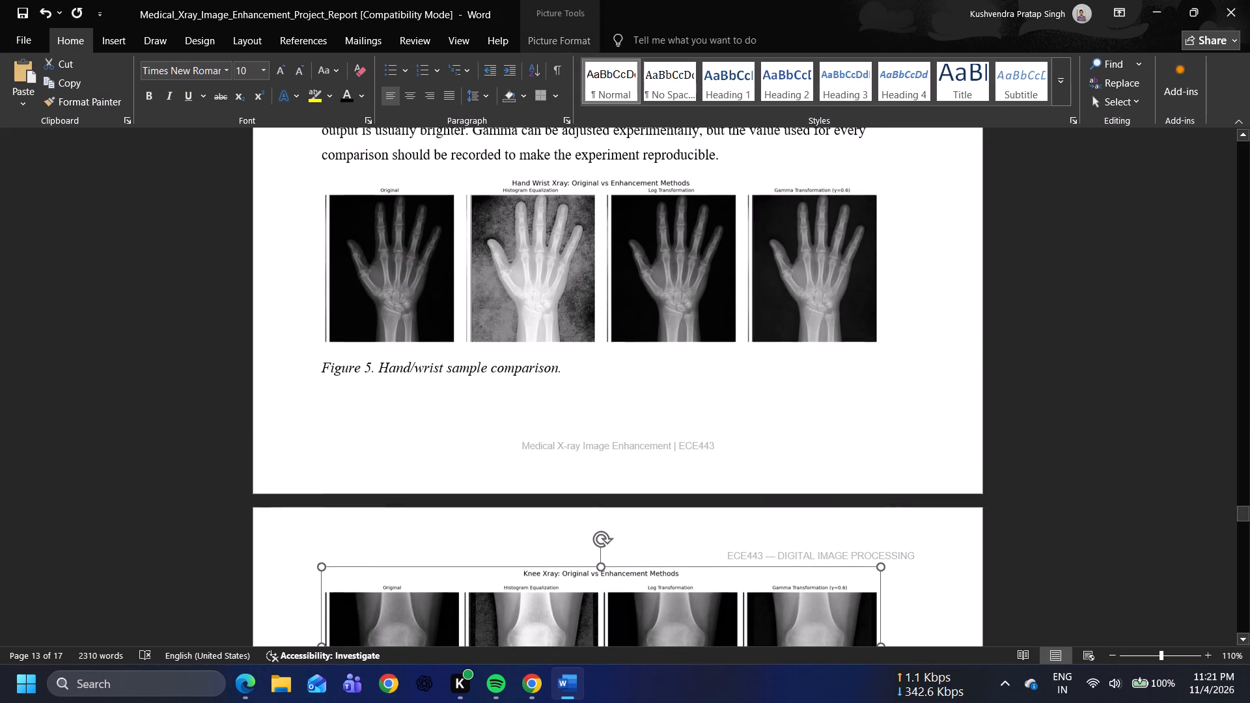
left_click(1166, 338)
Enlarge the paragraph under 4.4 Comparative Analysis by two font-size increments, to 12.
scroll(1166, 338, "down", 7)
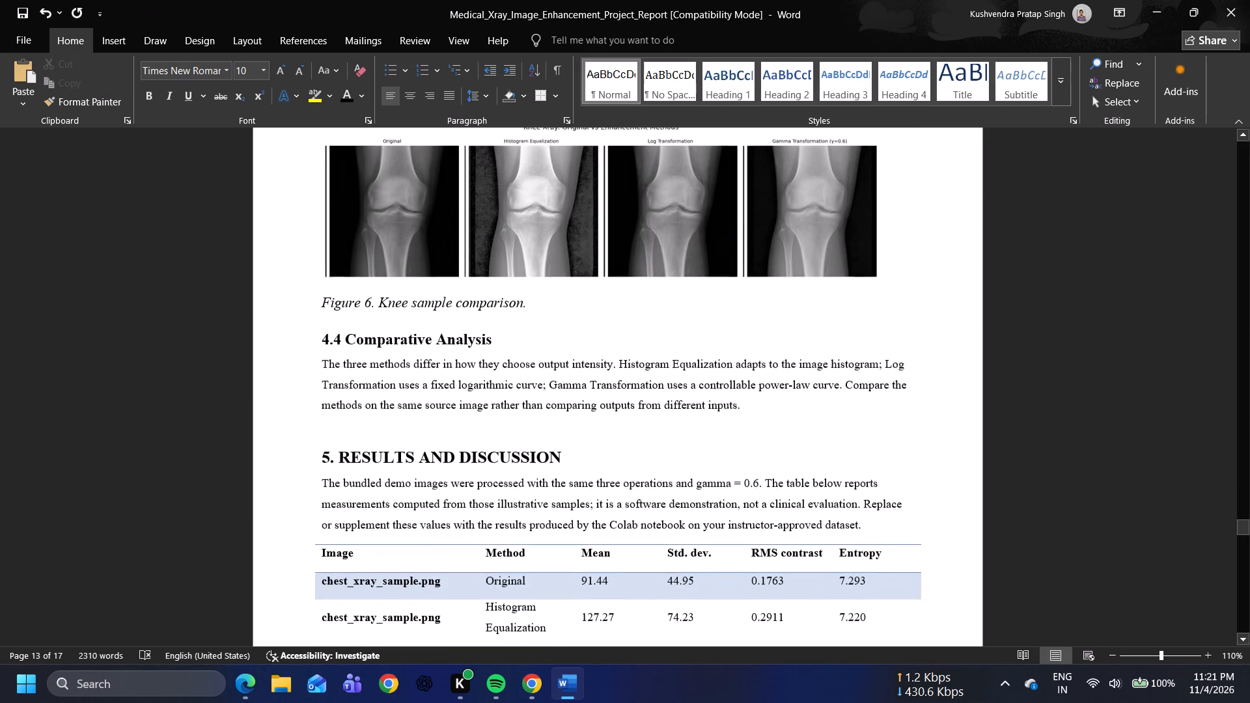
left_click_drag(323, 363, 796, 445)
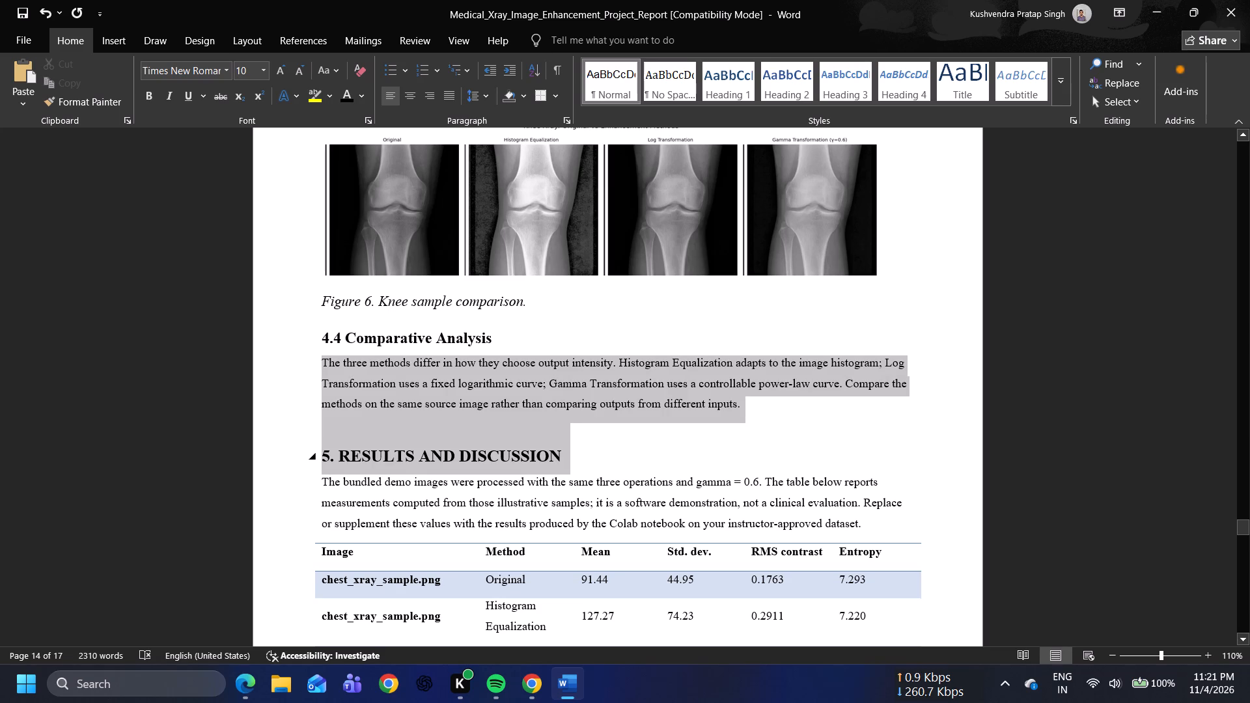
left_click_drag(796, 445, 764, 406)
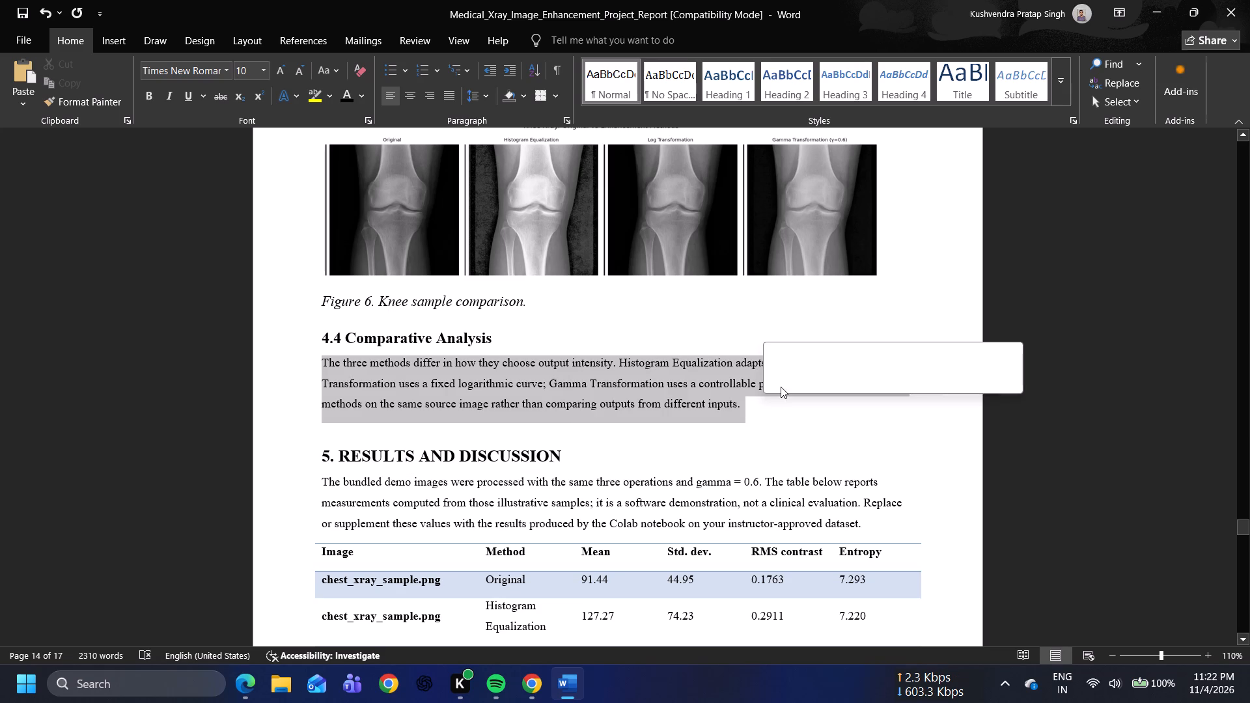
double_click(894, 350)
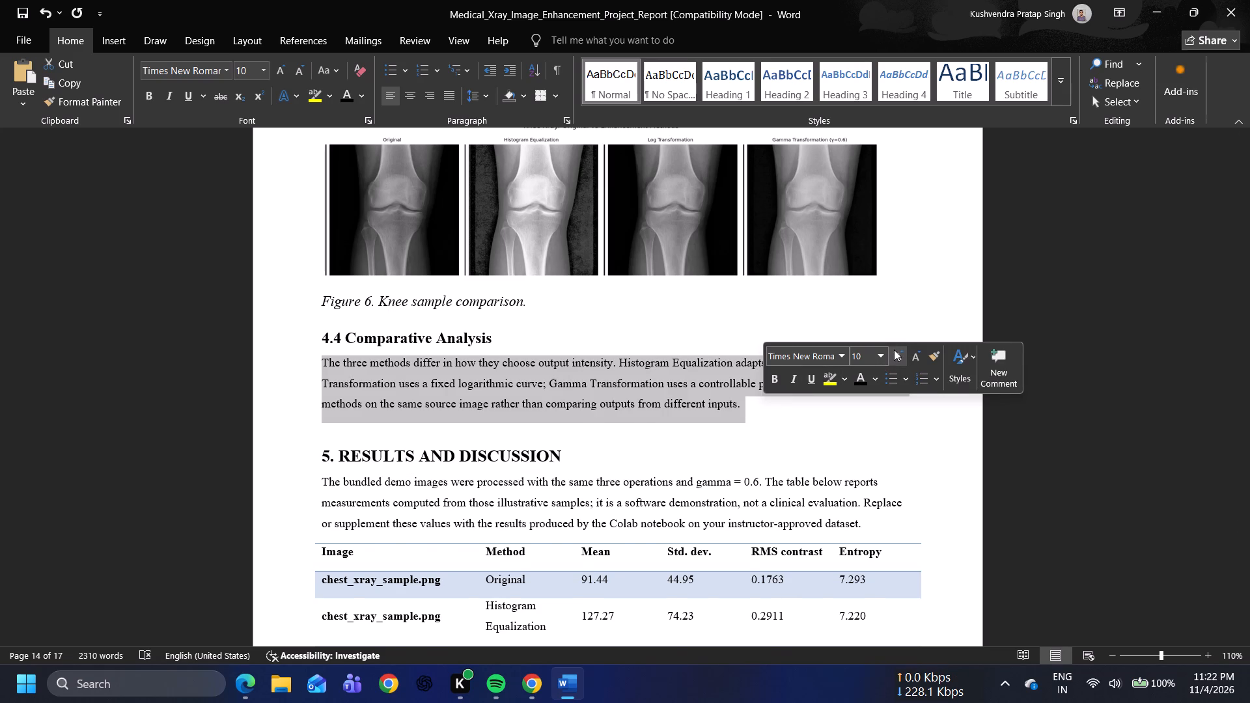
left_click(999, 445)
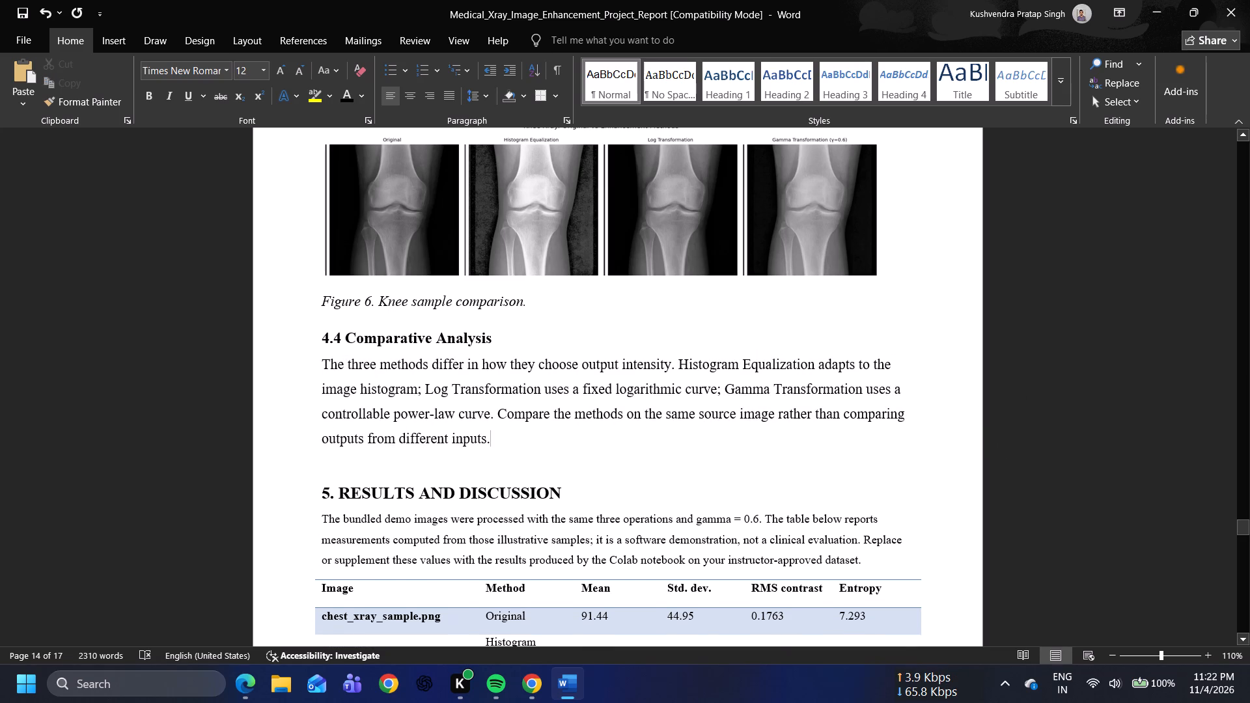
Add blank lines before the 5. RESULTS AND DISCUSSION heading so it starts at the top of a new page.
scroll(663, 450, "down", 1)
key("Down")
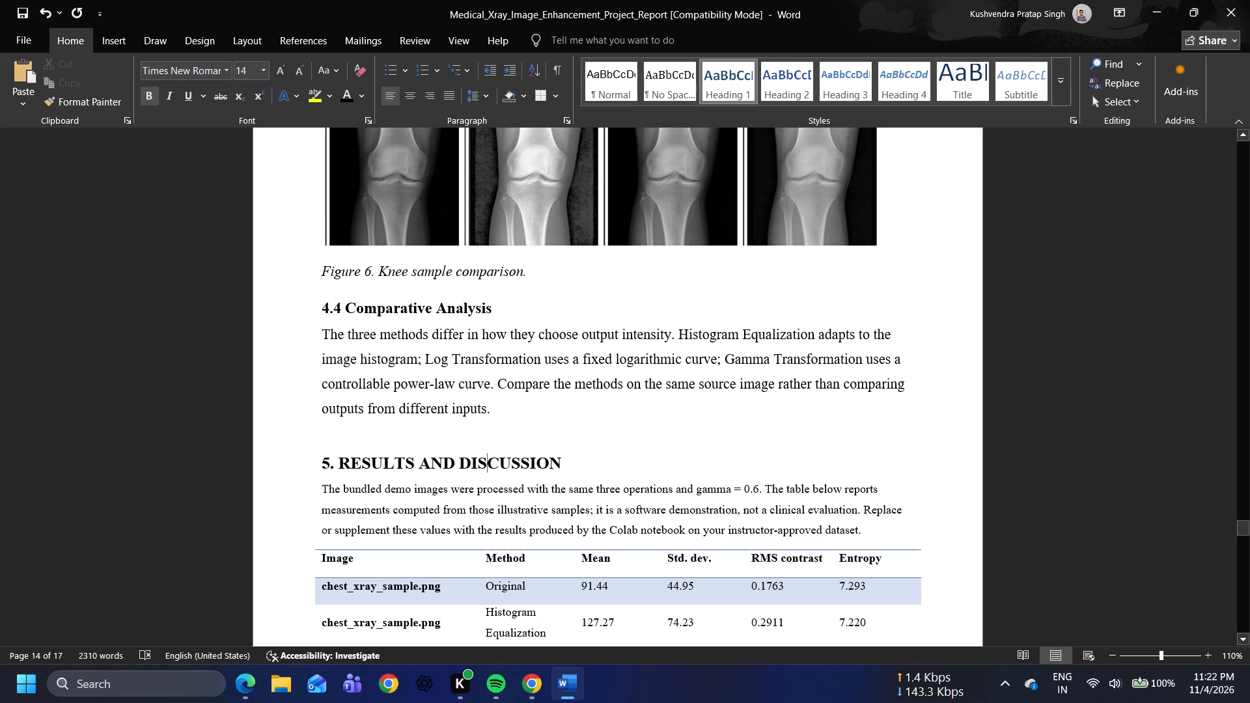
left_click_drag(321, 488, 809, 549)
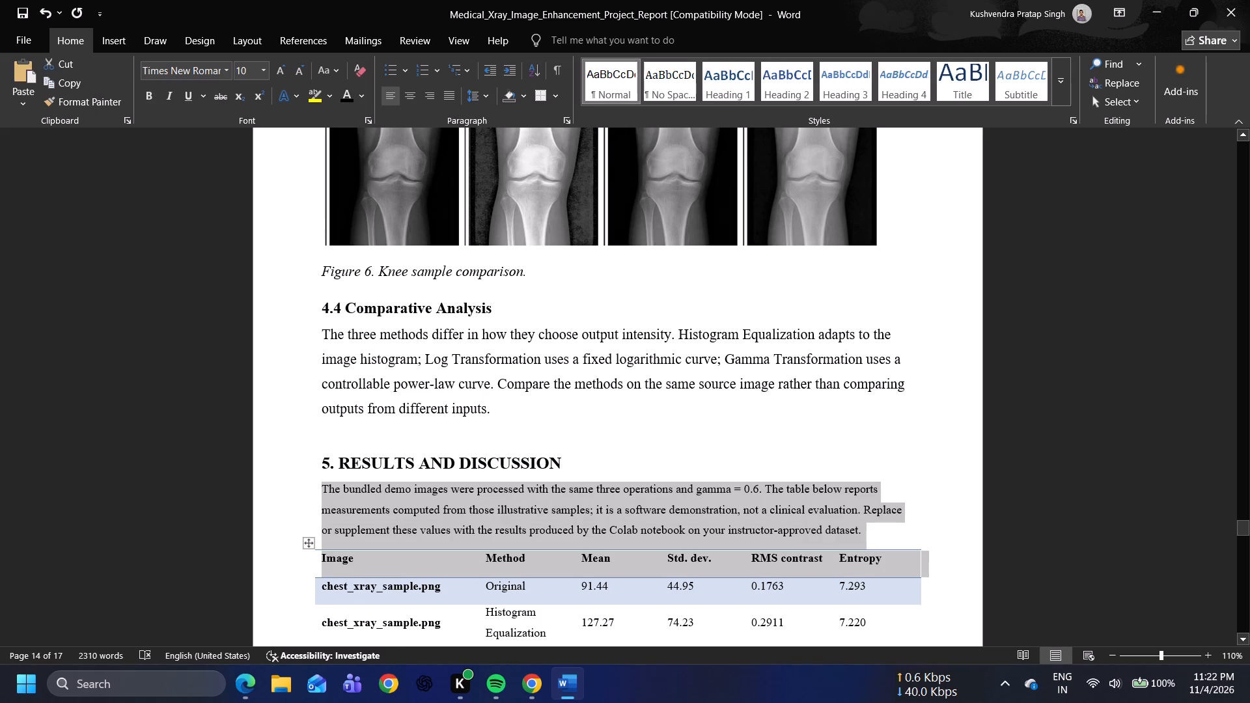
left_click(323, 462)
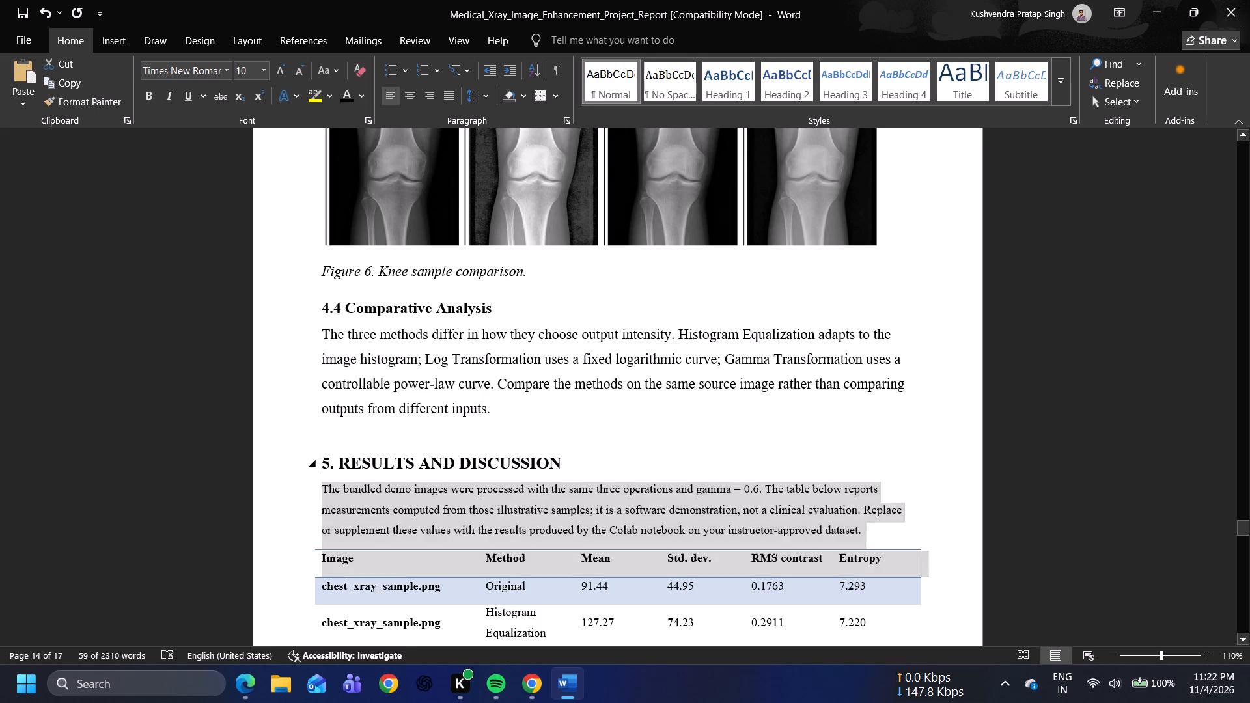
key("Return")
key("Return")
key("Return")
key("Return")
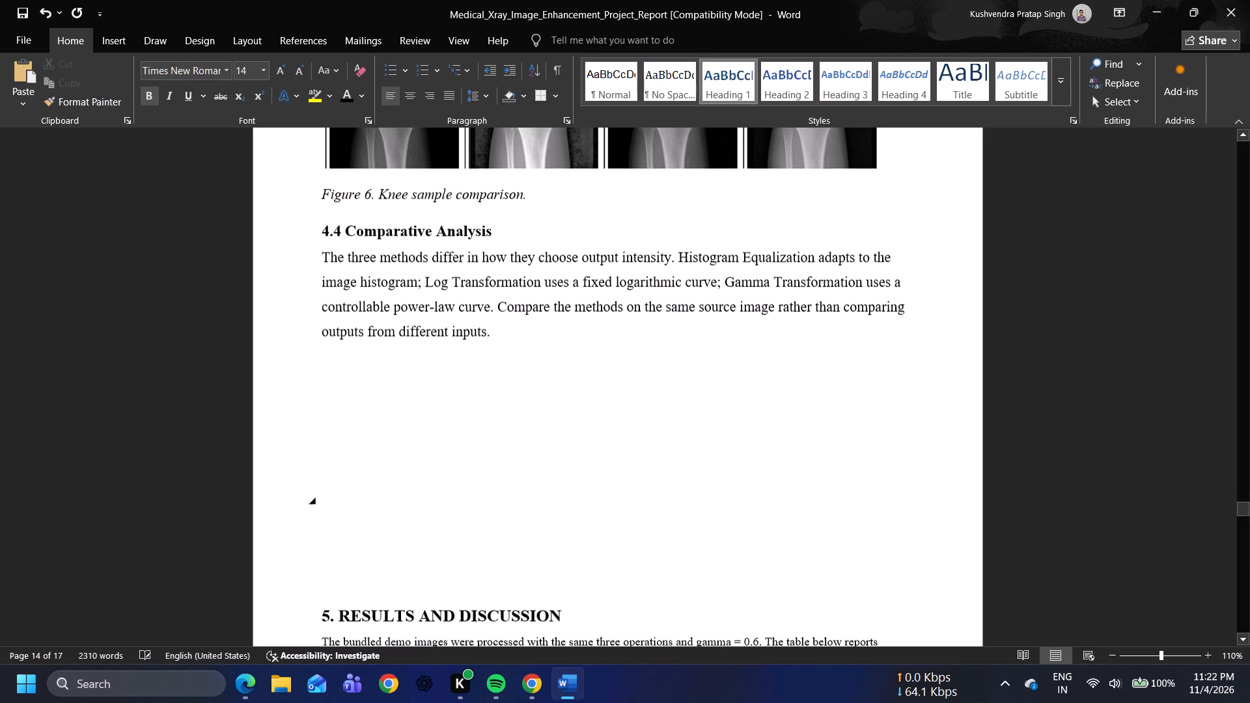
key("Return")
key("Return")
key("Return")
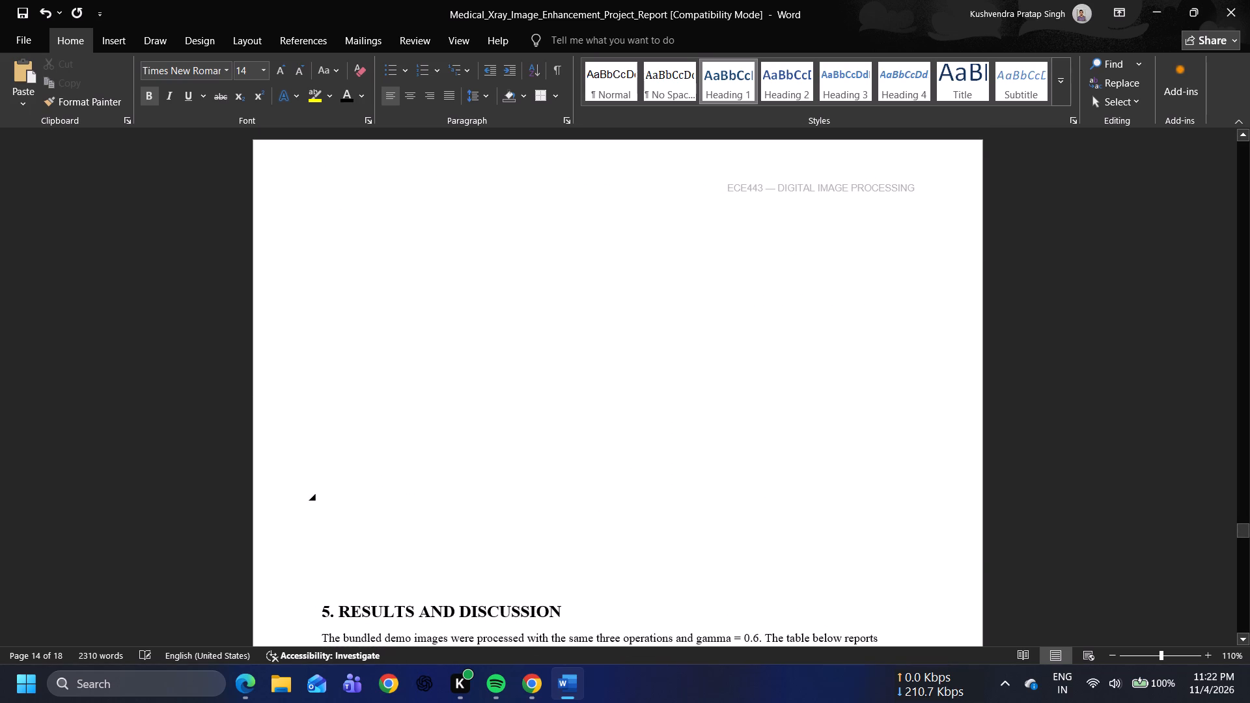
key("Left")
key("BackSpace")
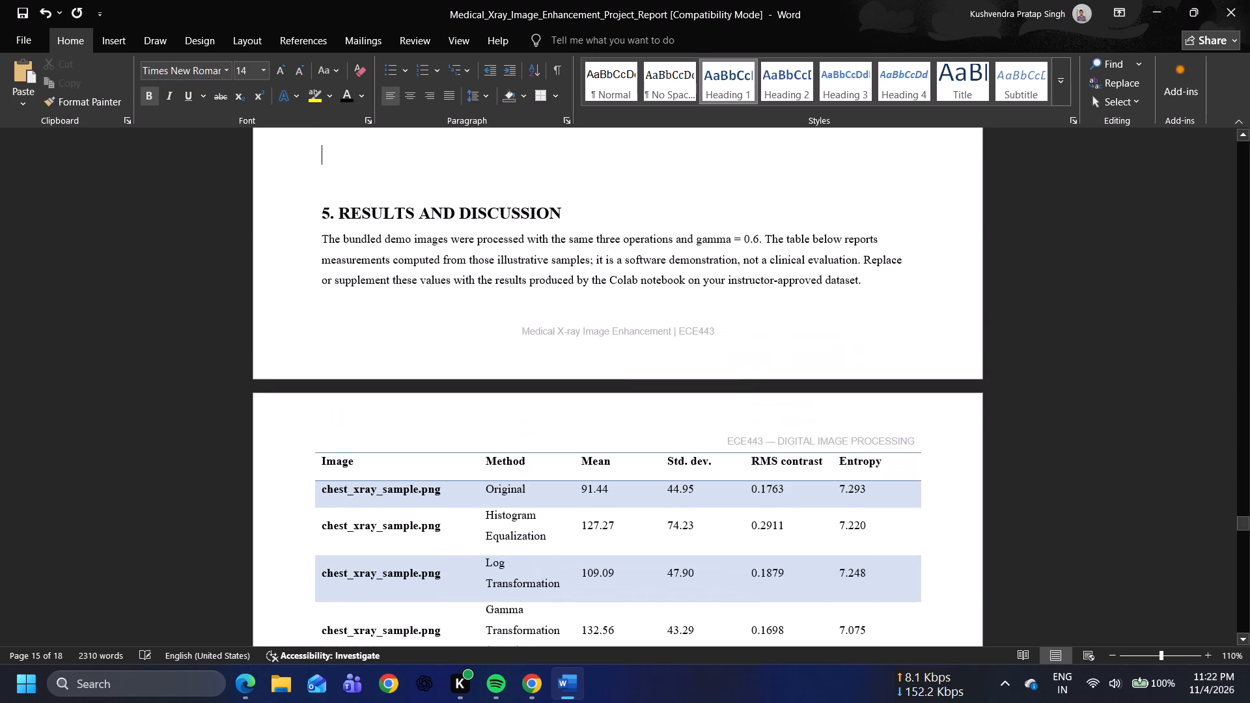
key("Return")
key("Return")
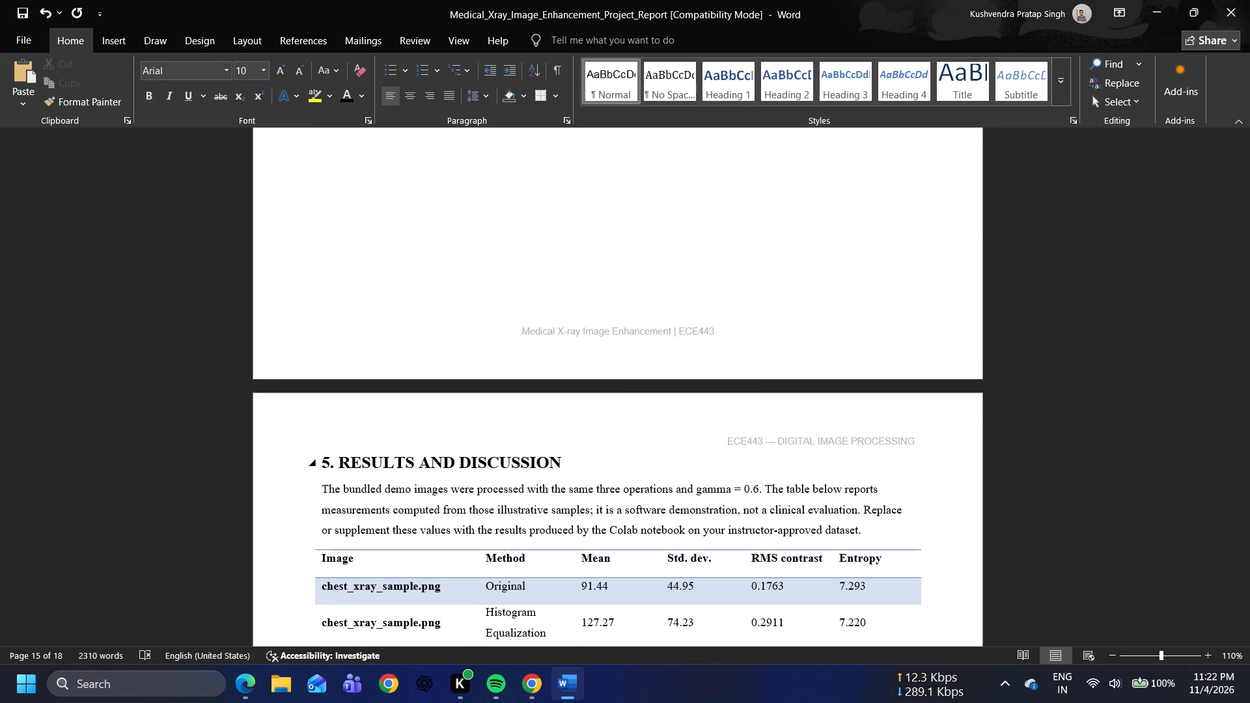
Enlarge the paragraph under 5. RESULTS AND DISCUSSION by two font-size increments, to 12.
left_click_drag(322, 492, 755, 580)
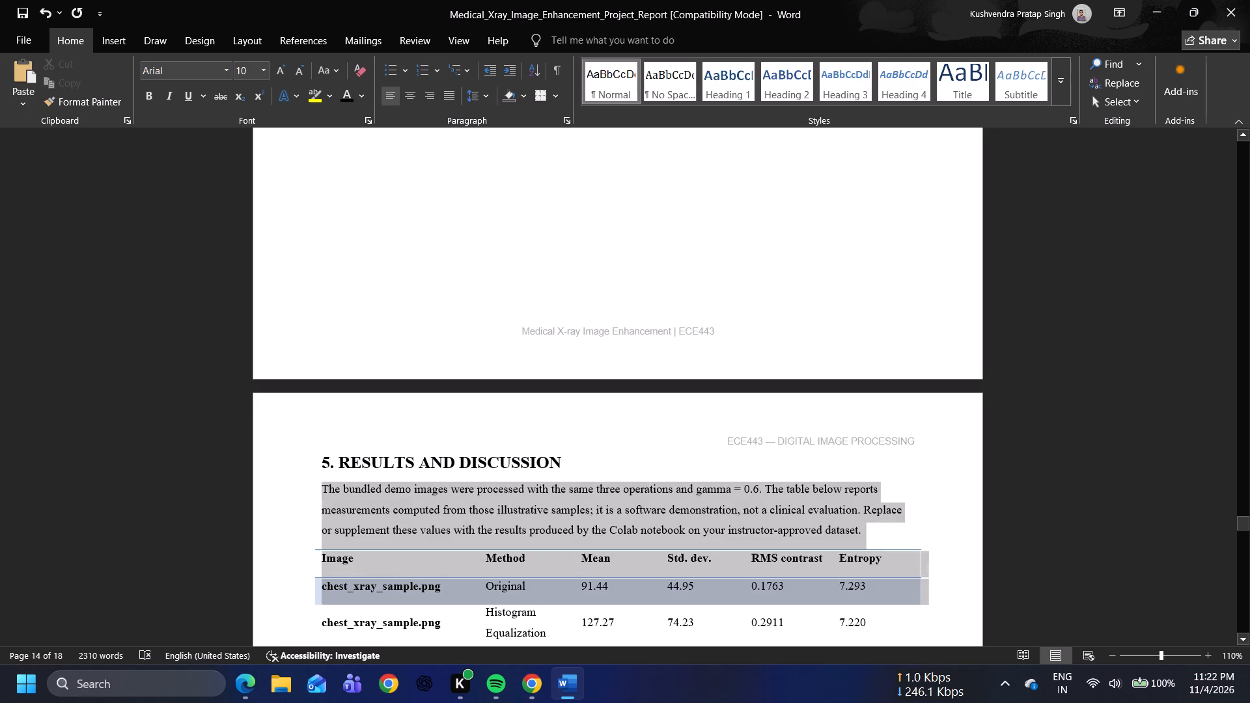
left_click_drag(755, 580, 866, 530)
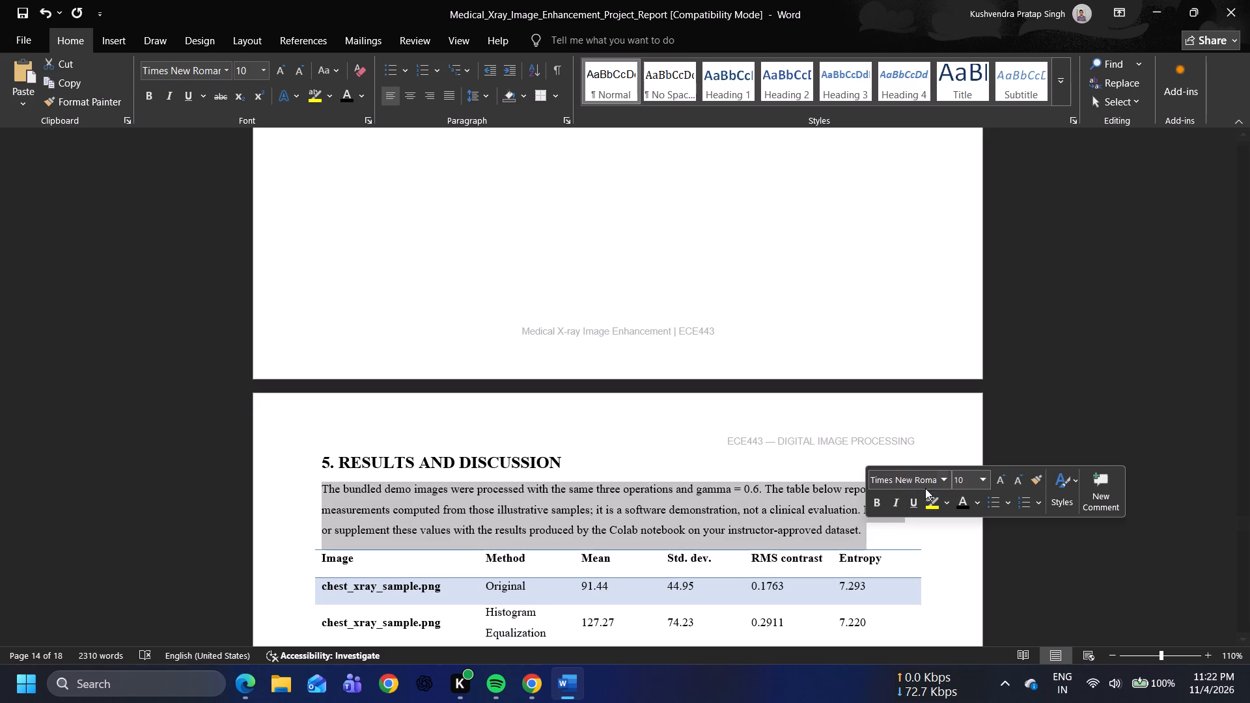
double_click(1003, 480)
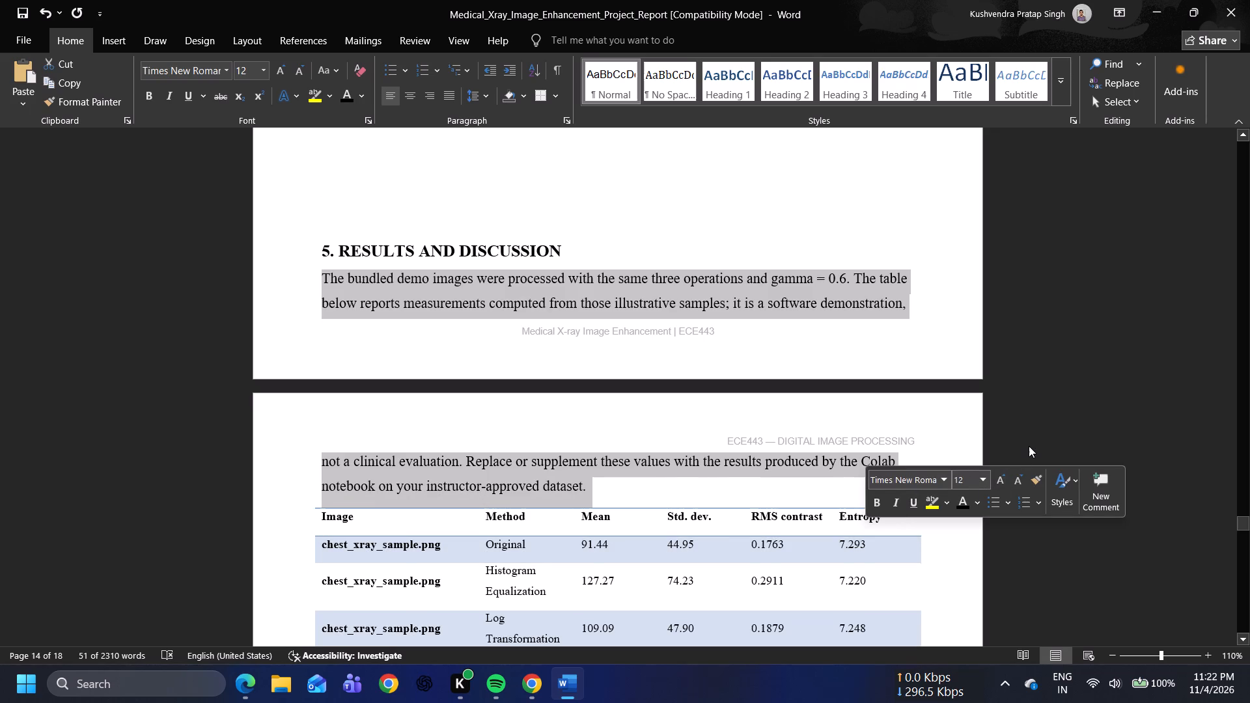
left_click(1029, 446)
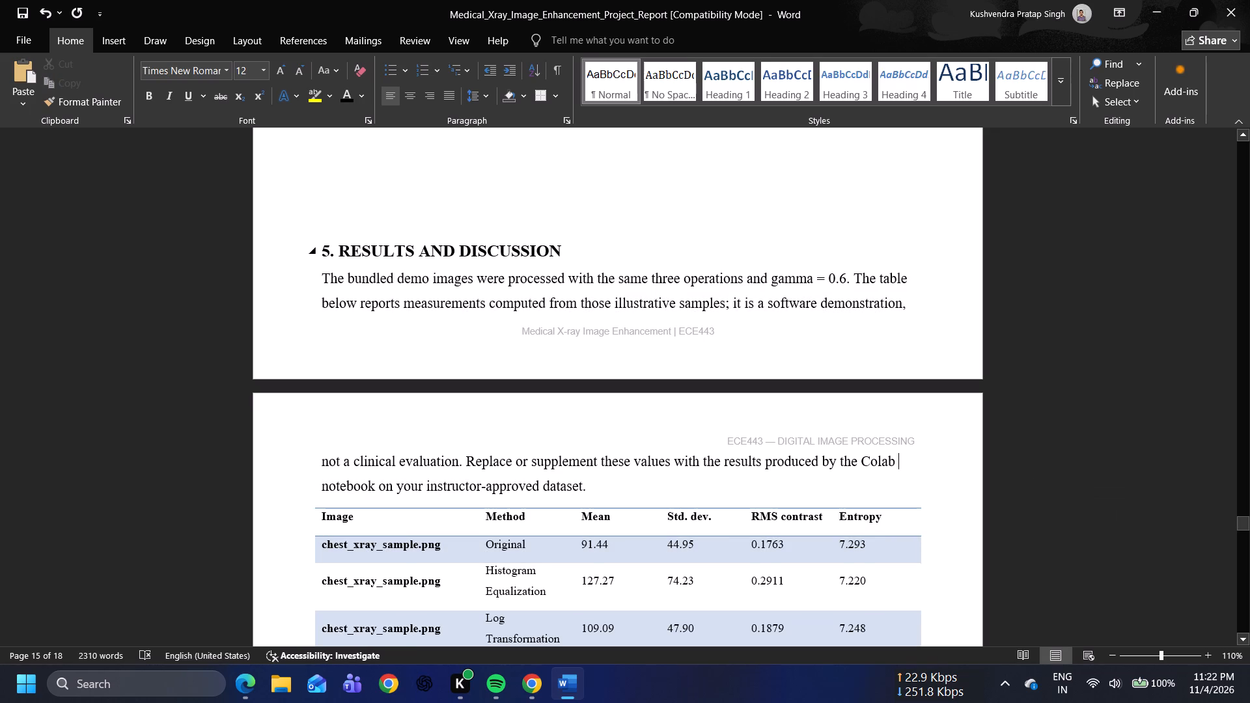
Readjust the blank lines before the 5. RESULTS AND DISCUSSION heading so it sits at the top of the new page again.
left_click(322, 246)
key("Return")
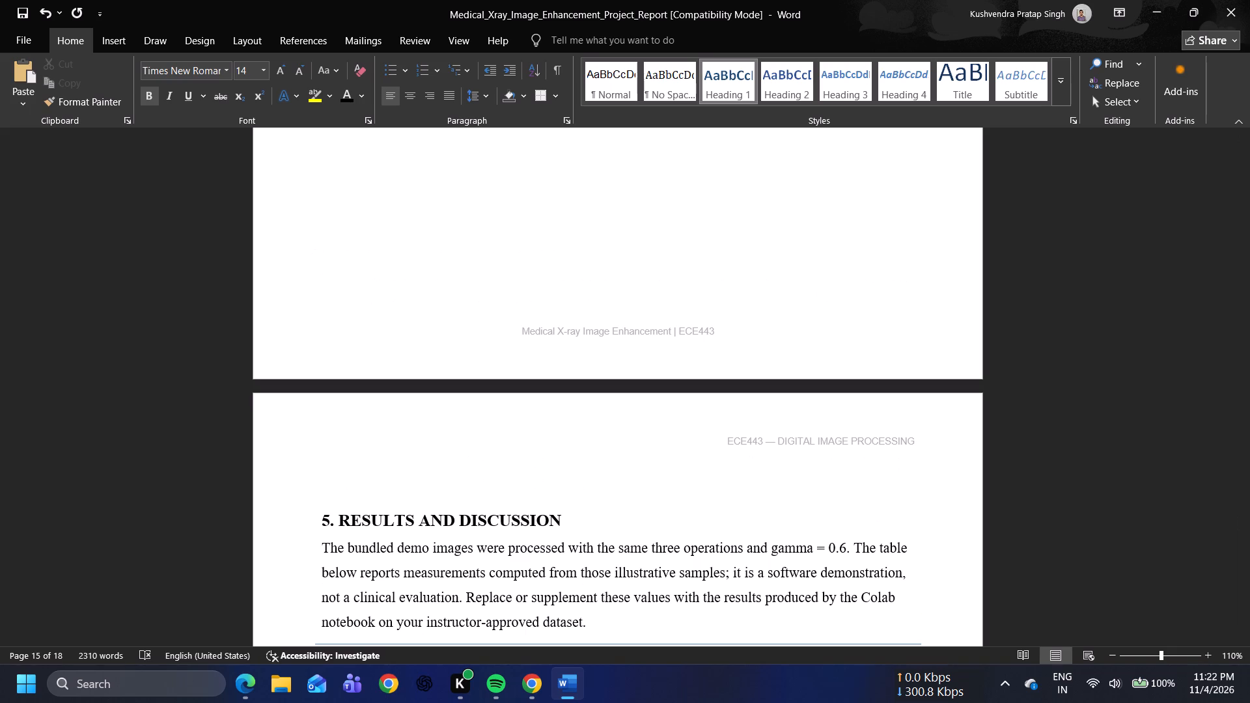
key("Left")
key("BackSpace")
key("BackSpace")
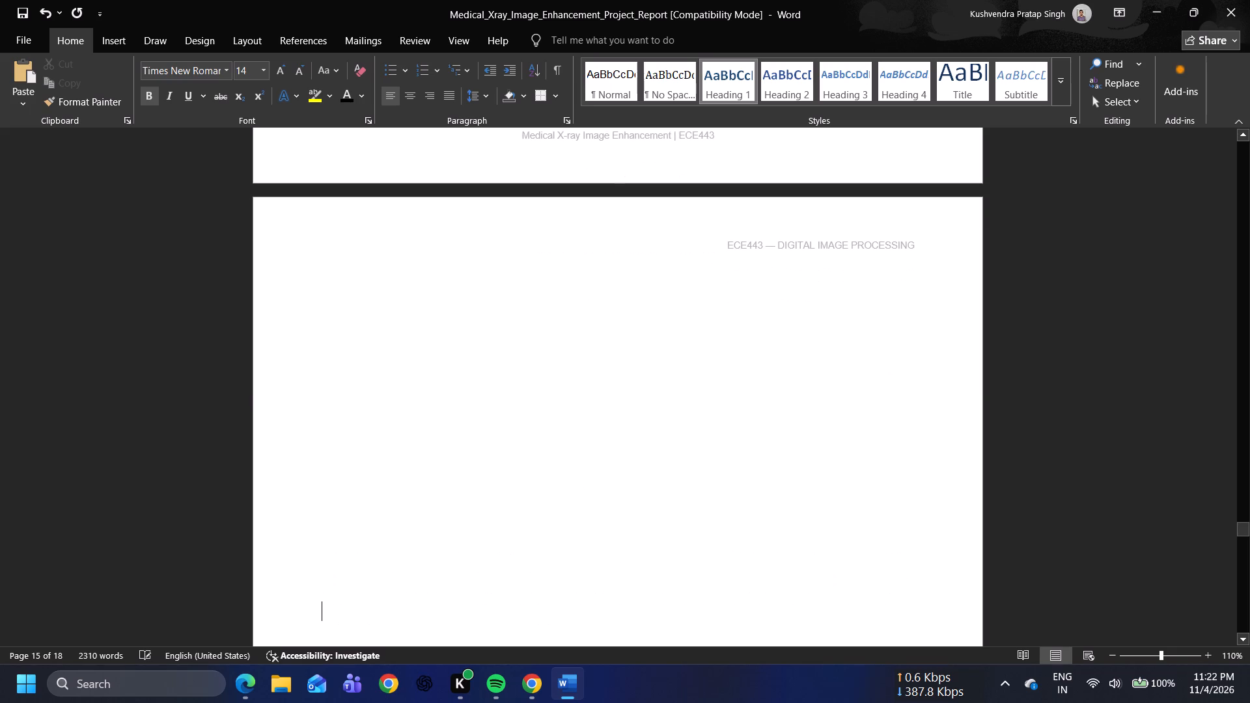
scroll(366, 232, "up", 5)
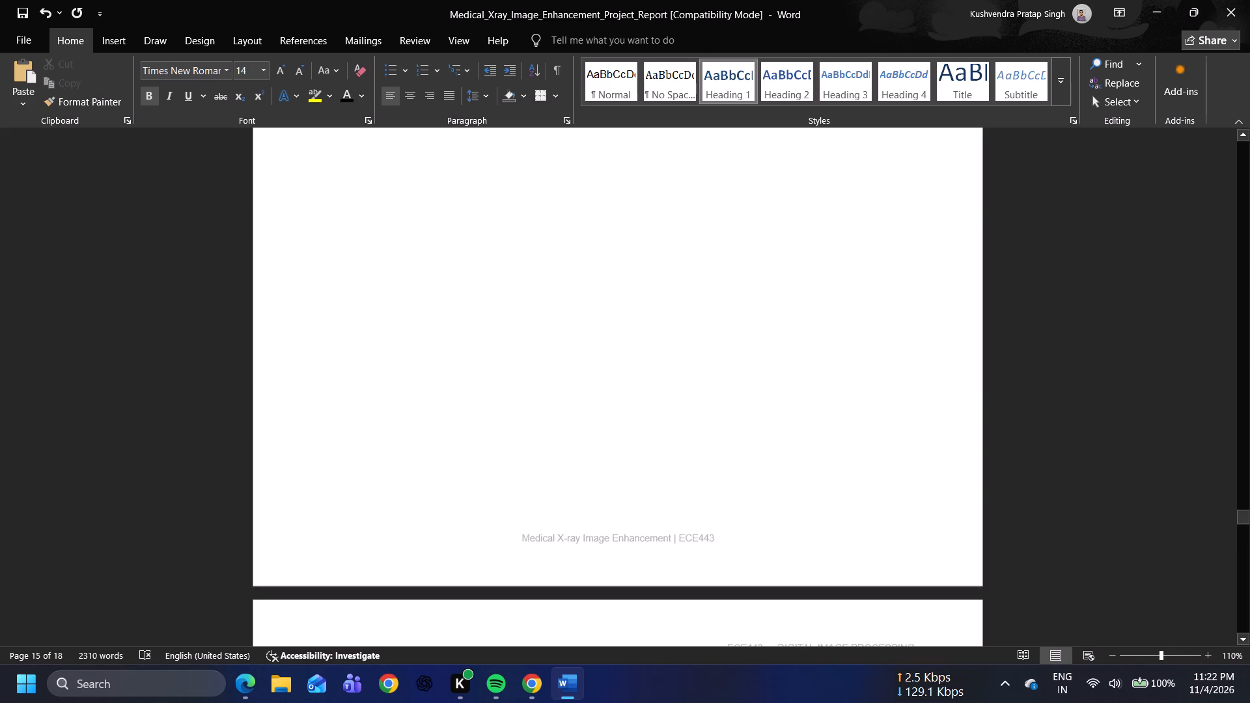
scroll(366, 232, "up", 4)
scroll(366, 232, "down", 11)
key("BackSpace")
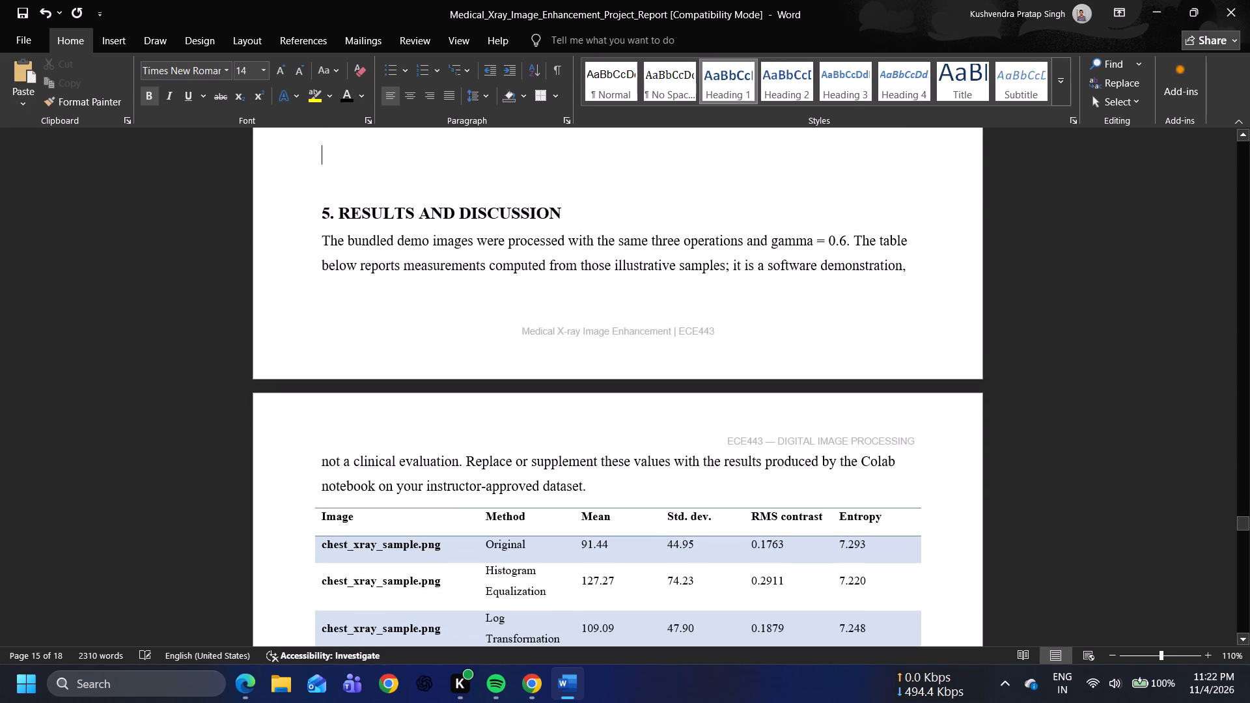
key("Return")
key("Return")
key("Return")
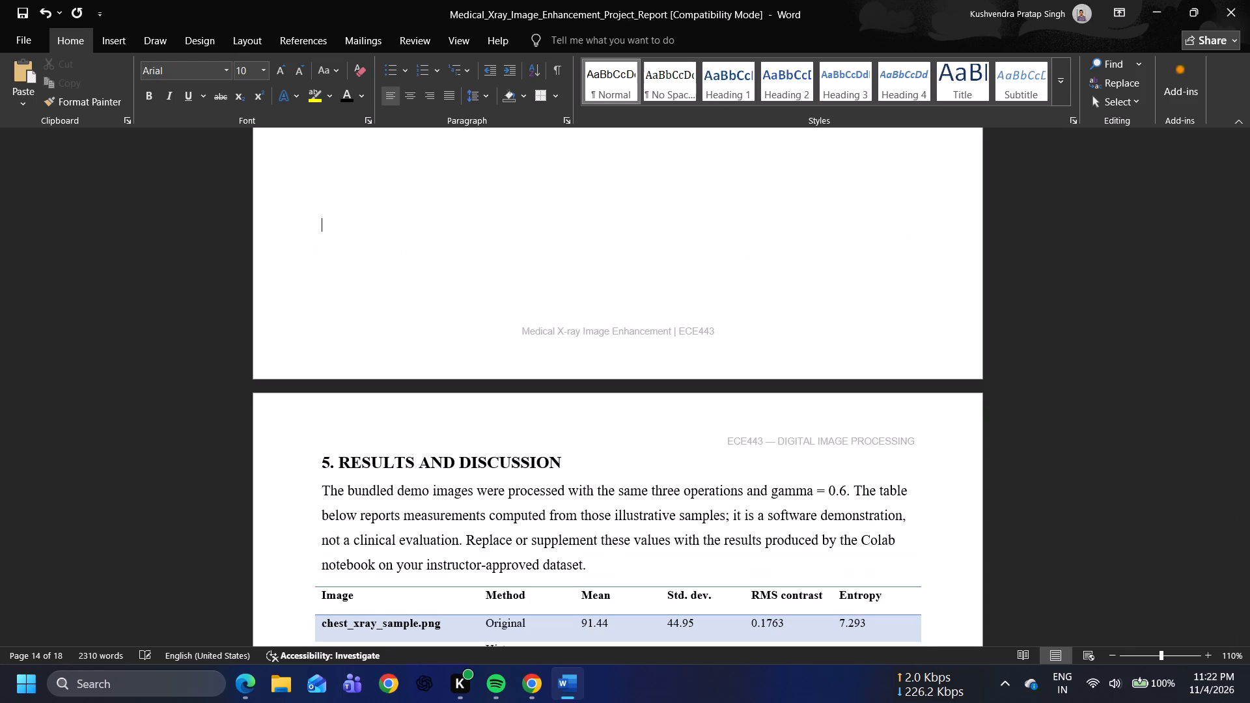
Review the page layout from section 4.3 Gamma Transformation through the start of 5. RESULTS AND DISCUSSION.
scroll(366, 232, "up", 14)
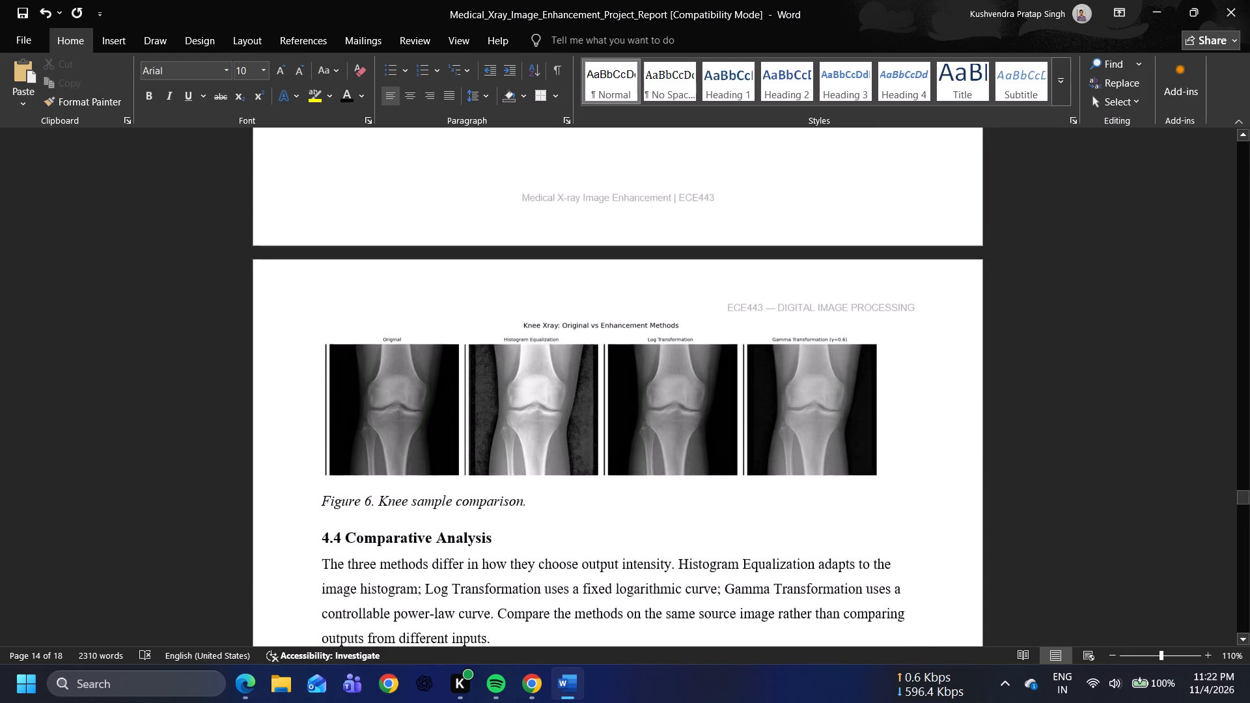
scroll(366, 232, "up", 7)
scroll(366, 232, "down", 7)
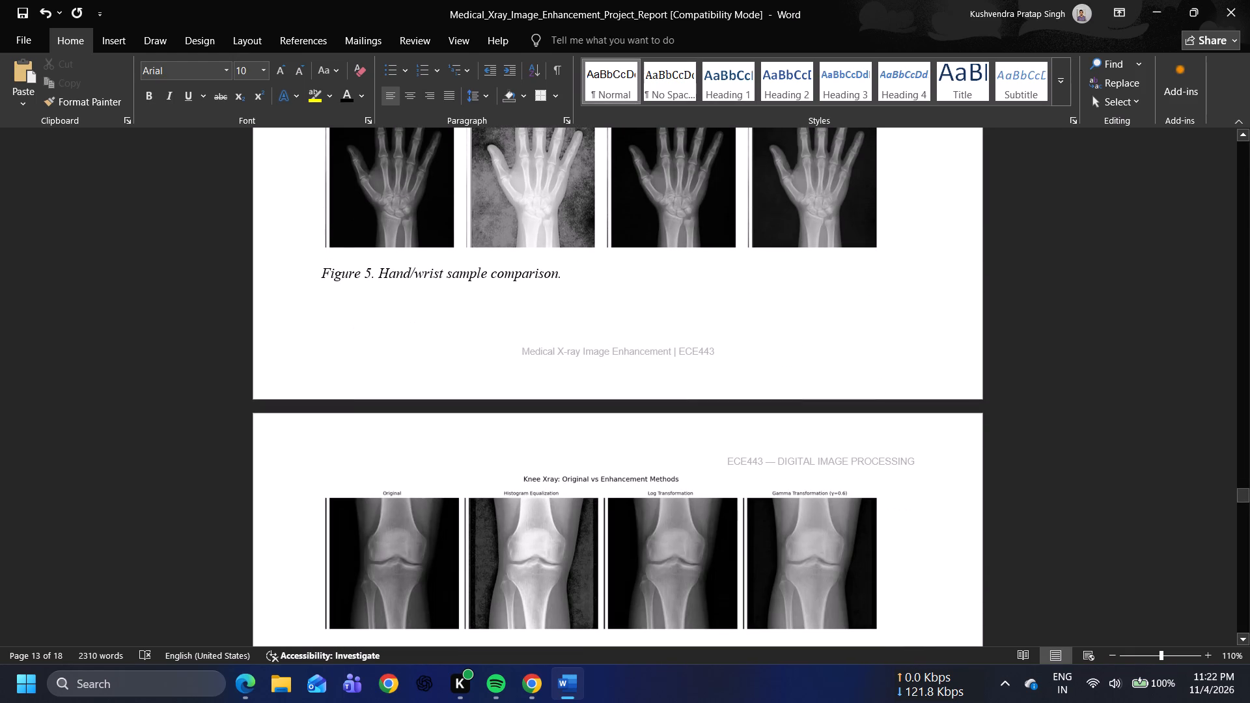
scroll(366, 232, "down", 4)
scroll(366, 232, "up", 8)
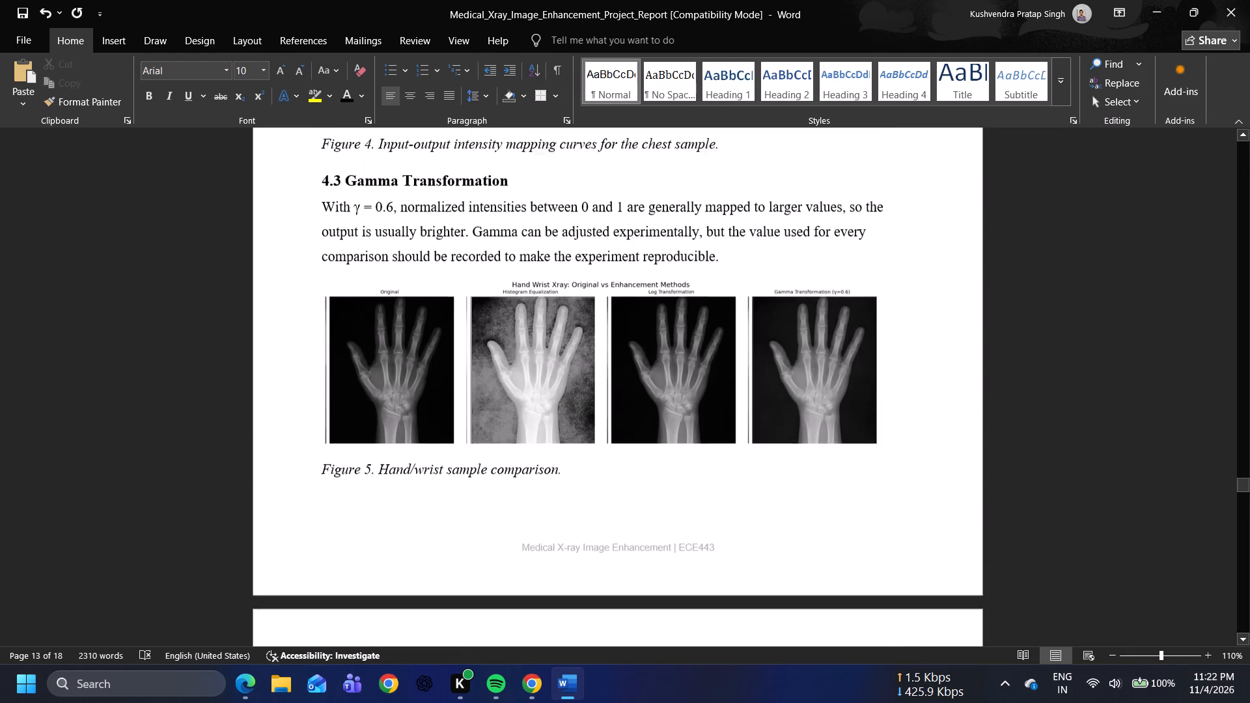
scroll(366, 232, "up", 4)
scroll(366, 232, "down", 14)
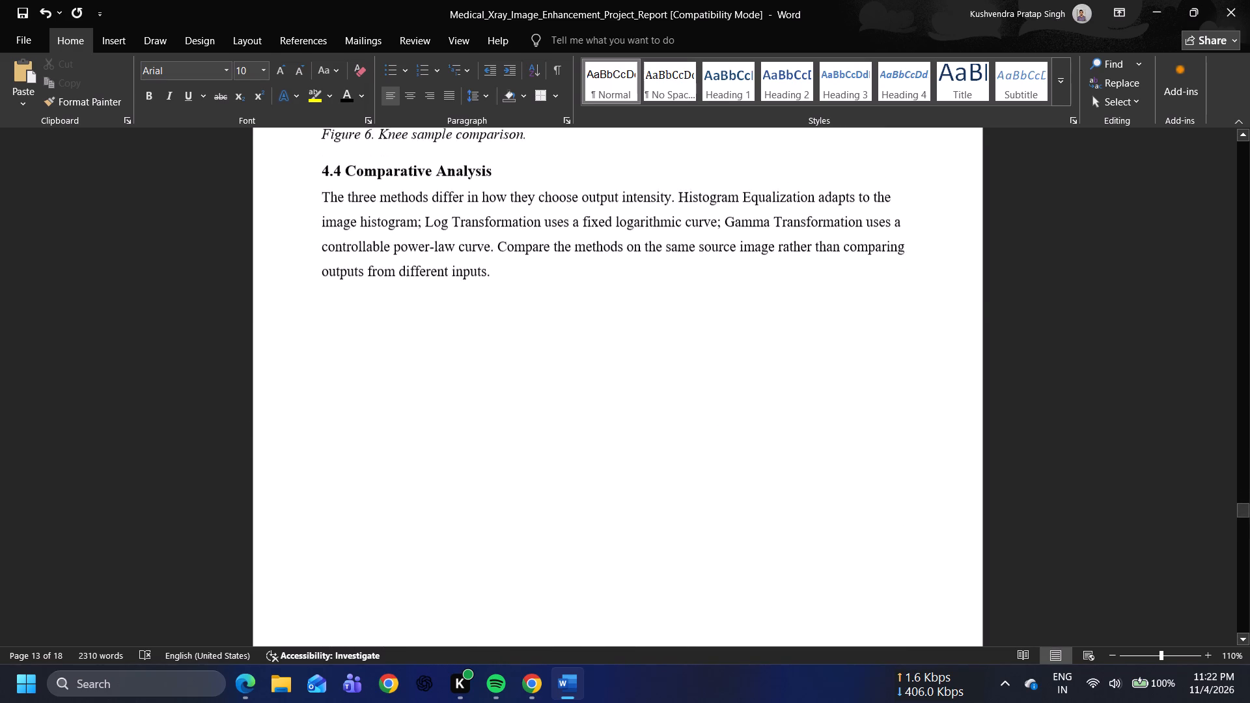
scroll(366, 232, "down", 1)
scroll(366, 232, "up", 5)
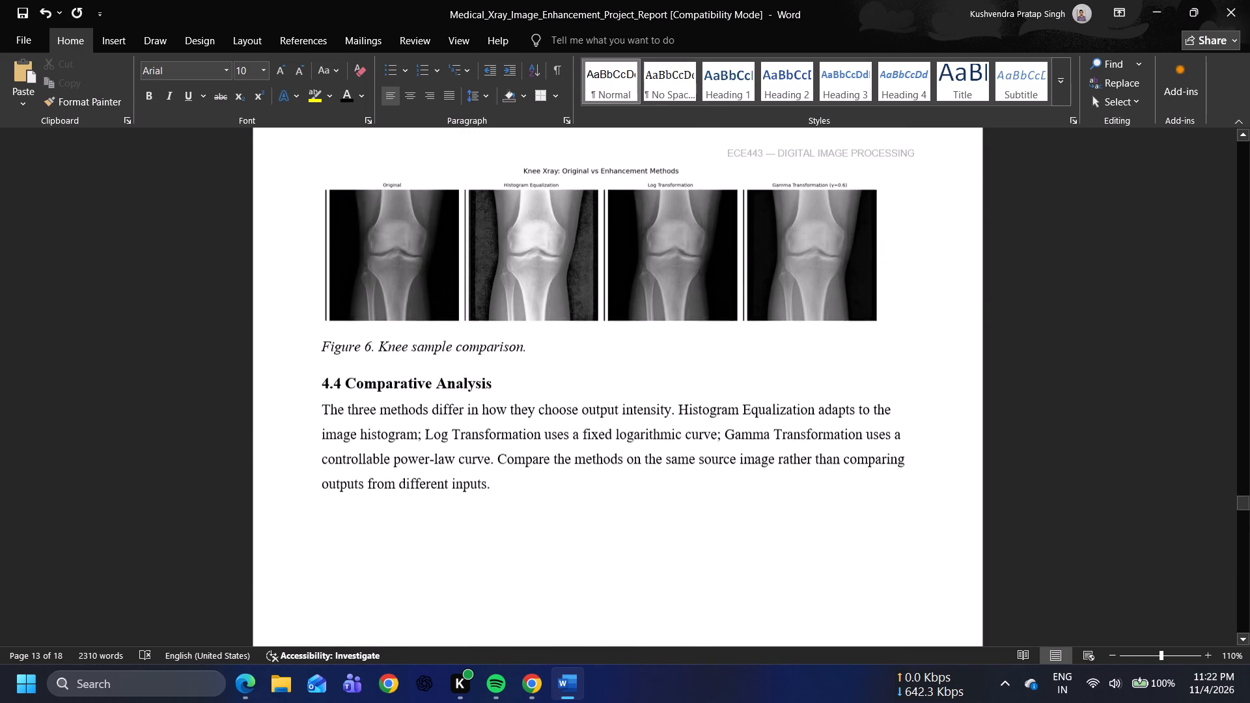
scroll(366, 232, "up", 5)
scroll(366, 232, "down", 17)
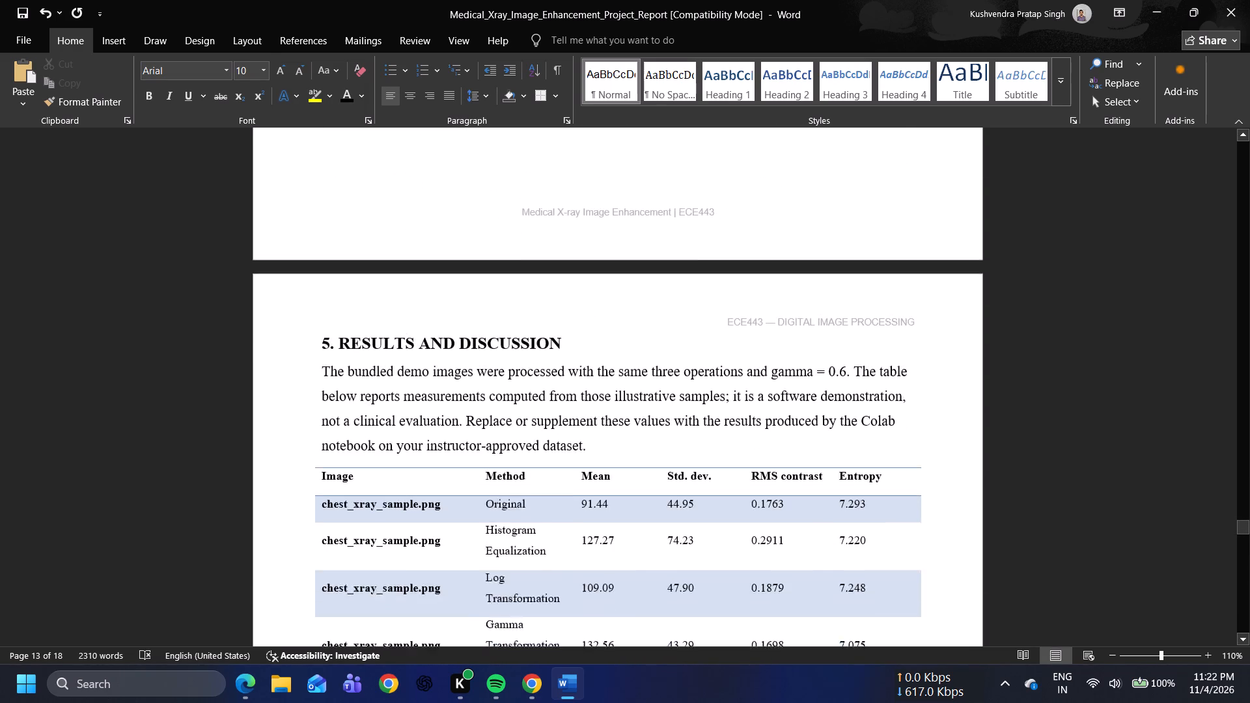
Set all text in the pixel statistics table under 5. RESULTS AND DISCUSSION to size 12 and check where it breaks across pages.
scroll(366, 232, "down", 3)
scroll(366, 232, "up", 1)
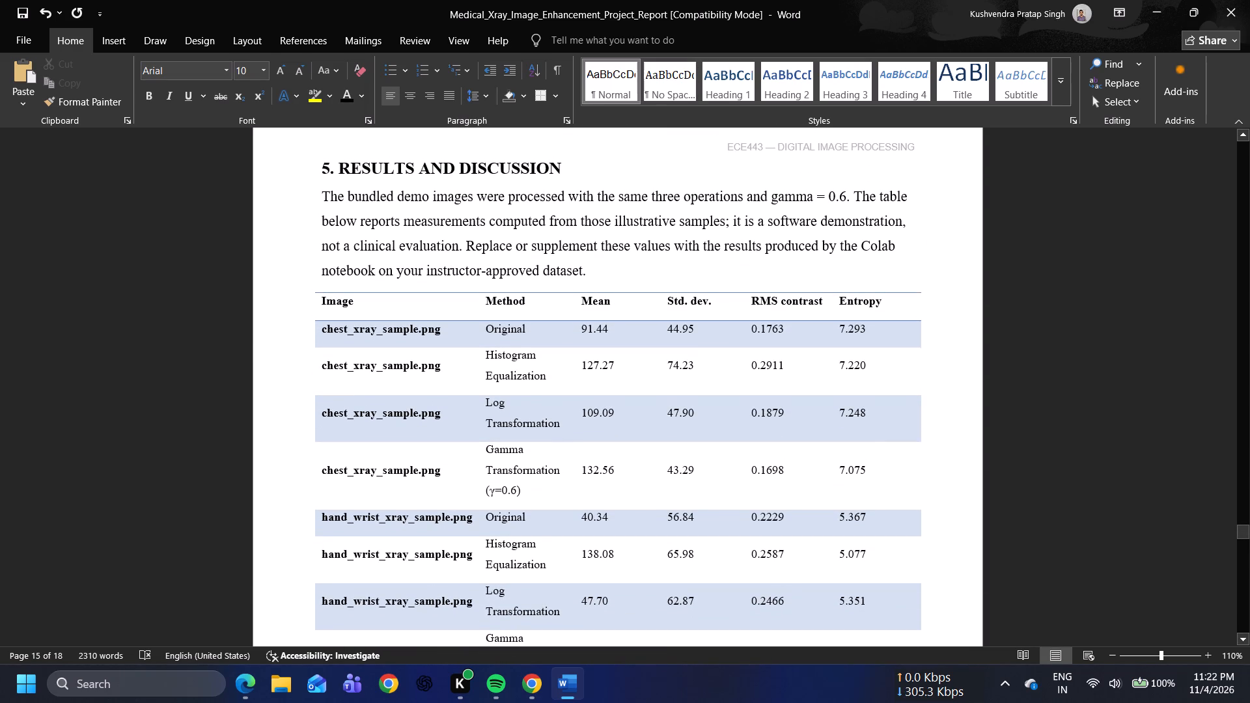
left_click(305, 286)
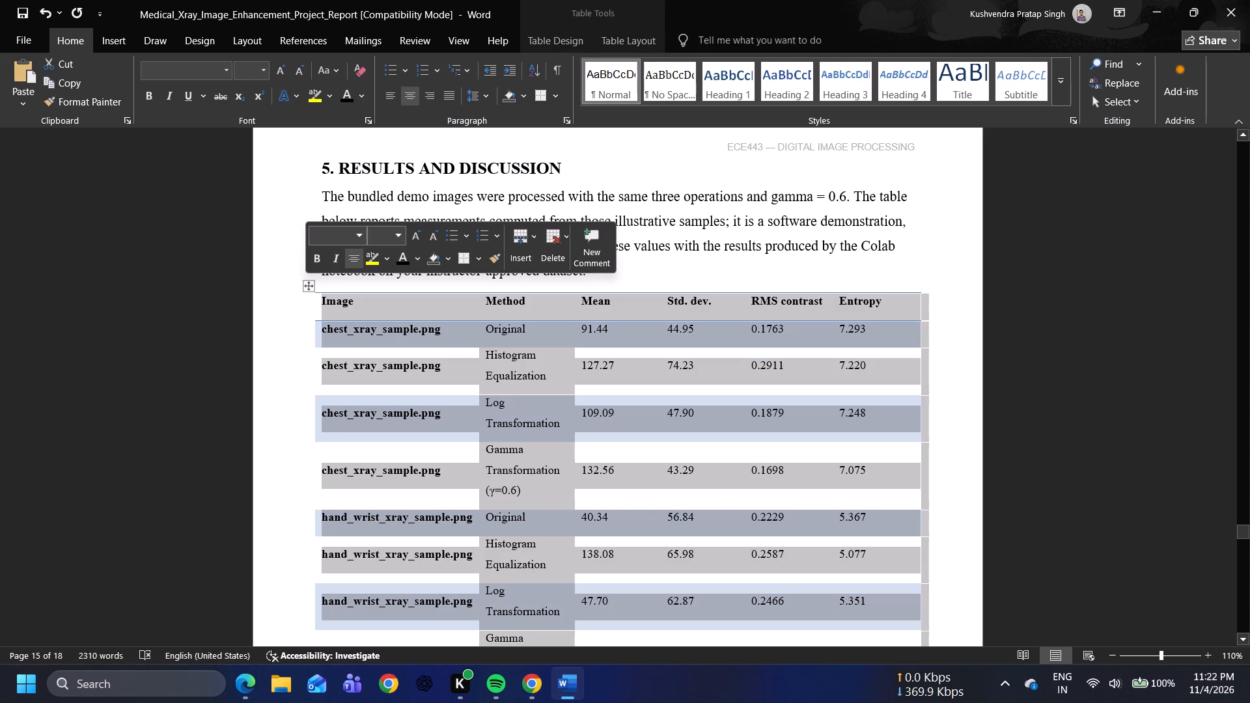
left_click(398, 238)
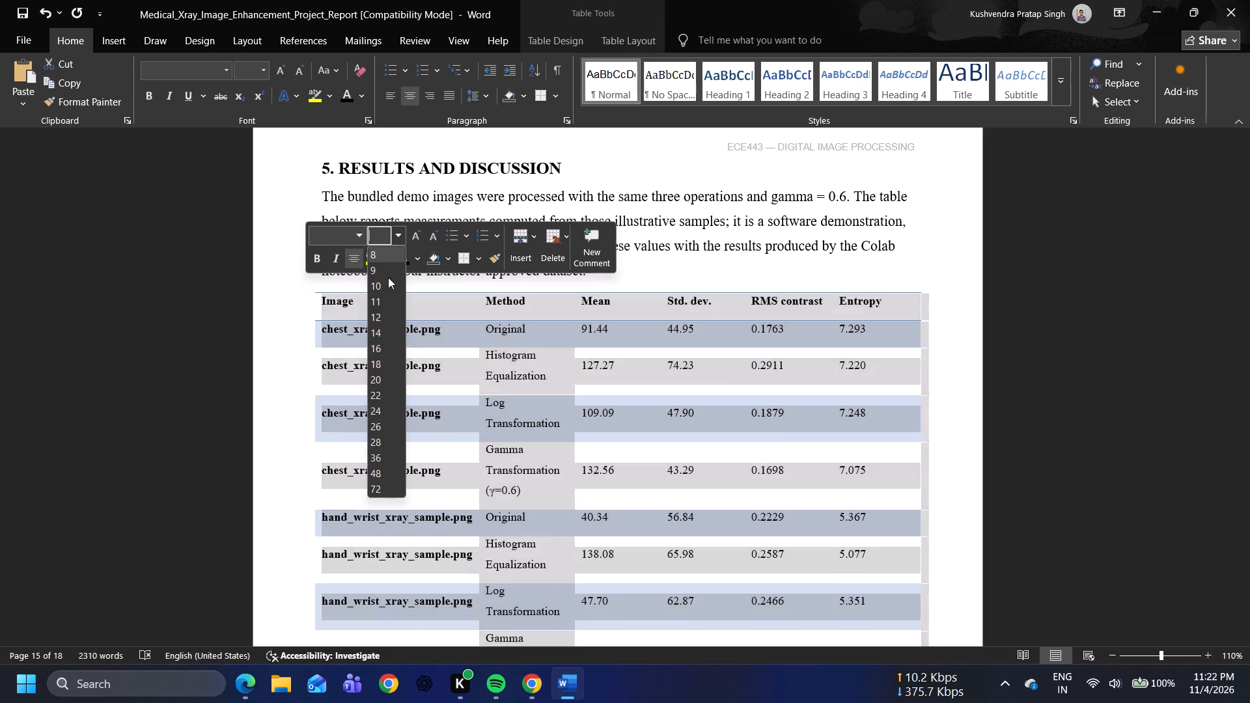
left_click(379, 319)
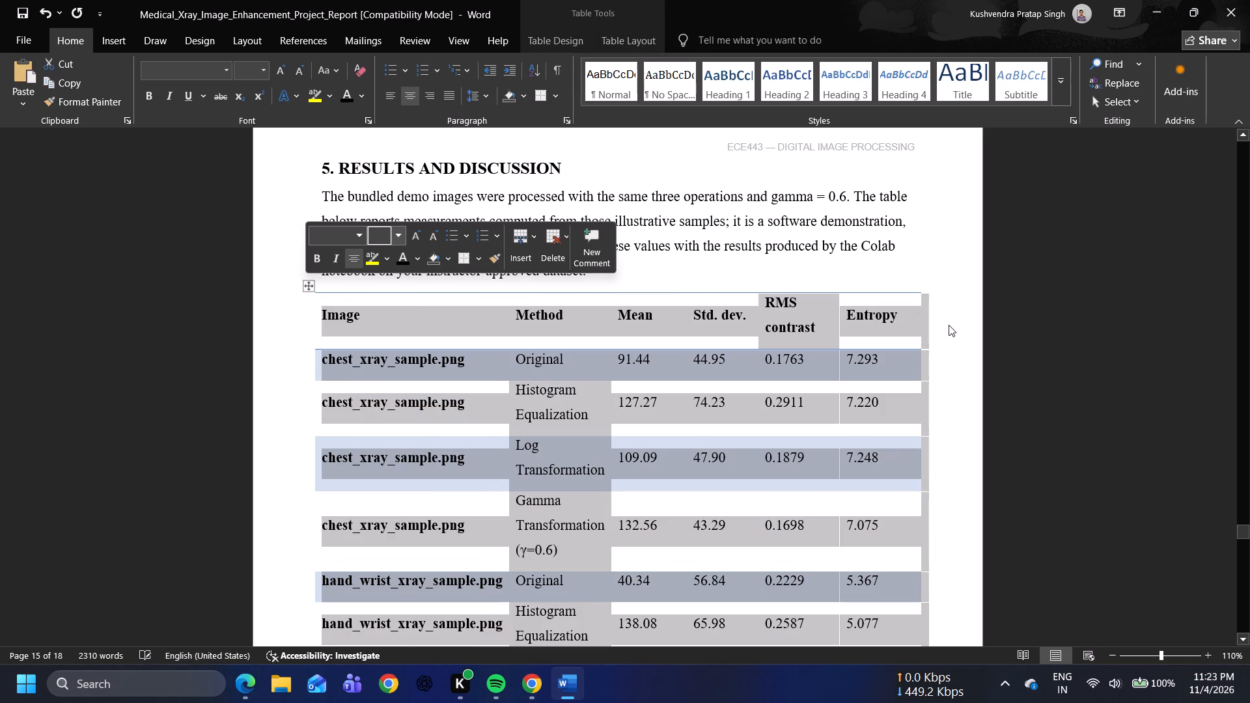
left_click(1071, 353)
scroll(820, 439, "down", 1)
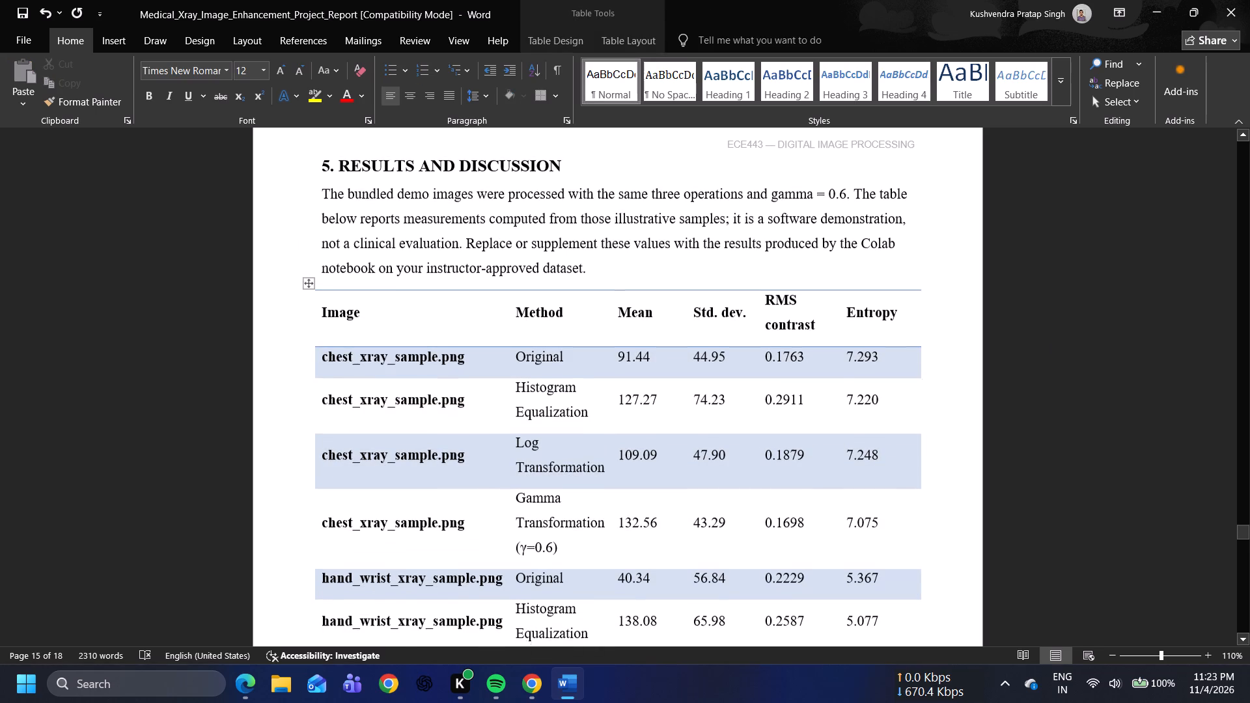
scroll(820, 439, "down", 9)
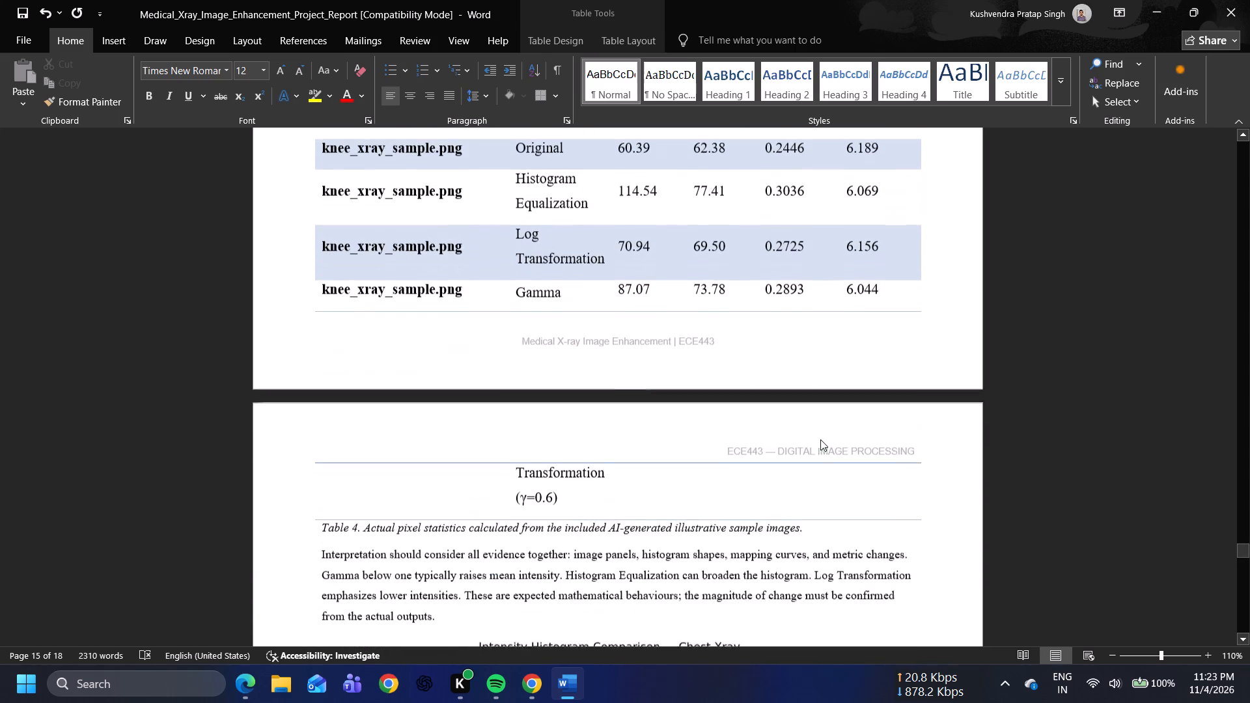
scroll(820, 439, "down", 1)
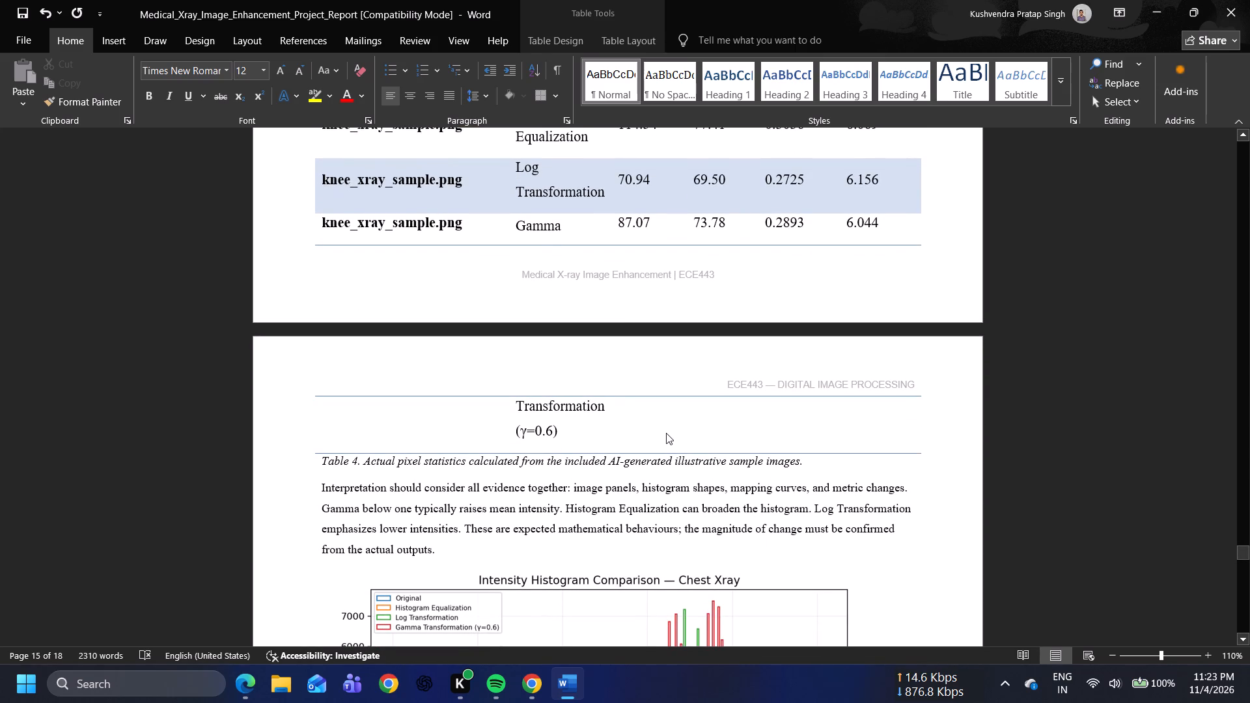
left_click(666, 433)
Set all text in the pixel statistics table under 5. RESULTS AND DISCUSSION to size 11.
scroll(666, 433, "up", 3)
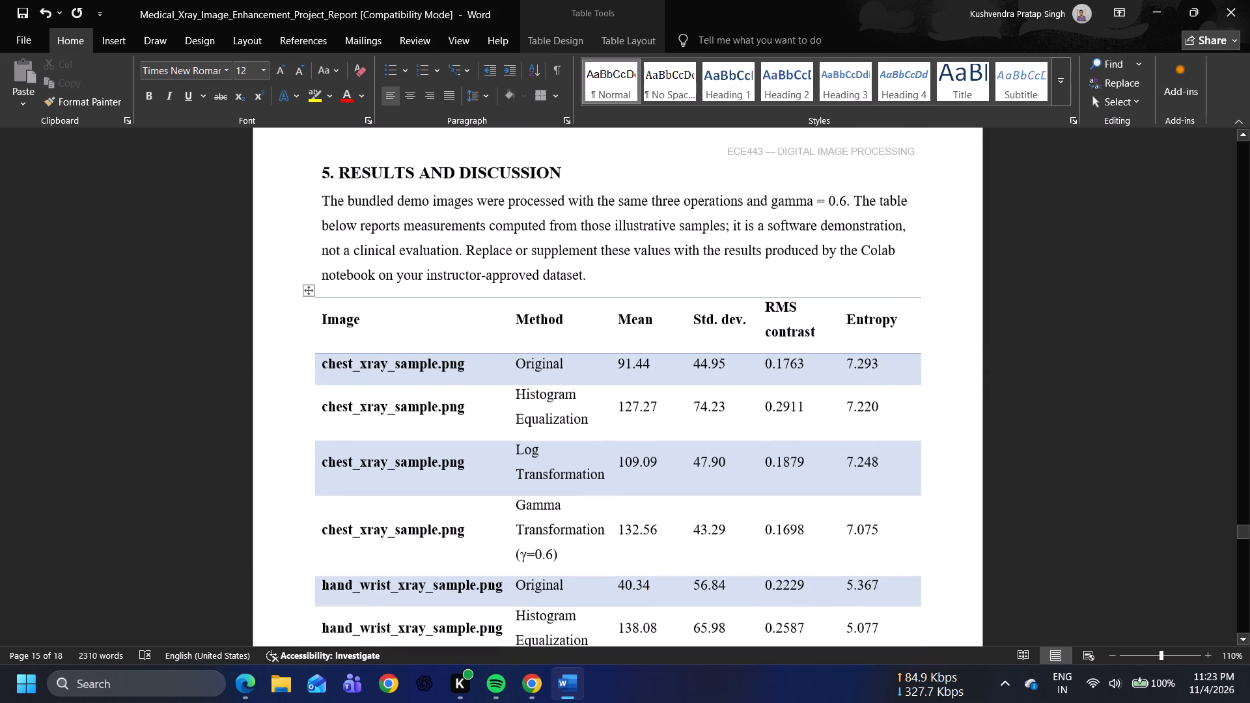
scroll(666, 433, "up", 1)
scroll(666, 433, "down", 3)
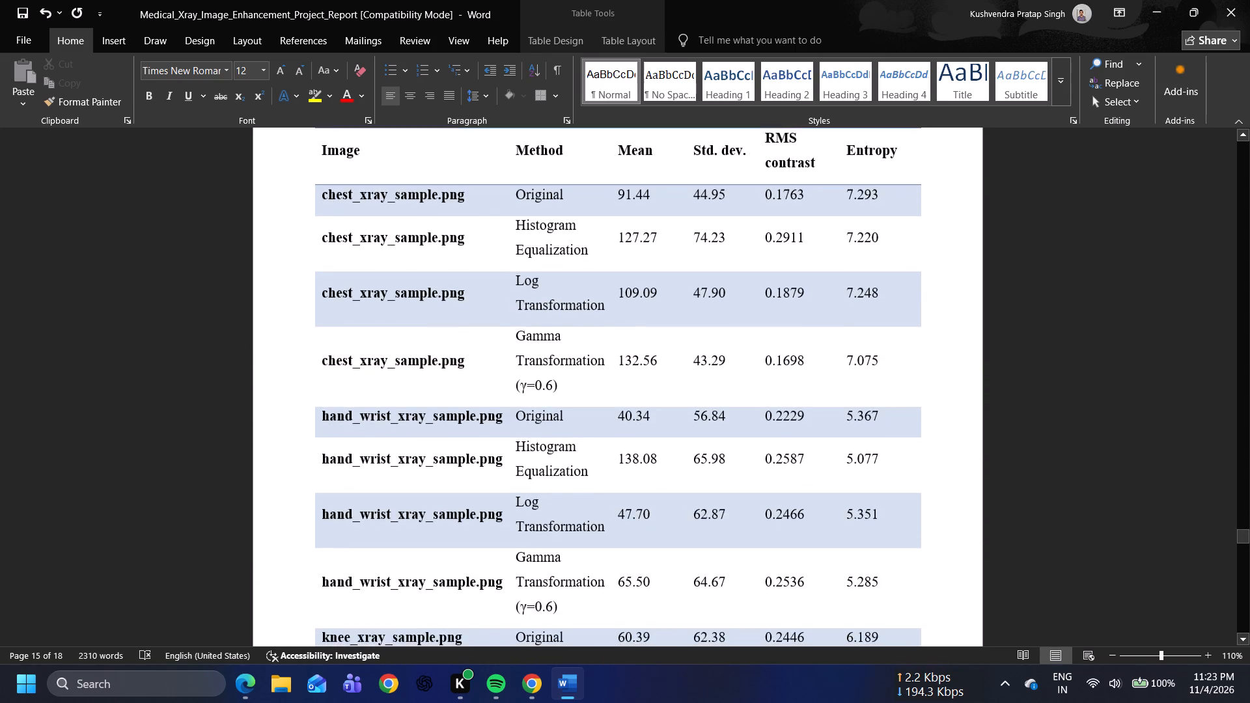
scroll(666, 433, "up", 2)
left_click(308, 261)
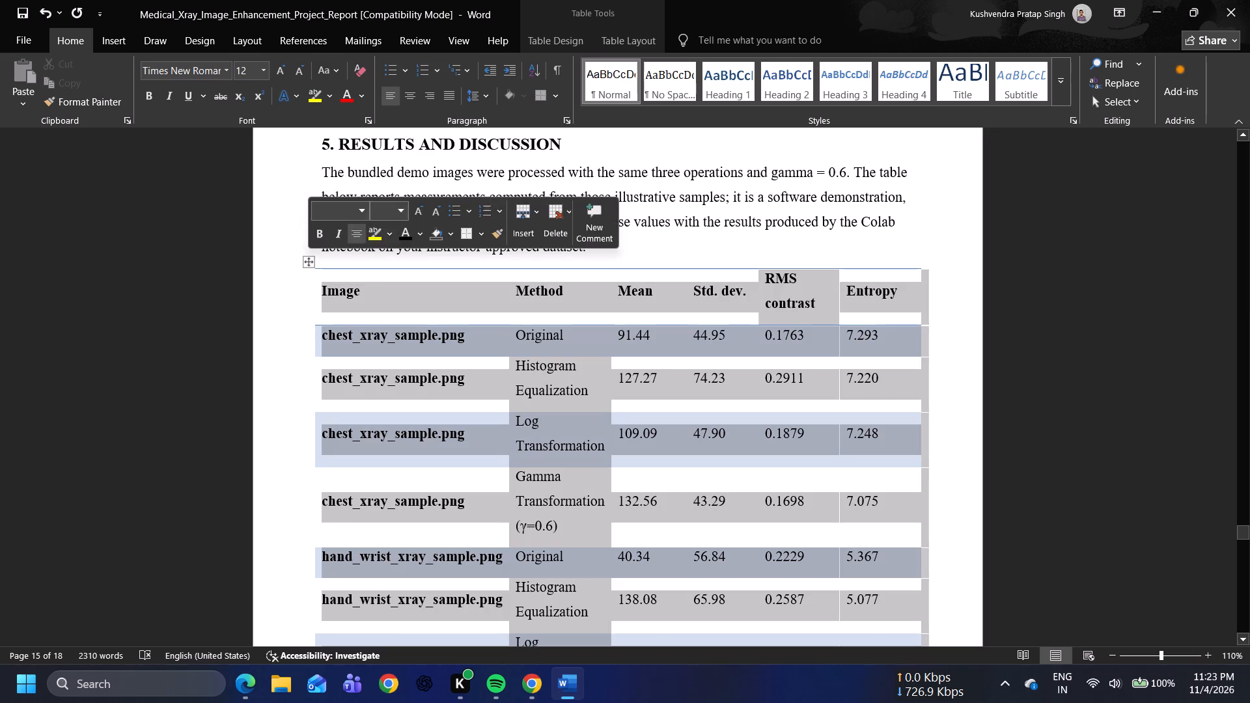
left_click(400, 206)
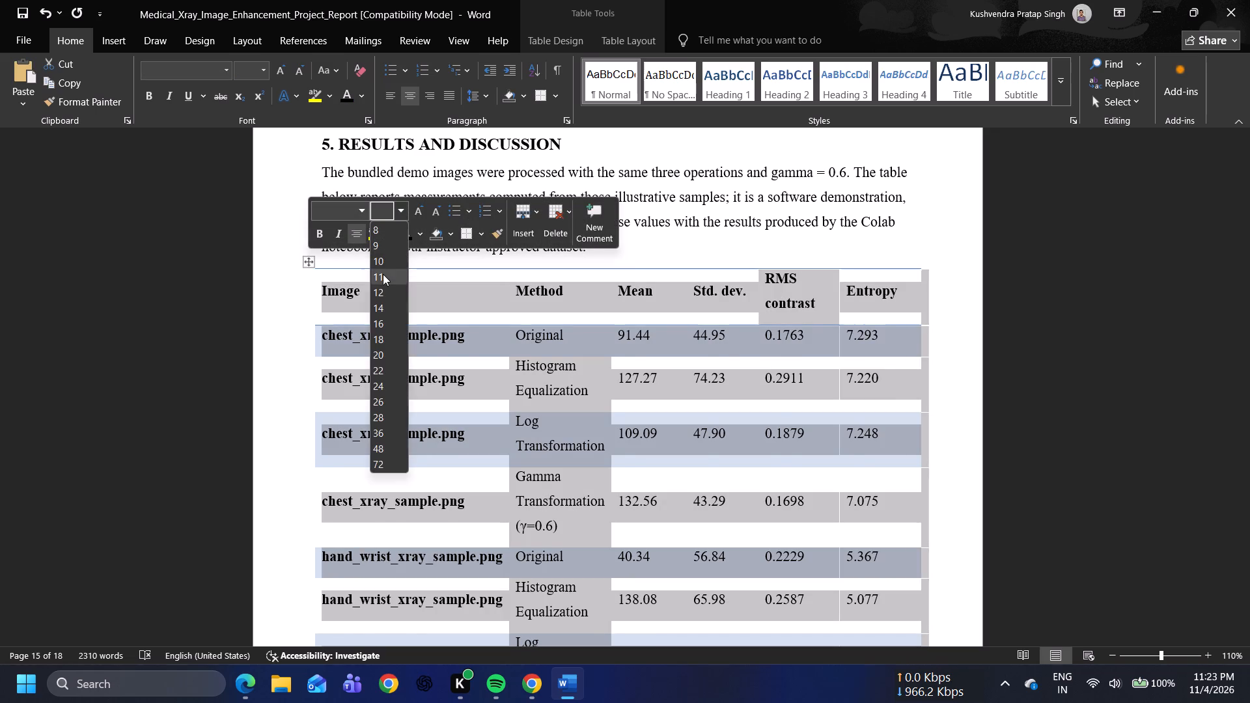
left_click(380, 275)
scroll(481, 438, "down", 11)
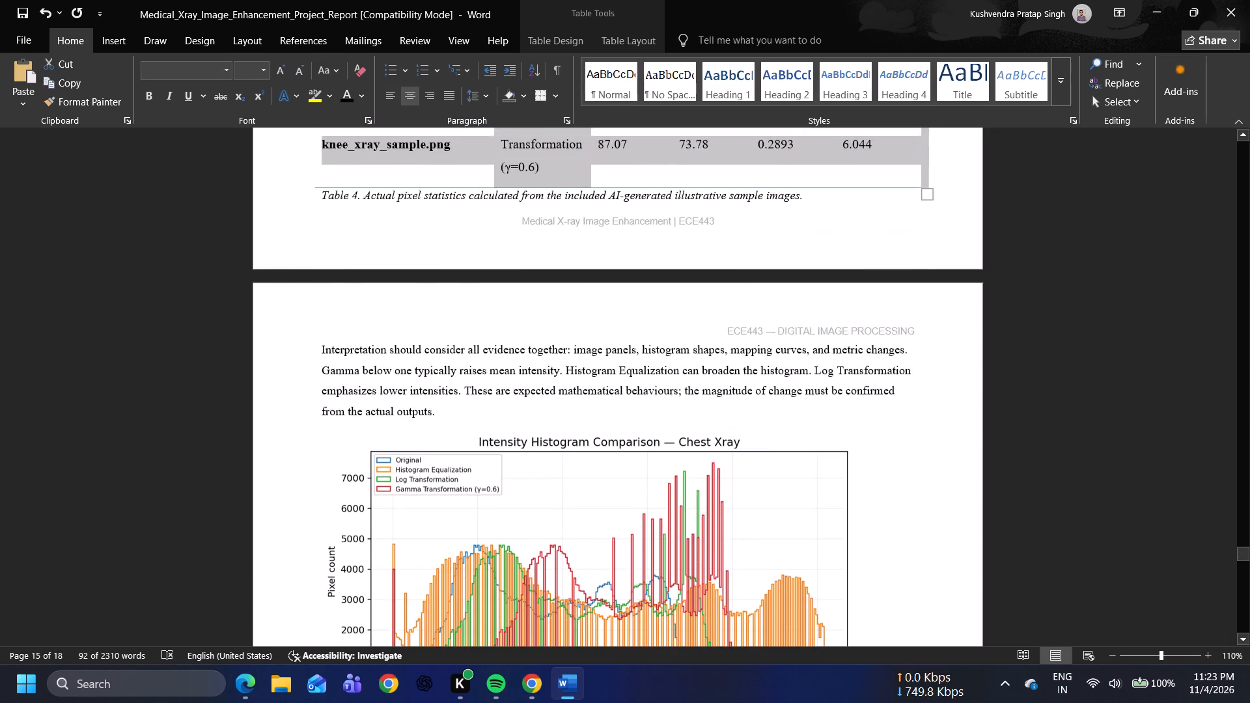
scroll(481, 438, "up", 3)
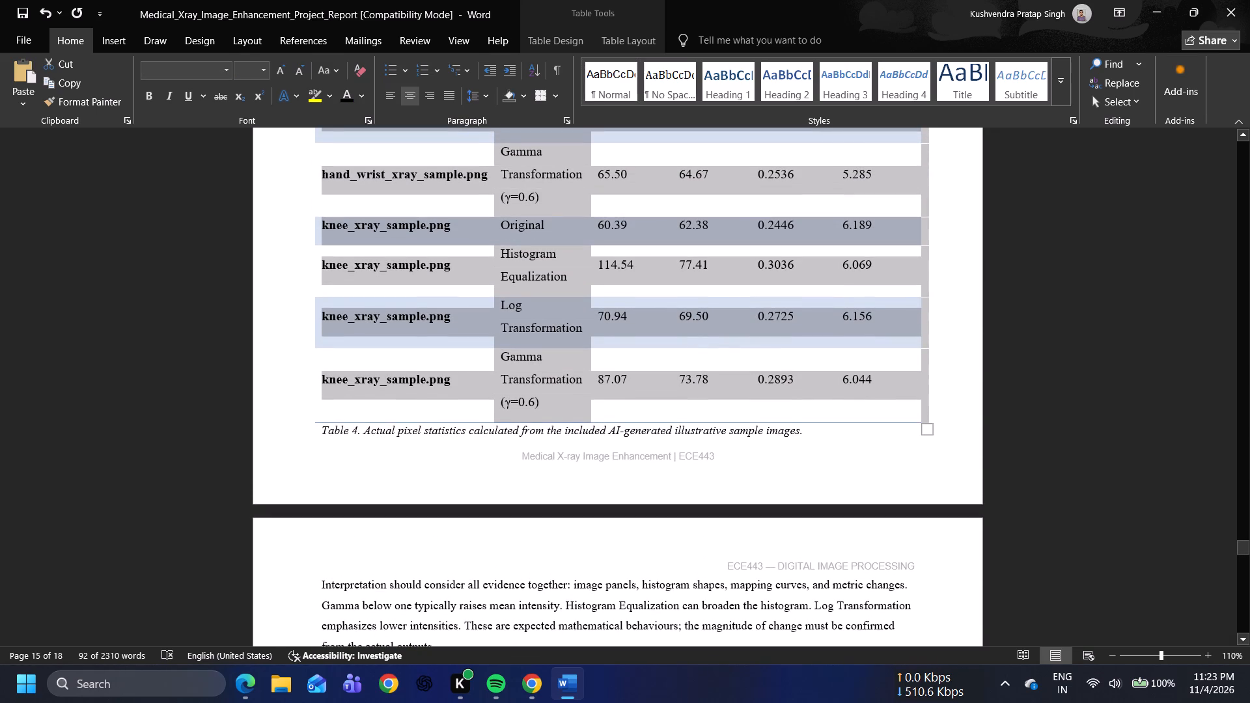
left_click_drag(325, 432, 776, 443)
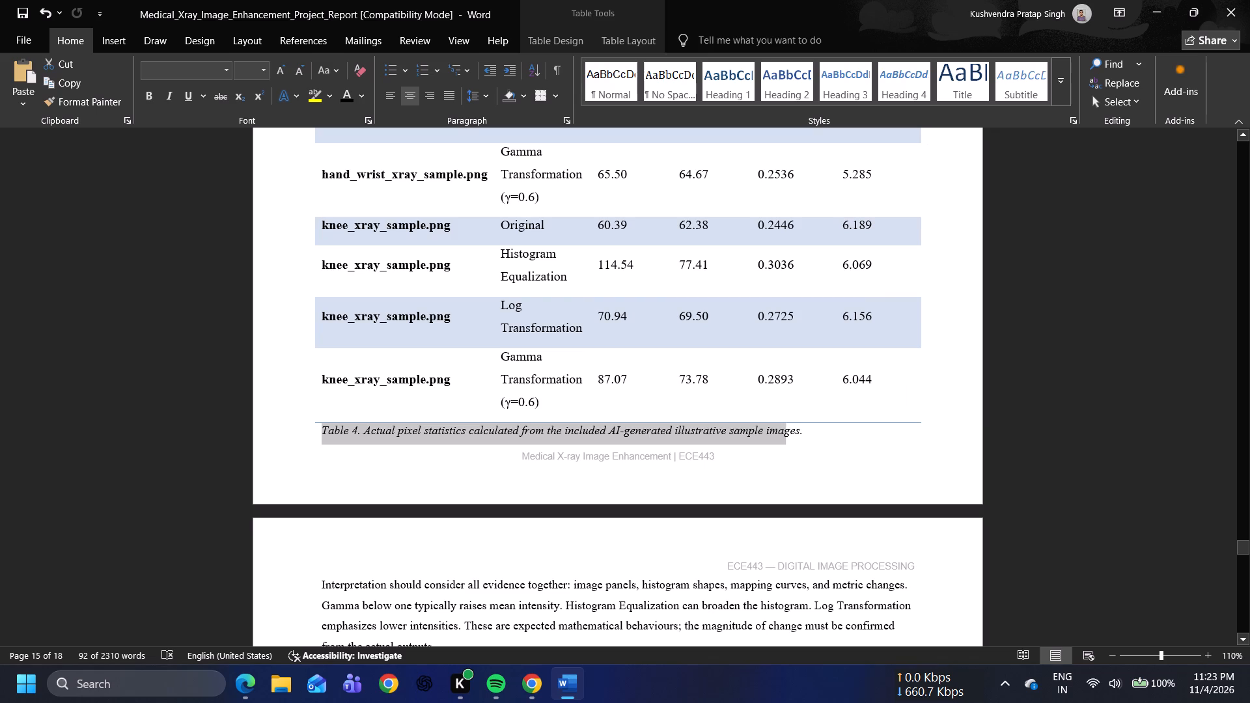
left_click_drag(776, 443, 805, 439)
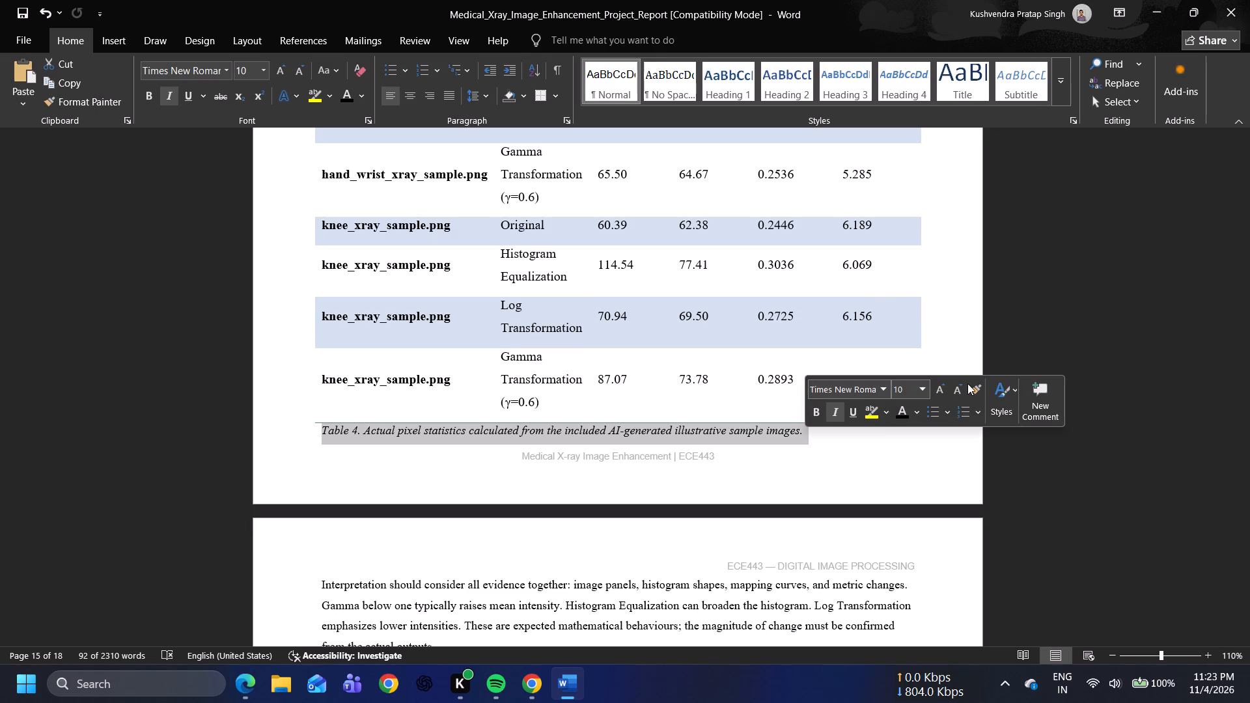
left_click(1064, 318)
Set the paragraph beginning "Interpretation should consider all evidence together" below Table 4 to size 12.
scroll(947, 508, "down", 1)
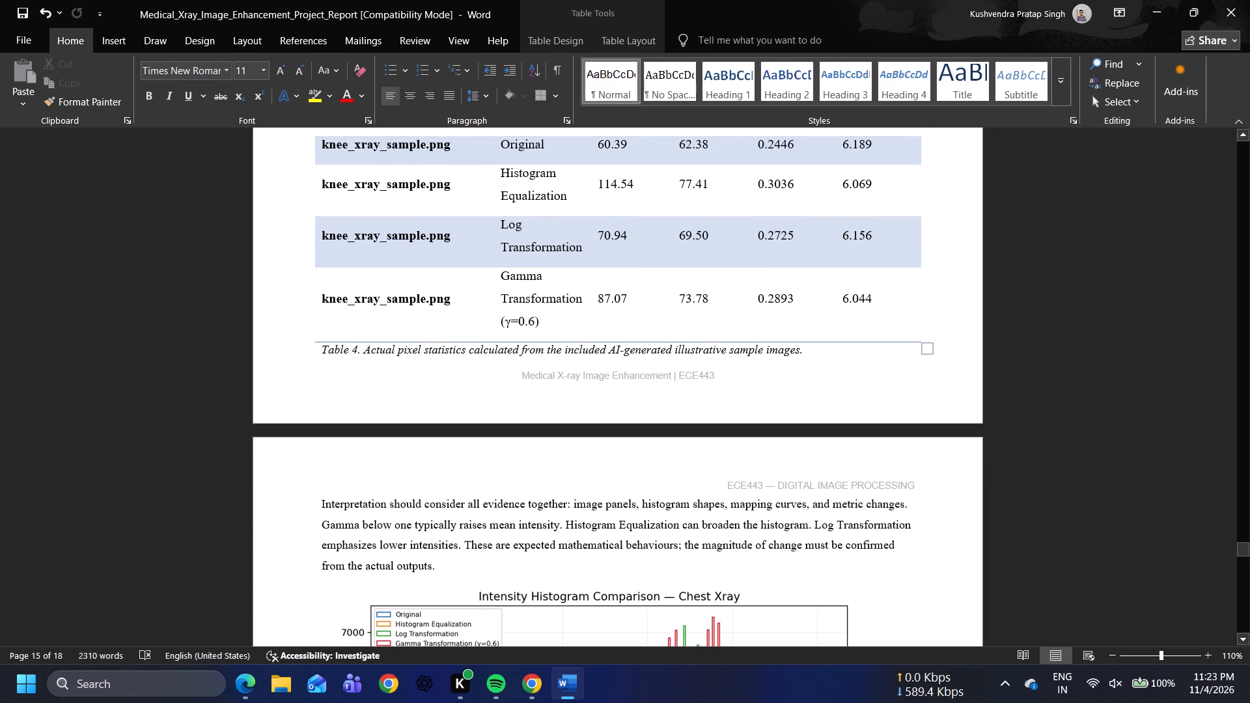
left_click_drag(323, 501, 434, 570)
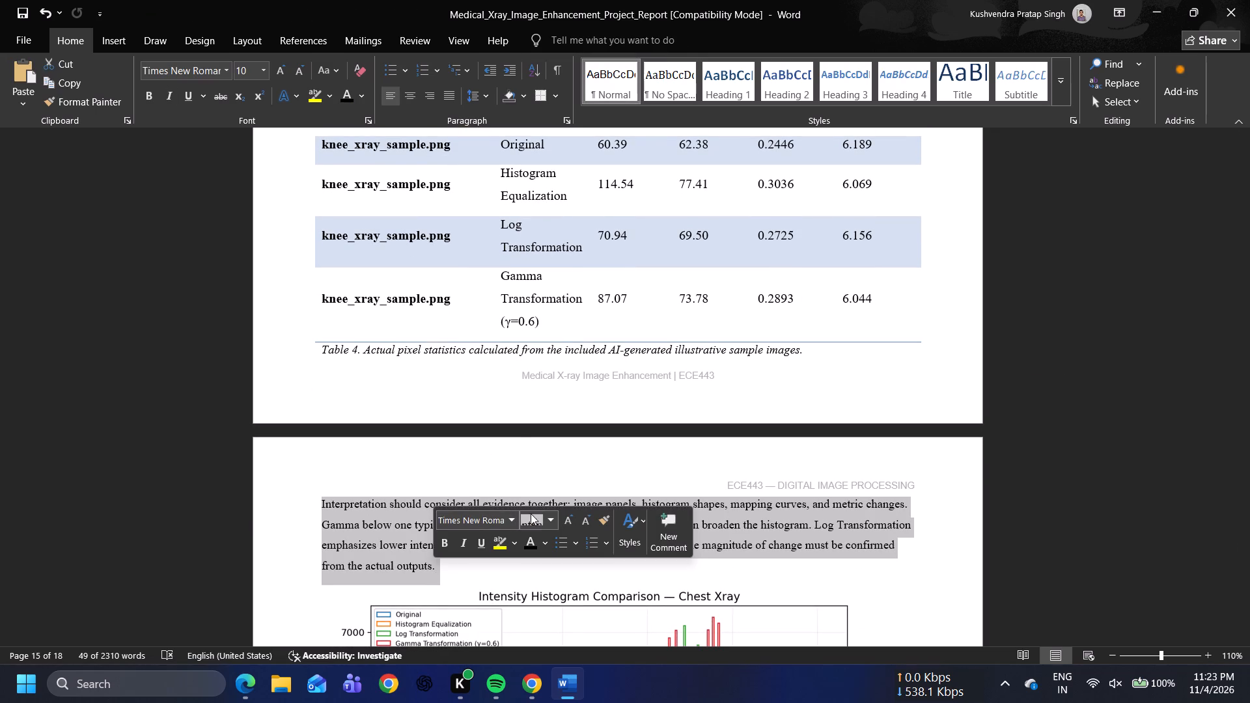
left_click(551, 522)
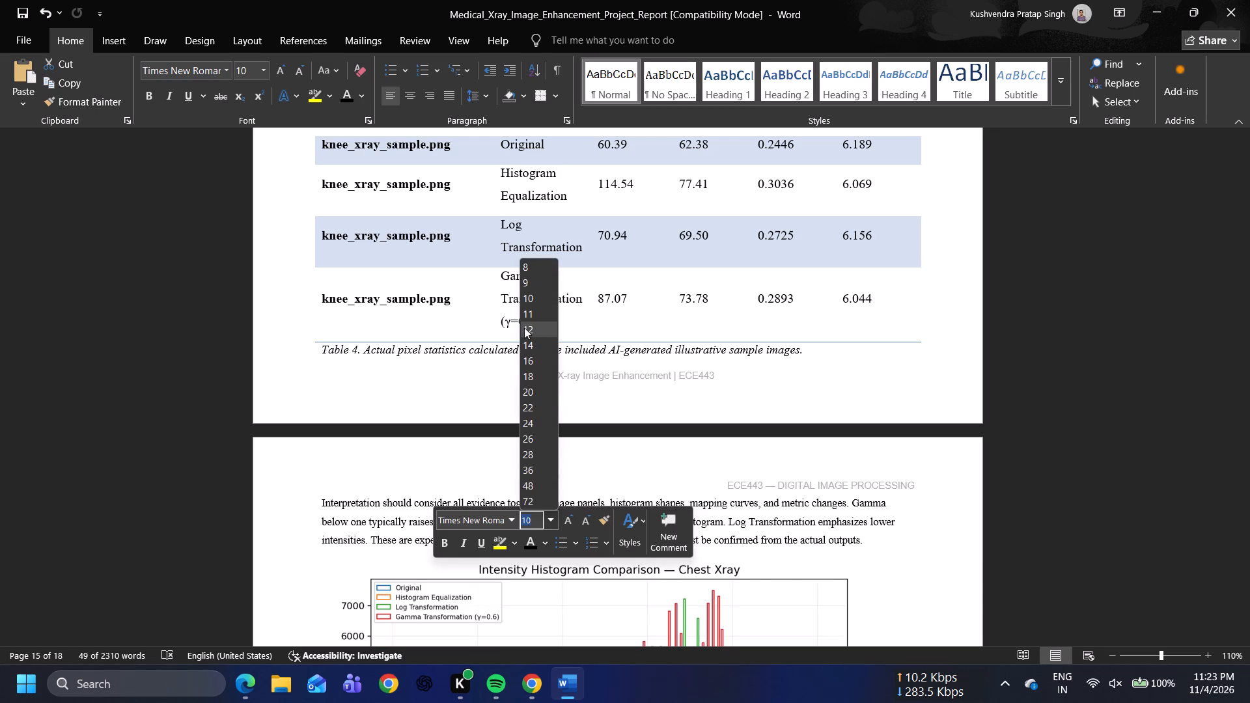
left_click(524, 327)
left_click(200, 415)
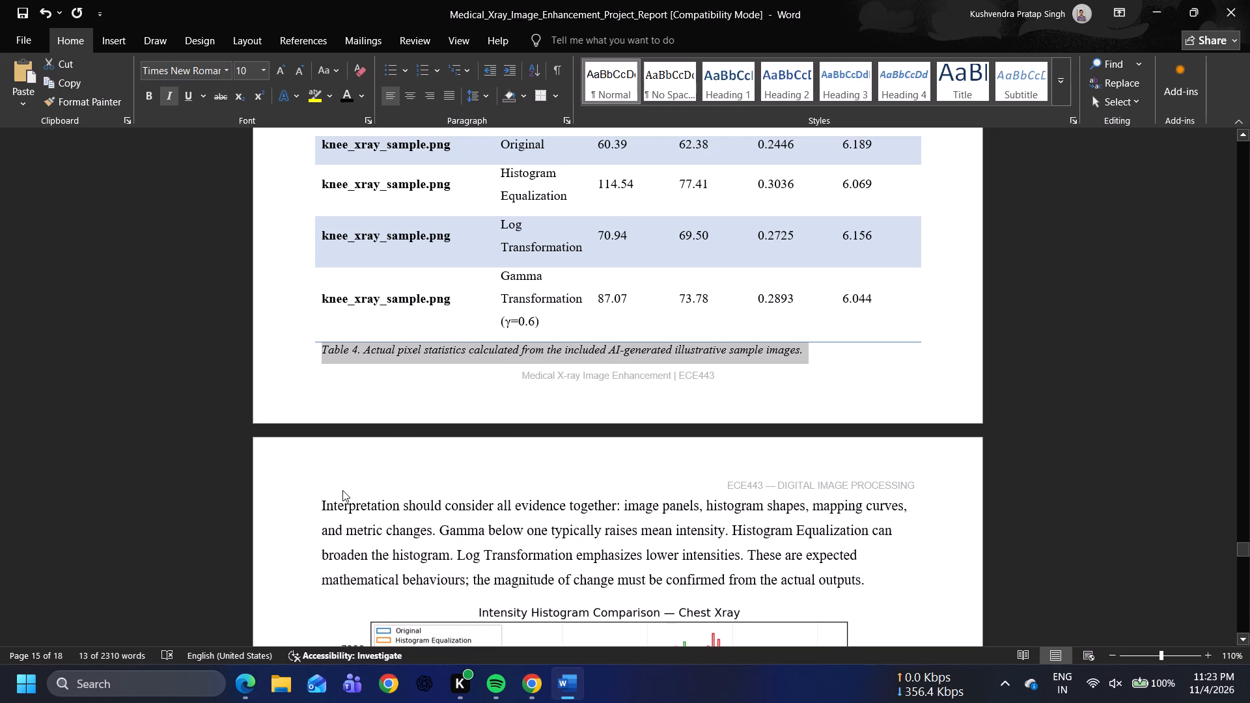
left_click(342, 490)
Enlarge the Figure 7 caption under the chest X-ray histogram by two font-size increments, to 12.
scroll(342, 490, "down", 4)
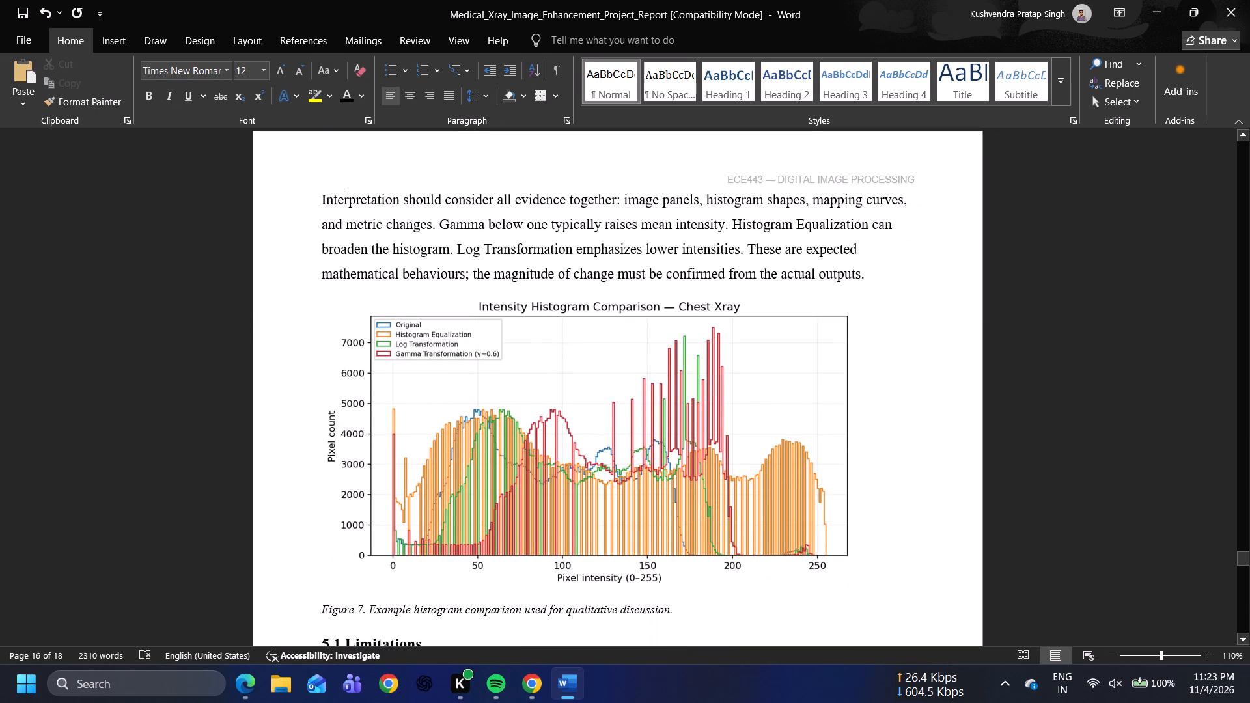
scroll(380, 419, "down", 3)
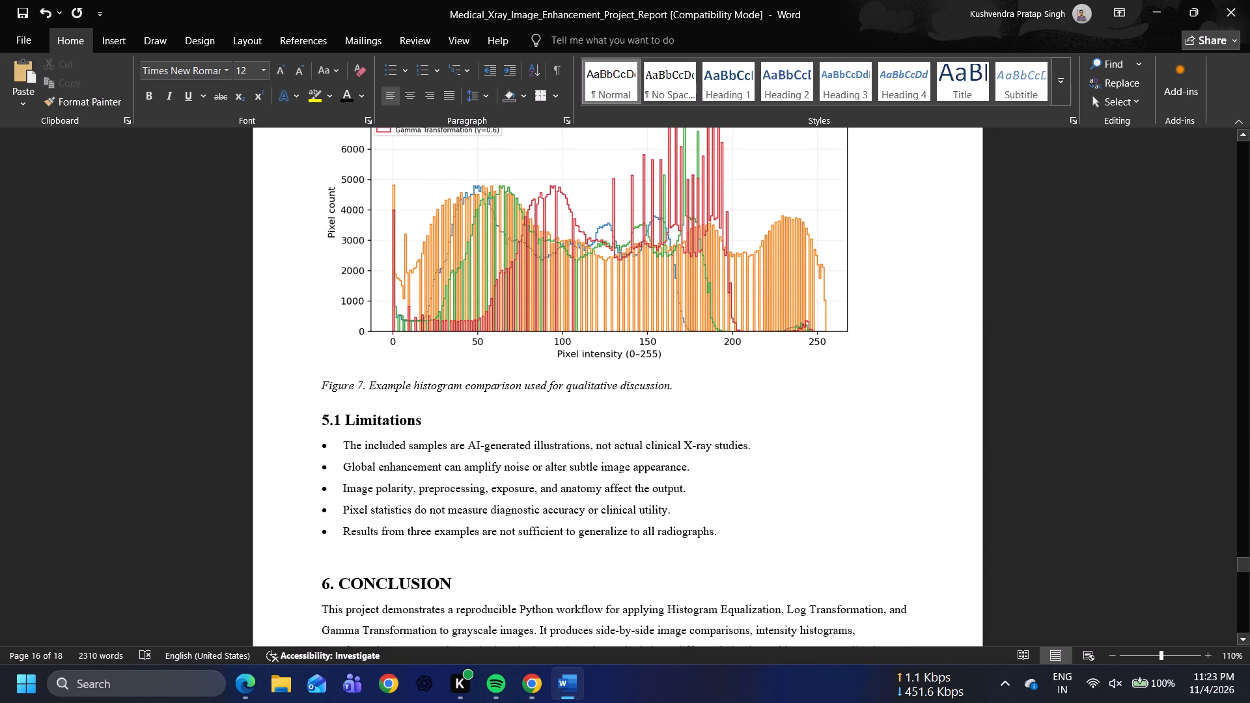
left_click_drag(324, 386, 669, 378)
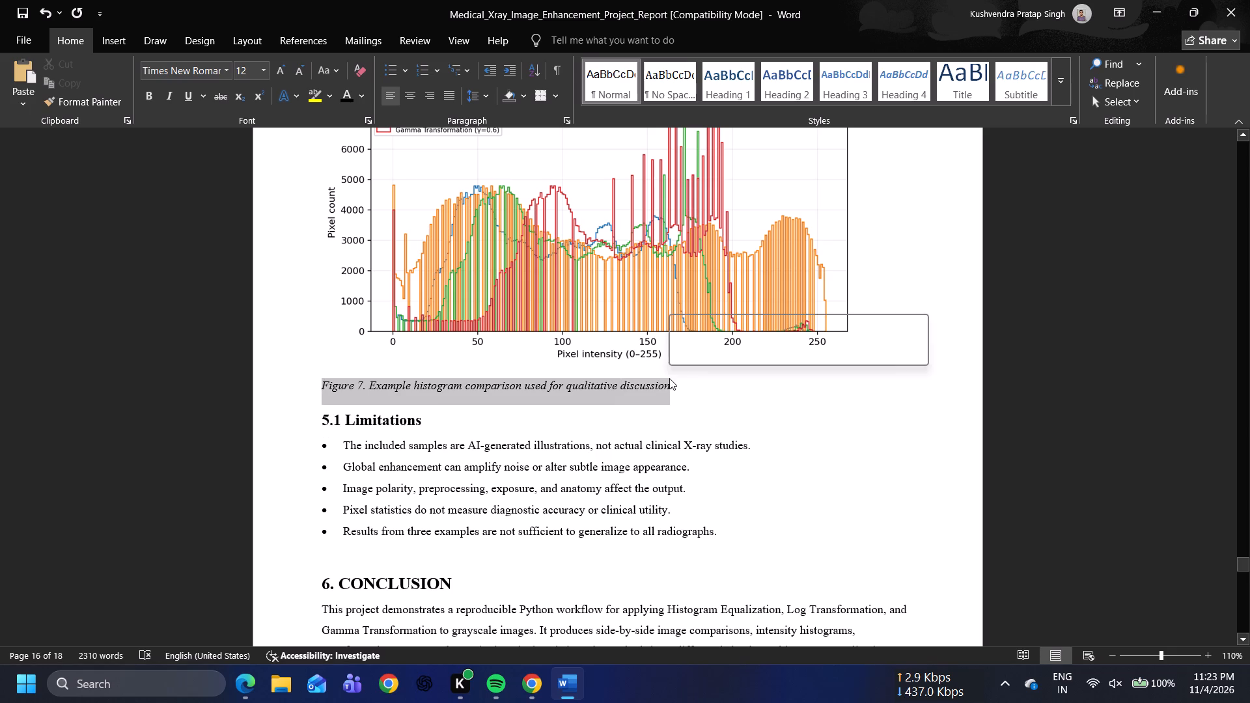
double_click(807, 333)
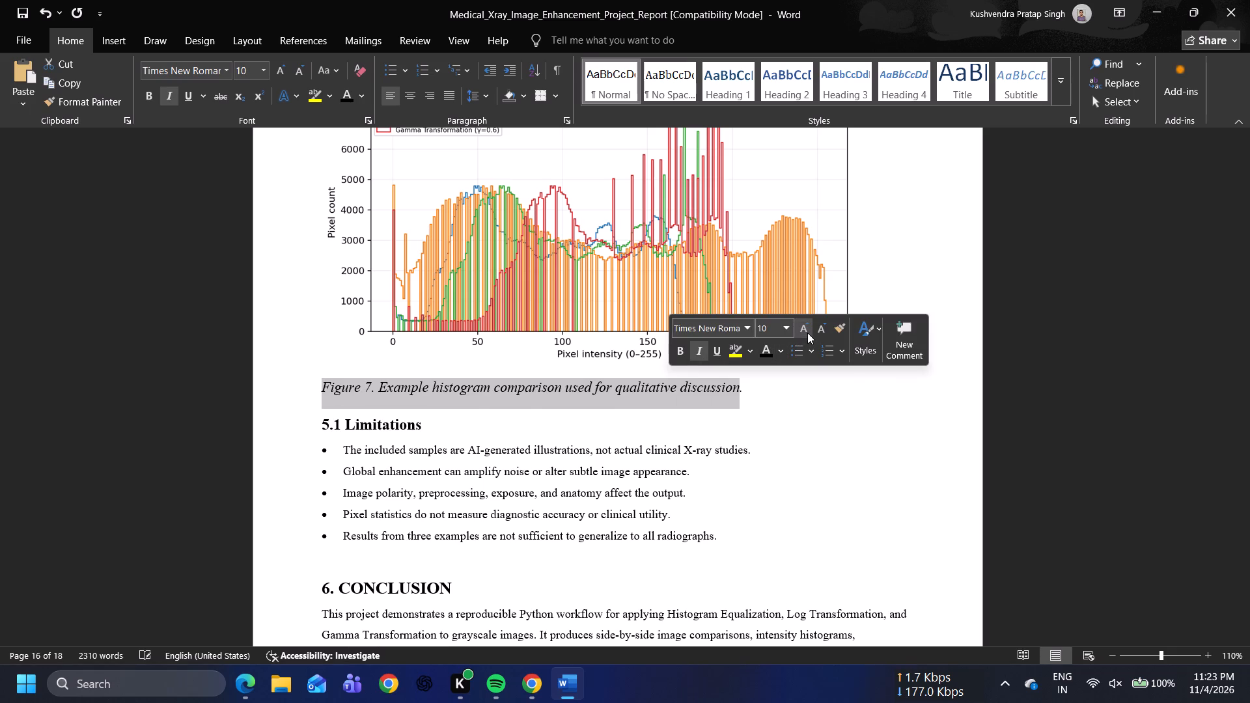
left_click(1055, 428)
Enlarge the five bullet points under 5.1 Limitations by two font-size increments, to 12.
scroll(1055, 428, "down", 1)
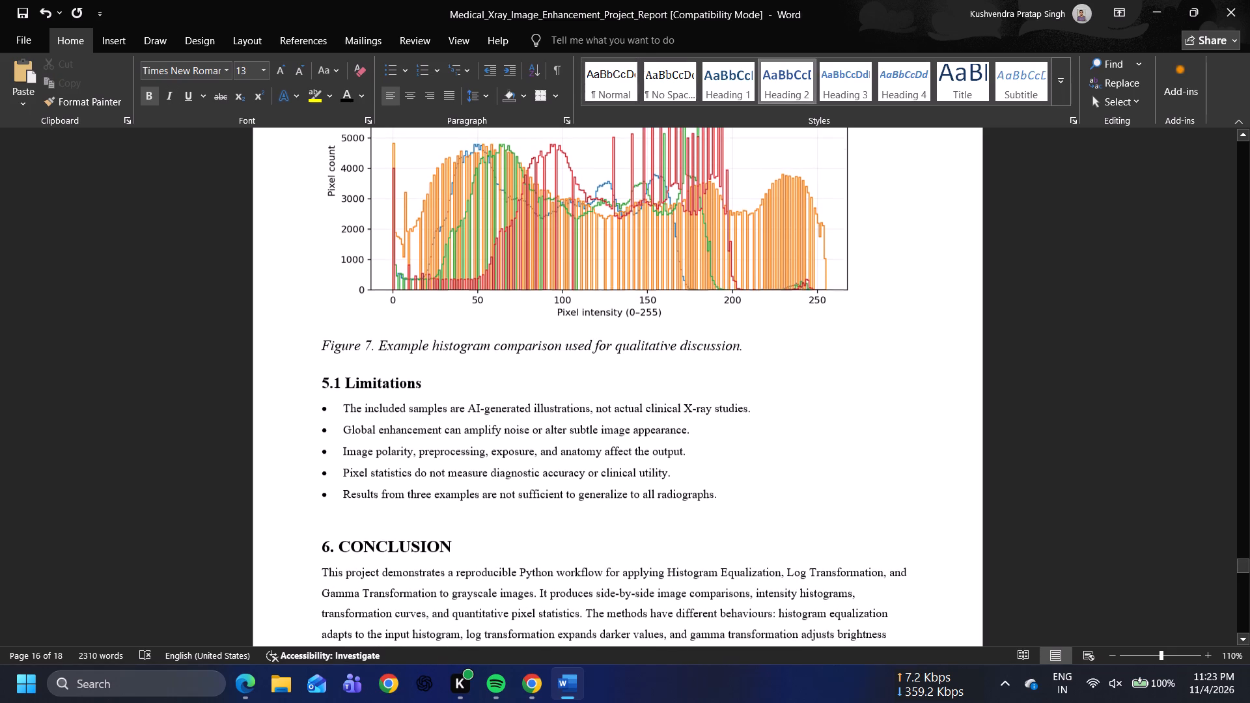
left_click_drag(424, 393, 780, 519)
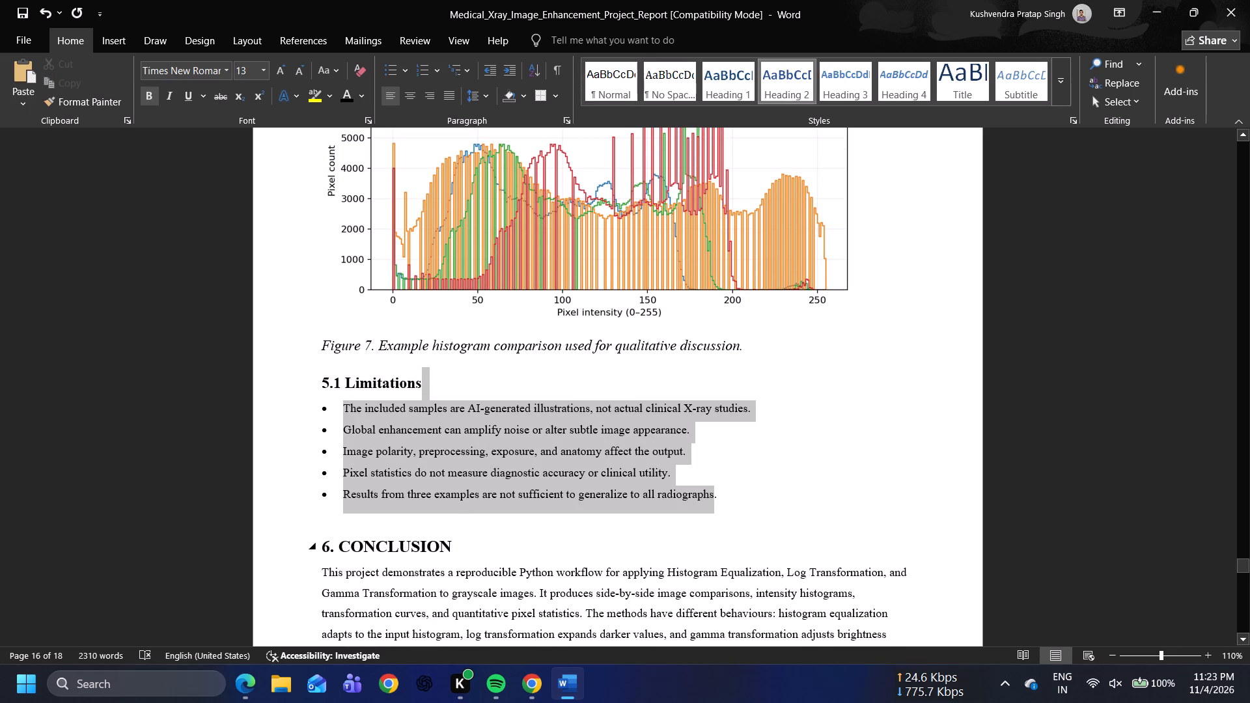
left_click_drag(780, 519, 767, 501)
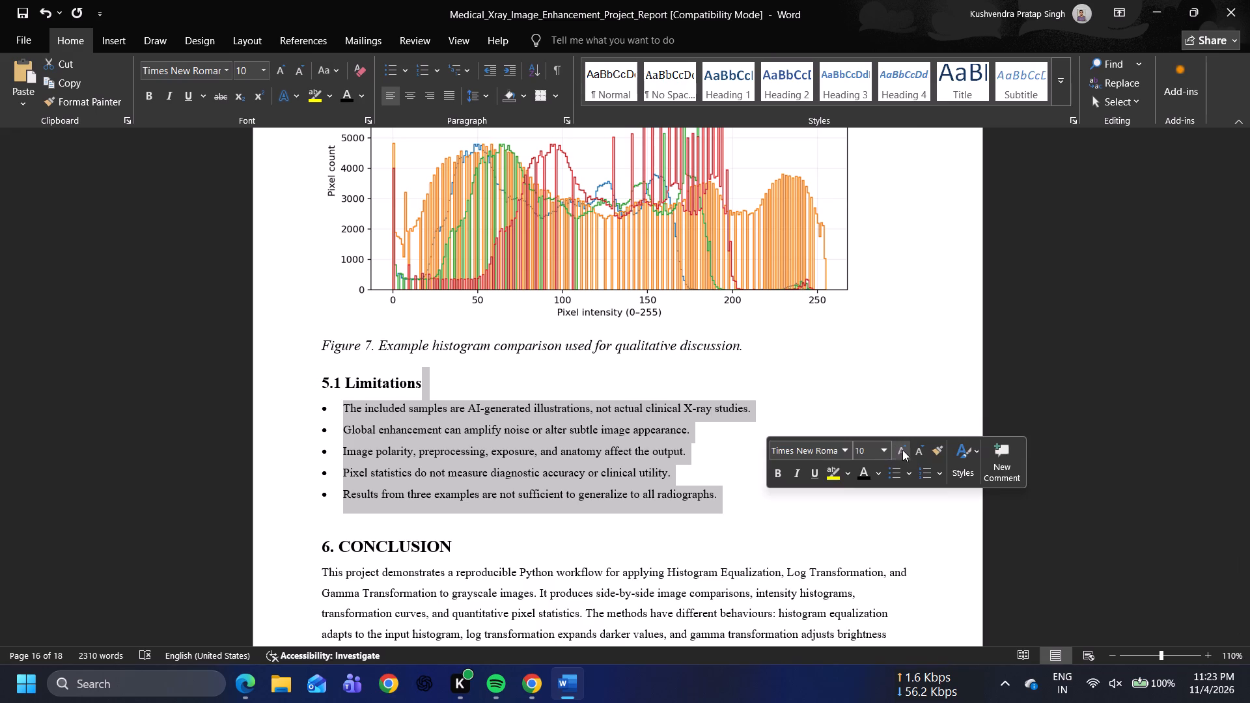
double_click(902, 450)
left_click(960, 405)
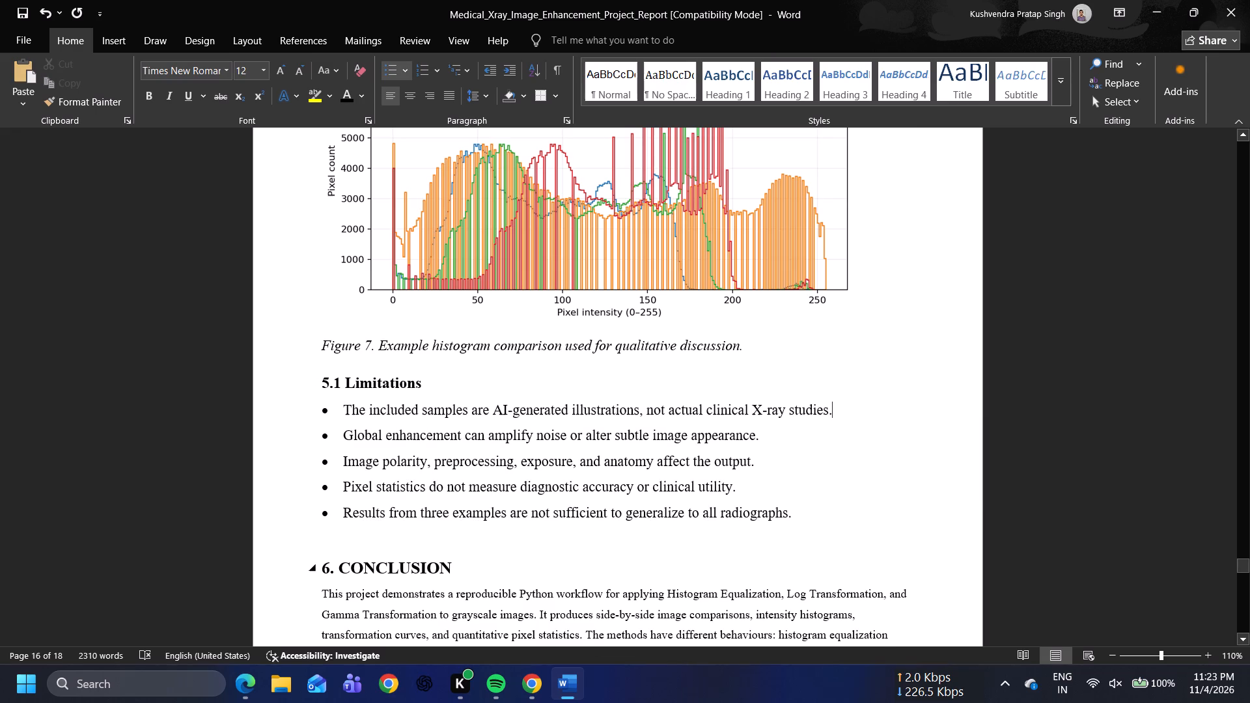
Add blank lines before the 6. CONCLUSION heading so it starts at the top of a new page.
left_click(320, 570)
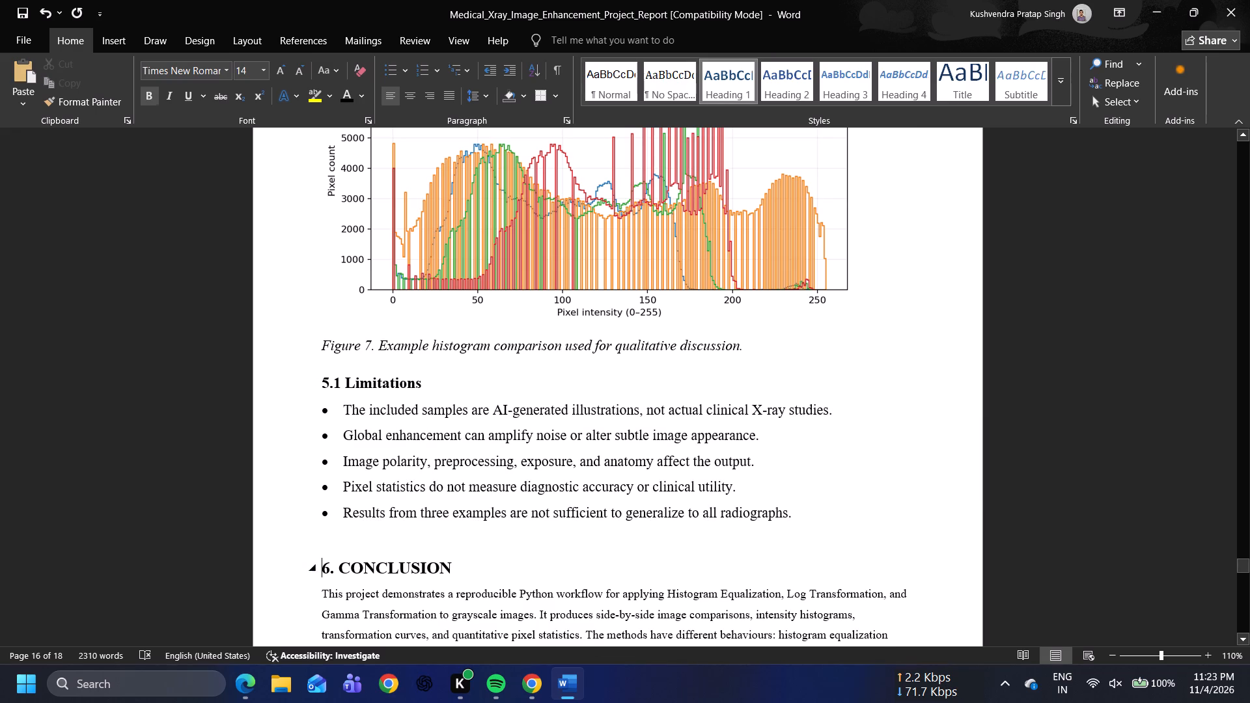
key("Return")
key("Return")
key("Return")
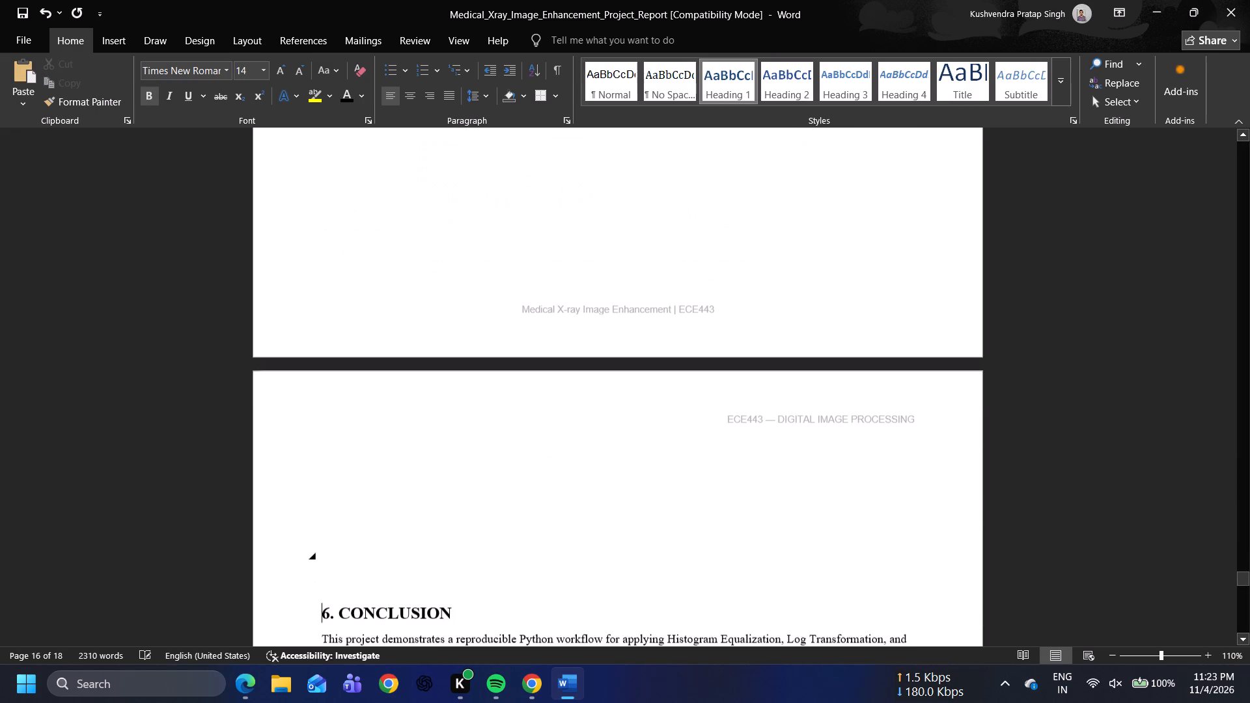
key("Left")
key("BackSpace")
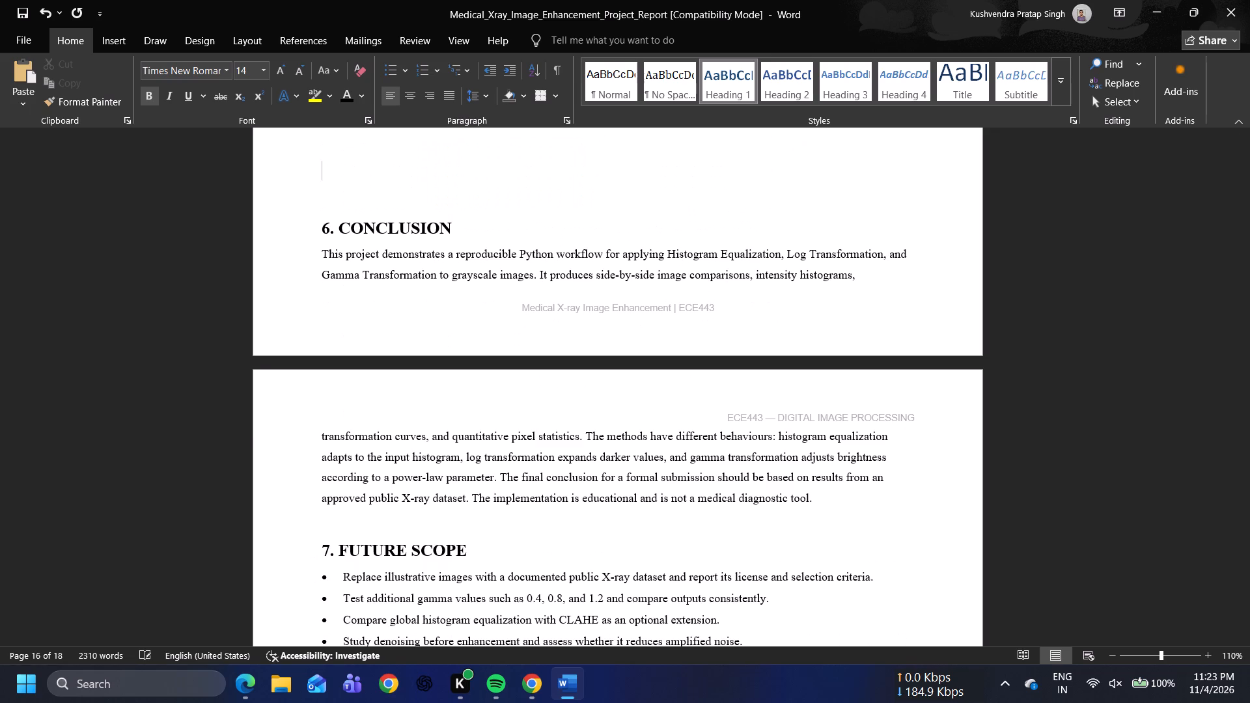
key("Return")
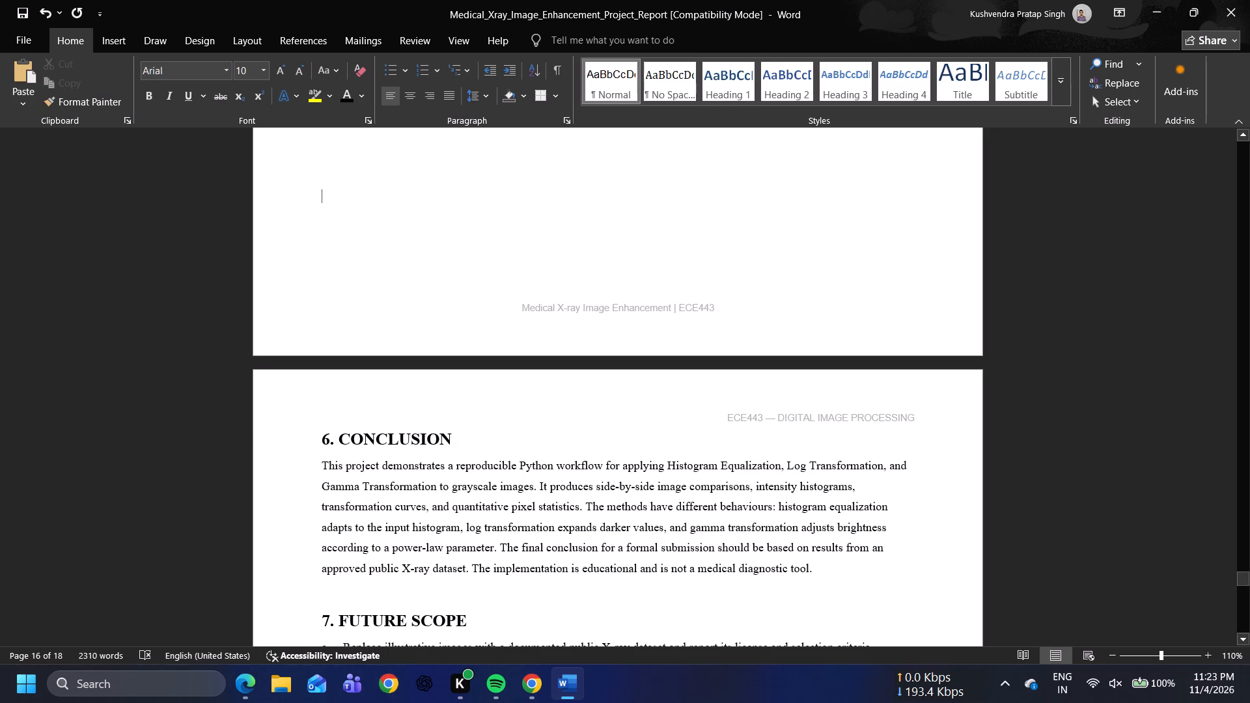
Enlarge the paragraph under 6. CONCLUSION by two font-size increments, to 12.
scroll(407, 504, "down", 2)
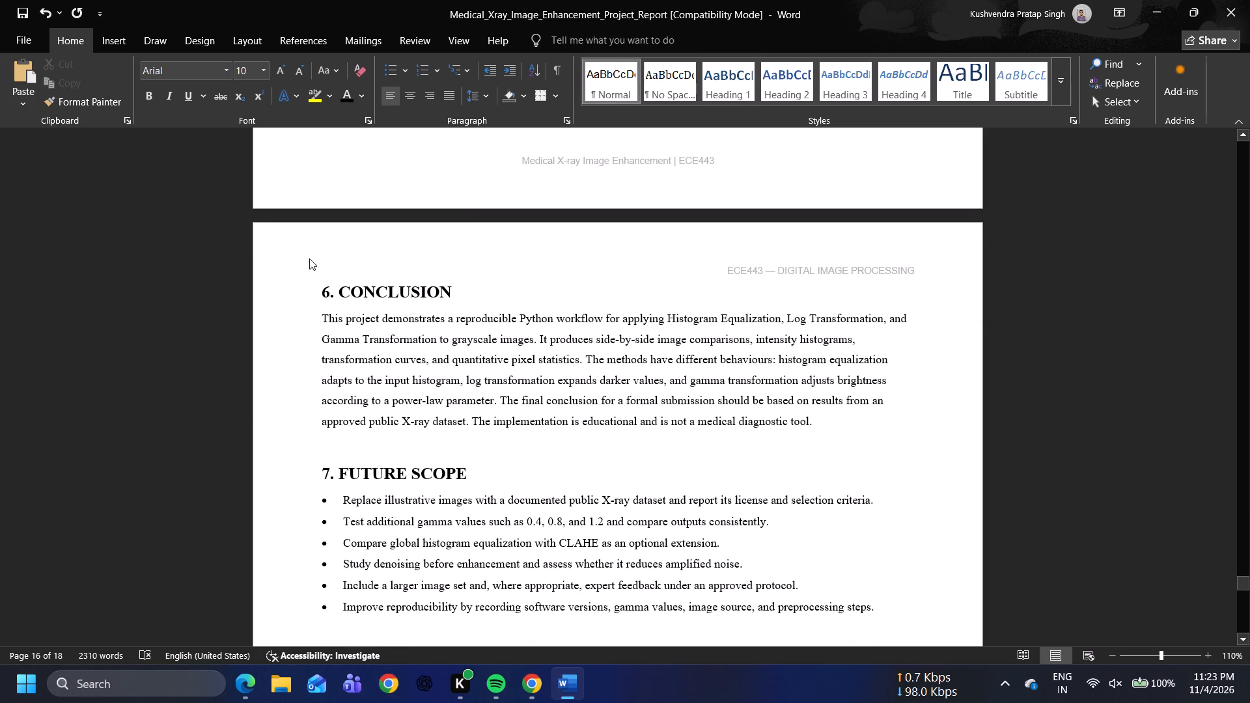
left_click_drag(324, 314, 791, 420)
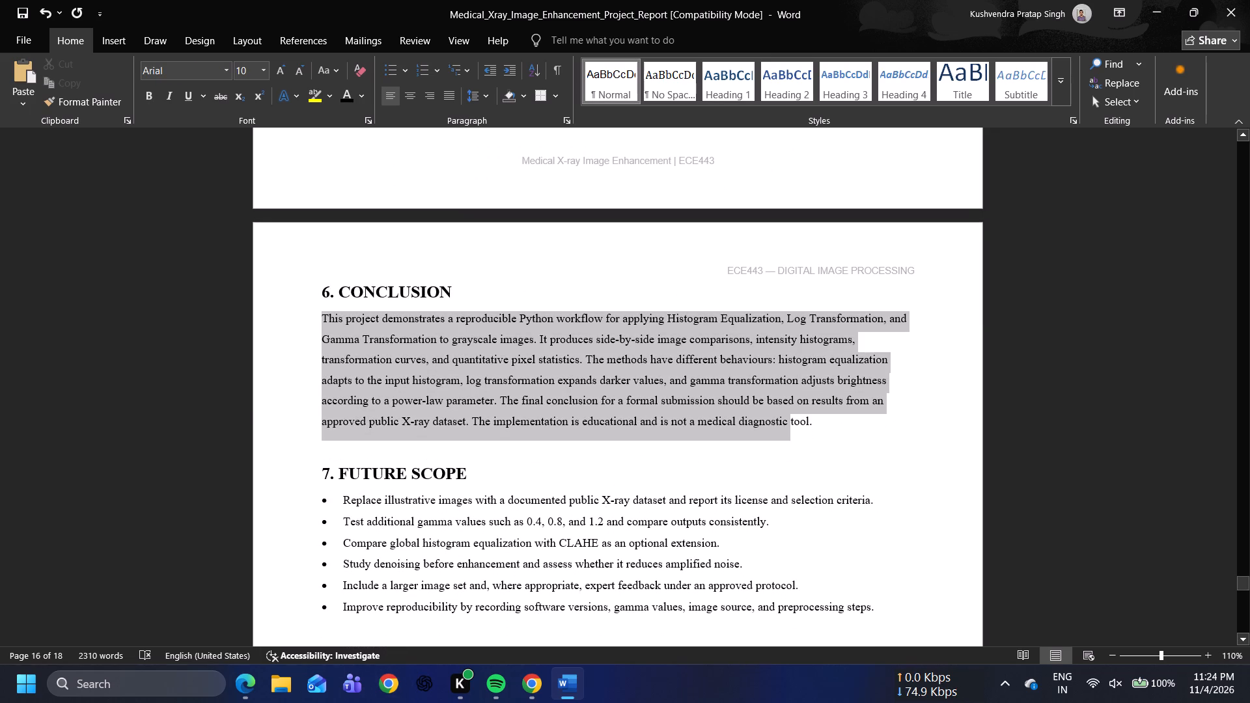
left_click_drag(791, 420, 814, 430)
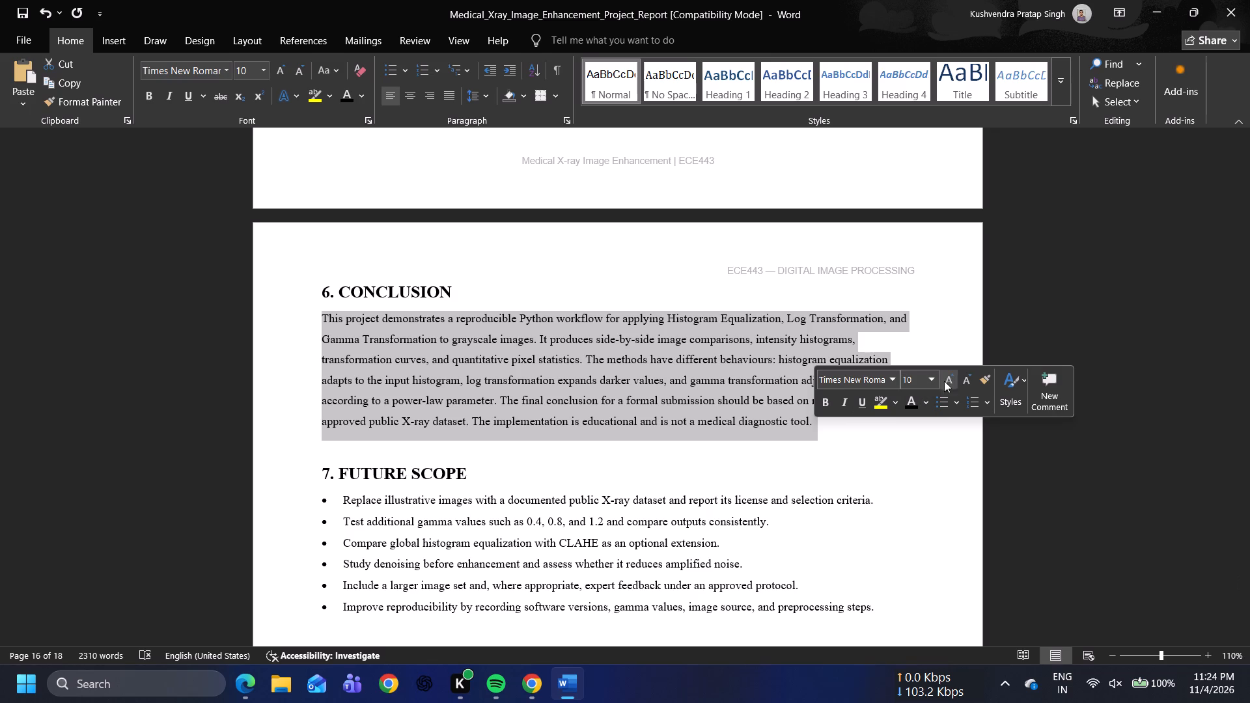
double_click(954, 376)
left_click(1031, 332)
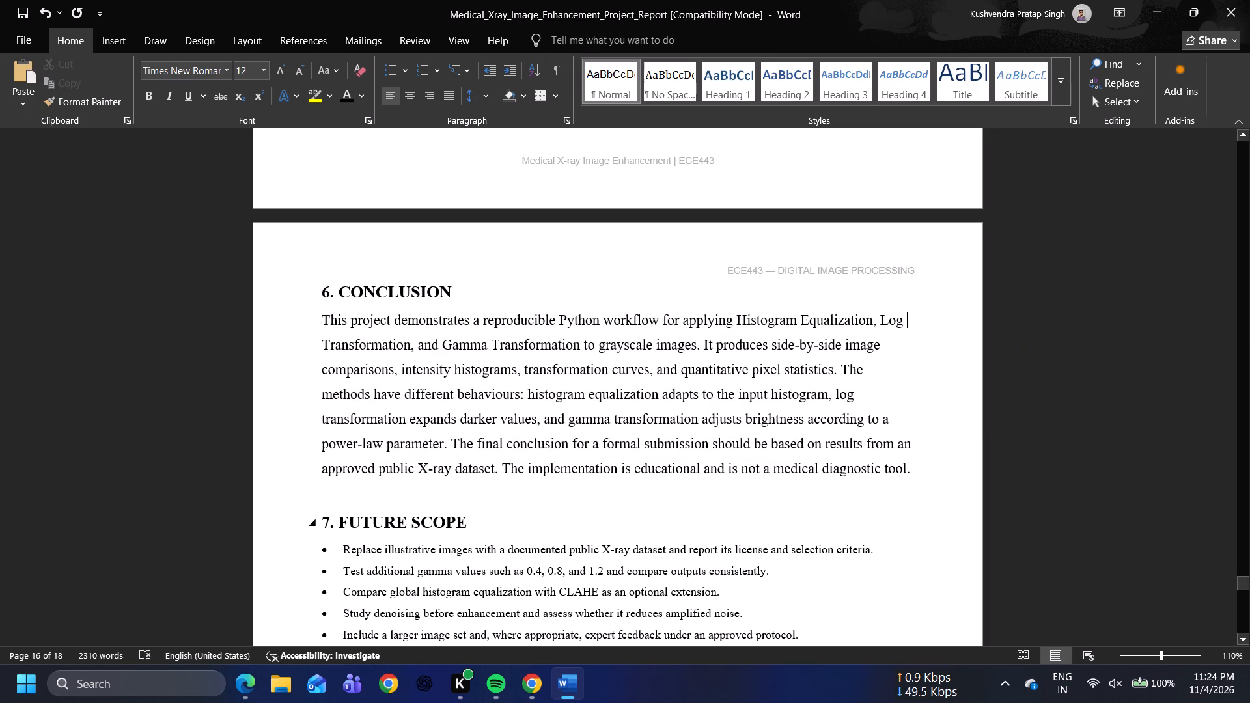
Add blank lines before the 7. FUTURE SCOPE heading so it starts at the top of a new page.
left_click(320, 521)
key("Return")
key("Return")
key("Return")
key("Return")
key("Return")
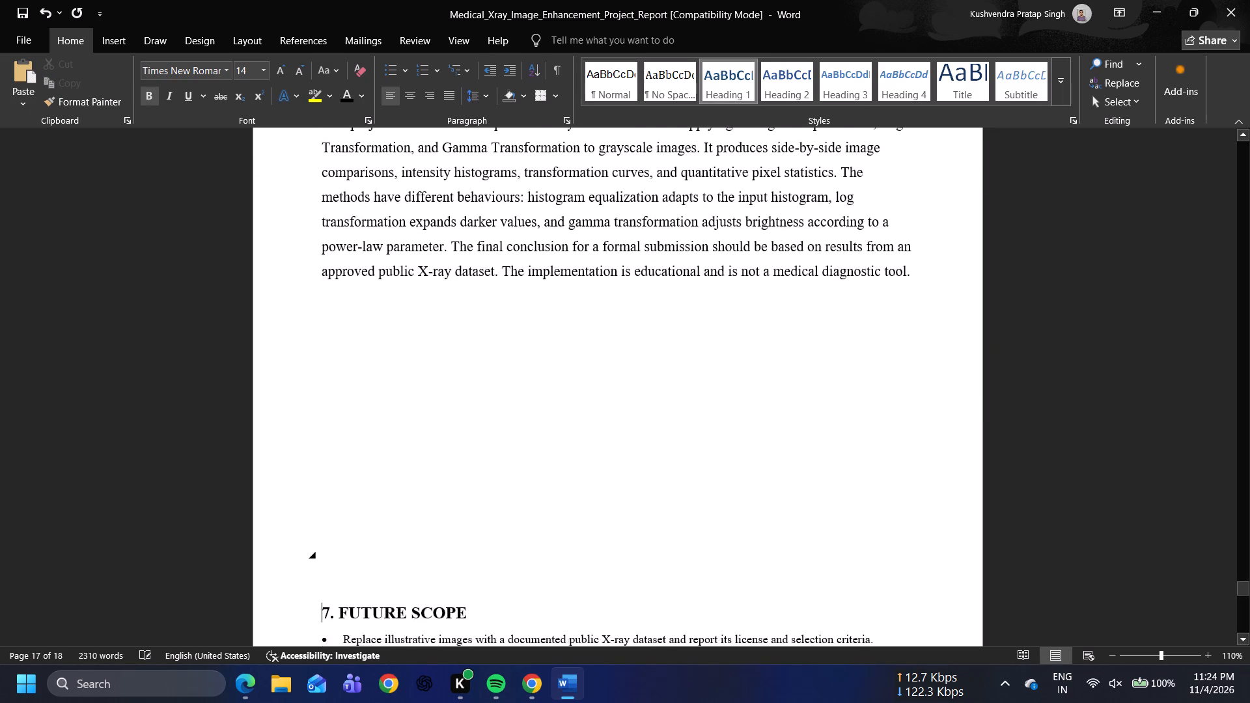
key("Return")
key("Return")
key("Return")
key("Return")
key("Return")
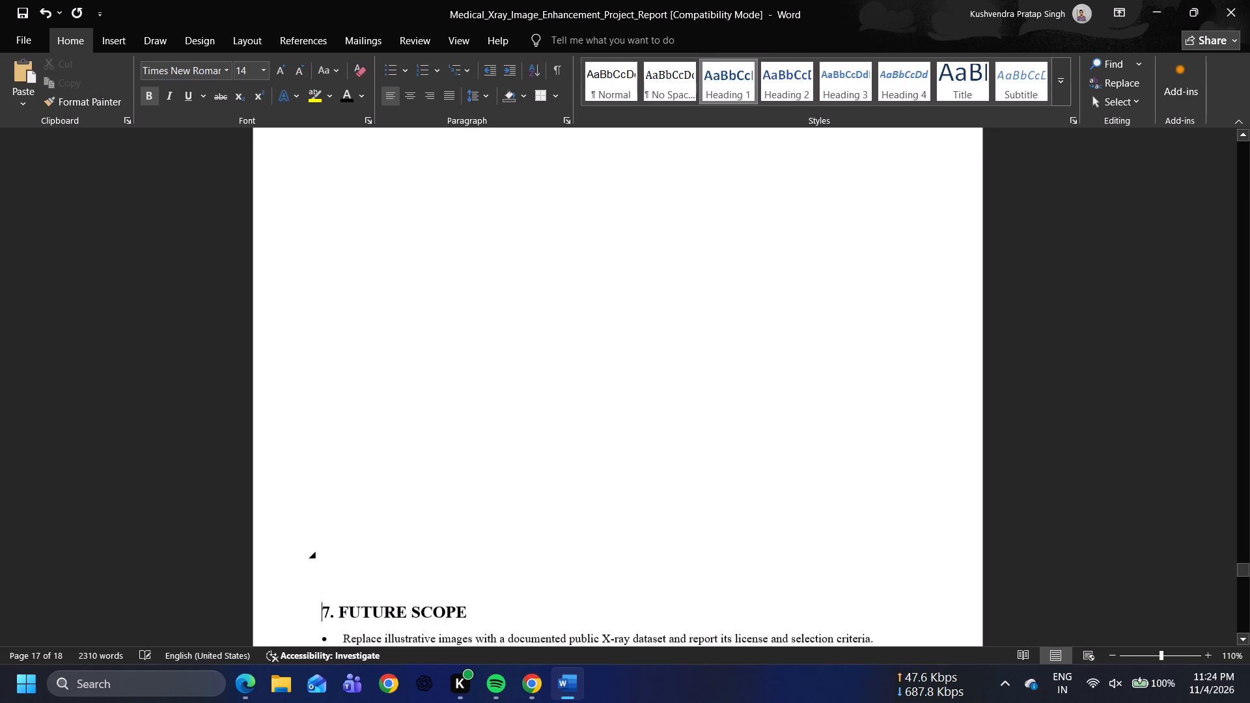
key("Left")
key("BackSpace")
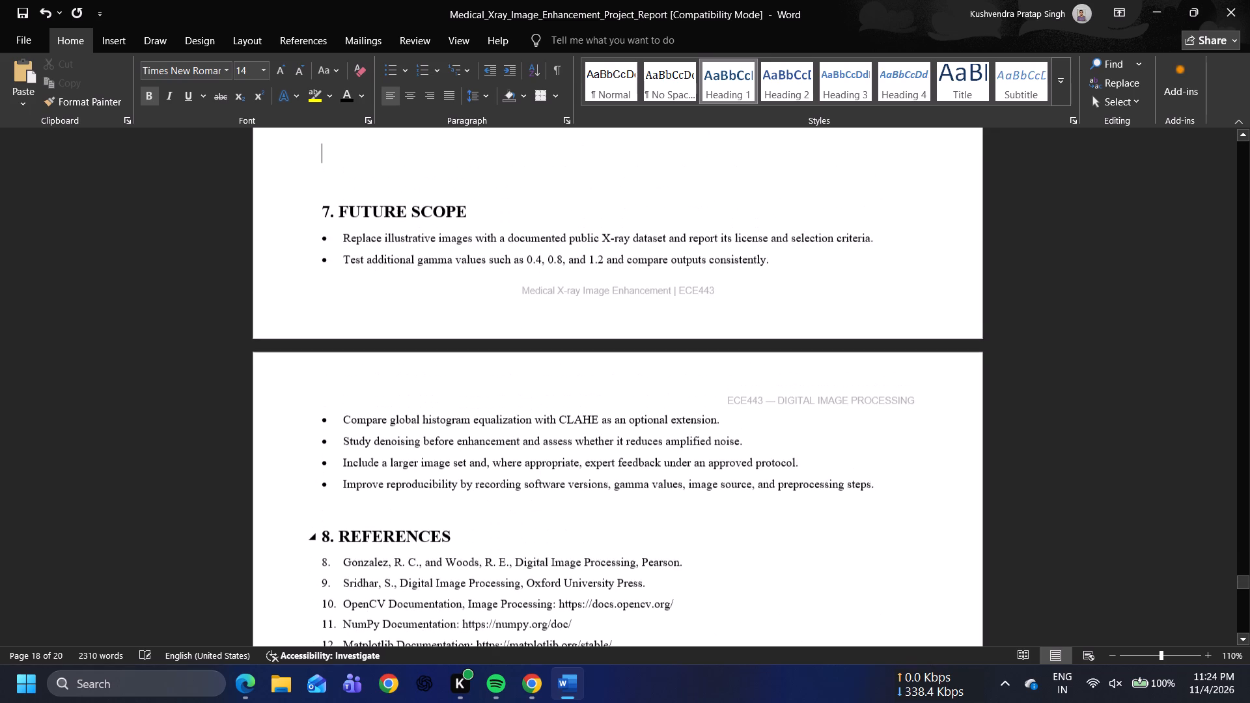
key("Return")
key("Return")
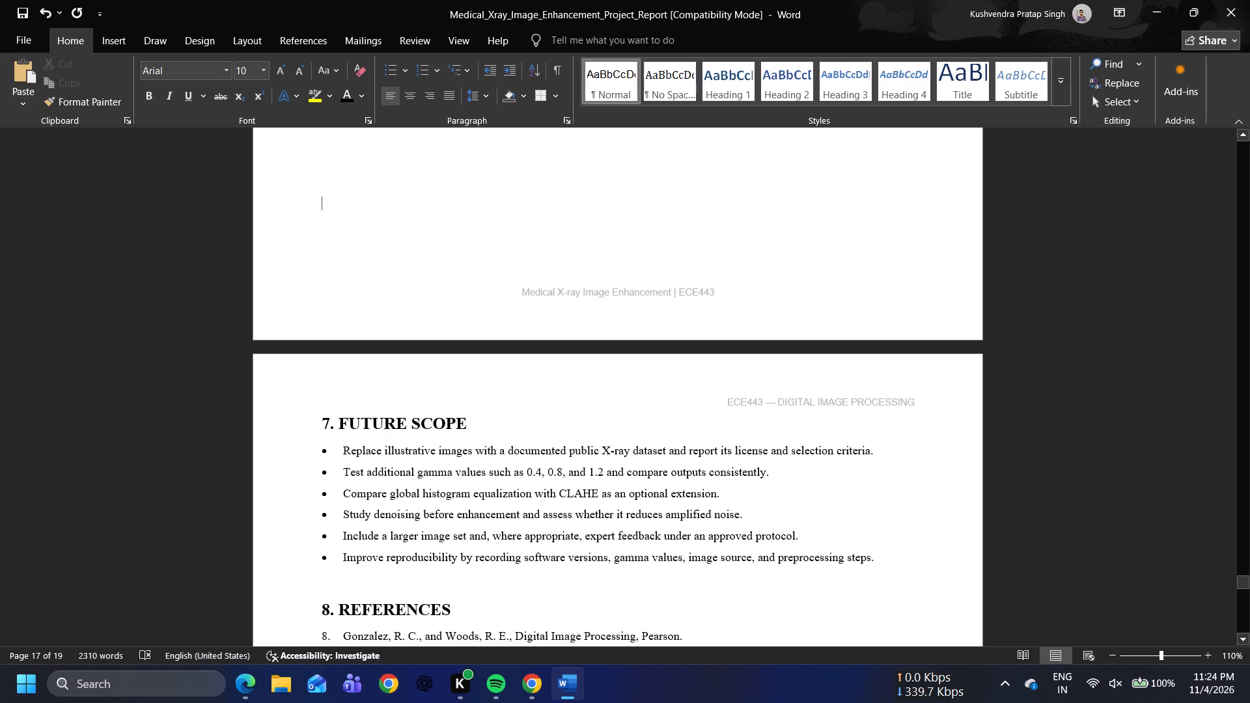
Enlarge the six bullet points under 7. FUTURE SCOPE by two font-size increments, to 12.
left_click_drag(345, 454, 877, 469)
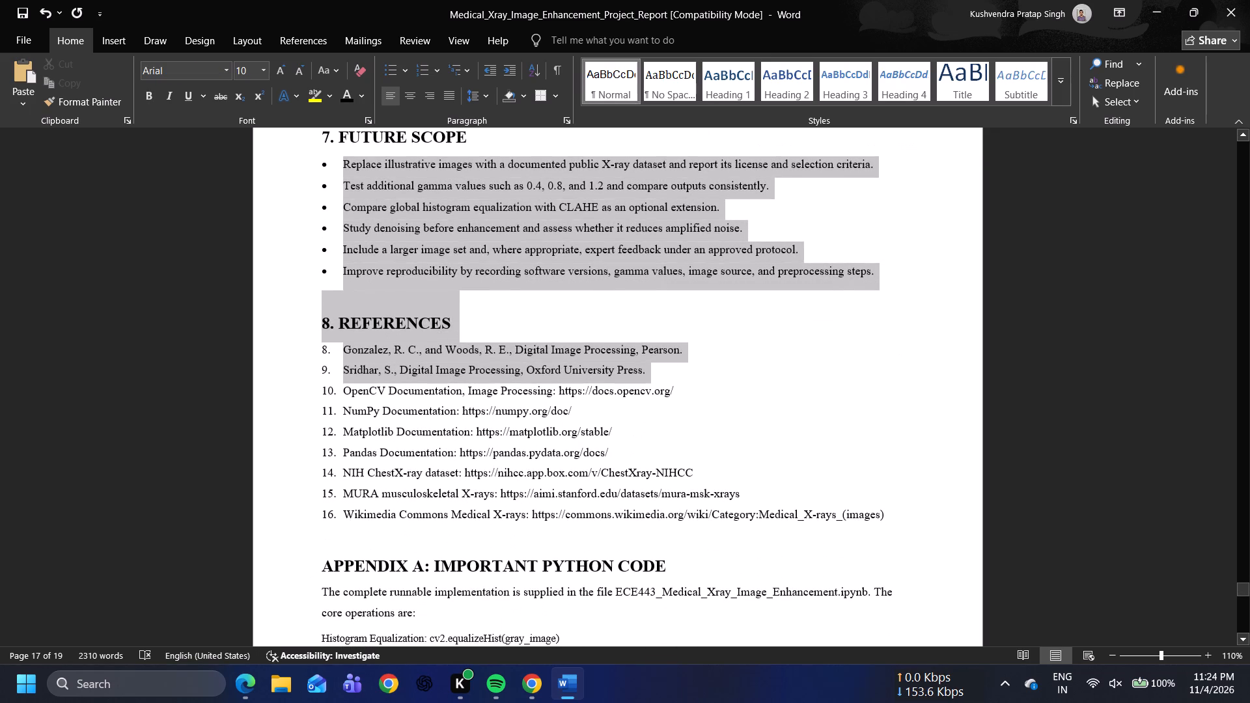
left_click_drag(877, 469, 920, 269)
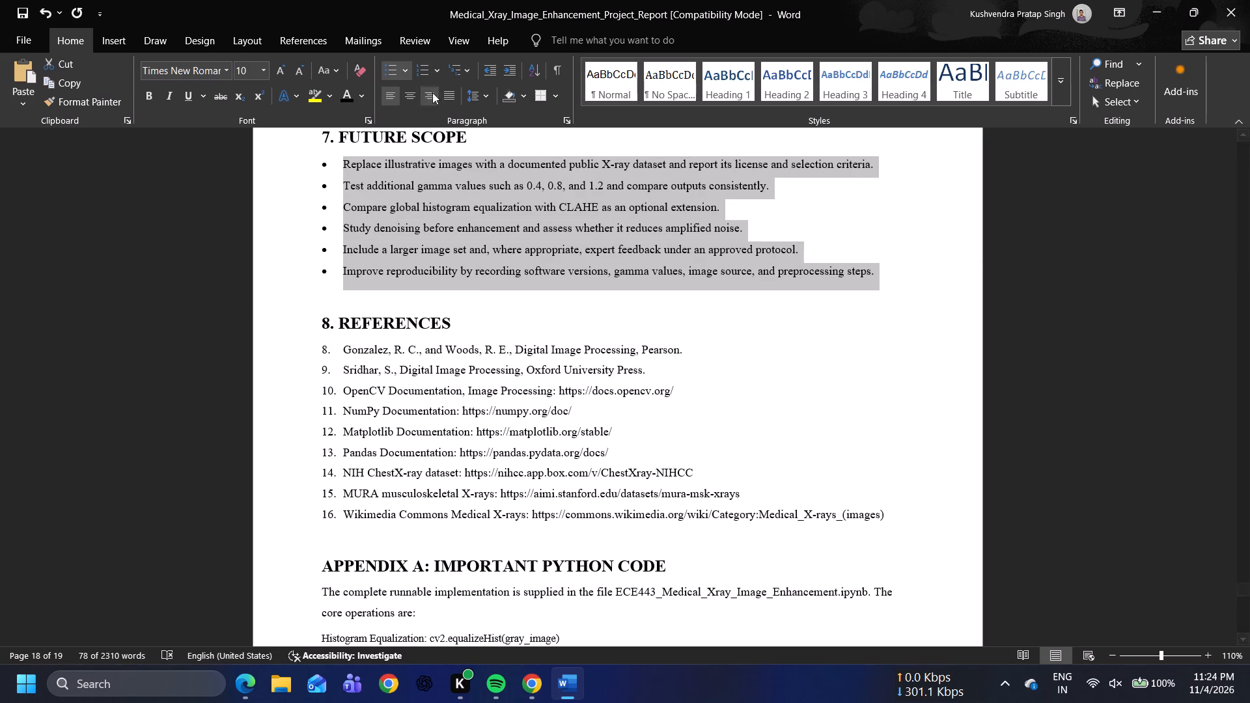
double_click(273, 70)
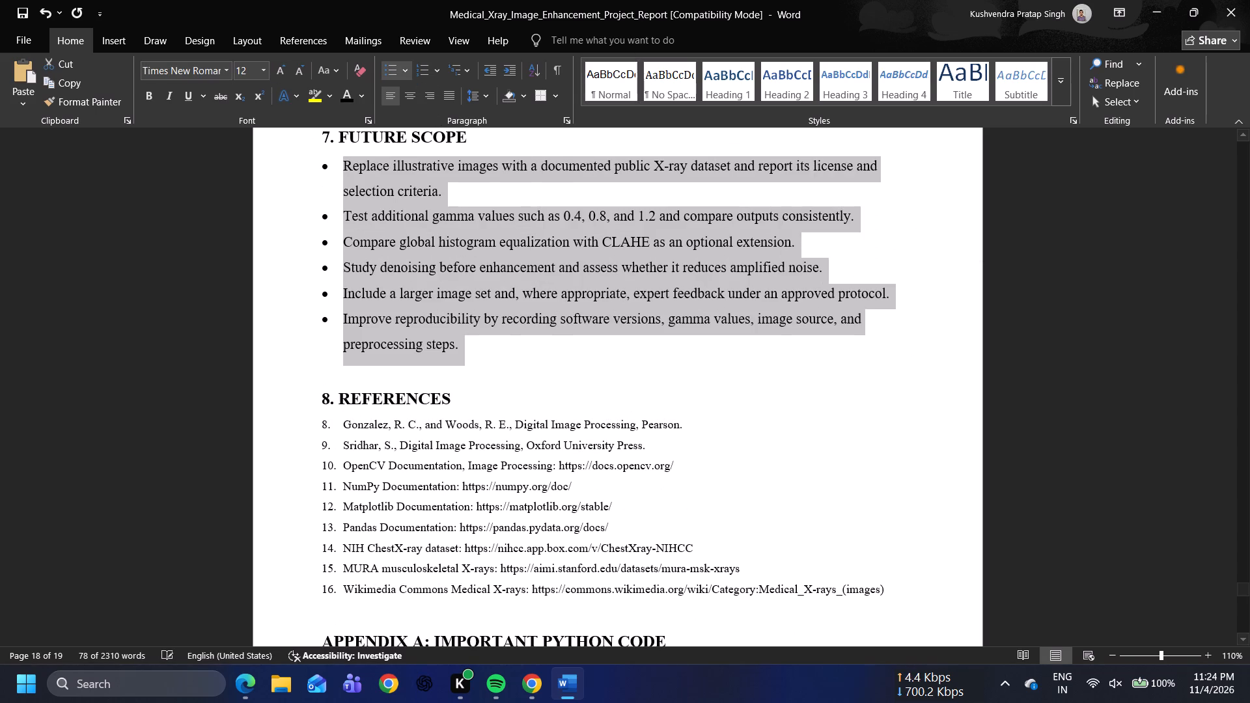
left_click(108, 262)
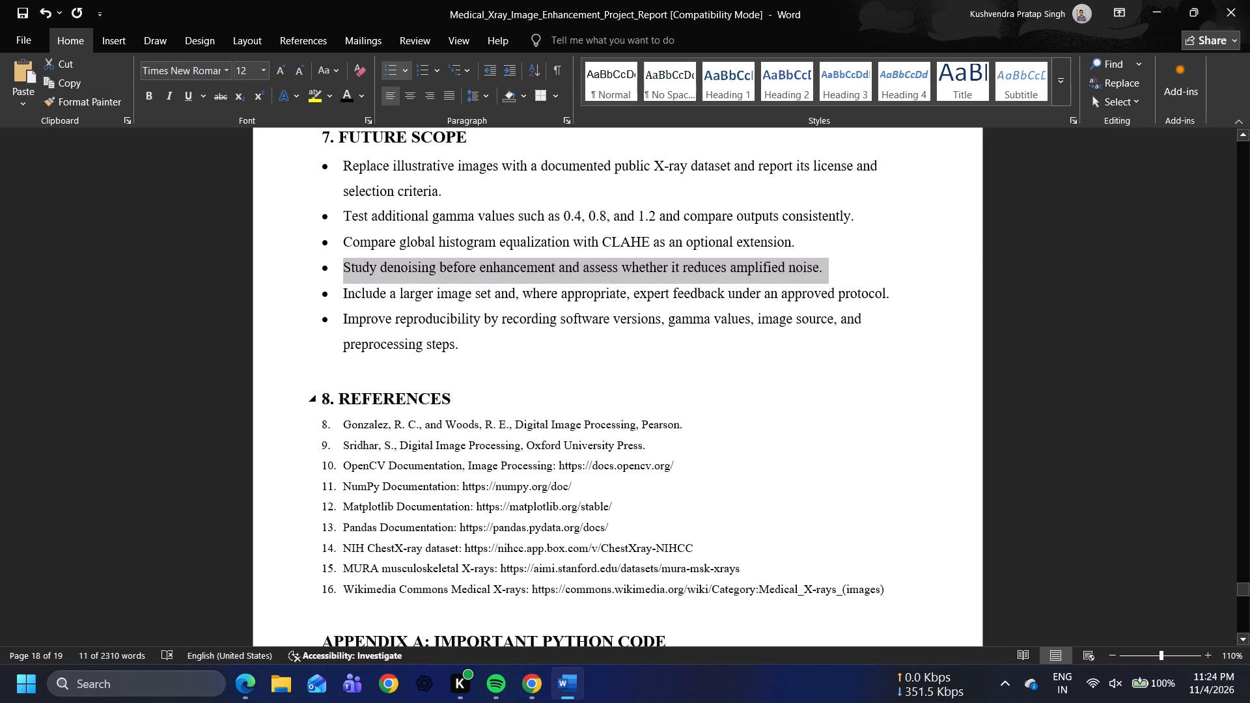
Add blank lines before the 8. REFERENCES heading so it starts at the top of a new page.
left_click(321, 393)
key("Return")
key("Return")
key("Return")
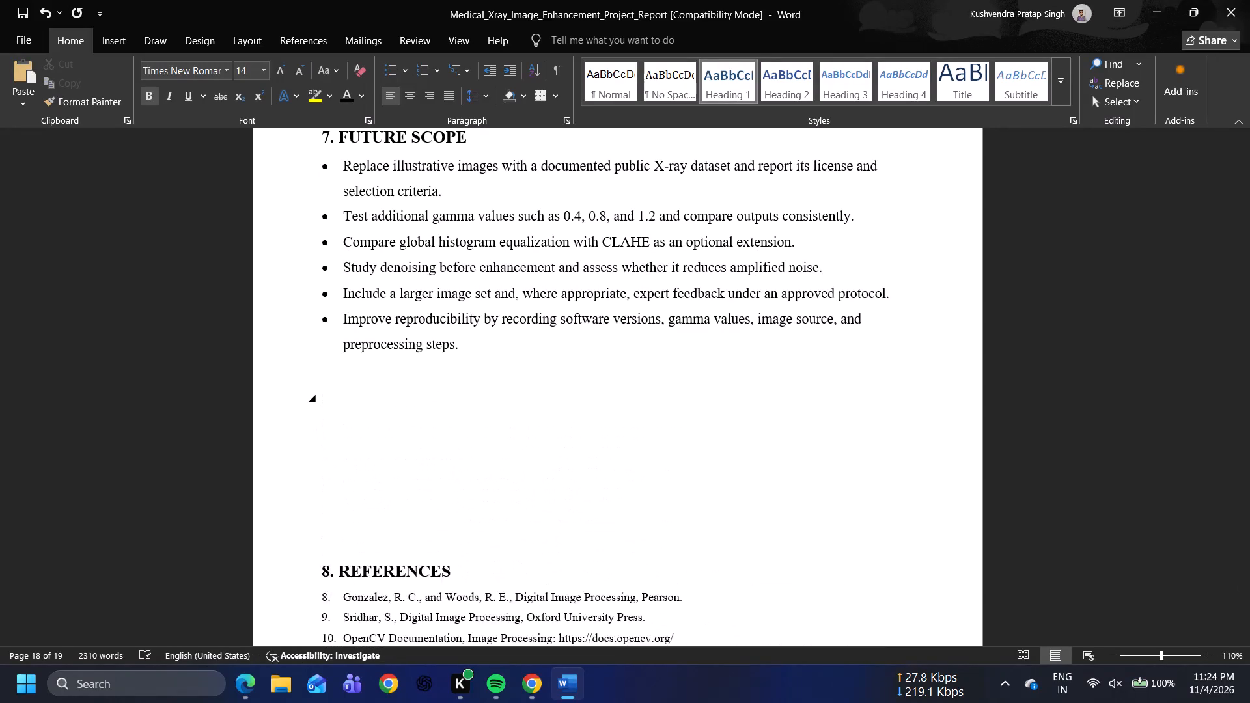
key("Return")
key("Return")
key("Return")
key("Return")
key("Return")
key("Return")
key("Return")
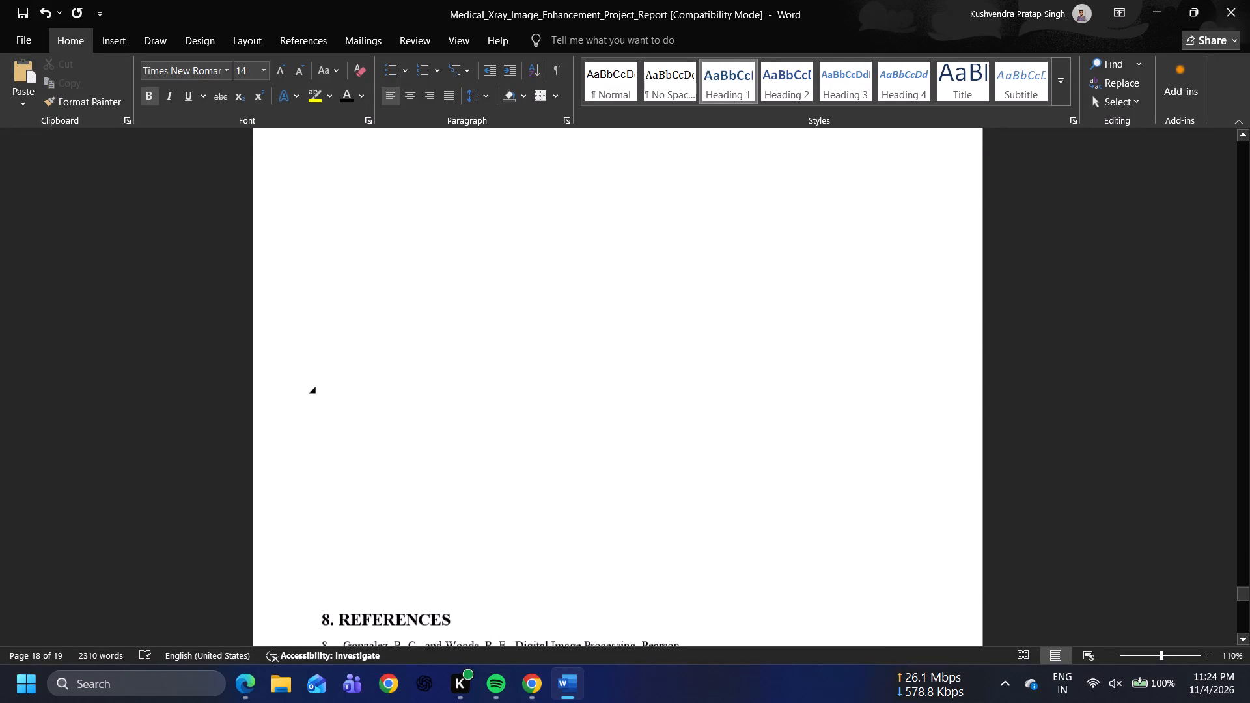
key("Left")
key("BackSpace")
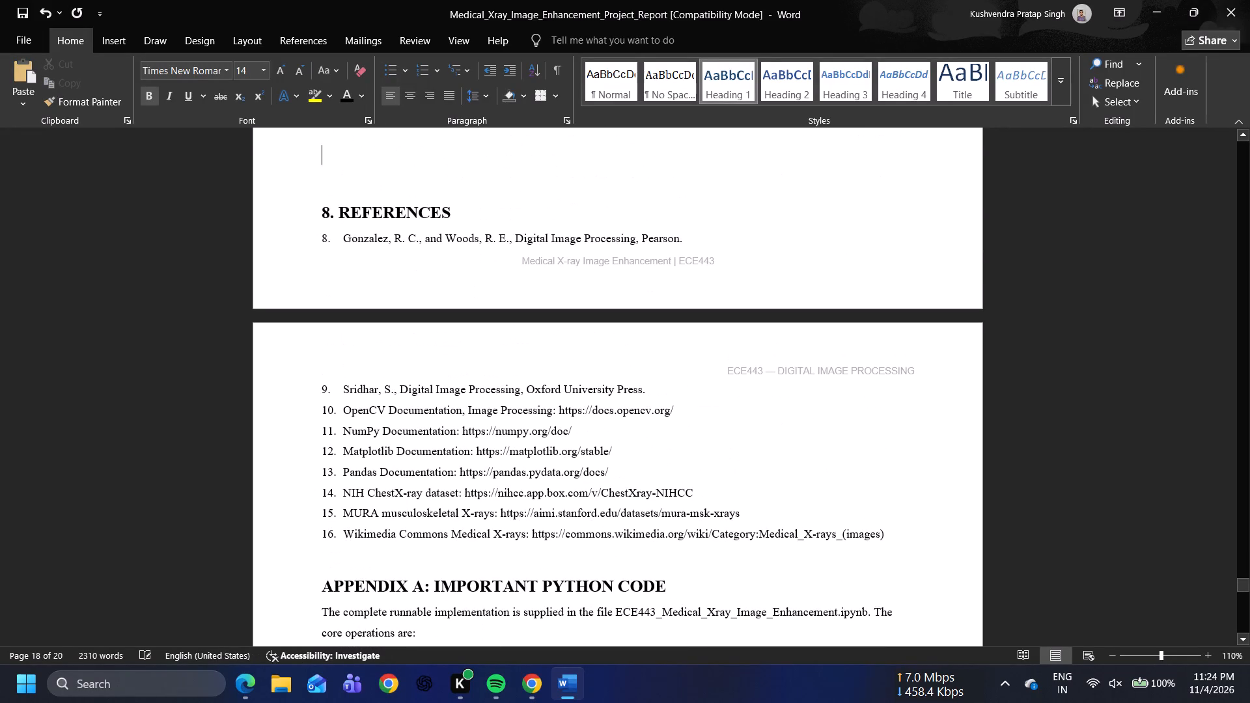
key("Return")
key("Return")
key("BackSpace")
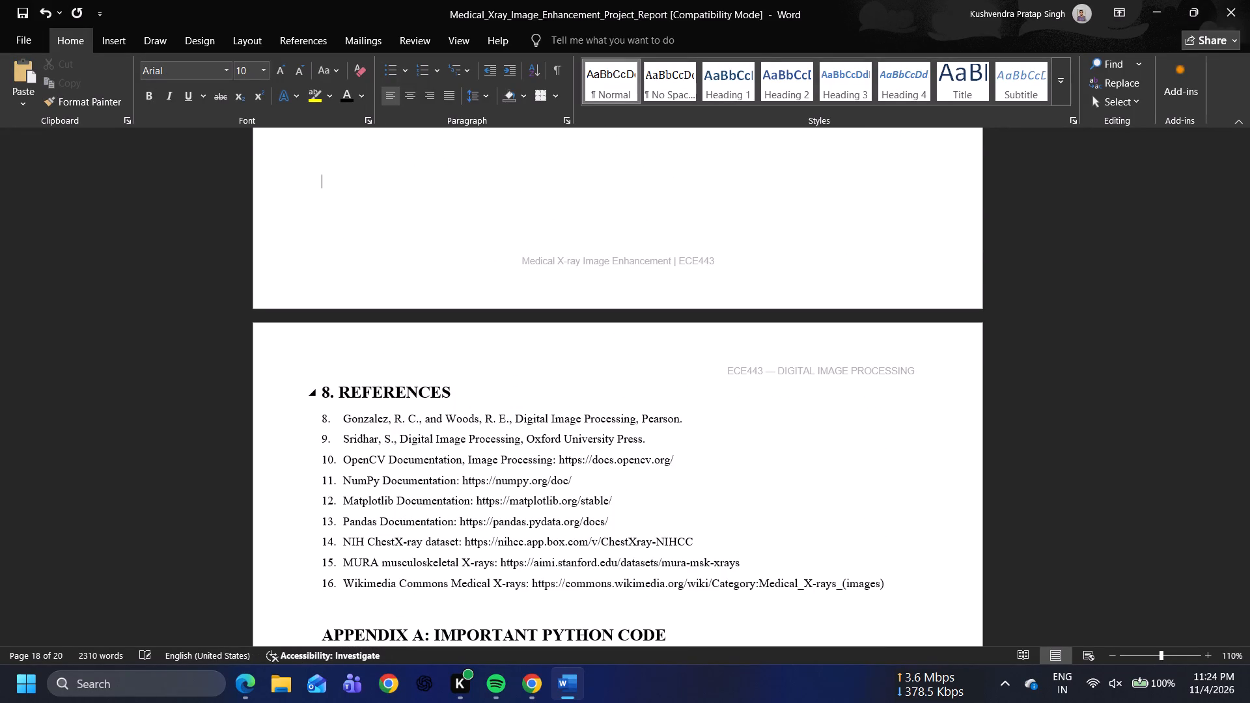
key("BackSpace")
key("Return")
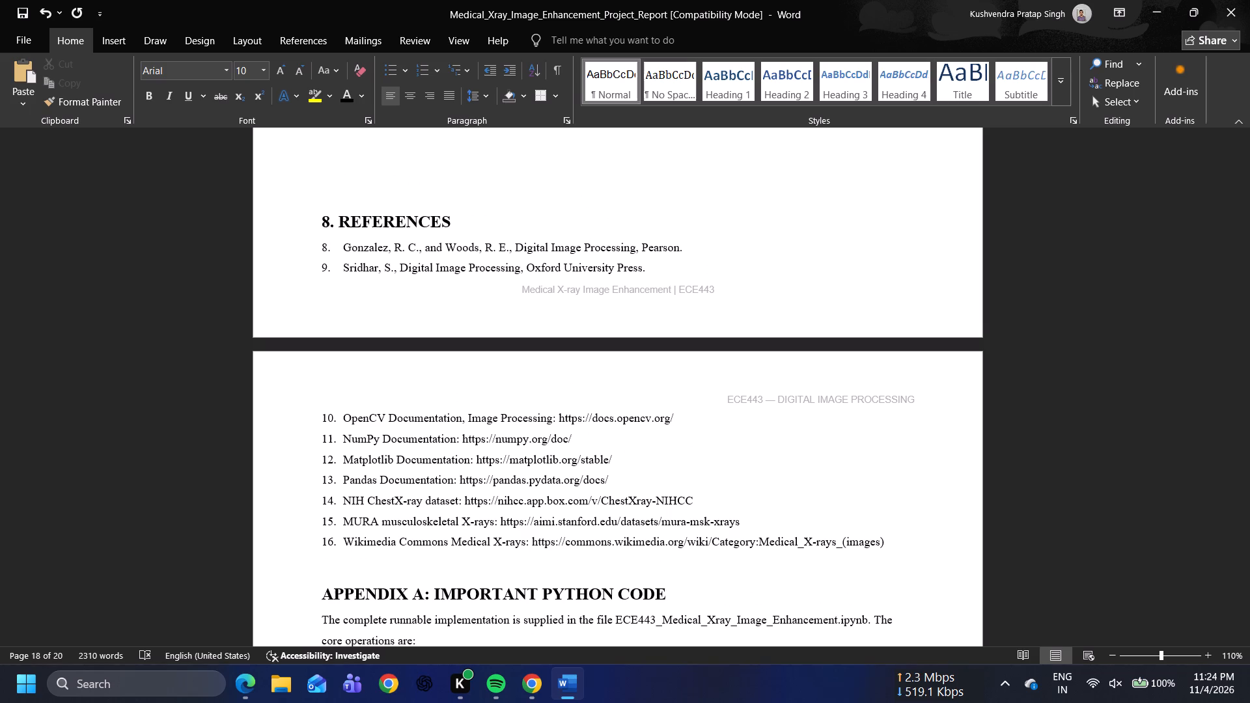
key("Return")
key("Return")
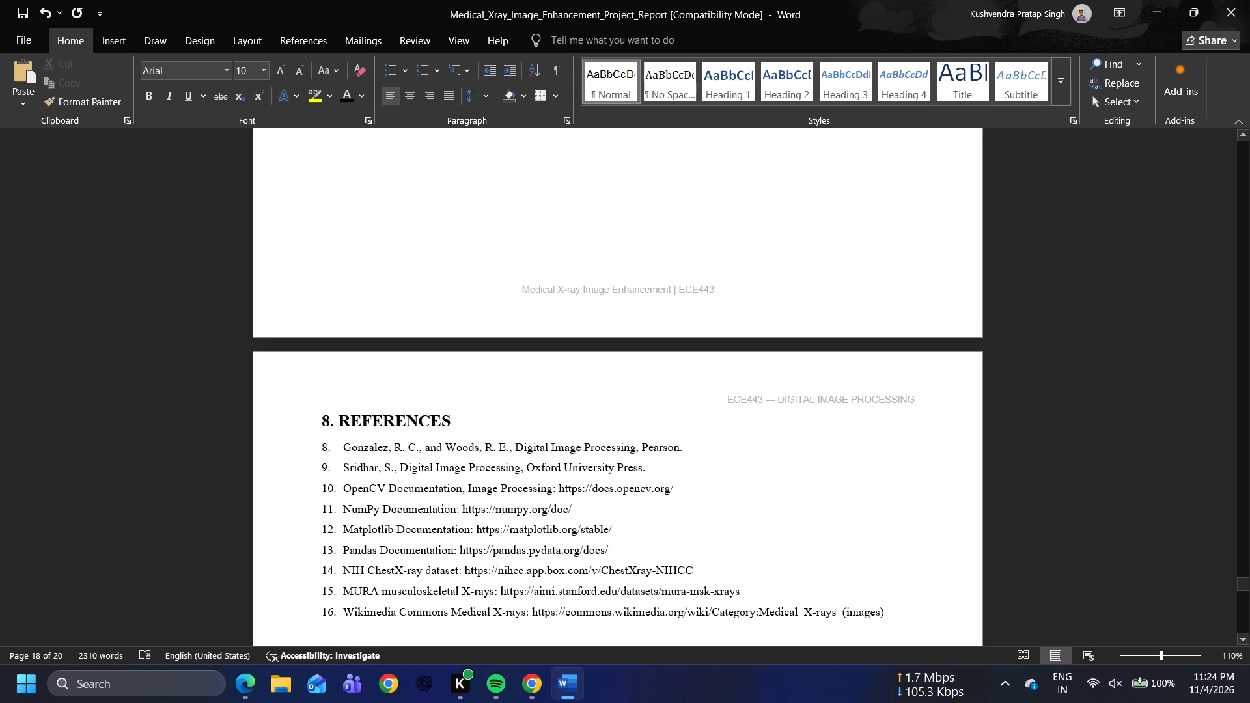
Renumber the reference list under 8. REFERENCES with the 1., 2., 3. format so it starts at 1.
scroll(354, 456, "up", 5)
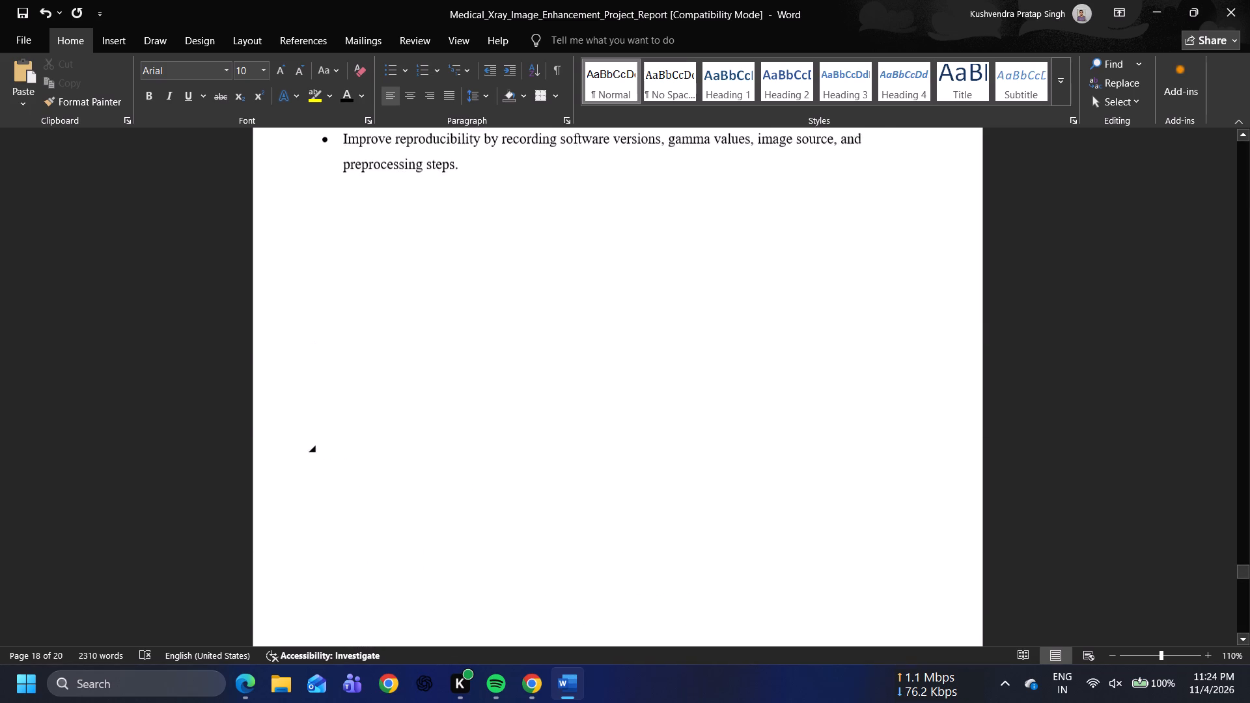
scroll(354, 456, "up", 8)
scroll(354, 456, "down", 13)
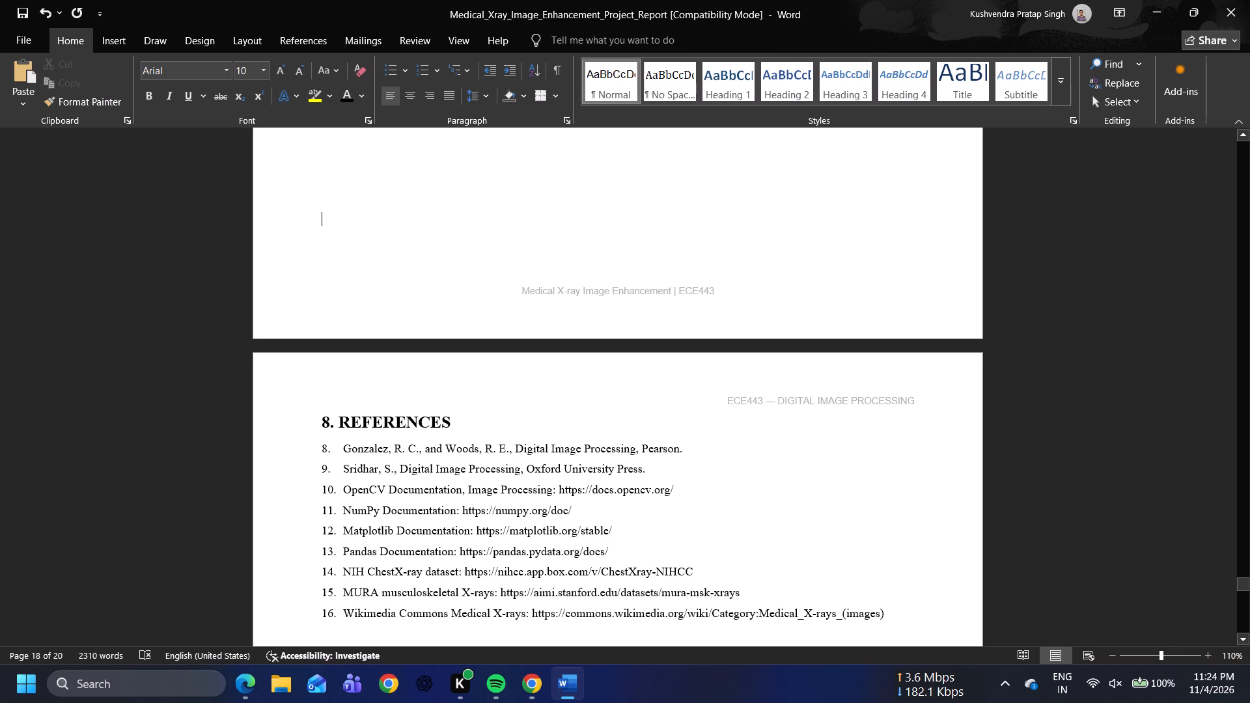
left_click_drag(322, 445, 447, 520)
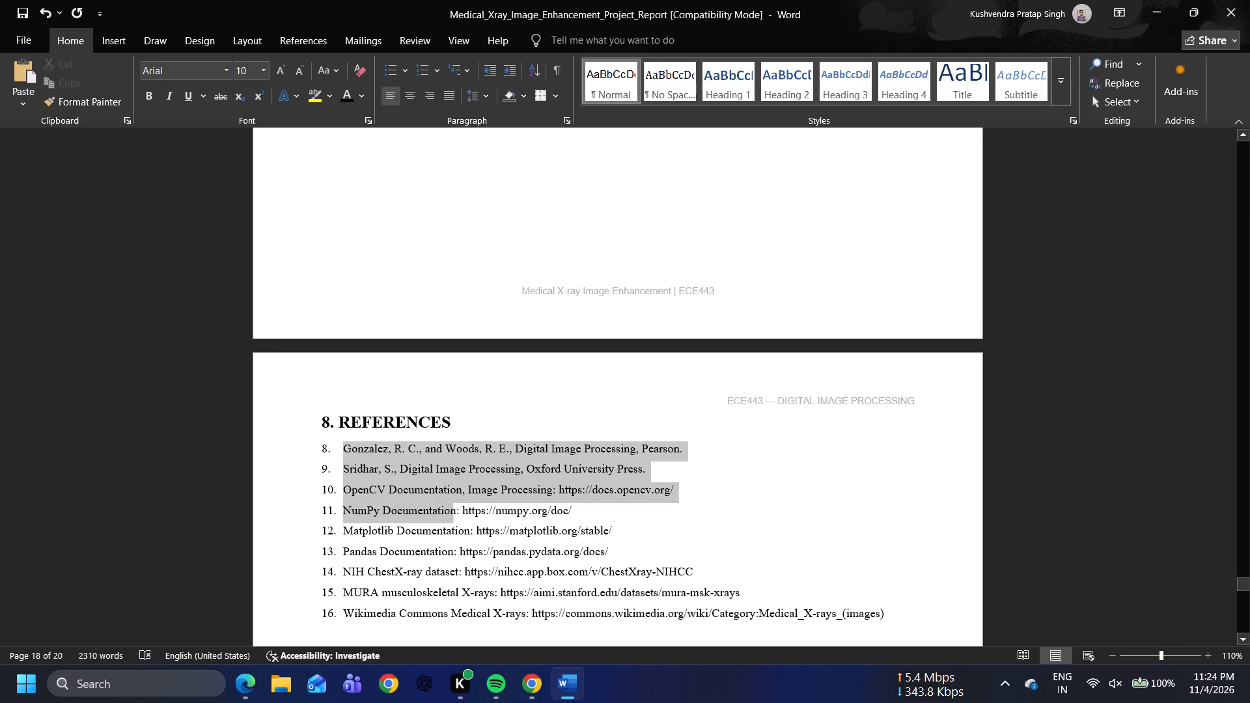
left_click_drag(447, 520, 881, 614)
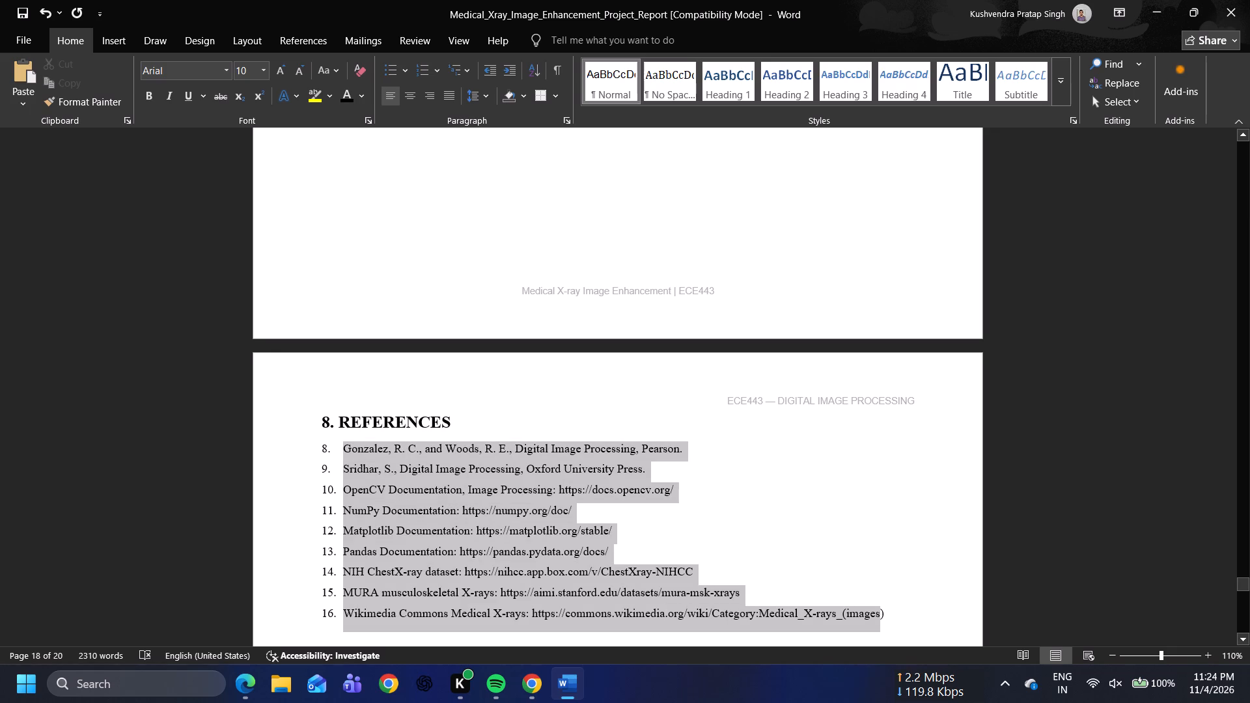
left_click_drag(881, 614, 879, 611)
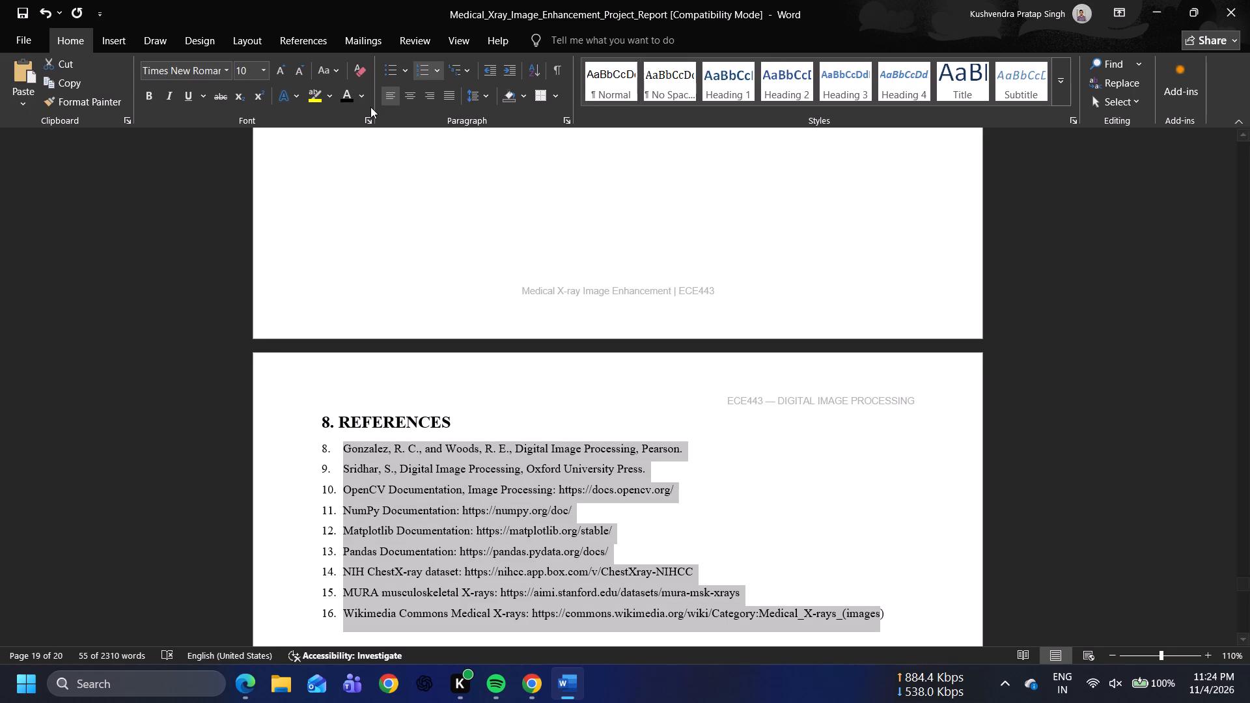
left_click(439, 72)
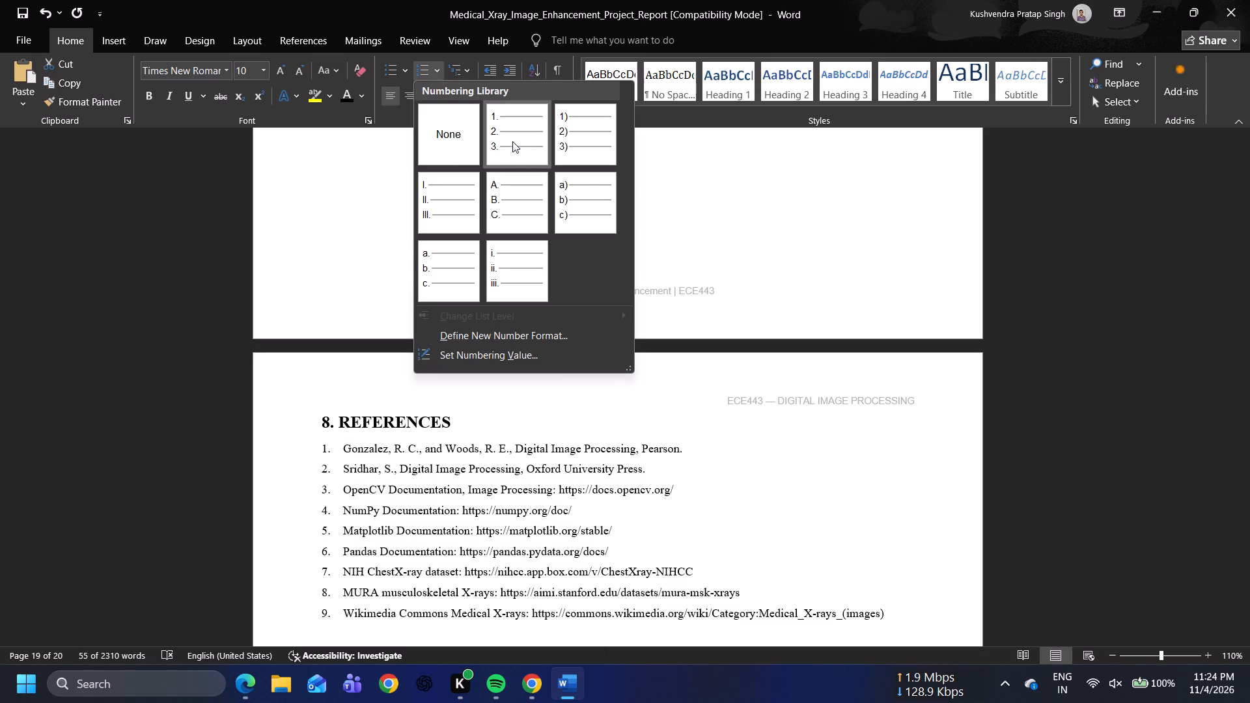
left_click(512, 141)
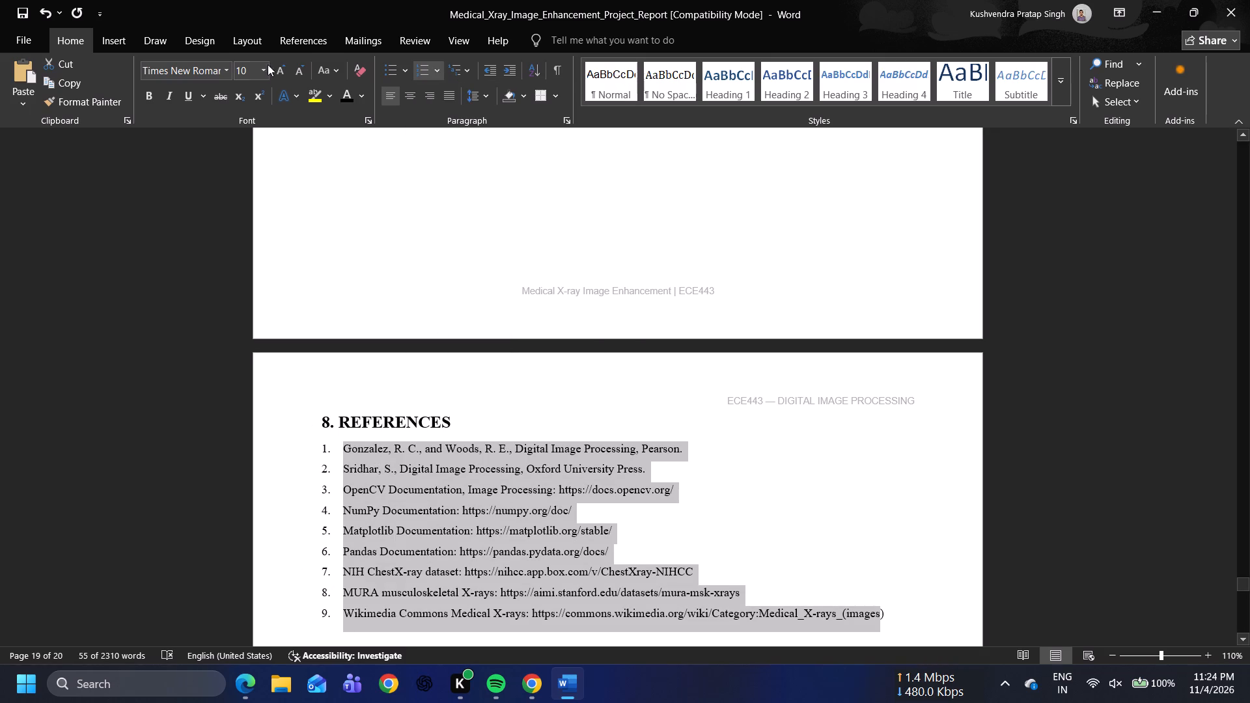
Set the font size of the reference list under 8. REFERENCES to 12.
left_click(266, 65)
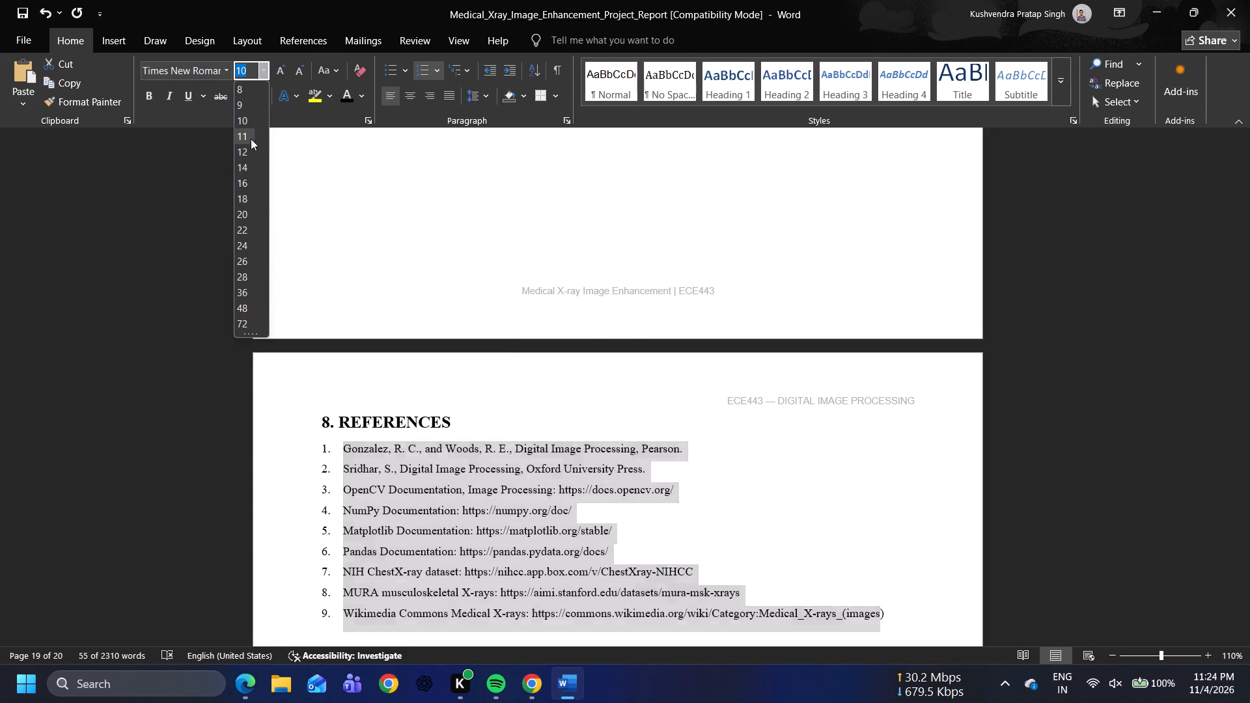
left_click(247, 148)
left_click(322, 340)
Review the text sizes and page breaks from 5. RESULTS AND DISCUSSION through to APPENDIX A.
scroll(322, 340, "up", 2)
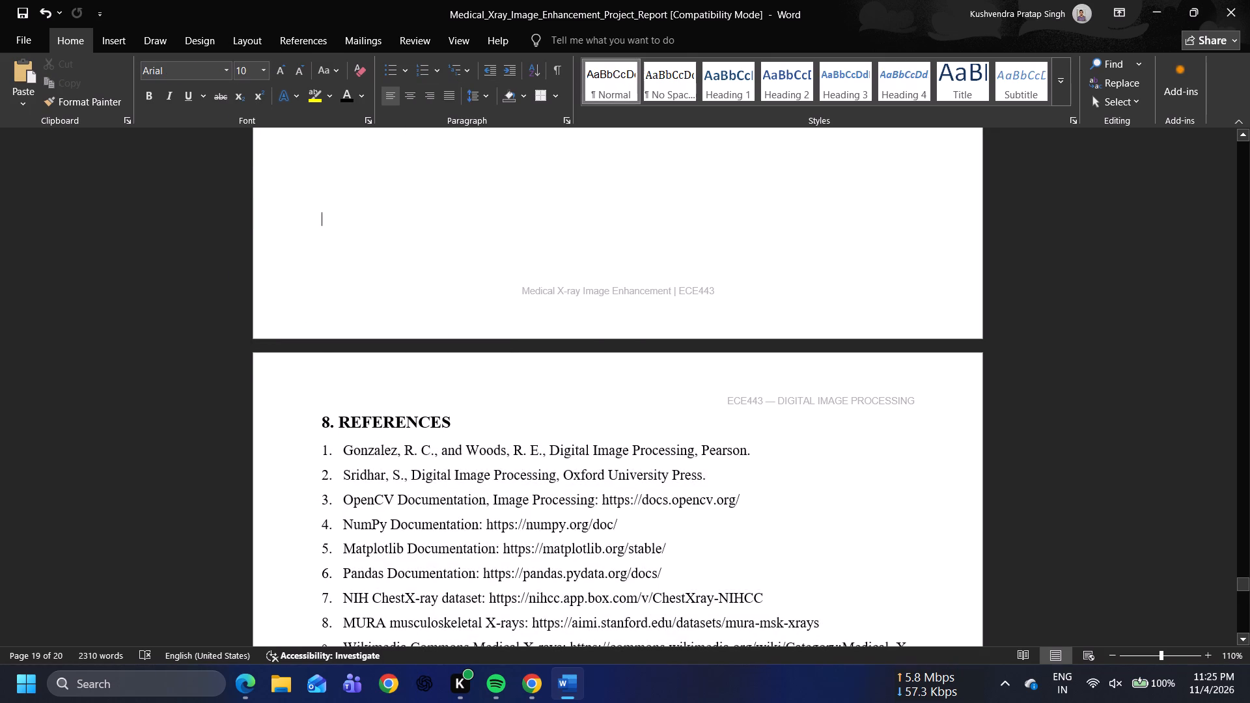
scroll(322, 340, "up", 12)
scroll(322, 340, "up", 13)
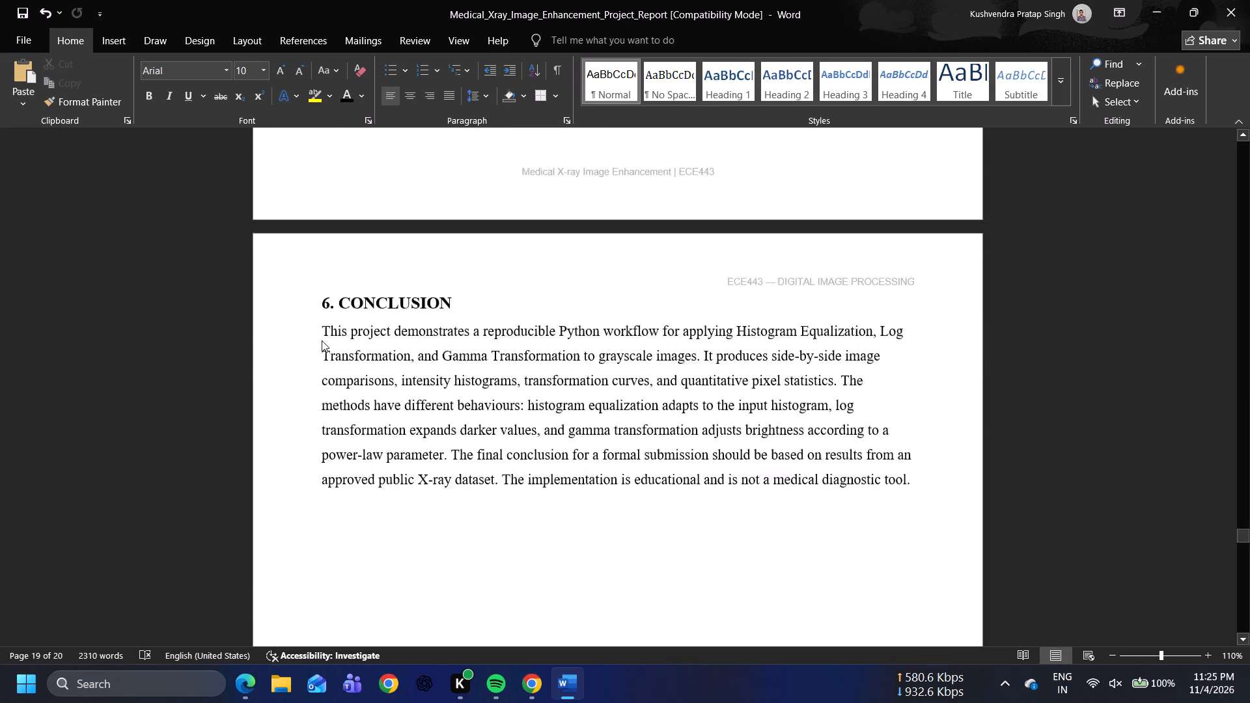
scroll(322, 340, "up", 10)
scroll(322, 340, "down", 2)
scroll(322, 340, "up", 15)
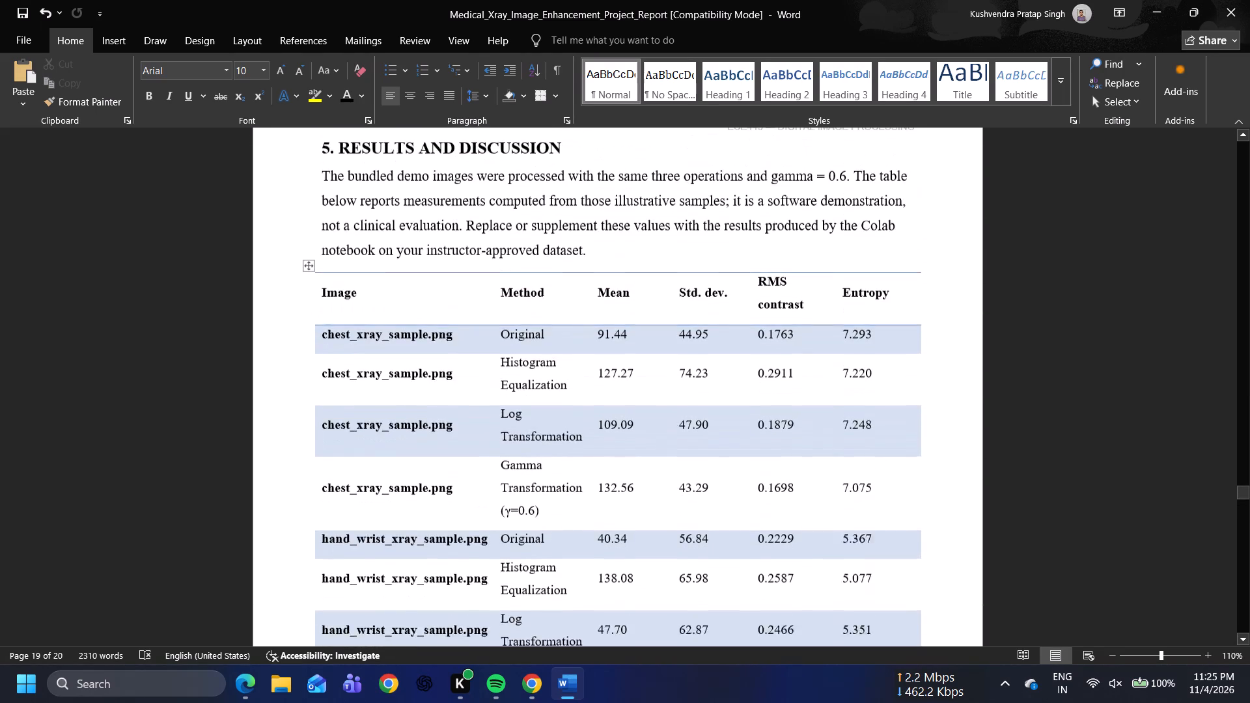
scroll(322, 340, "down", 20)
scroll(322, 340, "down", 20)
scroll(322, 340, "down", 9)
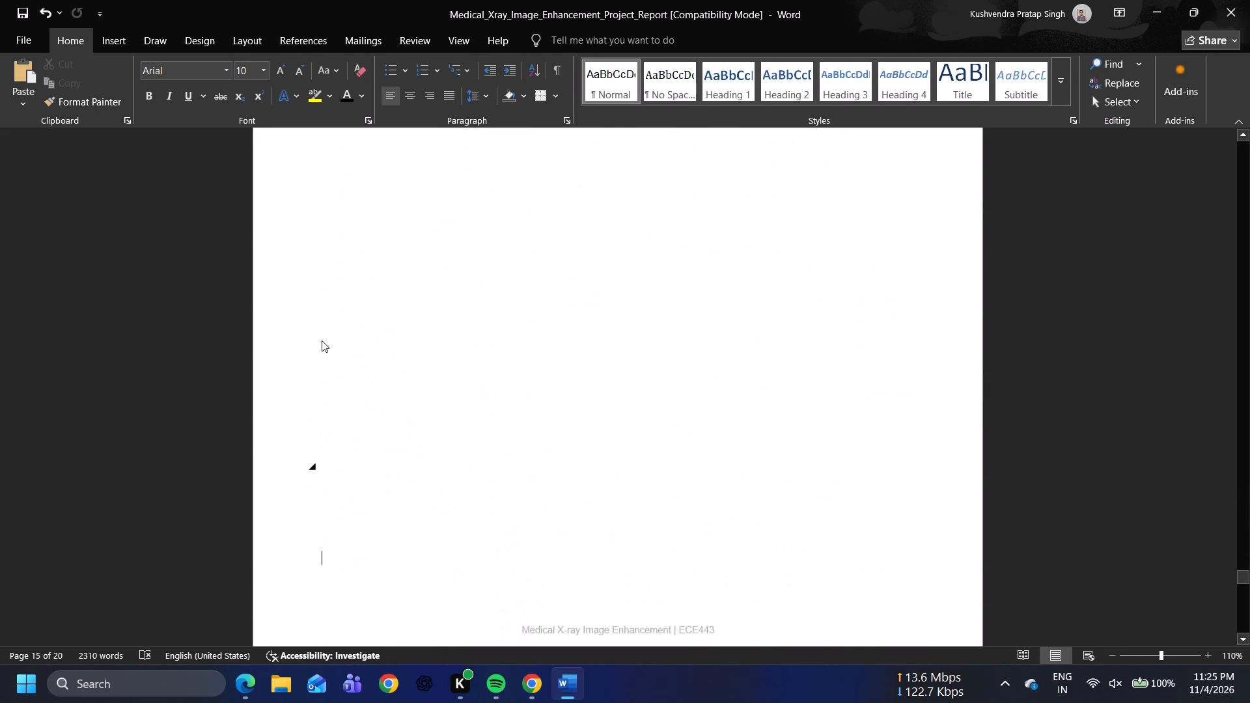
scroll(322, 340, "down", 7)
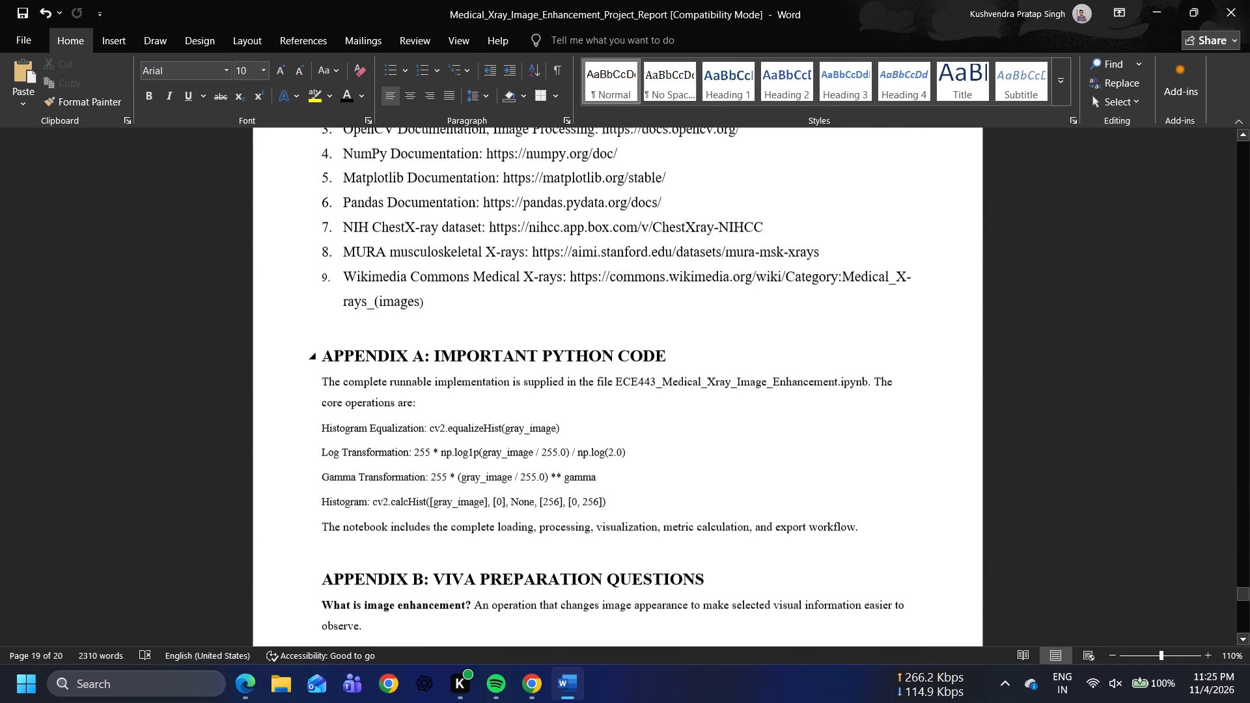
Add blank lines before the APPENDIX A: IMPORTANT PYTHON CODE heading so it starts at the top of a new page.
left_click(322, 350)
key("Return")
key("Return")
key("Return")
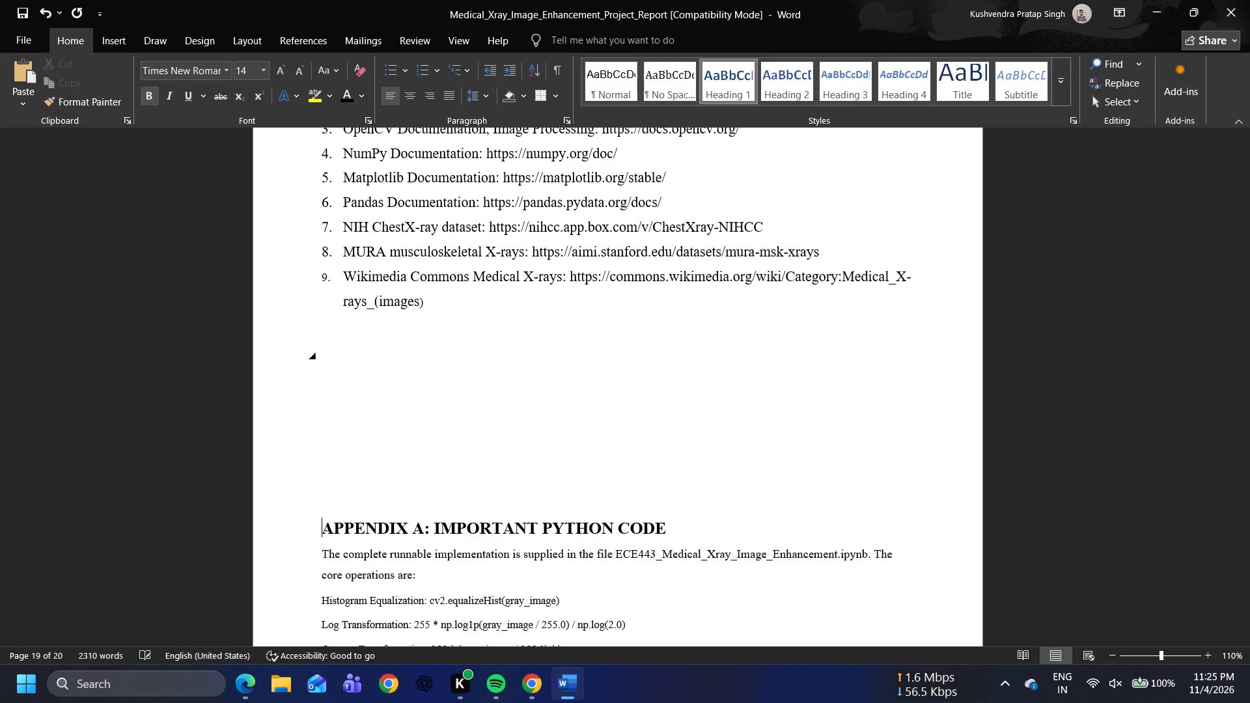
key("Return")
key("Return")
key("Return")
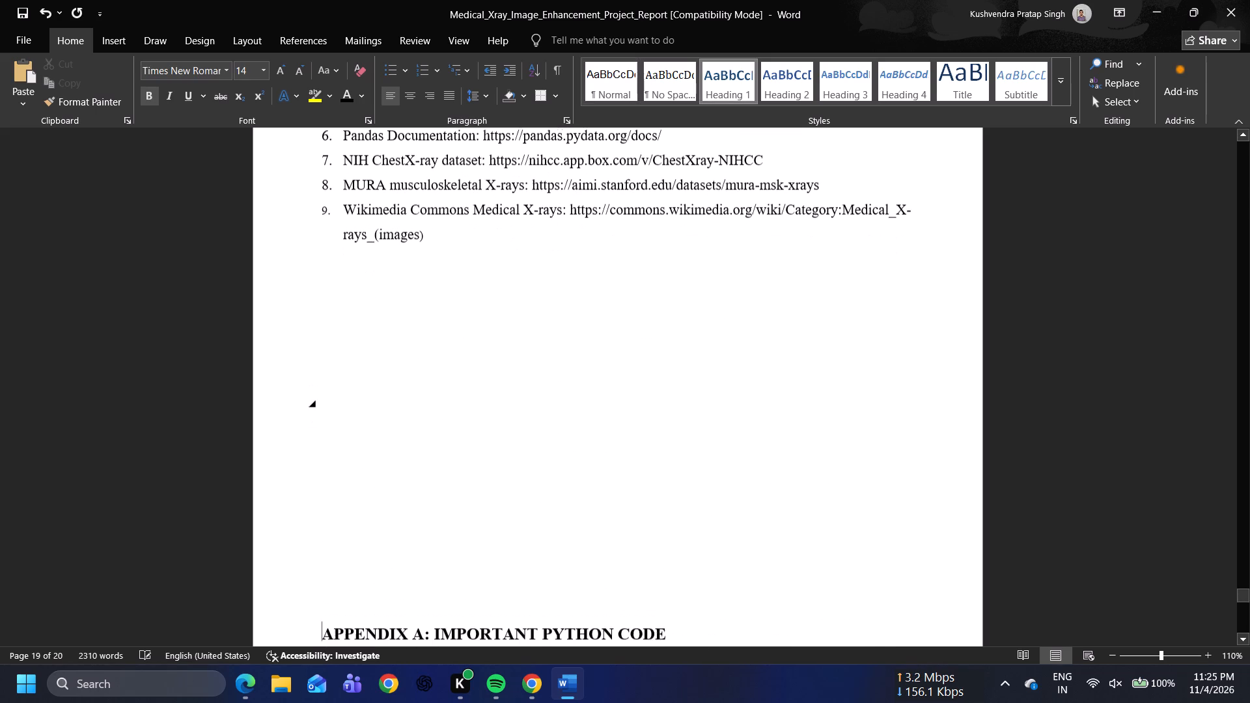
key("Return")
key("Return")
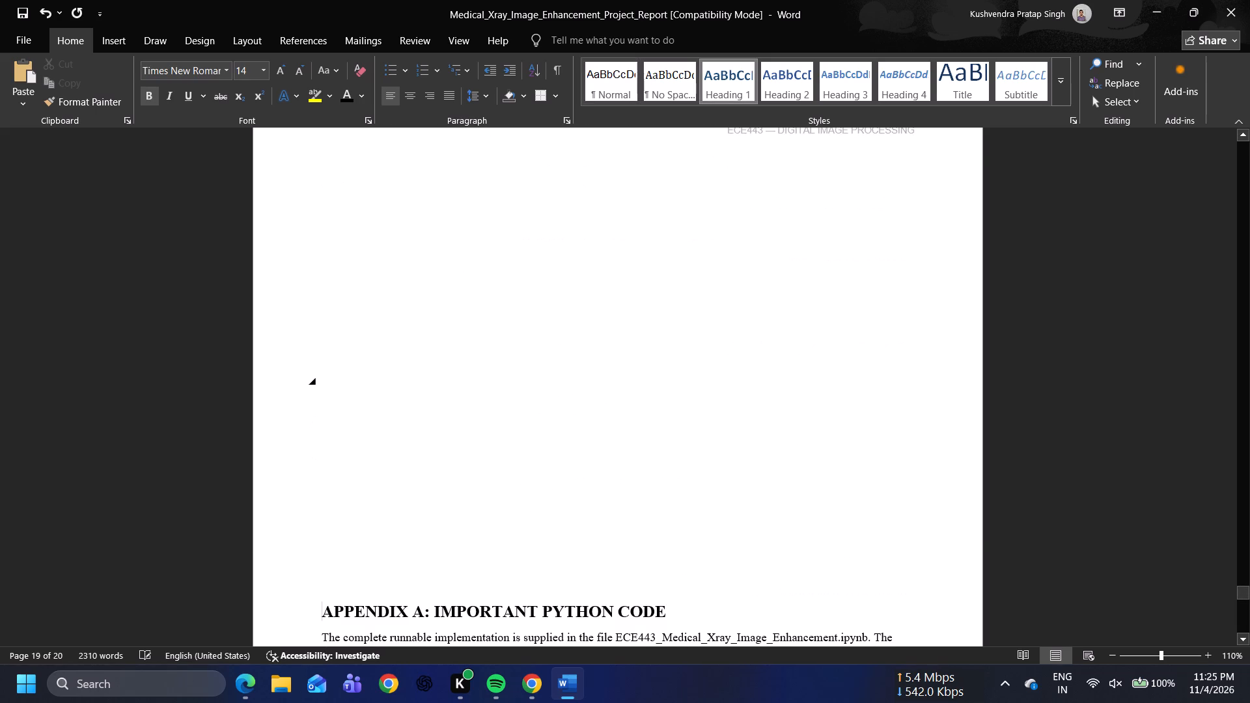
key("Left")
key("BackSpace")
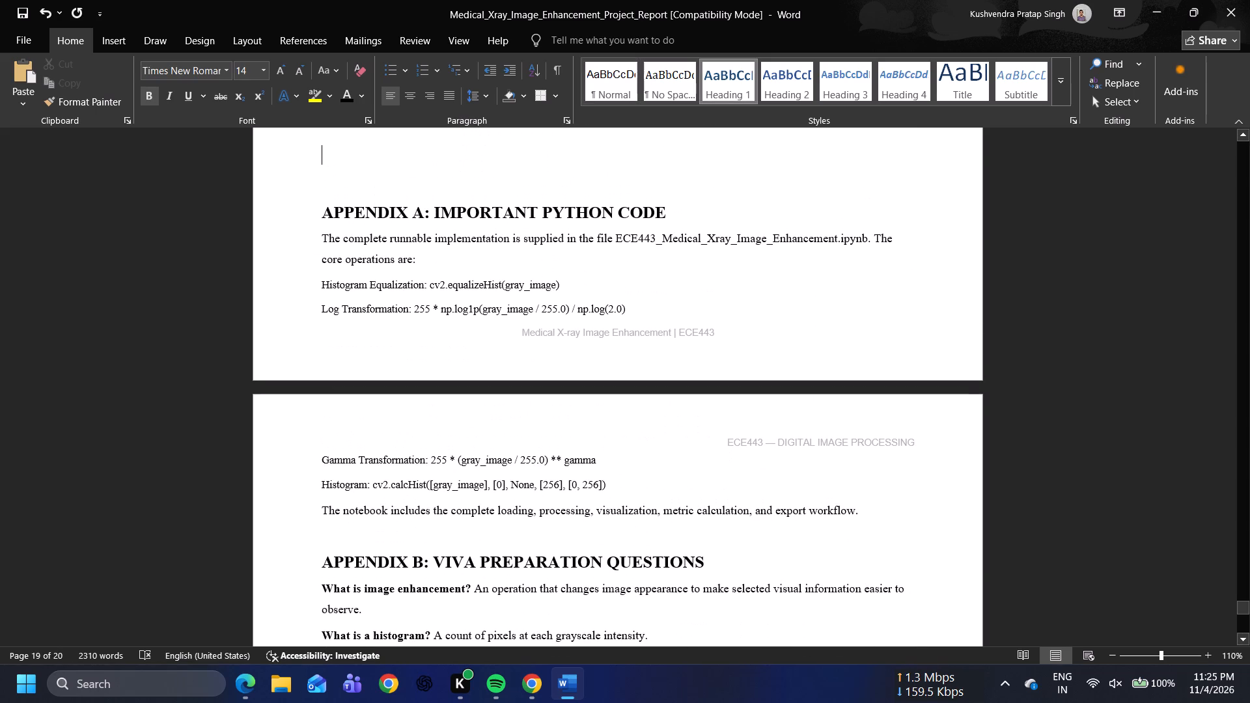
key("Return")
key("Return")
key("Return")
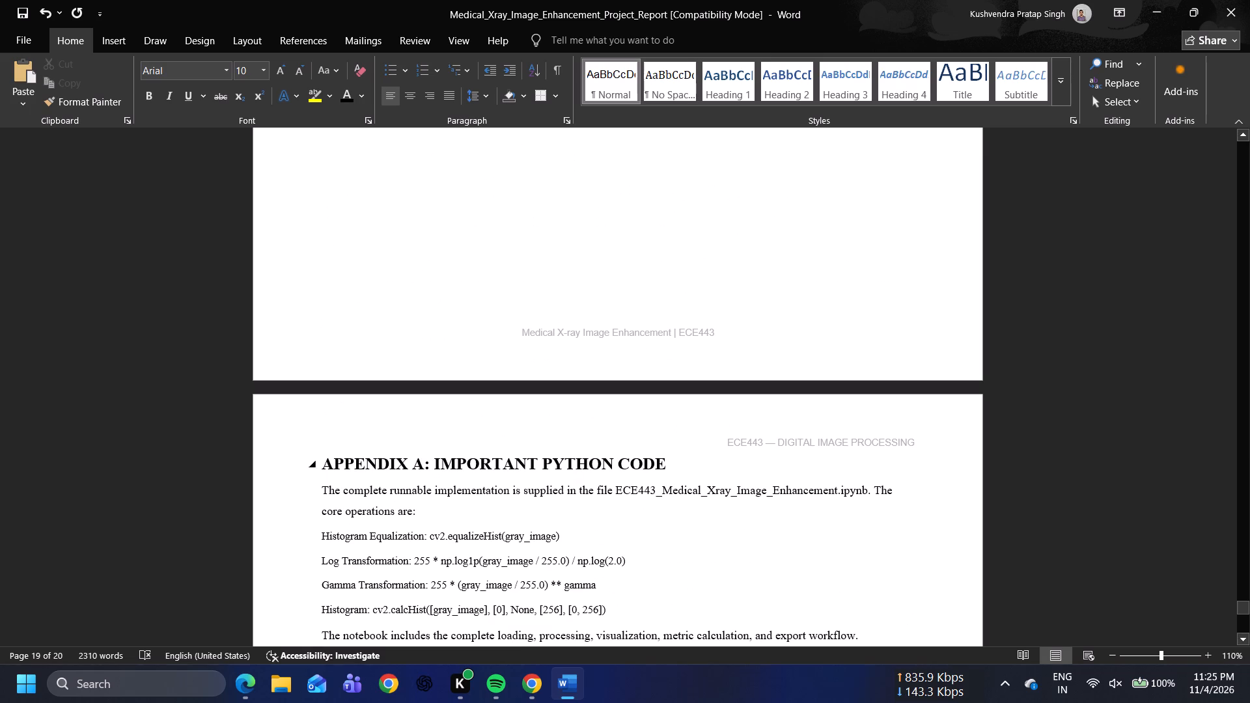
Enlarge all the text under APPENDIX A: IMPORTANT PYTHON CODE by two font-size steps.
scroll(419, 504, "down", 1)
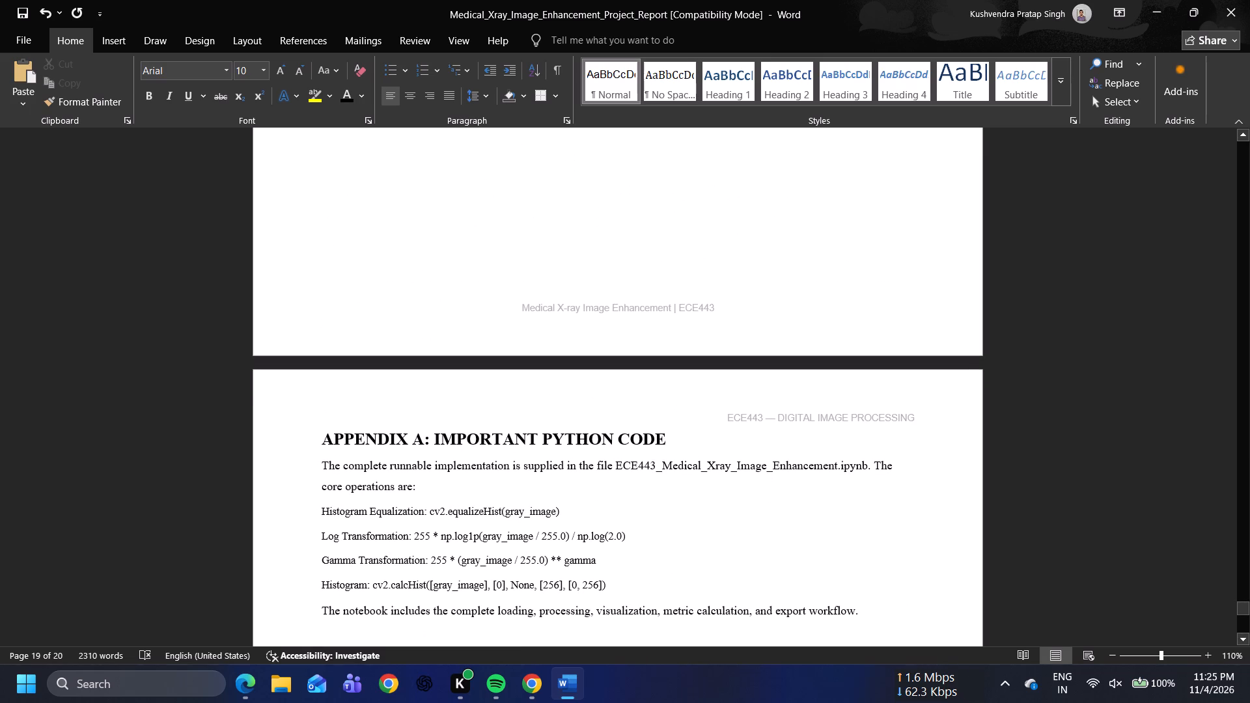
scroll(421, 488, "down", 1)
left_click_drag(322, 390, 896, 534)
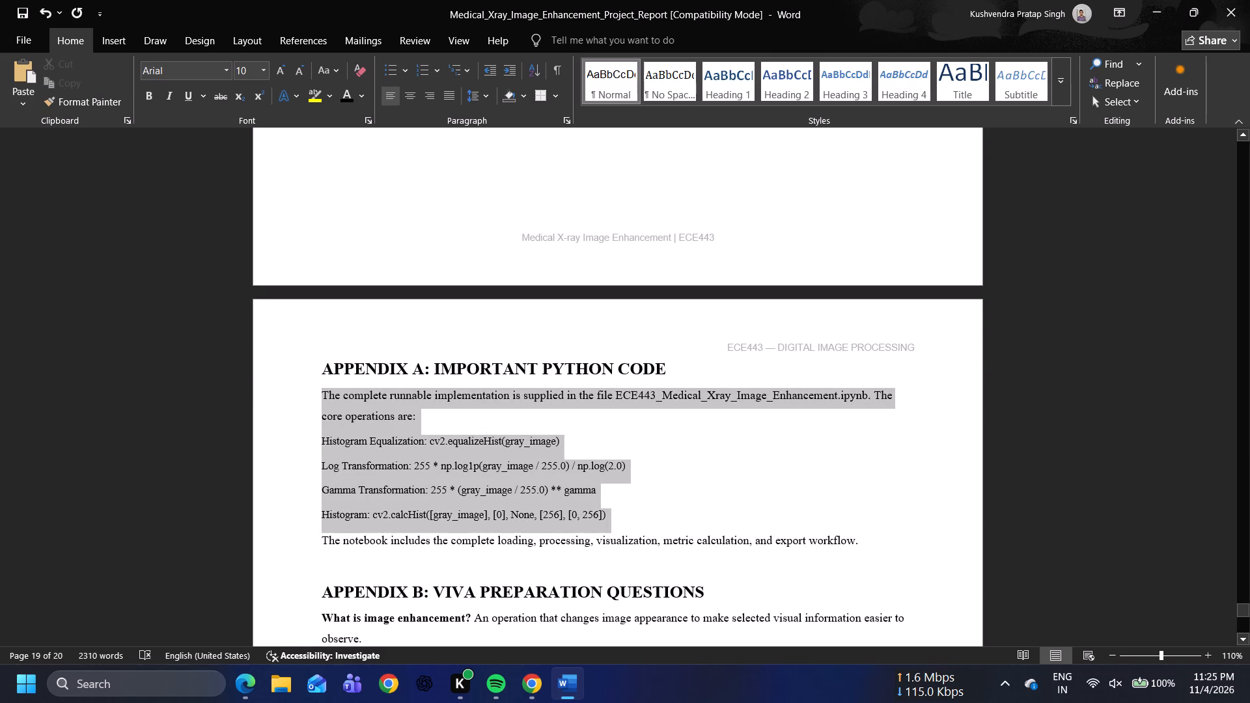
left_click_drag(896, 534, 878, 547)
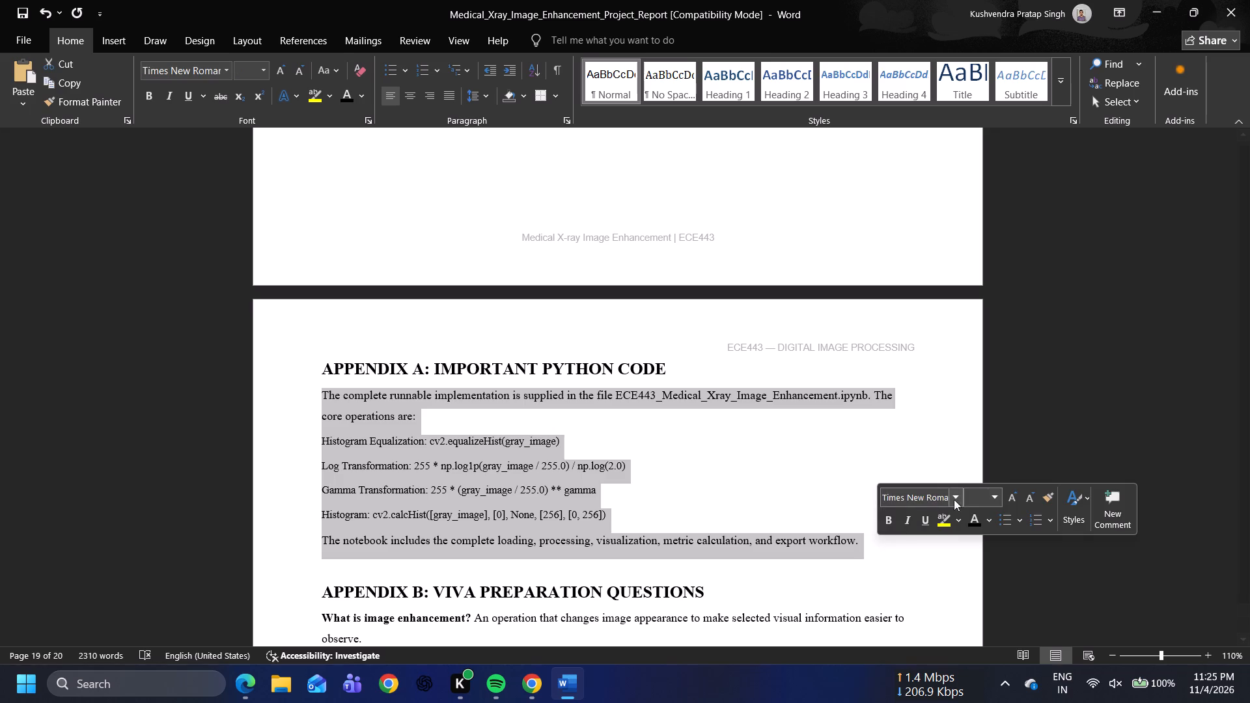
double_click(1020, 497)
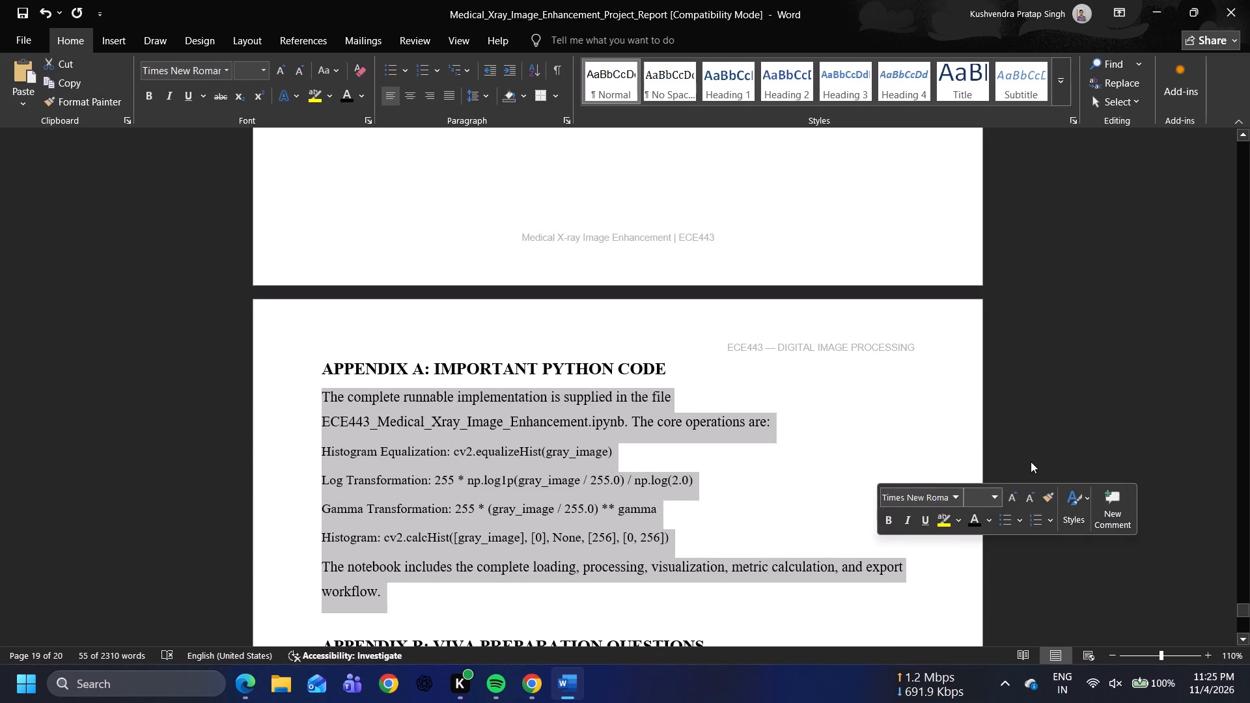
left_click(1031, 462)
Delete all the questions and answers under APPENDIX B: VIVA PREPARATION QUESTIONS, along with the leftover empty line.
scroll(840, 571, "down", 3)
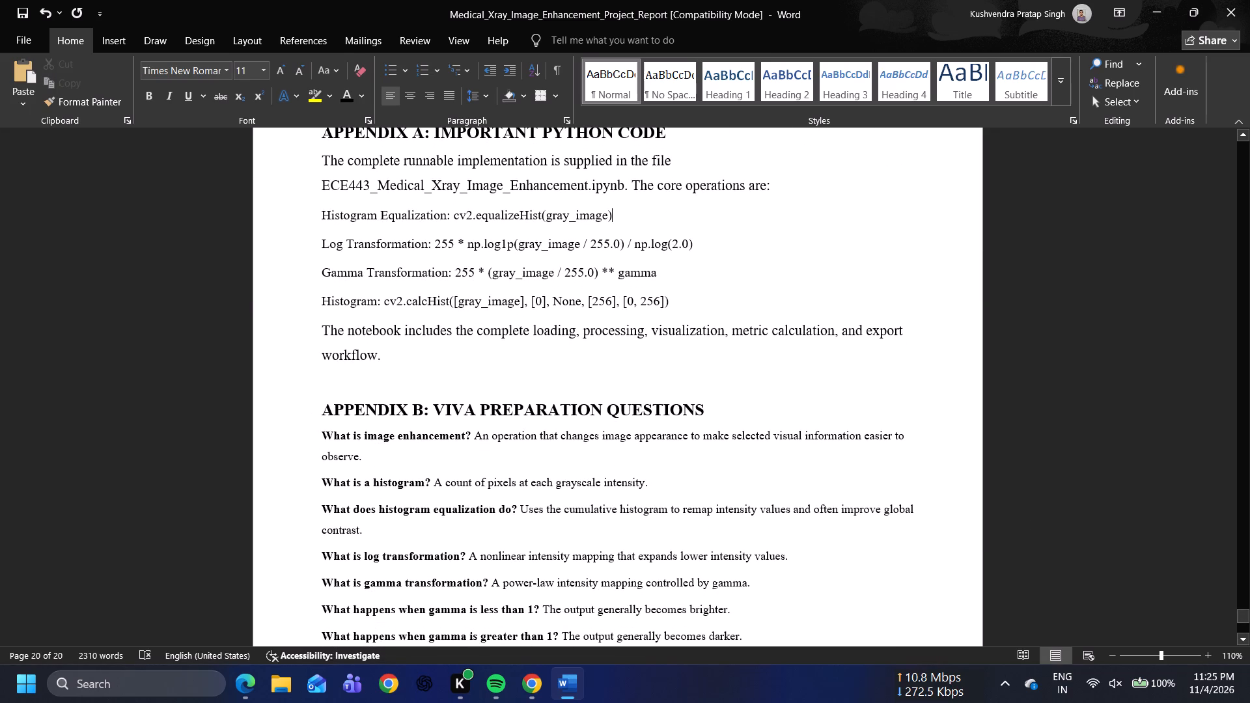
left_click_drag(322, 435, 622, 689)
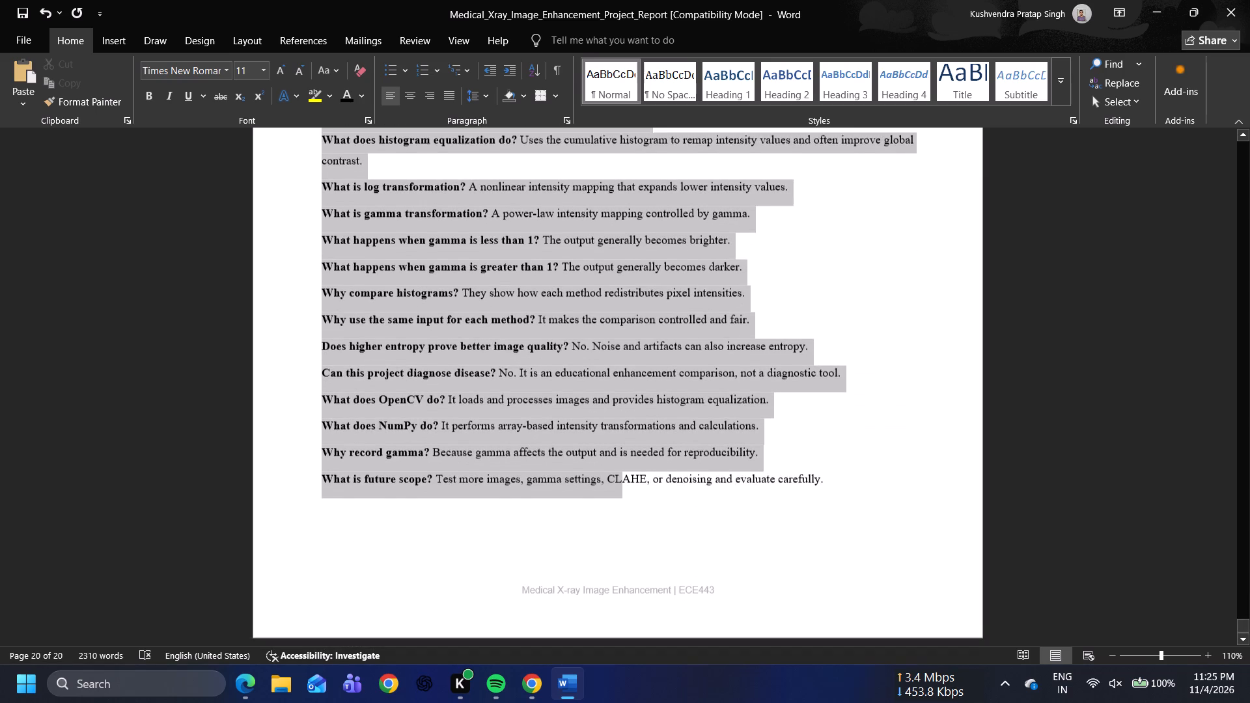
left_click_drag(622, 689, 883, 577)
key("BackSpace")
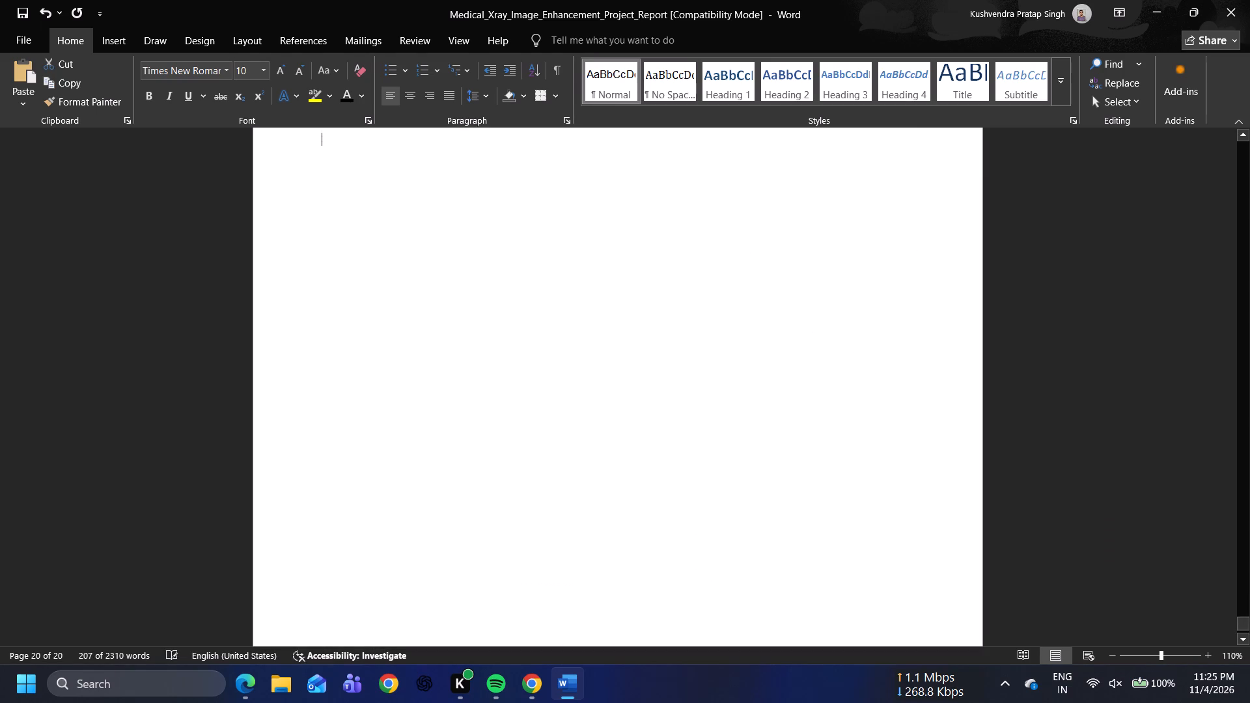
key("BackSpace")
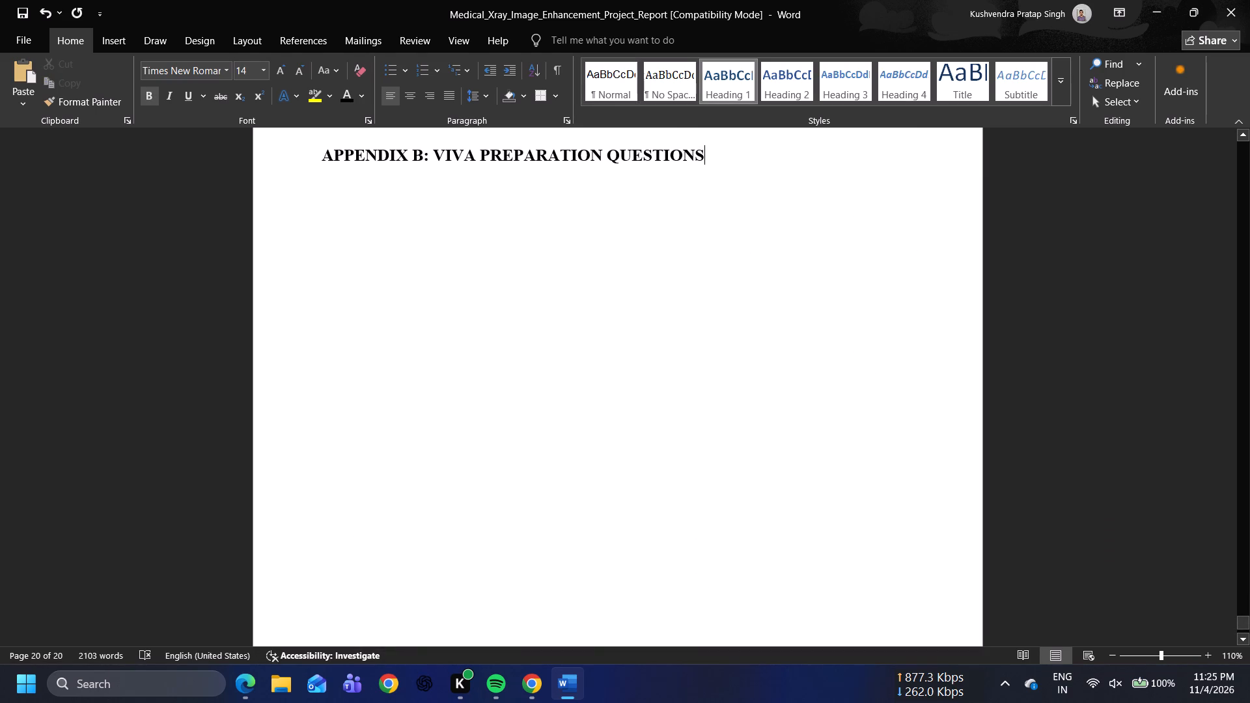
Review the whole report from the title page through the contents list, figures and results to the end.
scroll(883, 577, "up", 20)
scroll(883, 577, "up", 20)
scroll(883, 577, "up", 19)
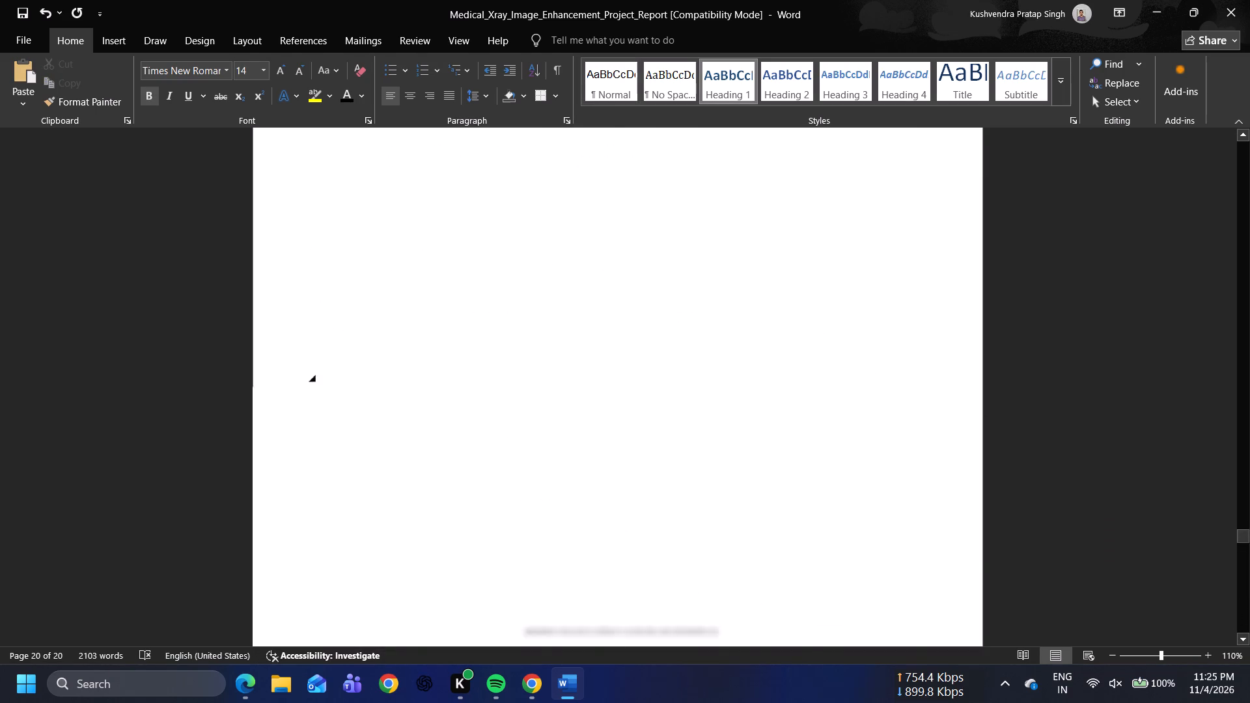
scroll(883, 577, "up", 20)
scroll(883, 577, "up", 20)
scroll(883, 577, "up", 20)
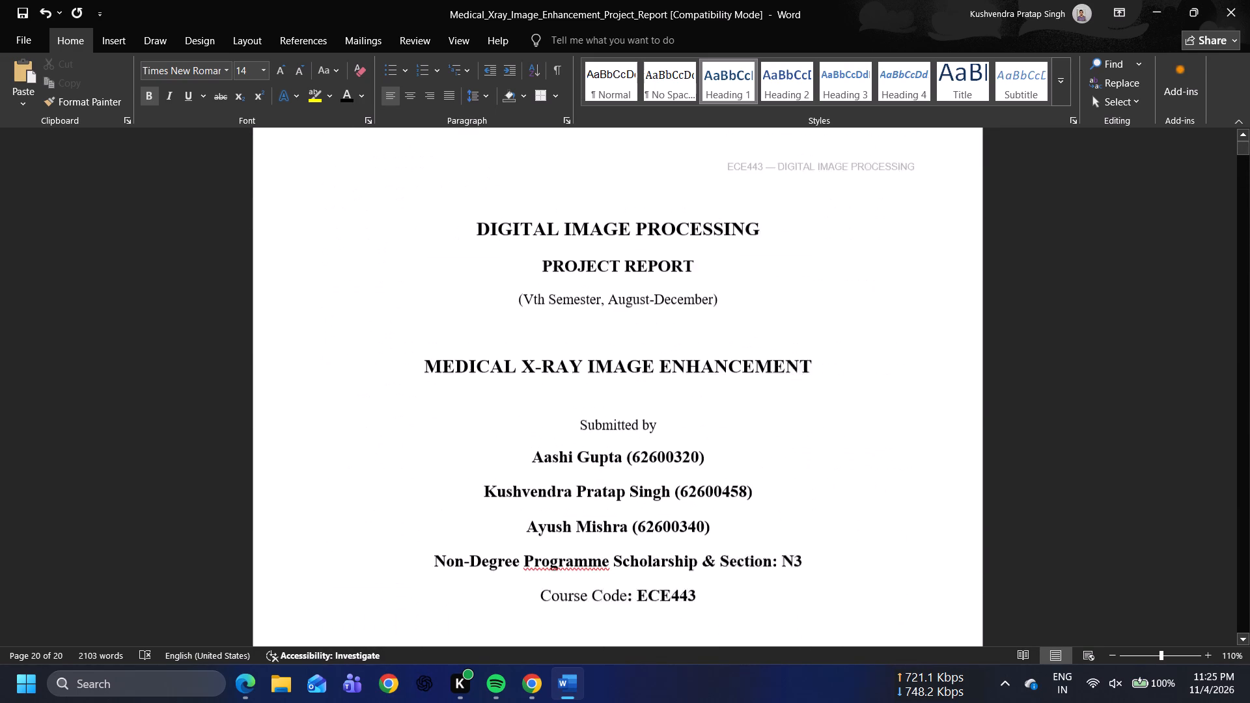
scroll(883, 577, "up", 20)
scroll(883, 577, "up", 19)
scroll(883, 577, "down", 15)
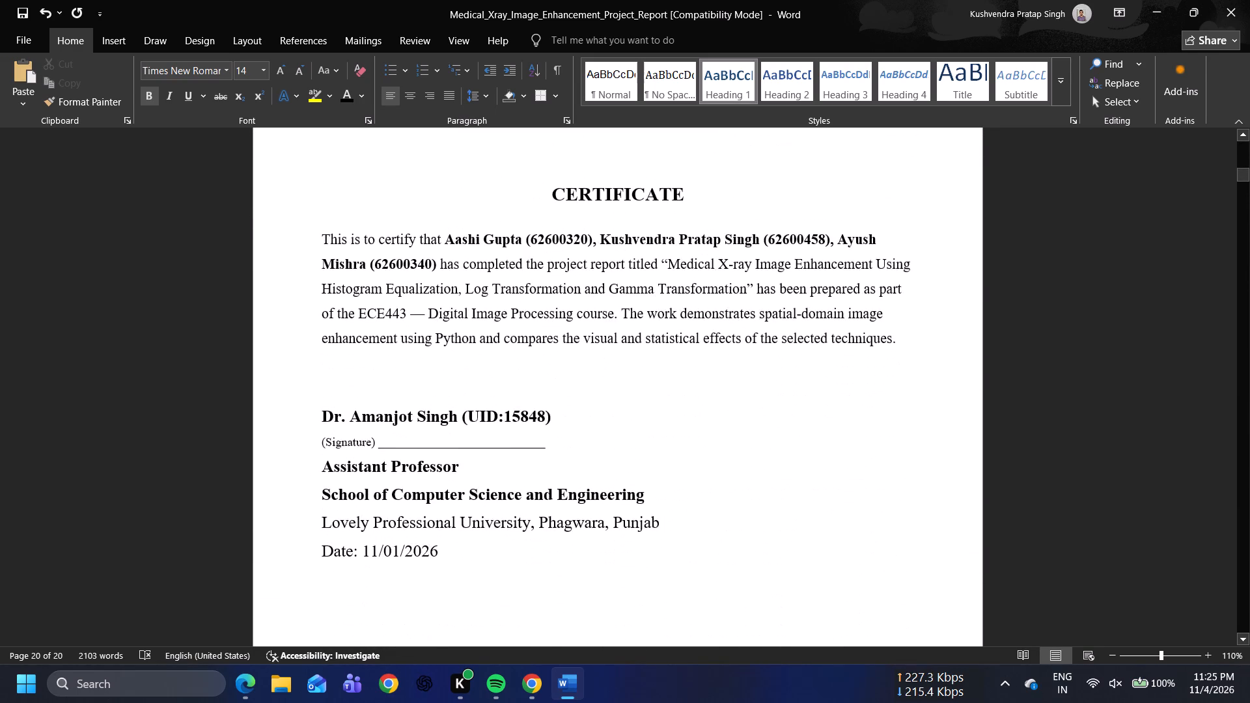
scroll(883, 577, "down", 15)
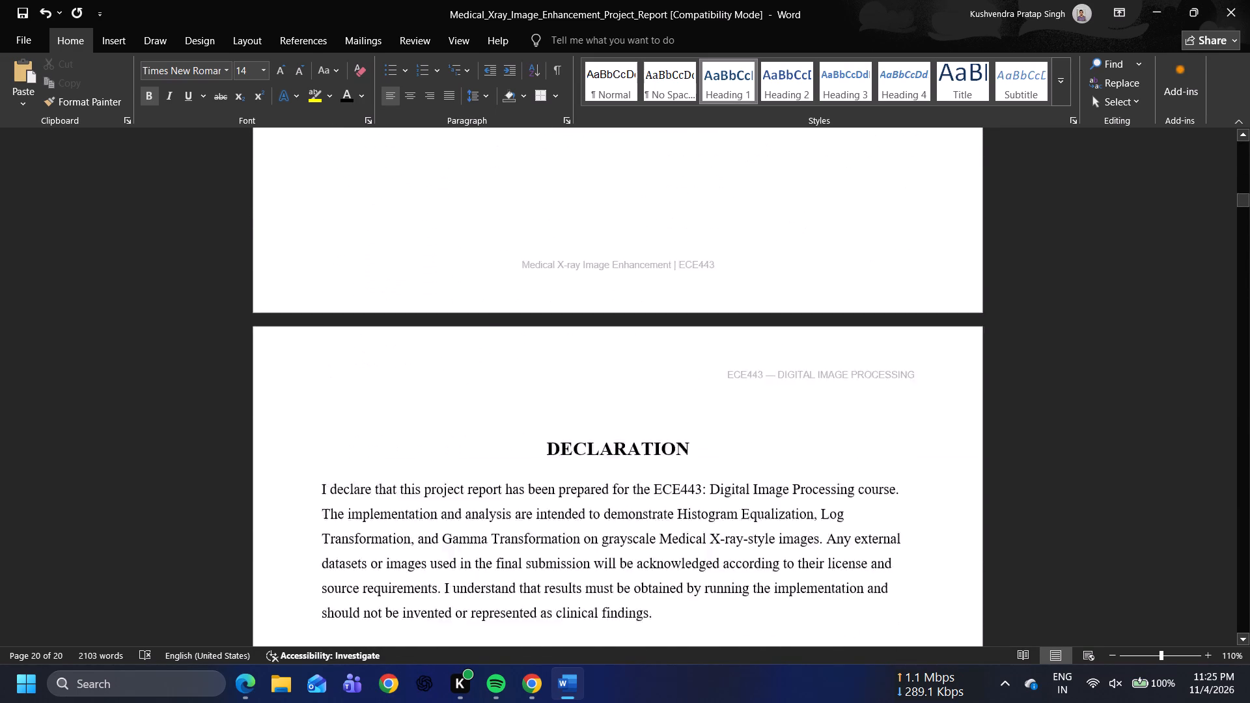
scroll(883, 577, "down", 20)
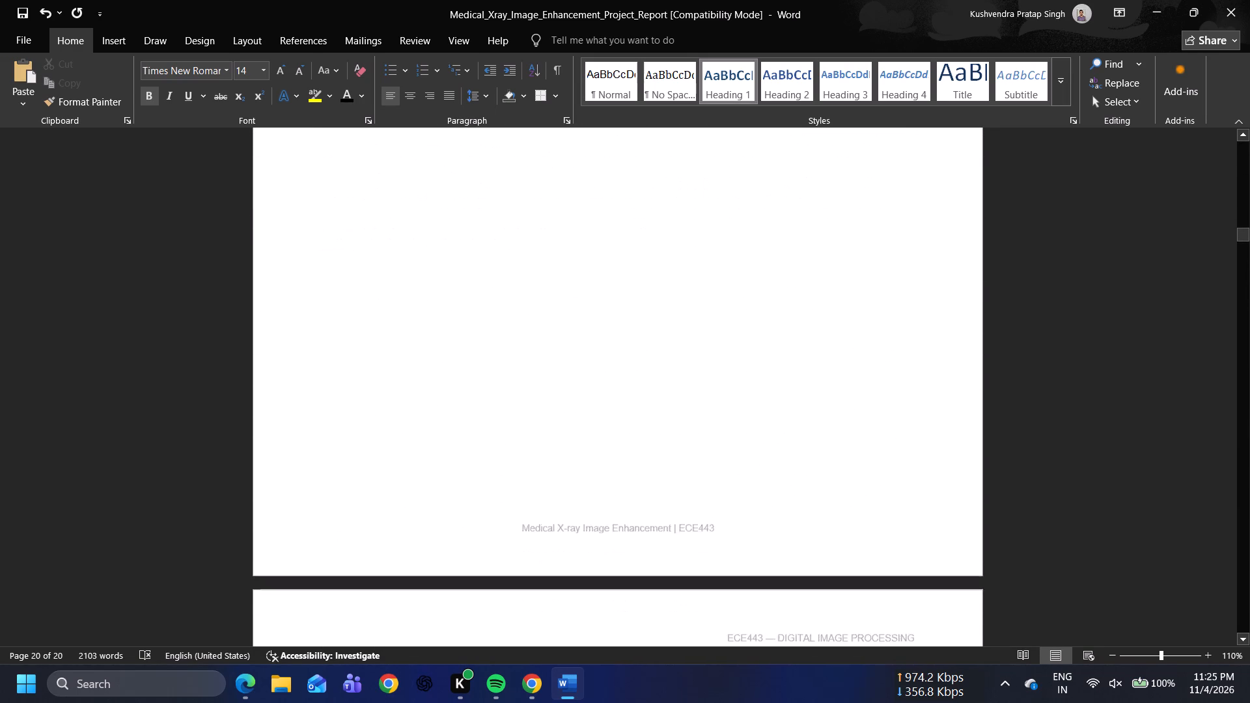
scroll(883, 577, "down", 9)
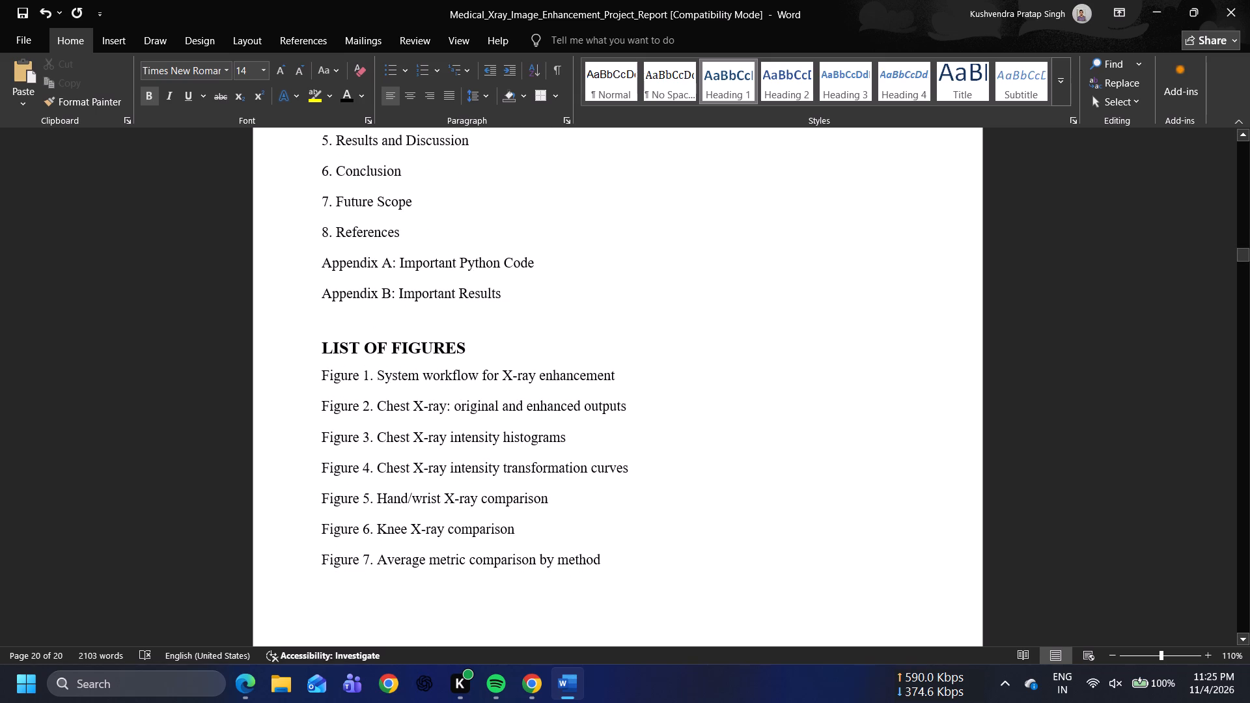
scroll(933, 446, "down", 20)
scroll(933, 446, "down", 20)
scroll(933, 446, "down", 9)
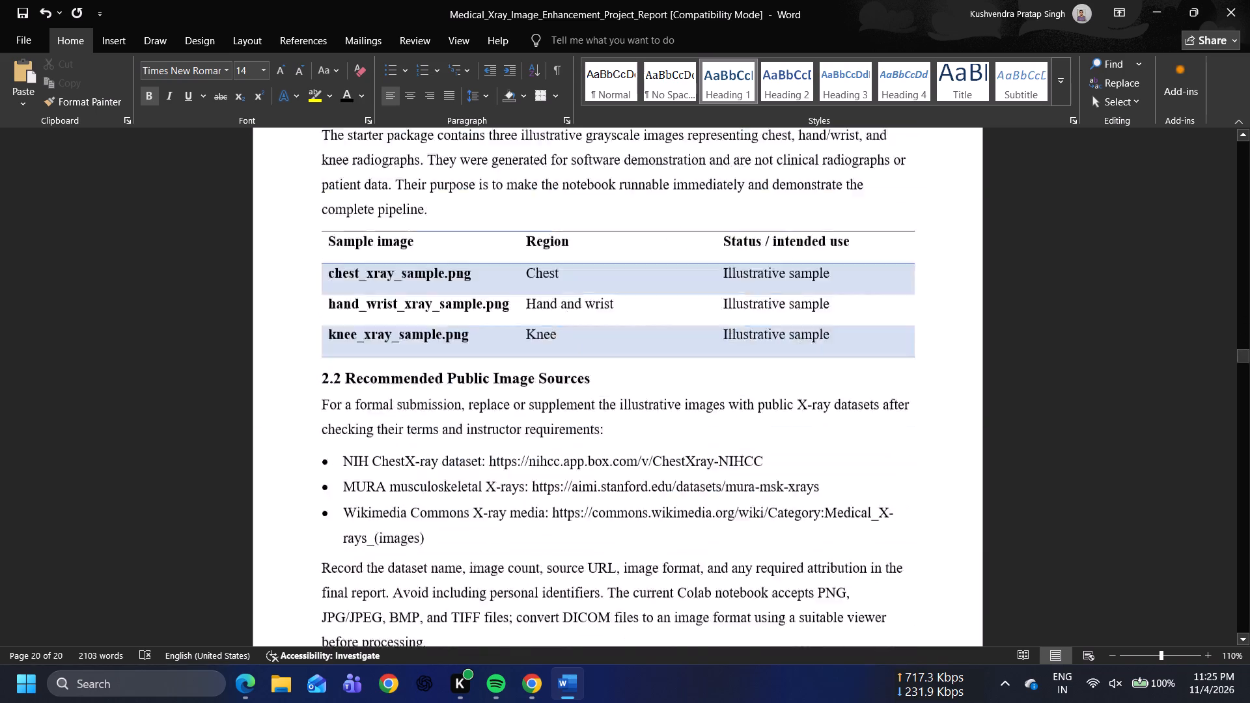
scroll(933, 446, "down", 20)
scroll(933, 446, "down", 20)
scroll(933, 446, "down", 20)
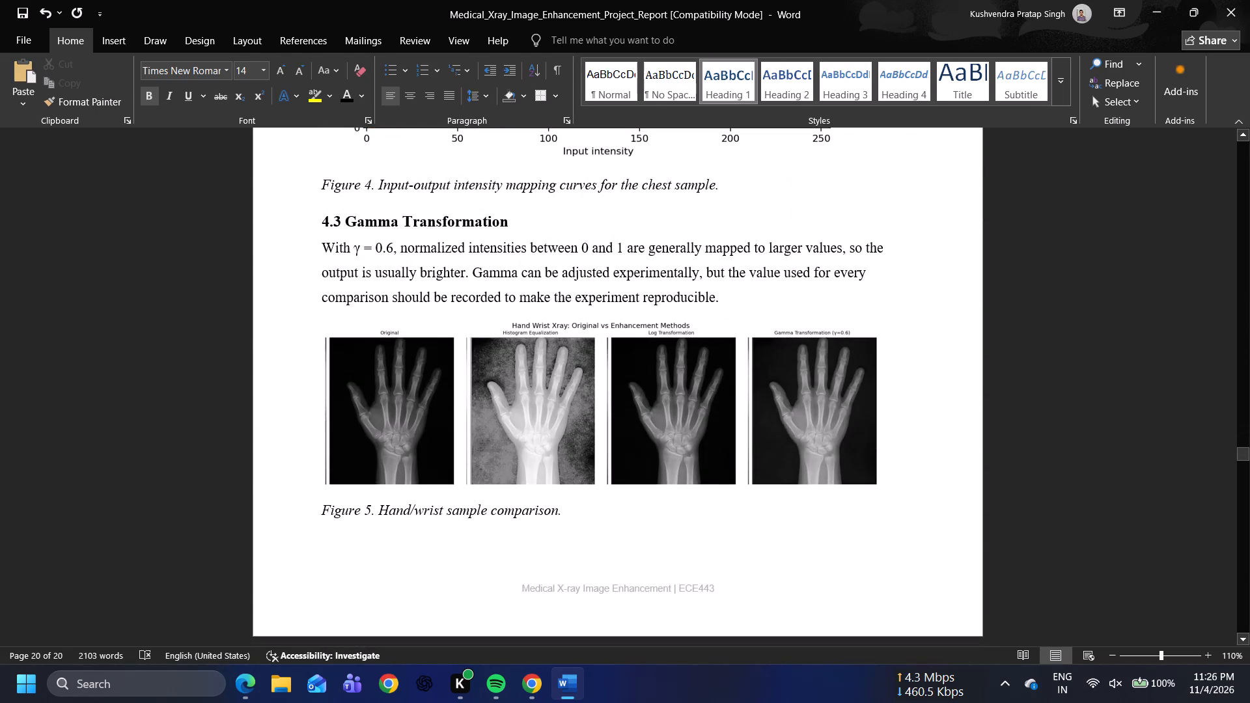
scroll(933, 446, "down", 17)
scroll(933, 446, "down", 6)
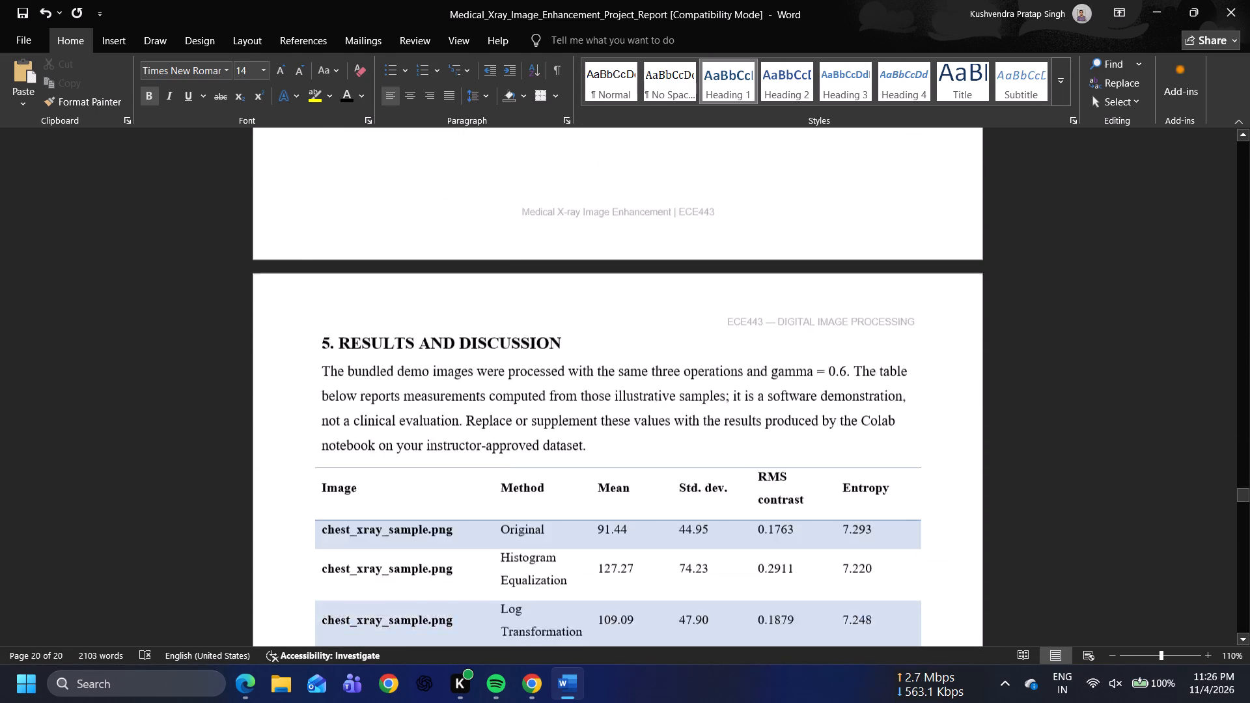
scroll(933, 446, "down", 14)
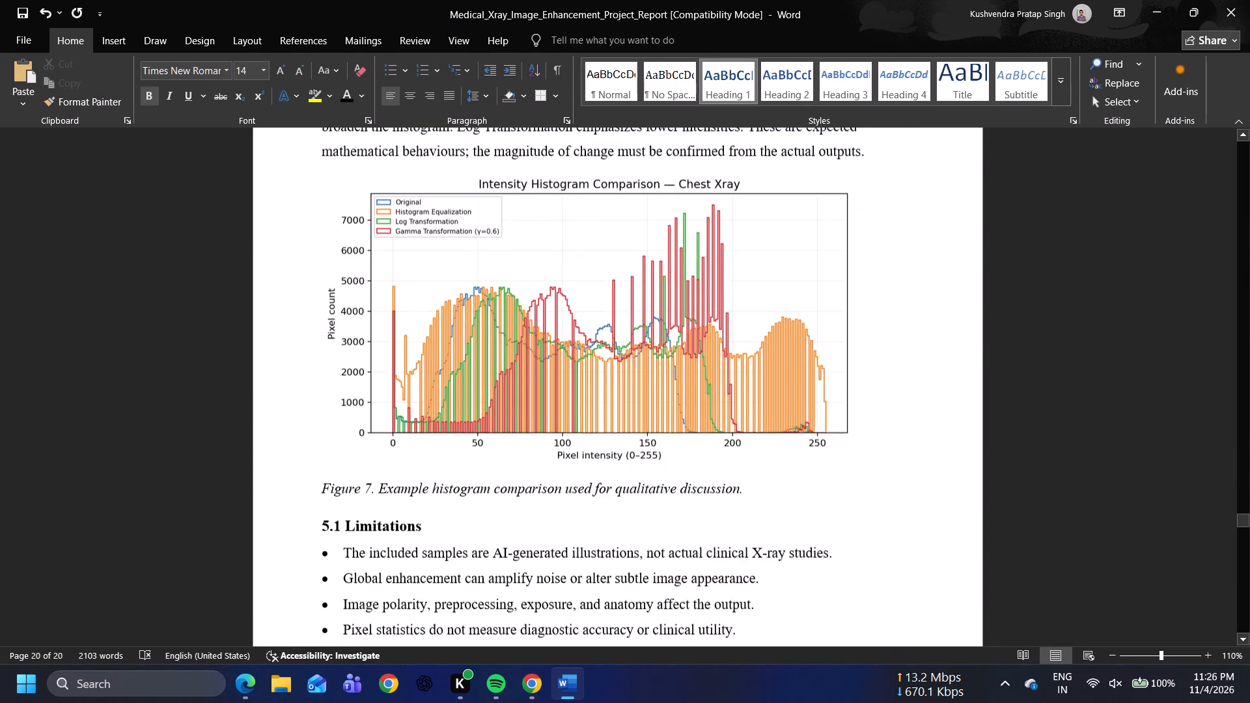
scroll(933, 446, "down", 20)
scroll(933, 446, "down", 20)
scroll(933, 446, "down", 20)
Retitle the APPENDIX B heading as APPENDIX B: IMPORTANT RESULTS.
scroll(933, 446, "up", 2)
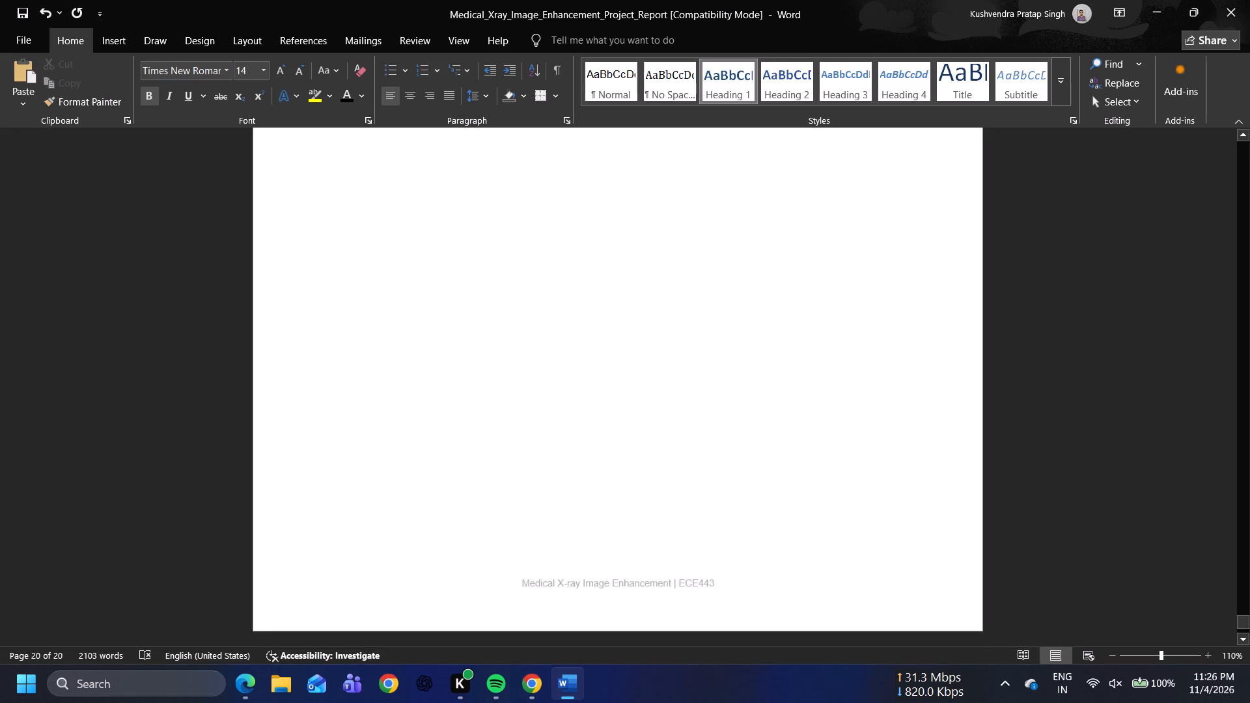
scroll(933, 446, "up", 7)
scroll(933, 446, "down", 6)
left_click(723, 269)
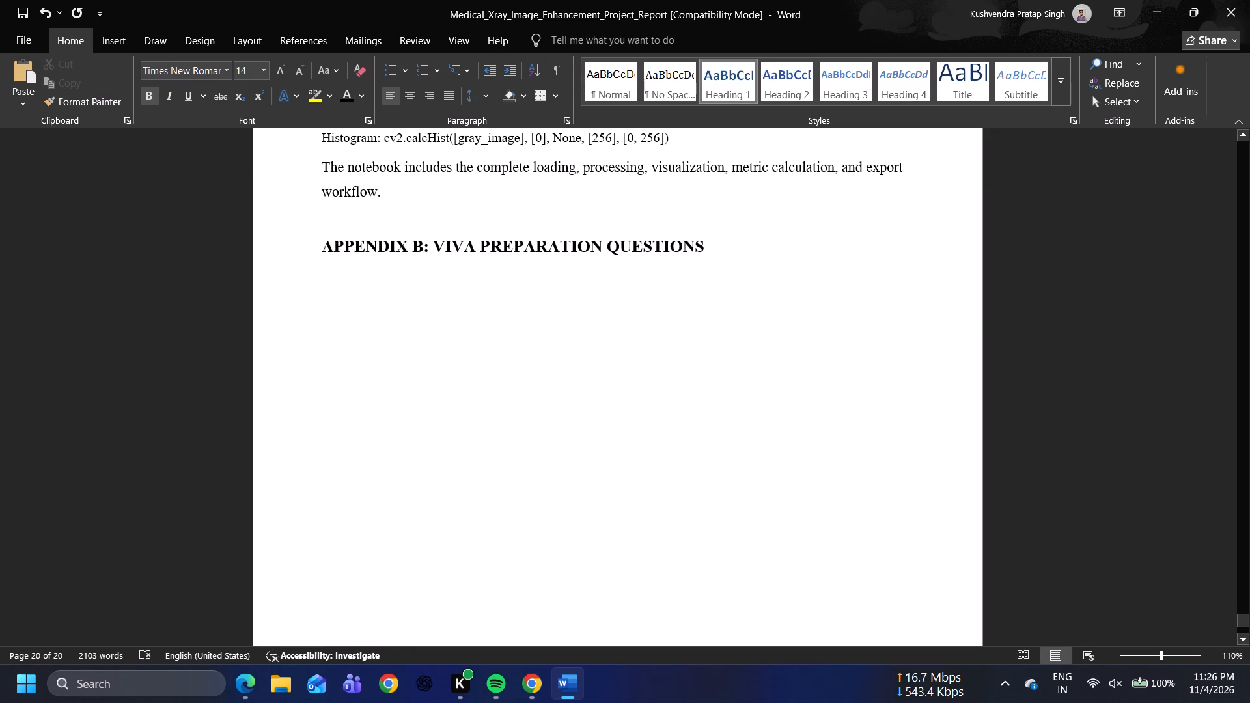
key("ctrl+BackSpace")
key("ctrl+BackSpace")
key("ctrl+BackSpace")
key("BackSpace")
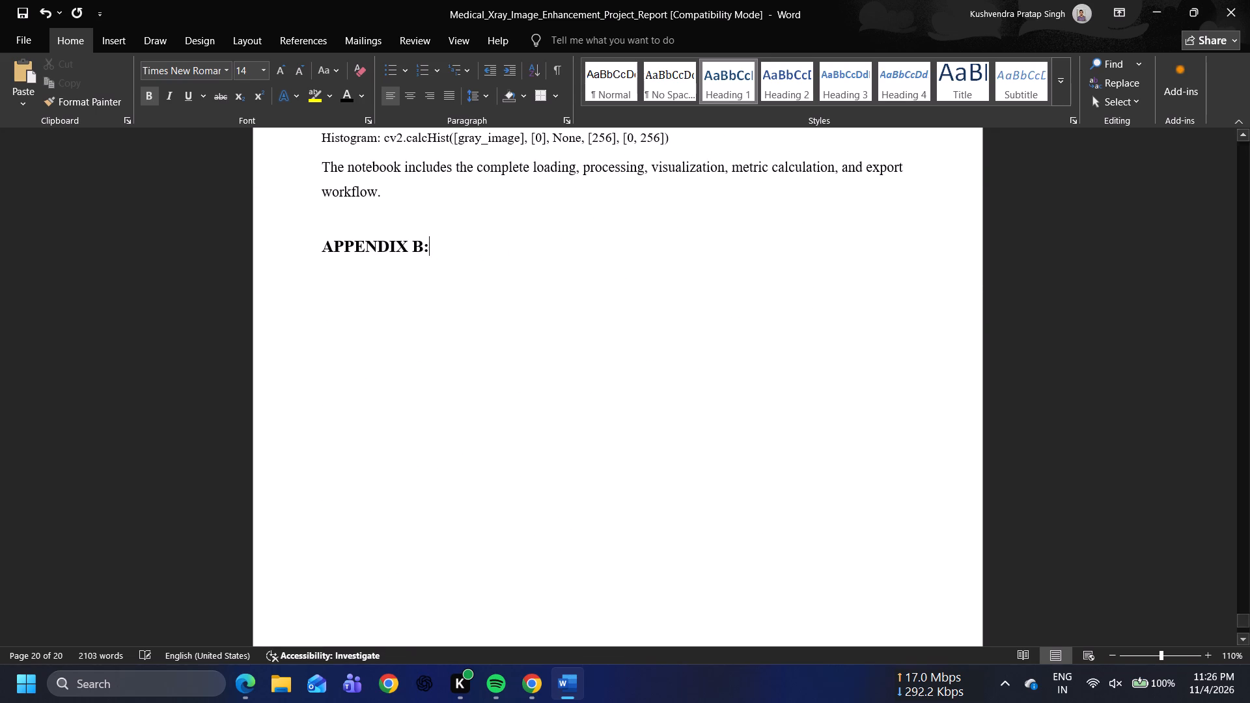
key("space")
type("Import")
type("ant")
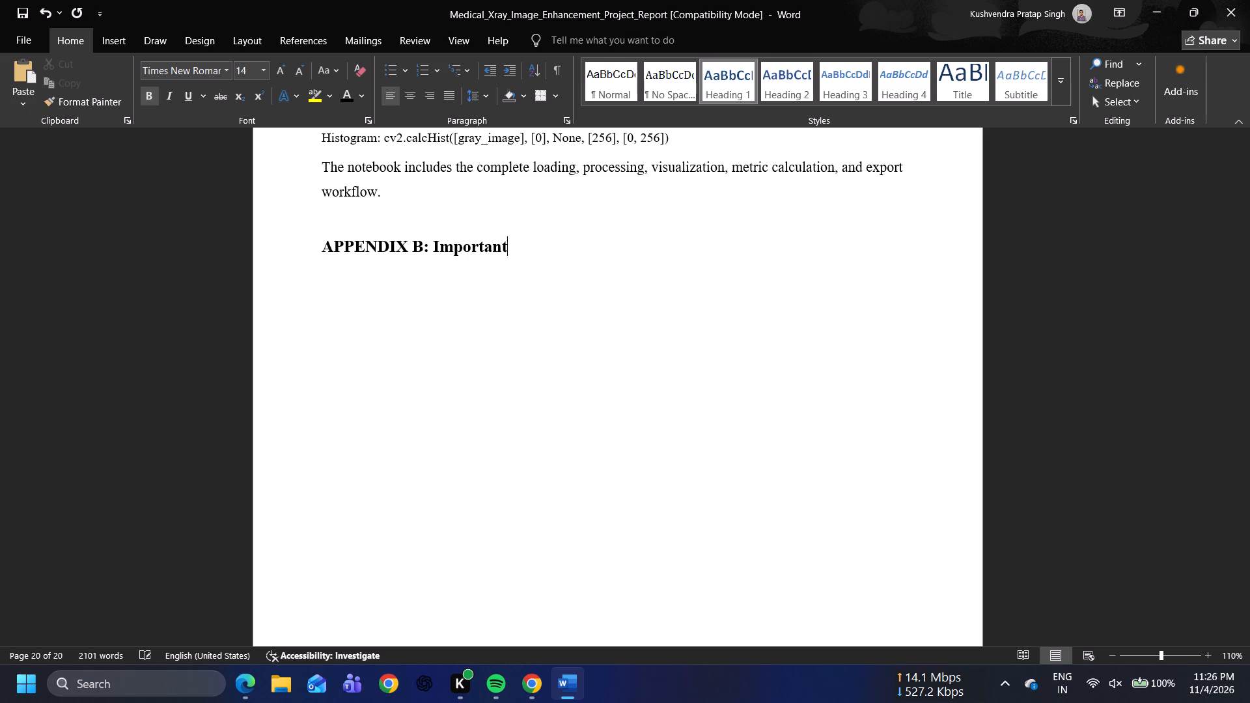
key("ctrl+BackSpace")
key("BackSpace")
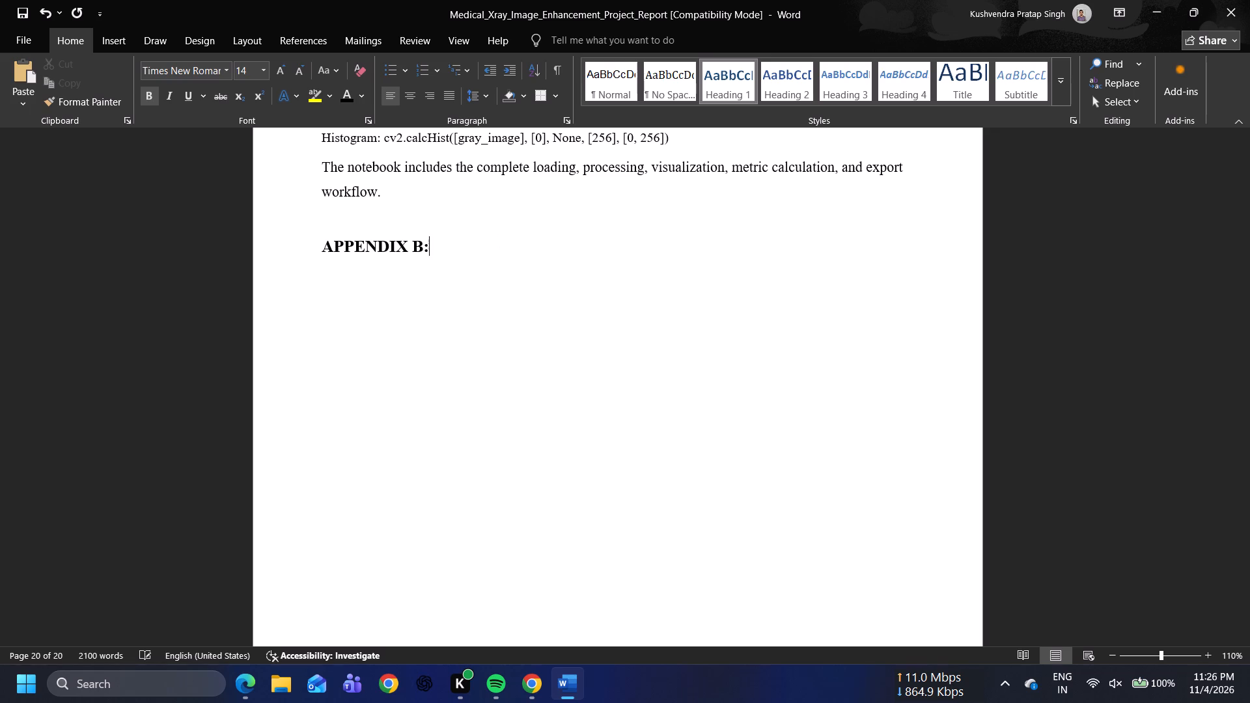
key("space")
type("IMPORTANT")
key("space")
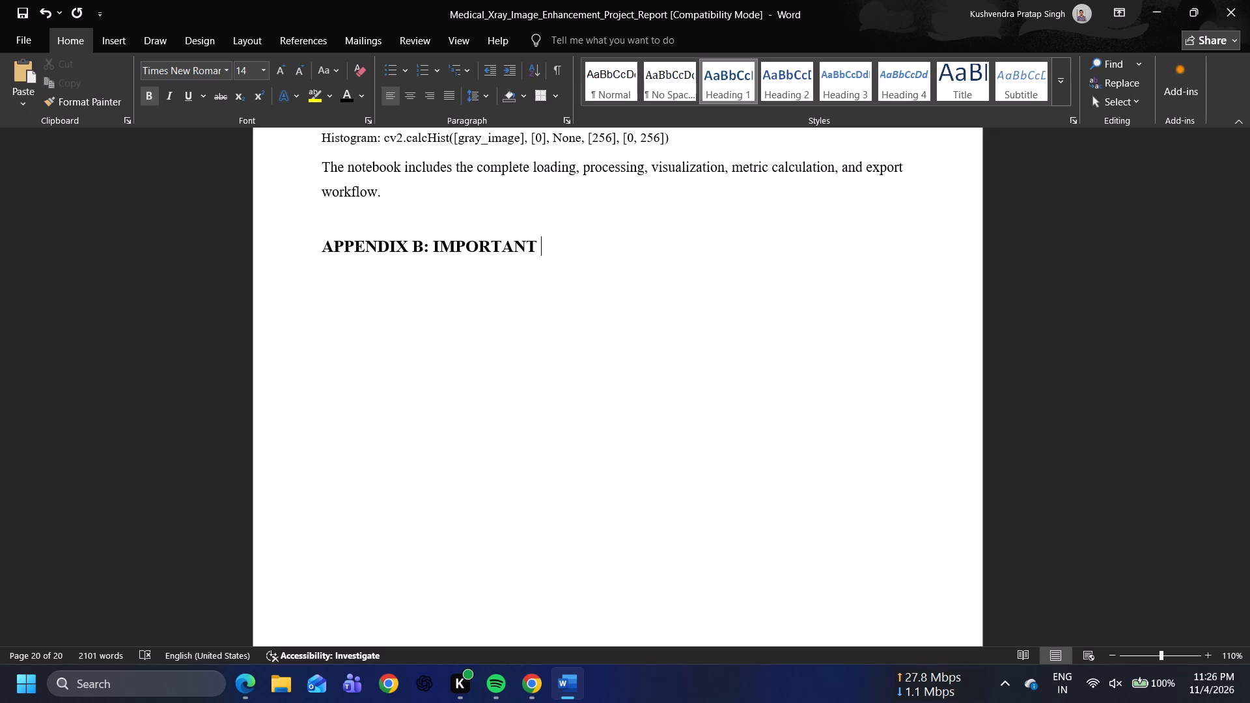
type("RESULT")
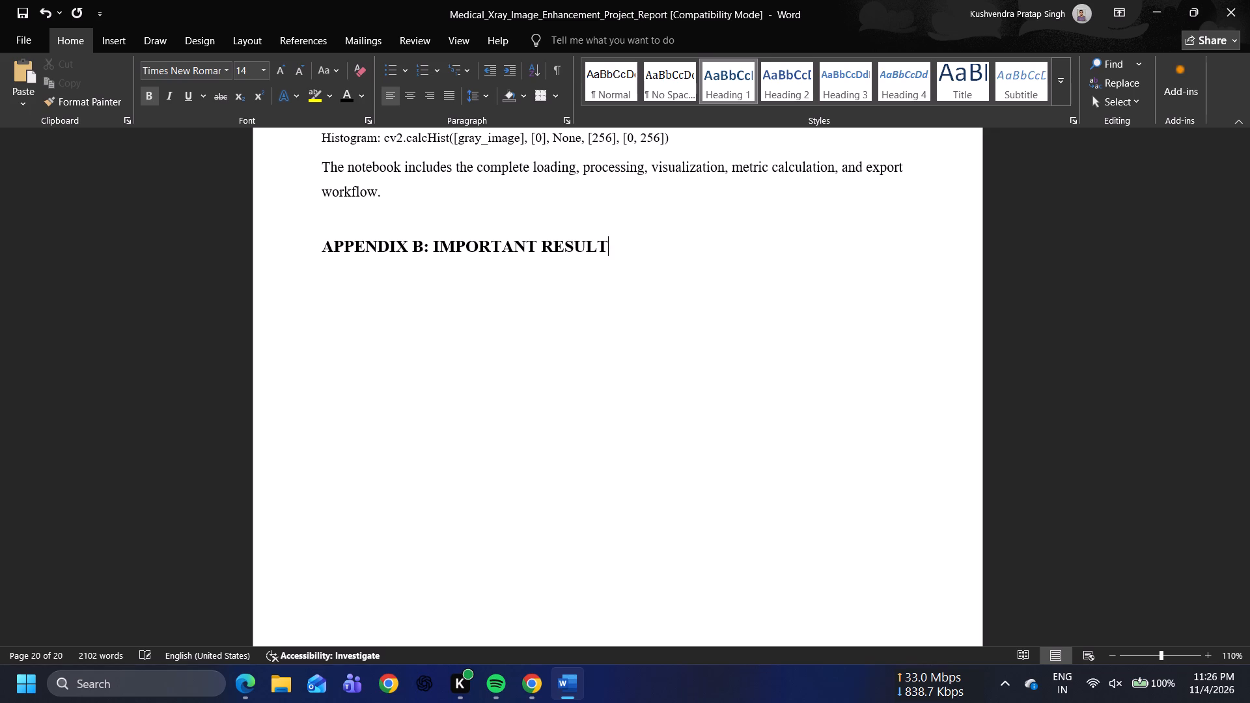
key("shift+s")
Switch to Chrome and examine the first code cell and its output in the ECE443_Medical_Xray_Image_Enhancement.ipynb Colab notebook at a larger zoom.
scroll(773, 288, "up", 3)
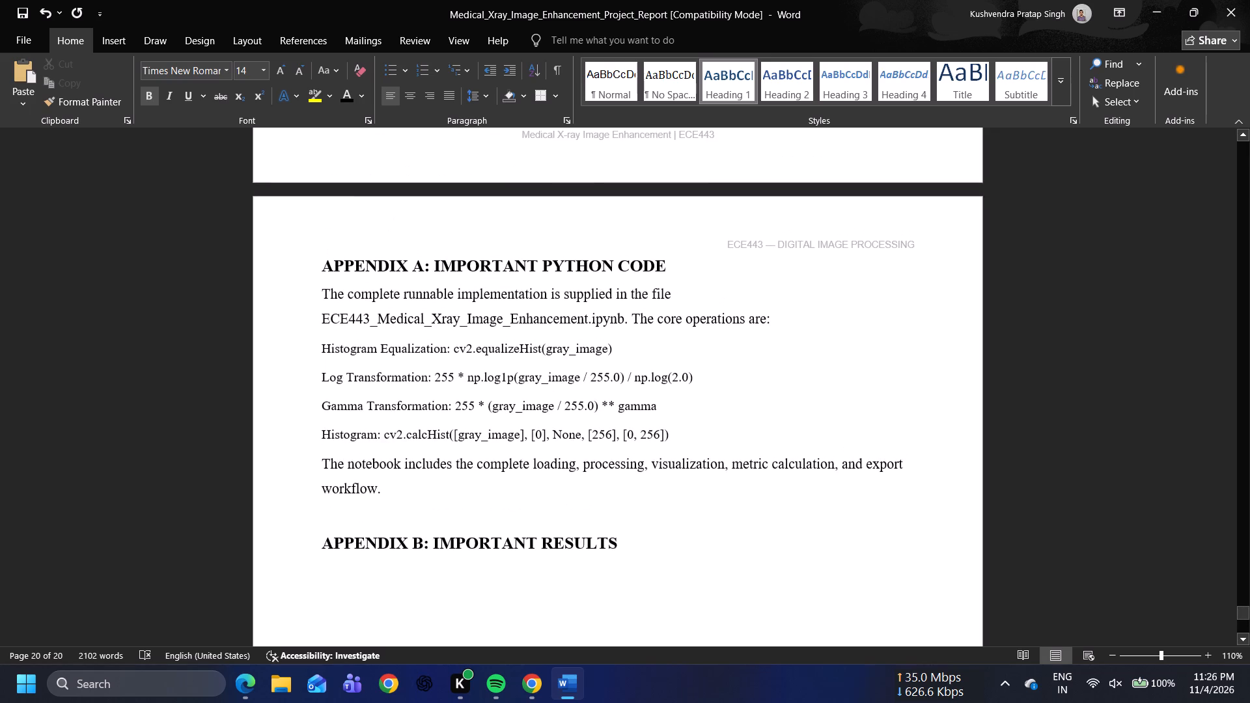
scroll(773, 288, "up", 1)
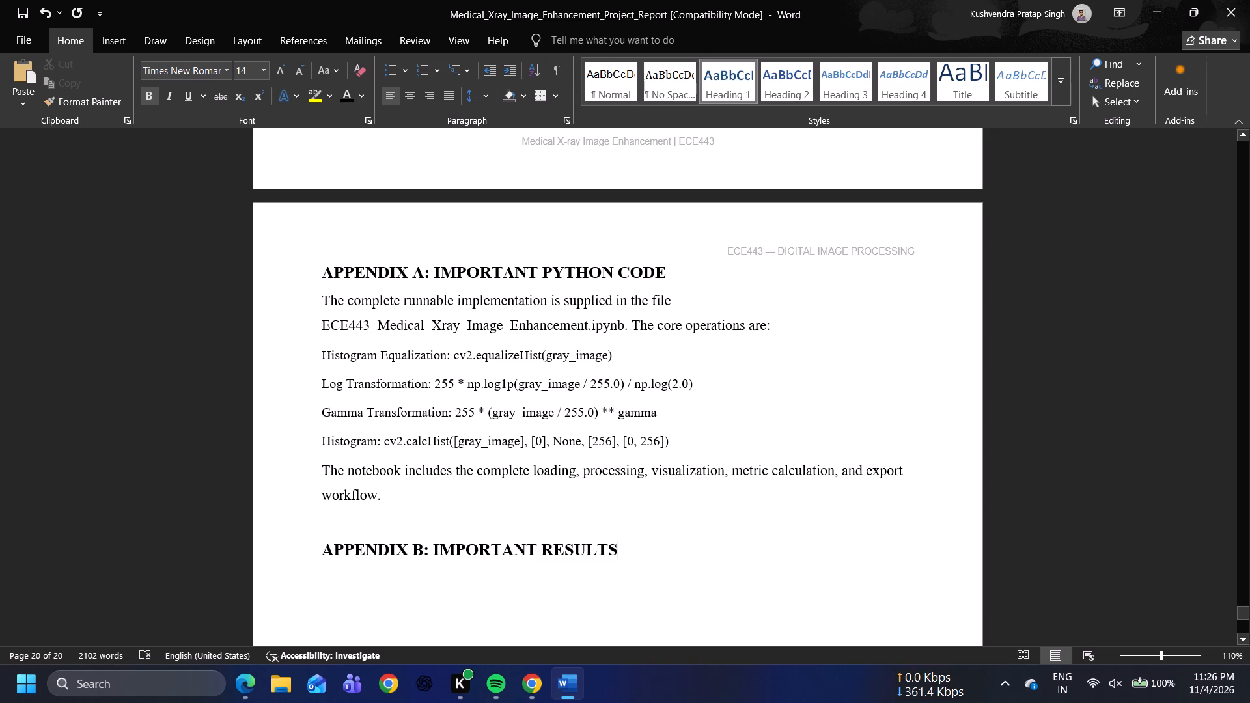
left_click(538, 686)
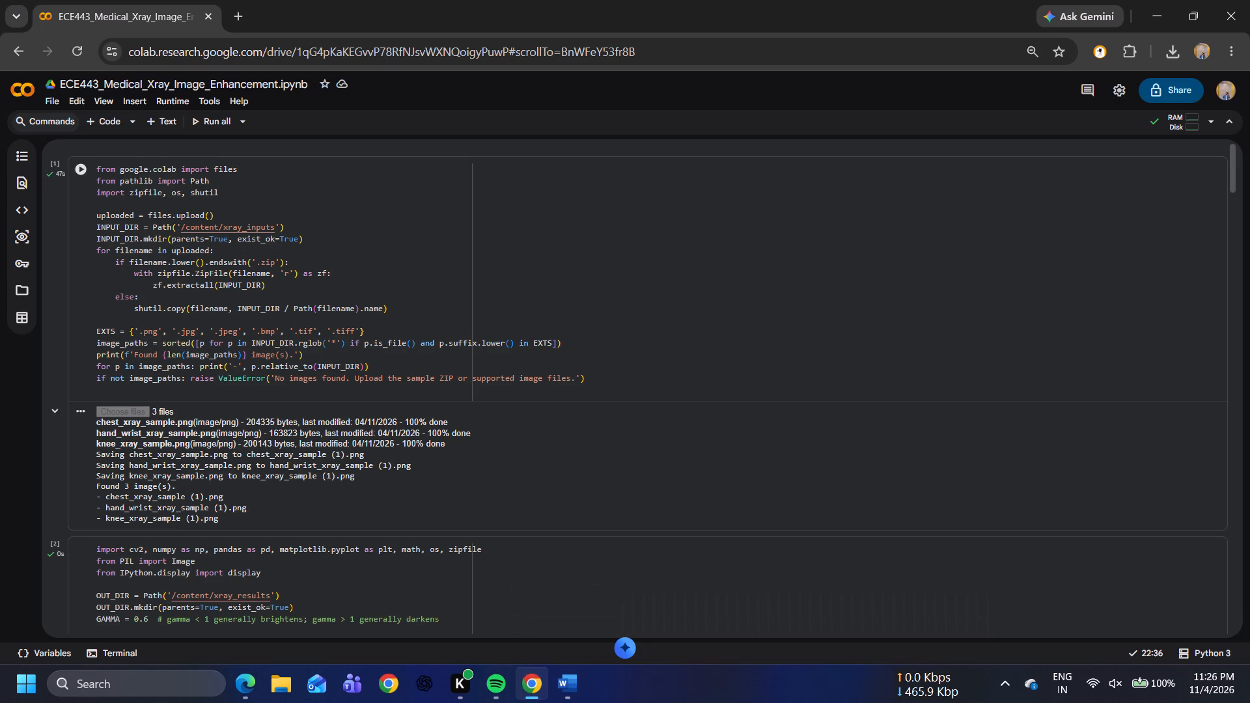
scroll(716, 366, "up", 7)
key("ctrl+plus")
key("ctrl+plus")
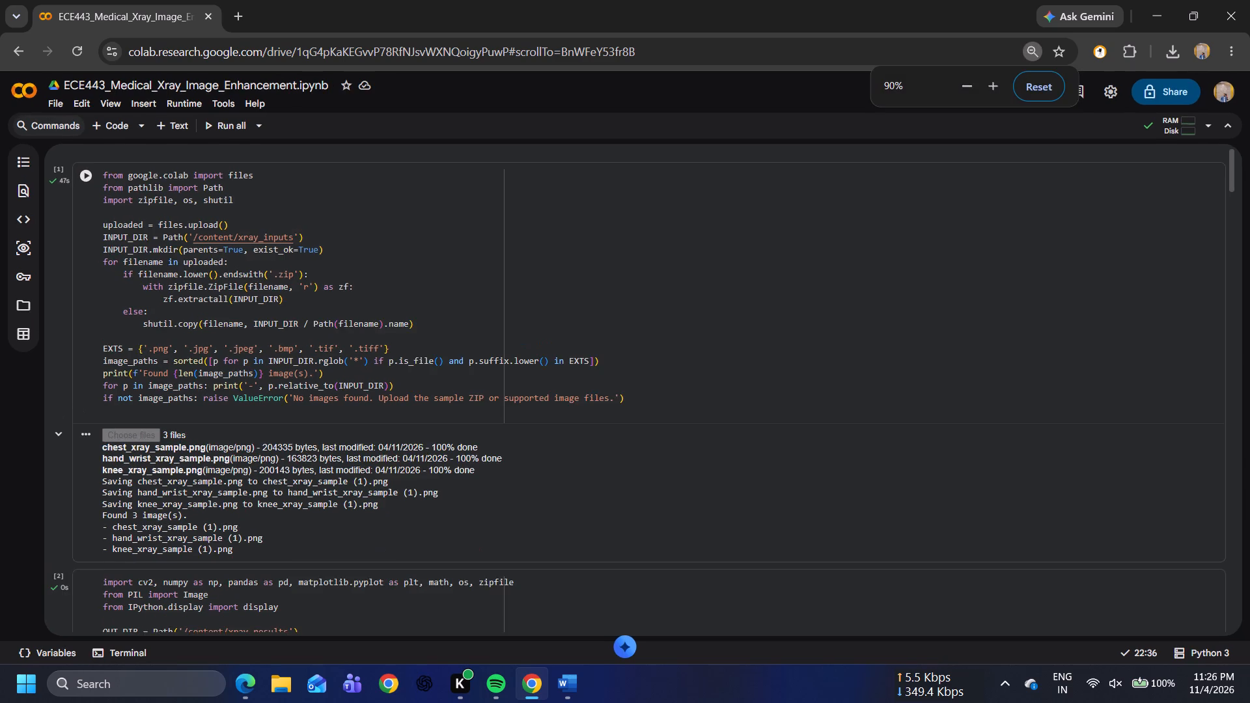
scroll(716, 366, "down", 2)
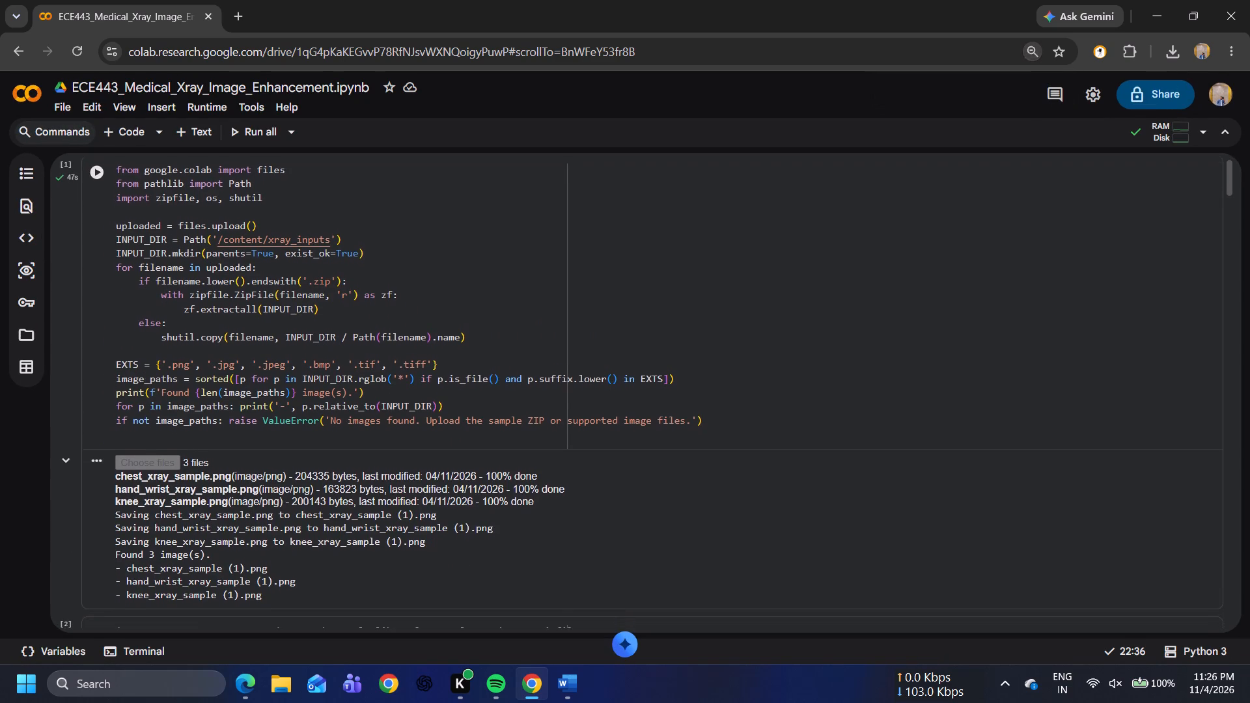
scroll(716, 366, "down", 1)
scroll(716, 366, "up", 1)
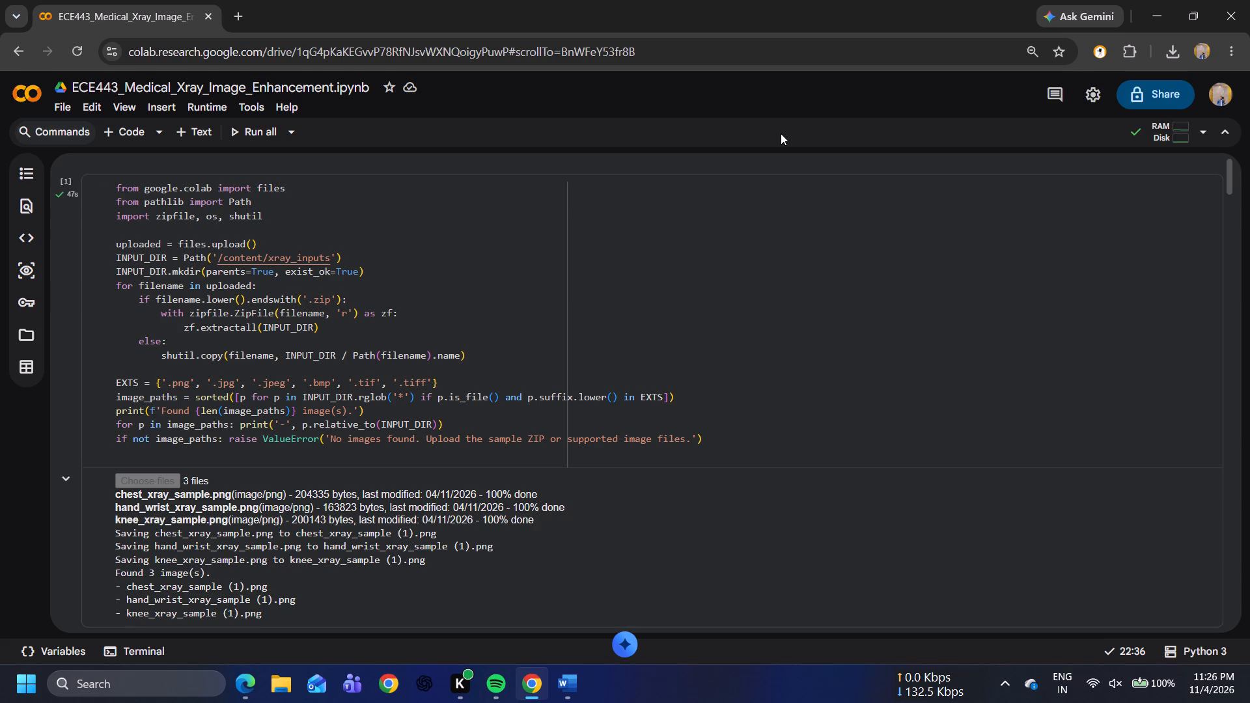
Switch to Word and delete all body text under APPENDIX A: IMPORTANT PYTHON CODE, keeping the APPENDIX B heading on its own line.
left_click(576, 680)
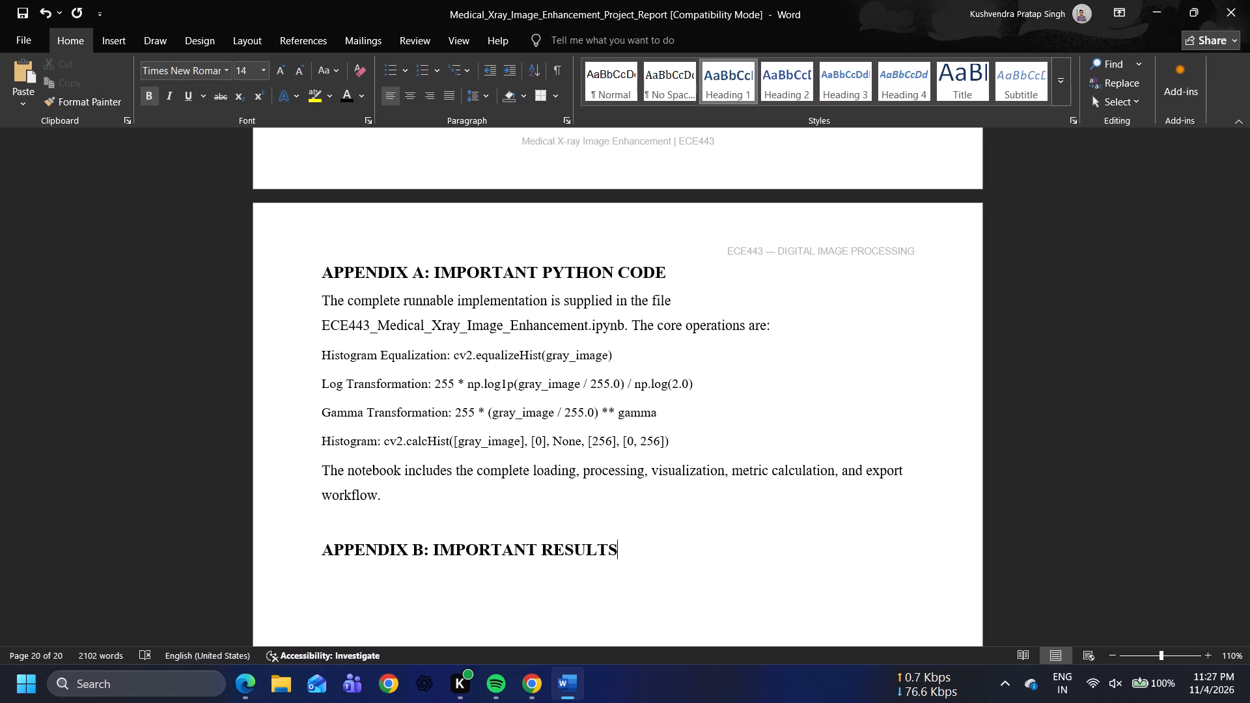
left_click_drag(322, 300, 322, 305)
left_click_drag(322, 305, 298, 294)
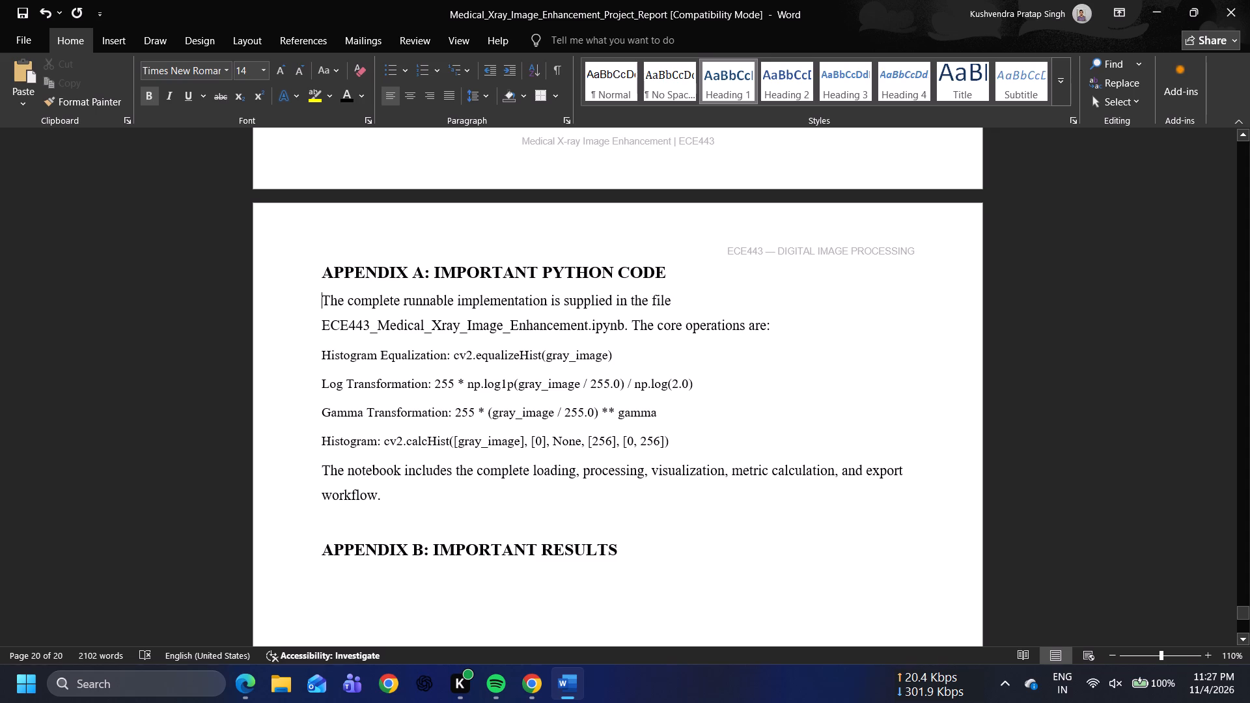
left_click_drag(298, 294, 298, 295)
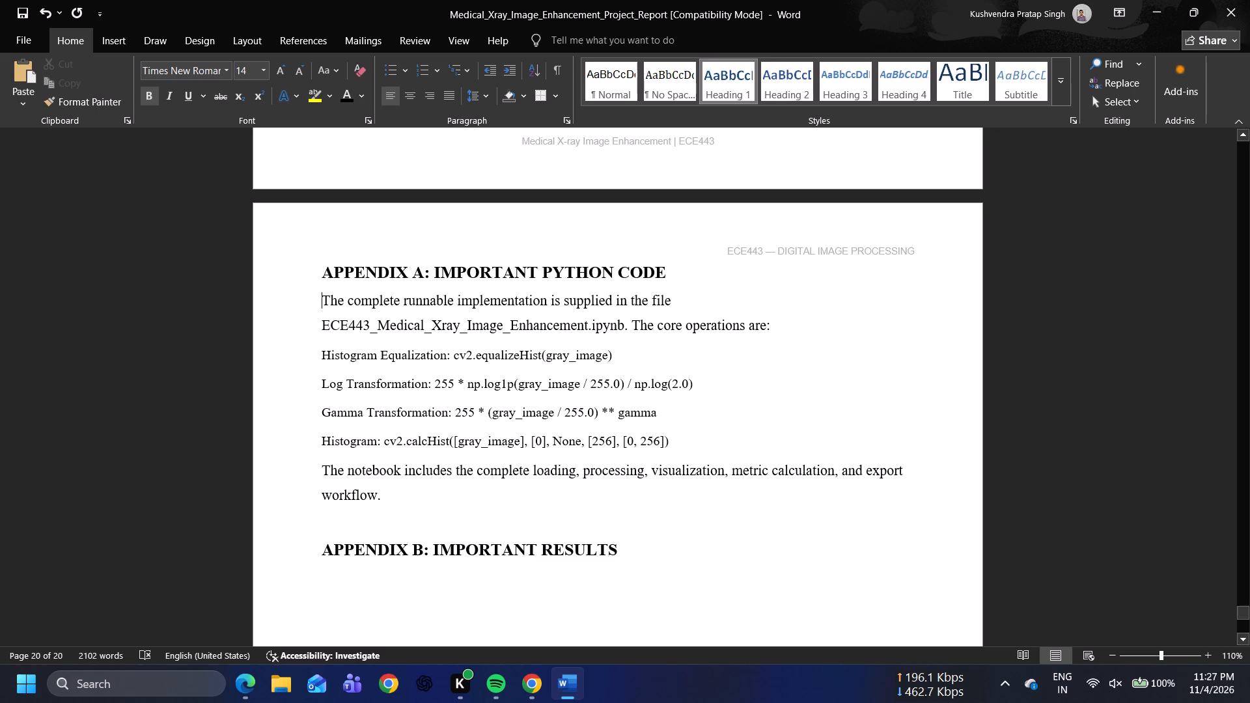
left_click_drag(298, 295, 299, 295)
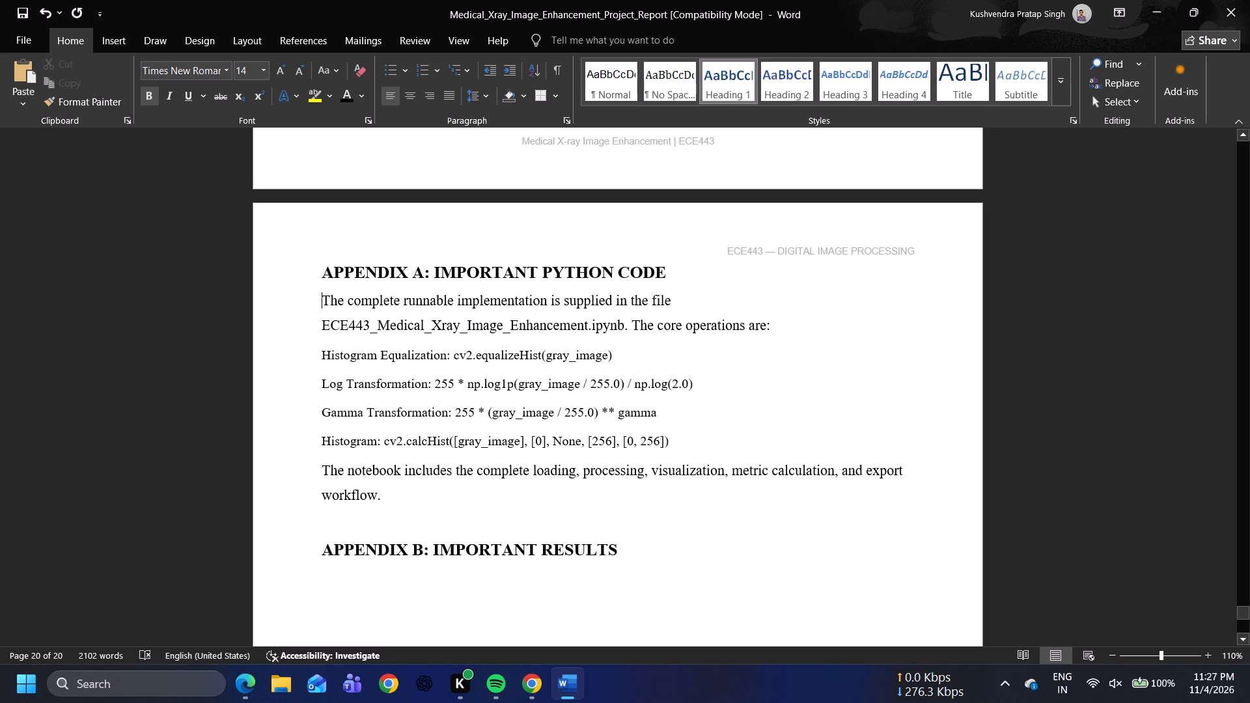
left_click_drag(299, 295, 340, 331)
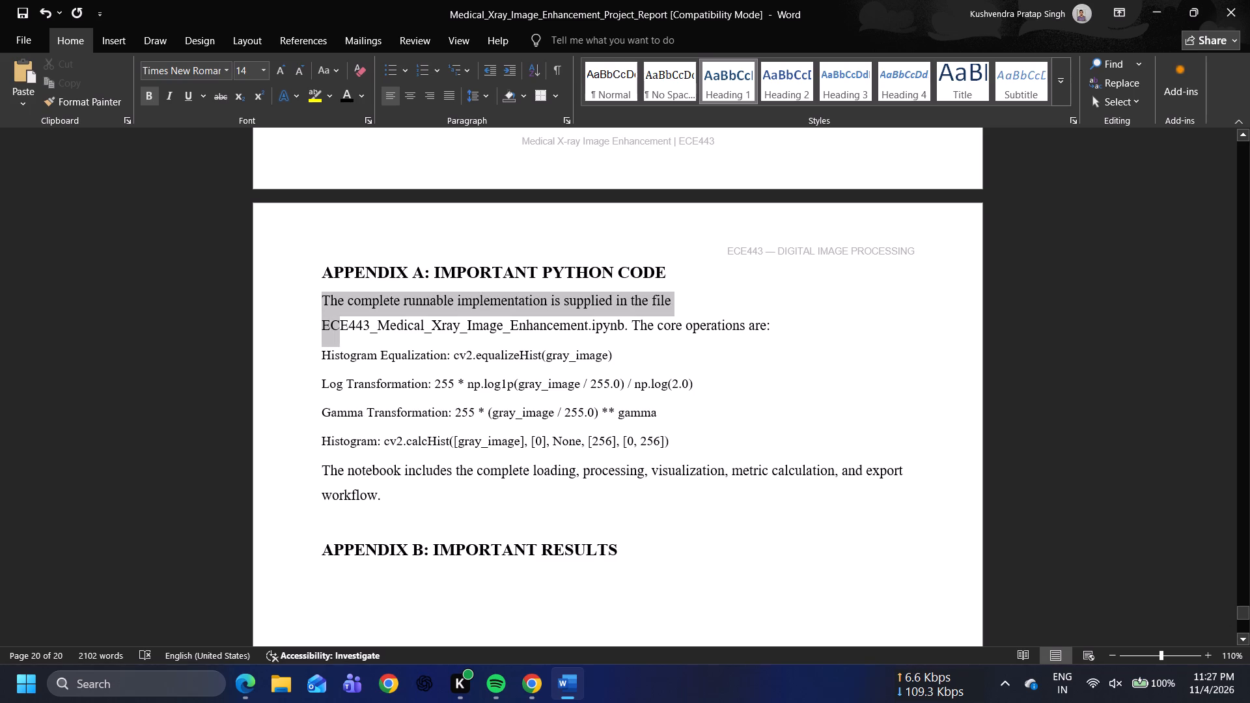
left_click_drag(340, 331, 422, 385)
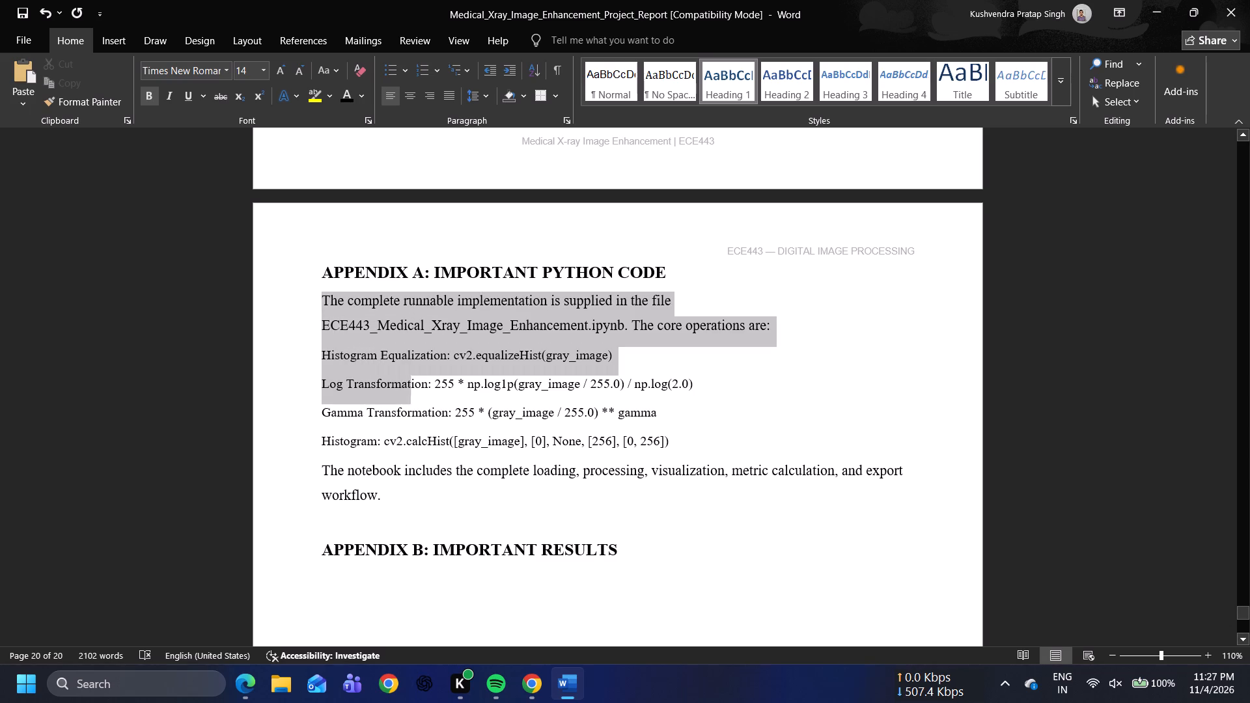
left_click_drag(422, 385, 507, 433)
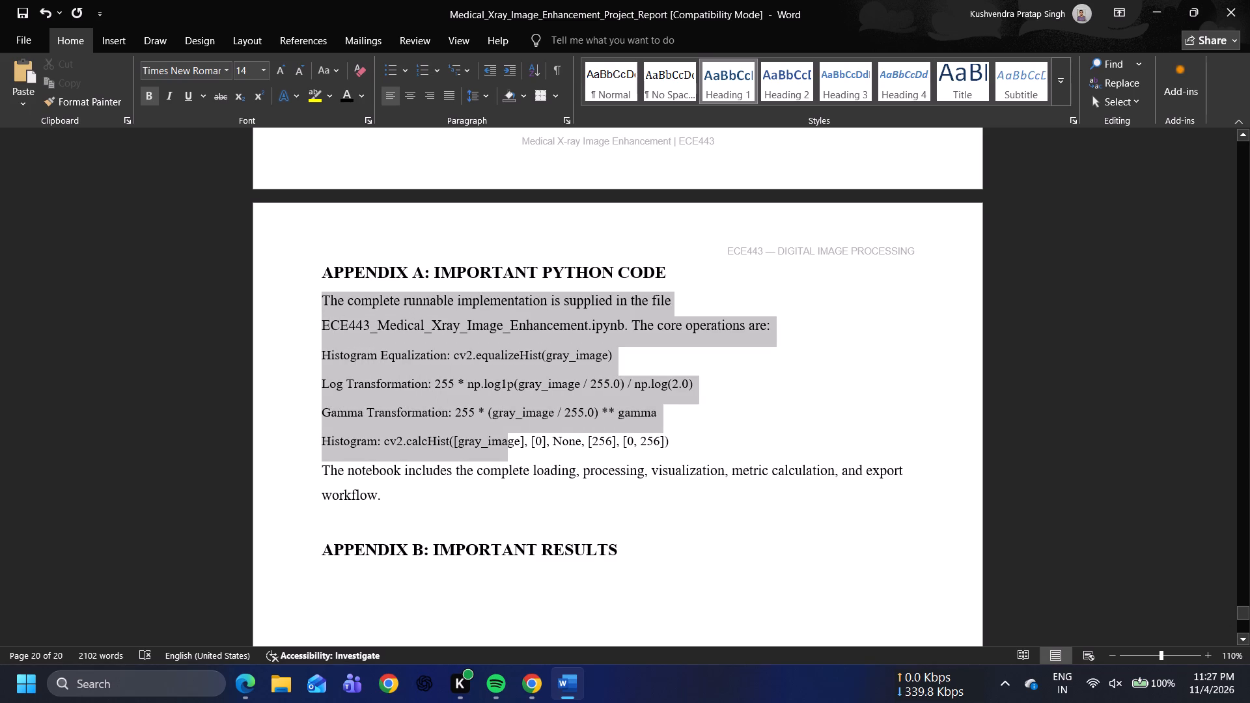
left_click_drag(507, 433, 529, 509)
key("BackSpace")
key("BackSpace")
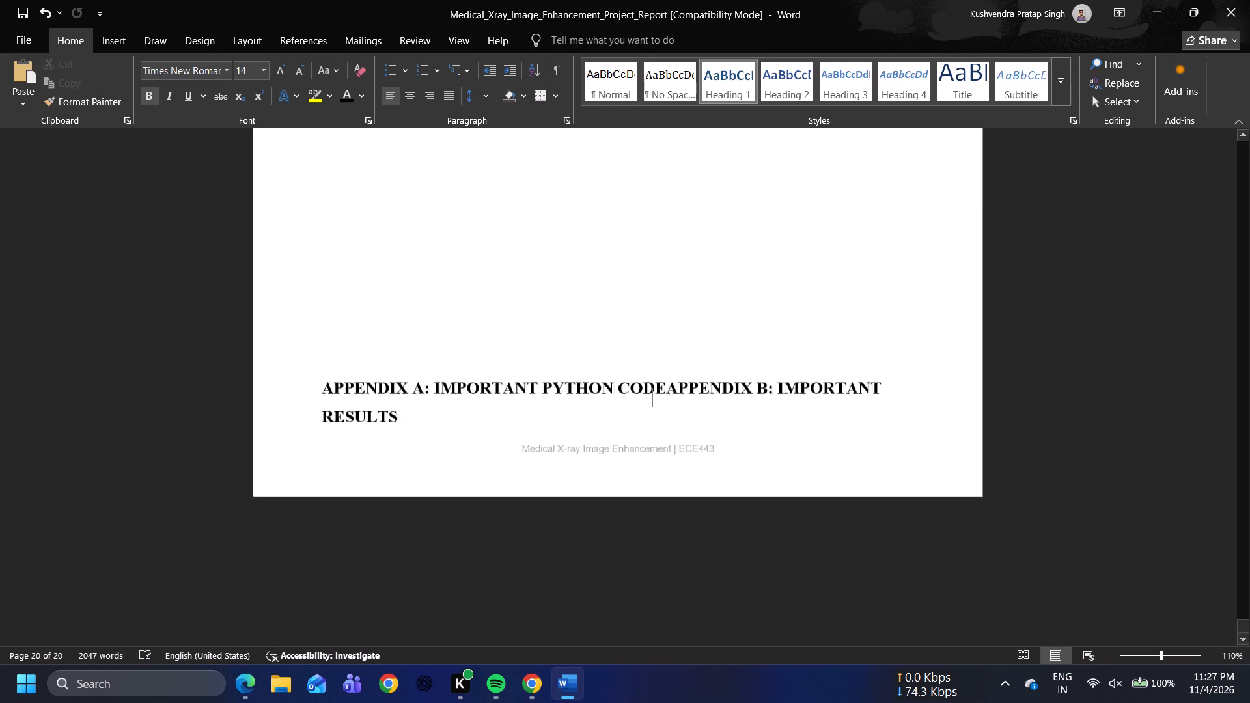
key("Return")
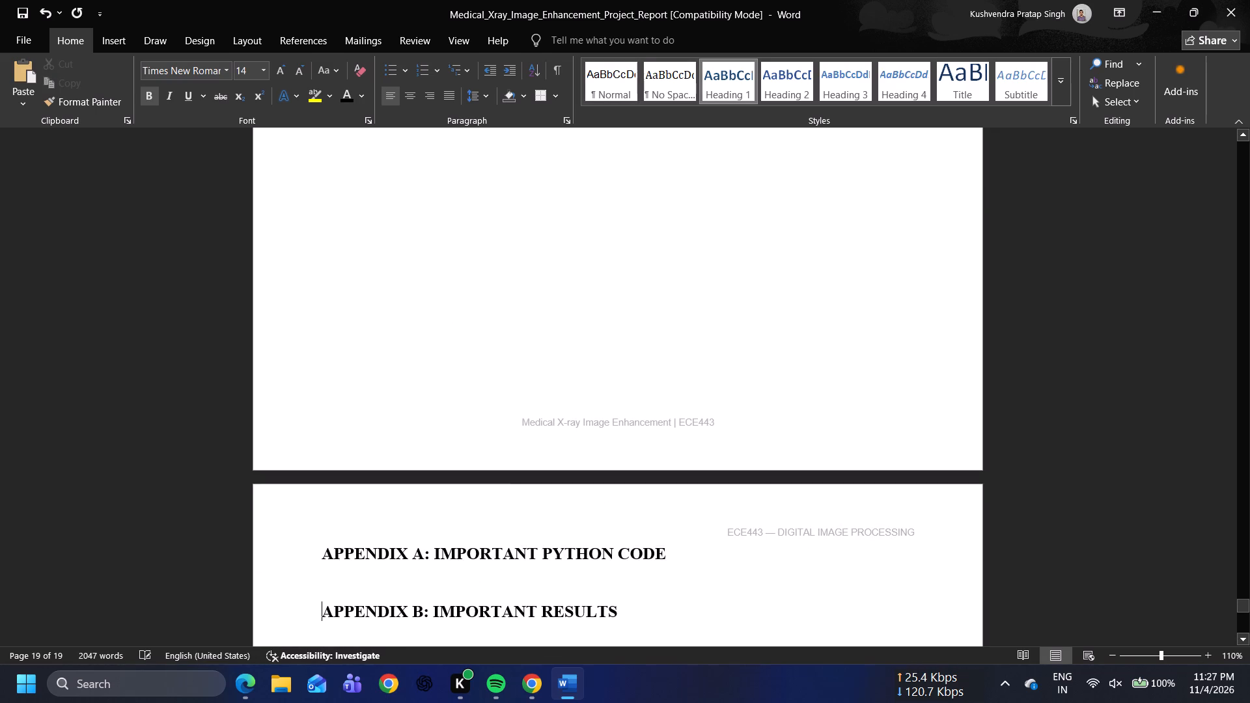
Add blank lines before and after the APPENDIX A heading so that it starts at the top of the last page.
scroll(609, 424, "up", 9)
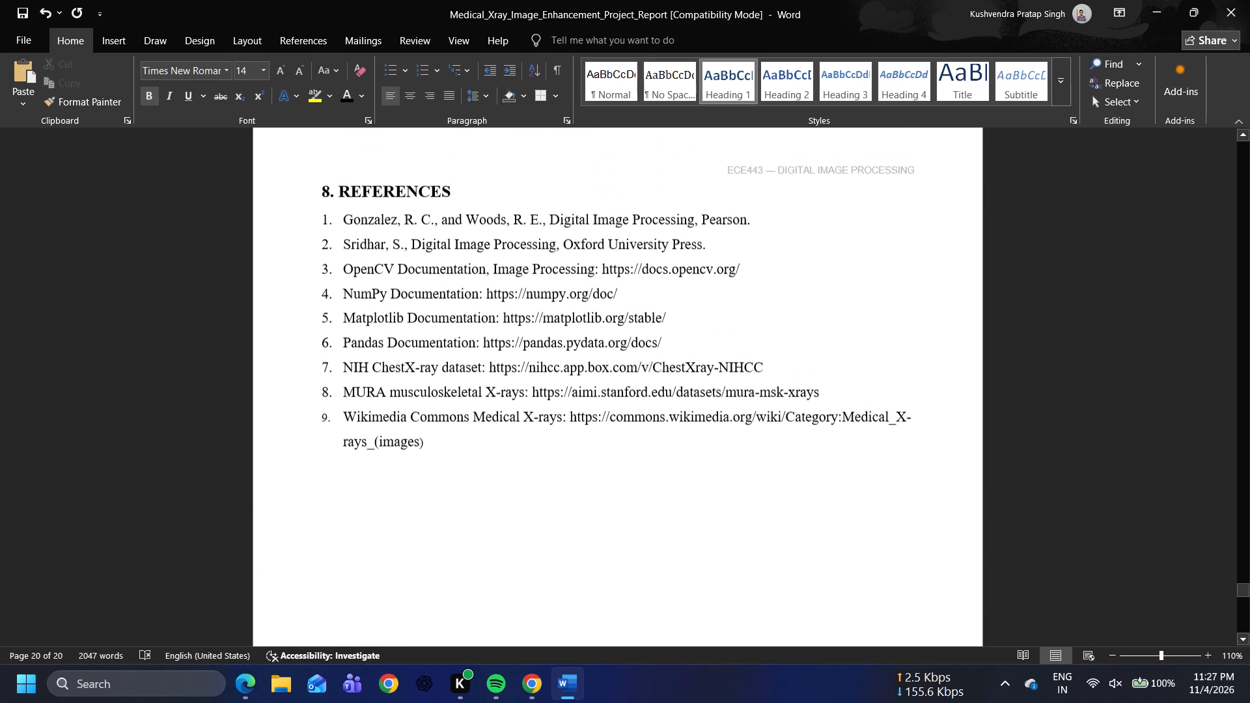
scroll(609, 424, "down", 11)
left_click(582, 383)
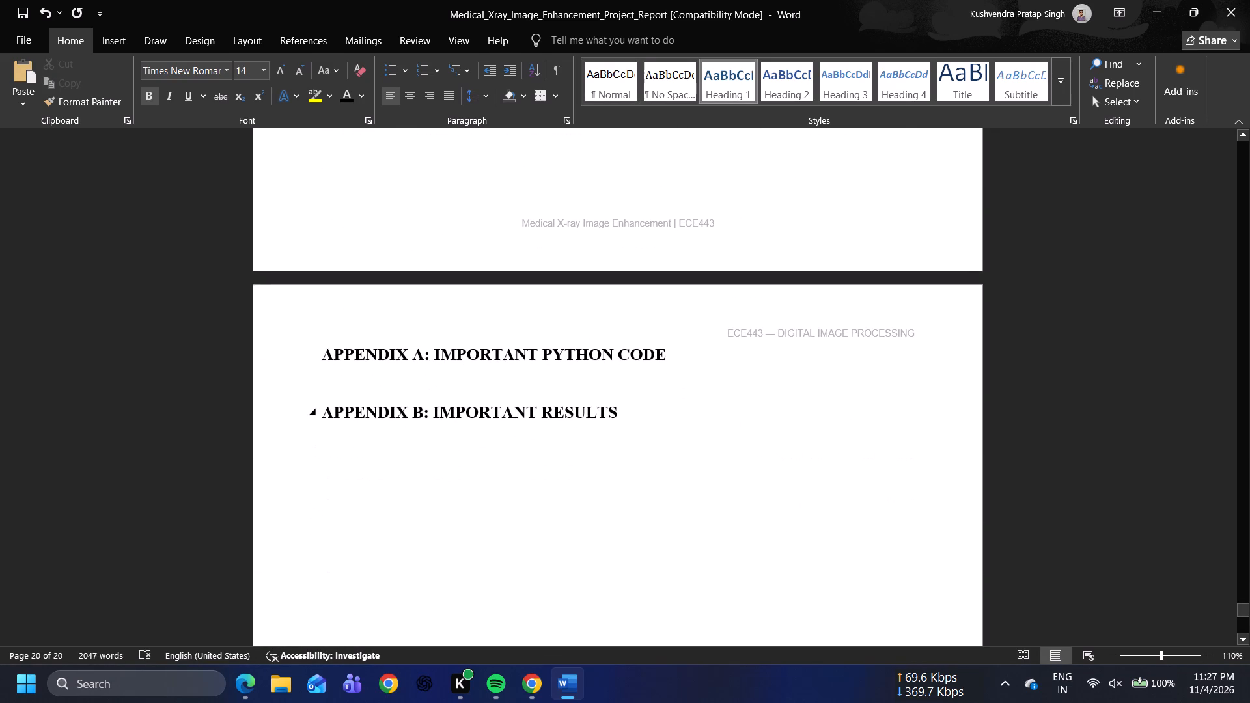
left_click(582, 383)
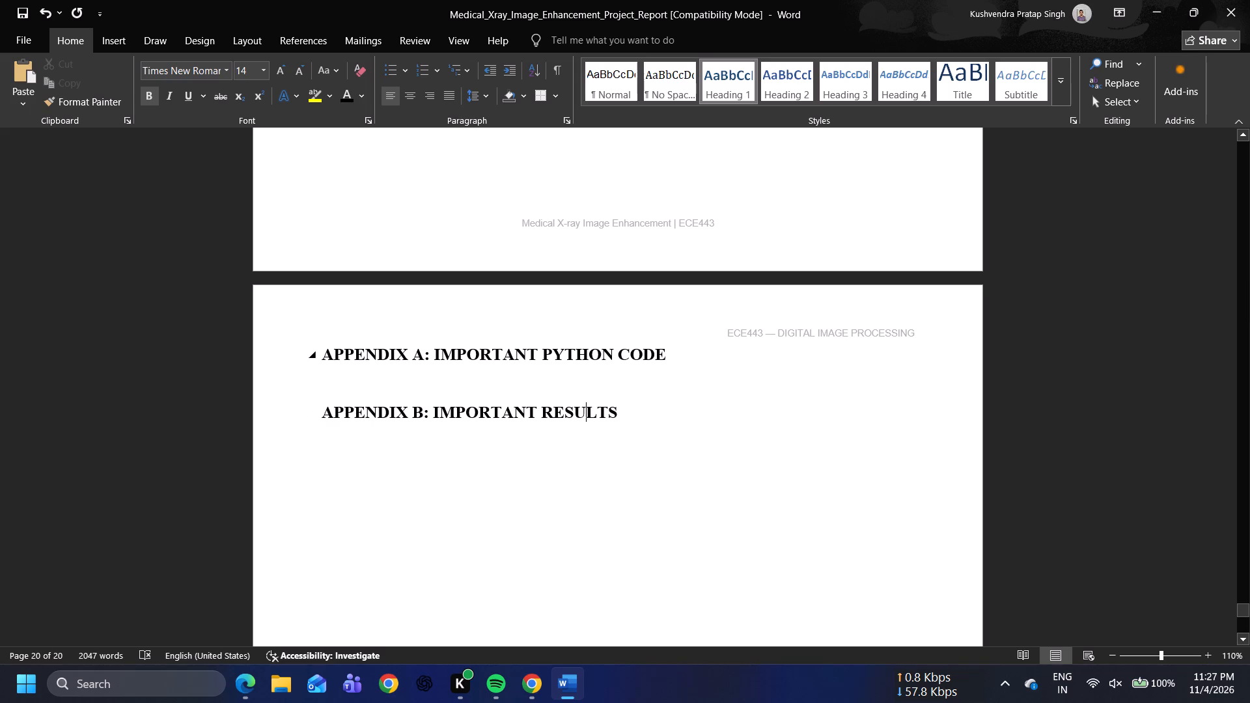
left_click(717, 365)
key("Return")
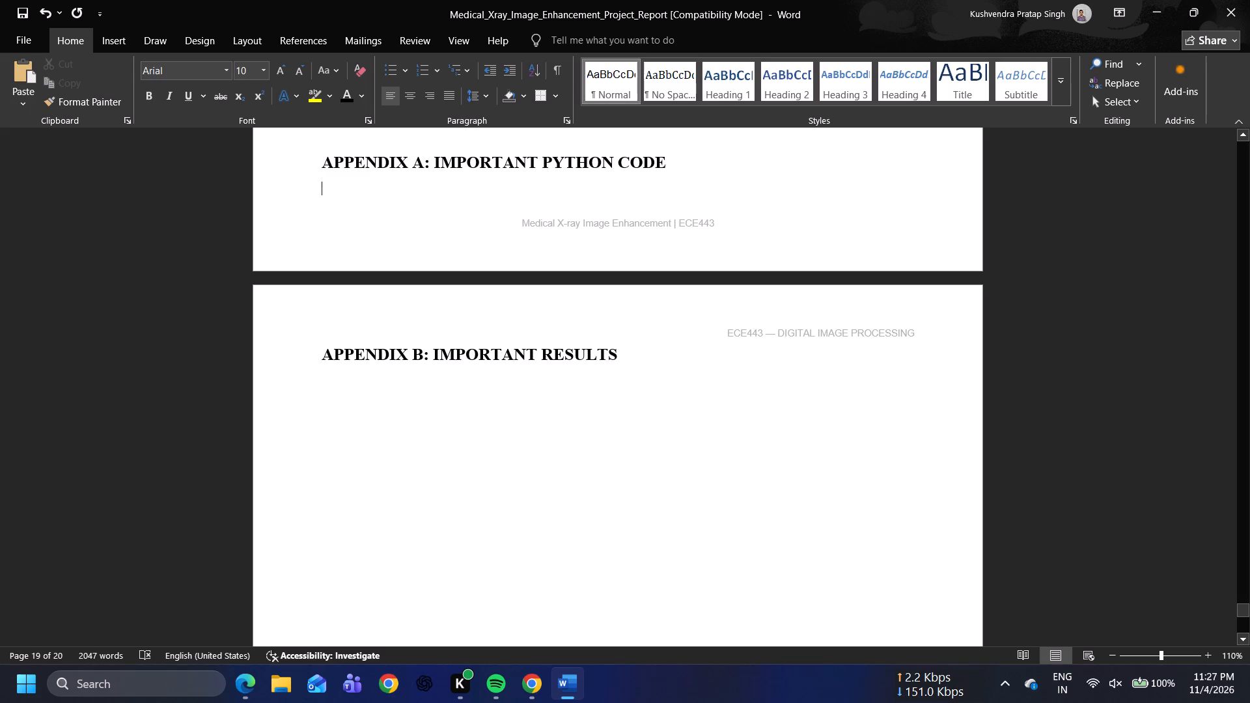
key("Up")
key("Return")
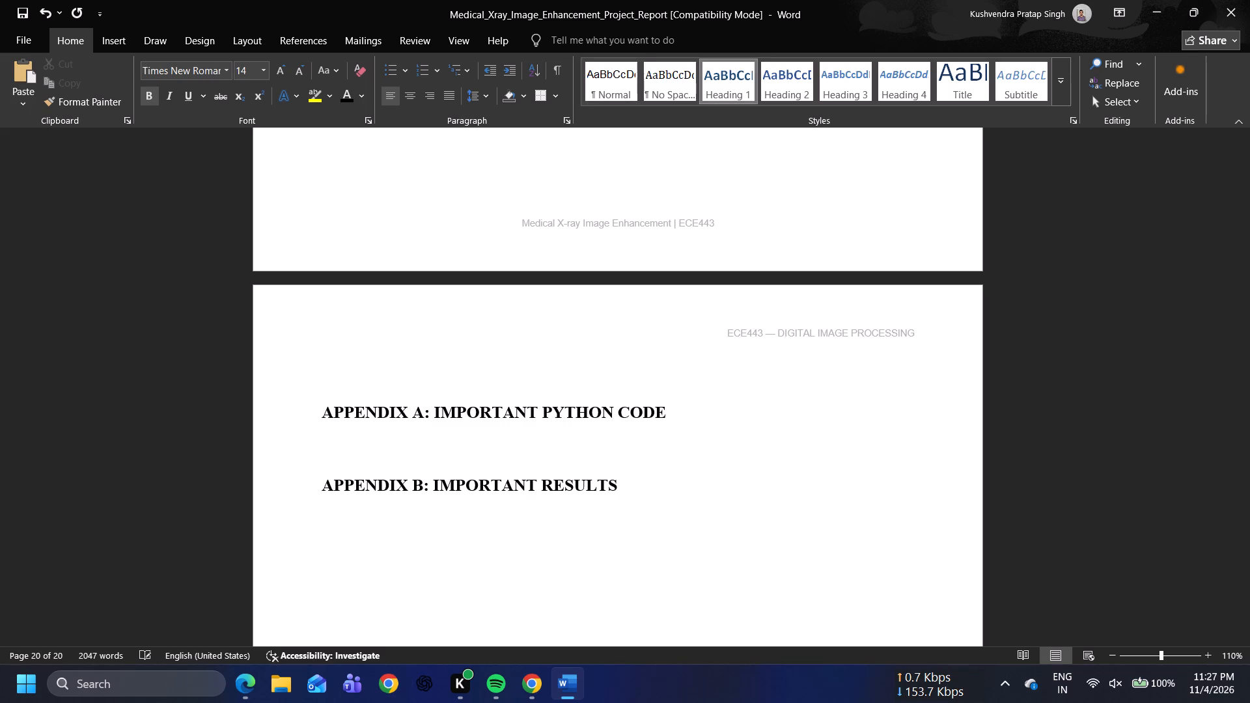
key("Left")
key("BackSpace")
key("BackSpace")
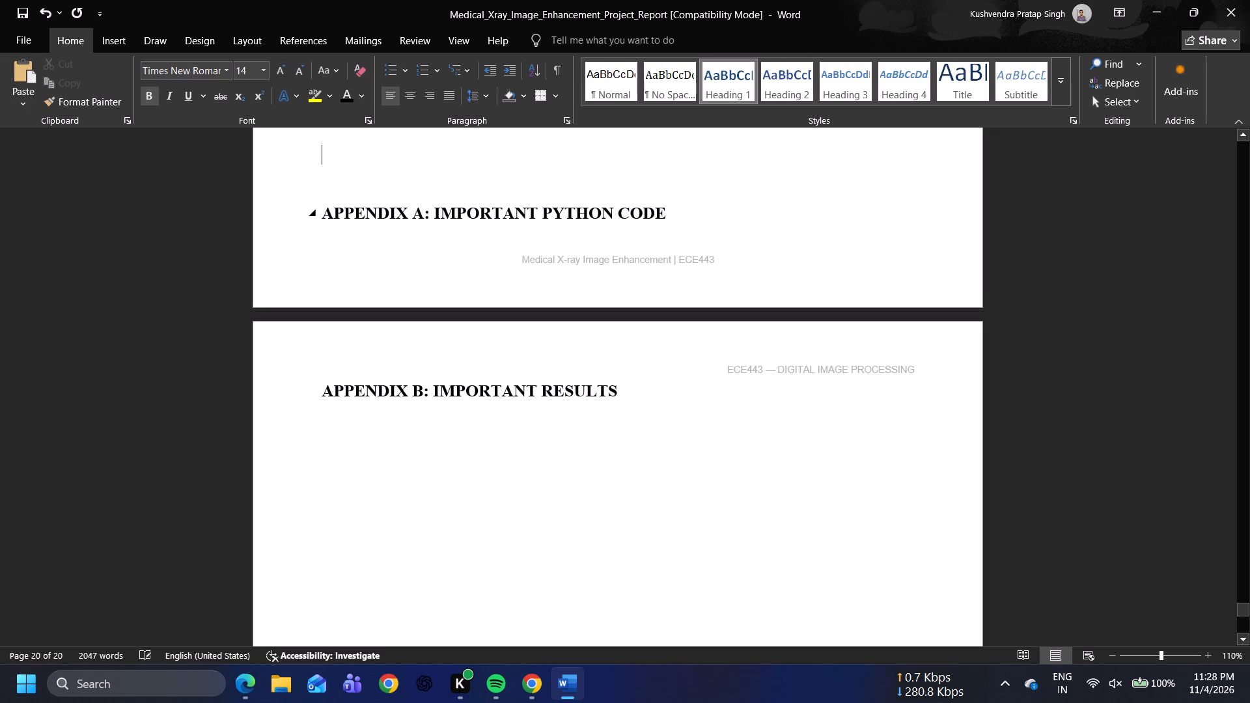
key("Return")
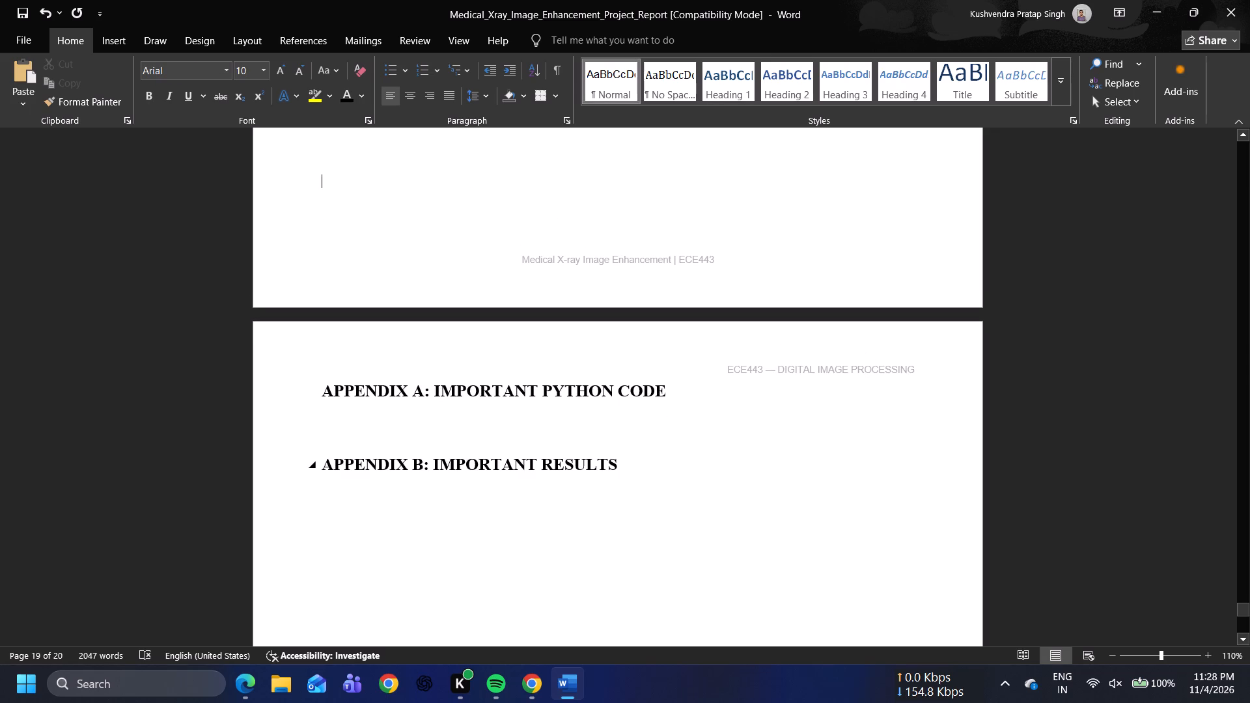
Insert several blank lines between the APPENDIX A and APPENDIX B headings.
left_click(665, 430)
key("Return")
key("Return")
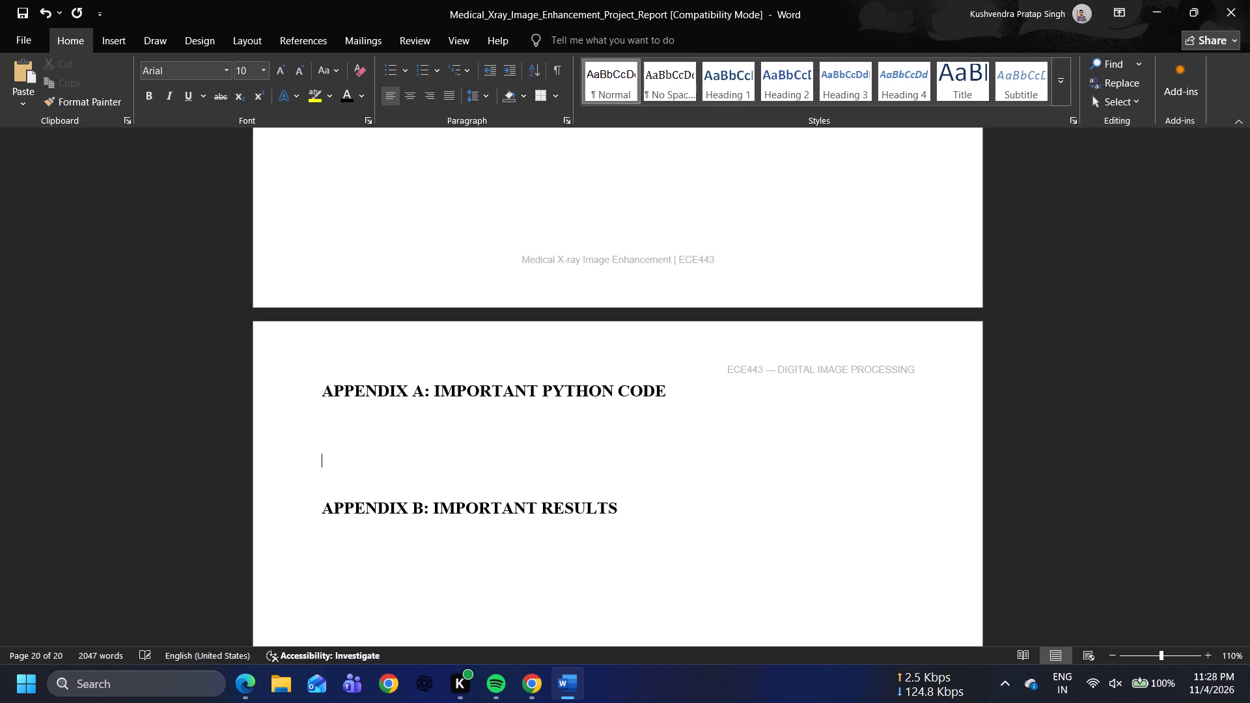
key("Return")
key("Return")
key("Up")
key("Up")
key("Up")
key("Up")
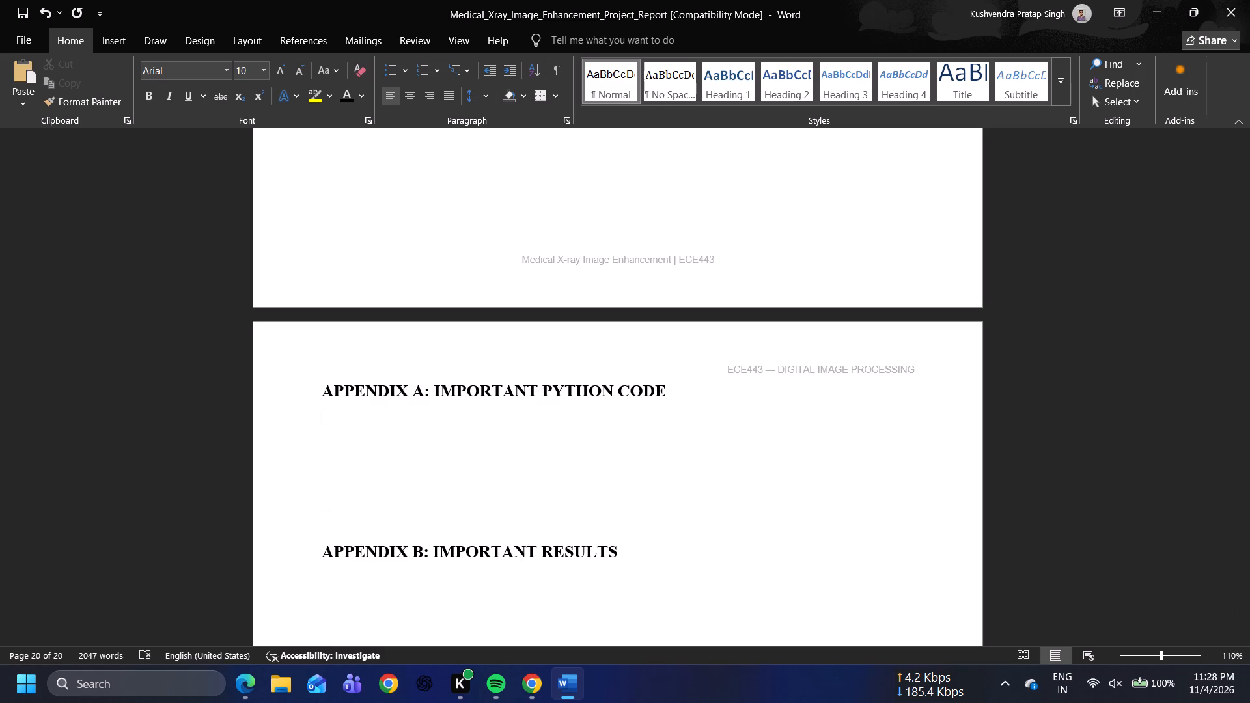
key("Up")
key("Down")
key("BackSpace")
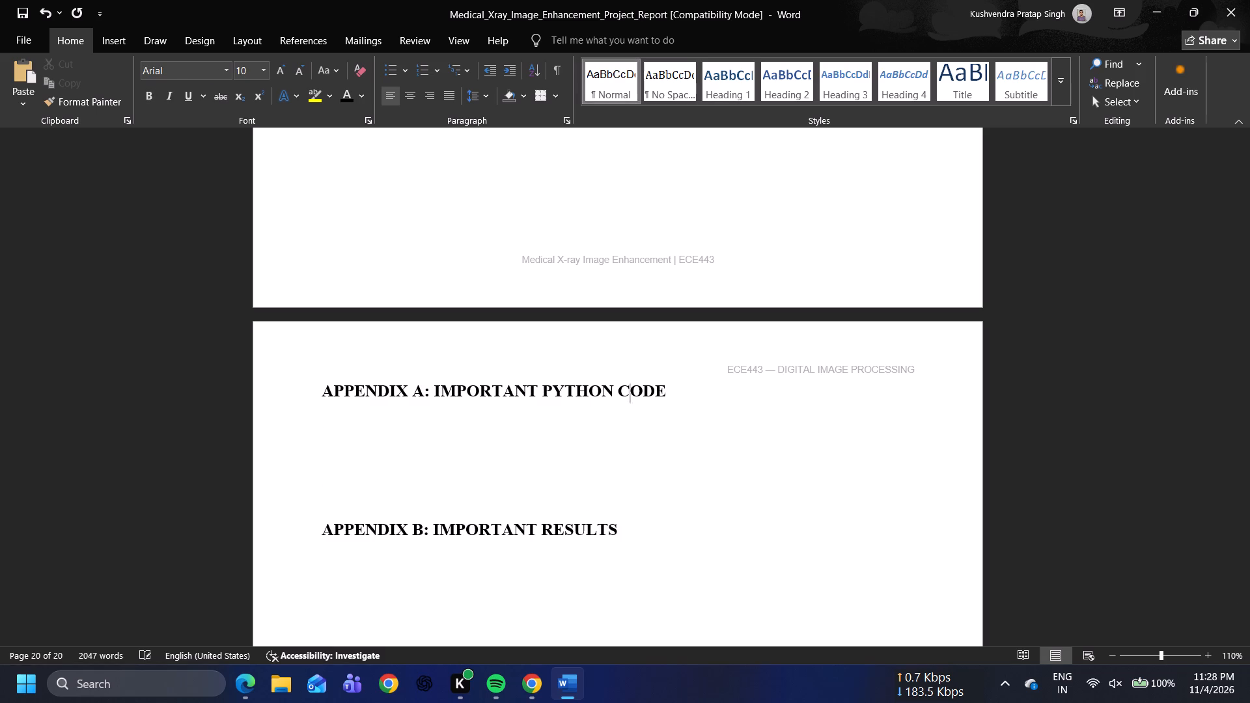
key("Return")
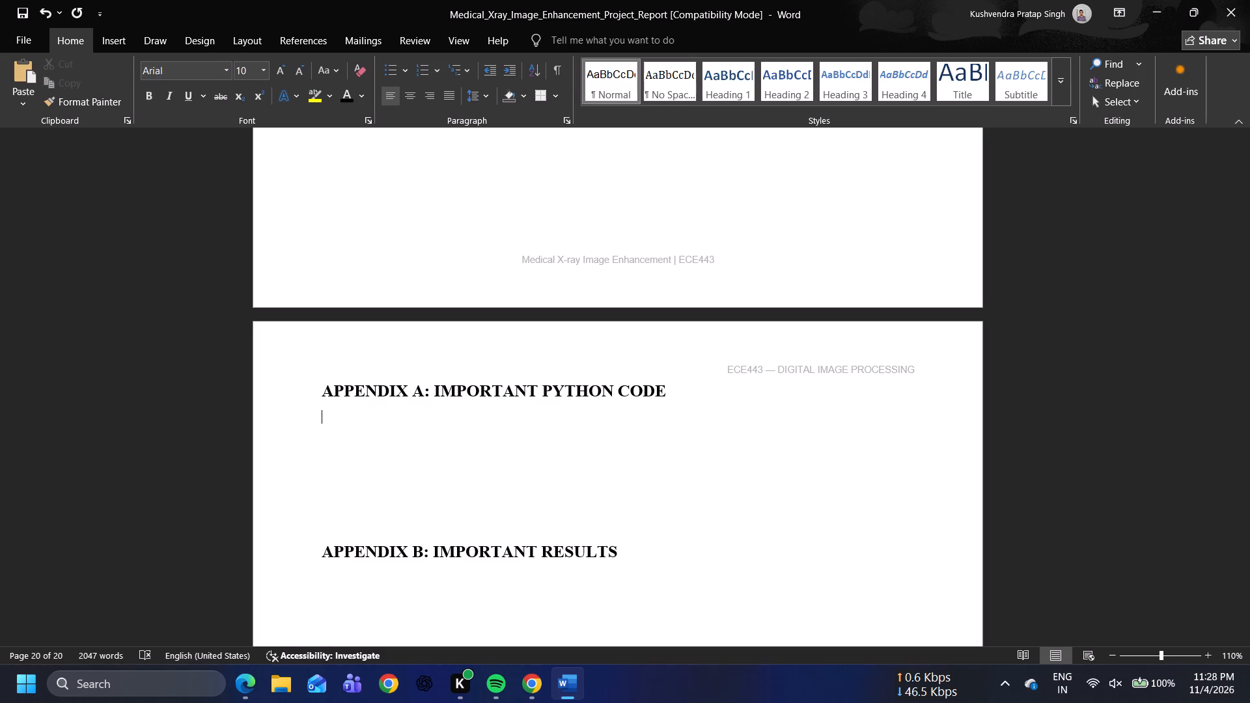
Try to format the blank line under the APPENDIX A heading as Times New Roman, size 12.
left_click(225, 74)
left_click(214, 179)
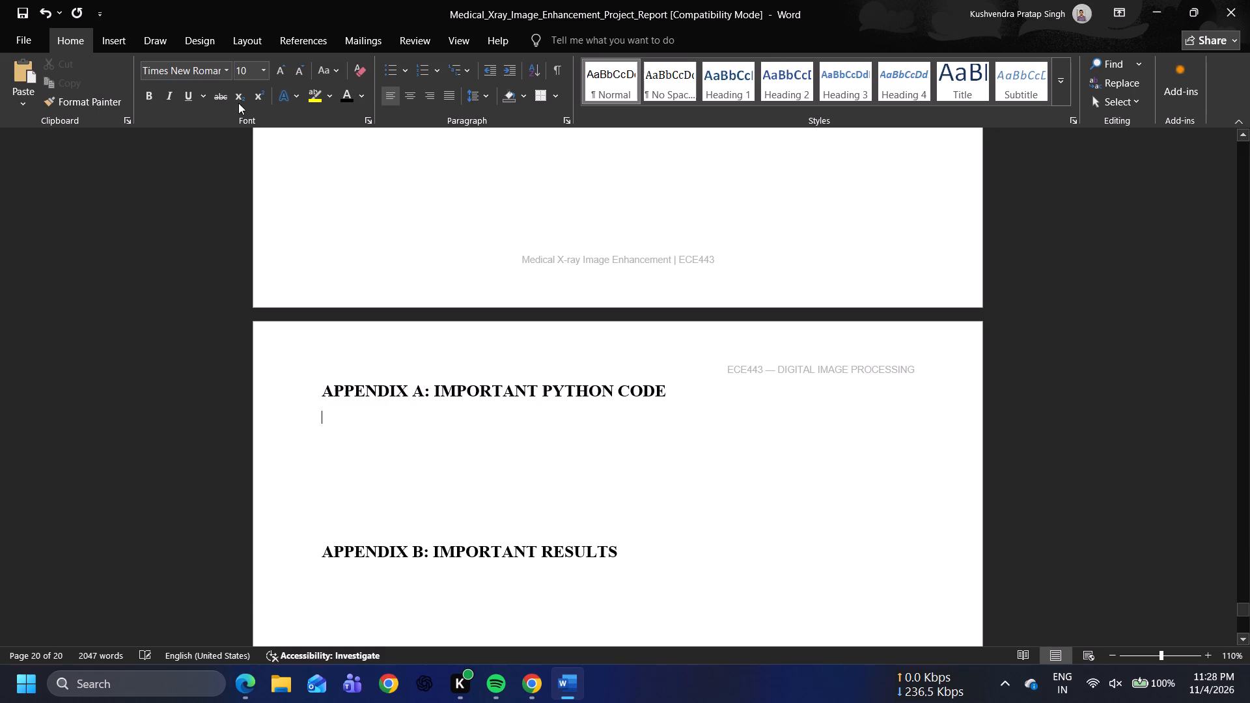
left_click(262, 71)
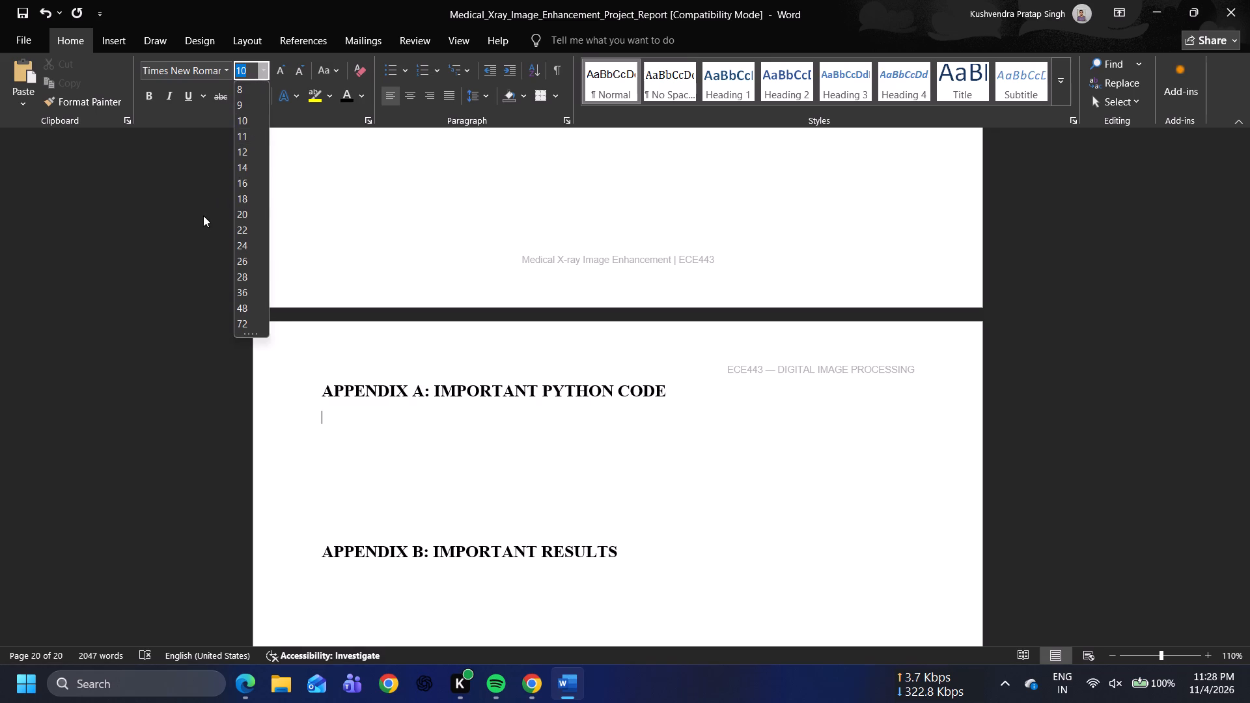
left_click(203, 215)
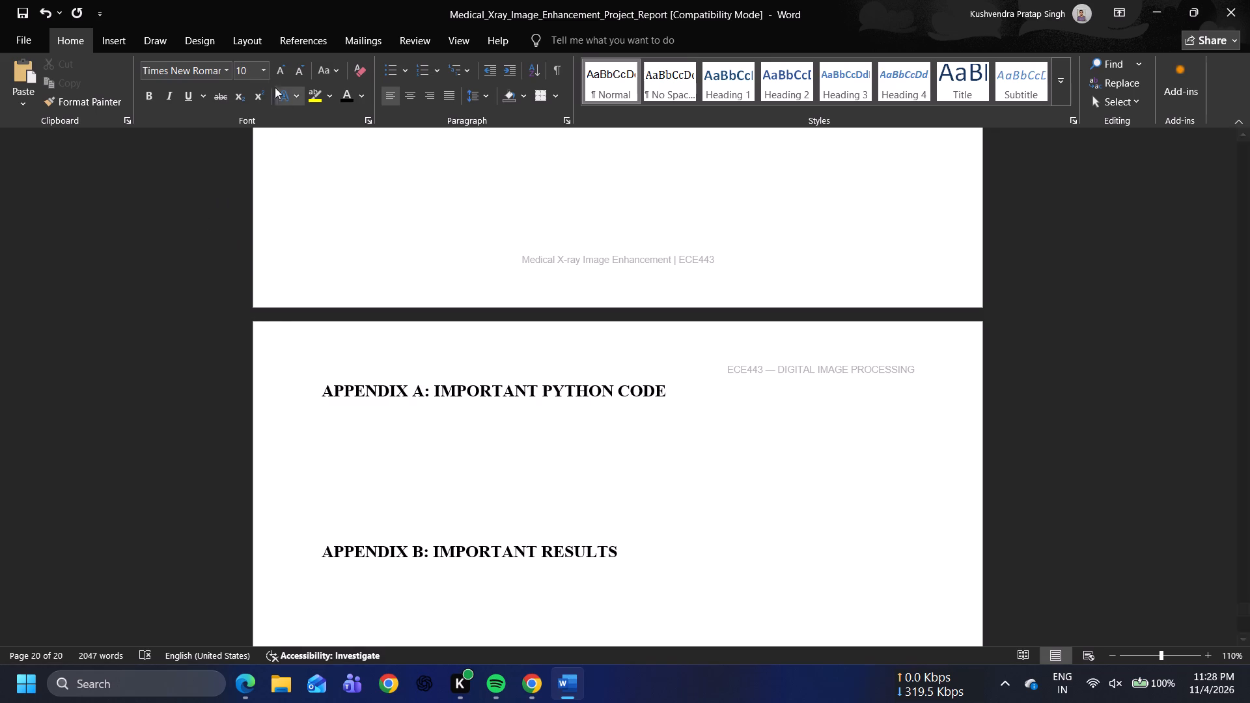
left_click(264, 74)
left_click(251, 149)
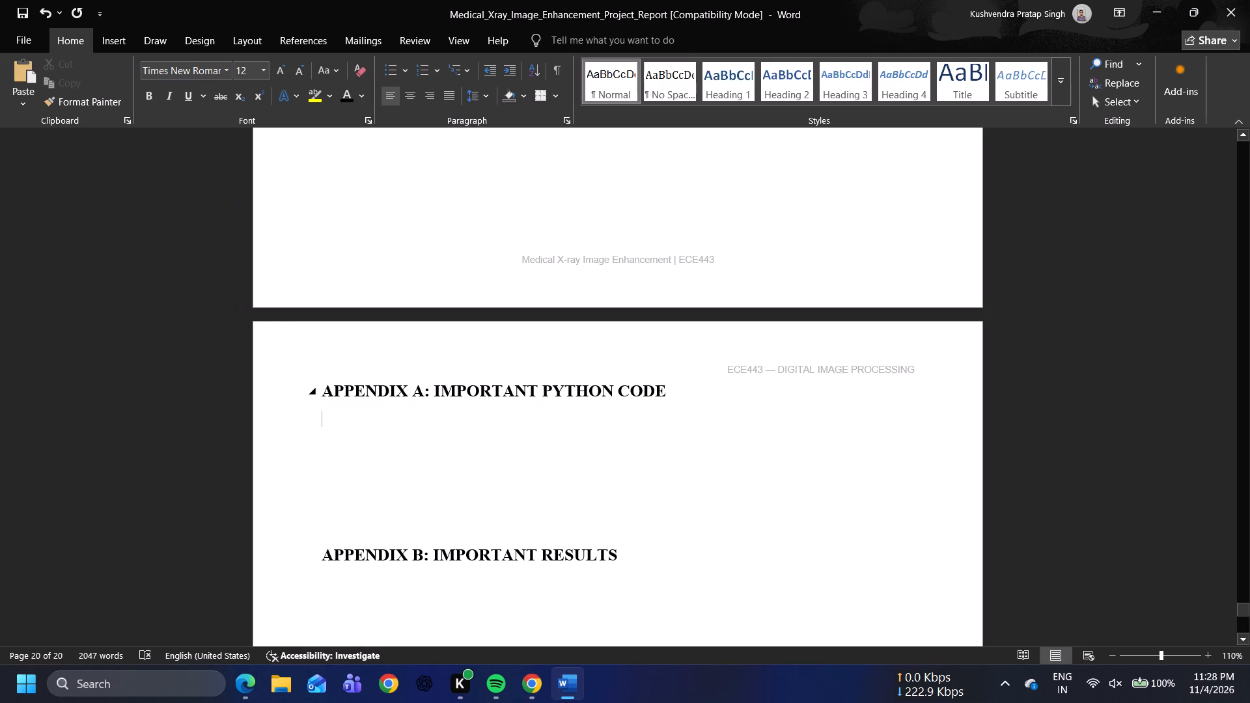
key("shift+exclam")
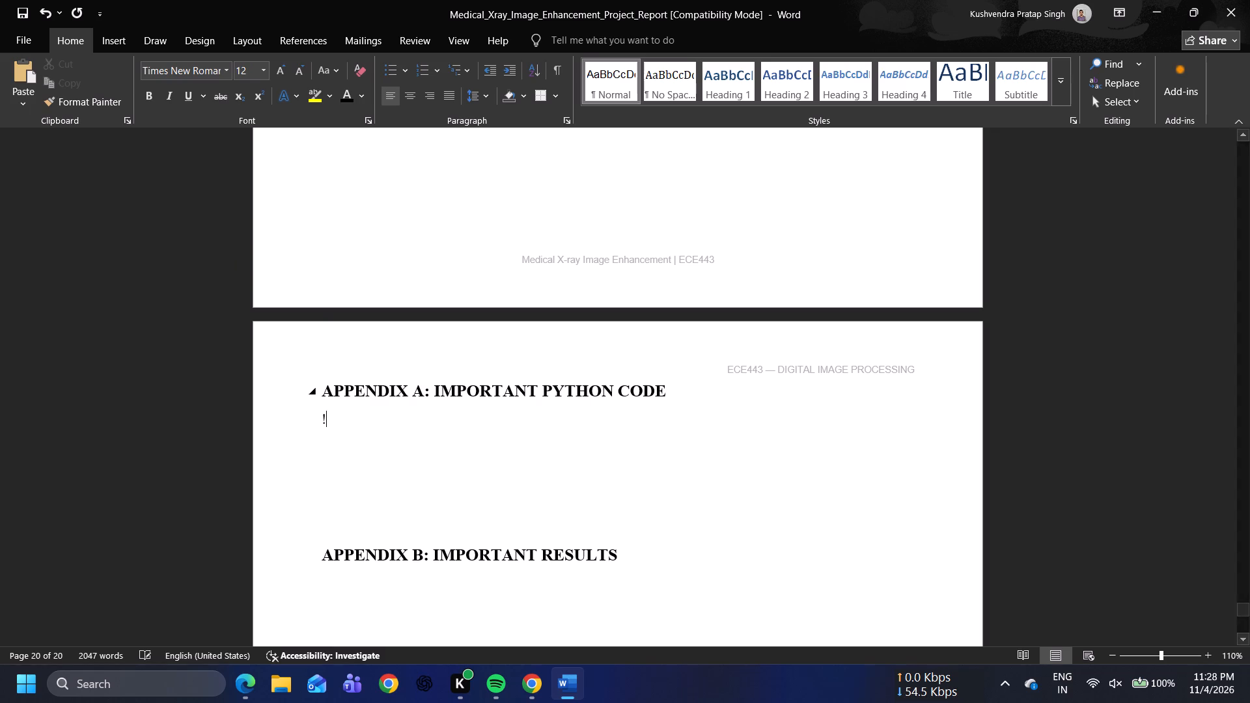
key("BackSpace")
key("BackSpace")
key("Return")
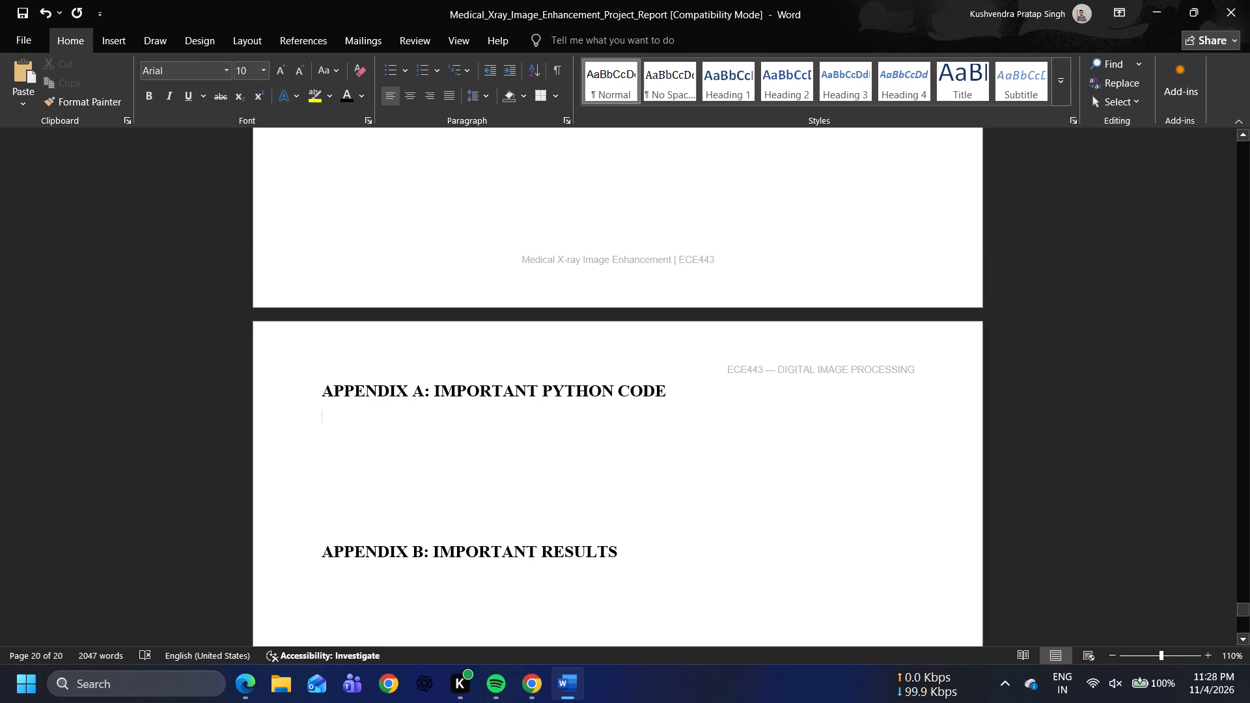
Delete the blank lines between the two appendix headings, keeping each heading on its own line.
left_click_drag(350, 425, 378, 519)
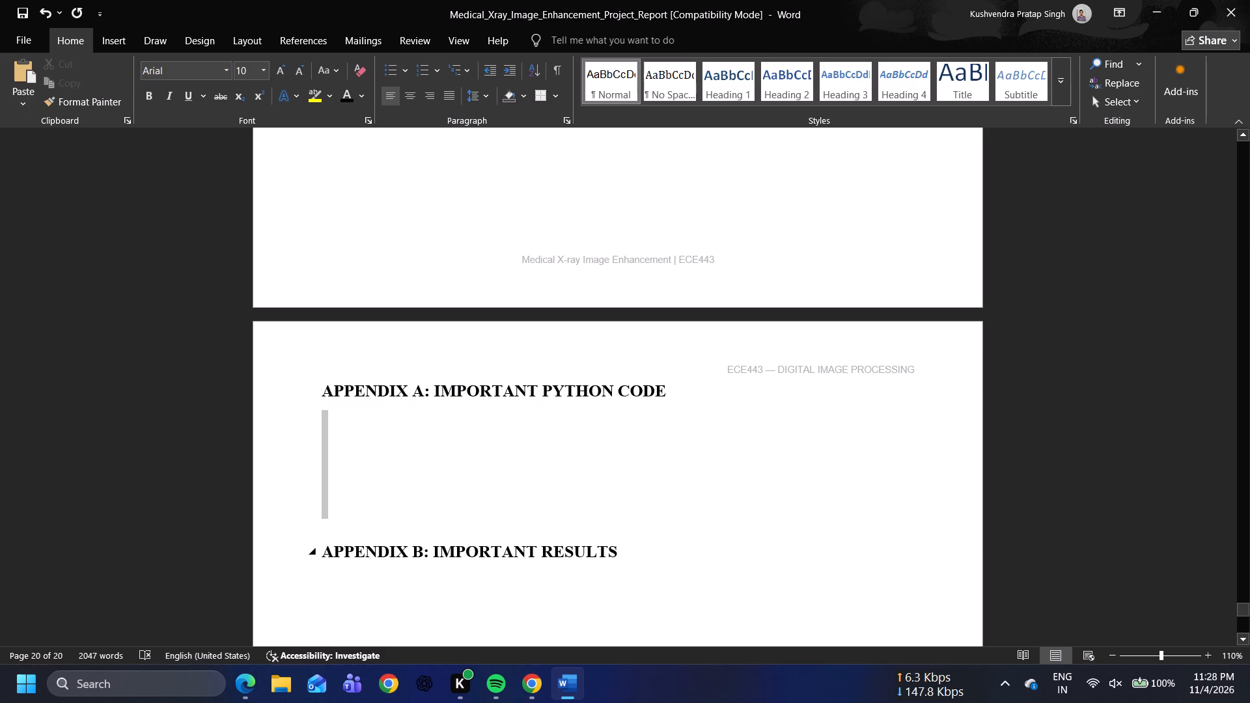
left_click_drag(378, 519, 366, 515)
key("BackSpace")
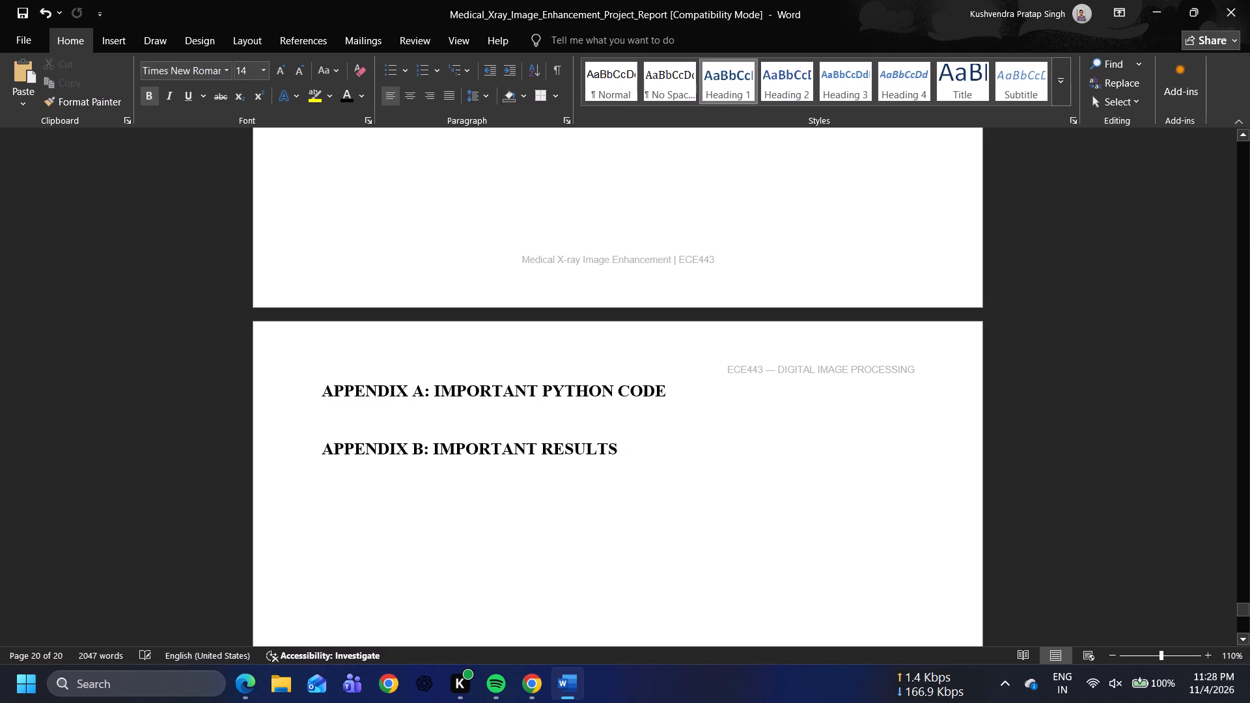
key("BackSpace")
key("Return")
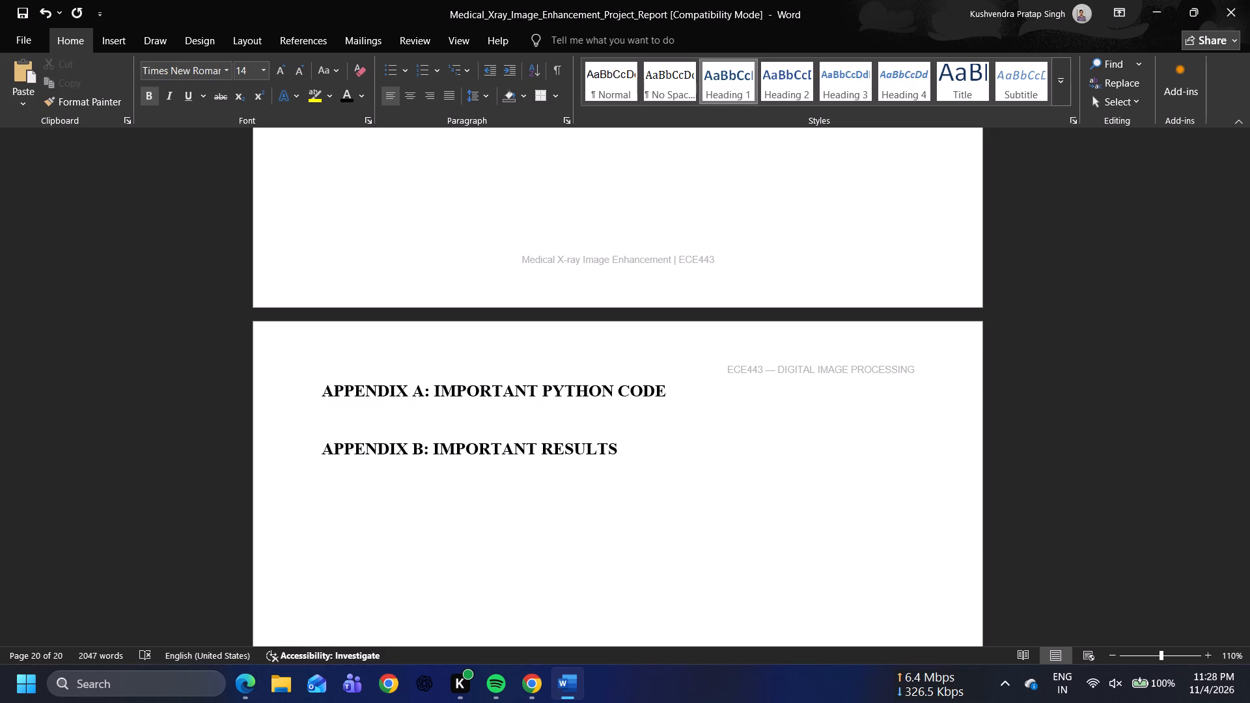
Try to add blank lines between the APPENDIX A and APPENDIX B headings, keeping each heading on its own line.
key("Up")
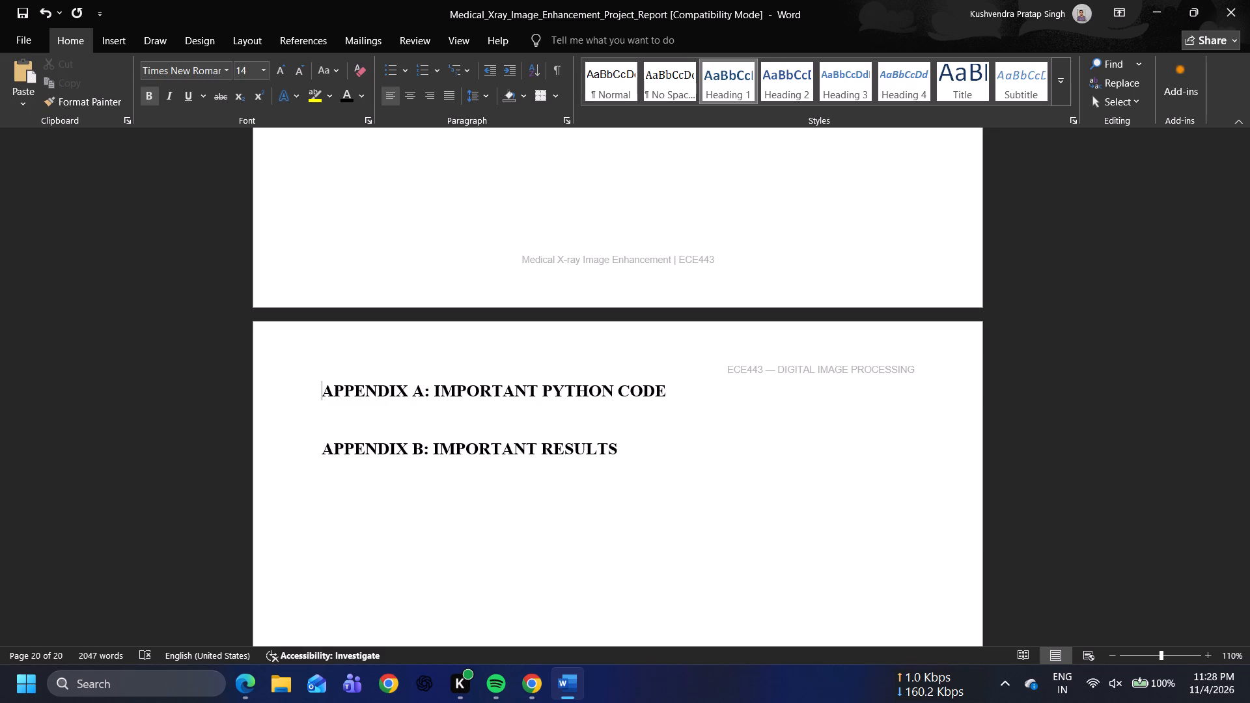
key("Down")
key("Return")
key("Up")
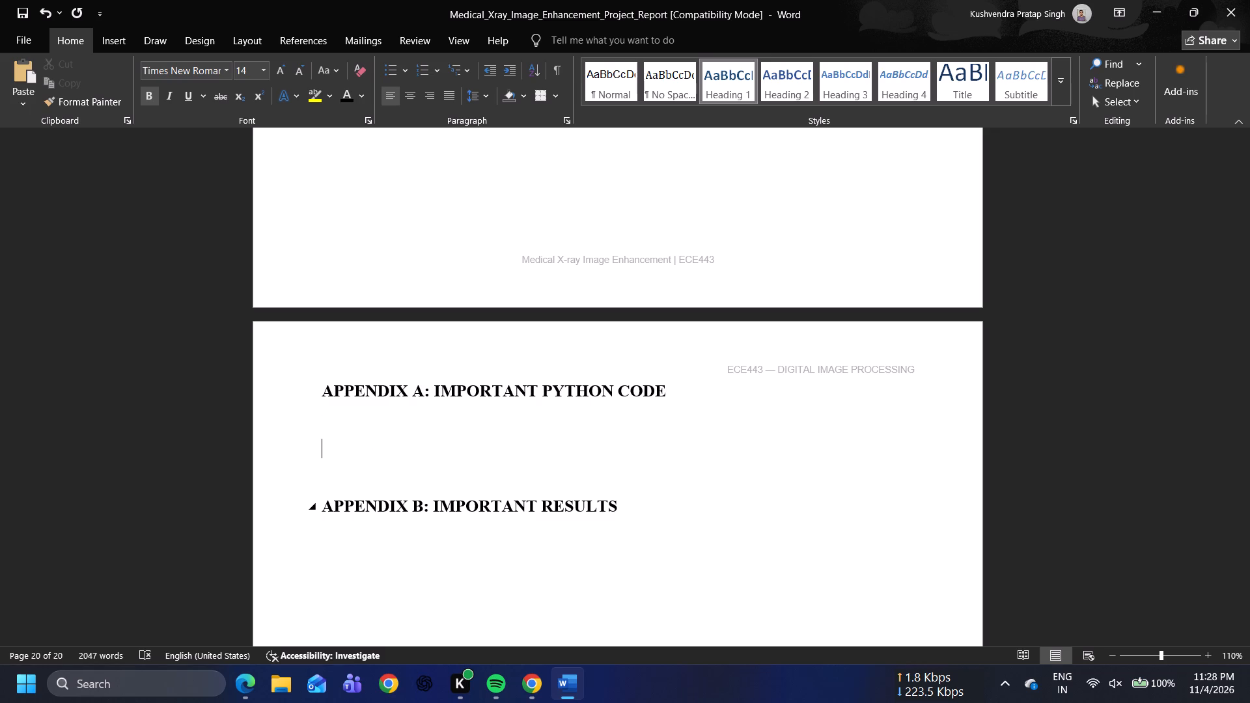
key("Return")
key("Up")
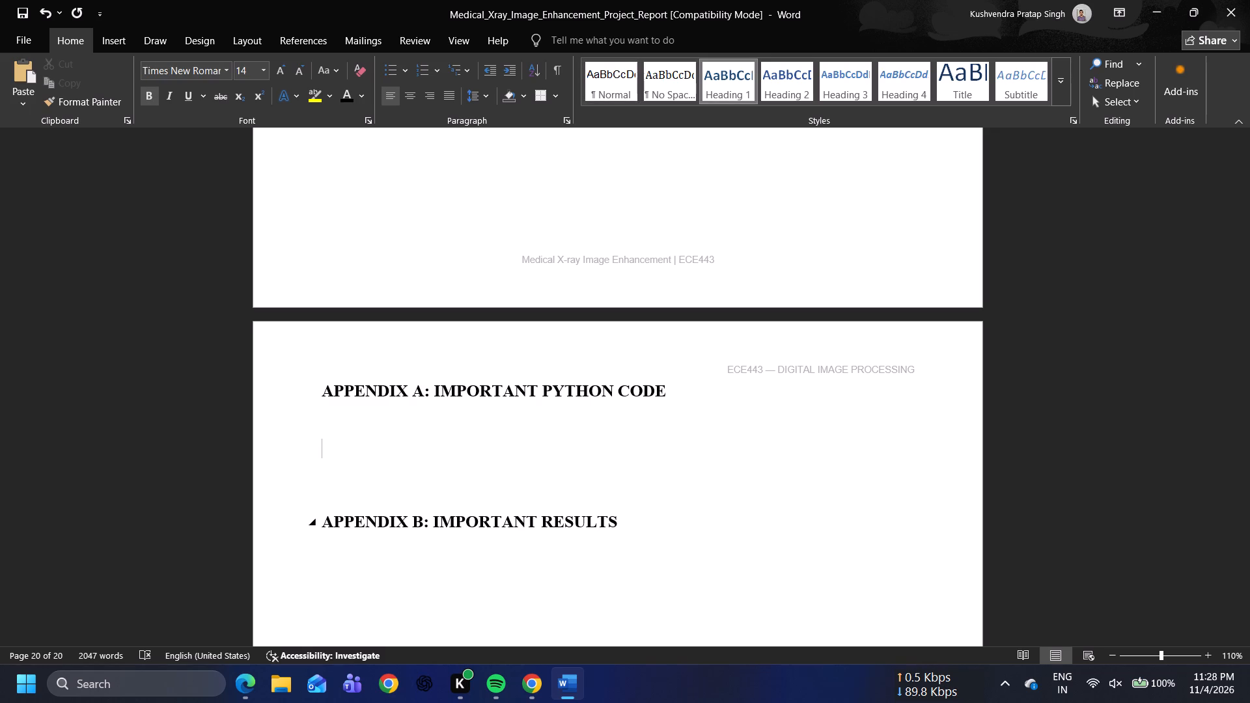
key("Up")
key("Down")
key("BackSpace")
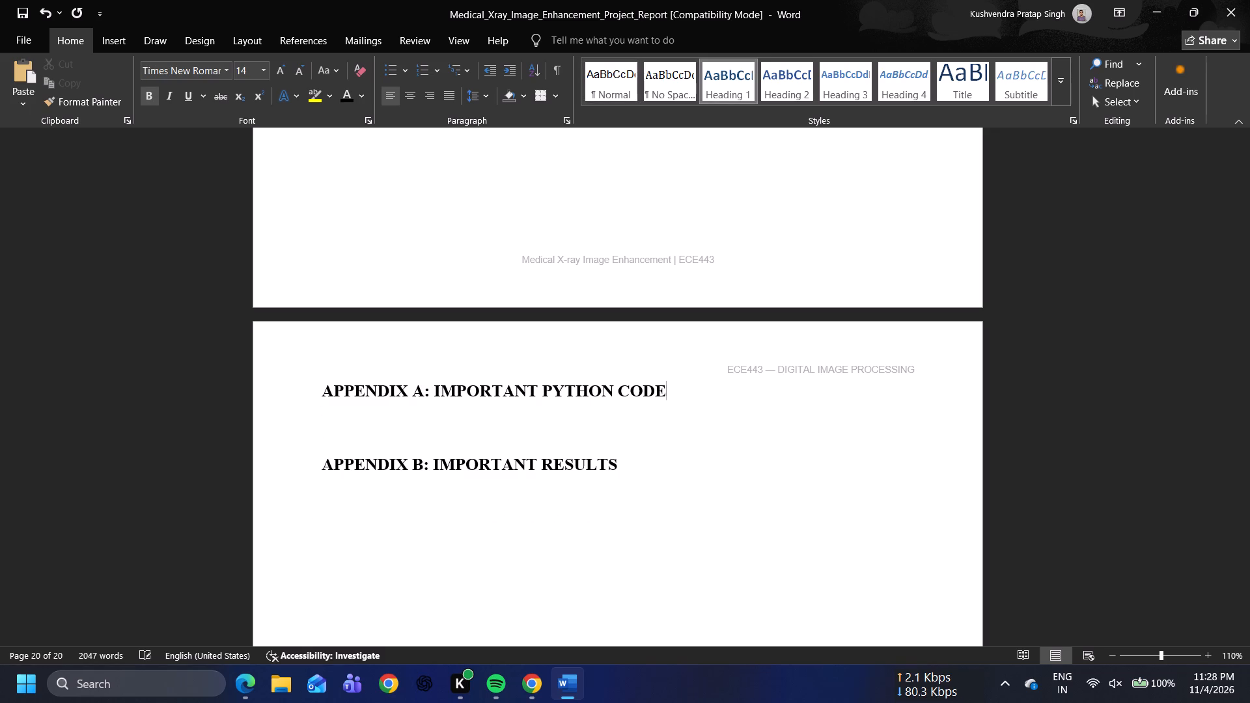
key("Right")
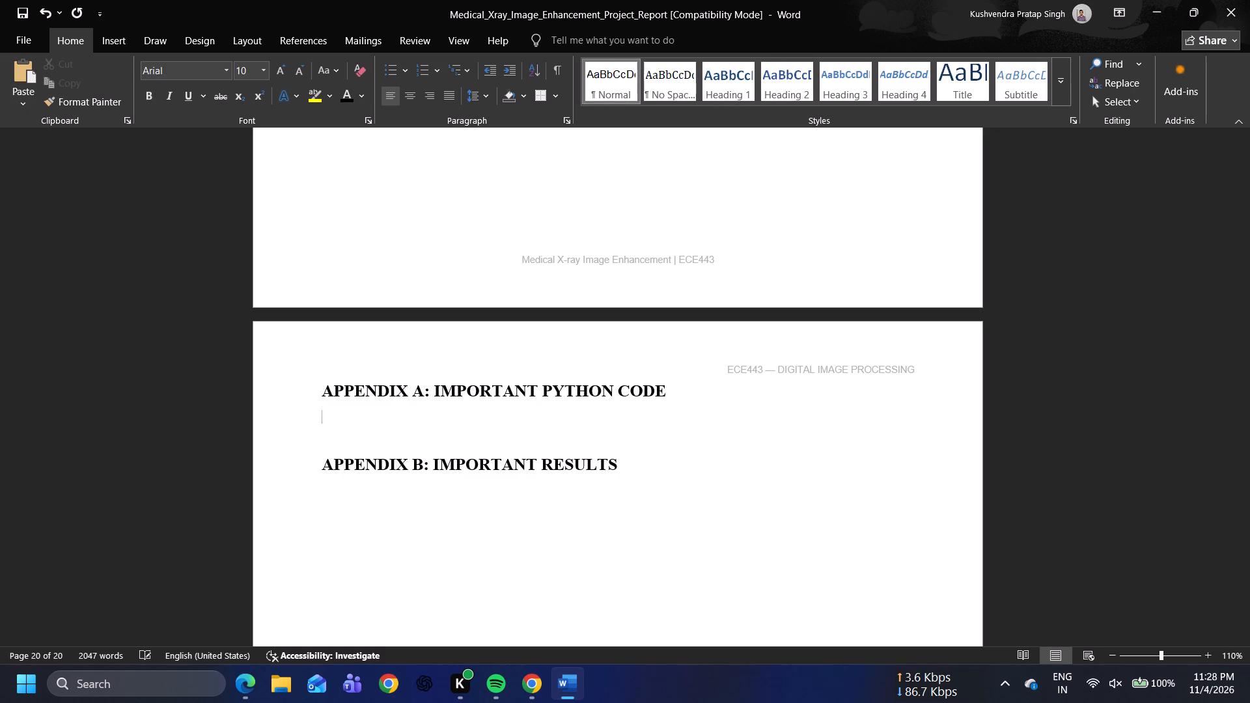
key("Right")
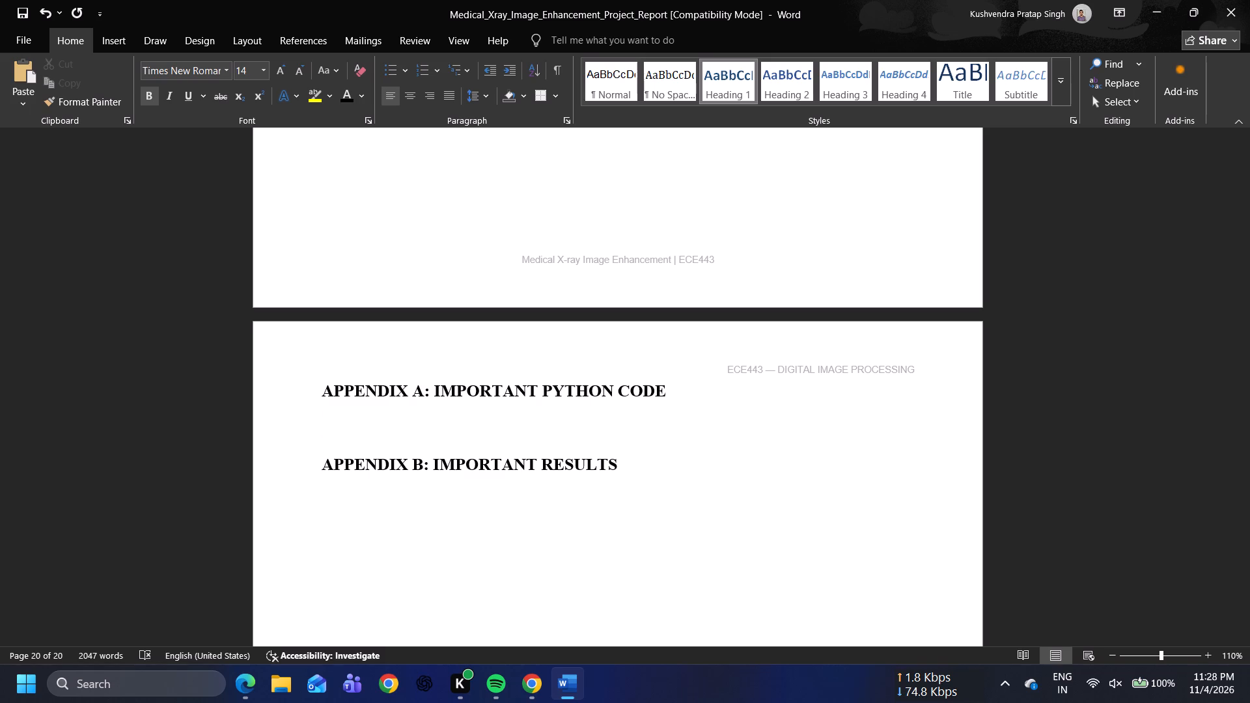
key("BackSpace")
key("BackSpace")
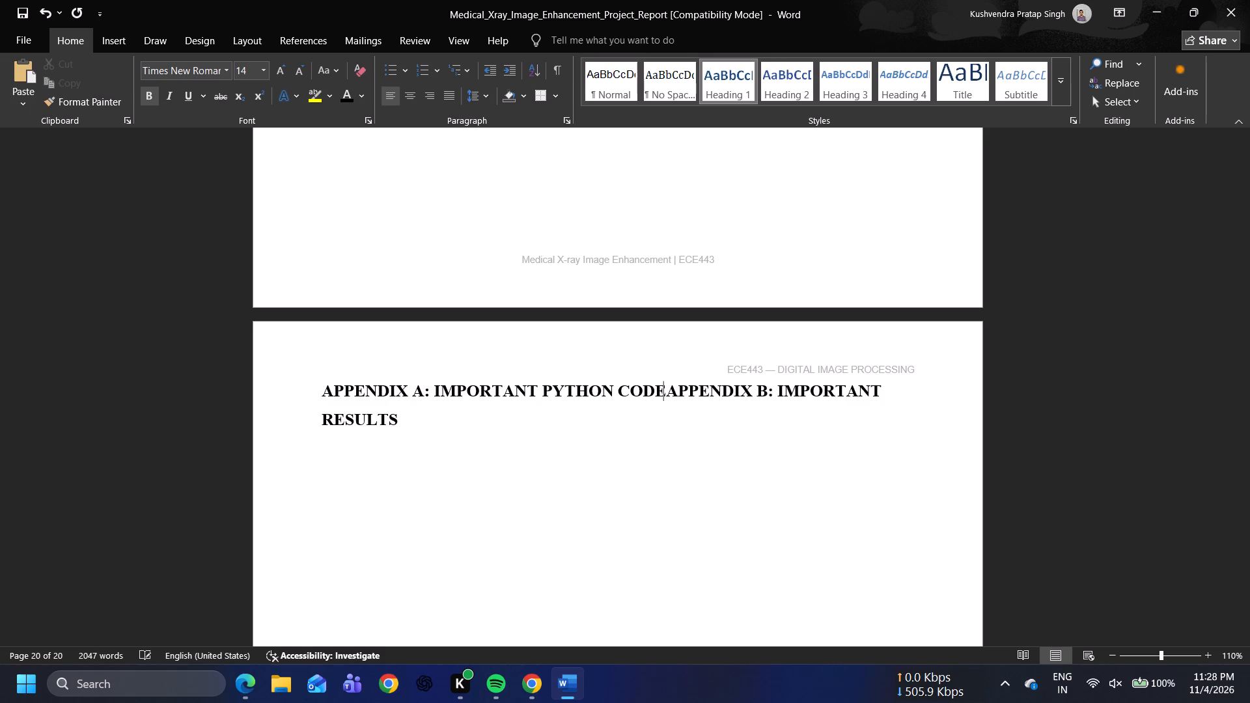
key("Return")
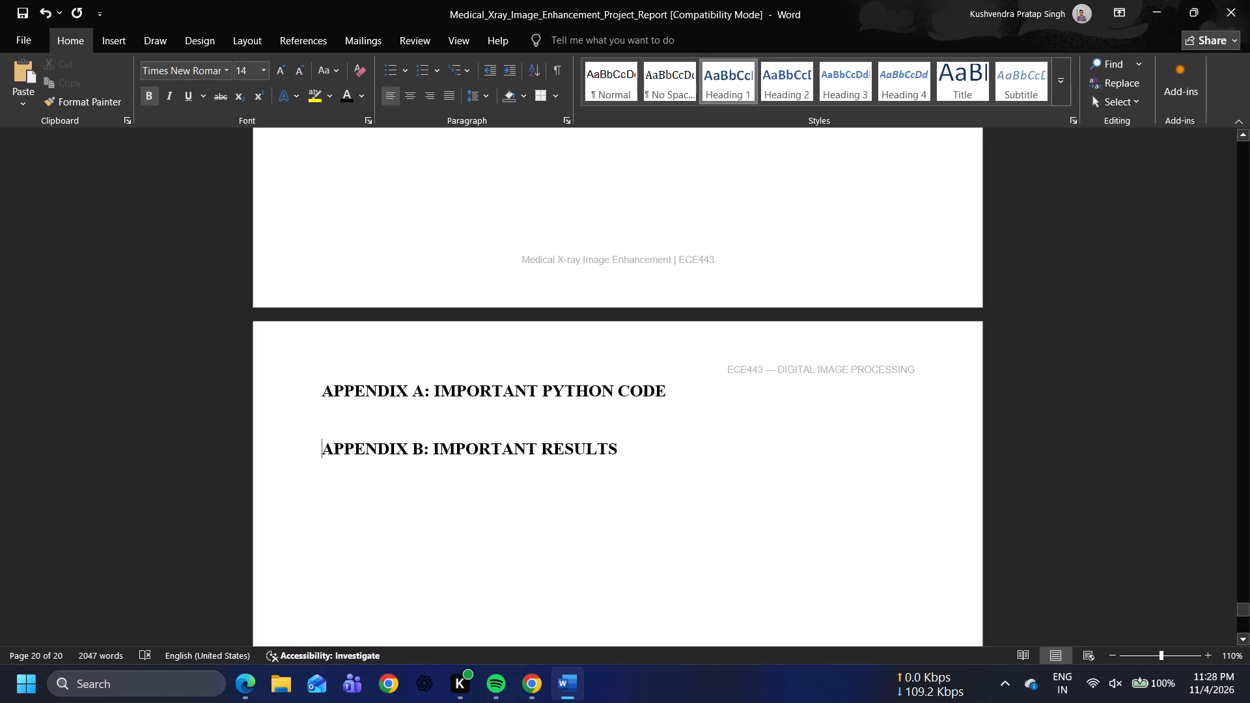
Add a blank body line under the APPENDIX A heading and format it as Times New Roman, size 12.
key("Left")
key("Return")
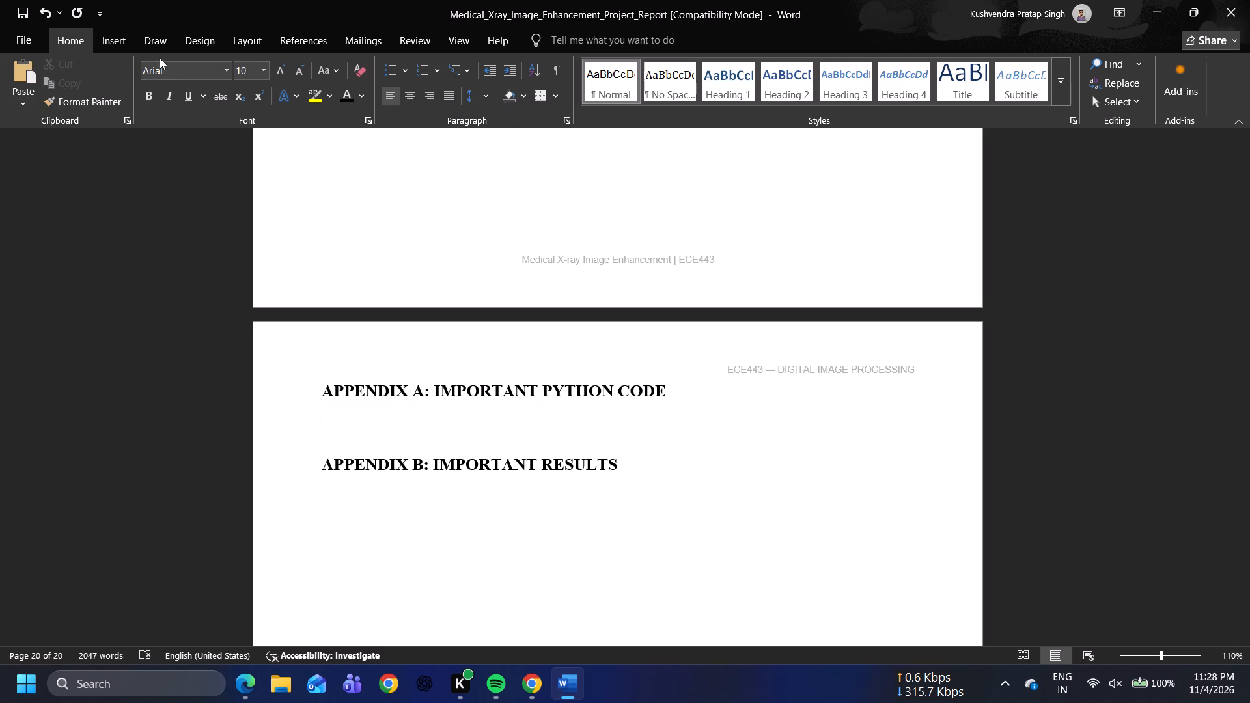
left_click(230, 77)
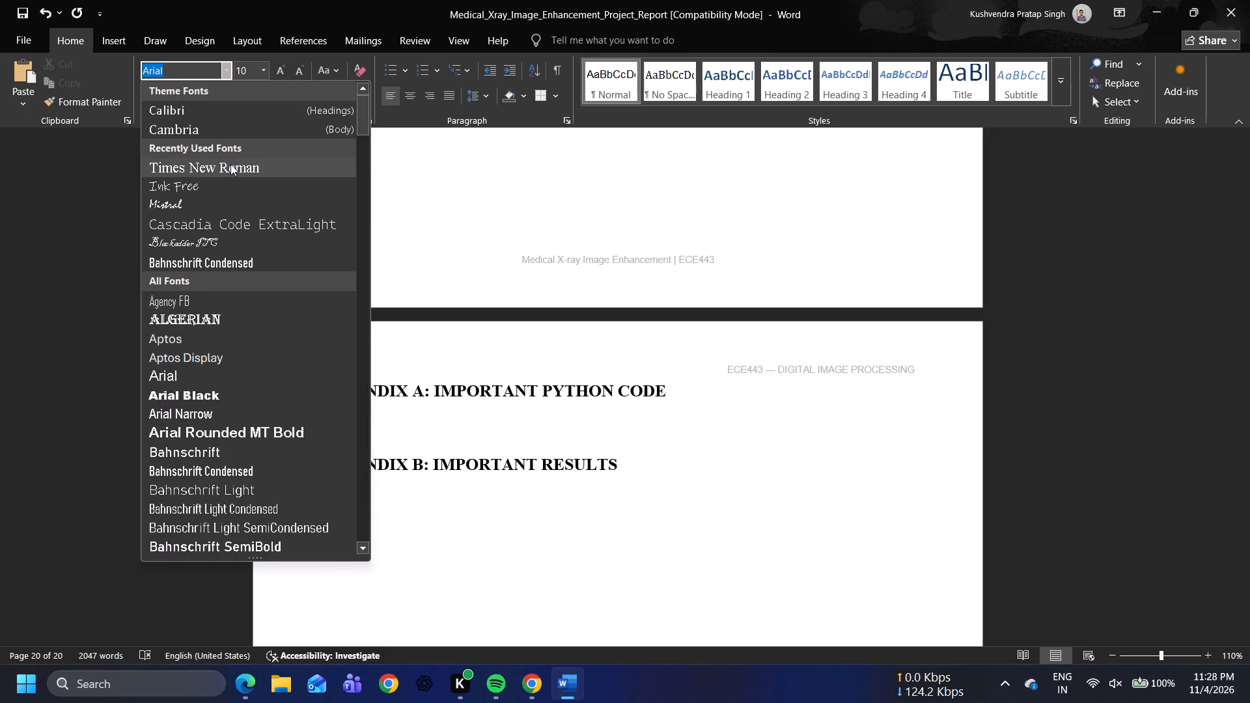
left_click(230, 164)
left_click(260, 71)
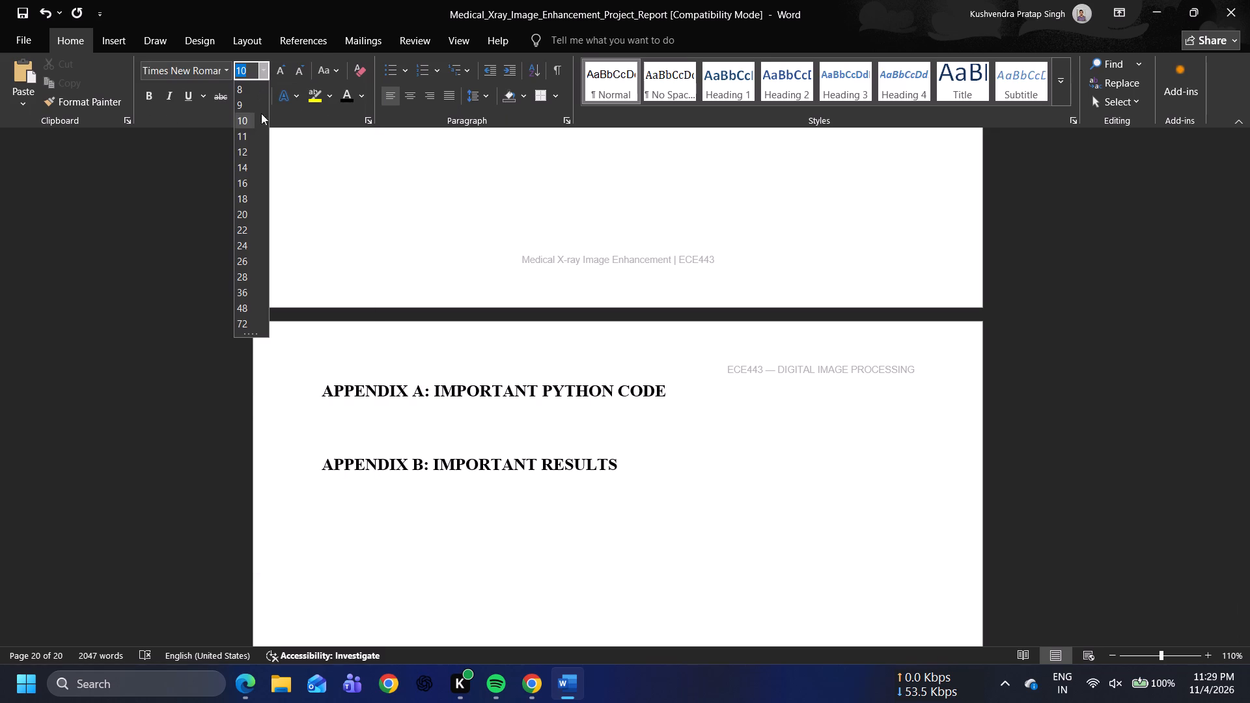
left_click(249, 150)
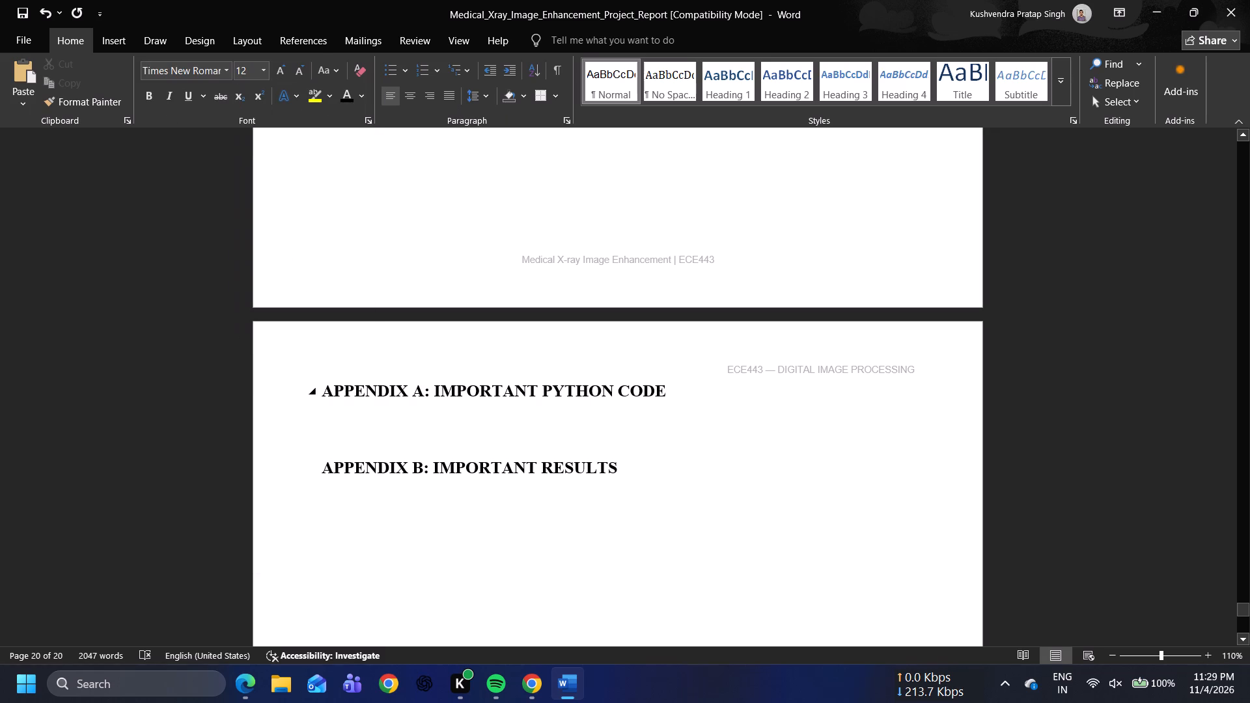
Start a numbered list under the APPENDIX A heading with the item "Import the Sample Images:".
key("1")
key("period")
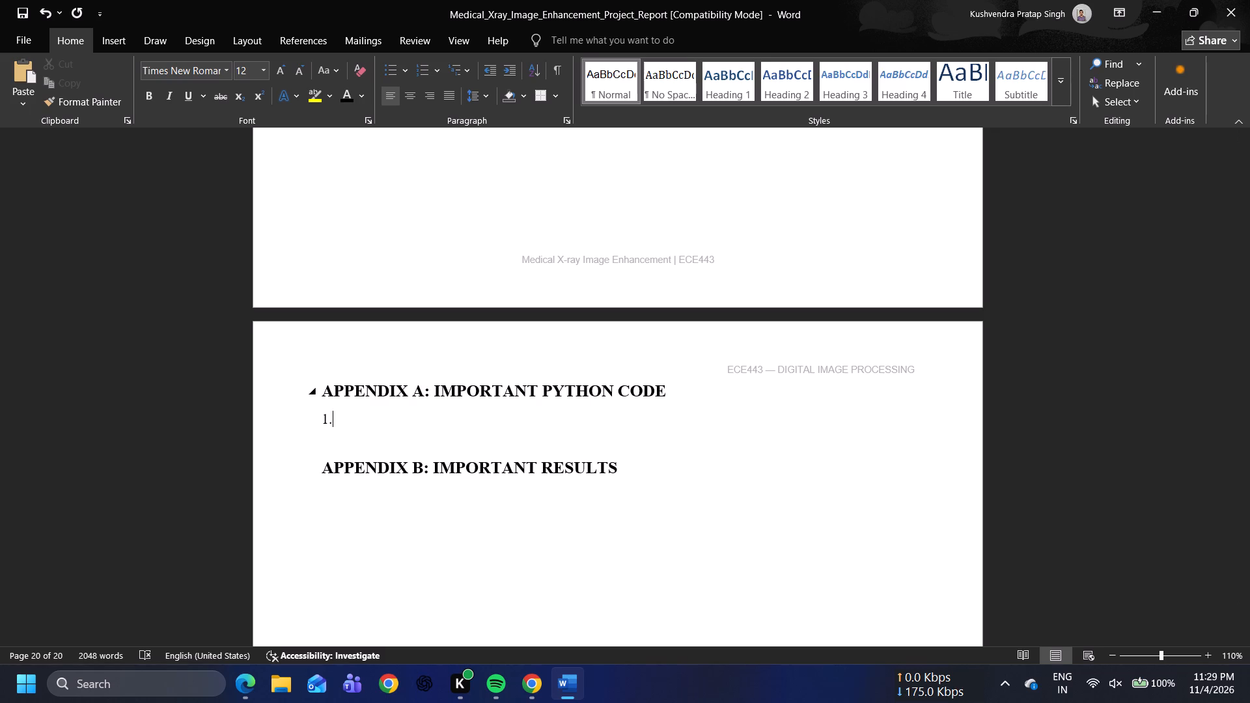
type("Im")
key("BackSpace")
key("BackSpace")
key("space")
type("Im")
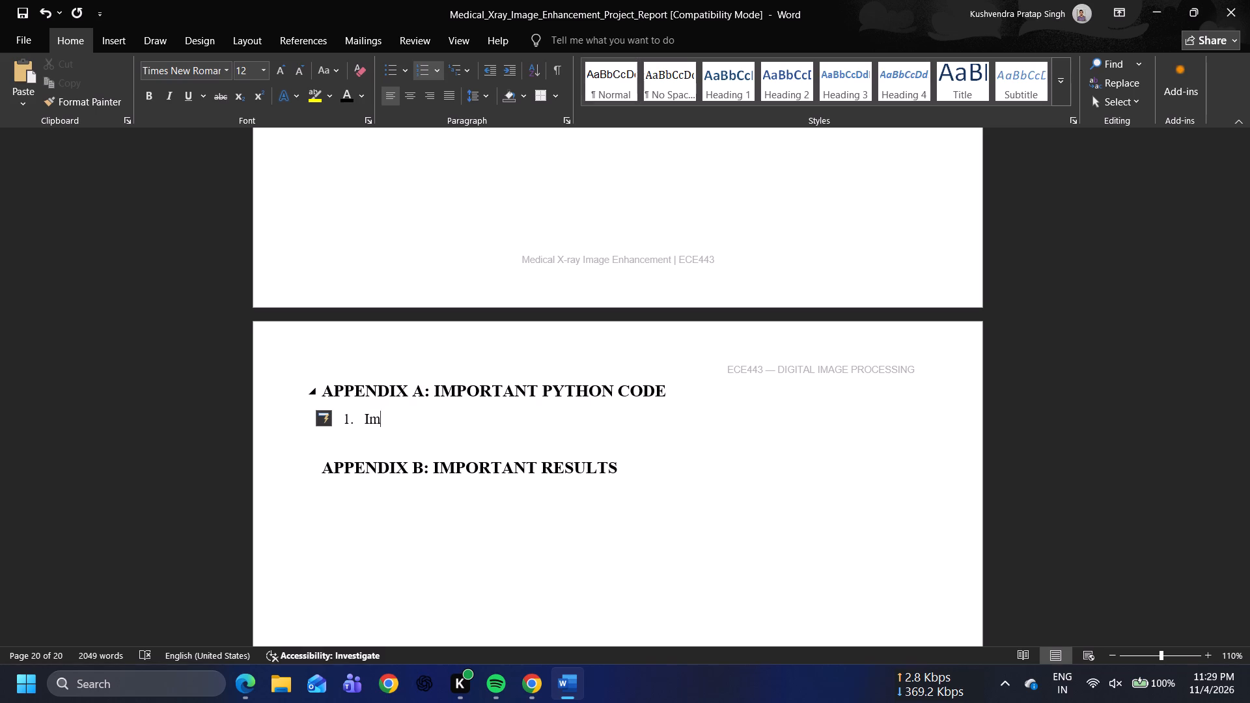
type("port the Sample")
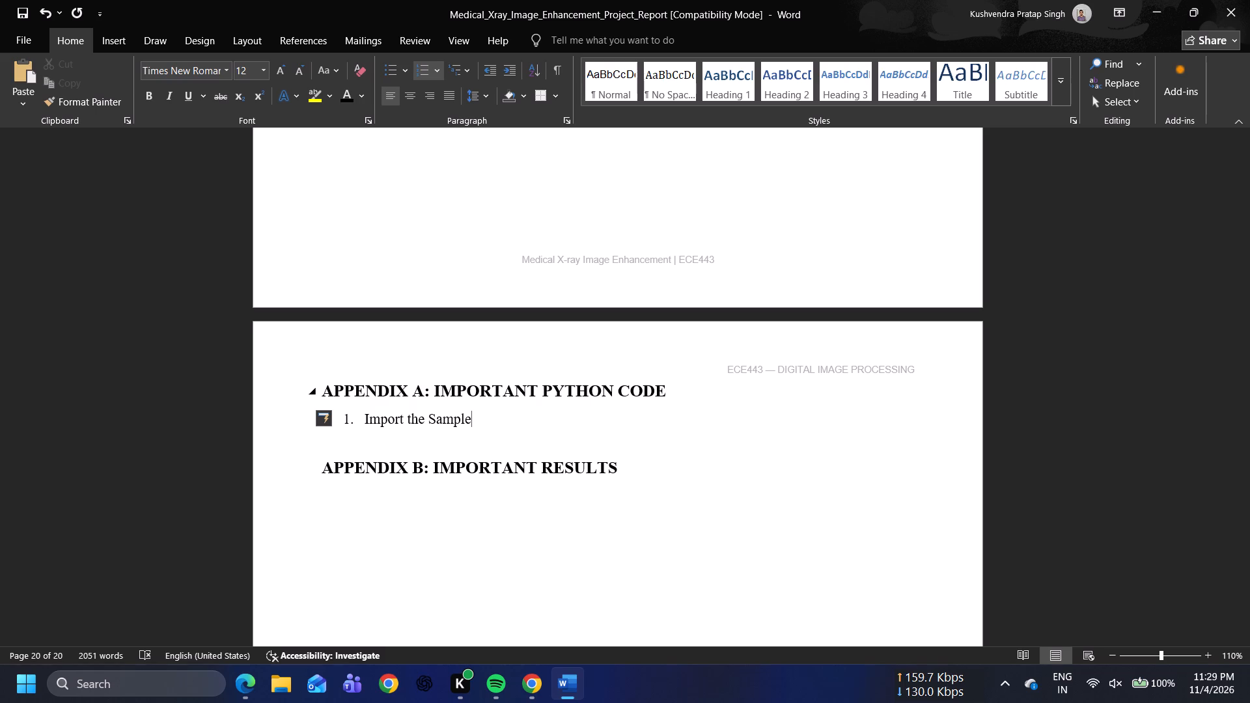
key("space")
type("Images")
key("shift+colon")
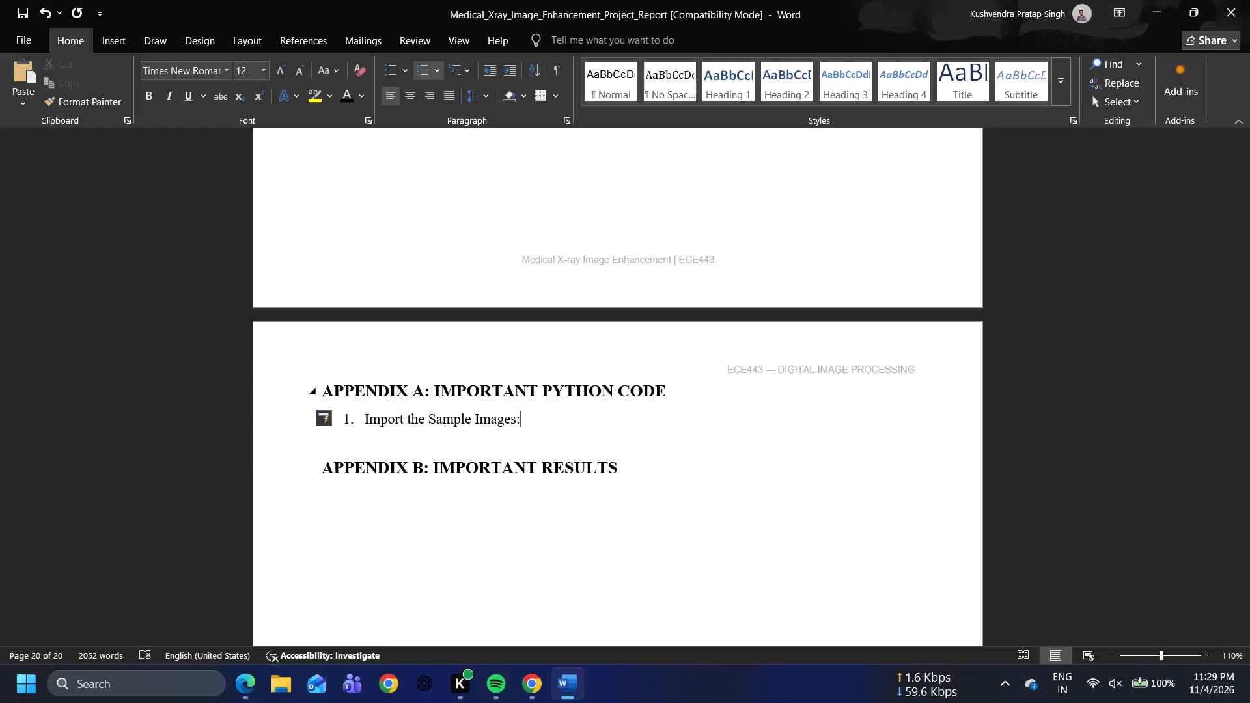
Replace the colon ending the first list item with "in Google Colab Notebook.".
key("BackSpace")
key("space")
type("in Gogg")
key("BackSpace")
key("BackSpace")
type("ogle Colab N")
key("BackSpace")
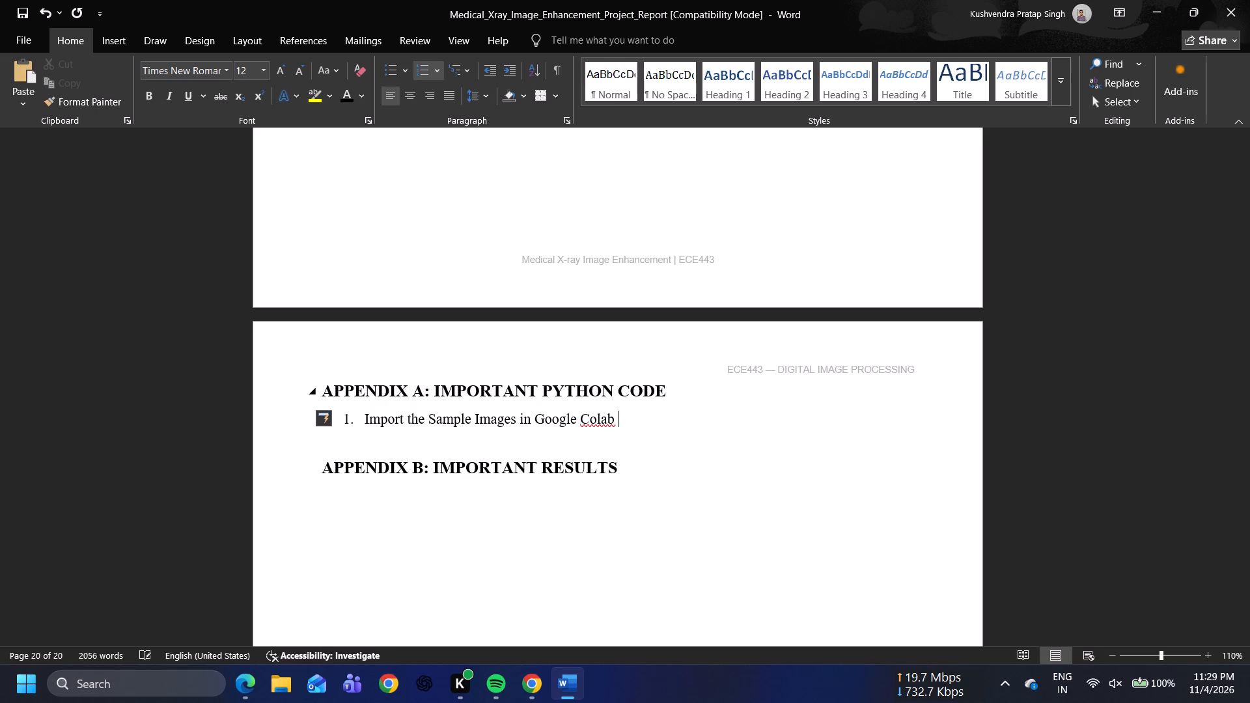
key("BackSpace")
key("BackSpace")
key("BackSpace")
key("BackSpace")
key("BackSpace")
key("BackSpace")
key("BackSpace")
key("space")
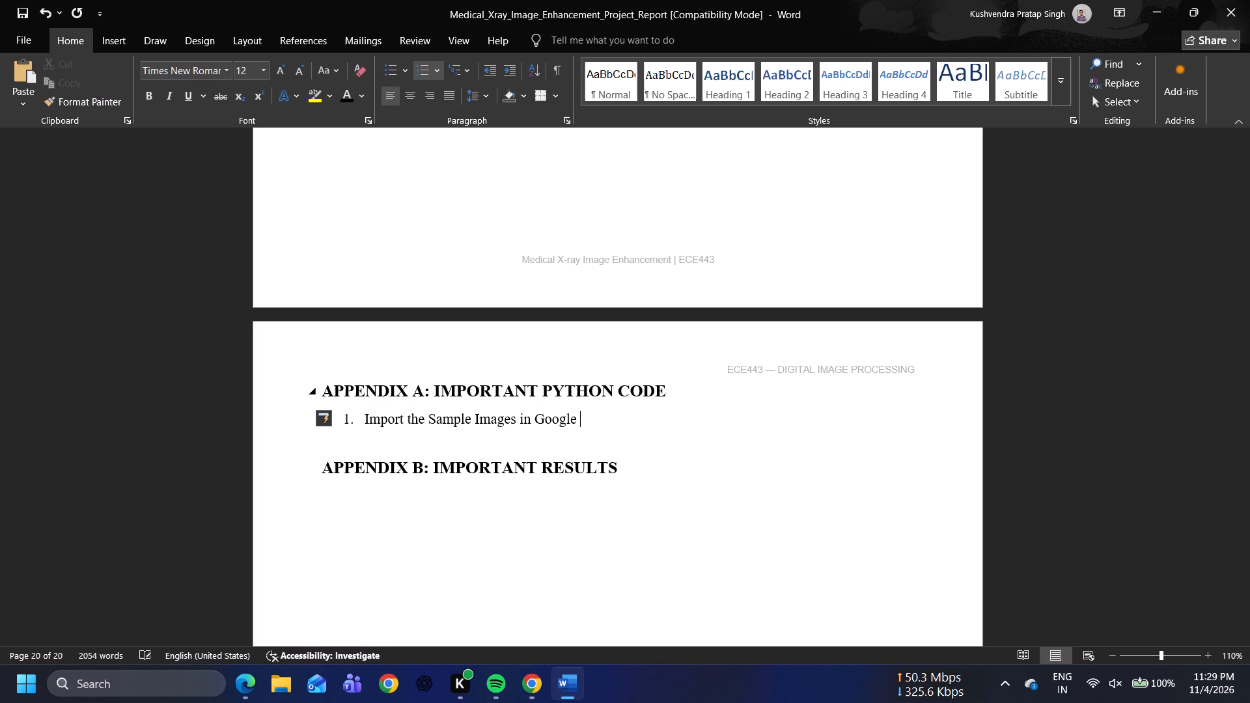
type("colab")
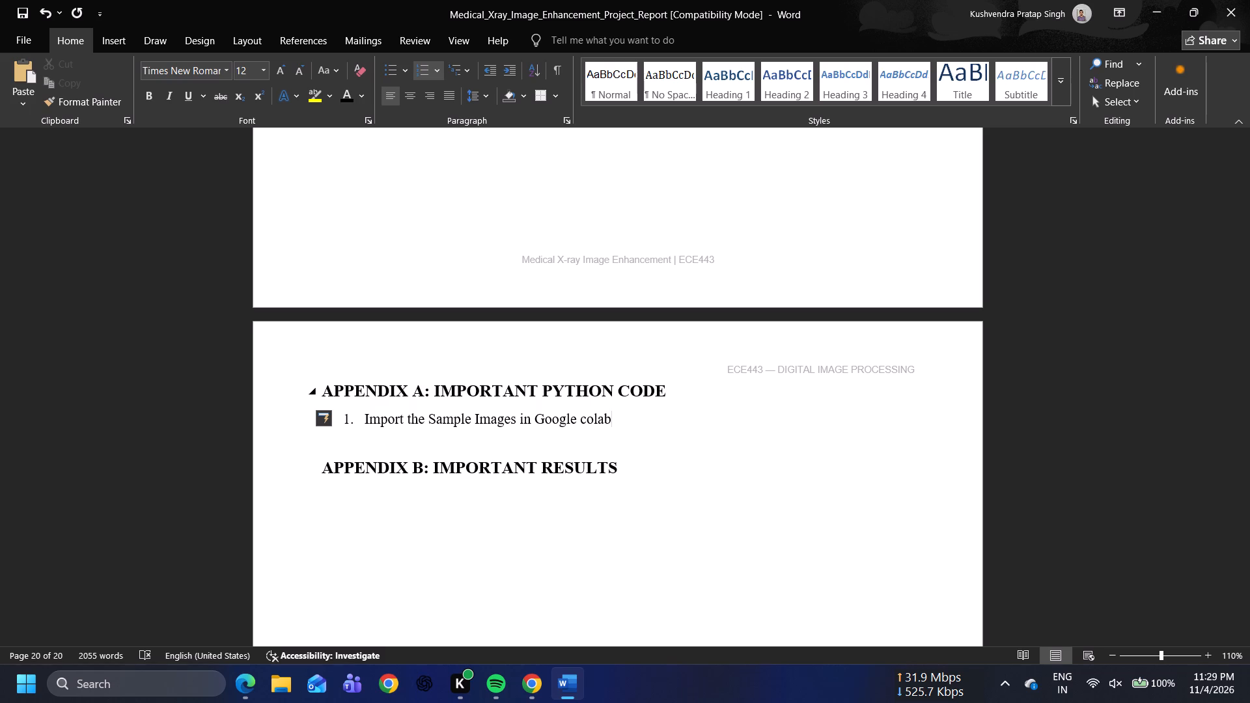
key("space")
key("BackSpace")
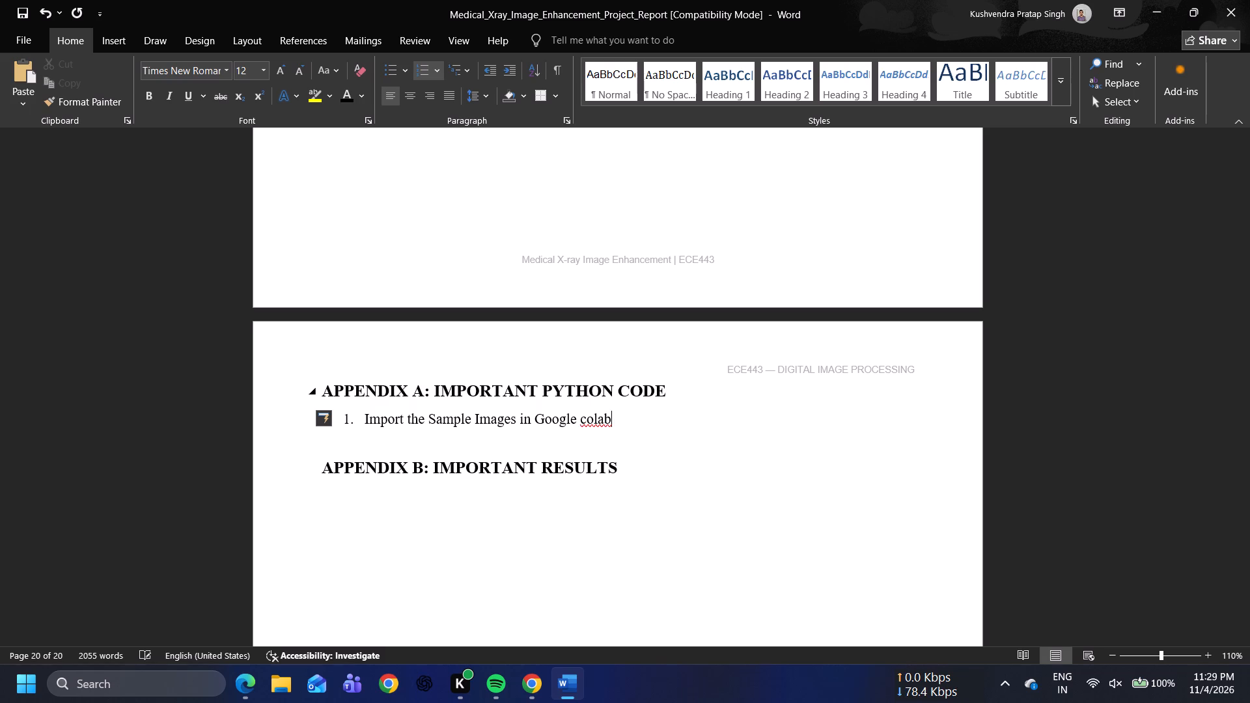
key("ctrl+BackSpace")
key("BackSpace")
key("space")
type("Colab Notebook")
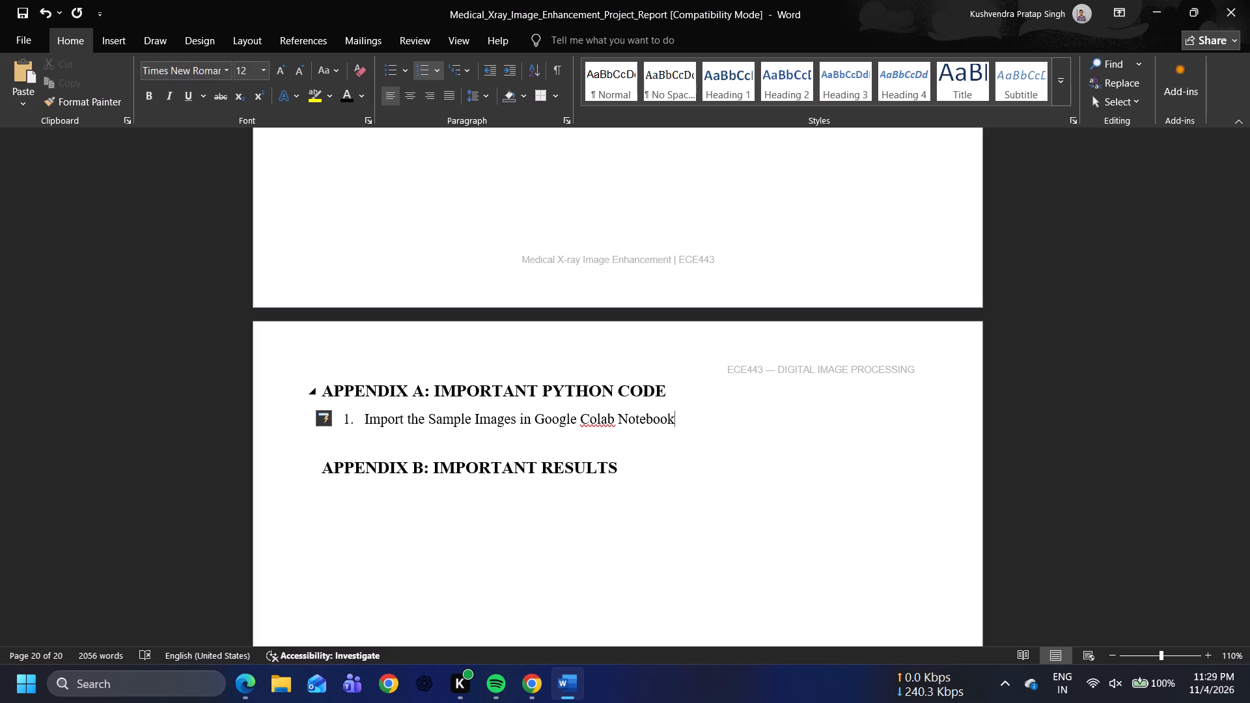
key("shift+colon")
key("BackSpace")
key("period")
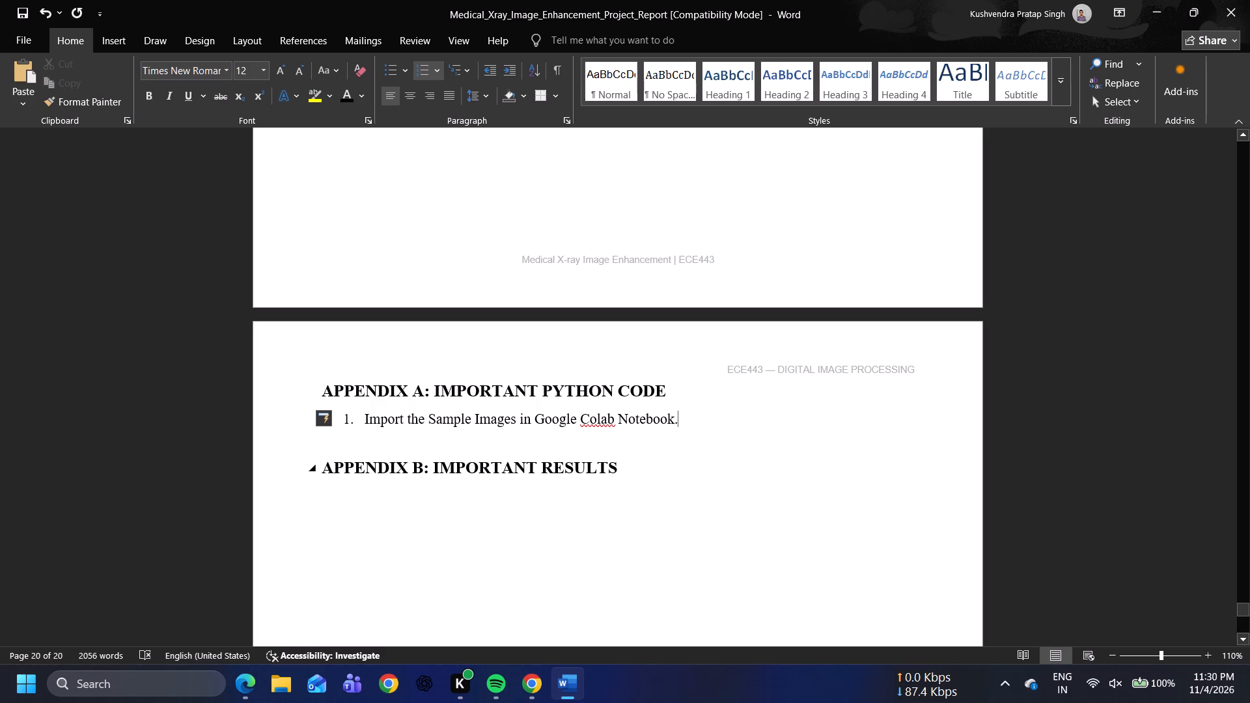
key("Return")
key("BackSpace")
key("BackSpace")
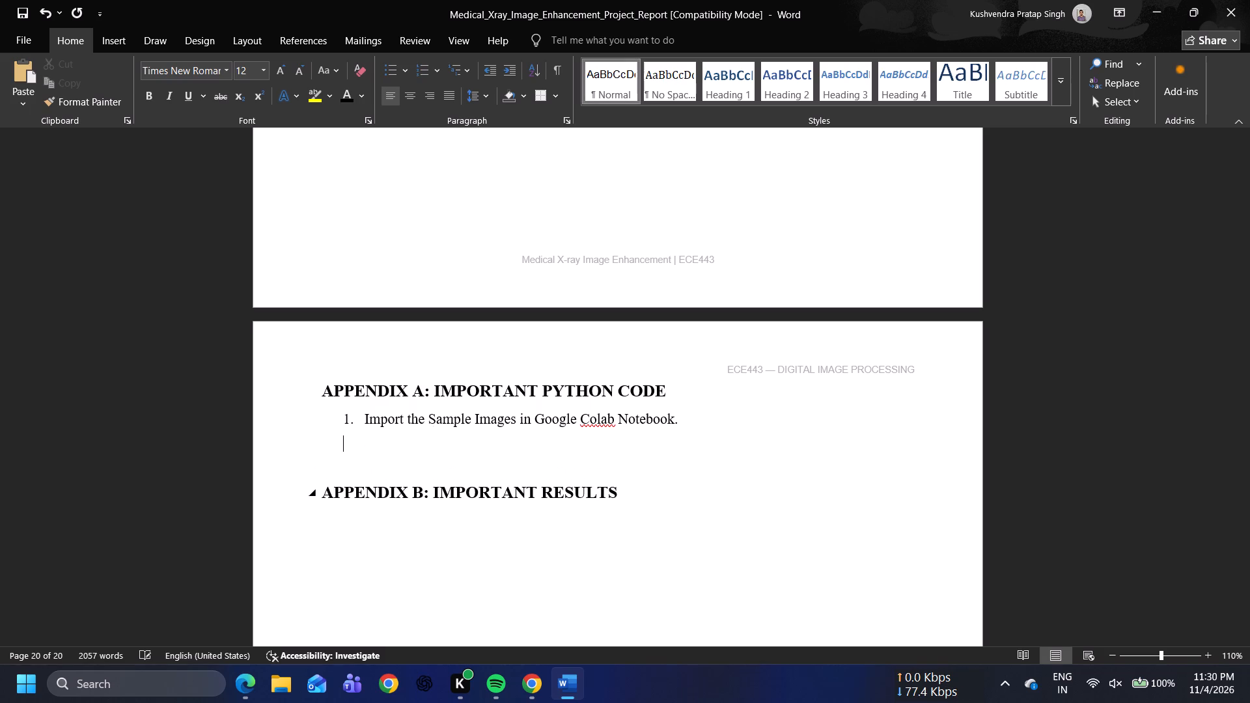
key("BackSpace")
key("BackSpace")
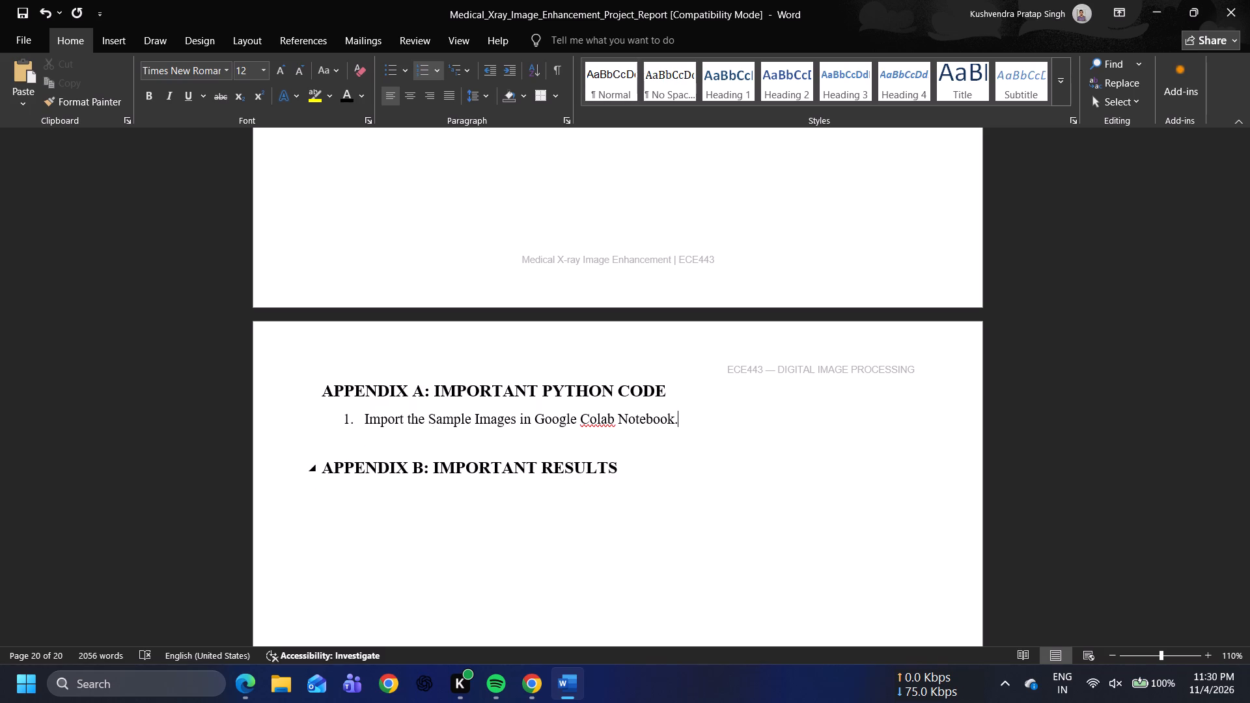
Switch to the Colab notebook in Chrome and capture a screenshot of the whole image-upload code cell together with its output.
scroll(573, 436, "down", 1)
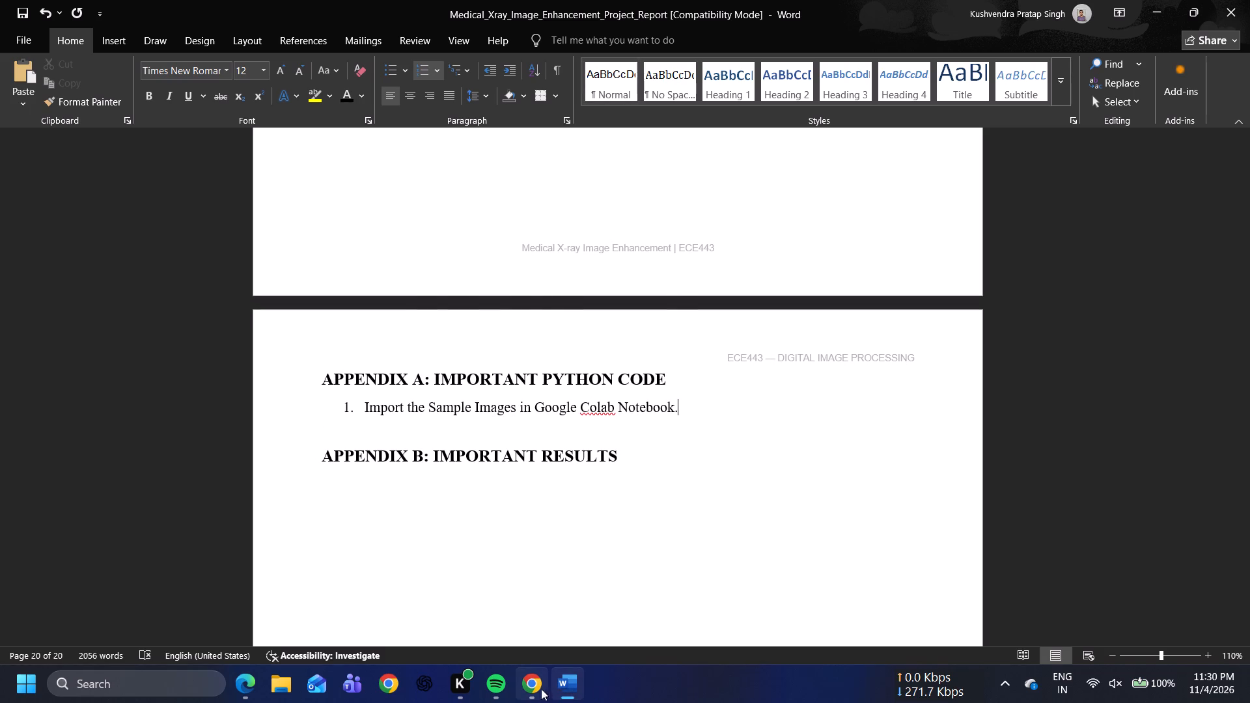
left_click(536, 689)
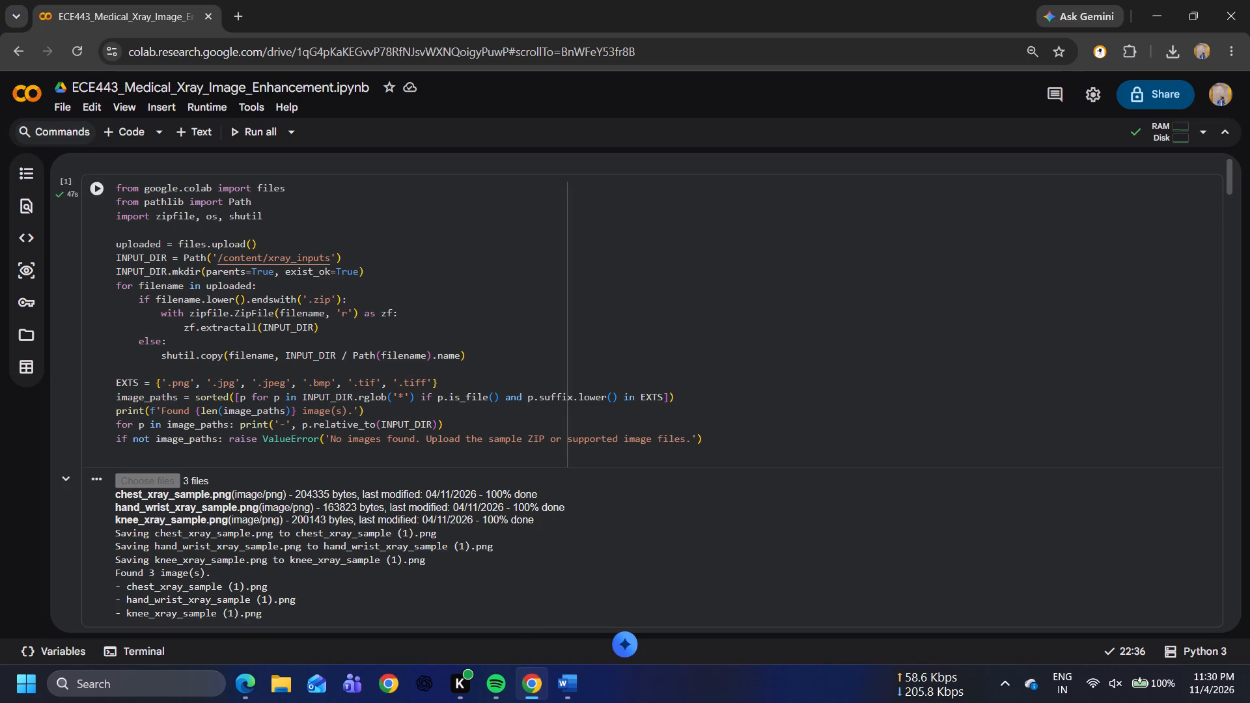
scroll(413, 356, "down", 1)
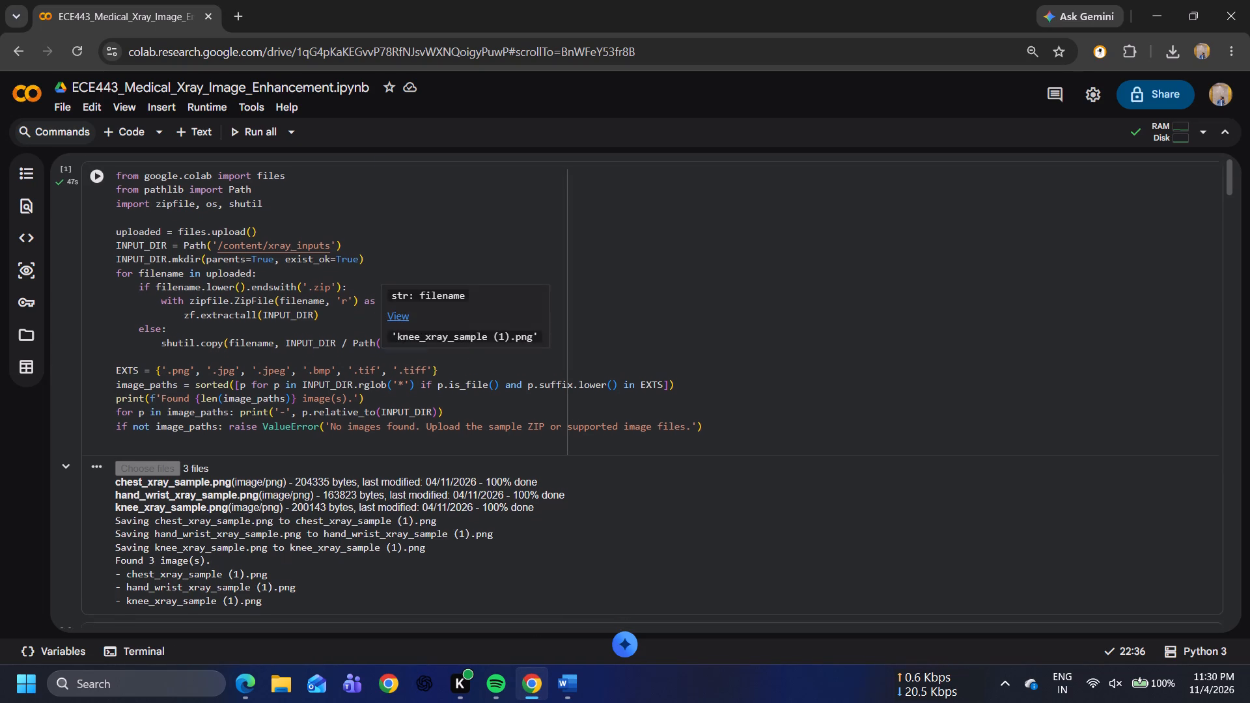
scroll(413, 356, "down", 1)
scroll(413, 356, "up", 5)
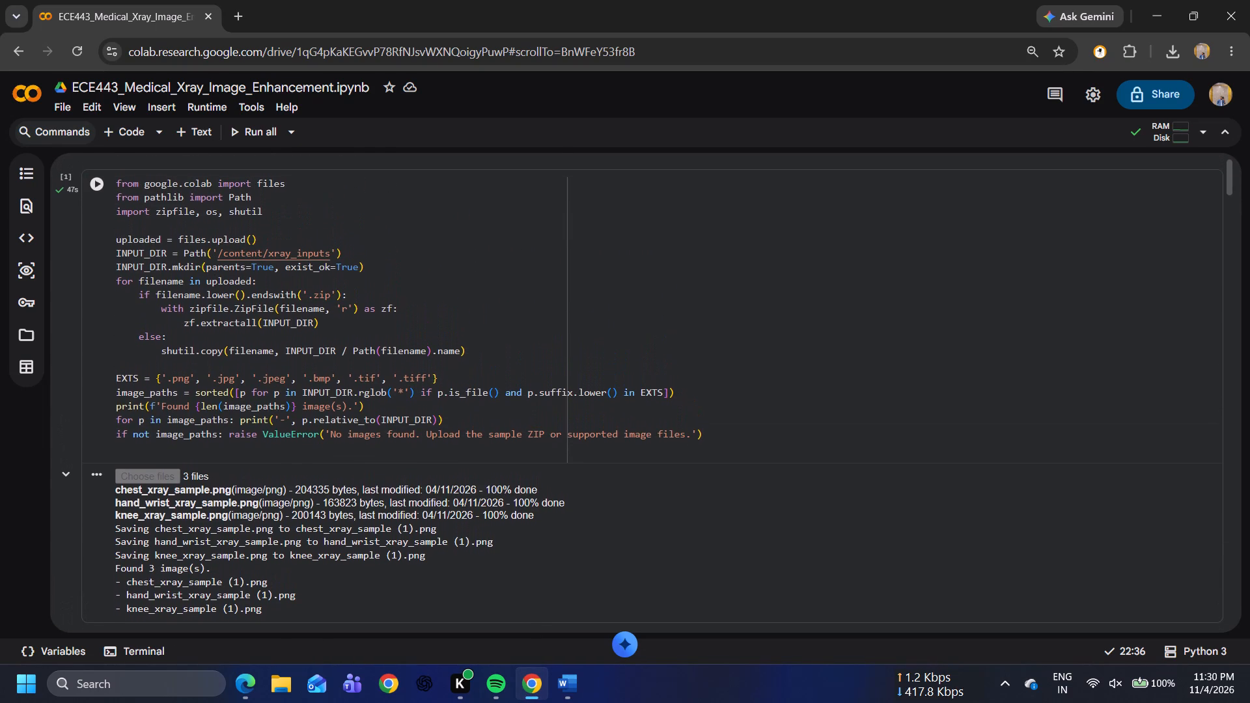
scroll(413, 356, "up", 1)
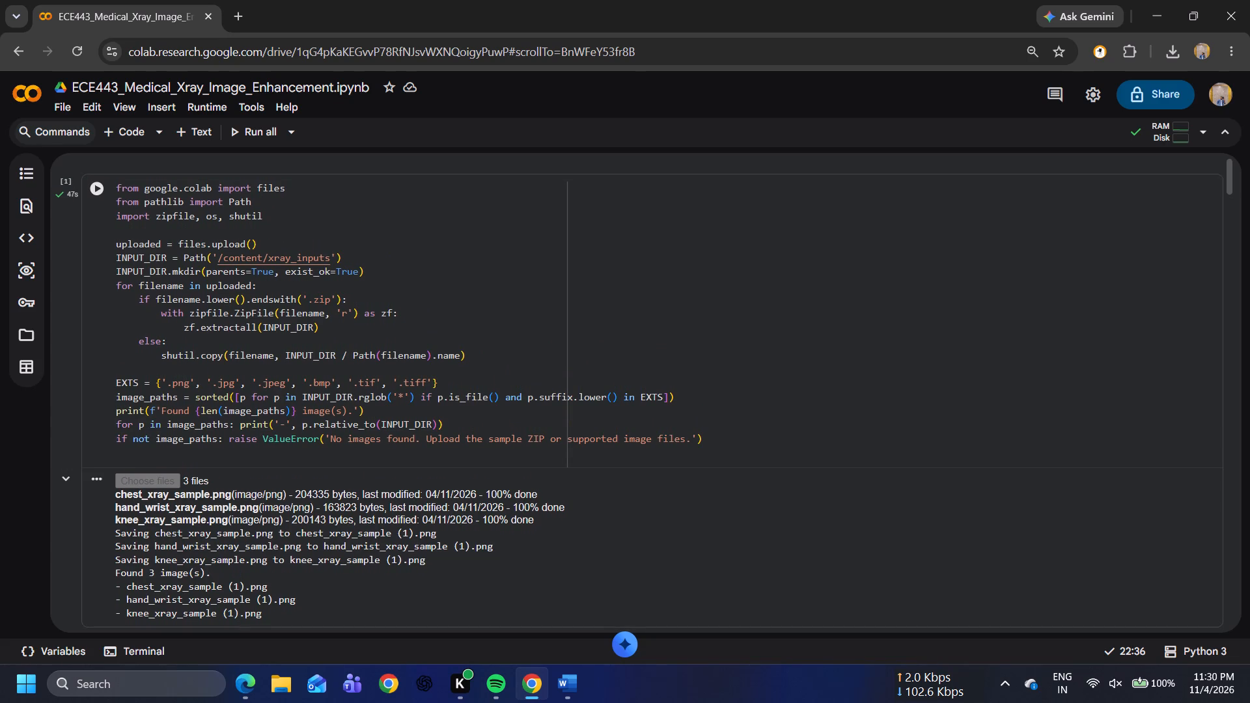
key("ctrl+plus")
scroll(566, 301, "down", 1)
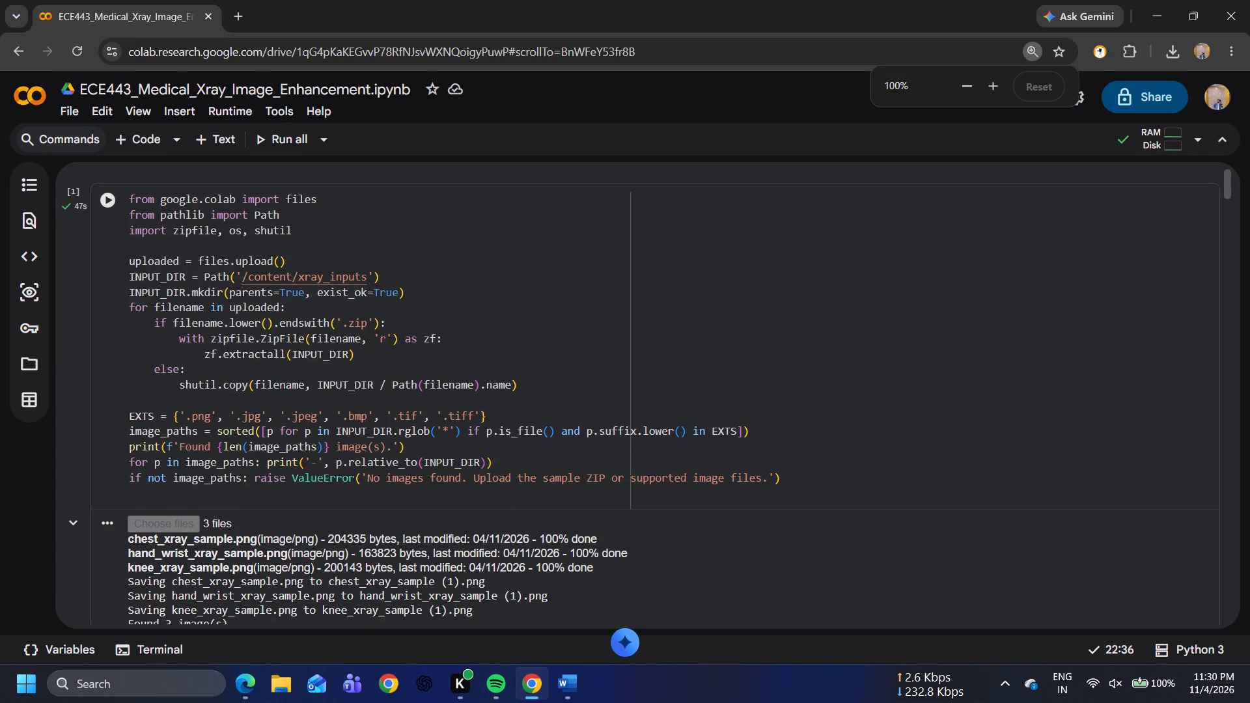
scroll(566, 301, "down", 2)
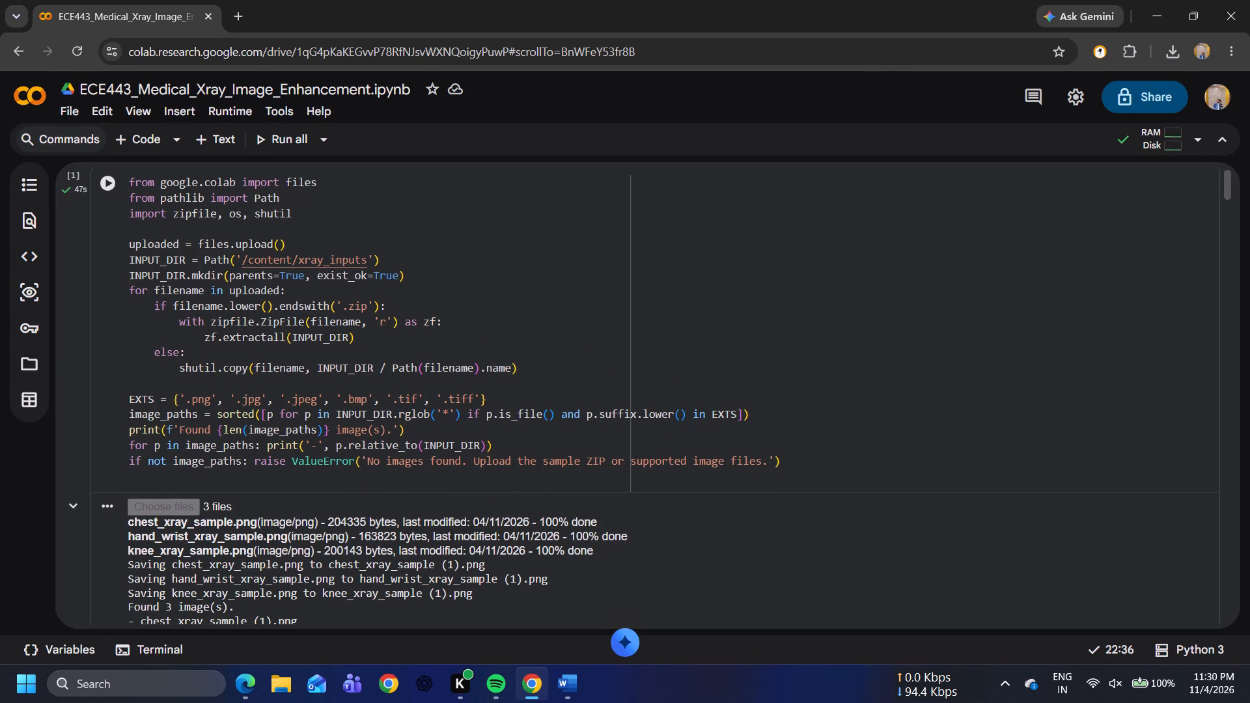
scroll(566, 301, "down", 3)
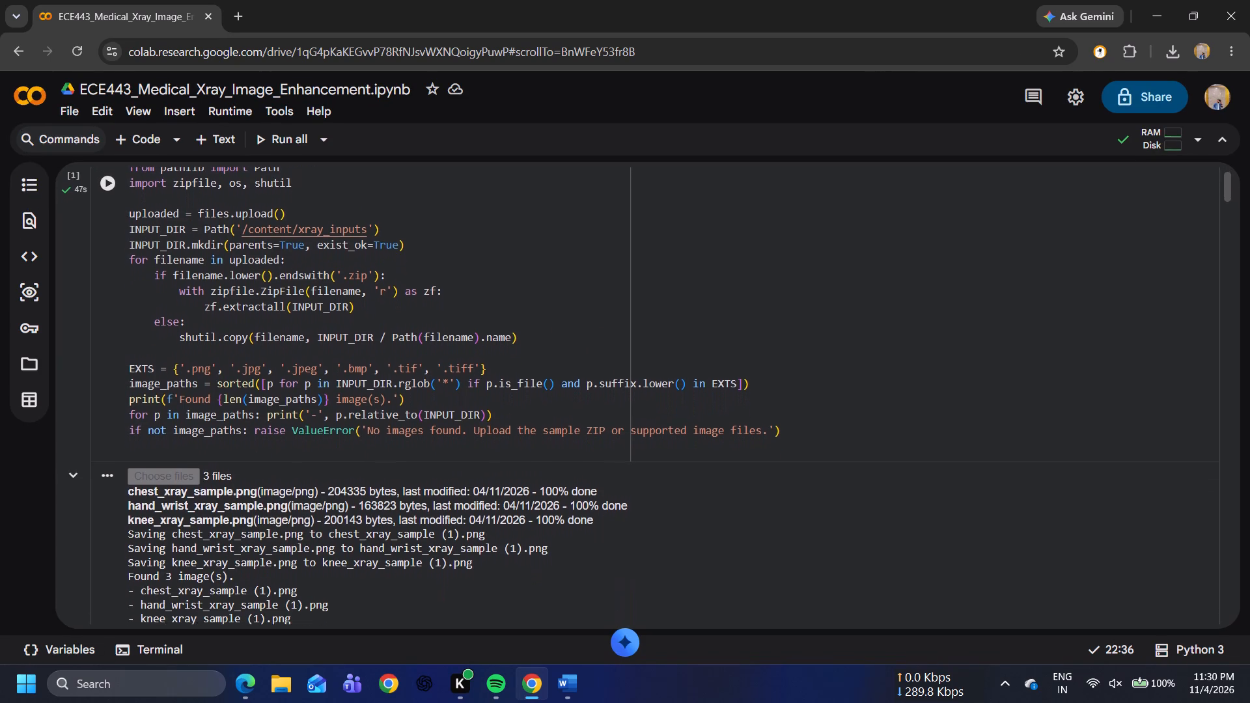
scroll(566, 301, "down", 1)
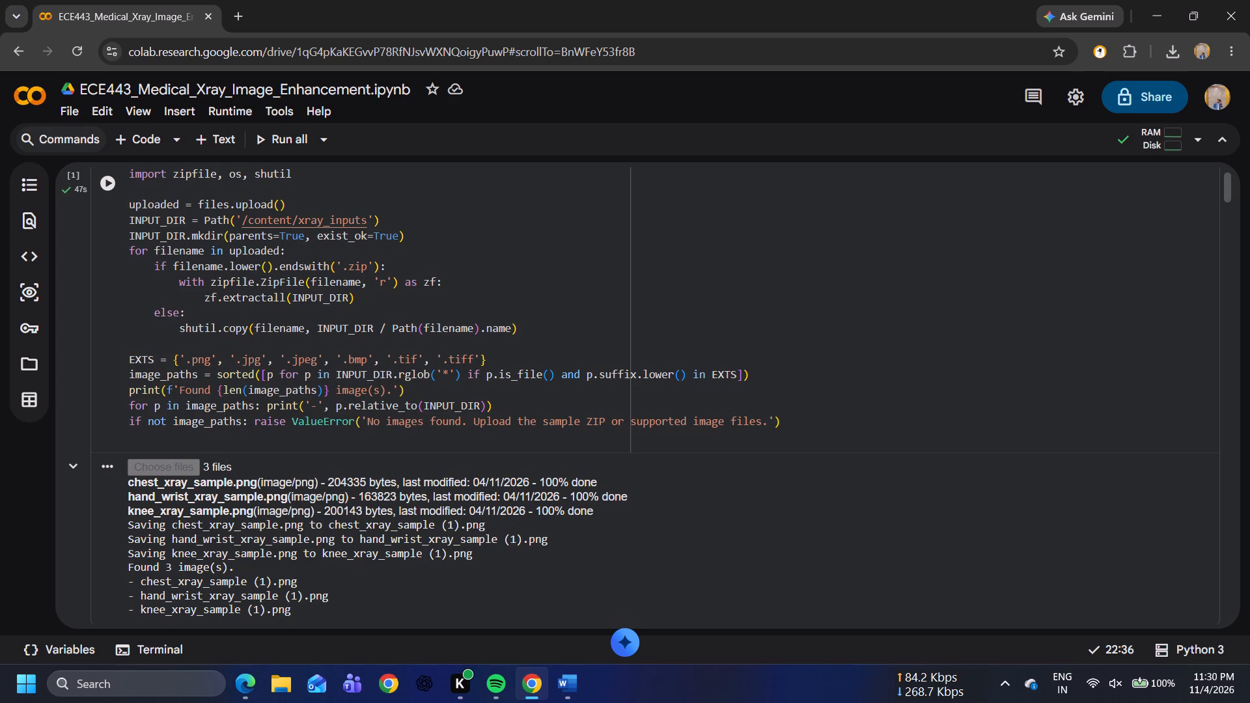
key("ctrl+minus")
scroll(566, 301, "up", 1)
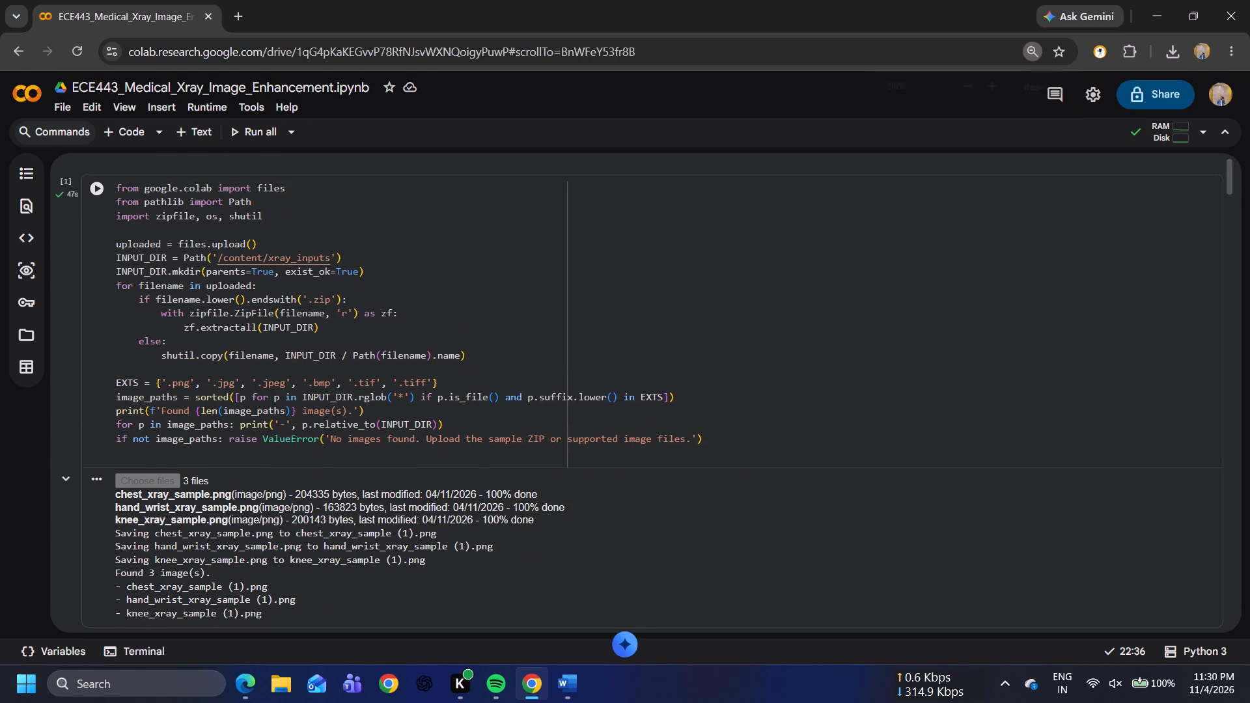
scroll(566, 301, "up", 5)
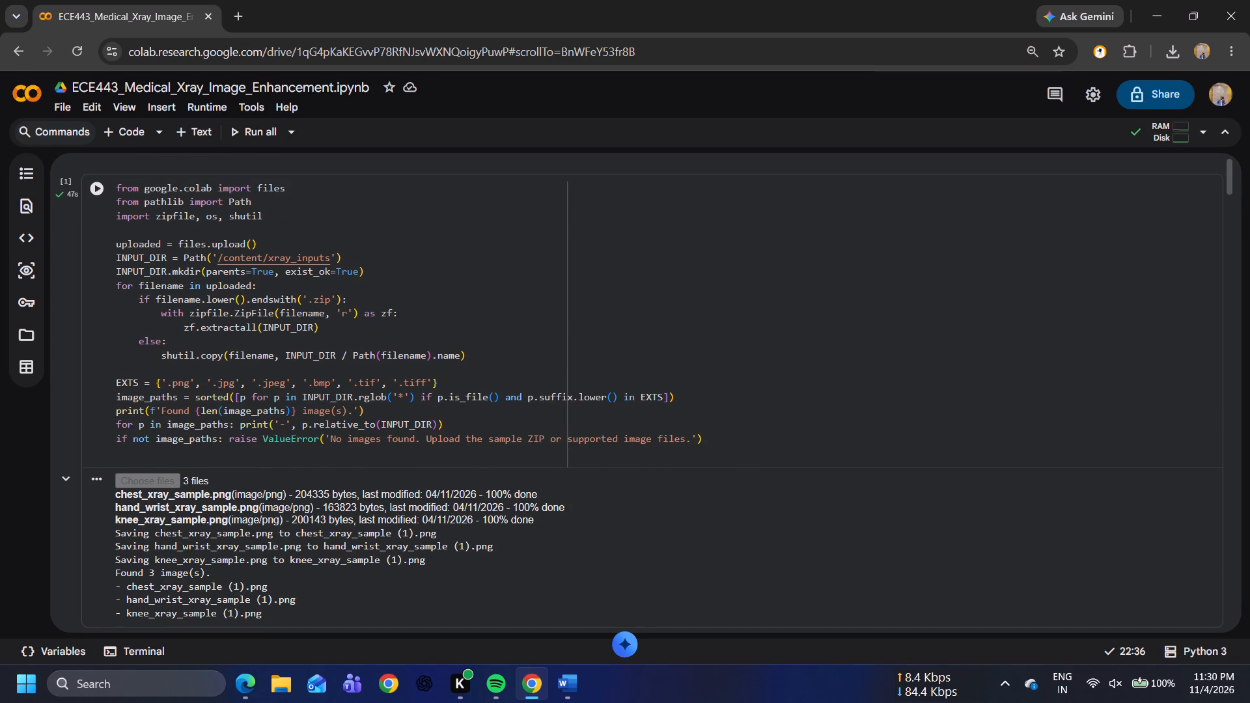
scroll(566, 301, "up", 1)
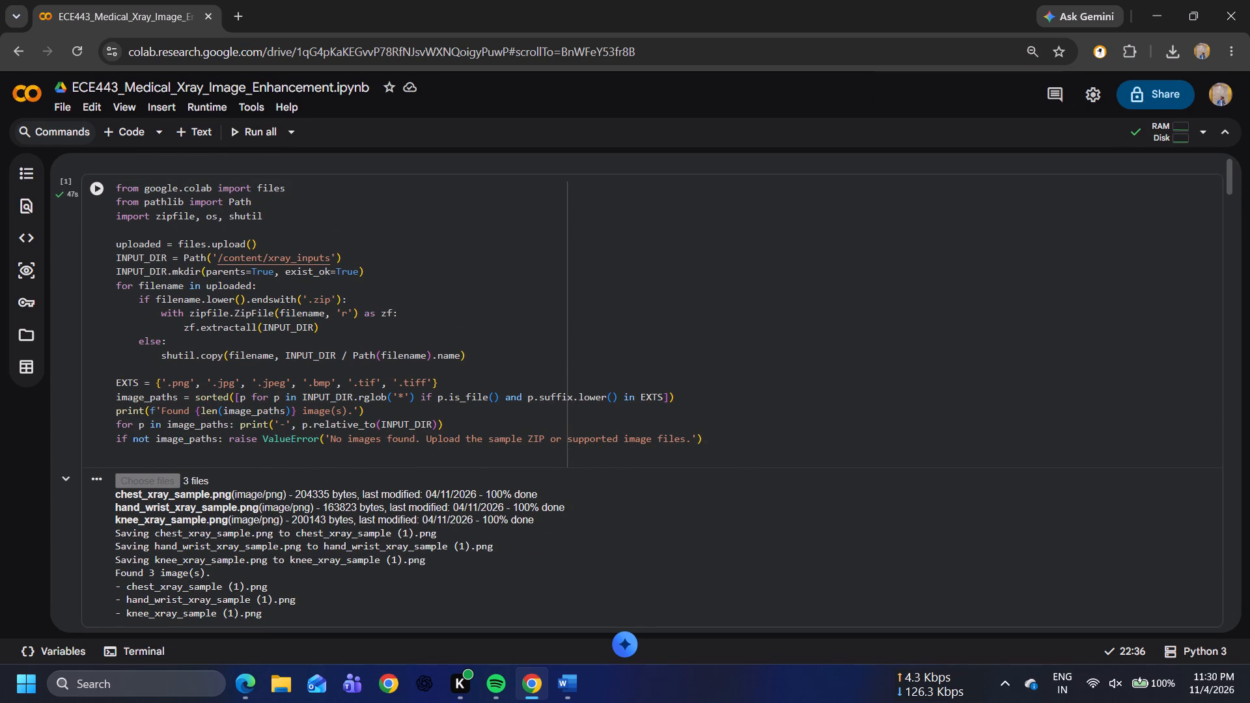
key("shift+super+s")
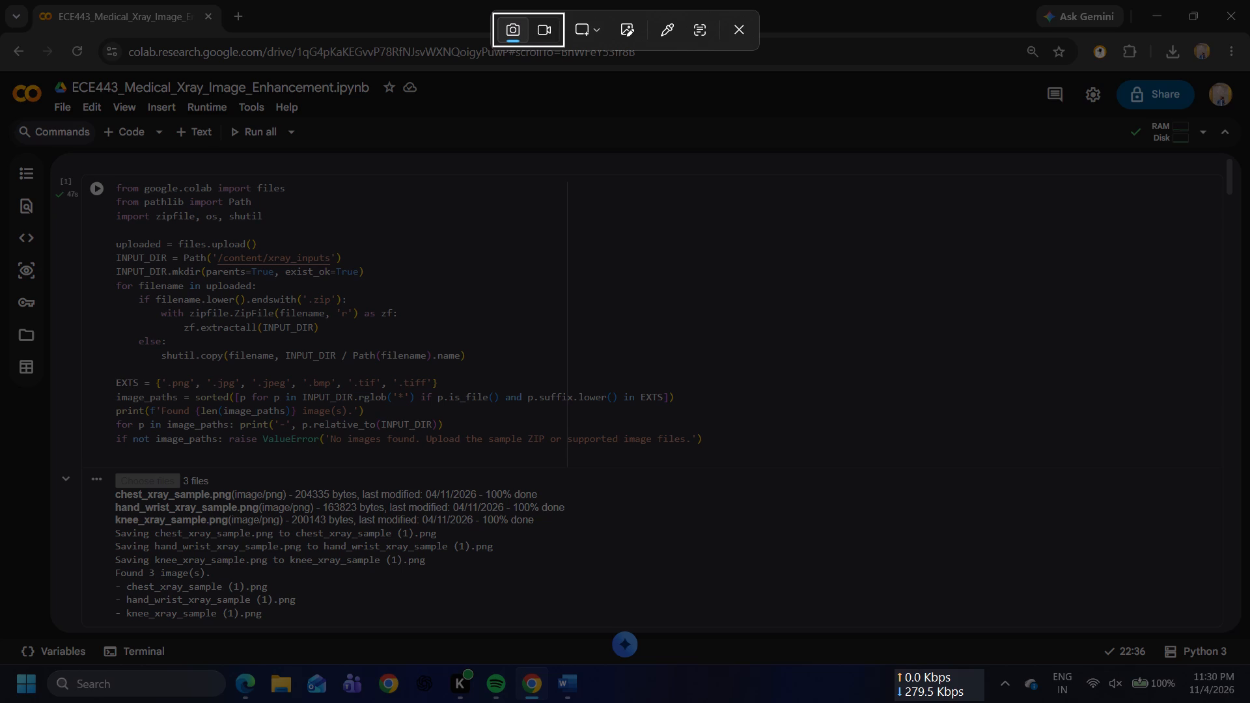
left_click_drag(51, 171, 465, 361)
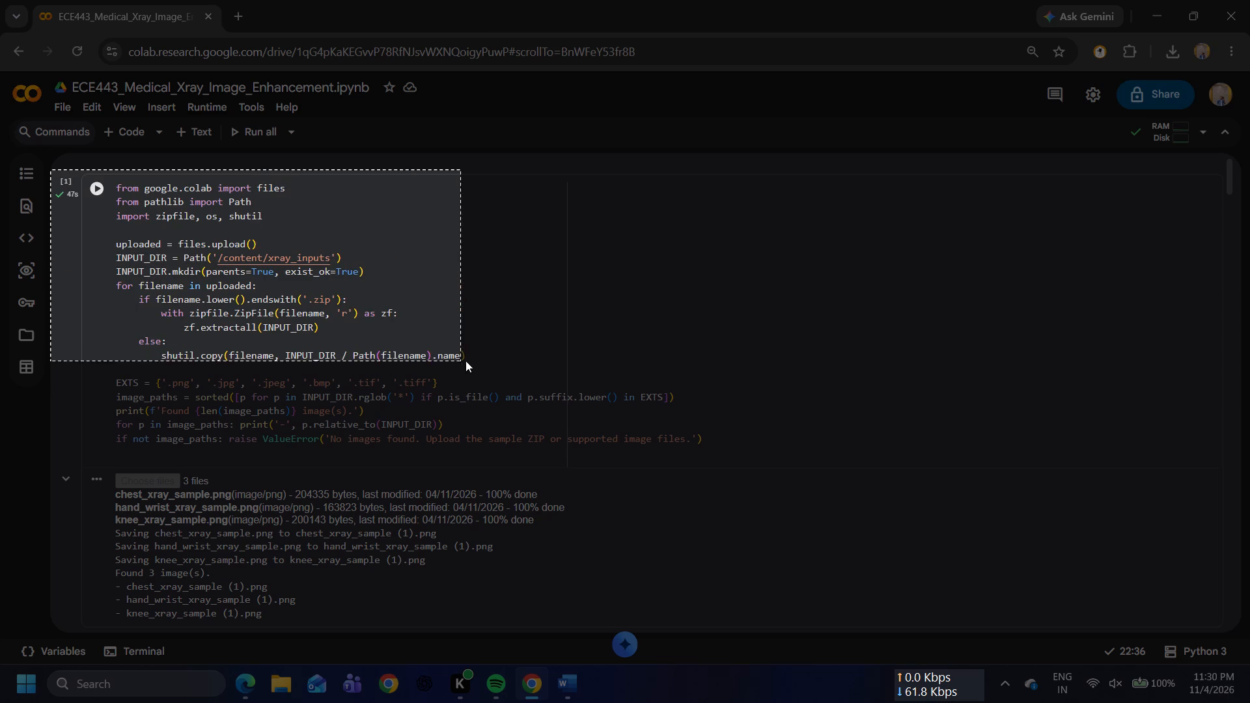
left_click_drag(465, 361, 721, 621)
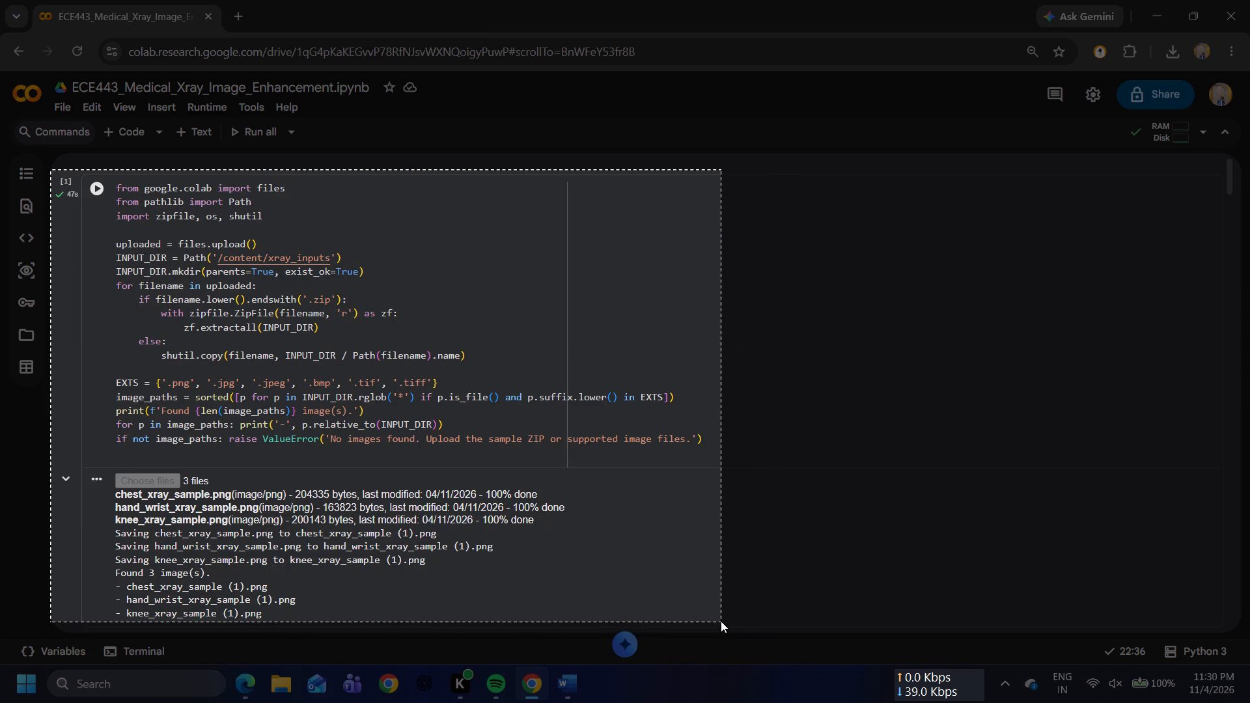
left_click_drag(721, 621, 733, 629)
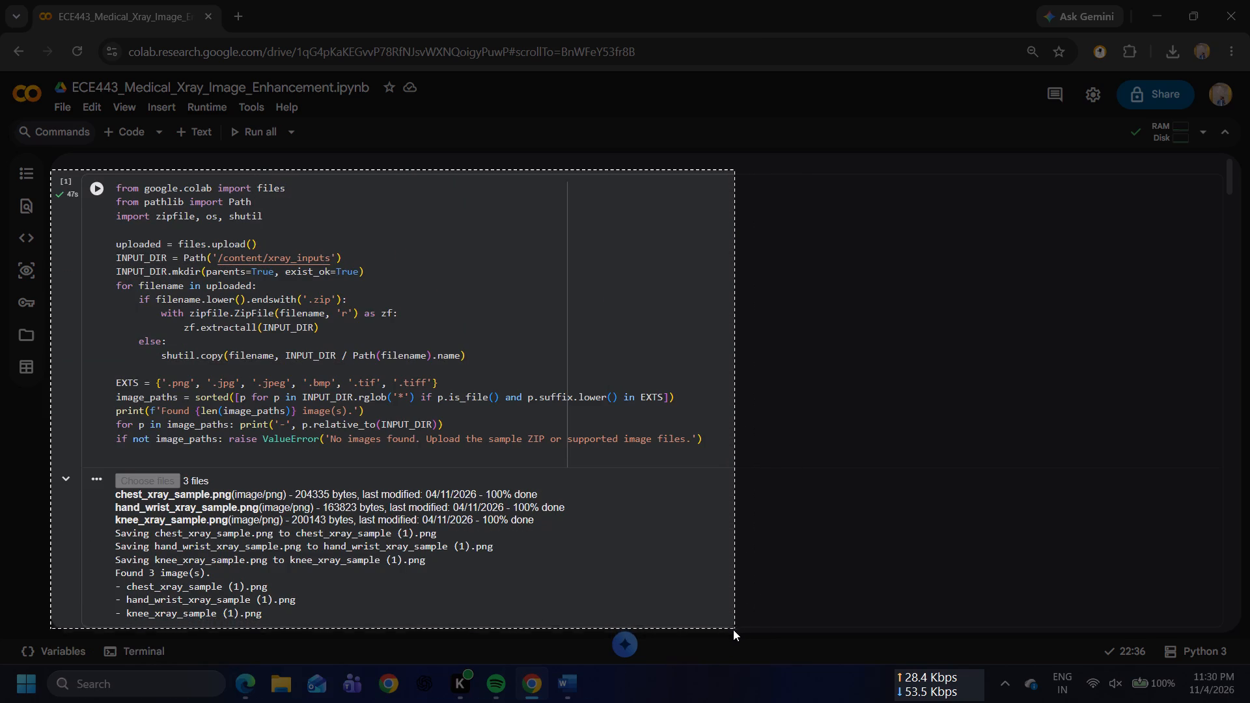
left_click_drag(733, 629, 732, 627)
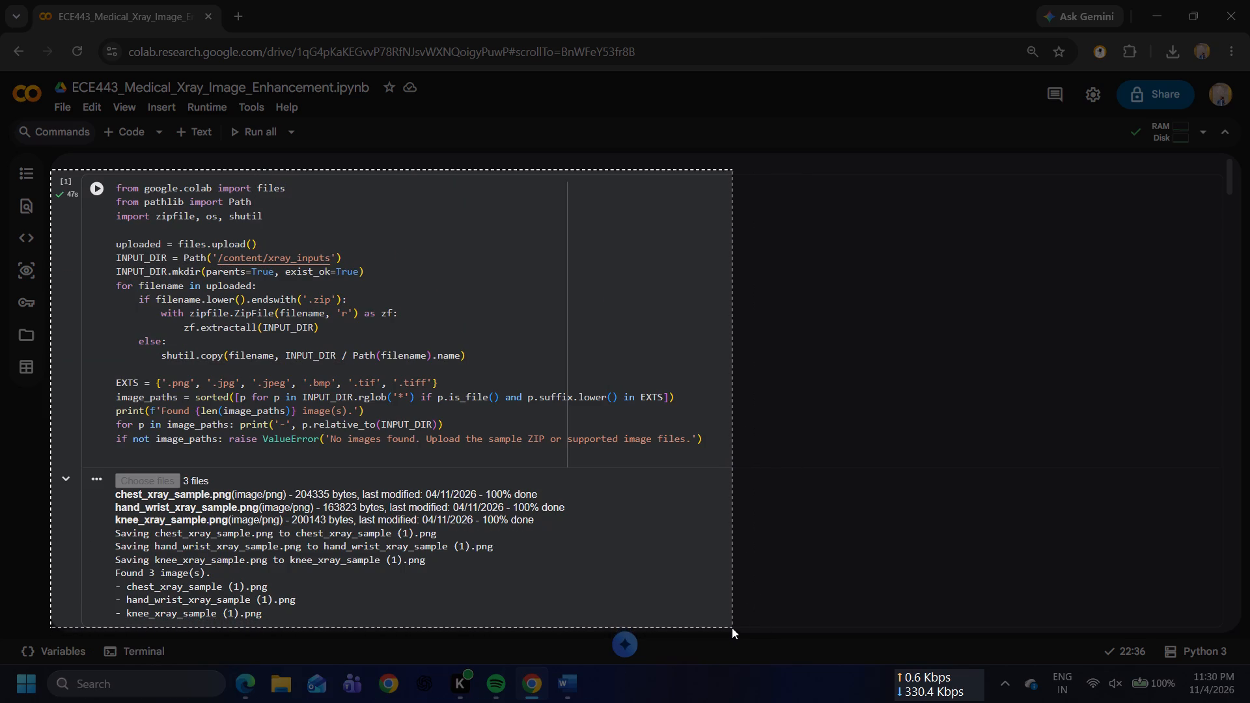
left_click_drag(732, 627, 712, 618)
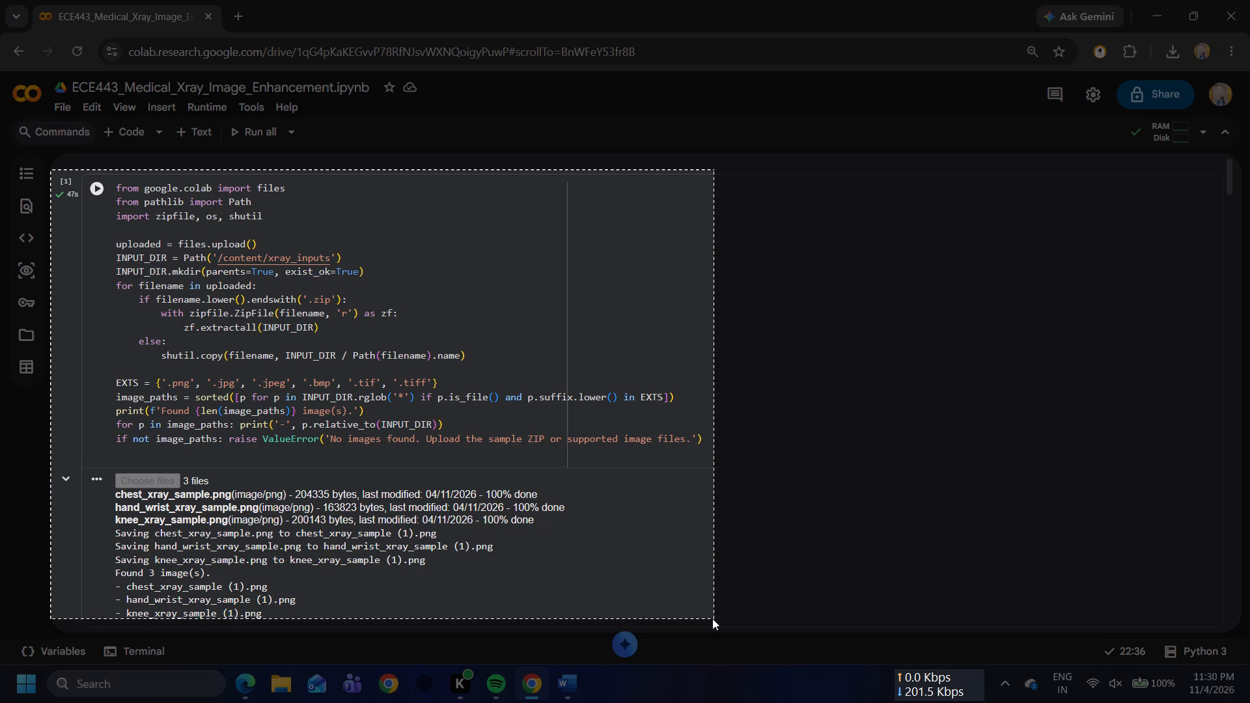
left_click_drag(712, 618, 704, 628)
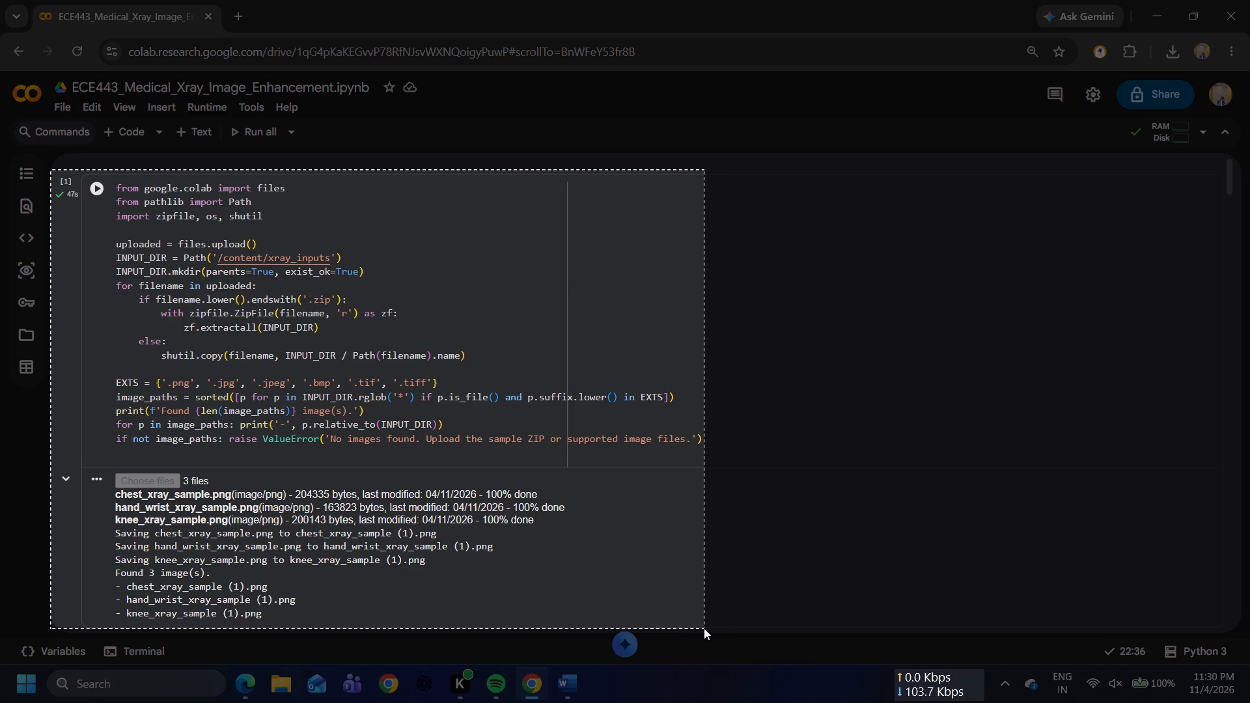
left_click_drag(704, 628, 706, 627)
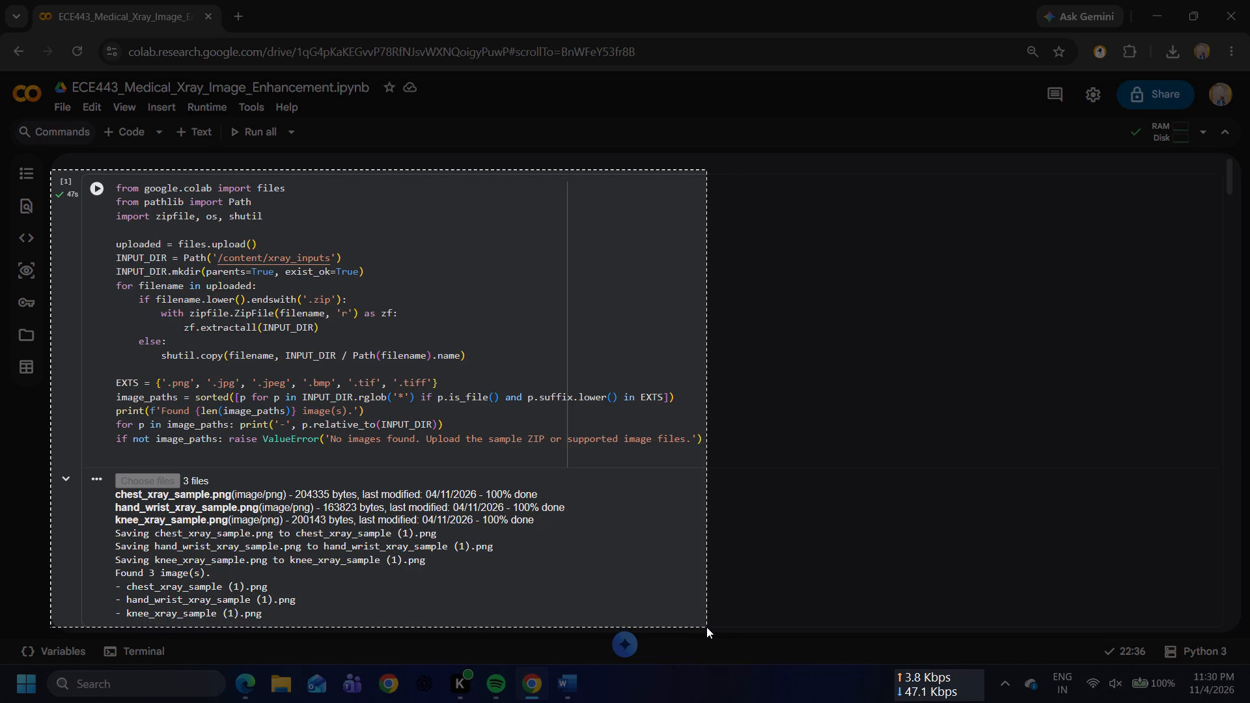
left_click_drag(706, 627, 708, 629)
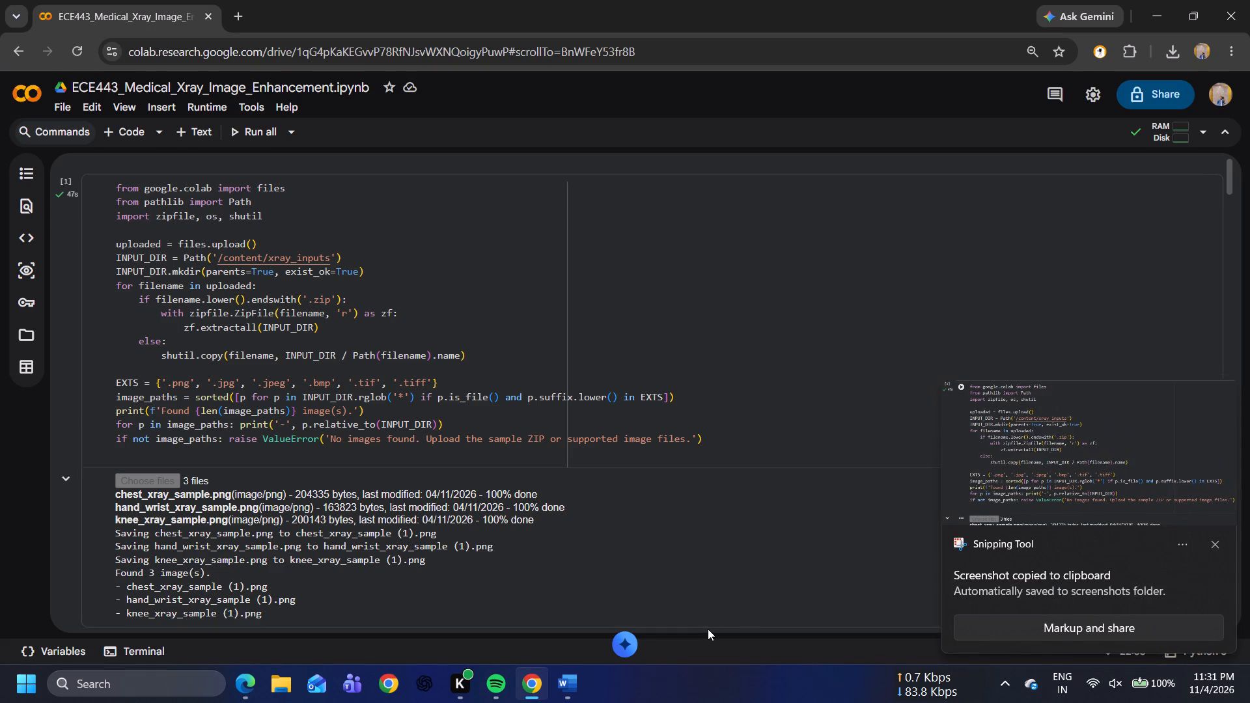
left_click(289, 686)
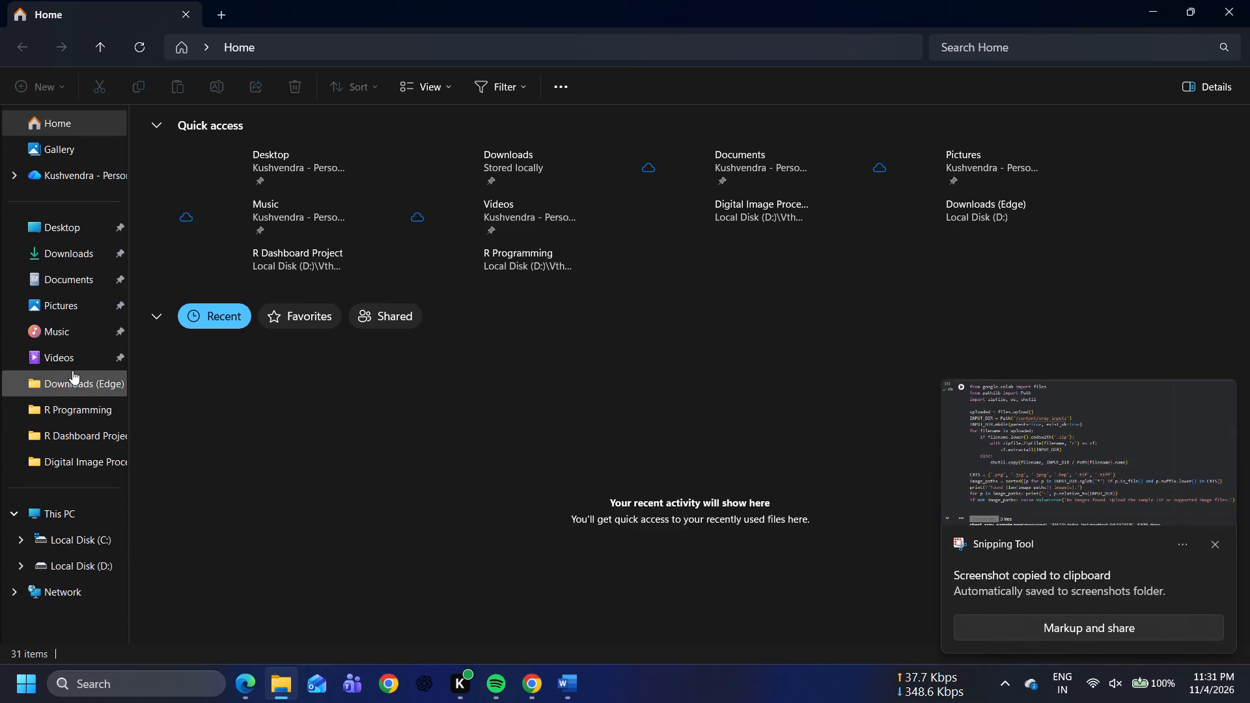
left_click(94, 315)
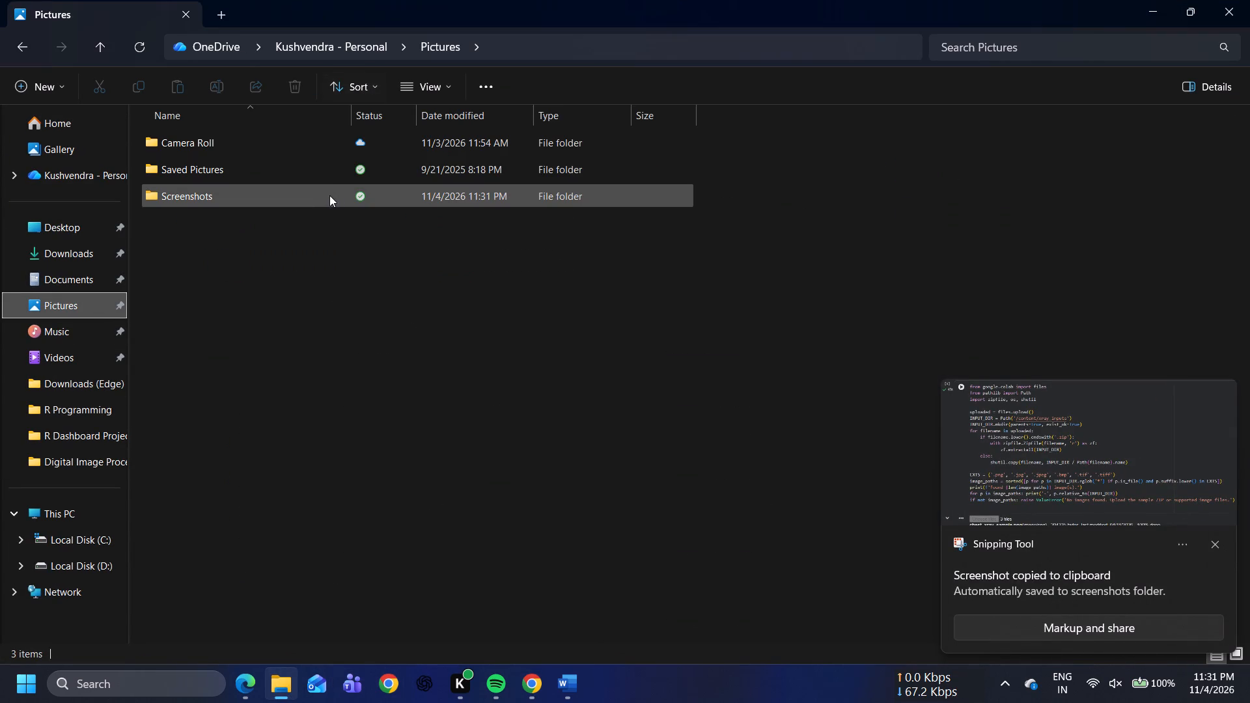
double_click(322, 195)
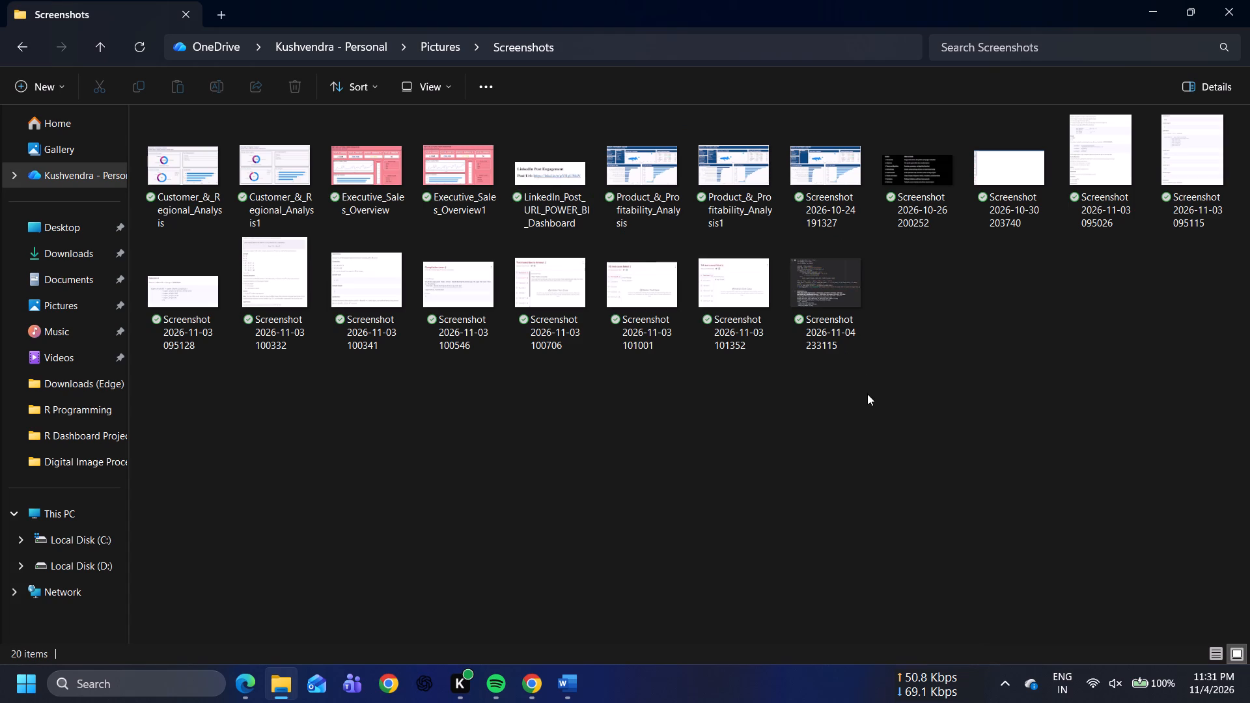
left_click(818, 280)
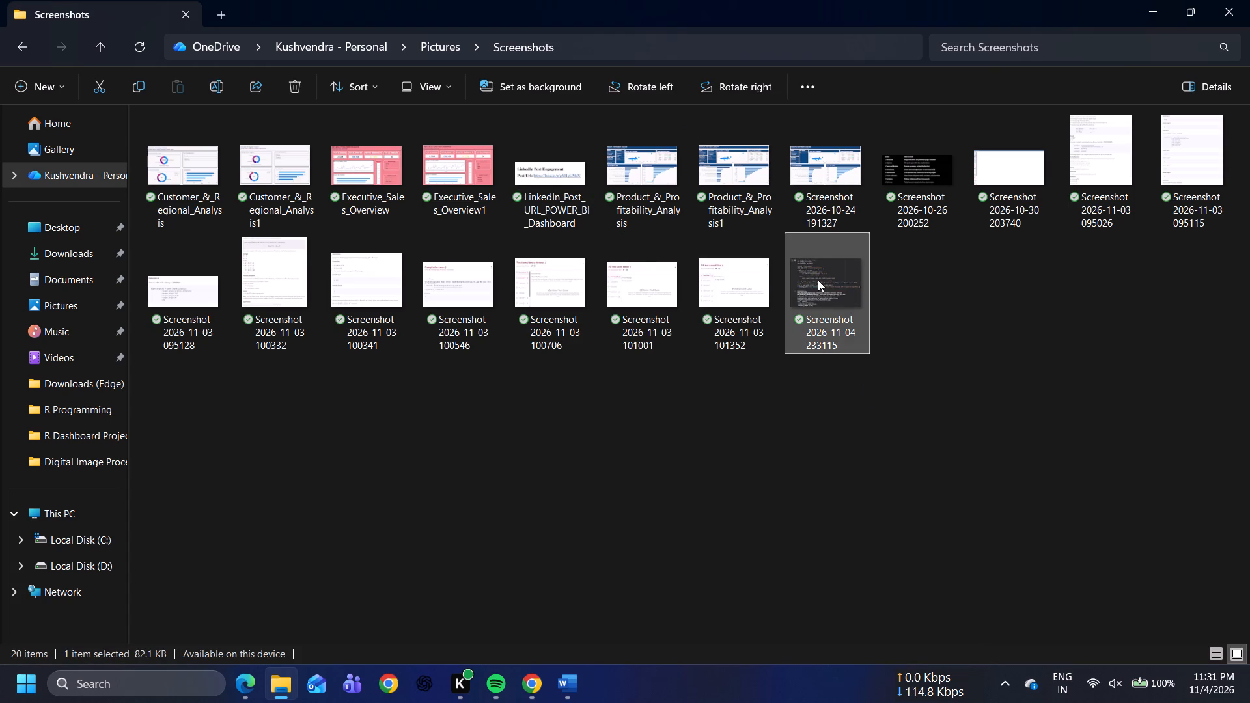
left_click(141, 85)
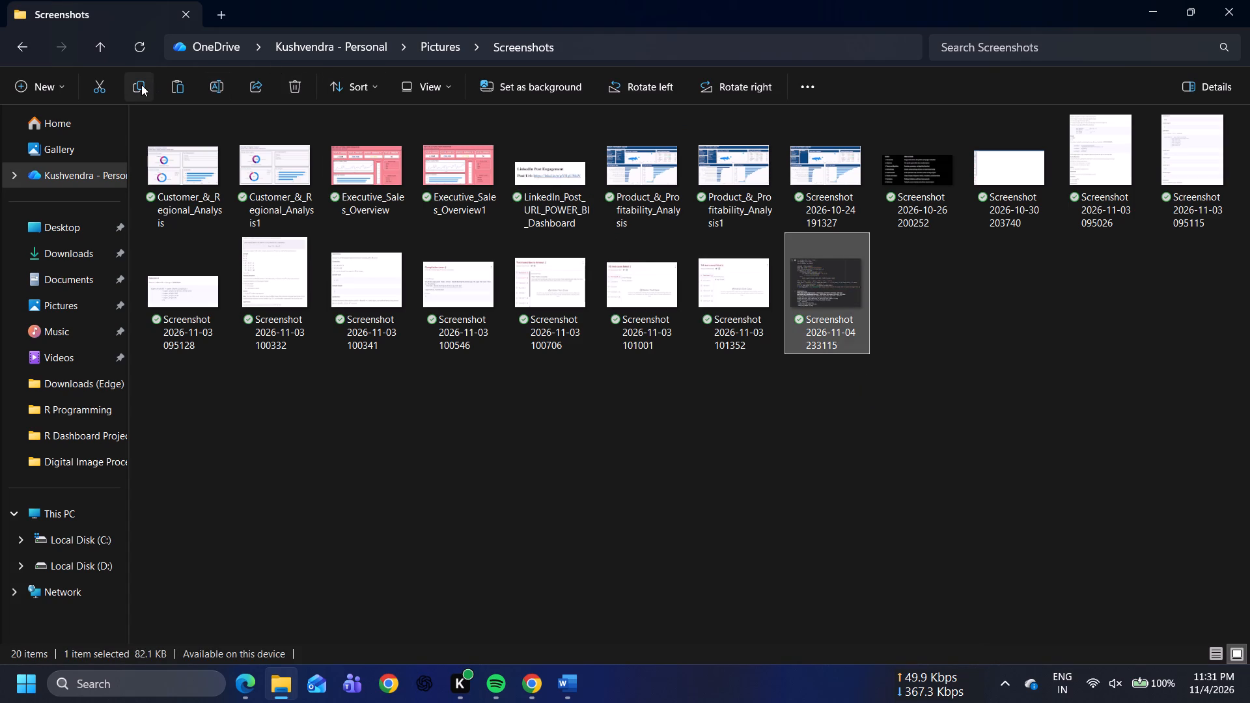
Return to the Word report and paste the code screenshot on a new unnumbered line below the first APPENDIX A list item.
left_click(564, 684)
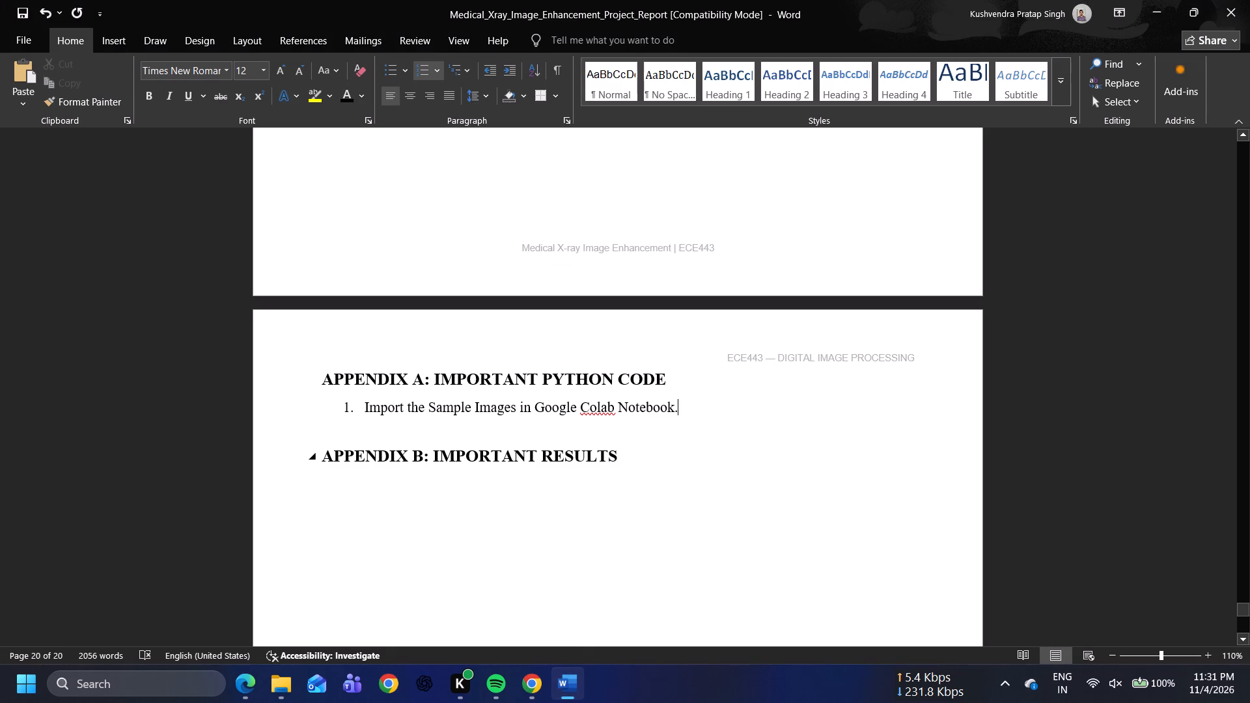
key("Return")
key("BackSpace")
key("BackSpace")
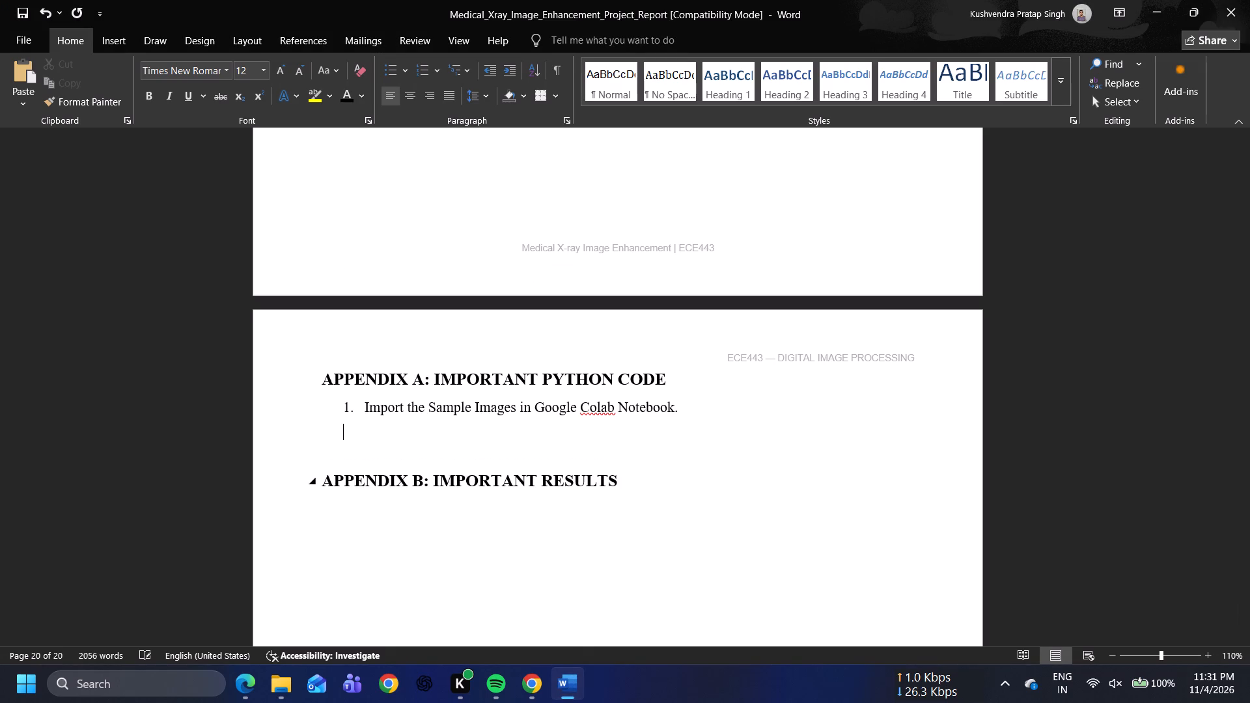
key("BackSpace")
key("BackSpace")
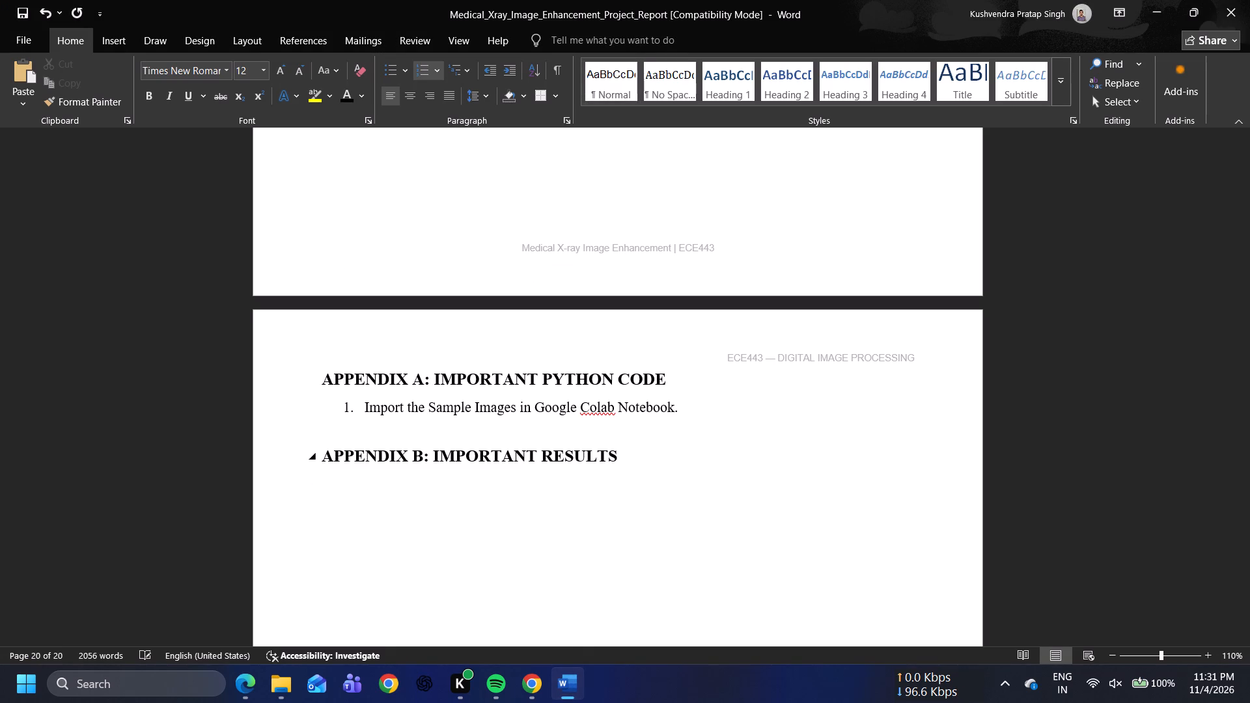
key("Return")
key("BackSpace")
key("BackSpace")
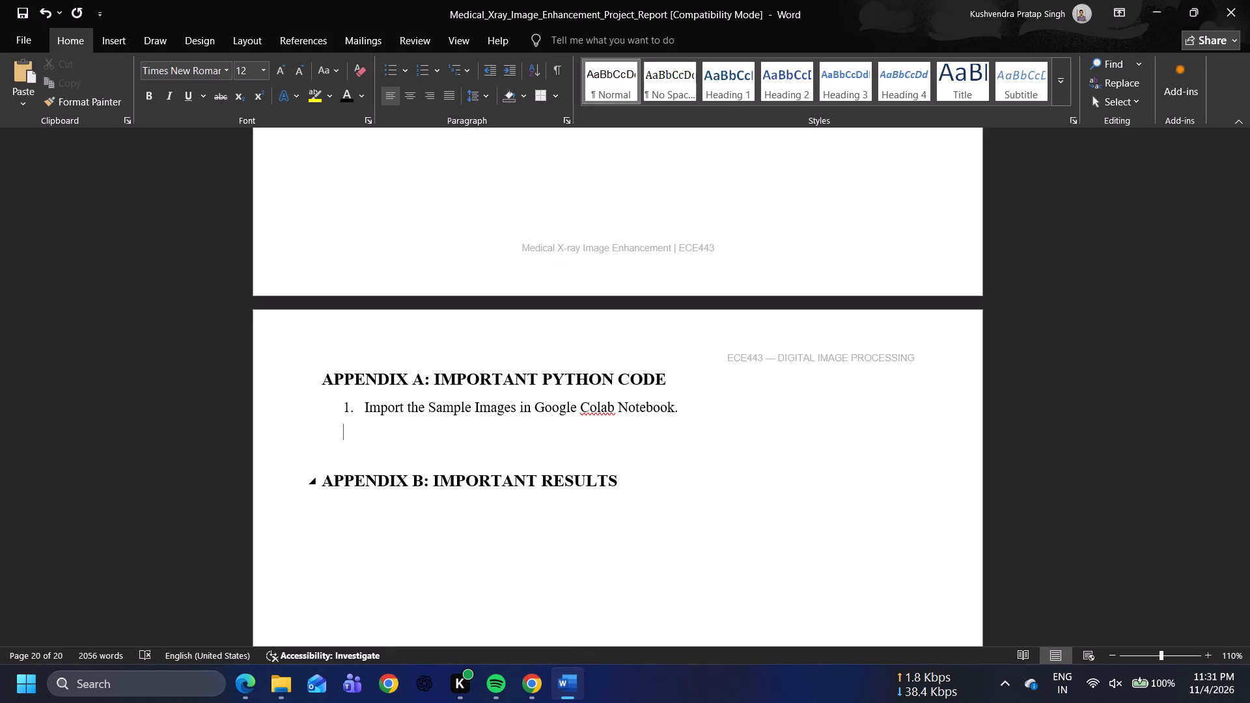
key("ctrl+v")
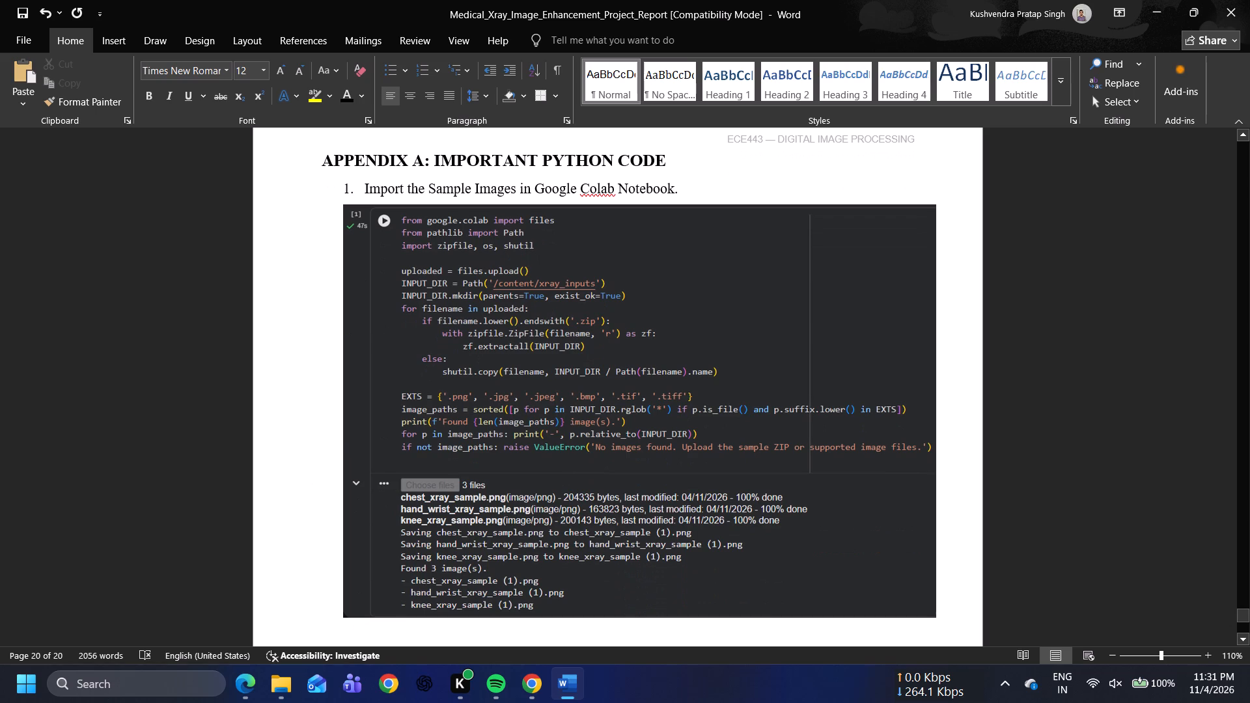
scroll(742, 474, "down", 2)
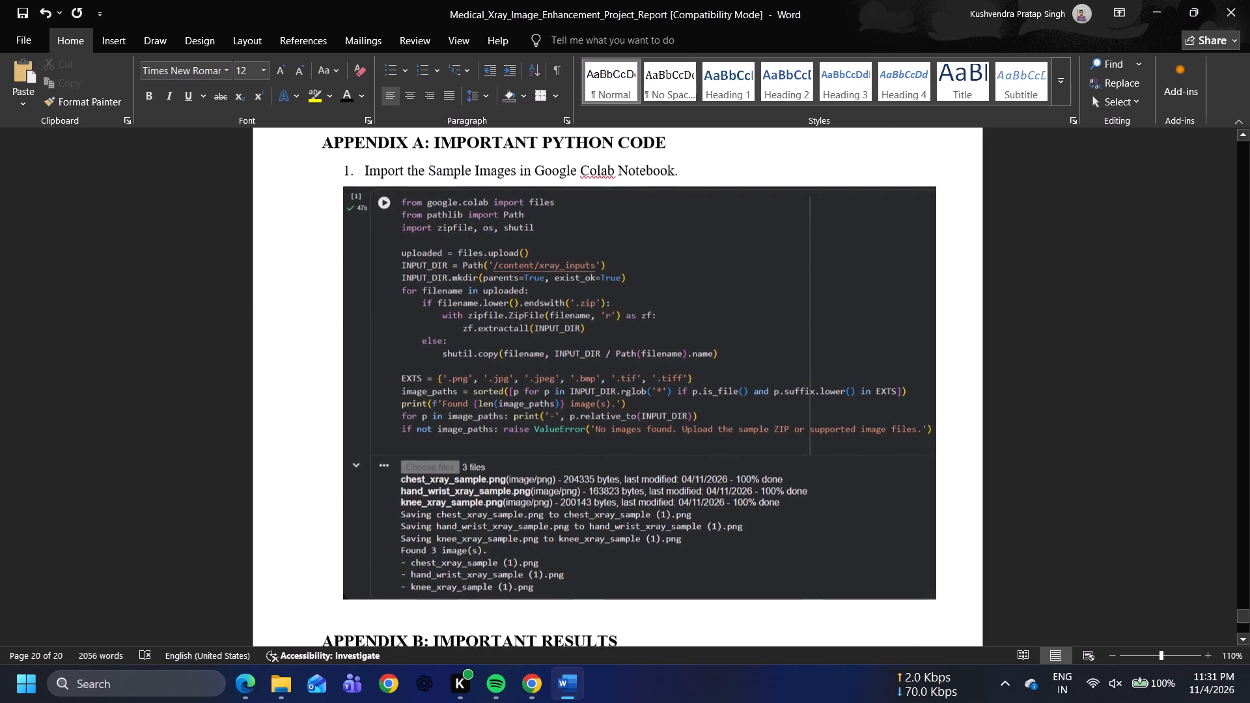
scroll(742, 474, "down", 1)
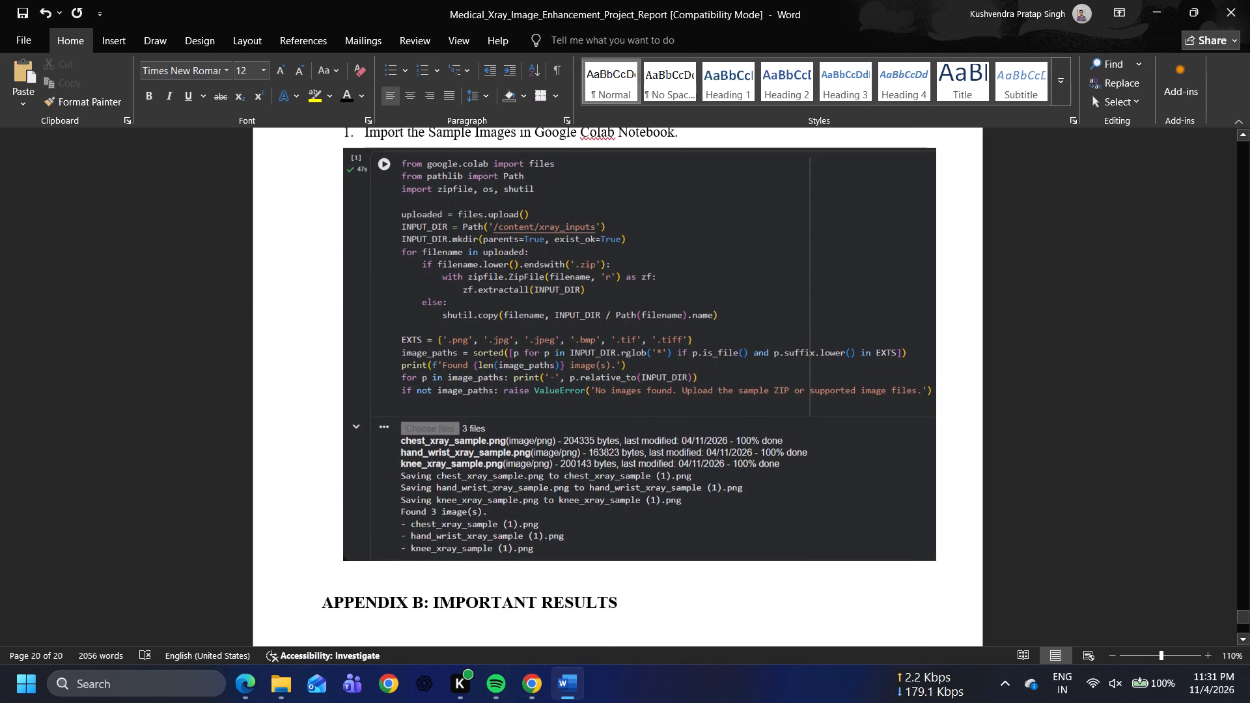
scroll(742, 474, "up", 5)
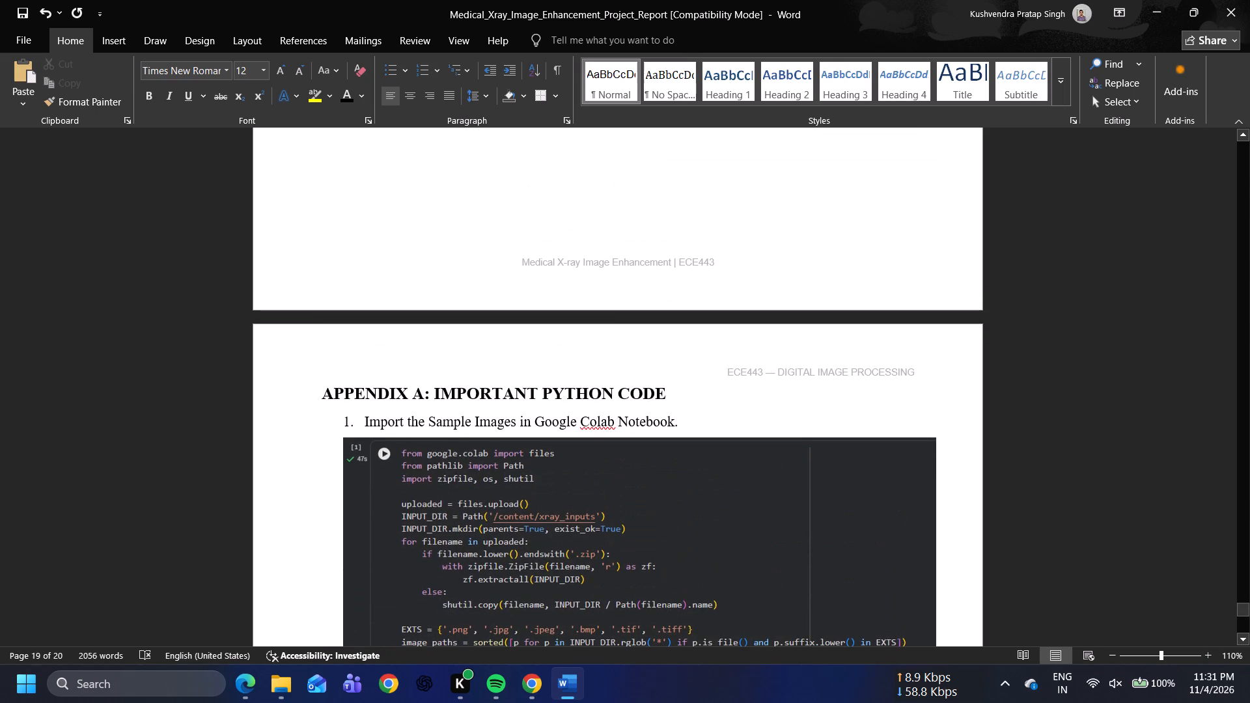
scroll(742, 474, "down", 2)
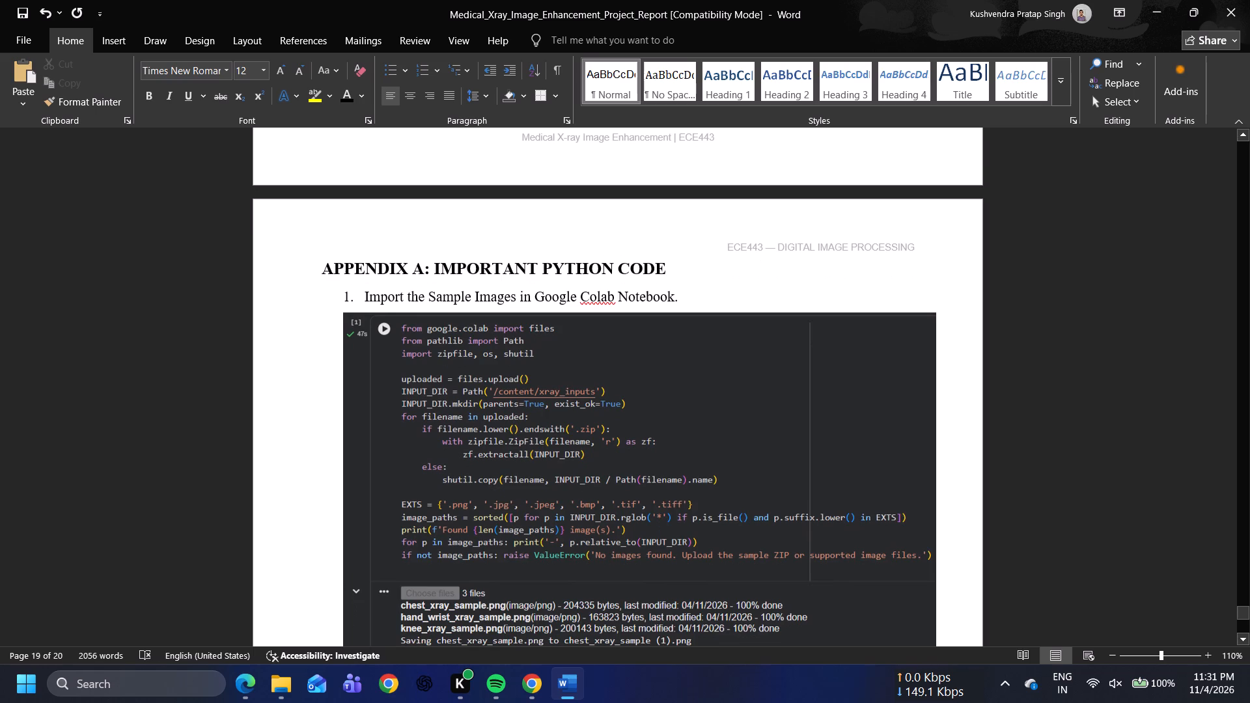
Start numbered list item 2 on a new line directly below the pasted code screenshot in APPENDIX A.
scroll(742, 474, "down", 3)
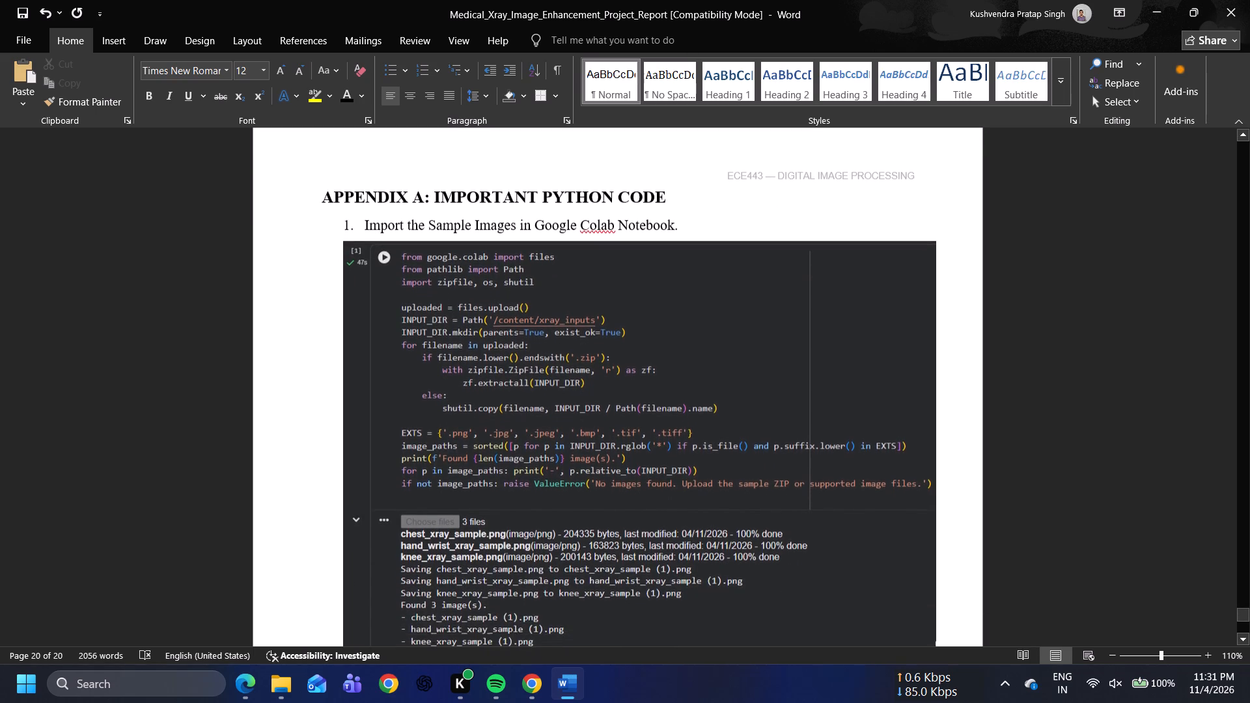
scroll(742, 474, "down", 3)
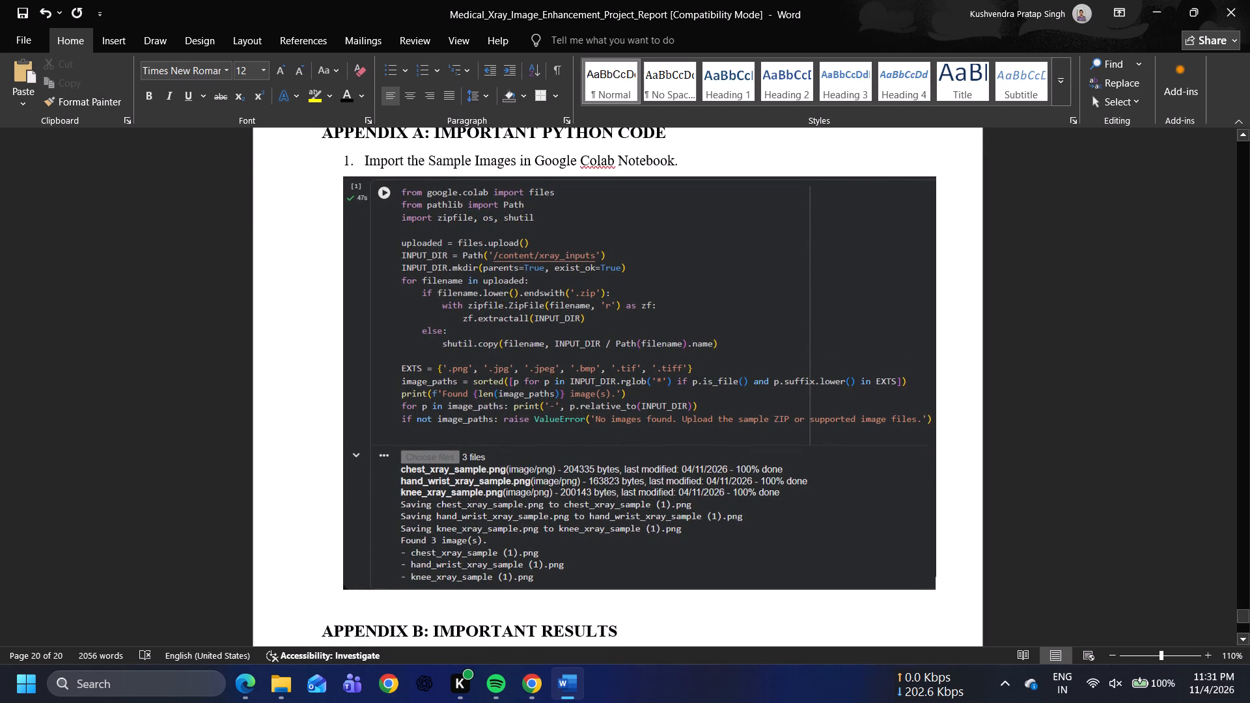
key("Return")
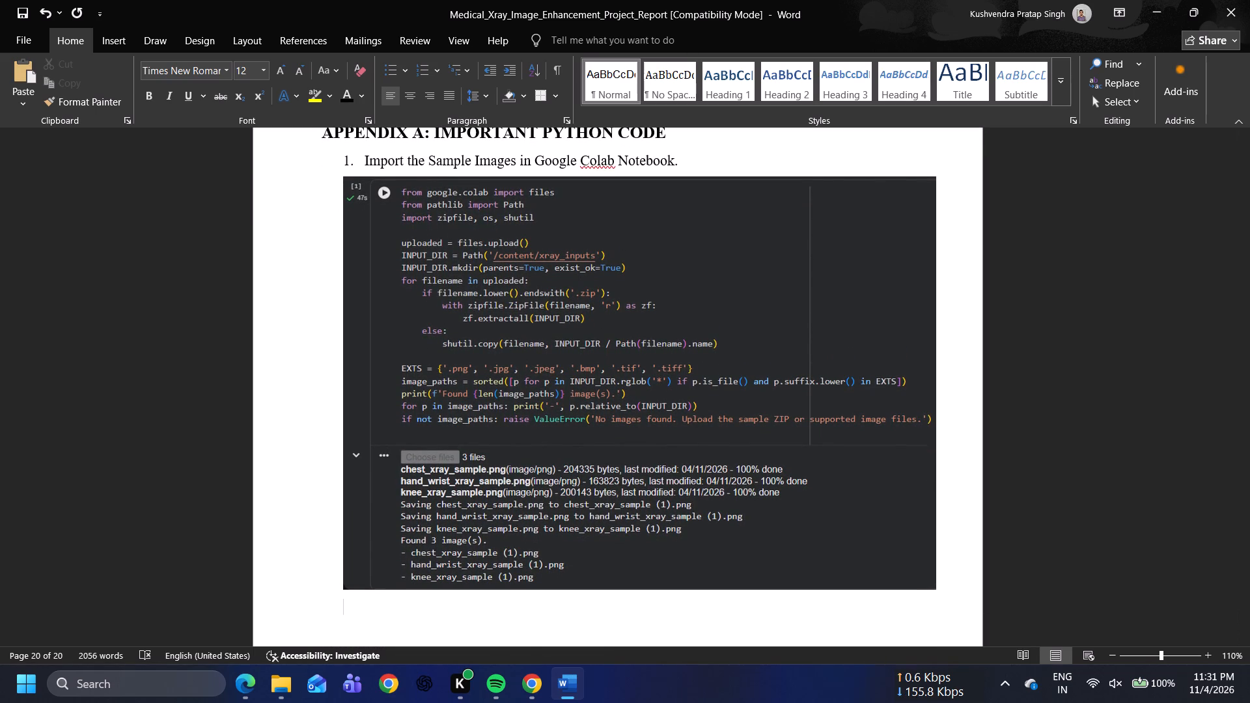
type("2.")
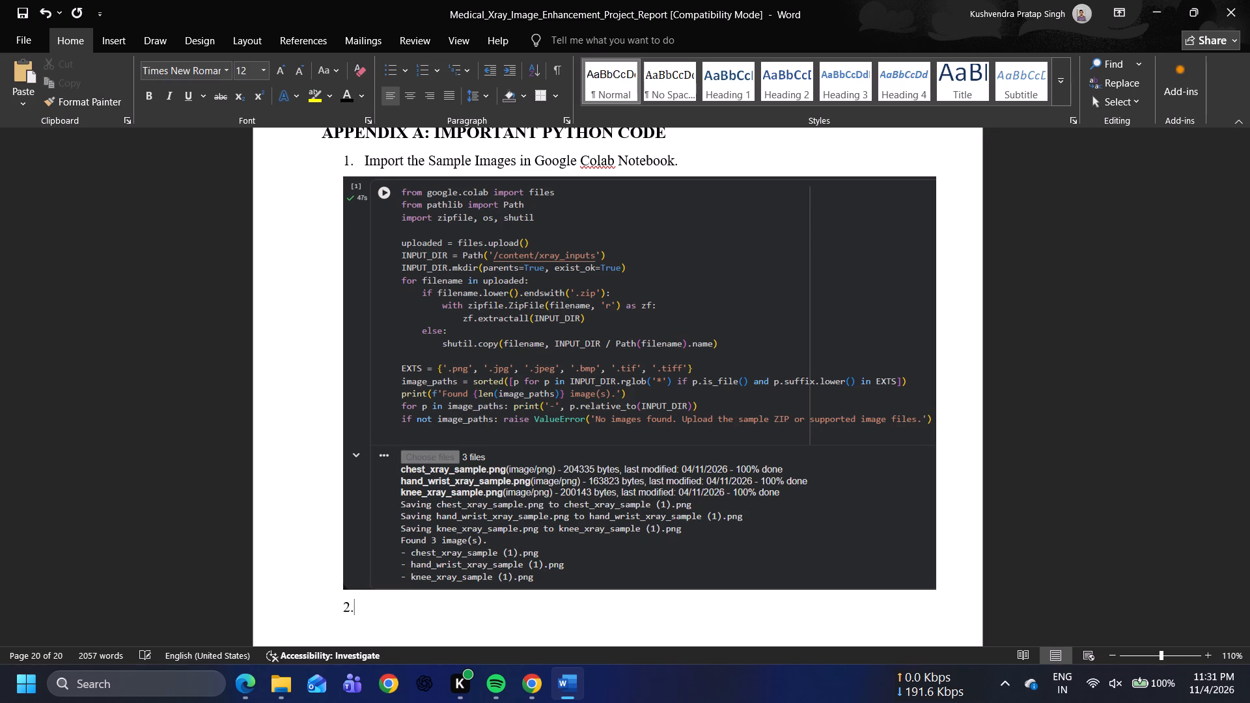
key("space")
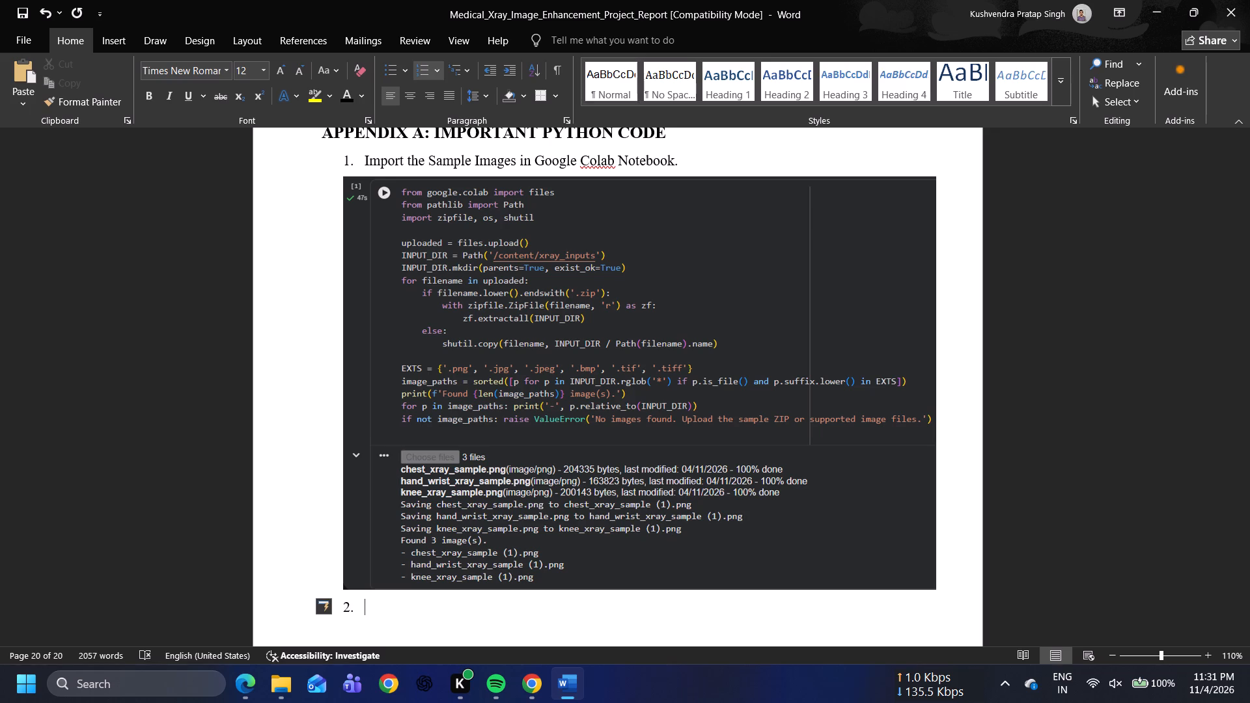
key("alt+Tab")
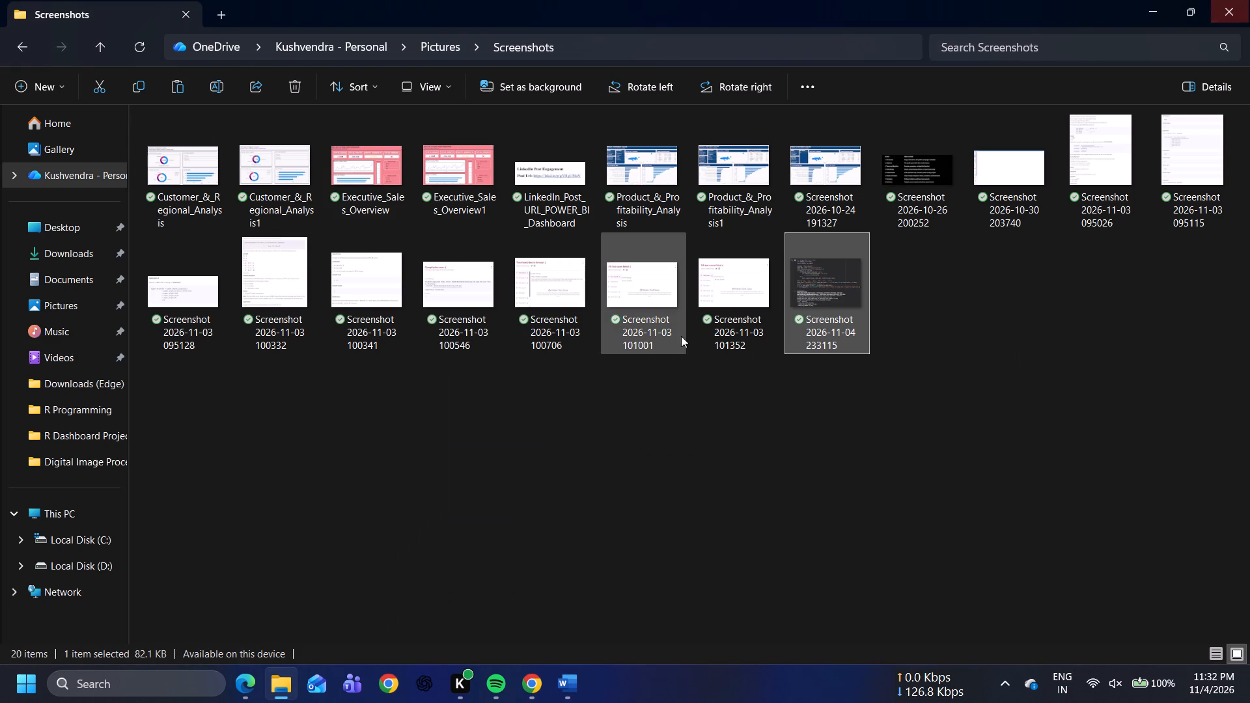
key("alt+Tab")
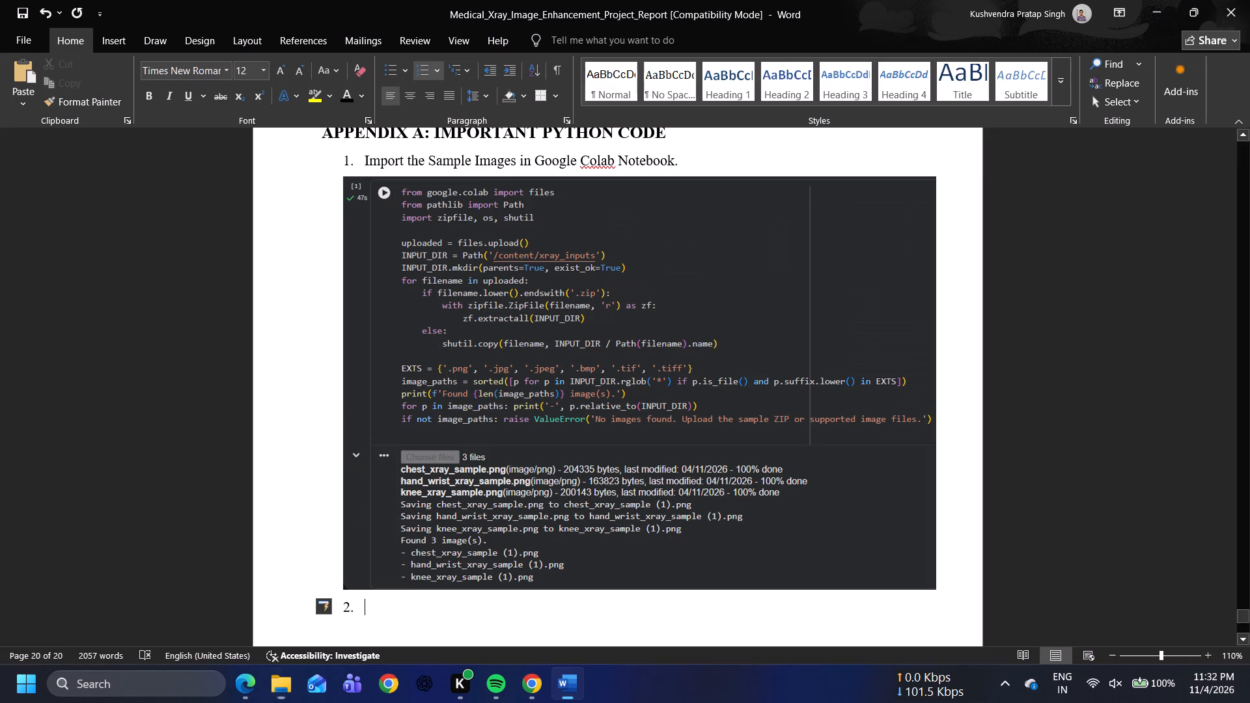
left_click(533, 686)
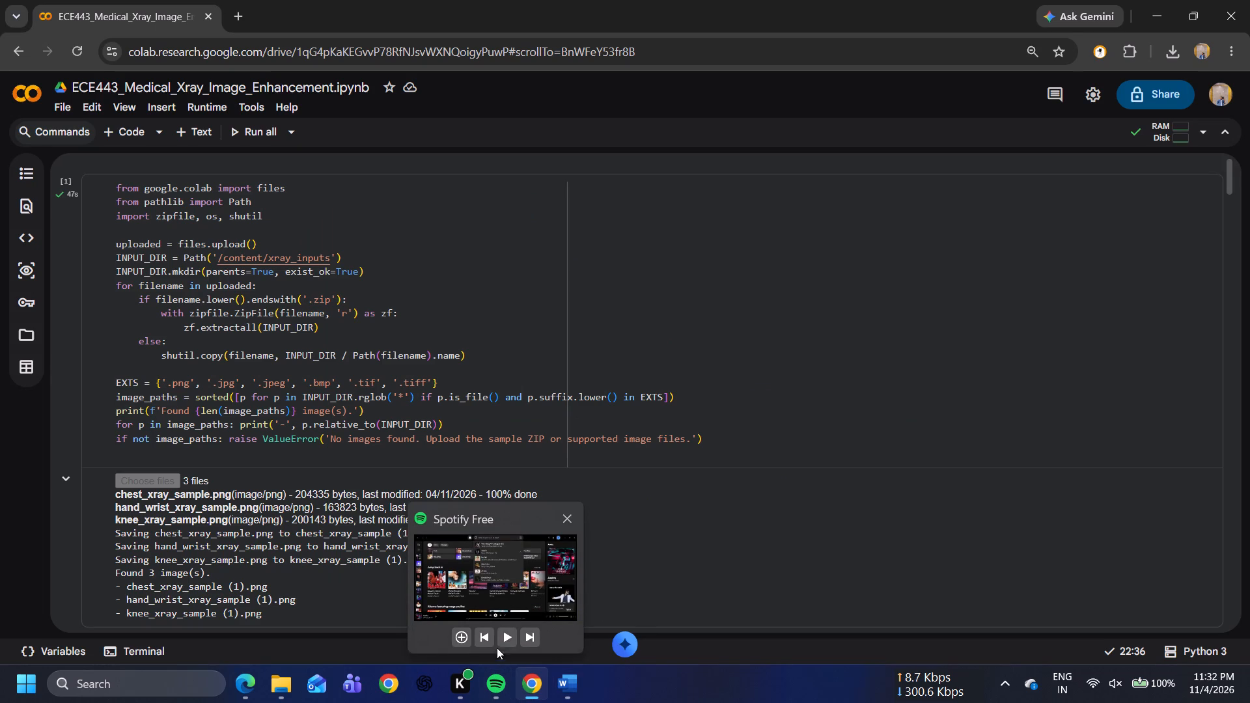
Switch to Spotify, start playing the song Aashiq, and pause it again.
left_click(501, 636)
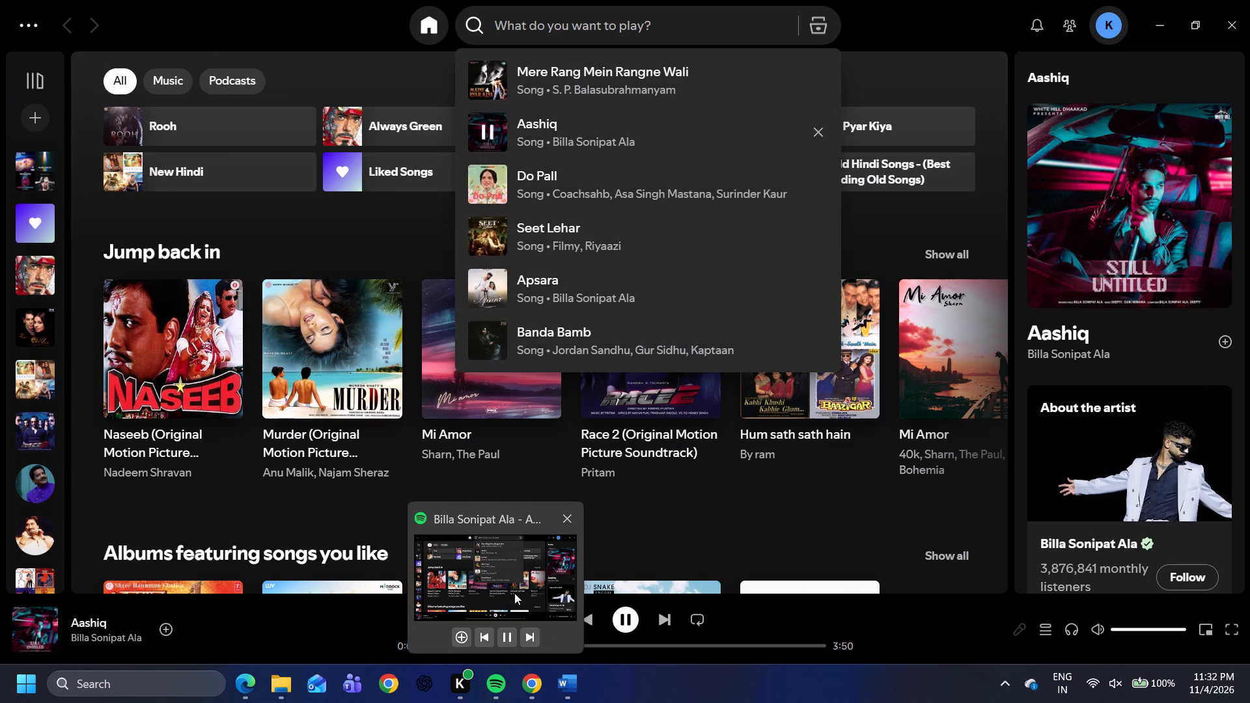
left_click(514, 592)
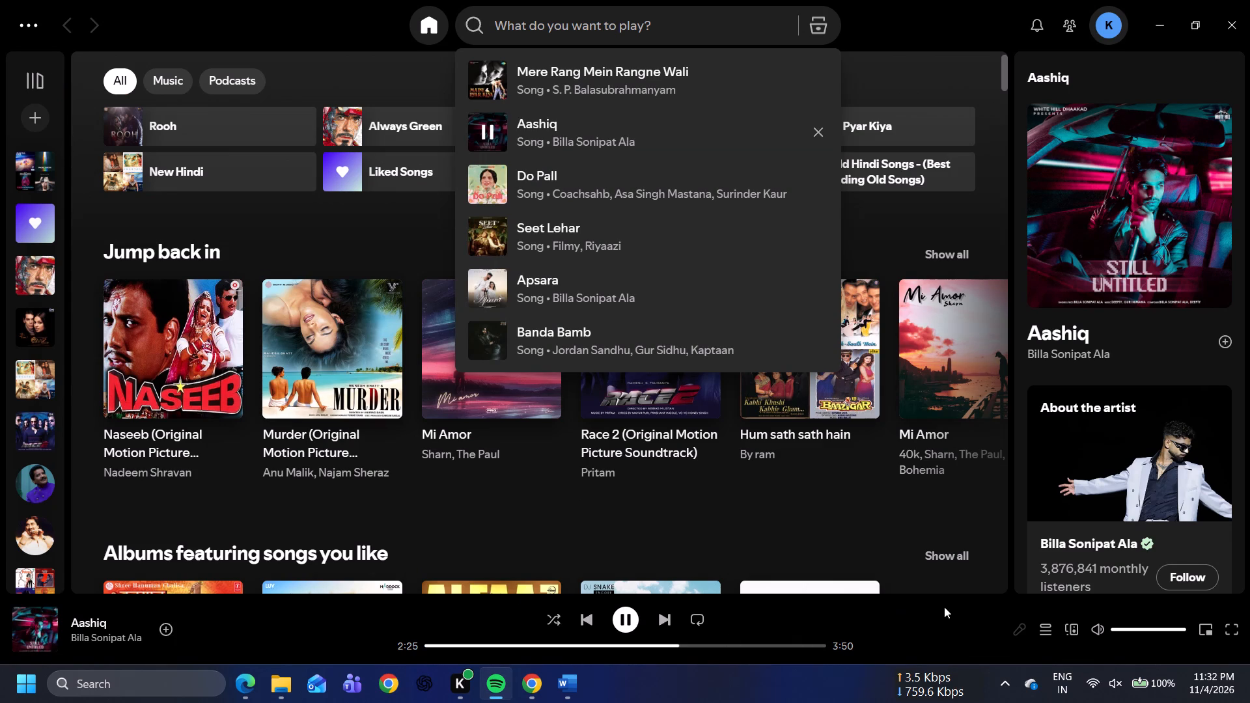
left_click(1096, 680)
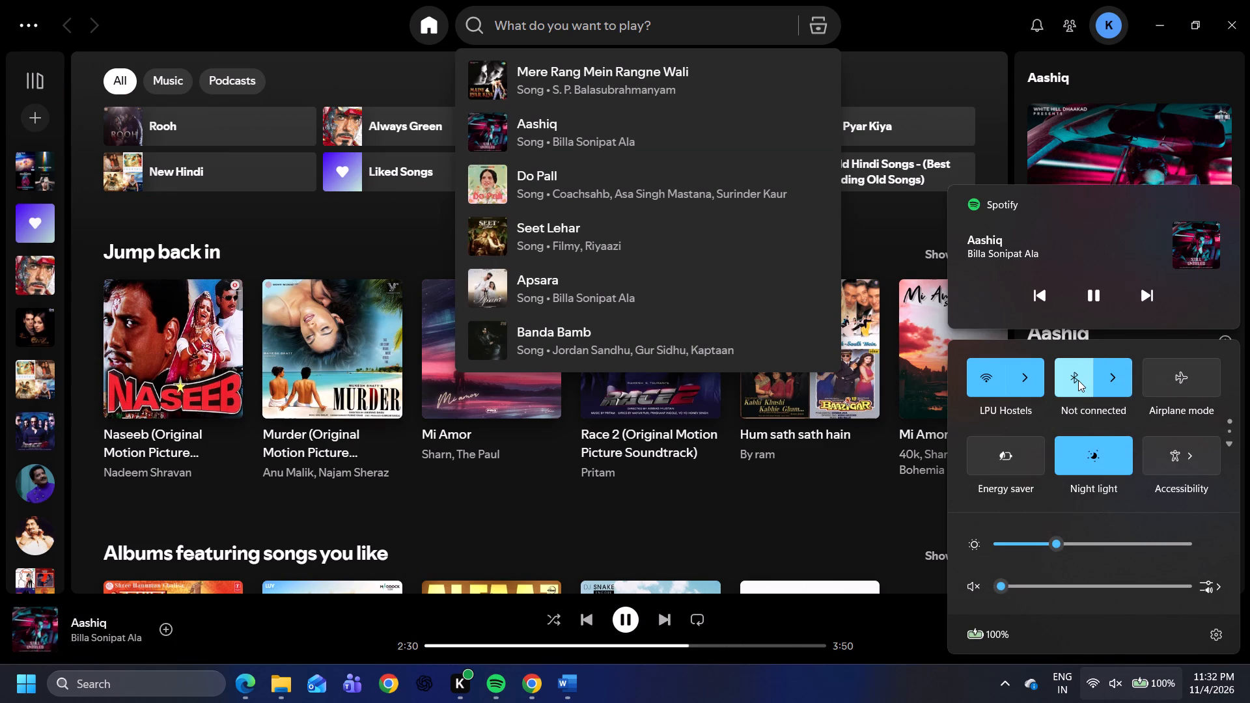
left_click(629, 631)
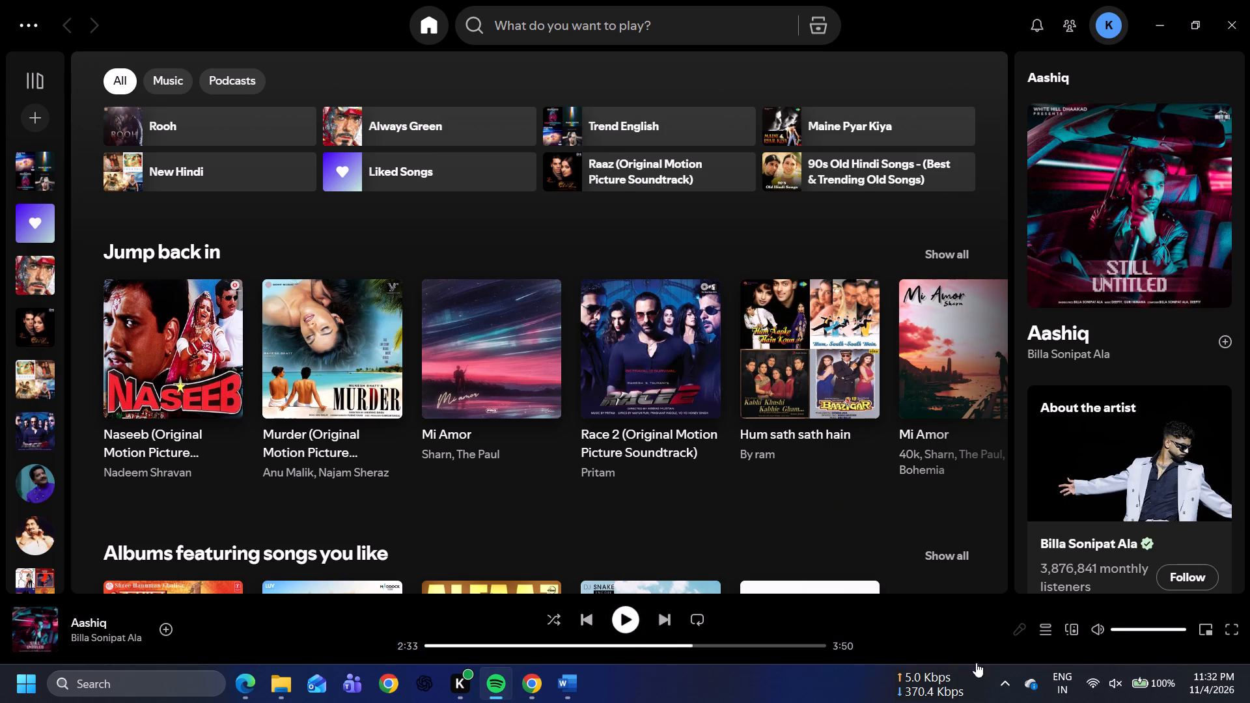
Connect the OnePlus Nord Buds 3r to the computer over Bluetooth.
left_click(1122, 685)
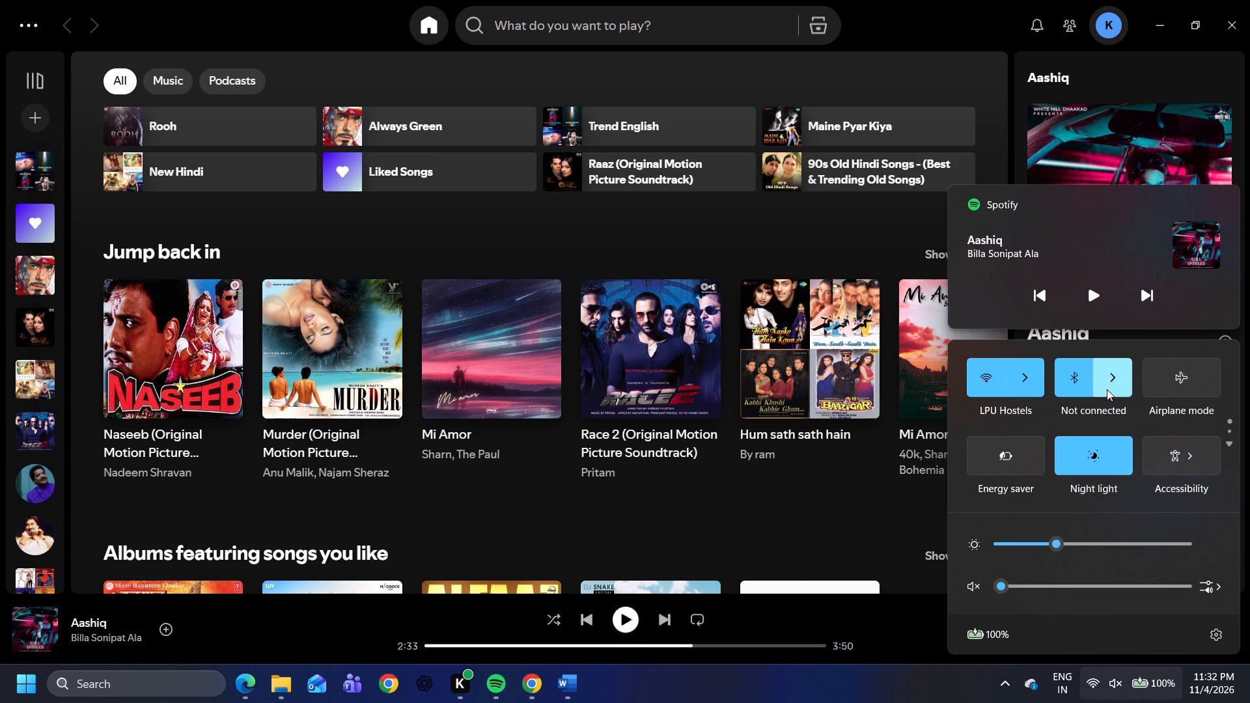
left_click(1107, 389)
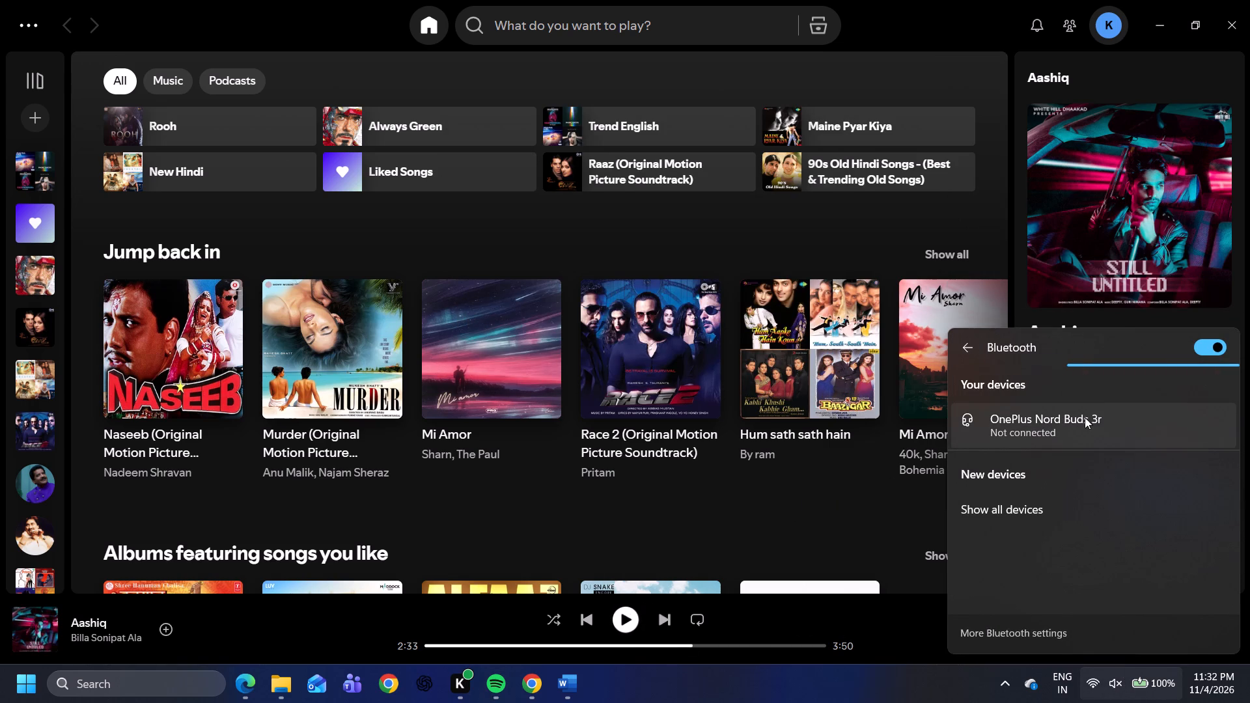
left_click(1083, 420)
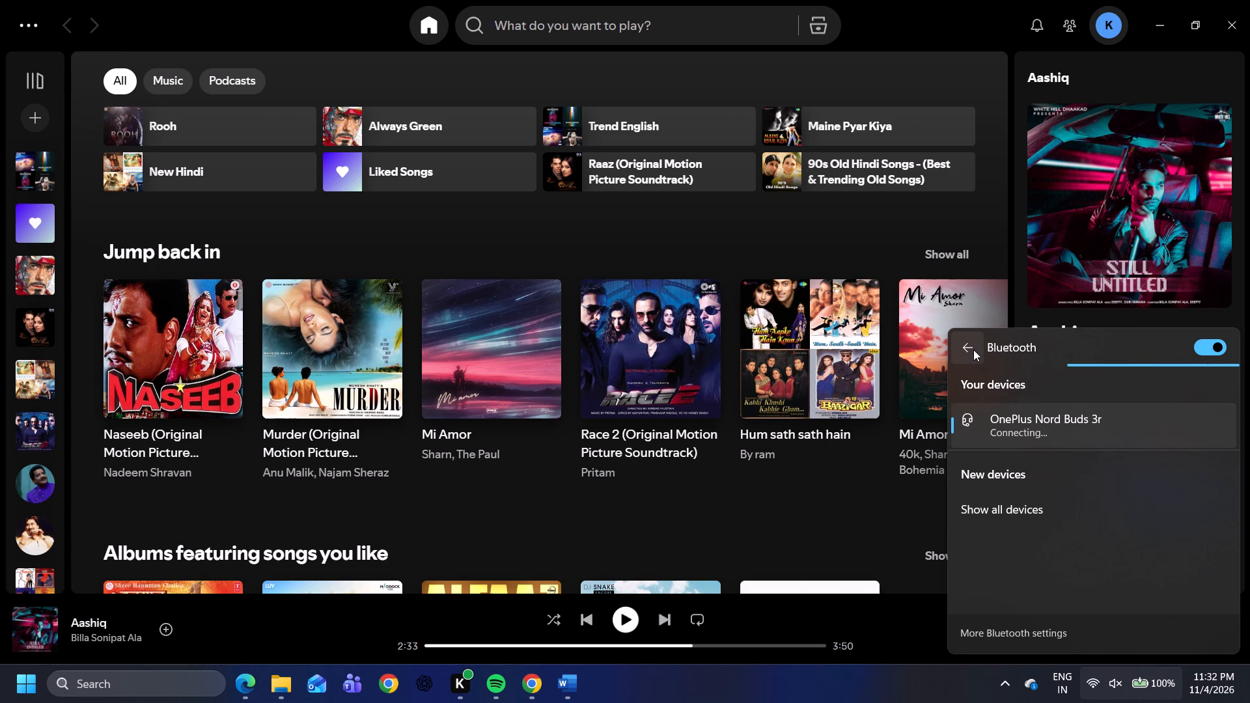
left_click(973, 350)
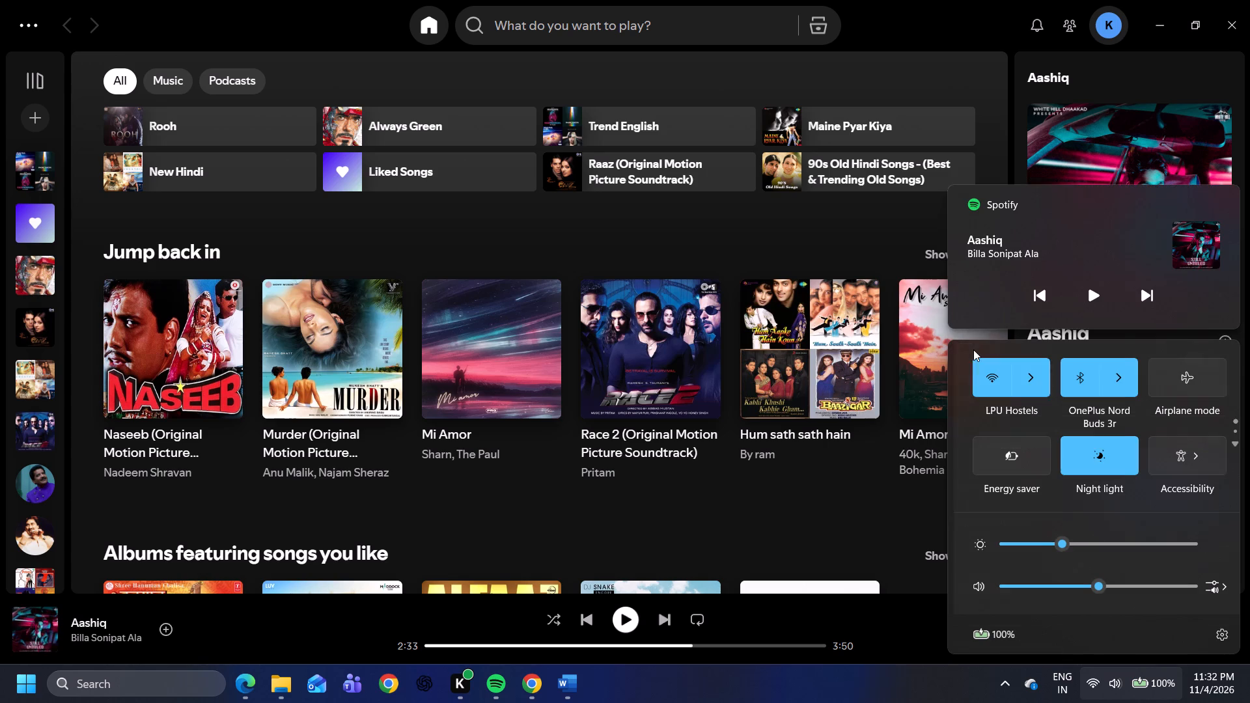
Resume playback of the song Aashiq in Spotify and dismiss the system quick settings.
left_click(623, 620)
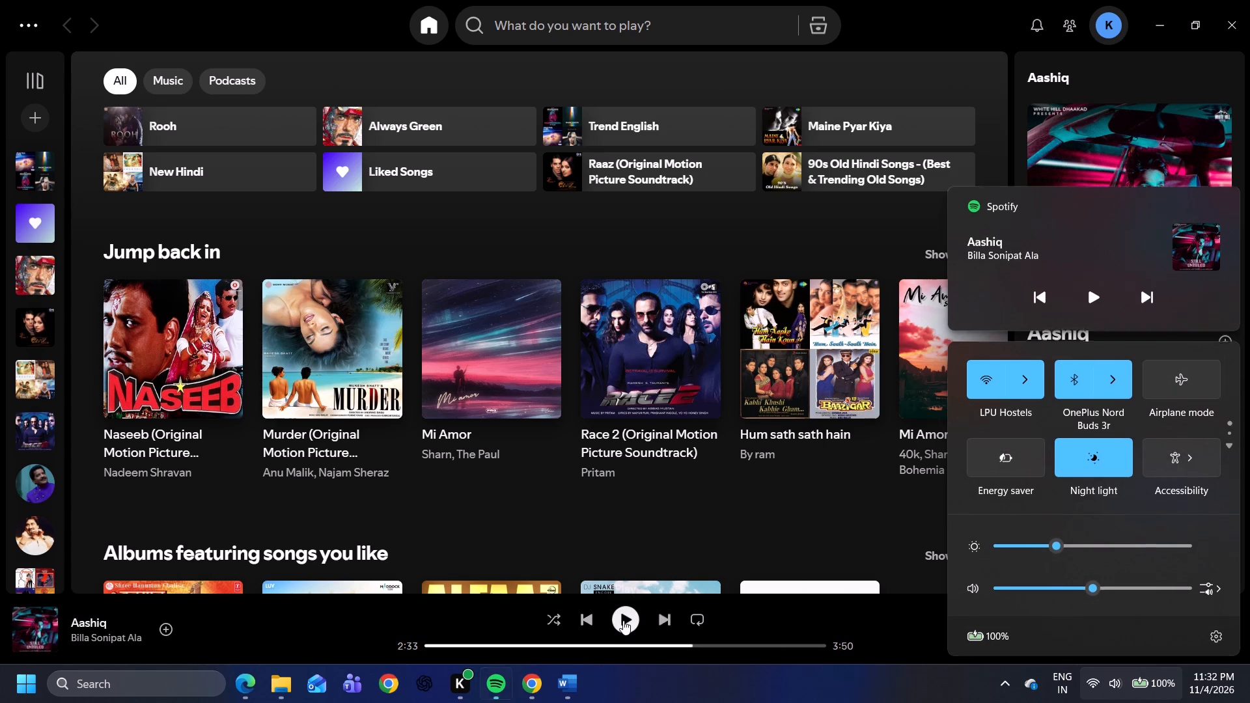
left_click(661, 678)
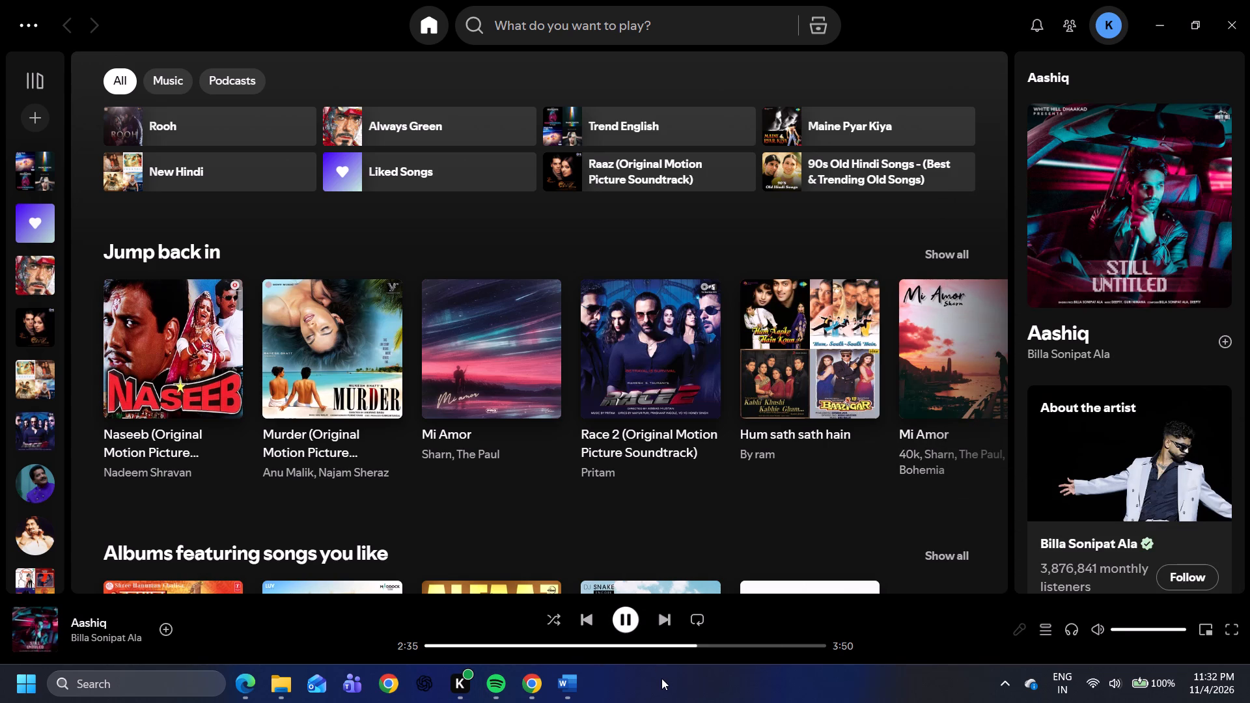
Switch to the Colab notebook in Chrome and examine the second code cell to see what it imports and defines.
key("alt+Tab")
key("alt+Tab")
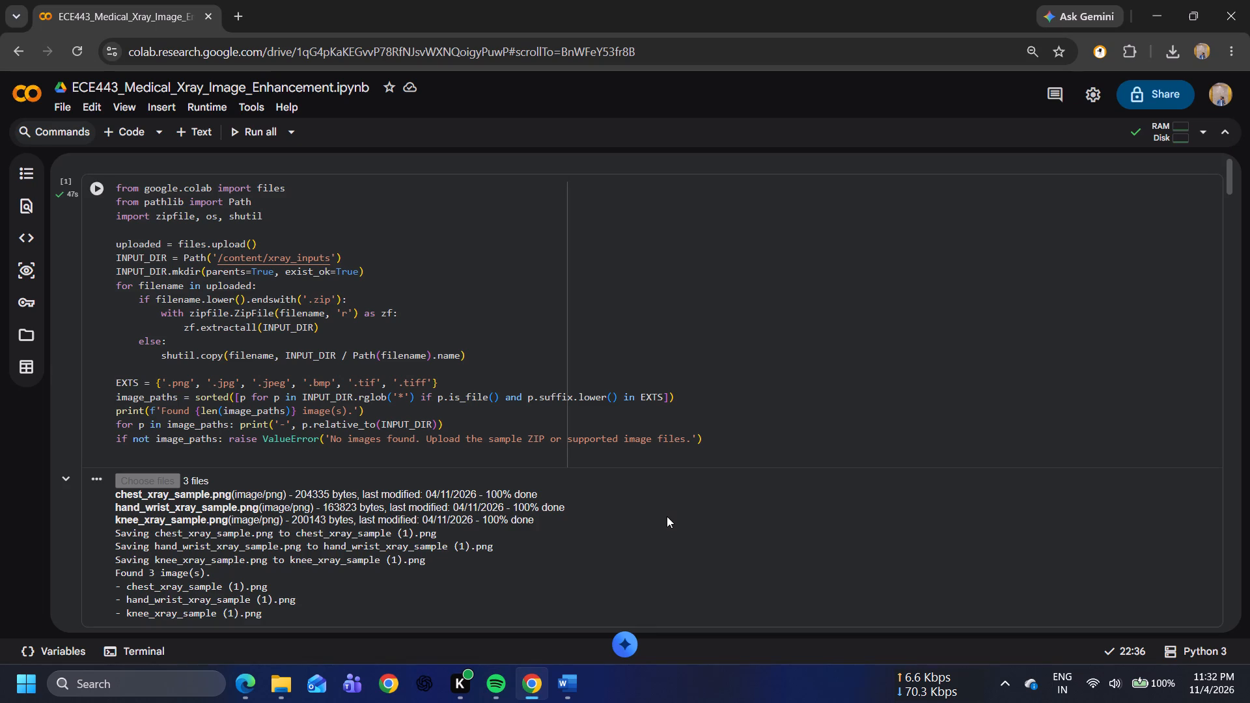
left_click(568, 680)
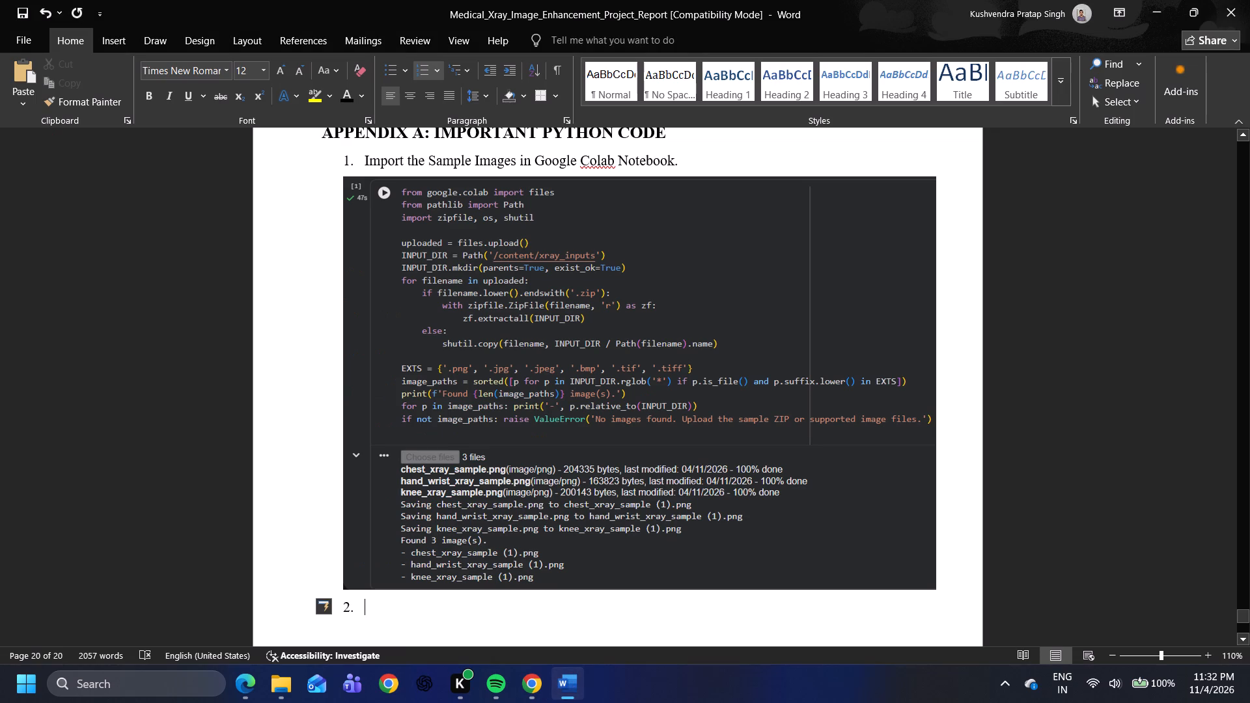
key("alt+Tab")
scroll(401, 534, "down", 1)
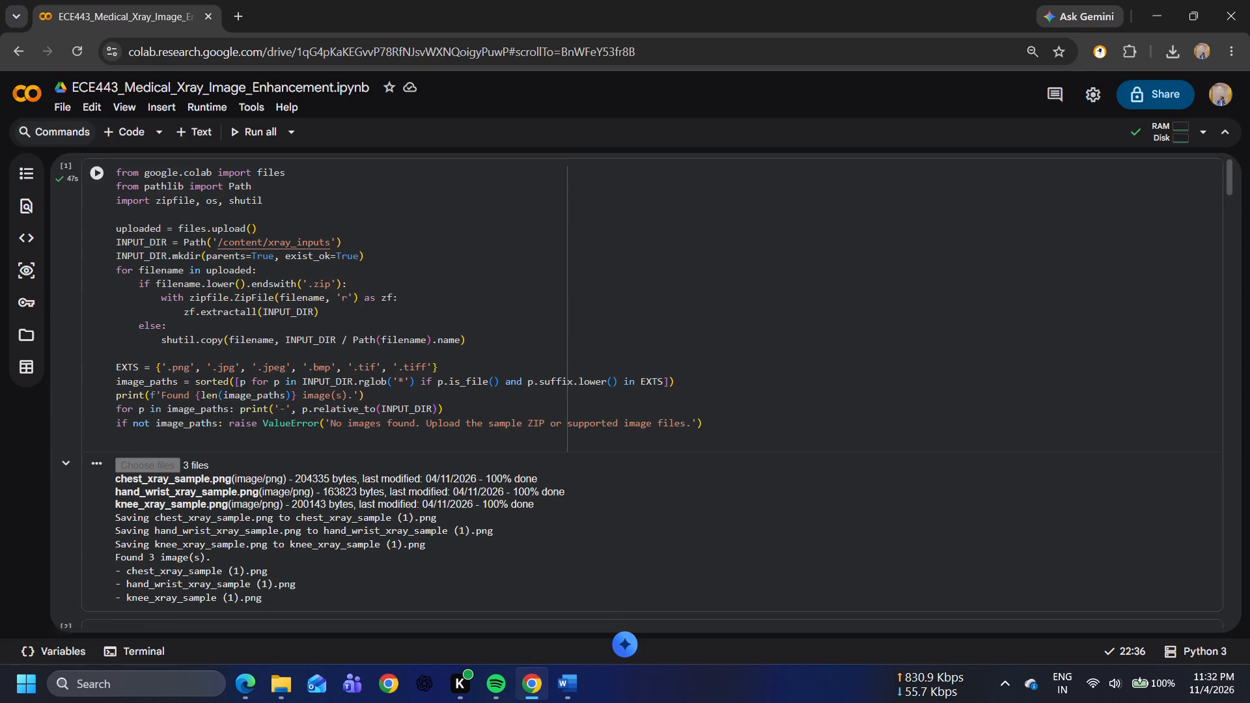
scroll(401, 534, "down", 4)
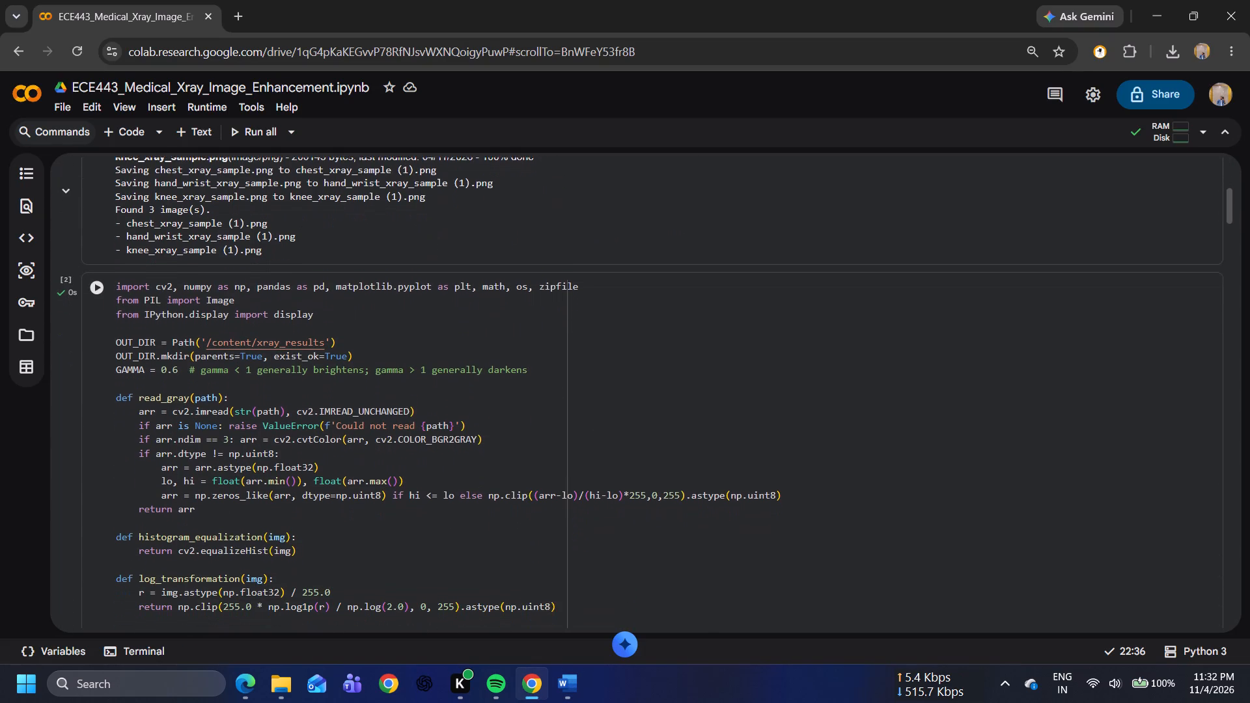
scroll(401, 534, "down", 3)
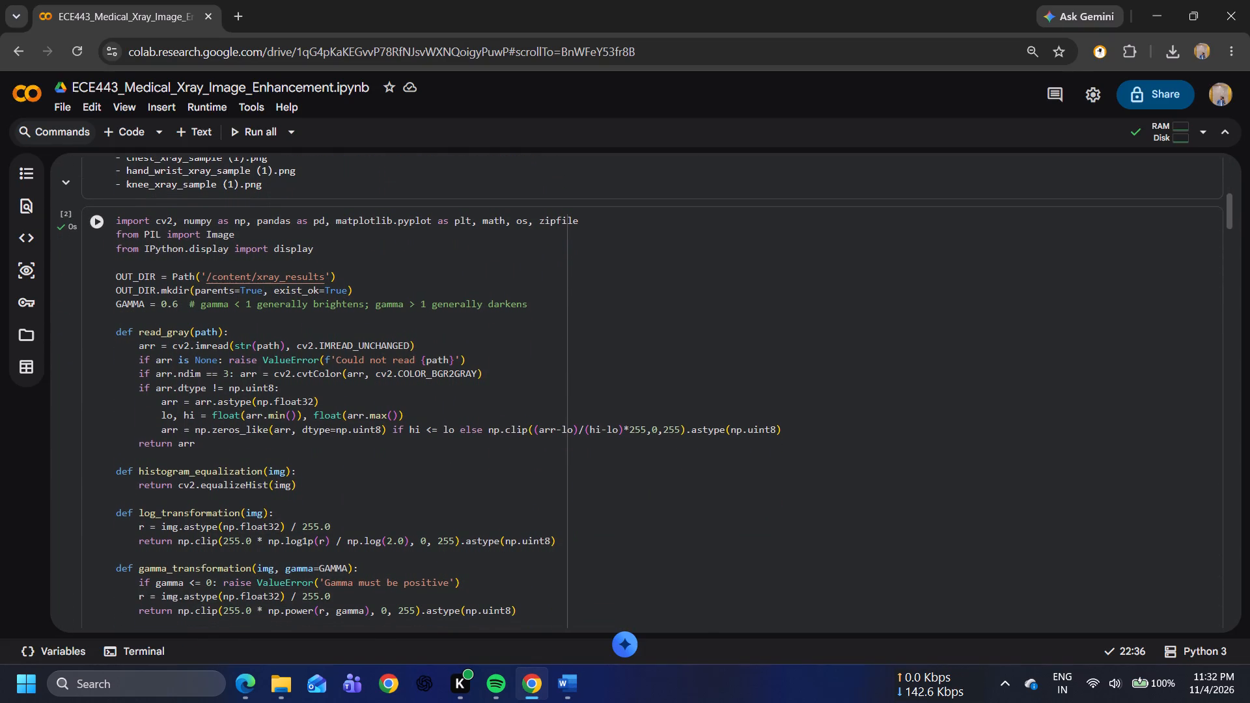
scroll(401, 534, "down", 3)
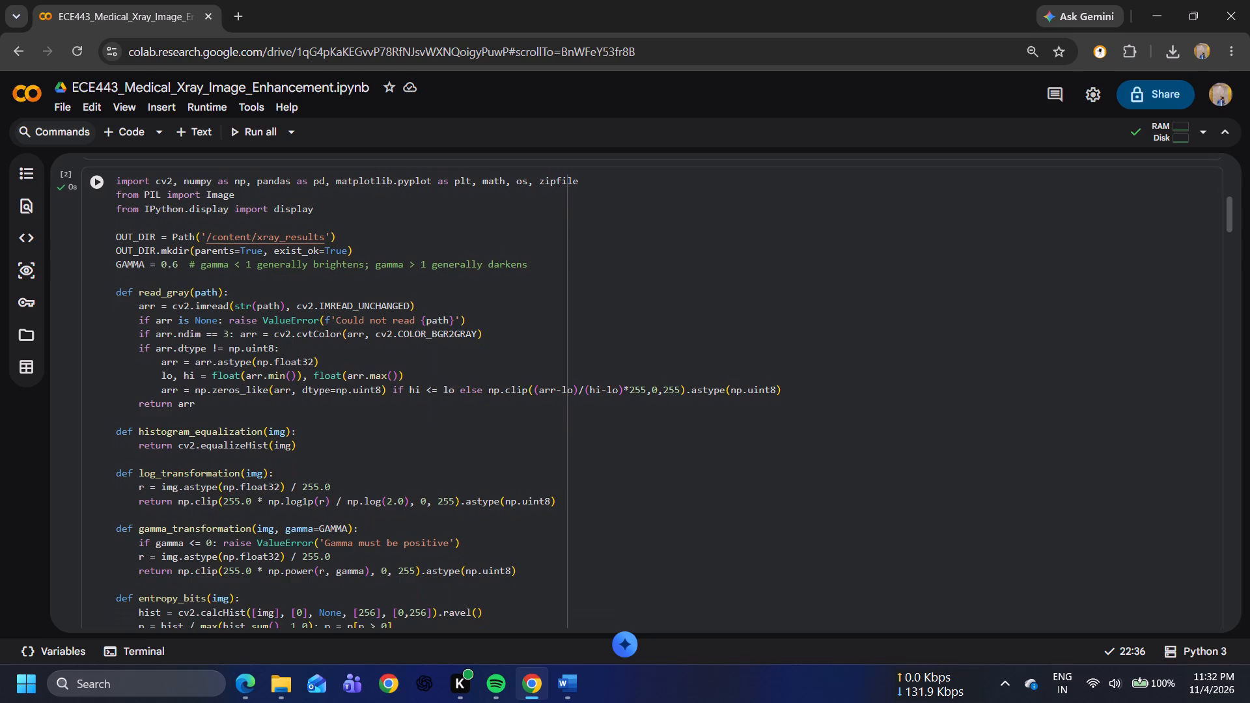
scroll(401, 534, "down", 1)
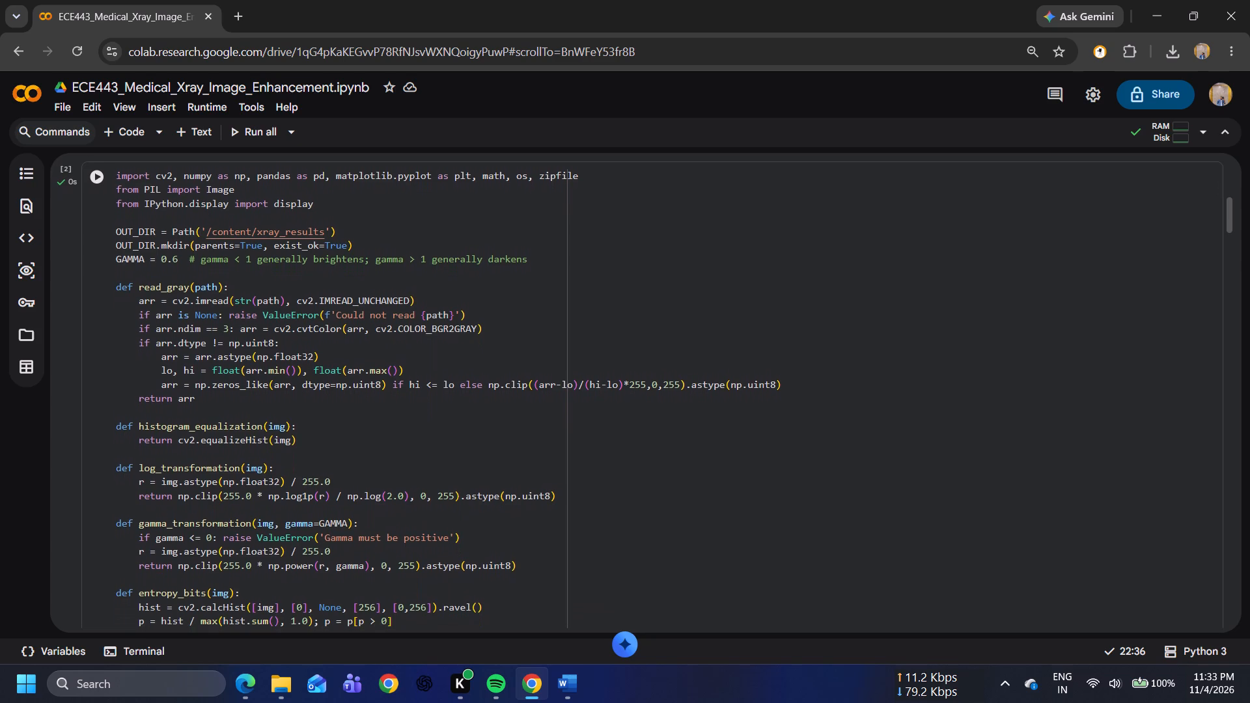
scroll(401, 534, "down", 2)
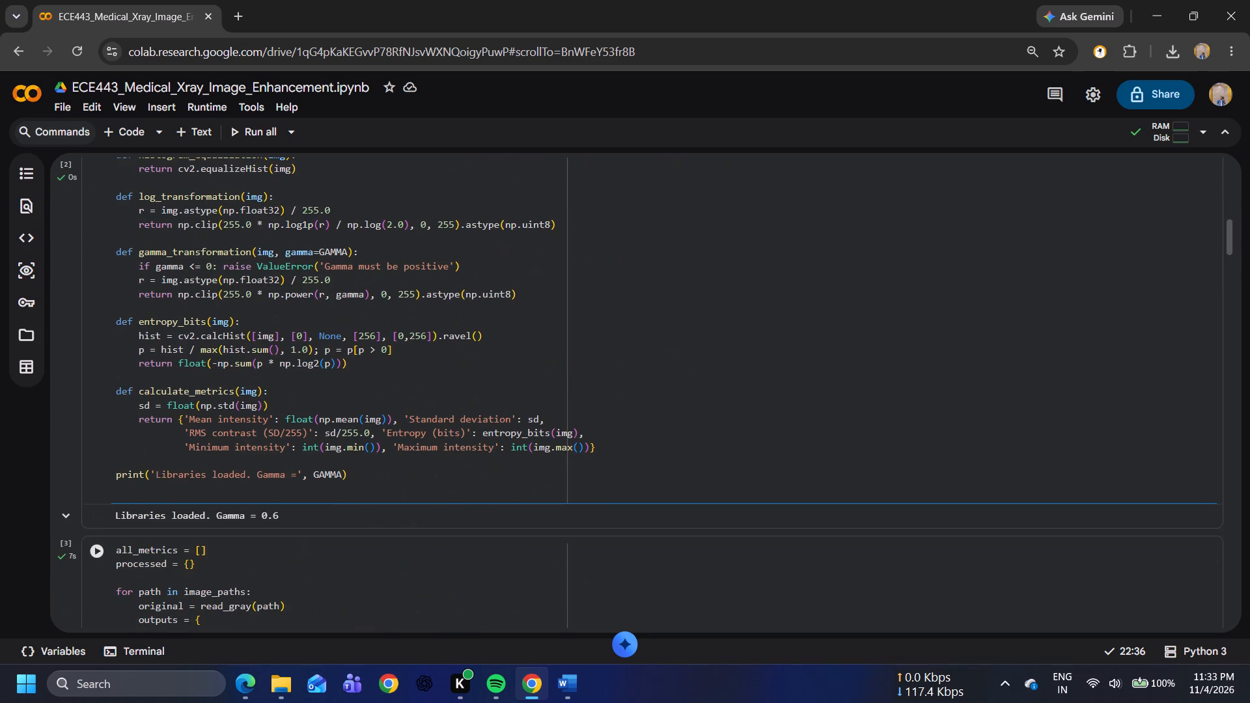
scroll(401, 534, "up", 2)
In the Word report, write list item 2 as "Import Library for Implementation on Sample Images." and add an unnumbered line below it.
key("alt+Tab")
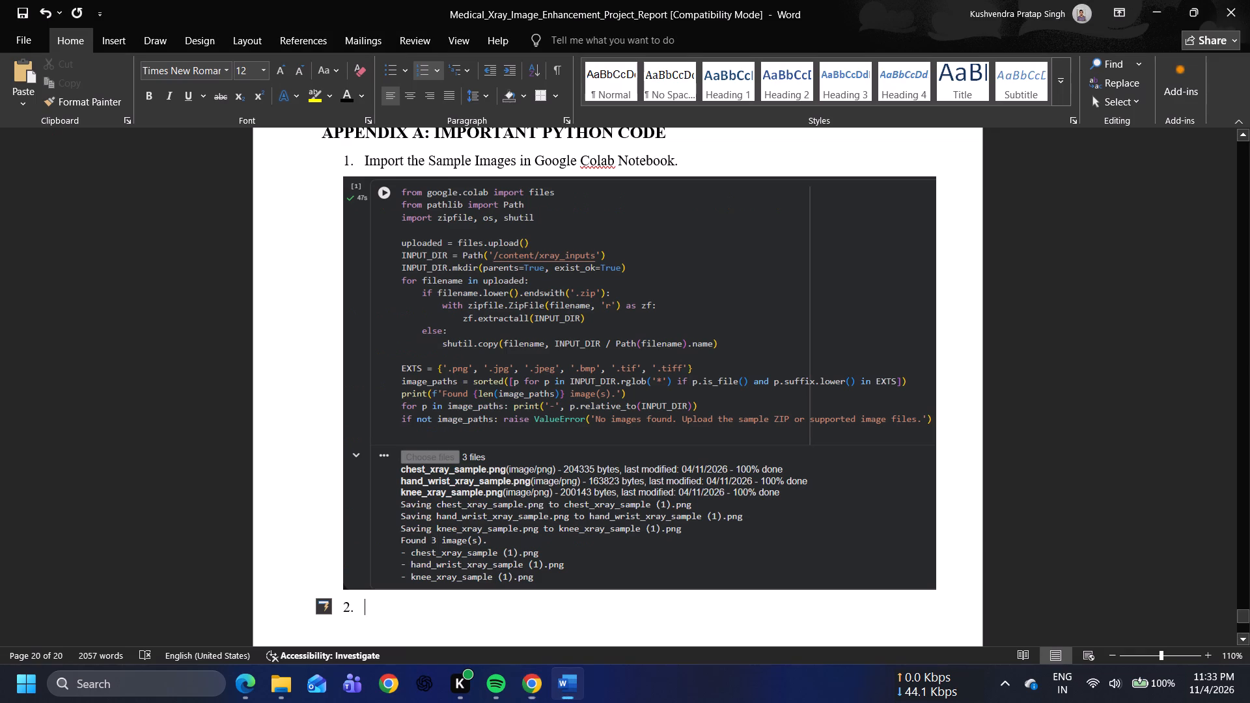
type("Import Librar")
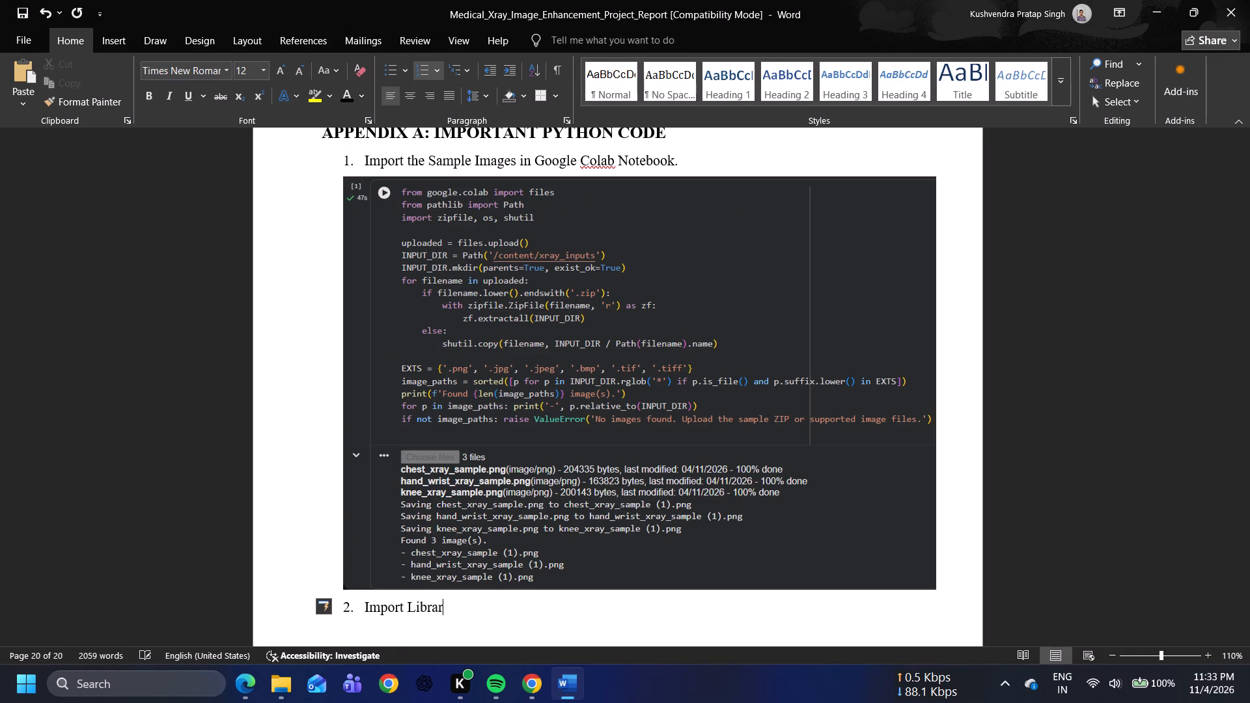
key("y")
key("space")
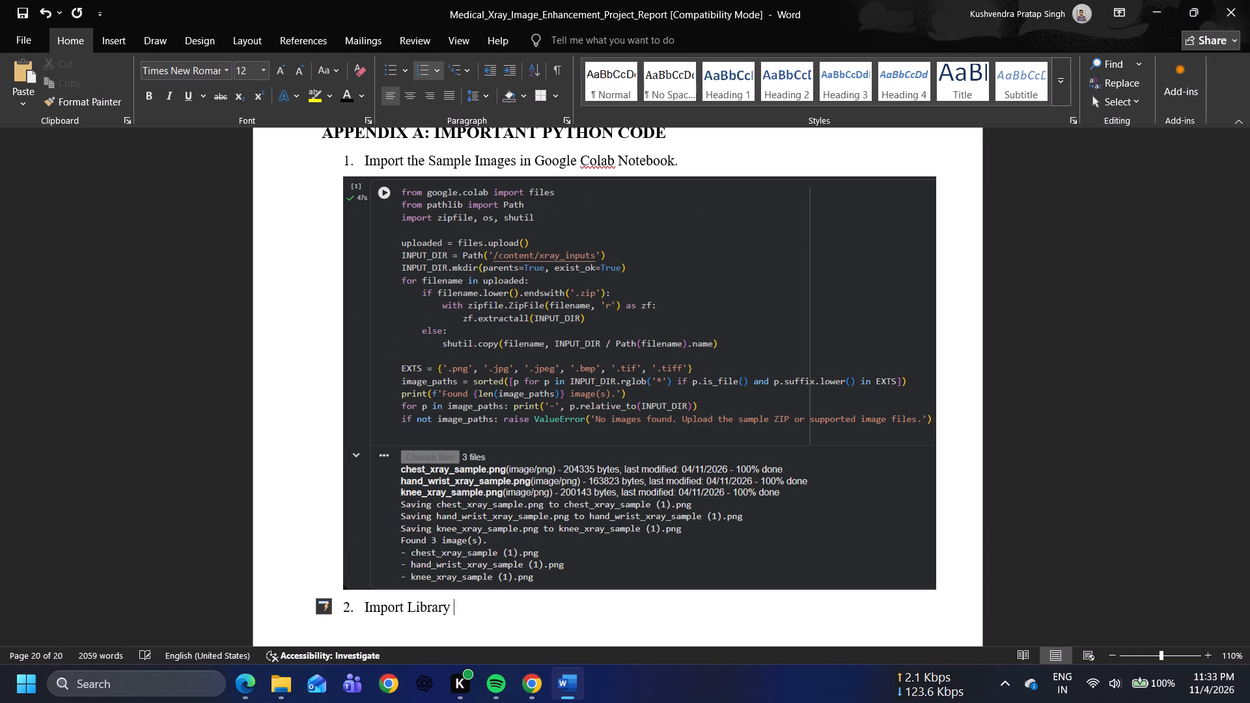
type("for Implementation")
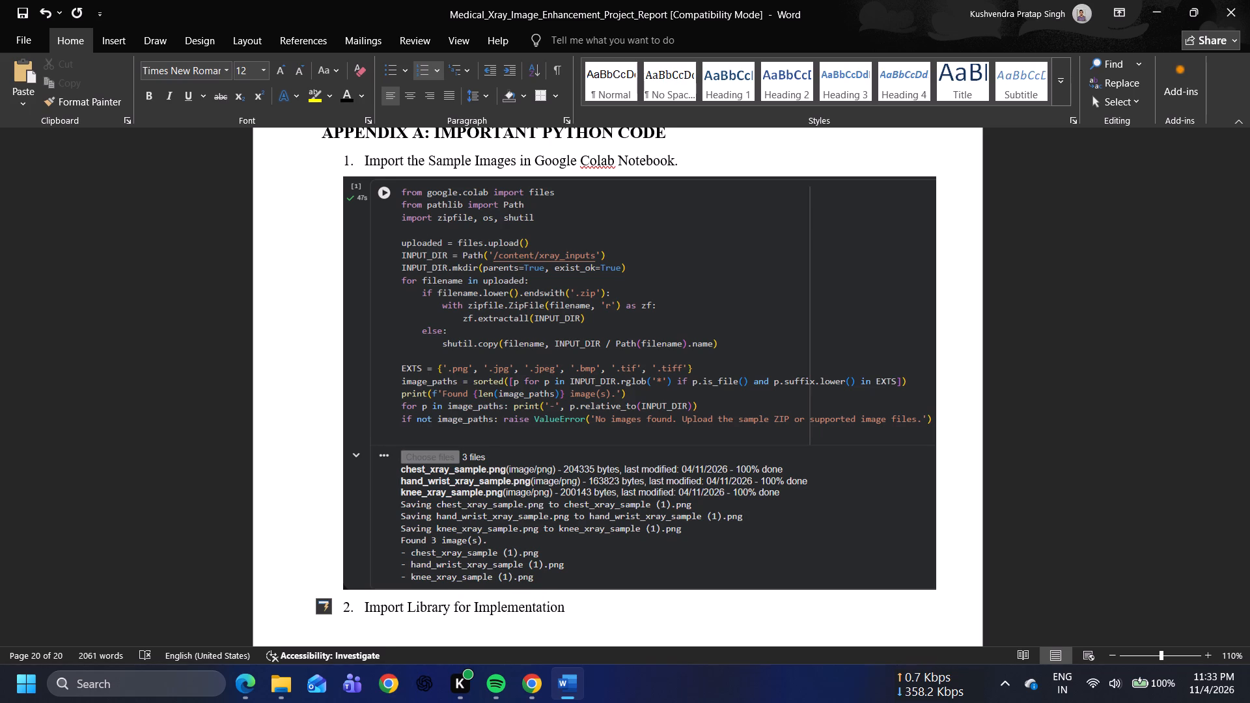
key("space")
type("of")
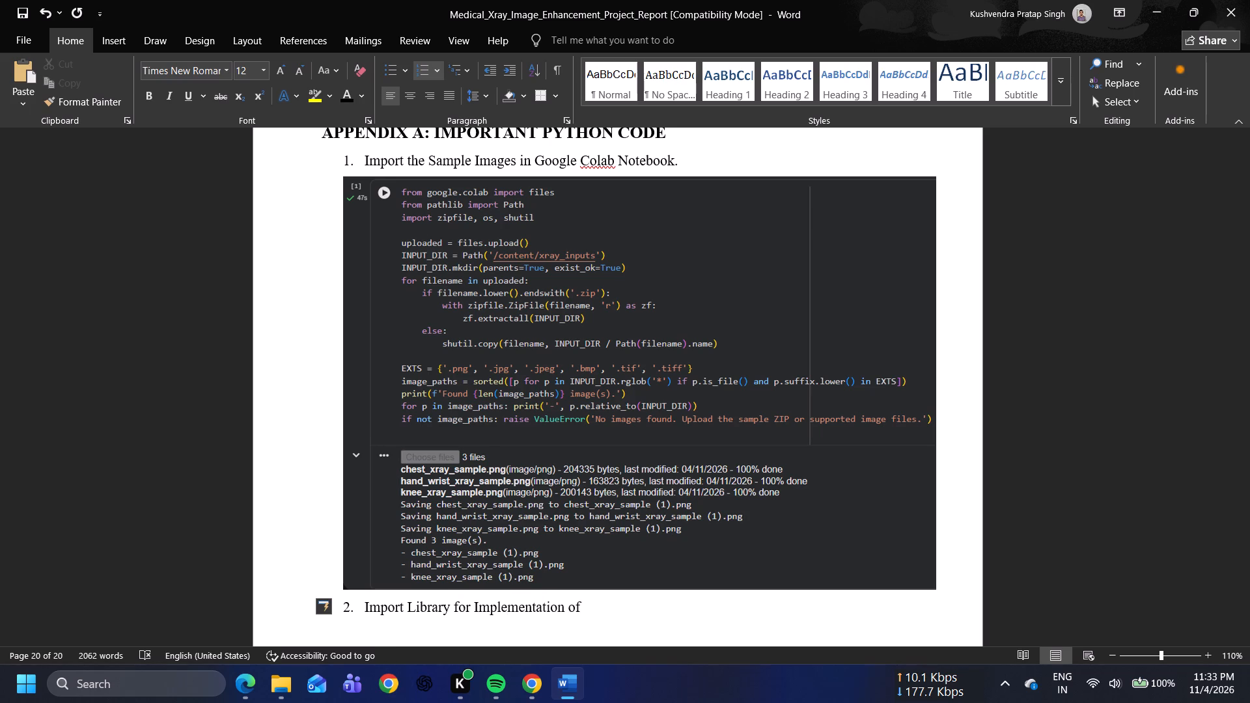
key("BackSpace")
key("BackSpace")
key("BackSpace")
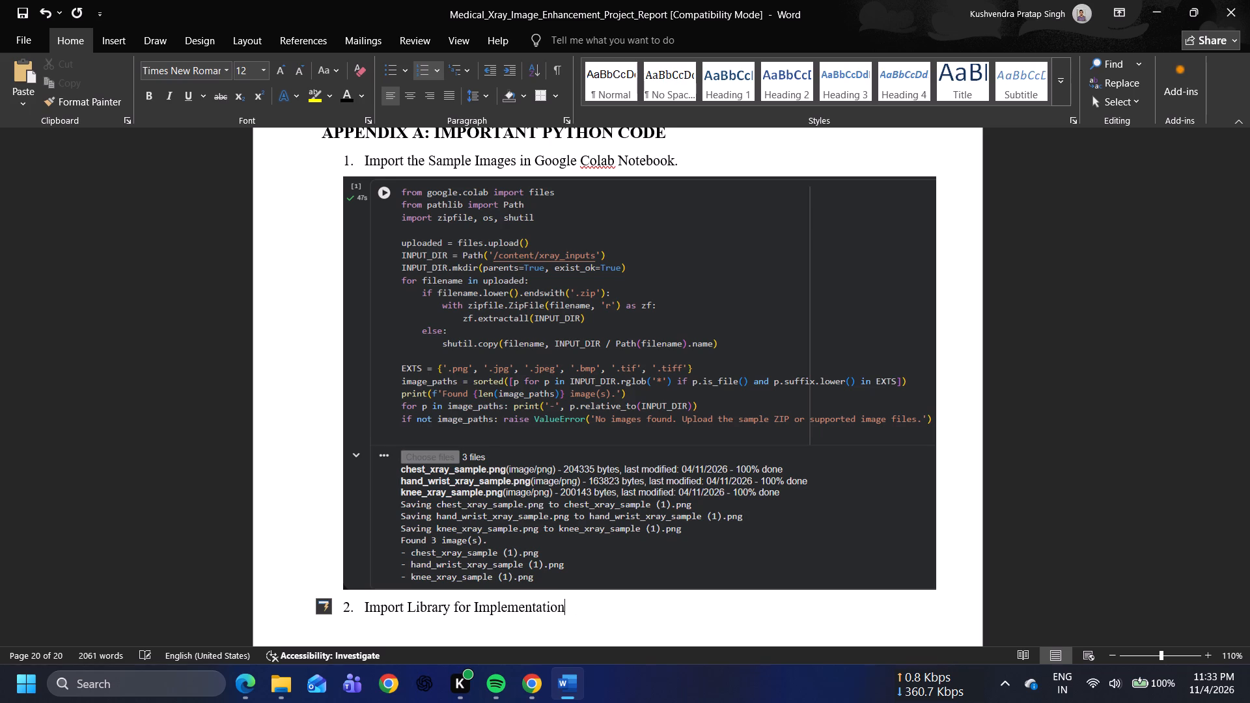
key("space")
type("on Image")
type("===")
key("BackSpace")
key("BackSpace")
key("BackSpace")
key("BackSpace")
key("BackSpace")
key("BackSpace")
key("BackSpace")
key("BackSpace")
key("BackSpace")
key("space")
type("Sample Images.")
key("Return")
key("BackSpace")
key("BackSpace")
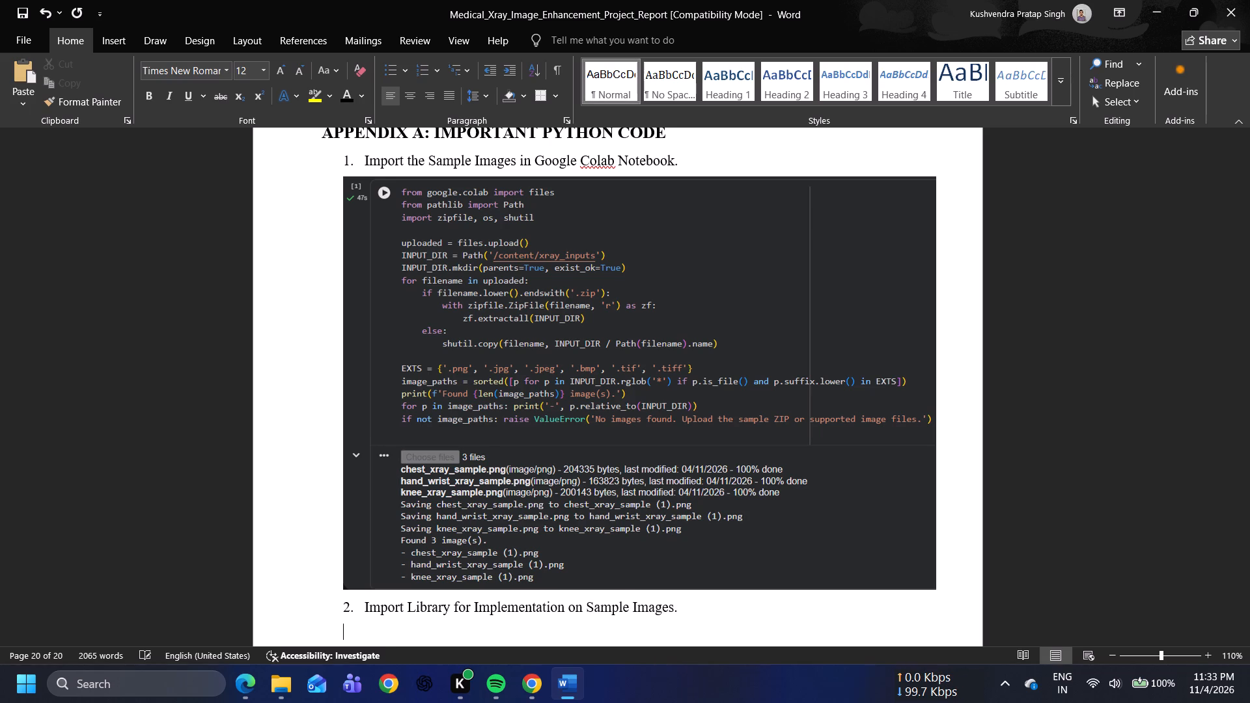
scroll(401, 534, "down", 1)
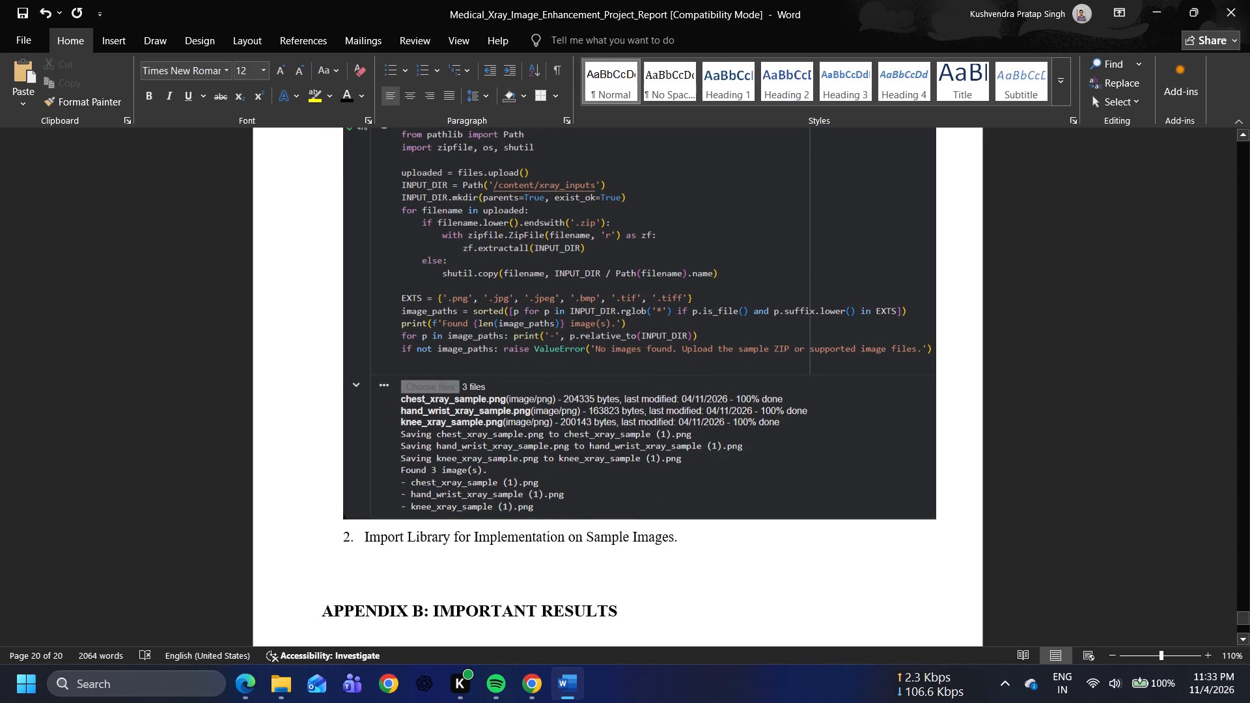
Switch to the Colab notebook and capture a screenshot of the whole second code cell with its output at 67% zoom.
key("alt+Tab")
scroll(322, 234, "down", 1, "ctrl")
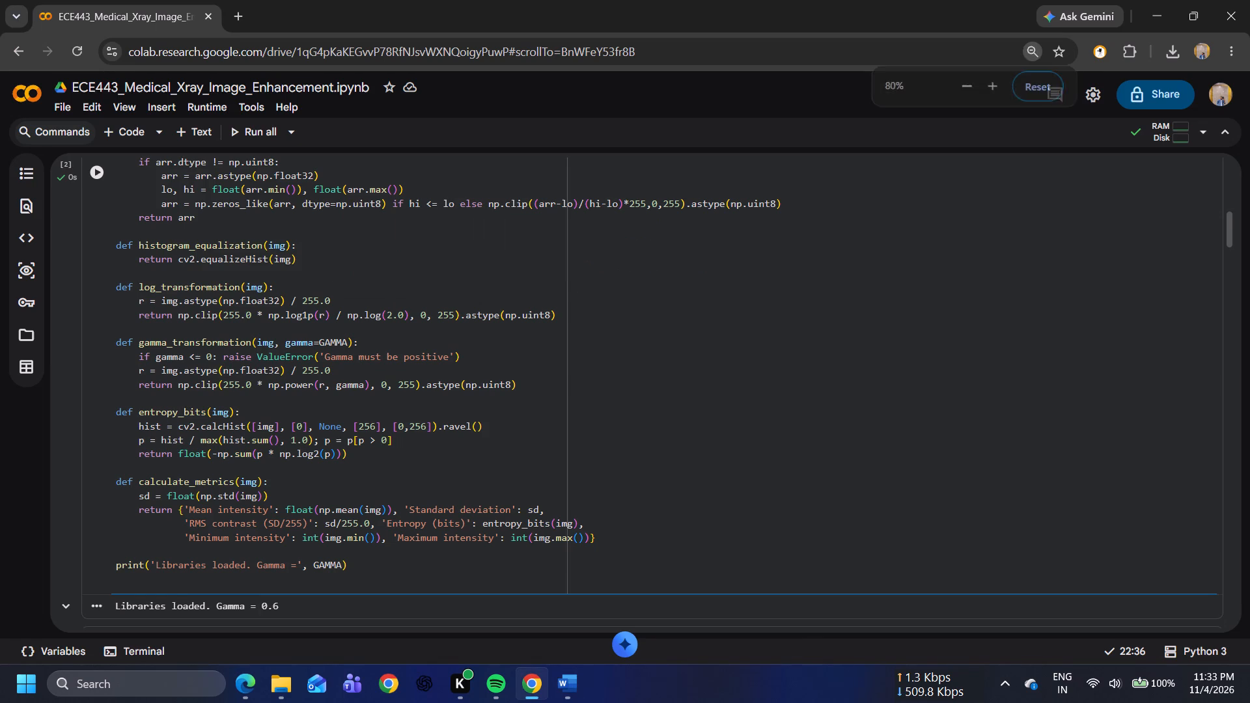
scroll(322, 234, "down", 1, "ctrl")
scroll(322, 234, "up", 2)
scroll(322, 234, "down", 1)
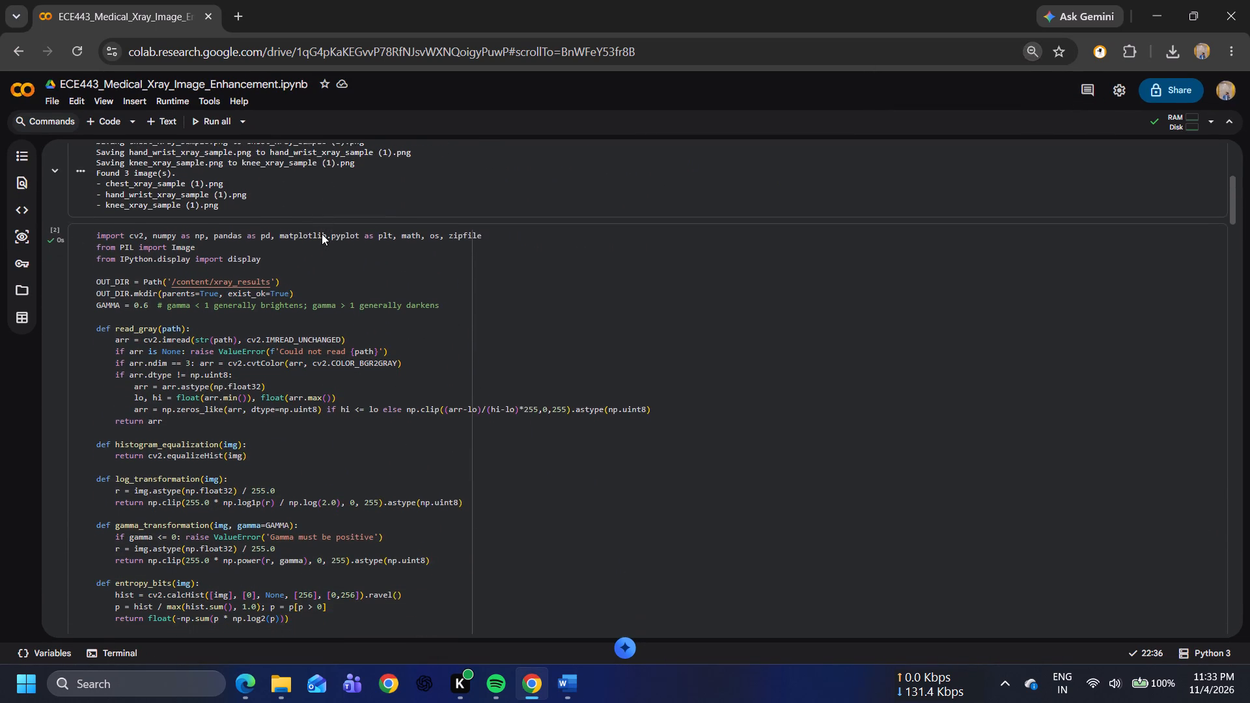
scroll(322, 234, "down", 2)
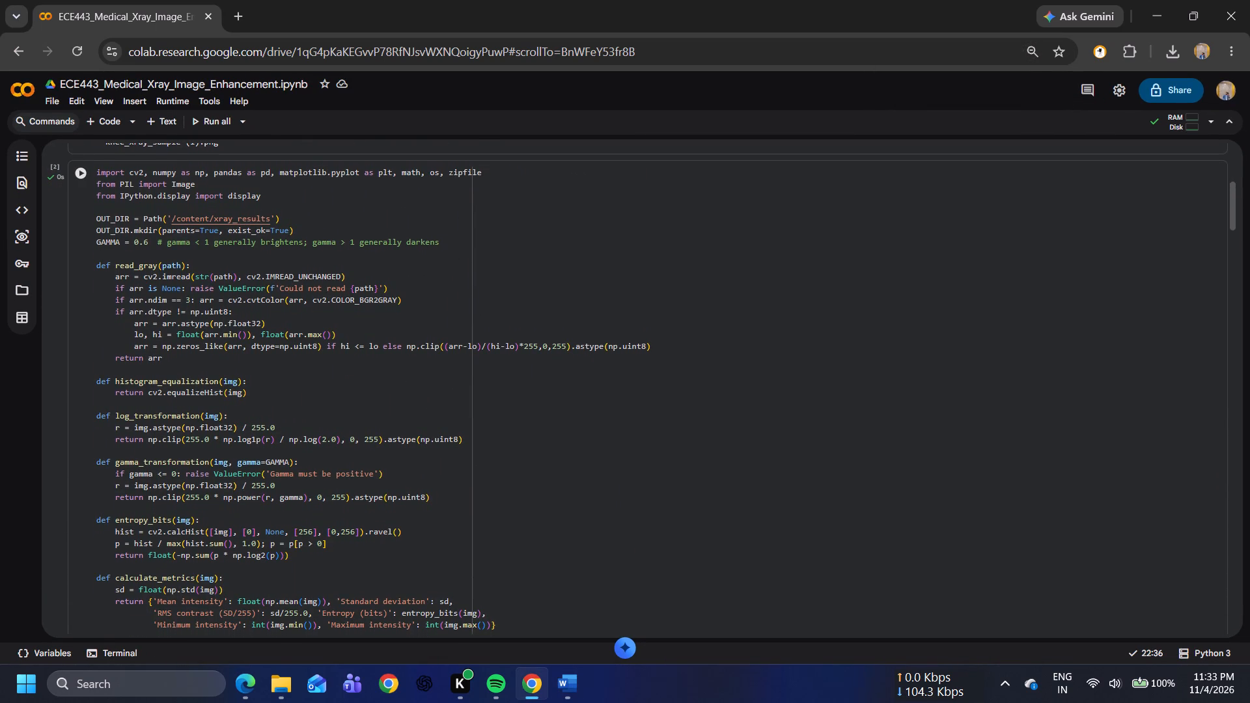
scroll(322, 234, "down", 2)
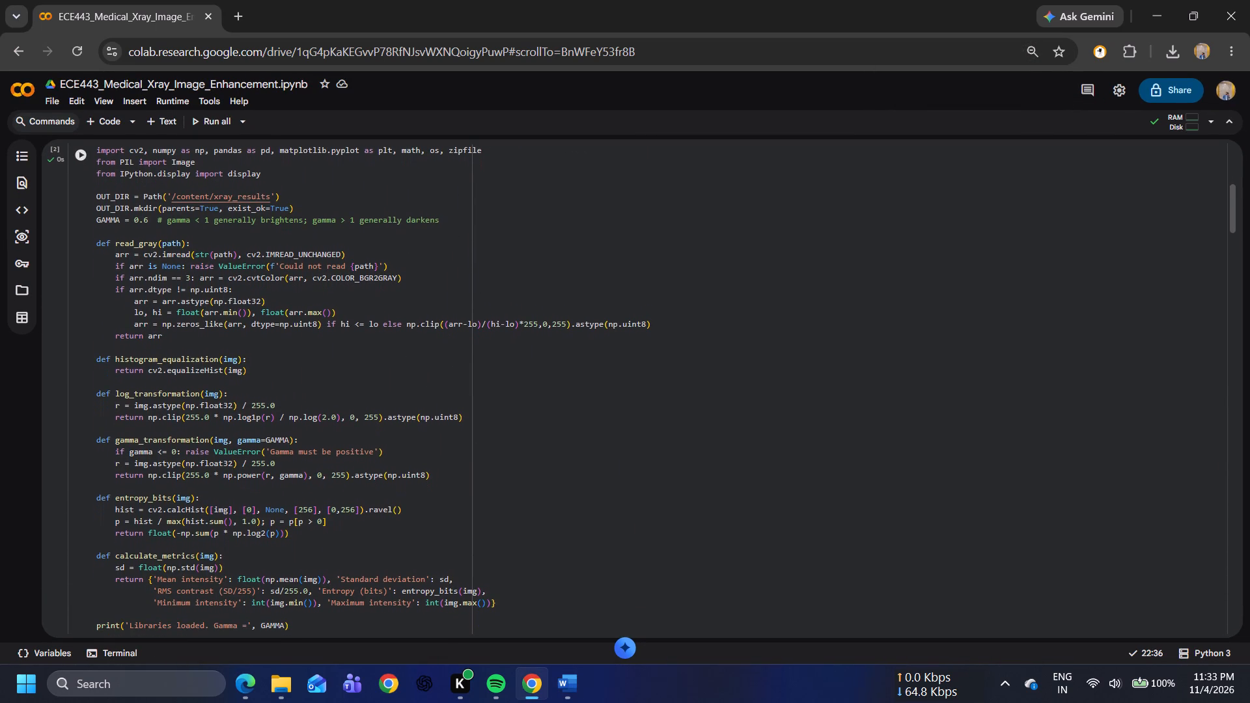
scroll(322, 234, "down", 1, "ctrl")
scroll(322, 234, "up", 1)
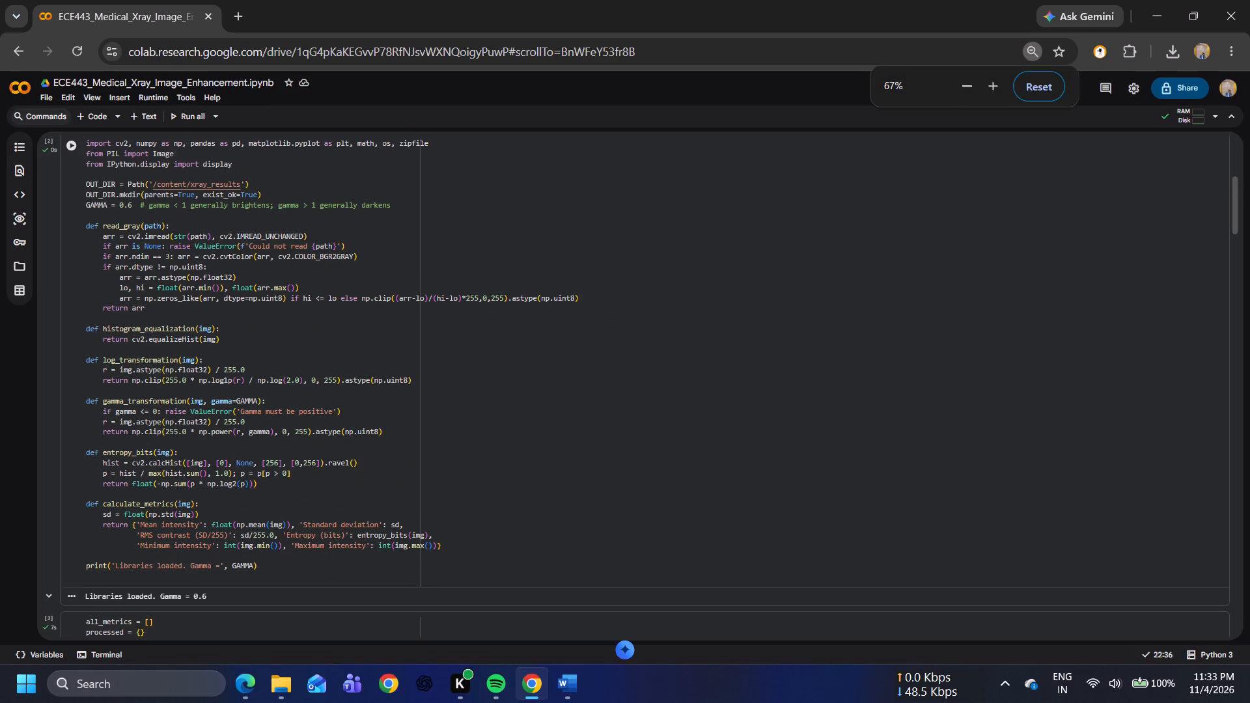
scroll(322, 234, "up", 1)
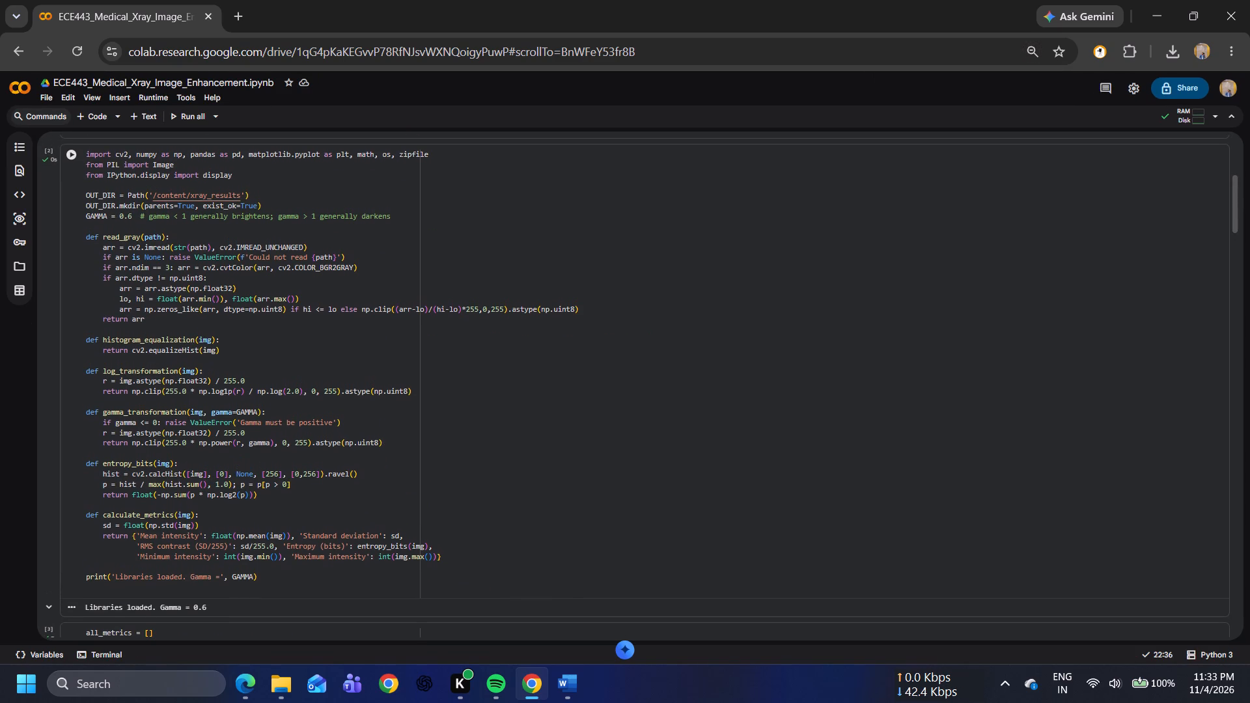
scroll(322, 234, "up", 1)
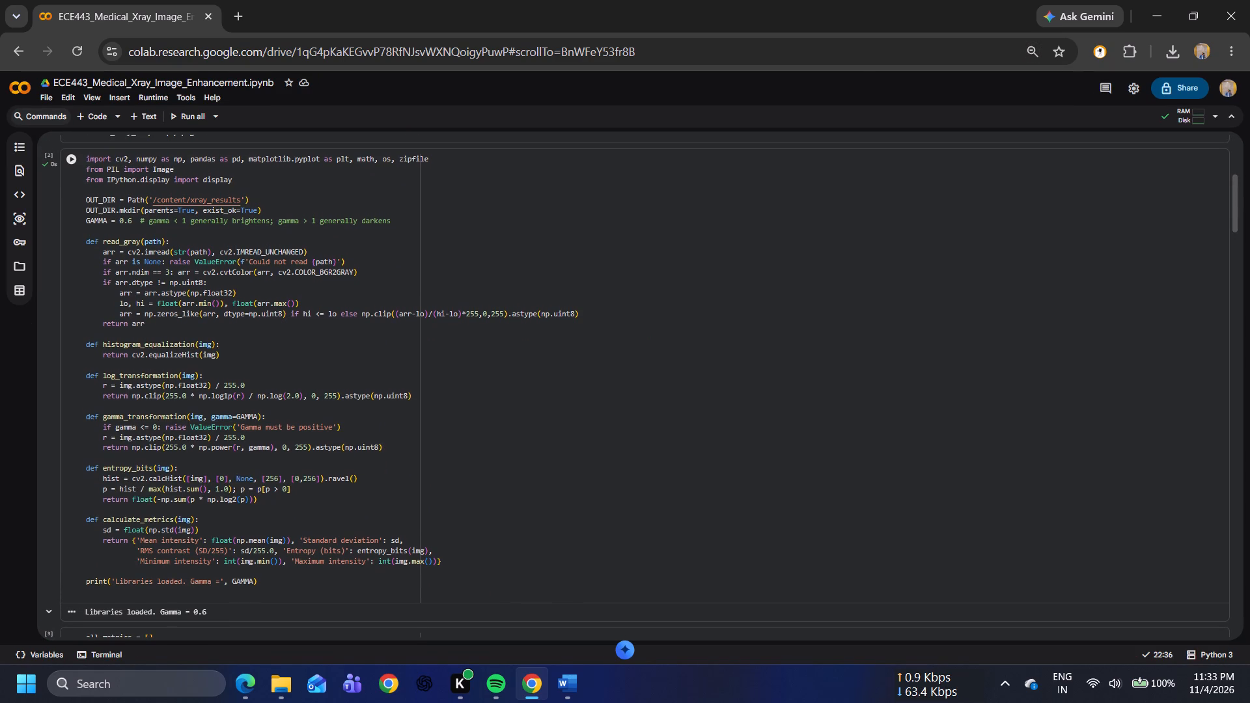
key("shift+super+s")
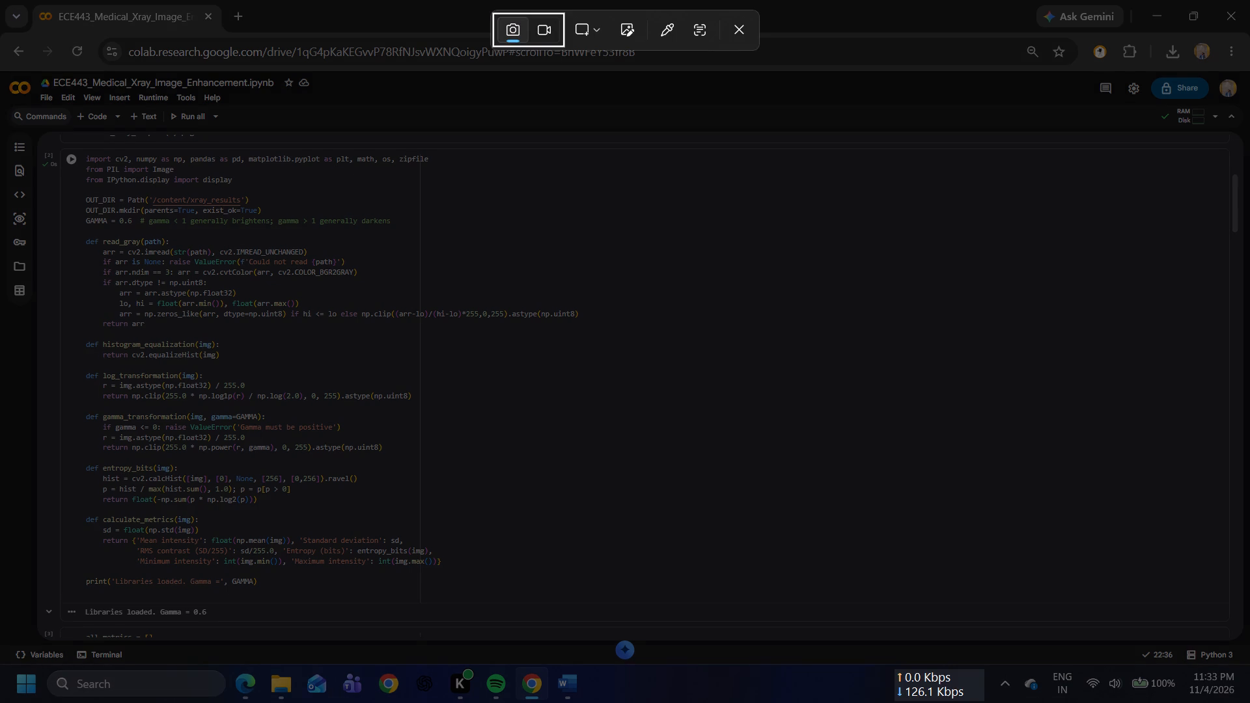
left_click_drag(39, 146, 269, 286)
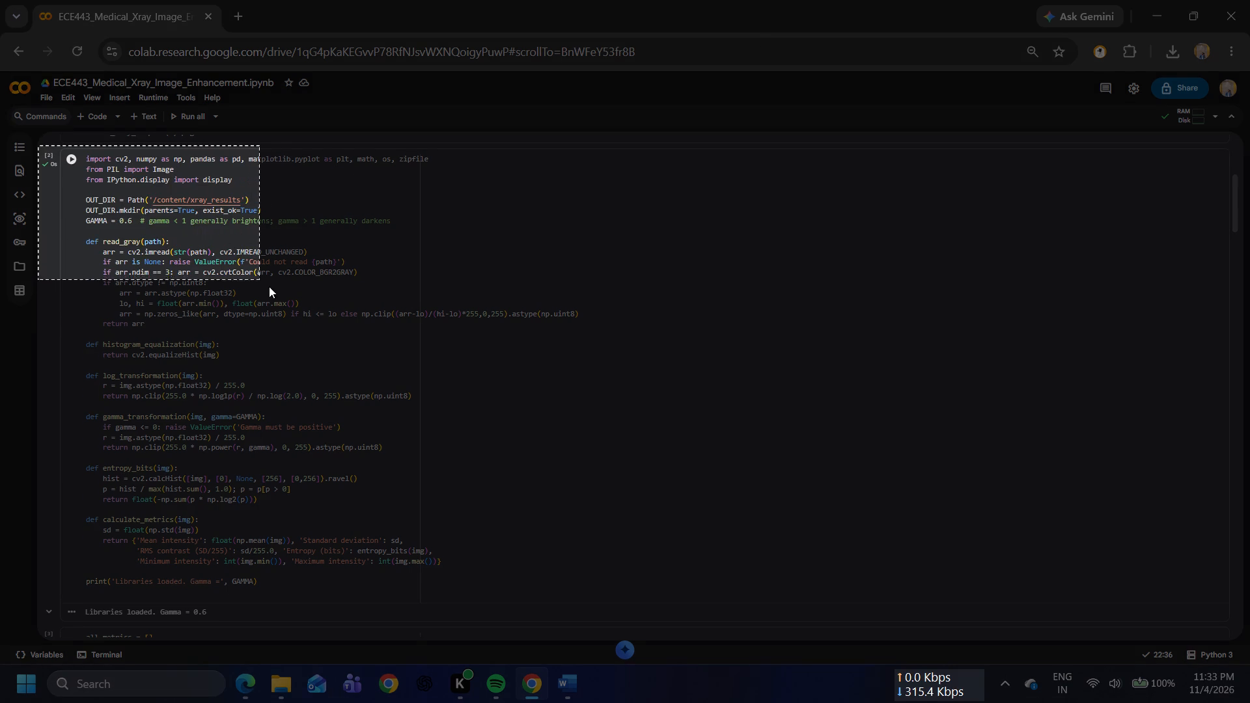
left_click_drag(269, 286, 576, 609)
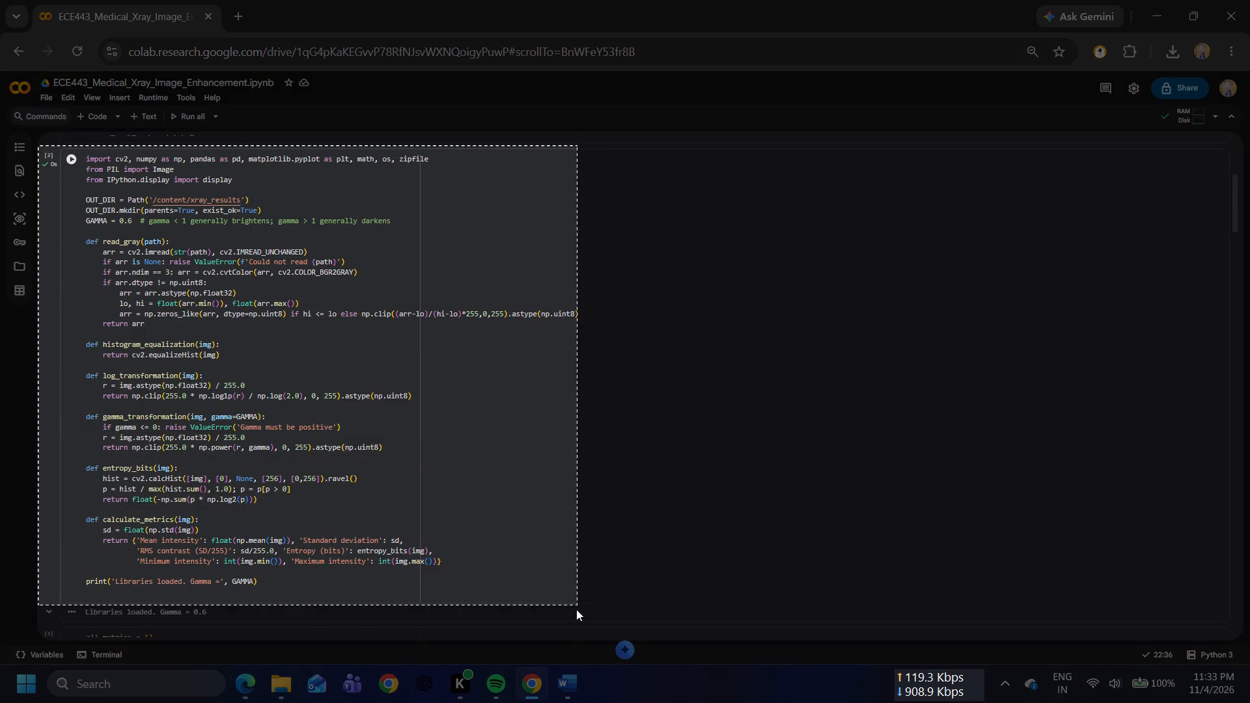
left_click_drag(576, 609, 589, 627)
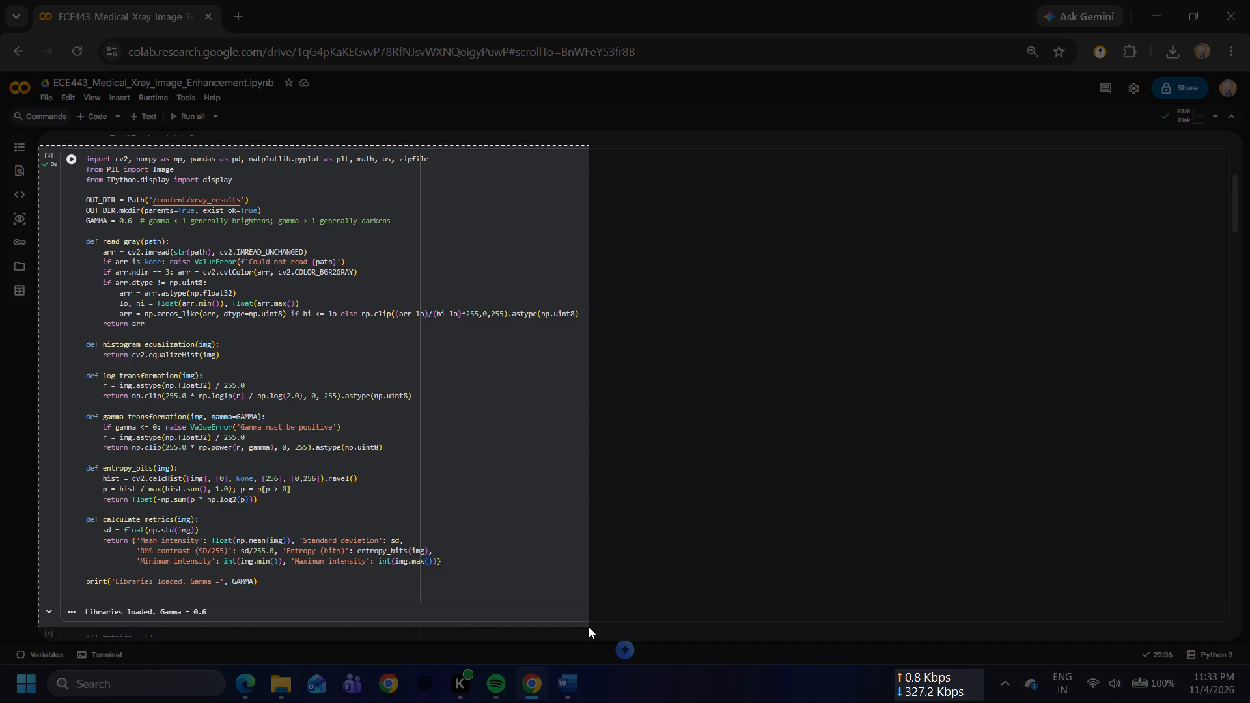
left_click_drag(589, 627, 589, 622)
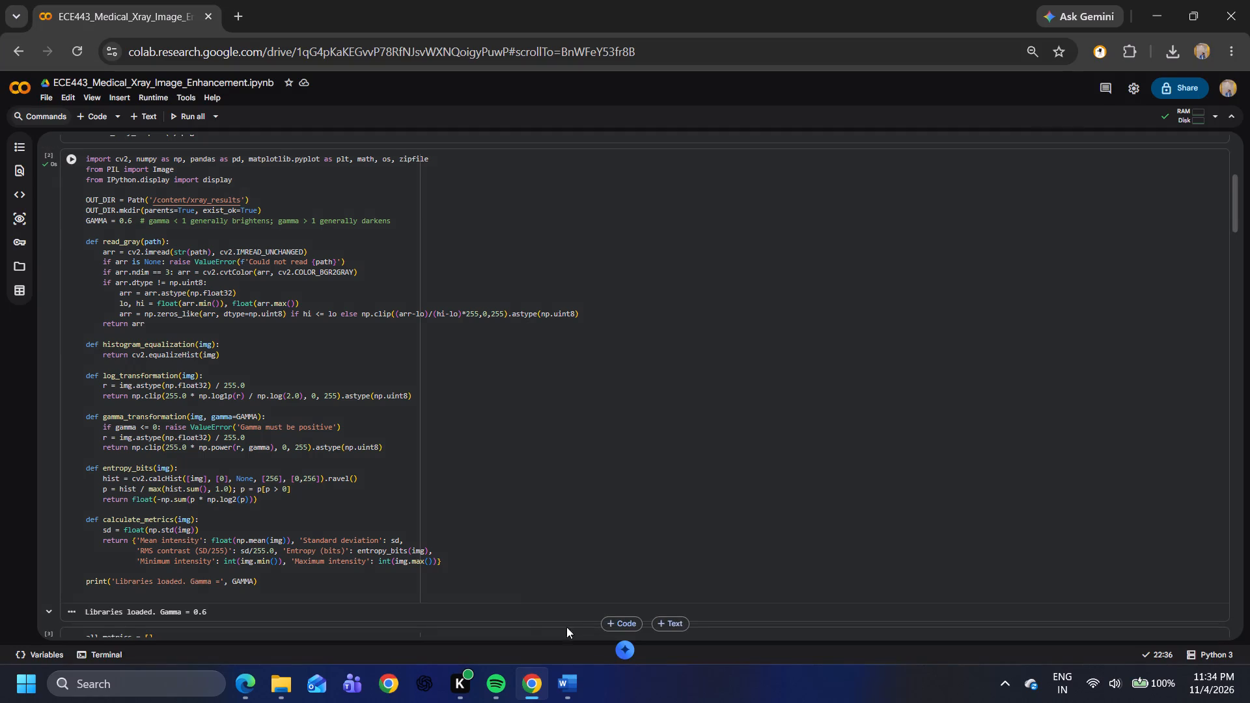
left_click(275, 689)
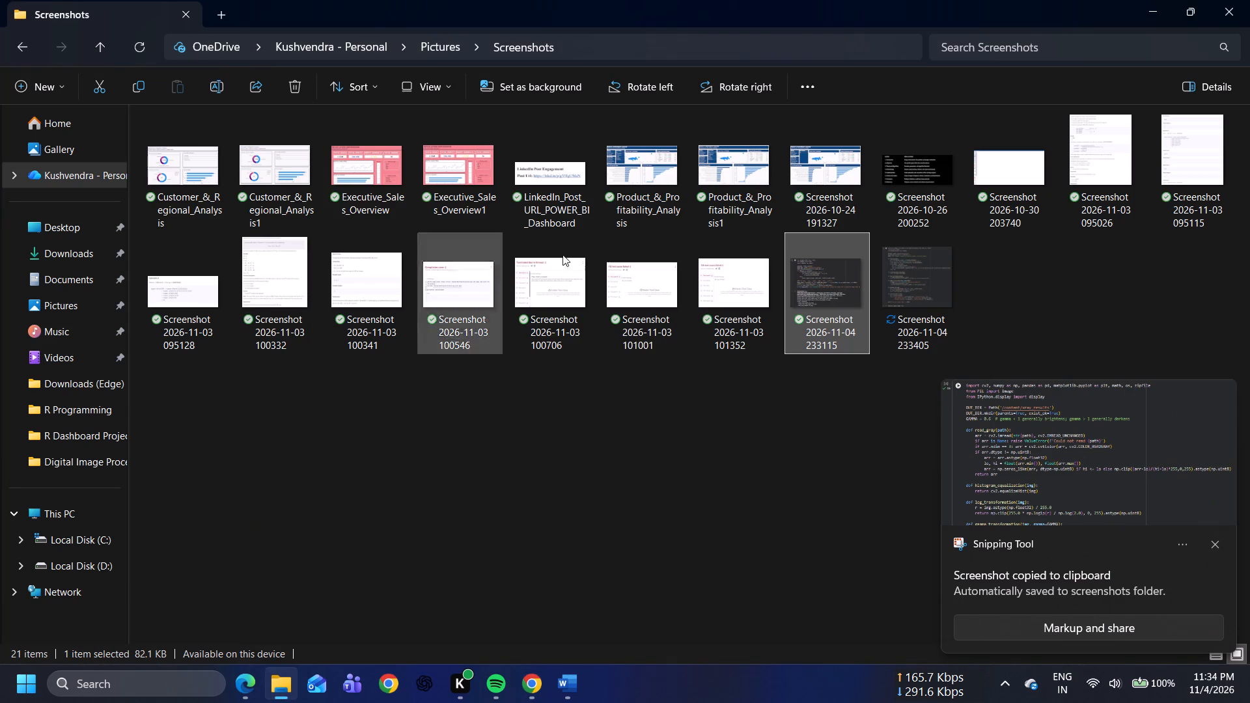
left_click(838, 264)
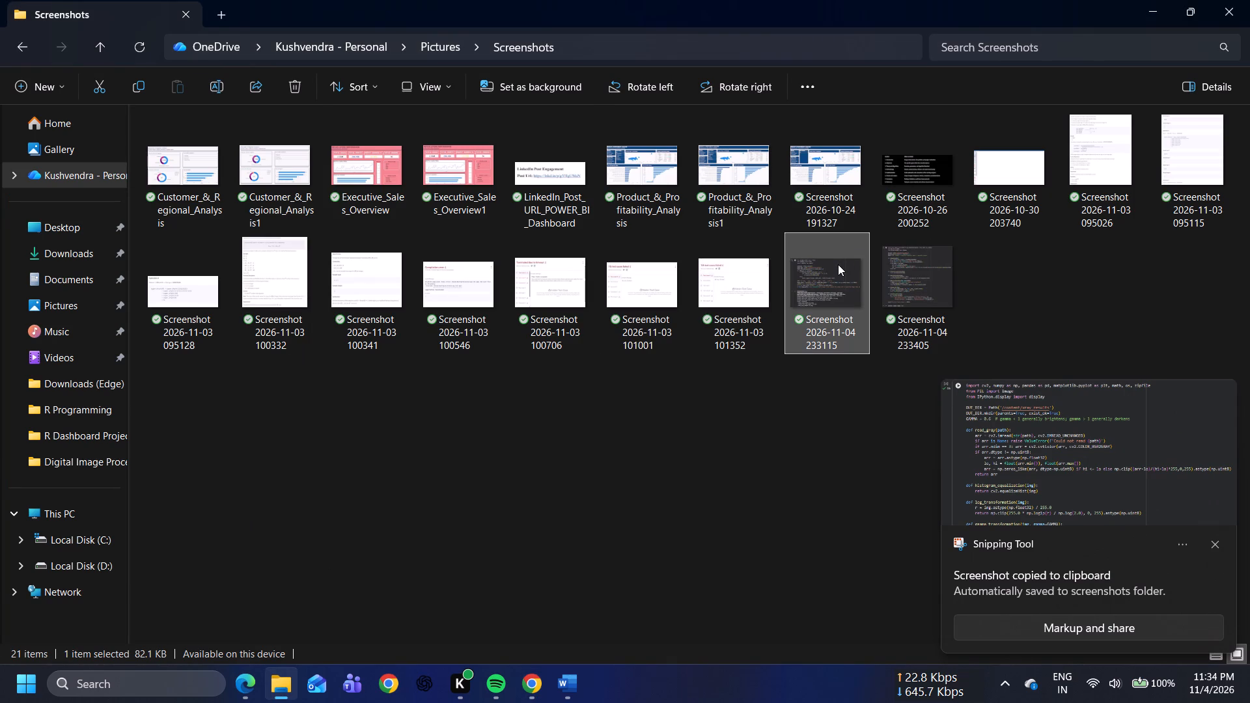
left_click(142, 91)
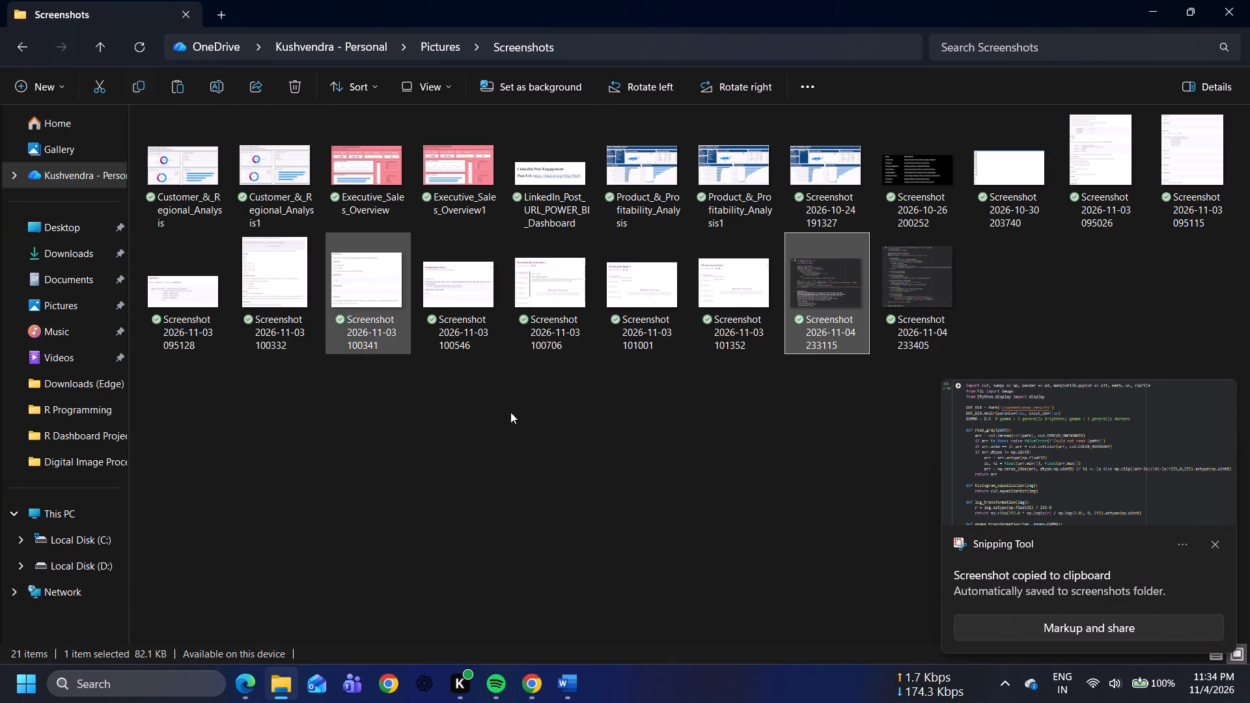
left_click(553, 680)
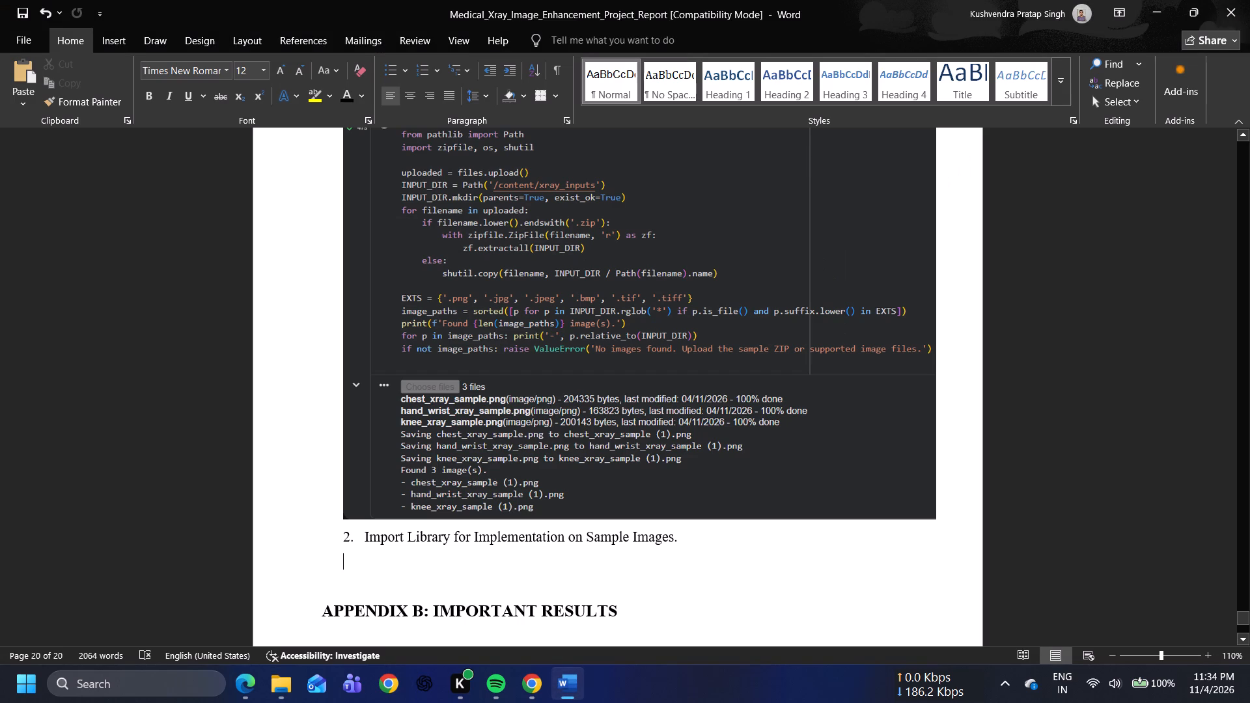
key("ctrl+v")
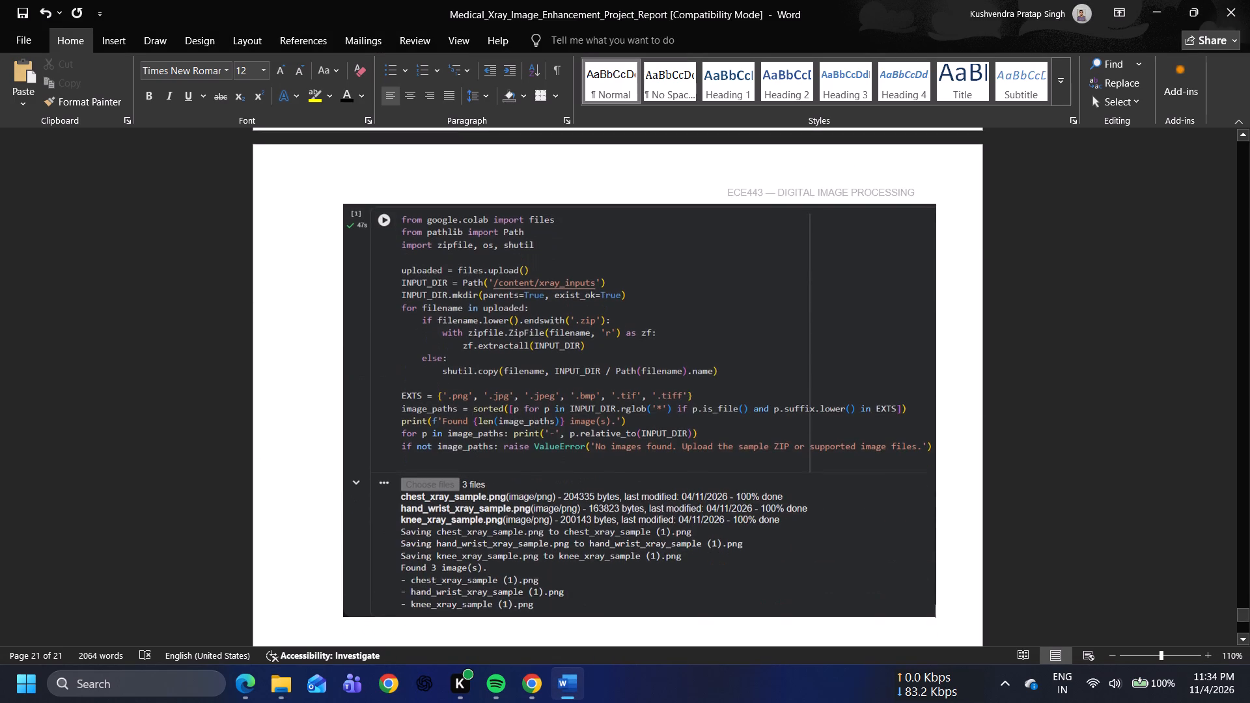
Shrink the newly pasted code screenshot below list item 2 proportionally to about 6.11 inches wide by 4.25 inches high.
scroll(650, 551, "up", 6)
scroll(650, 551, "down", 4)
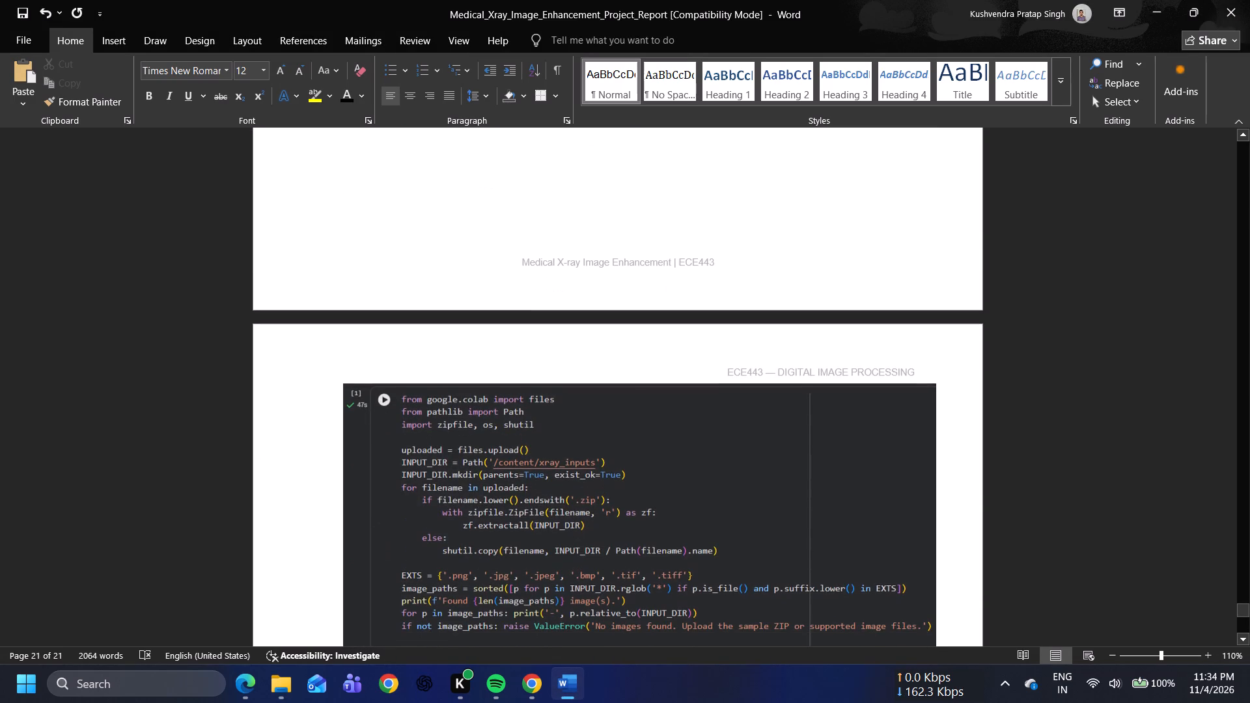
left_click(650, 551)
scroll(650, 551, "down", 5)
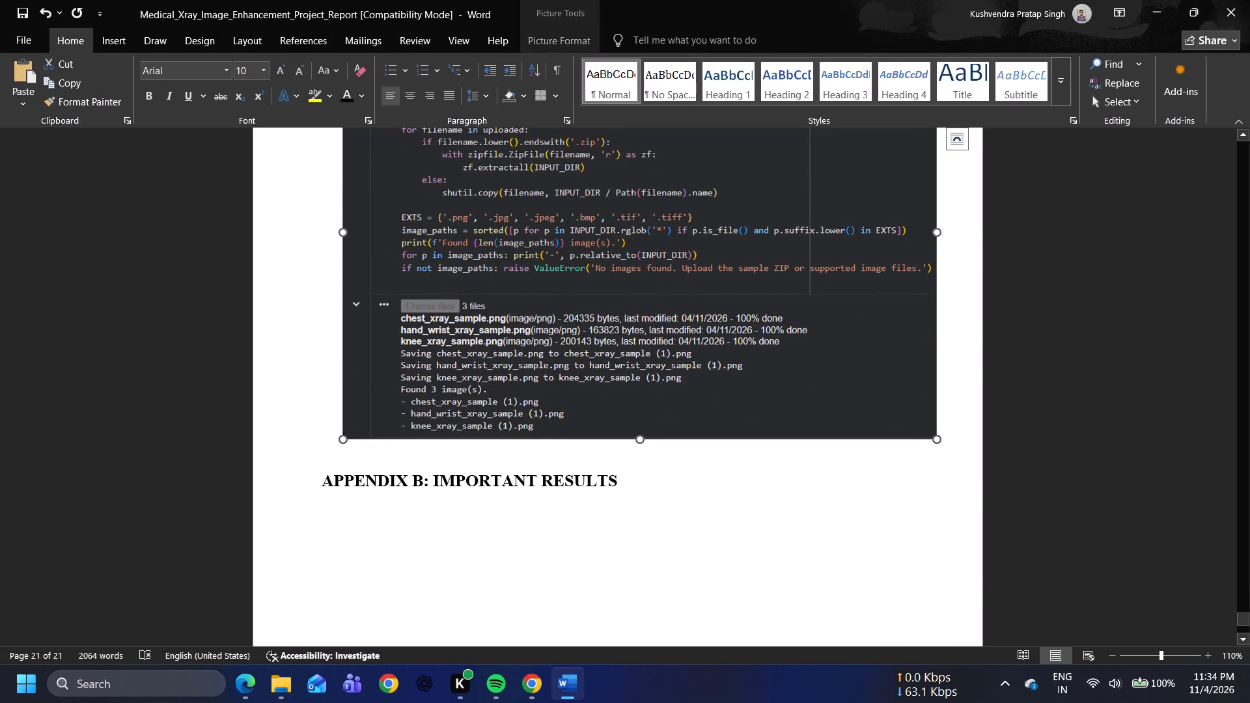
left_click_drag(937, 438, 911, 422)
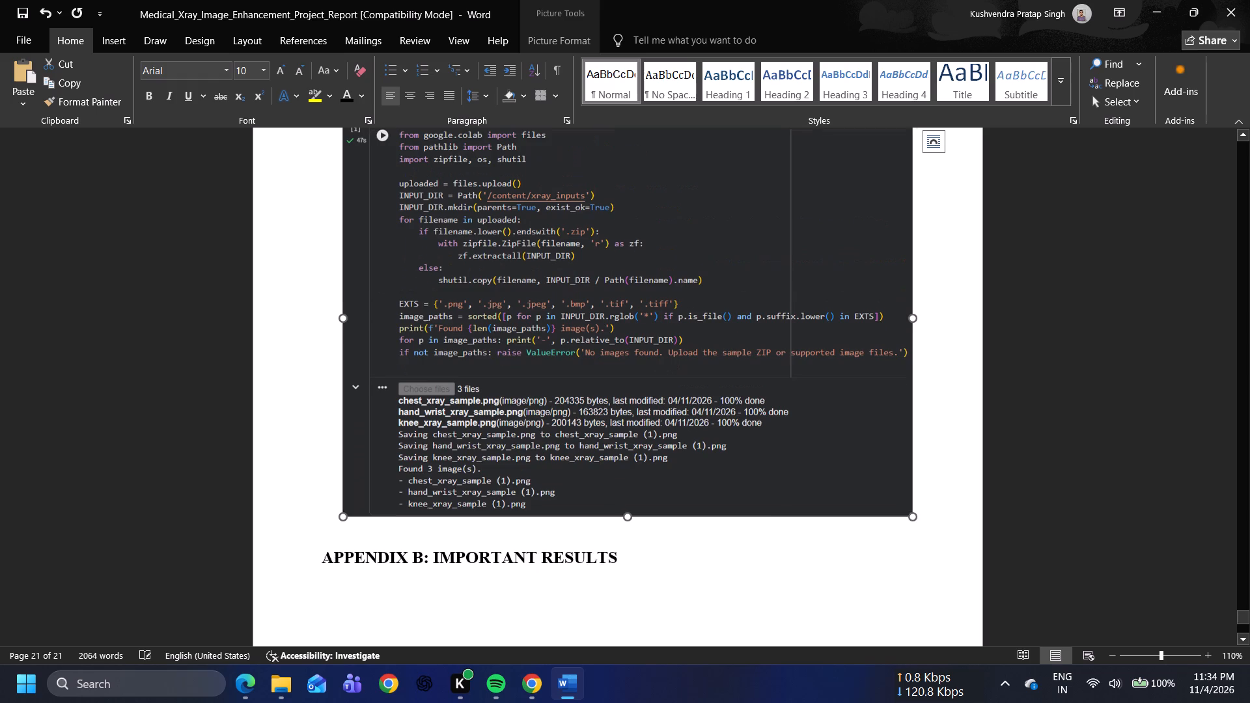
left_click_drag(917, 527, 901, 516)
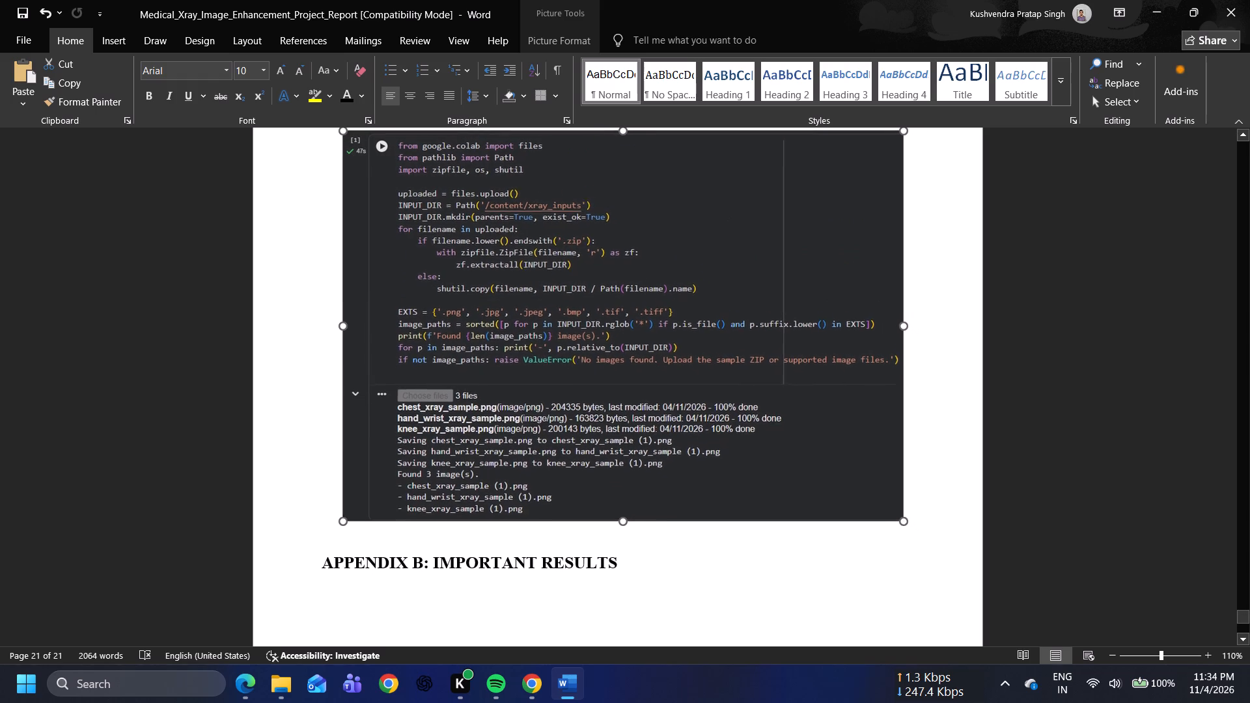
left_click_drag(901, 516, 885, 500)
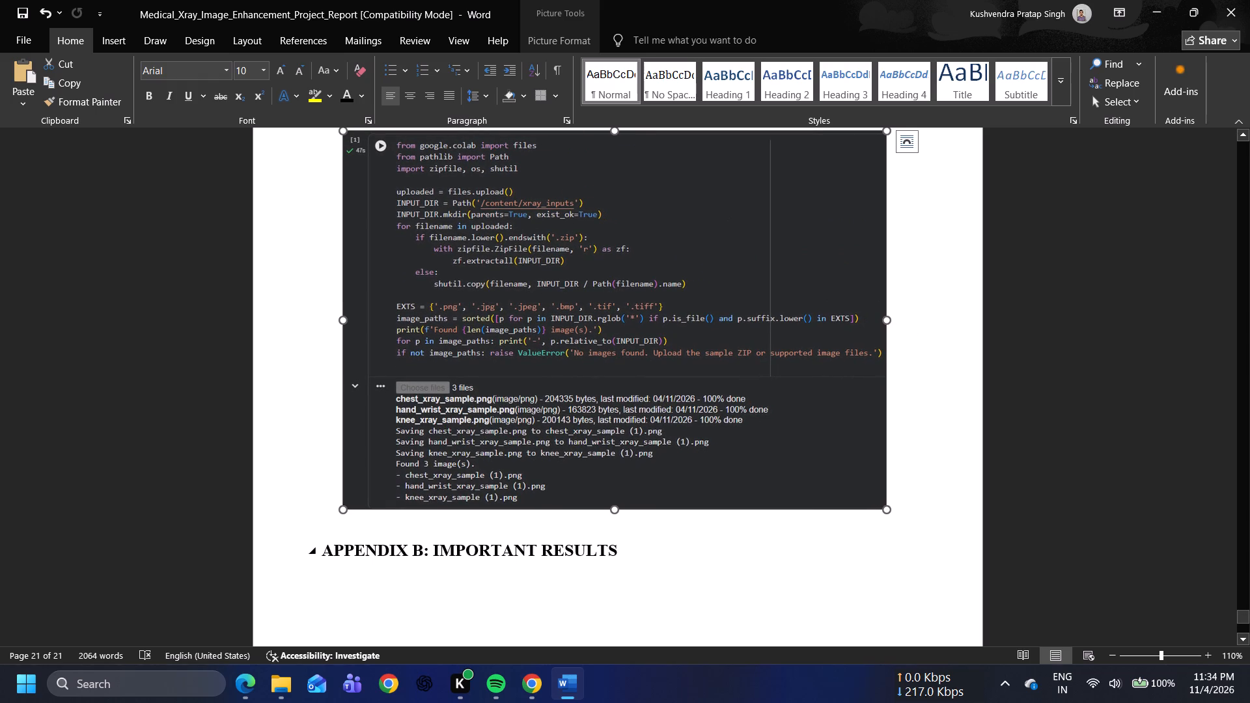
left_click(893, 517)
left_click_drag(887, 510, 868, 497)
left_click(868, 497)
left_click_drag(892, 513, 885, 512)
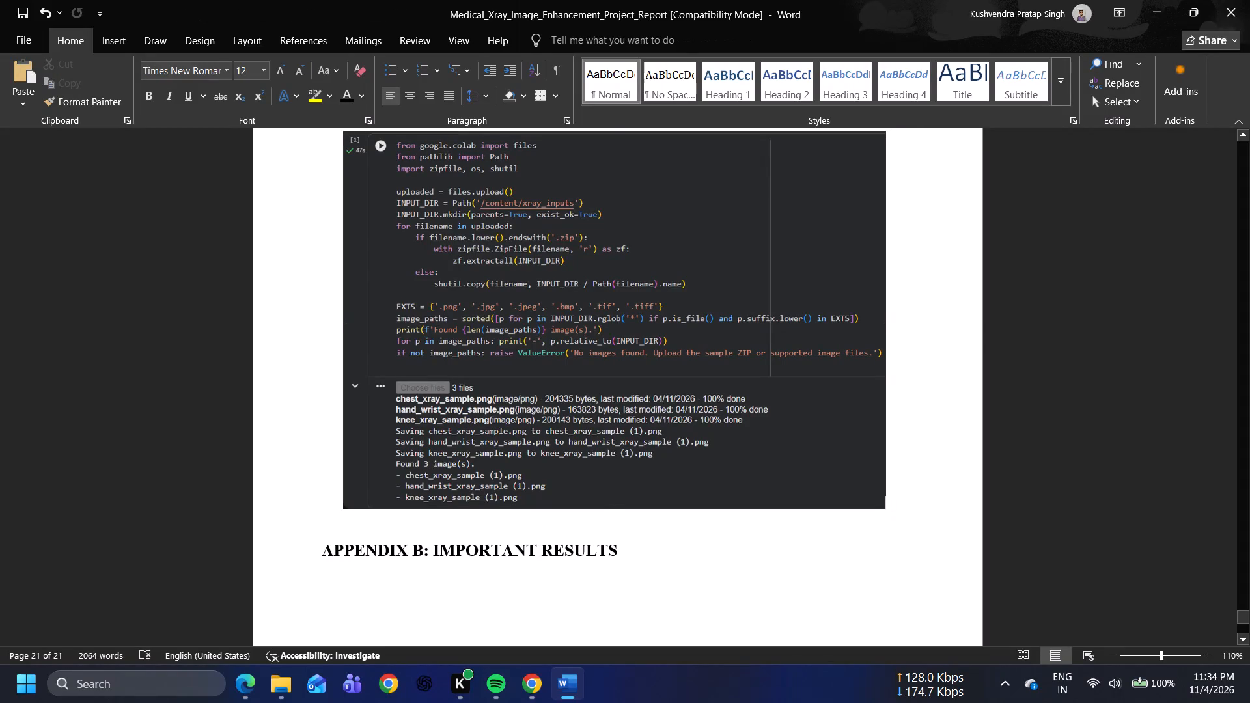
left_click(872, 497)
left_click_drag(889, 510, 870, 495)
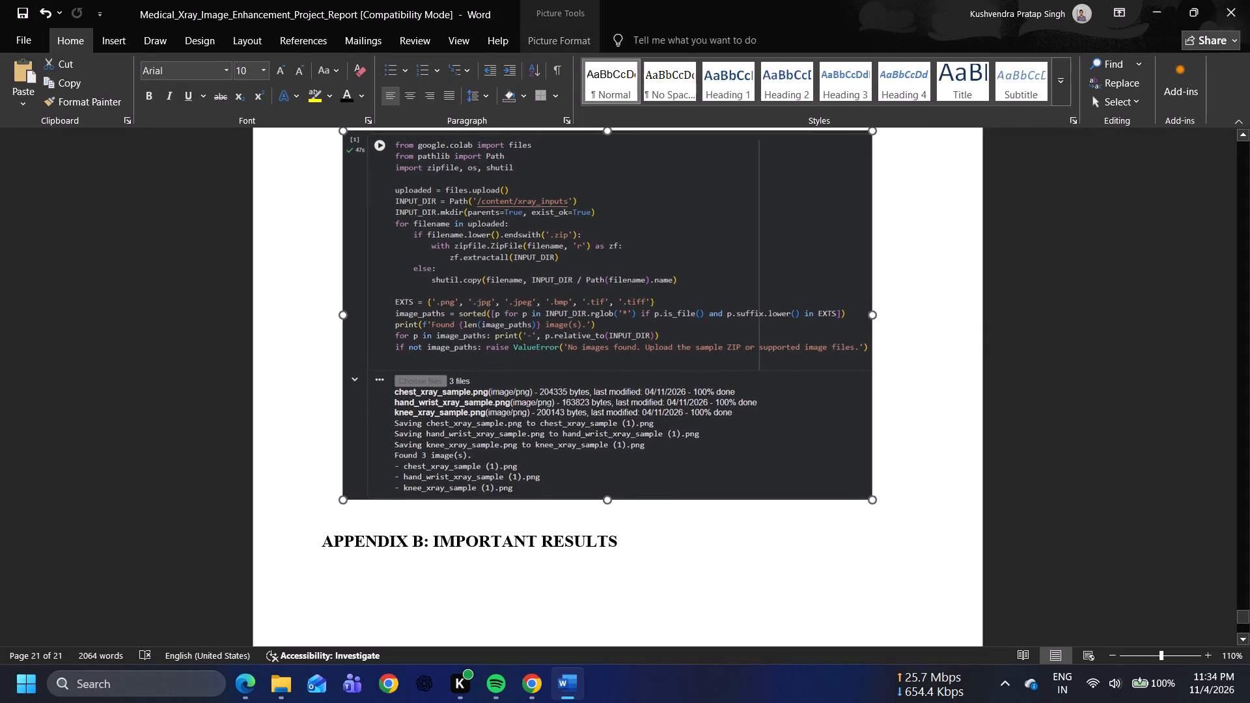
left_click_drag(870, 495, 868, 495)
Shrink the code screenshot under list item 1 of APPENDIX A proportionally to about 6.22 inches wide by 4.33 inches high.
scroll(868, 495, "up", 15)
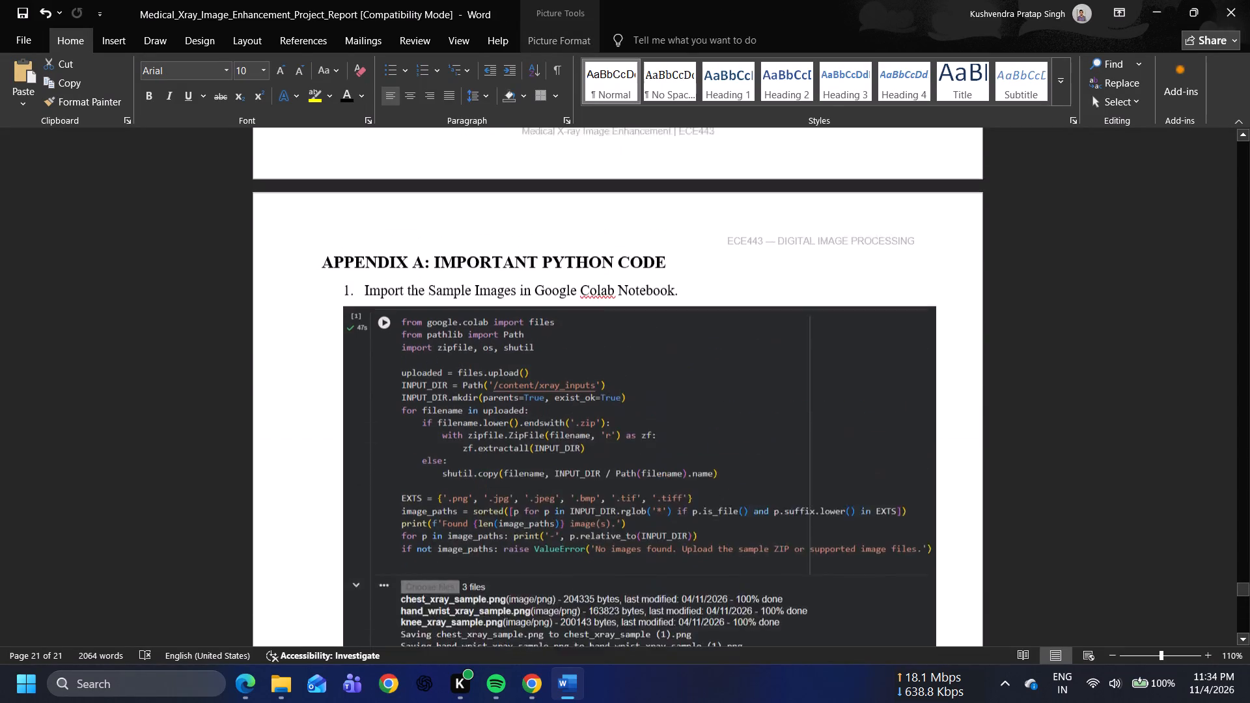
scroll(868, 495, "up", 1)
scroll(852, 449, "down", 4)
double_click(852, 449)
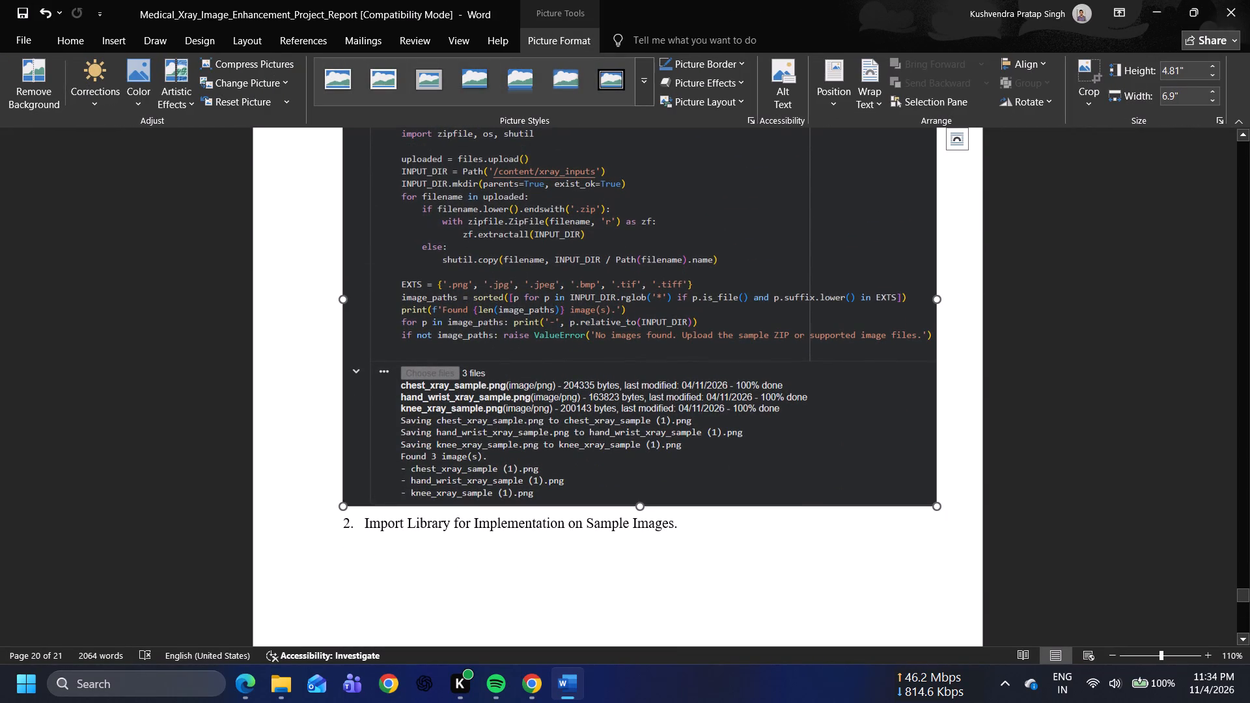
left_click_drag(936, 506, 916, 489)
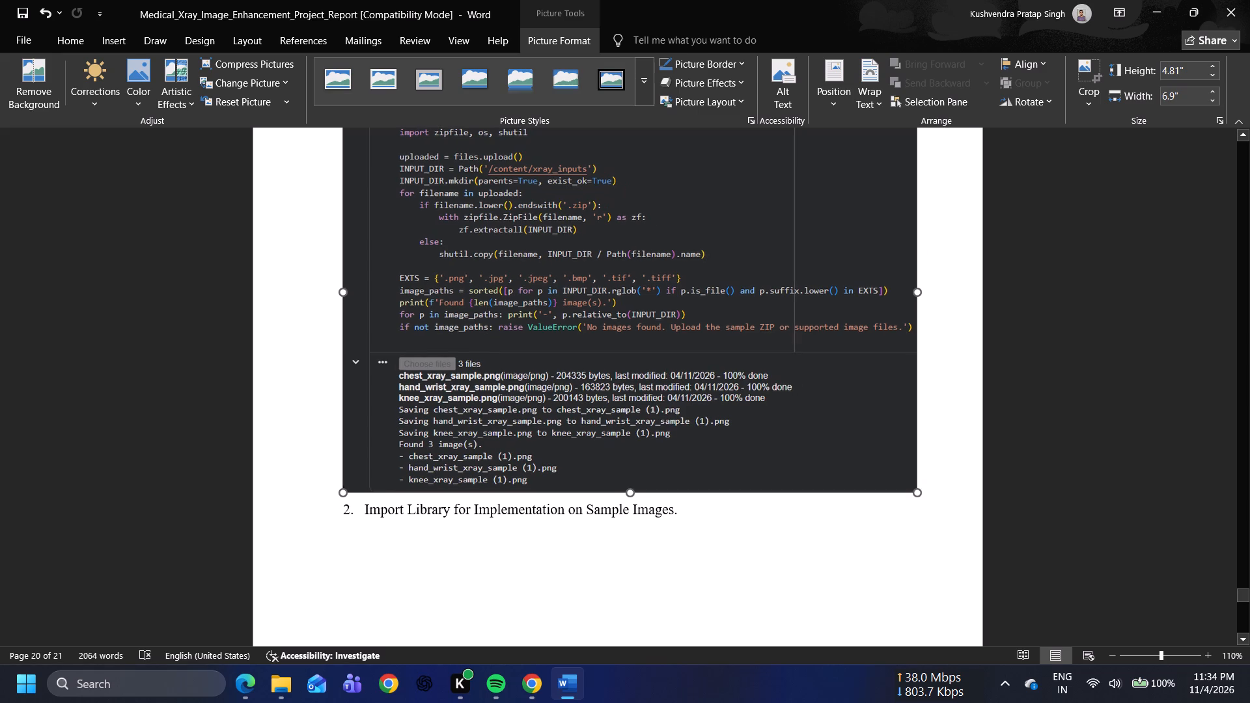
left_click_drag(916, 489, 904, 484)
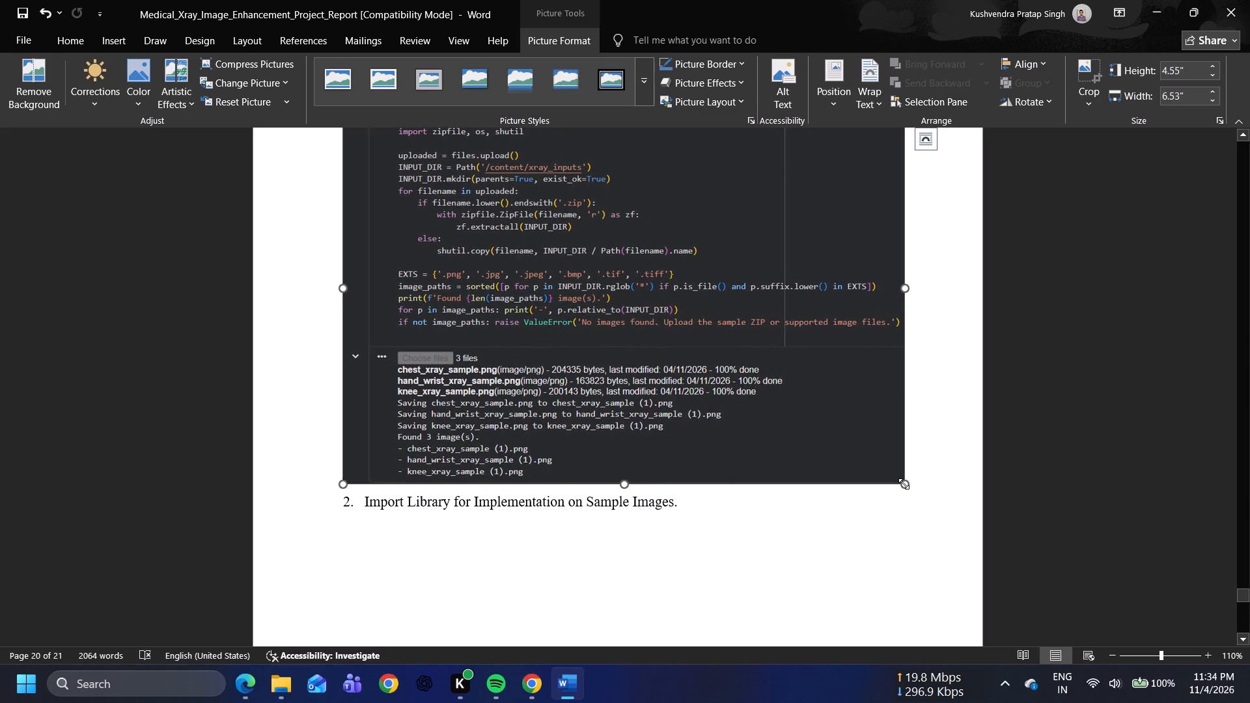
left_click_drag(904, 484, 891, 472)
left_click_drag(891, 472, 880, 462)
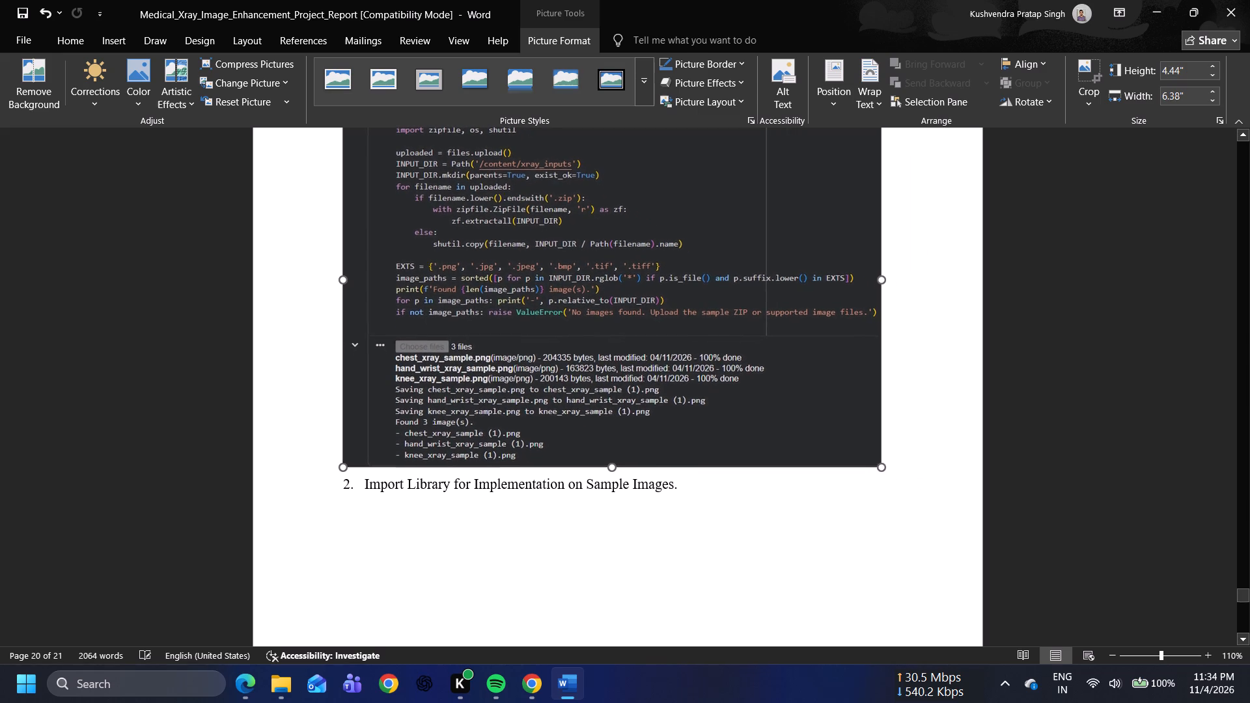
left_click_drag(880, 462, 878, 460)
scroll(878, 460, "up", 3)
scroll(878, 460, "down", 2)
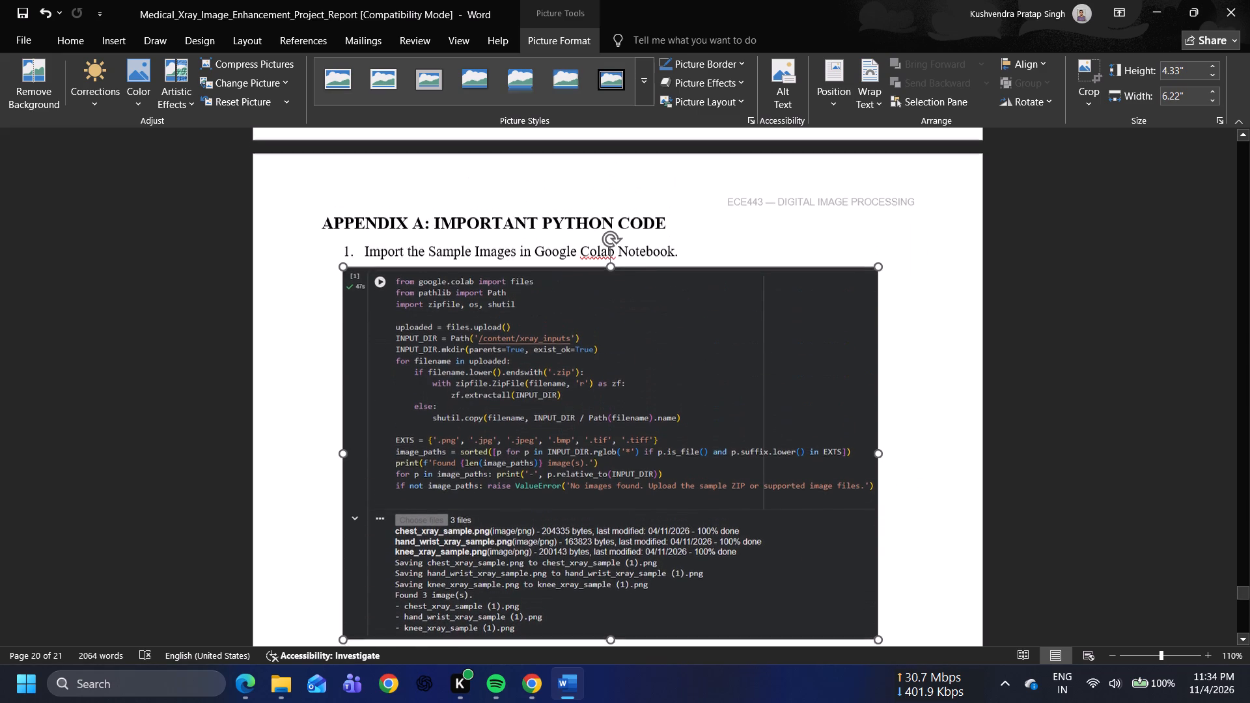
Delete the duplicate image-import code screenshot placed below list item 2 of APPENDIX A.
scroll(878, 460, "down", 2)
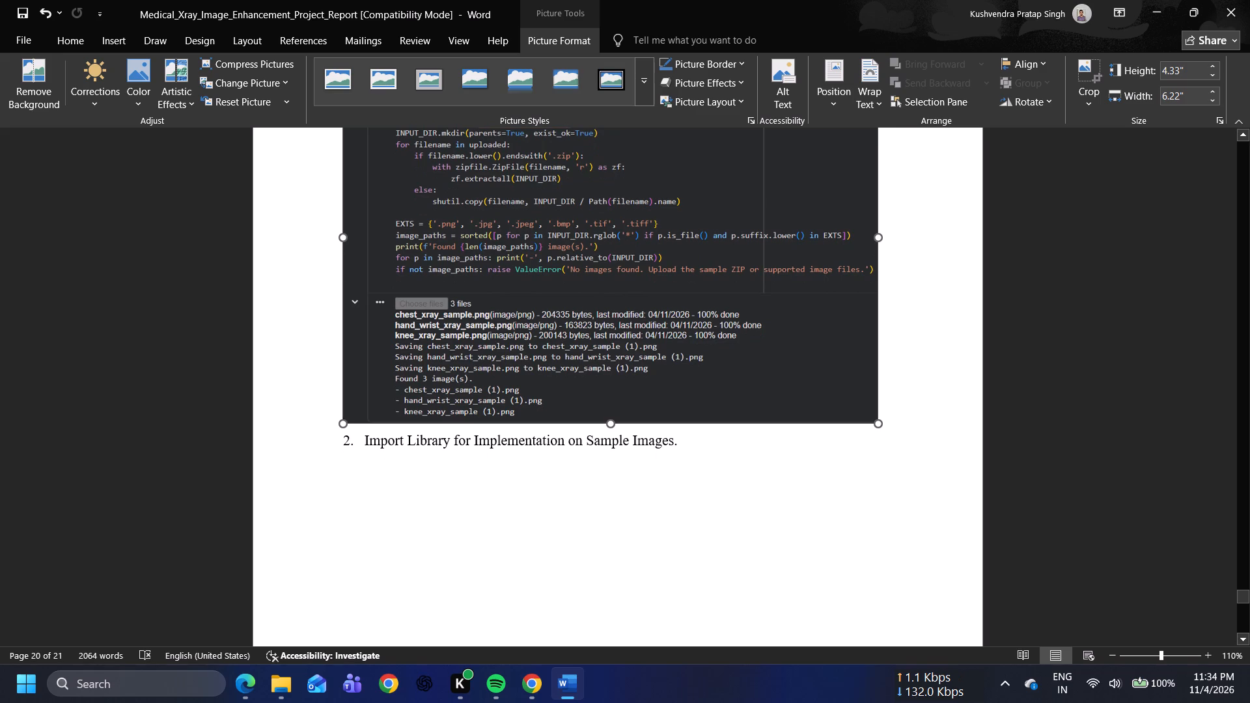
scroll(706, 294, "down", 3)
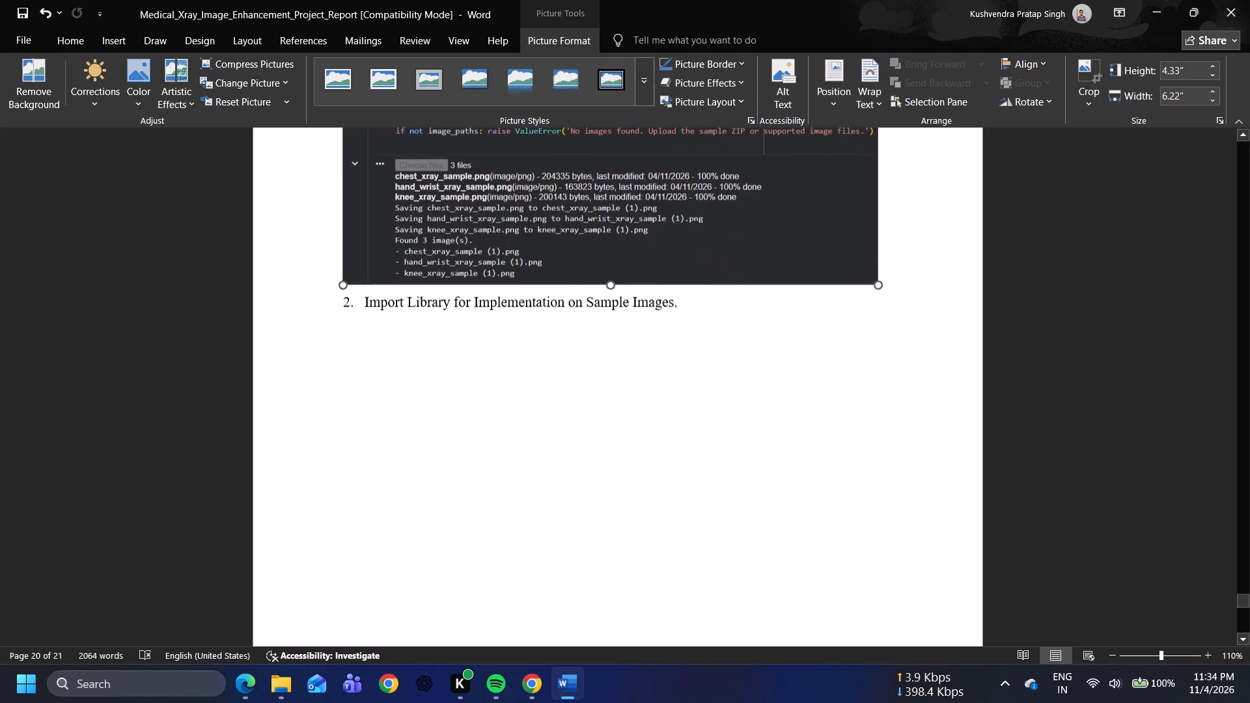
scroll(706, 294, "down", 8)
left_click(712, 318)
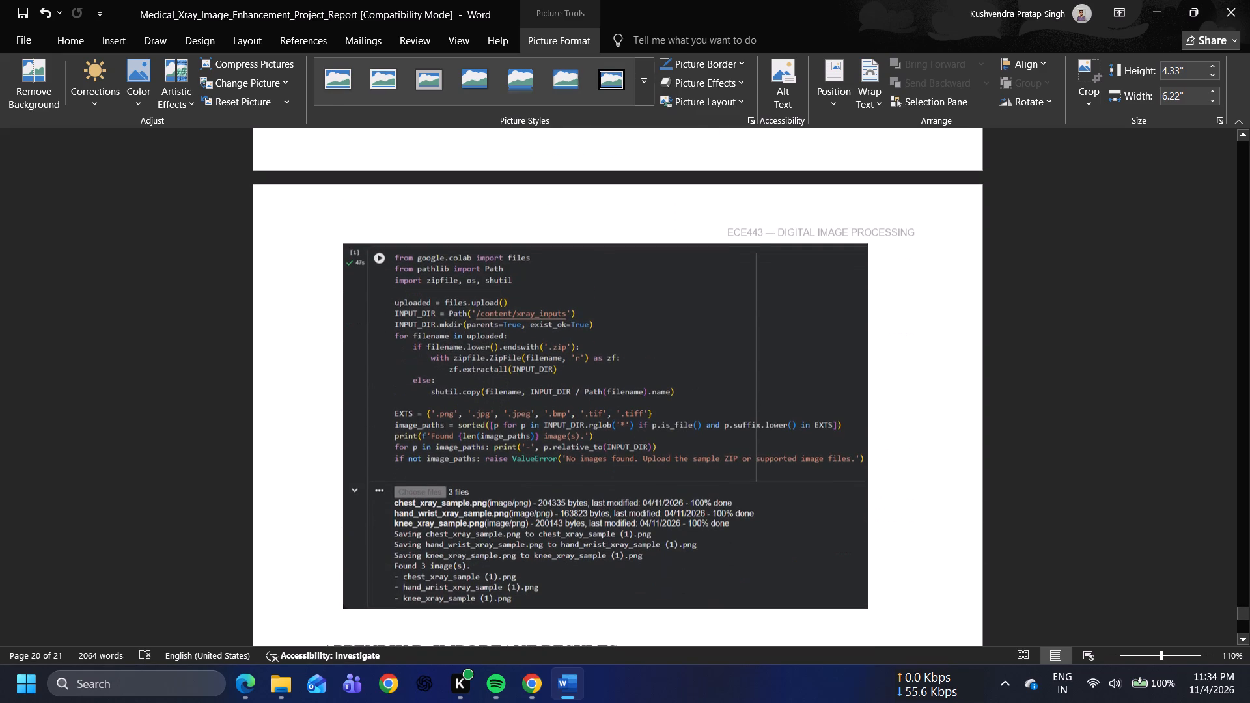
scroll(857, 586, "down", 1)
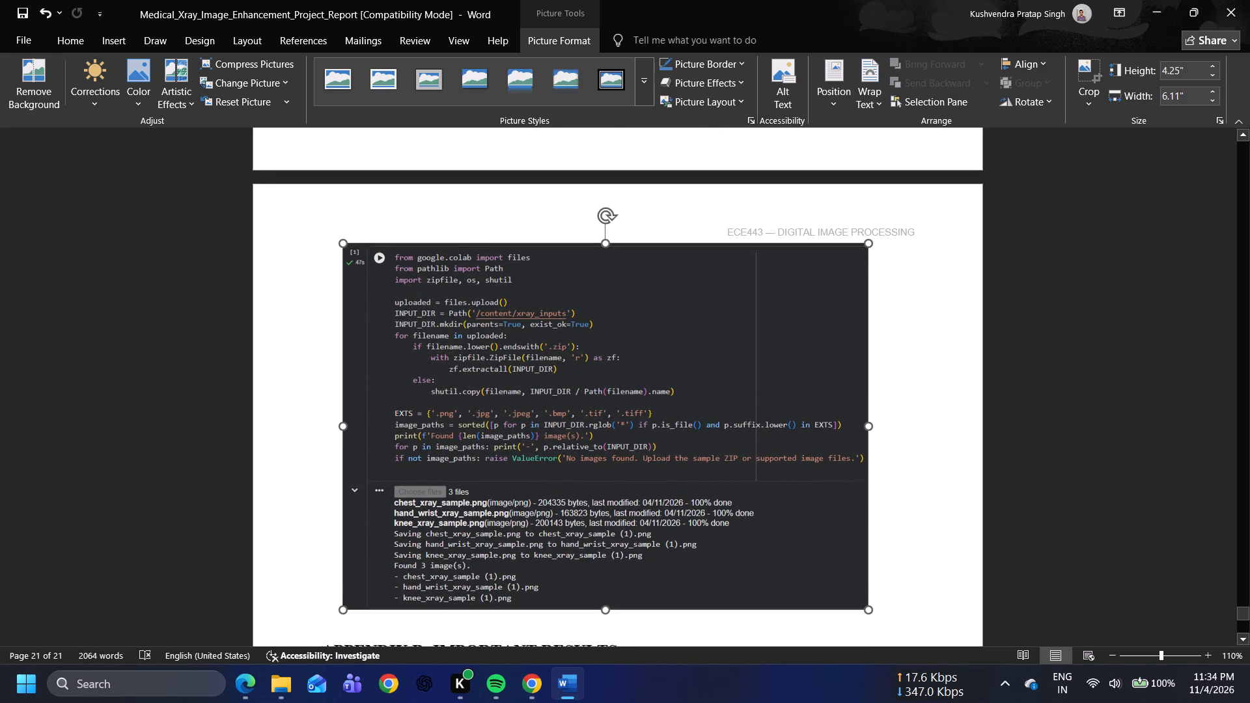
scroll(857, 586, "down", 1)
scroll(857, 586, "up", 11)
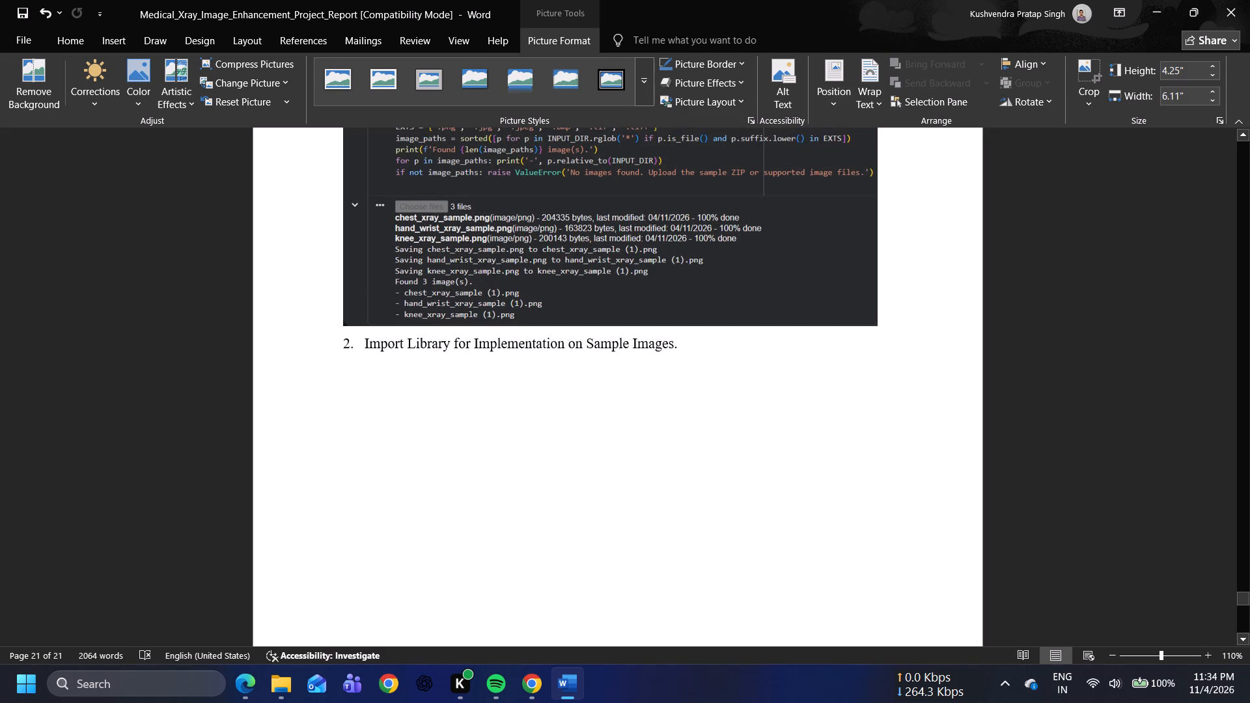
scroll(857, 586, "up", 4)
scroll(857, 586, "down", 12)
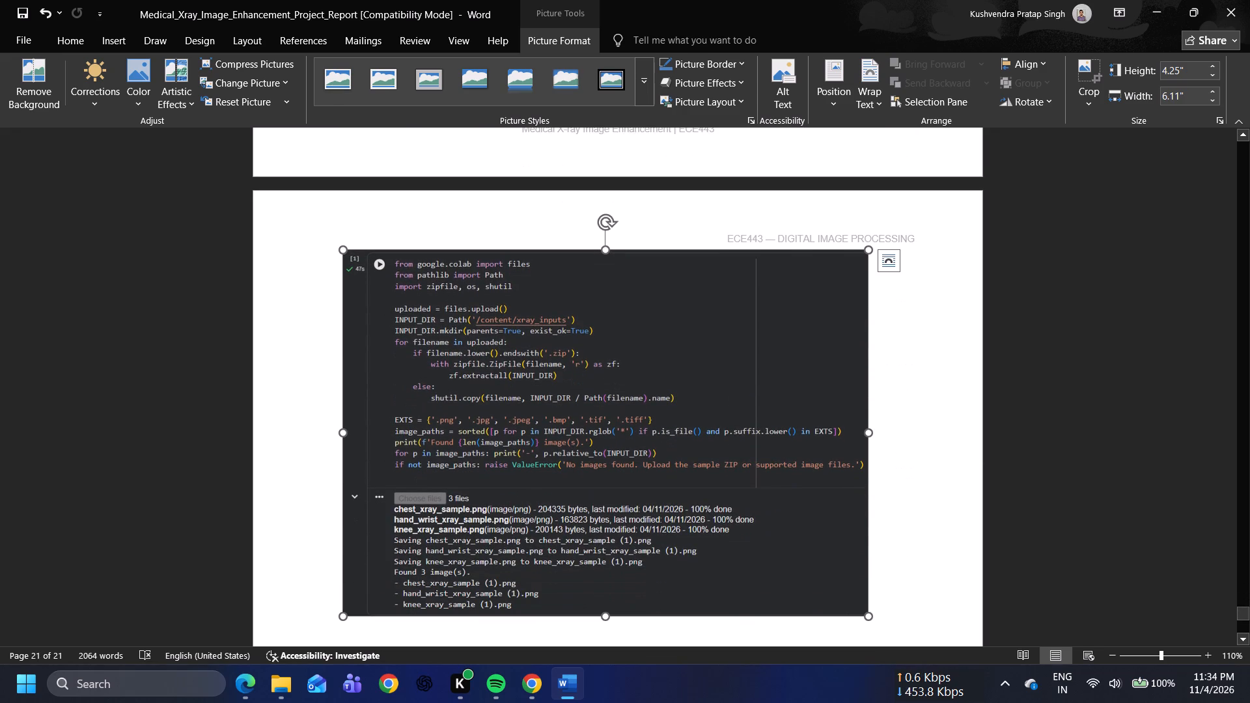
left_click(783, 480)
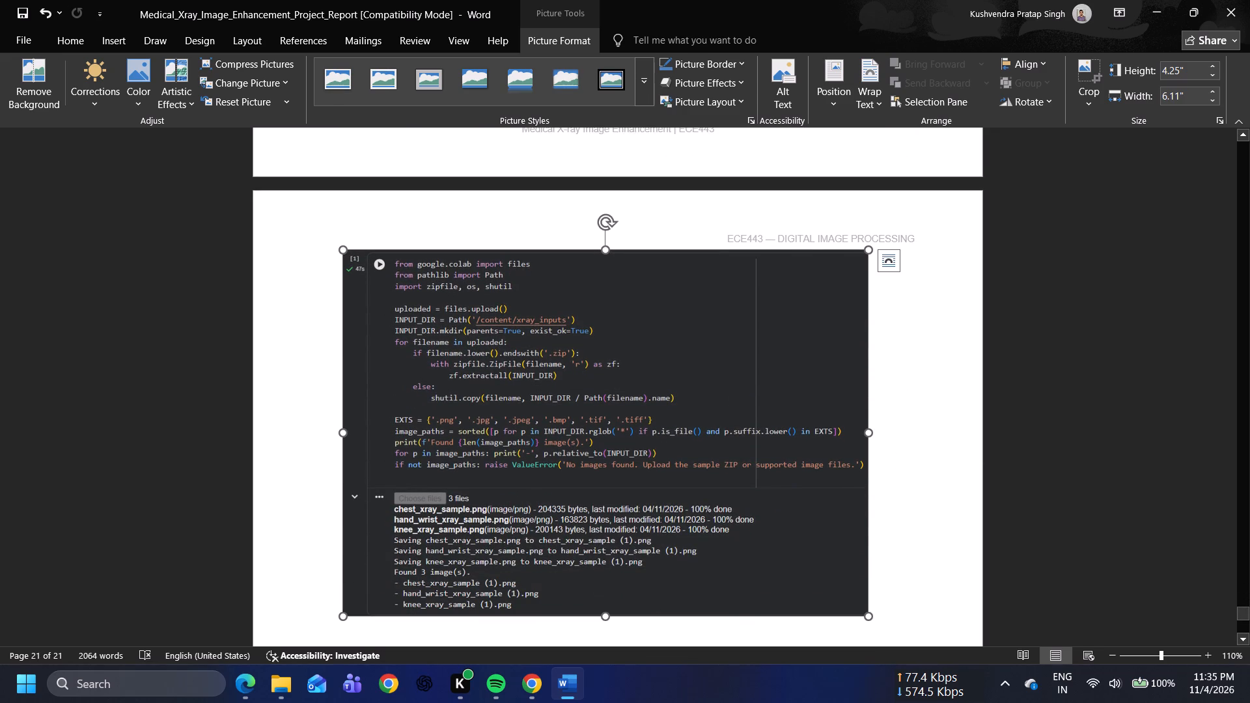
key("Delete")
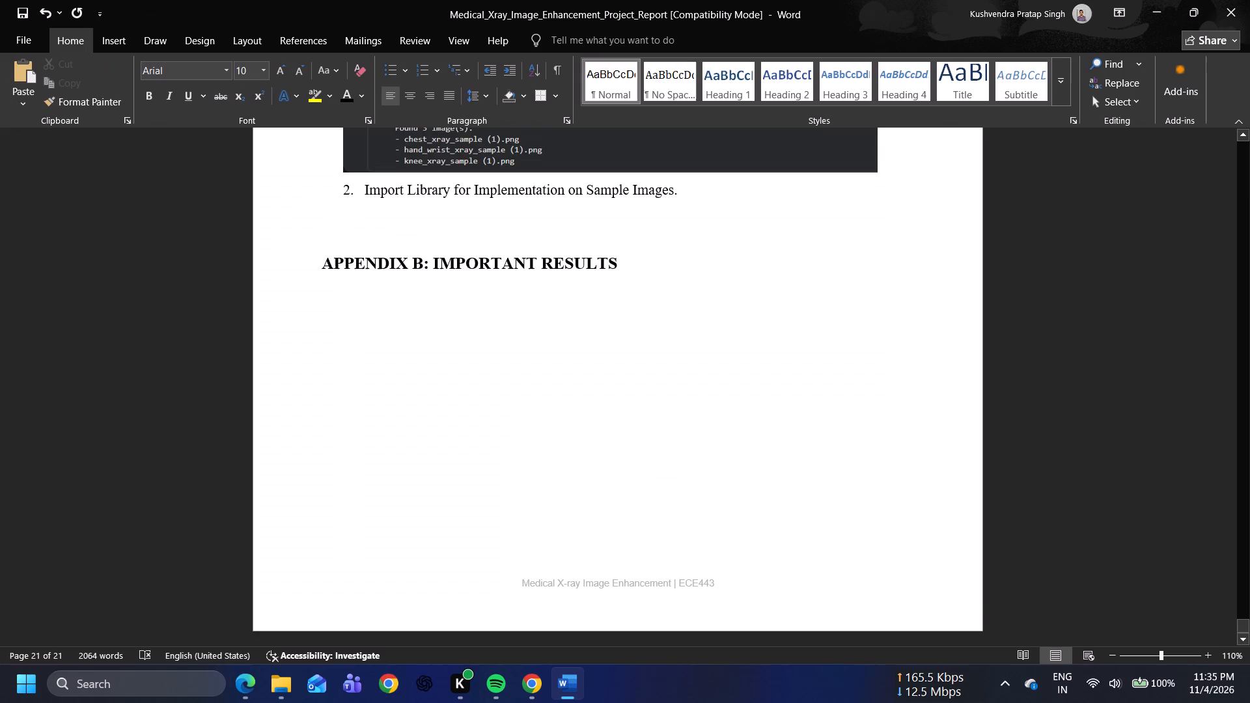
Replace the shrunken code screenshot under list item 1 with a fresh full-width paste of the copied screenshot.
scroll(783, 480, "up", 5)
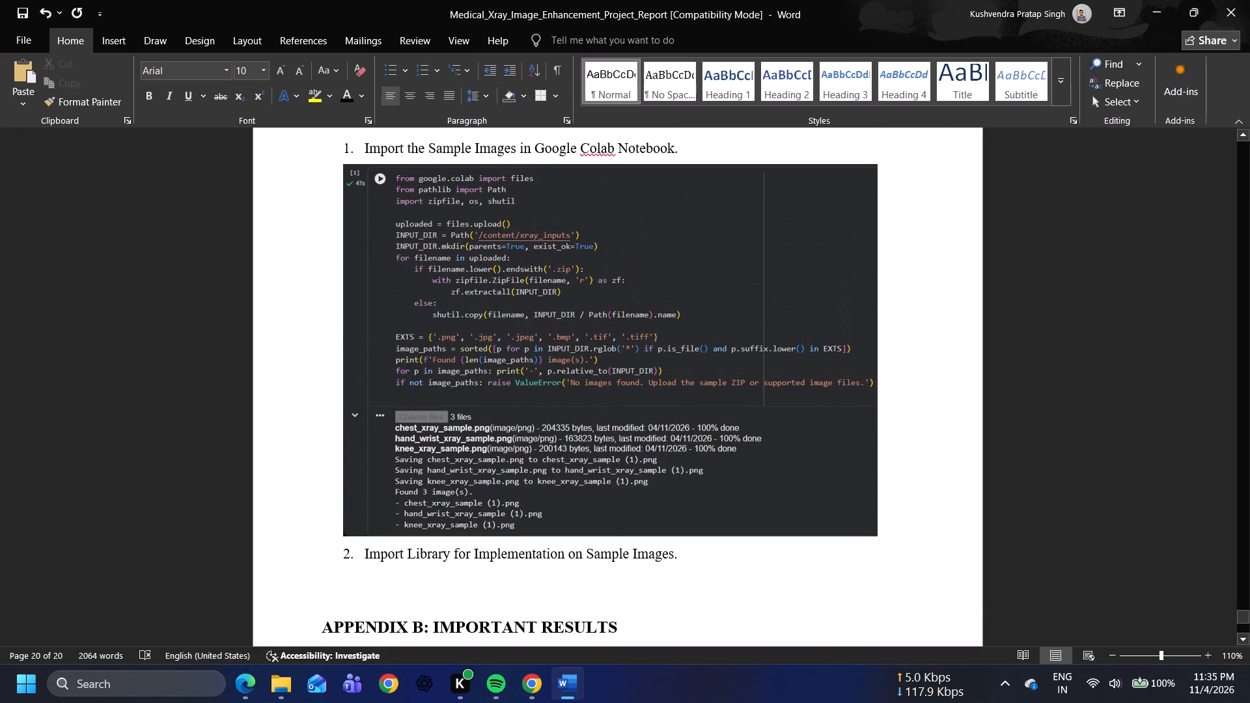
left_click(783, 480)
key("Delete")
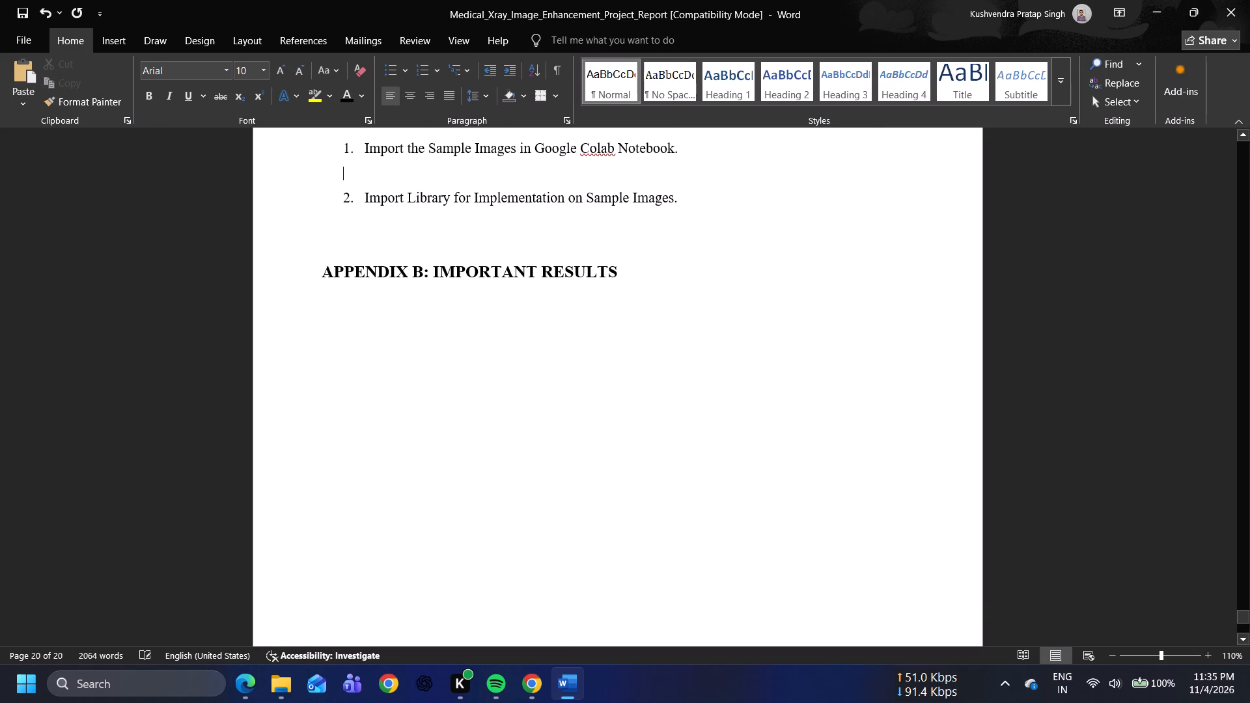
key("ctrl+v")
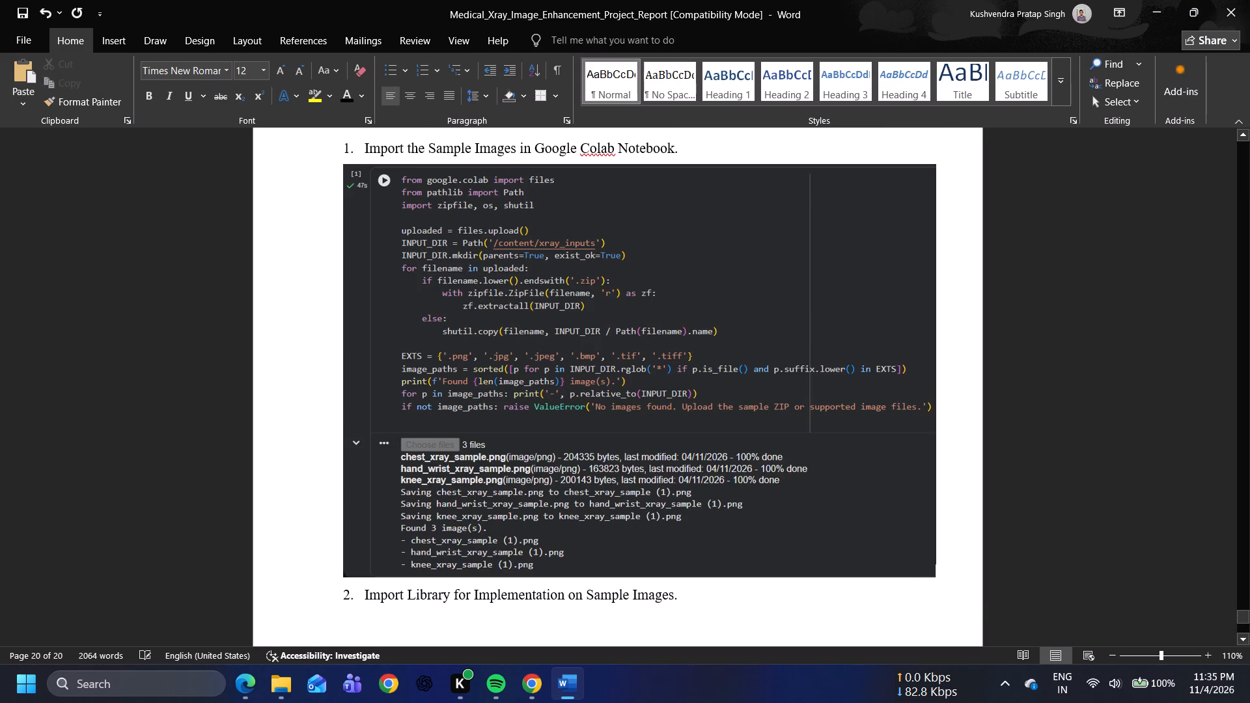
scroll(783, 480, "down", 2)
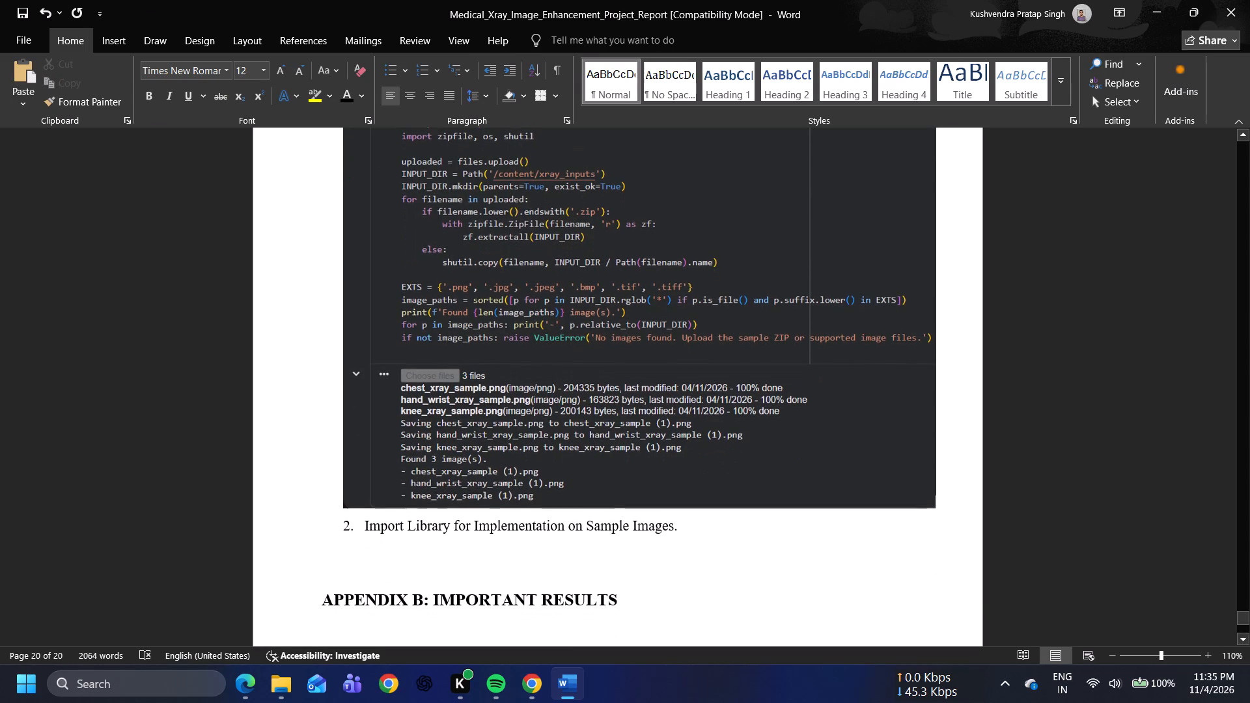
left_click(627, 543)
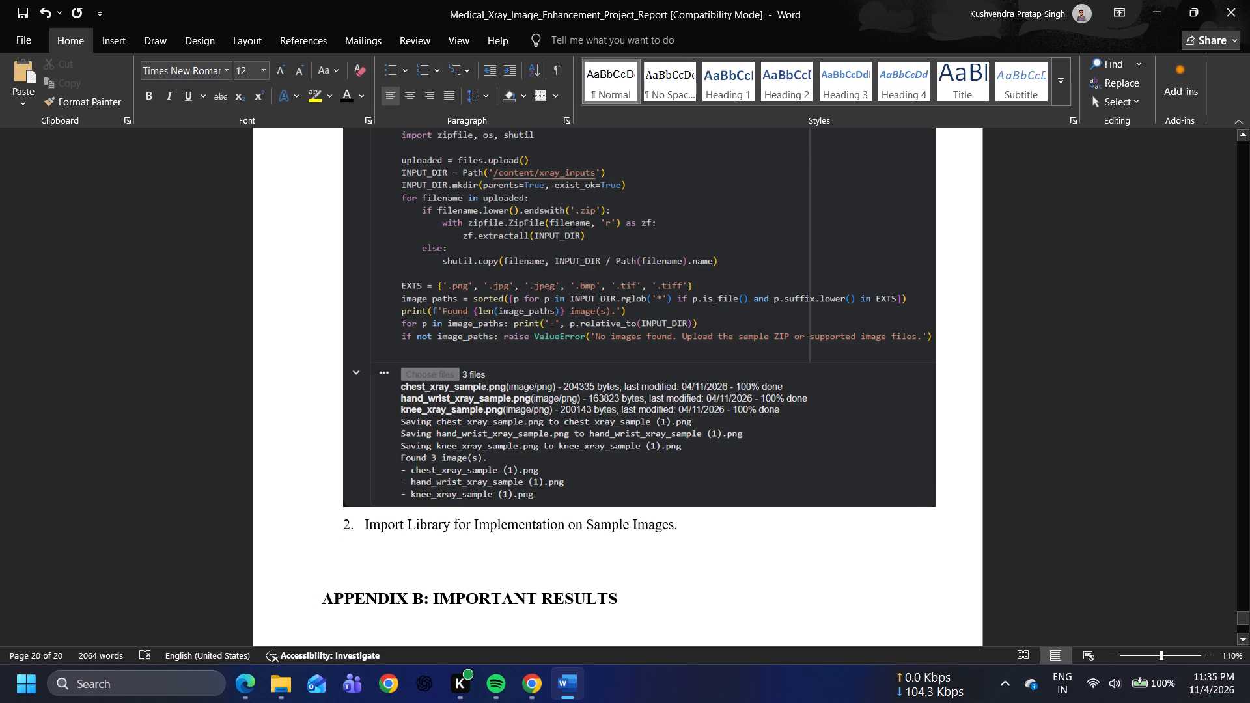
left_click(288, 682)
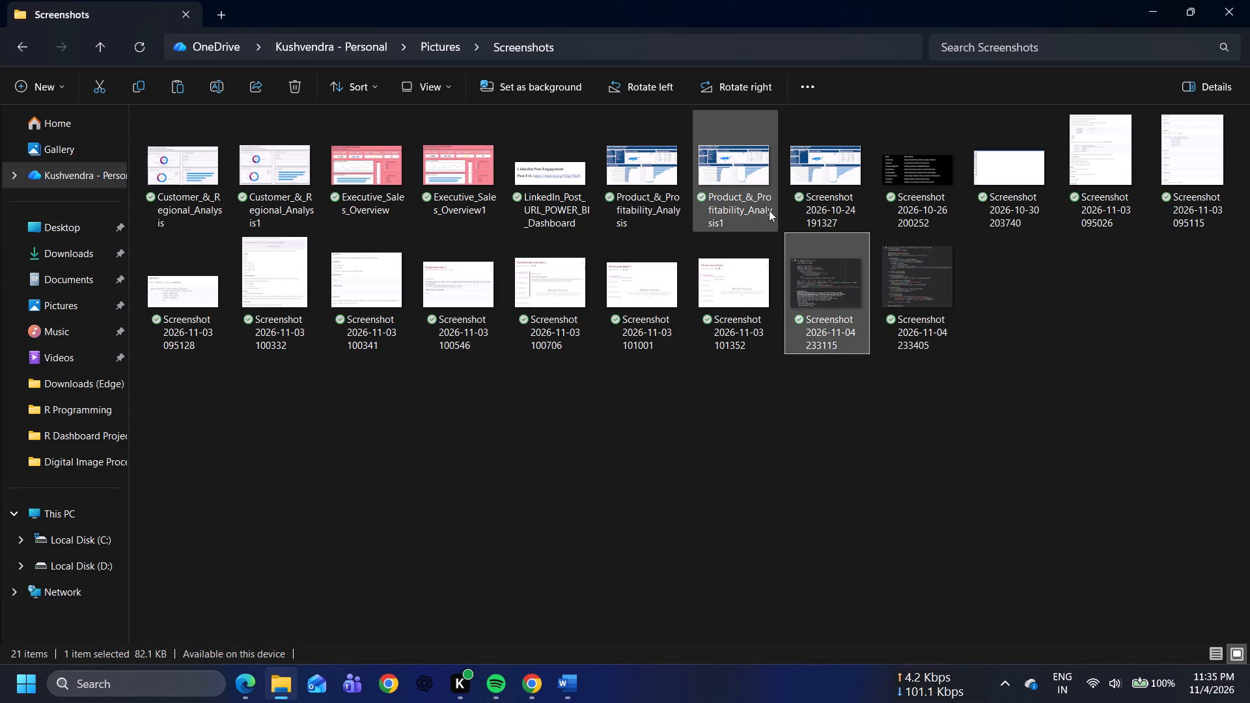
left_click(758, 426)
left_click(956, 292)
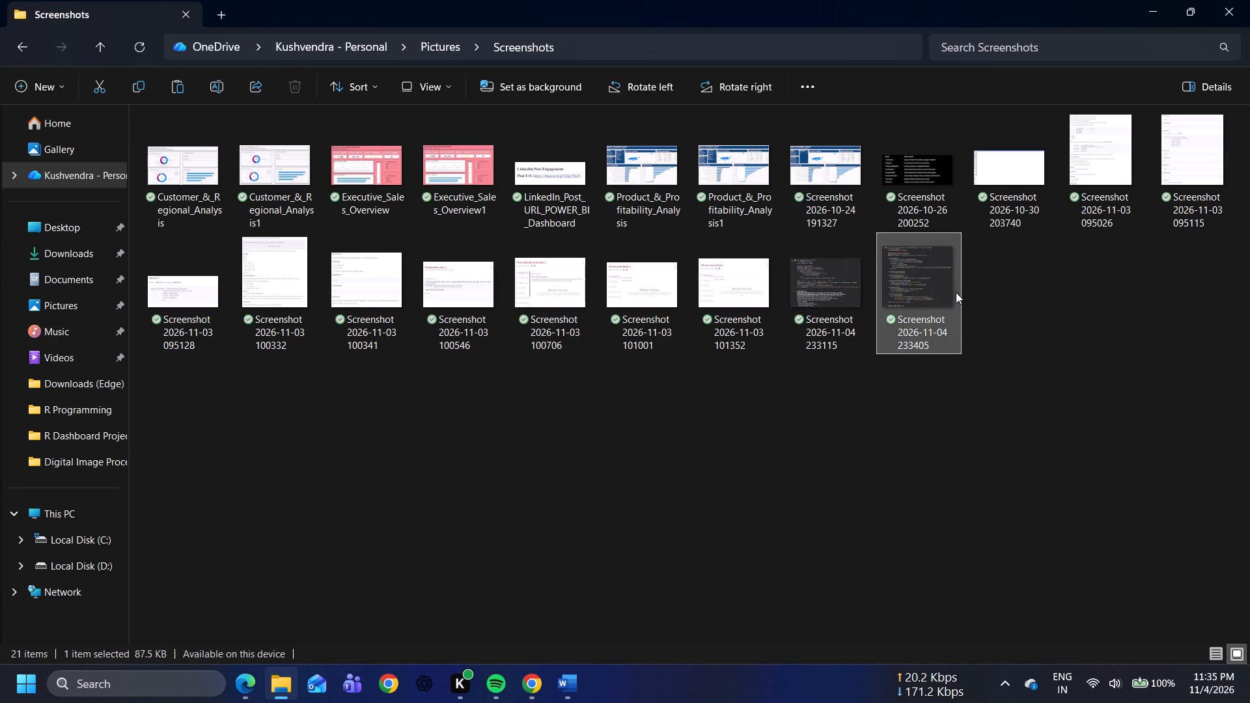
left_click(135, 81)
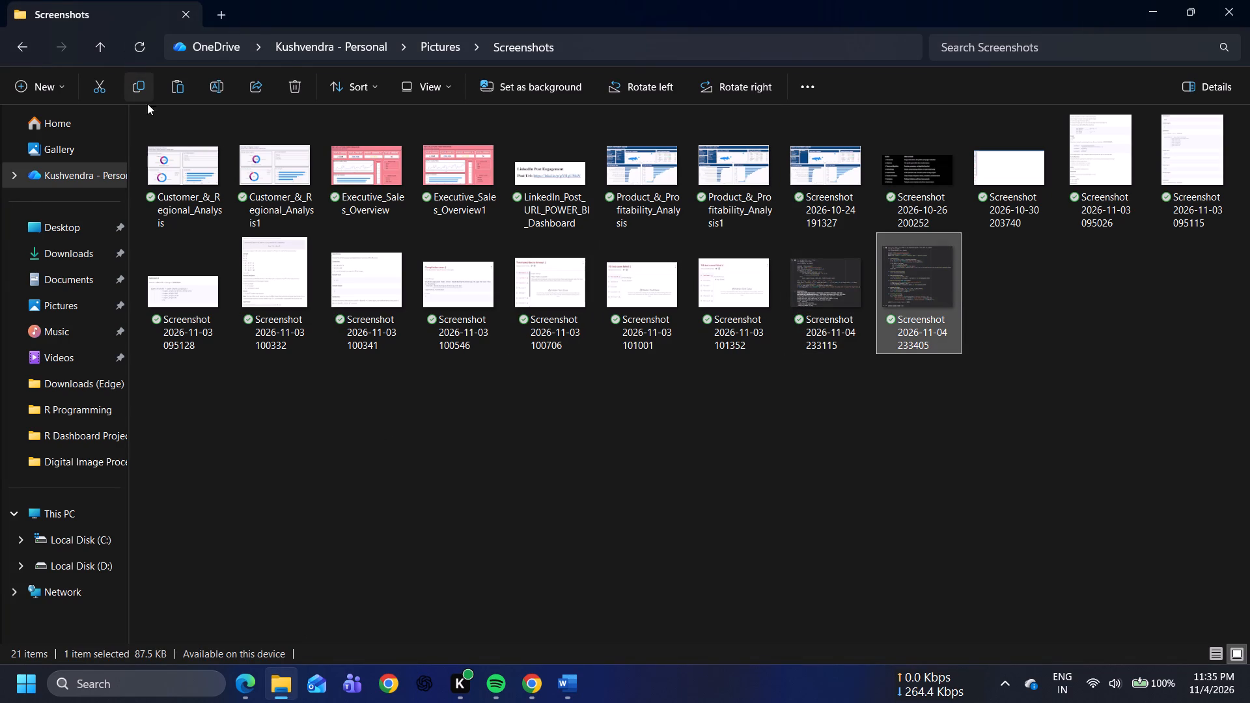
left_click(568, 692)
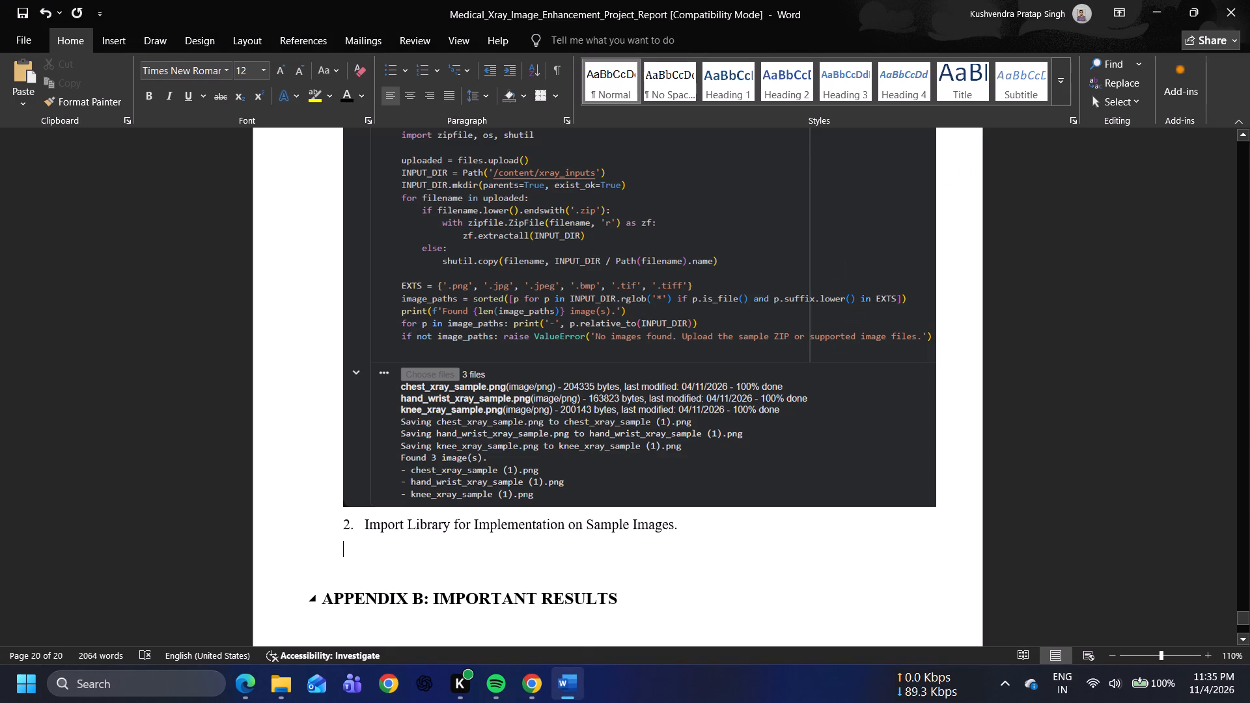
key("ctrl+v")
Insert blank lines after the item 1 screenshot until list item 2 moves to the next page, directly above its code screenshot.
scroll(628, 466, "up", 1)
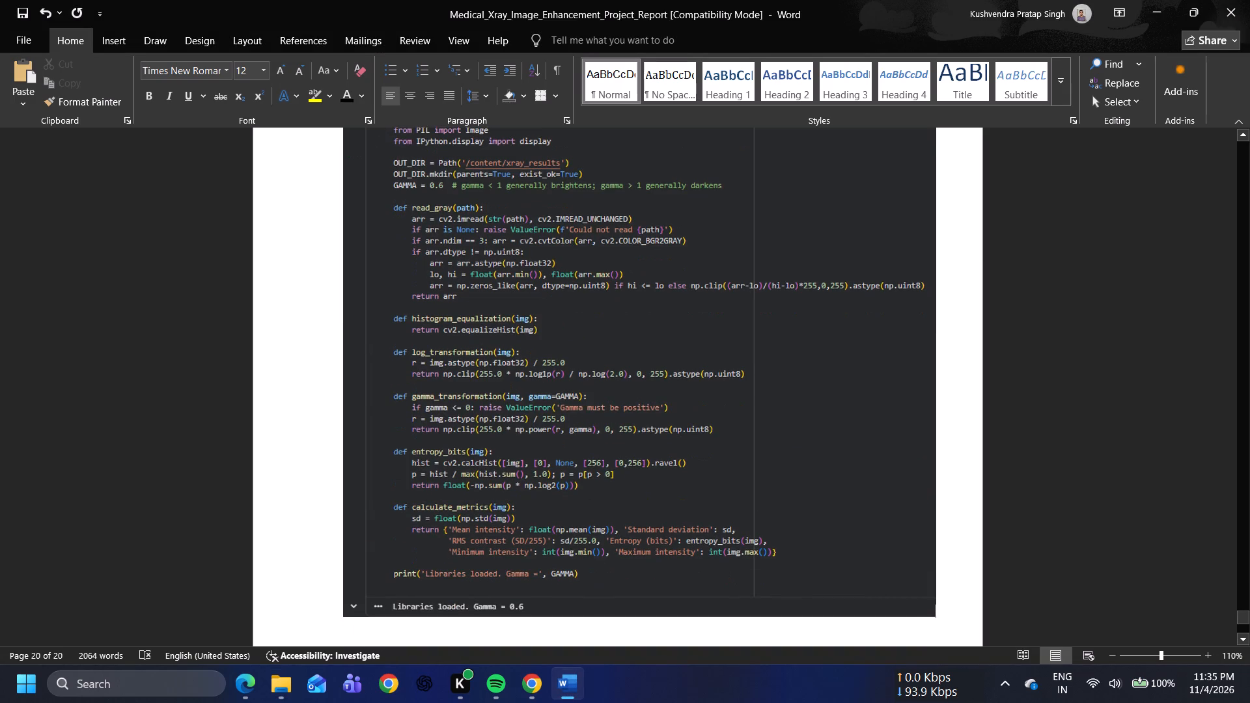
scroll(628, 466, "up", 16)
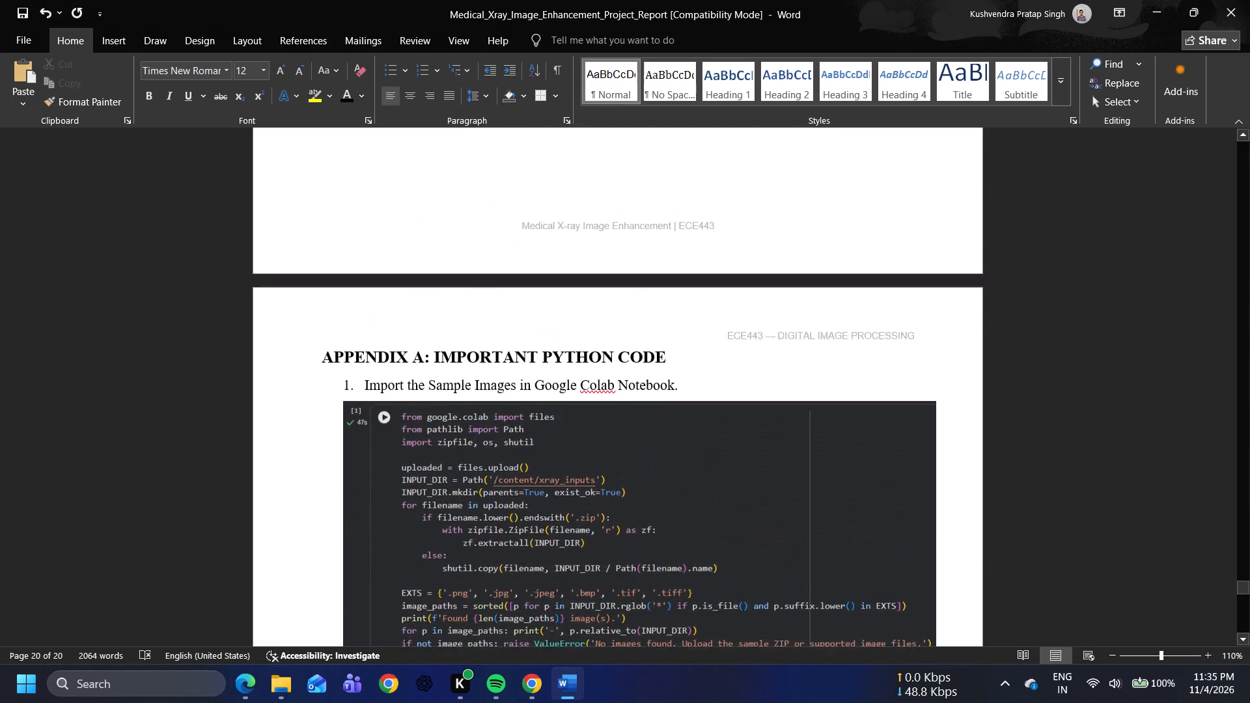
scroll(628, 466, "down", 7)
scroll(628, 466, "up", 2)
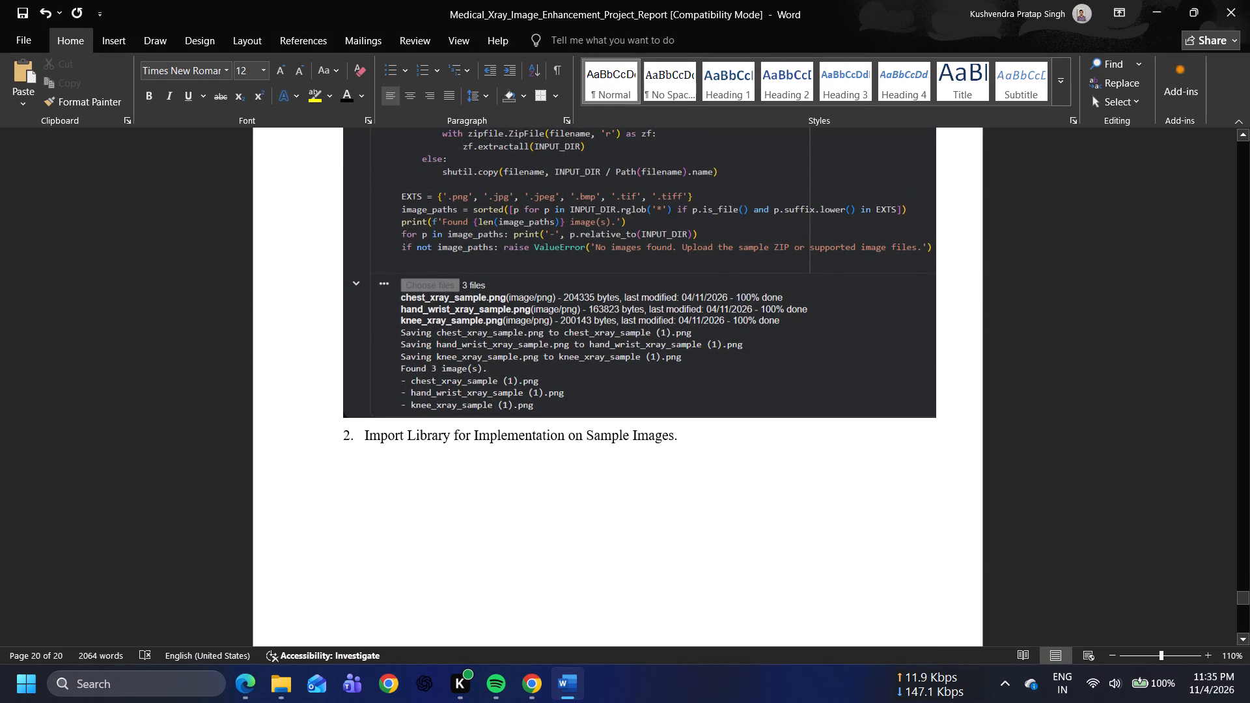
left_click(341, 437)
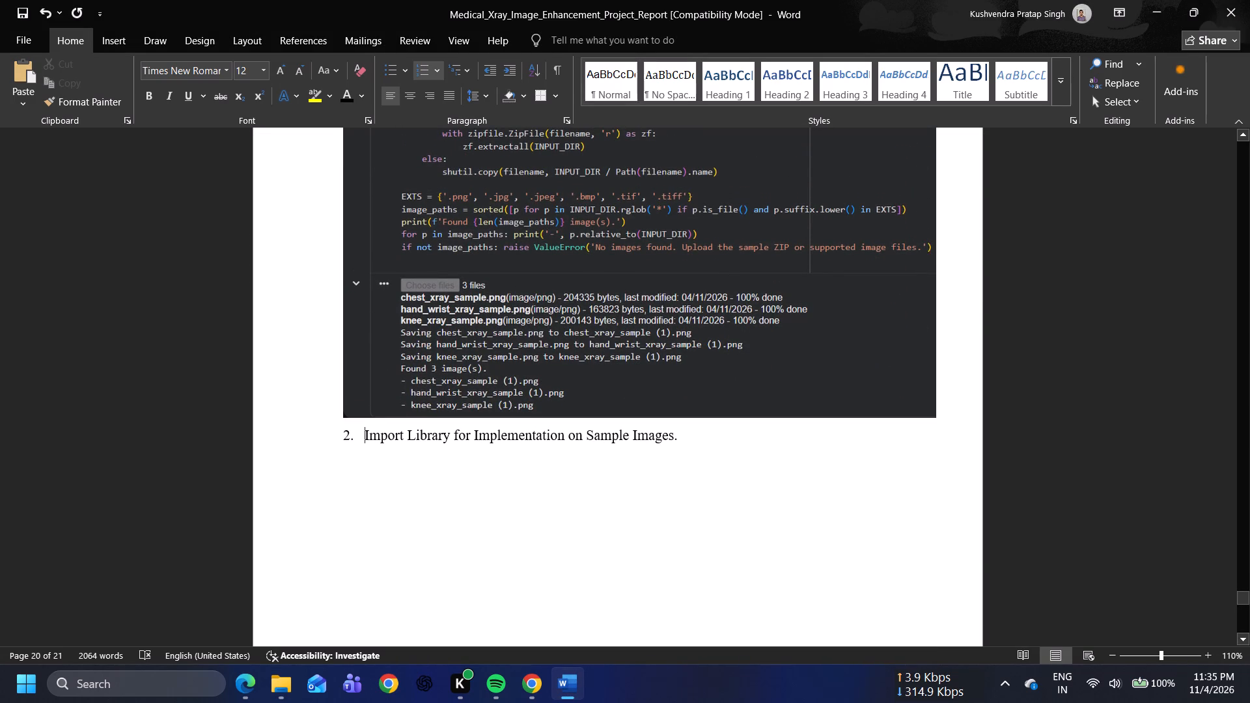
left_click(948, 407)
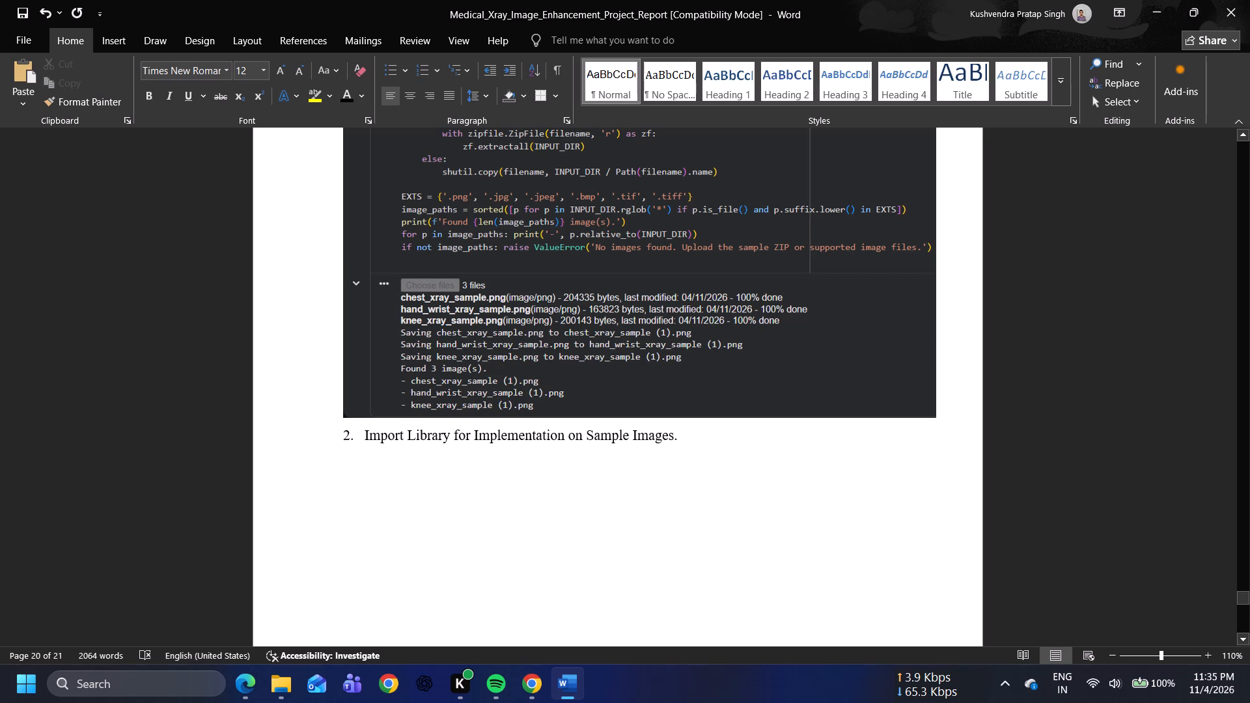
key("Return")
key("Return")
key("Return")
key("Return")
key("Return")
key("Return")
key("Return")
key("Return")
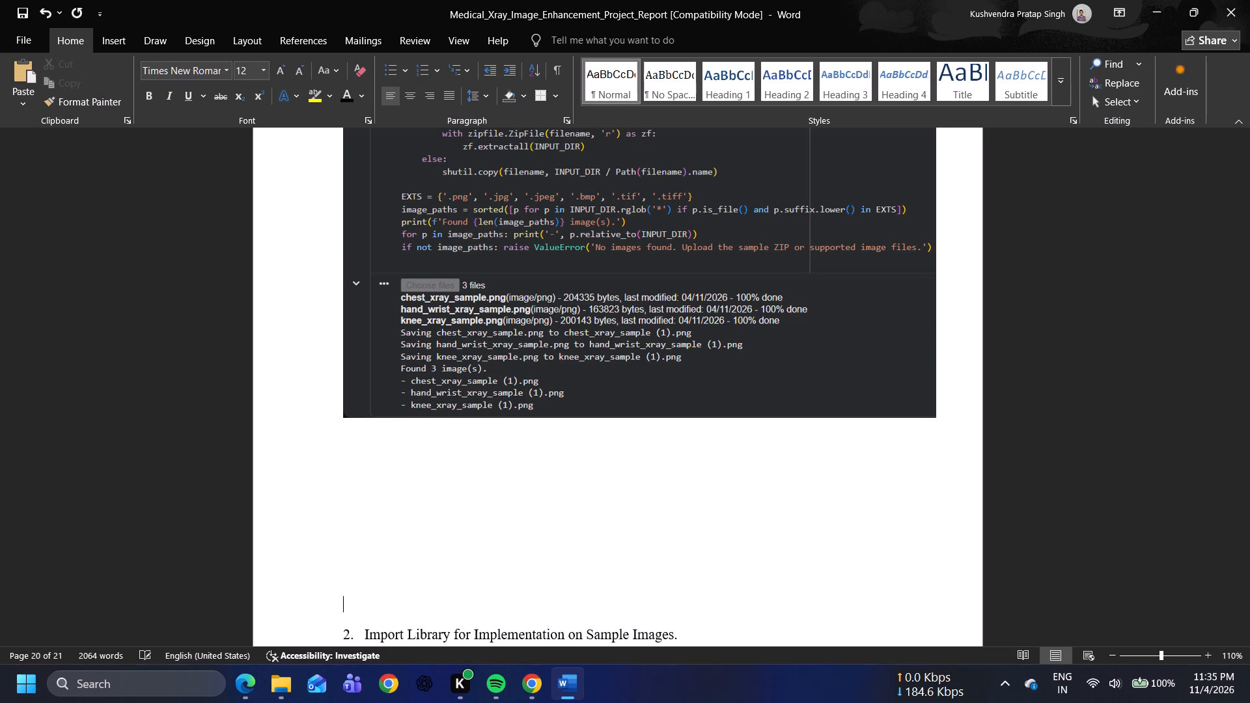
key("Return")
key("Return")
scroll(948, 407, "down", 3)
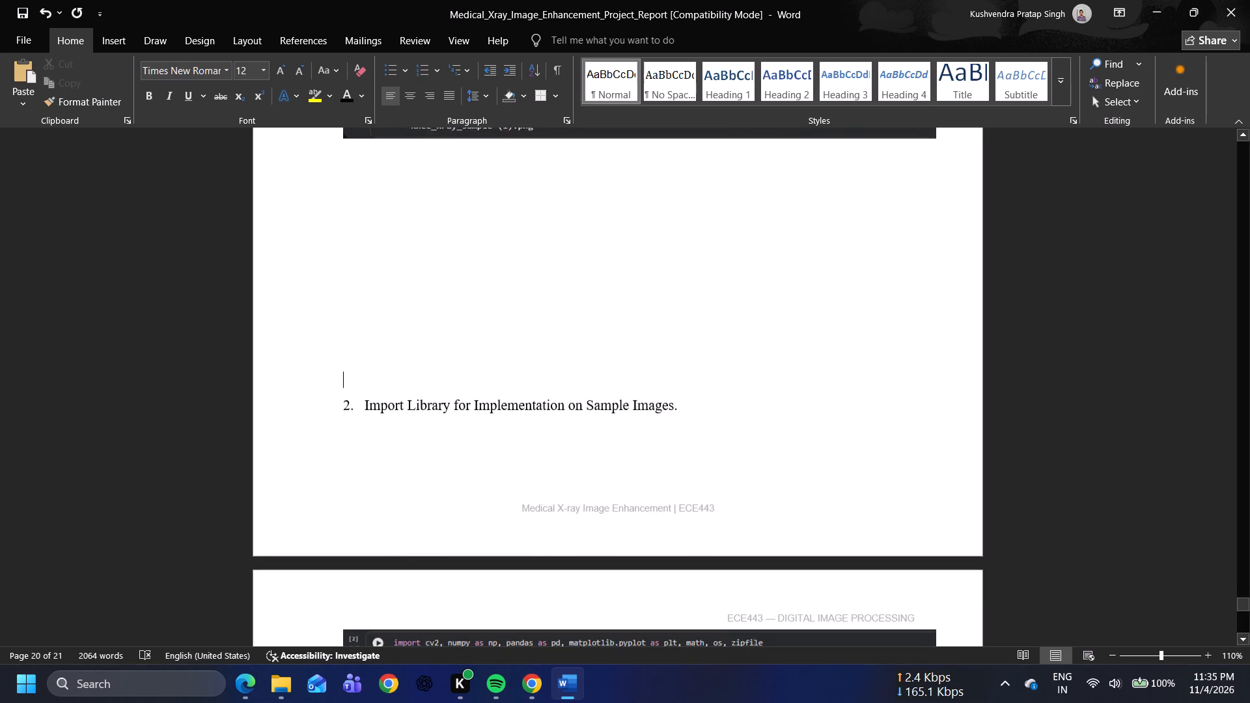
key("Return")
key("Return")
key("Return")
key("Return")
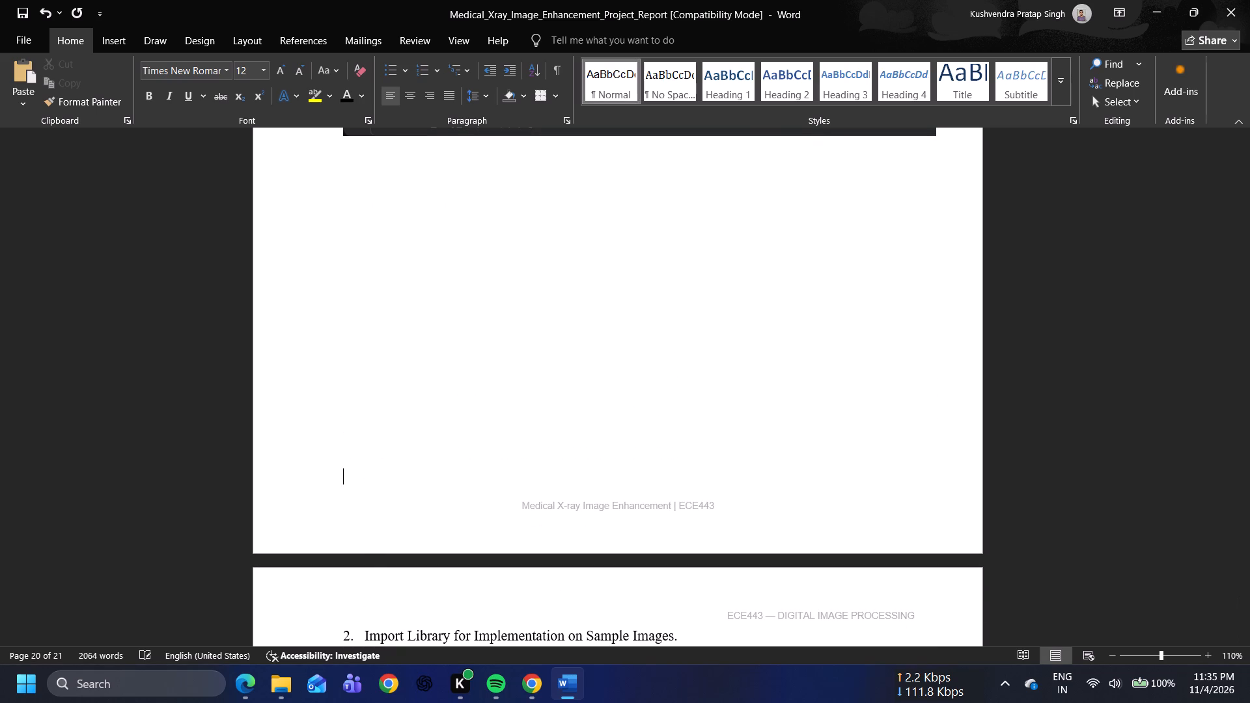
Add a new line below the item 2 code screenshot, before APPENDIX B, and enter the list number "3." there.
scroll(948, 407, "down", 6)
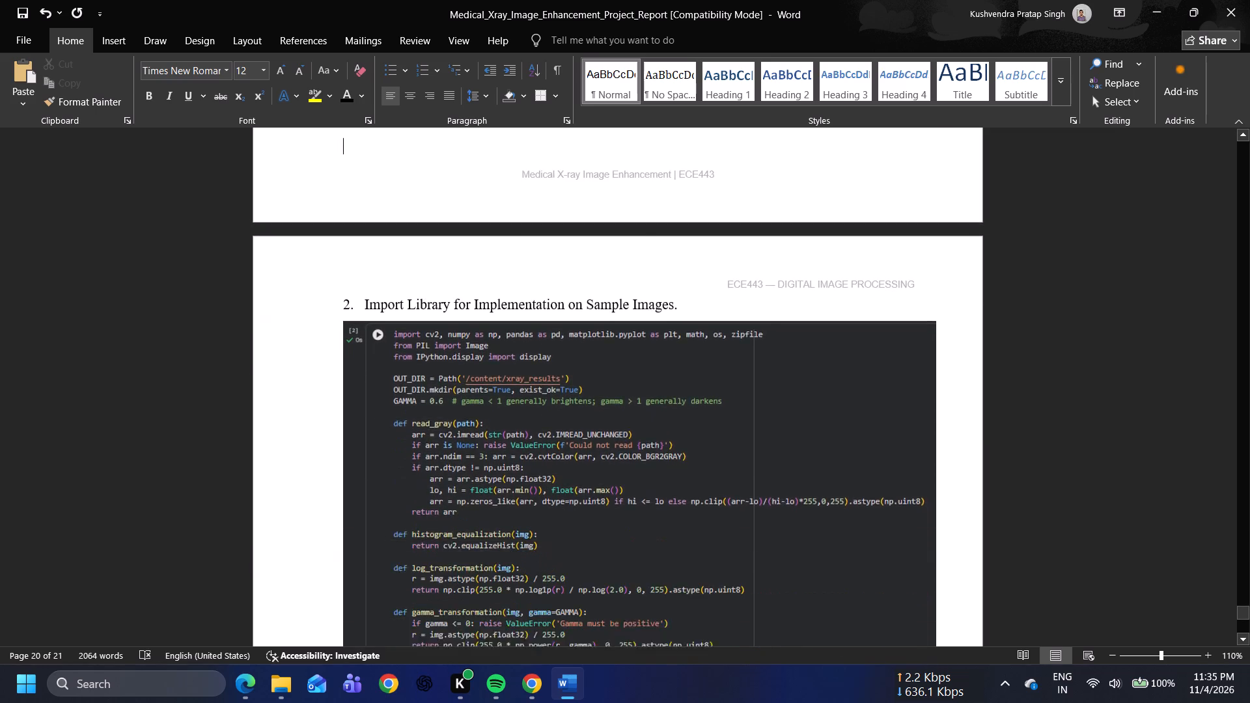
scroll(948, 407, "down", 2)
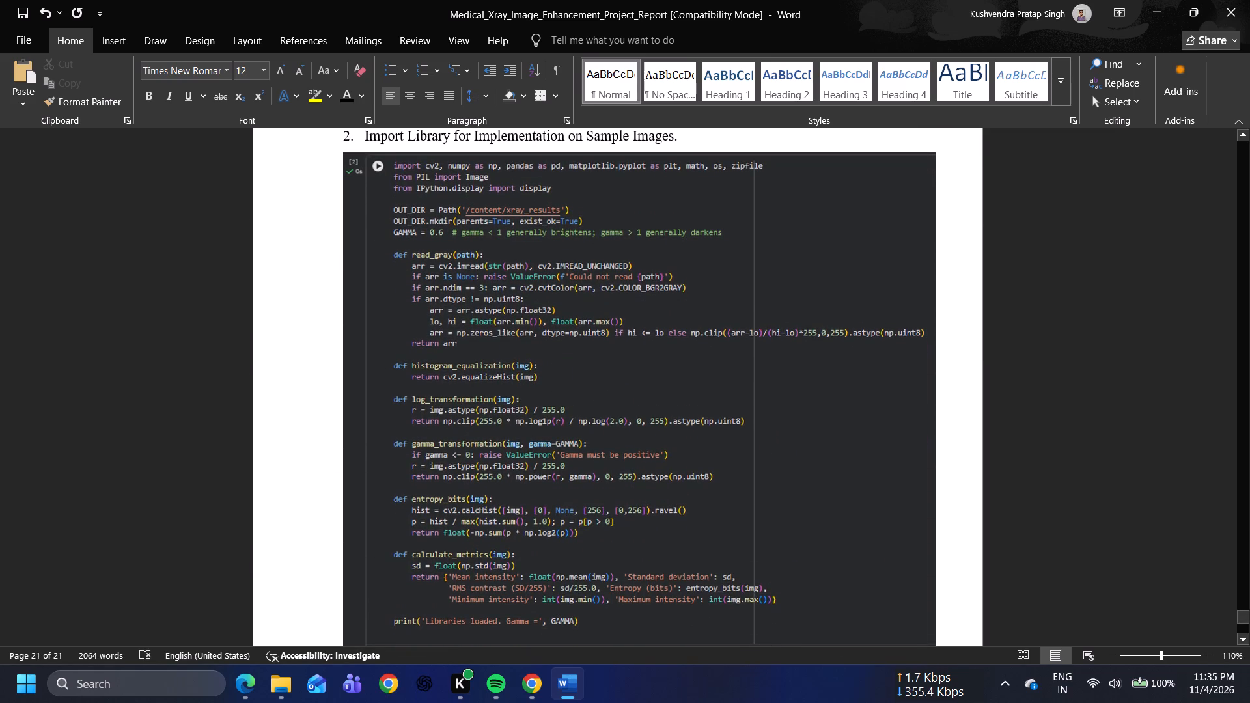
scroll(948, 407, "down", 2)
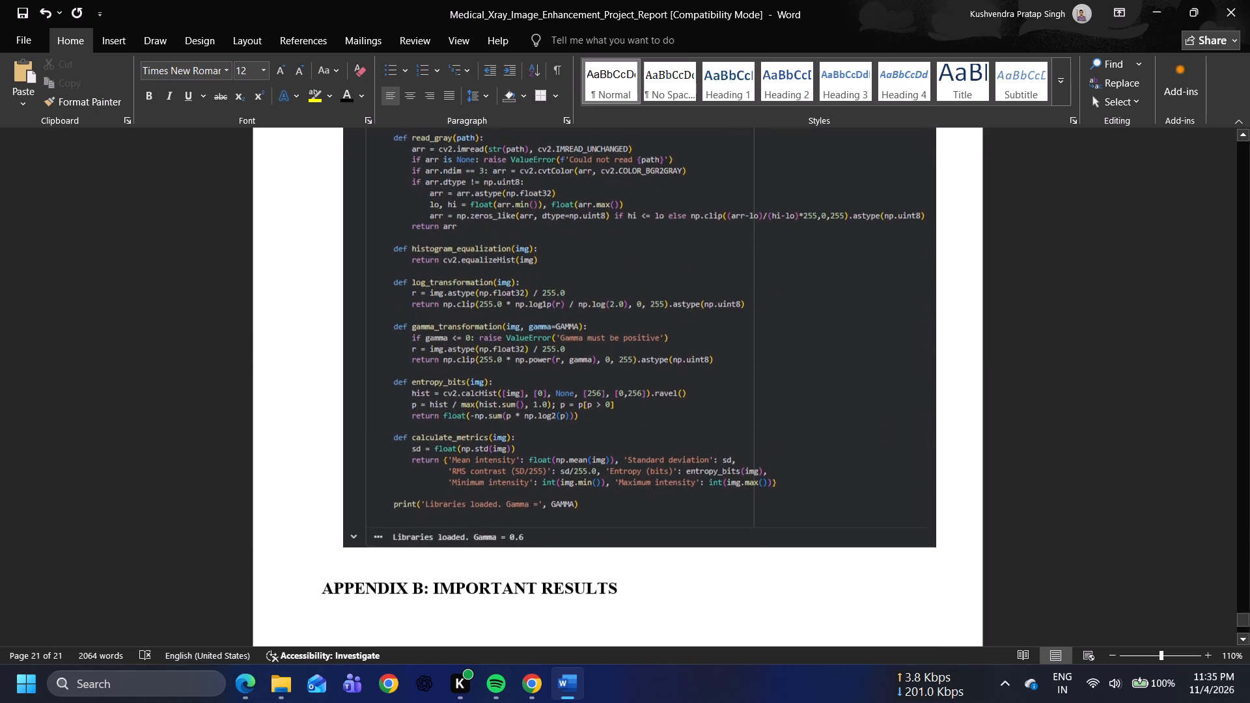
scroll(948, 407, "down", 1)
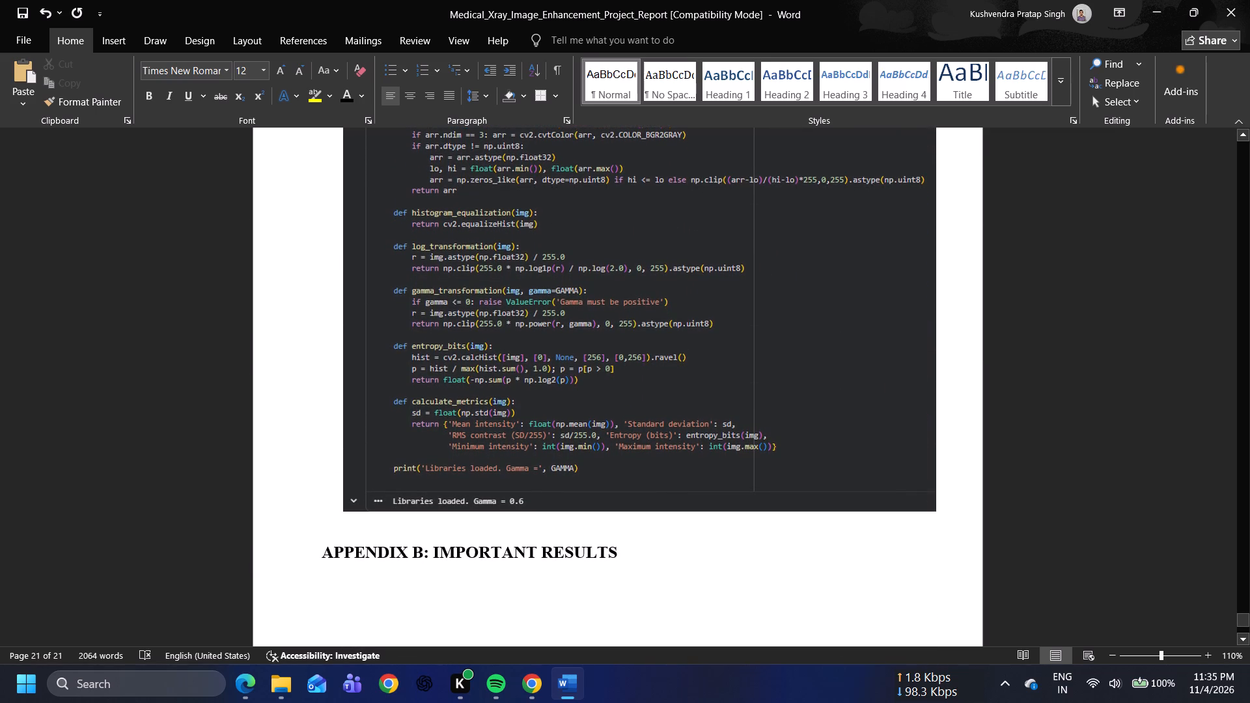
left_click(945, 502)
key("Return")
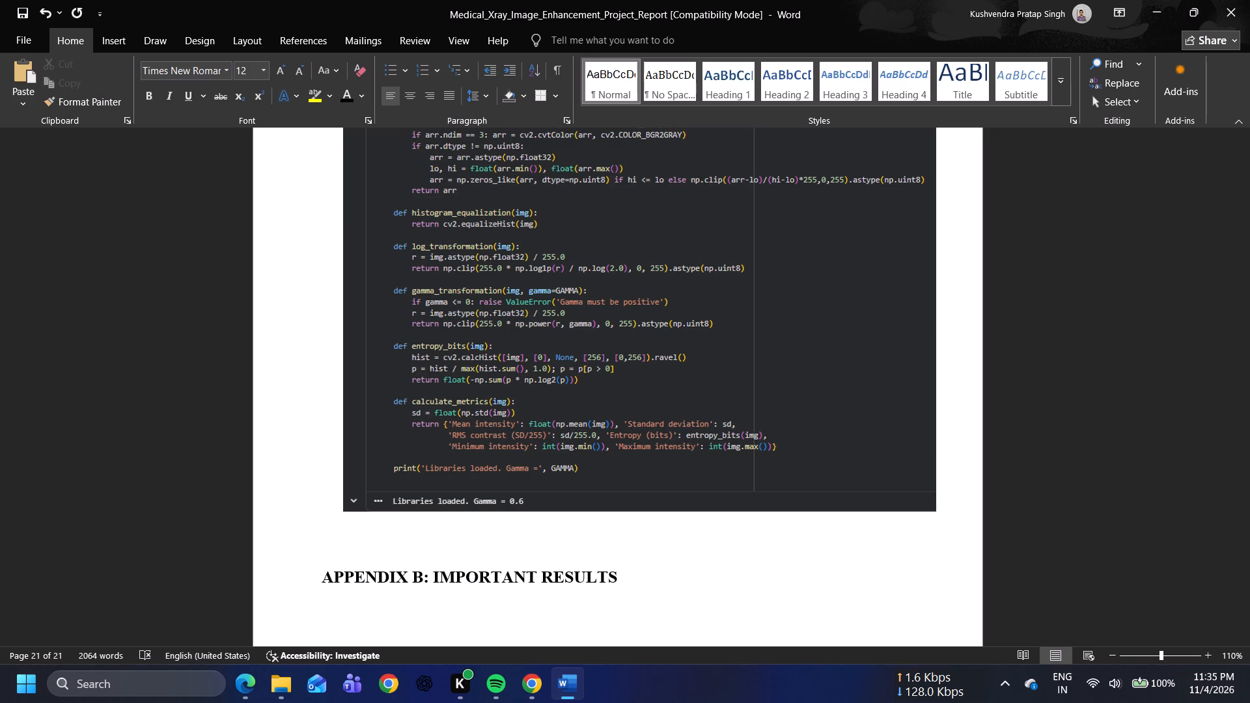
type("3.")
key("BackSpace")
key("period")
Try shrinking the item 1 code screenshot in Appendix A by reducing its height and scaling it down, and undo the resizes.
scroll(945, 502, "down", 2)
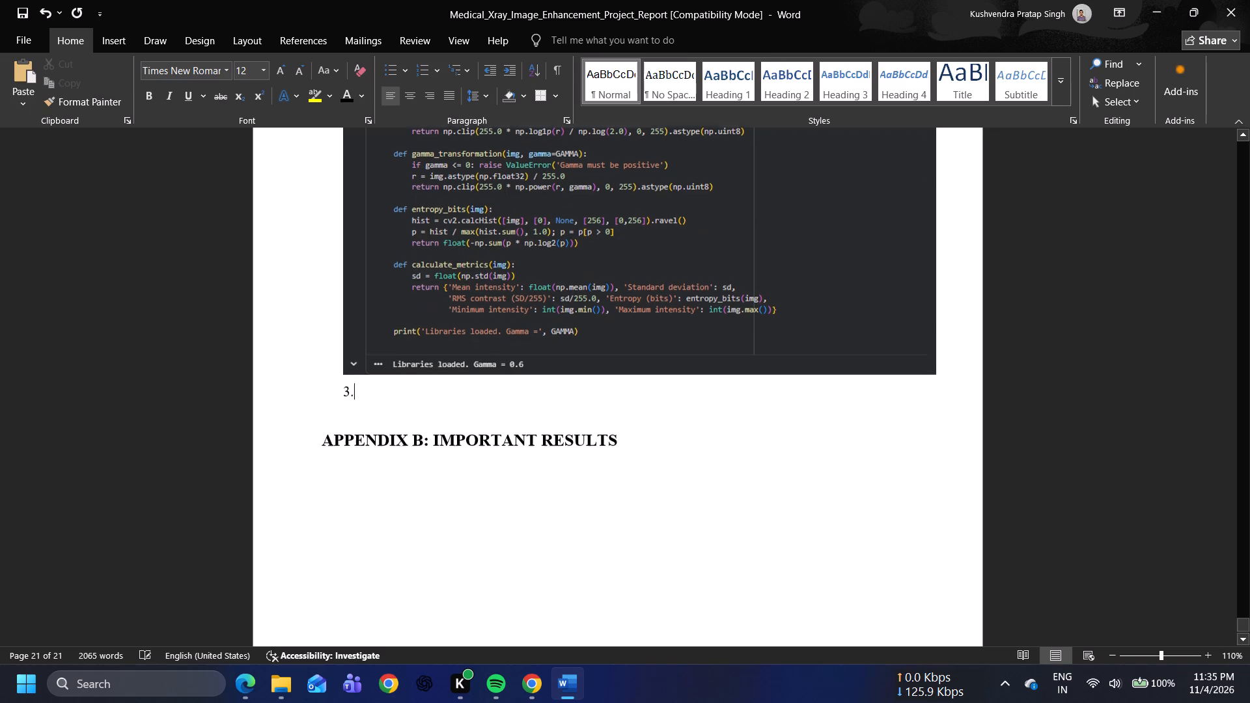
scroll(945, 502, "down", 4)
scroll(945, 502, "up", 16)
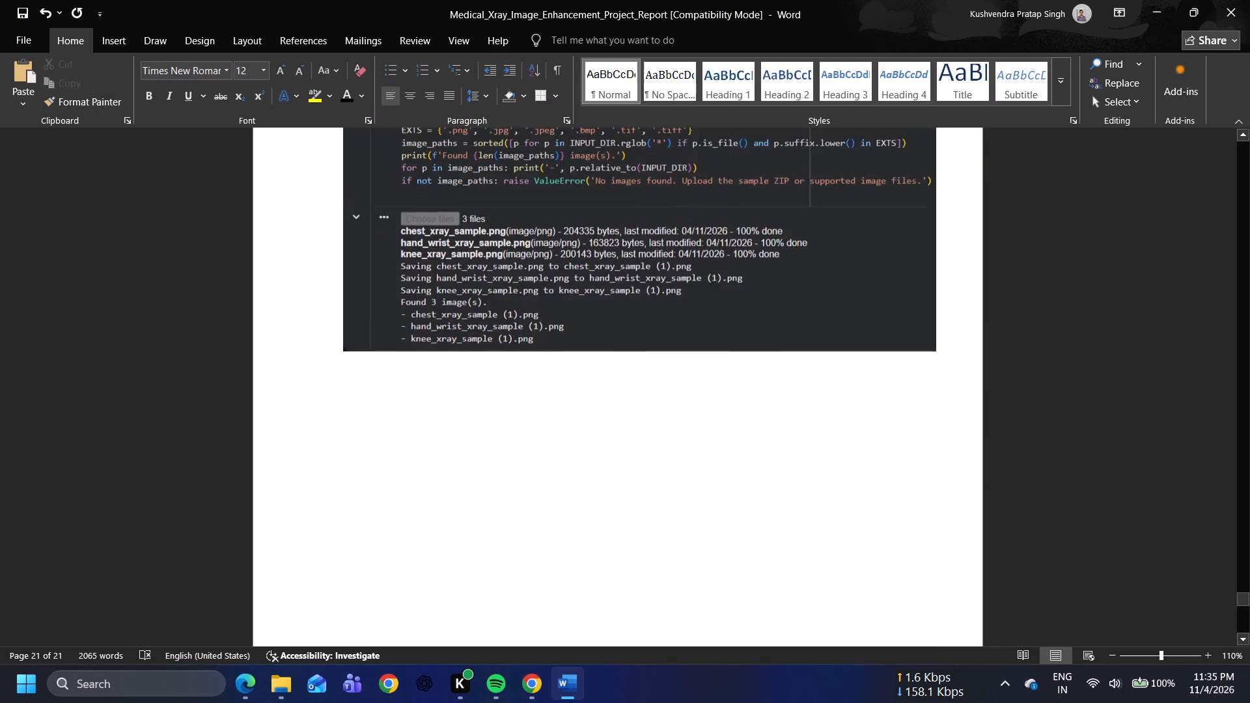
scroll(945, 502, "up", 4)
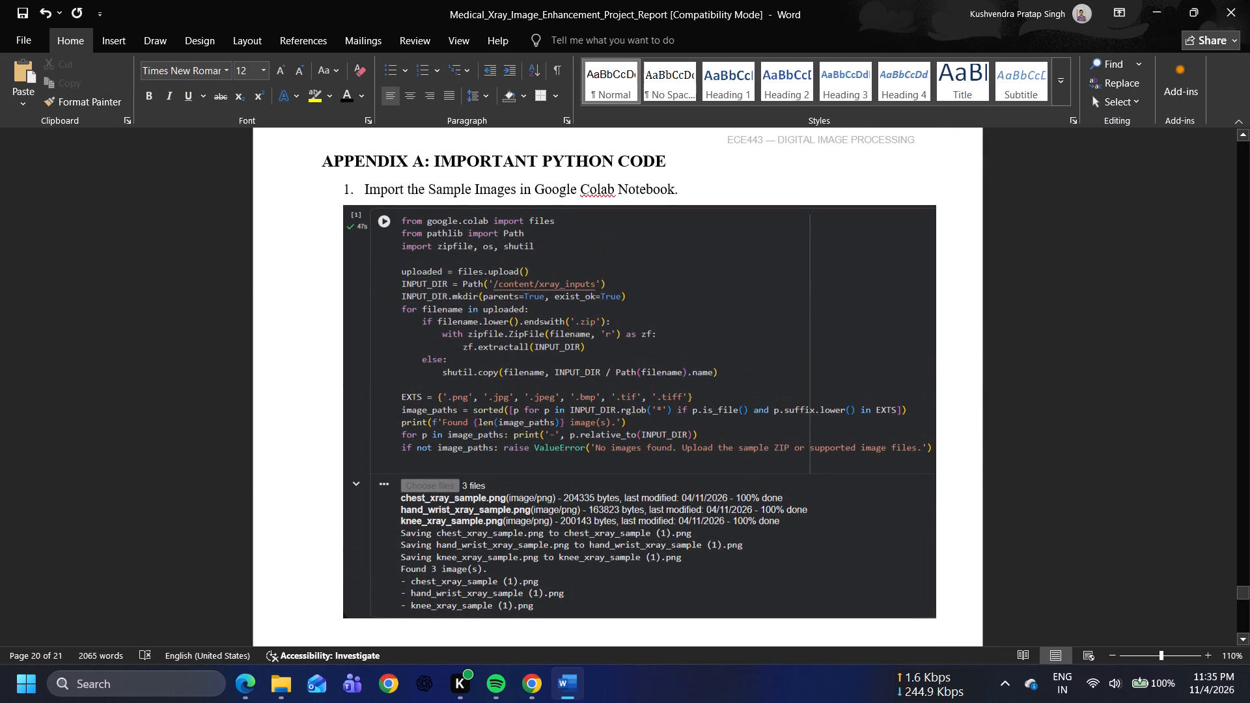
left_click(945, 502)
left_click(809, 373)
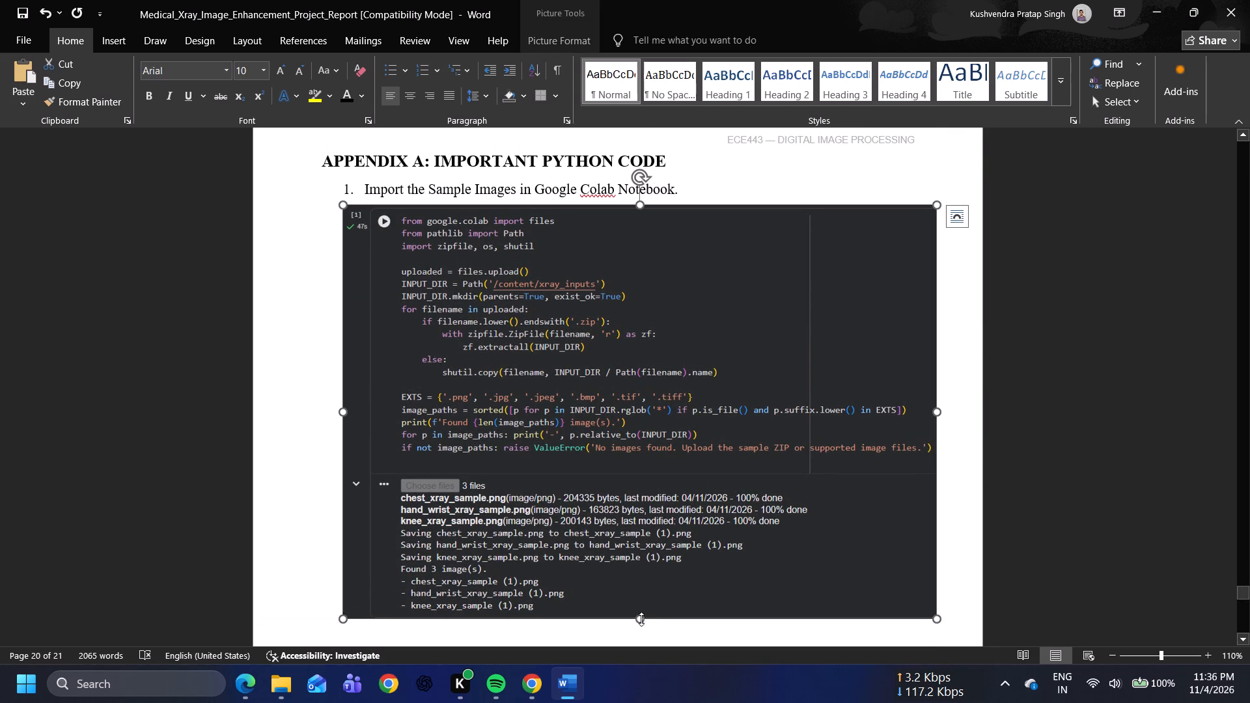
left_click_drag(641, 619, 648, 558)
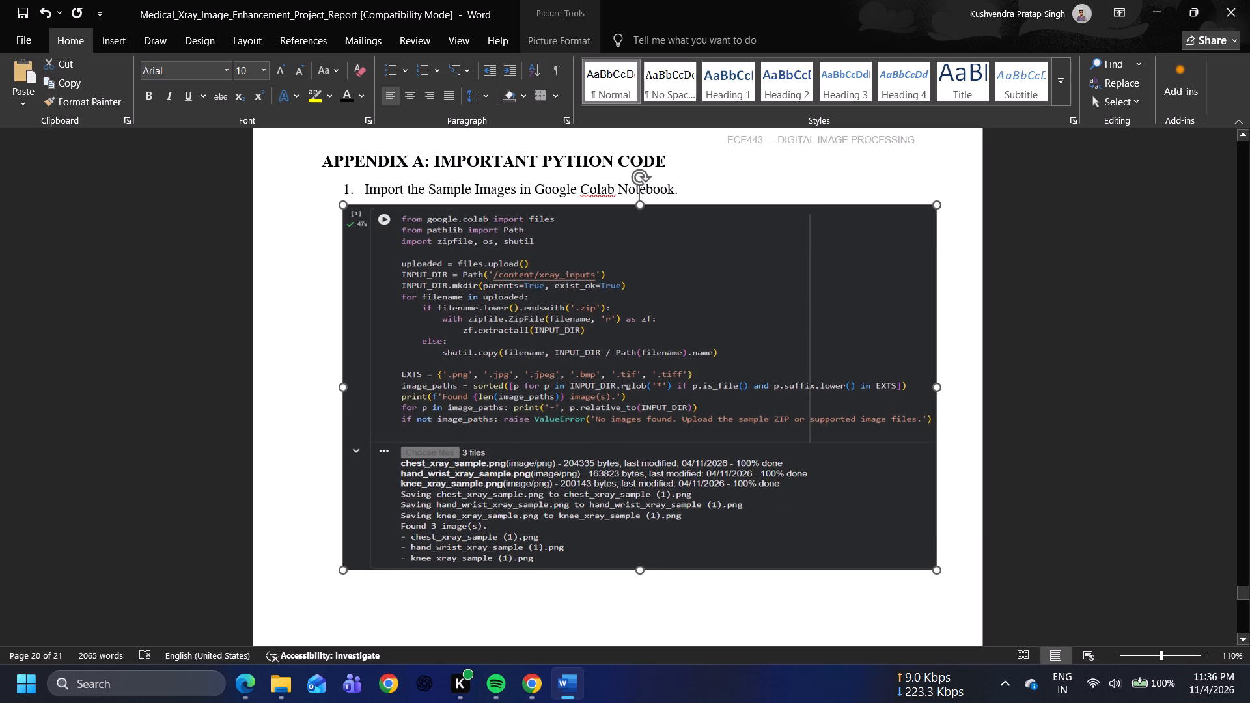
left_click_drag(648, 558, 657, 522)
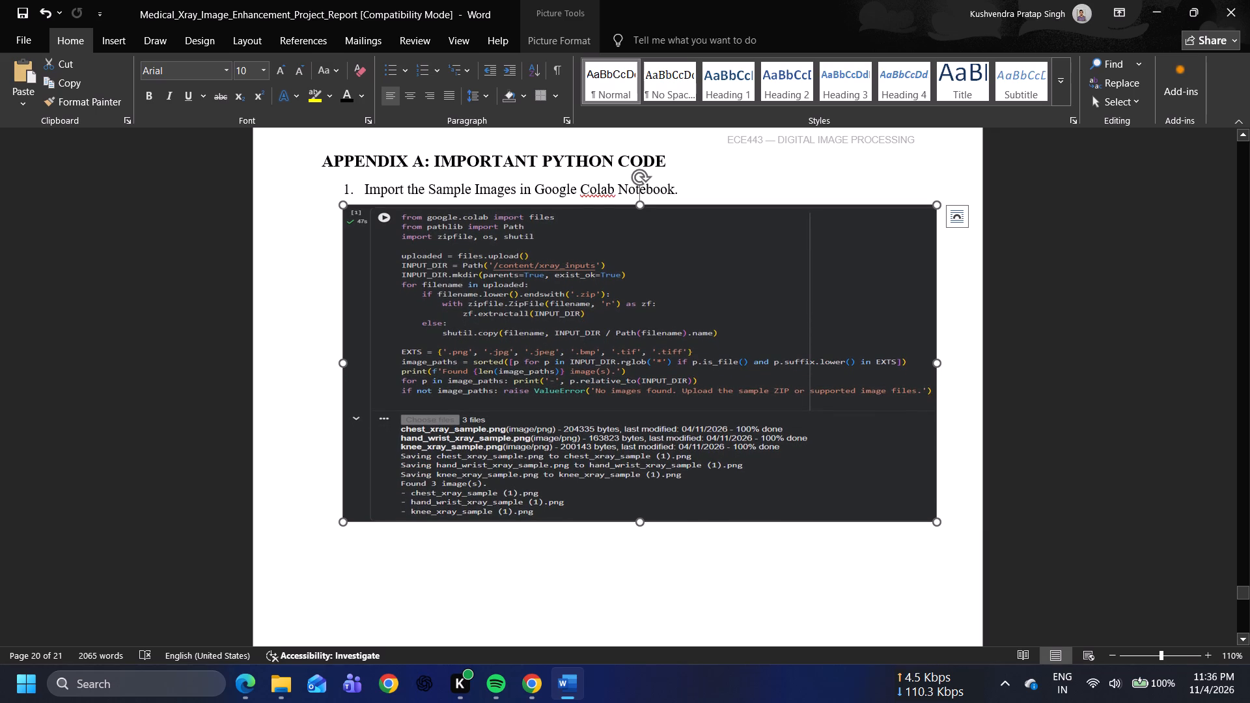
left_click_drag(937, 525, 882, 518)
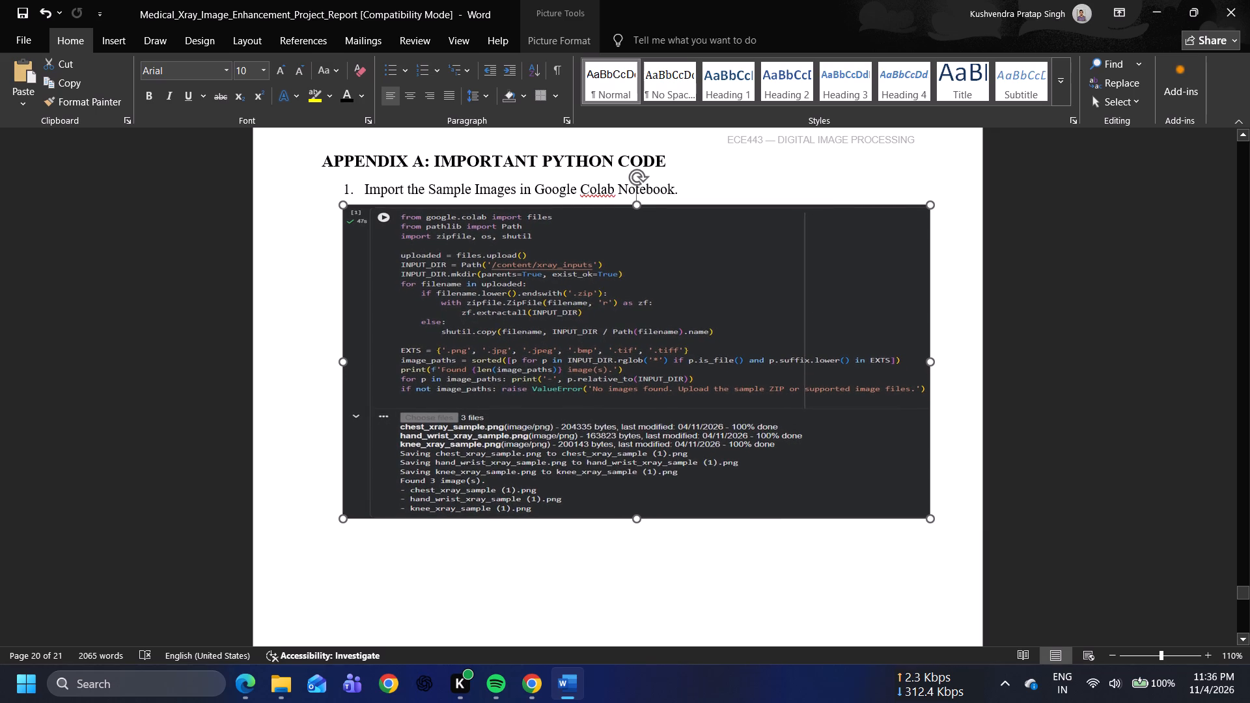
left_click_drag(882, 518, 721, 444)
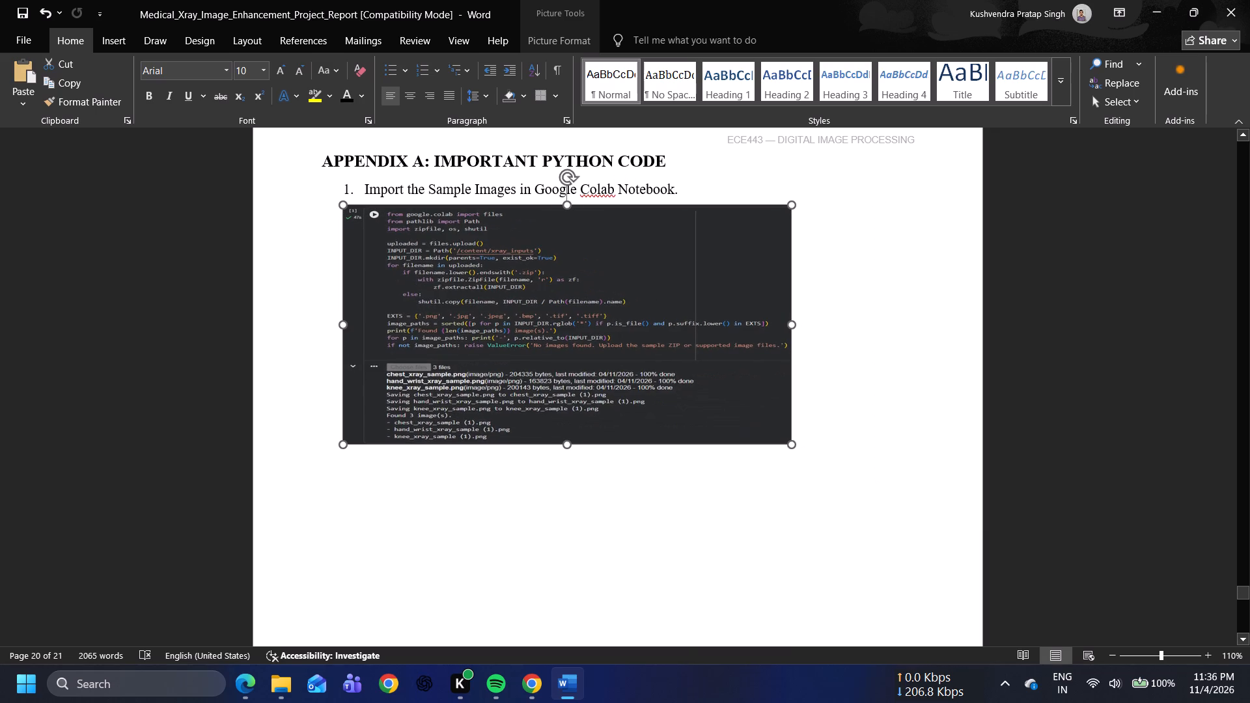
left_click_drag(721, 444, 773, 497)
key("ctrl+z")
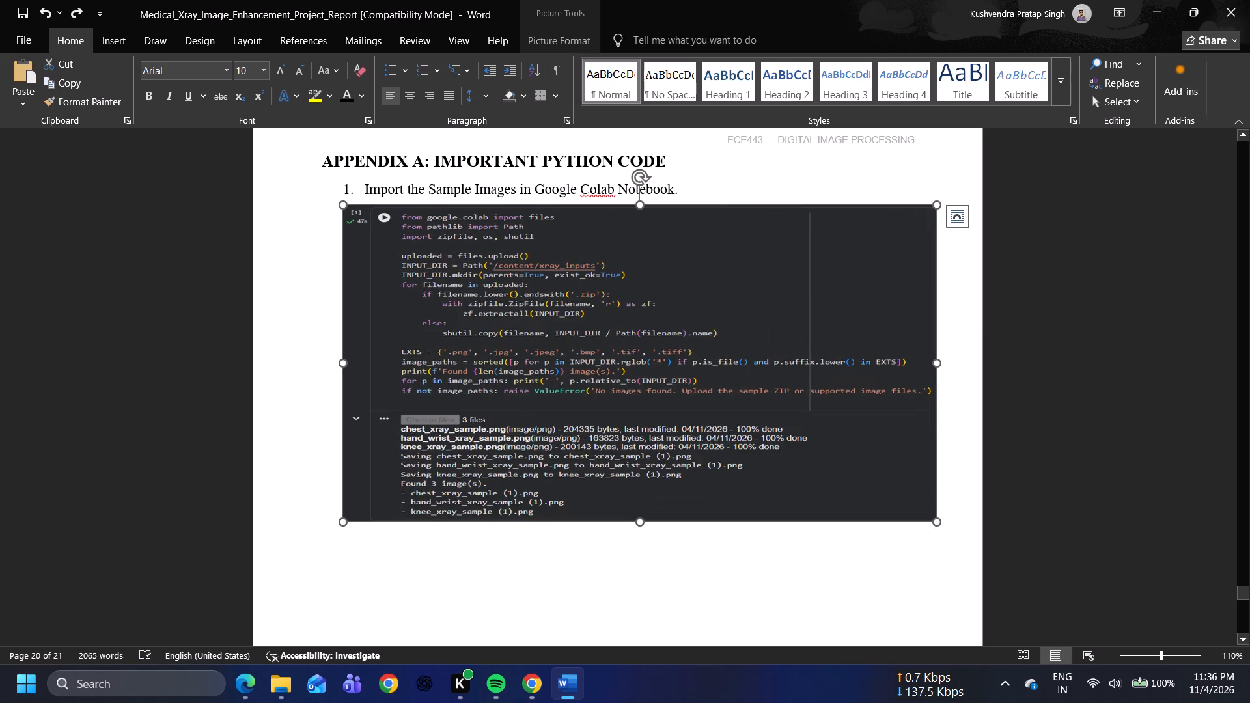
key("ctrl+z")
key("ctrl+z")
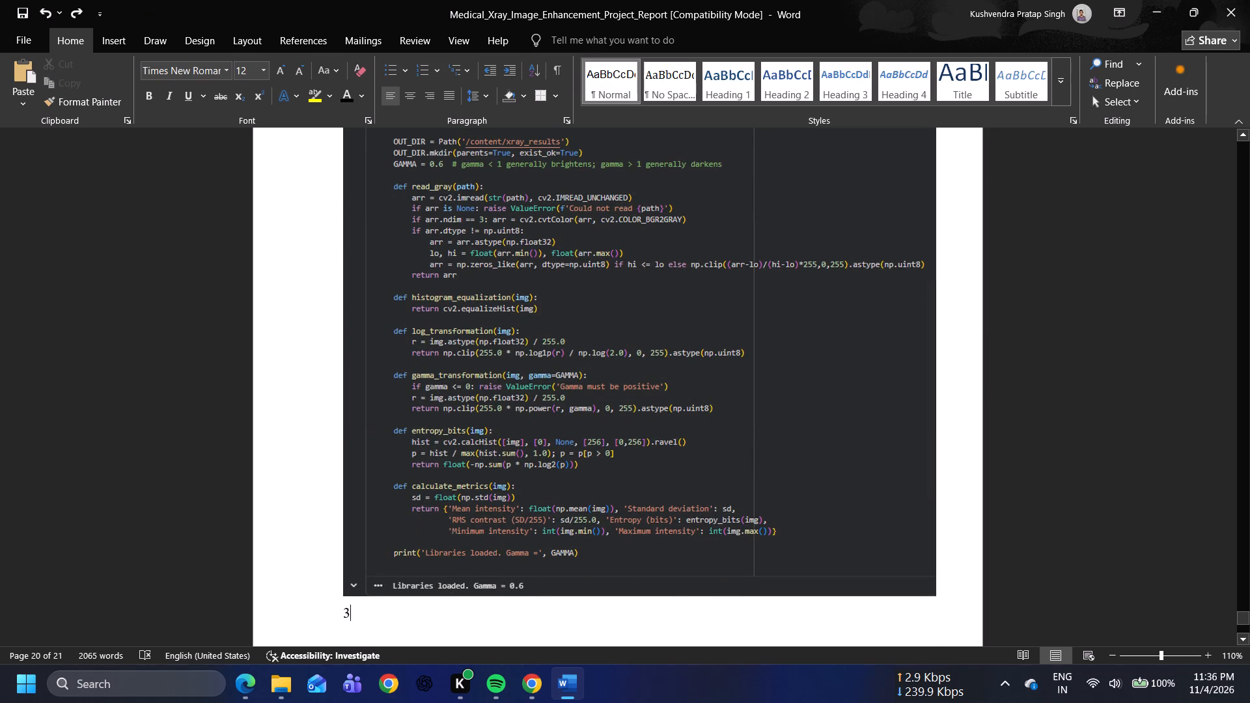
Shrink the item 1 code screenshot proportionally to roughly 70% of its full-width size.
scroll(877, 477, "up", 14)
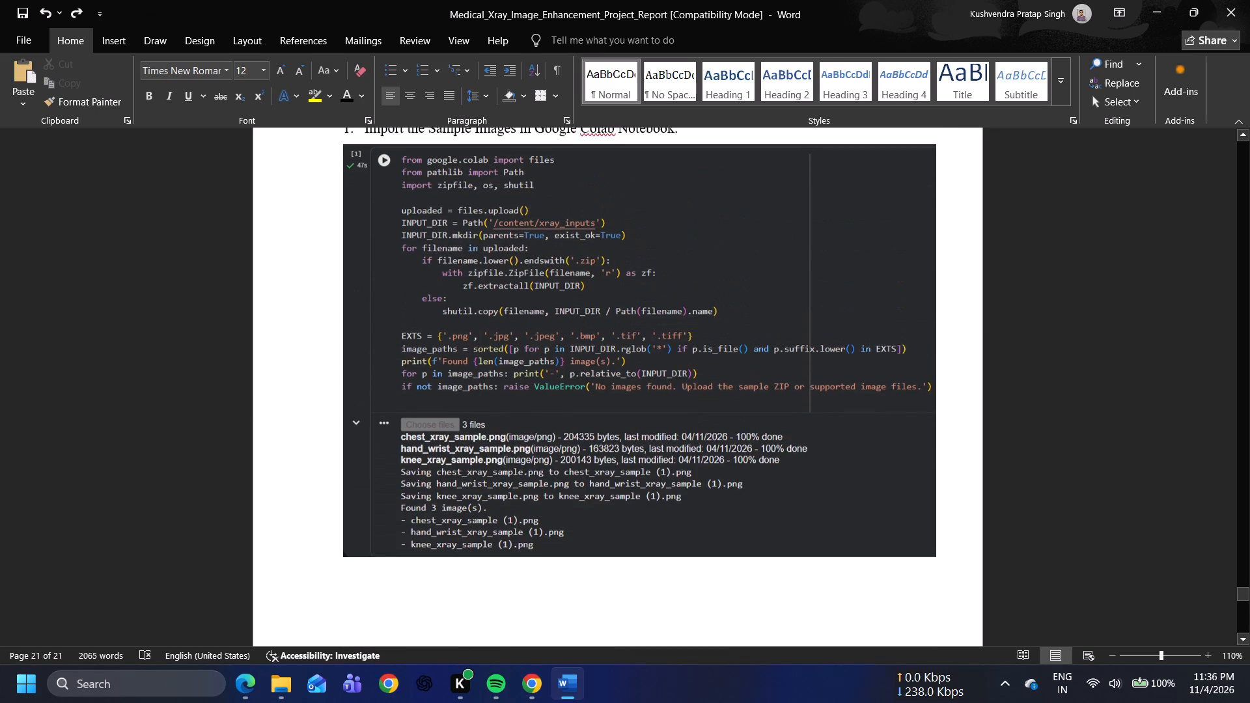
left_click(870, 468)
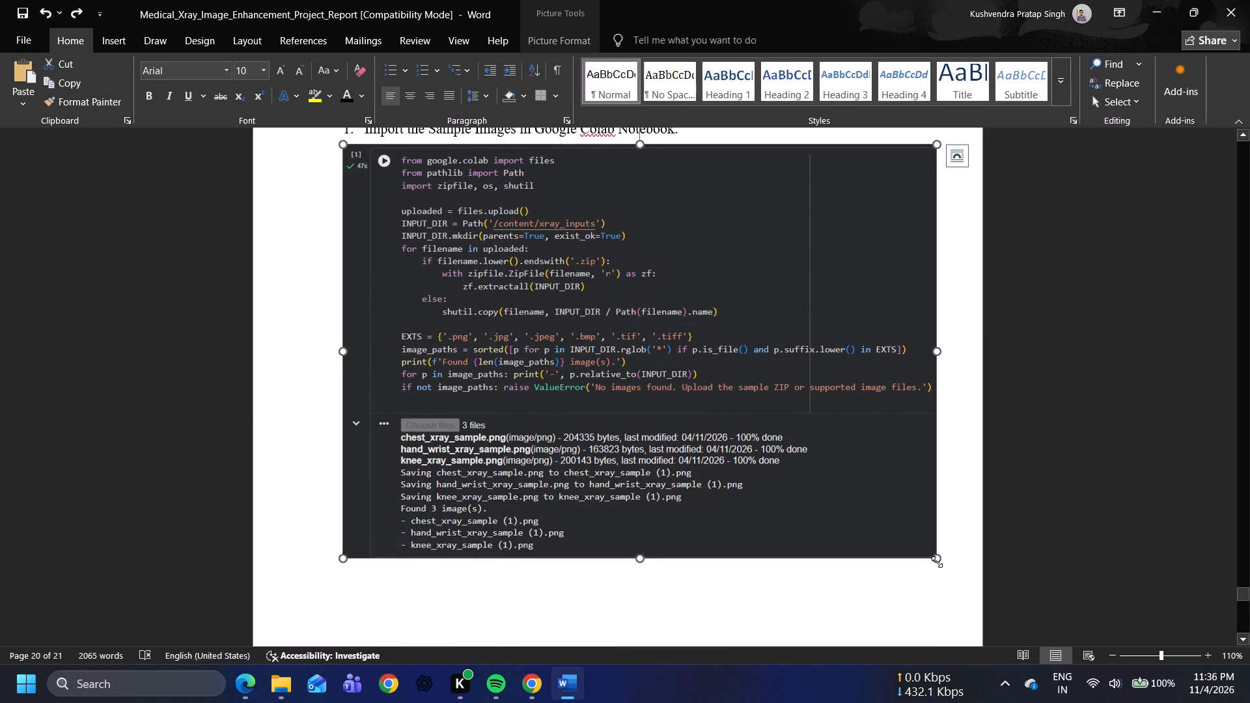
left_click_drag(937, 562, 764, 471)
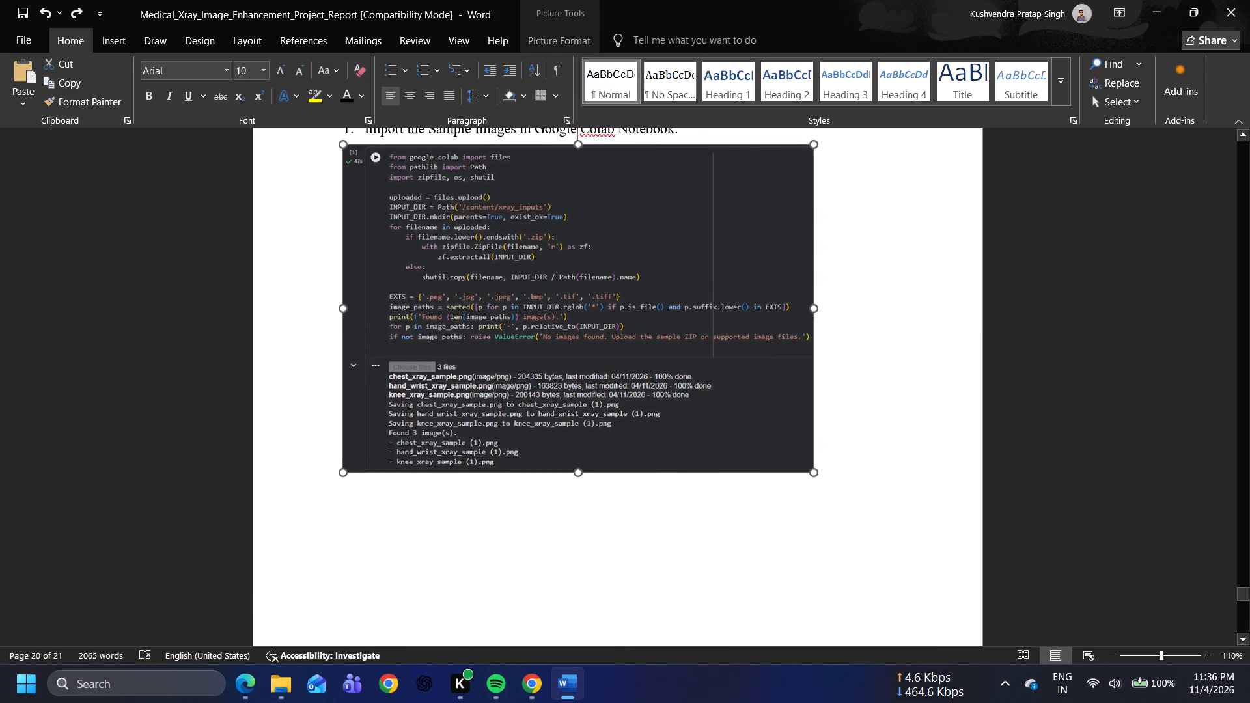
left_click_drag(764, 471, 764, 437)
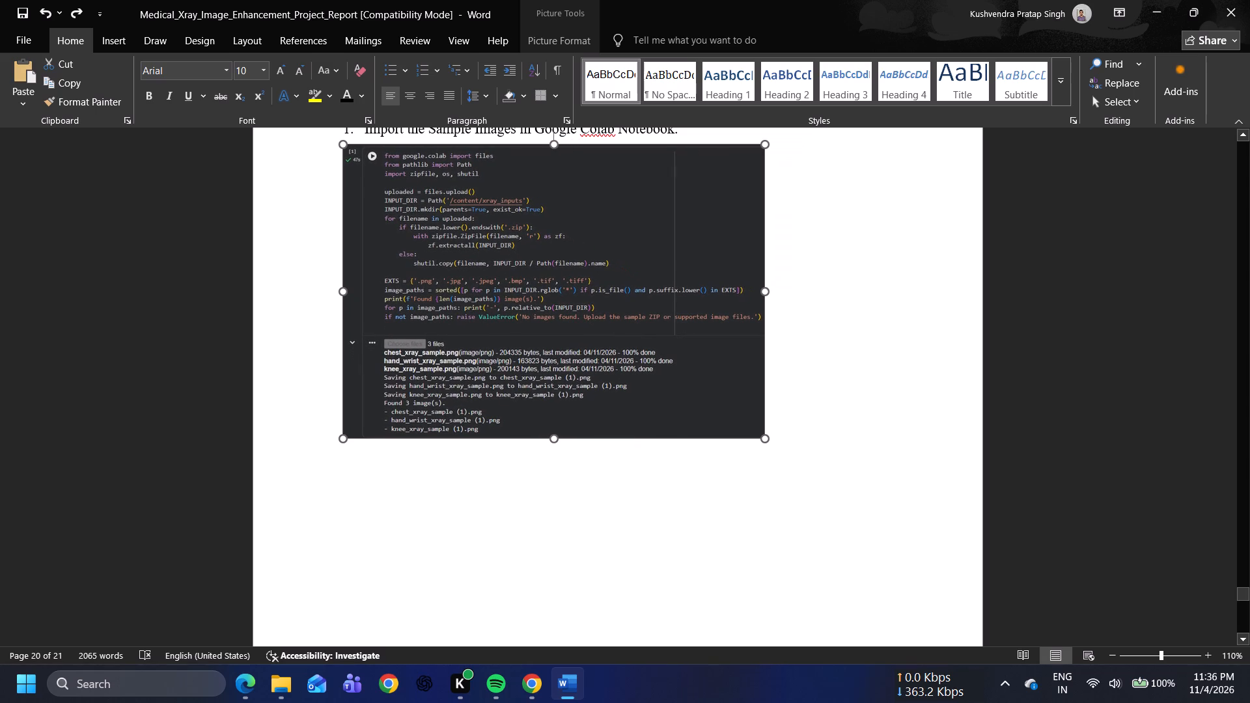
left_click_drag(764, 437, 764, 437)
left_click(1010, 458)
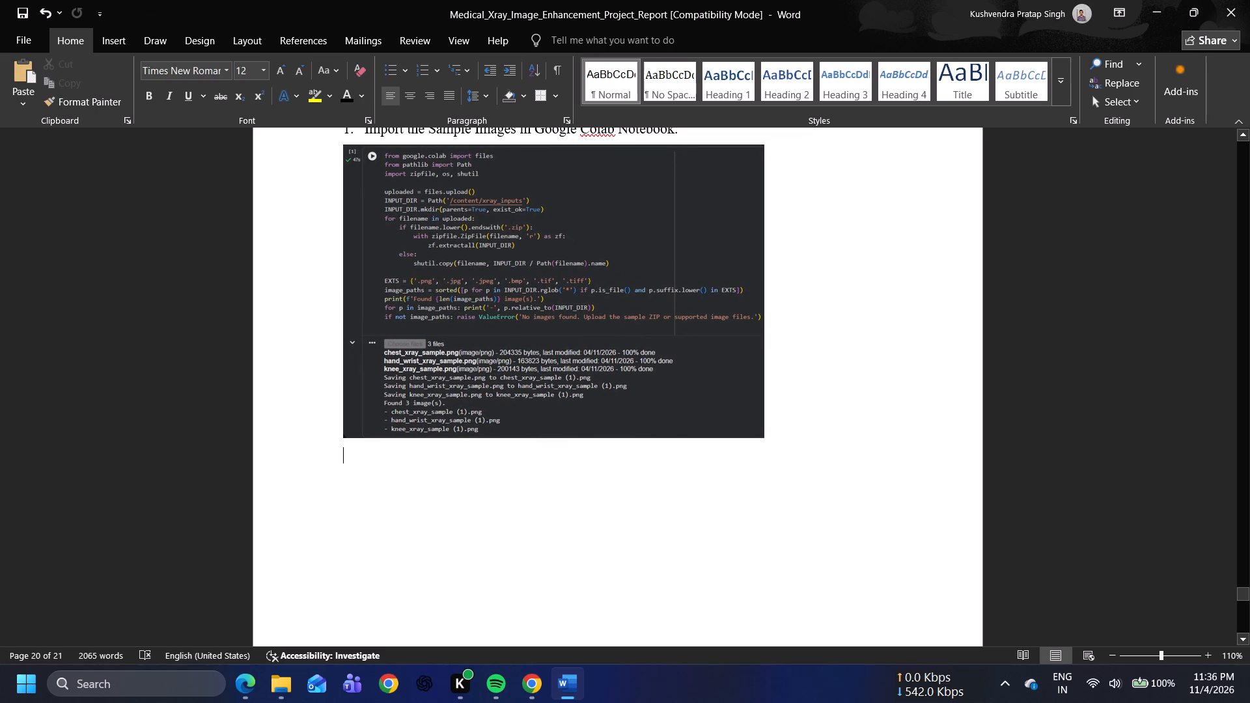
Delete the blank lines between the item 1 screenshot and list item 2 so the item follows directly below the screenshot.
key("Down")
scroll(753, 435, "down", 6)
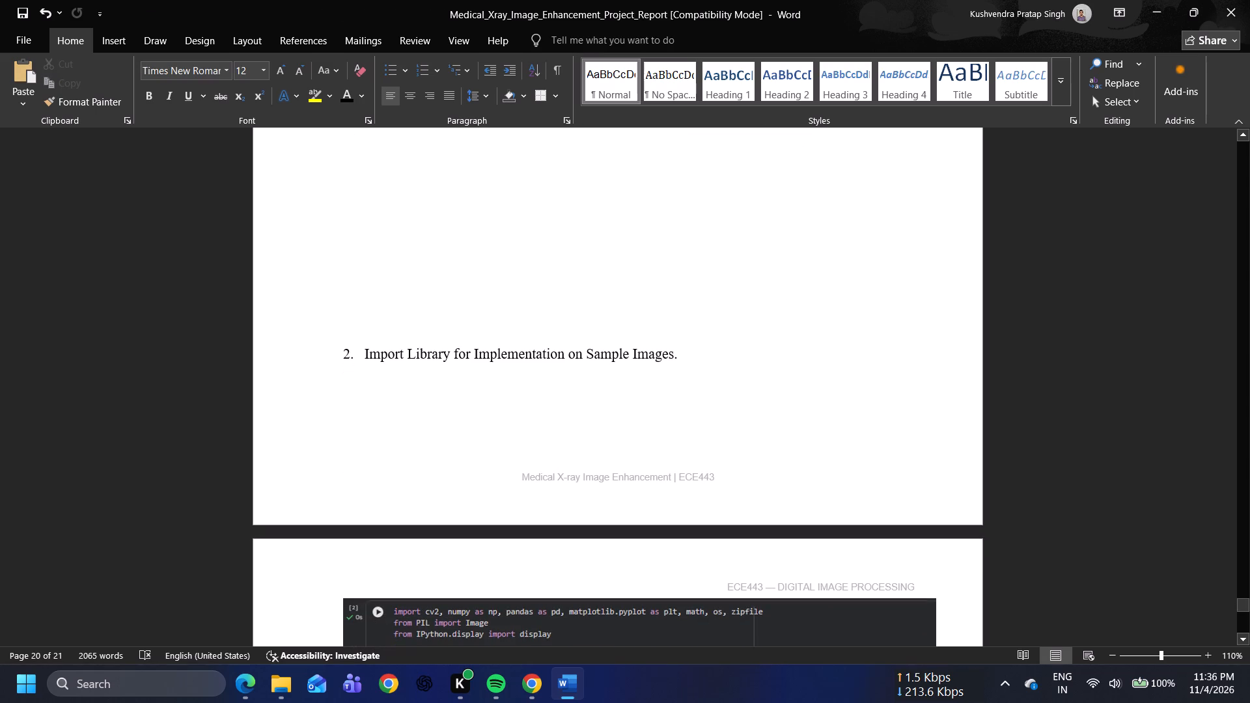
left_click(339, 361)
key("Left")
key("Left")
key("BackSpace")
key("BackSpace")
key("BackSpace")
key("BackSpace")
key("BackSpace")
key("BackSpace")
key("BackSpace")
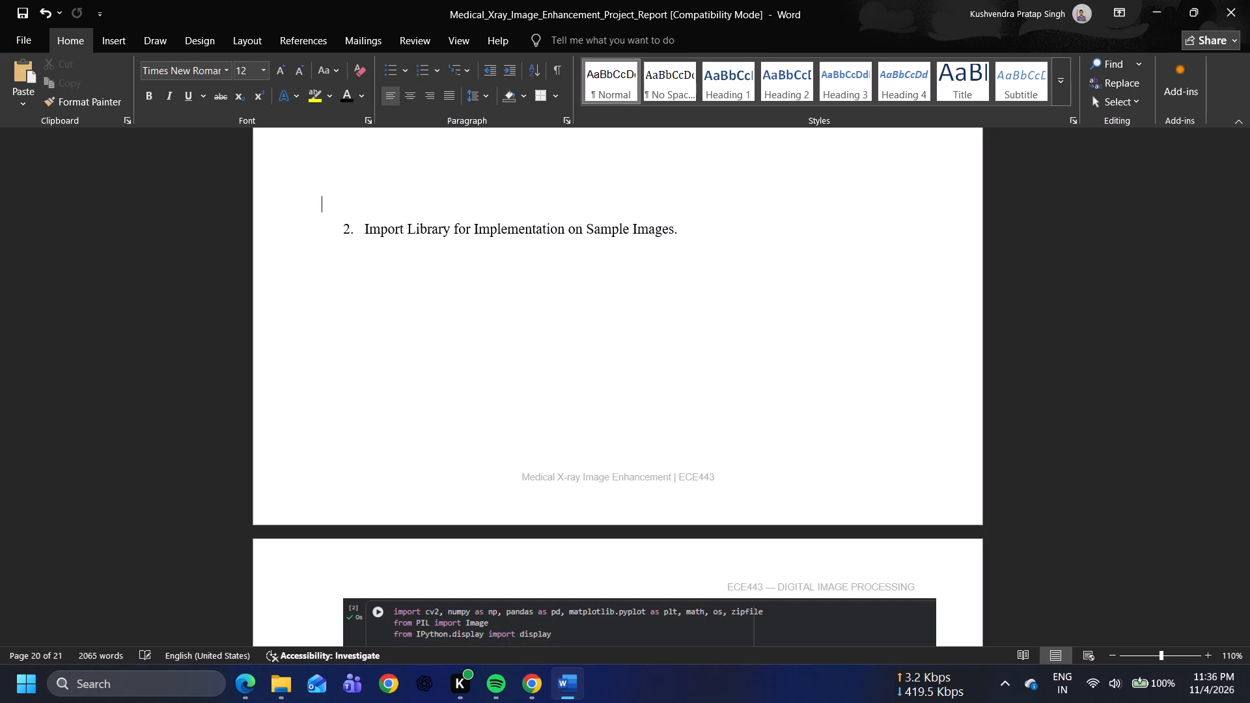
key("BackSpace")
key("BackSpace")
key("BackSpace")
key("BackSpace")
key("BackSpace")
key("BackSpace")
key("BackSpace")
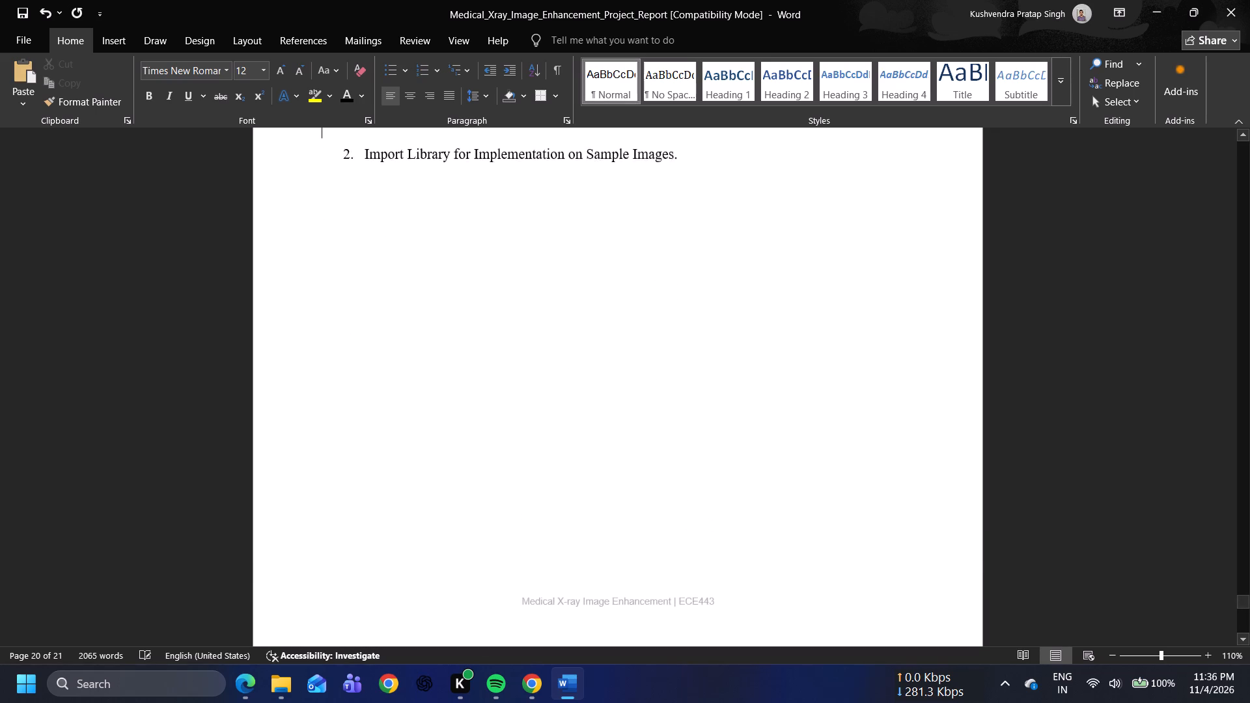
key("BackSpace")
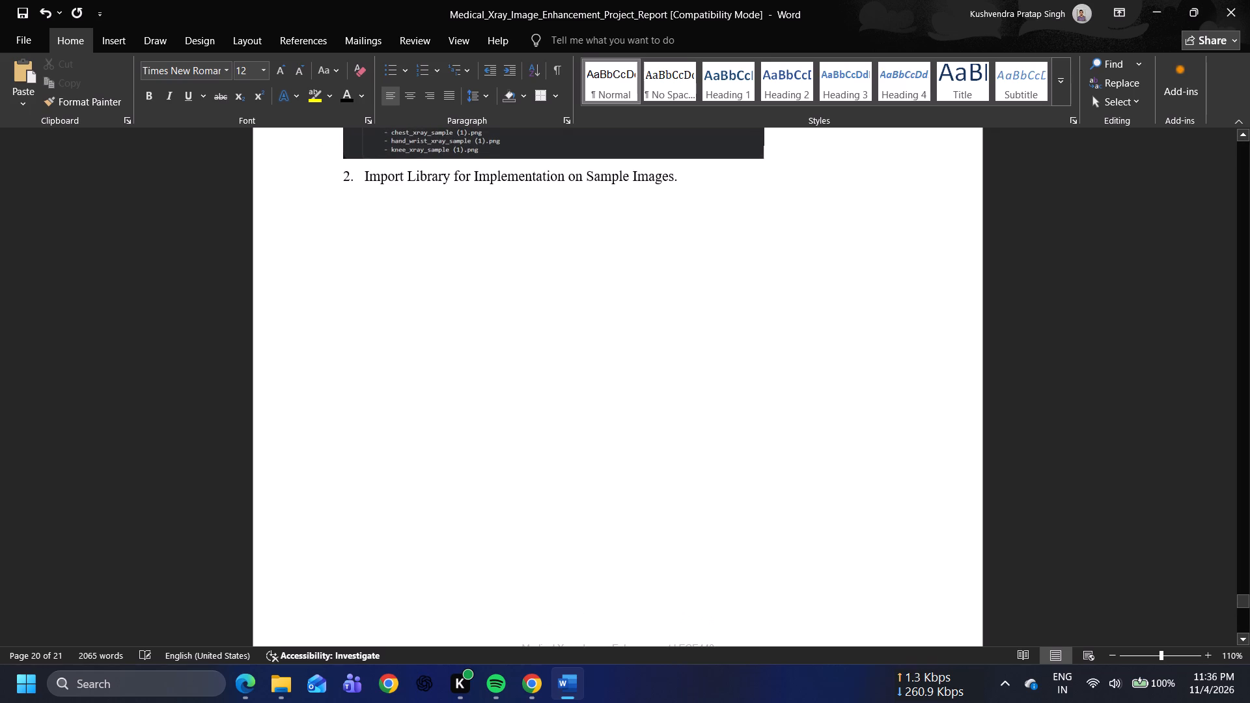
Remove the paragraph break between list item 2 and its code screenshot so the screenshot aligns with the item's text.
key("Right")
key("Right")
key("Right")
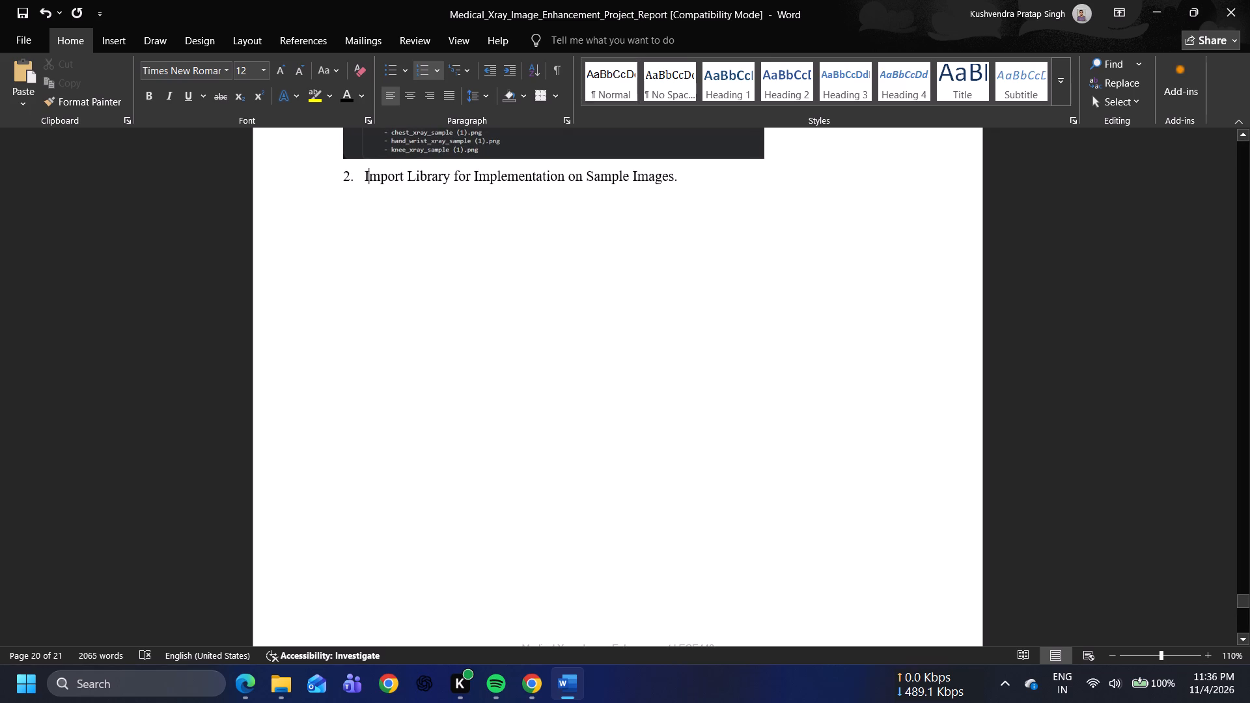
key("Down")
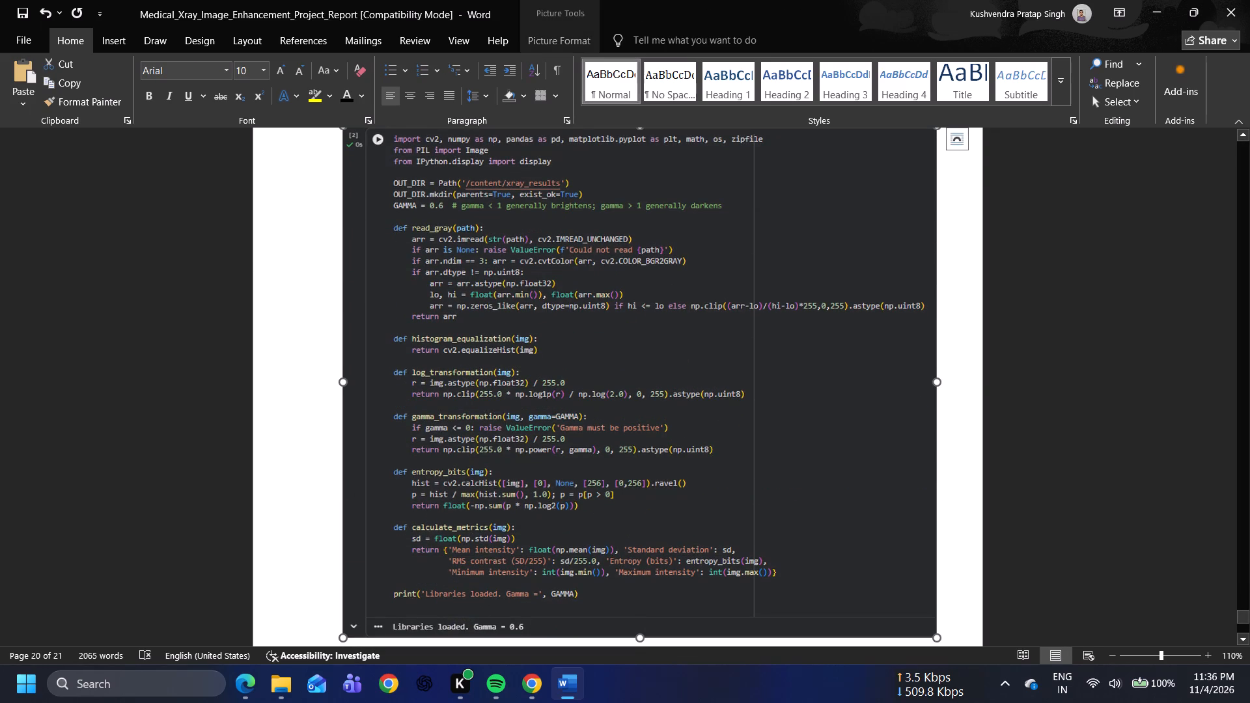
key("Left")
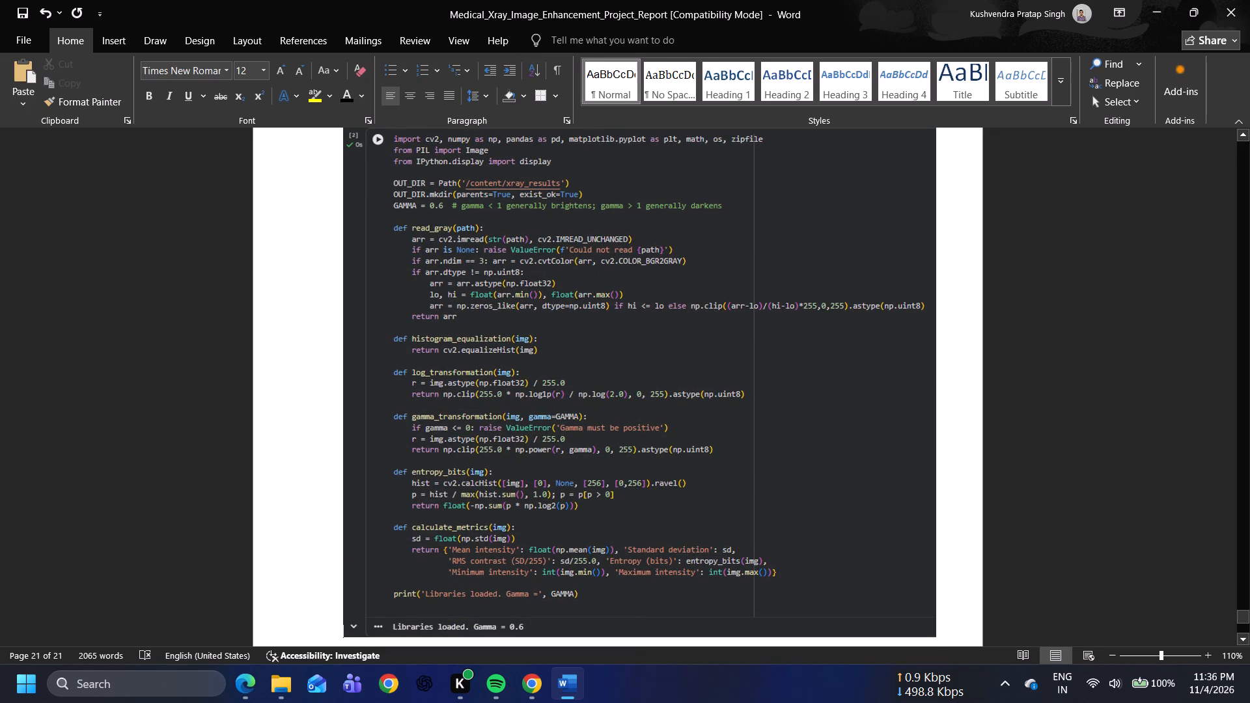
key("BackSpace")
key("BackSpace")
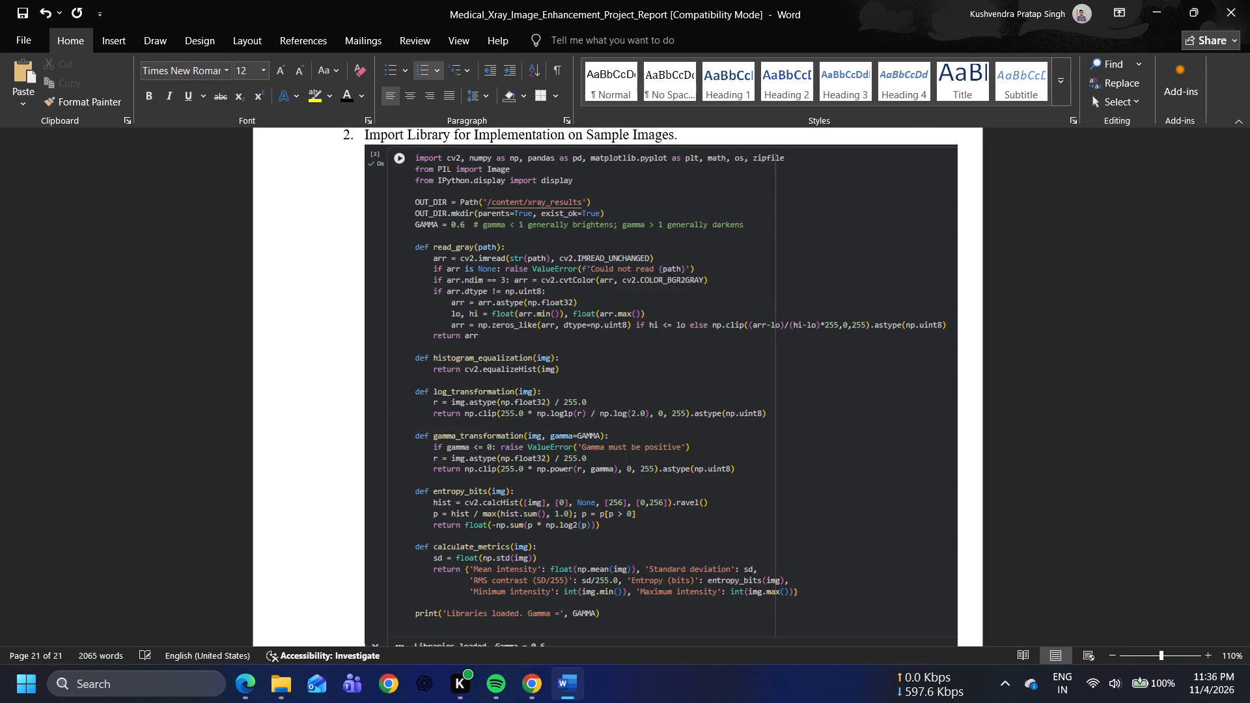
Remove the paragraph break between list item 1 and its code screenshot so the screenshot aligns with the item's text.
scroll(339, 361, "up", 11)
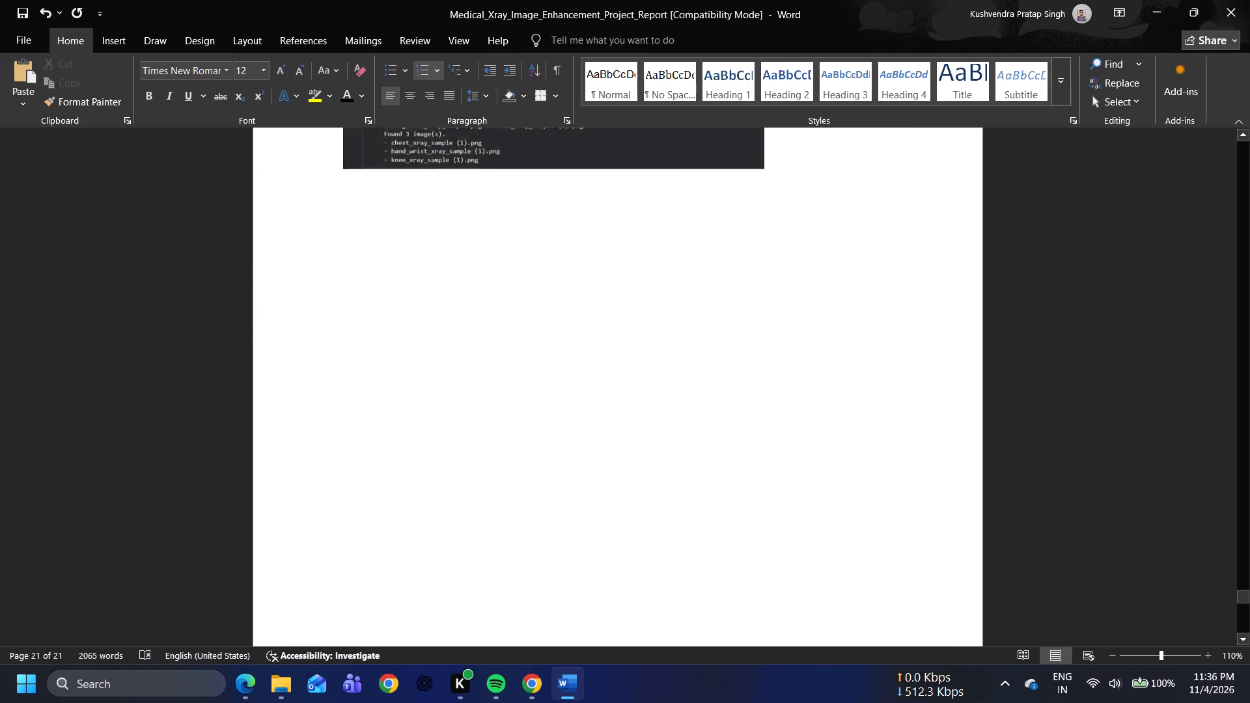
scroll(339, 361, "up", 4)
left_click(331, 353)
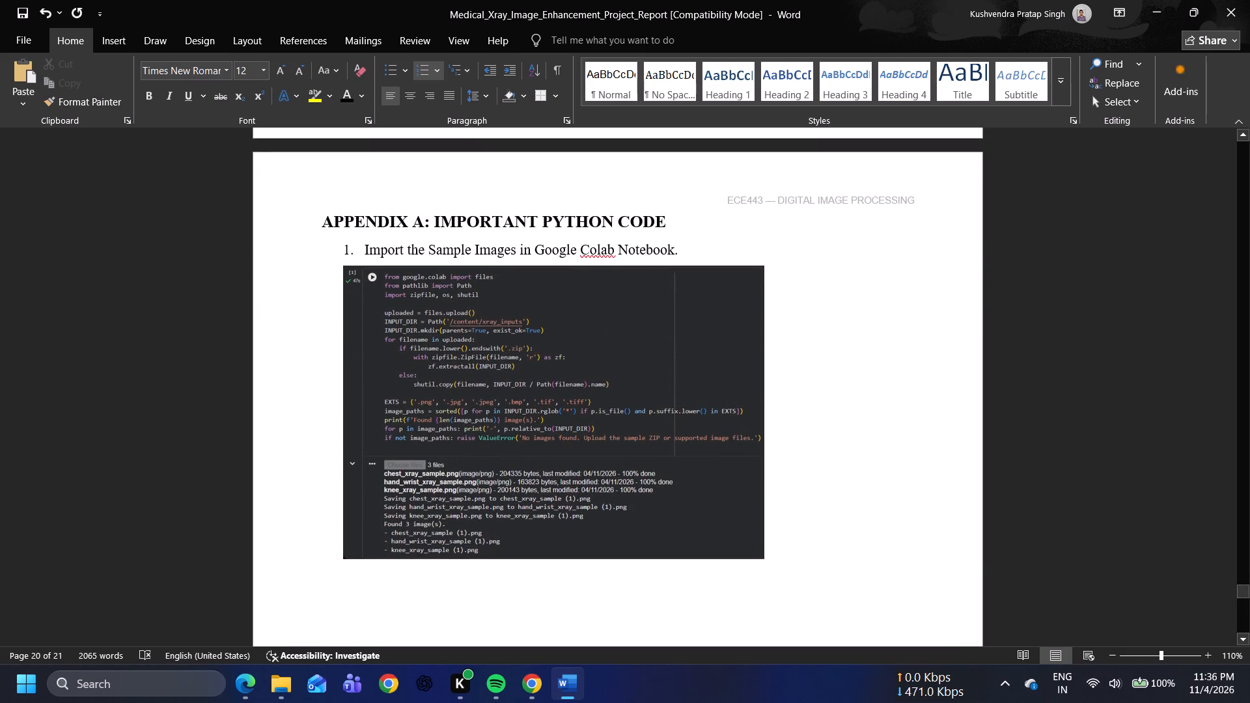
key("BackSpace")
key("BackSpace")
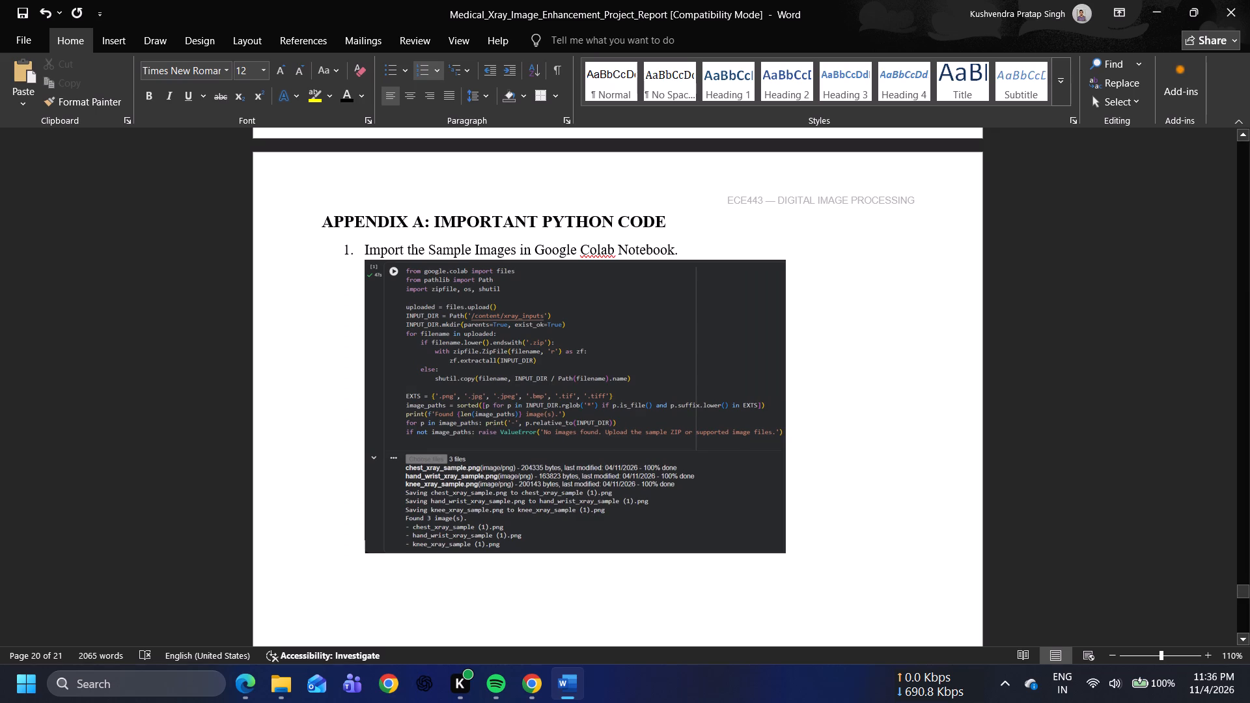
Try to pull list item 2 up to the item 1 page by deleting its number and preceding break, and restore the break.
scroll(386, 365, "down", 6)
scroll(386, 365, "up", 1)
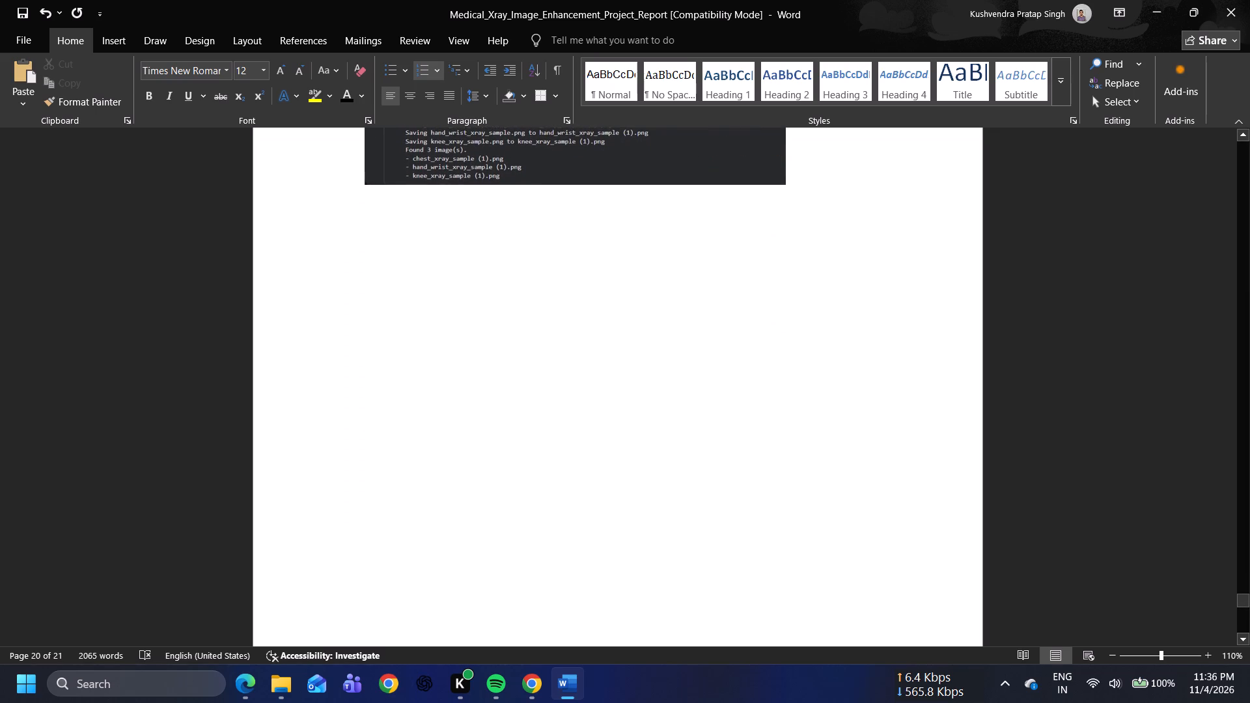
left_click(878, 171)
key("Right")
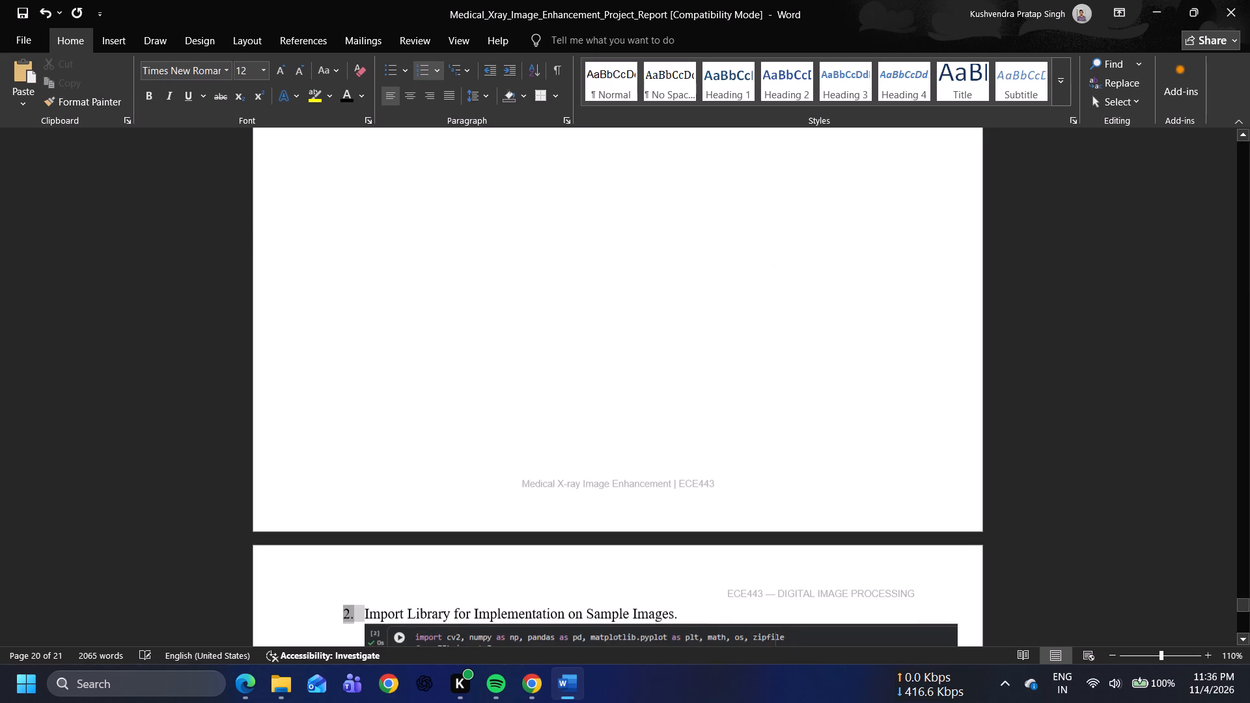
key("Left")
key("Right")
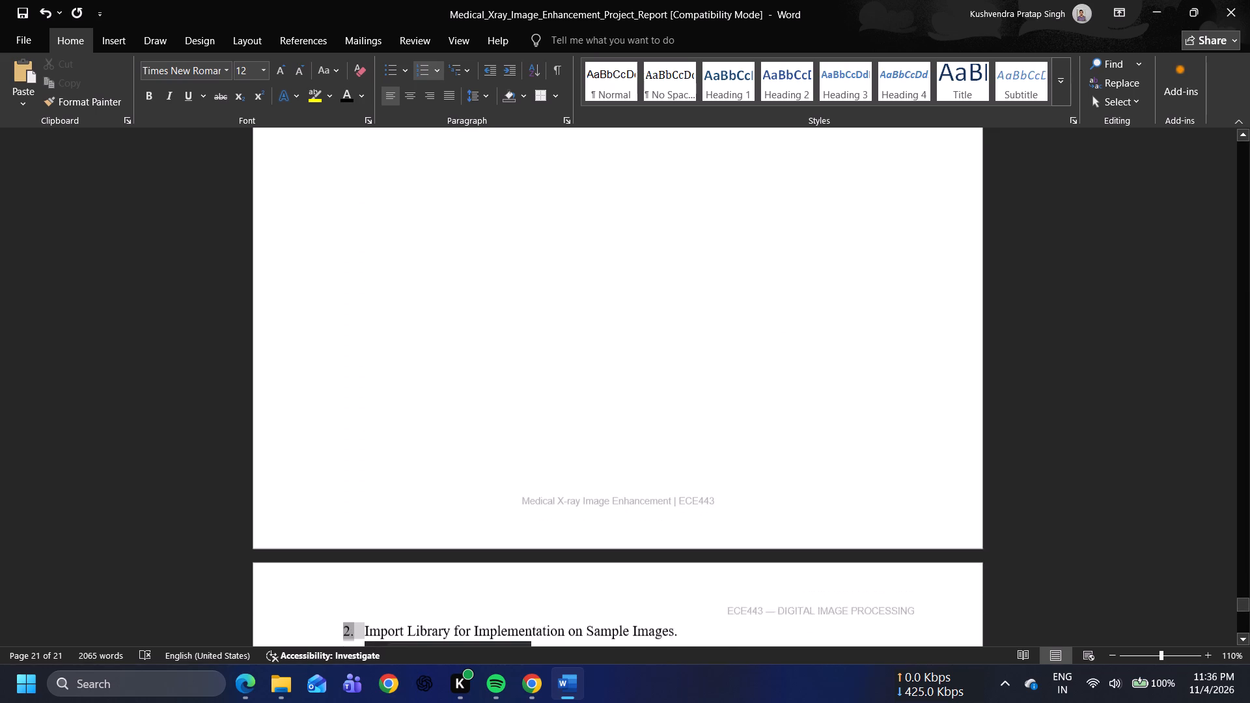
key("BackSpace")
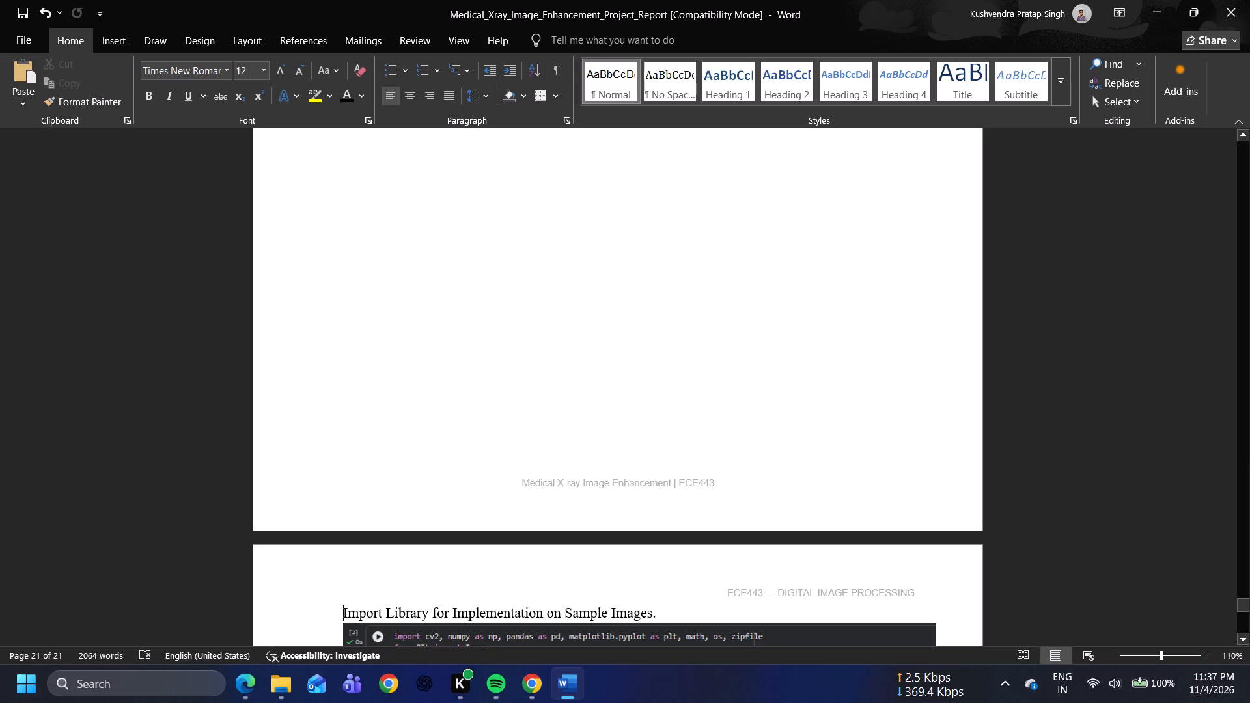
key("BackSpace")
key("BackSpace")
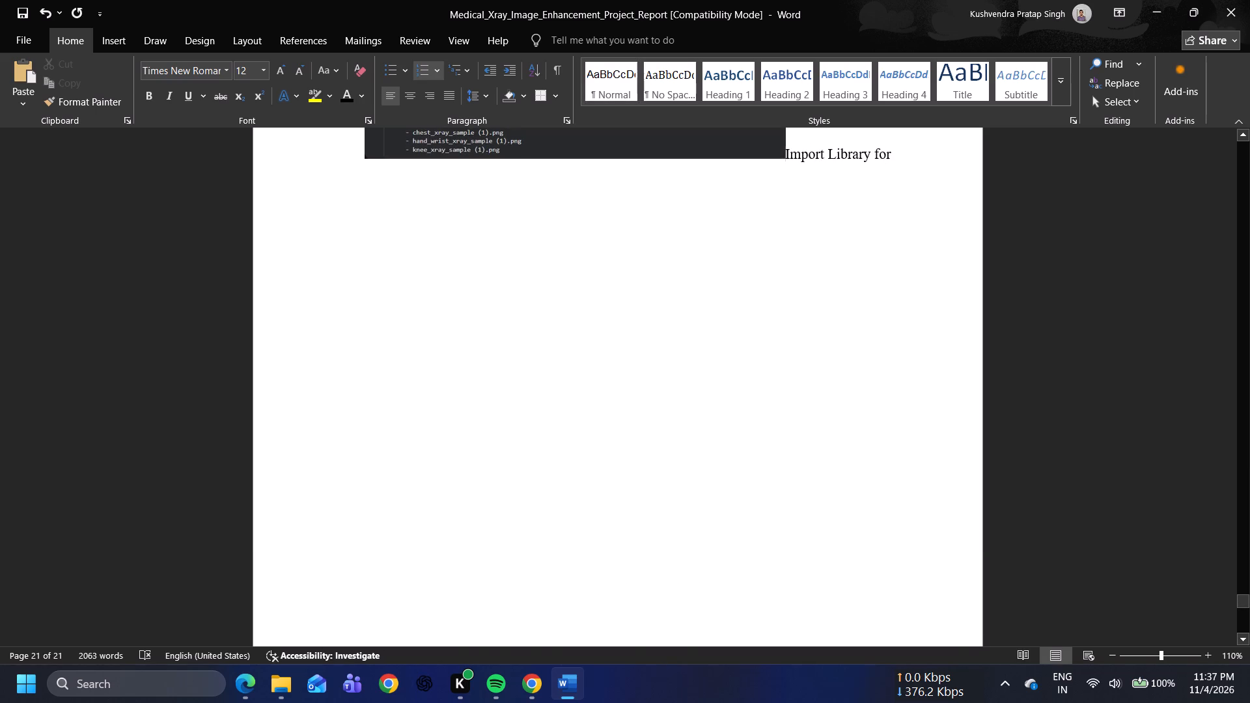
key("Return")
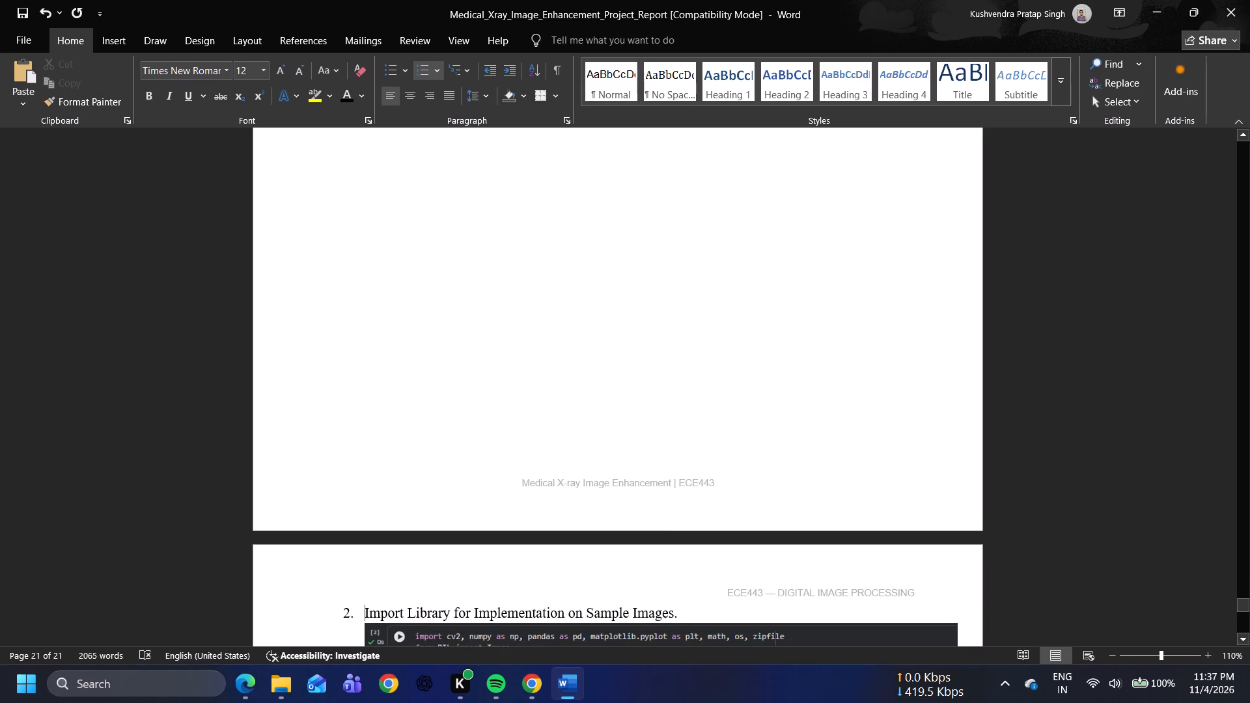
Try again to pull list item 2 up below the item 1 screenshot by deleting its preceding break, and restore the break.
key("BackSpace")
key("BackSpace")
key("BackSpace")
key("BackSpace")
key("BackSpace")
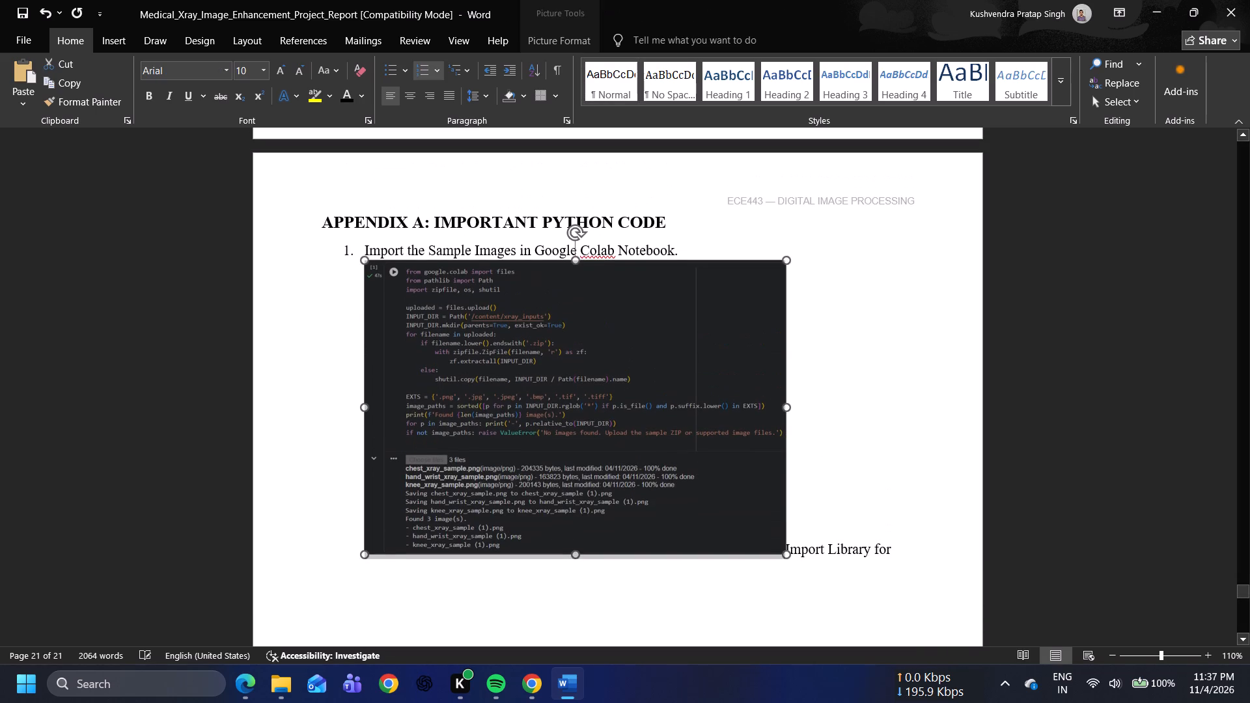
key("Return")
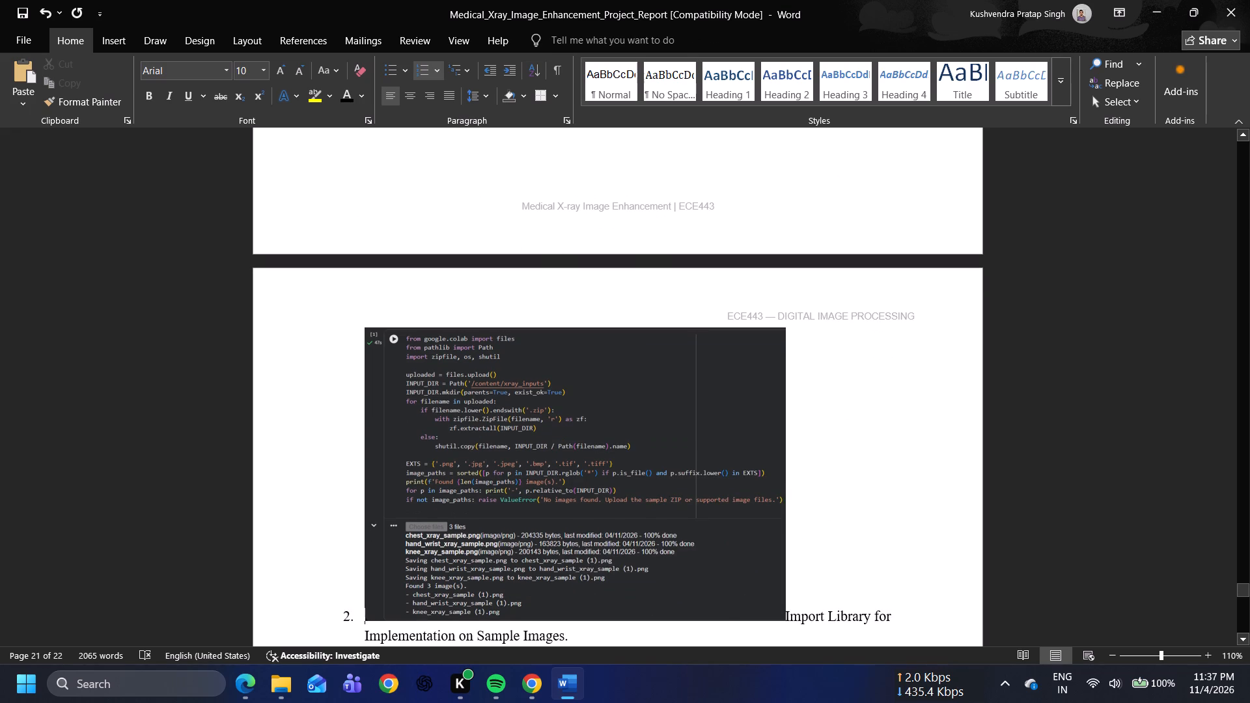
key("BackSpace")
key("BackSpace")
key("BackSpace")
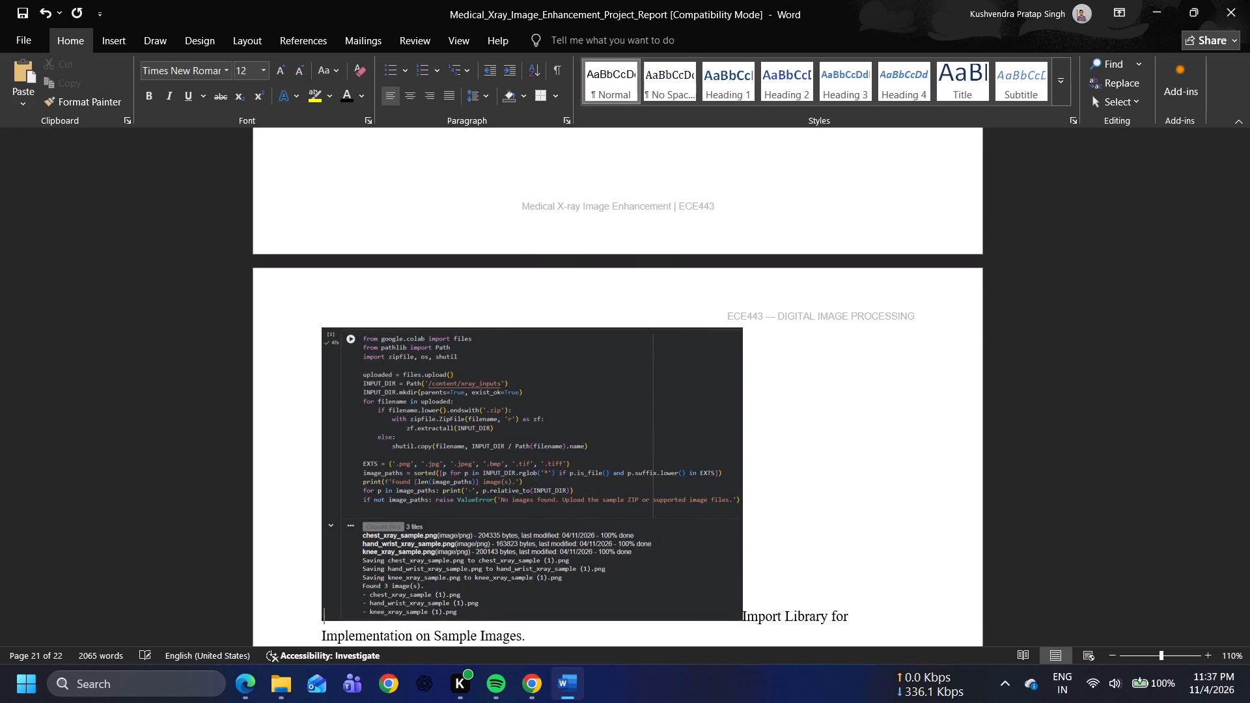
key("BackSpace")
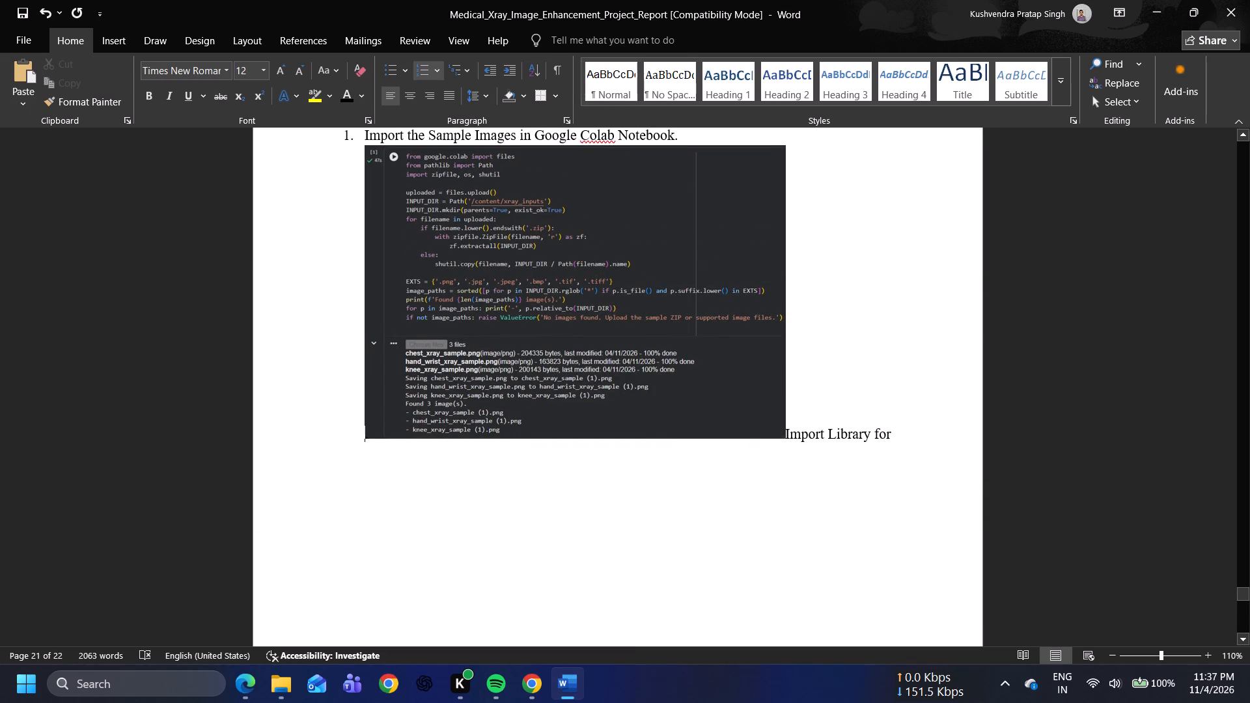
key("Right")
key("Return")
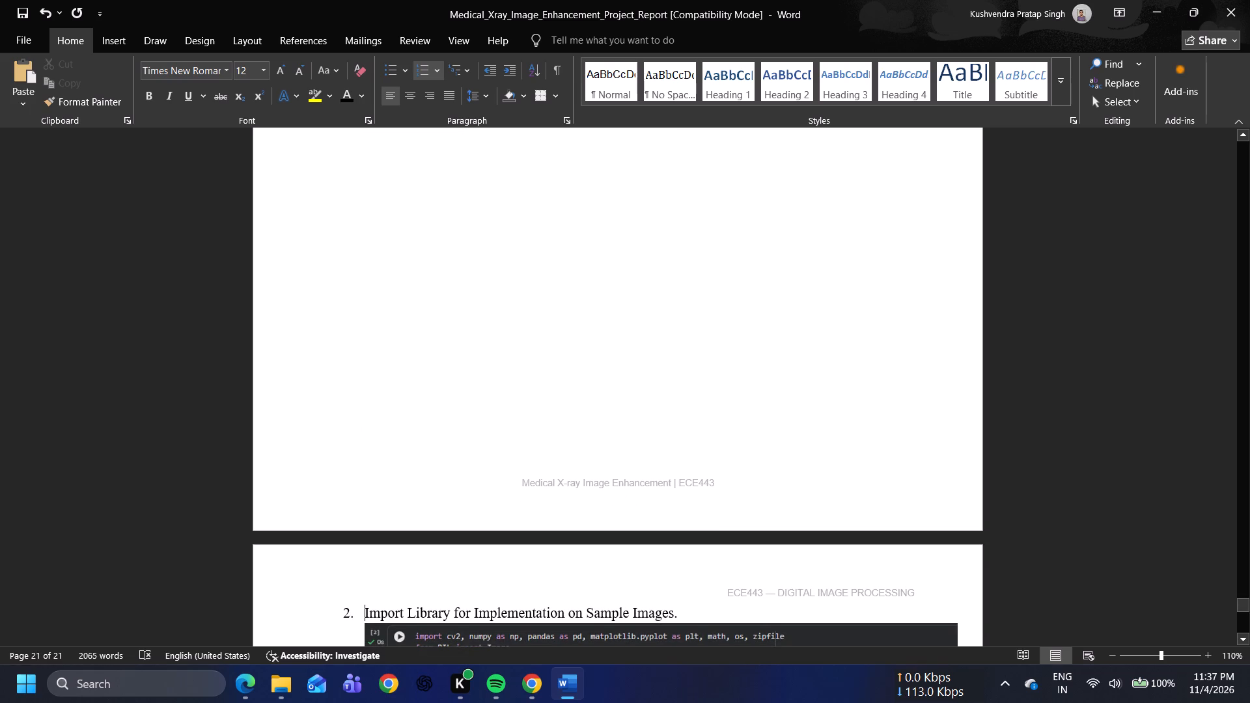
Shrink the item 2 code screenshot proportionally until it fits with its list item on the same page as item 1.
left_click(342, 616)
scroll(342, 616, "down", 6)
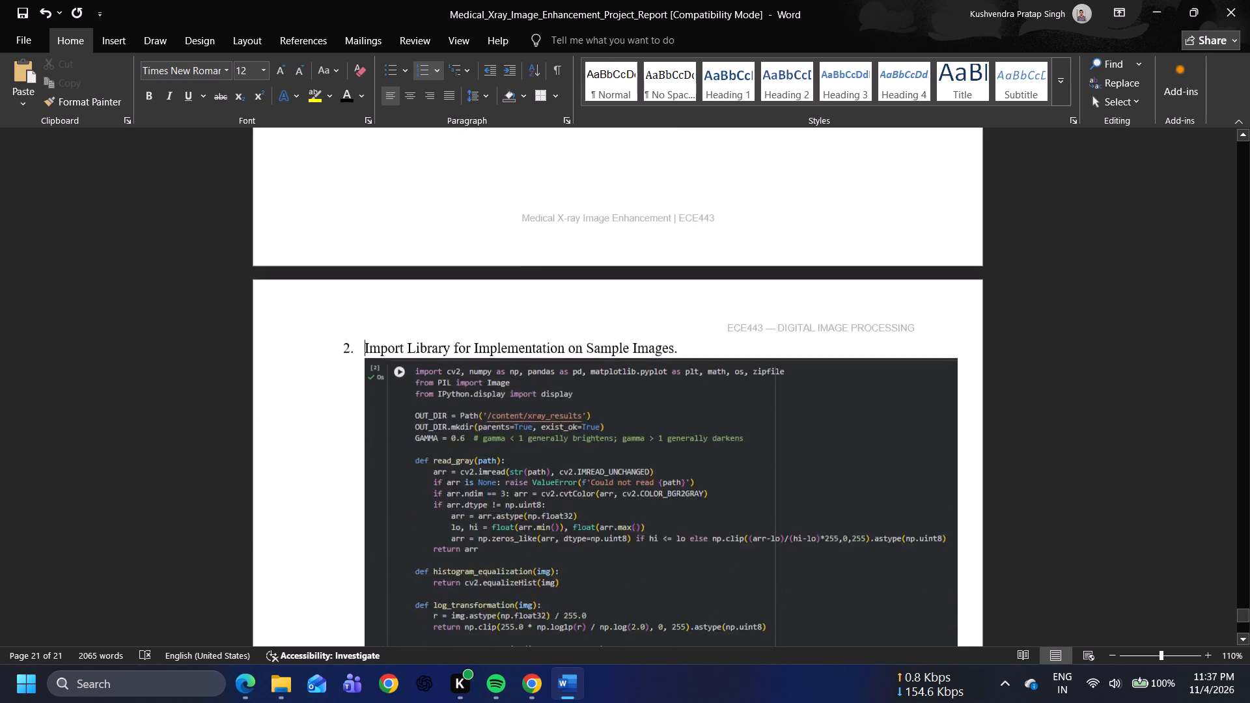
scroll(342, 616, "down", 1)
scroll(561, 477, "down", 2)
left_click(561, 477)
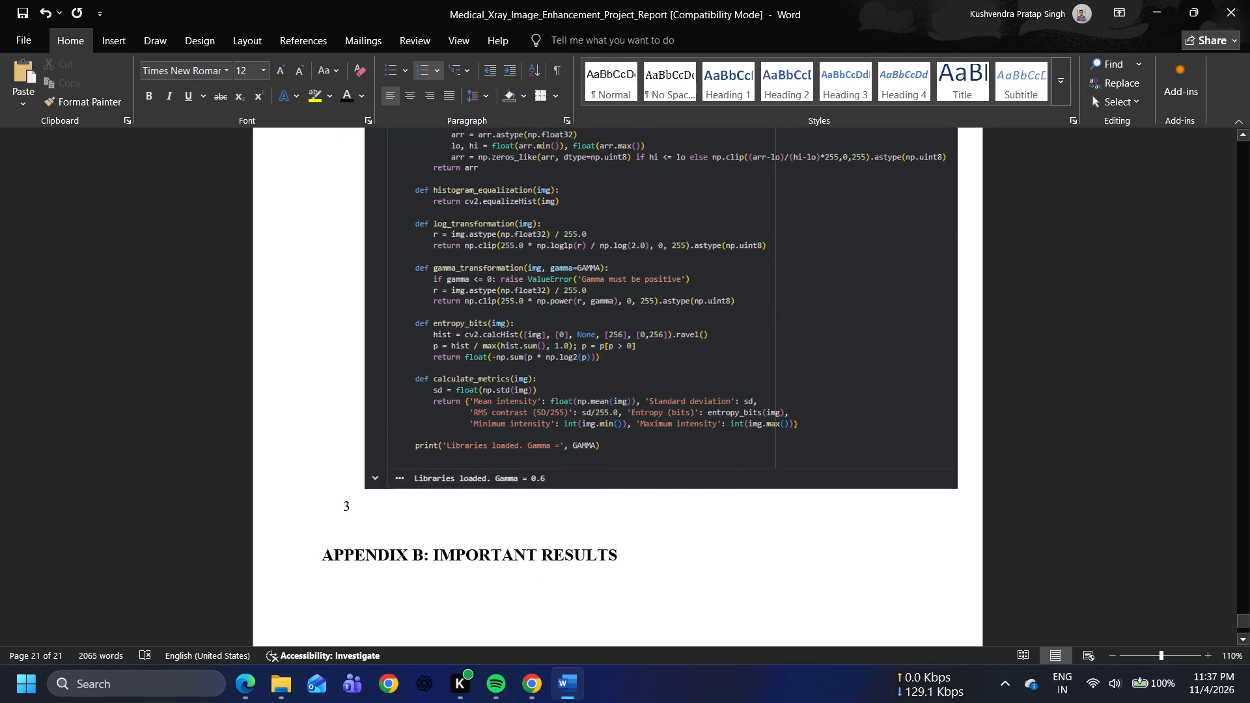
left_click_drag(955, 488, 897, 440)
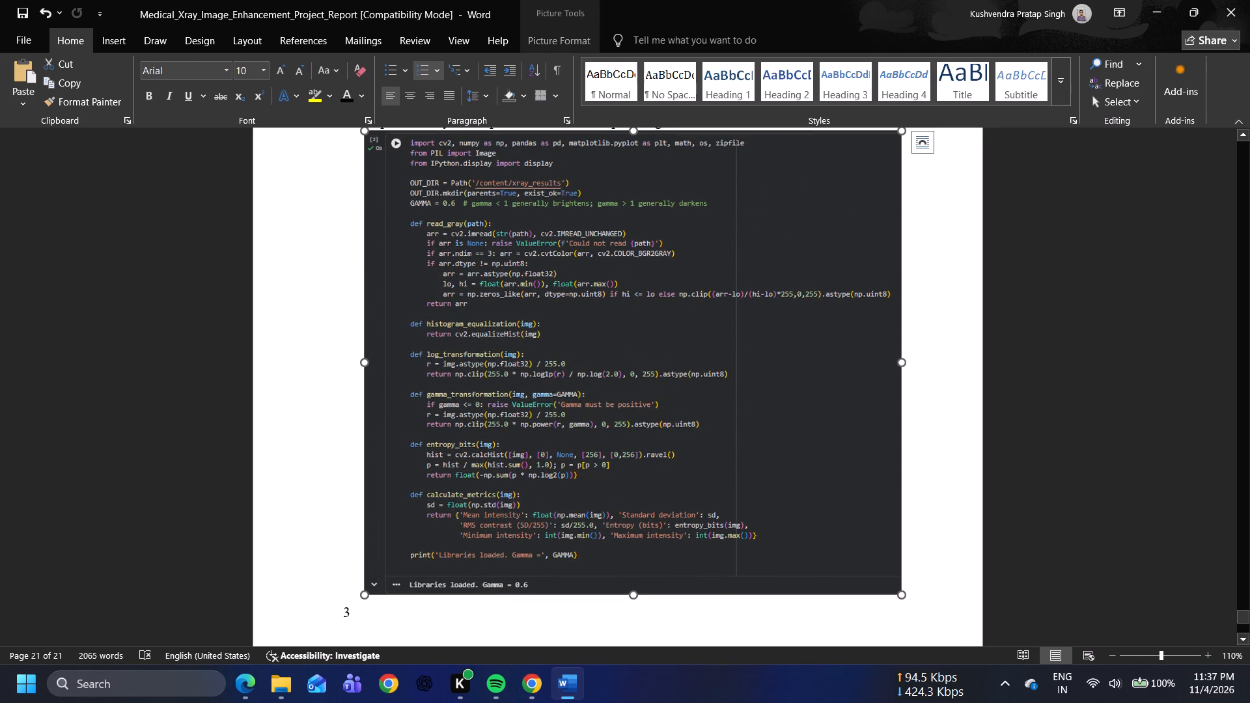
left_click_drag(902, 592, 862, 544)
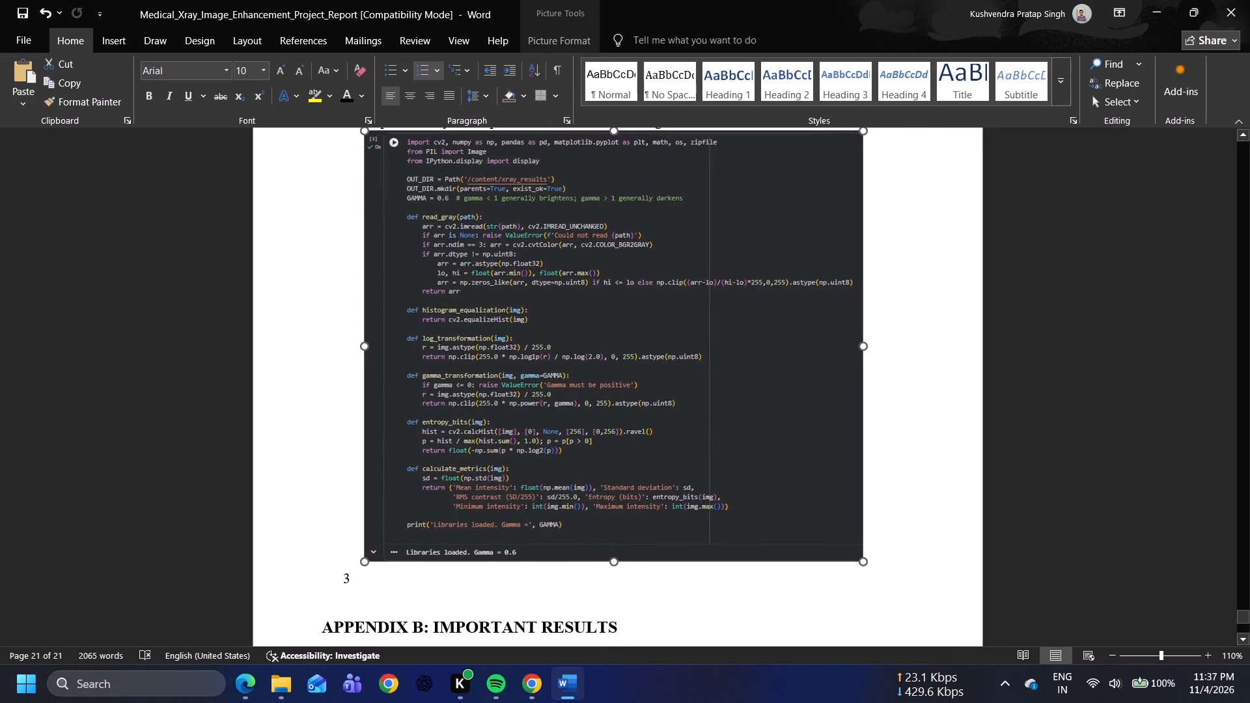
left_click_drag(862, 544, 829, 506)
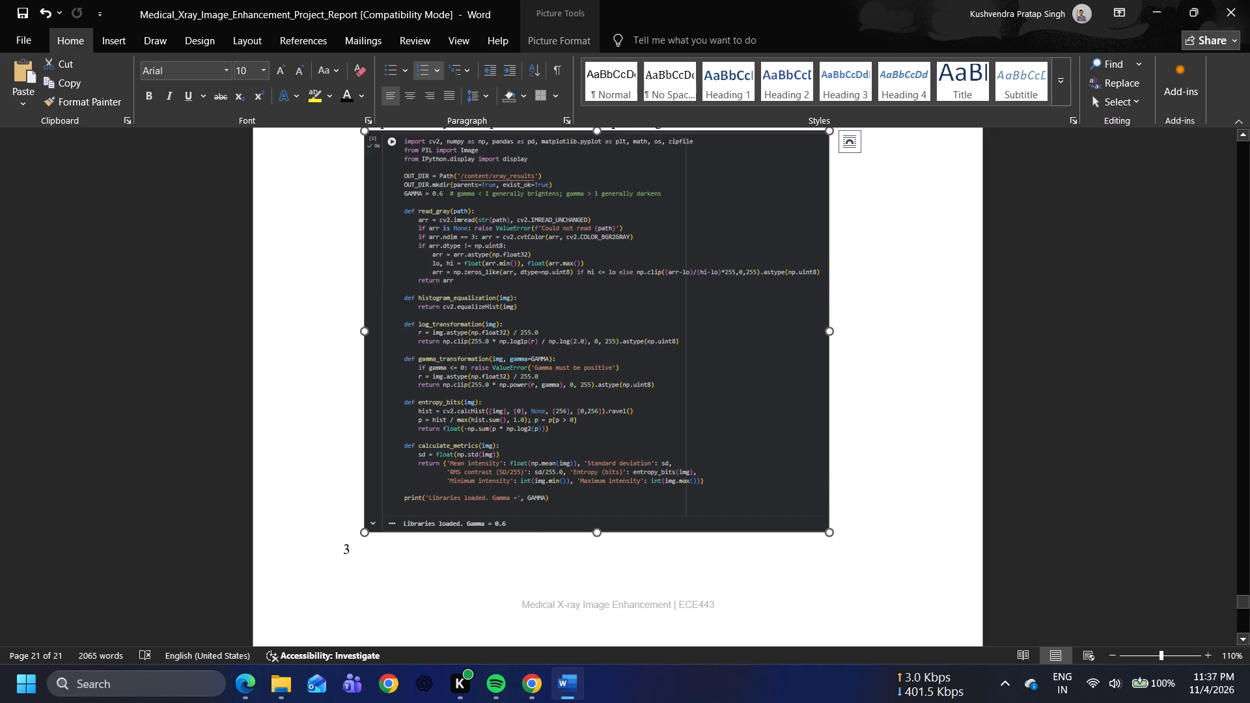
left_click_drag(826, 533, 865, 578)
left_click_drag(882, 581, 893, 591)
left_click(893, 591)
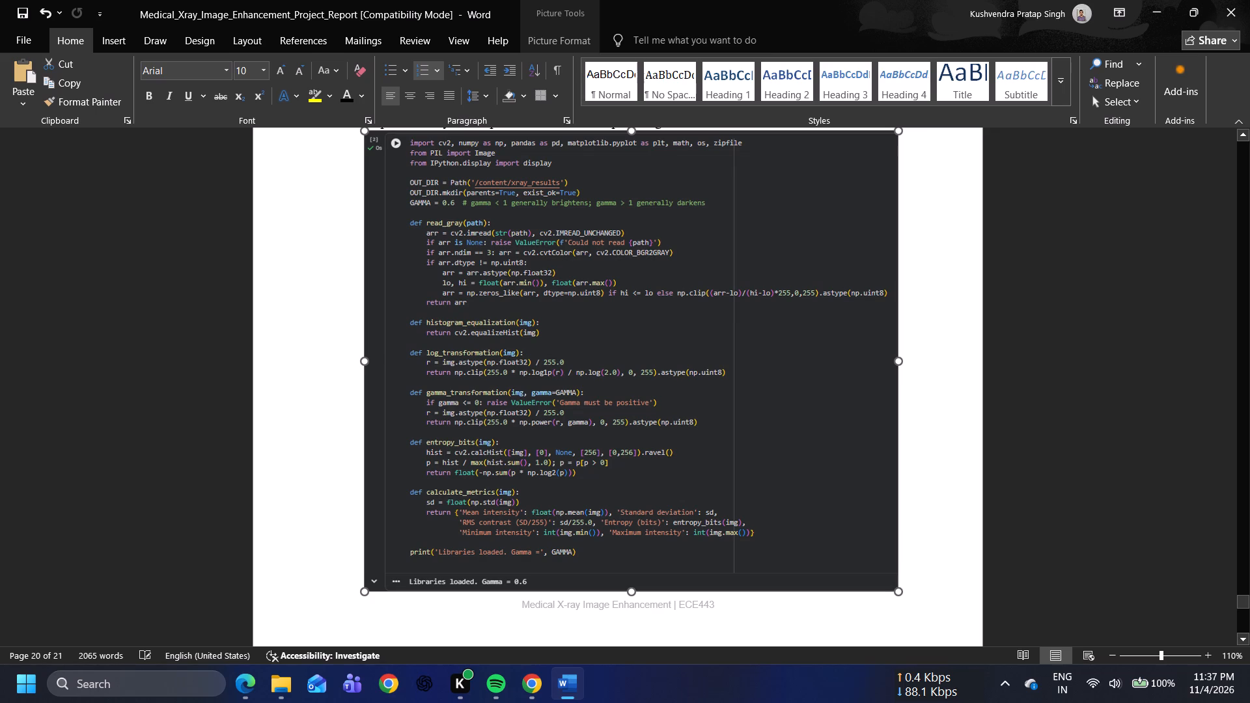
left_click(1056, 549)
Replace the plain 3 above the Appendix B heading with an automatically numbered, empty list item 3.
scroll(1056, 549, "up", 5)
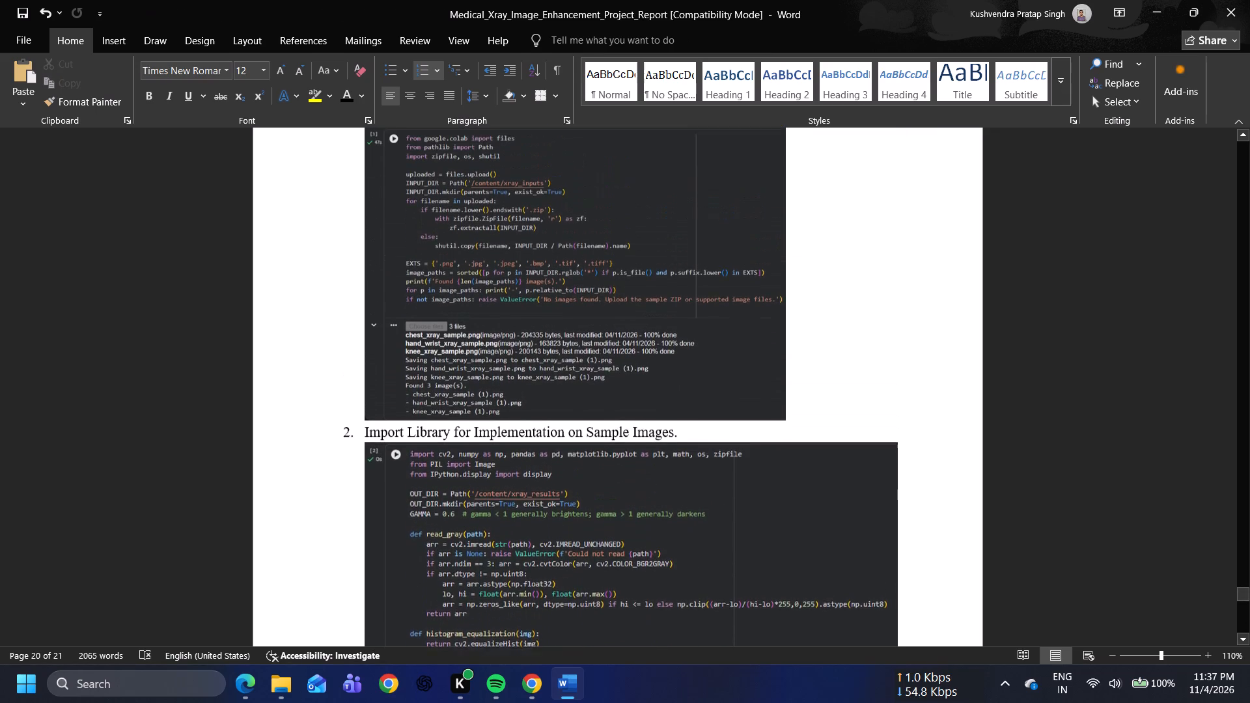
scroll(1056, 549, "up", 2)
scroll(1056, 549, "down", 4)
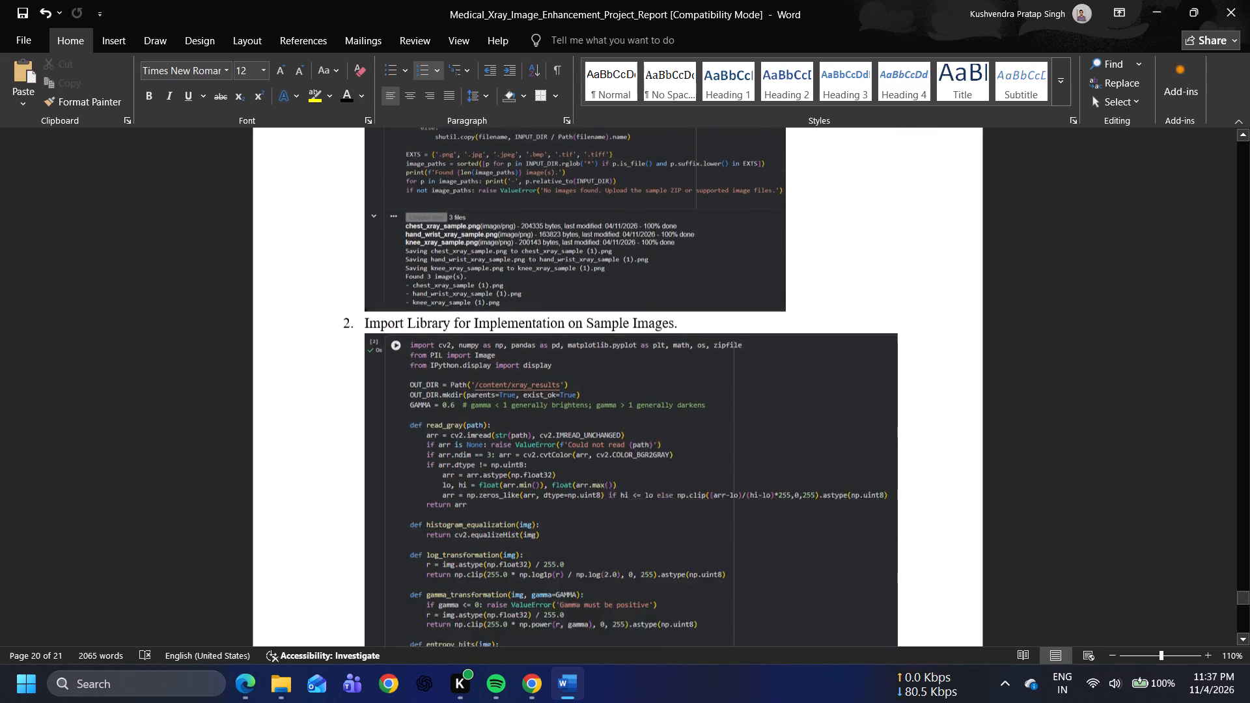
scroll(1056, 549, "down", 5)
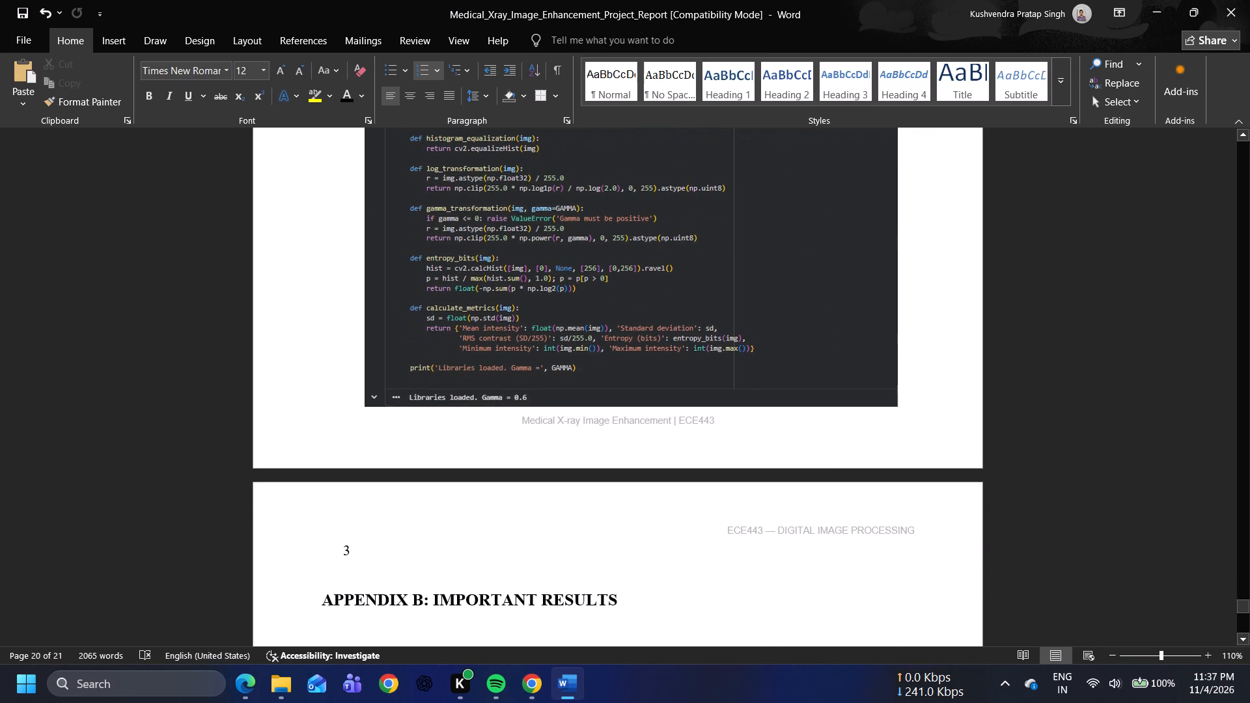
key("Right")
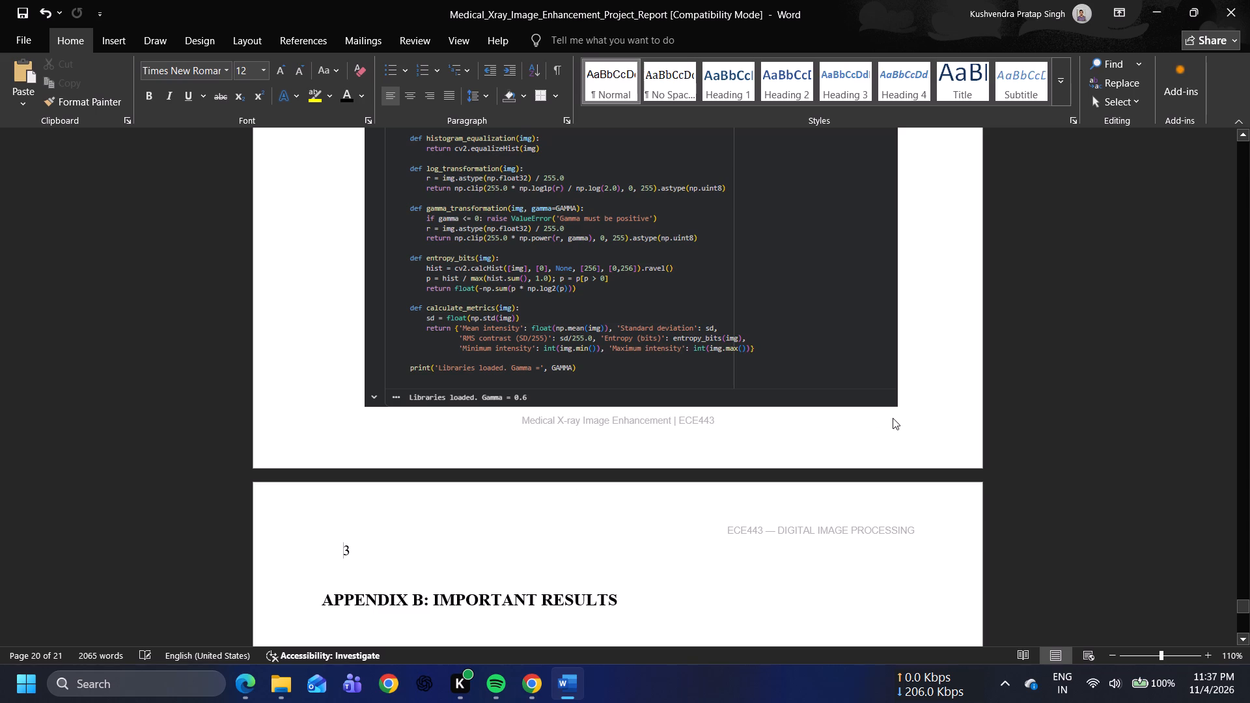
key("Right")
key("BackSpace")
key("BackSpace")
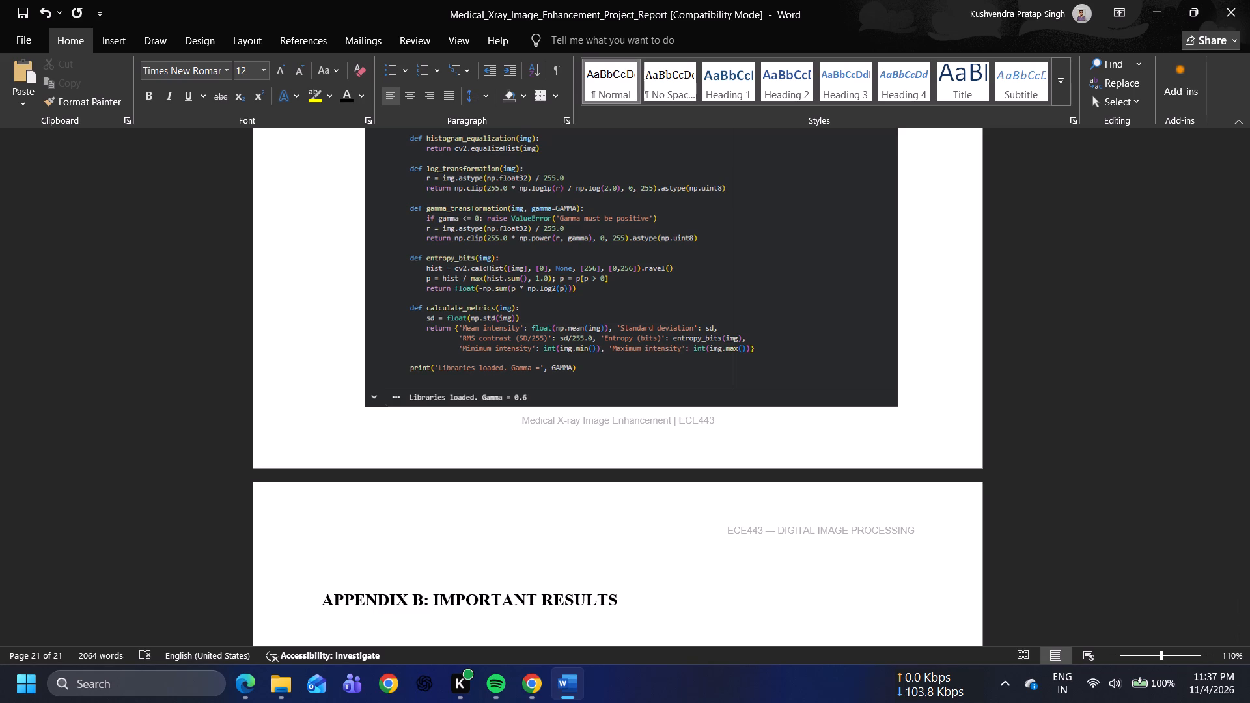
key("BackSpace")
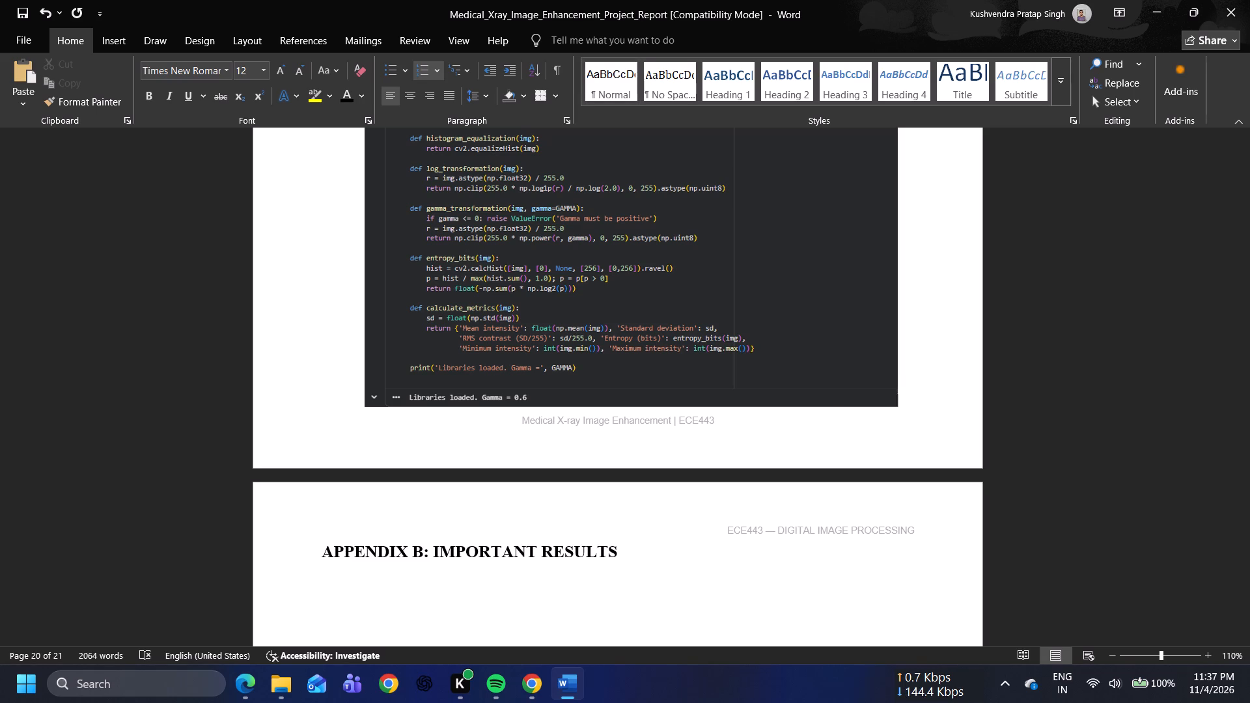
key("Return")
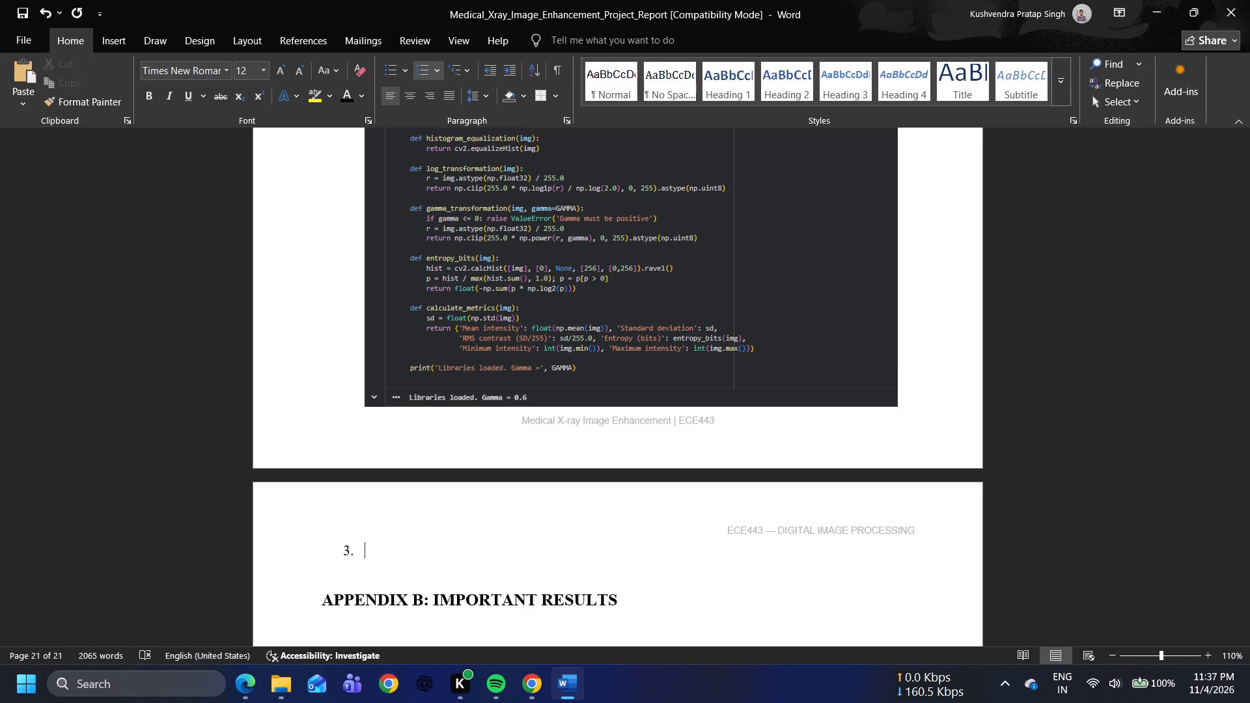
Switch to the Colab notebook in Chrome, dismiss the runtime disconnection notice, and reconnect the runtime.
key("alt+Tab")
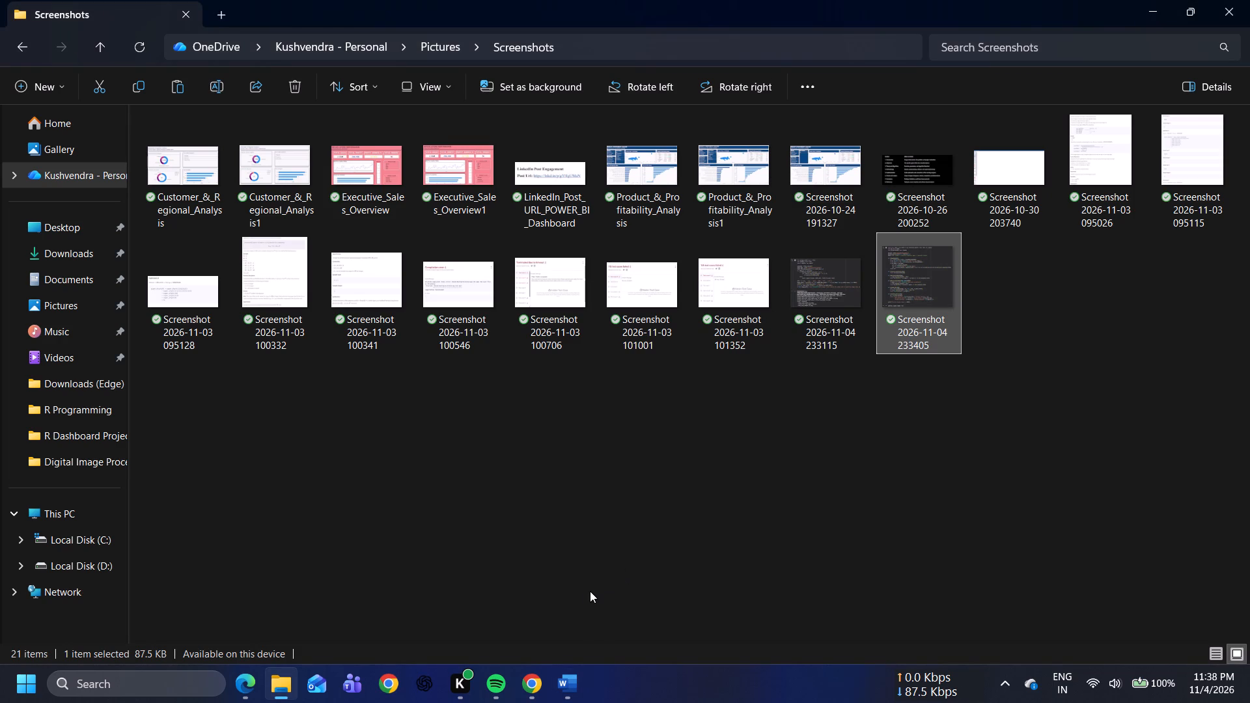
key("alt+Tab")
left_click(545, 689)
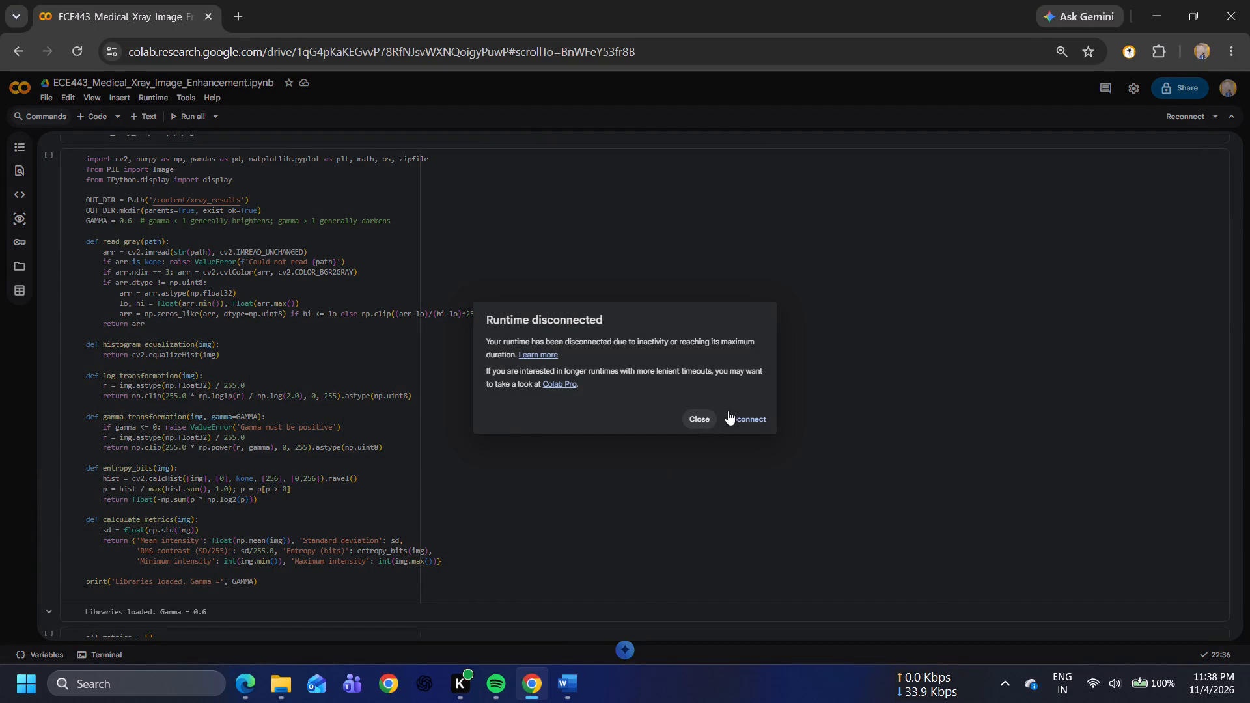
left_click(707, 417)
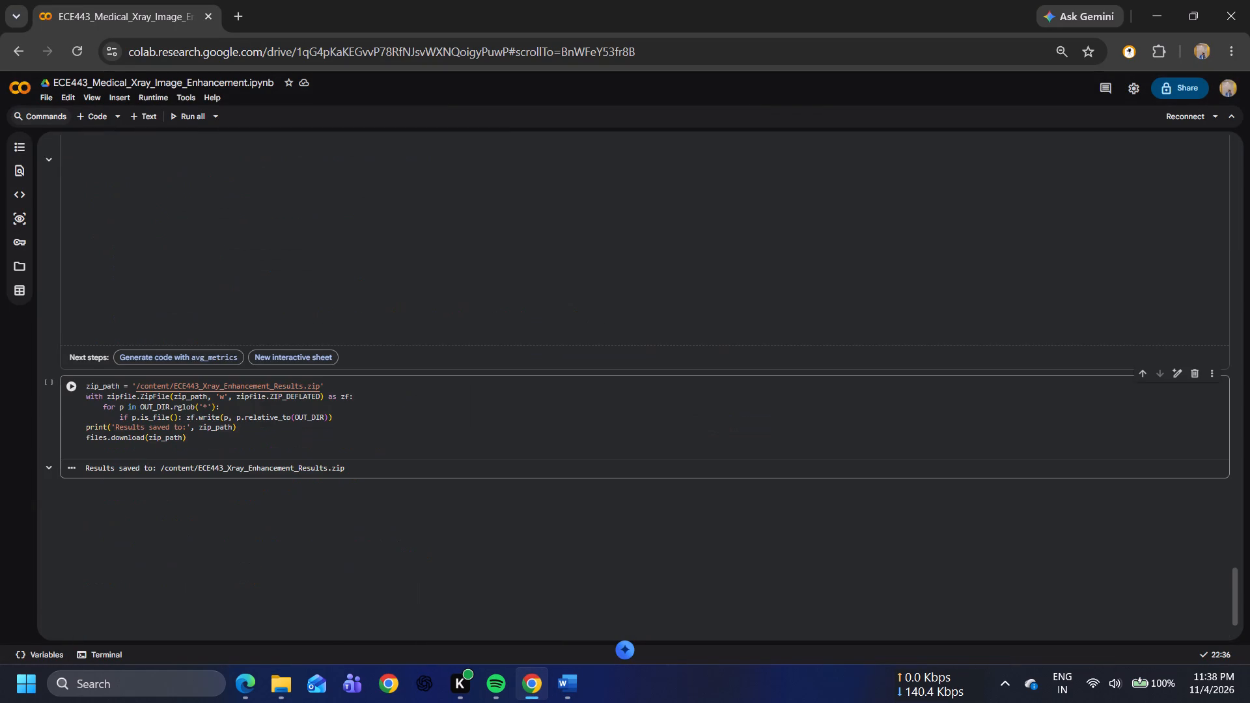
scroll(707, 417, "up", 9)
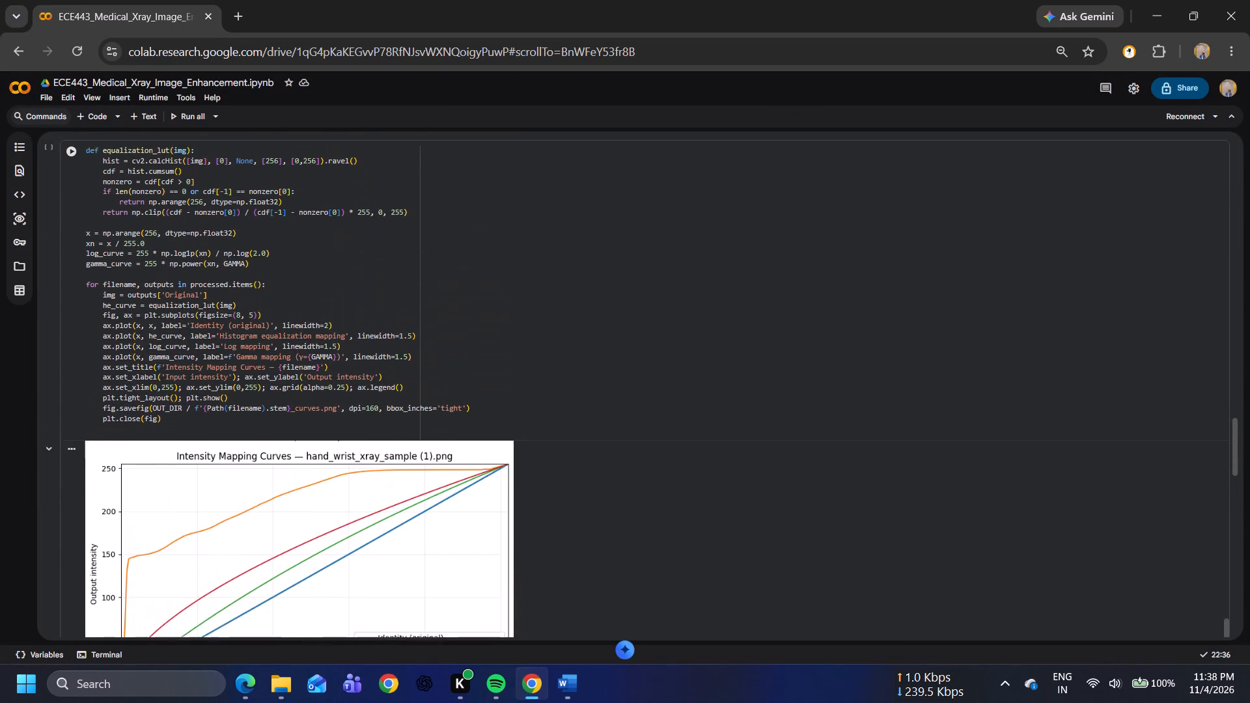
scroll(707, 417, "up", 9)
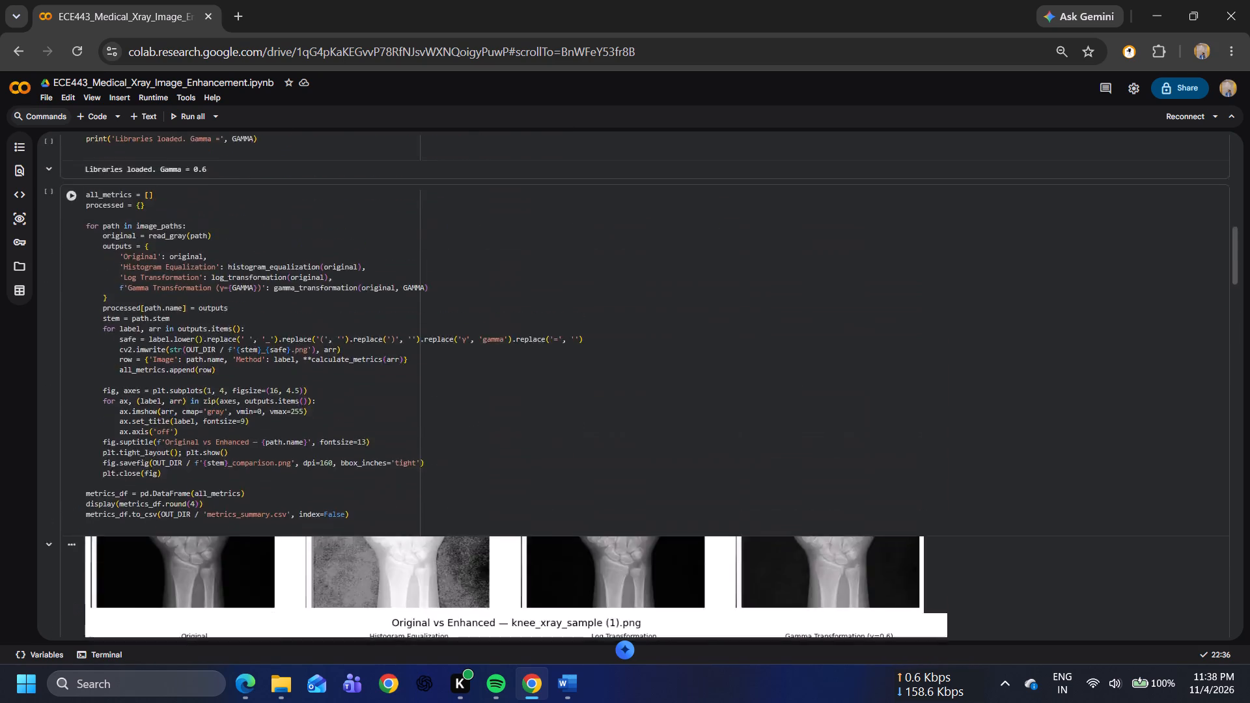
scroll(707, 417, "up", 18)
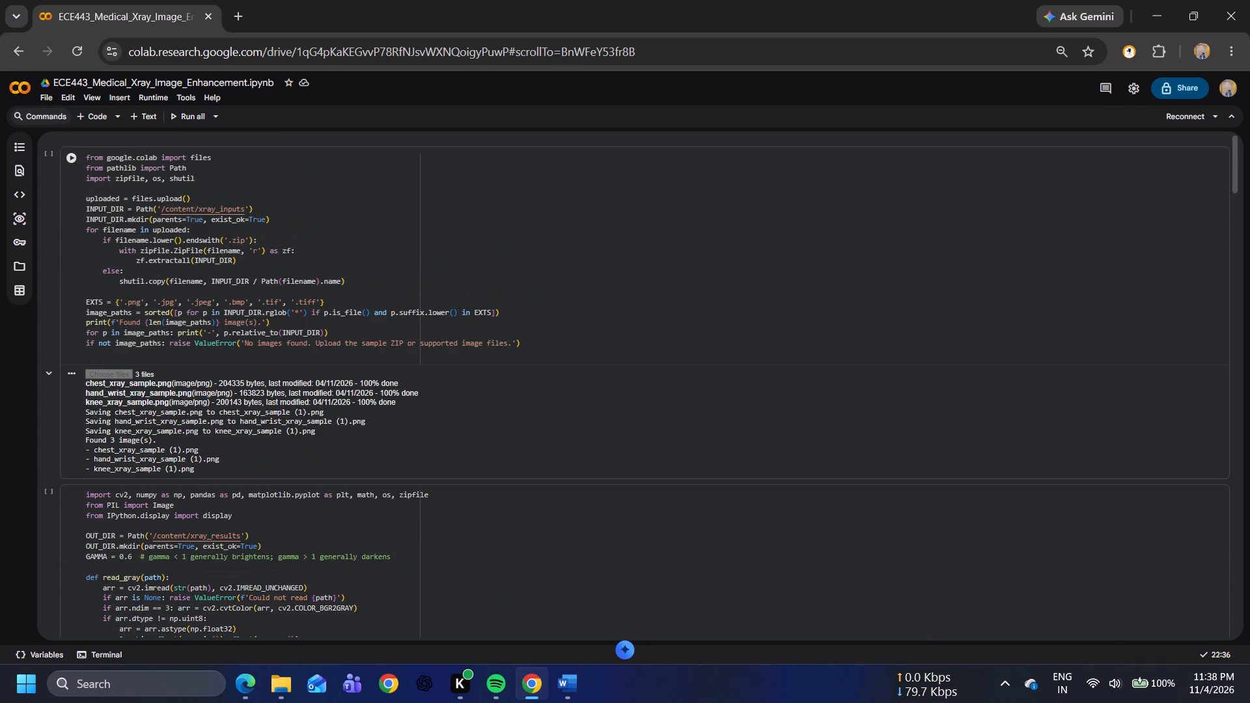
scroll(707, 417, "up", 6)
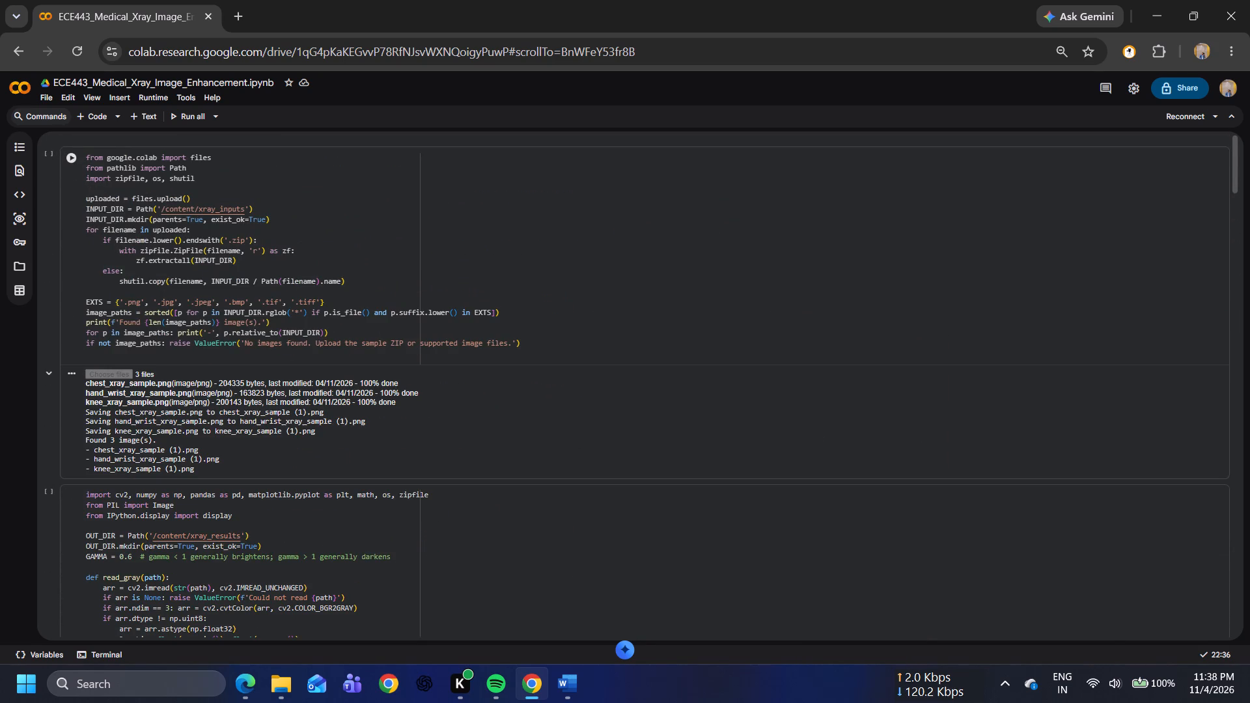
scroll(96, 466, "down", 4)
scroll(96, 466, "up", 11)
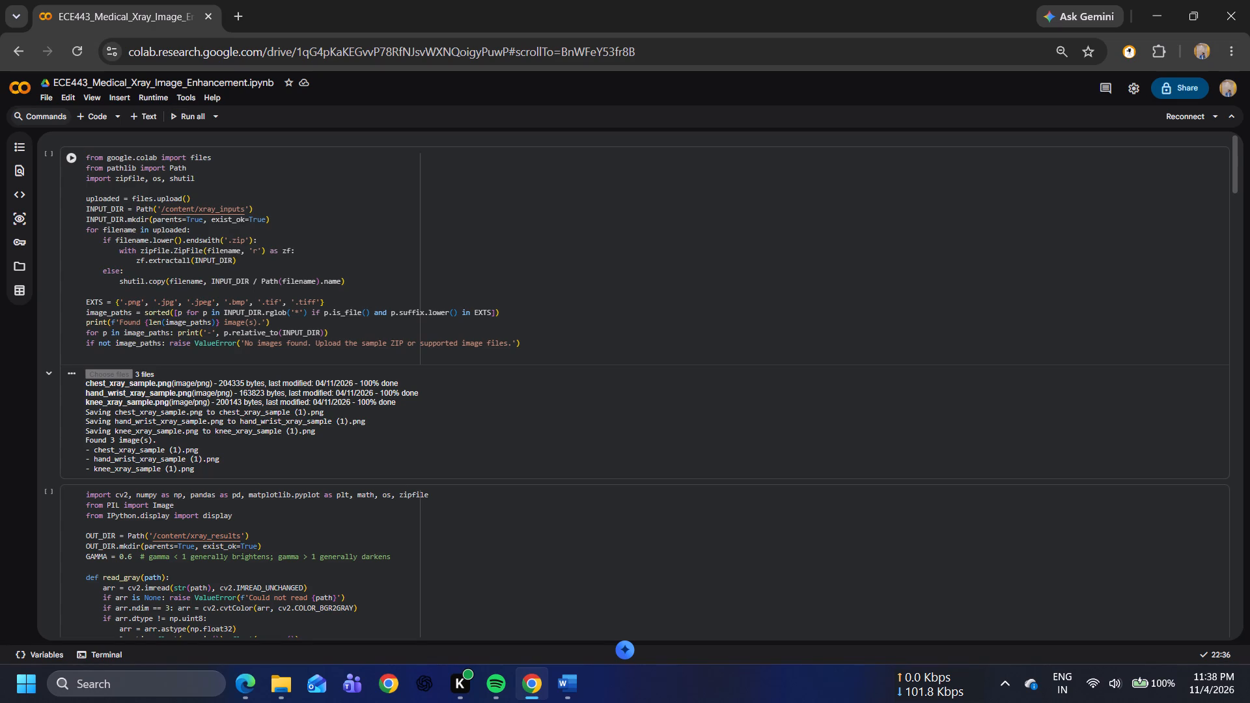
left_click(1190, 108)
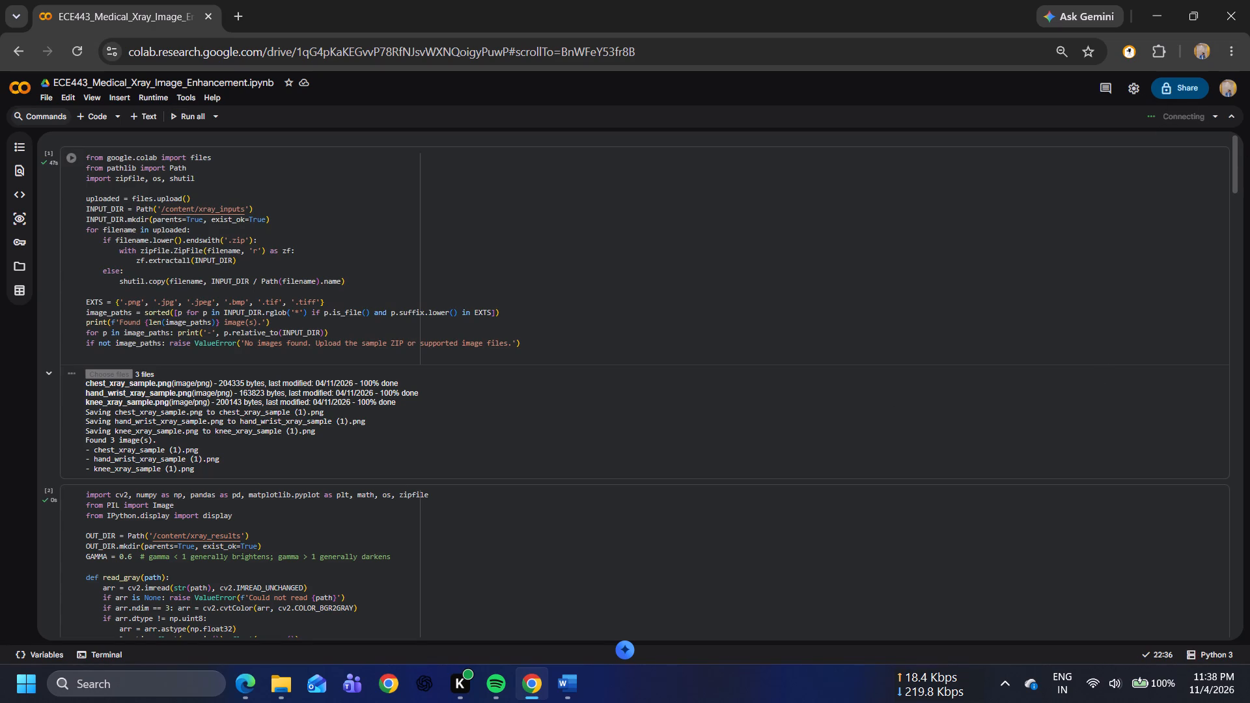
Examine the all_metrics code cell together with its X-ray comparison images and metrics table output.
scroll(667, 414, "down", 2)
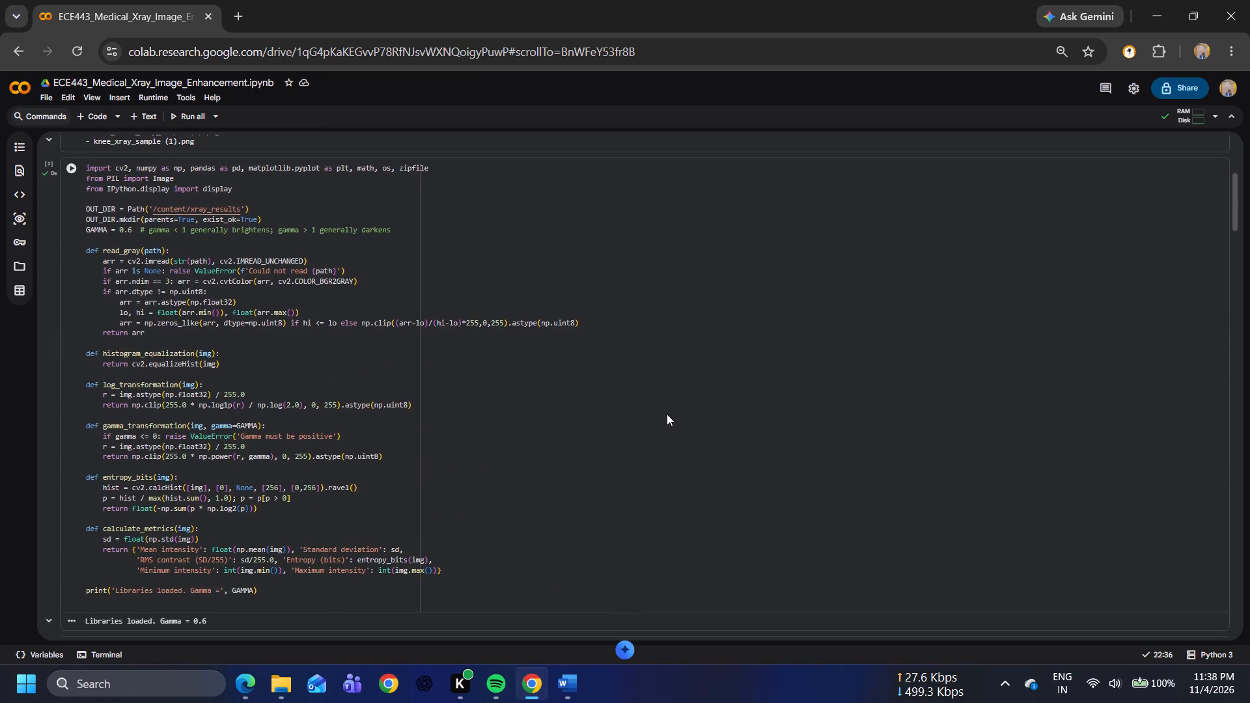
scroll(667, 414, "down", 3)
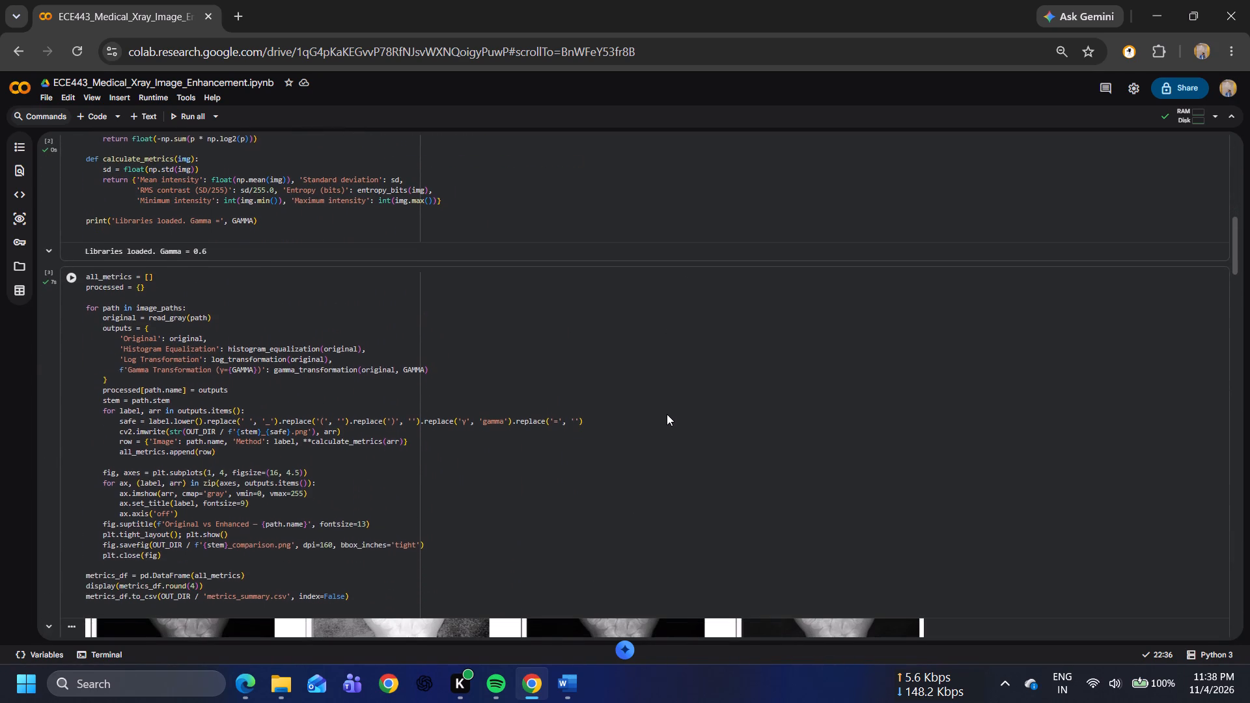
scroll(667, 414, "down", 1)
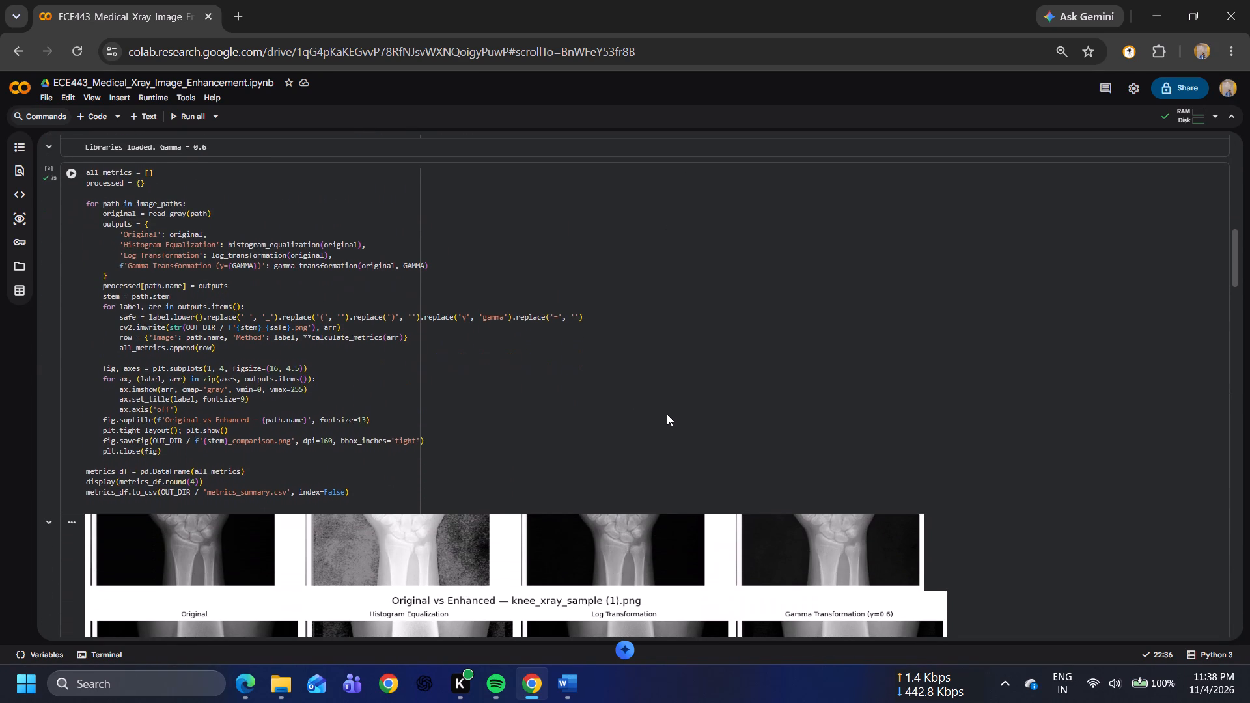
scroll(667, 414, "down", 2)
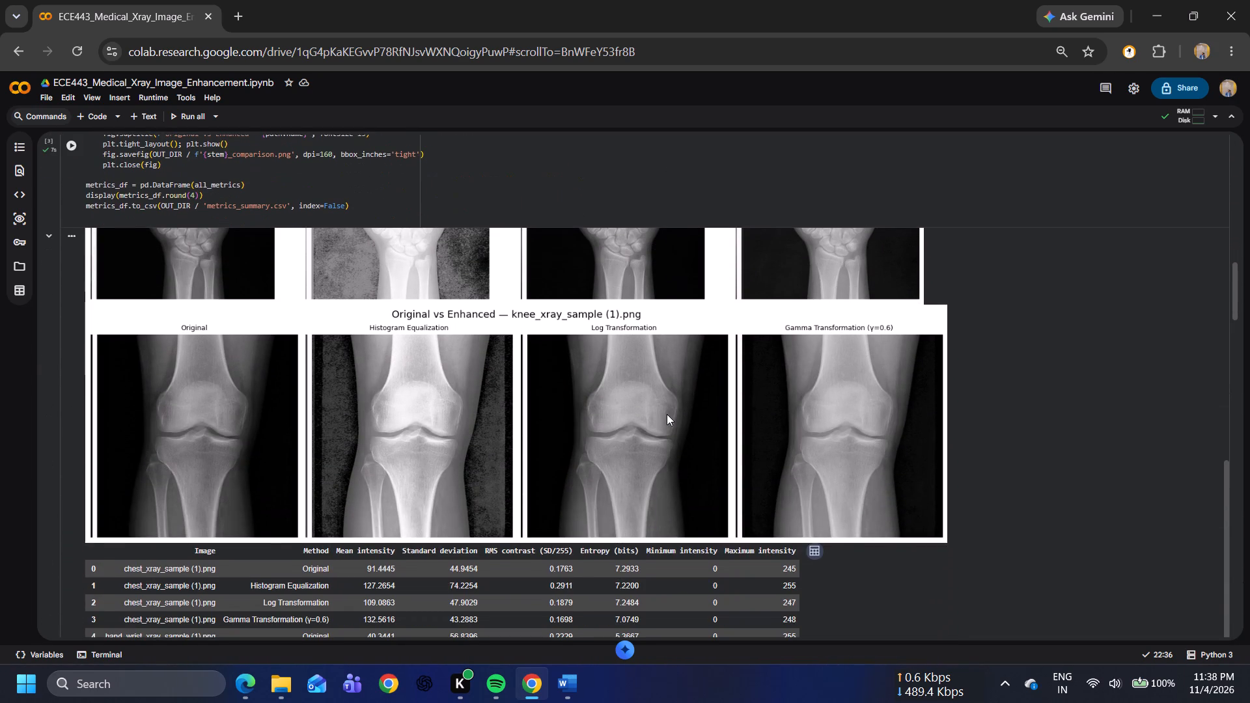
scroll(667, 414, "up", 8)
scroll(667, 414, "down", 1)
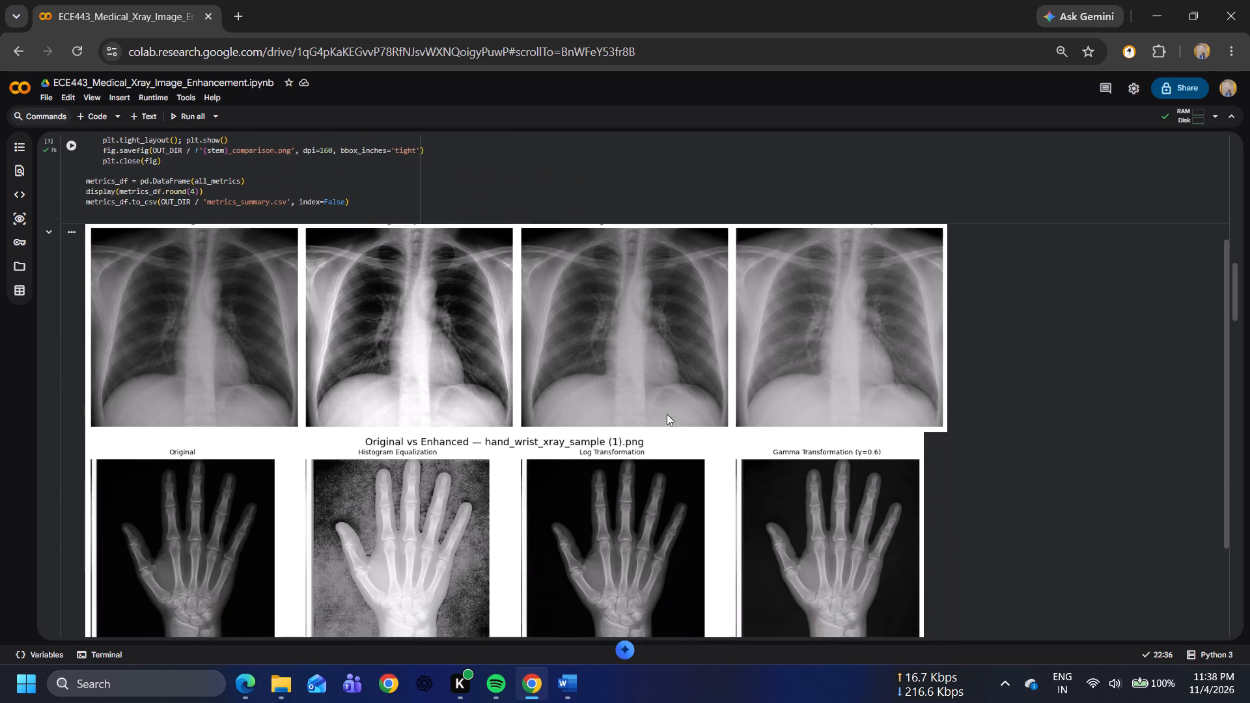
scroll(667, 414, "down", 3)
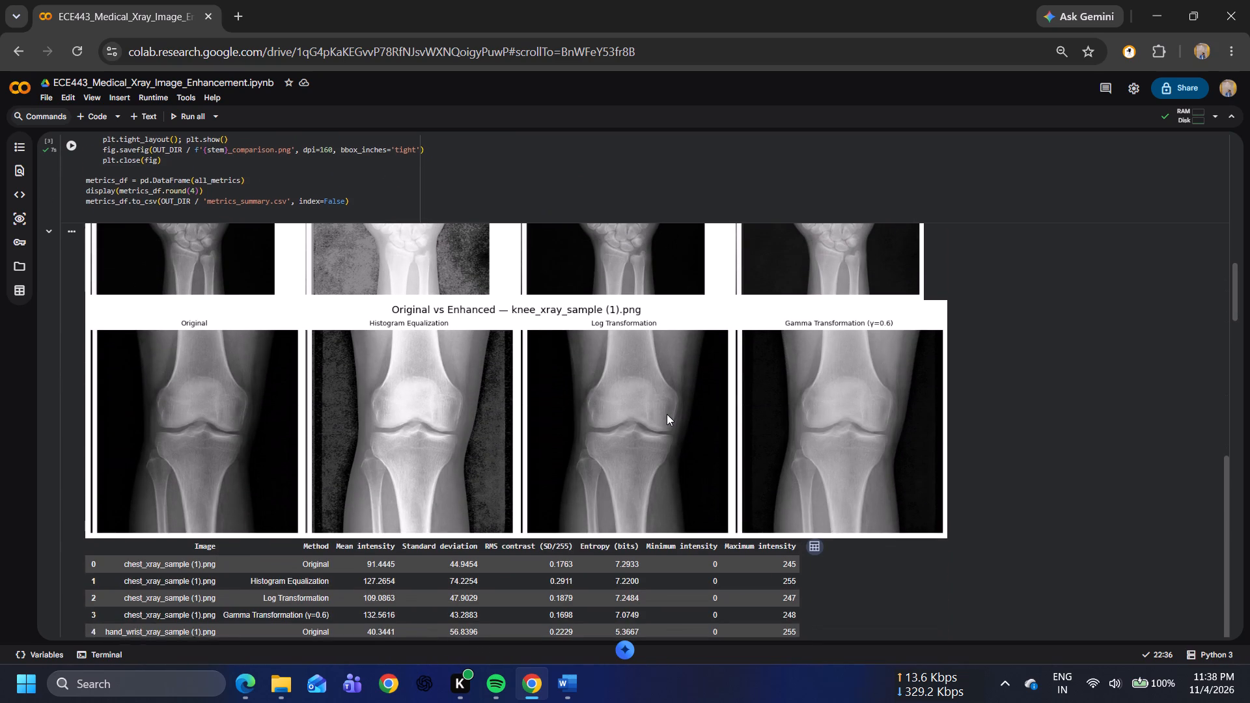
scroll(667, 414, "down", 1)
scroll(667, 414, "up", 5)
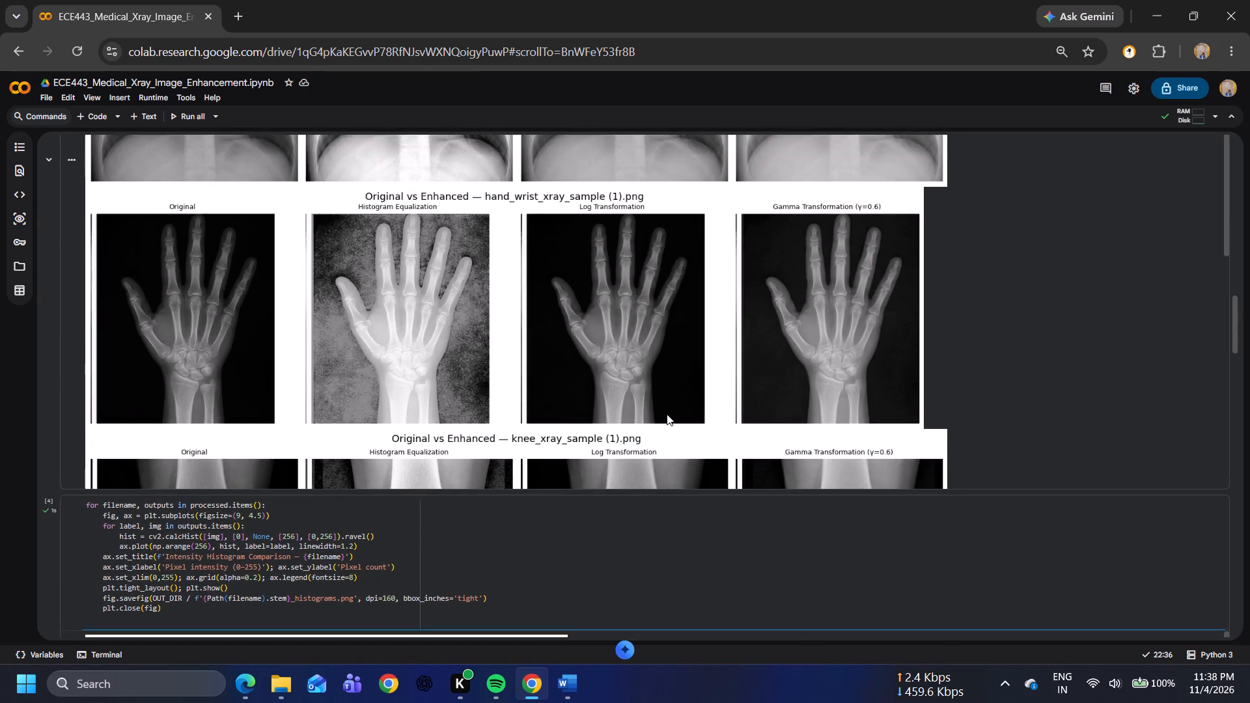
scroll(667, 414, "up", 5)
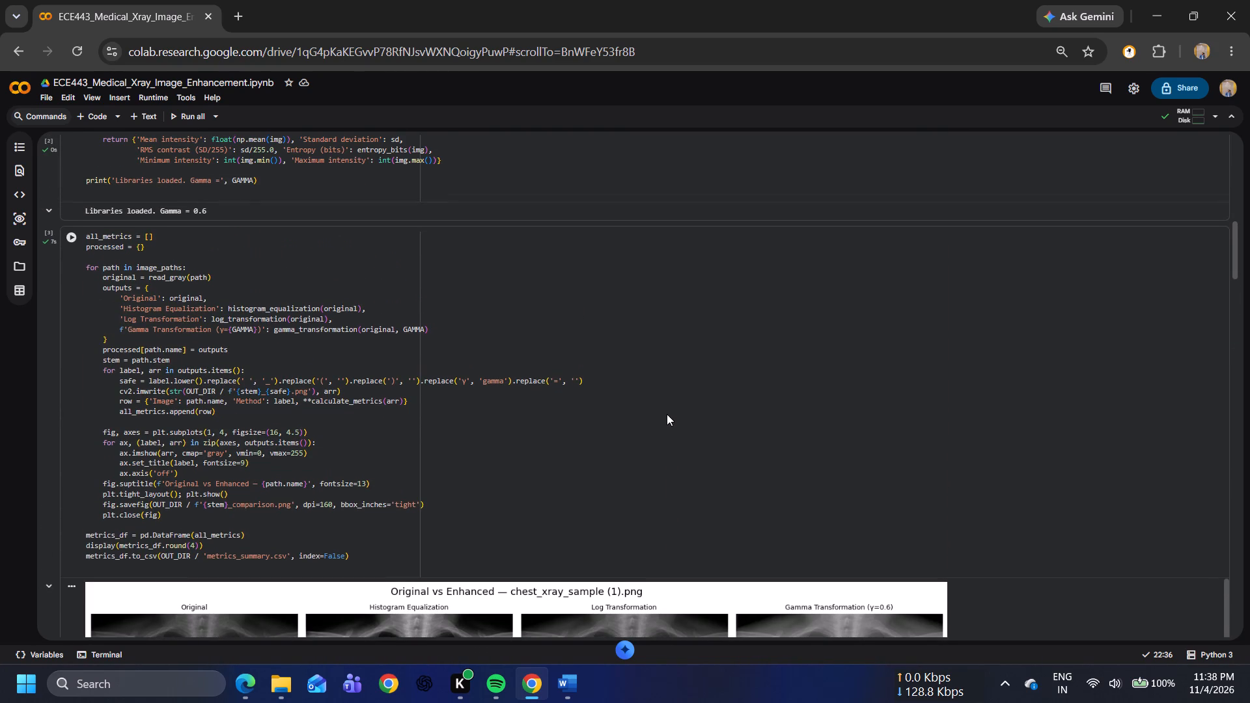
Examine how the all_metrics code cell fits in view, along with the chest and hand X-ray comparison outputs below it.
scroll(667, 414, "up", 2, "ctrl")
scroll(667, 414, "down", 1)
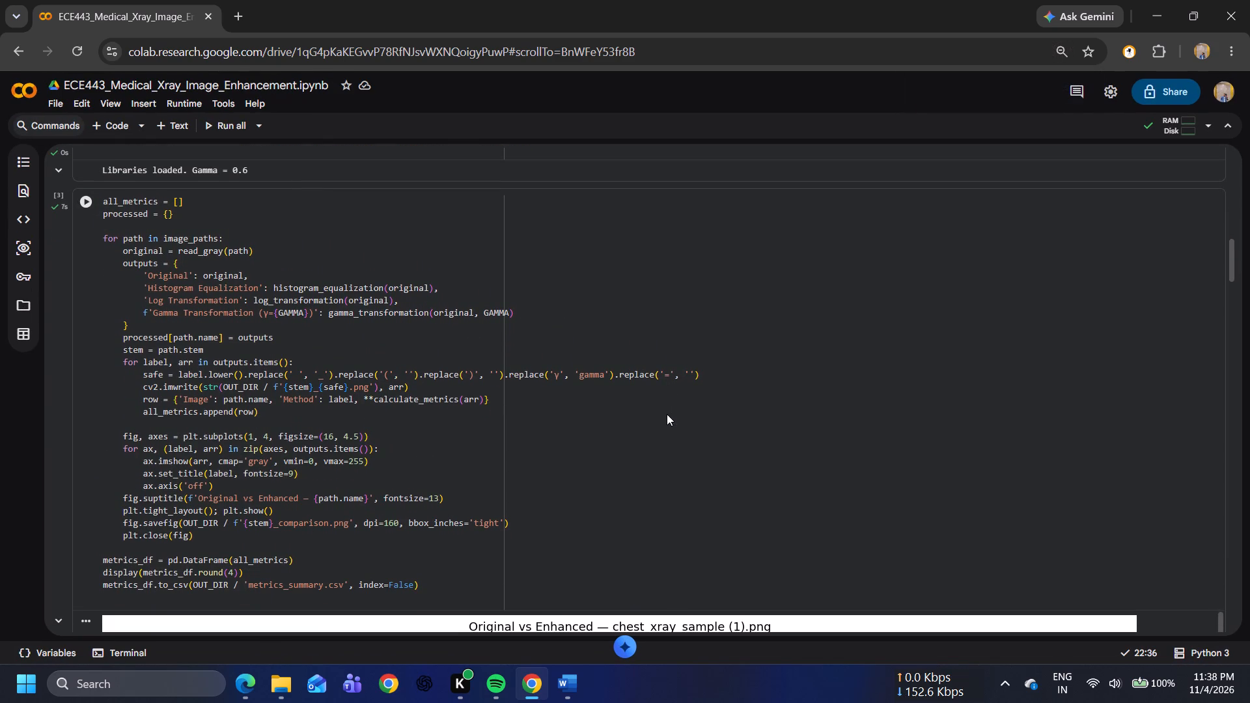
scroll(667, 414, "up", 1)
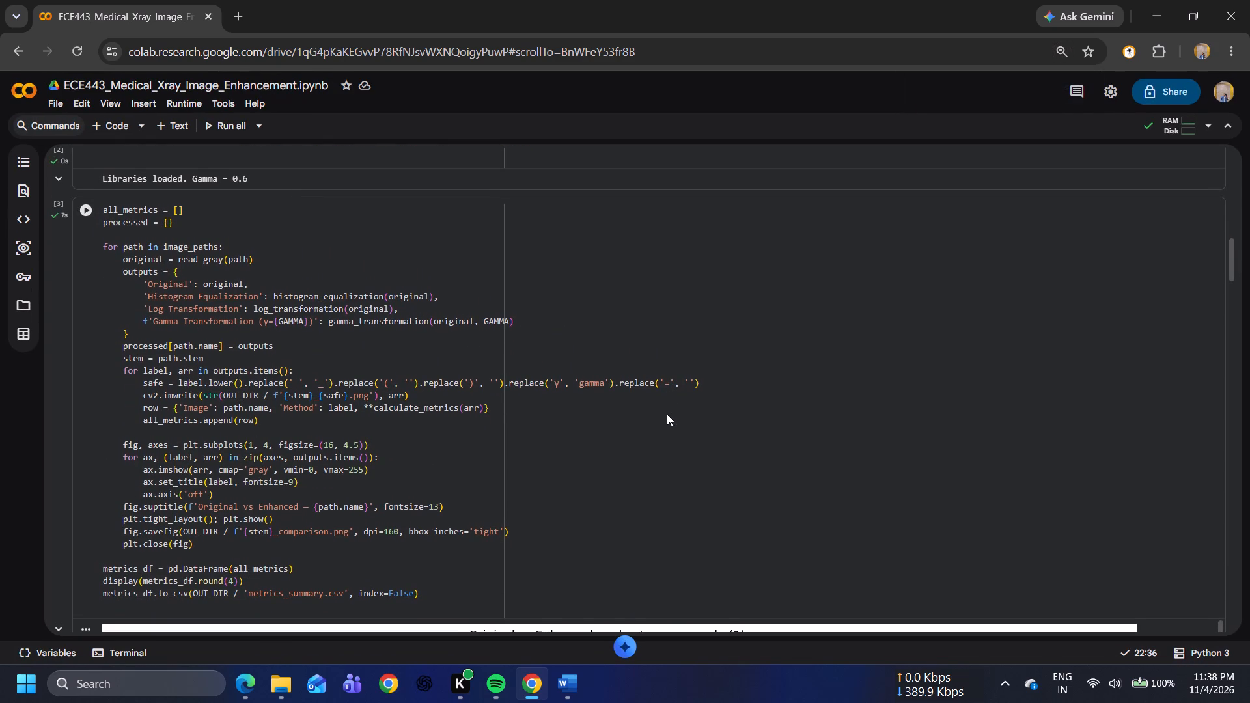
scroll(667, 414, "up", 1)
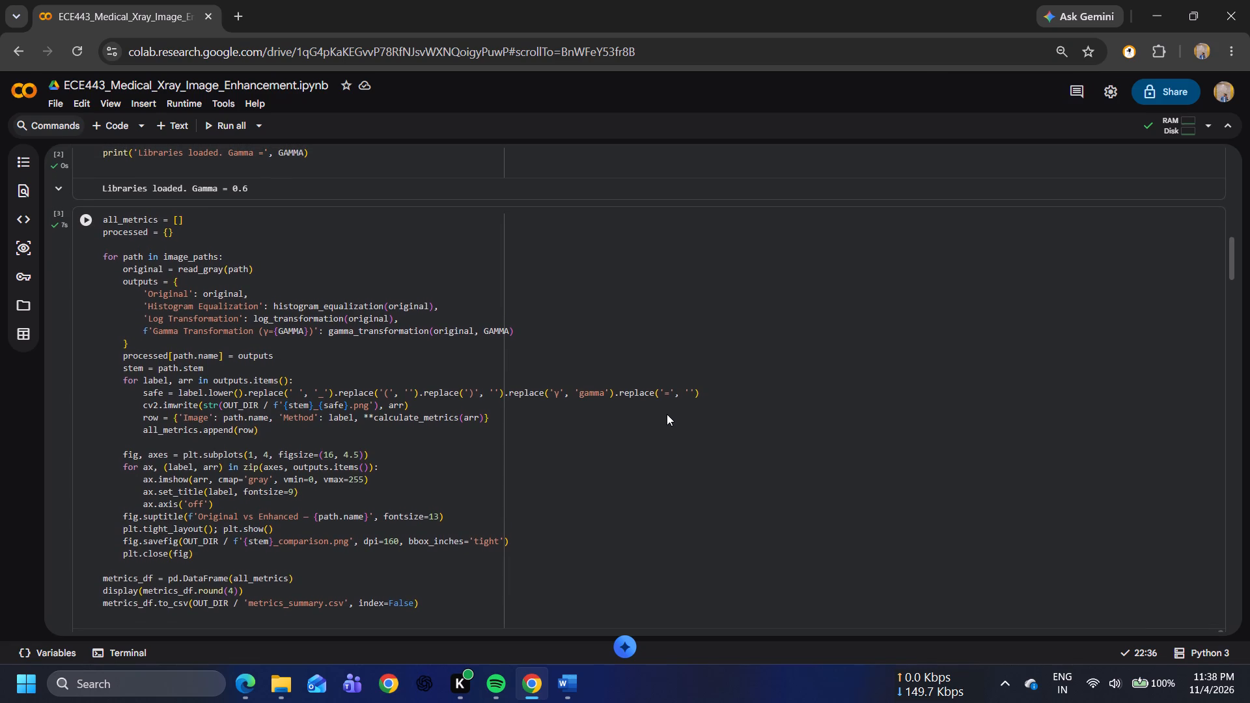
scroll(667, 414, "down", 5)
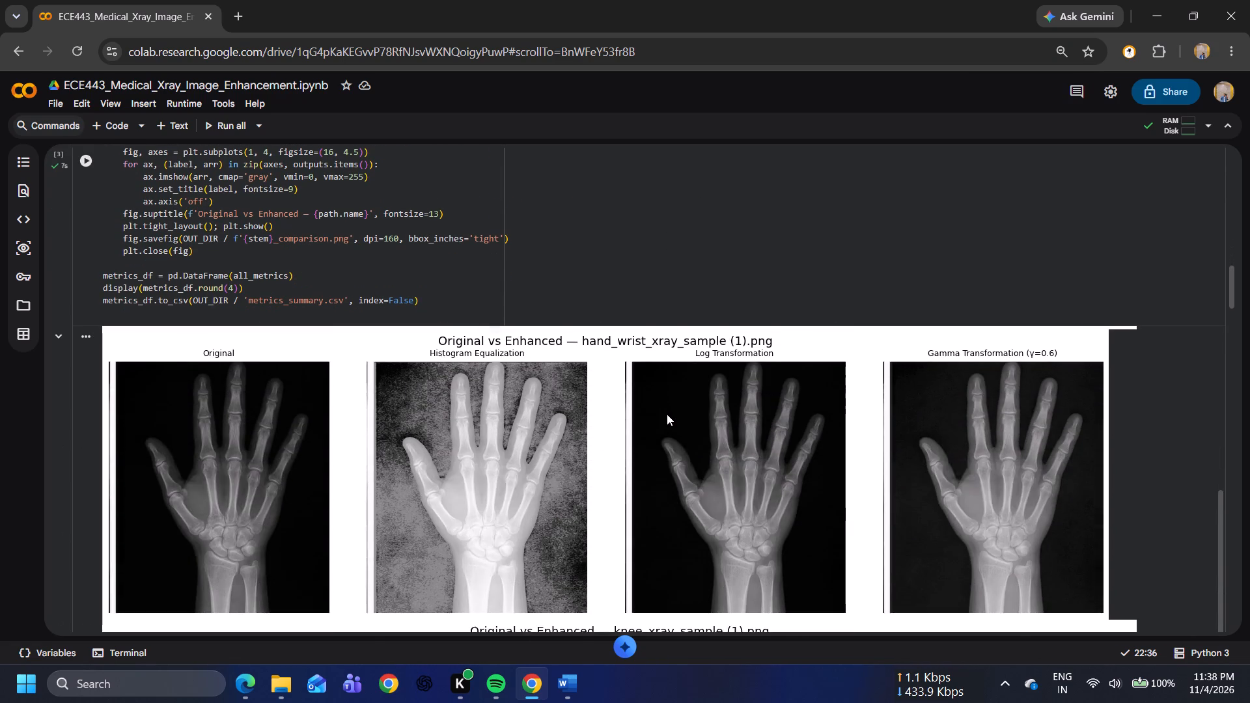
scroll(667, 414, "down", 6)
scroll(667, 414, "up", 10)
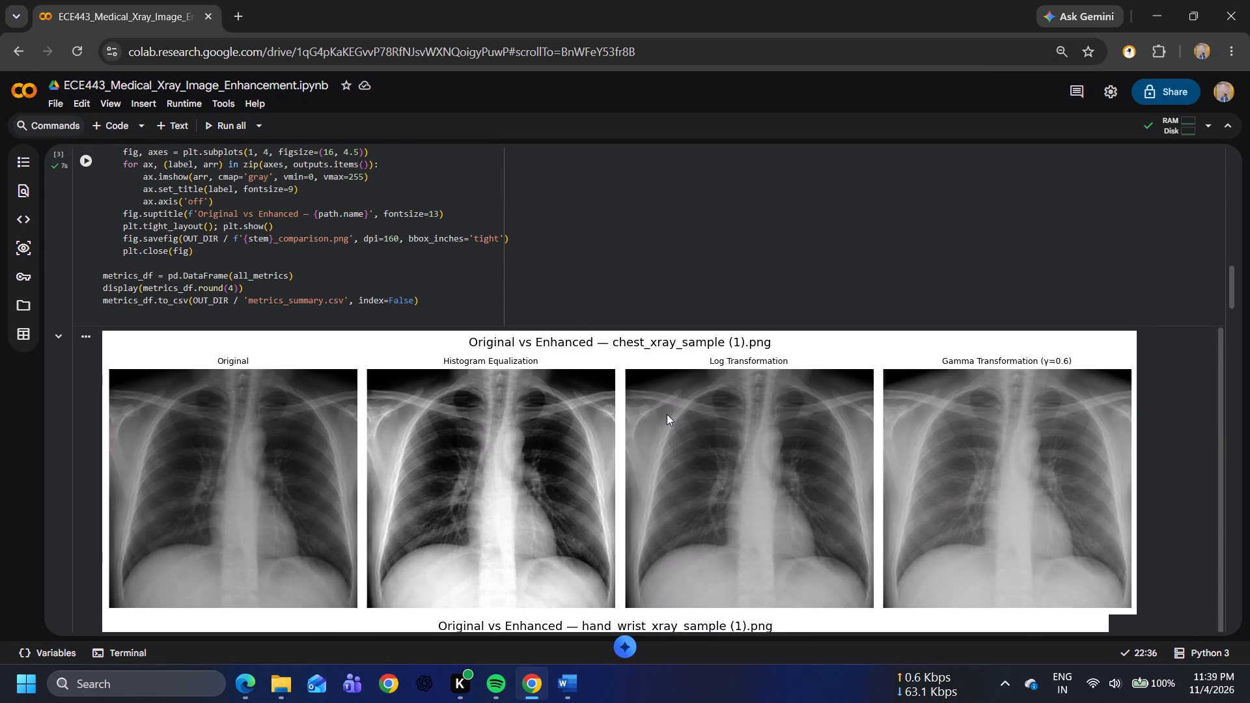
Capture a screen snip of the complete all_metrics code cell, enlarged one zoom level and framed without its output images.
scroll(667, 414, "up", 4)
scroll(686, 264, "up", 2)
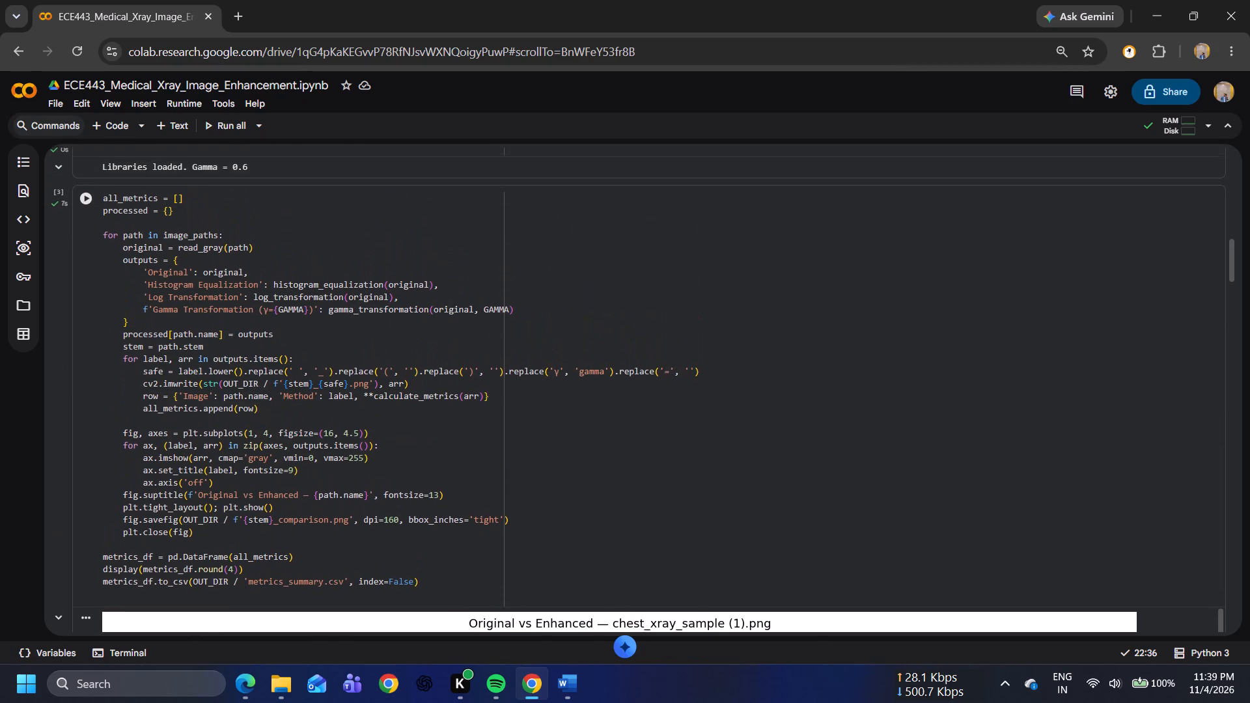
scroll(686, 264, "up", 3)
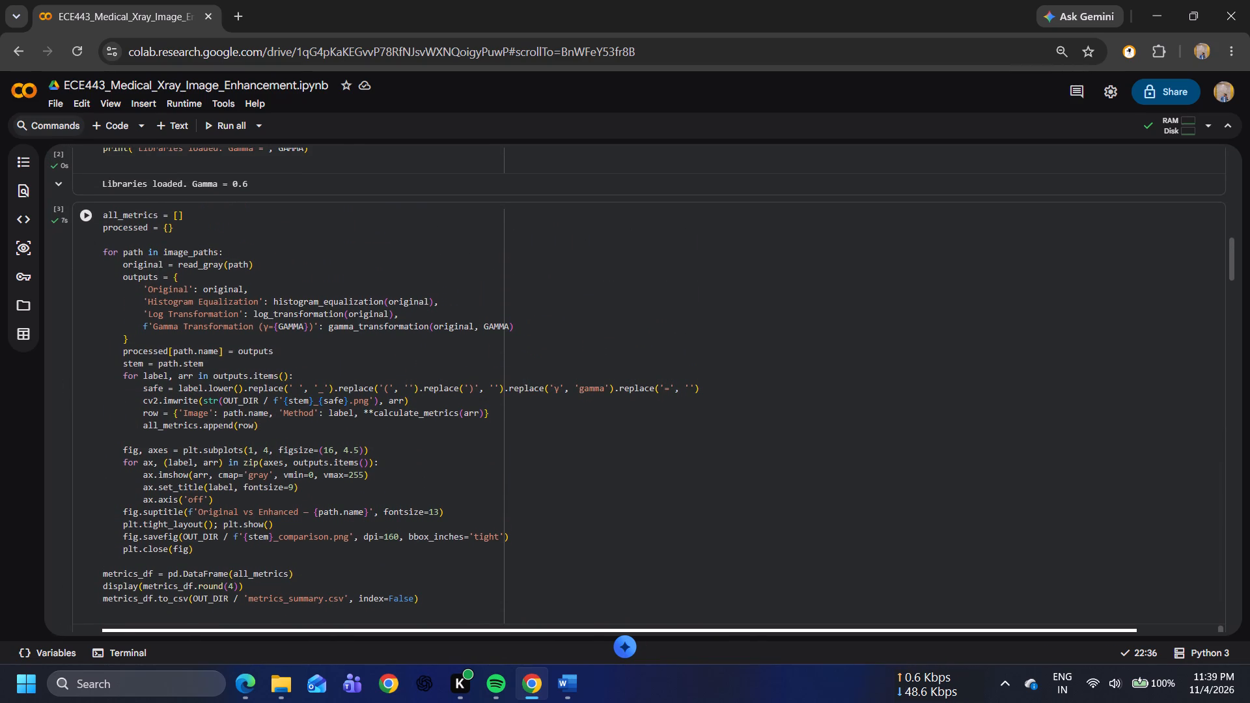
scroll(686, 264, "up", 1)
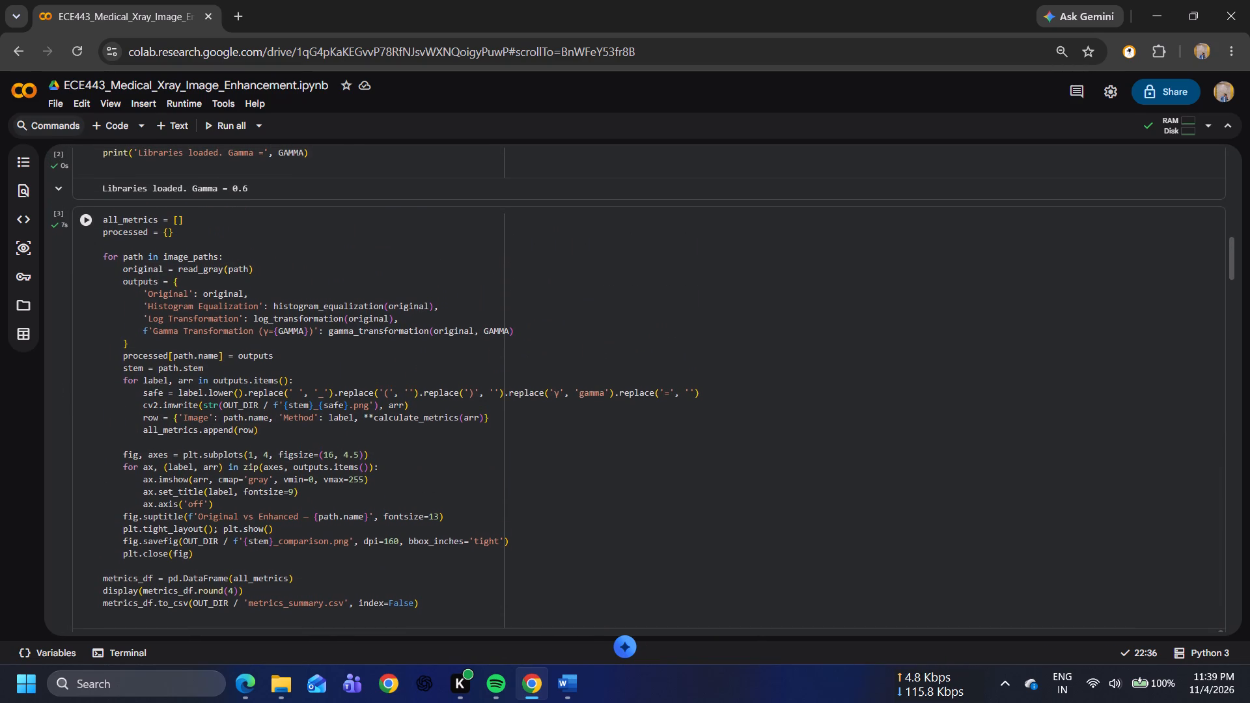
key("shift+super+s")
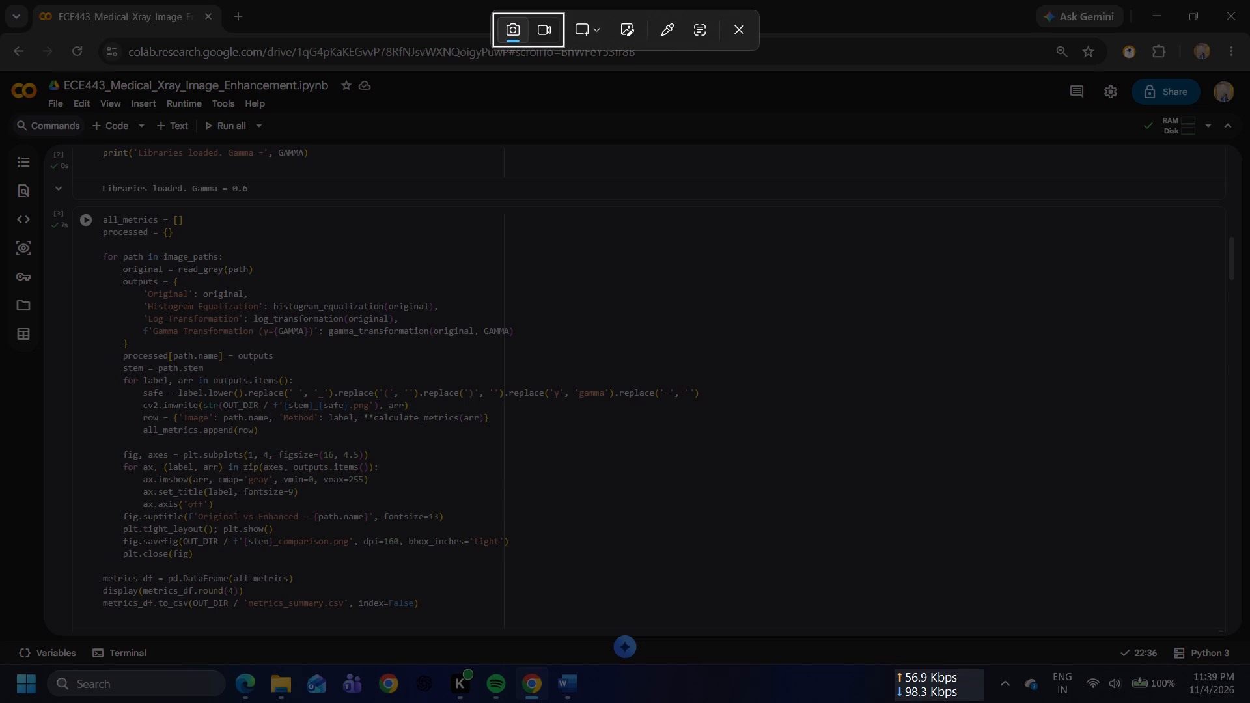
left_click(745, 32)
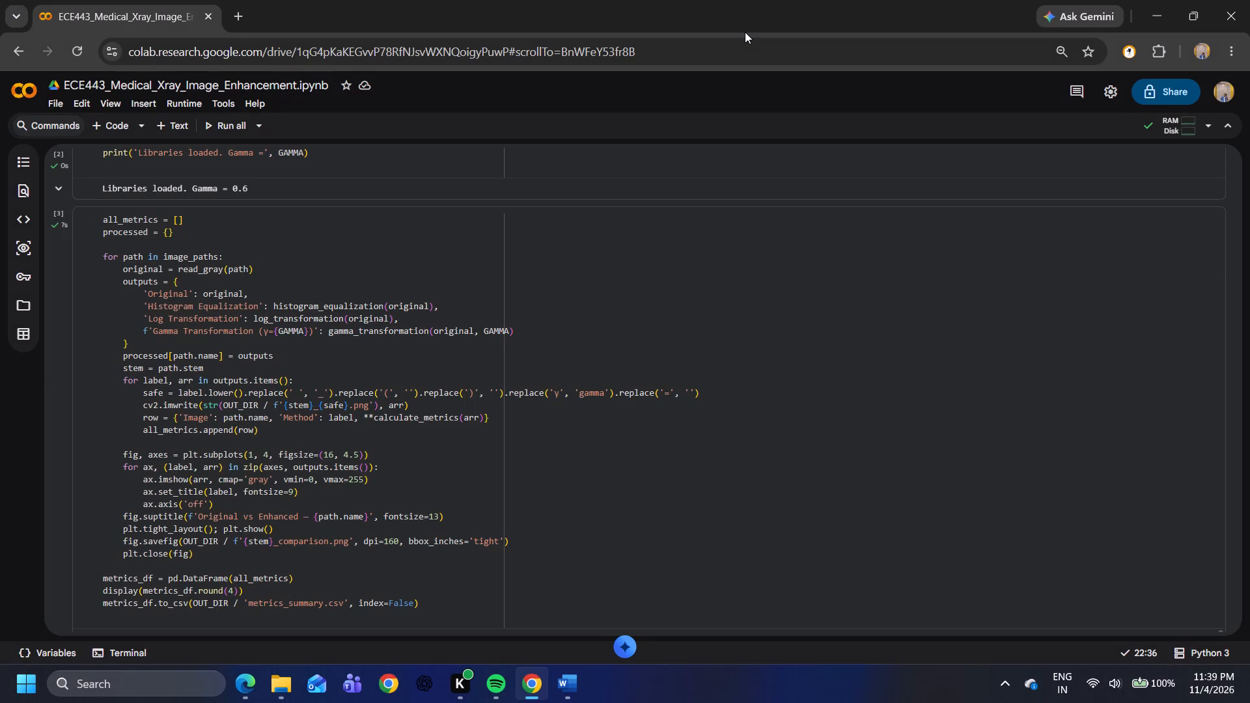
key("ctrl+plus")
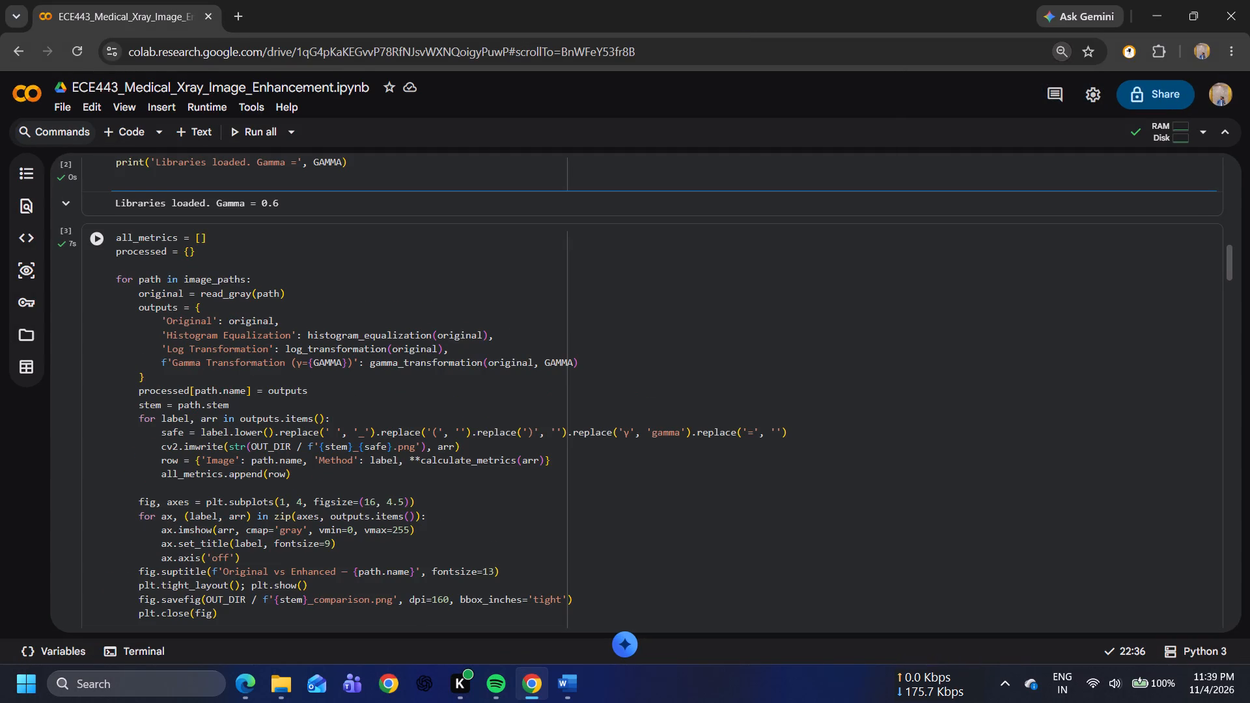
scroll(592, 341, "down", 1)
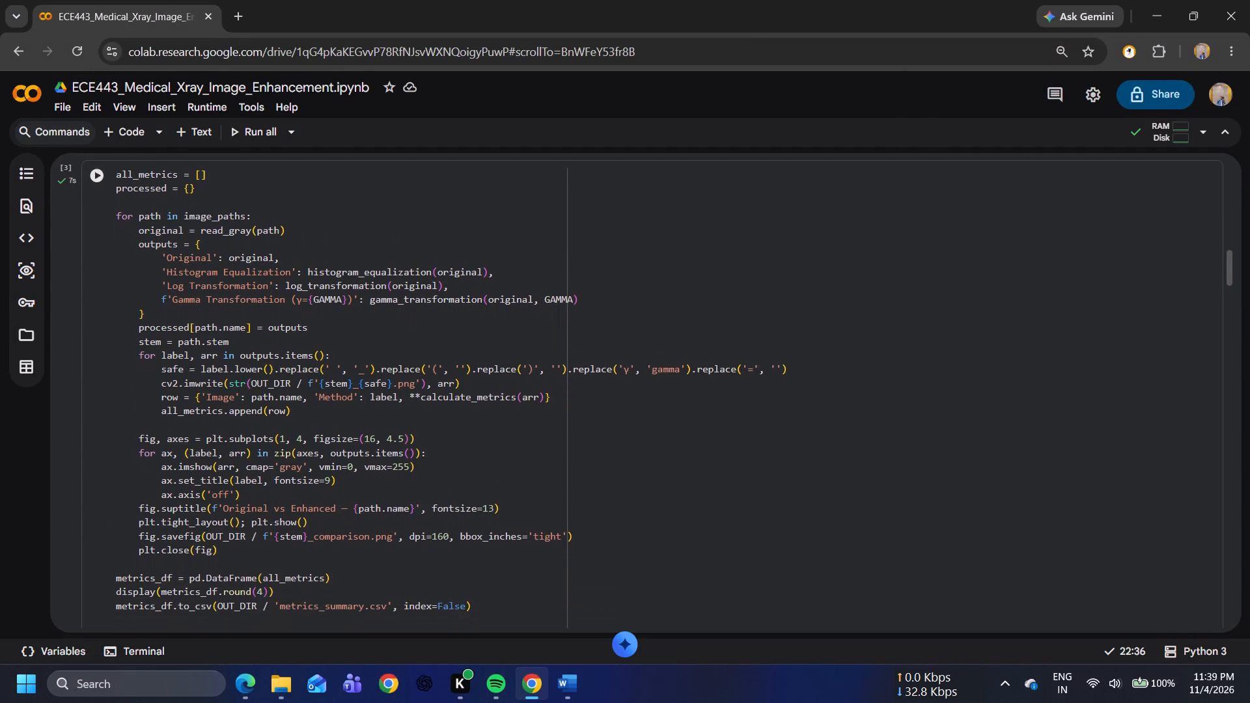
scroll(592, 341, "down", 1)
scroll(592, 341, "up", 1)
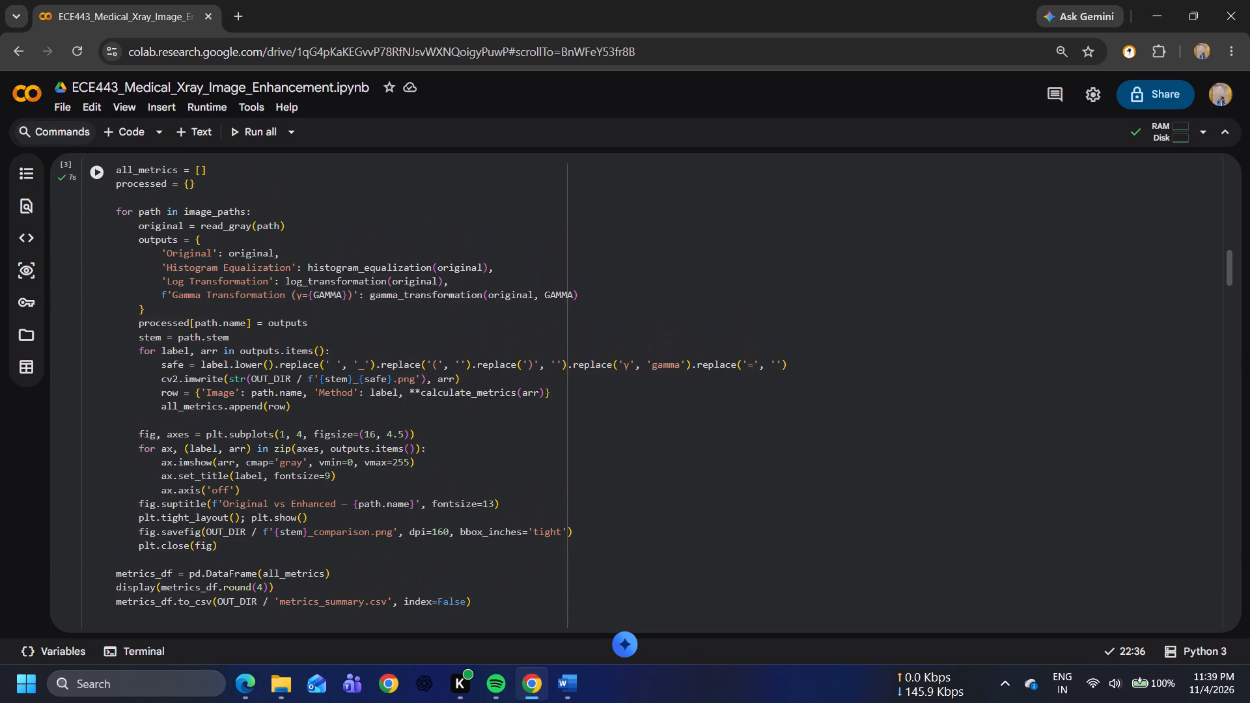
scroll(592, 341, "up", 1)
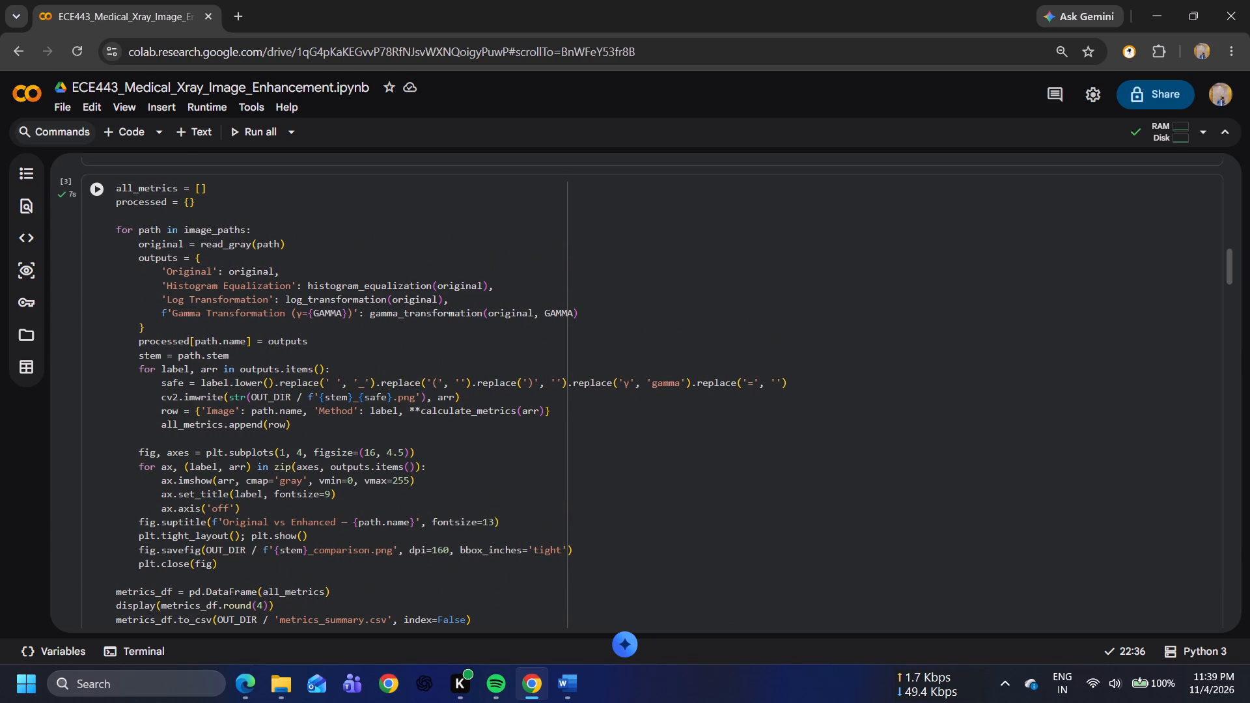
key("shift+super+s")
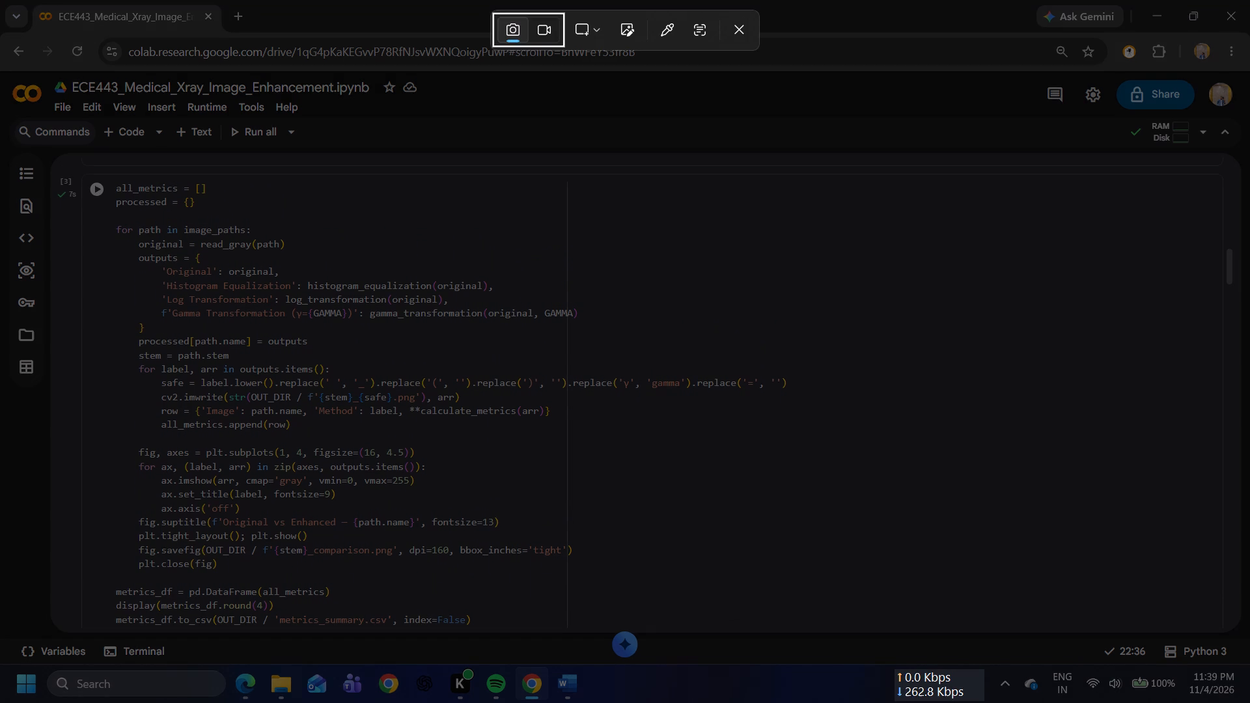
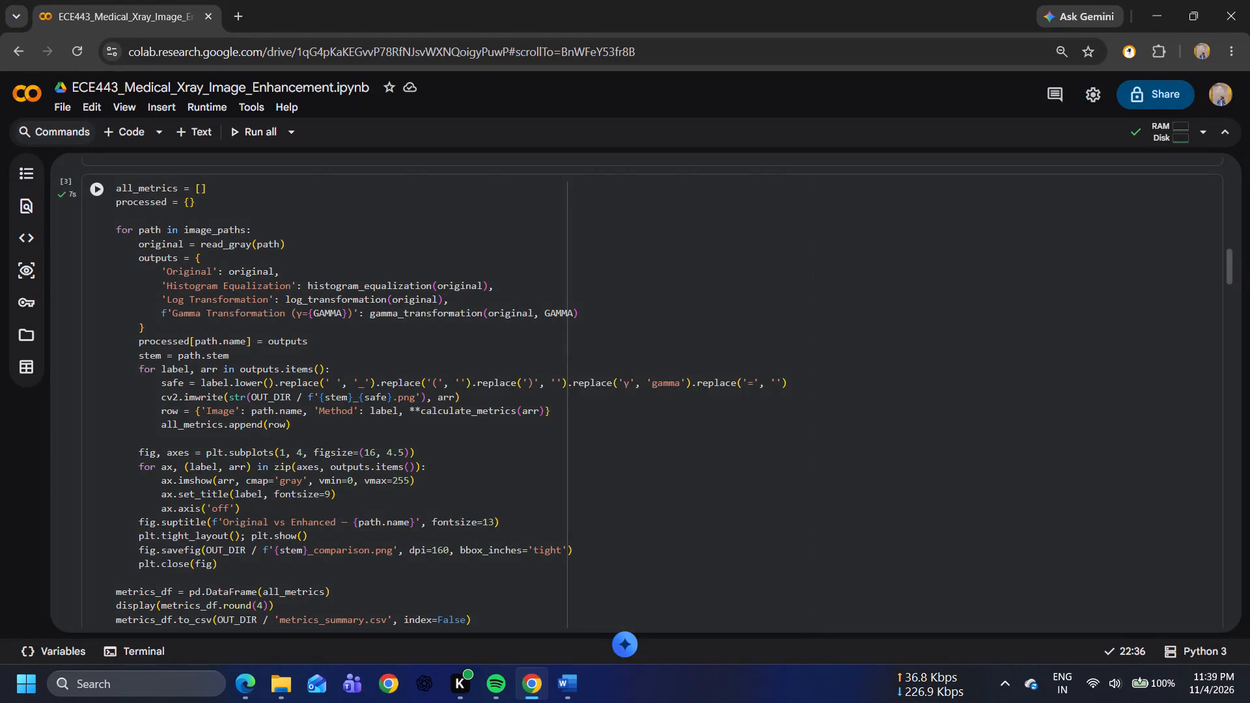
Check the all_metrics code snip in Snipping Tool, copy it to the clipboard, and return to the Word report.
scroll(819, 579, "down", 2)
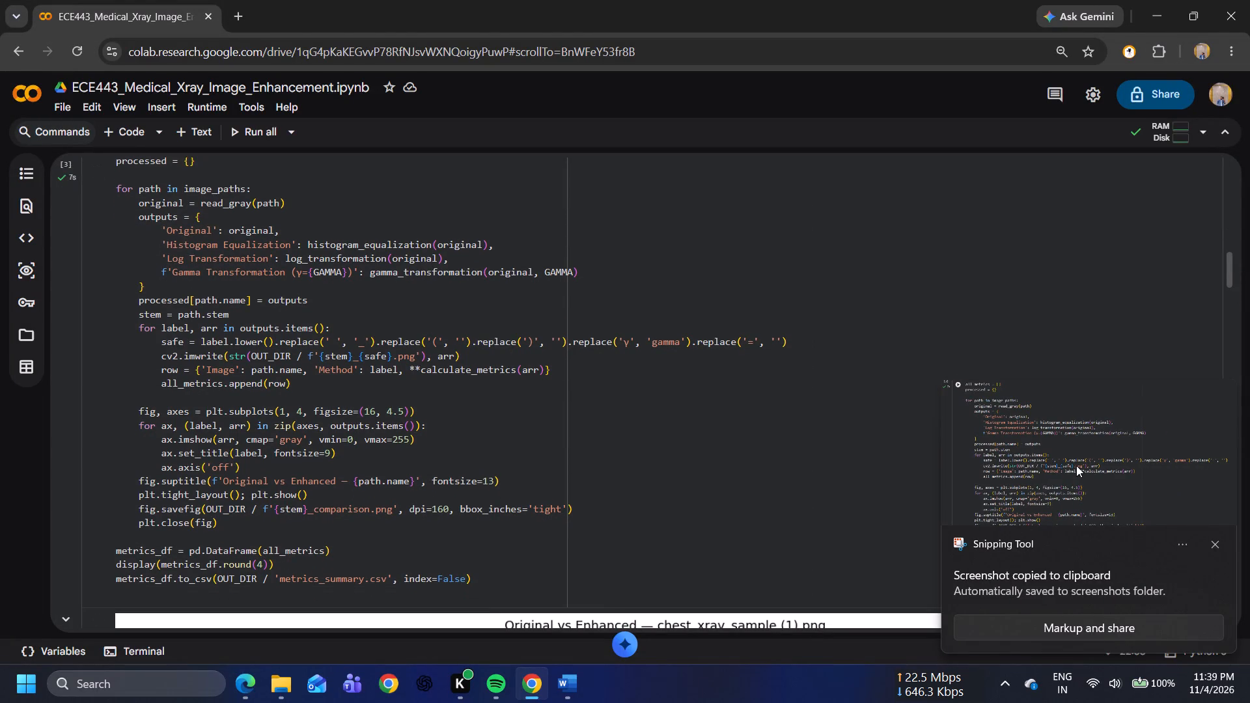
left_click(1076, 465)
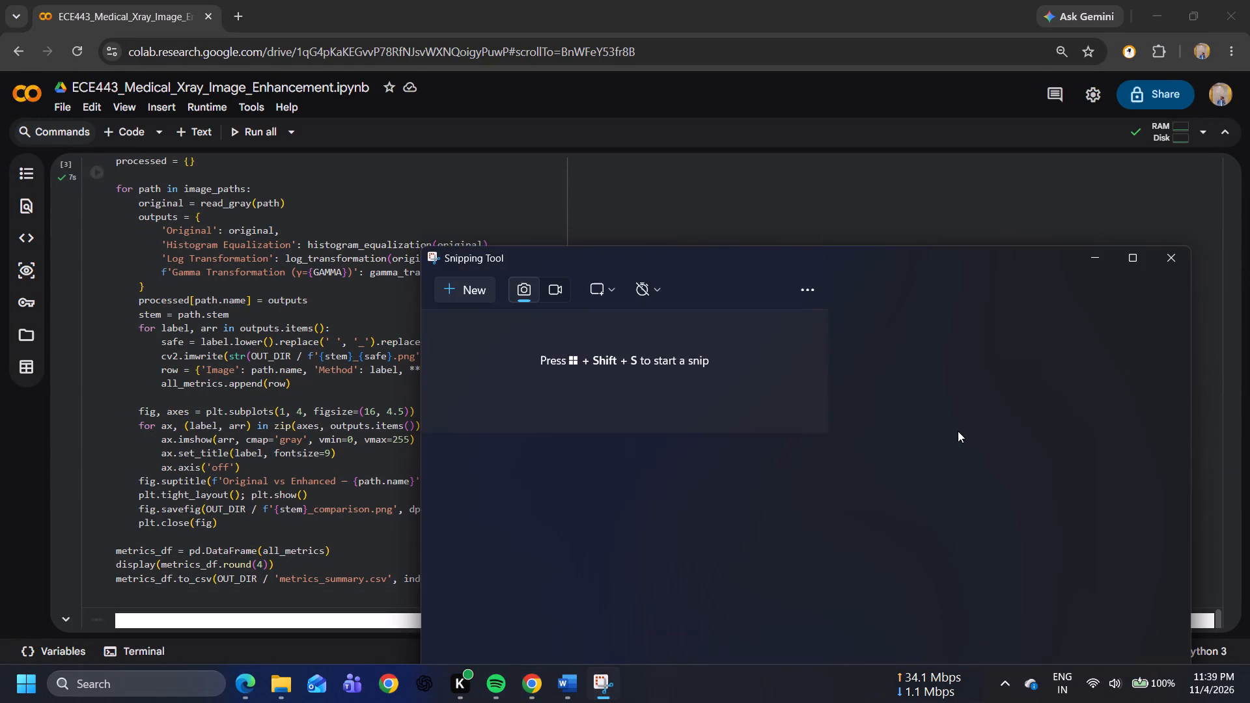
scroll(973, 370, "down", 6)
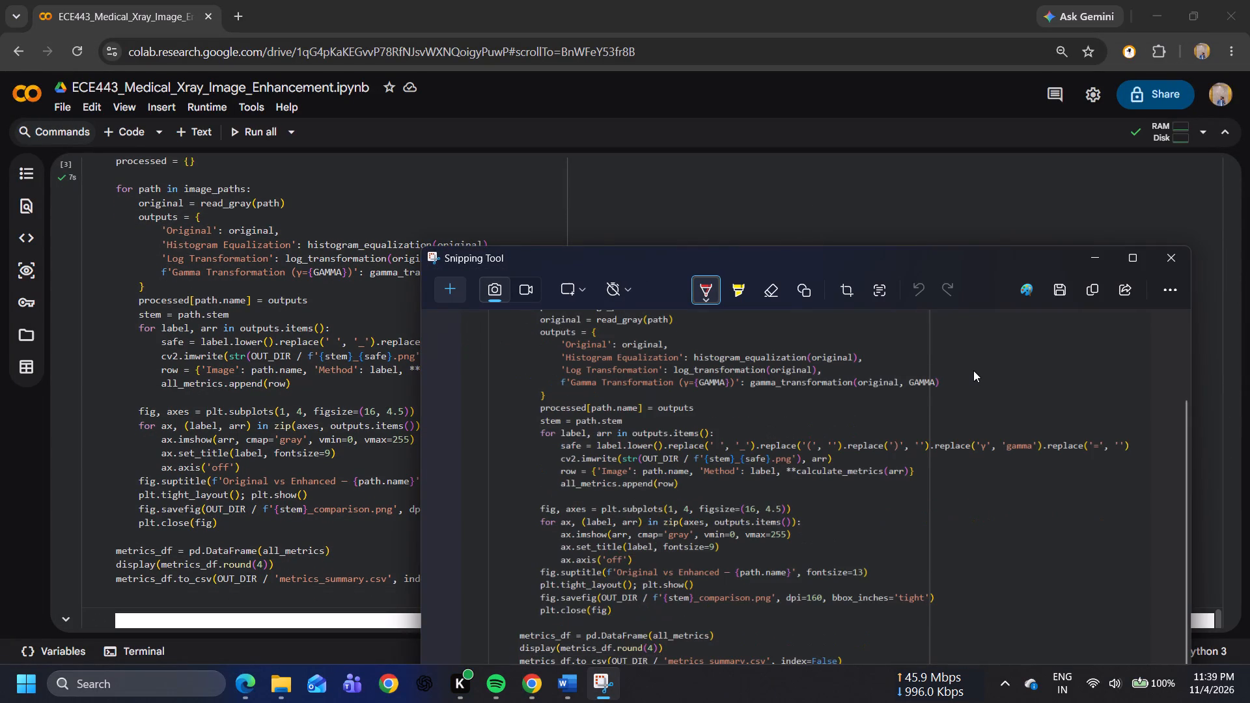
scroll(973, 370, "down", 7)
left_click(1102, 288)
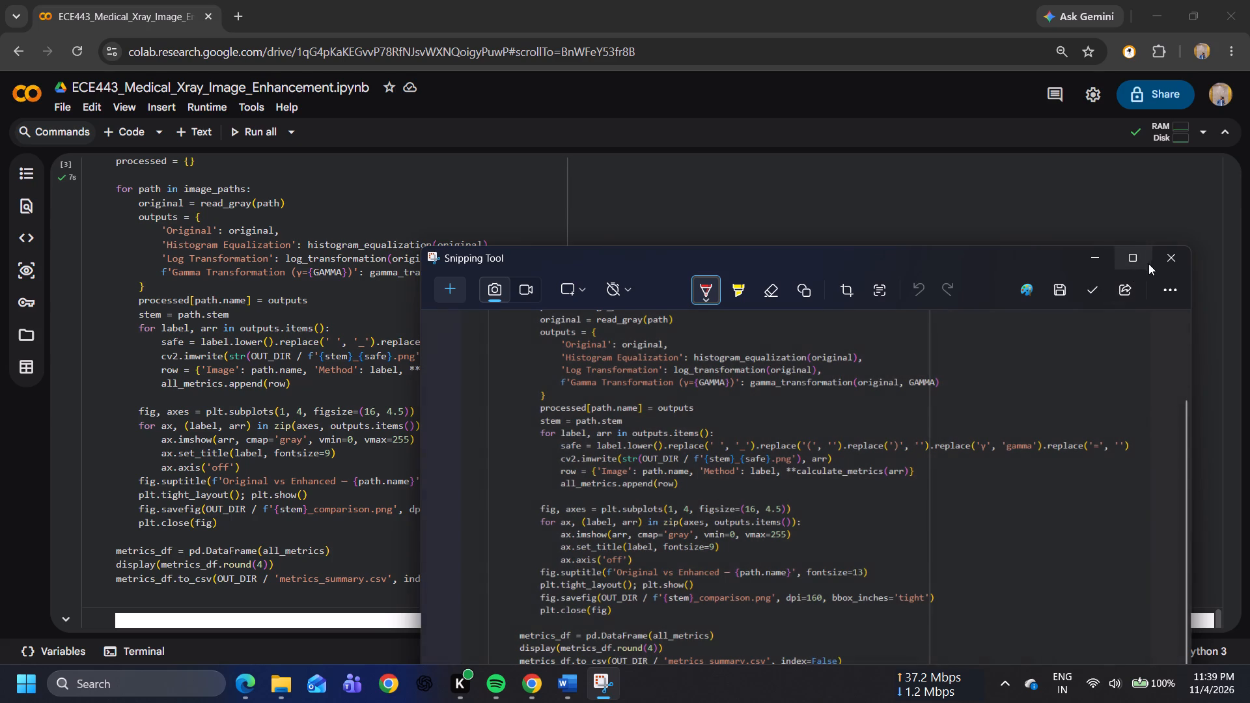
left_click(1170, 259)
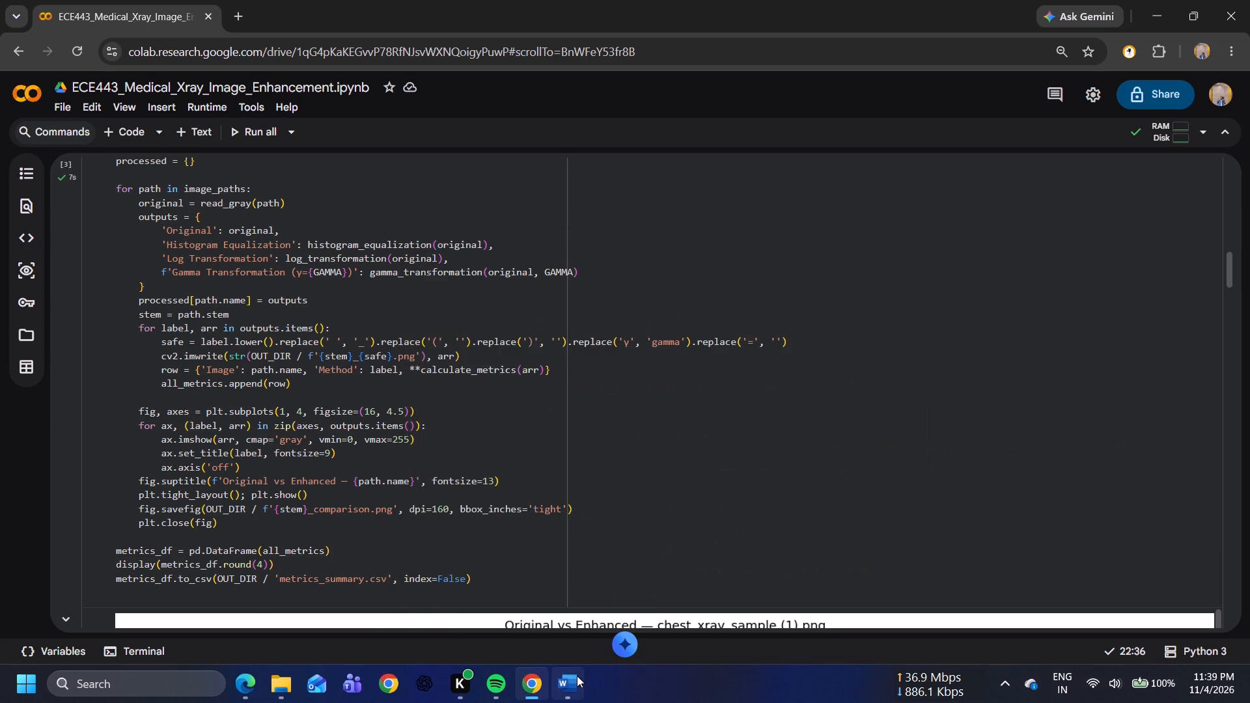
left_click(577, 676)
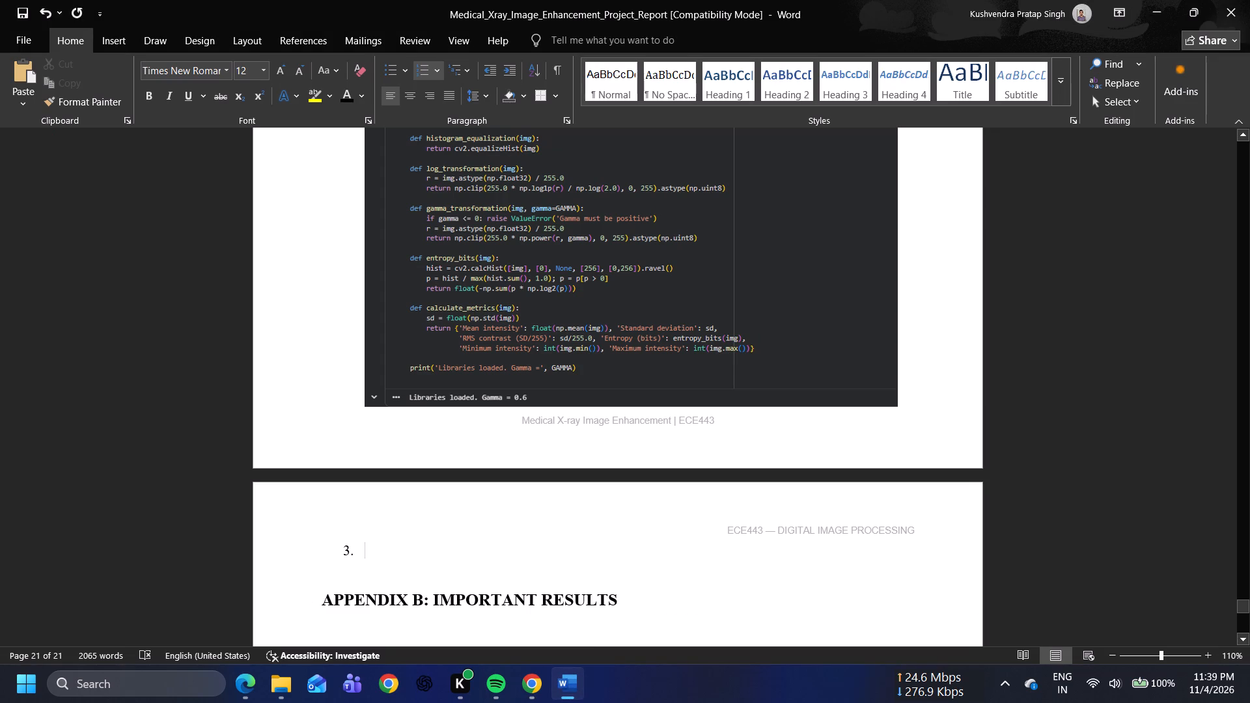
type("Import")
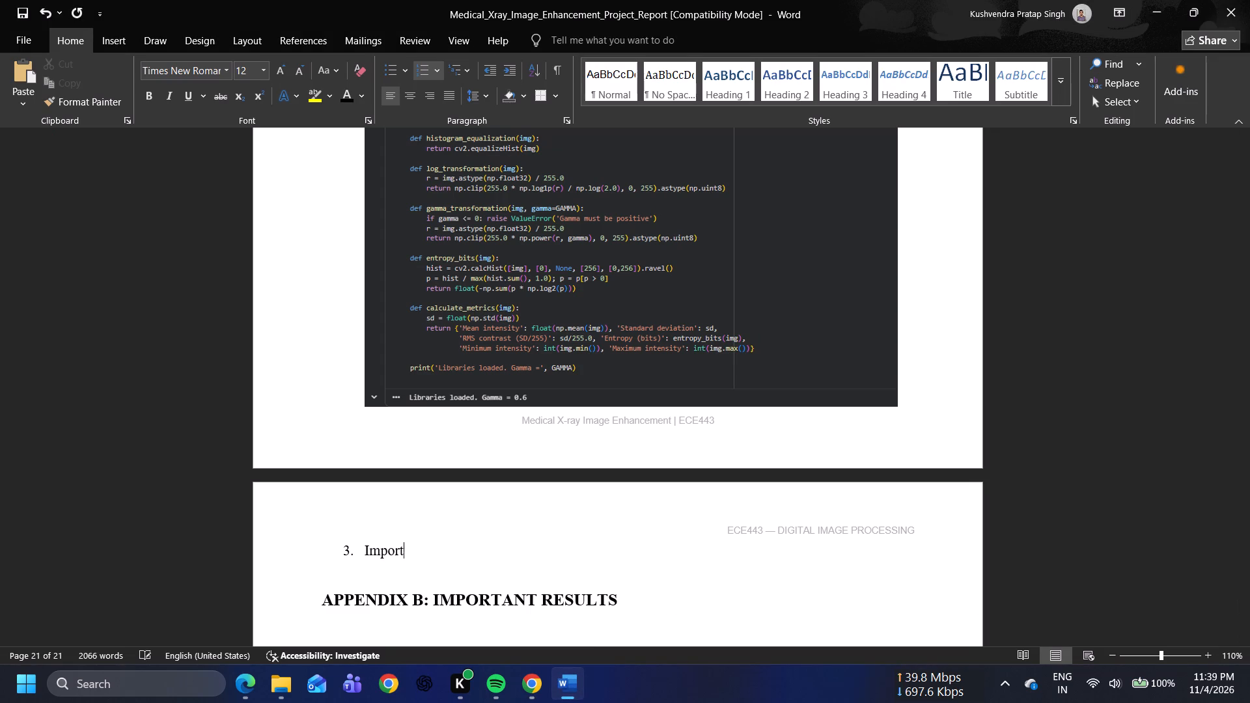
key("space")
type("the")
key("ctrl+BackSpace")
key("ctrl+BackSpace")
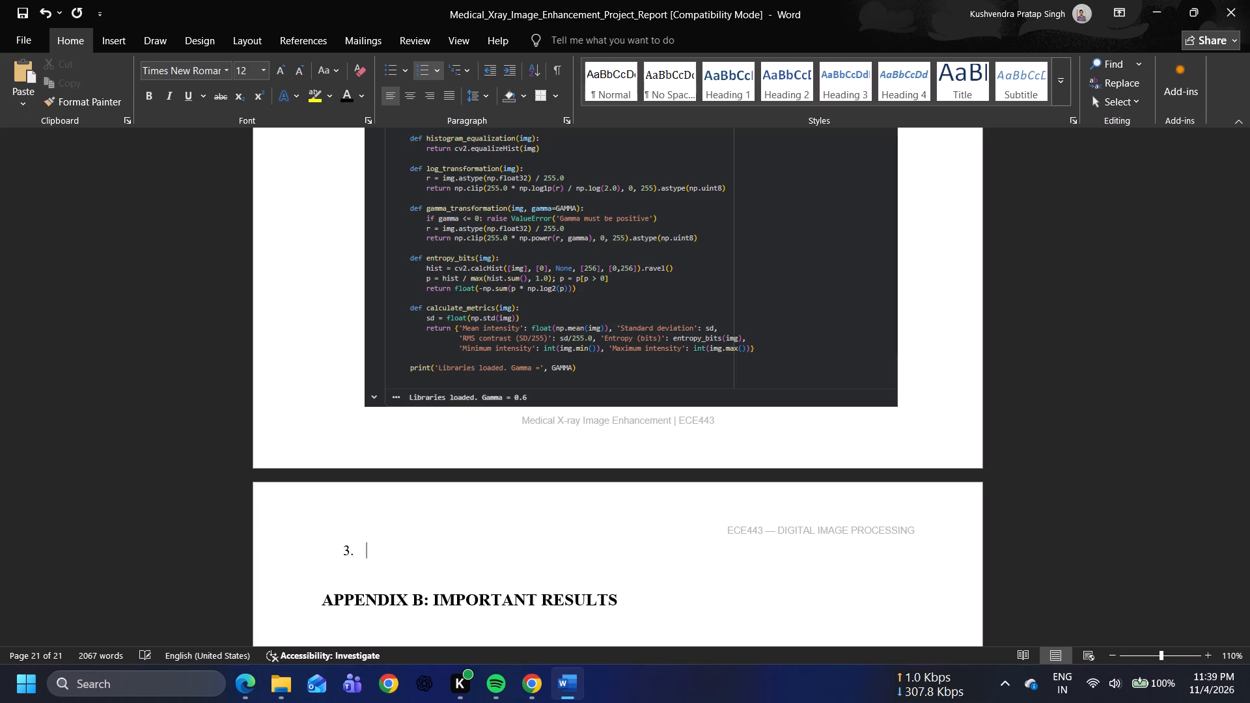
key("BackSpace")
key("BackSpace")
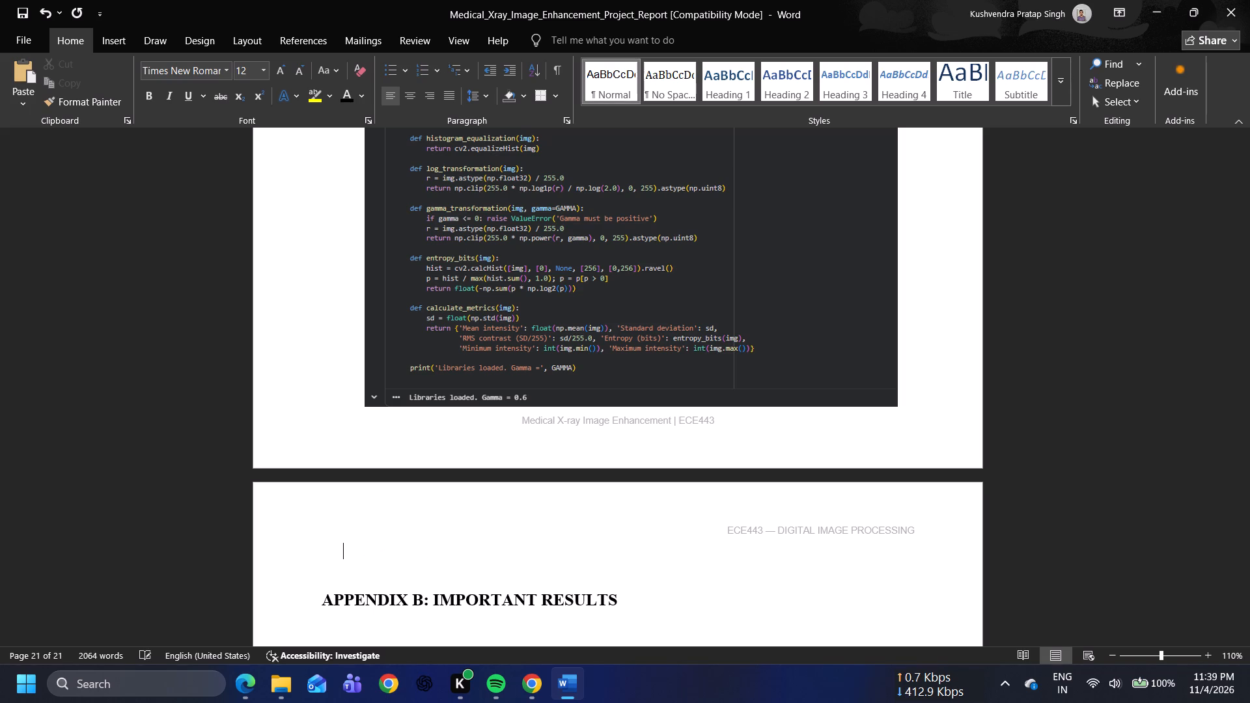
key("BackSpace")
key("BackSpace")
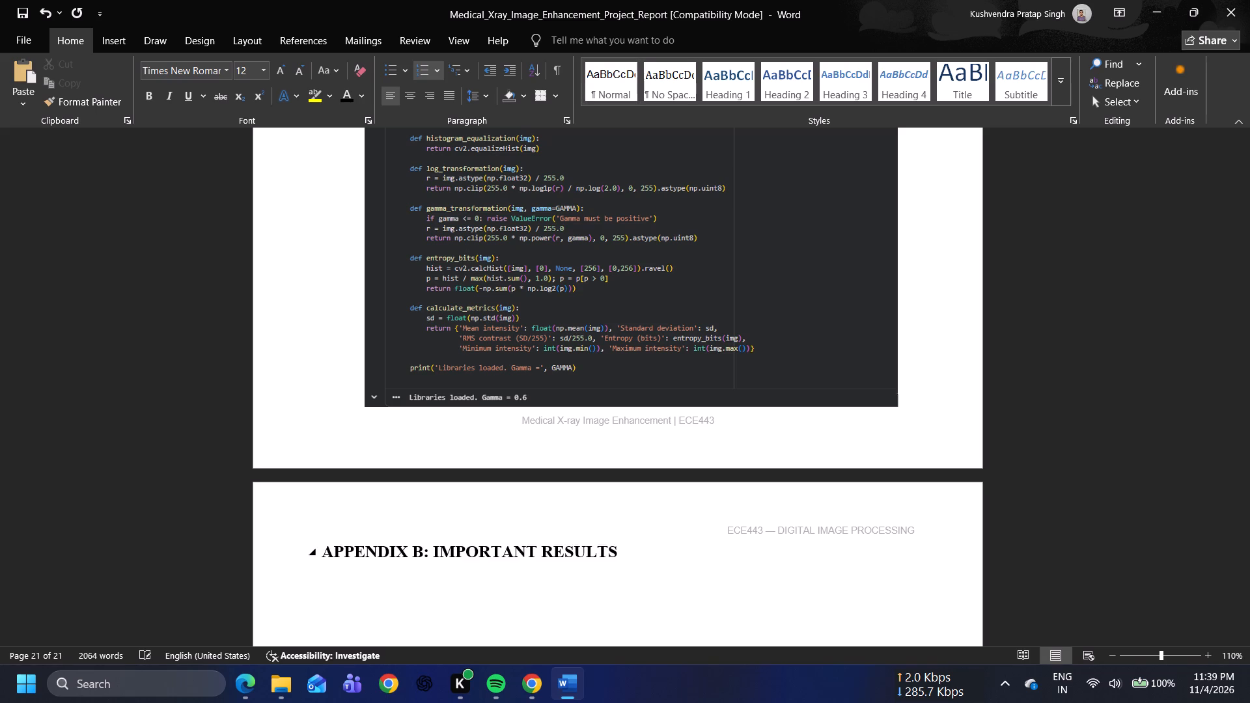
Add a third numbered item above Appendix B titled "Comparison Matrix Tool:", correcting the spelling of "Comparison".
key("Return")
type("Comaprison Matrix")
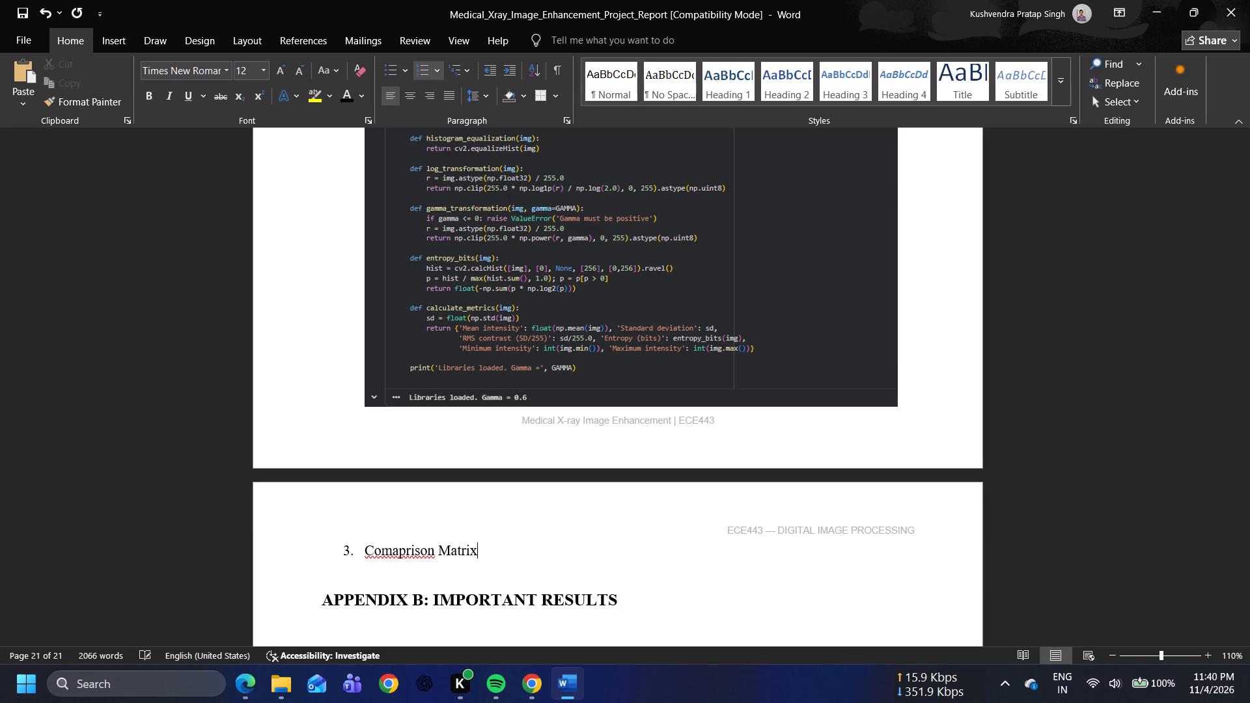
key("Left")
key("Left")
key("Left")
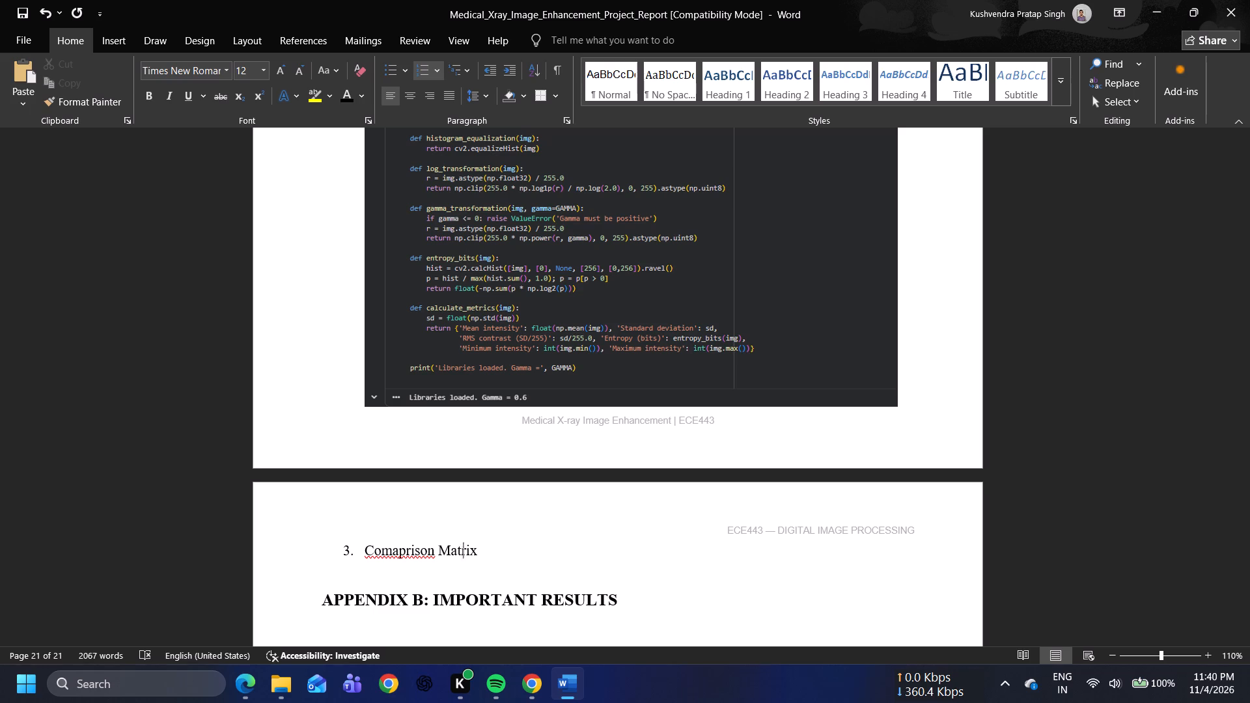
key("Left")
key("Left")
key("Left")
key("Left")
key("Left")
key("Left")
key("Left")
key("Left")
key("Left")
key("Left")
key("BackSpace")
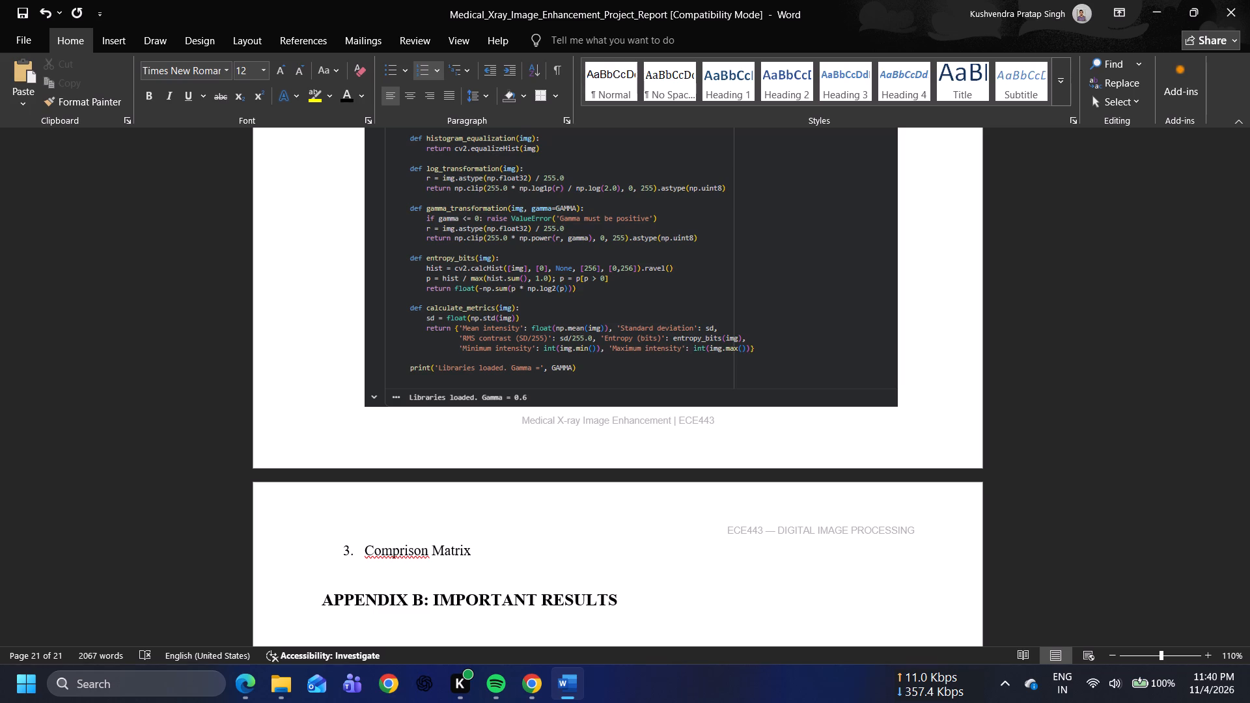
key("Right")
key("a")
key("ctrl+Right")
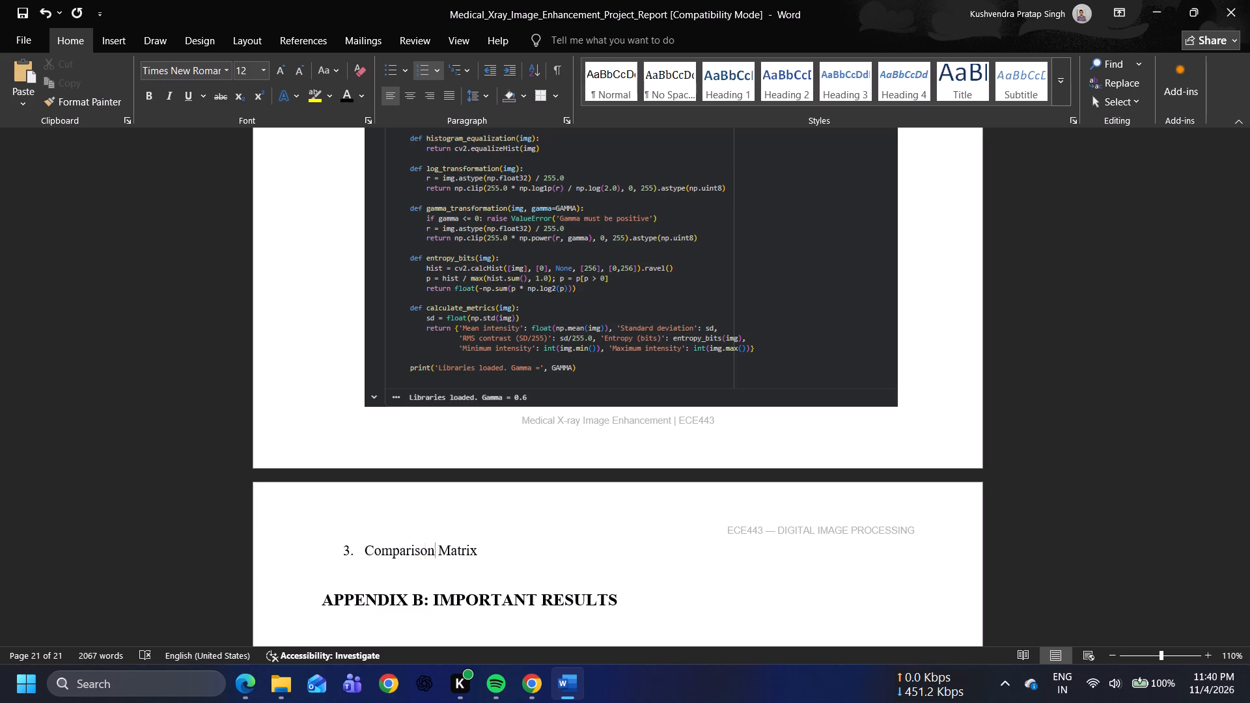
key("ctrl+Right")
key("space")
type("Tool")
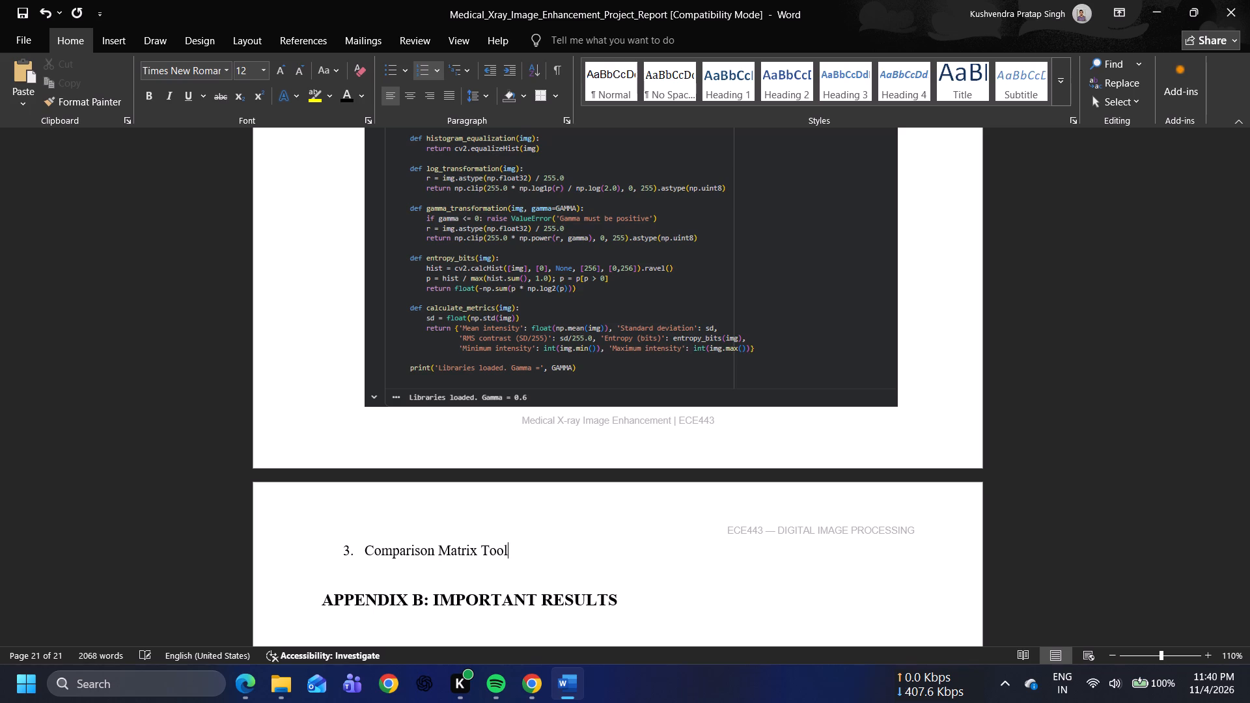
type(":")
key("space")
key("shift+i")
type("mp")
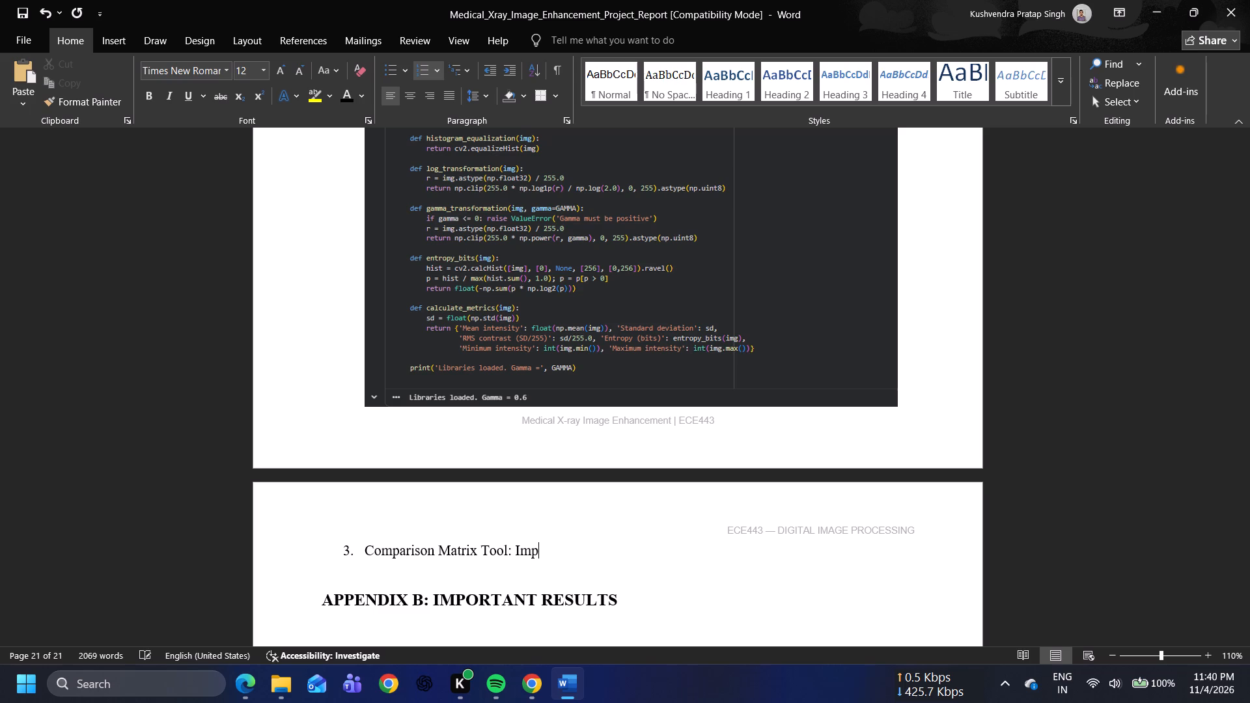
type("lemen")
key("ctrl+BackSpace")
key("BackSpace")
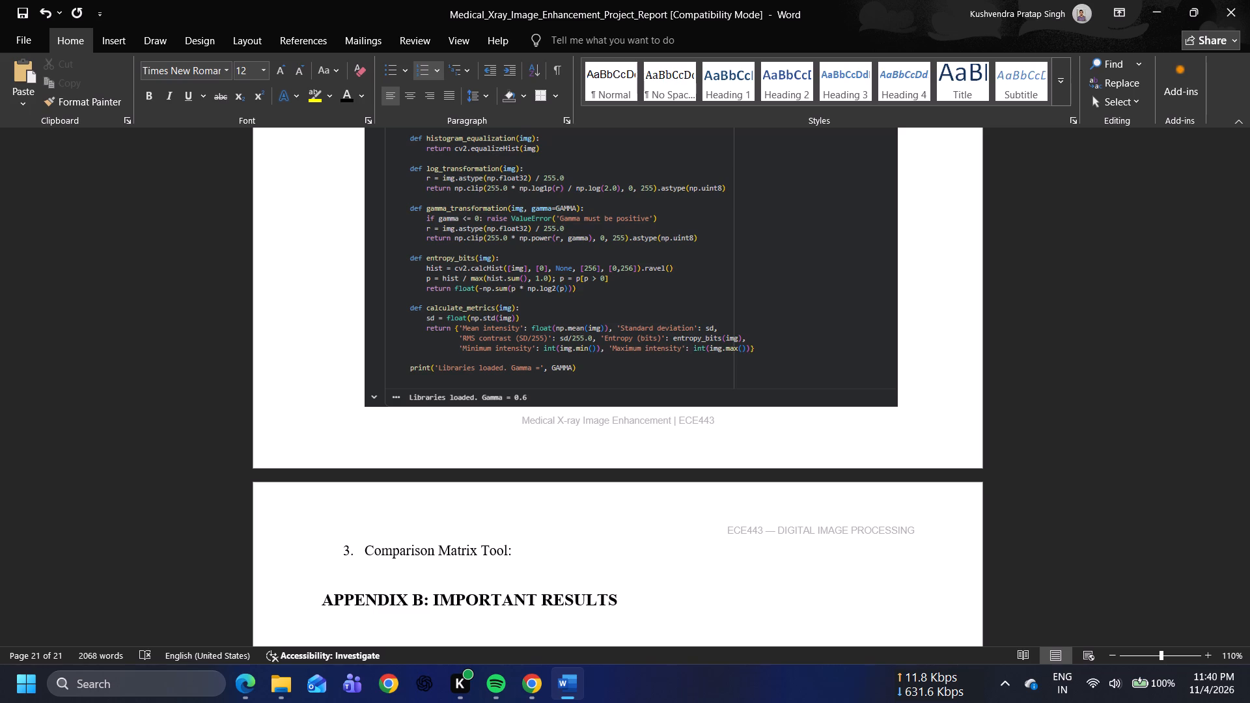
Complete the third item with the description "Comapre output Images." after its title.
key("space")
type("Comapre Im")
key("BackSpace")
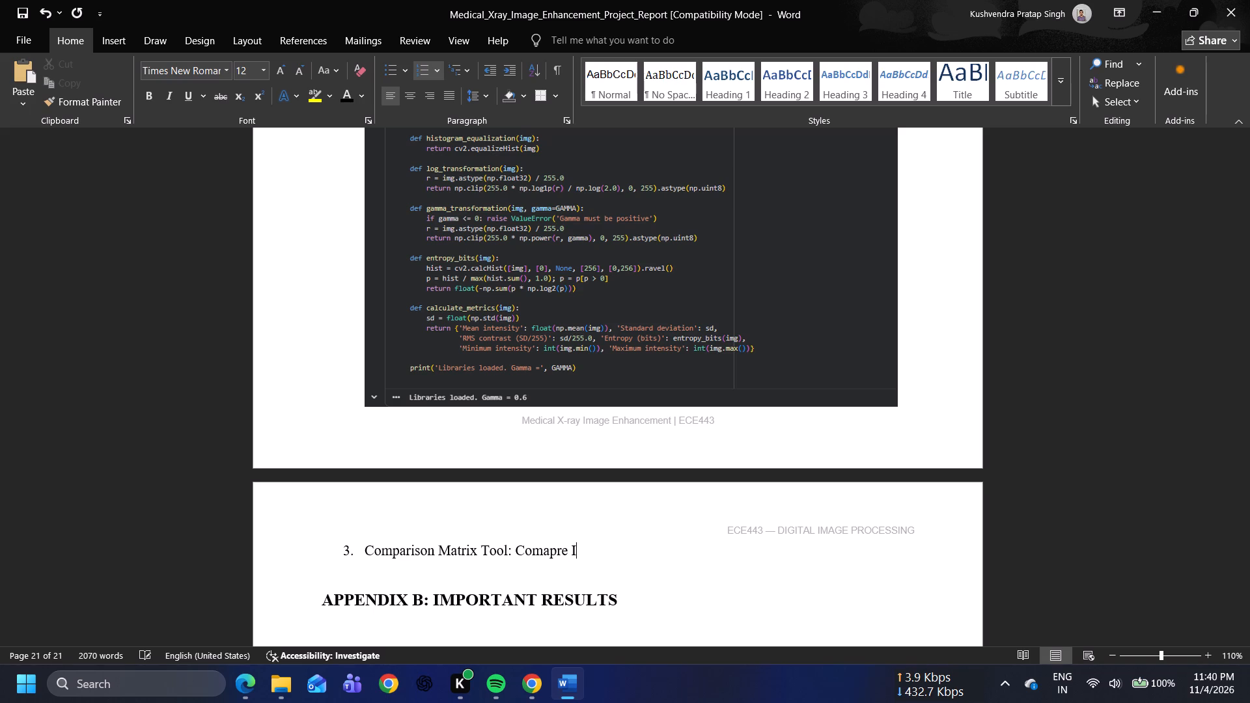
key("BackSpace")
key("BackSpace")
key("space")
type("output Imahg")
key("BackSpace")
key("BackSpace")
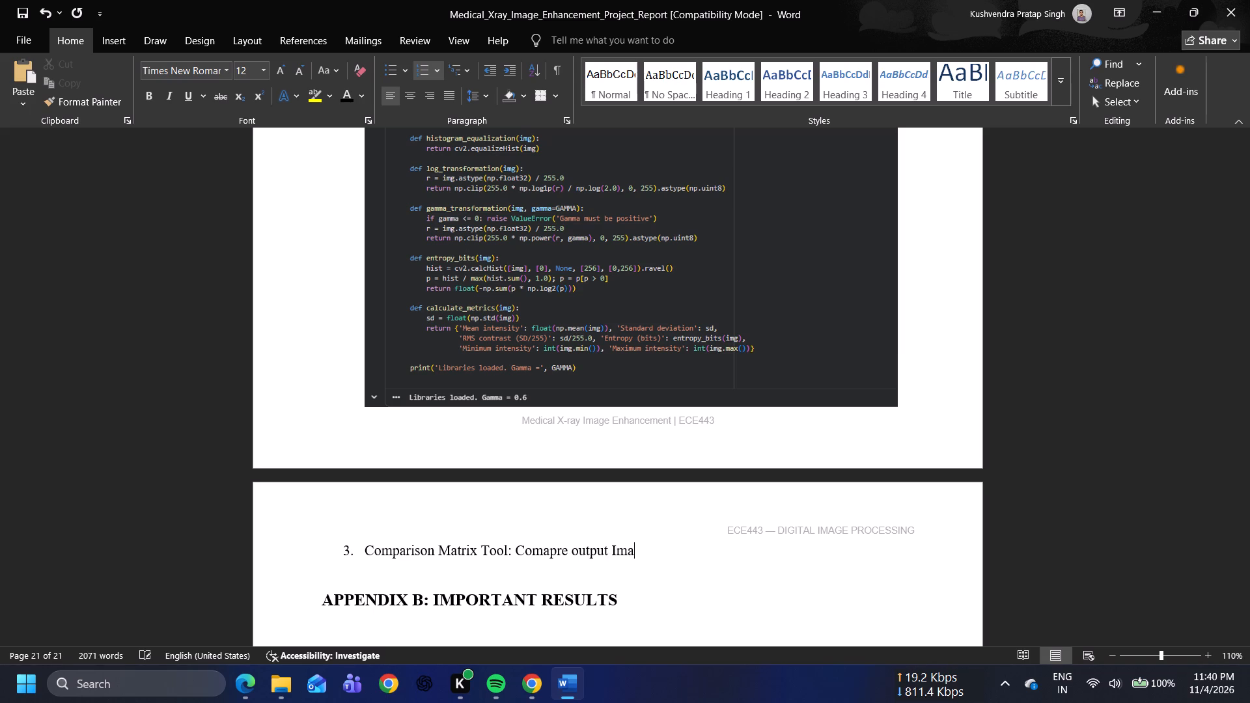
type("ges")
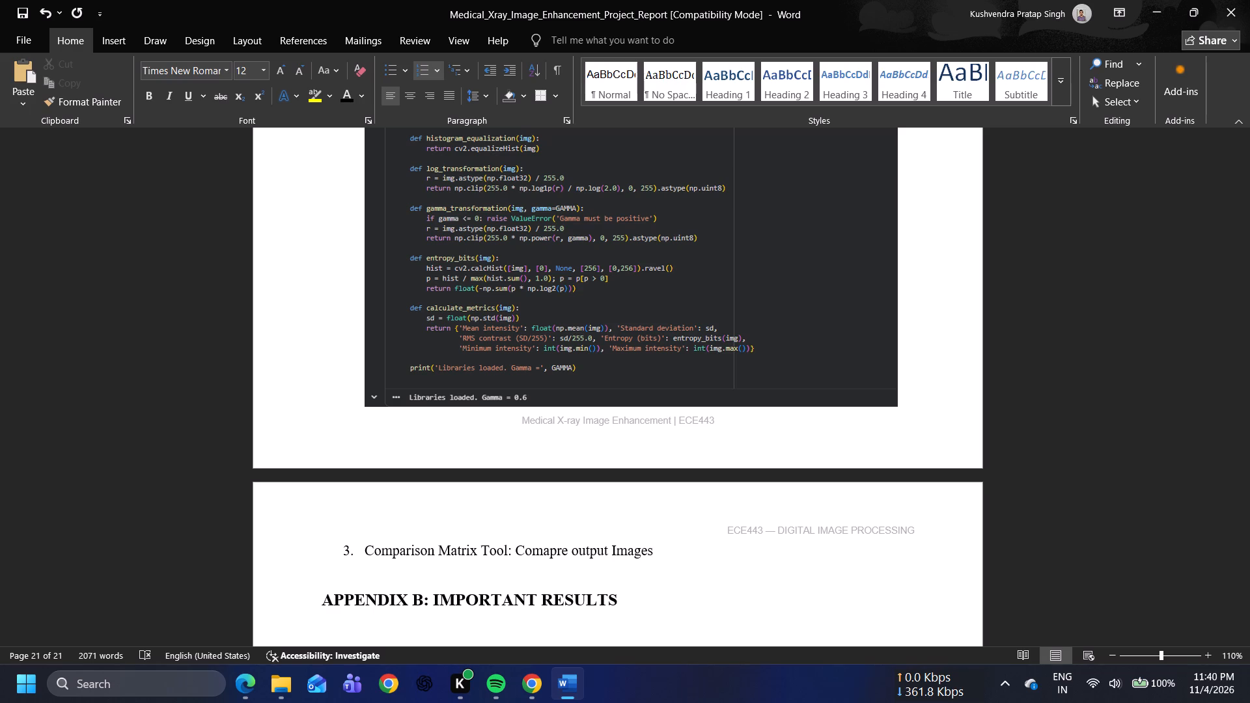
key("period")
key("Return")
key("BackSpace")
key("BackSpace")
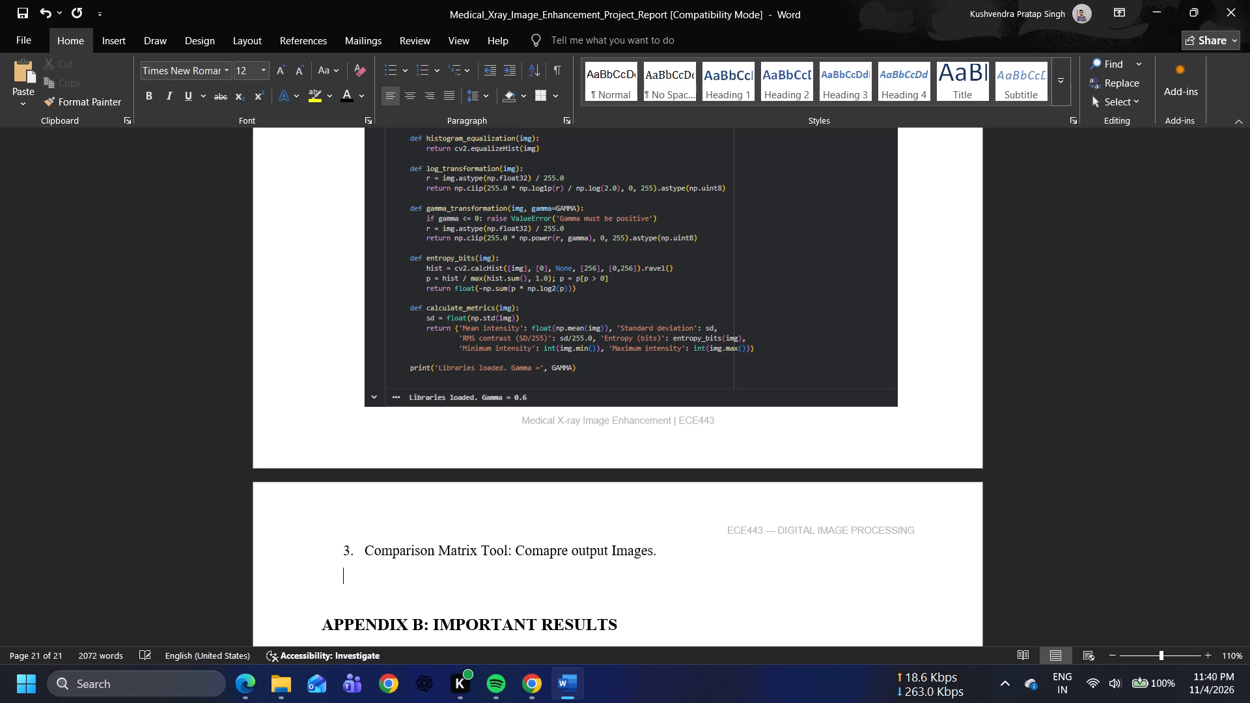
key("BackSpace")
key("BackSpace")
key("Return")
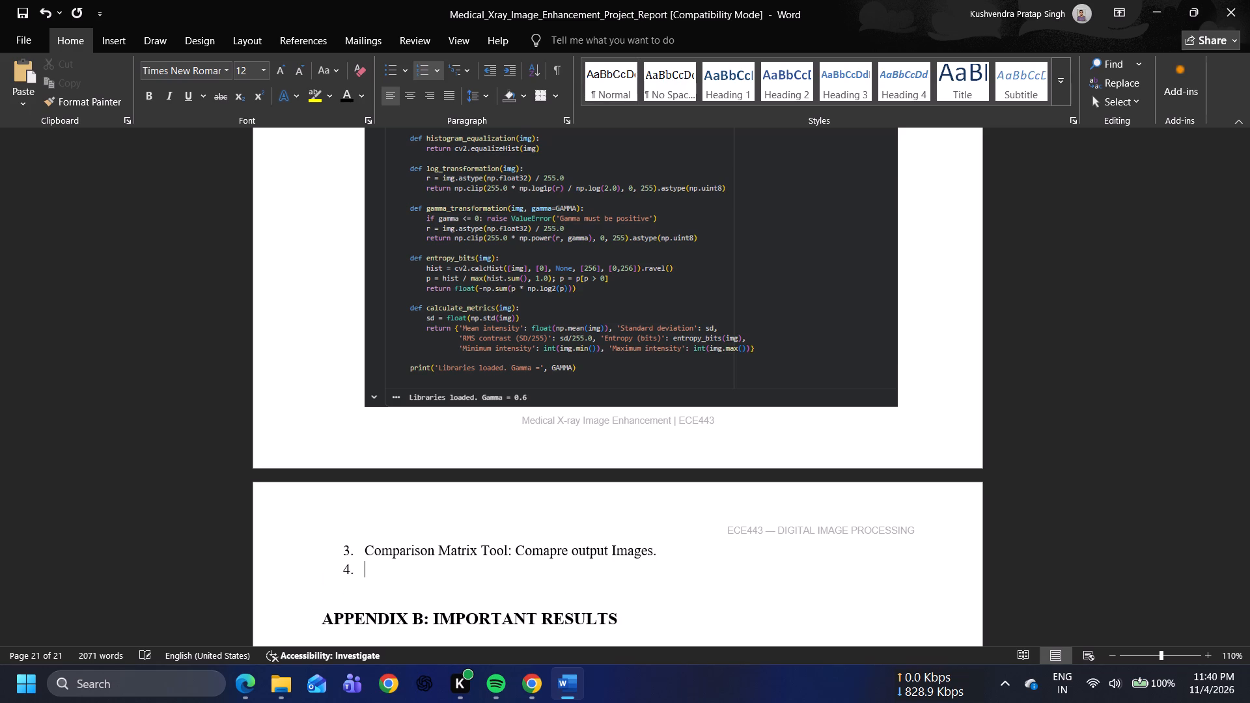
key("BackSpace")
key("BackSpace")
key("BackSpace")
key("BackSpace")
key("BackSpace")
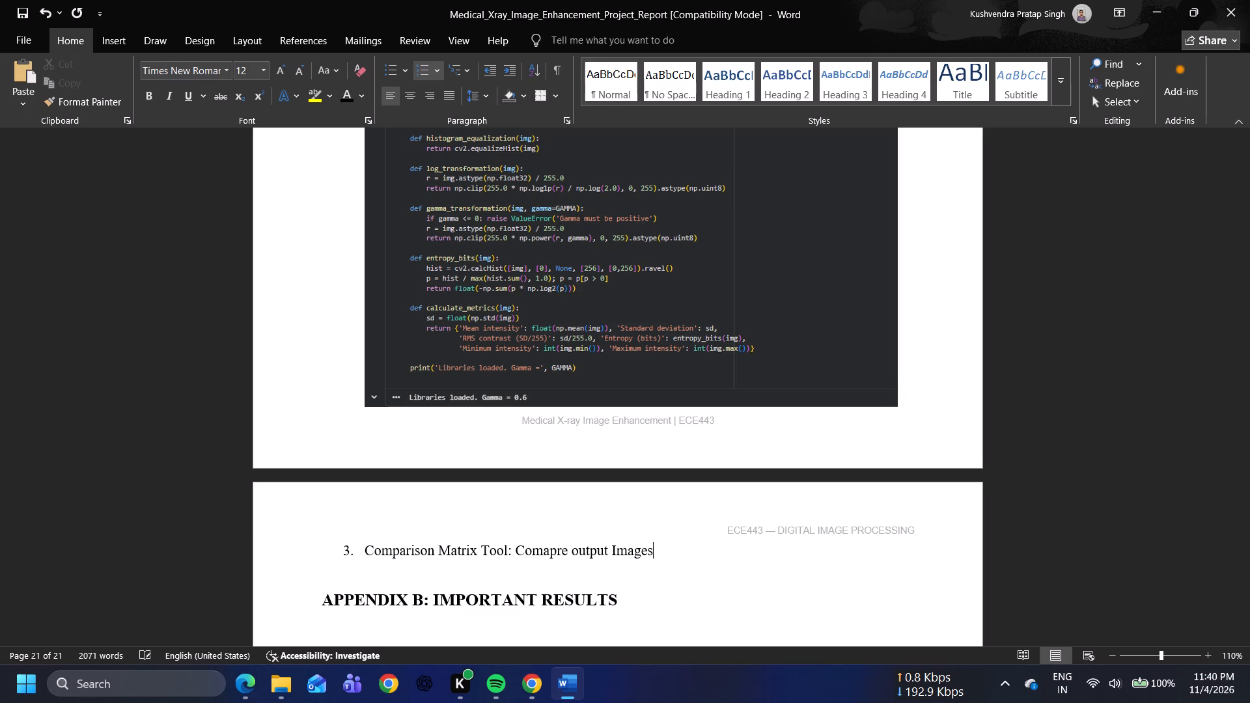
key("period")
Paste the all_metrics code snip on a new unnumbered line beneath the Comparison Matrix Tool item.
scroll(536, 566, "down", 2)
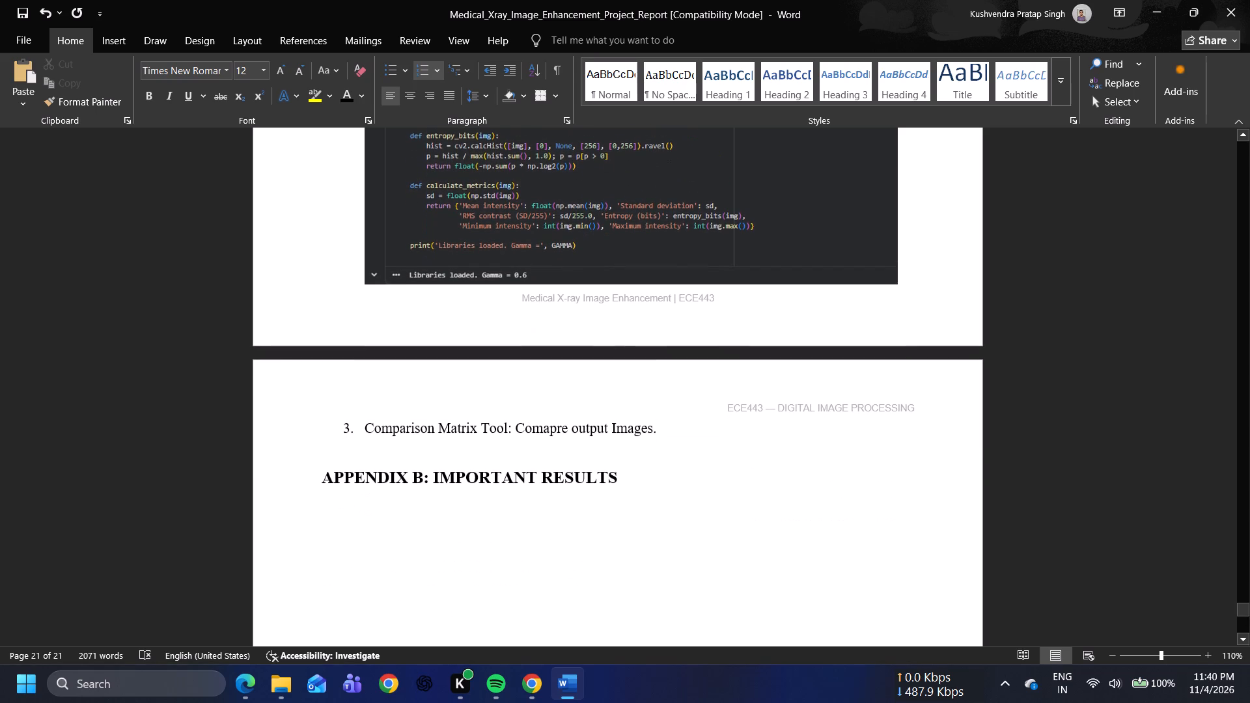
key("Return")
key("BackSpace")
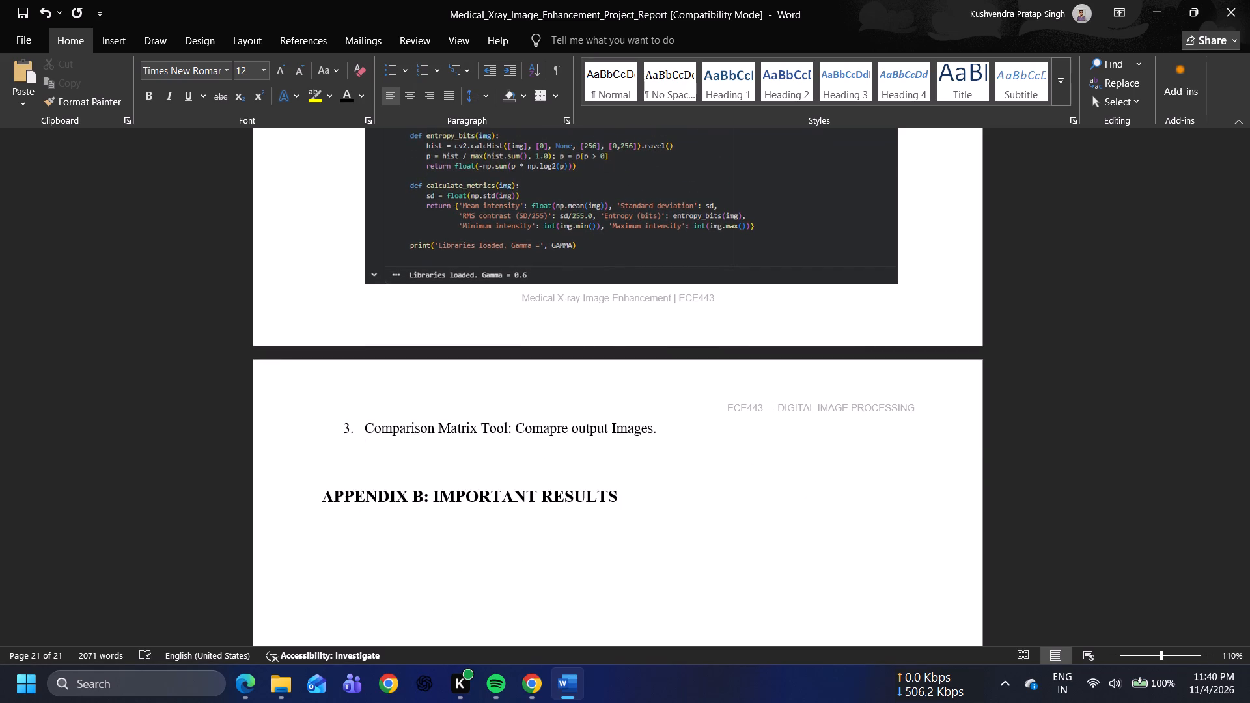
key("ctrl+v")
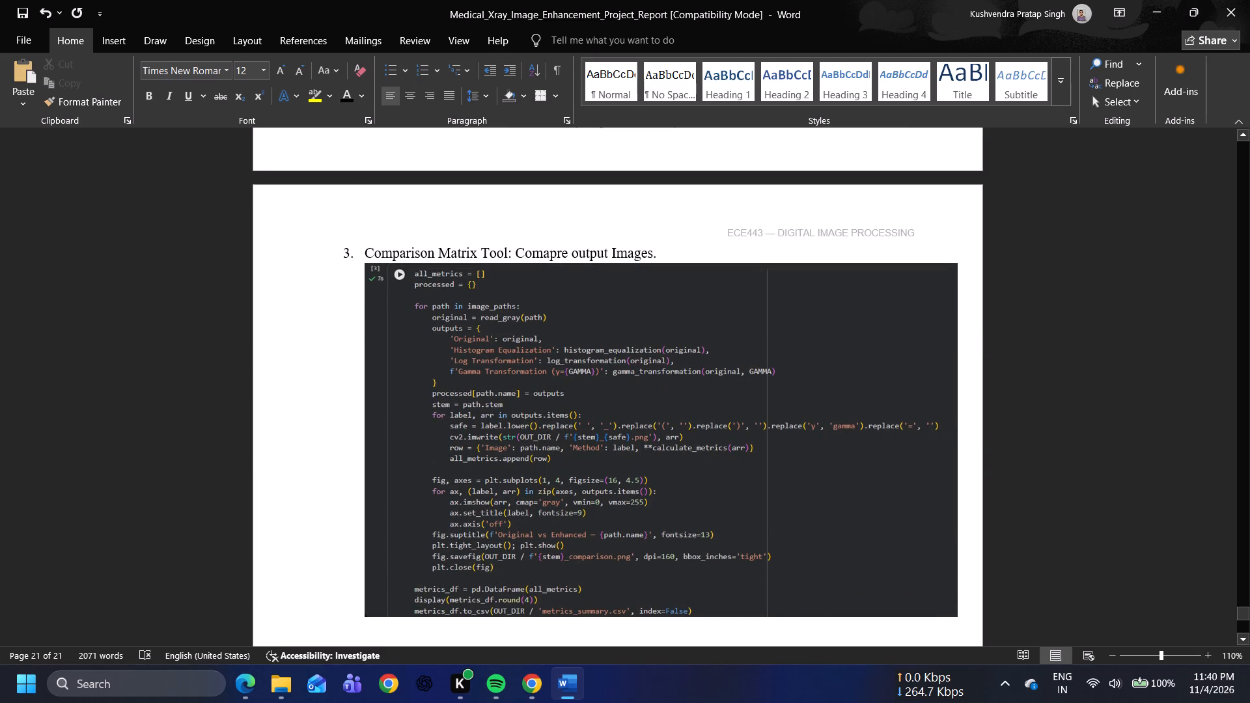
Remove the indent and paragraph break before the pasted code image so it joins the Comparison Matrix Tool item.
left_click(359, 268)
key("BackSpace")
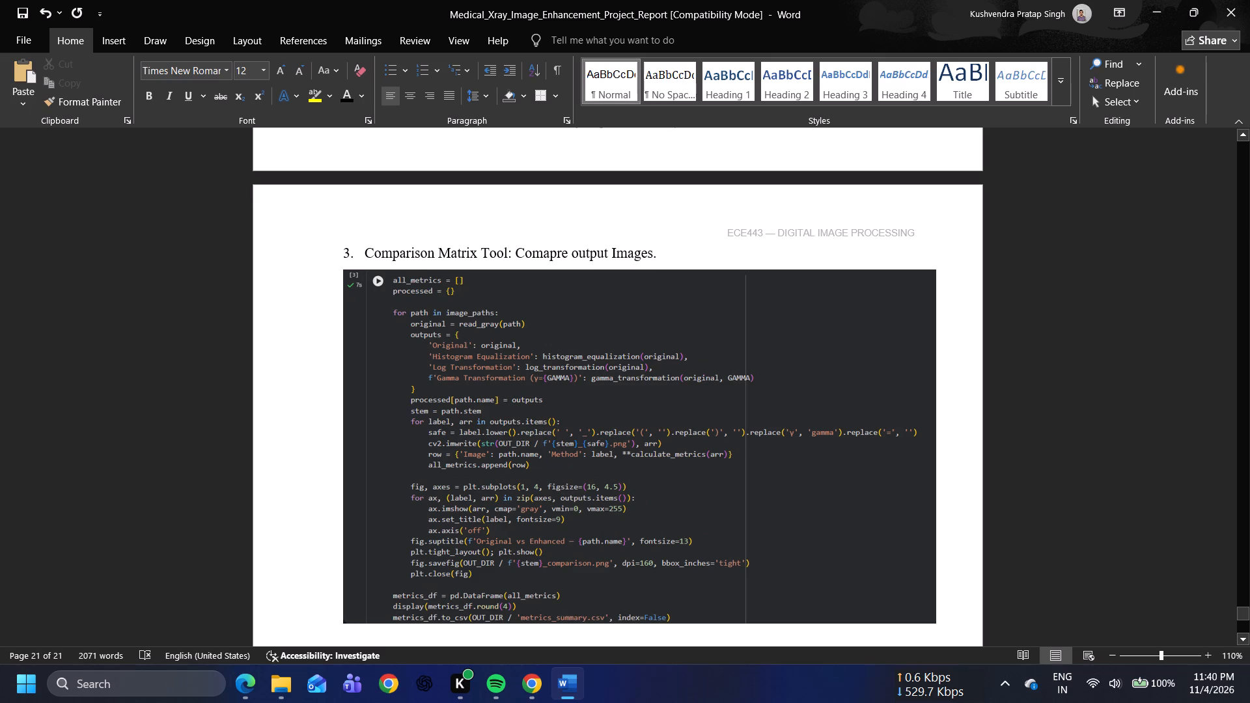
key("BackSpace")
key("BackSpace")
Join the all_metrics code image to the Comparison Matrix Tool item, keeping its description ending as "Images.".
key("BackSpace")
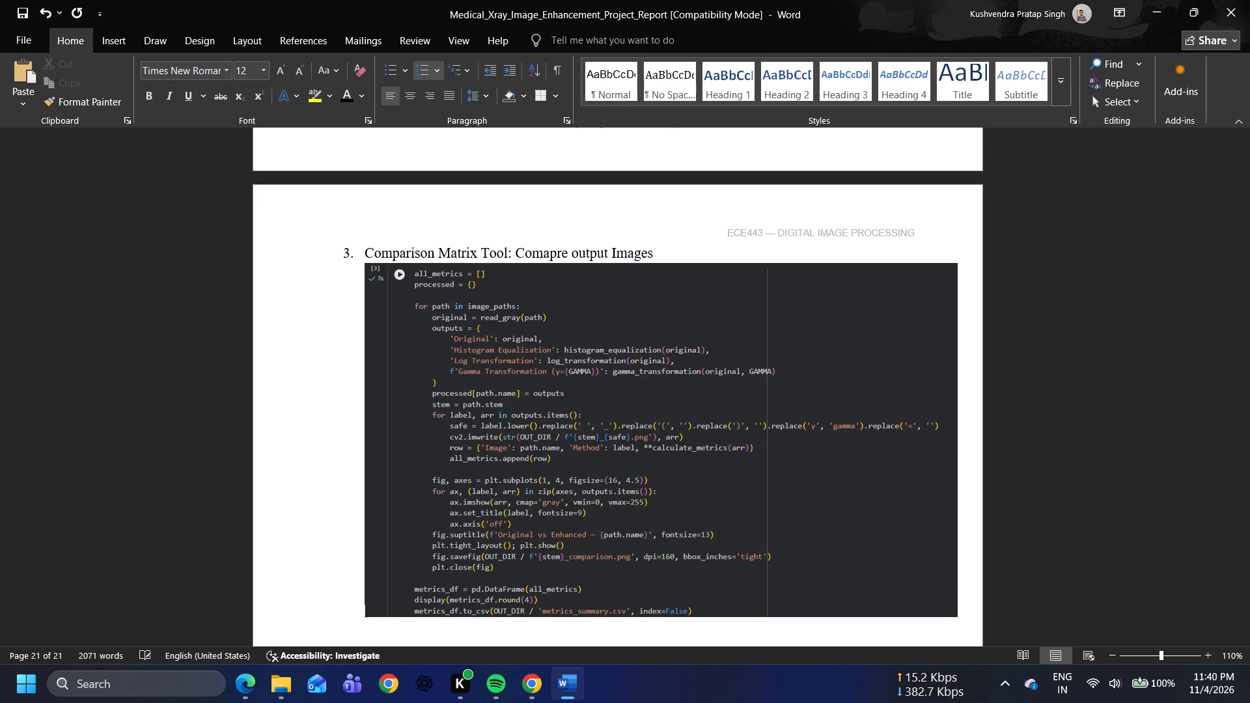
key("BackSpace")
key("BackSpace")
key("BackSpace")
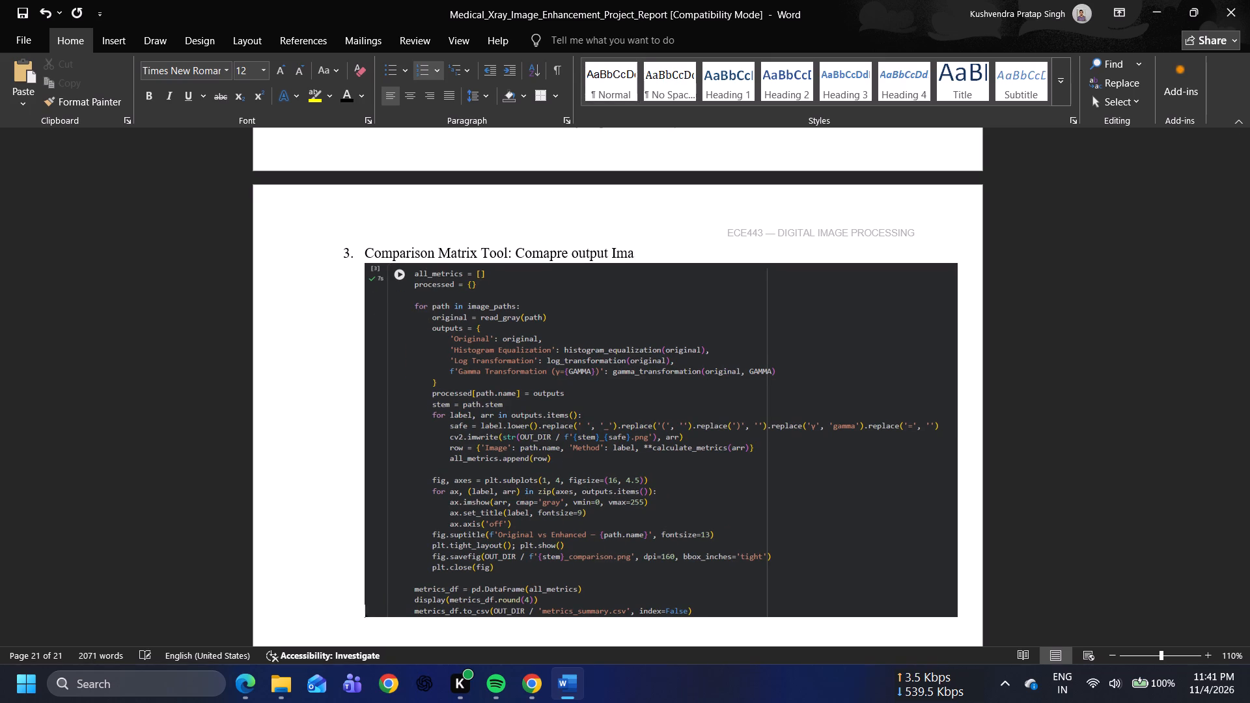
type("ges")
key("period")
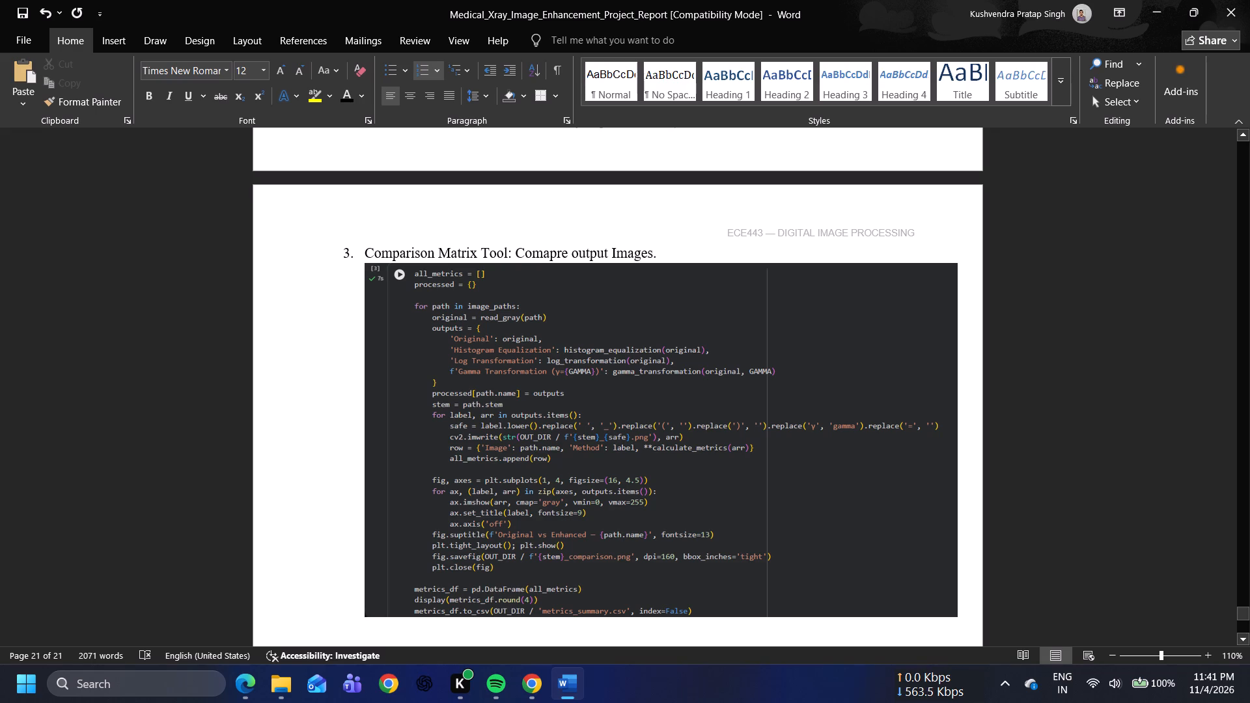
Start a fourth numbered item below the all_metrics code image, above Appendix B.
scroll(536, 291, "down", 3)
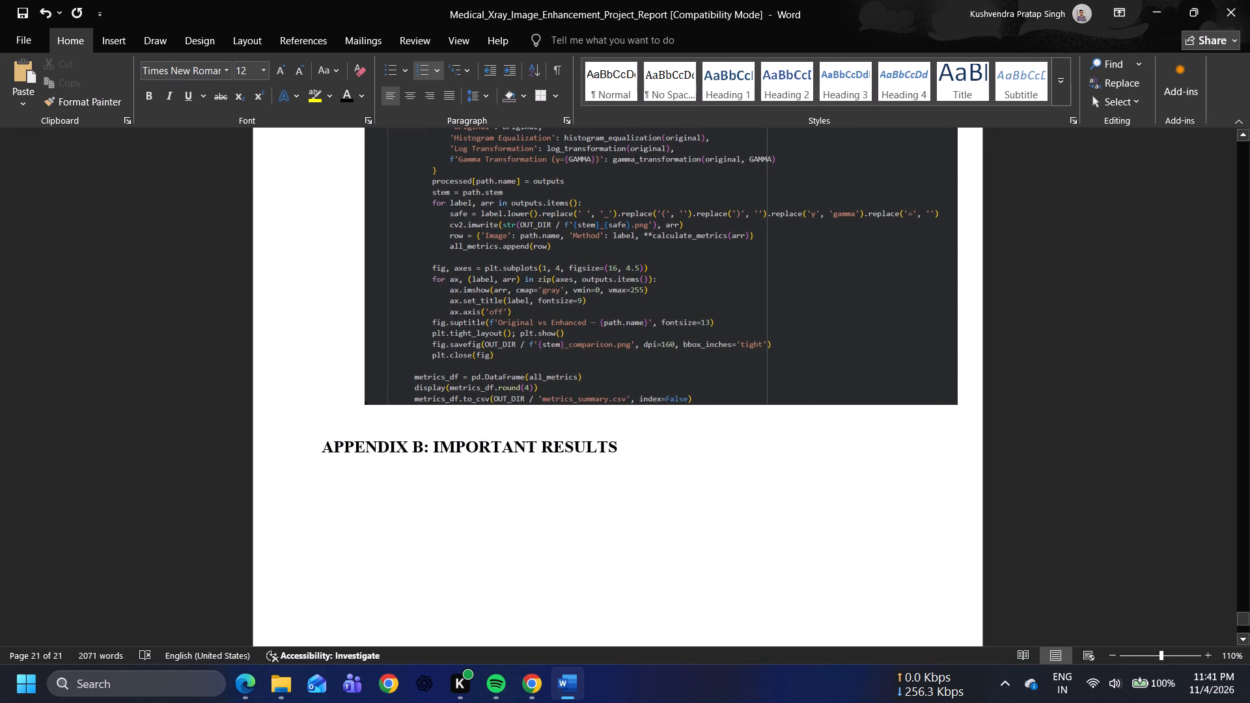
left_click(969, 396)
key("Return")
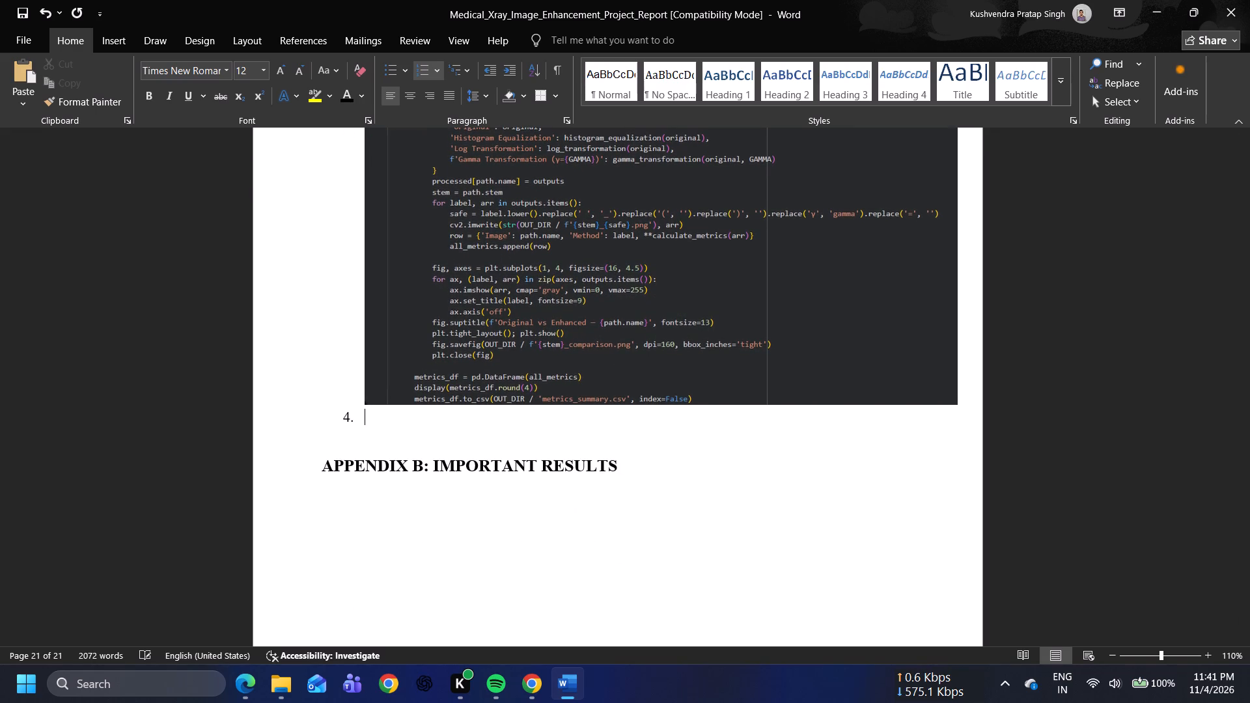
Switch to the Colab notebook and examine the outputs and code cells following the all_metrics code for the next appendix item.
key("alt+Tab")
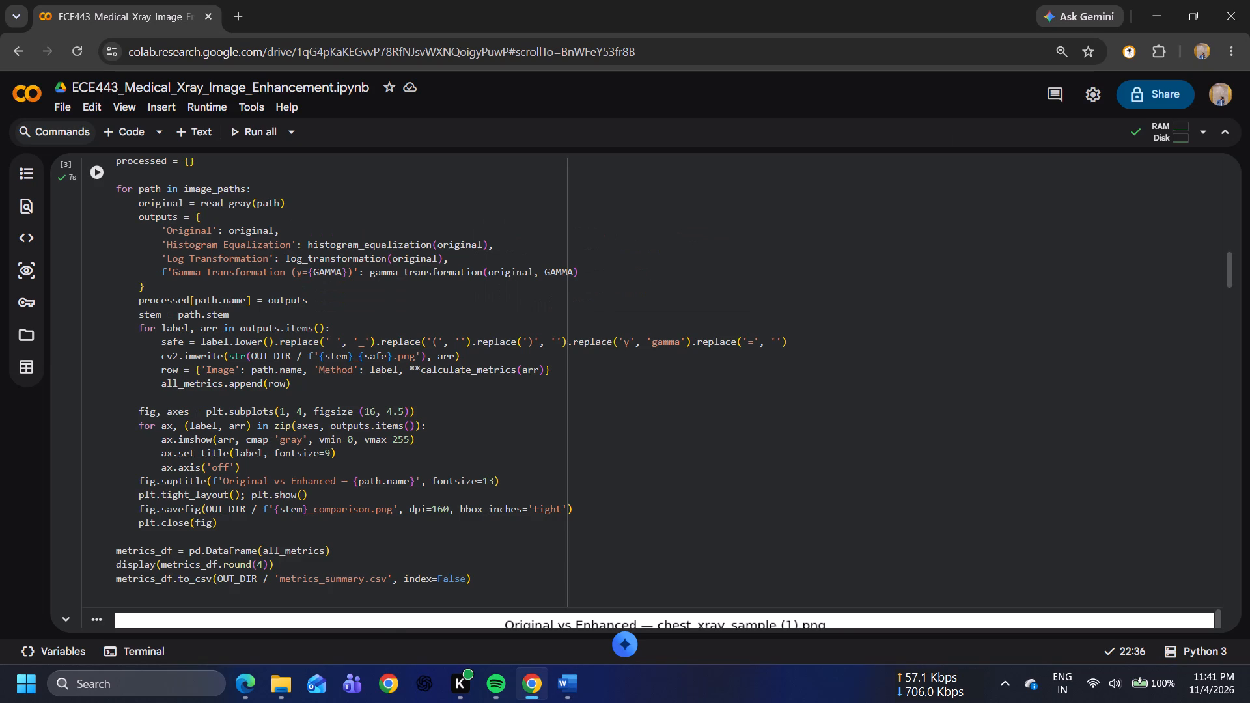
scroll(828, 387, "down", 14)
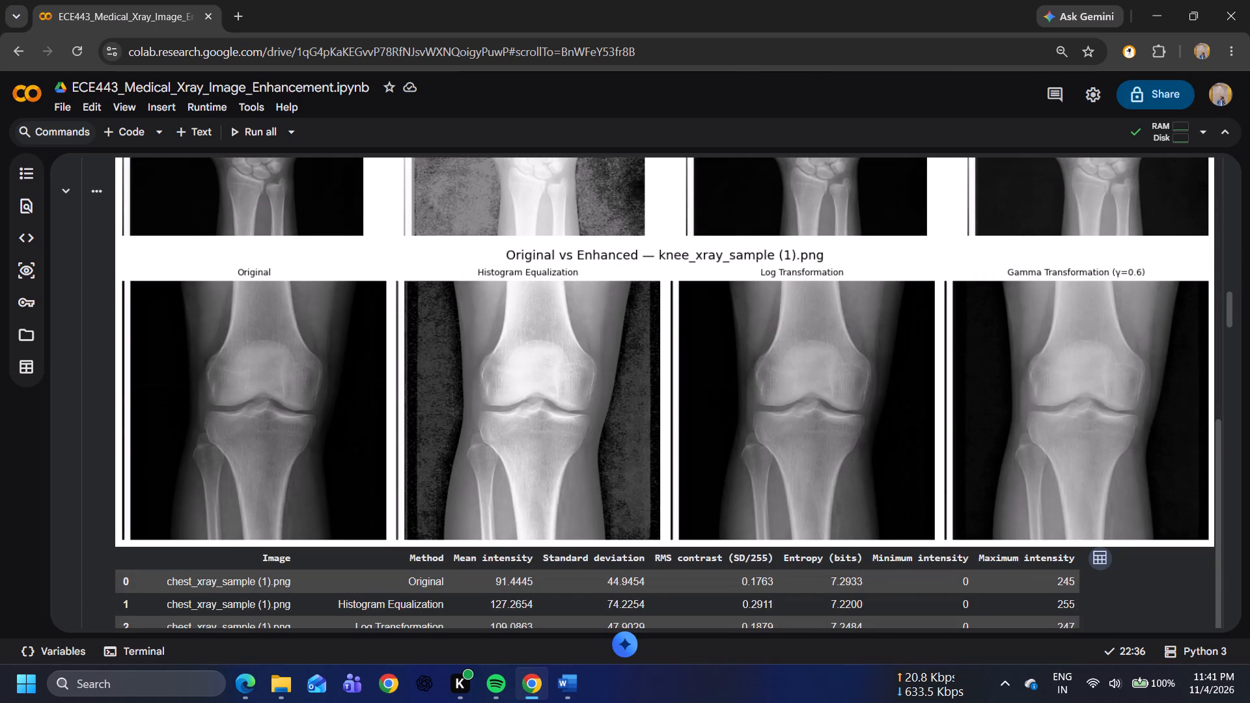
scroll(761, 567, "down", 2)
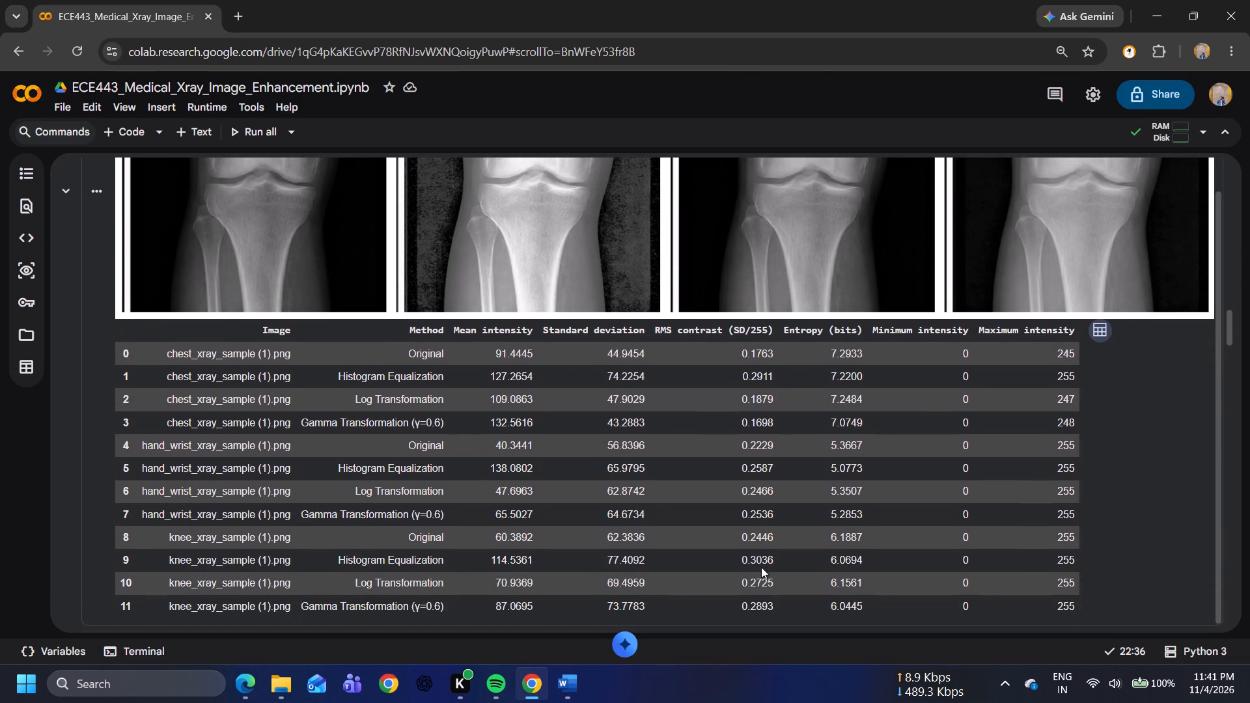
scroll(761, 567, "down", 2)
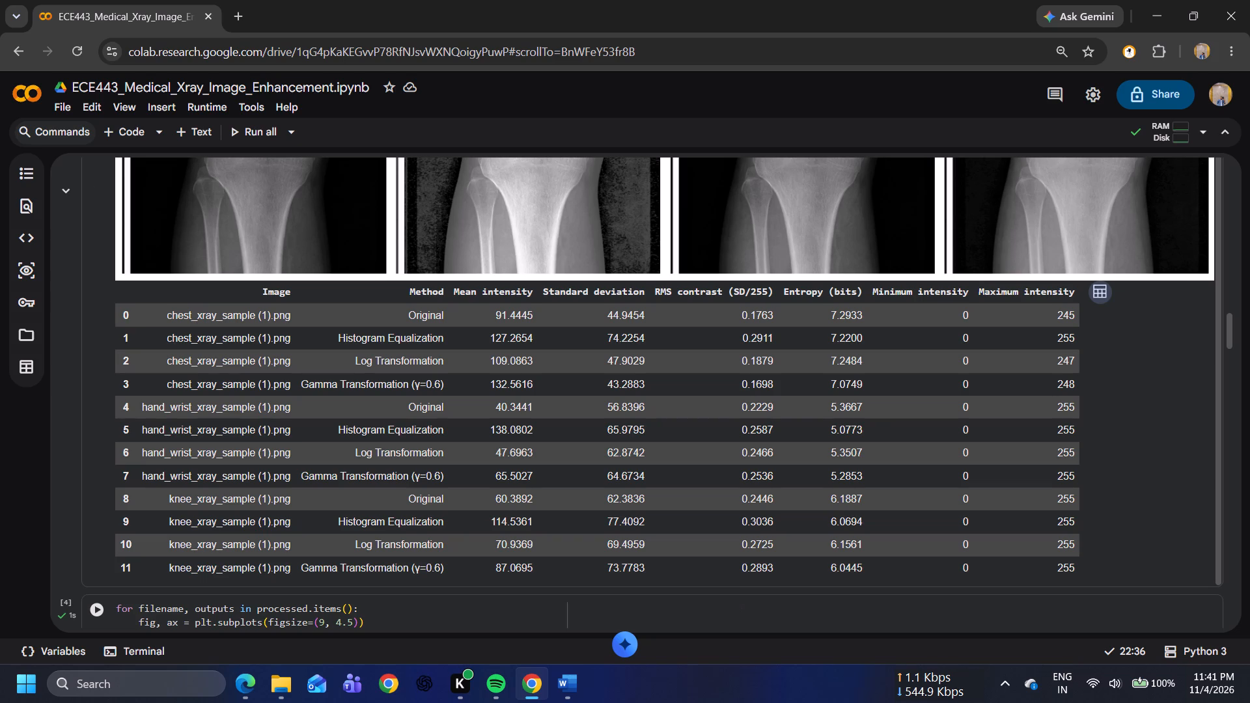
scroll(725, 619, "down", 2)
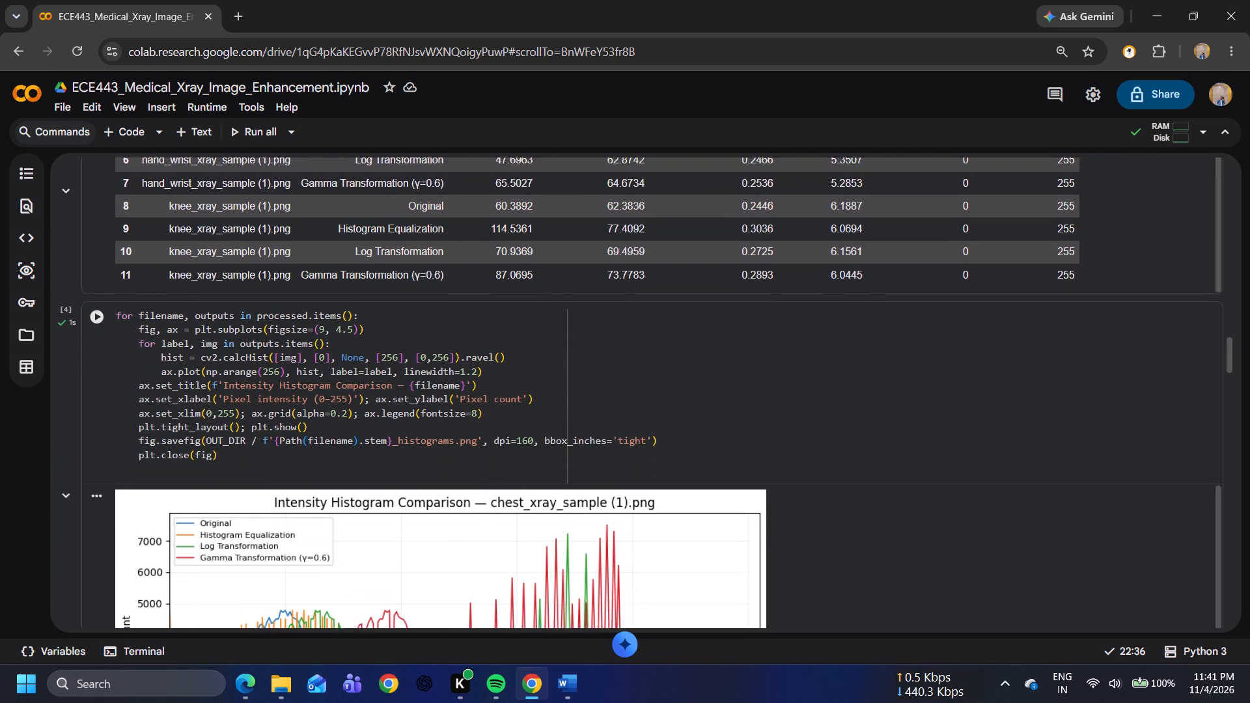
scroll(814, 507, "down", 1)
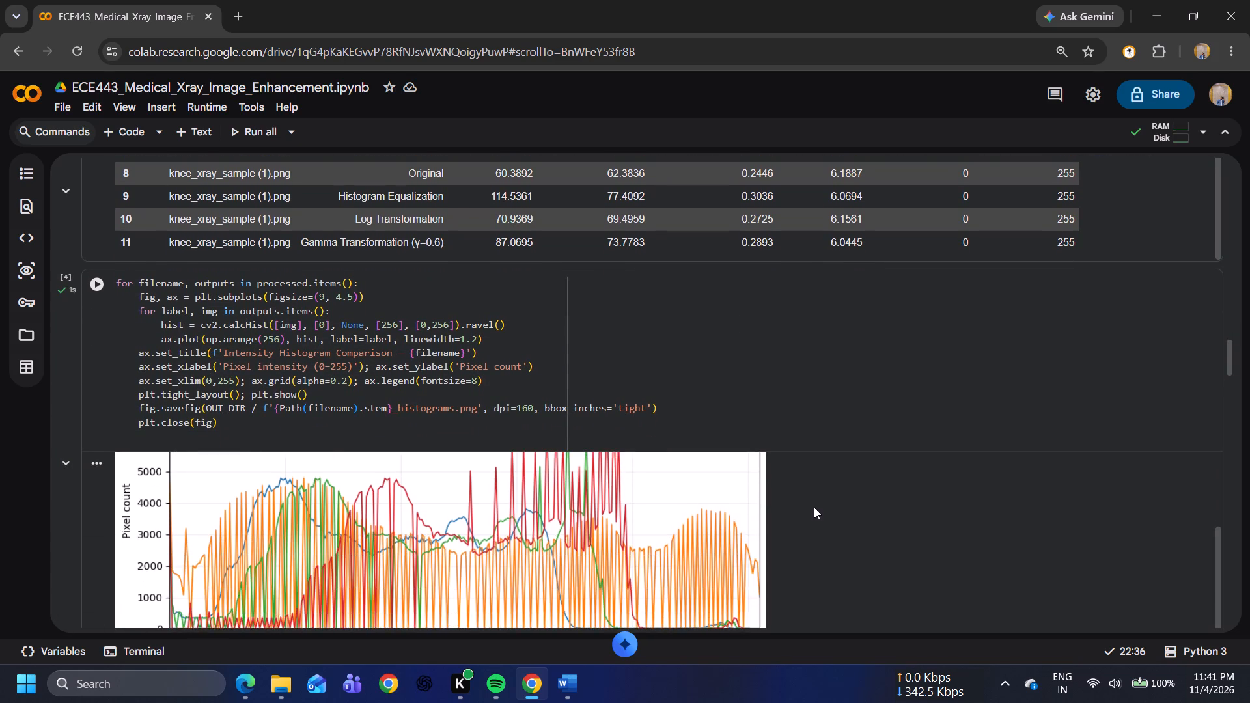
scroll(814, 507, "up", 2)
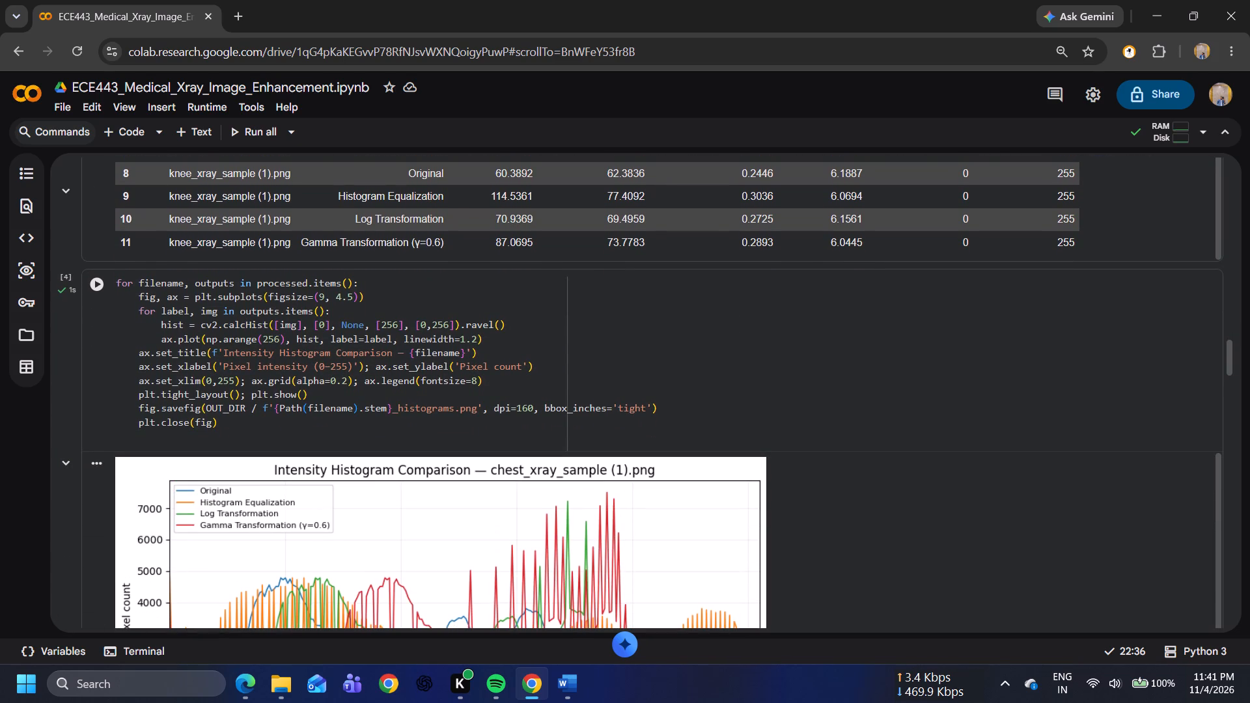
scroll(823, 414, "down", 5)
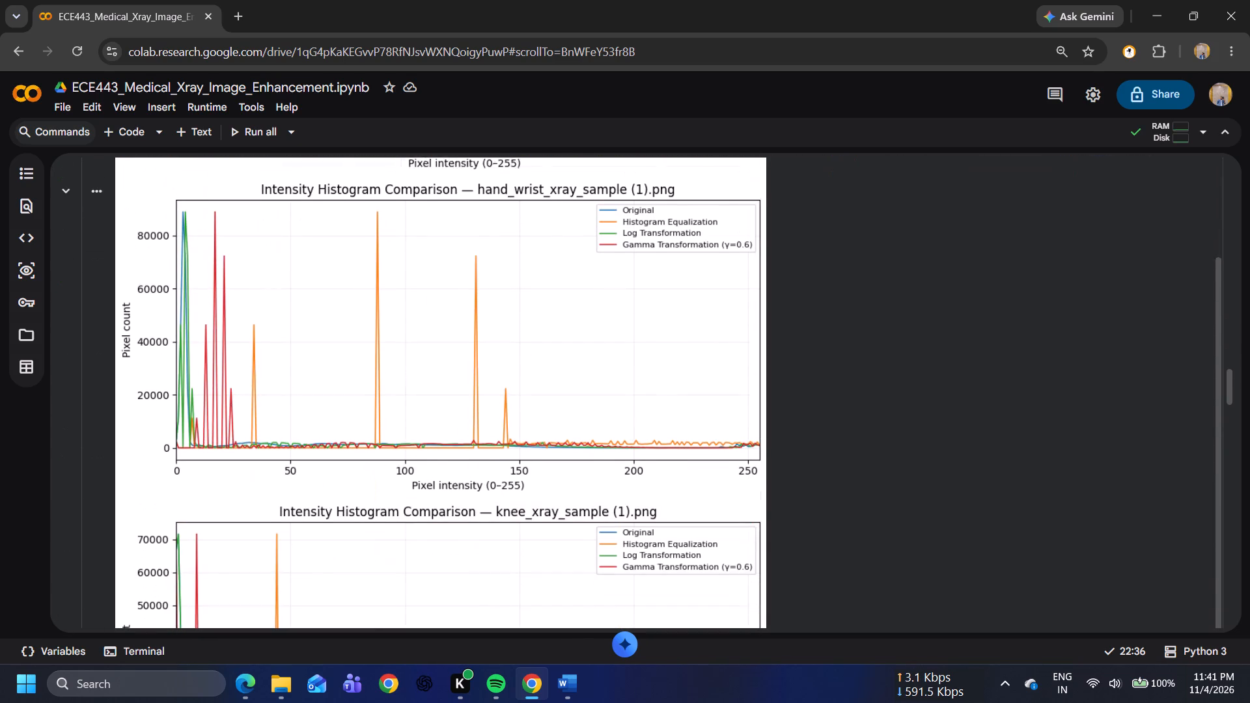
scroll(823, 414, "down", 2)
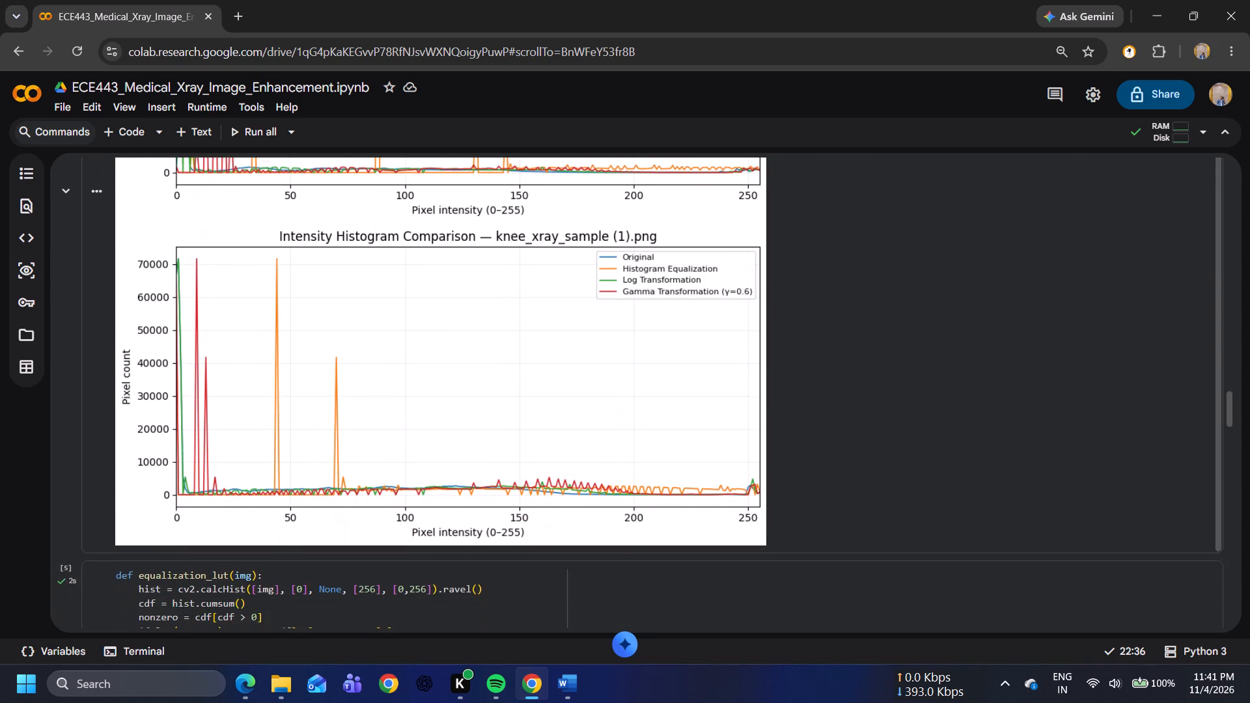
scroll(823, 414, "down", 1)
scroll(823, 414, "up", 4)
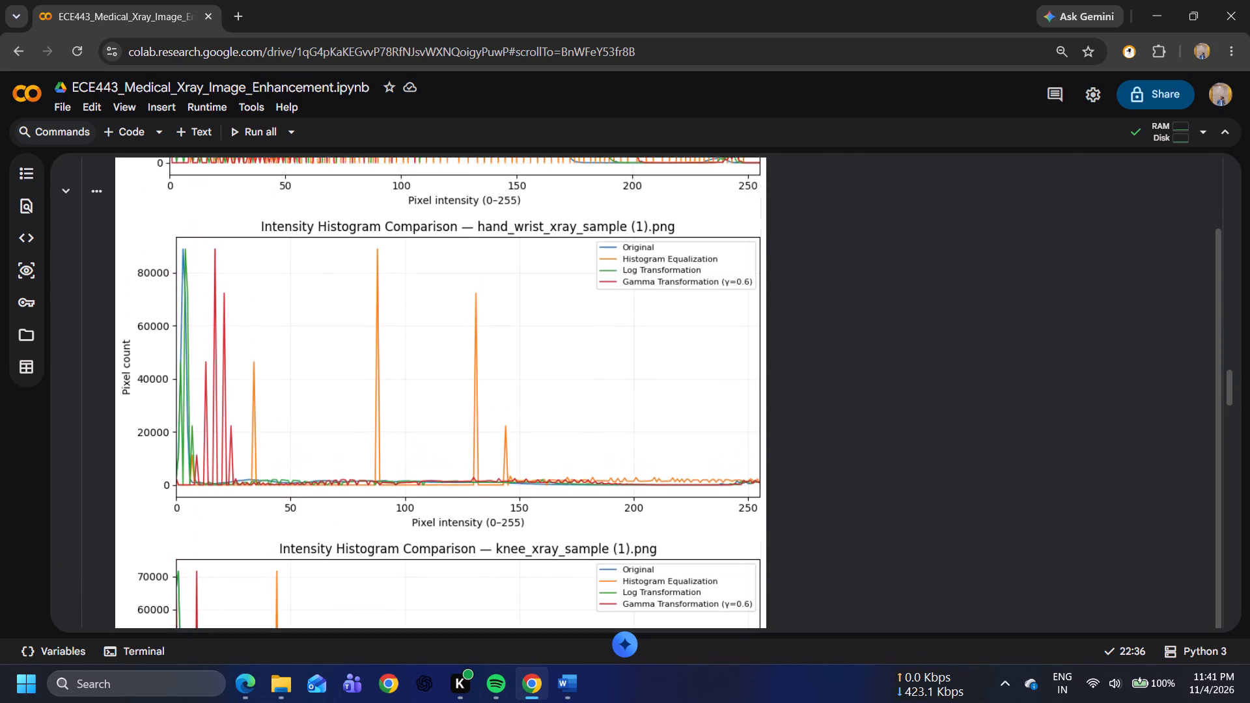
scroll(823, 414, "up", 11)
scroll(928, 379, "up", 3)
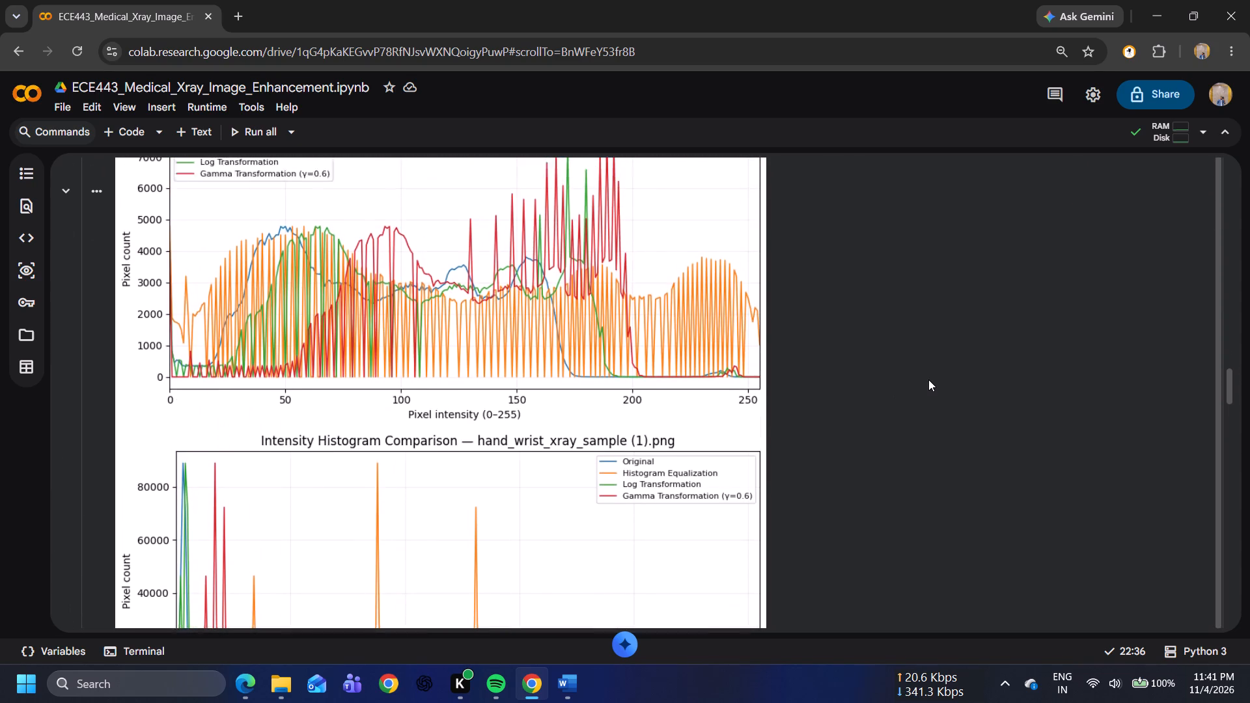
scroll(928, 379, "up", 2)
scroll(928, 379, "down", 2)
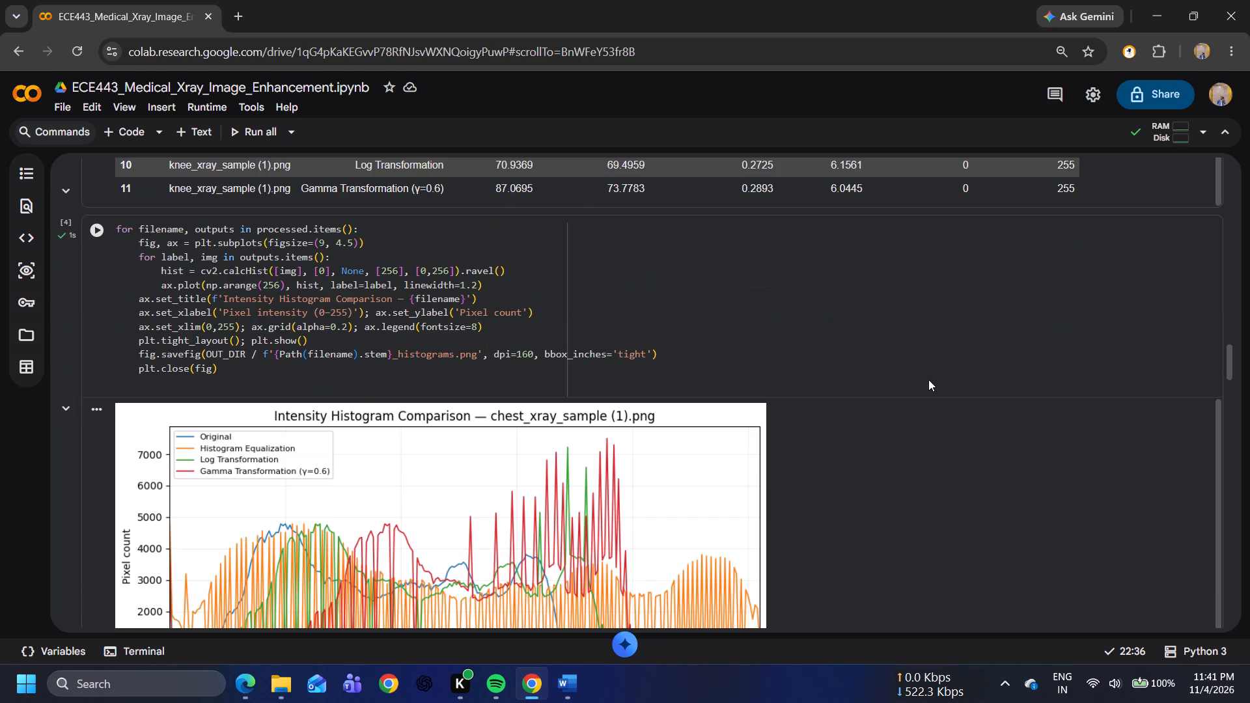
Snip the whole intensity histogram comparison code cell at enlarged page zoom and copy the snip to the clipboard.
scroll(928, 379, "up", 2, "ctrl")
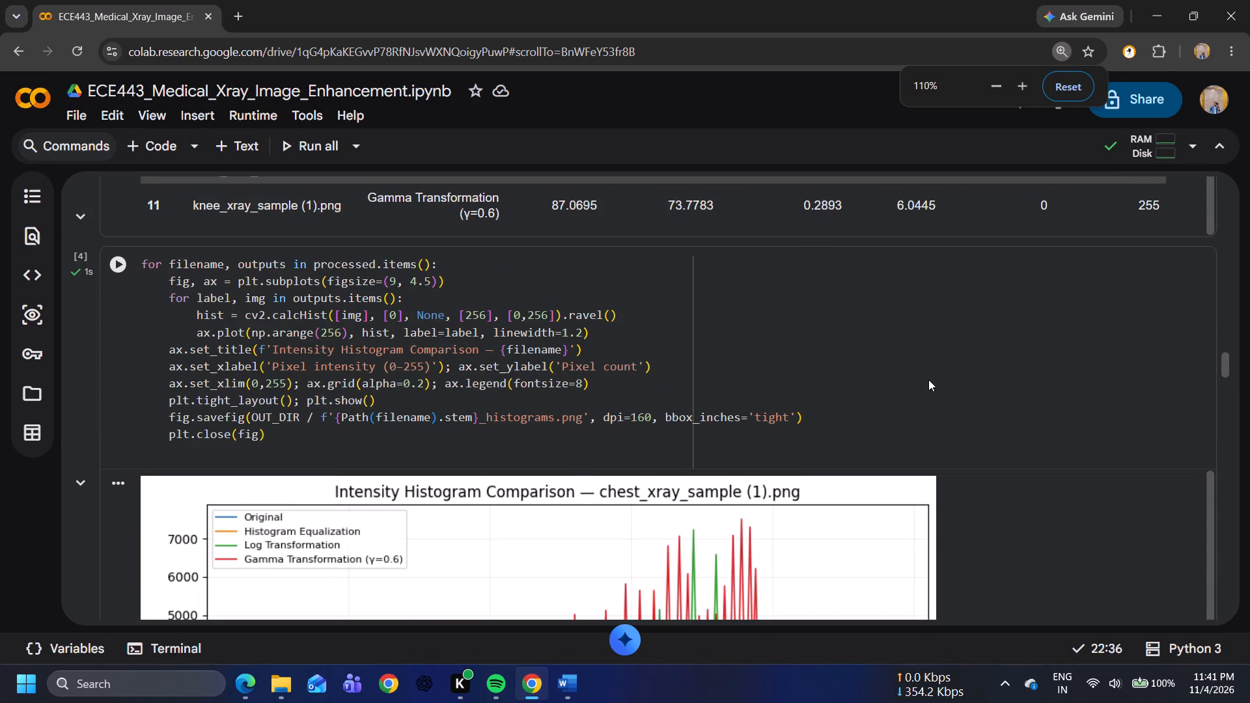
key("shift+super+s")
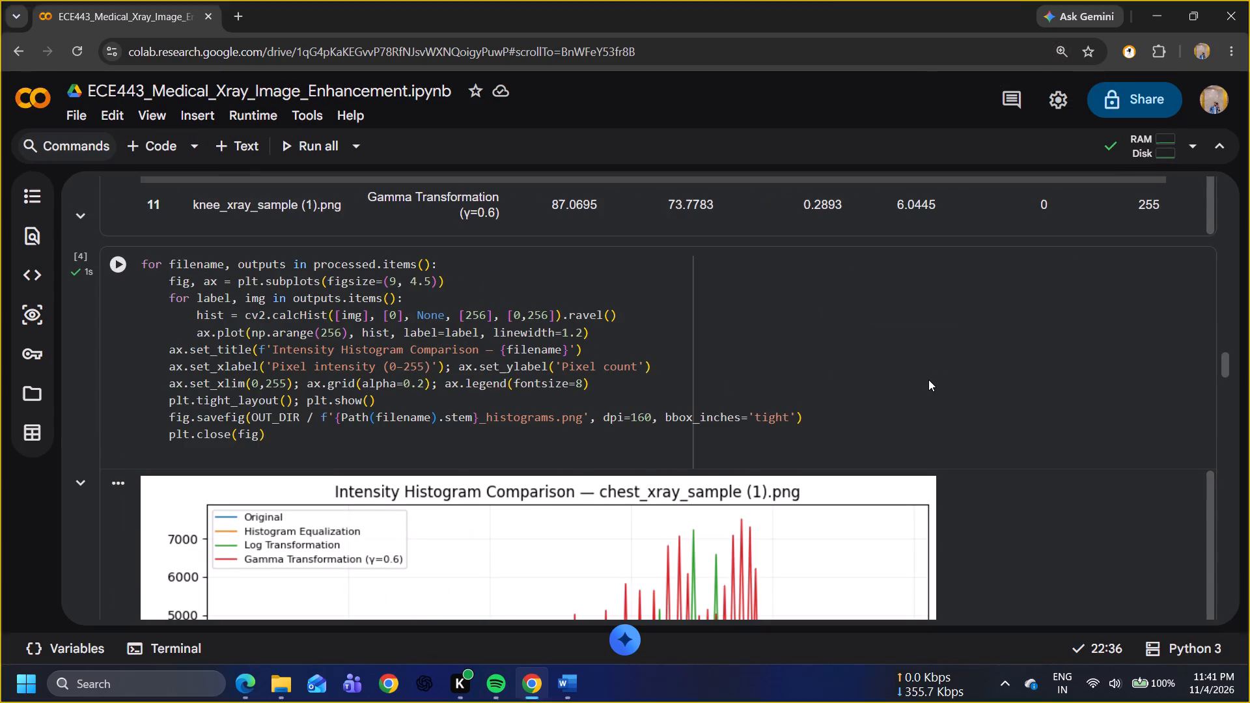
left_click_drag(64, 243, 161, 313)
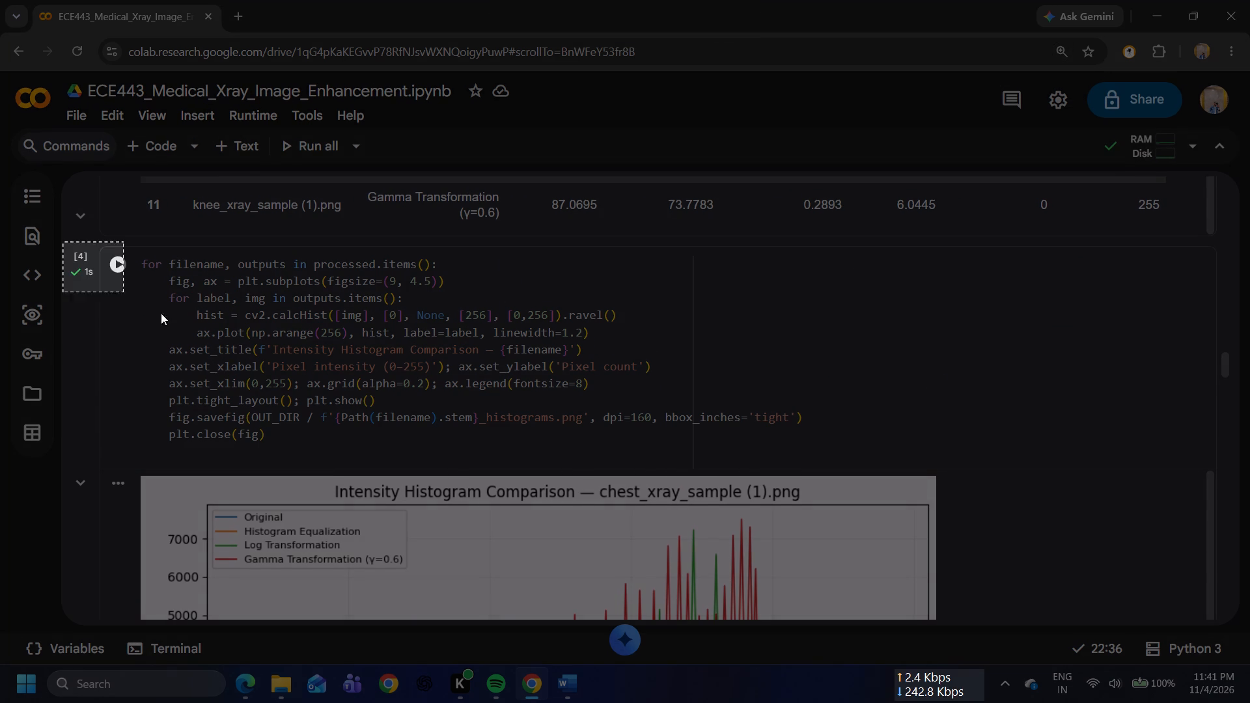
left_click_drag(161, 313, 917, 465)
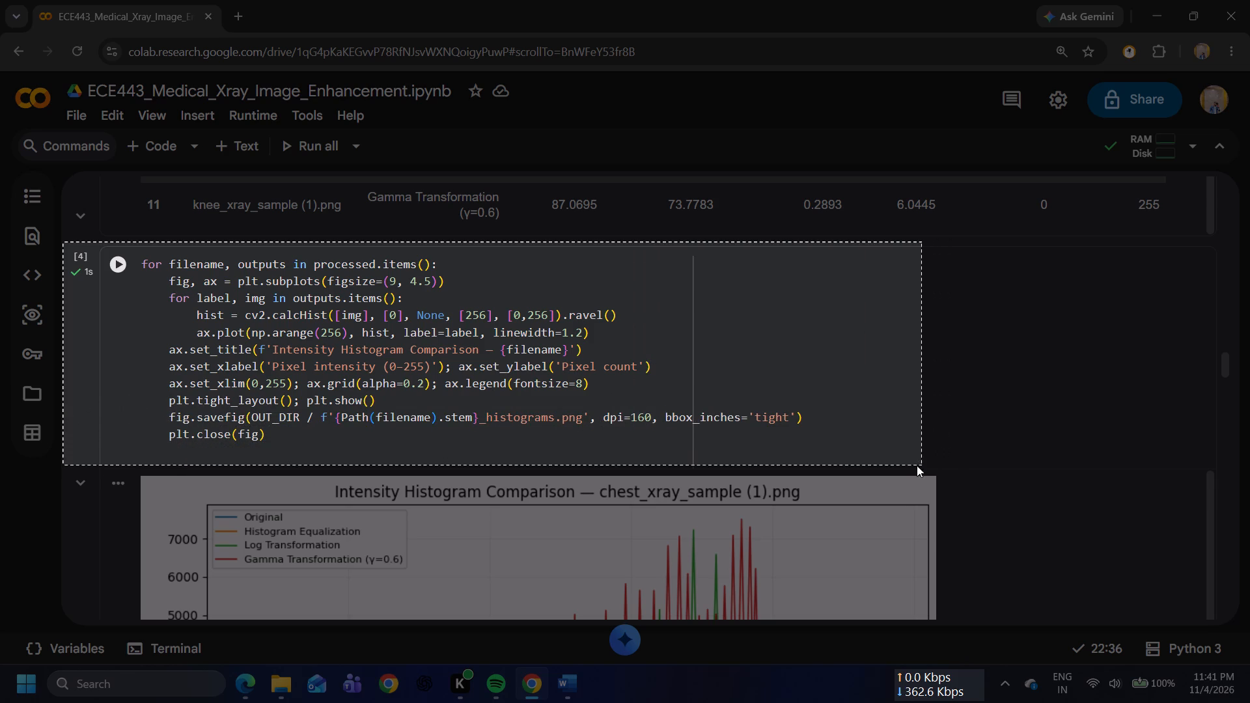
left_click_drag(917, 465, 808, 454)
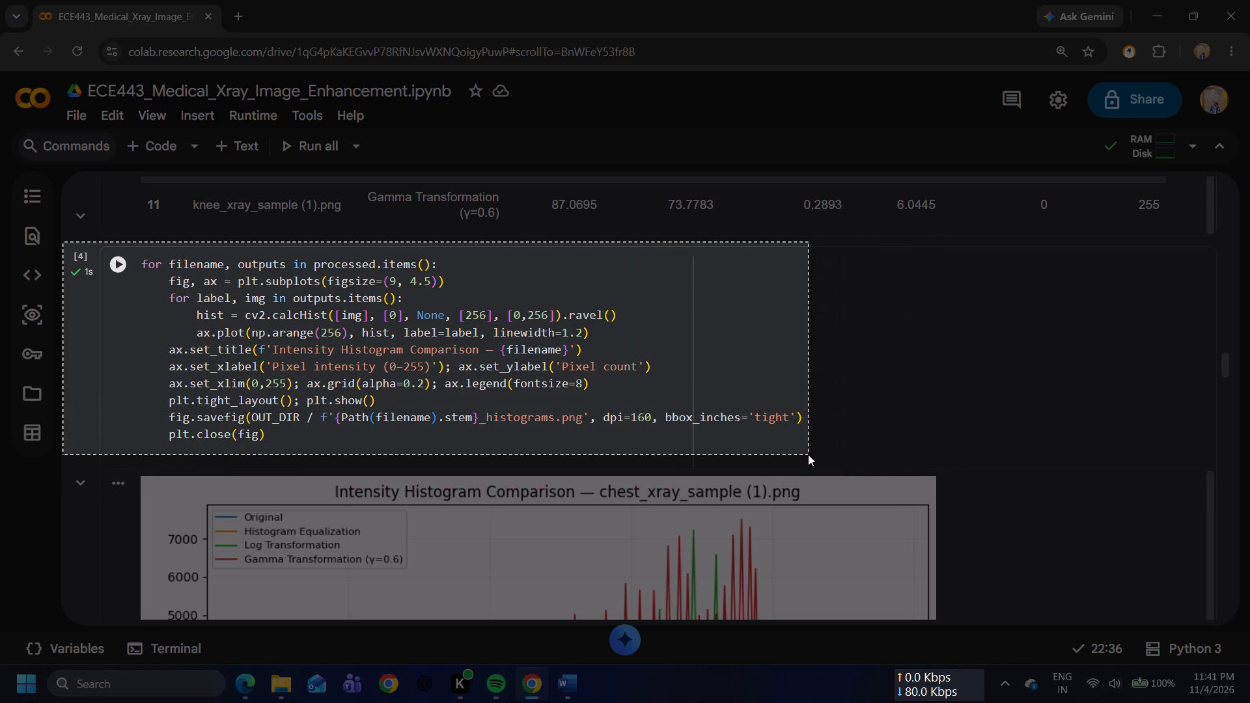
left_click_drag(808, 454, 808, 463)
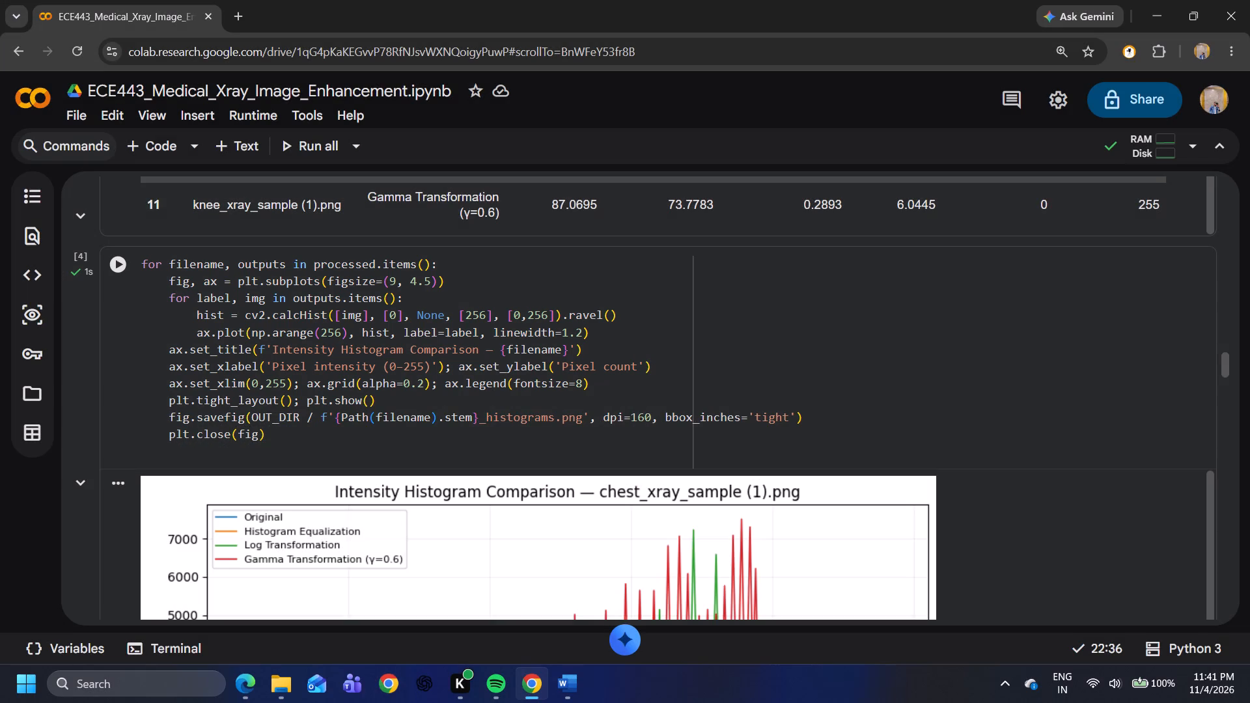
left_click(1077, 493)
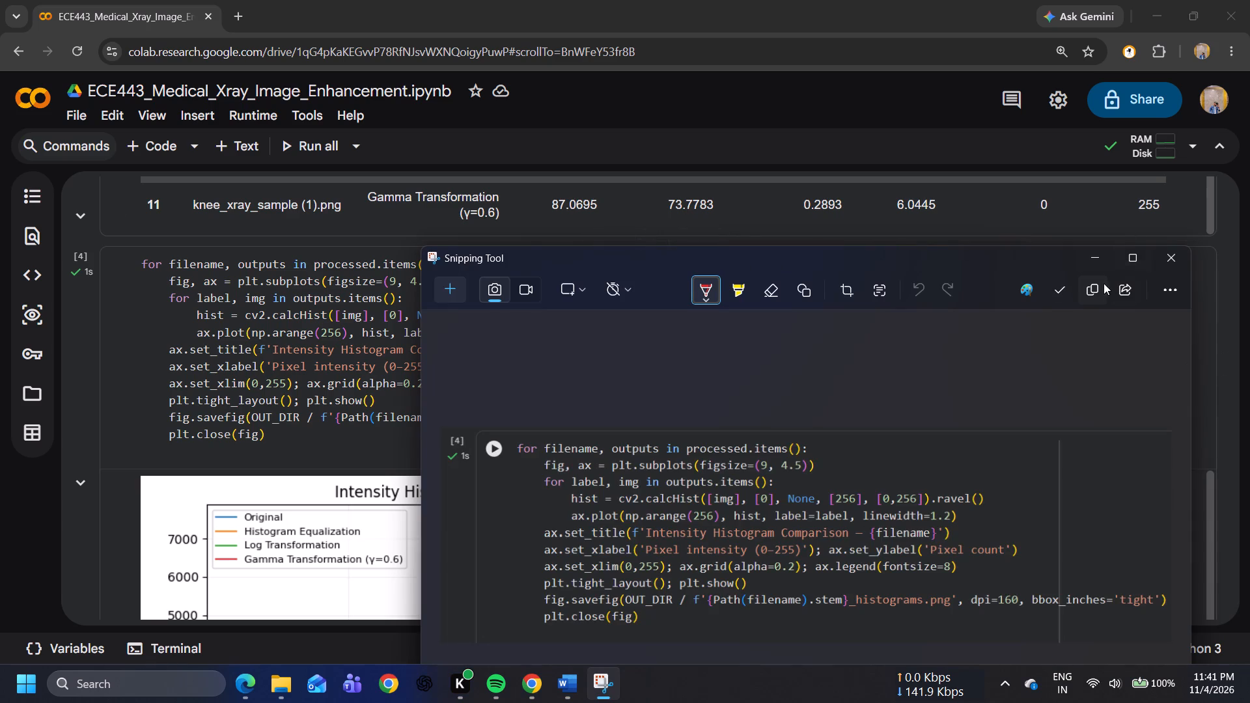
left_click(1101, 286)
left_click(1171, 258)
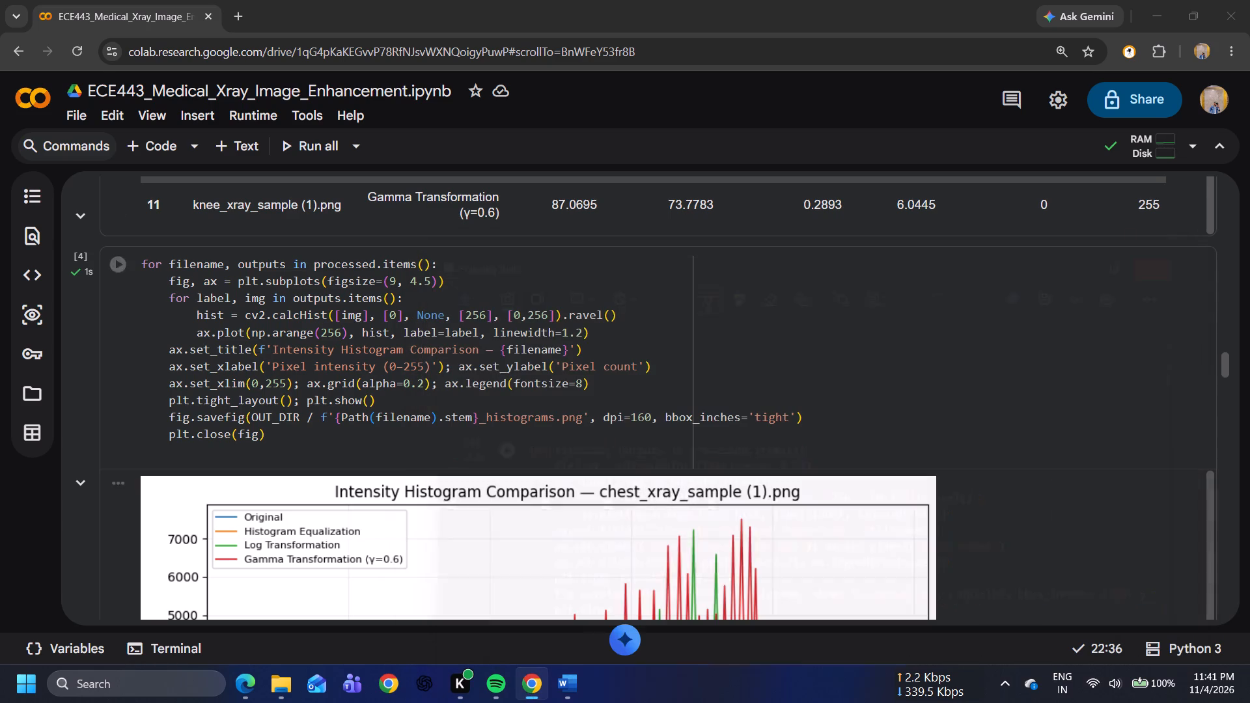
Switch to the Word report and caption the fourth numbered appendix item "Histogram Comparison & Execution.".
left_click(564, 687)
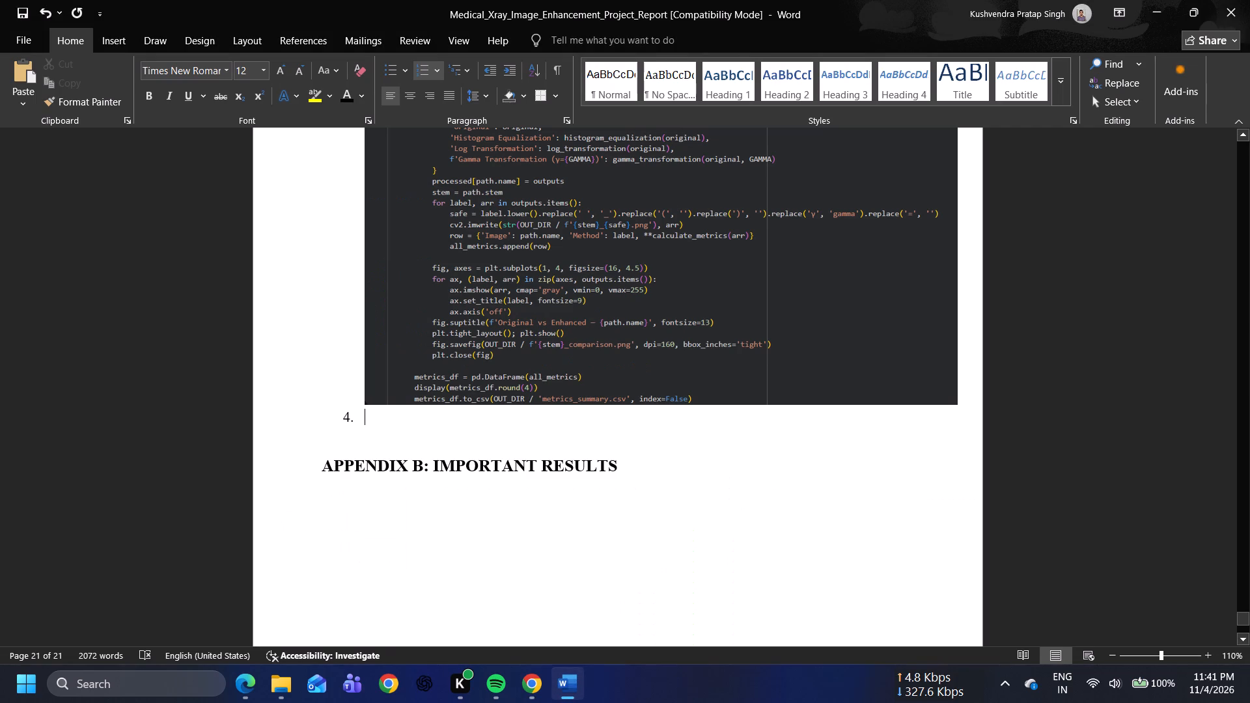
type("Hist")
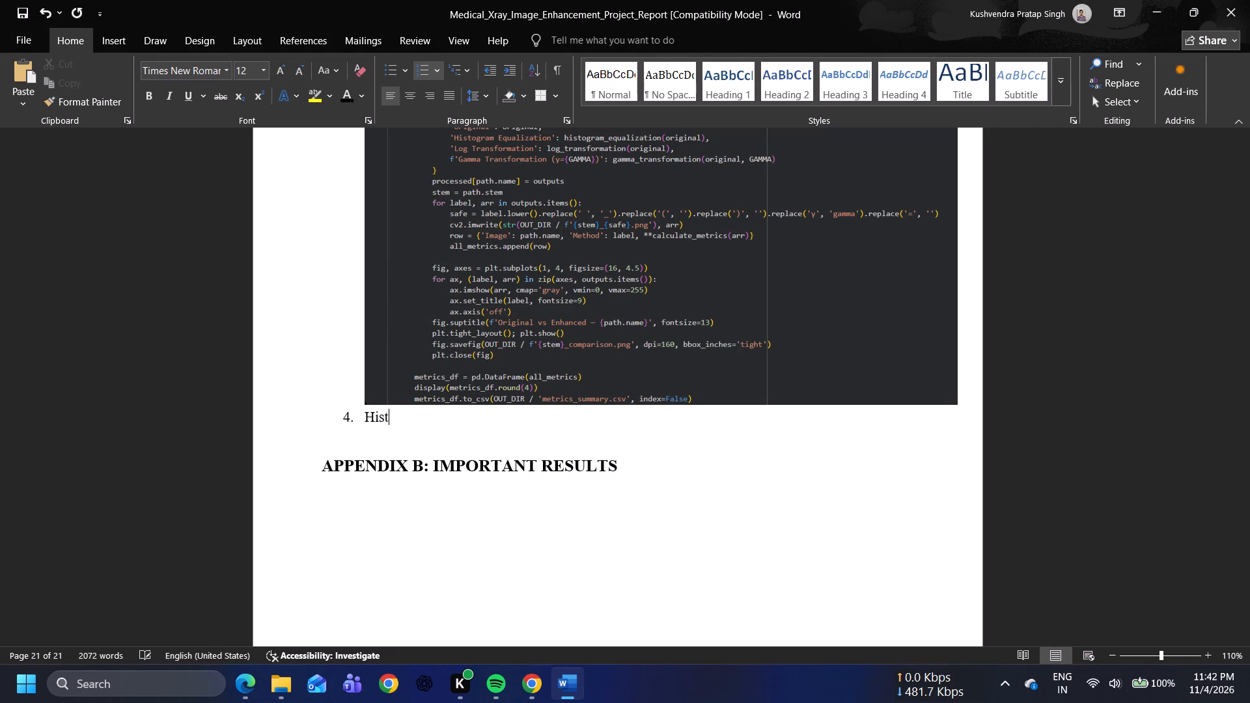
key("p")
key("BackSpace")
type("ogram")
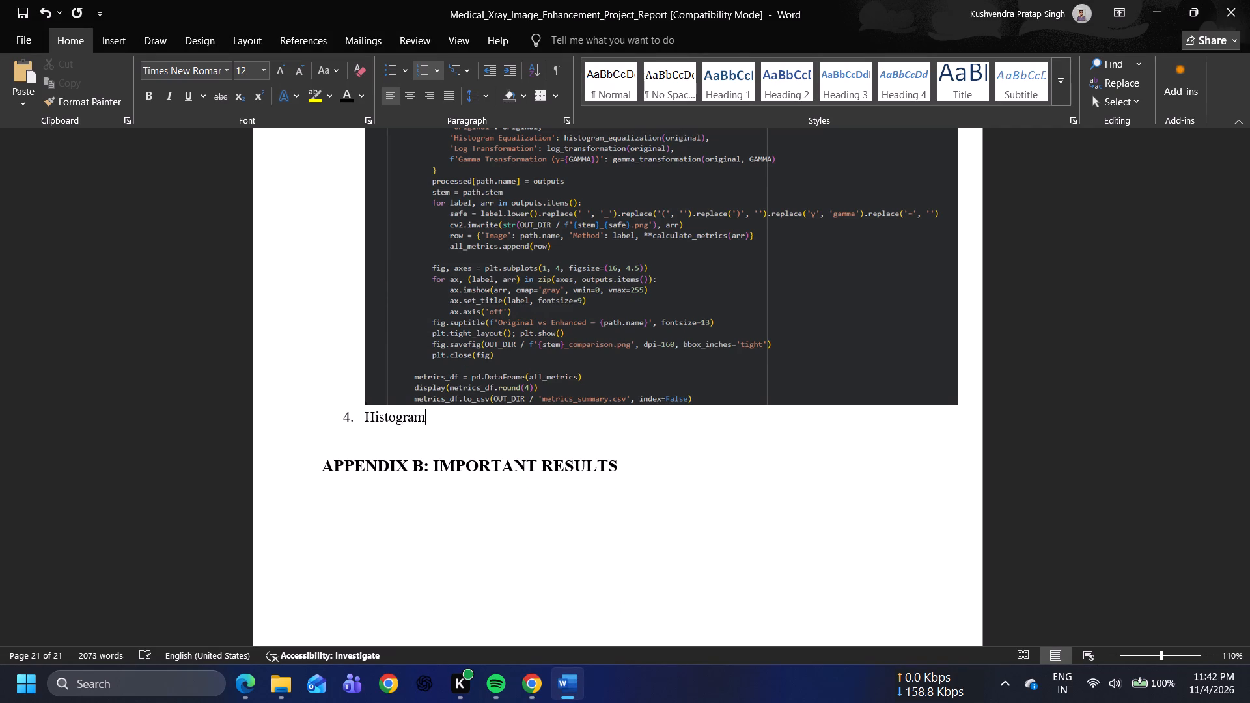
key("space")
key("shift+c")
type("omaprison")
key("space")
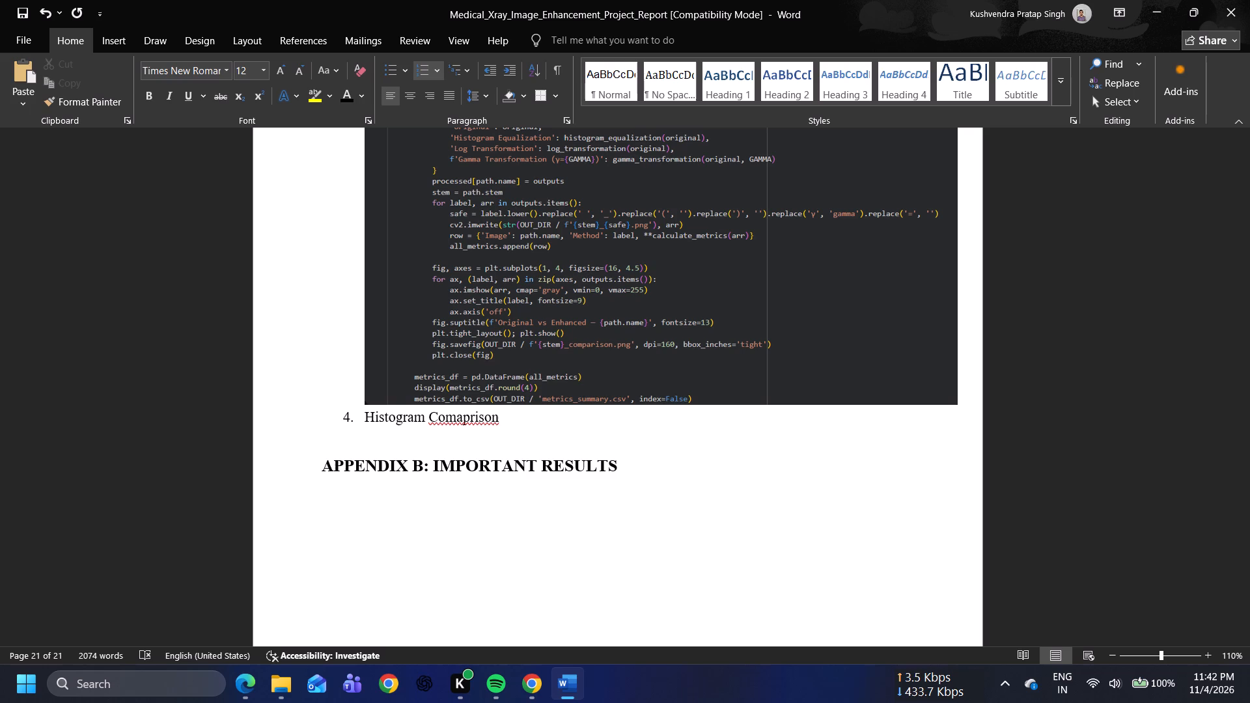
key("BackSpace")
key("BackSpace")
key("BackSpace")
key("BackSpace")
key("BackSpace")
key("BackSpace")
key("BackSpace")
key("BackSpace")
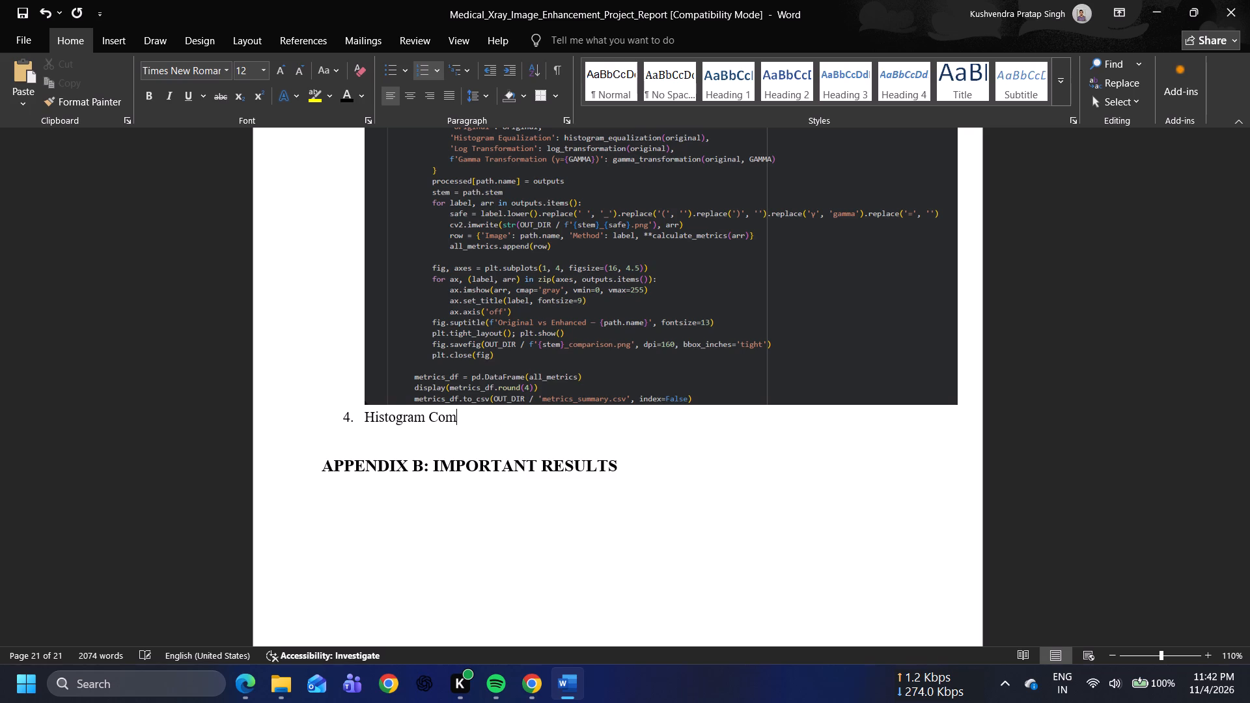
type("parison")
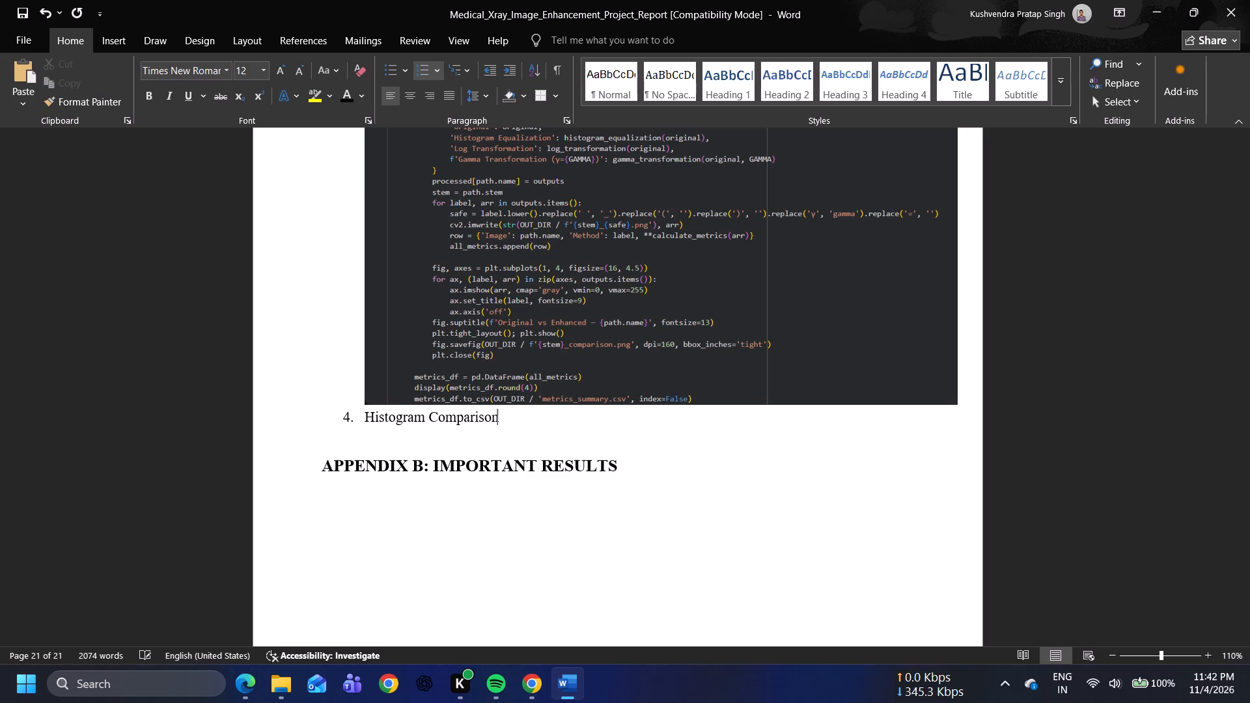
key("space")
key("shift+ampersand")
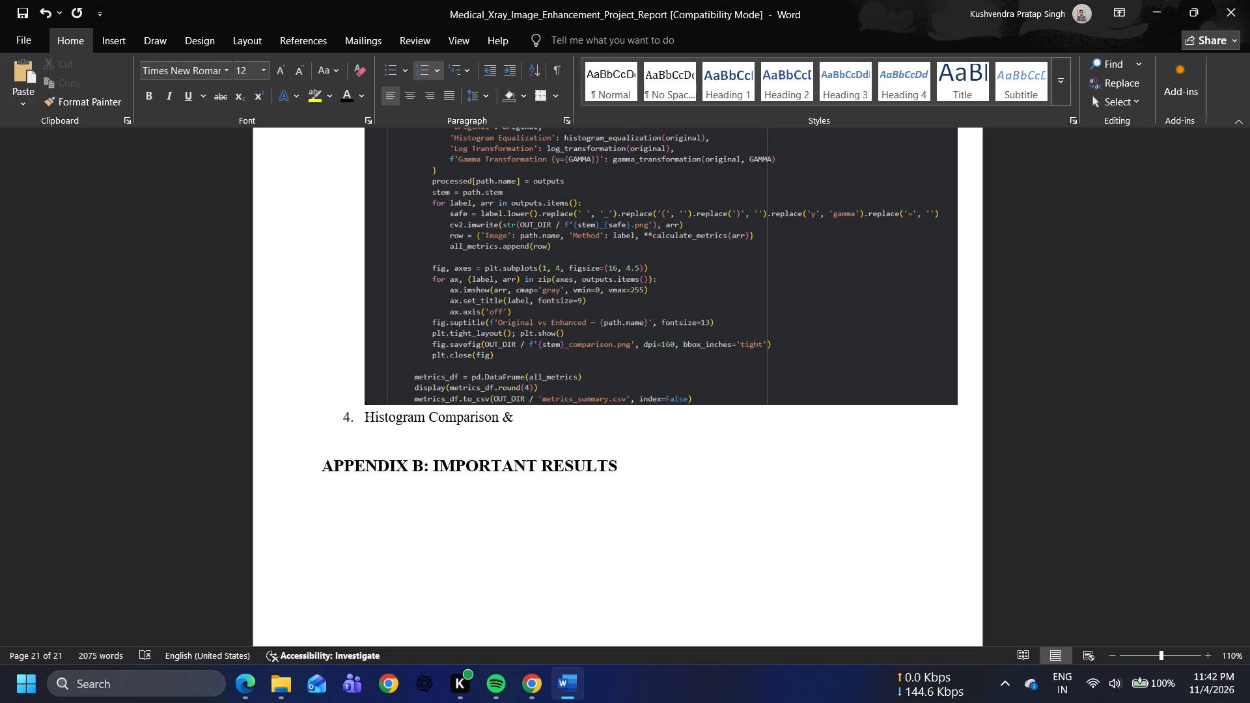
key("space")
type("Execution")
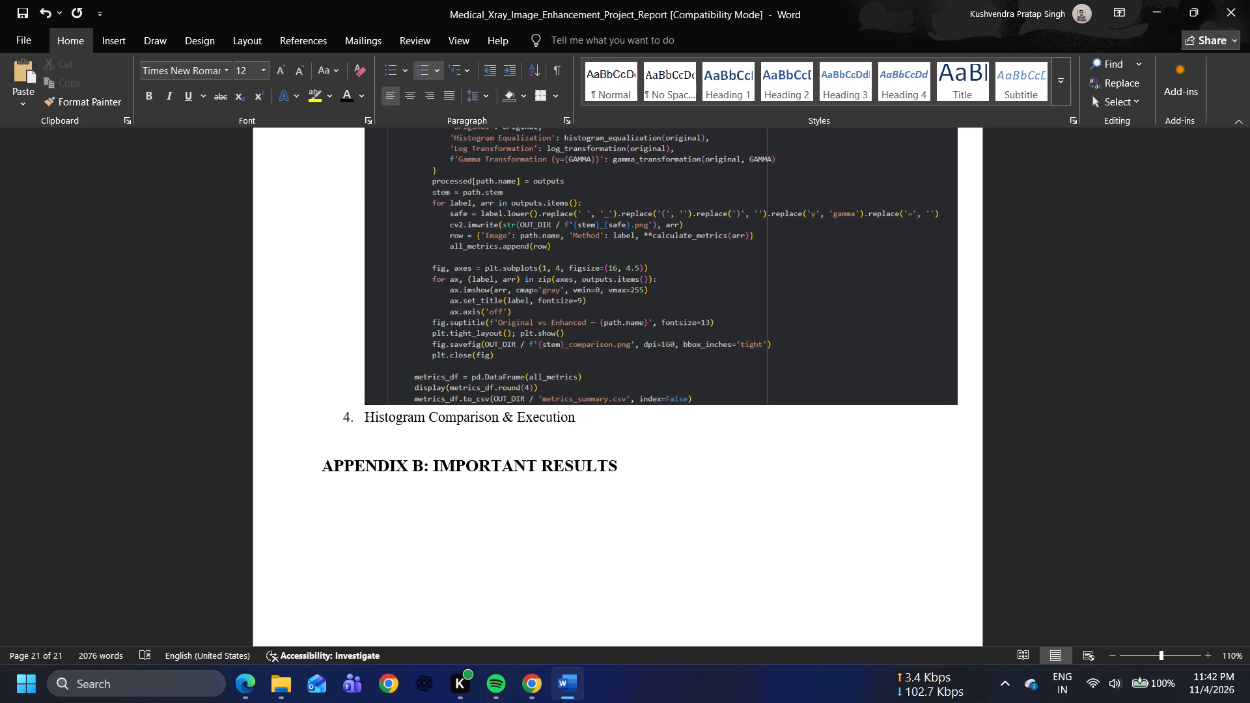
key("period")
Paste the copied histogram code snip below the "Histogram Comparison & Execution." caption and align it with the list item's text.
key("Return")
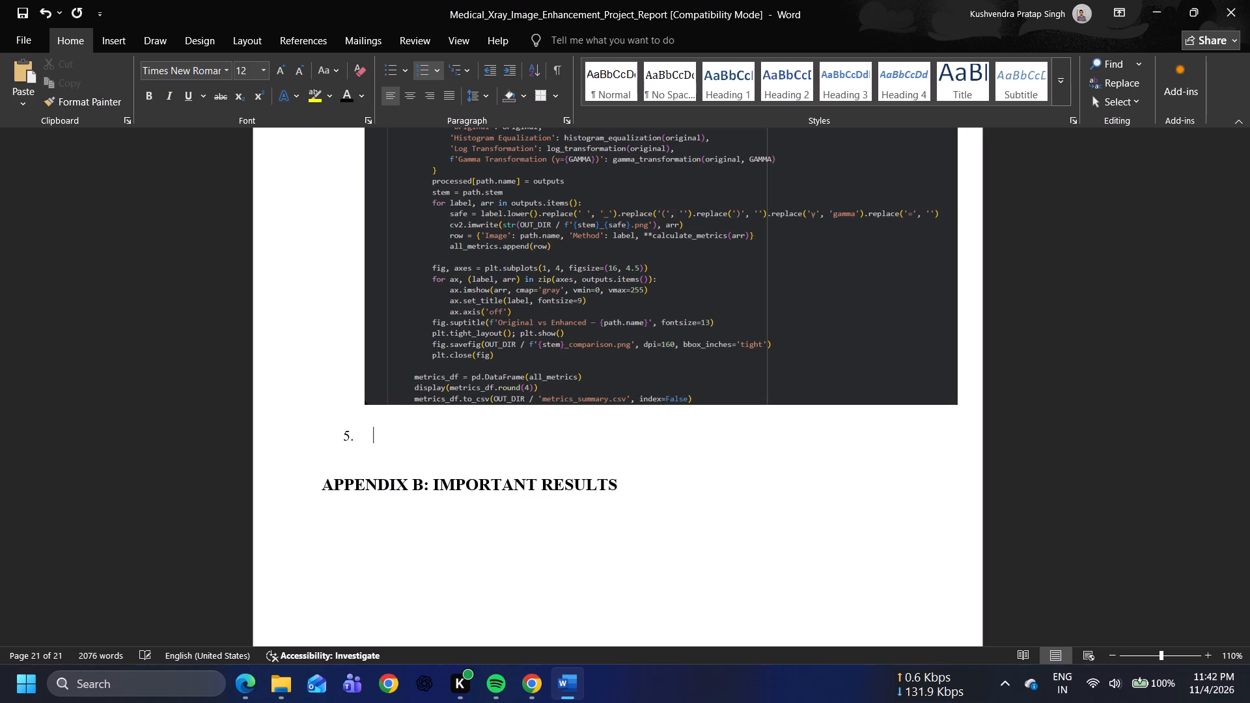
key("BackSpace")
key("BackSpace")
key("BackSpace")
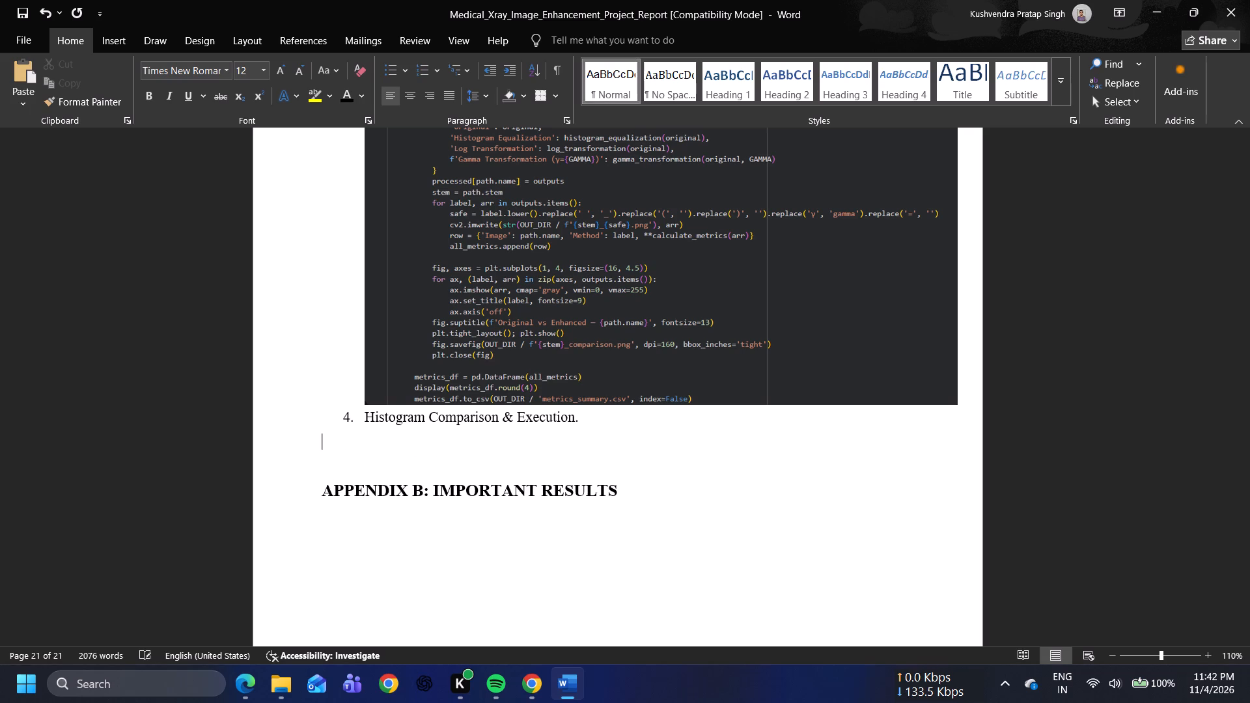
key("BackSpace")
key("Return")
key("BackSpace")
key("BackSpace")
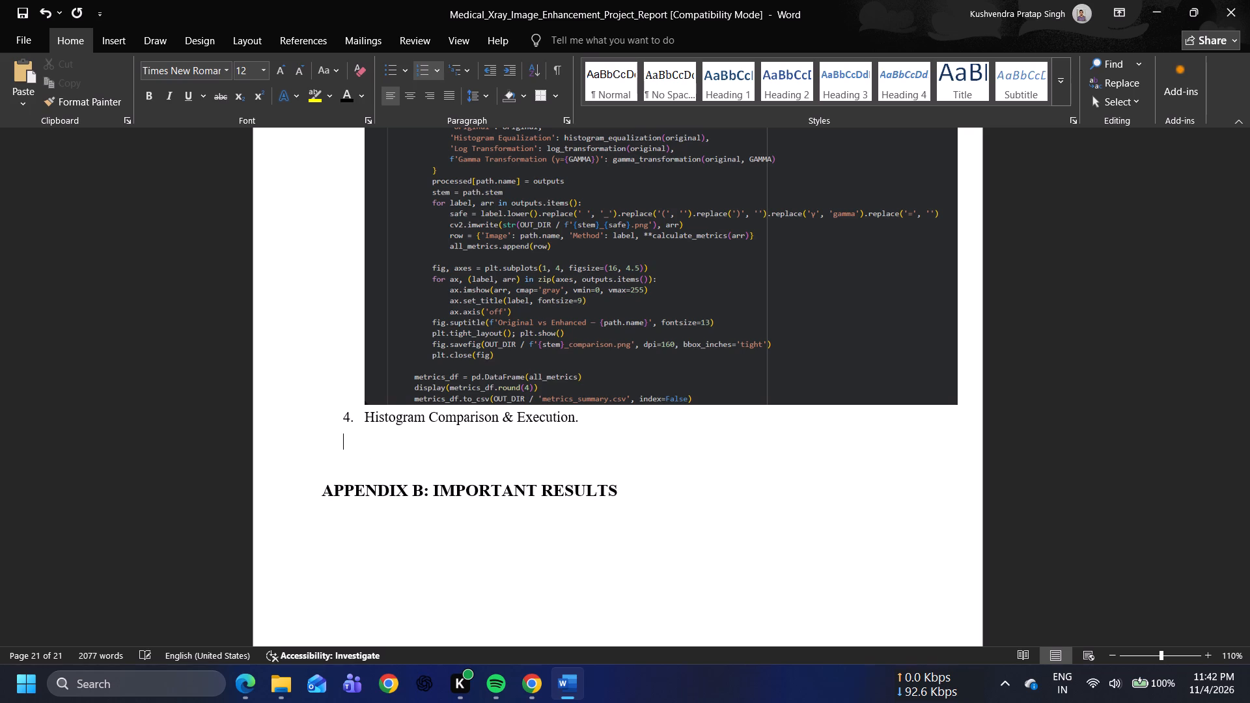
key("ctrl+v")
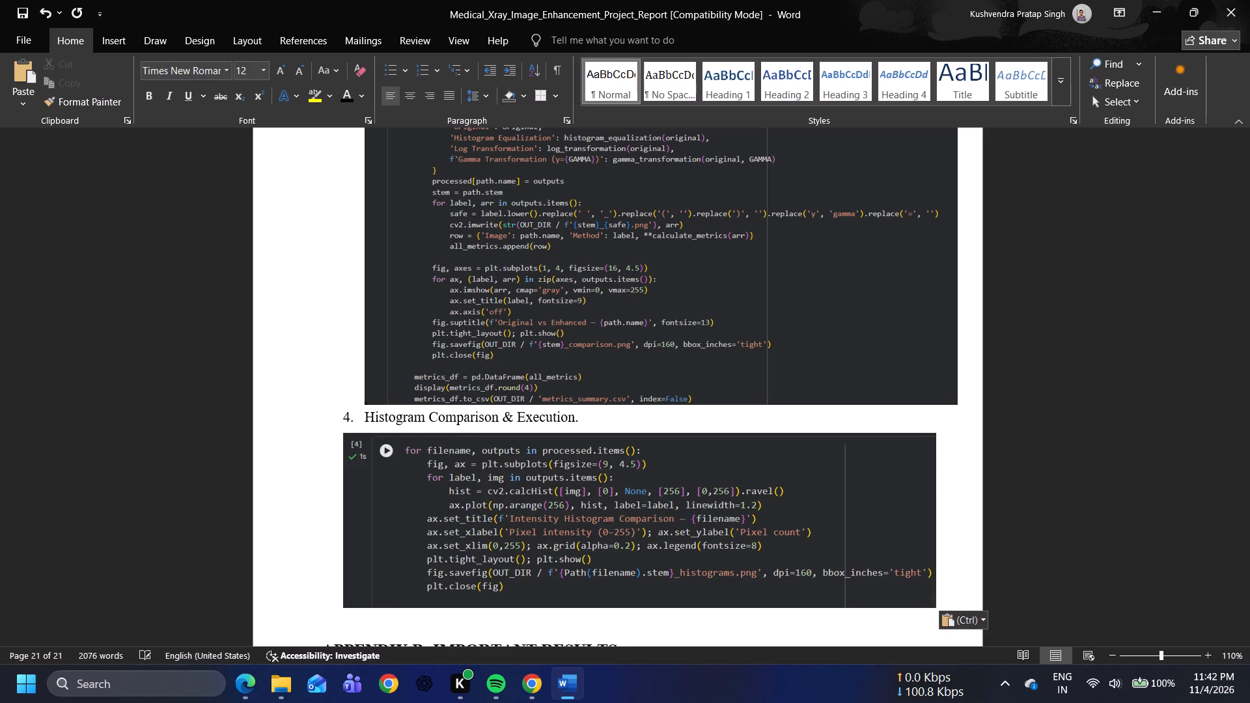
left_click(342, 470)
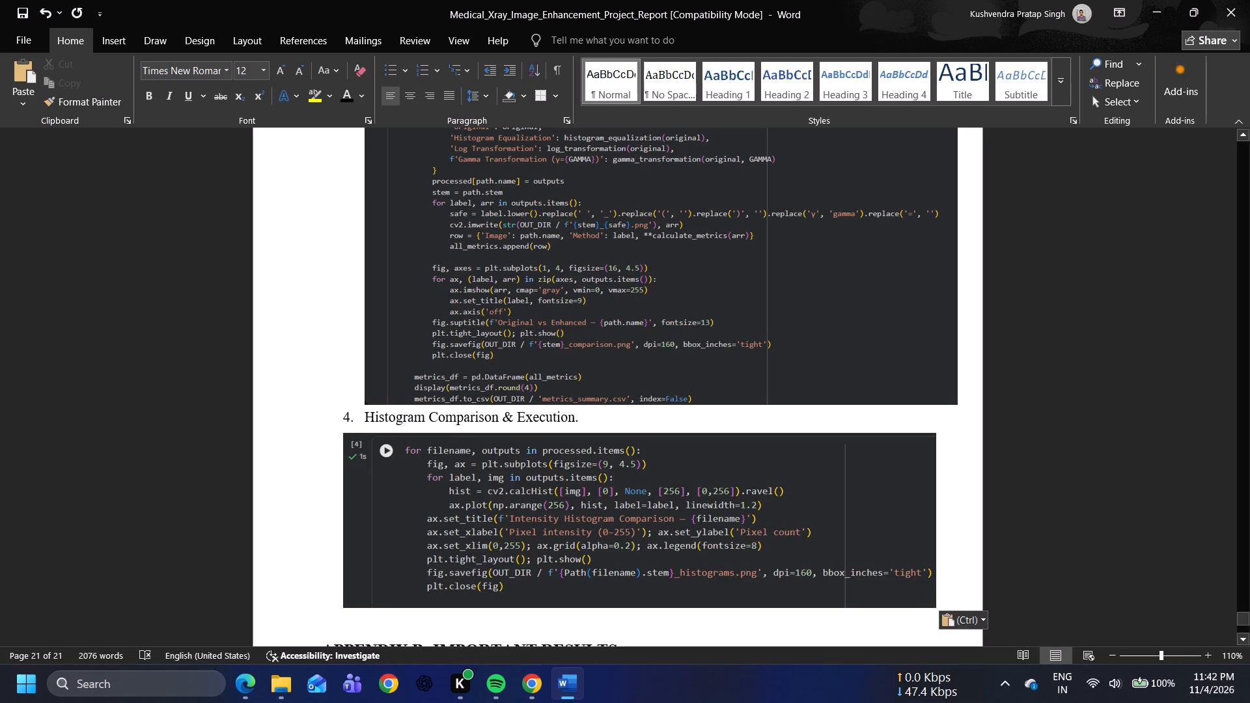
key("BackSpace")
key("BackSpace")
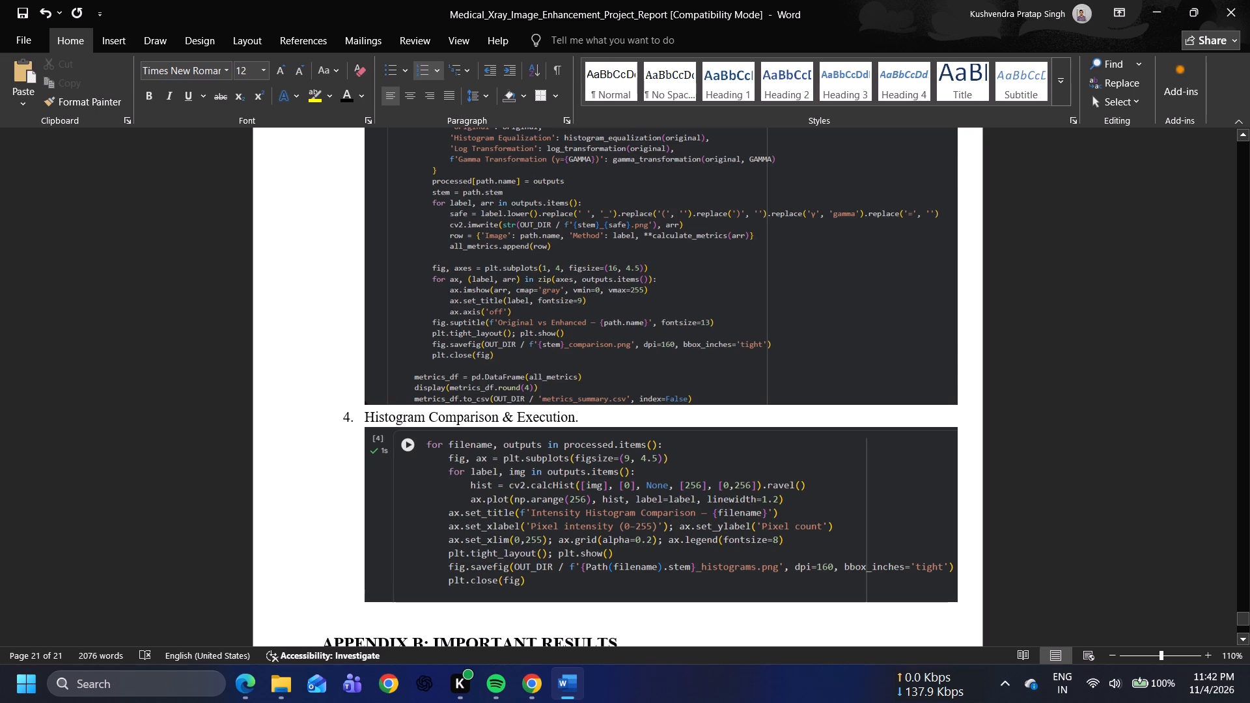
Start a fifth numbered item below the histogram code image, above Appendix B.
left_click(966, 555)
key("Return")
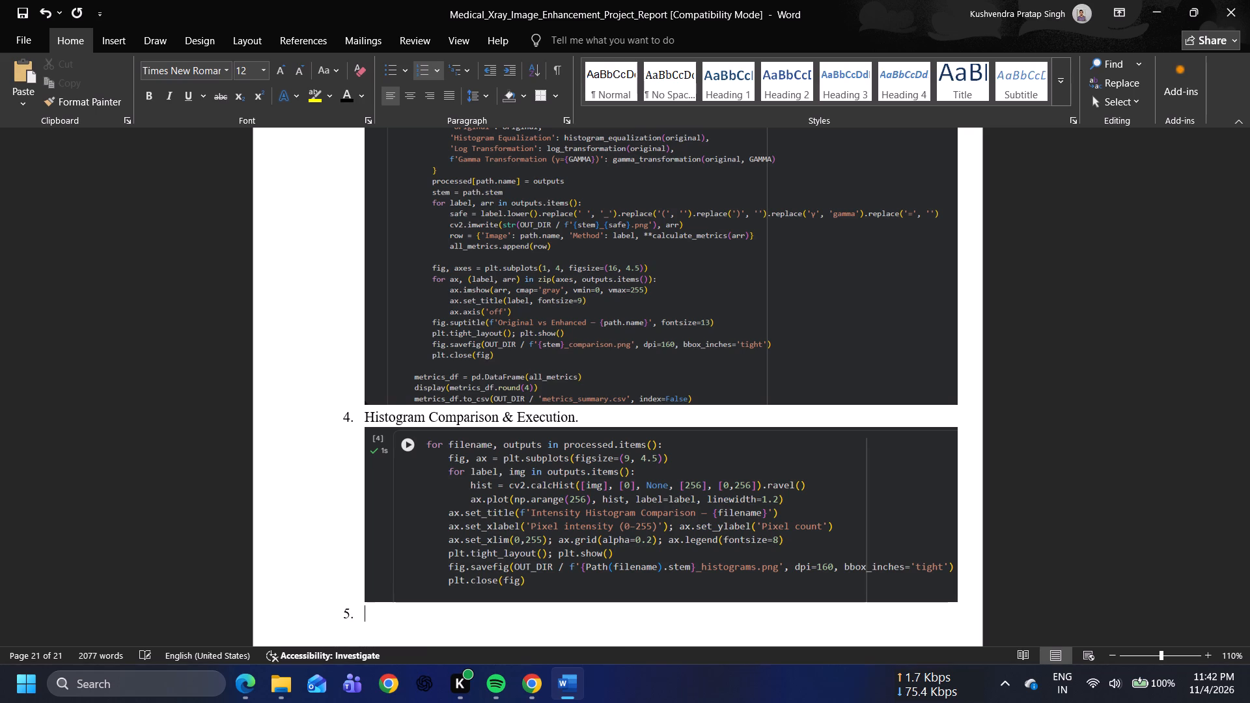
scroll(966, 555, "down", 6)
Switch to the Colab notebook and examine the histogram plots, intensity mapping curves and average metrics cells for caption wording and the next item.
key("alt+Tab")
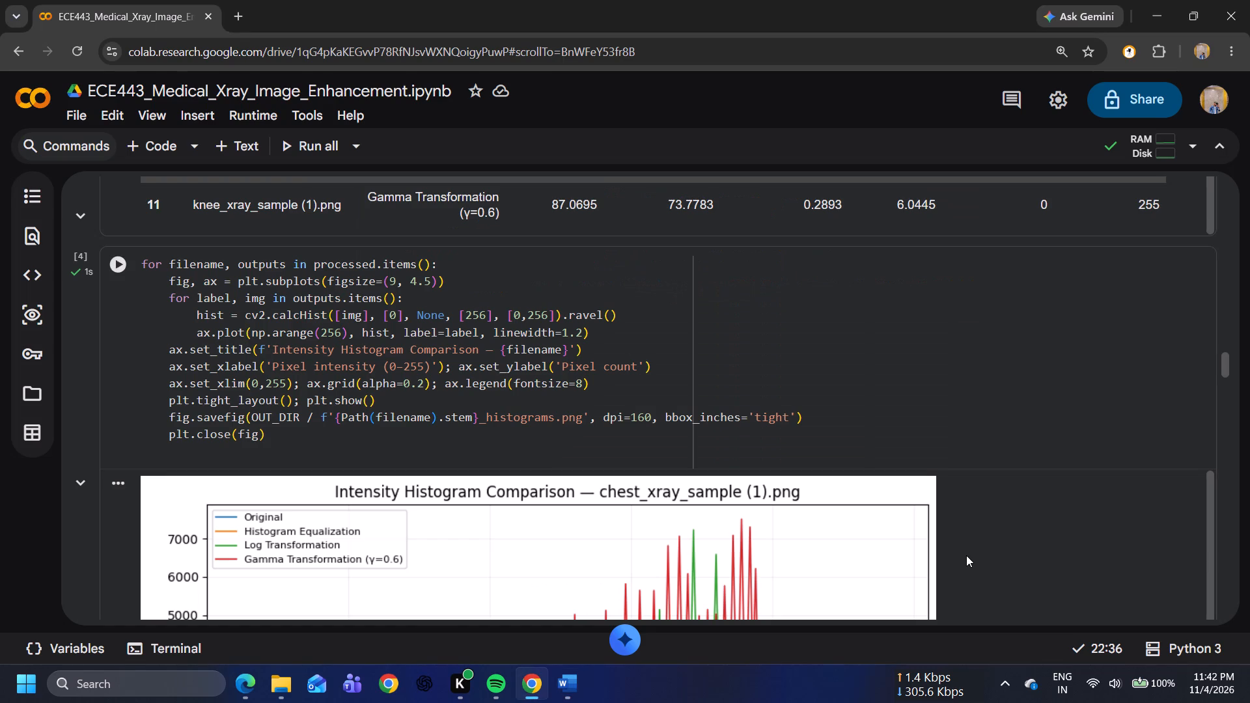
scroll(980, 365, "down", 15)
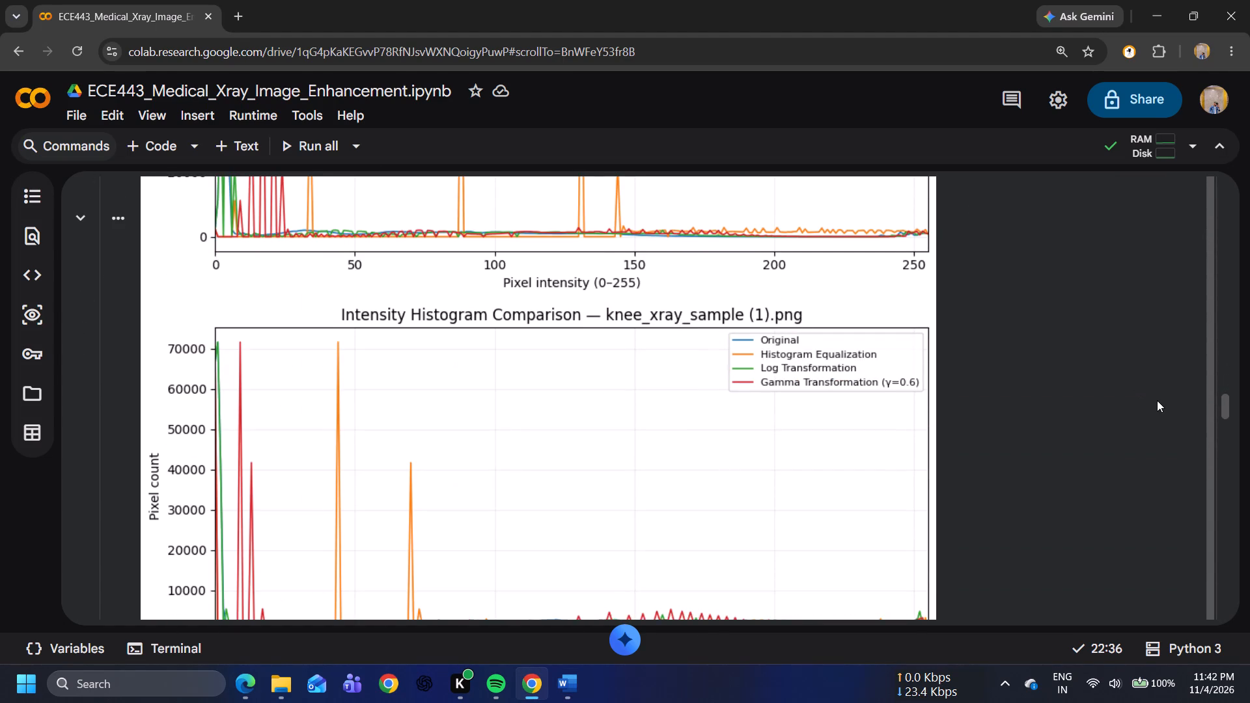
scroll(1157, 400, "down", 3)
scroll(925, 439, "down", 1)
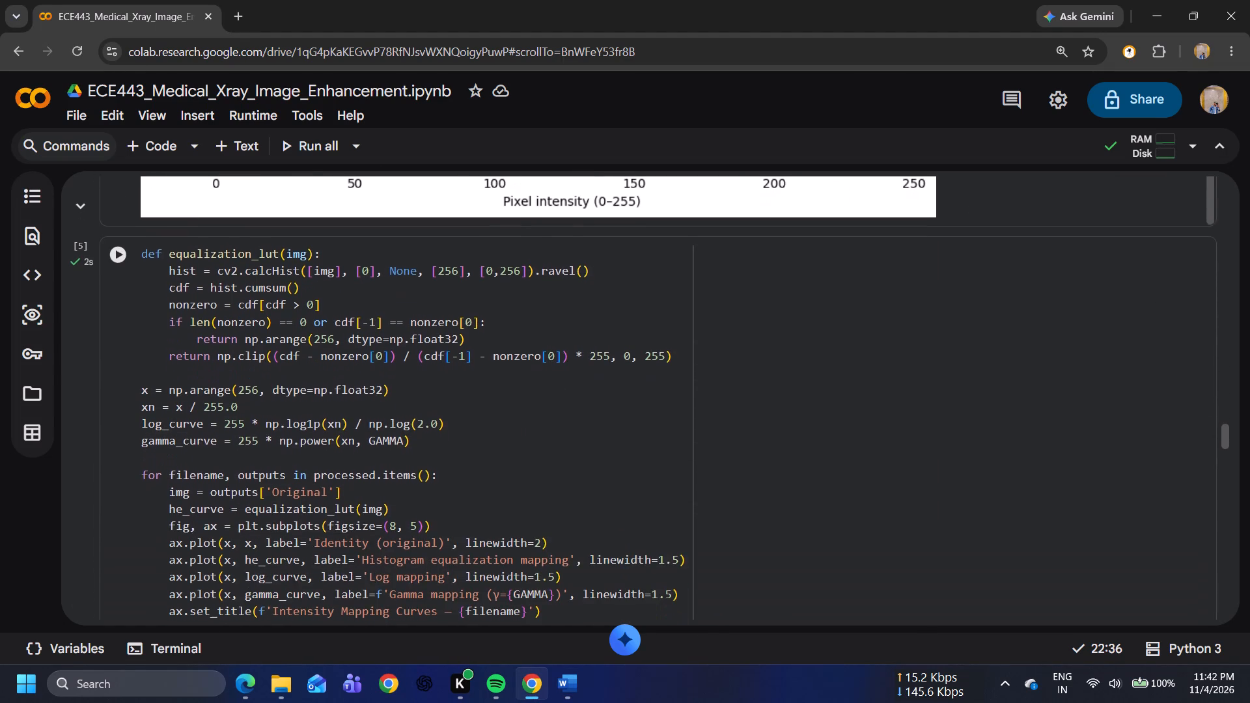
scroll(925, 439, "down", 2)
scroll(925, 439, "down", 3, "ctrl")
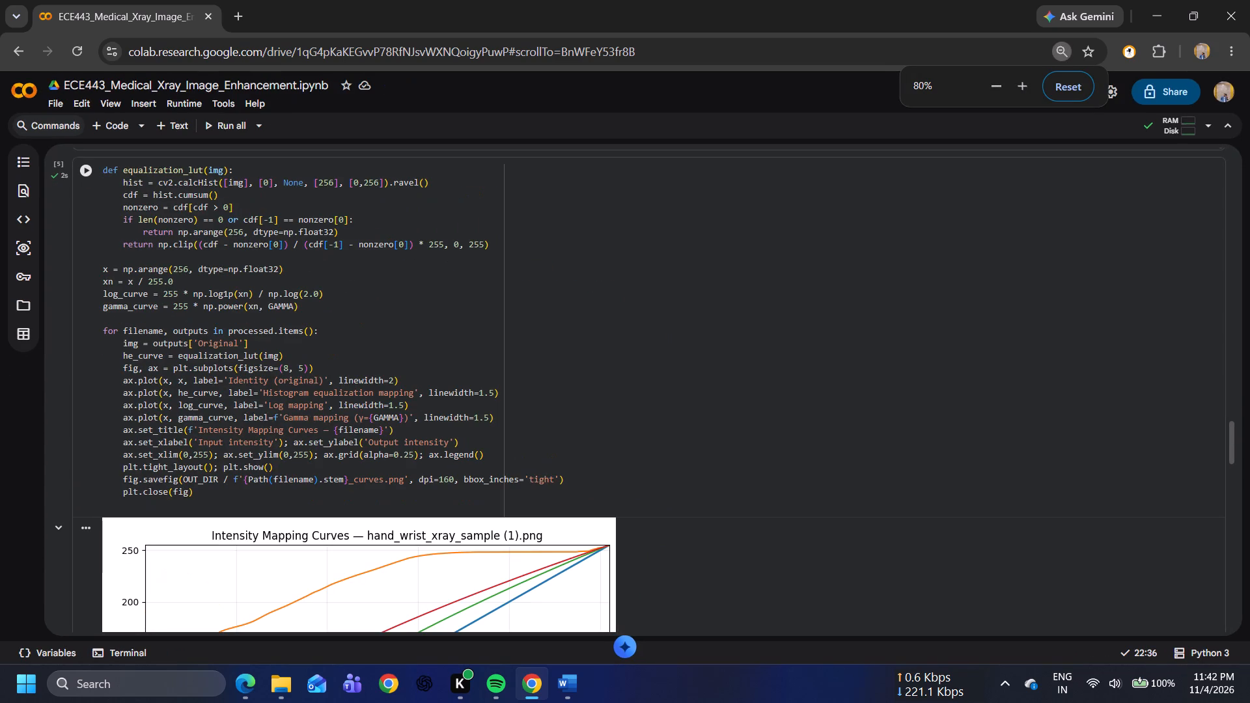
scroll(925, 439, "down", 2)
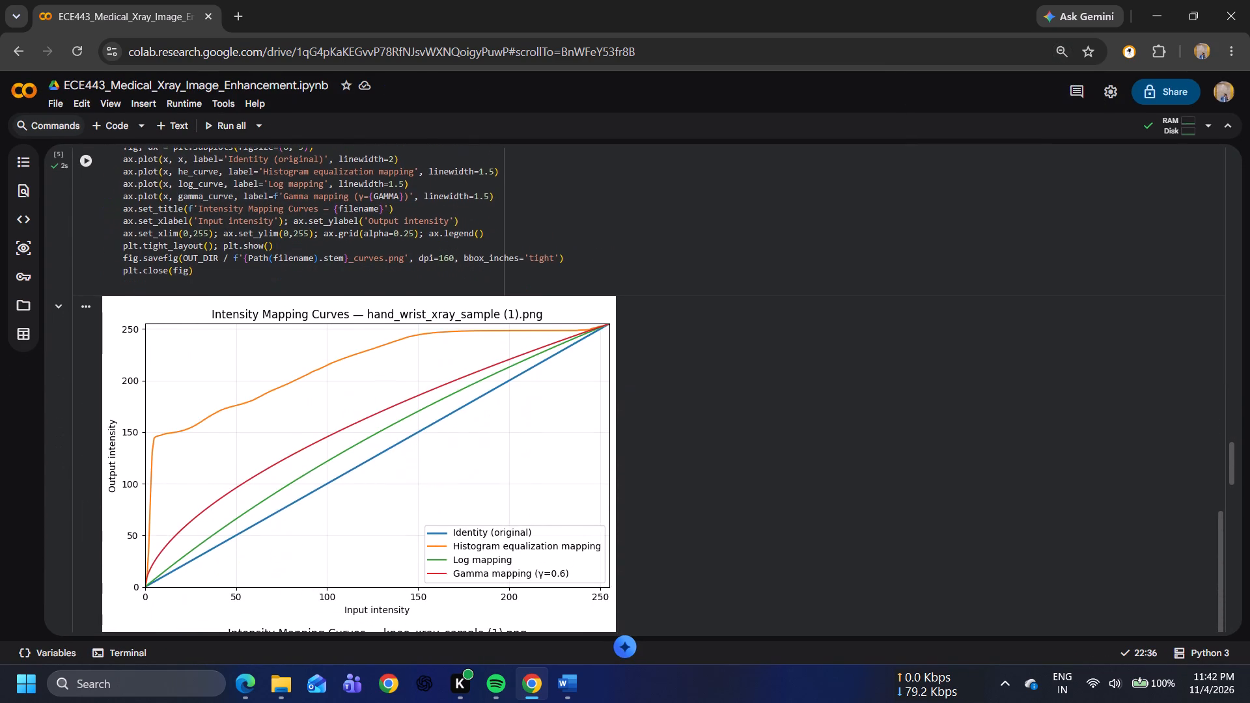
scroll(925, 439, "down", 5)
scroll(925, 439, "up", 3)
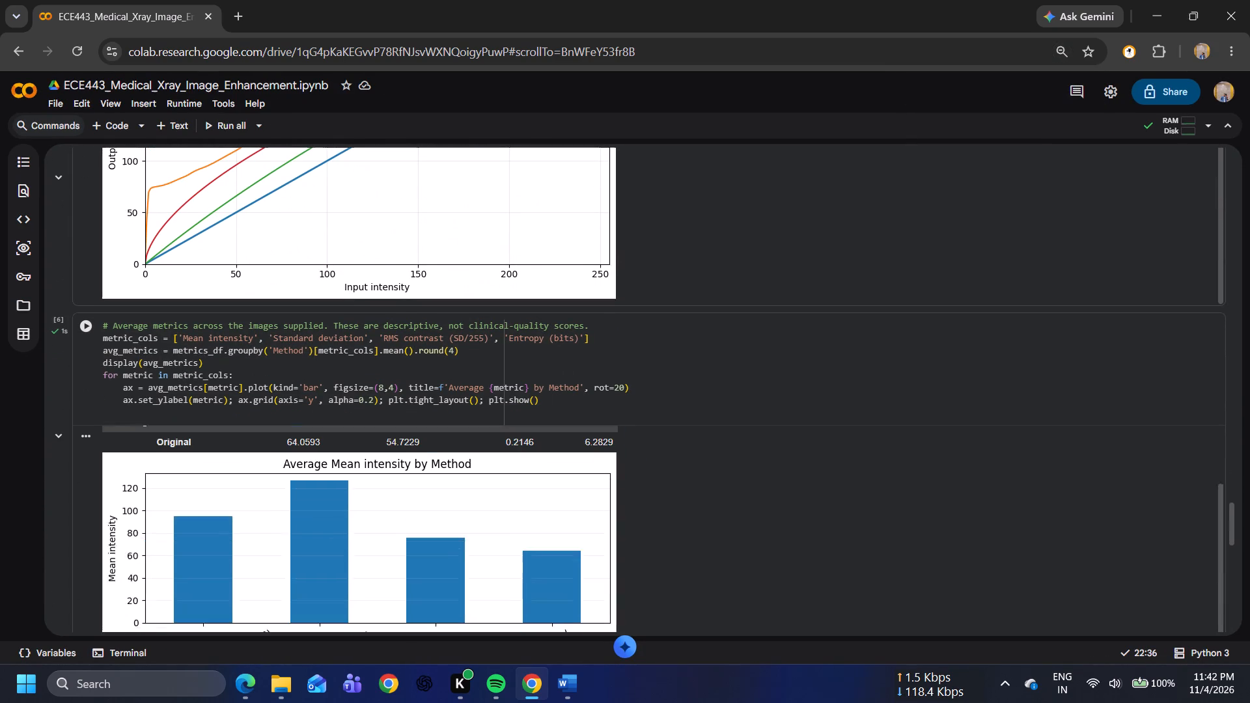
scroll(925, 439, "up", 10)
scroll(989, 410, "up", 1)
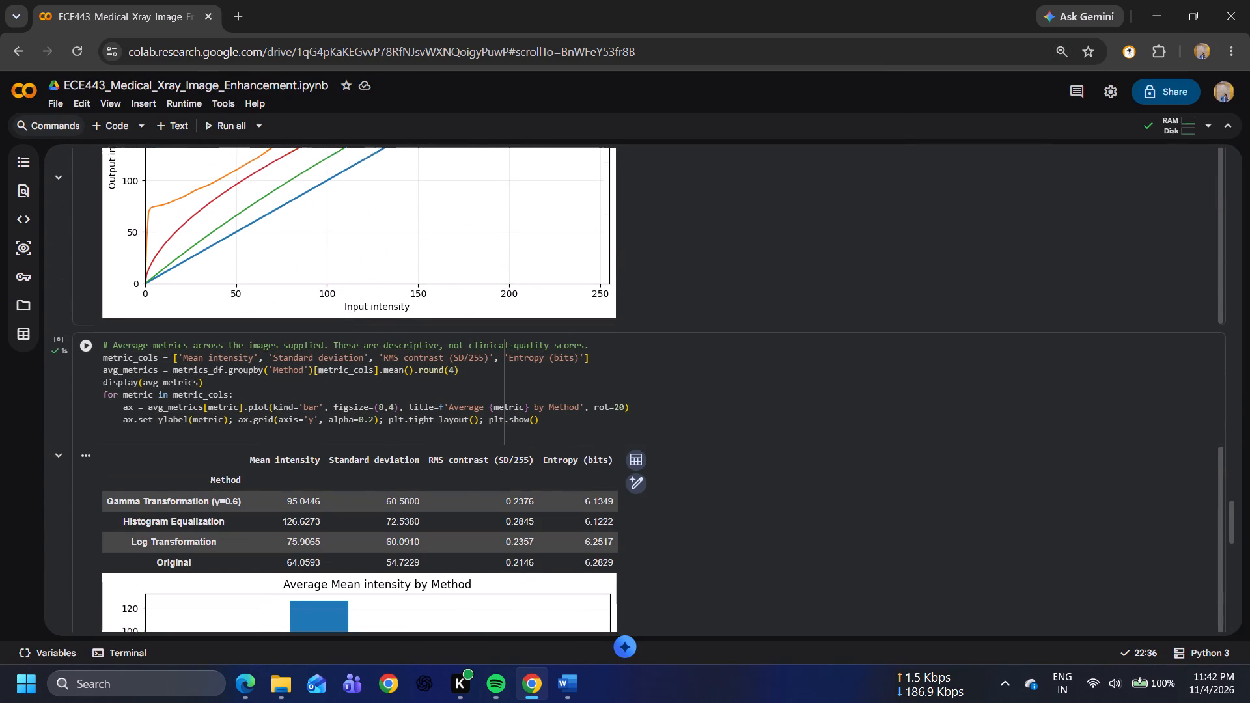
scroll(989, 410, "up", 5)
scroll(725, 408, "up", 1)
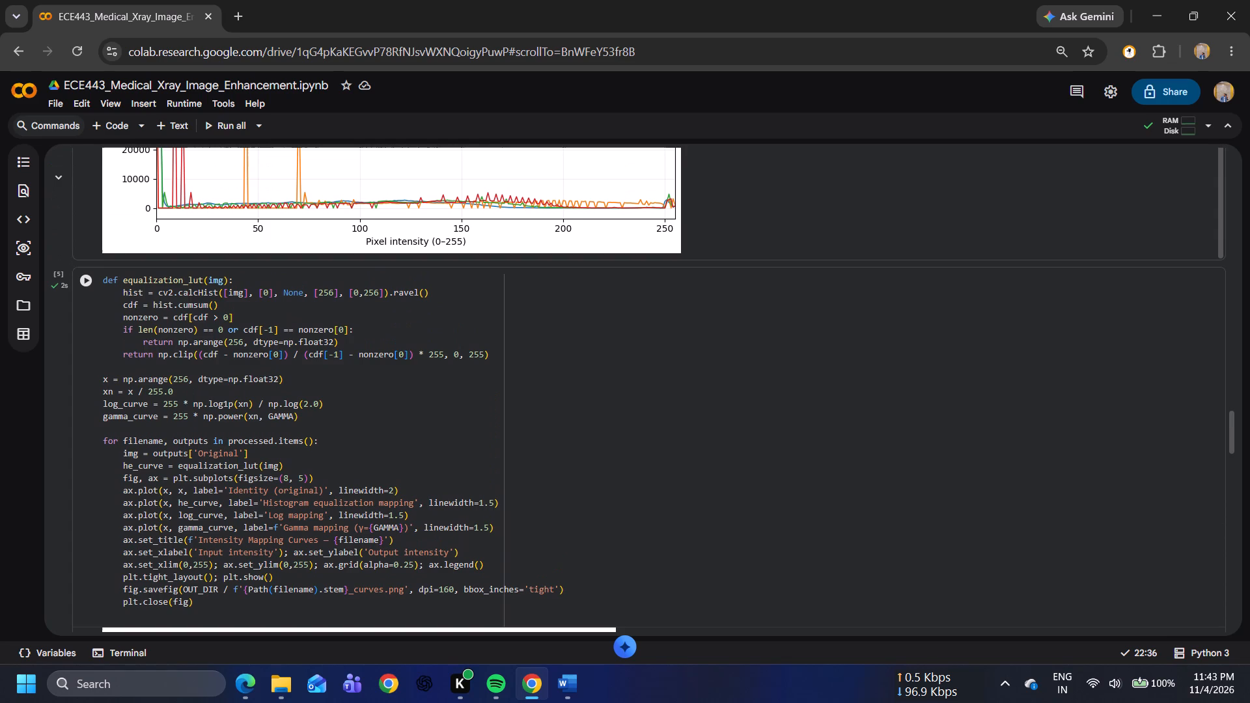
scroll(682, 411, "up", 4)
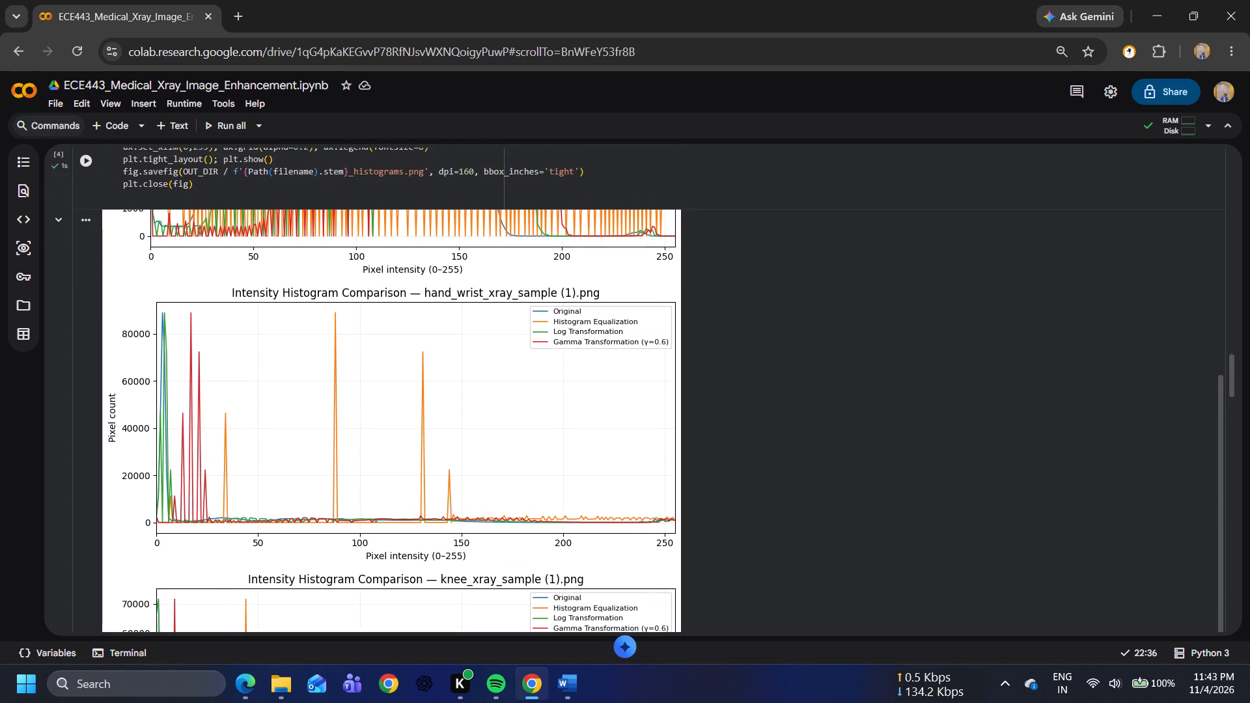
scroll(682, 411, "up", 6)
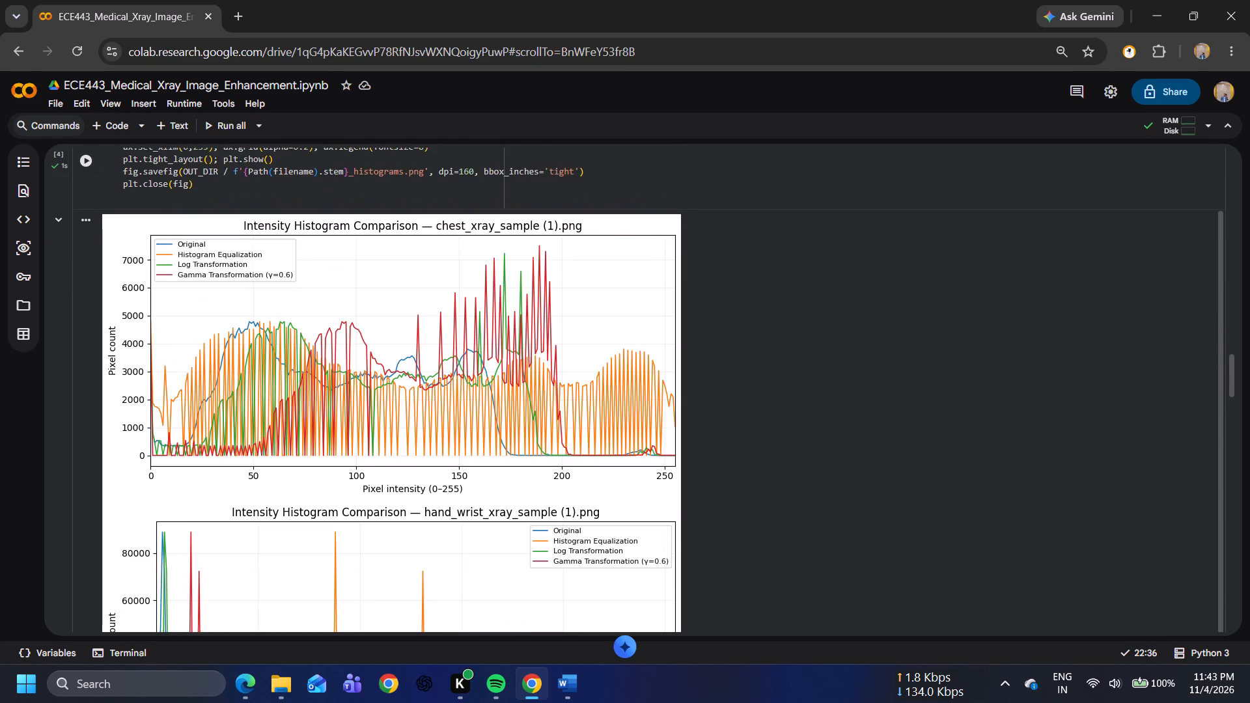
scroll(682, 411, "up", 2)
scroll(682, 411, "down", 3)
Switch back to the Word report and add "Intensity" before "Histogram Comparison & Execution." in the fourth item's caption.
key("alt+Tab")
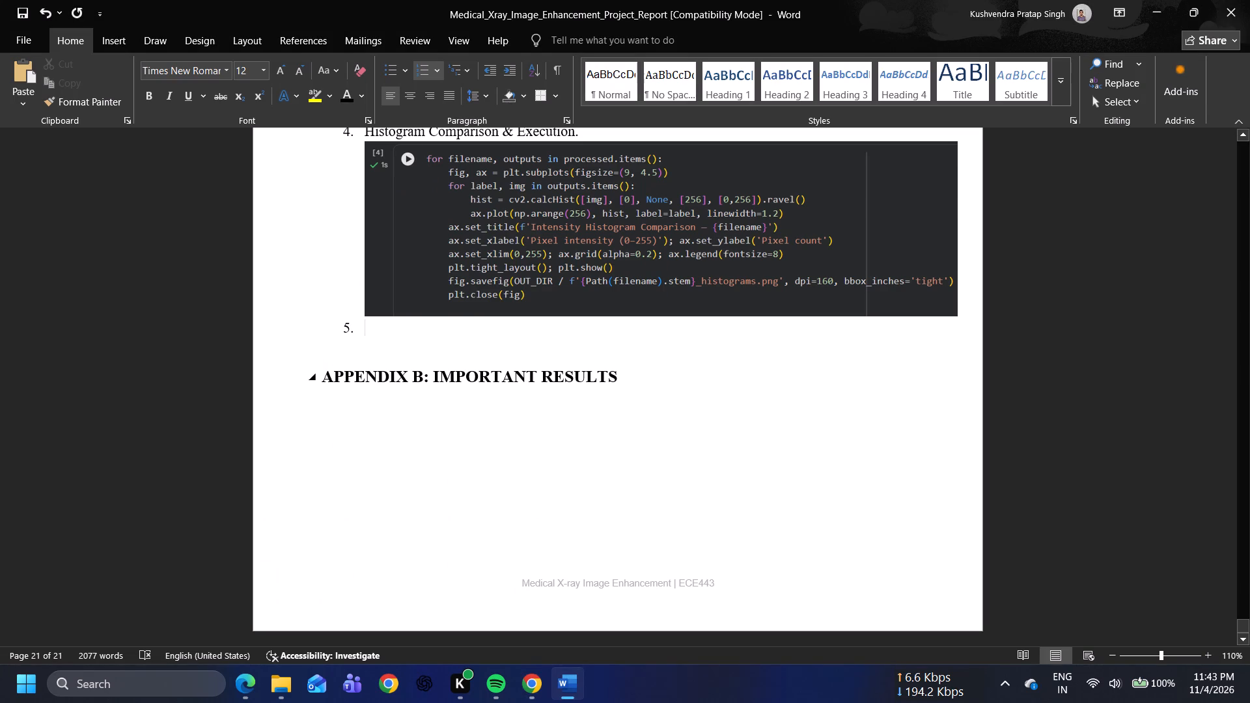
scroll(635, 368, "up", 6)
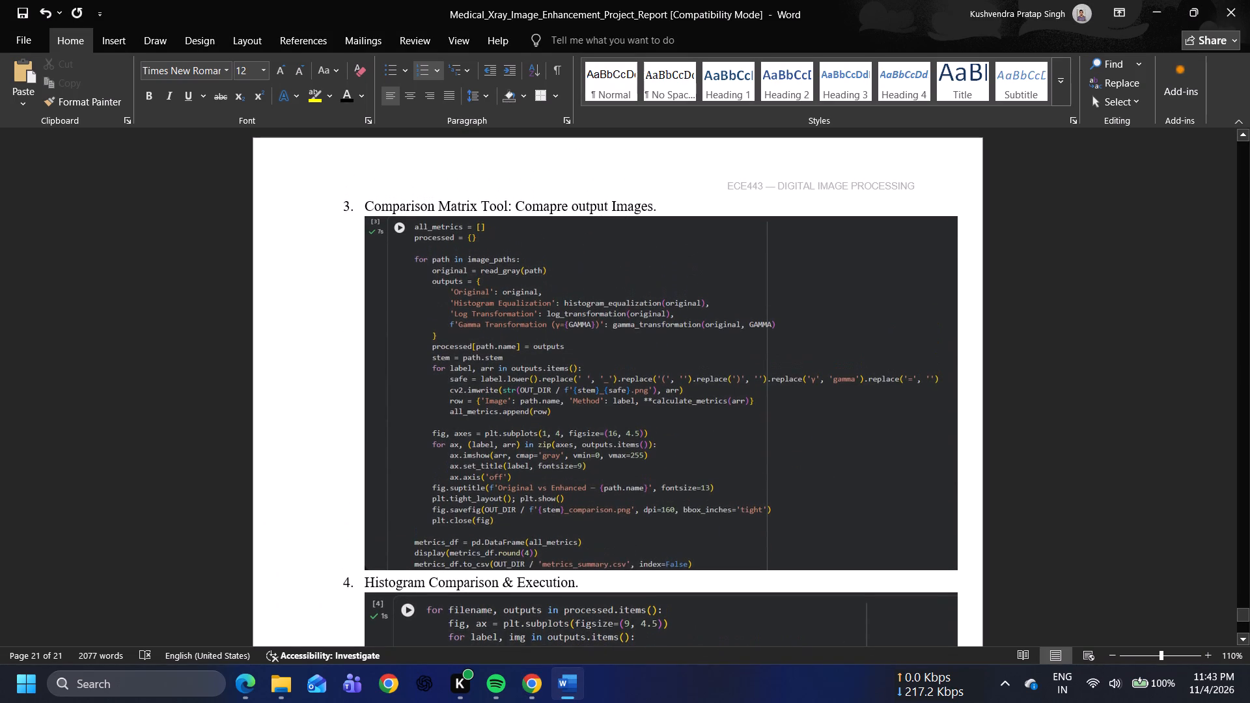
left_click(365, 583)
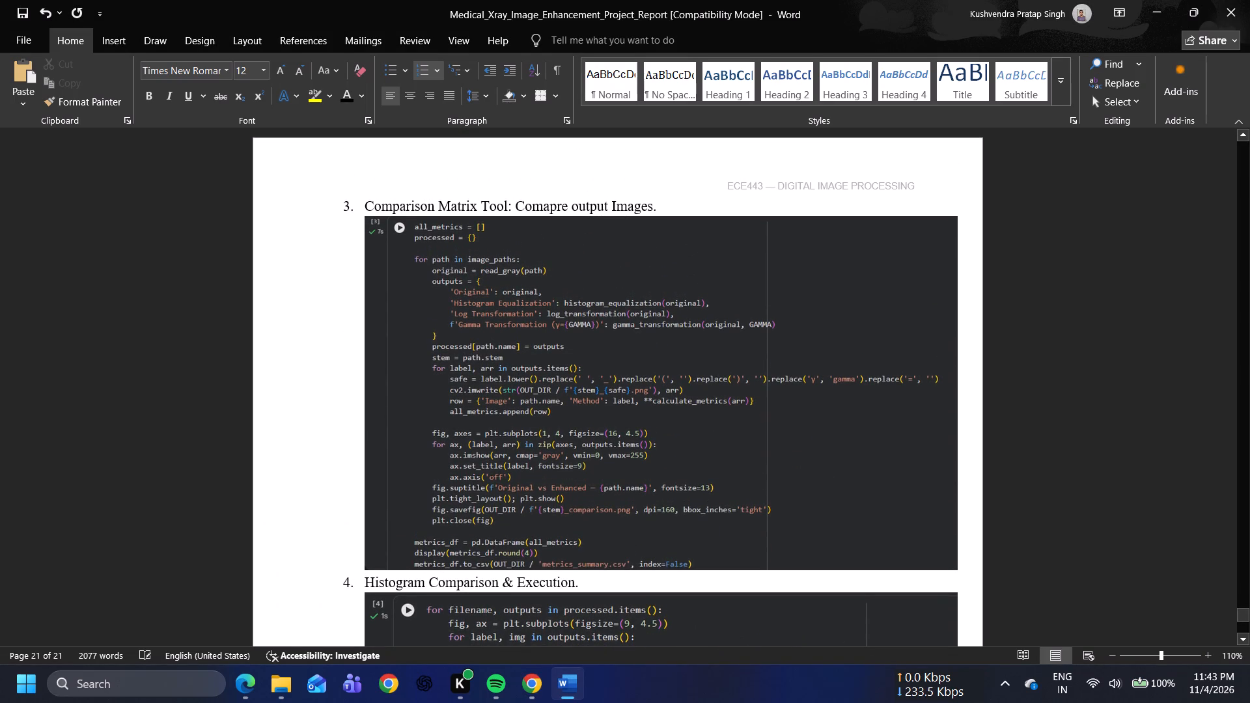
type("Intensity")
key("space")
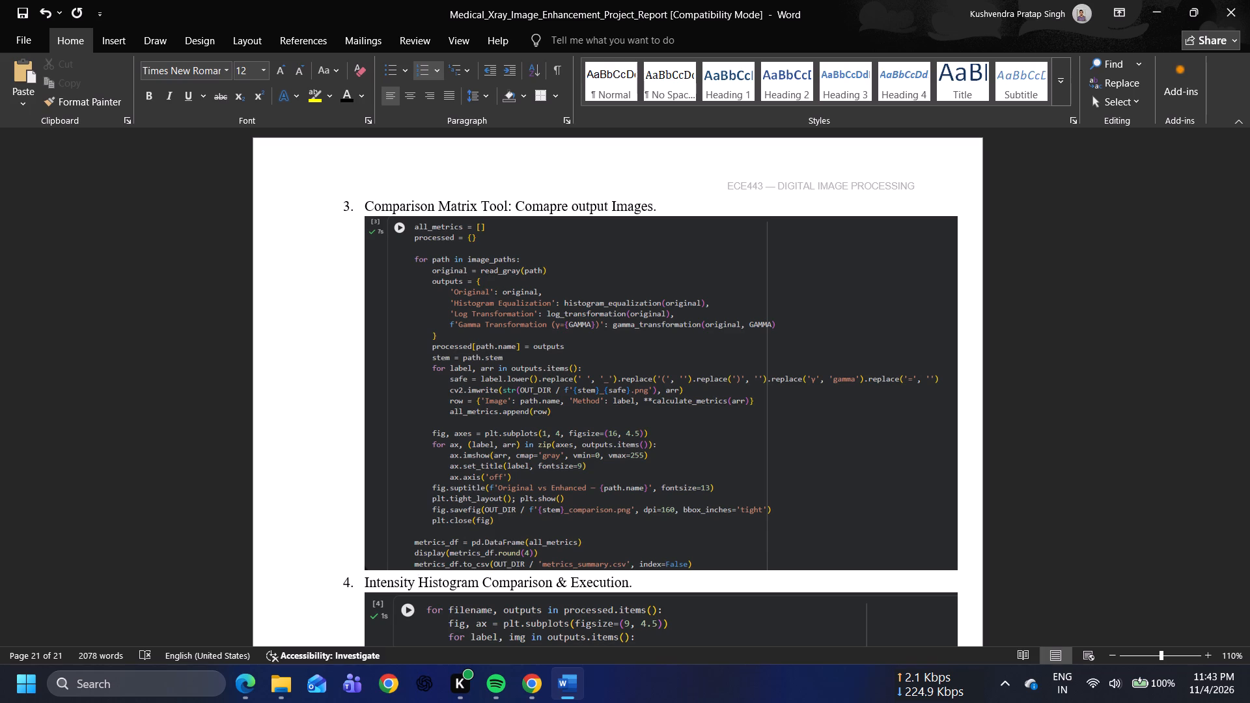
Switch to the Colab notebook and capture a snip of the equalization_lut intensity mapping curves code cell, through plt.close(fig).
key("alt+Tab")
scroll(501, 549, "down", 3)
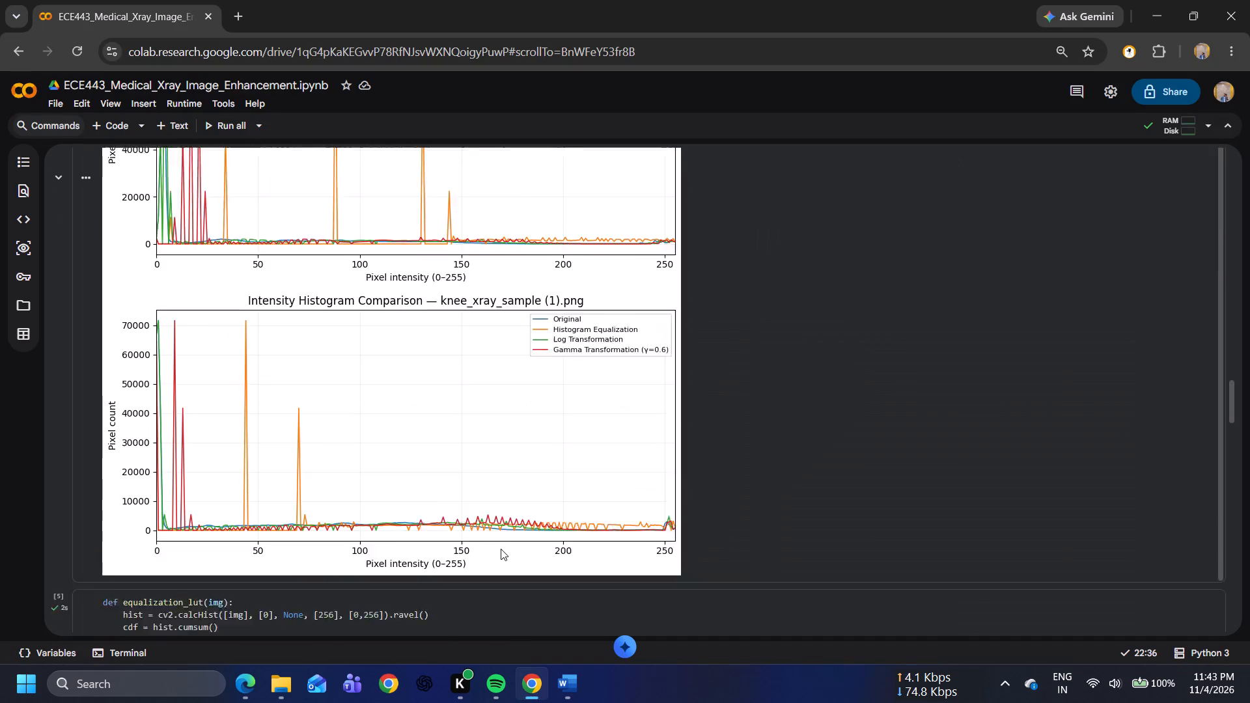
scroll(501, 549, "down", 3)
scroll(501, 549, "up", 2)
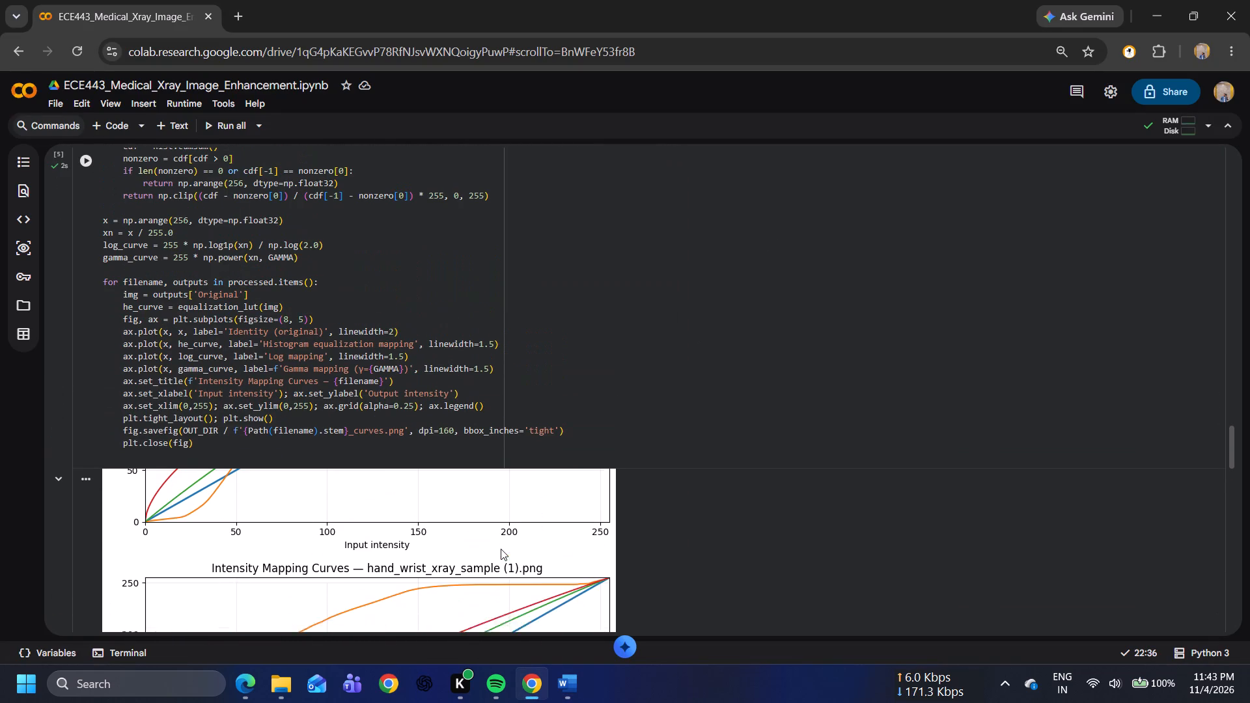
scroll(605, 397, "up", 2)
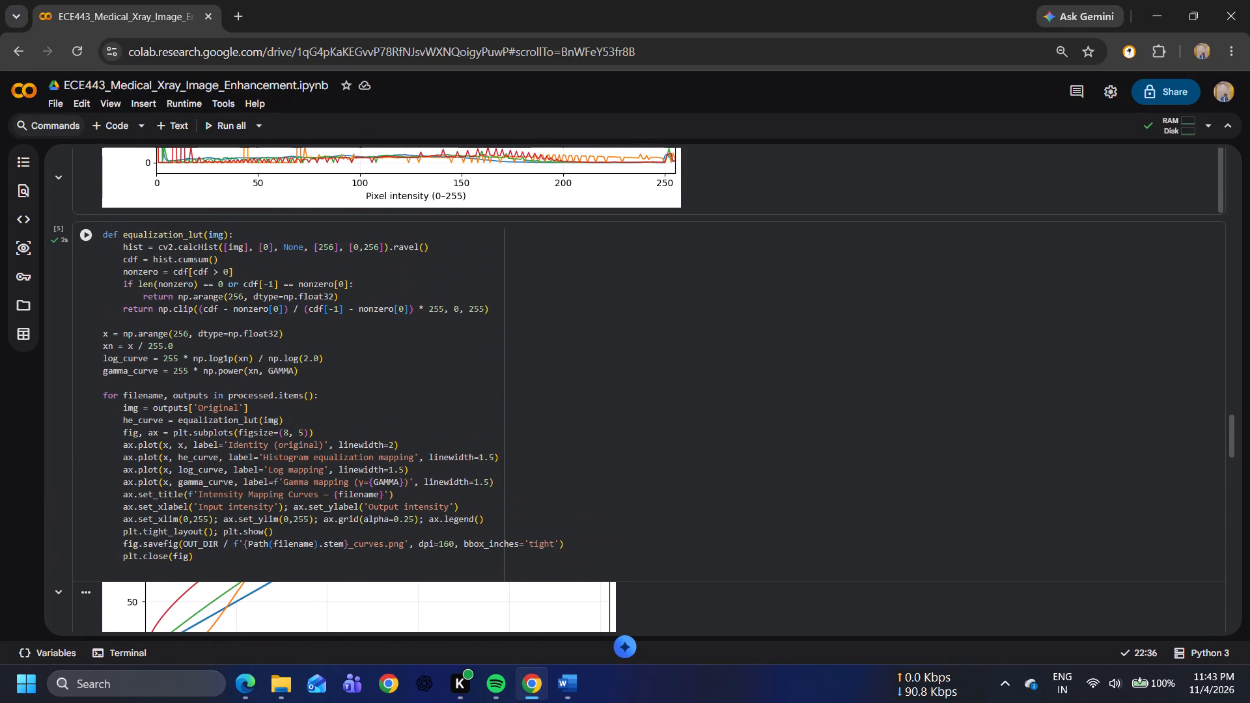
scroll(605, 397, "up", 1, "ctrl")
scroll(605, 397, "down", 1)
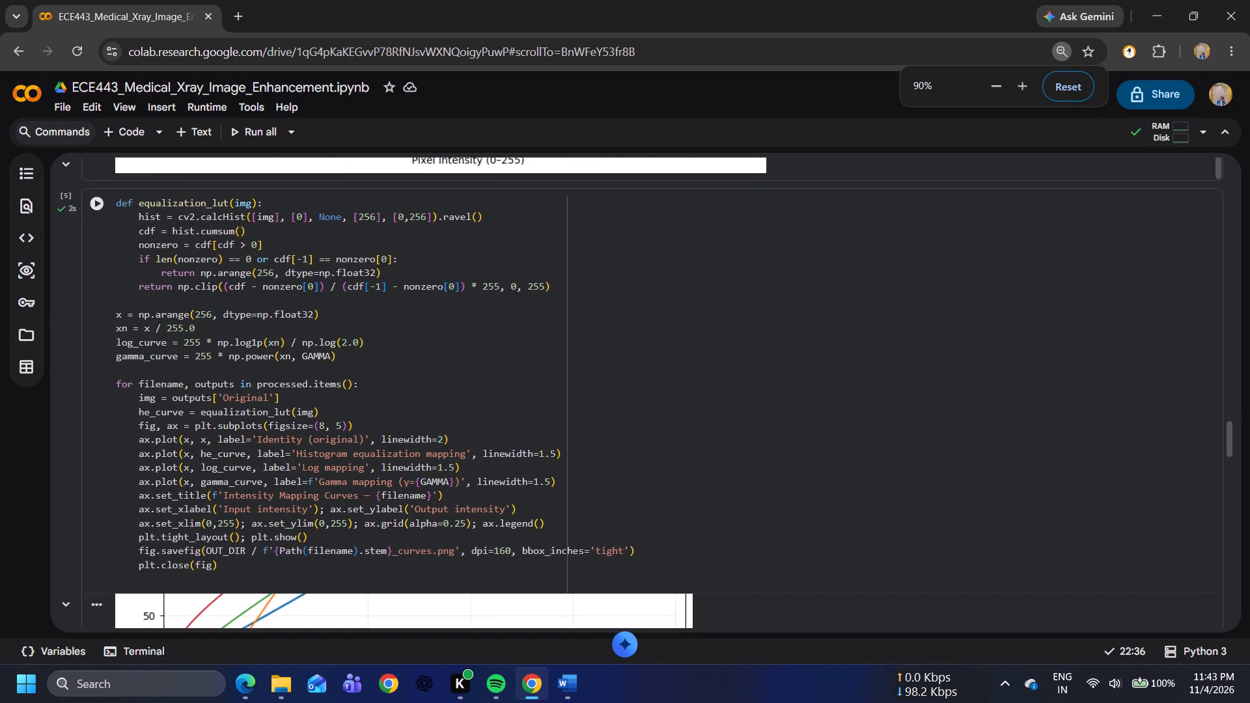
scroll(605, 397, "down", 1)
key("shift+super+s")
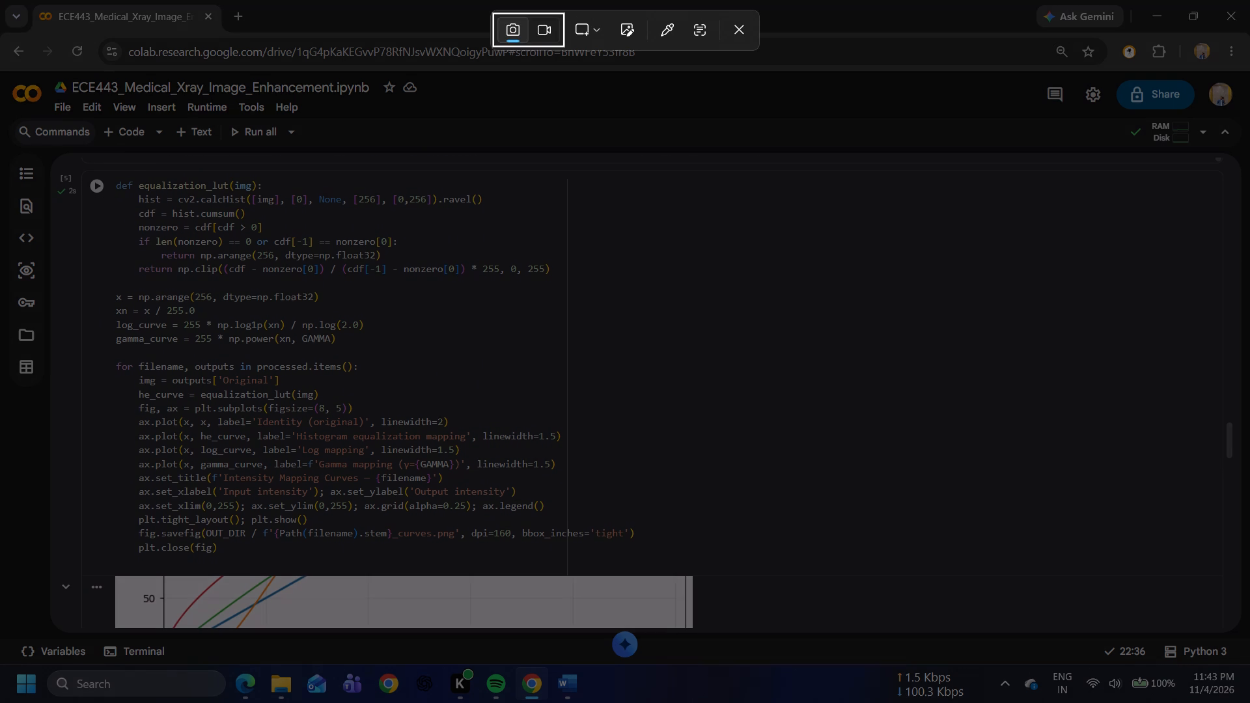
left_click_drag(53, 169, 70, 179)
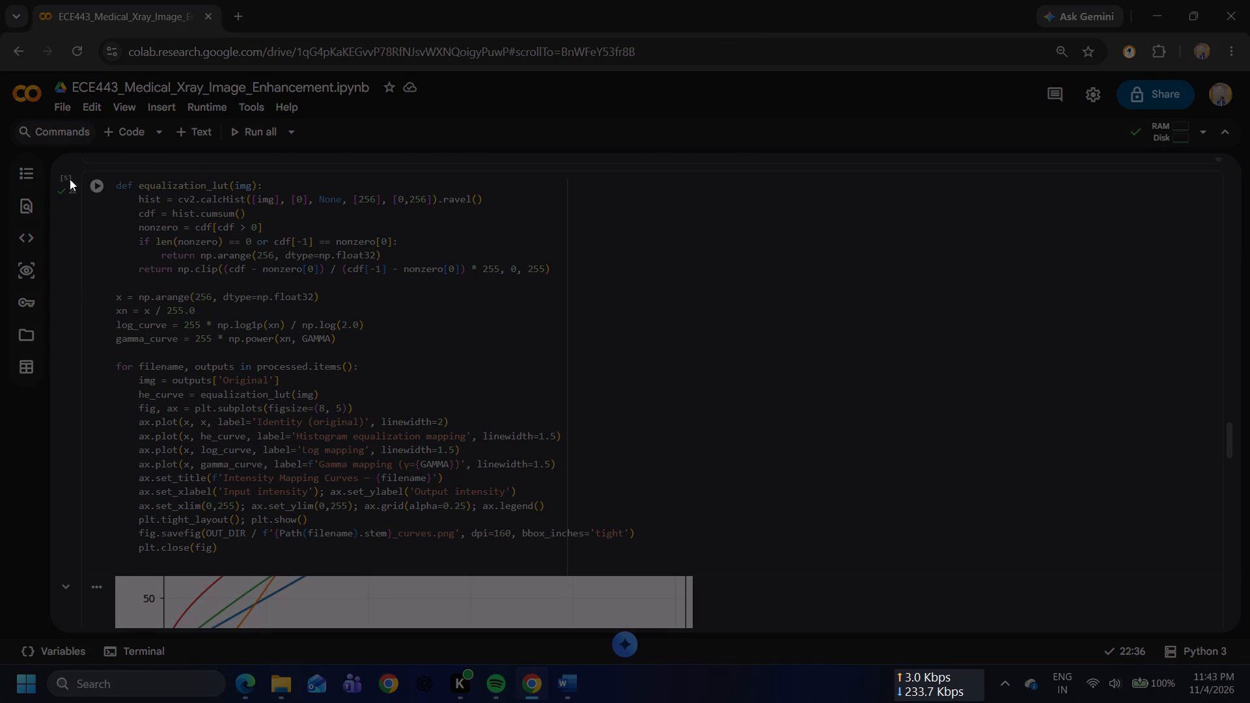
left_click_drag(70, 179, 874, 575)
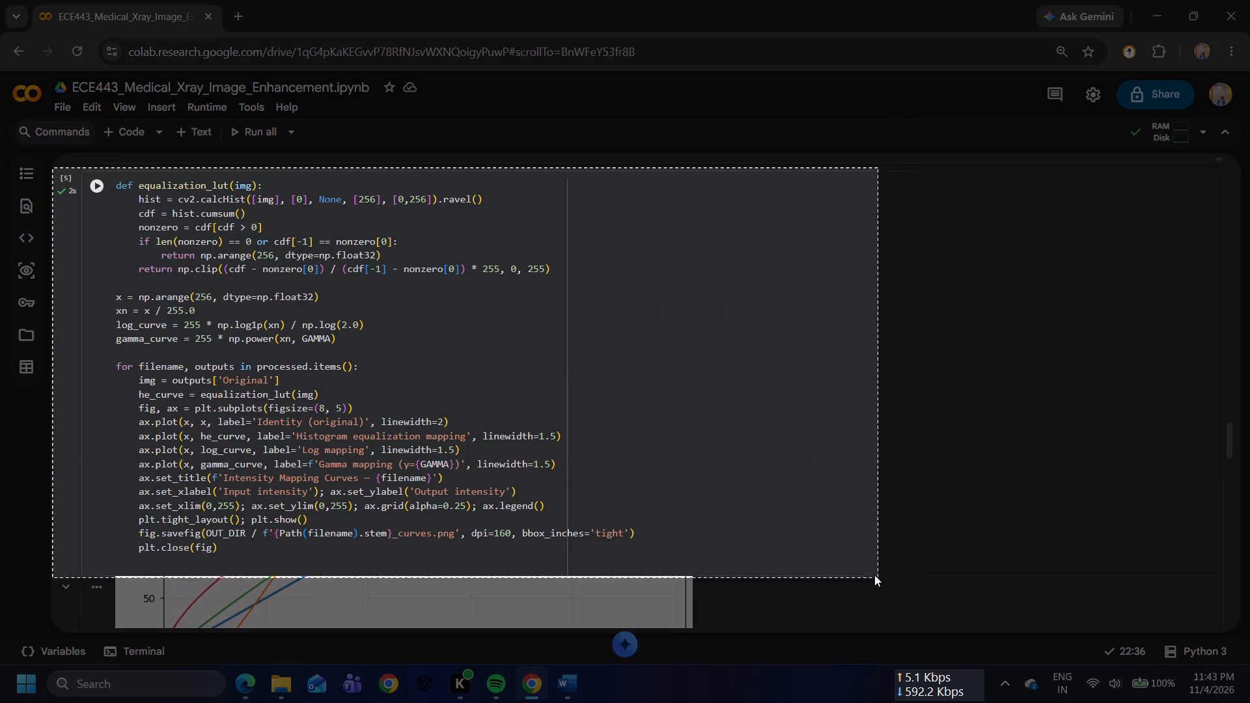
left_click_drag(874, 575, 682, 570)
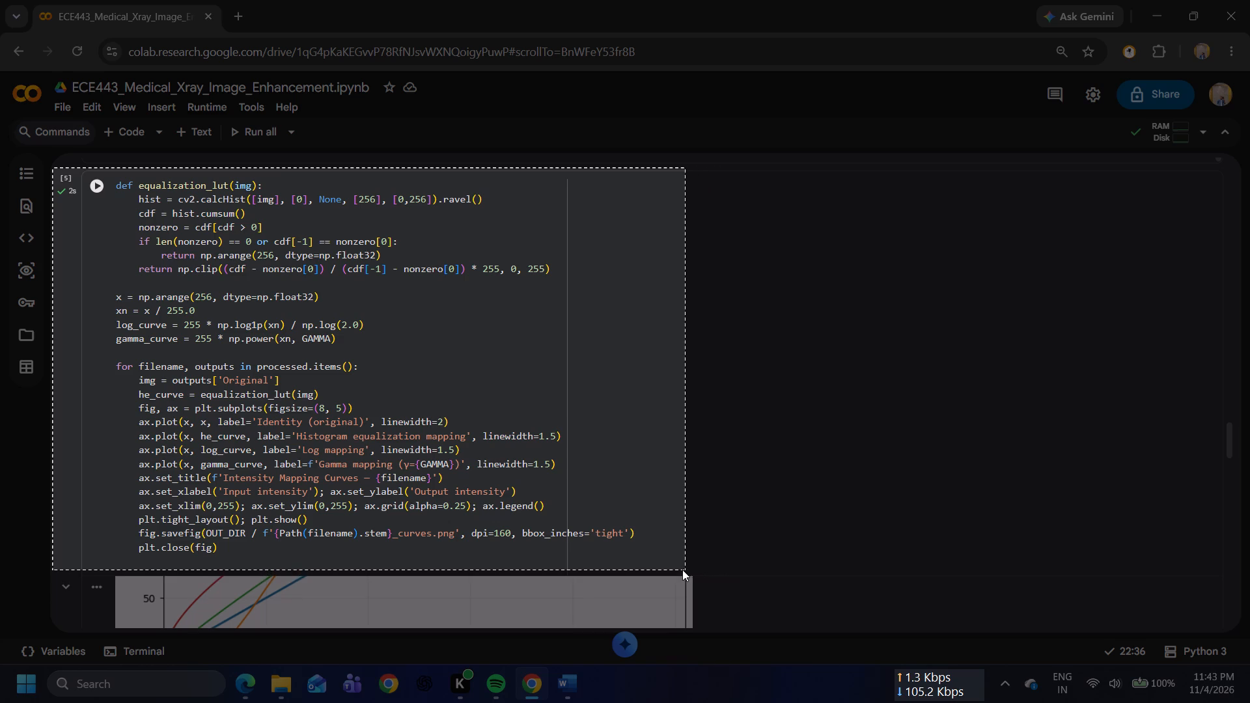
left_click_drag(682, 570, 639, 557)
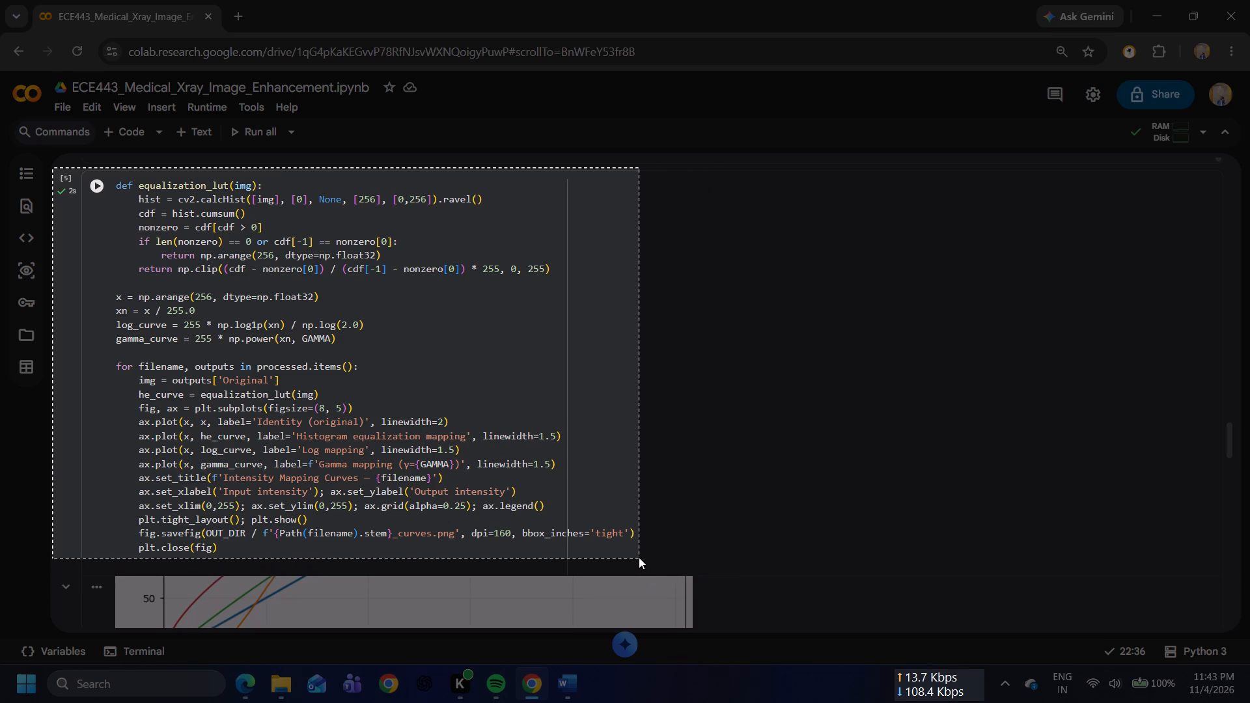
left_click_drag(639, 557, 648, 565)
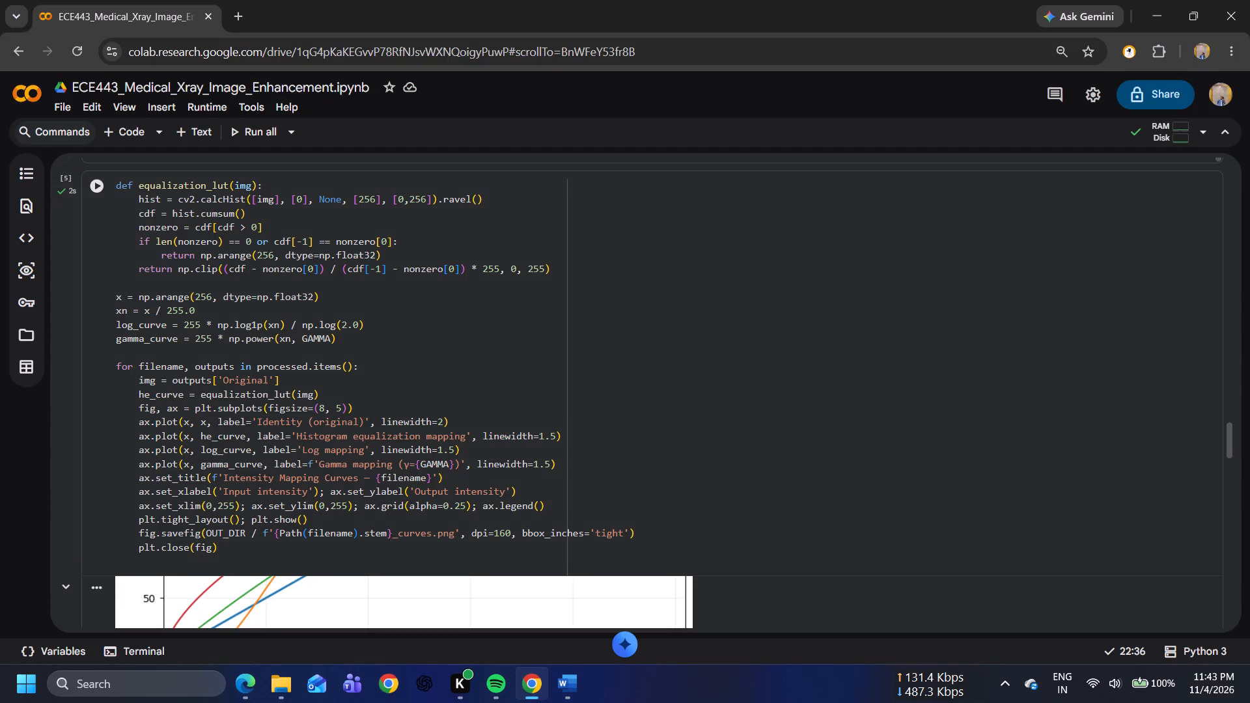
Open the captured snip in Snipping Tool, copy it to the clipboard and close its window.
left_click(1124, 447)
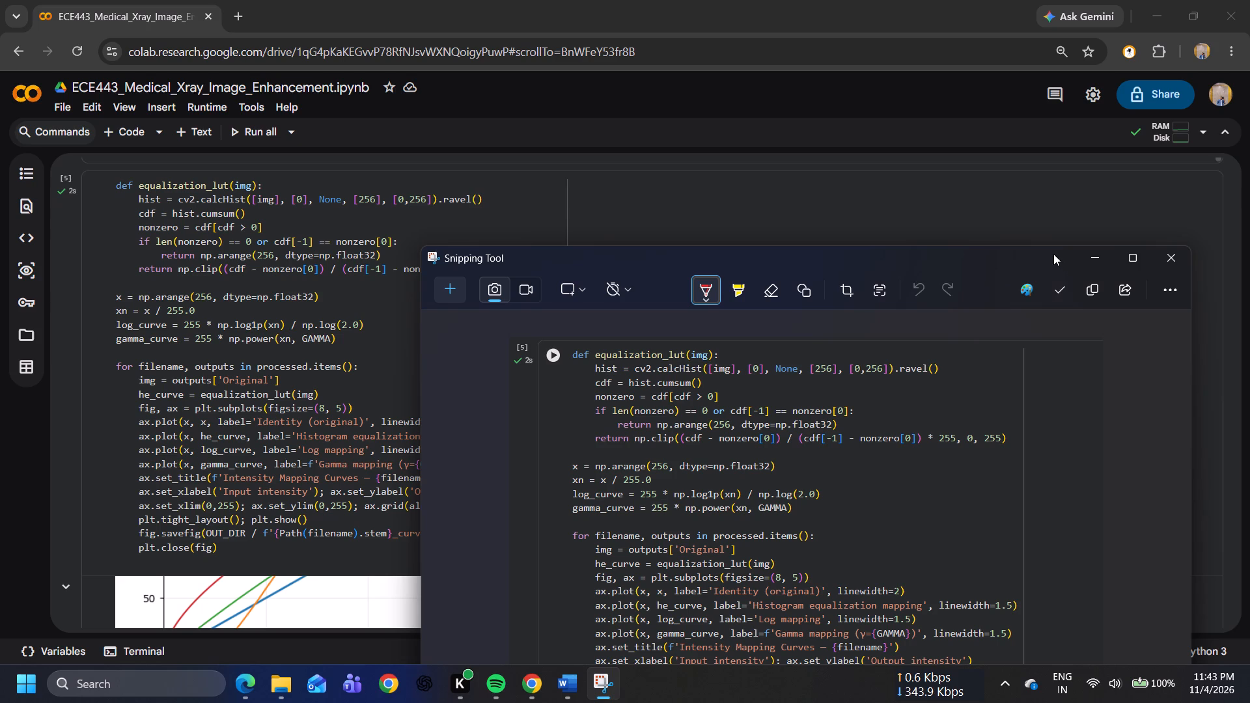
left_click_drag(1053, 254, 999, 152)
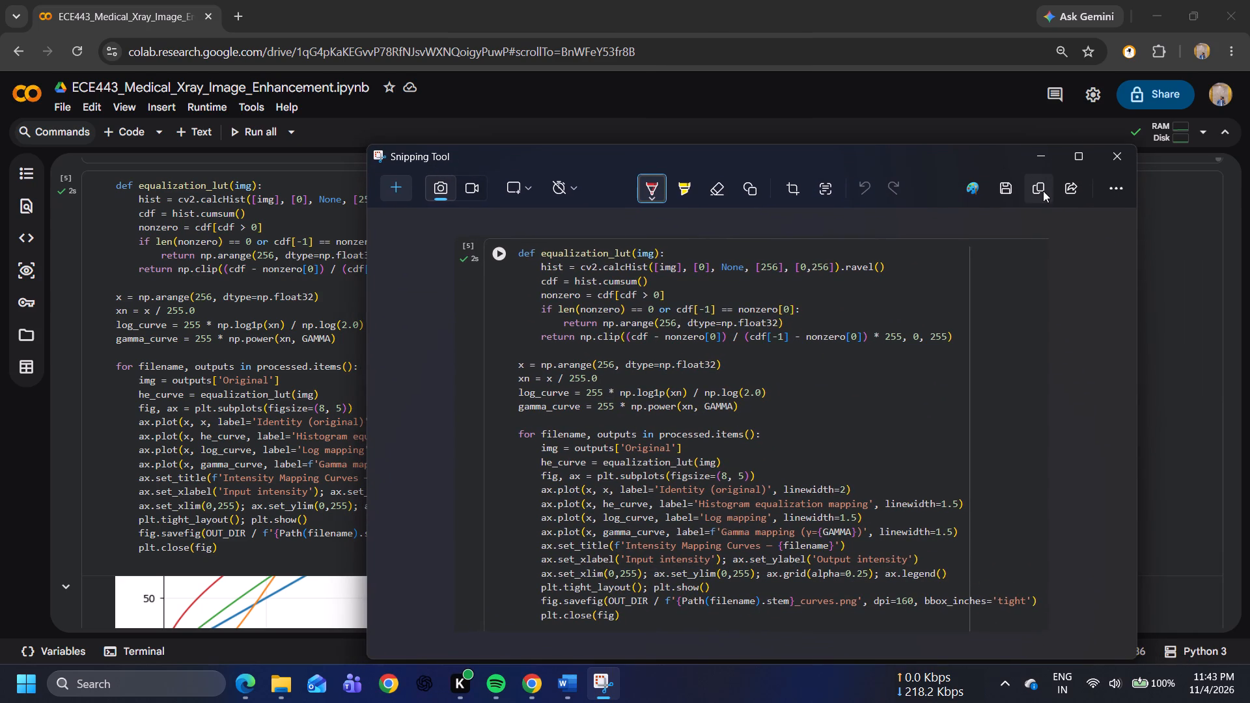
left_click(1043, 191)
left_click(1120, 158)
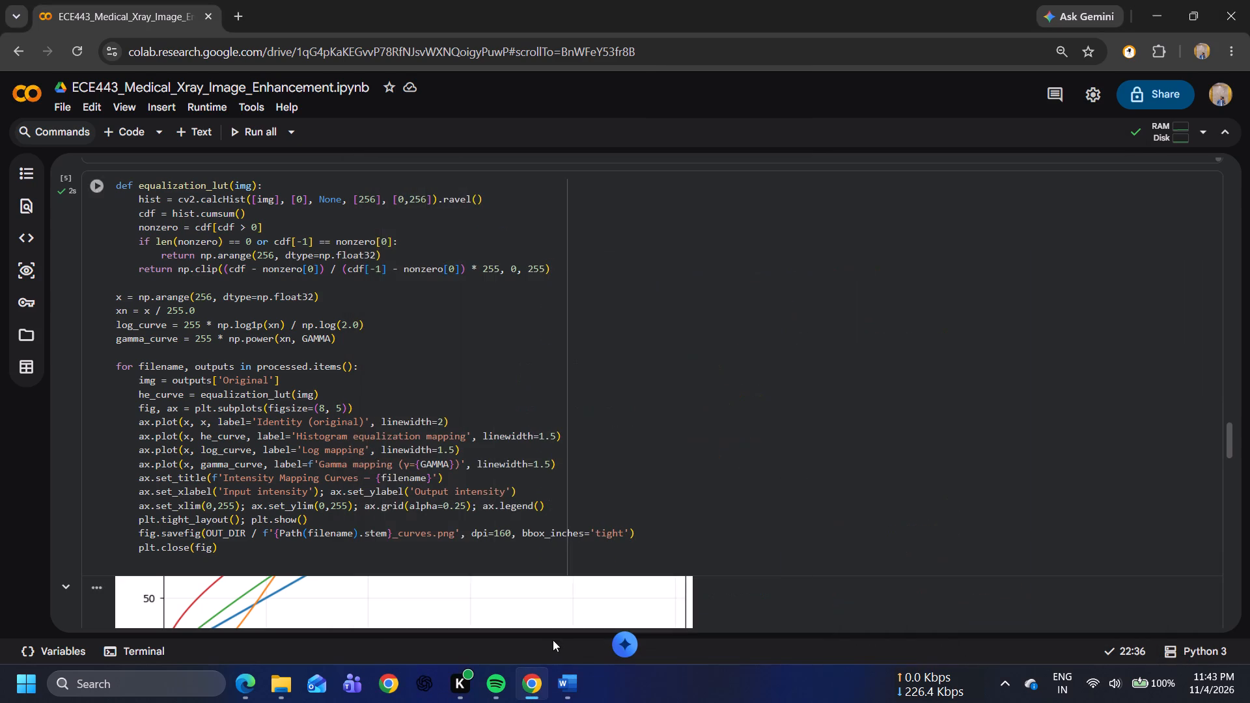
Switch back to the Word report and caption the empty fifth item "Intensity Curves Comparison & Execution.".
left_click(566, 678)
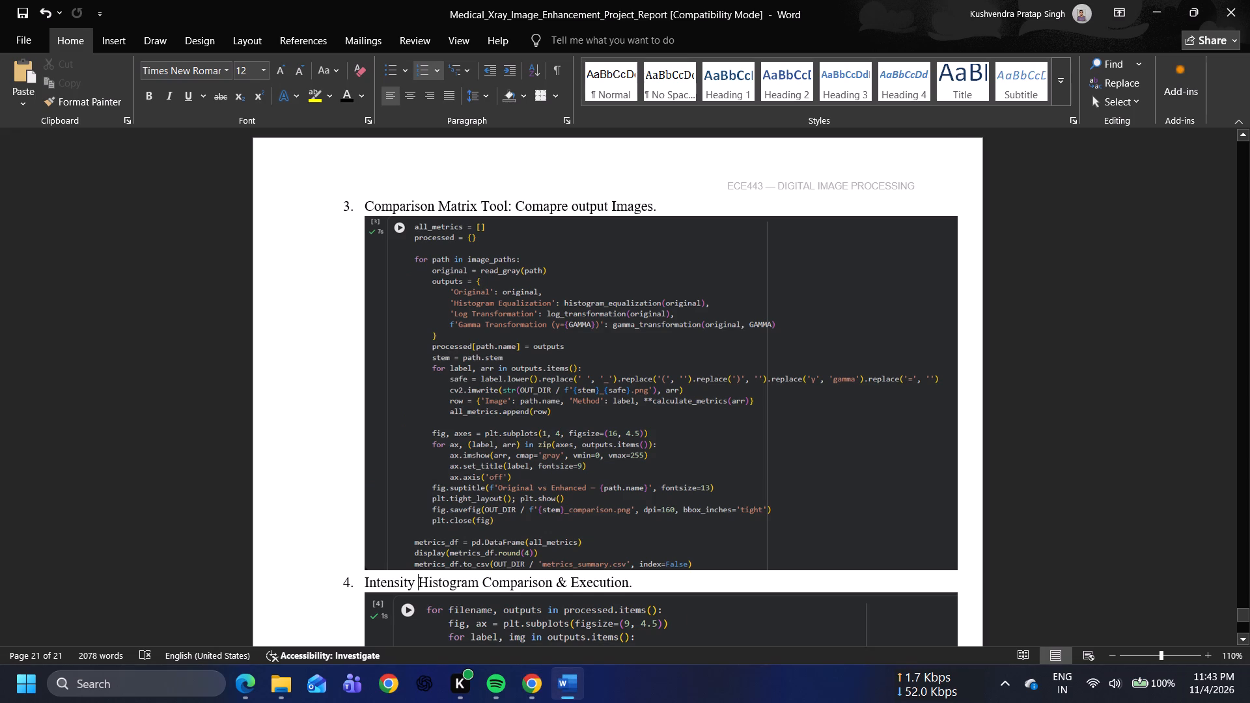
scroll(607, 622, "down", 4)
left_click(525, 475)
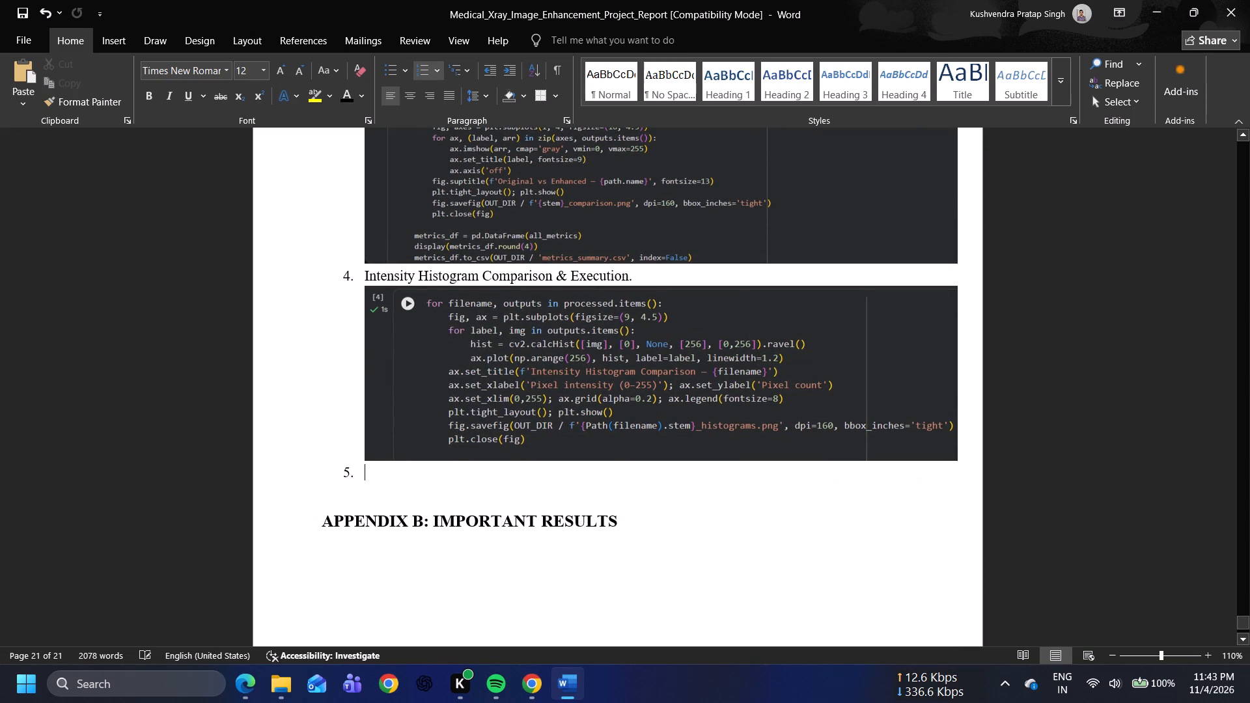
key("shift+i")
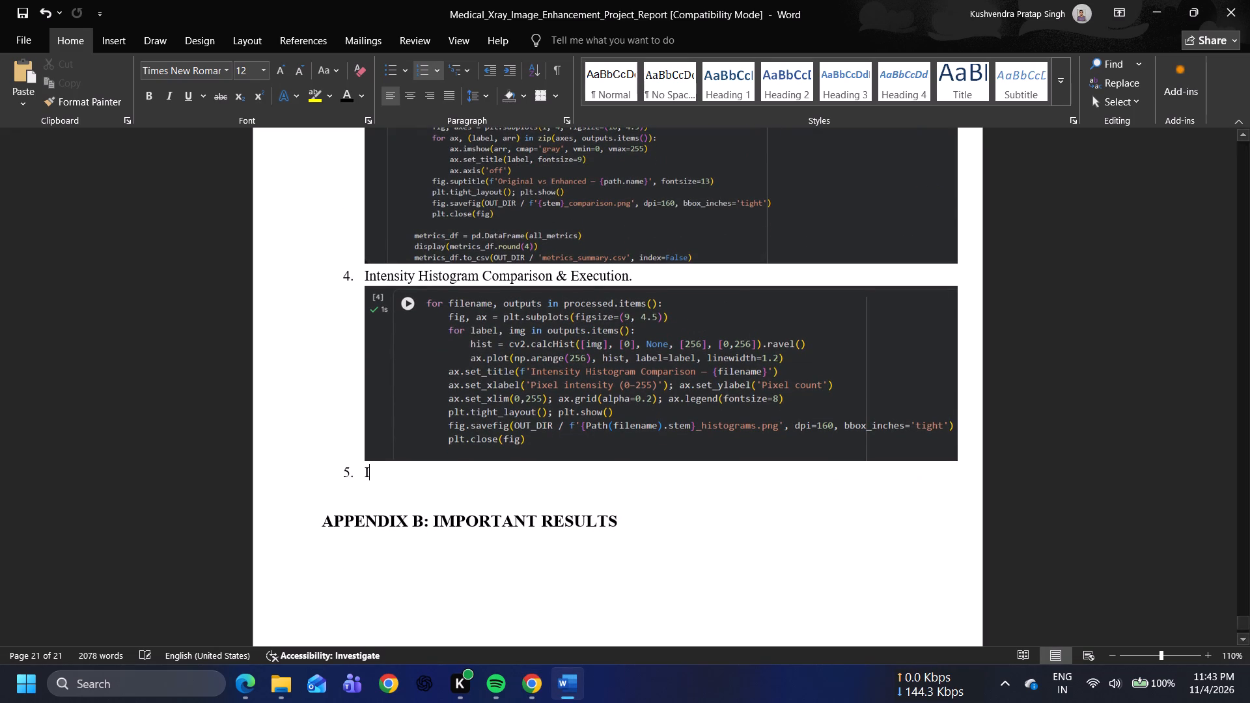
key("n")
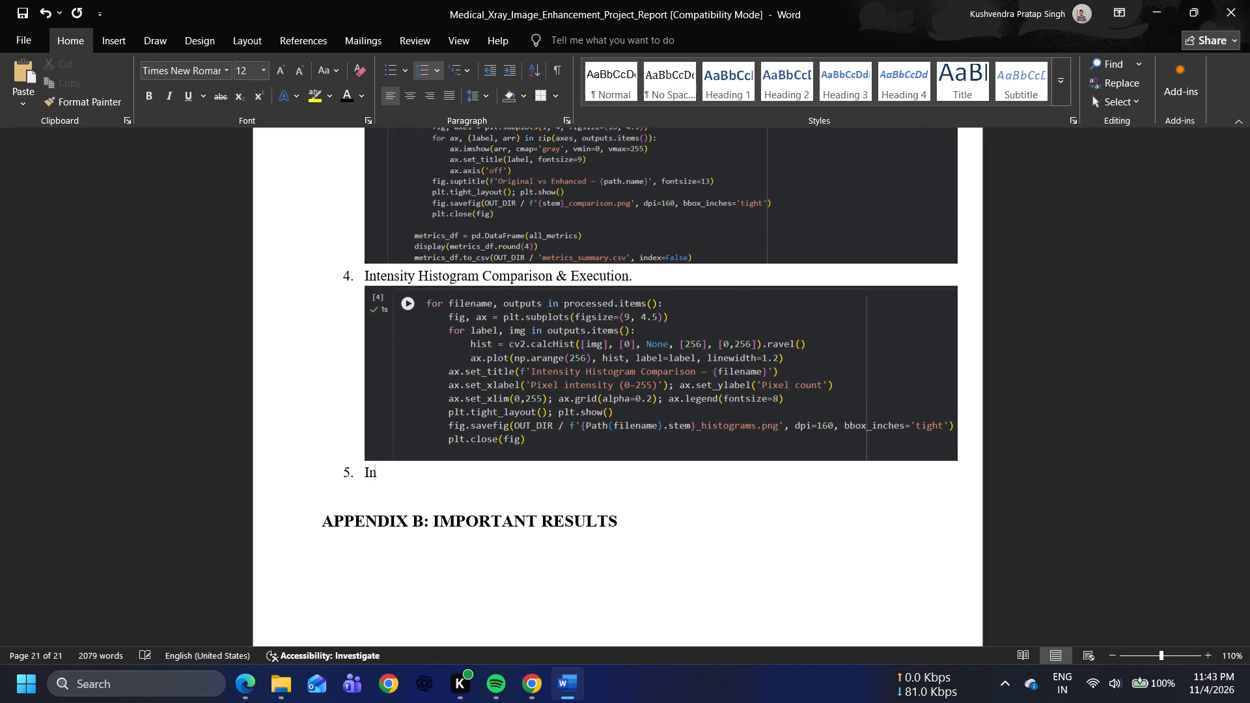
type("tesnsity")
key("space")
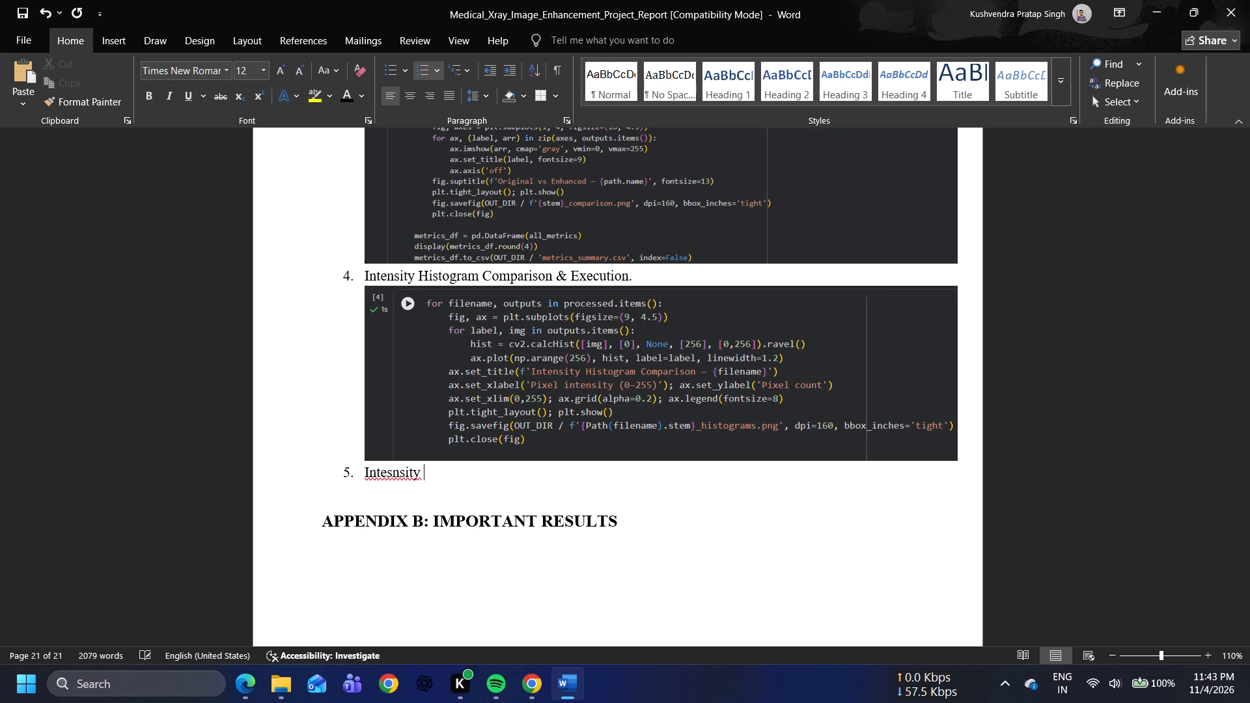
type("Curves")
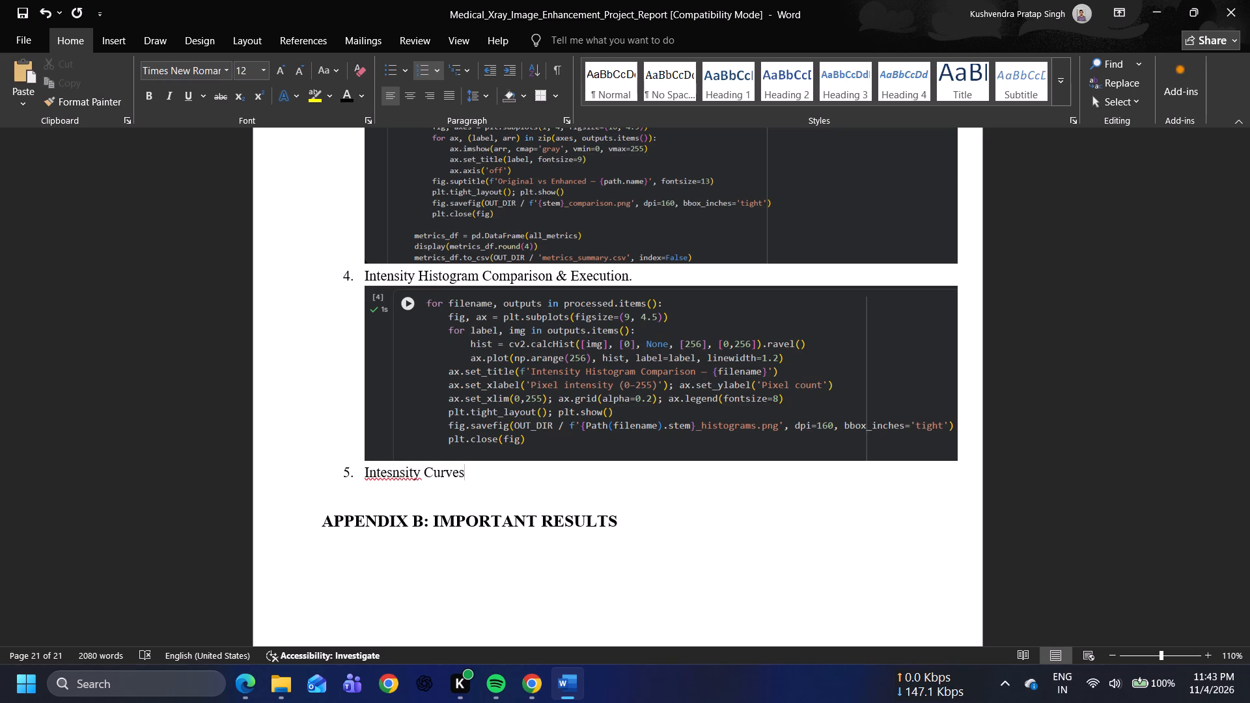
key("ctrl+Left")
key("ctrl+BackSpace")
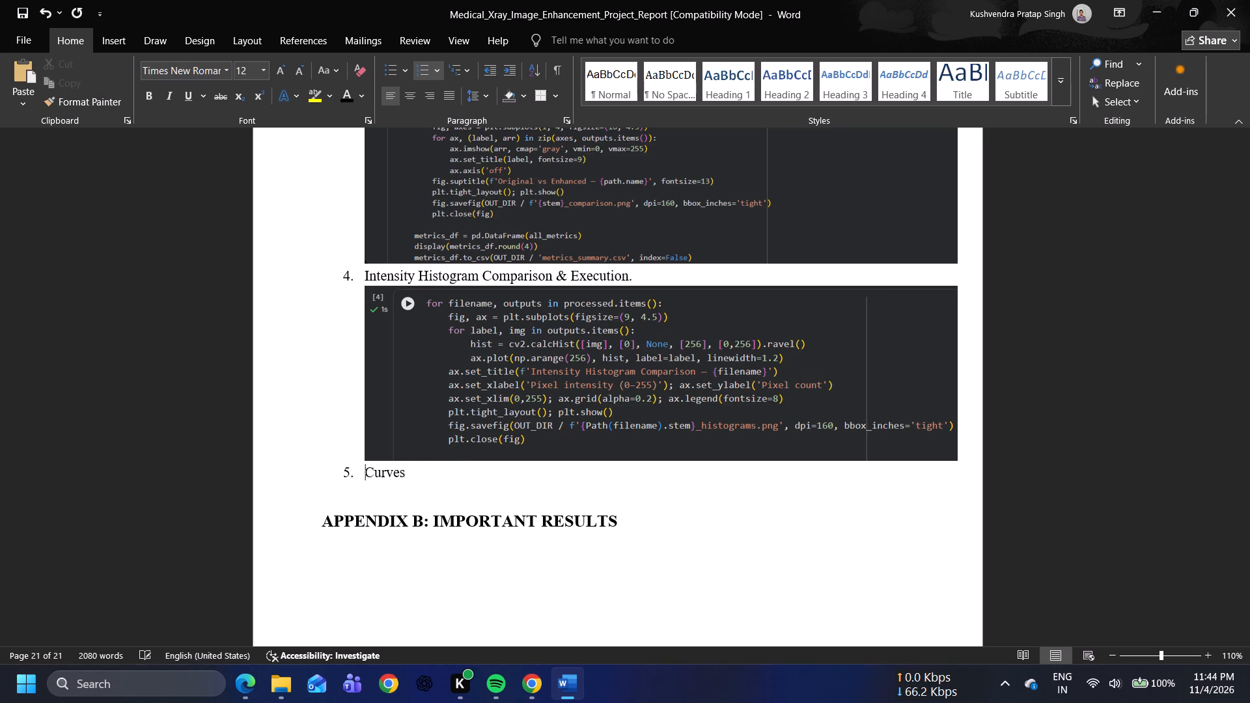
type("Intensity")
key("space")
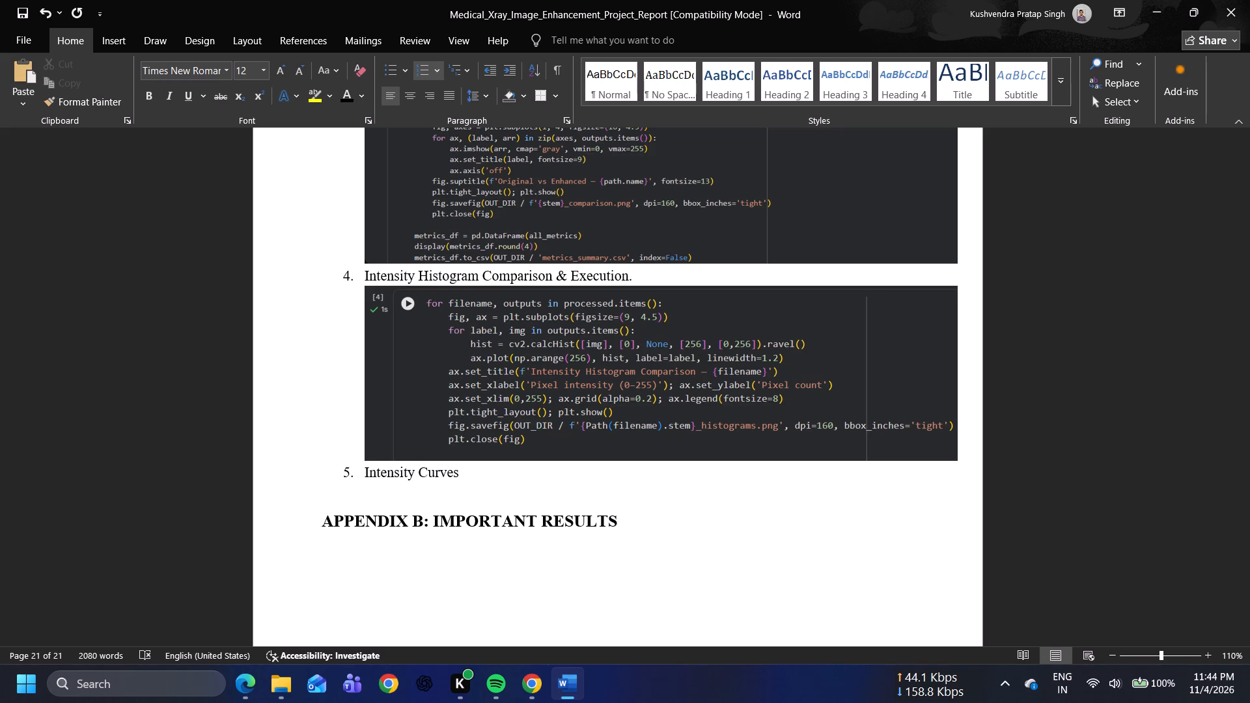
key("ctrl+Right")
key("space")
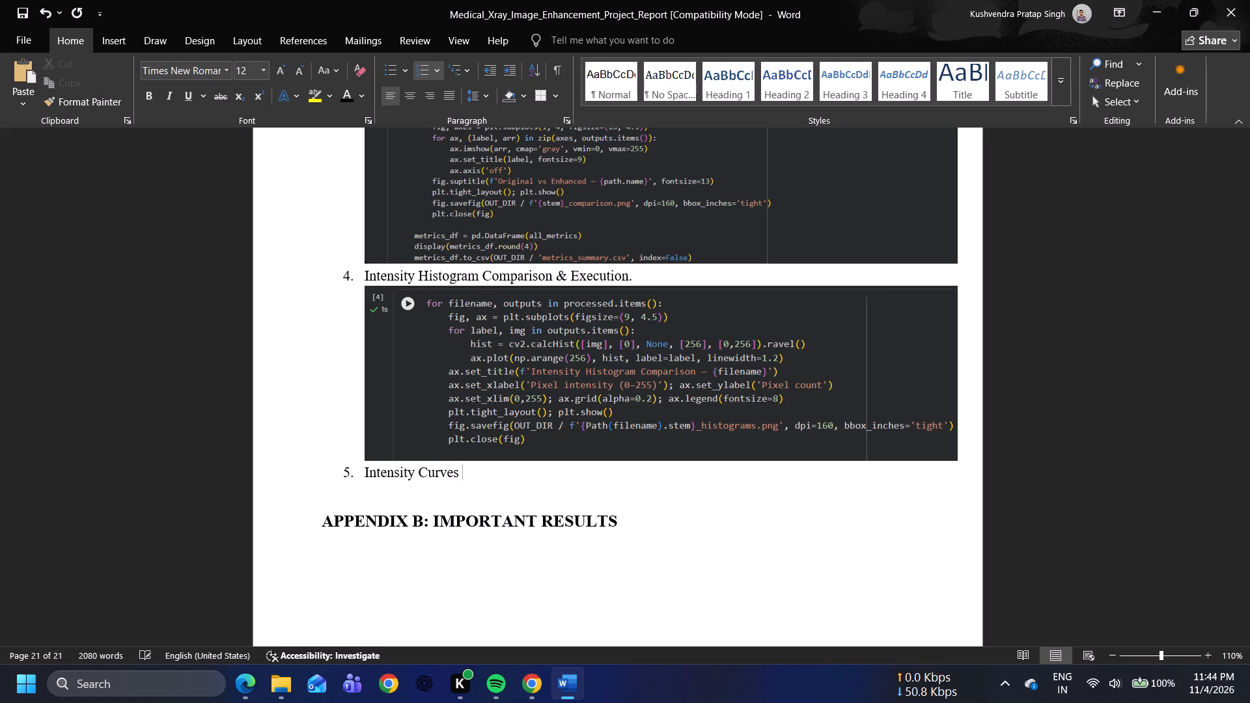
type("&")
key("space")
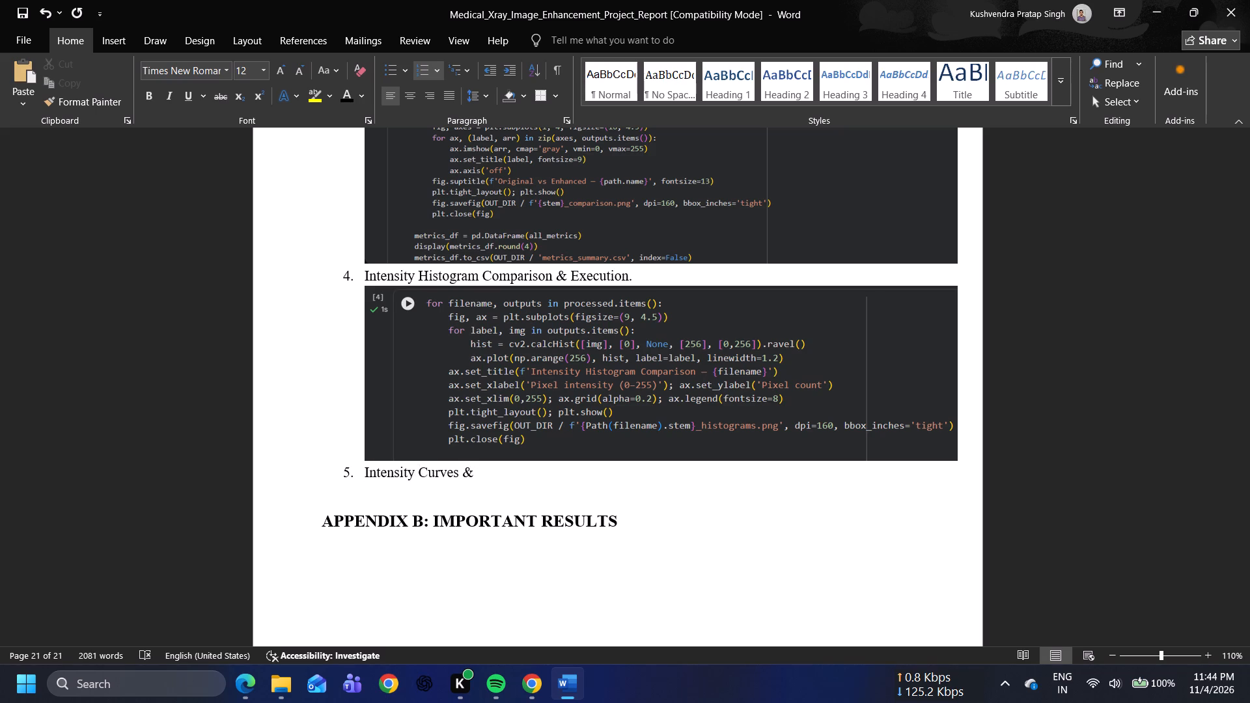
key("BackSpace")
key("BackSpace")
key("BackSpace")
key("space")
type("Comparis")
type("on a")
key("BackSpace")
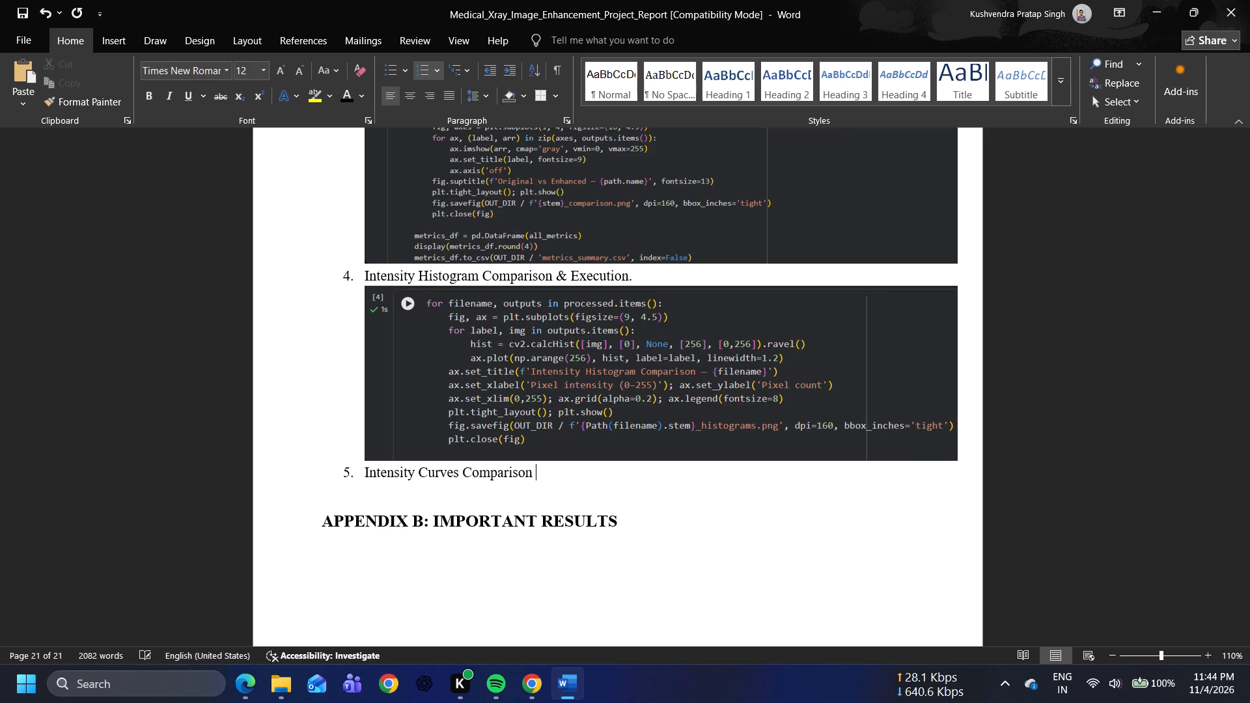
type("& Ec")
key("BackSpace")
type("xec")
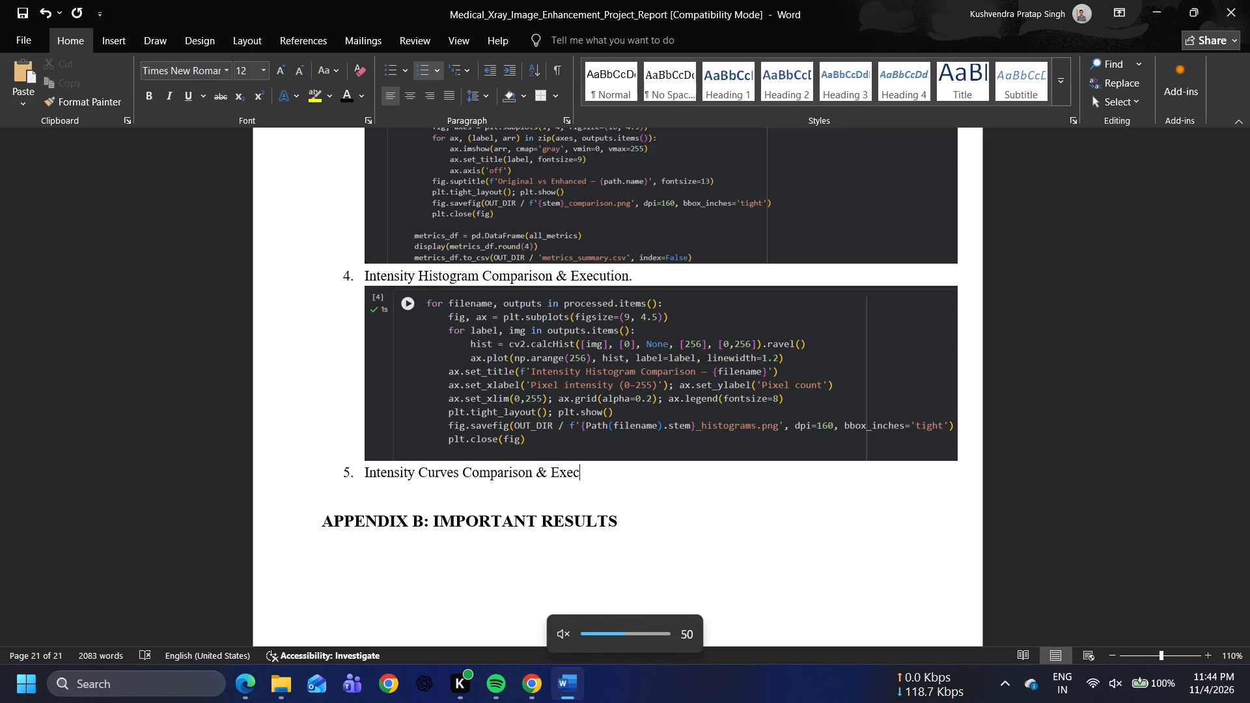
type("utio")
key("n")
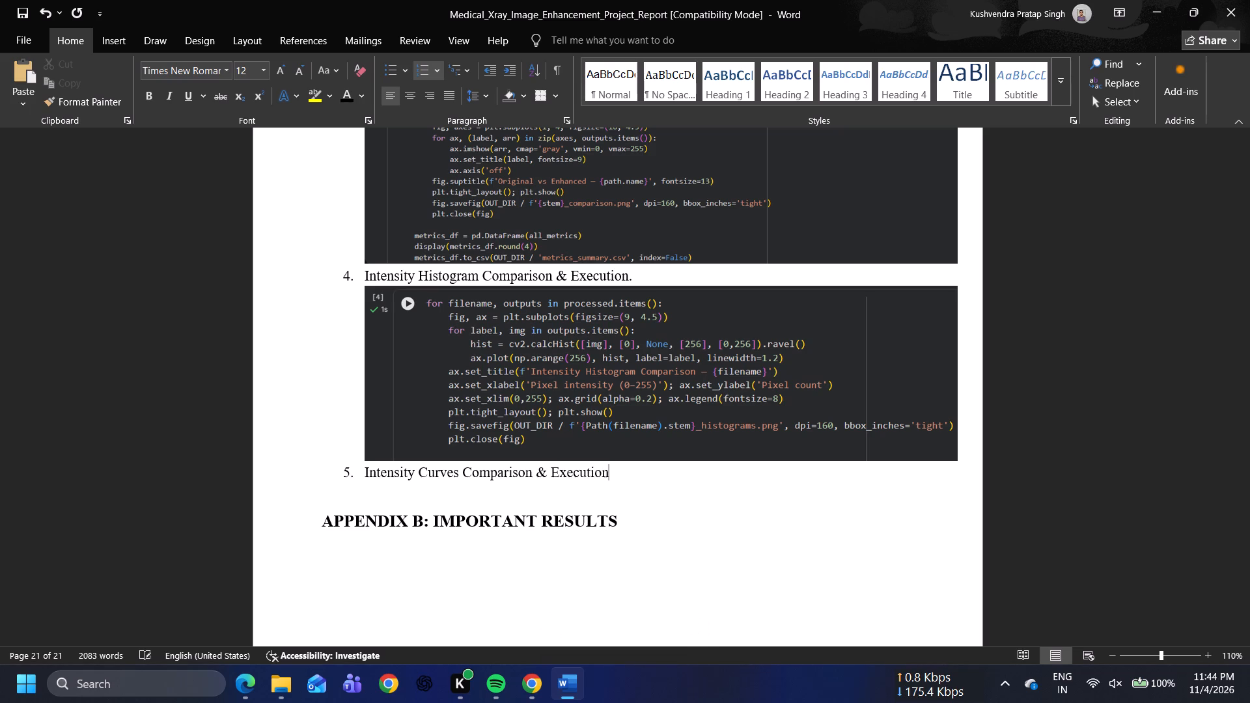
key("period")
Paste the copied intensity curves code snip after the fifth caption and merge its paragraph into that numbered item.
key("Return")
key("BackSpace")
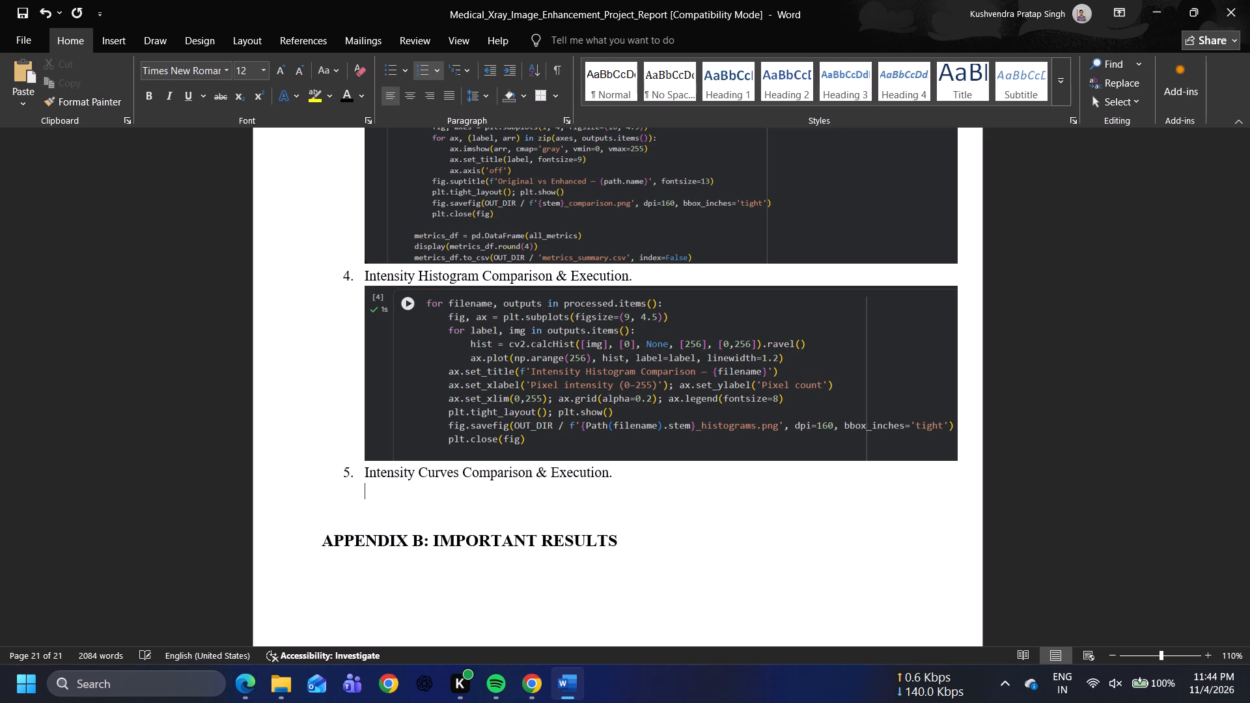
key("ctrl+v")
scroll(525, 475, "up", 3)
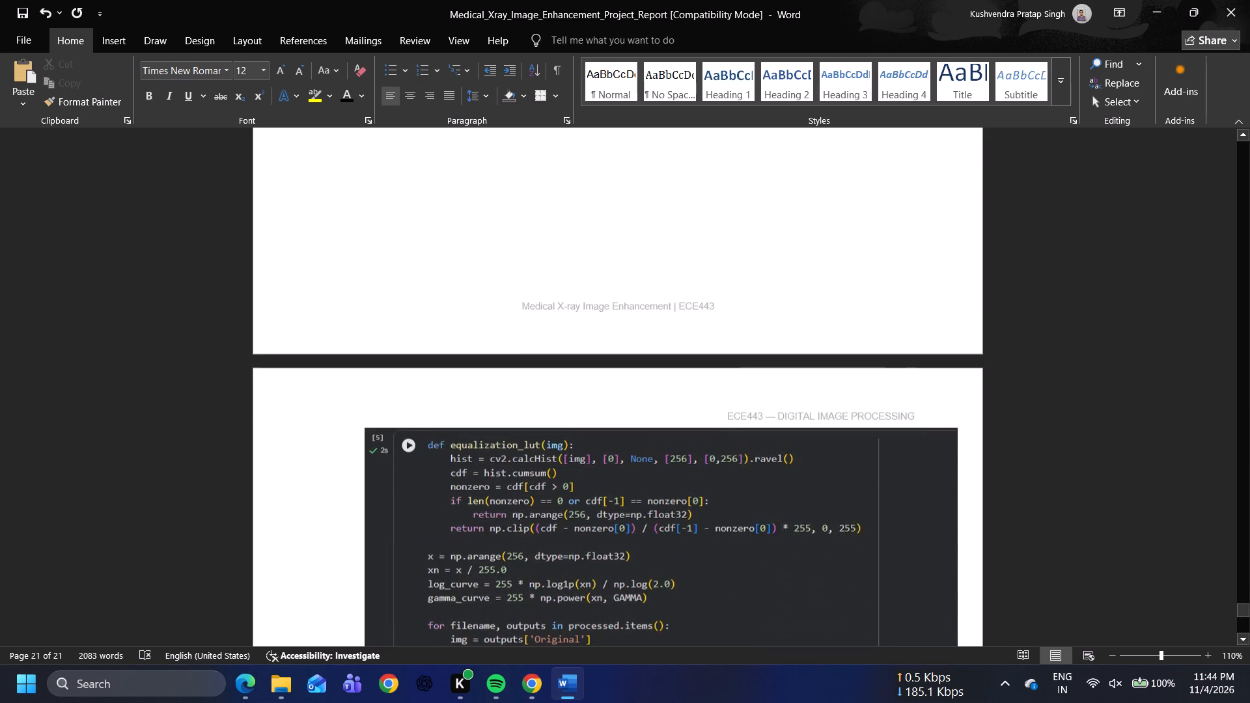
left_click(359, 446)
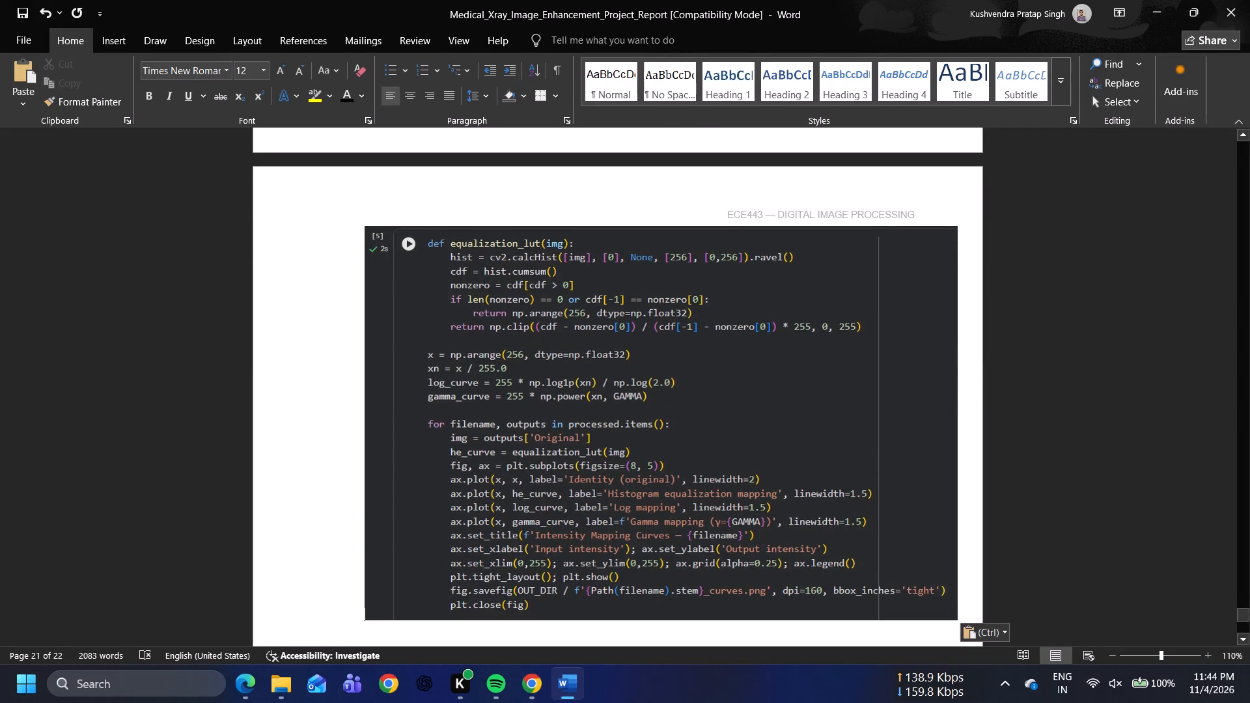
key("BackSpace")
key("BackSpace")
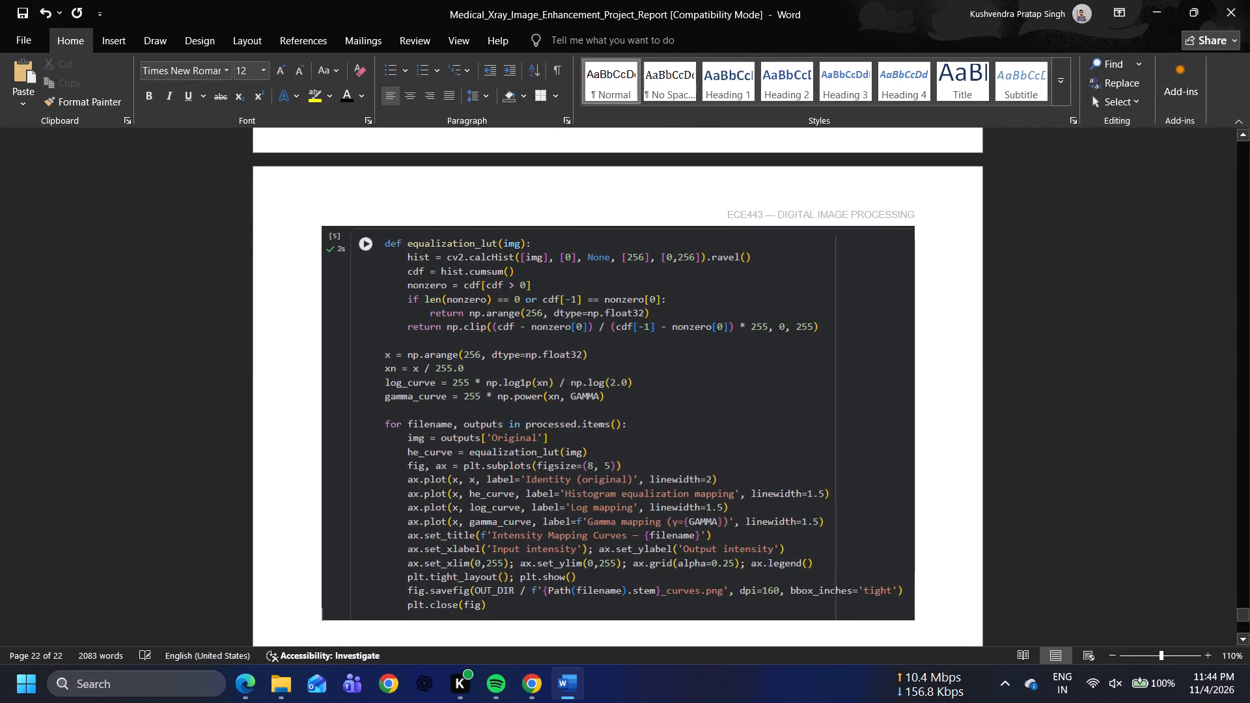
key("BackSpace")
Shrink the intensity curves code image proportionally until its right edge meets the page's text margin.
scroll(359, 446, "up", 7)
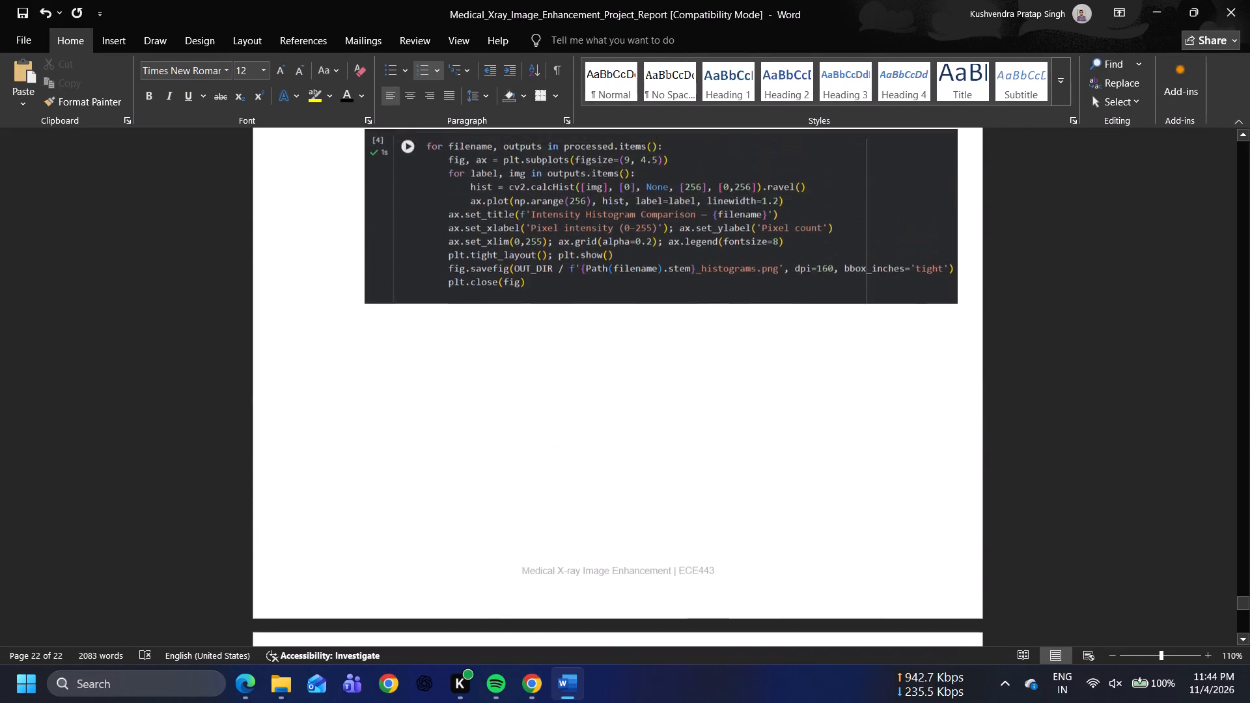
scroll(359, 446, "down", 9)
left_click(550, 349)
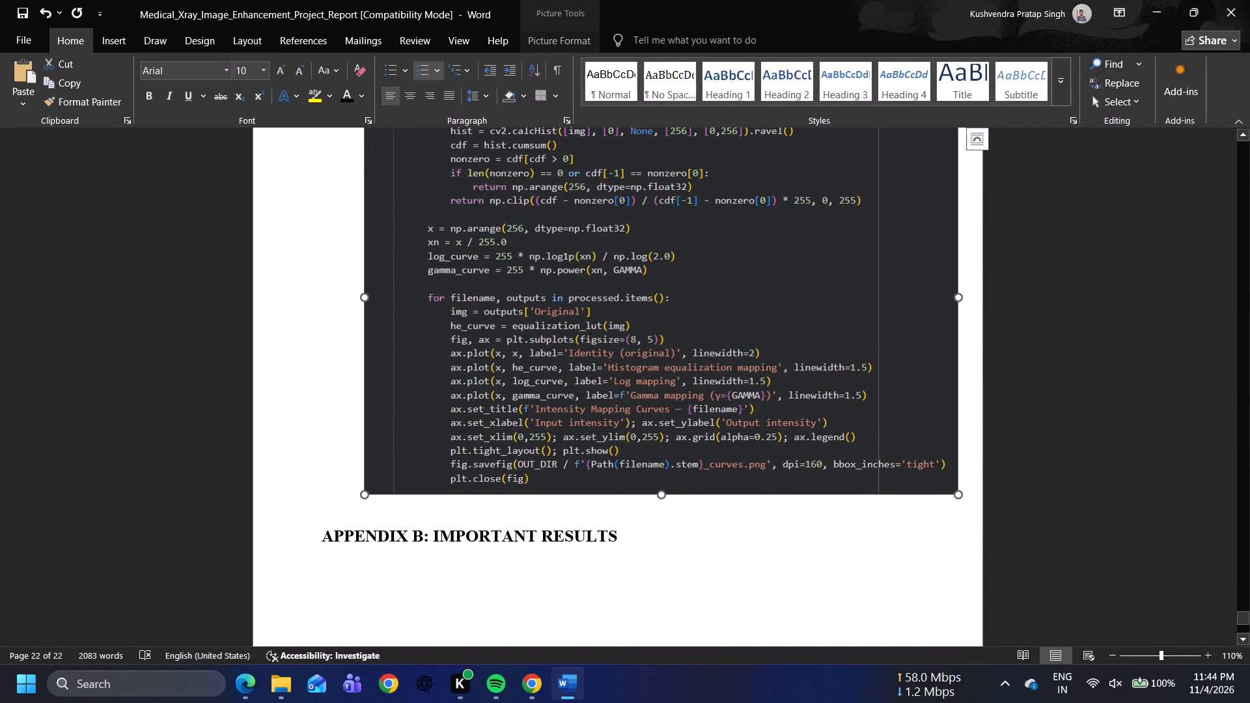
left_click_drag(960, 493, 932, 468)
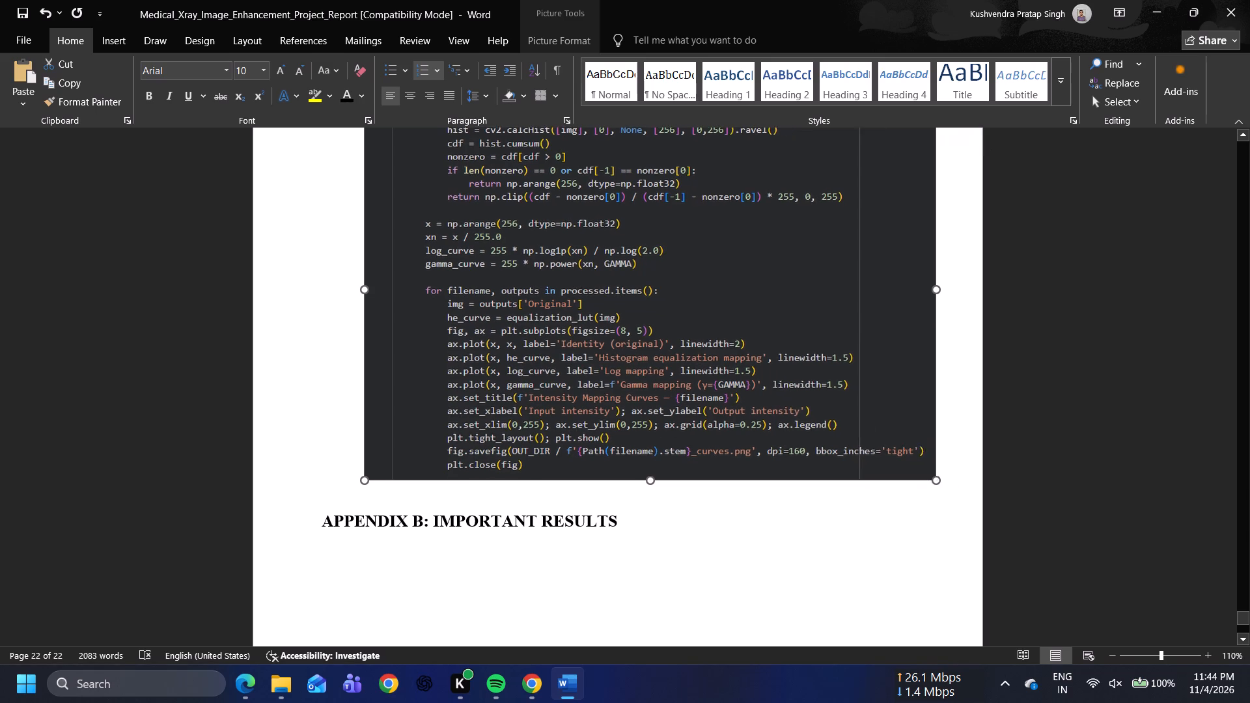
left_click_drag(932, 468, 916, 452)
left_click(916, 452)
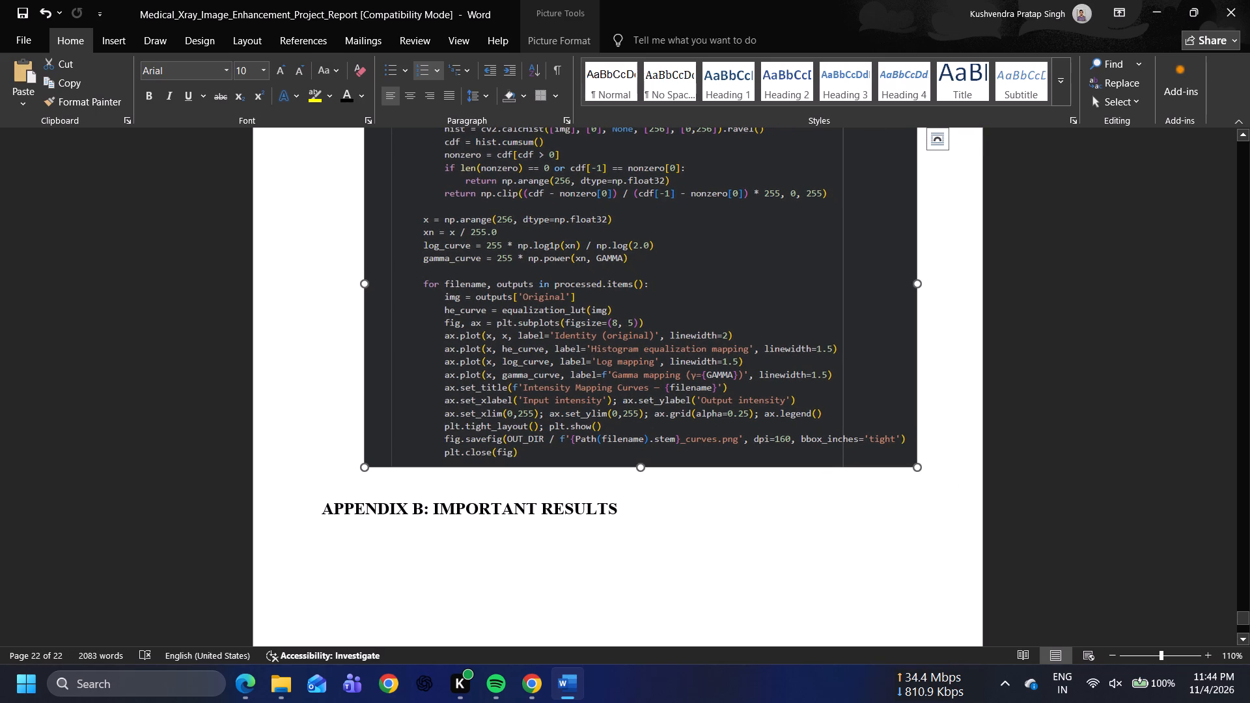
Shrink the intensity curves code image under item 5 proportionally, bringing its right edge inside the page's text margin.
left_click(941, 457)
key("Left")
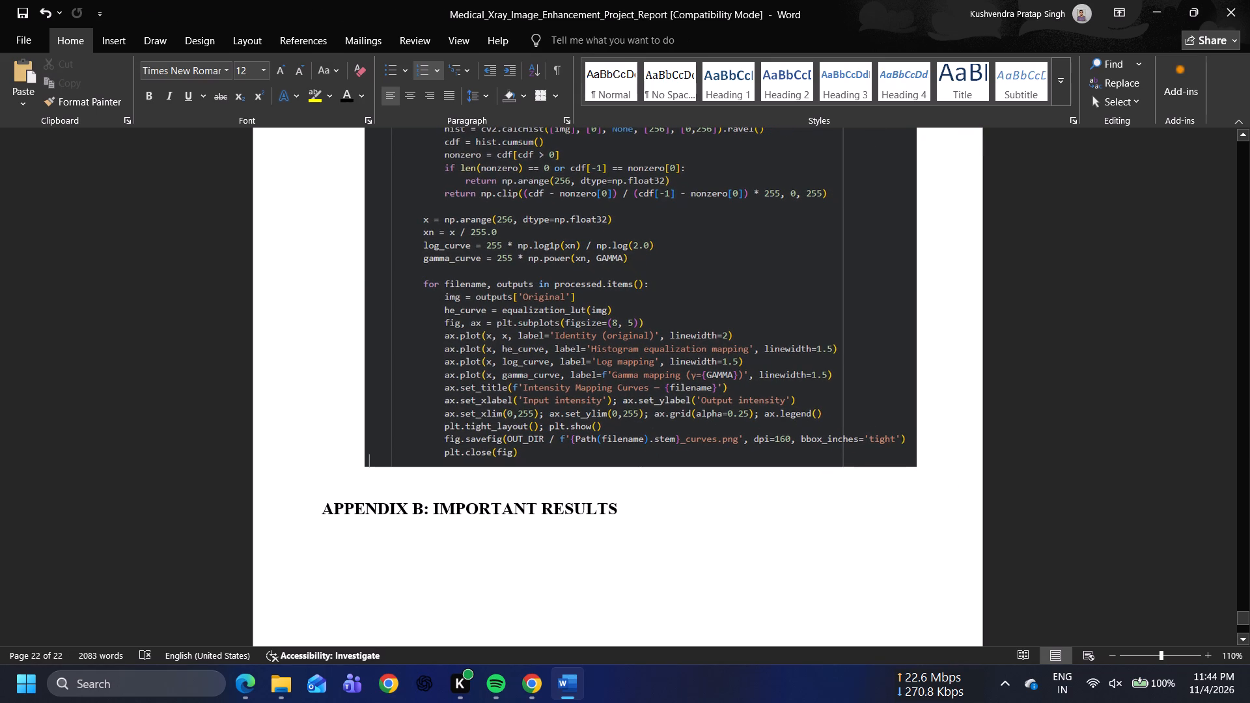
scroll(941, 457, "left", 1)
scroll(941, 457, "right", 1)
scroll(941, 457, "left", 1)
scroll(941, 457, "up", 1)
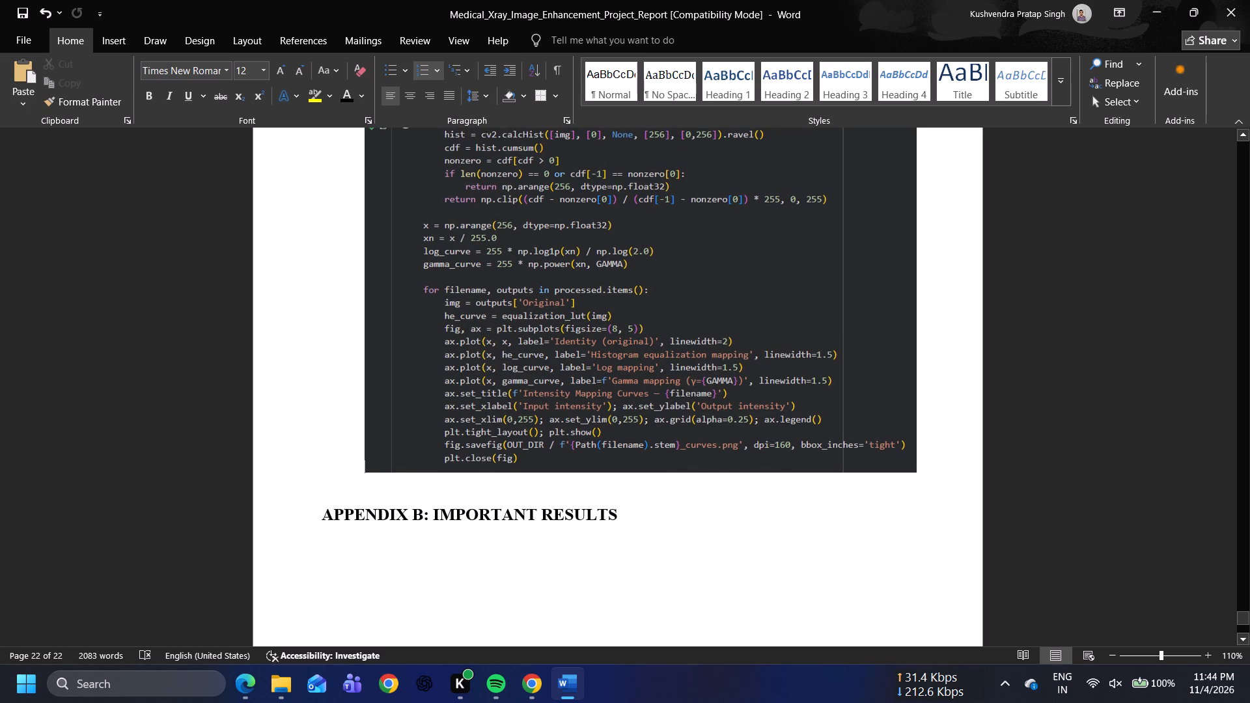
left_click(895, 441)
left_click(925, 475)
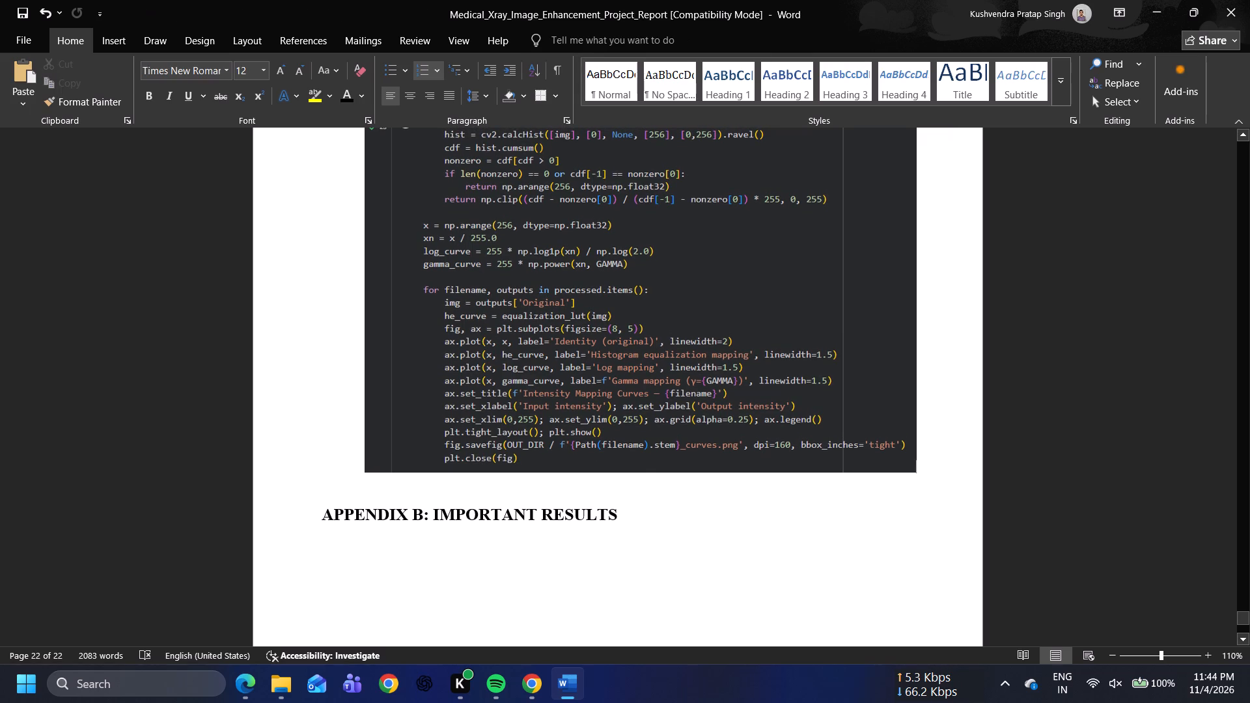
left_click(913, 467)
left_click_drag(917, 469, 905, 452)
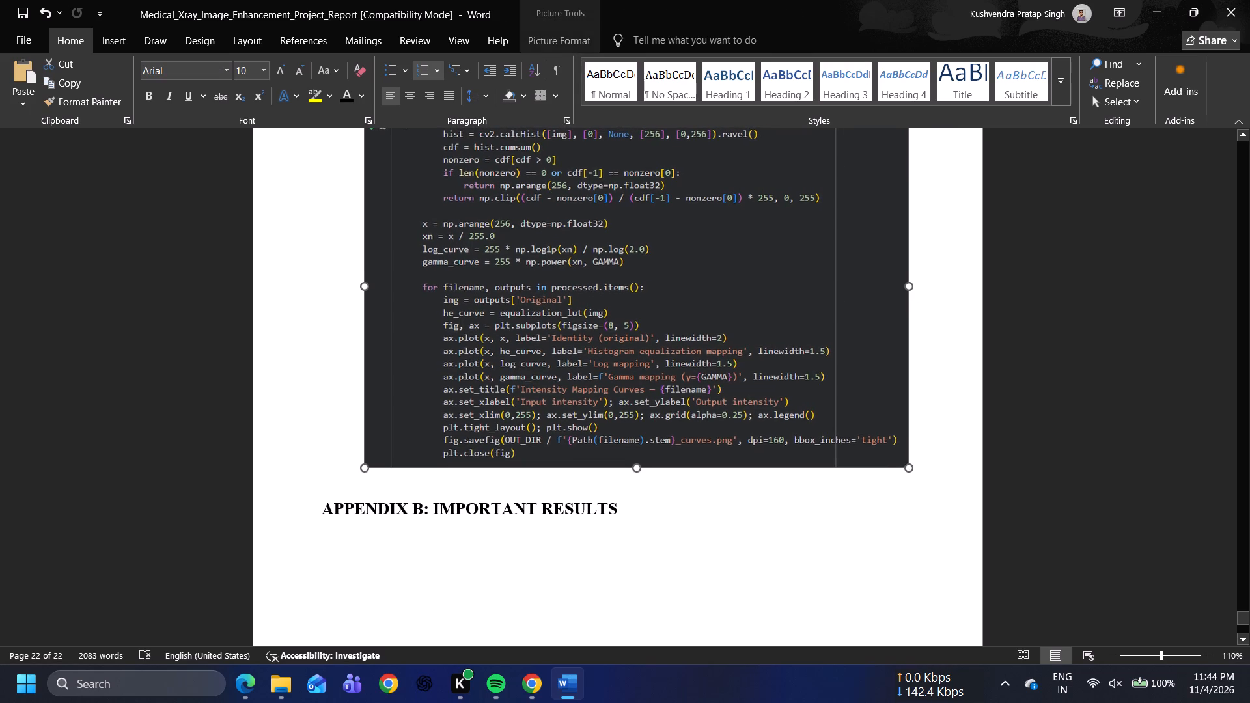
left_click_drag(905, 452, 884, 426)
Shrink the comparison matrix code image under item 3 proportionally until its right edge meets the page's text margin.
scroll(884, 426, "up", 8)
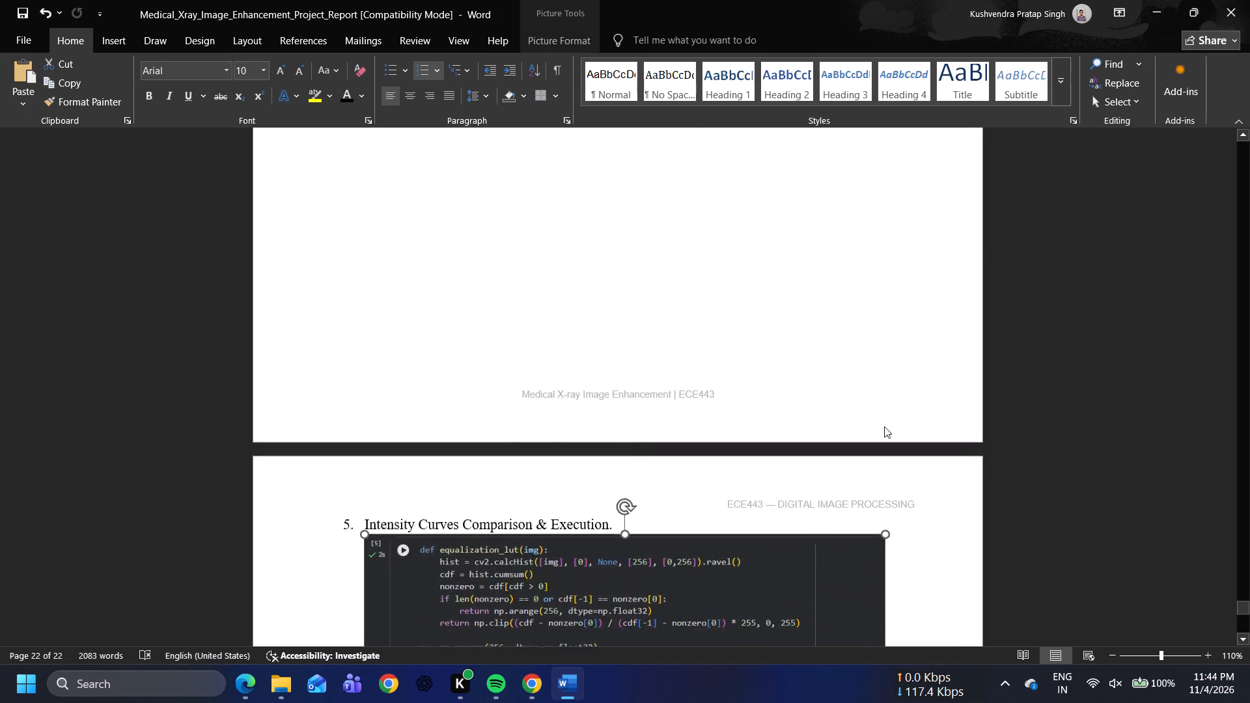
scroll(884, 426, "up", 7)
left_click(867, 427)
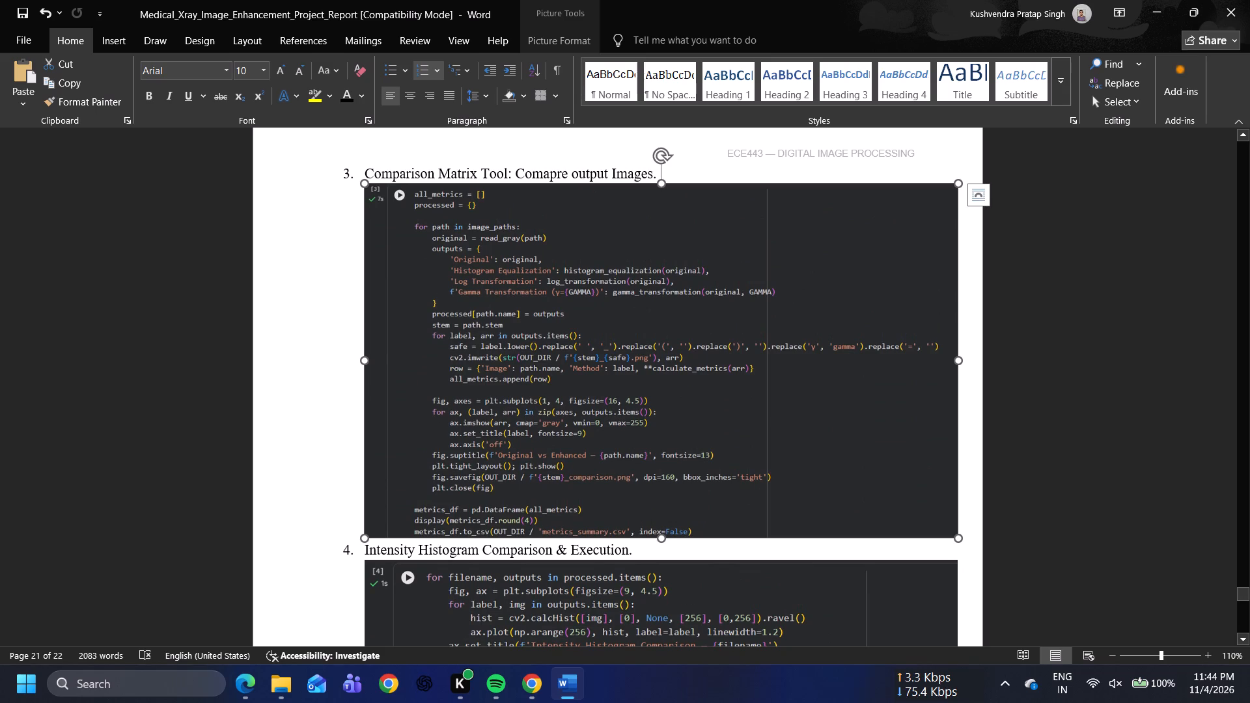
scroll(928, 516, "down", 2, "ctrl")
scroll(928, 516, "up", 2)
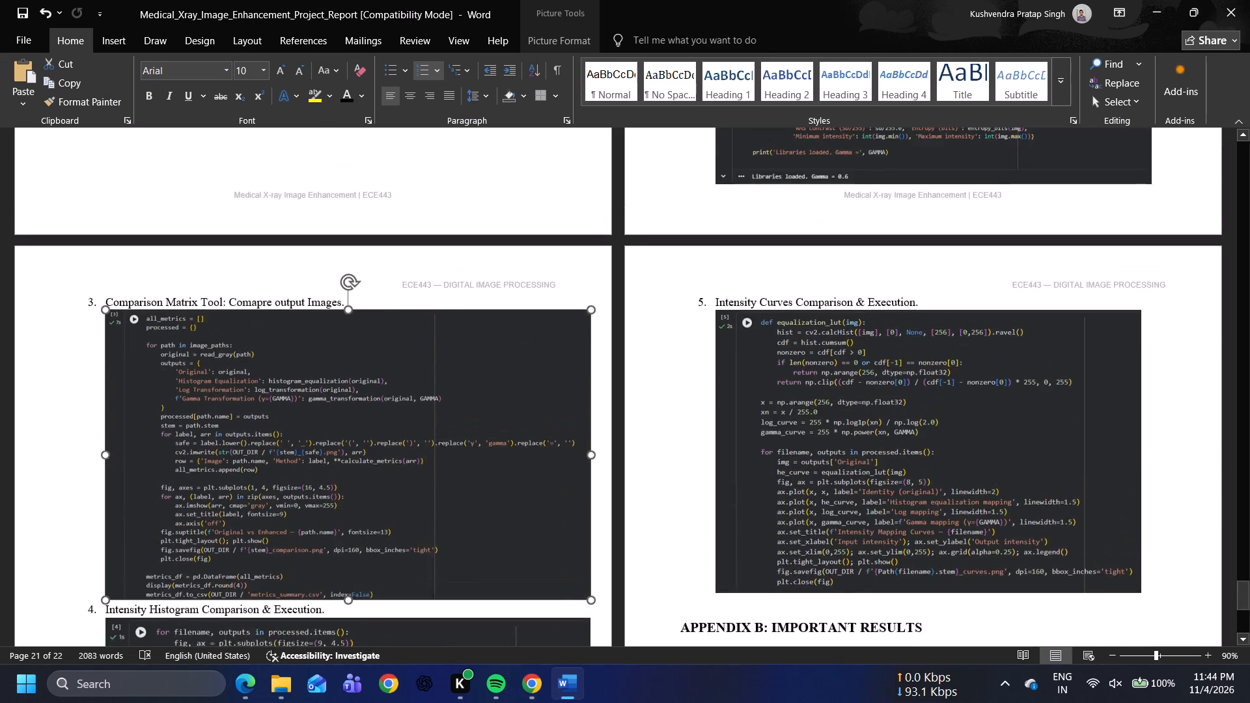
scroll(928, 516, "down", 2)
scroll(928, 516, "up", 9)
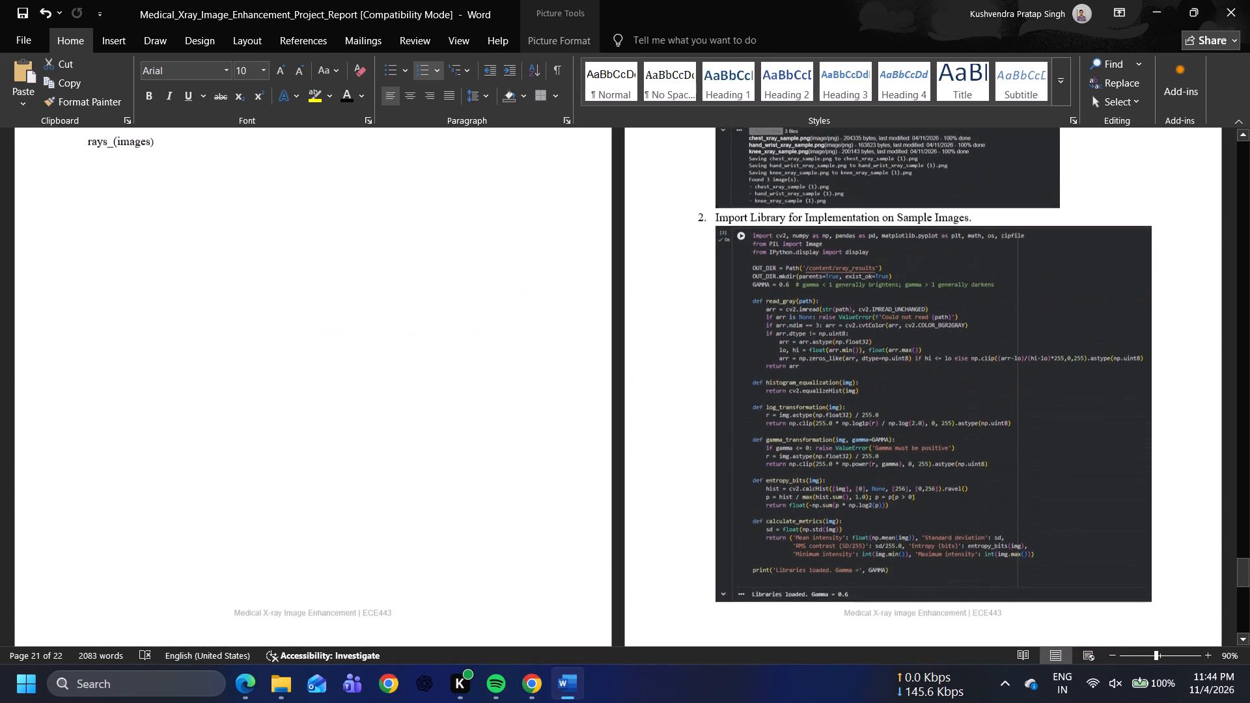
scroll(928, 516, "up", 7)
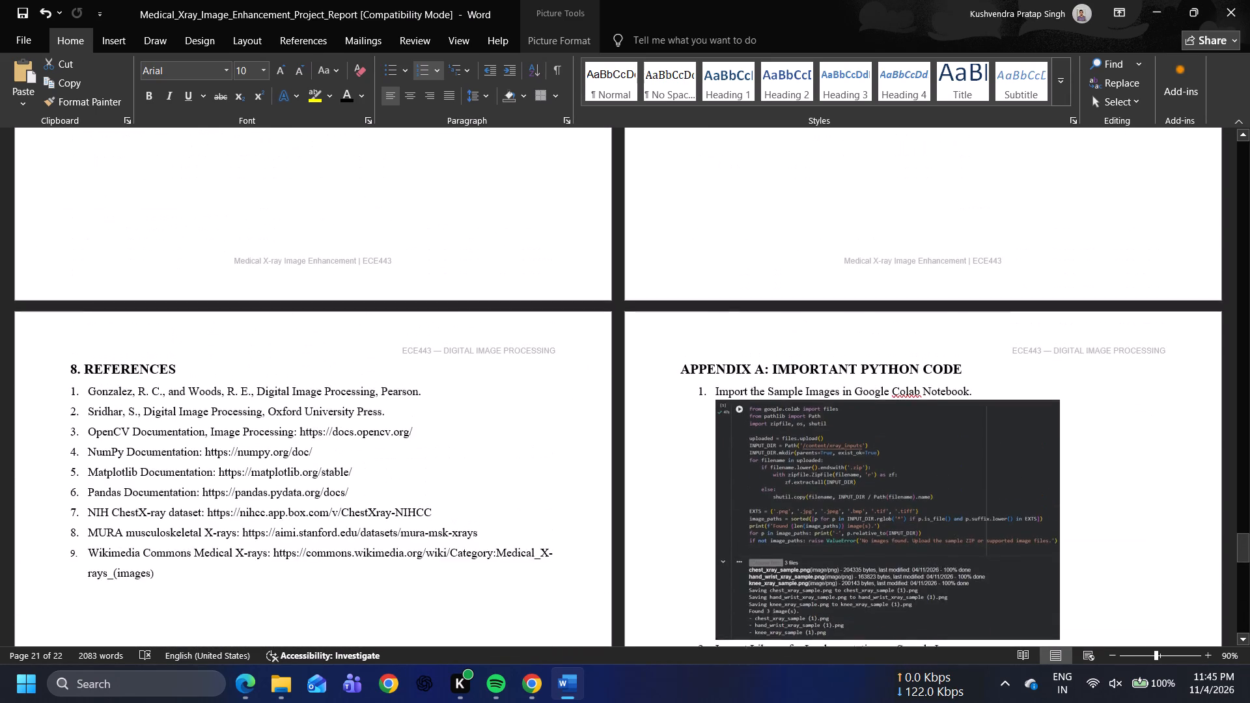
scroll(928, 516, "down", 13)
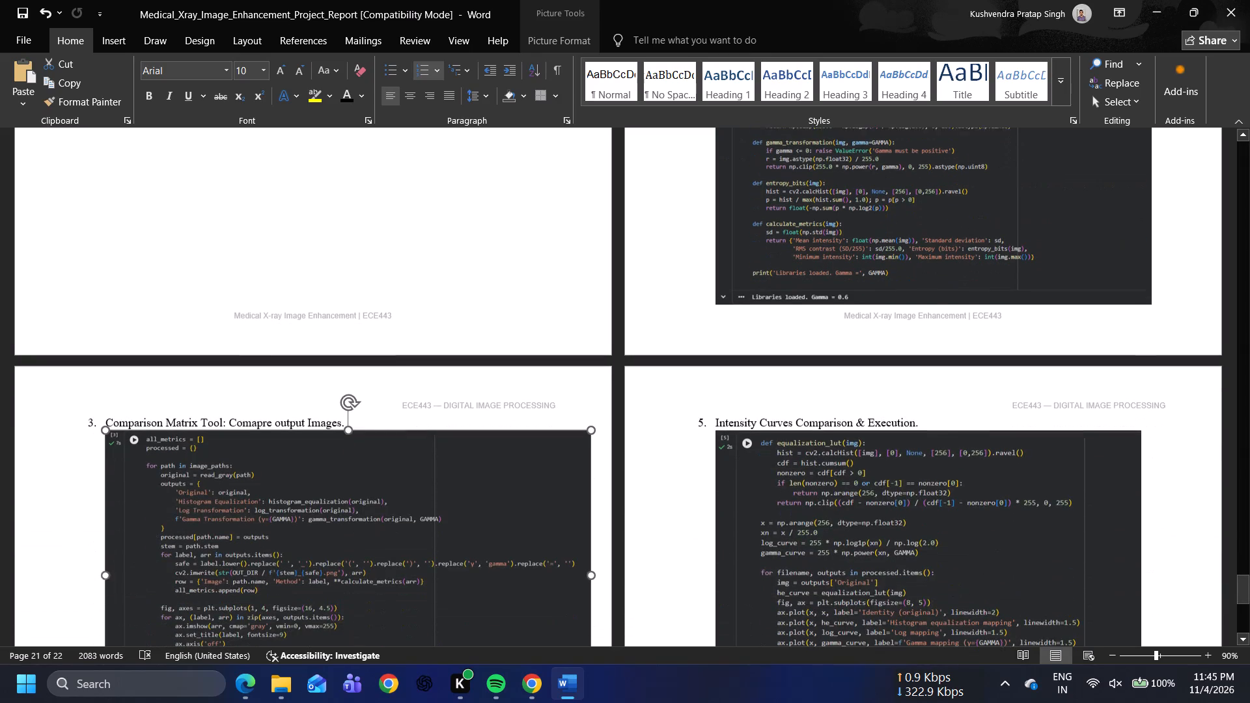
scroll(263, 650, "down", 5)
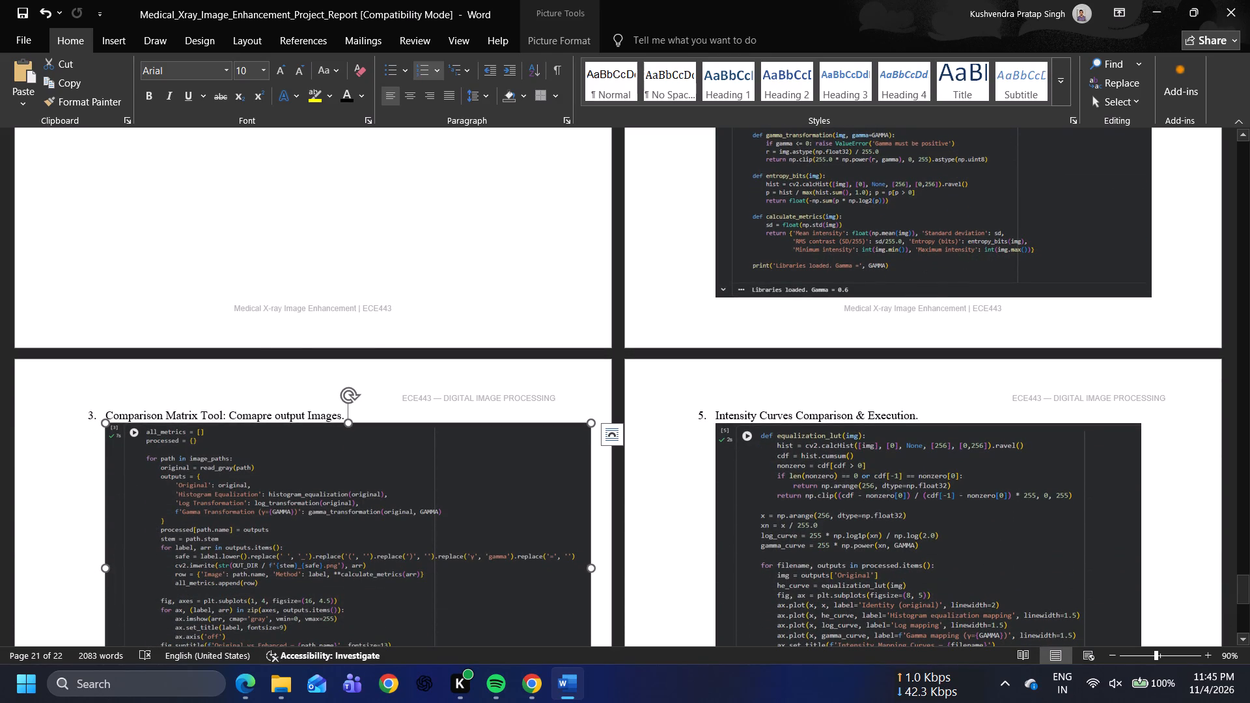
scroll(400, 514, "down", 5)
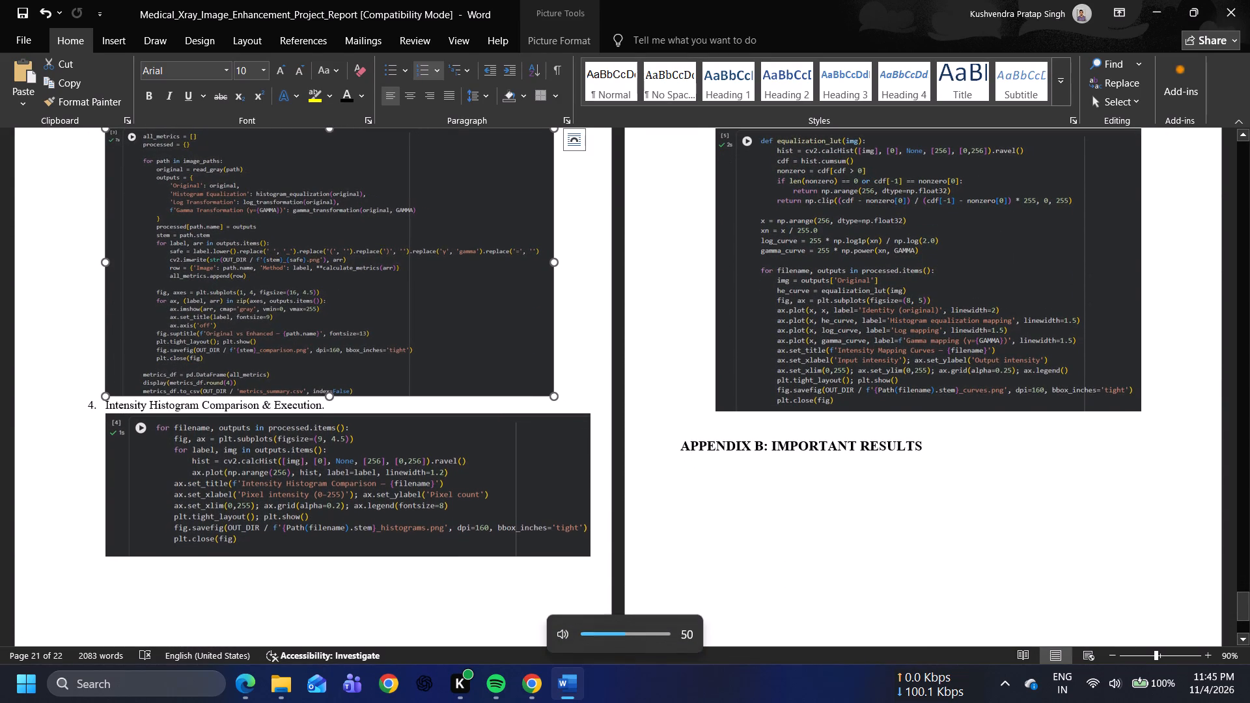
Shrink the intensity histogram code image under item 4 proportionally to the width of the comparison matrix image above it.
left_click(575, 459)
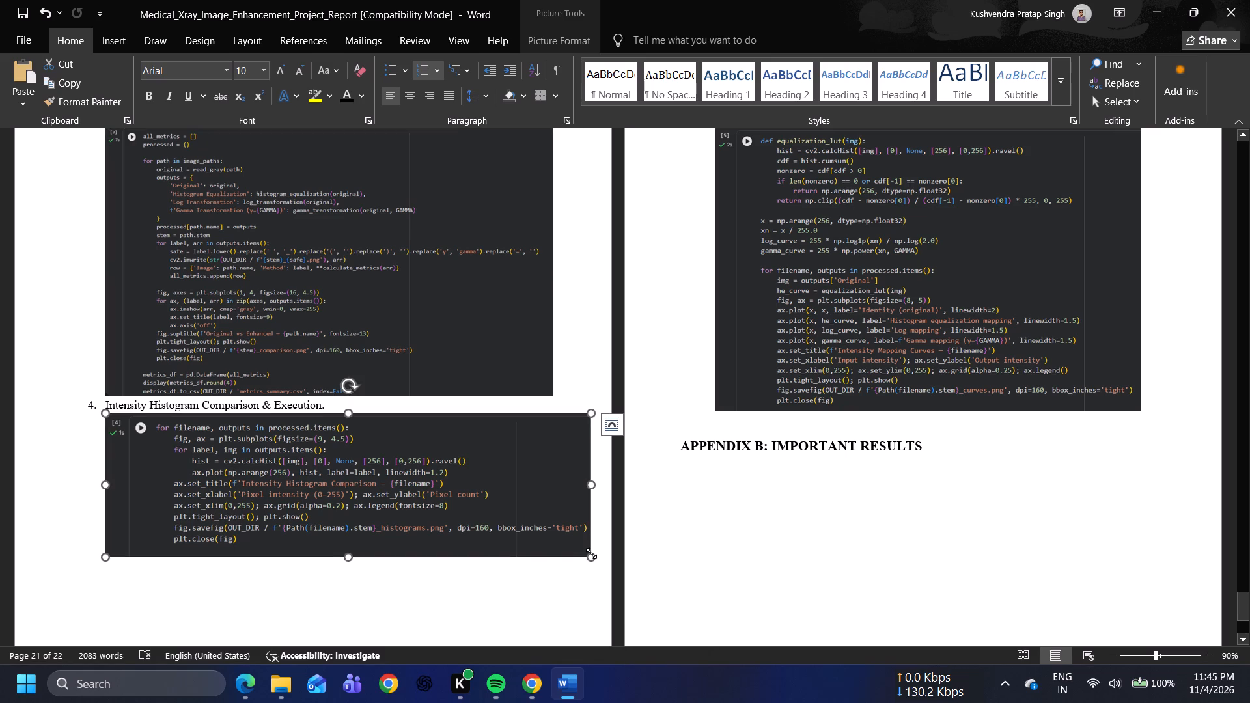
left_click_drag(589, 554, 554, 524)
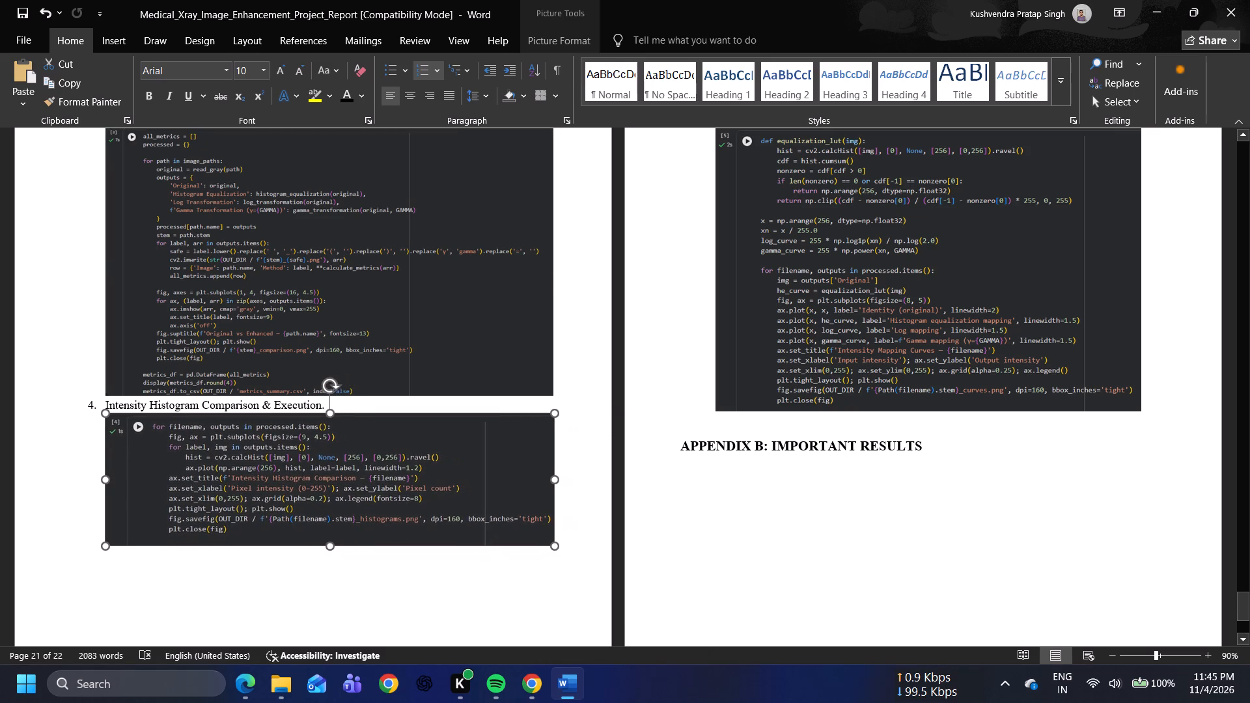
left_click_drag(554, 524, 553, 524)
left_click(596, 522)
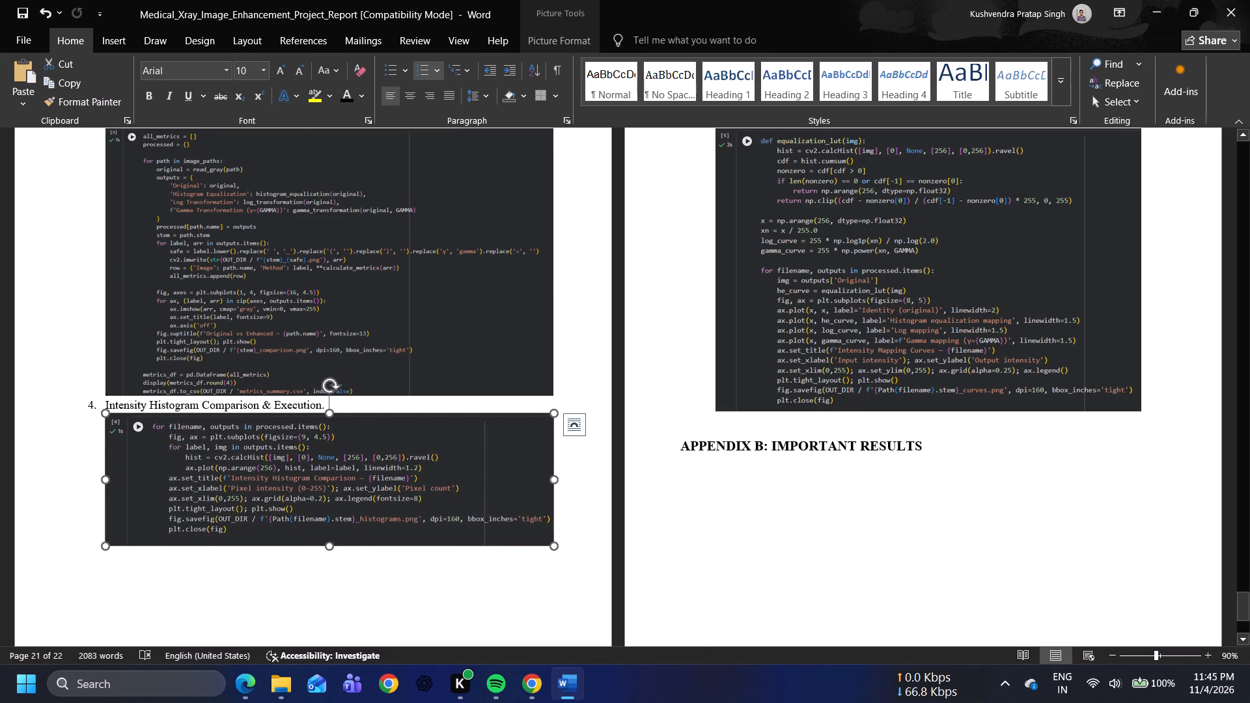
Review the Appendix A pages, checking the sizes of the code images and the space left on each page.
scroll(596, 522, "up", 10)
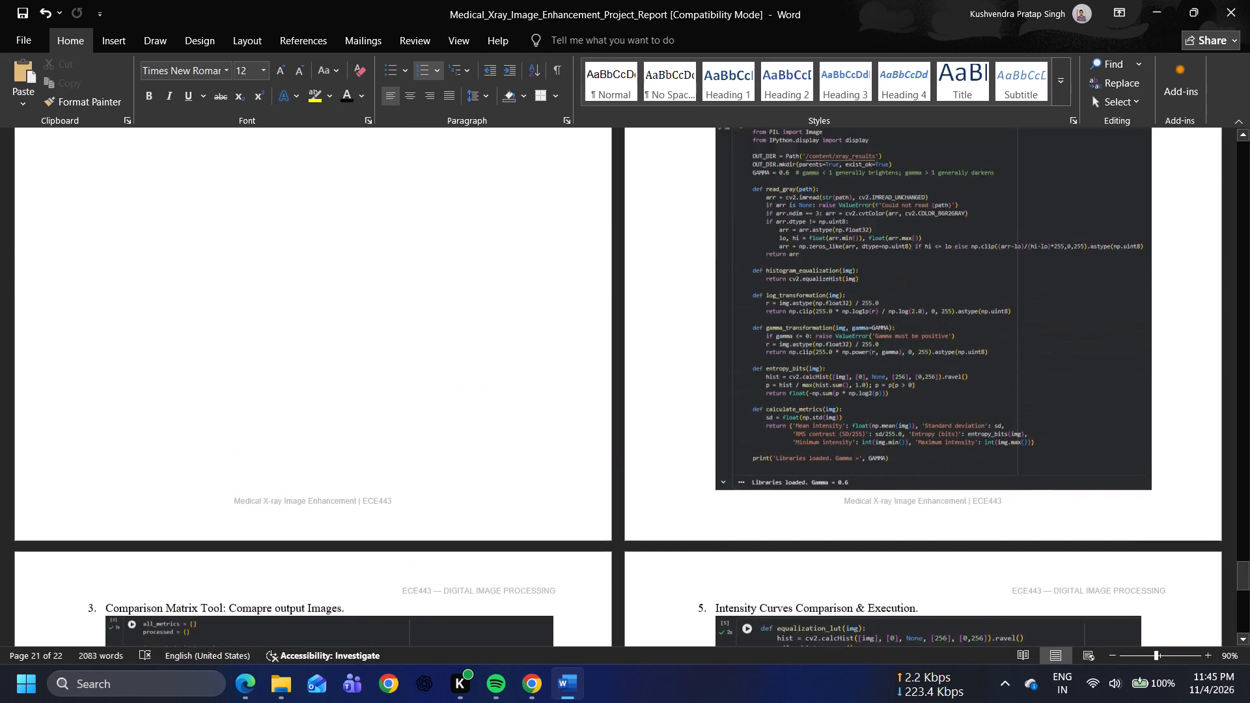
scroll(596, 522, "up", 3)
scroll(596, 522, "down", 4)
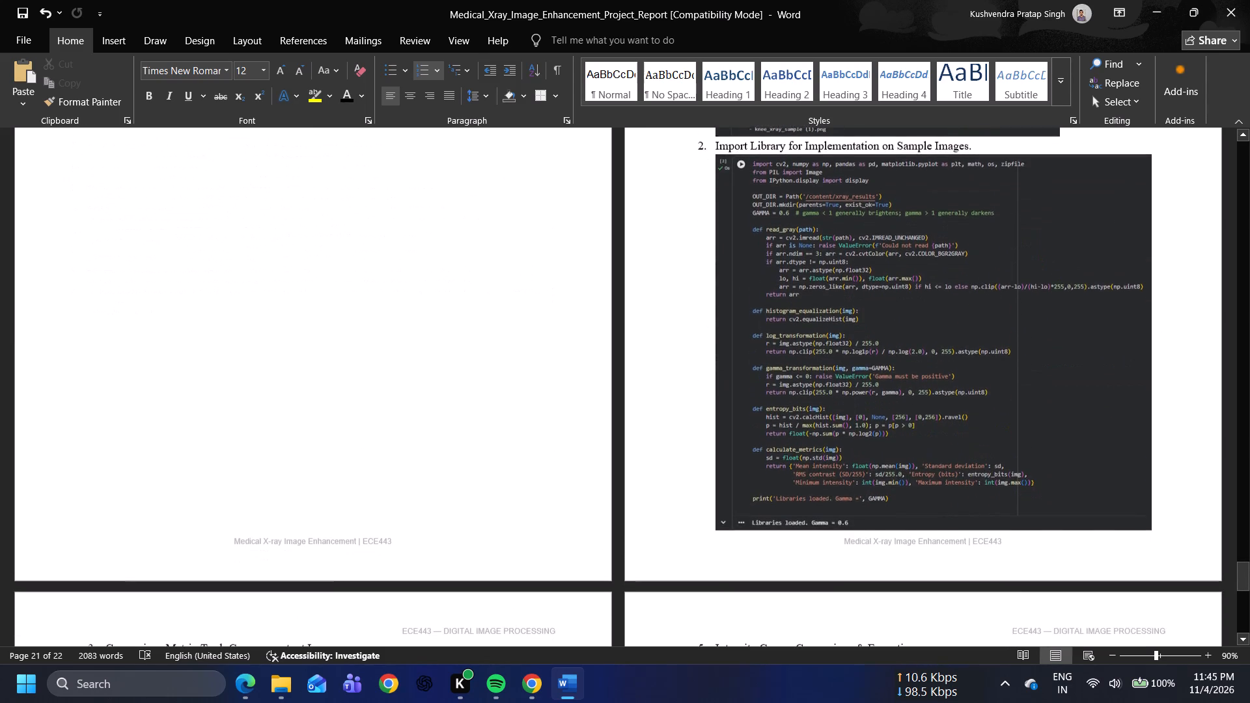
scroll(596, 522, "down", 11)
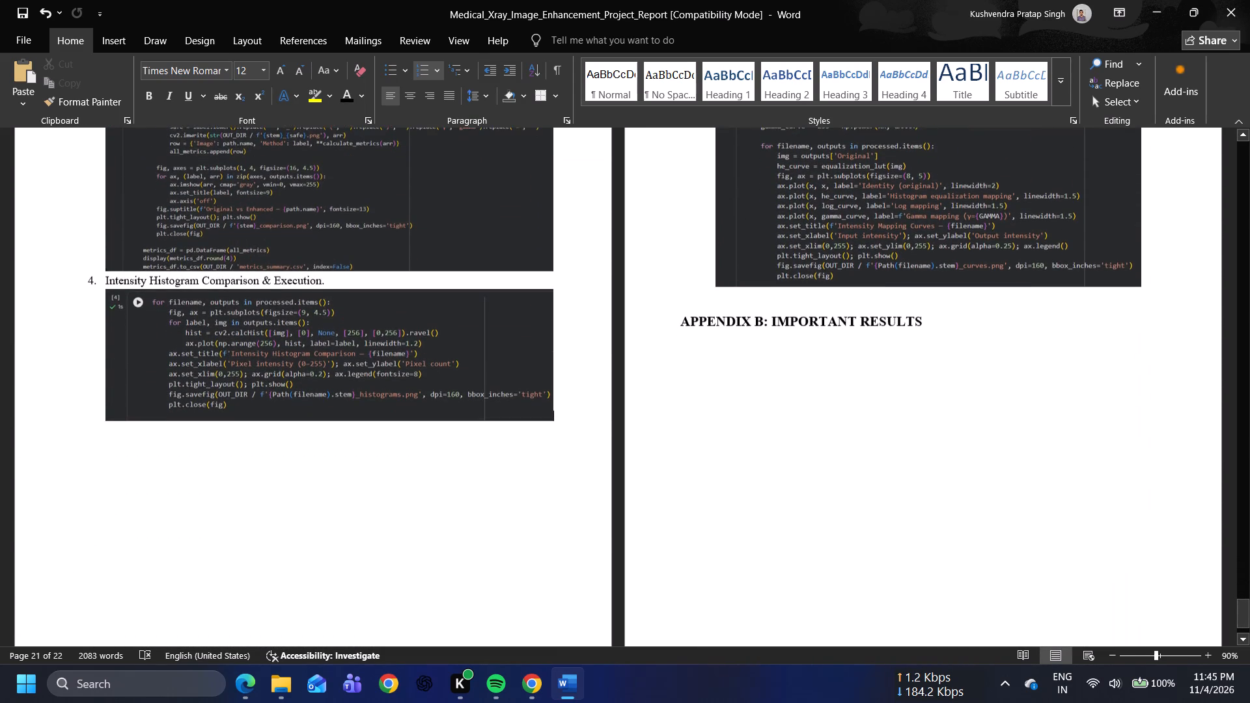
scroll(596, 522, "down", 1)
scroll(596, 522, "up", 4)
scroll(596, 522, "down", 1)
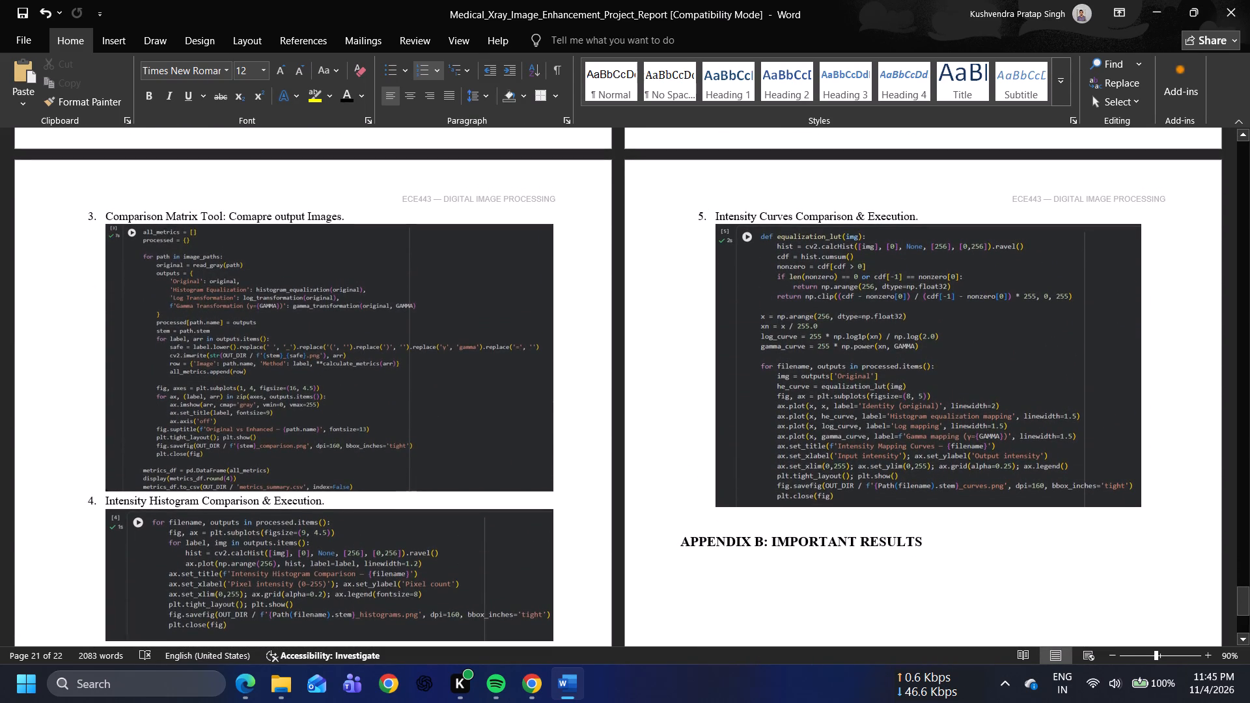
Shrink the comparison matrix code image under item 3 proportionally so its right edge sits slightly inside the text margin.
left_click(458, 429)
left_click_drag(557, 491, 512, 456)
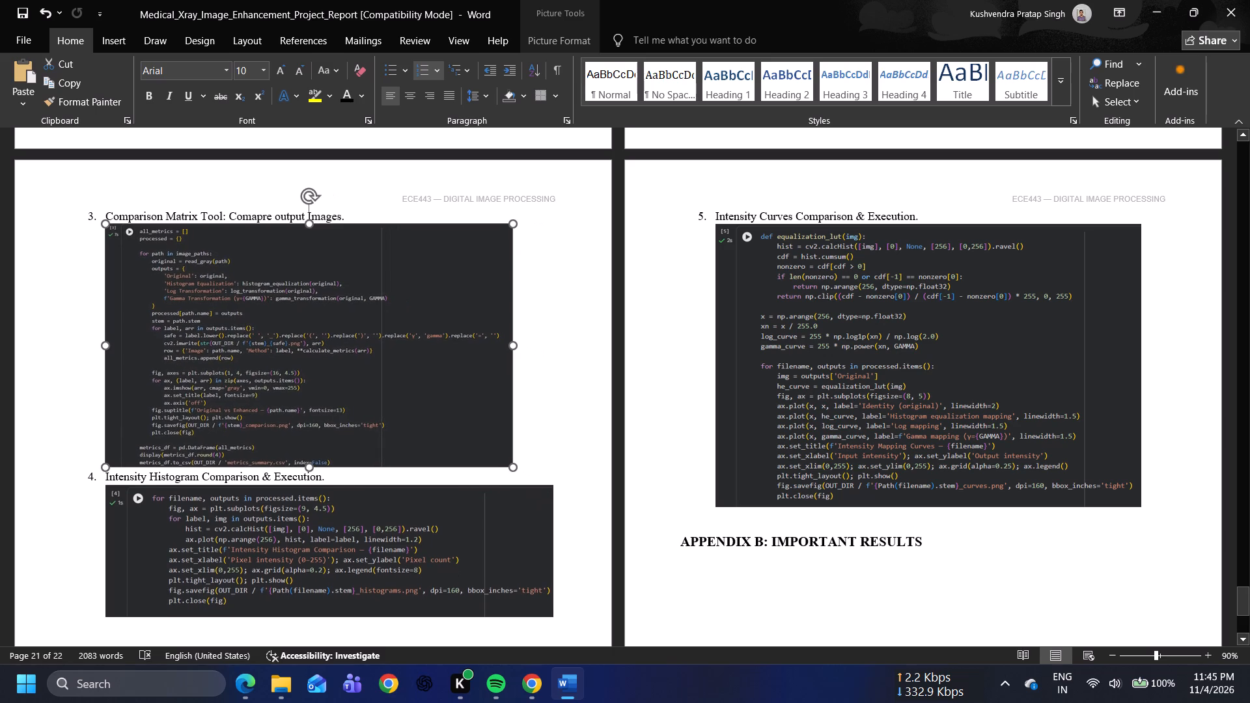
left_click_drag(512, 456, 475, 475)
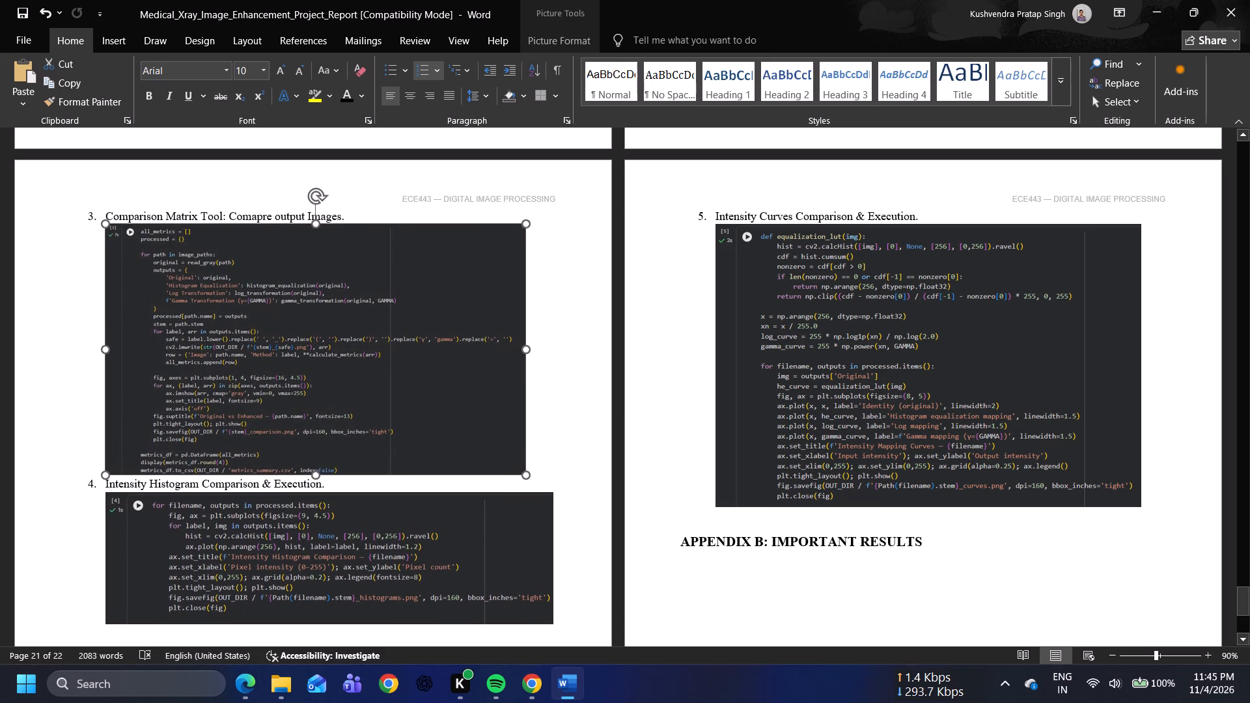
Shrink the intensity histogram code image under item 4 proportionally to about the new width of the comparison matrix image.
left_click(492, 539)
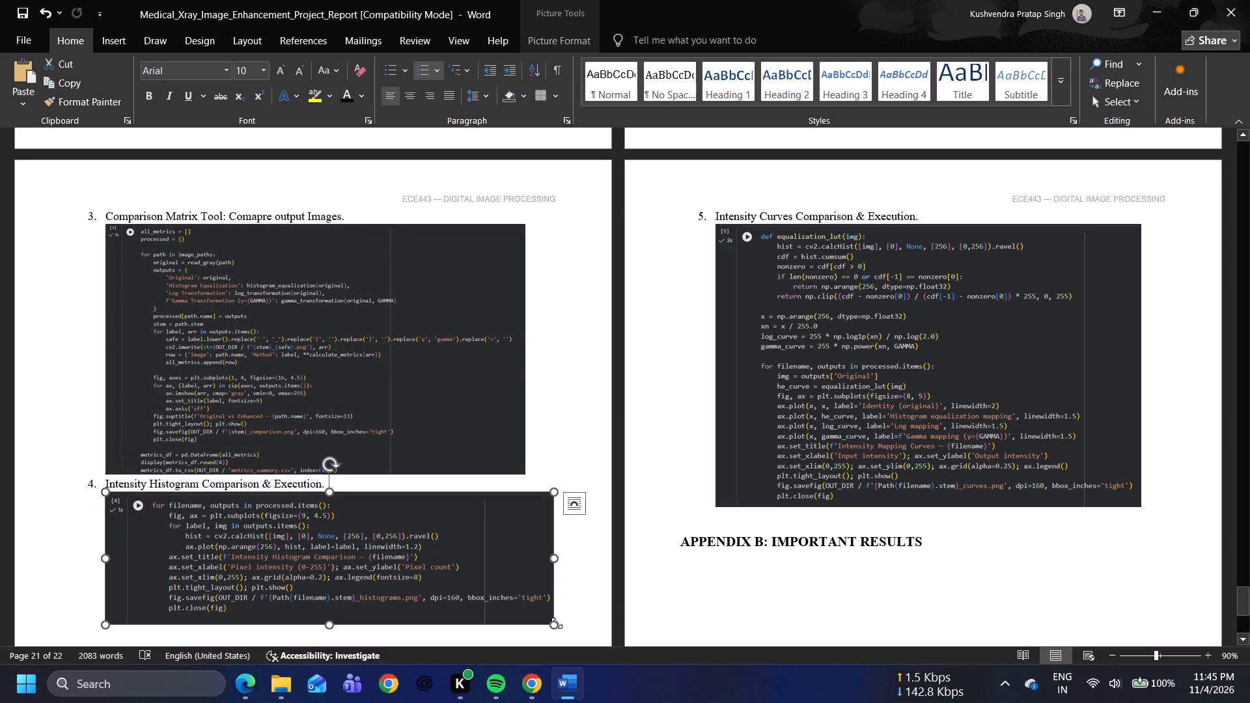
left_click_drag(557, 624, 520, 584)
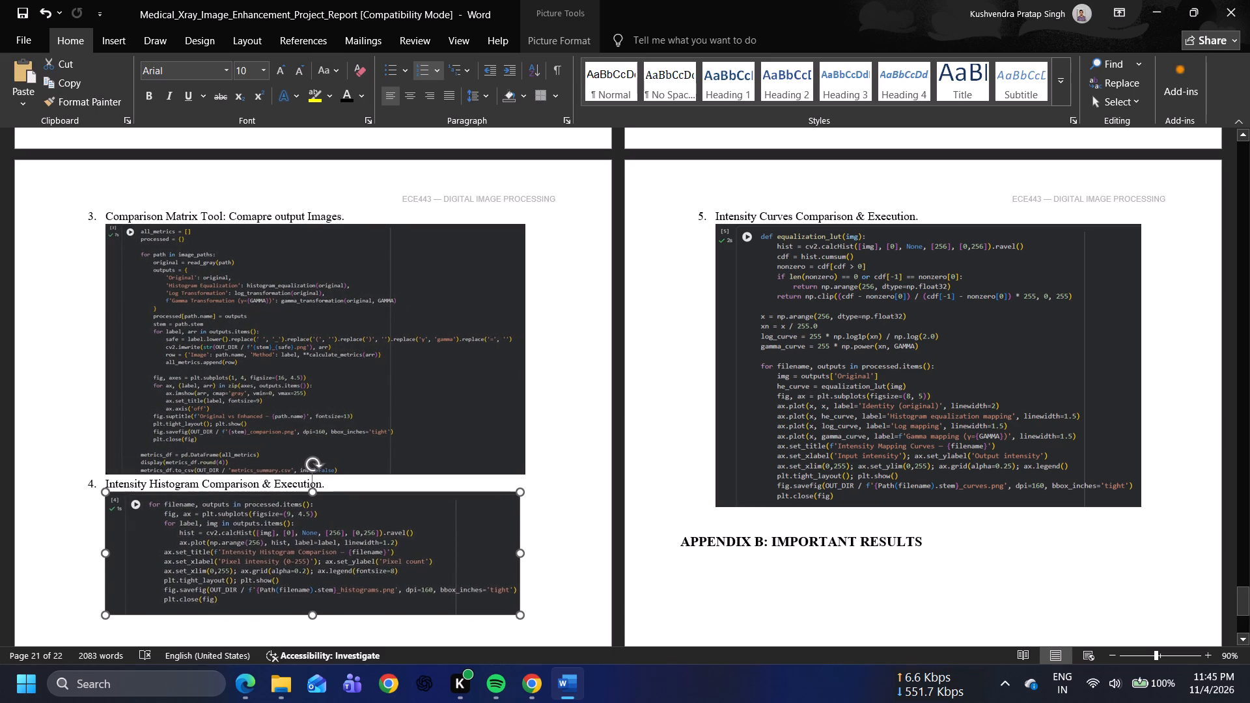
left_click_drag(520, 584, 524, 588)
left_click(561, 585)
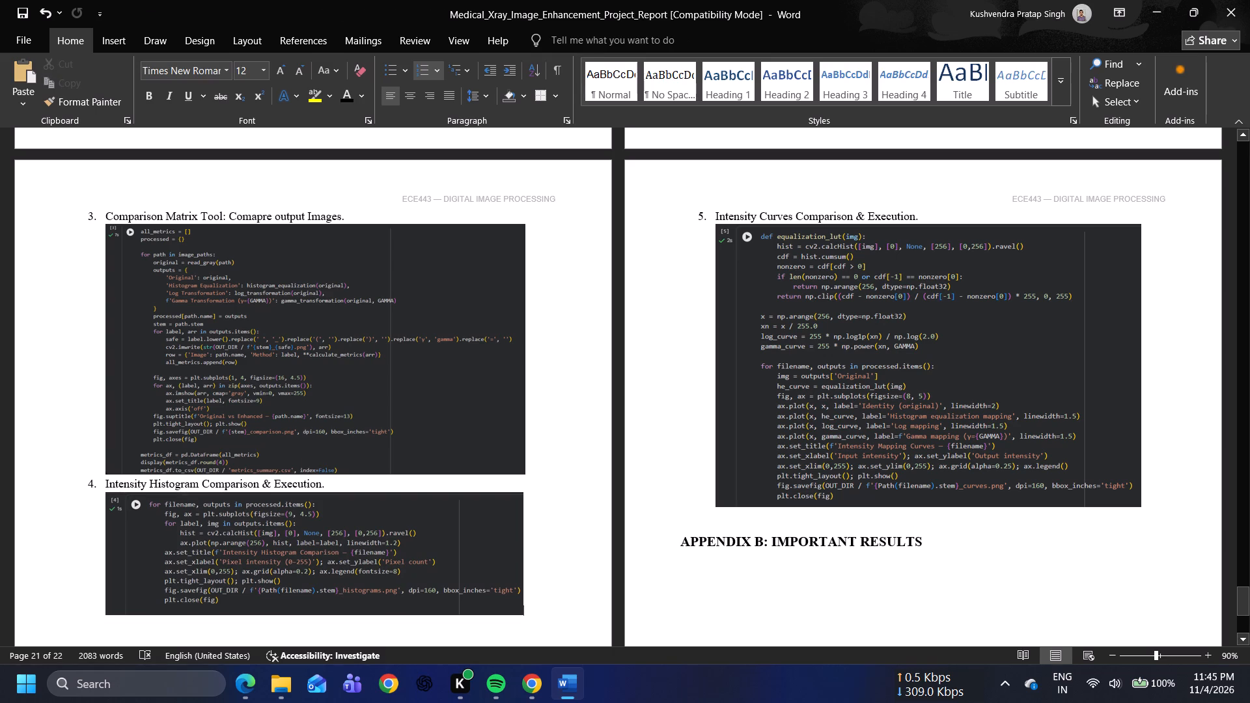
Resize the intensity curves code image proportionally so item 5 fits below item 4 on the same page, filling the space above the footer.
scroll(561, 585, "down", 1)
scroll(561, 585, "up", 1)
left_click(1106, 250)
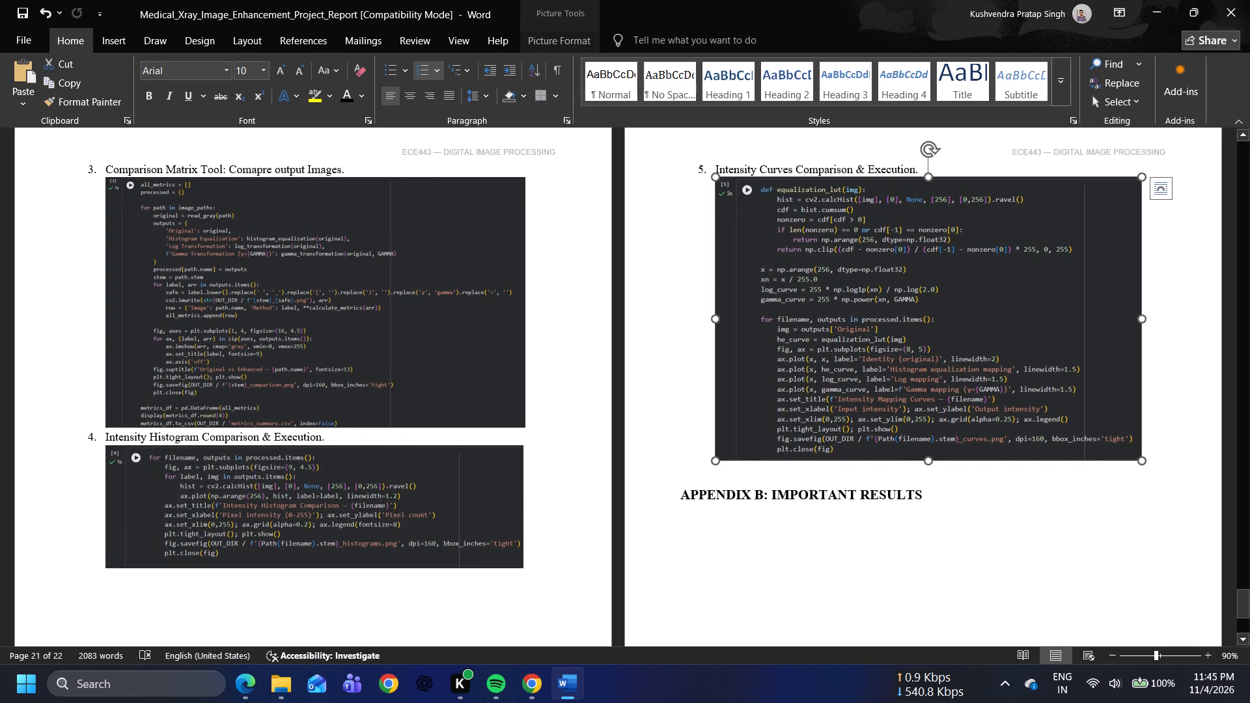
left_click_drag(1141, 465, 1132, 462)
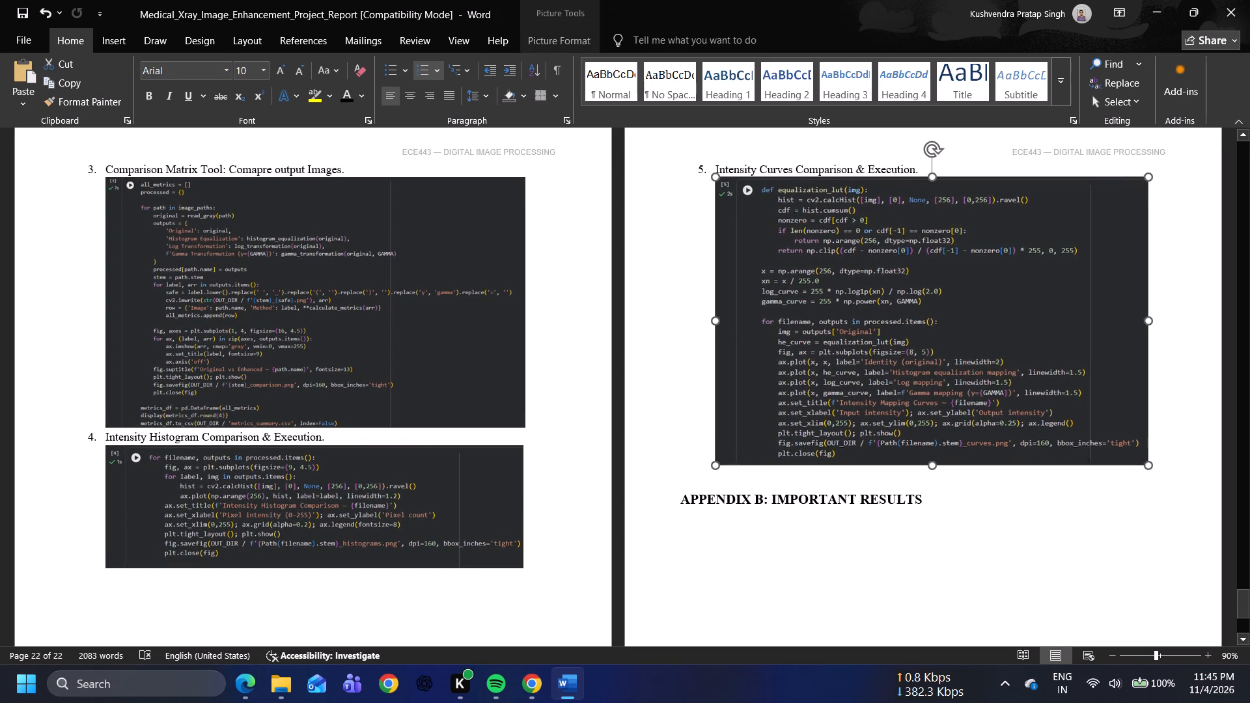
left_click_drag(1132, 462, 982, 337)
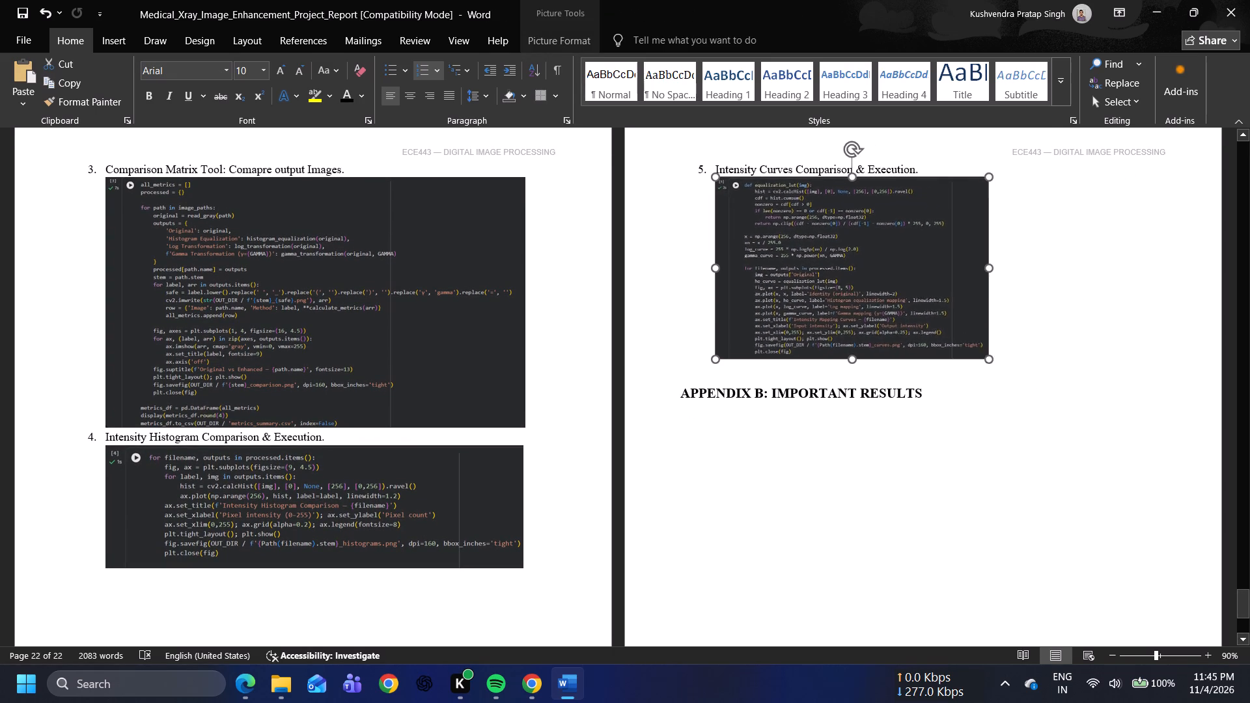
left_click_drag(982, 337, 956, 324)
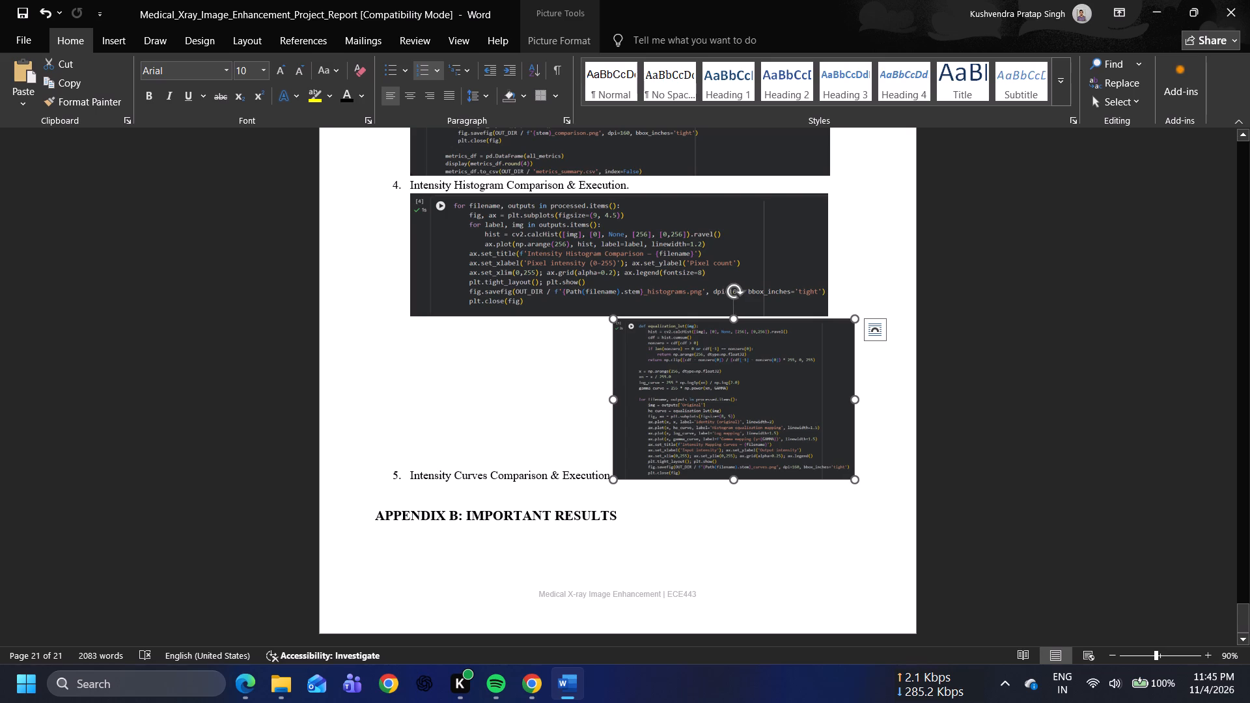
left_click_drag(856, 480, 865, 489)
left_click_drag(865, 489, 945, 549)
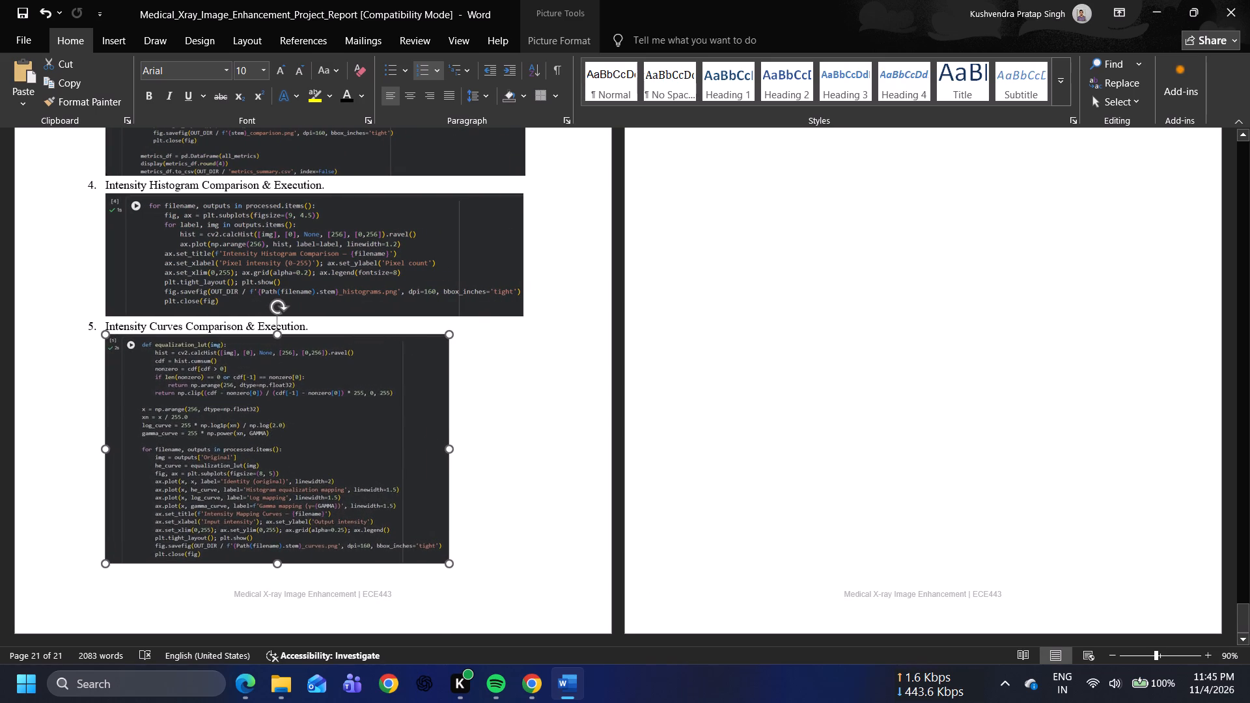
left_click_drag(945, 549, 984, 553)
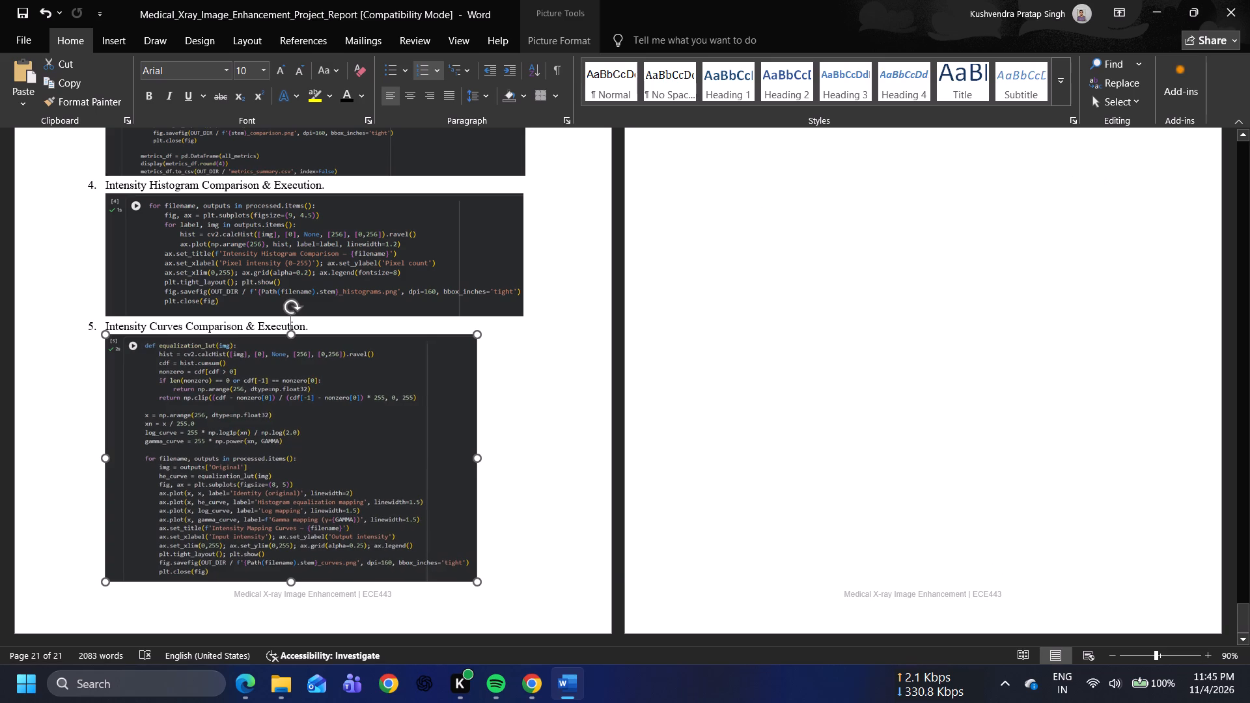
left_click_drag(984, 553, 991, 560)
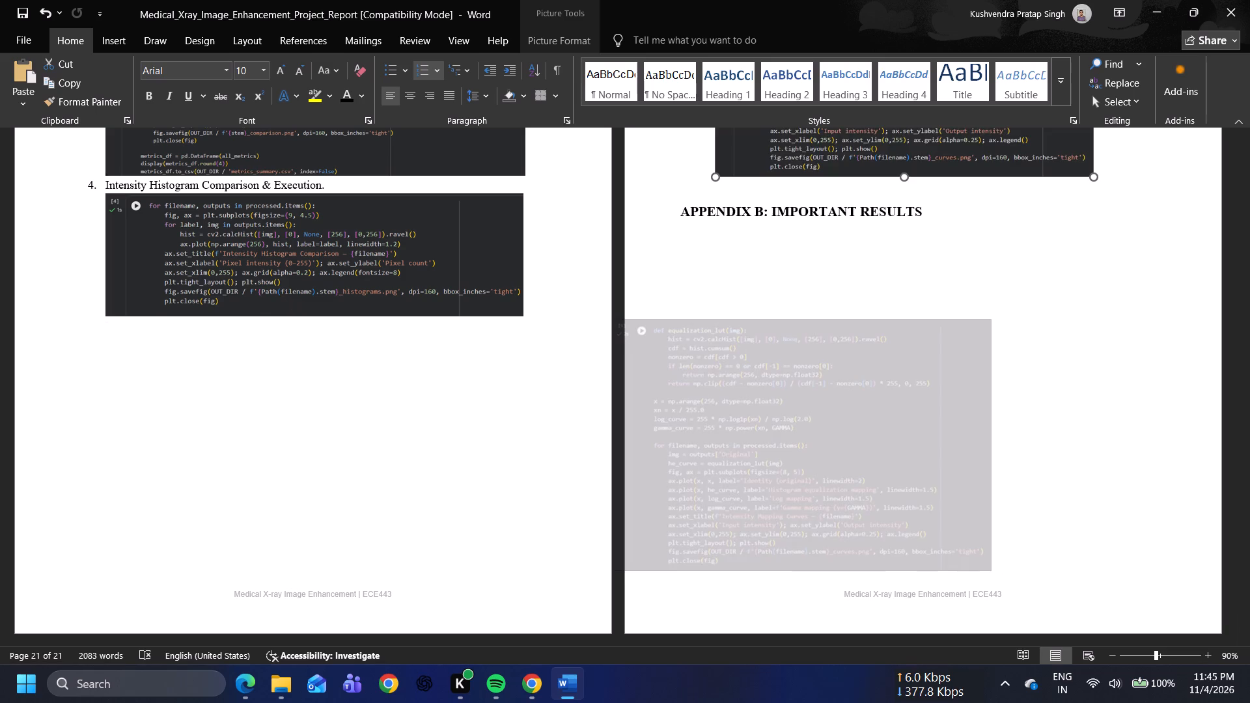
left_click_drag(991, 560, 987, 558)
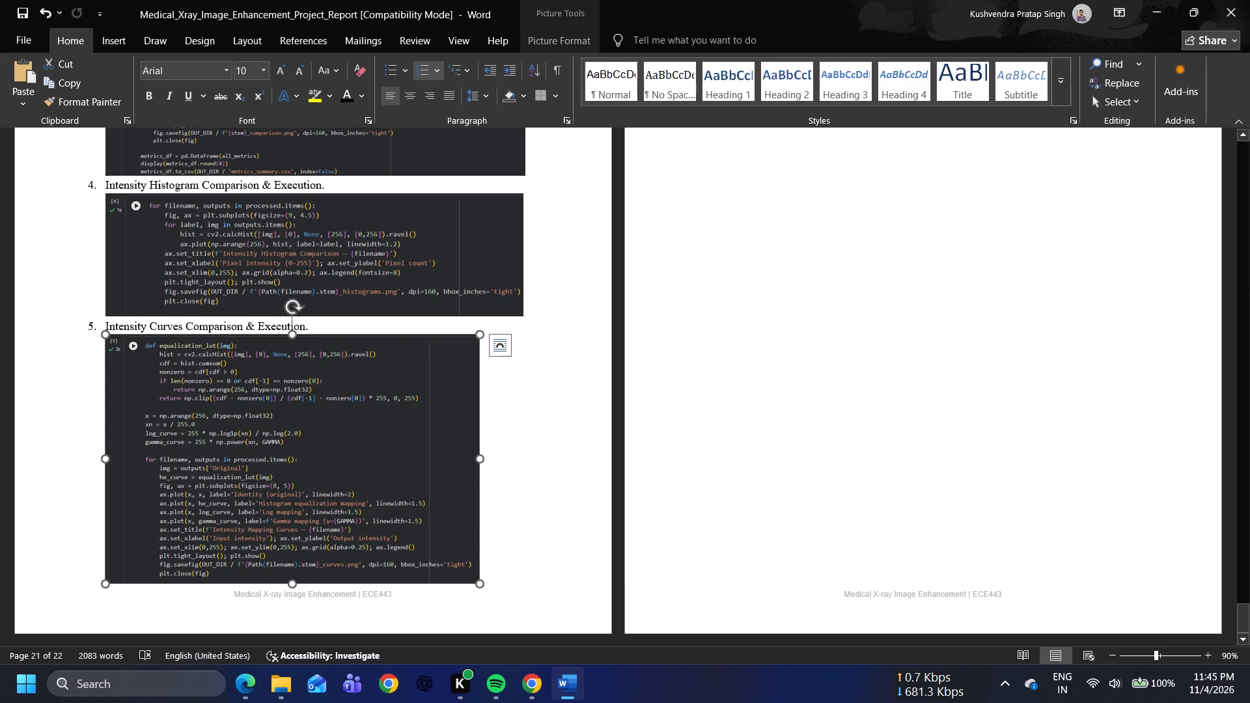
left_click(605, 448)
scroll(605, 448, "up", 5)
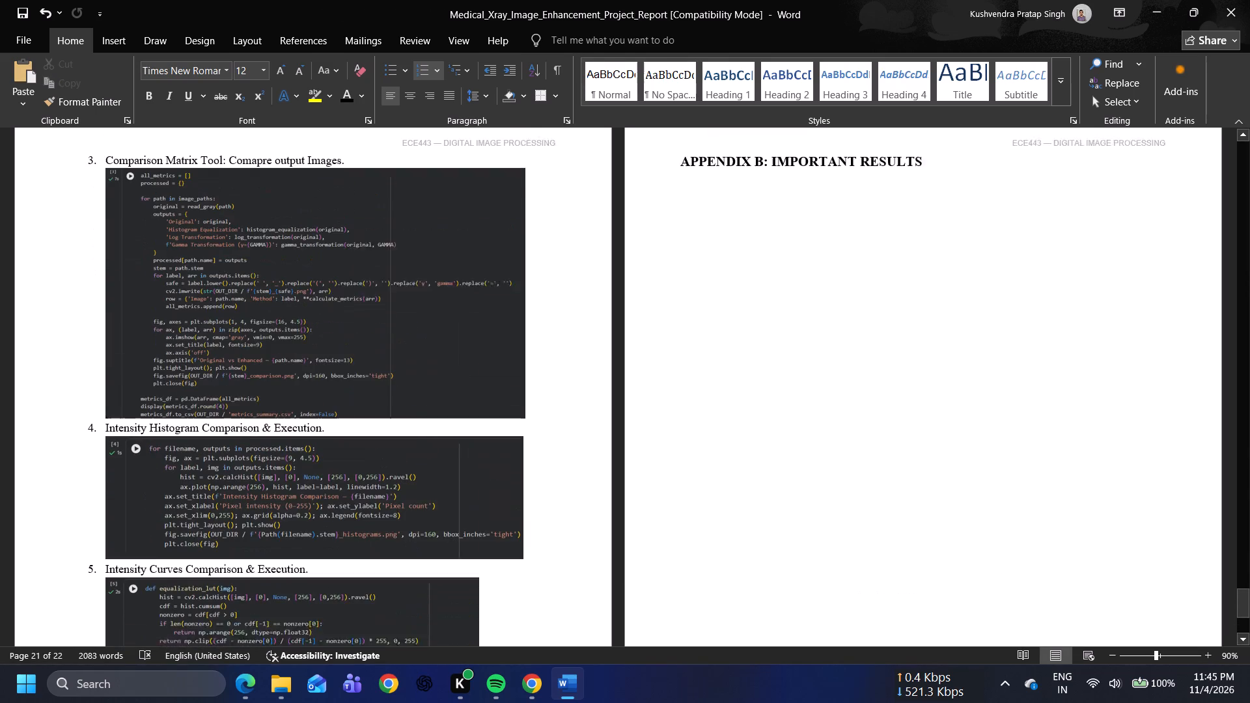
scroll(605, 448, "up", 1)
scroll(605, 448, "down", 5)
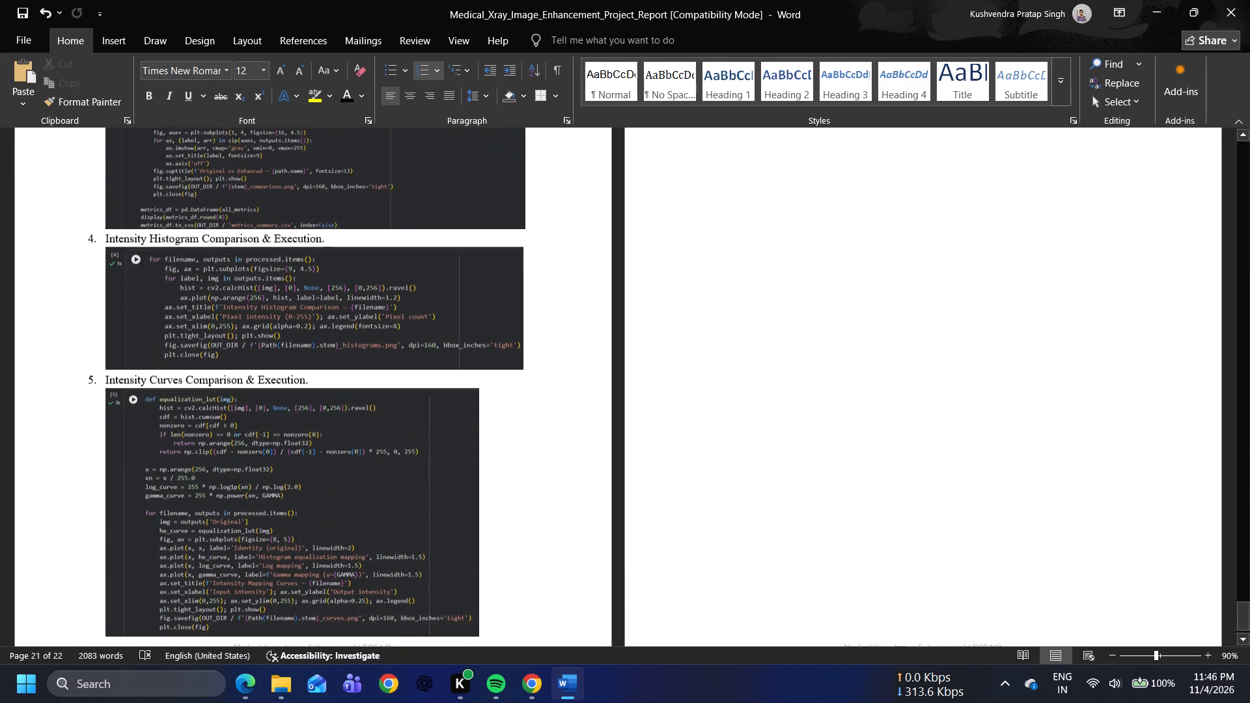
Shrink the comparison matrix code image under item 3 proportionally, to slightly wider than the intensity curves code image.
scroll(605, 448, "down", 3)
left_click(431, 418)
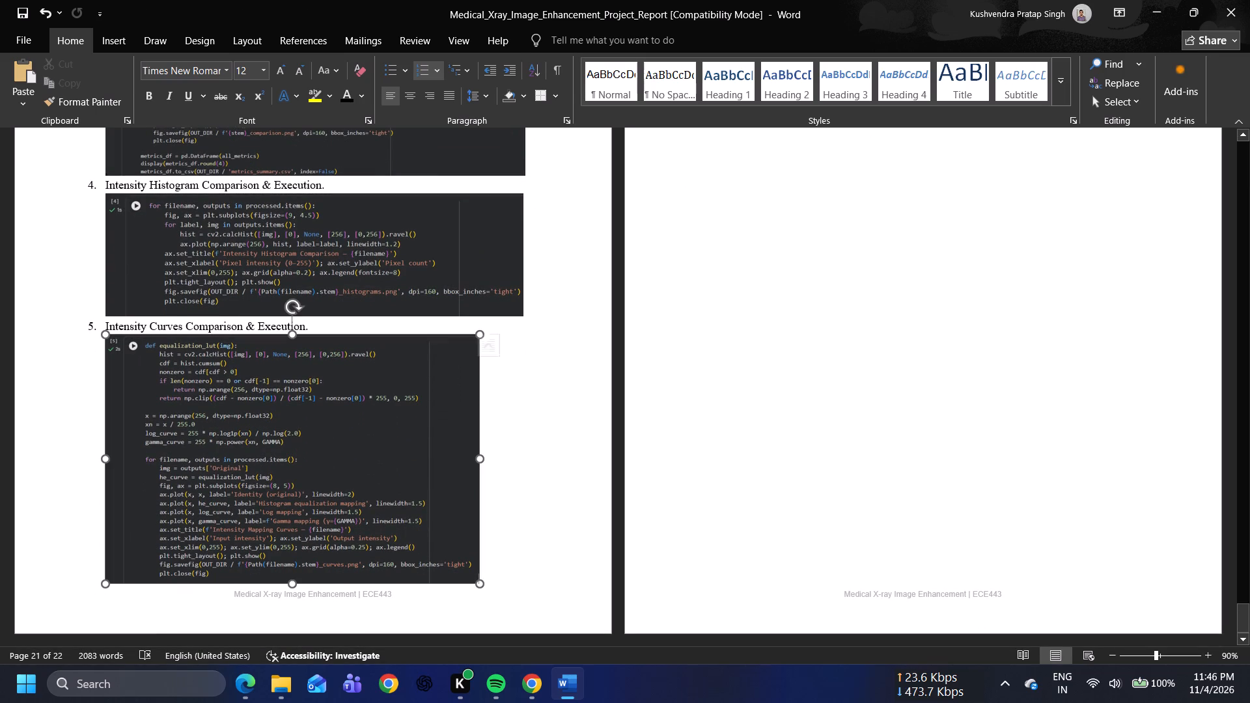
left_click(479, 261)
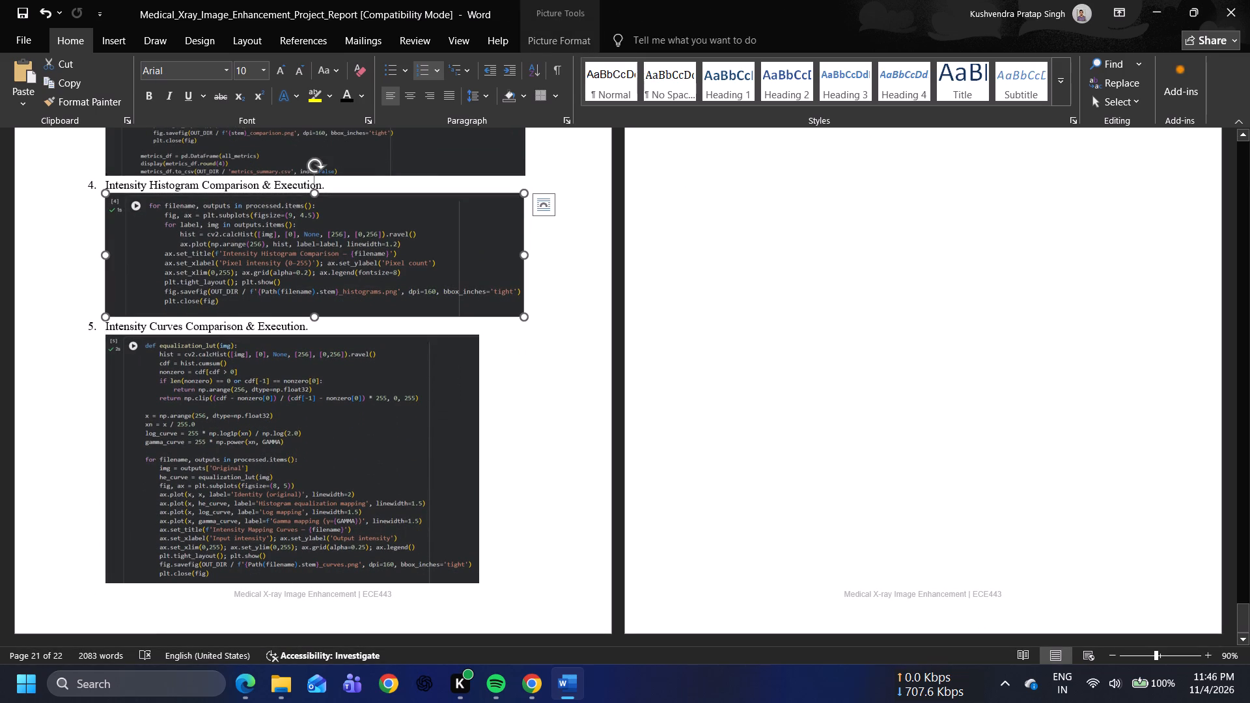
scroll(476, 279, "up", 2)
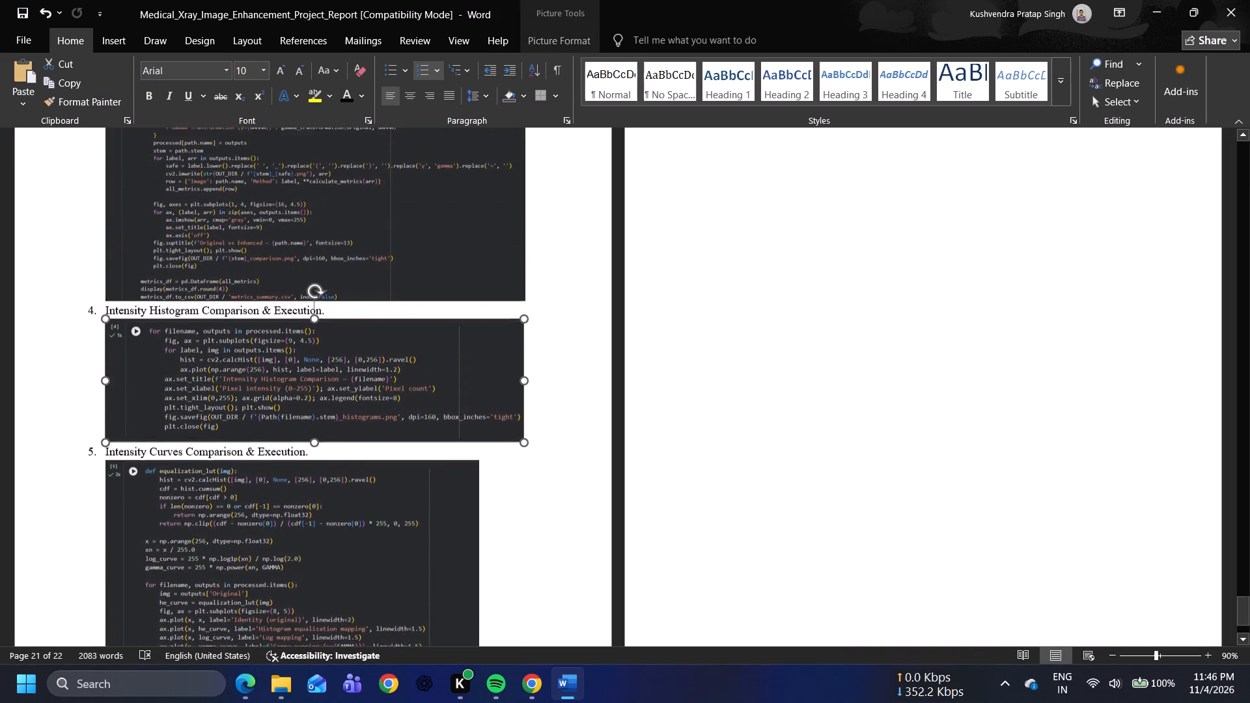
scroll(476, 279, "up", 1)
left_click(476, 279)
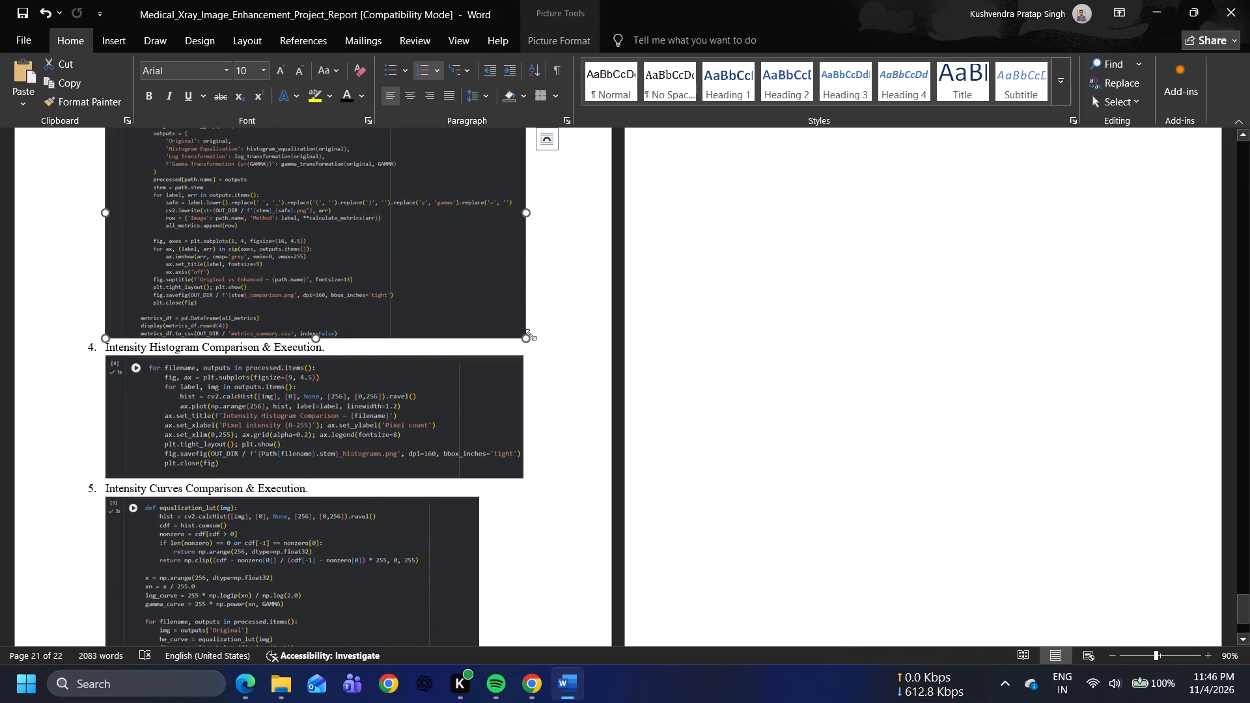
left_click_drag(526, 340, 503, 315)
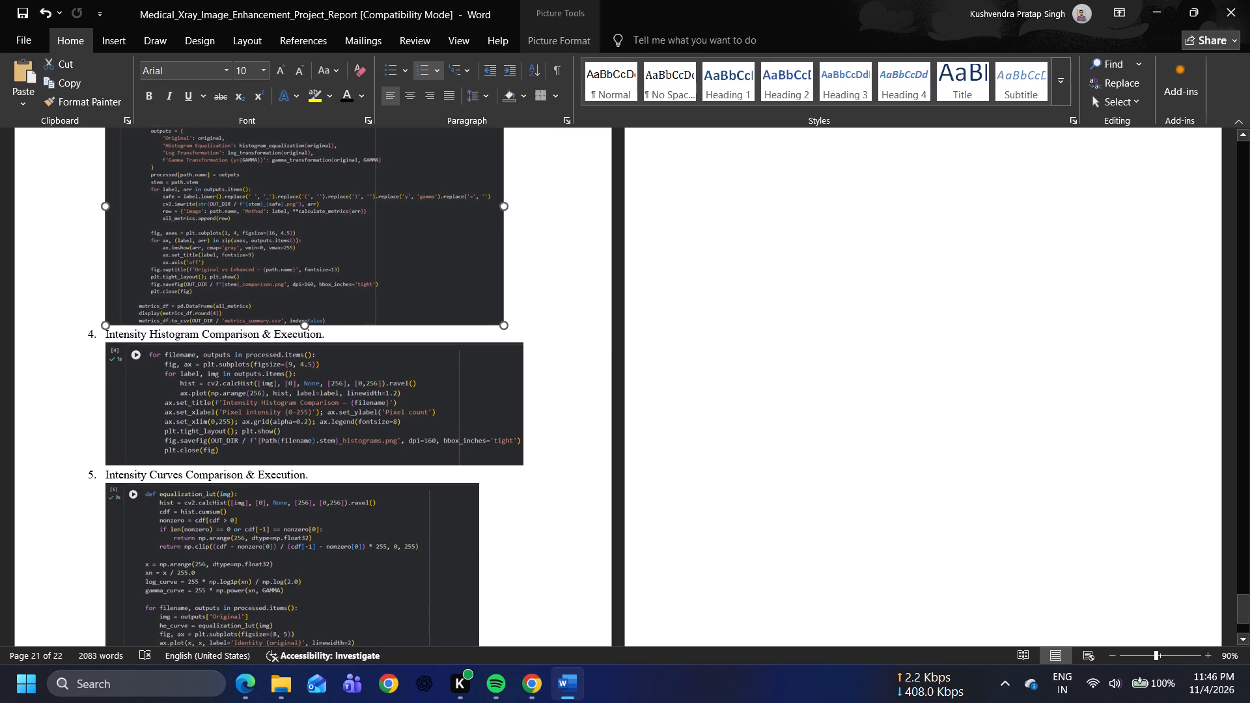
left_click_drag(503, 315, 499, 310)
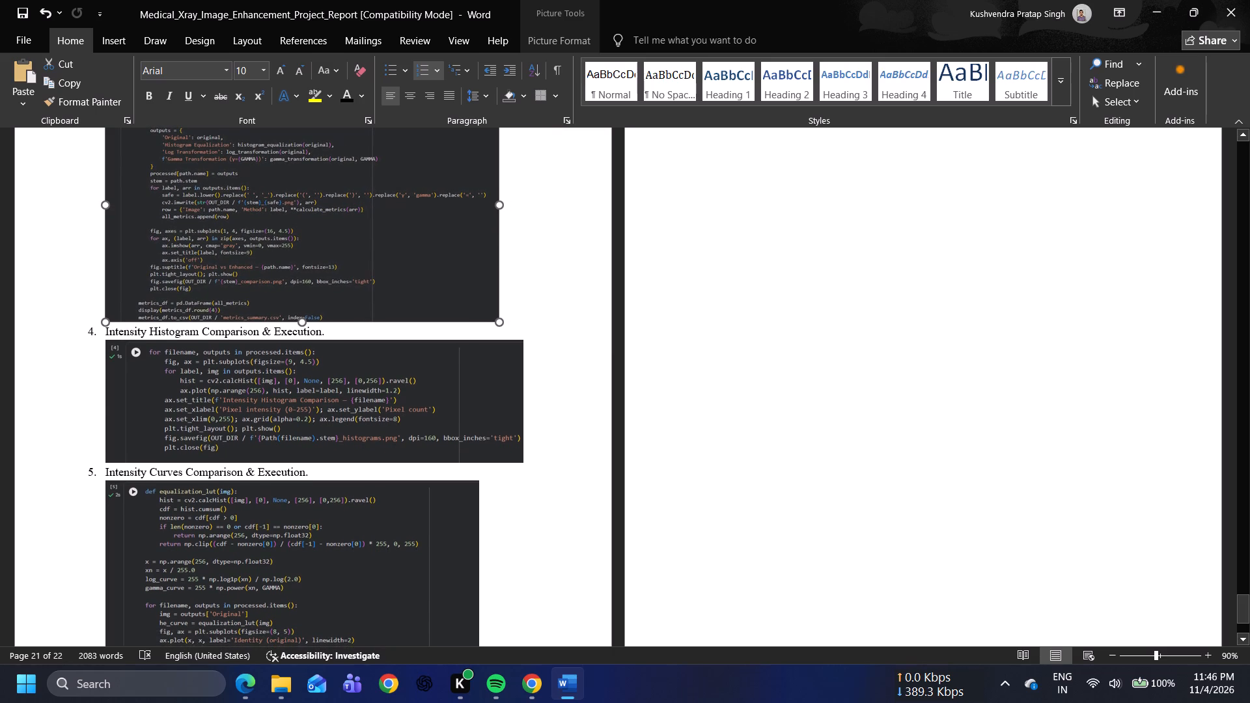
Shrink the intensity histogram code image under item 4 proportionally to about the comparison matrix image's width.
left_click(499, 360)
left_click_drag(524, 468, 497, 428)
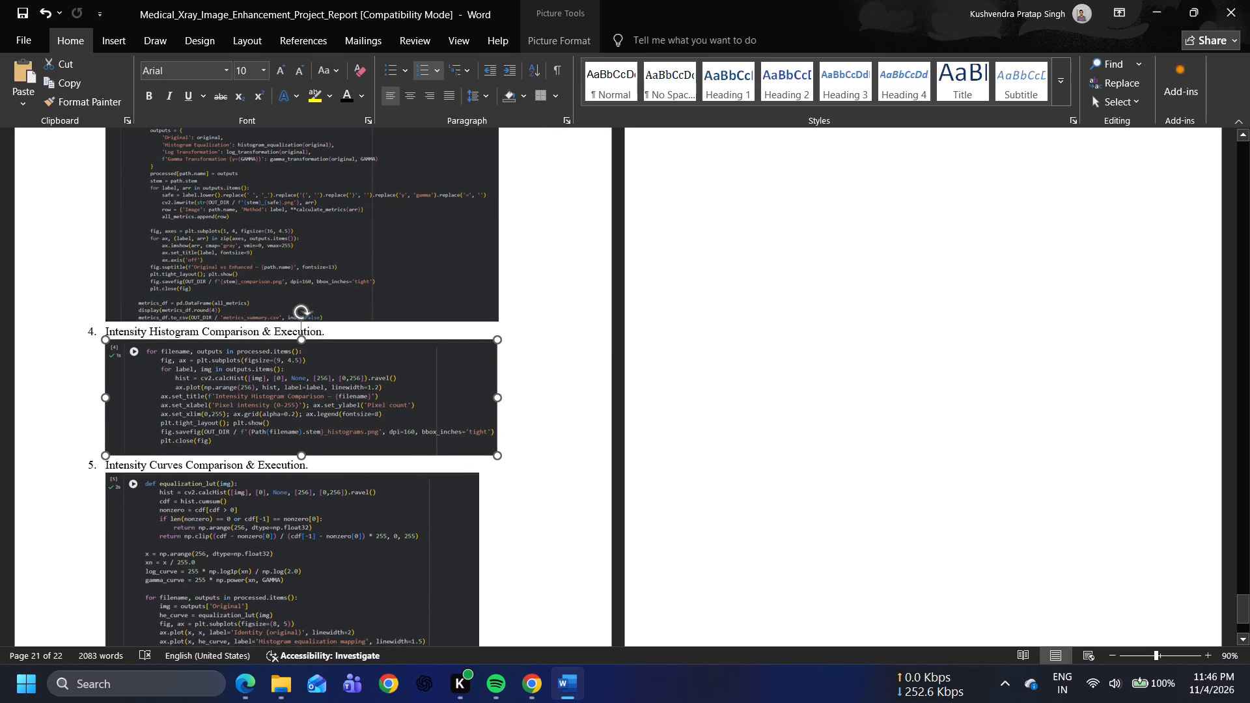
left_click_drag(497, 428, 497, 428)
left_click(543, 531)
Enlarge the intensity curves code image under item 5 proportionally until it nearly reaches the footer, keeping it on the same page.
scroll(543, 531, "down", 2)
left_click(404, 460)
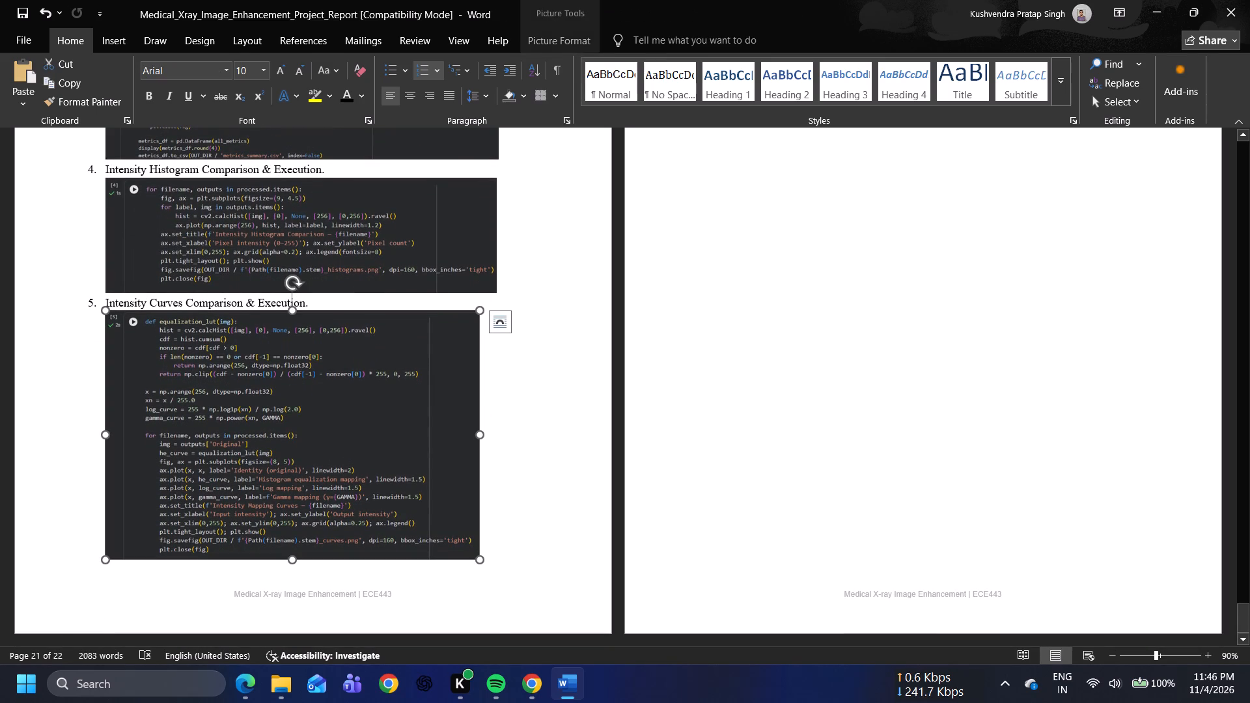
left_click_drag(480, 560, 493, 572)
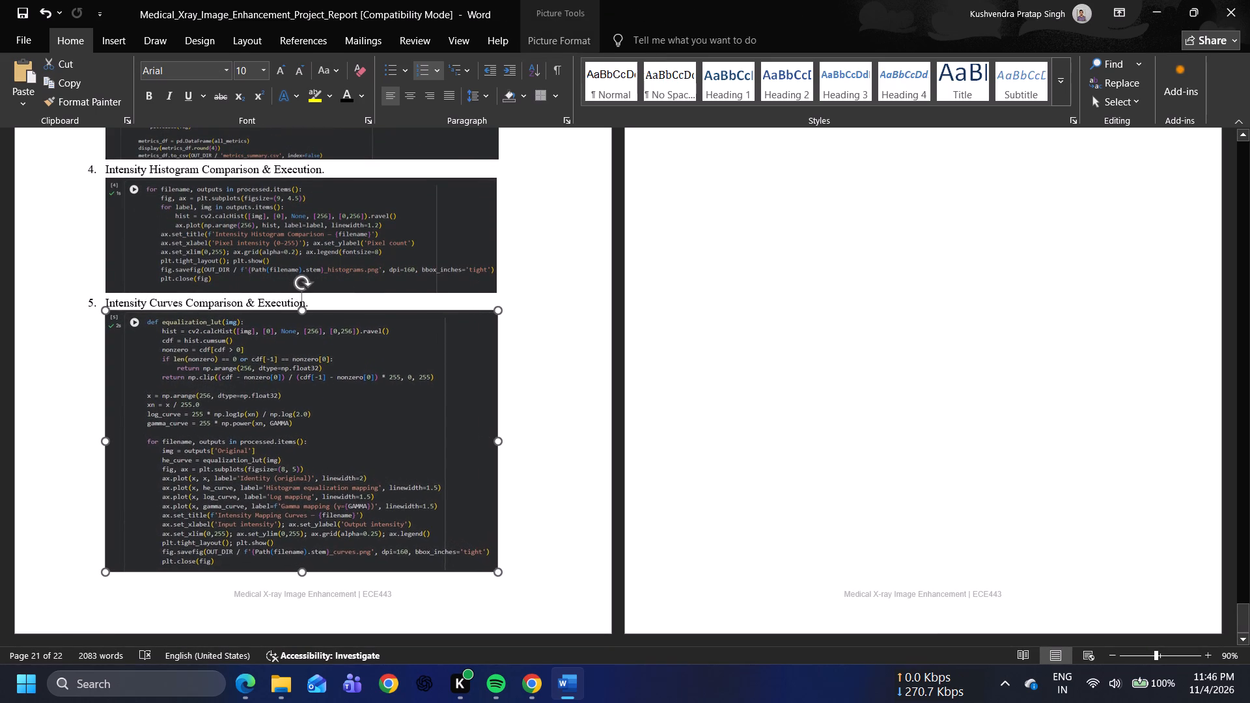
left_click_drag(493, 572, 505, 581)
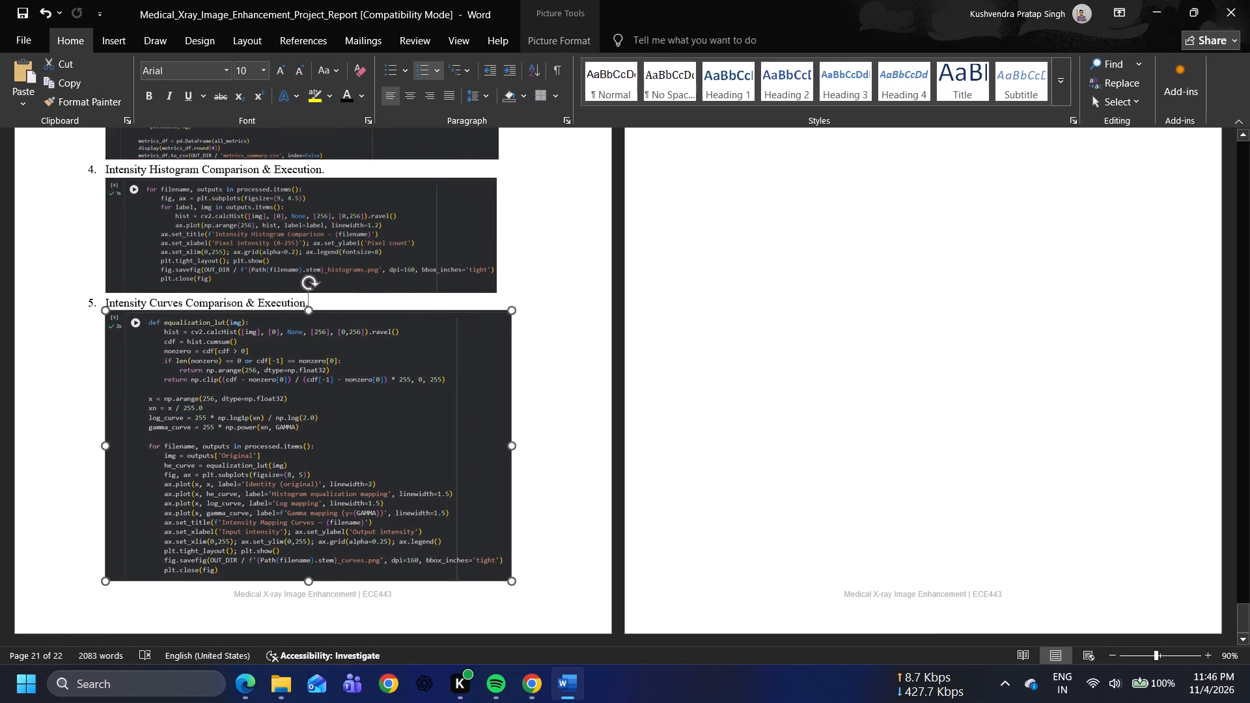
left_click_drag(505, 581, 508, 575)
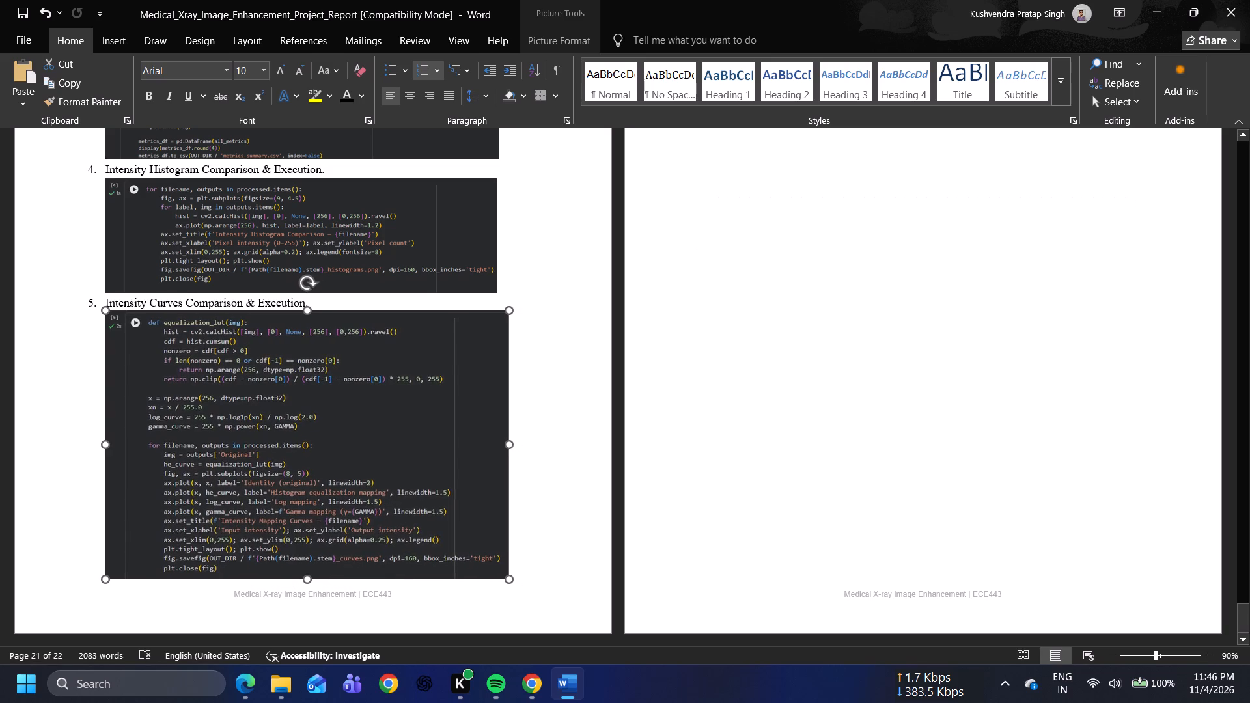
left_click_drag(508, 575, 507, 574)
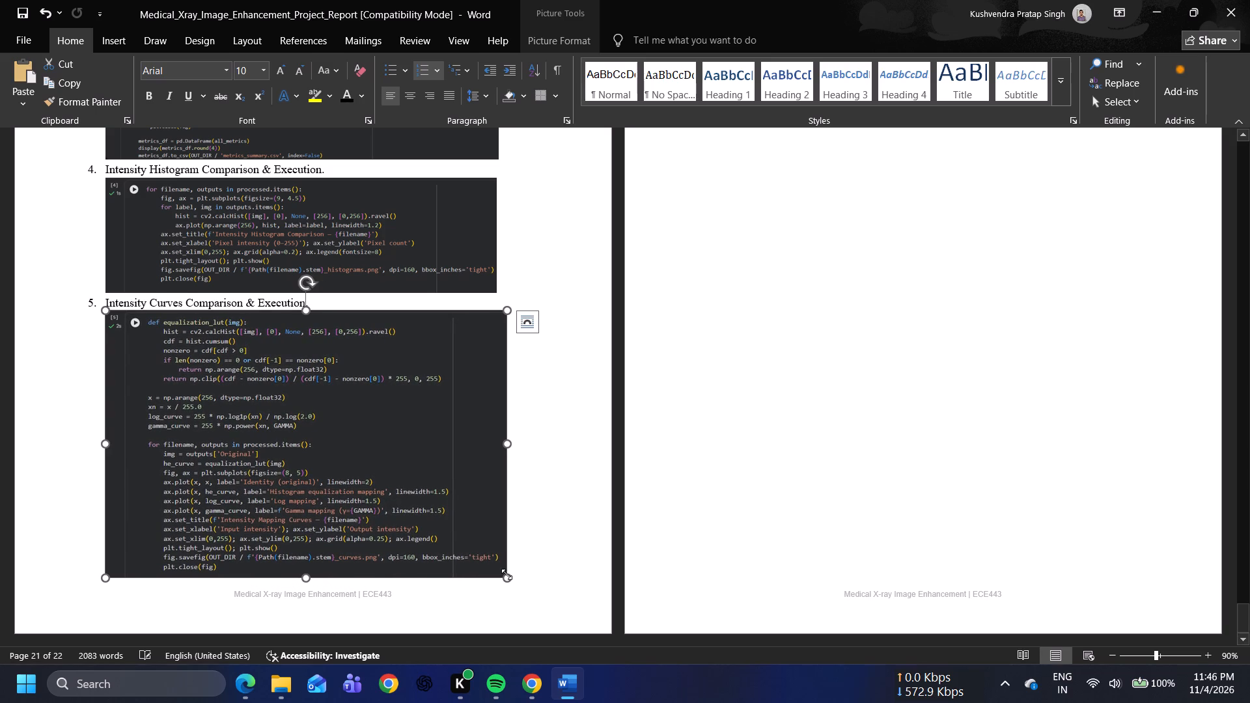
Enlarge the intensity histogram code image under item 4 proportionally to about the intensity curves image's width.
scroll(507, 574, "up", 3)
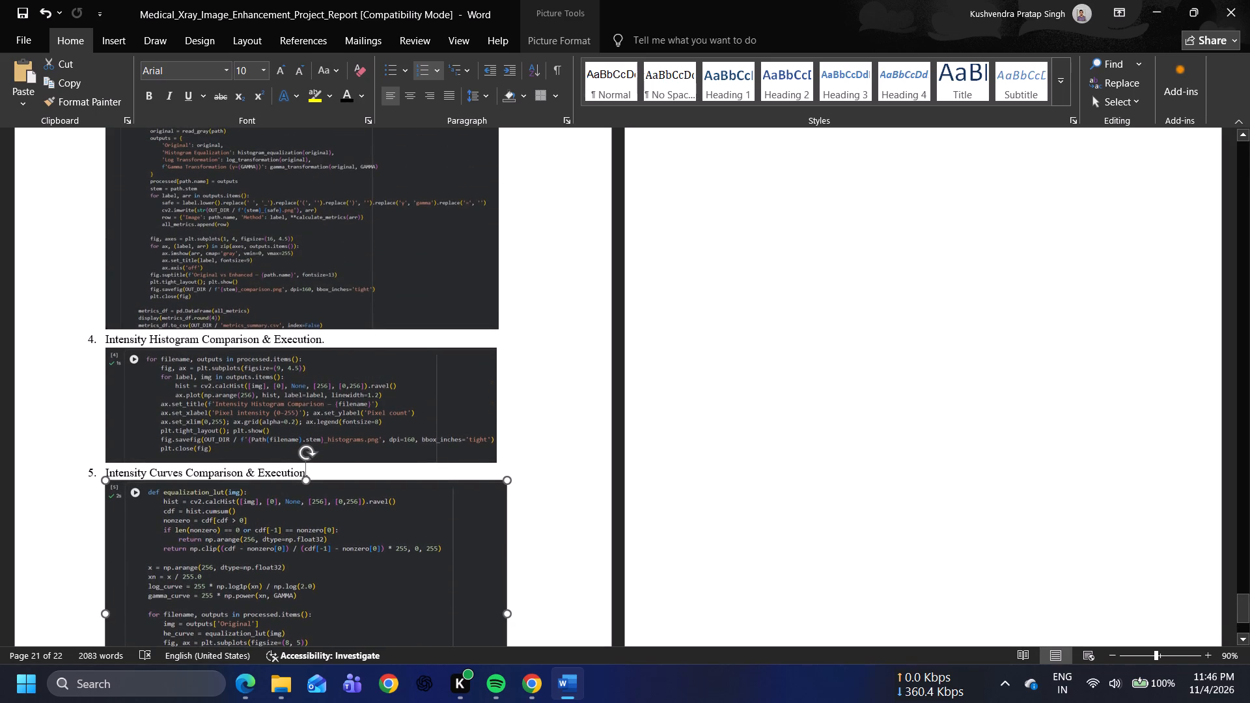
left_click(462, 404)
left_click_drag(498, 459, 506, 467)
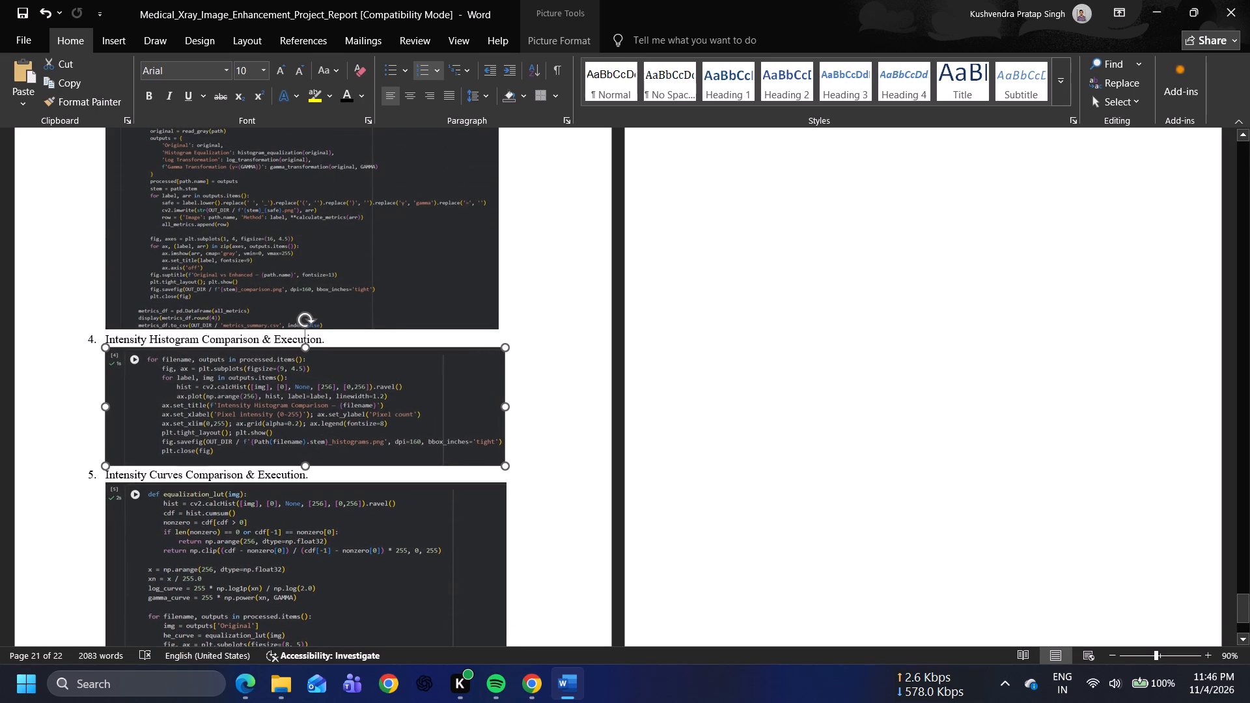
left_click_drag(506, 467, 503, 465)
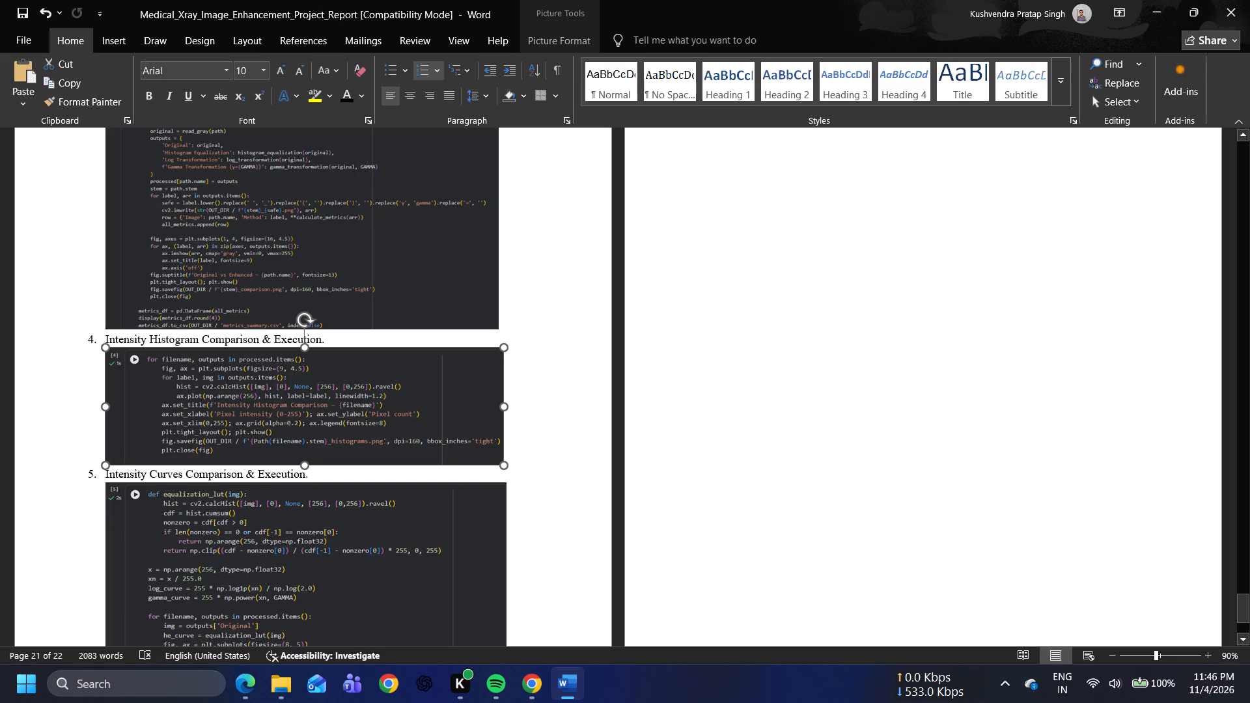
left_click_drag(503, 465, 503, 465)
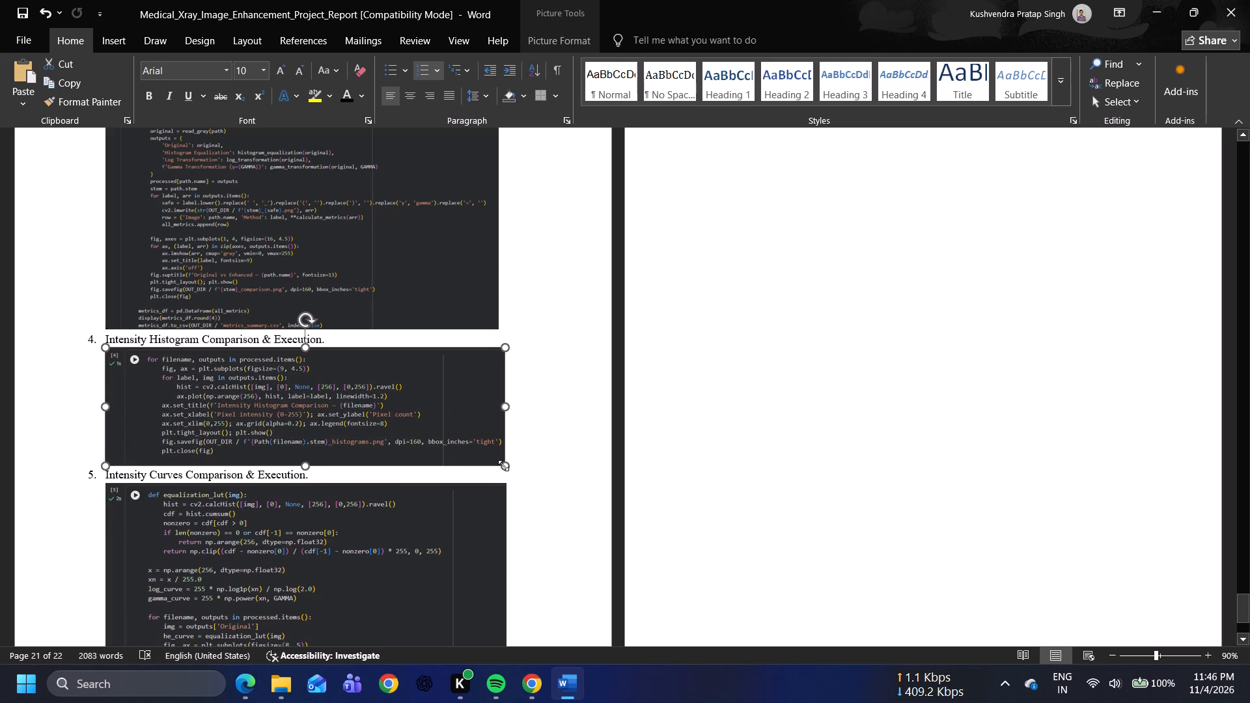
Enlarge the comparison matrix code image under item 3 proportionally to match the width of the histogram and curves images.
scroll(503, 465, "up", 2)
left_click(479, 398)
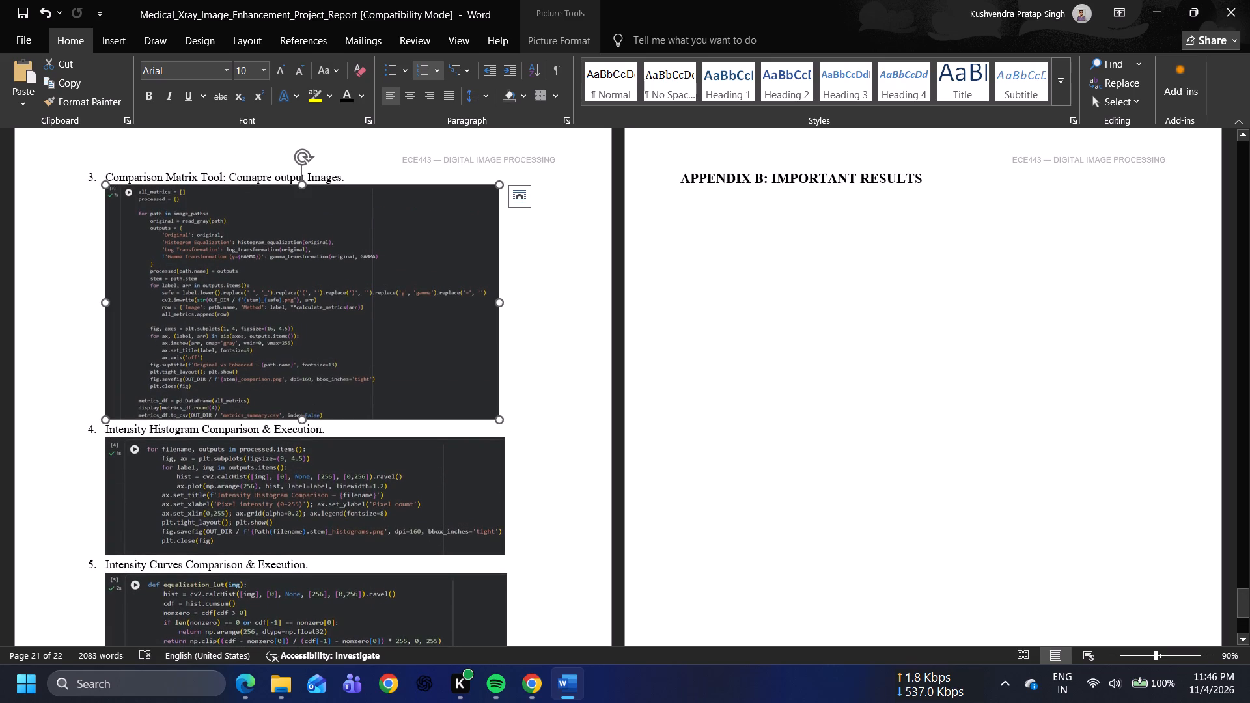
left_click(499, 419)
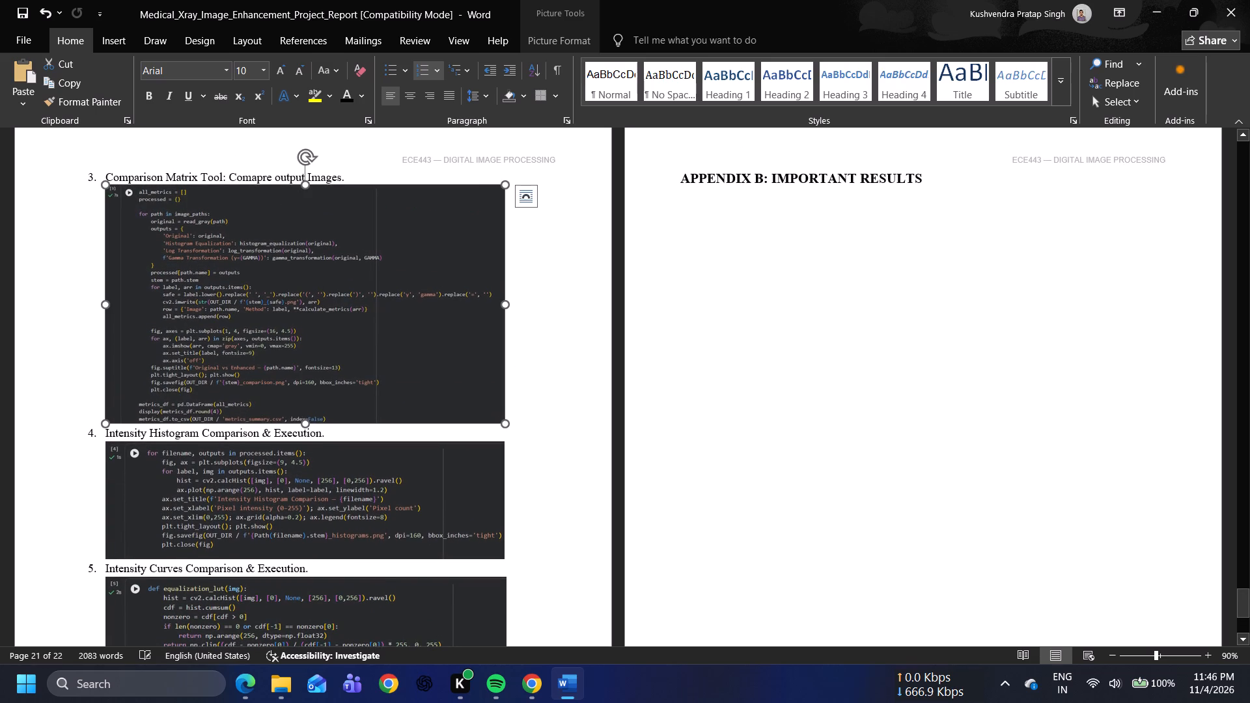
left_click(523, 439)
Add an empty numbered item 6 after the intensity curves code image, before the Appendix B heading.
scroll(523, 439, "down", 5)
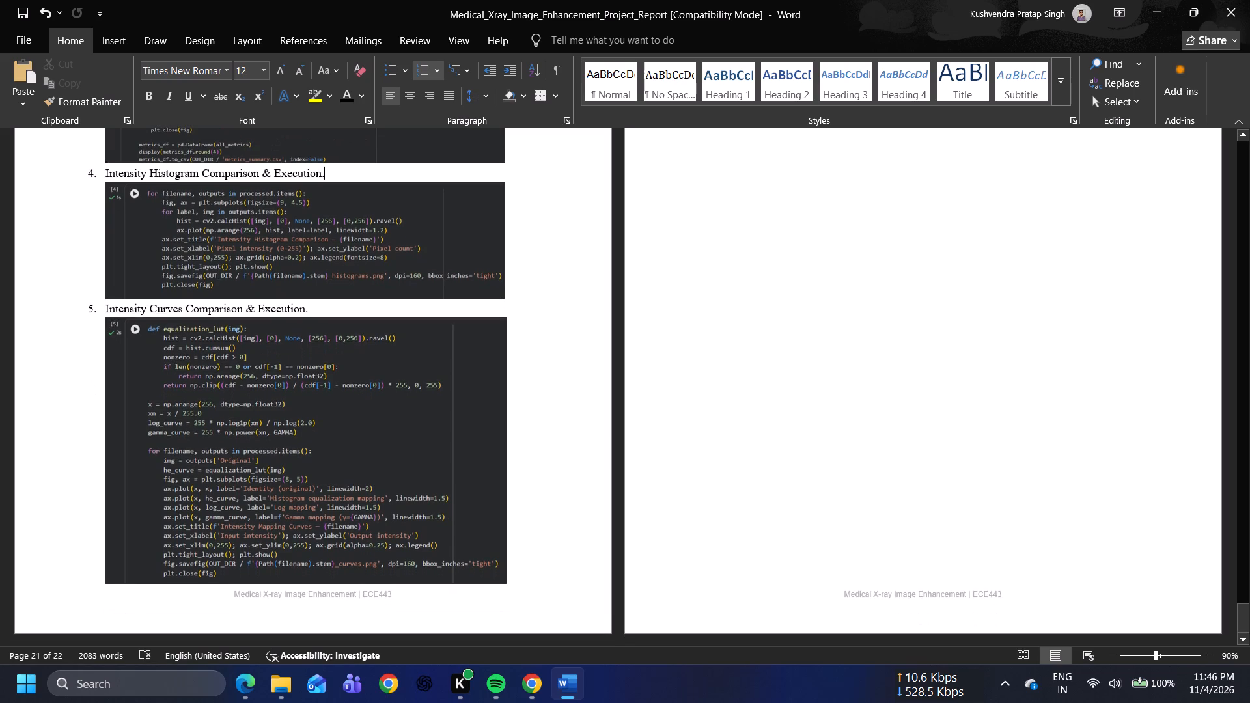
scroll(523, 439, "down", 1)
left_click(515, 546)
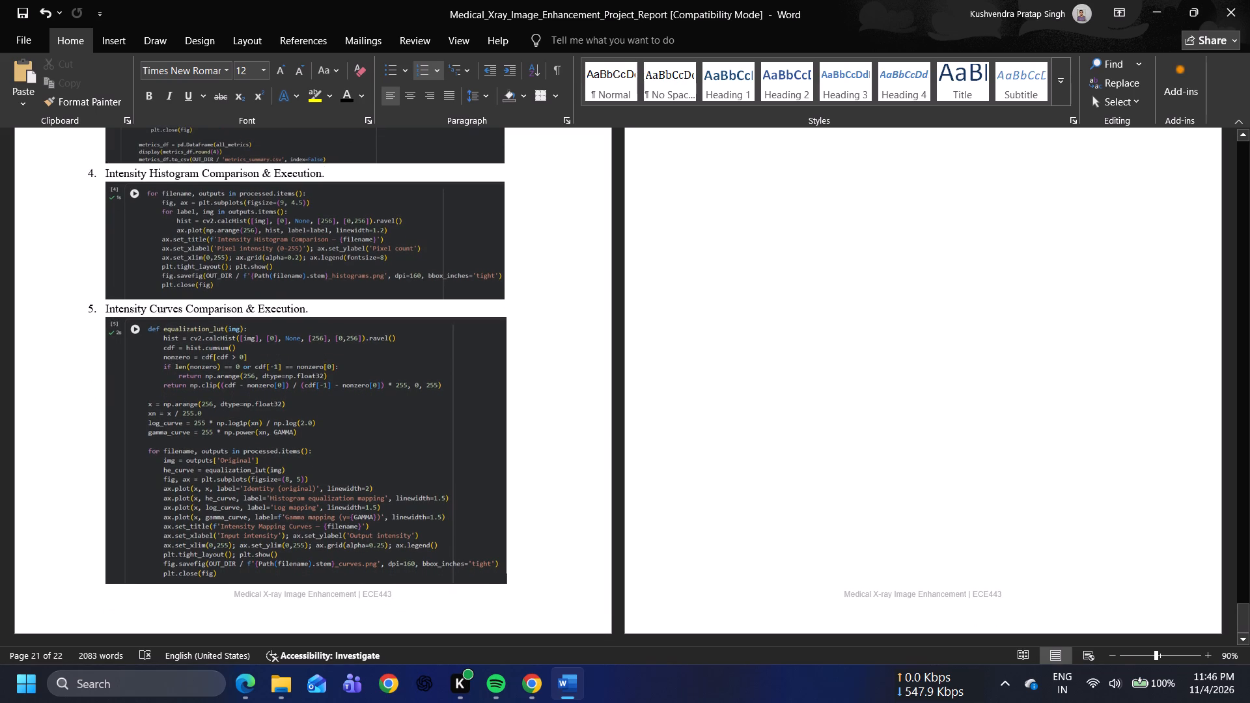
key("Return")
scroll(545, 575, "up", 1)
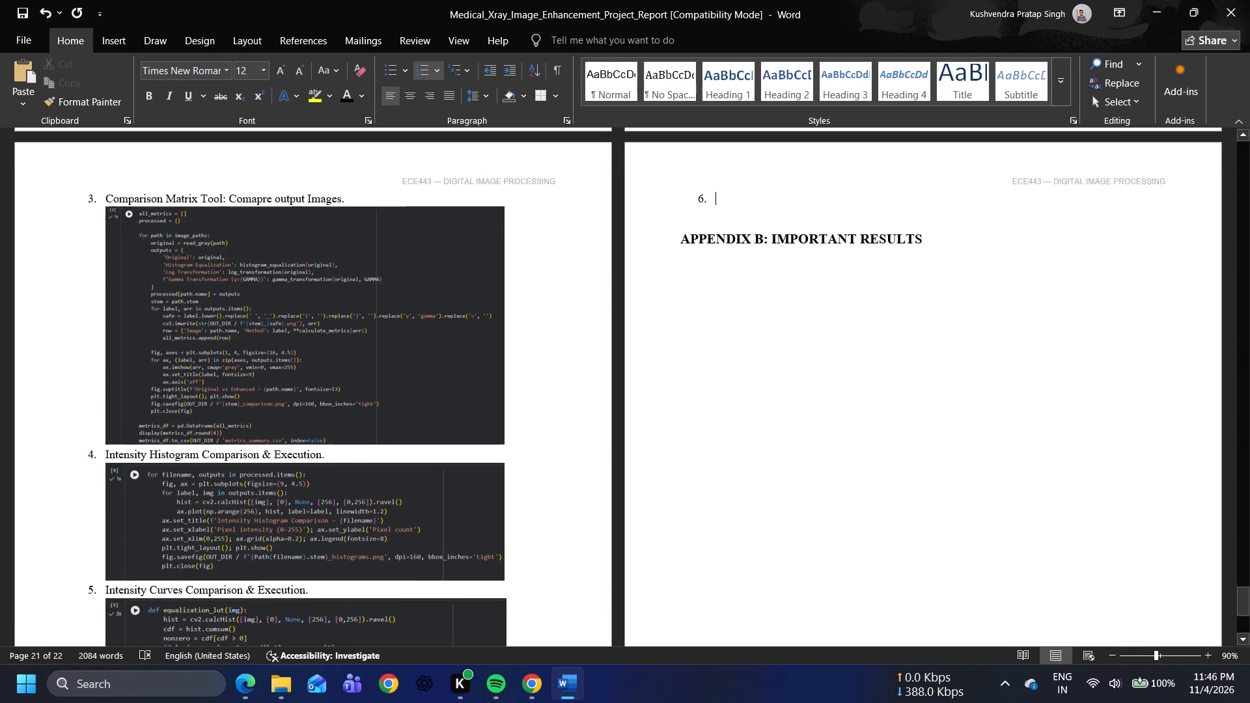
scroll(545, 575, "up", 1, "ctrl")
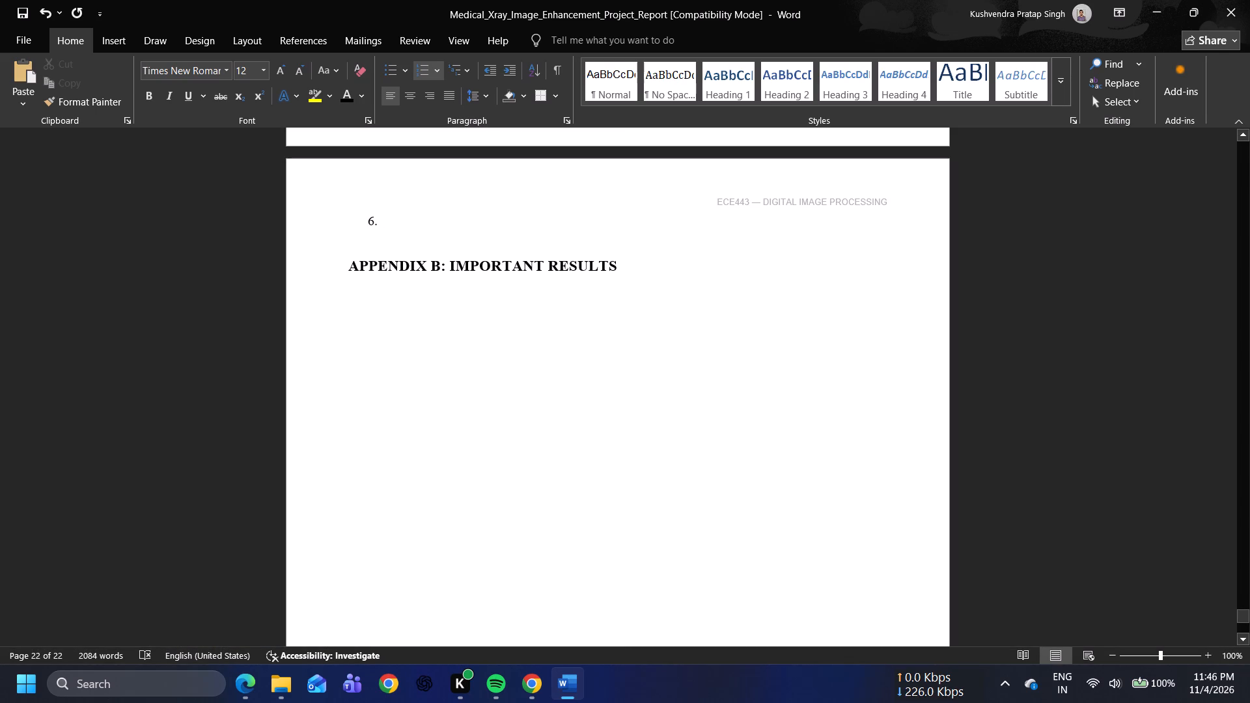
Switch to the Colab notebook in Chrome, capture a screenshot of the average metrics code cell without its output, and open it in Snipping Tool.
key("alt+Tab")
scroll(745, 420, "down", 3)
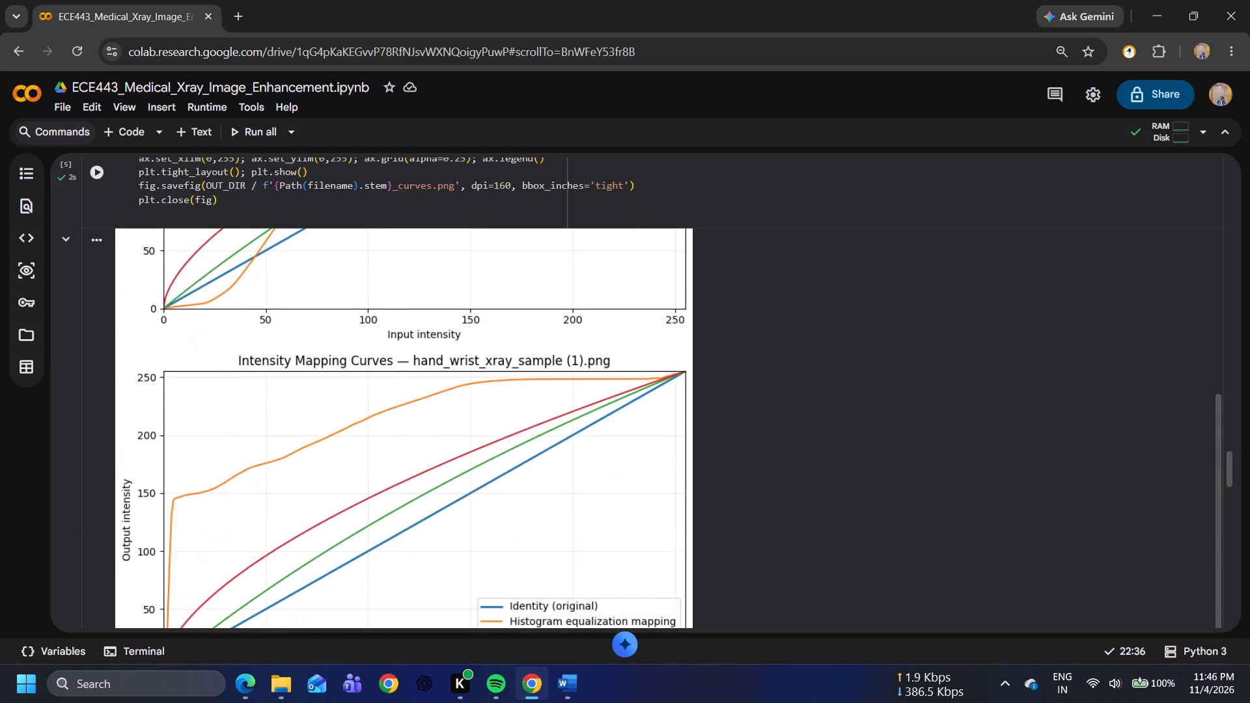
scroll(745, 420, "down", 9)
scroll(833, 215, "down", 3)
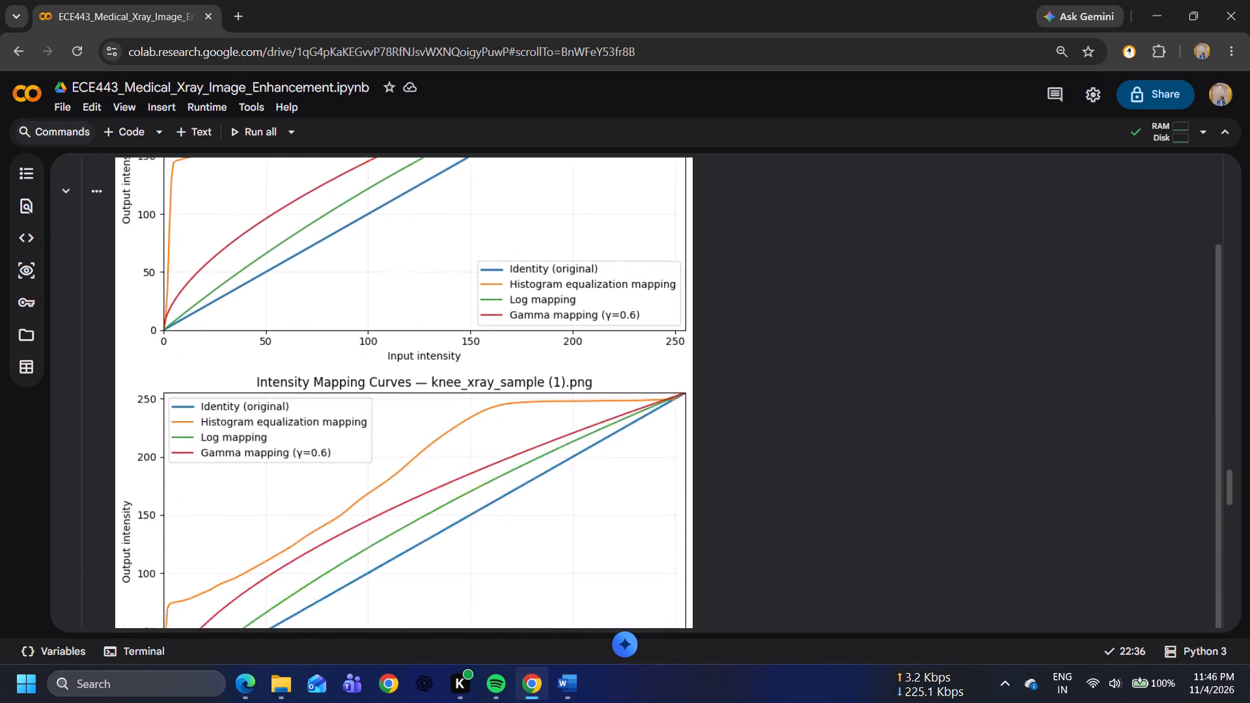
scroll(833, 215, "down", 2)
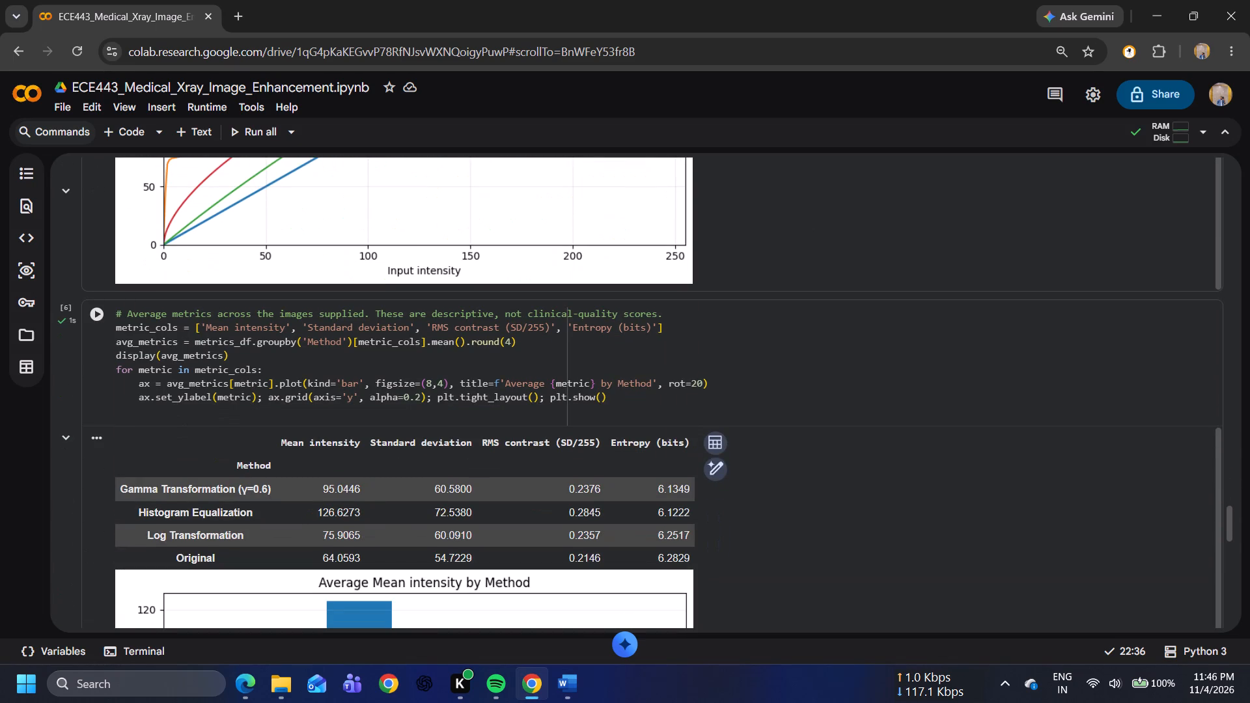
scroll(516, 362, "down", 1)
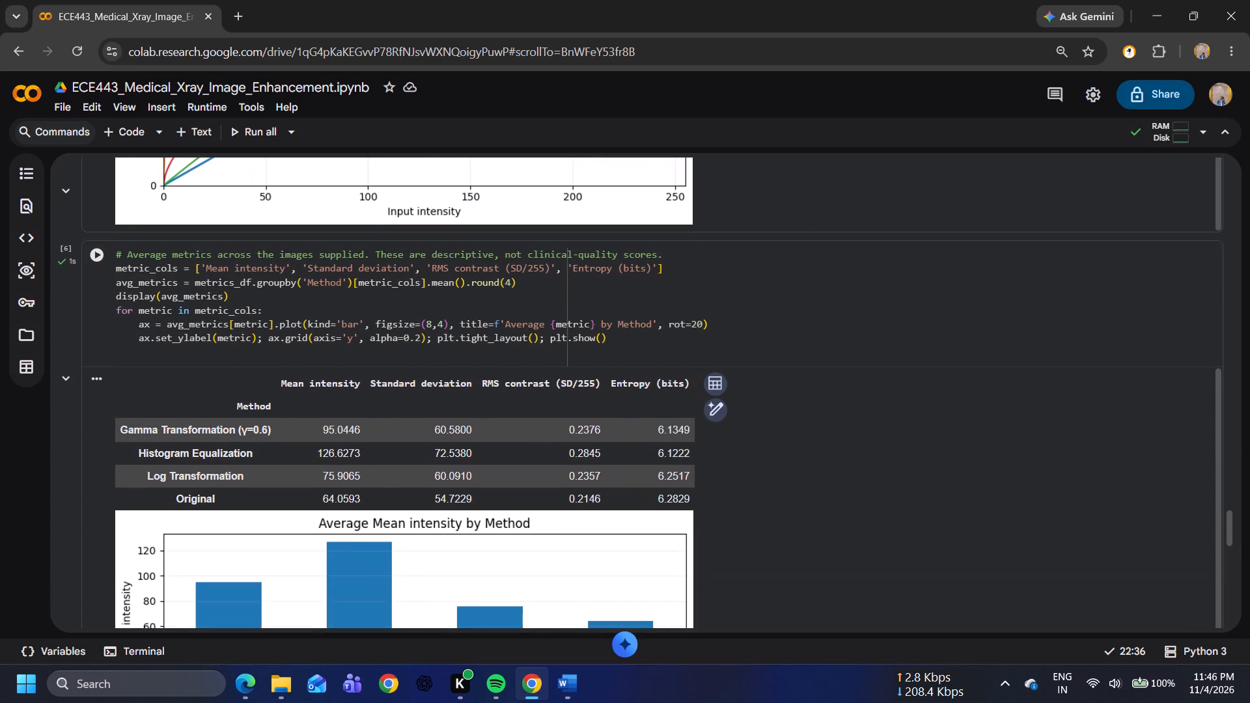
scroll(516, 362, "down", 2)
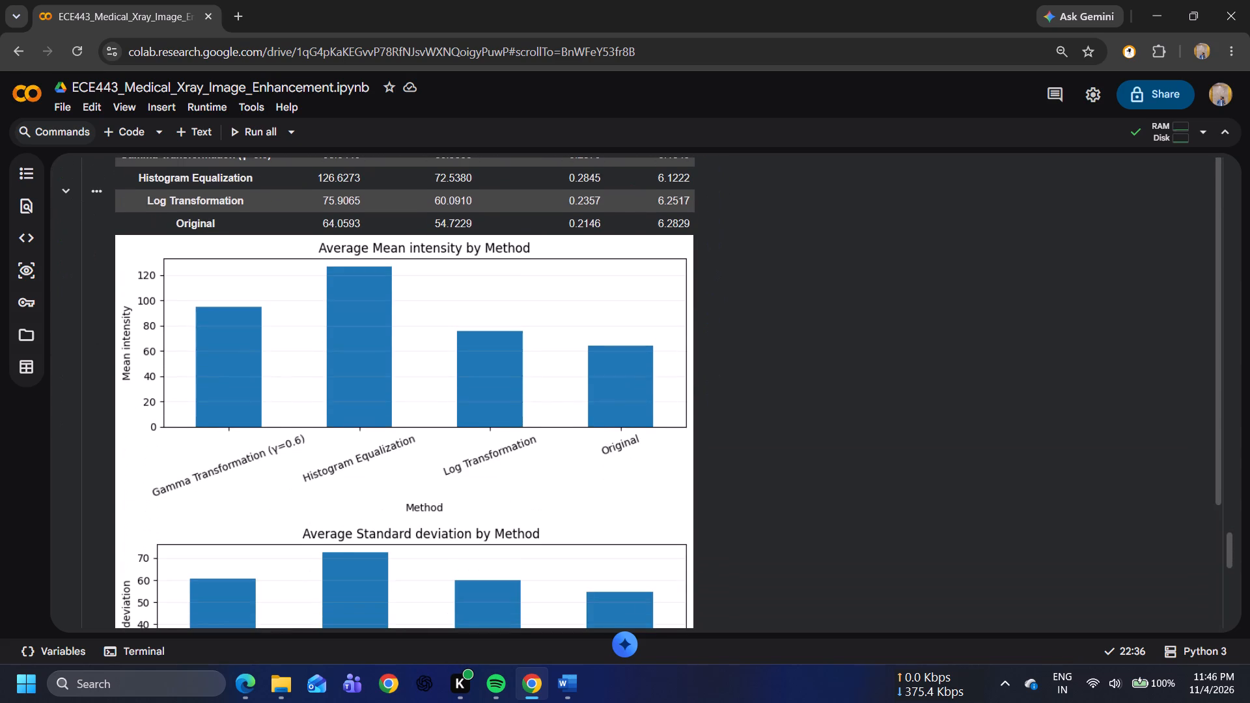
scroll(516, 362, "up", 3)
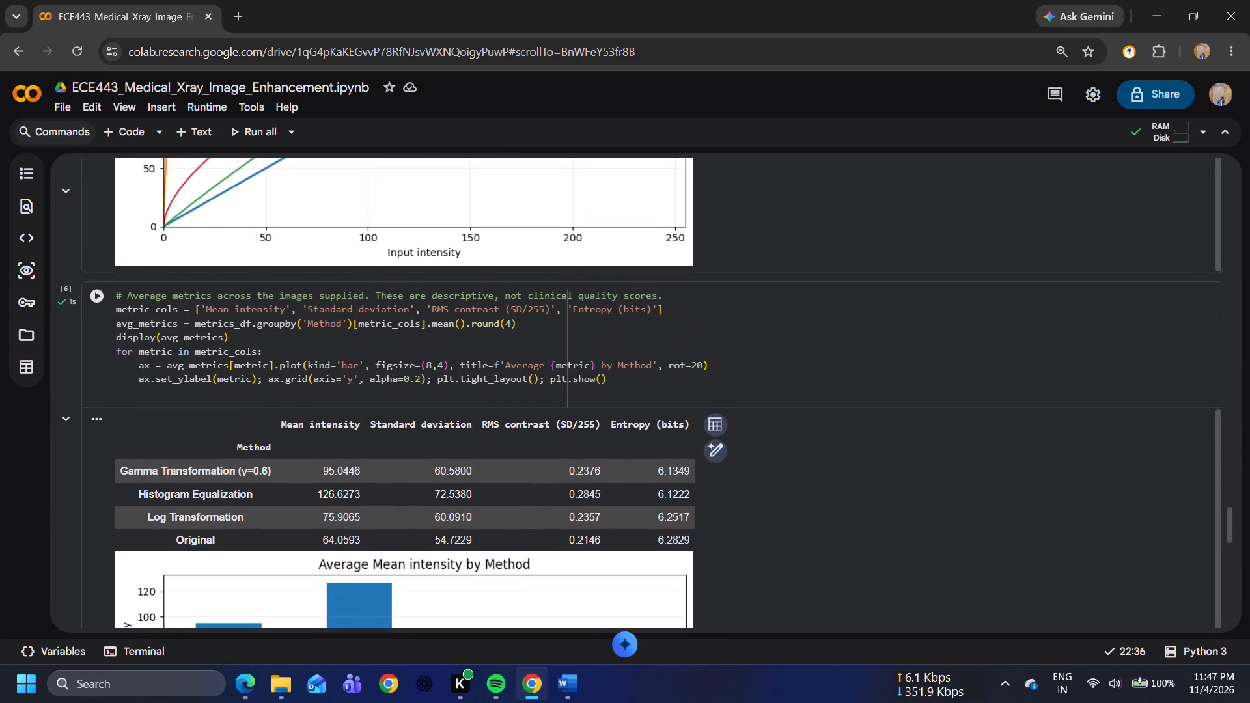
key("shift+super+s")
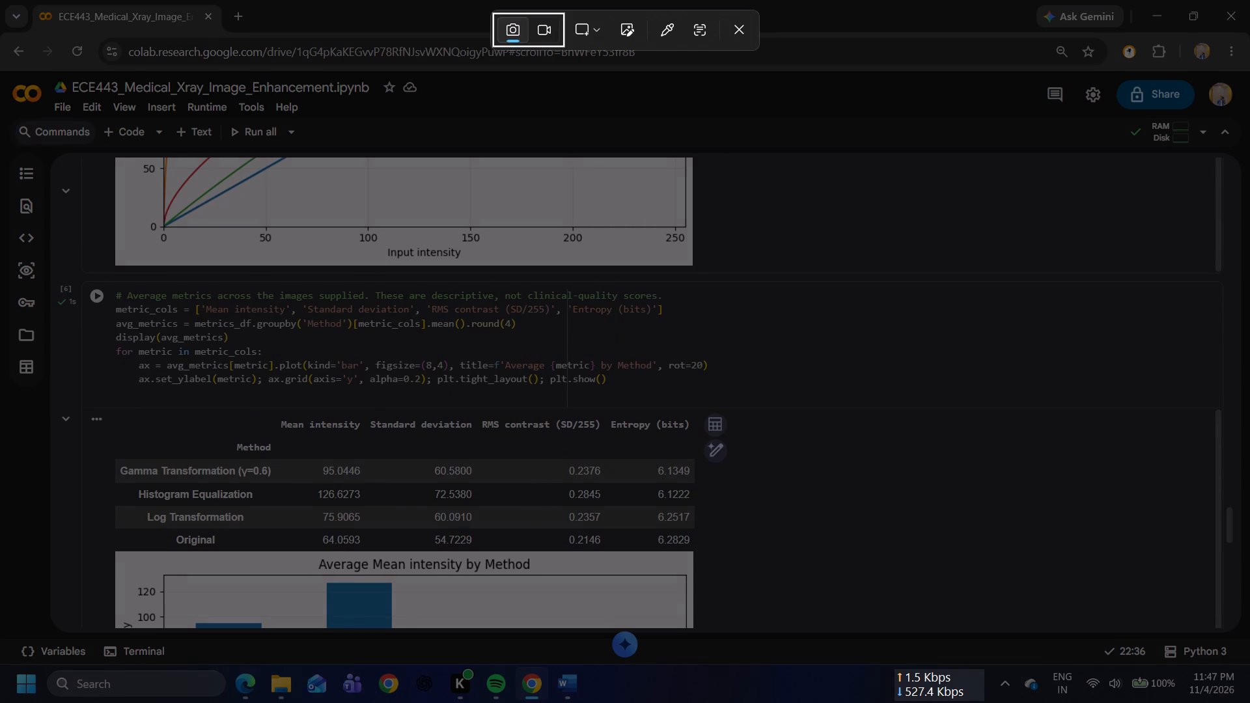
left_click_drag(55, 279, 789, 376)
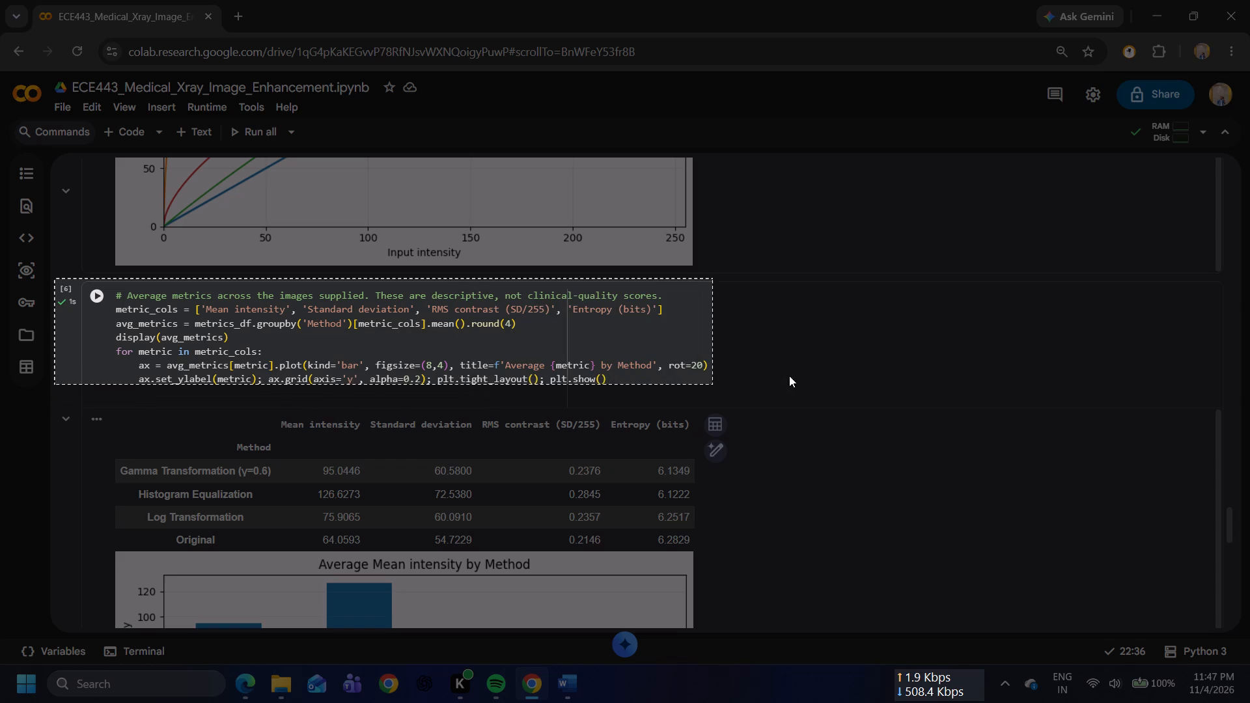
left_click_drag(789, 376, 797, 411)
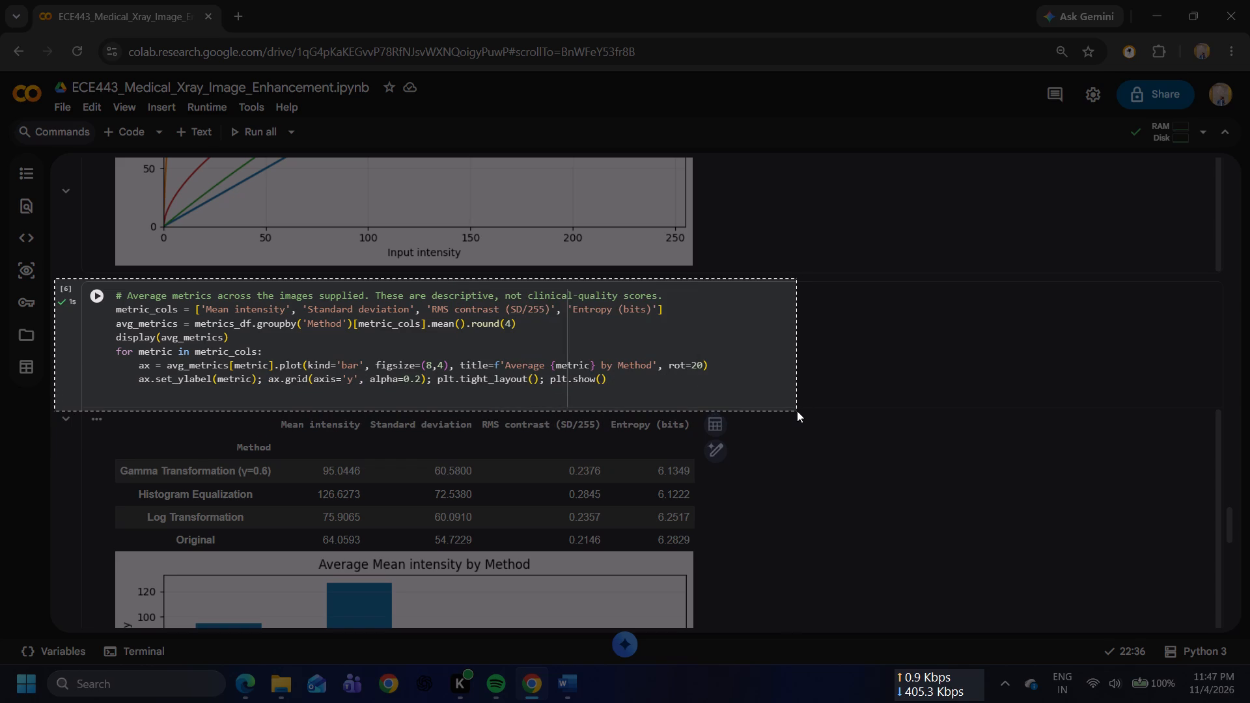
left_click_drag(797, 411, 720, 409)
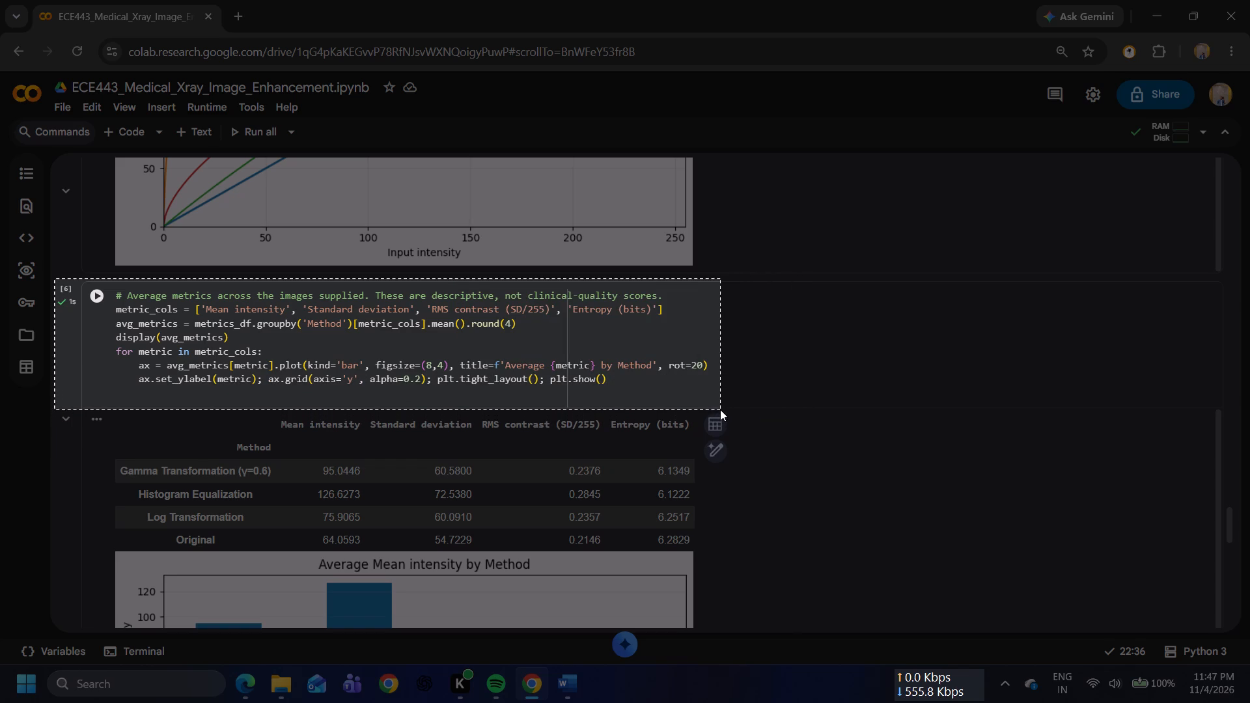
left_click_drag(720, 409, 720, 411)
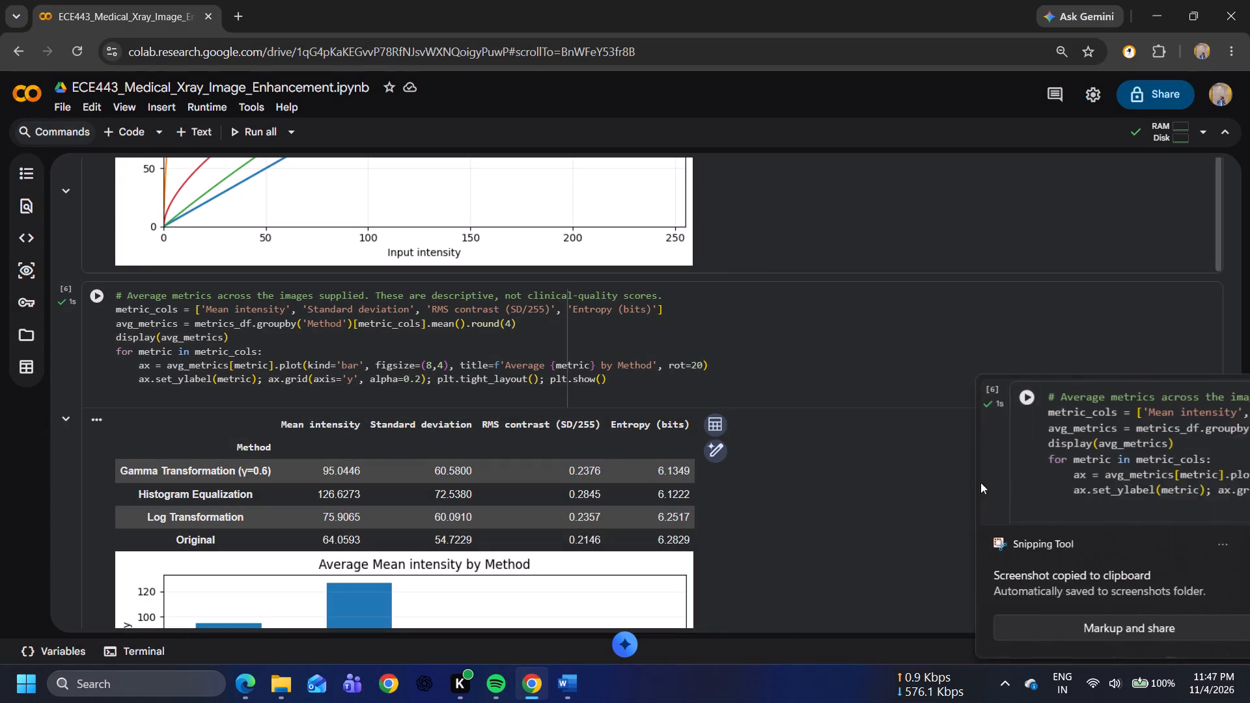
left_click(1040, 487)
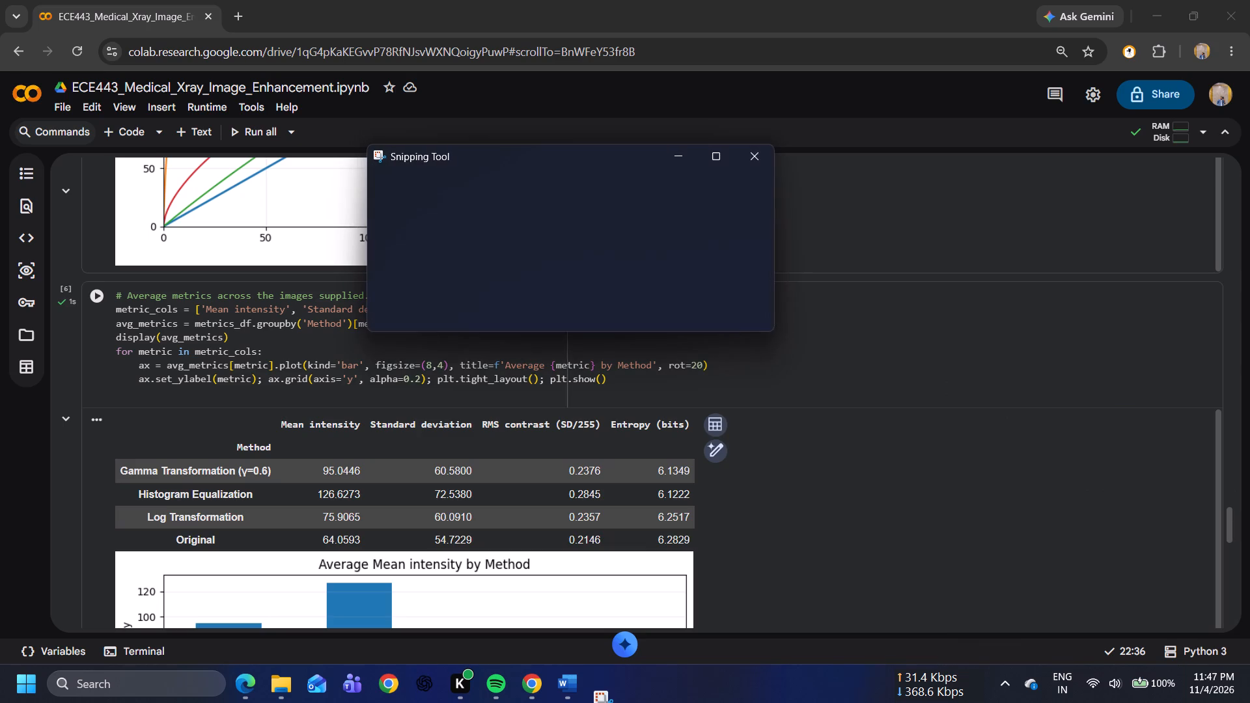
Copy the average metrics code screenshot, close Snipping Tool and switch back to the Word report.
left_click(1039, 185)
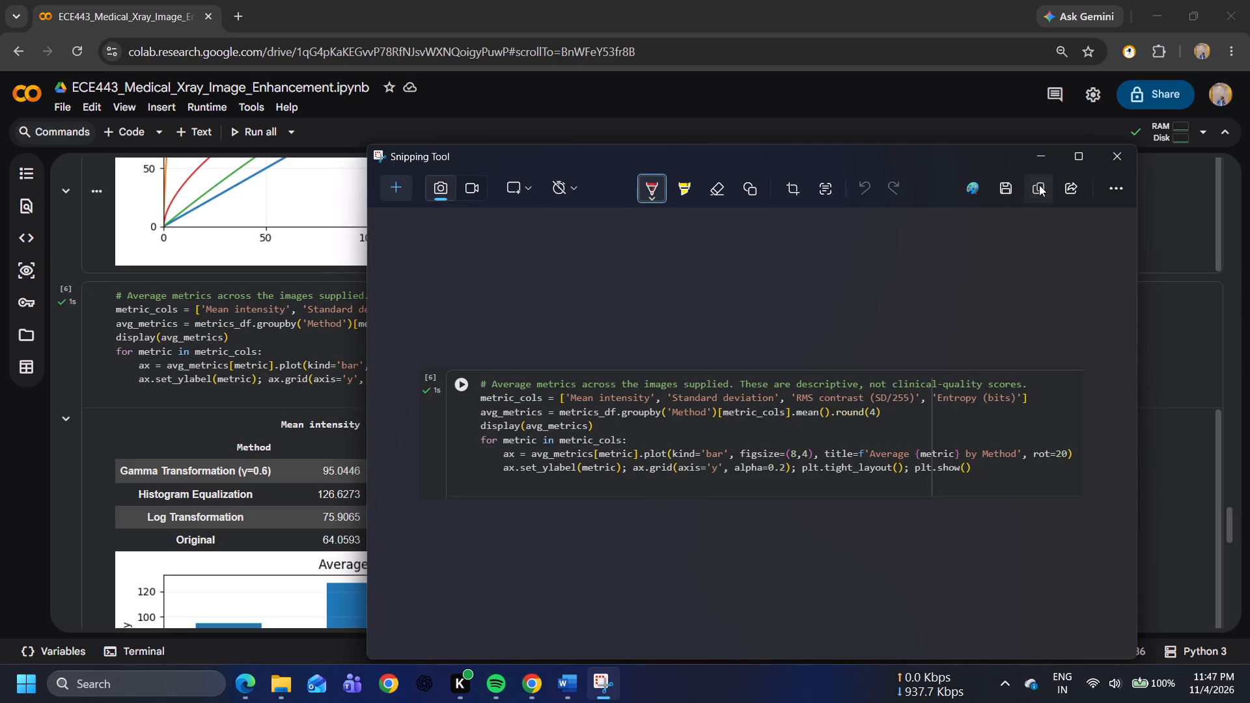
left_click(1120, 159)
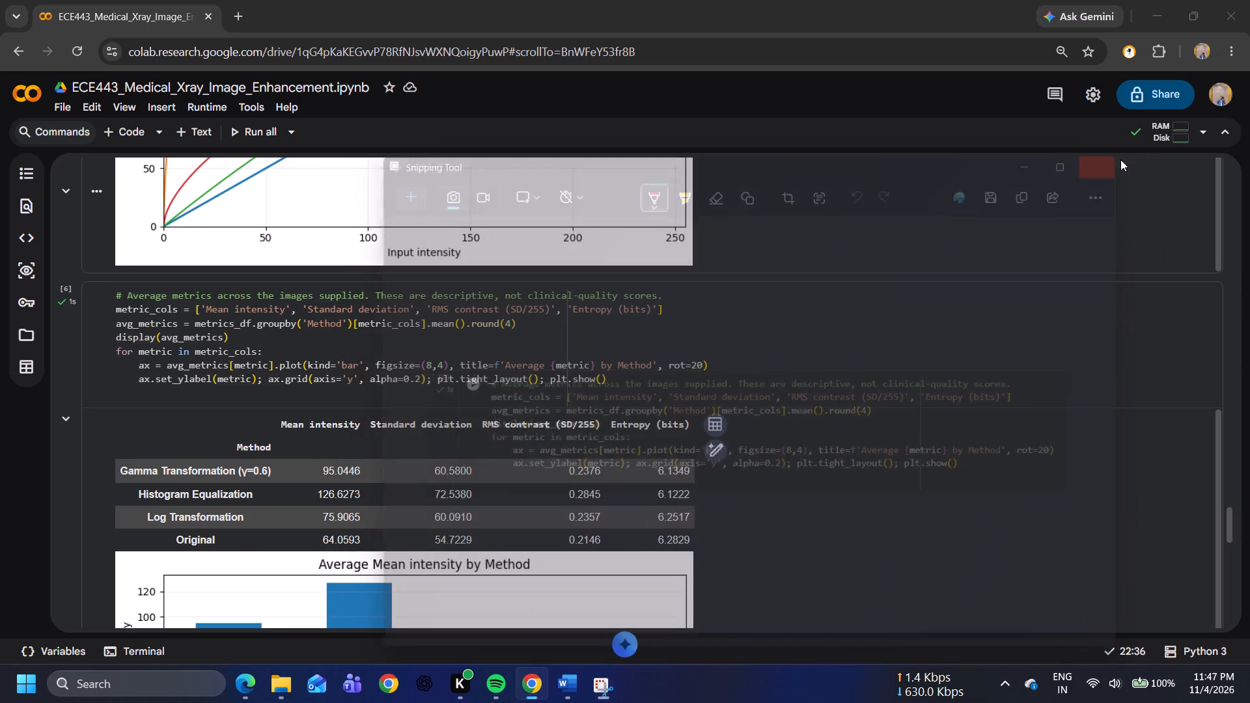
left_click(578, 685)
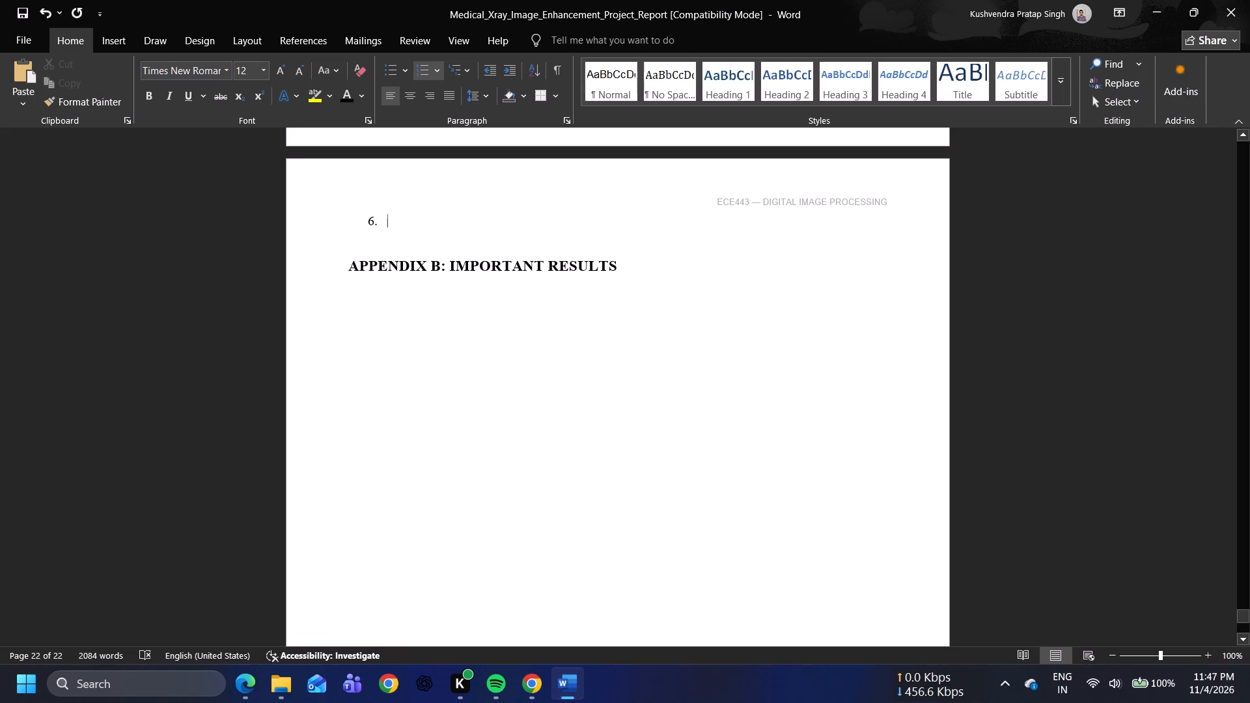
Start the caption of item 6 with "Average Mean".
type("Average Mean")
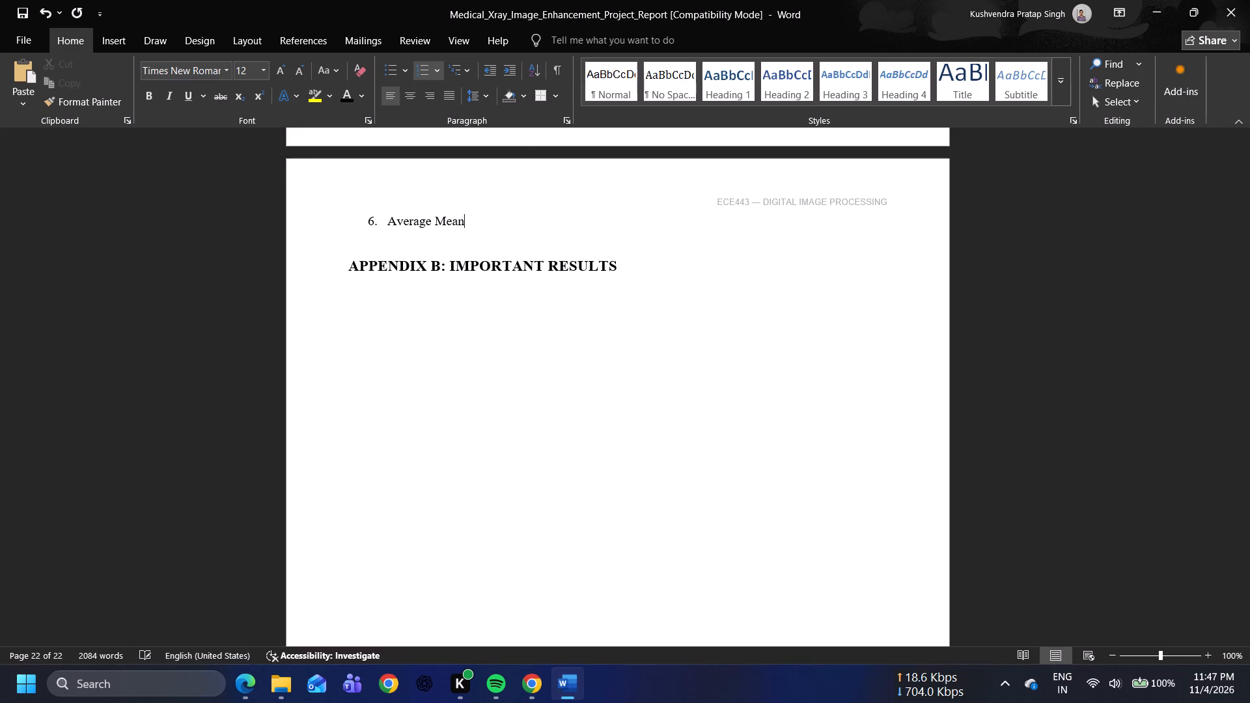
Switch to the Colab notebook and examine the average metrics cell's code comment and output charts for the caption wording.
key("alt+Tab")
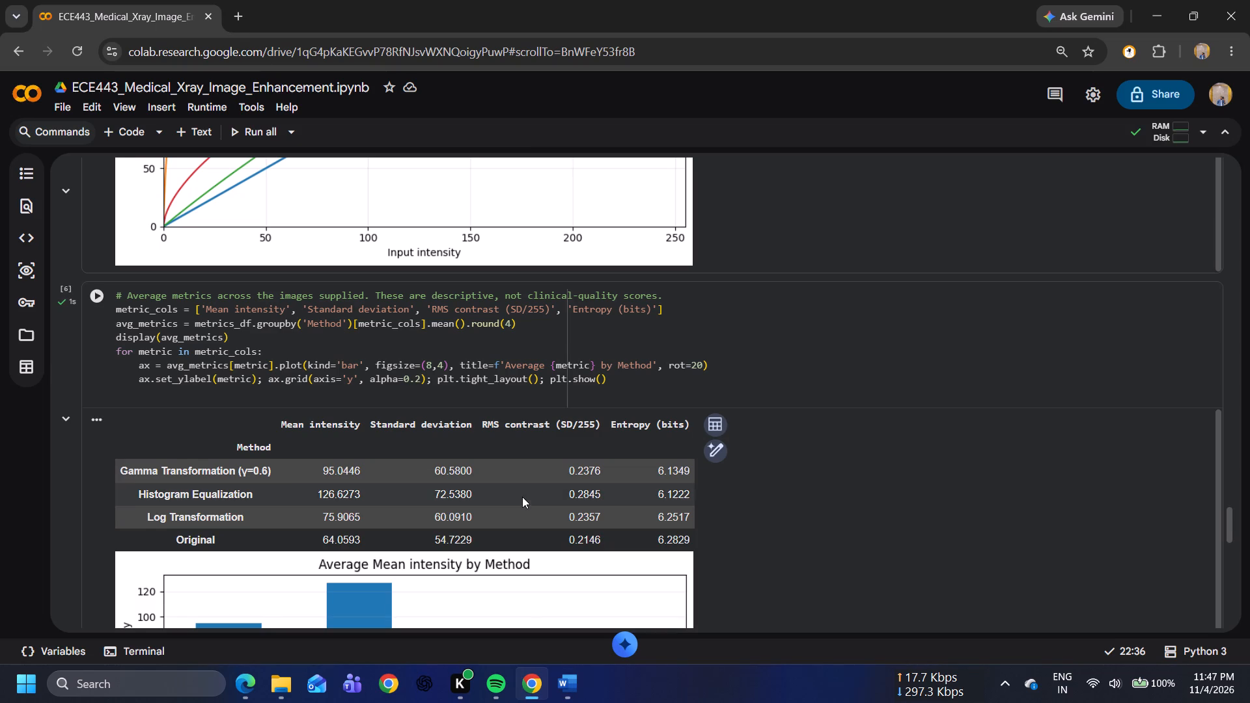
scroll(519, 502, "down", 4)
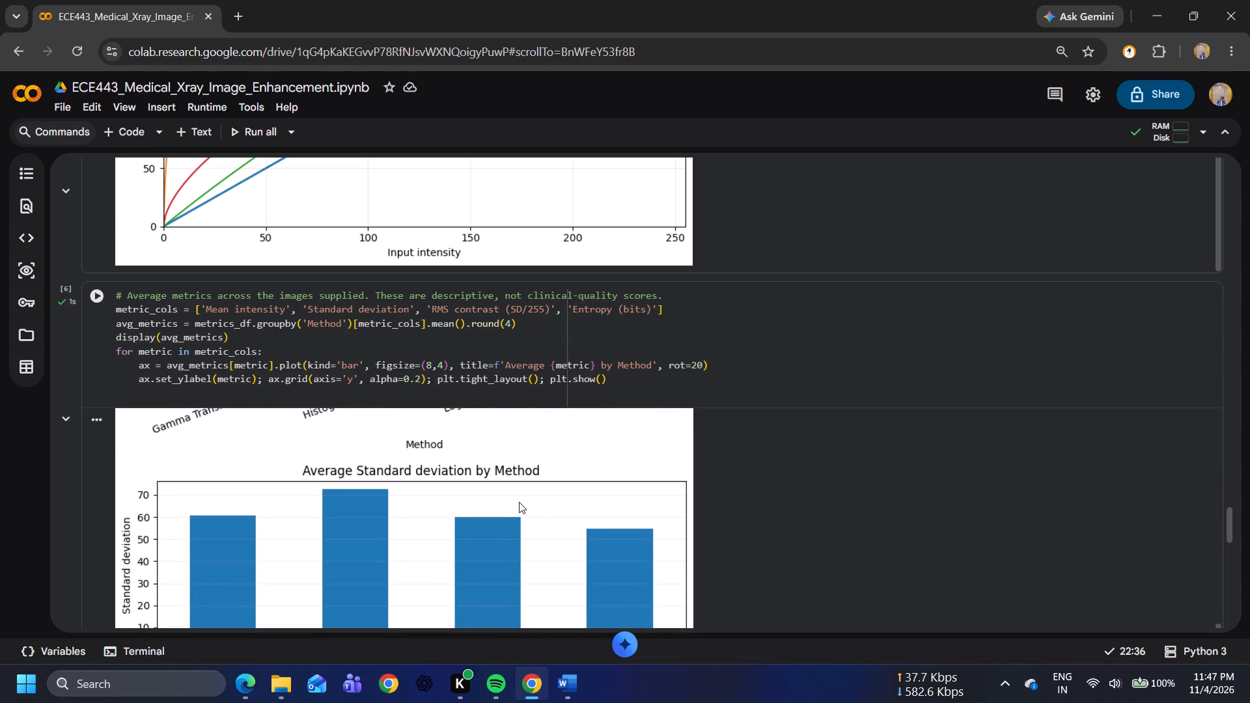
scroll(519, 502, "down", 2)
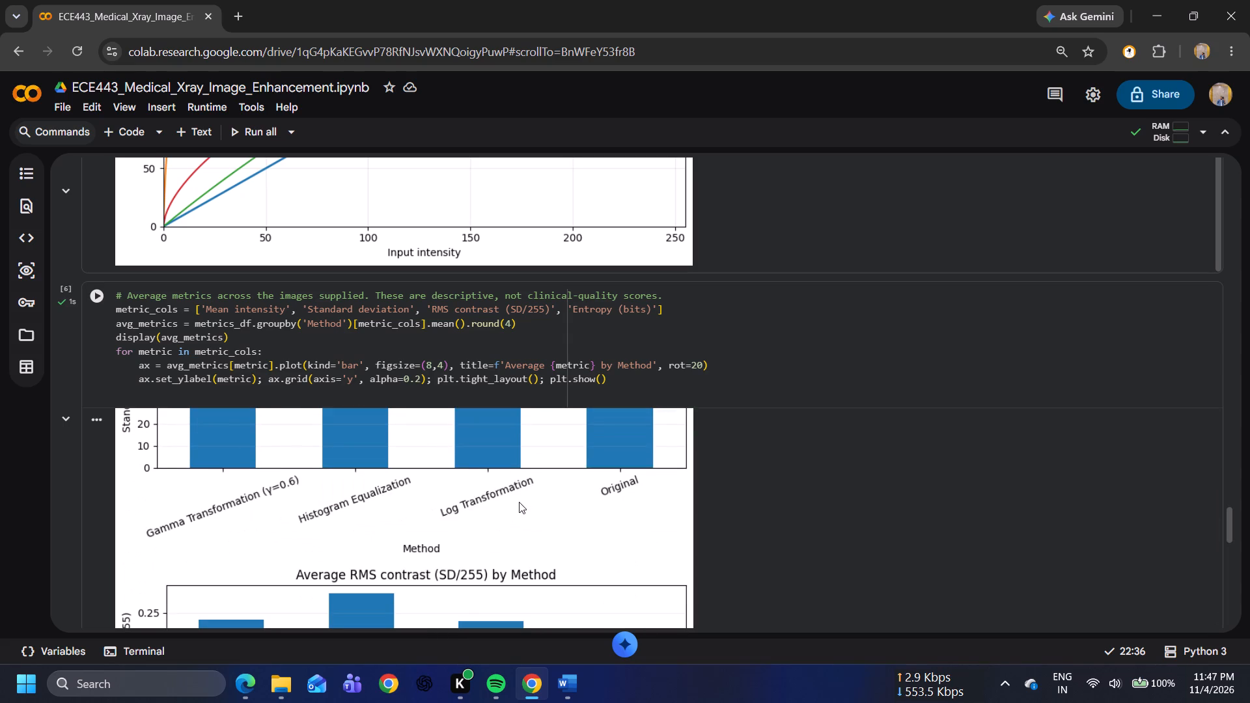
scroll(519, 502, "down", 3)
scroll(519, 502, "up", 1)
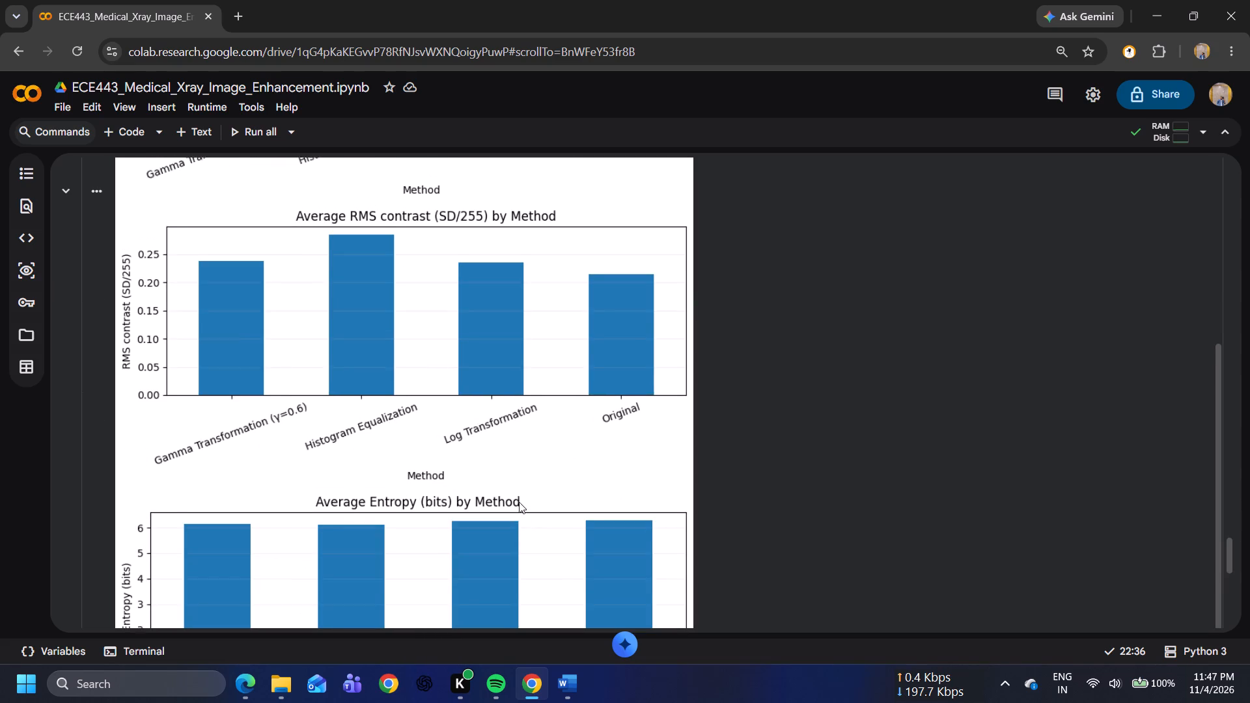
scroll(519, 502, "down", 5)
scroll(783, 441, "down", 1)
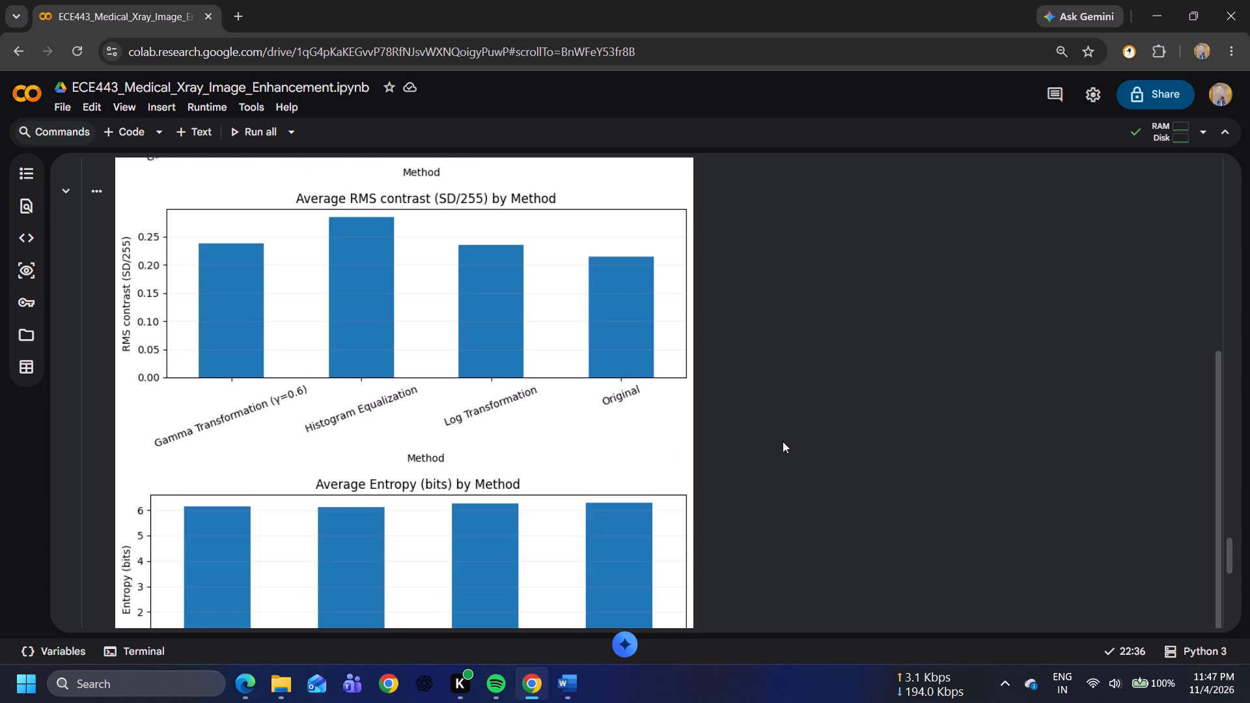
scroll(783, 441, "down", 1)
scroll(783, 441, "up", 10)
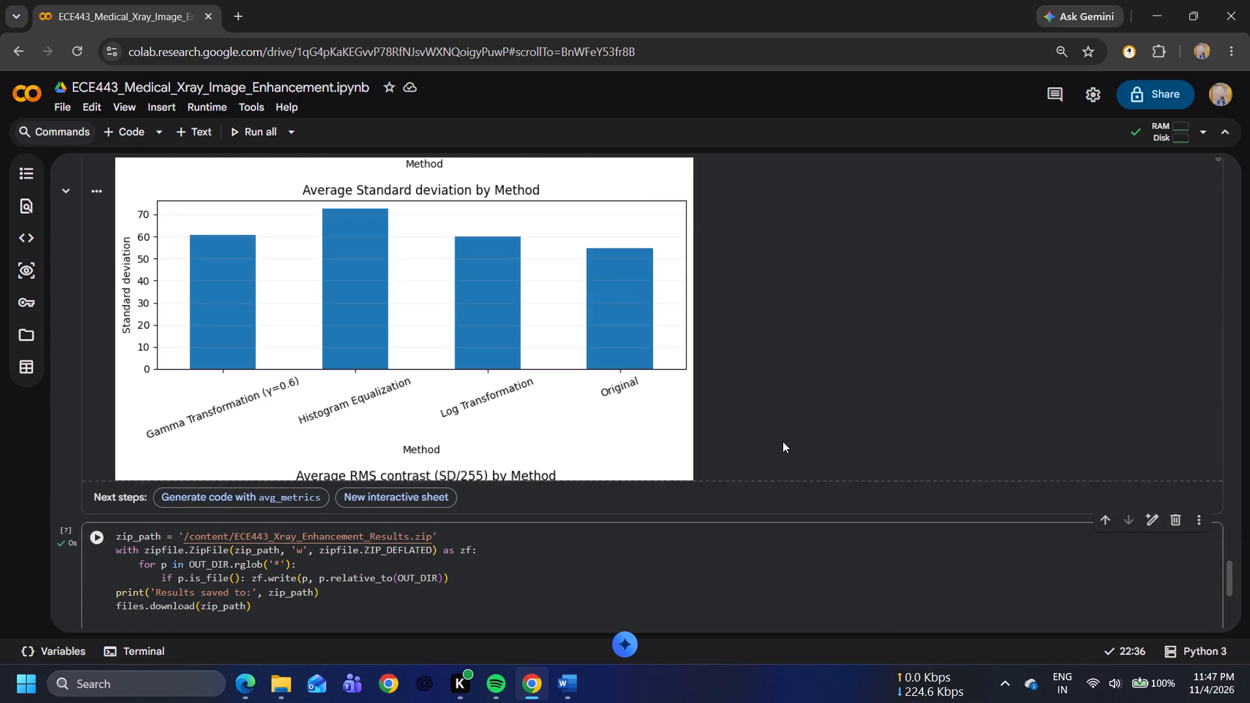
scroll(760, 560, "up", 5)
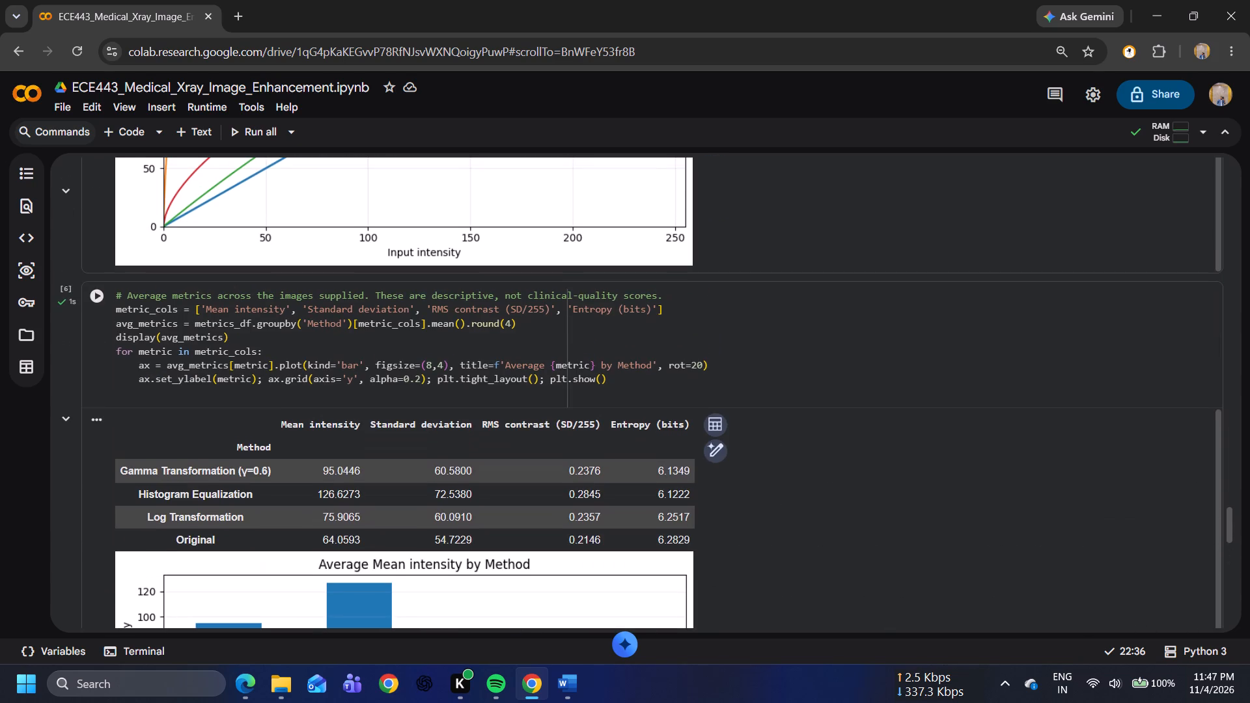
scroll(760, 560, "up", 1)
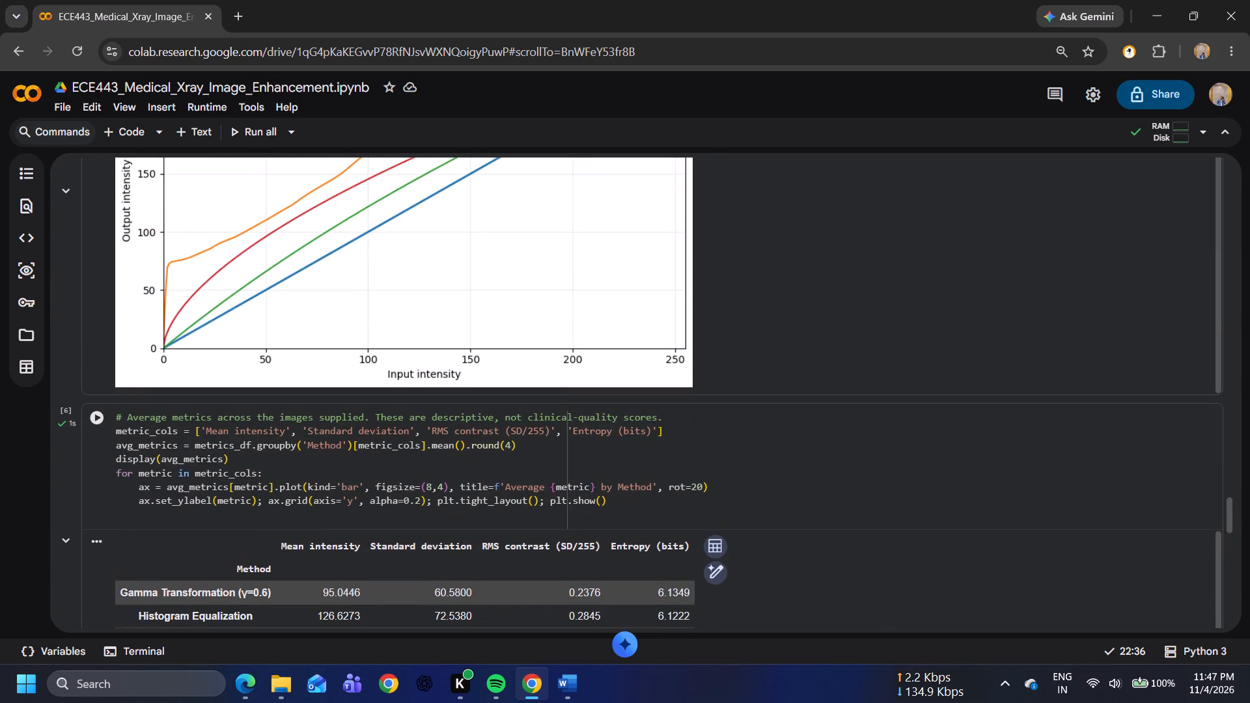
scroll(760, 560, "down", 1)
scroll(760, 560, "up", 1)
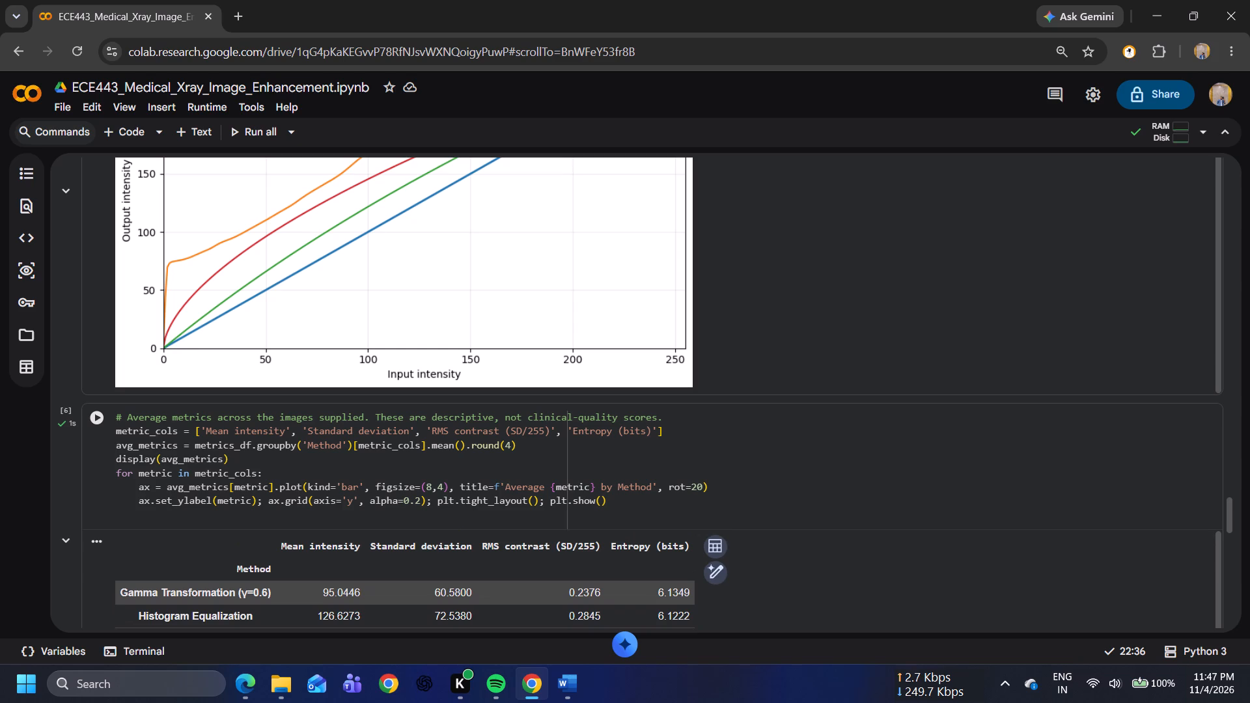
scroll(765, 482, "down", 1)
scroll(765, 482, "up", 1)
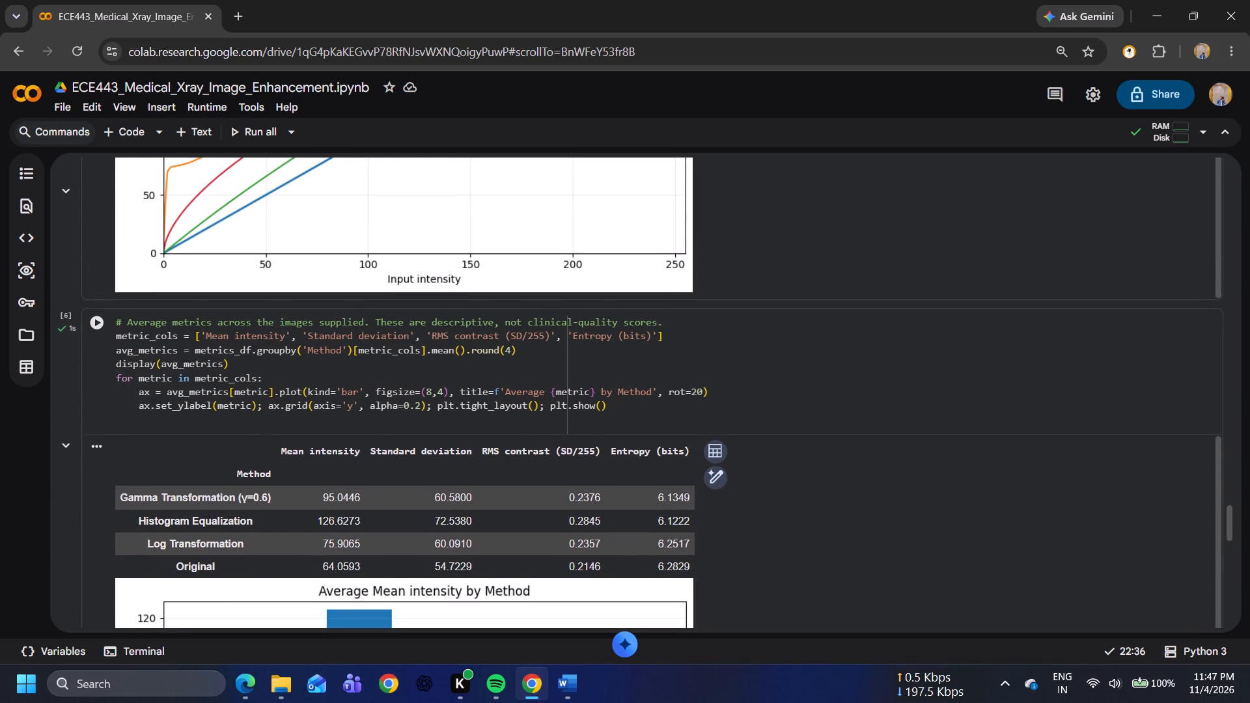
Return to Word and reword item 6's caption as "Average Metrics across the Images Supplied.".
key("alt+Tab")
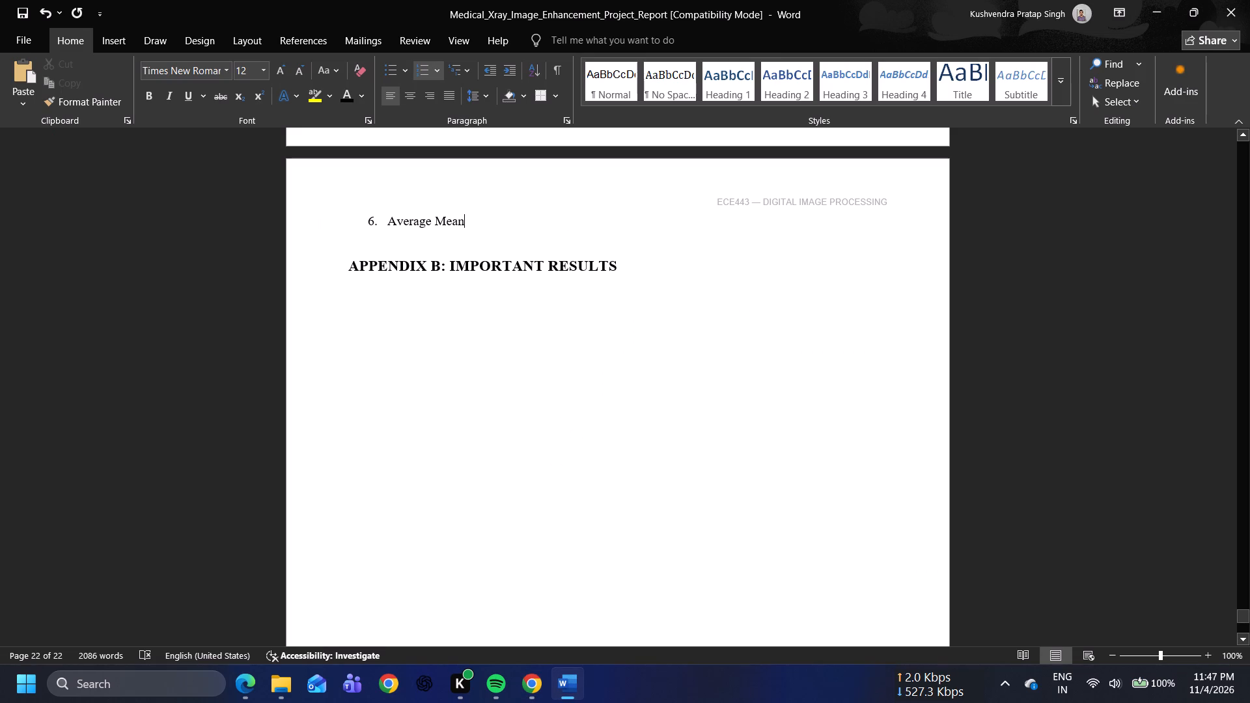
key("alt+Tab")
key("alt+Tab")
key("BackSpace")
key("BackSpace")
key("BackSpace")
type("atrics")
key("space")
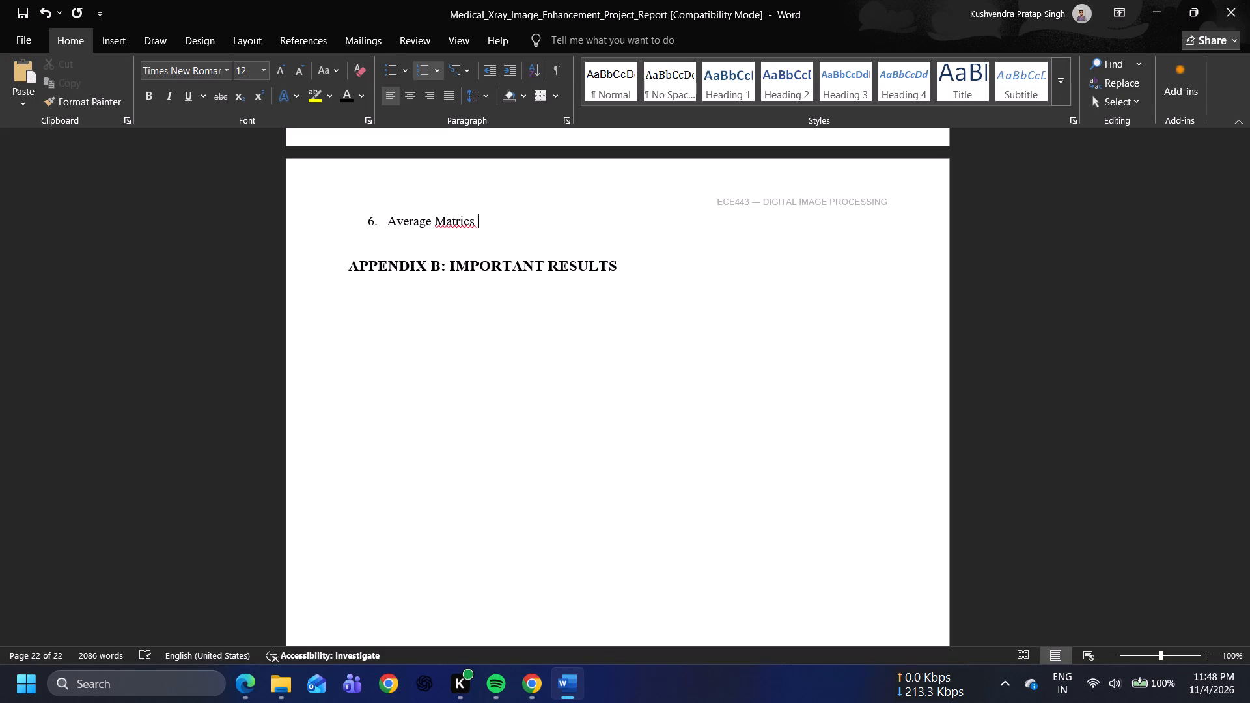
key("alt+Tab")
key("alt+Tab")
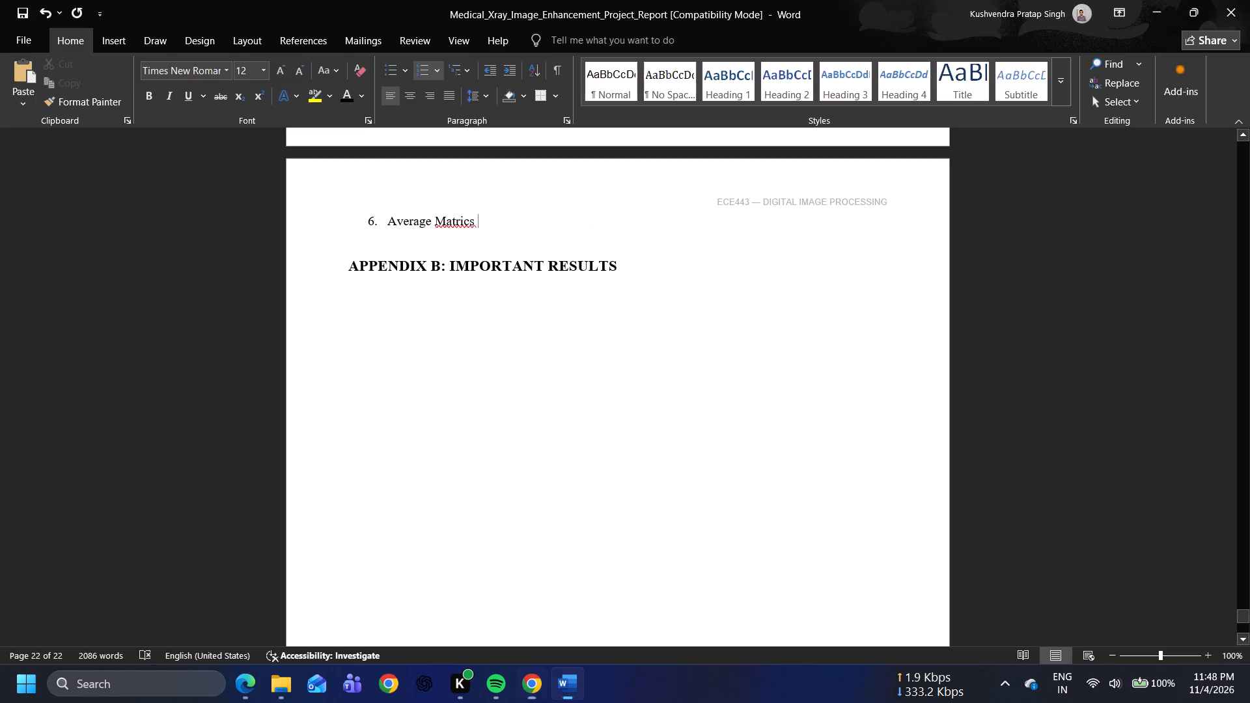
left_click(449, 223)
key("Right")
key("BackSpace")
key("e")
key("ctrl+Right")
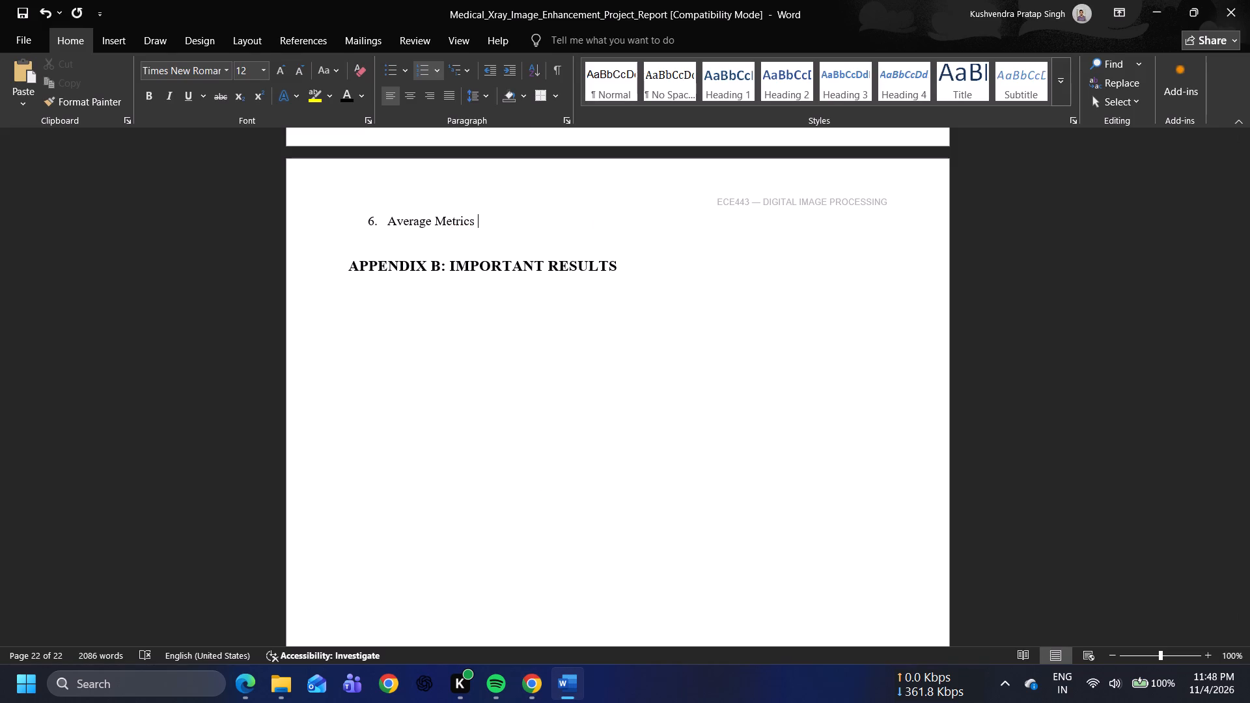
key("alt+Tab")
key("alt+Tab")
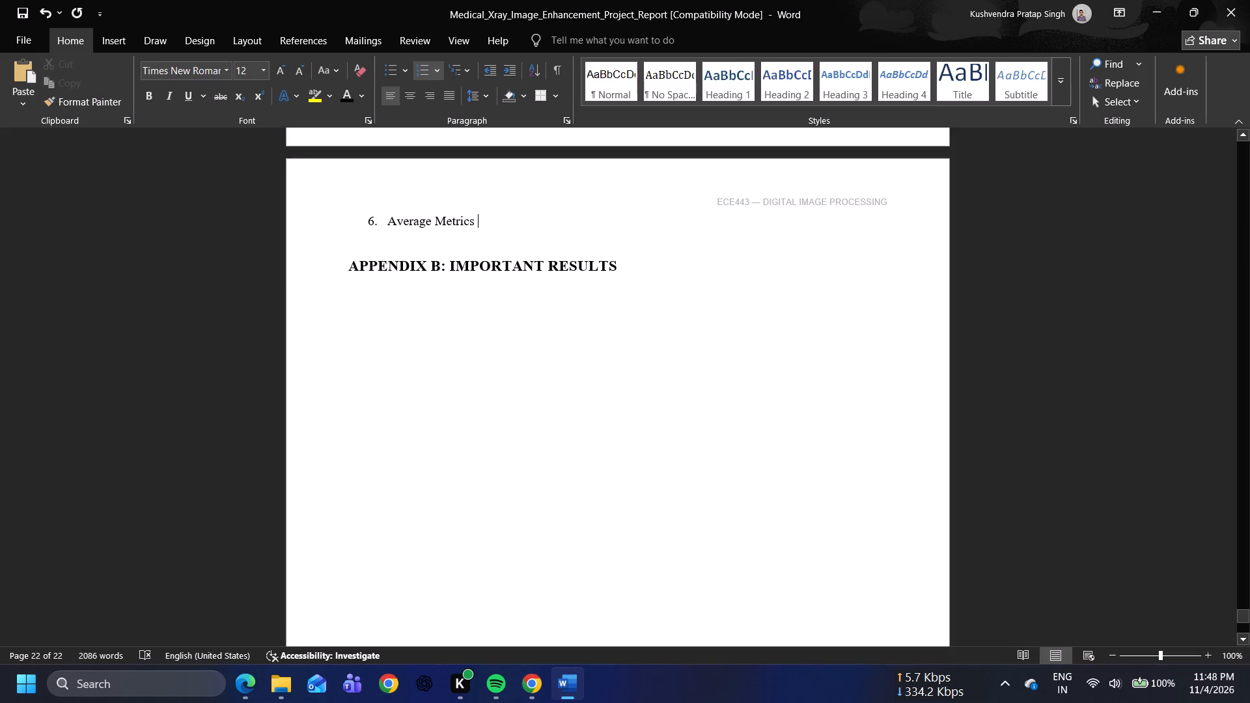
type("across the")
key("space")
type("Images Supplied")
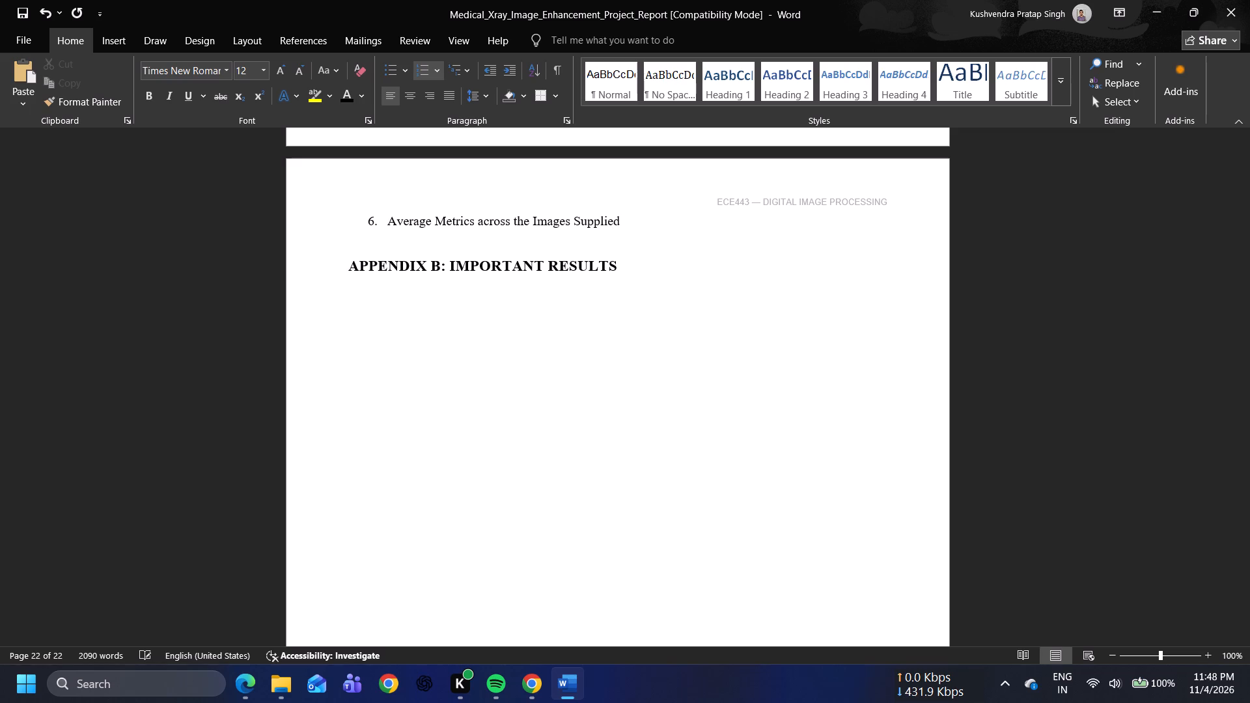
key("period")
Paste the copied average metrics code image beneath item 6's caption and join it to the same list item.
key("Return")
key("BackSpace")
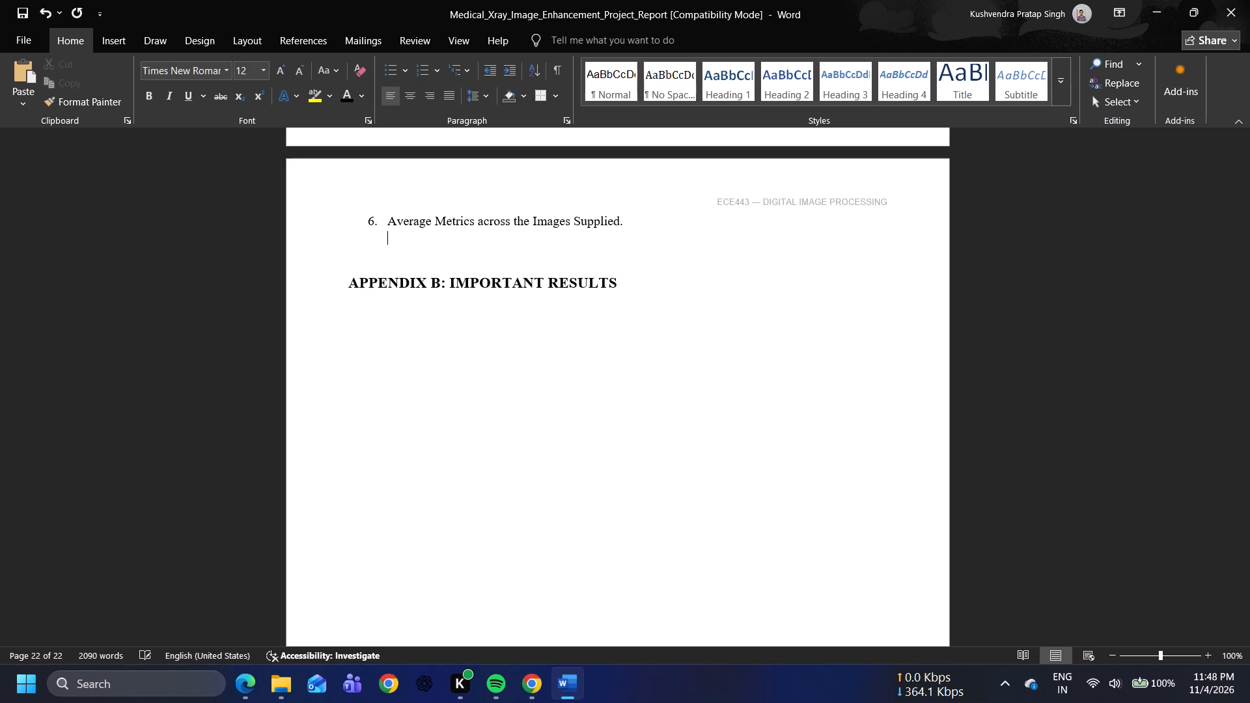
key("ctrl+v")
left_click(387, 274)
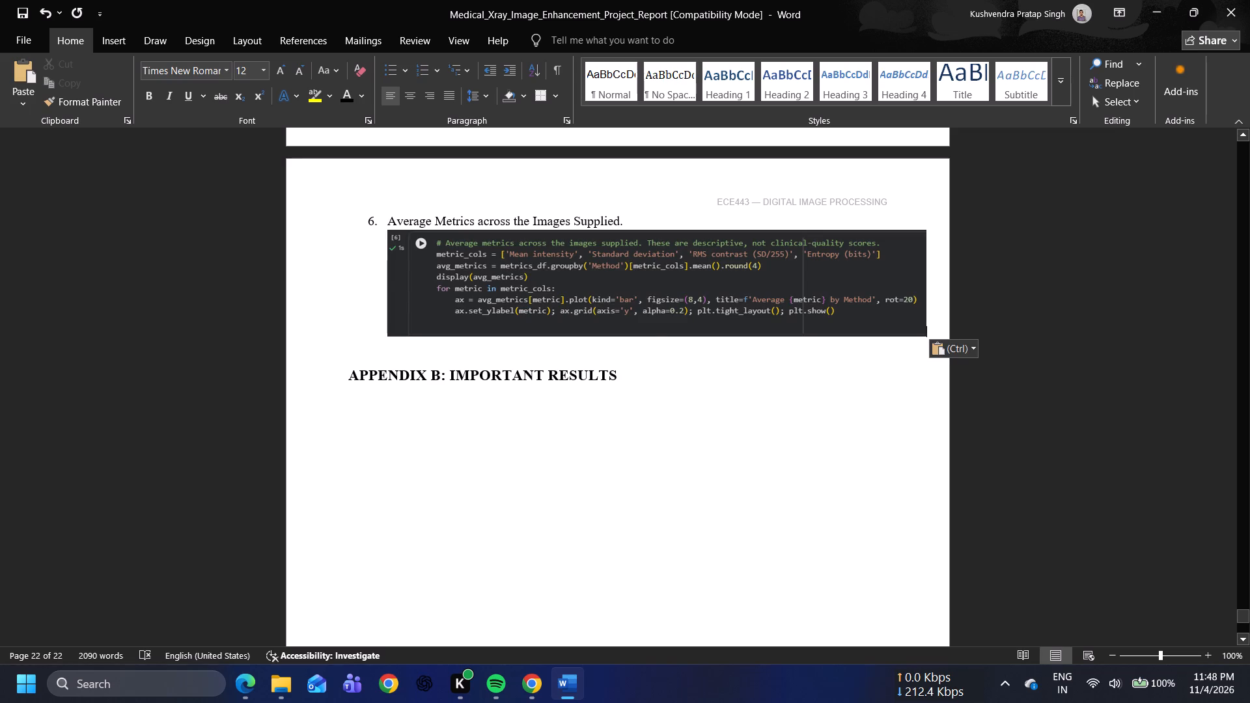
left_click(384, 275)
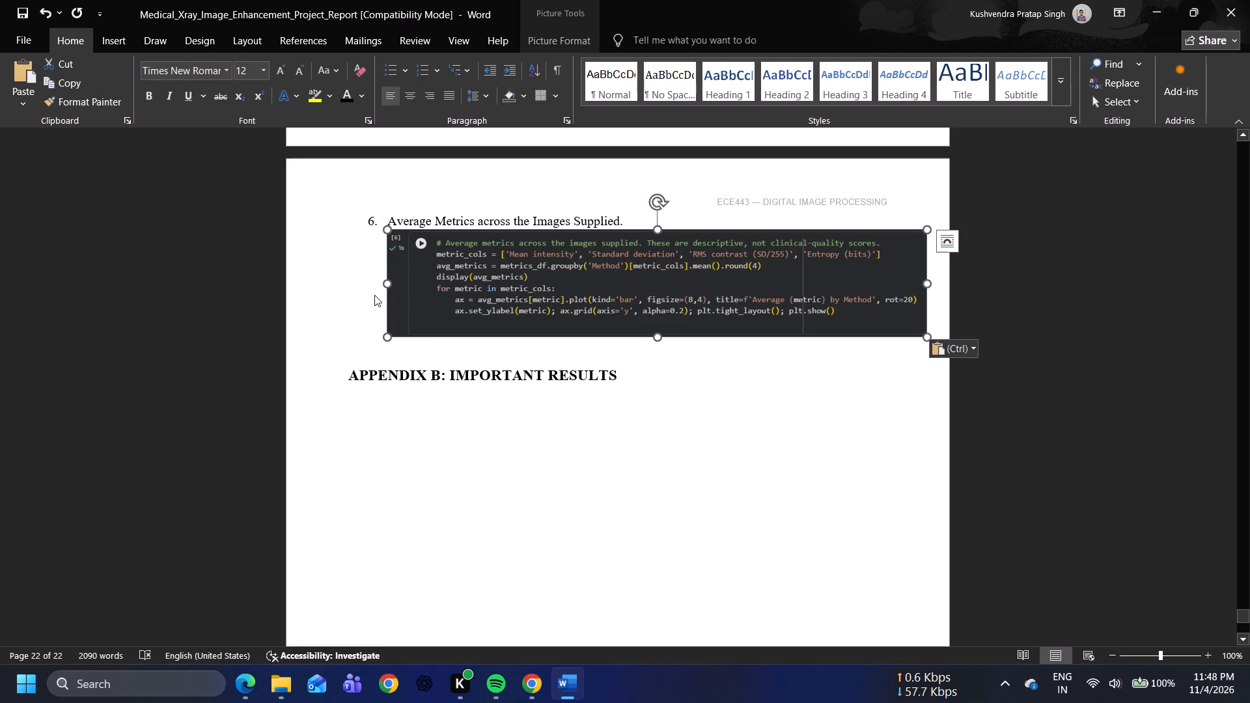
left_click(374, 295)
key("BackSpace")
key("BackSpace")
key("BackSpace")
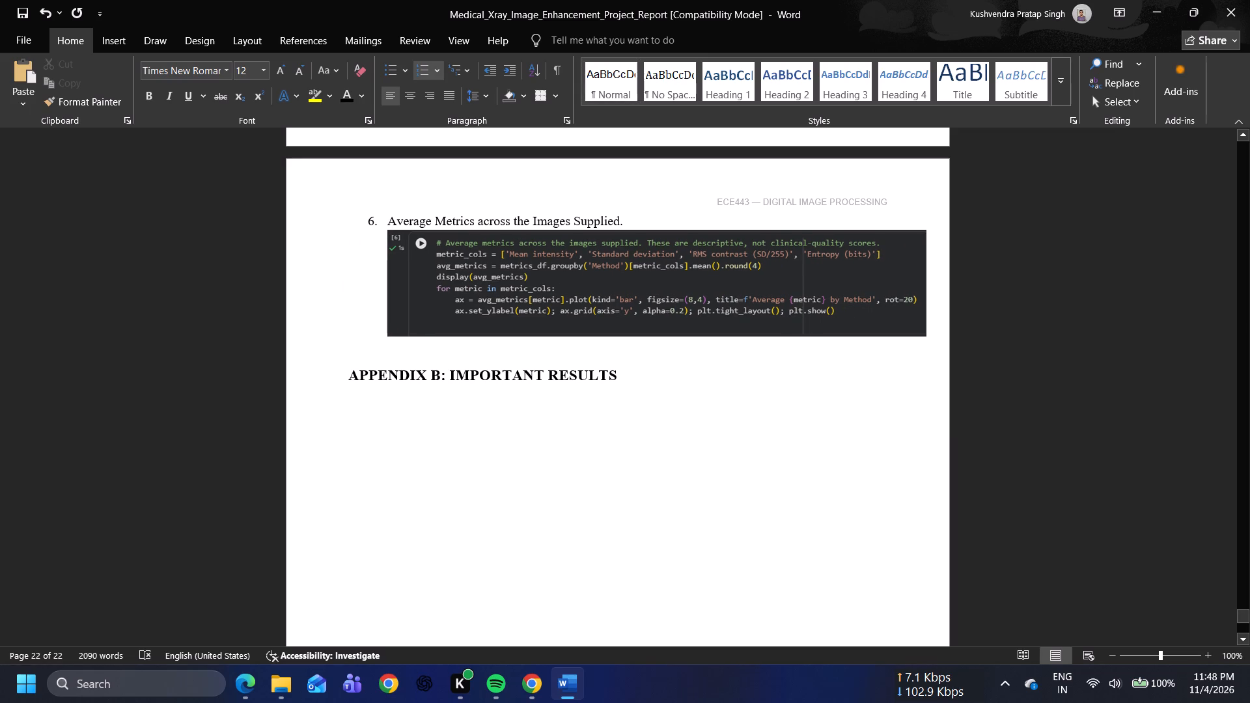
Add an empty numbered item 7 after the average metrics code image, before the Appendix B heading.
left_click(934, 321)
key("Return")
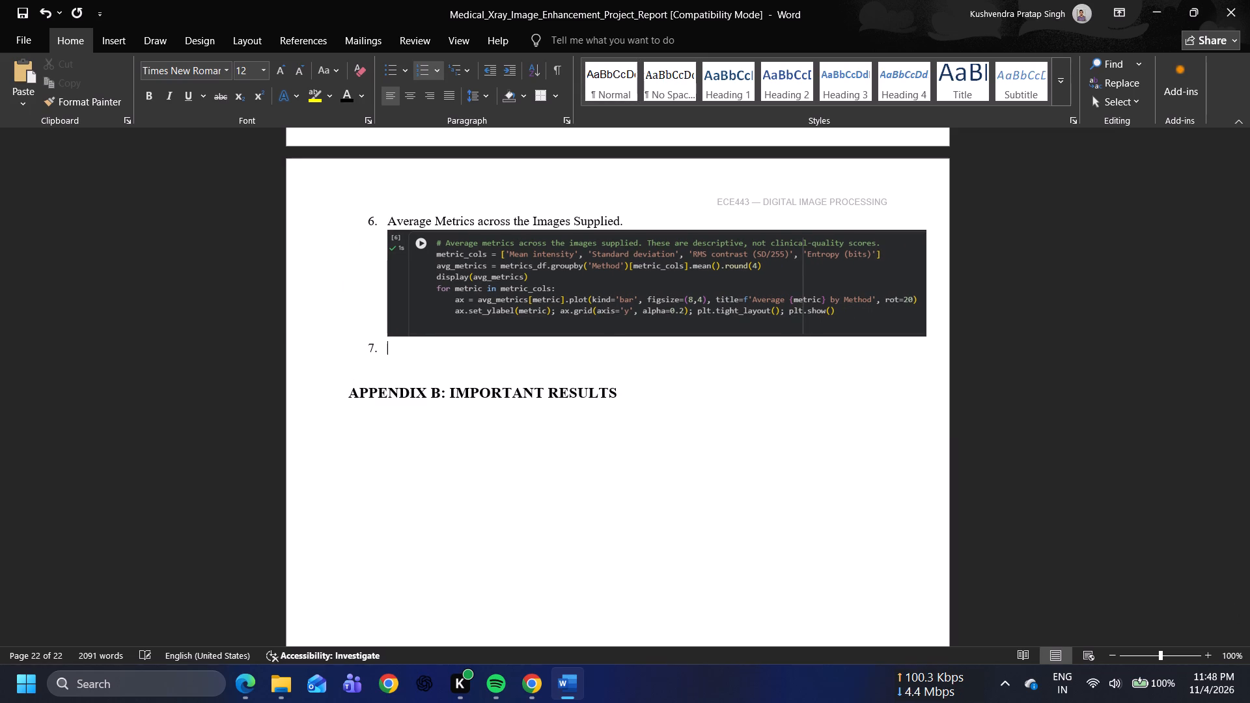
Switch to the Colab notebook, capture a screenshot of the zip_path results download cell with its output, and open it in Snipping Tool.
key("alt+Tab")
scroll(930, 348, "down", 4)
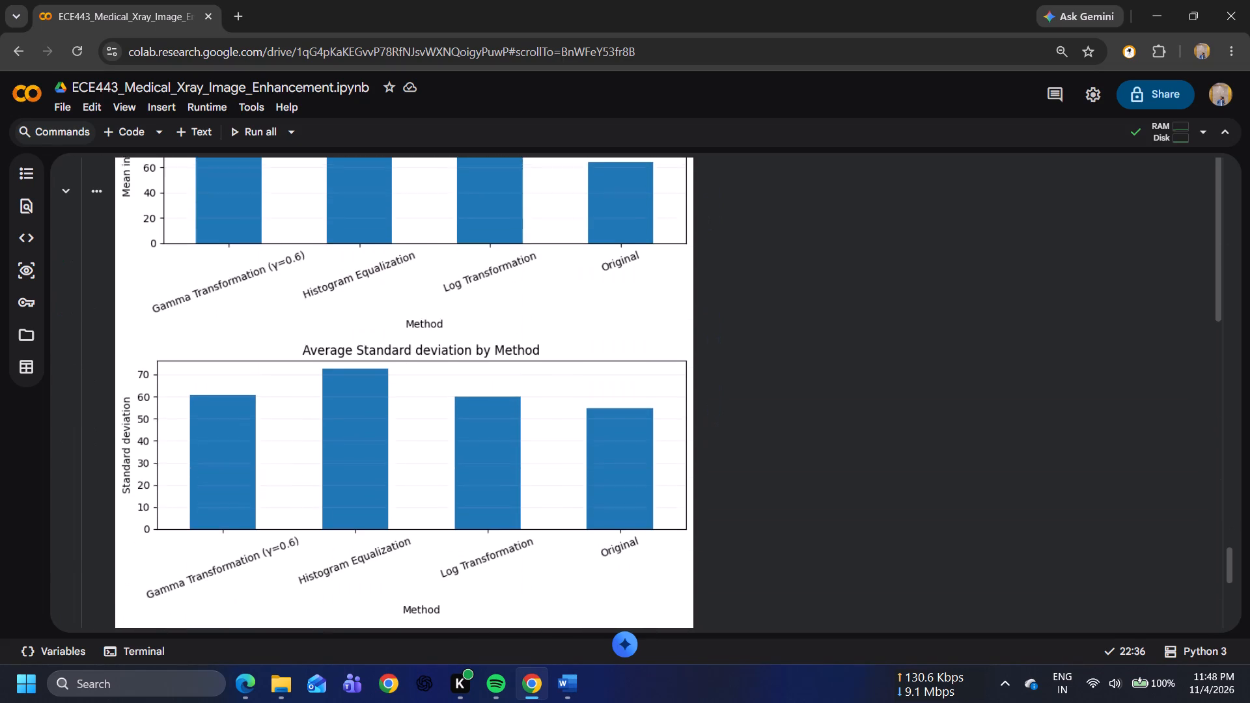
scroll(930, 348, "down", 13)
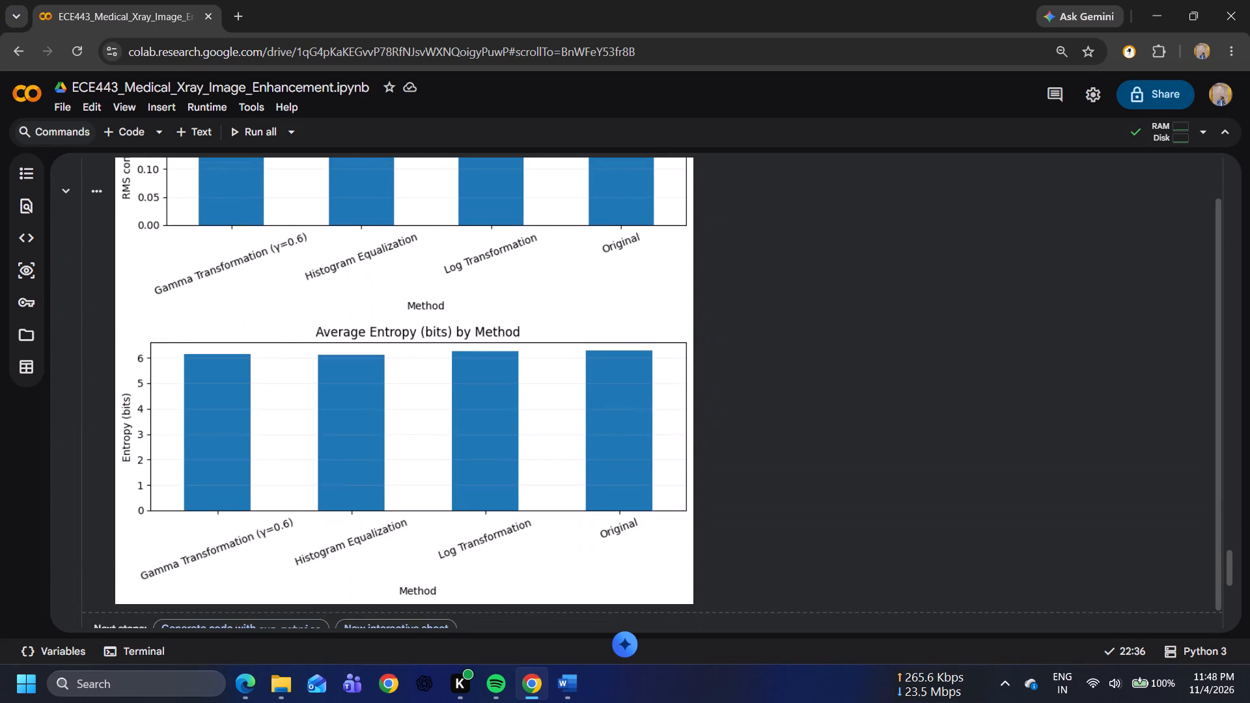
scroll(828, 548, "down", 3)
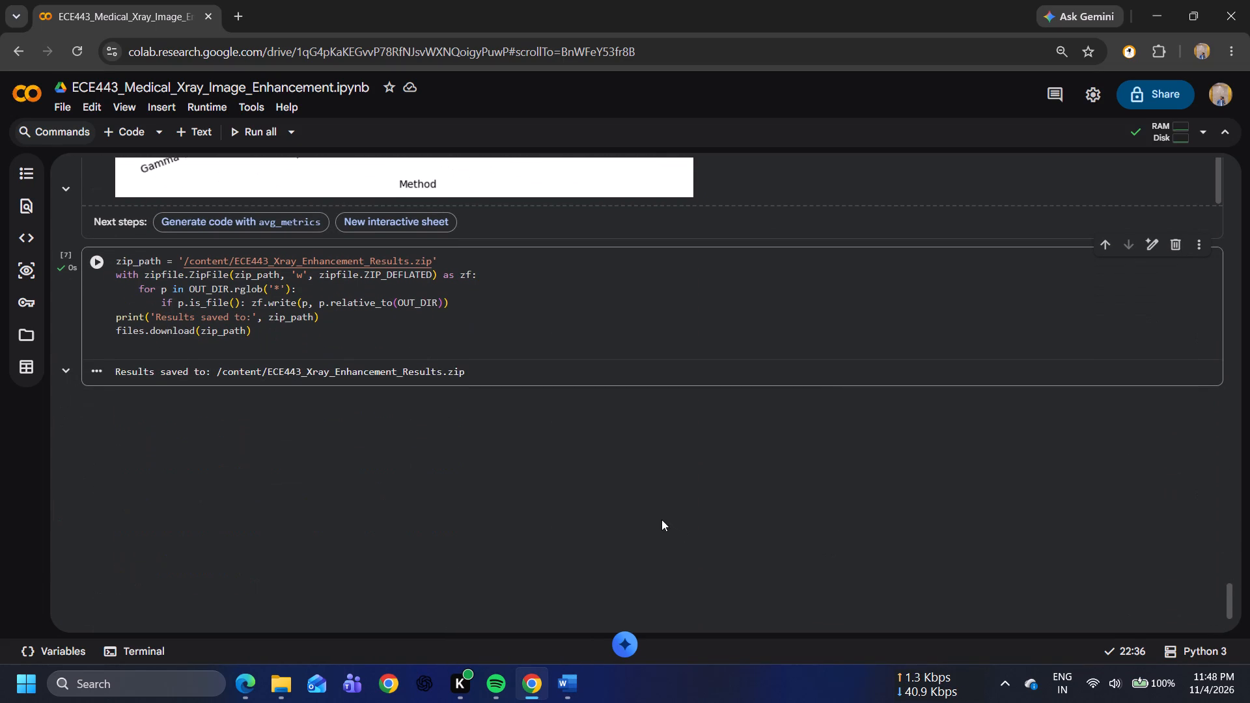
left_click(182, 430)
key("shift+super+s")
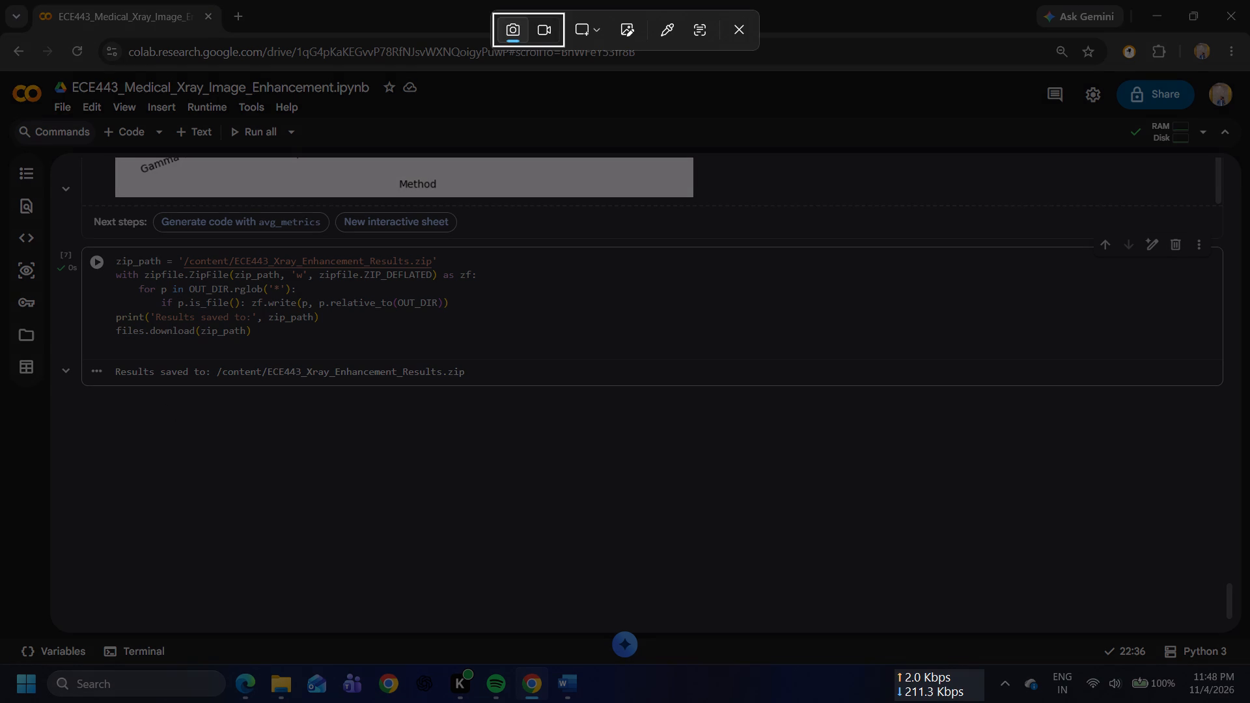
left_click_drag(56, 245, 549, 402)
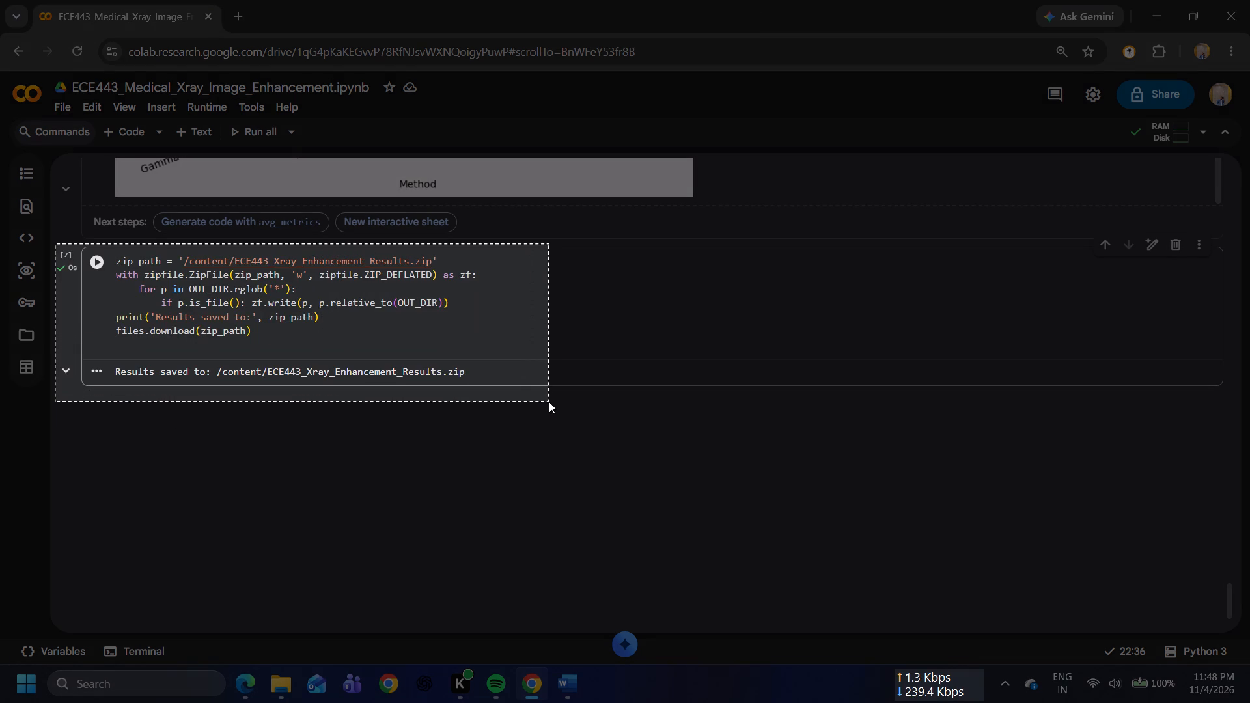
left_click_drag(549, 402, 512, 389)
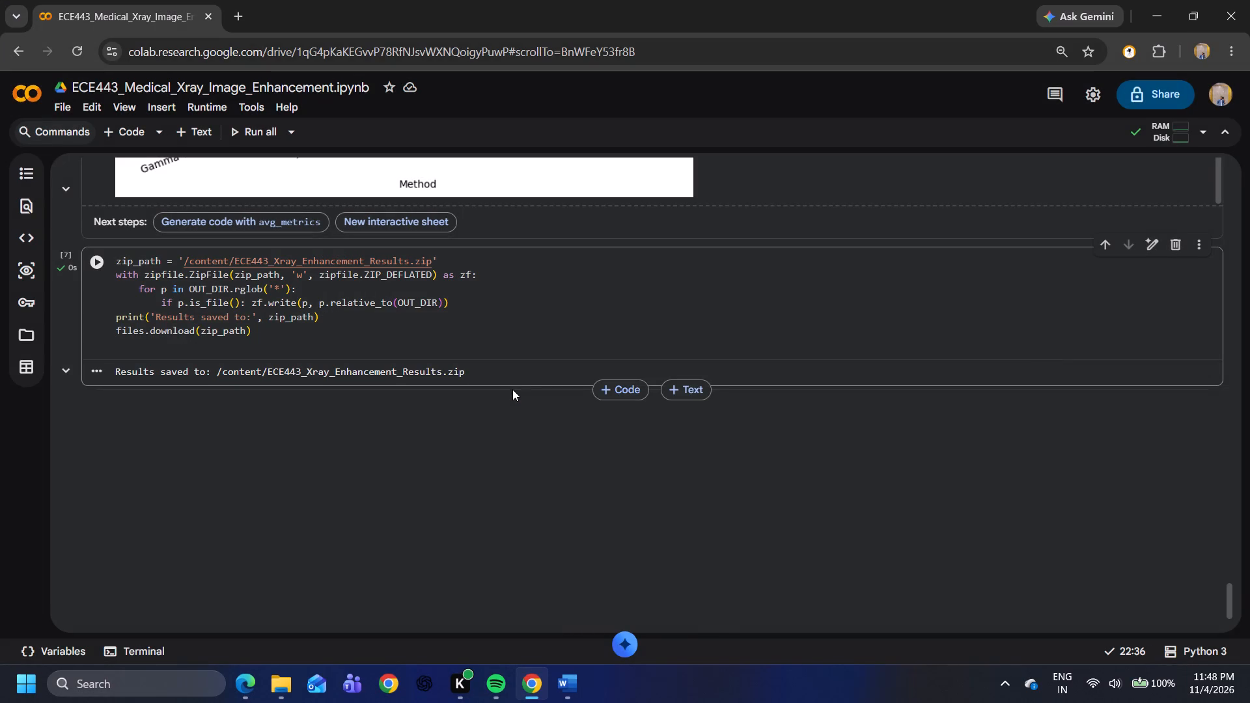
left_click(1090, 434)
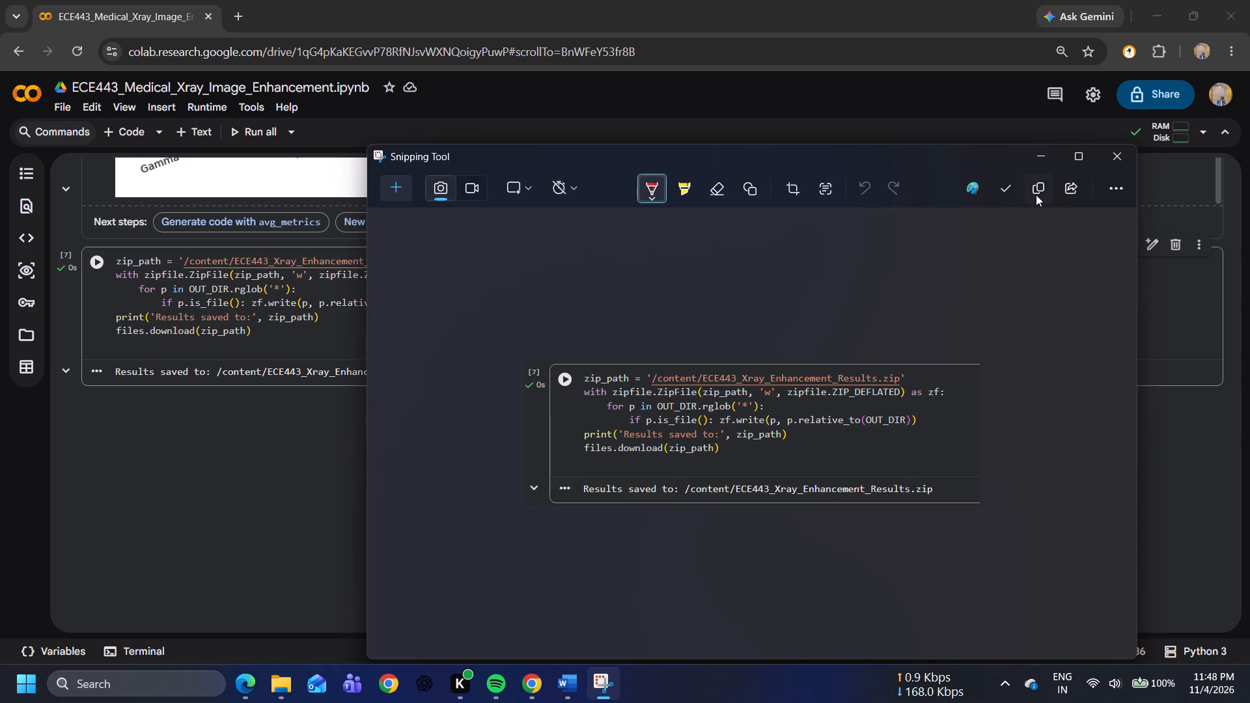
Copy the captured zip_path results download cell screenshot and close Snipping Tool.
left_click(1036, 193)
left_click(1104, 163)
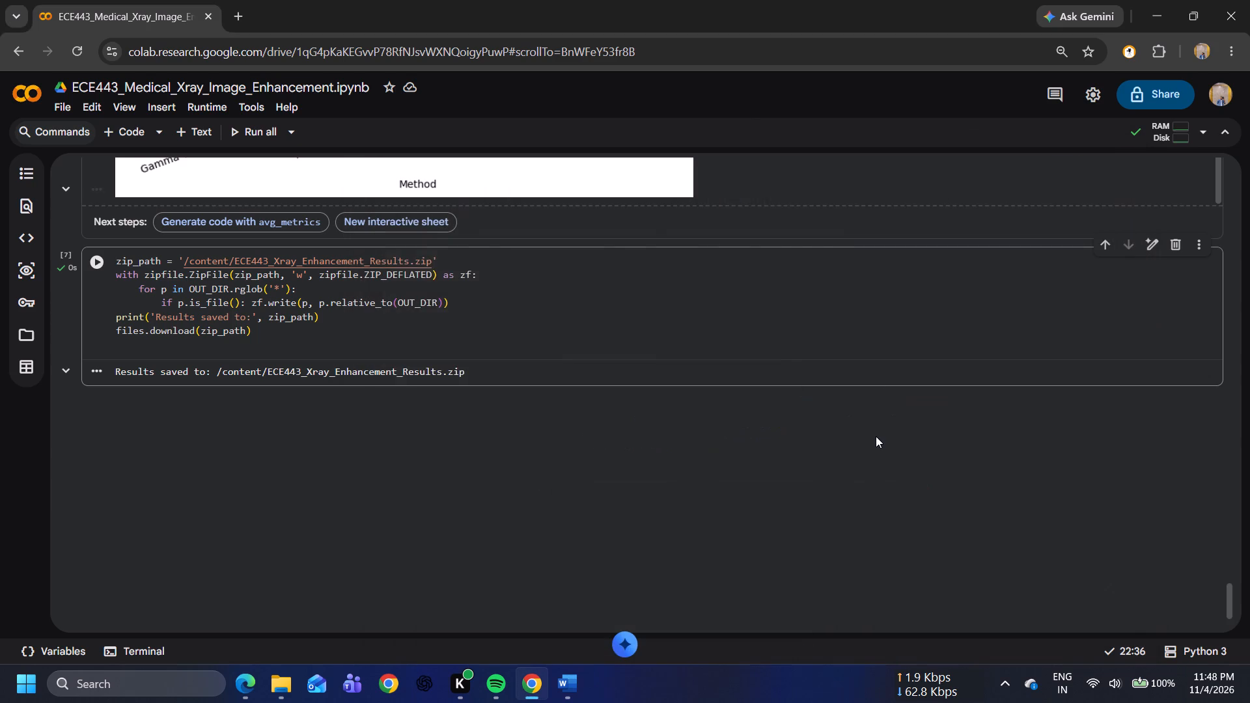
Return to Word and caption item 7 "Download the Executed Operations & all Plots measure as ZIP file '.zip'.".
key("alt+Tab")
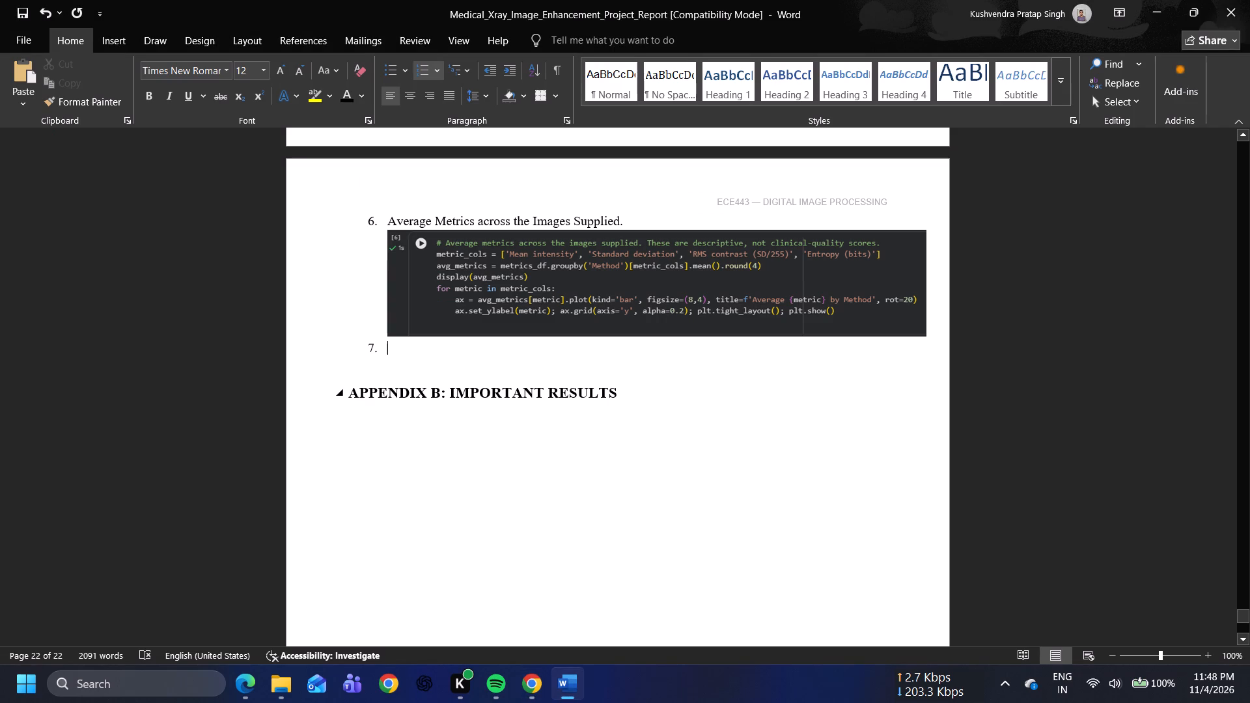
type("Download")
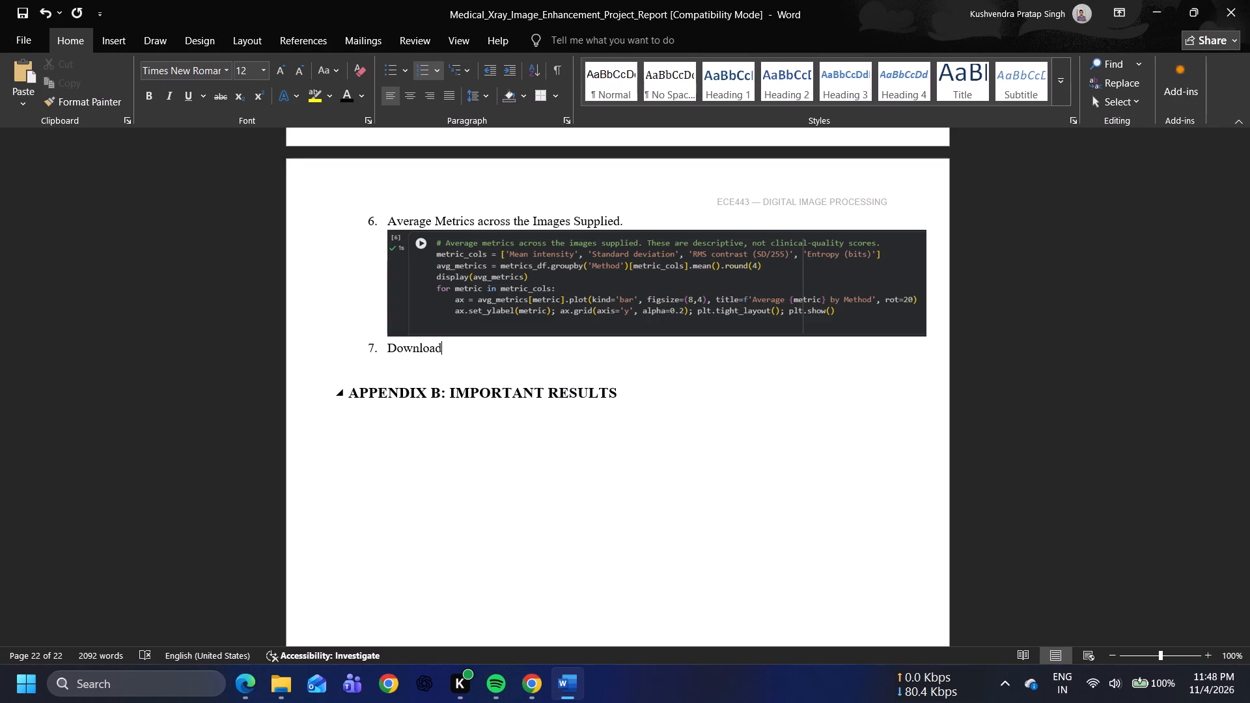
key("space")
key("shift+c")
key("BackSpace")
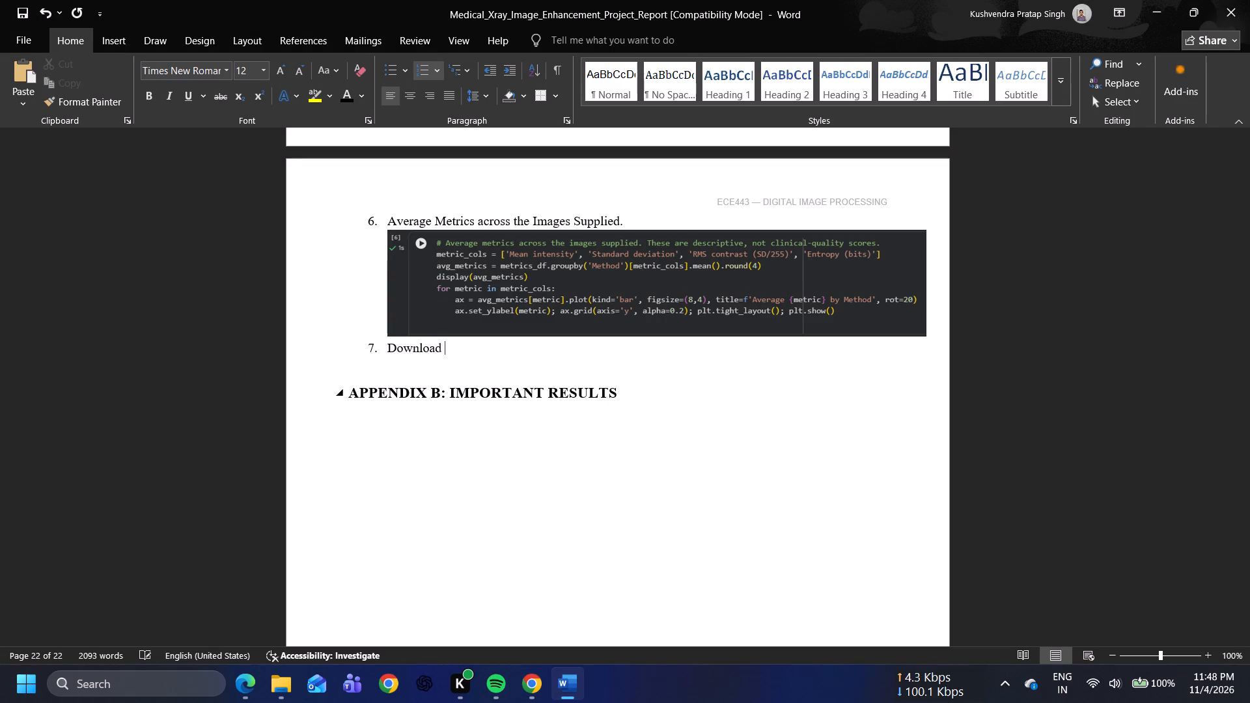
key("BackSpace")
key("space")
type("the Executed")
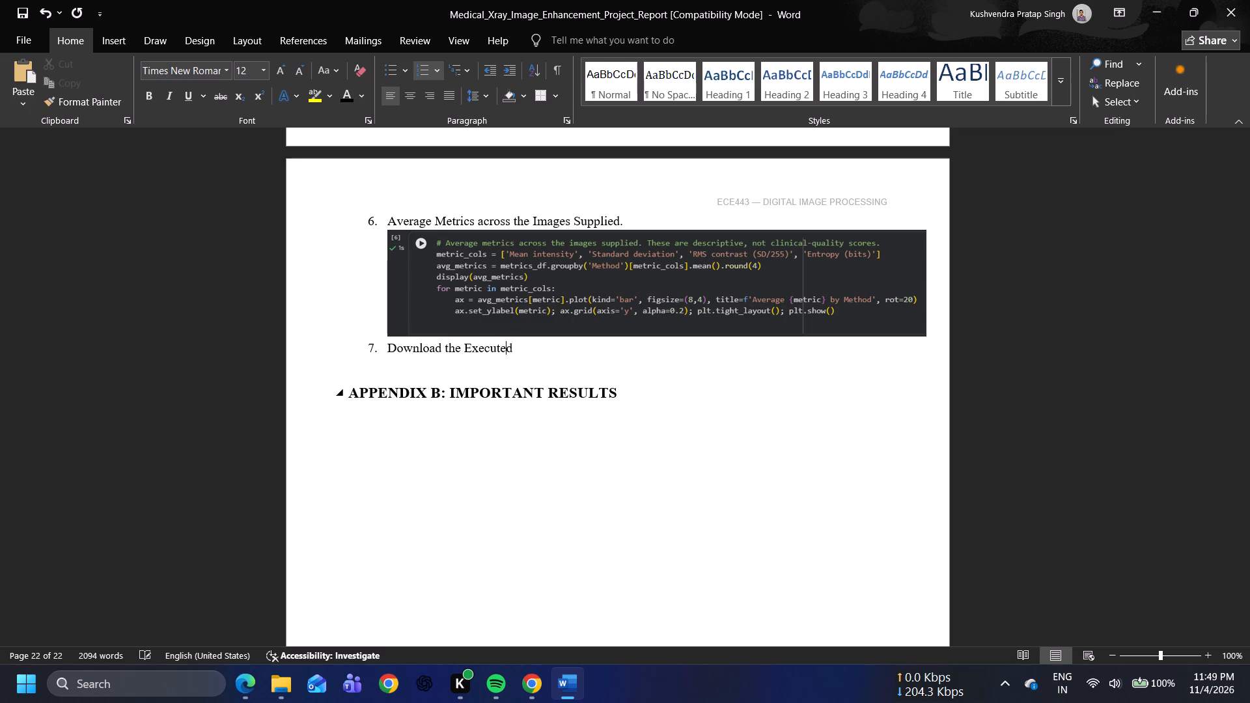
key("space")
type("Op")
type("erations")
key("space")
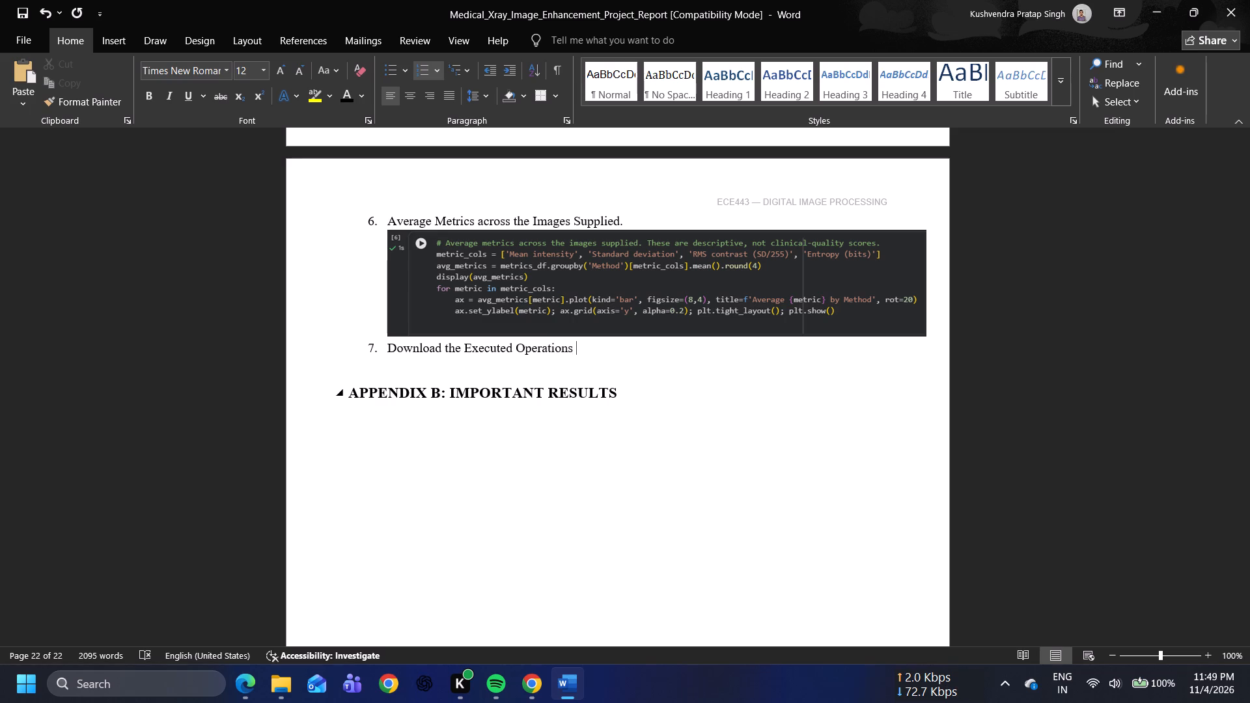
type("& all")
key("space")
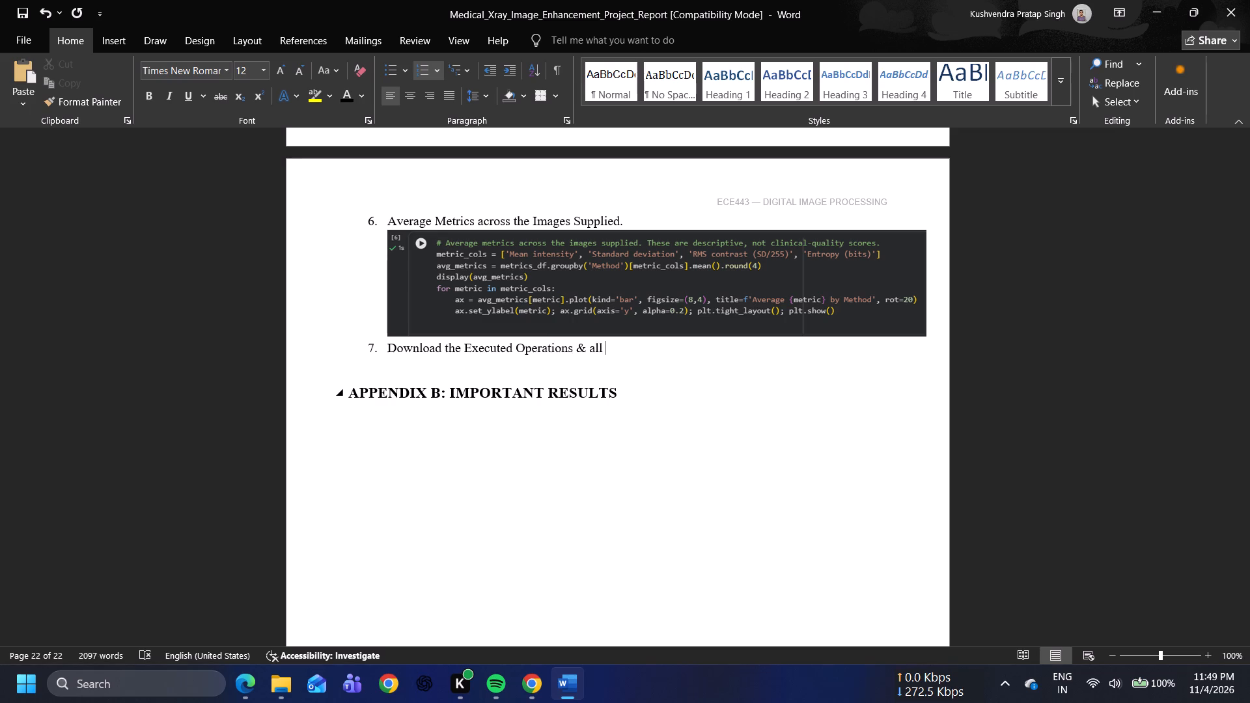
type("Plots an")
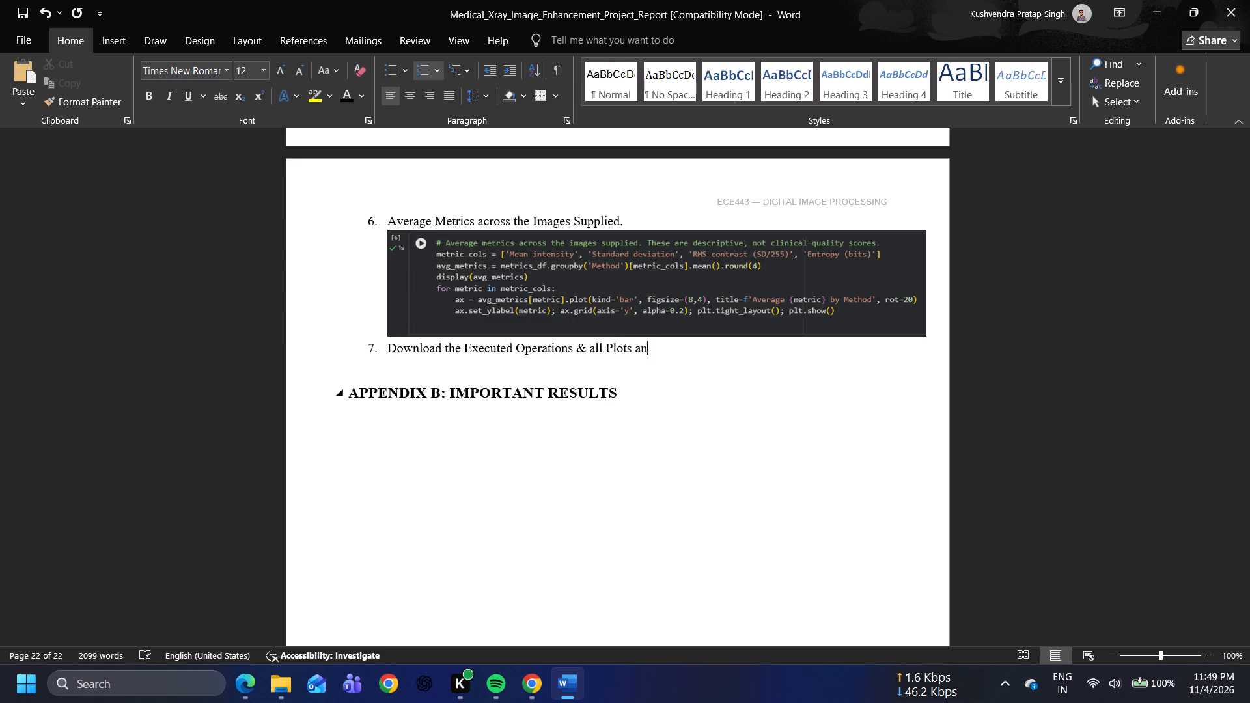
key("BackSpace")
key("BackSpace")
key("BackSpace")
key("space")
type("measure as ZIP")
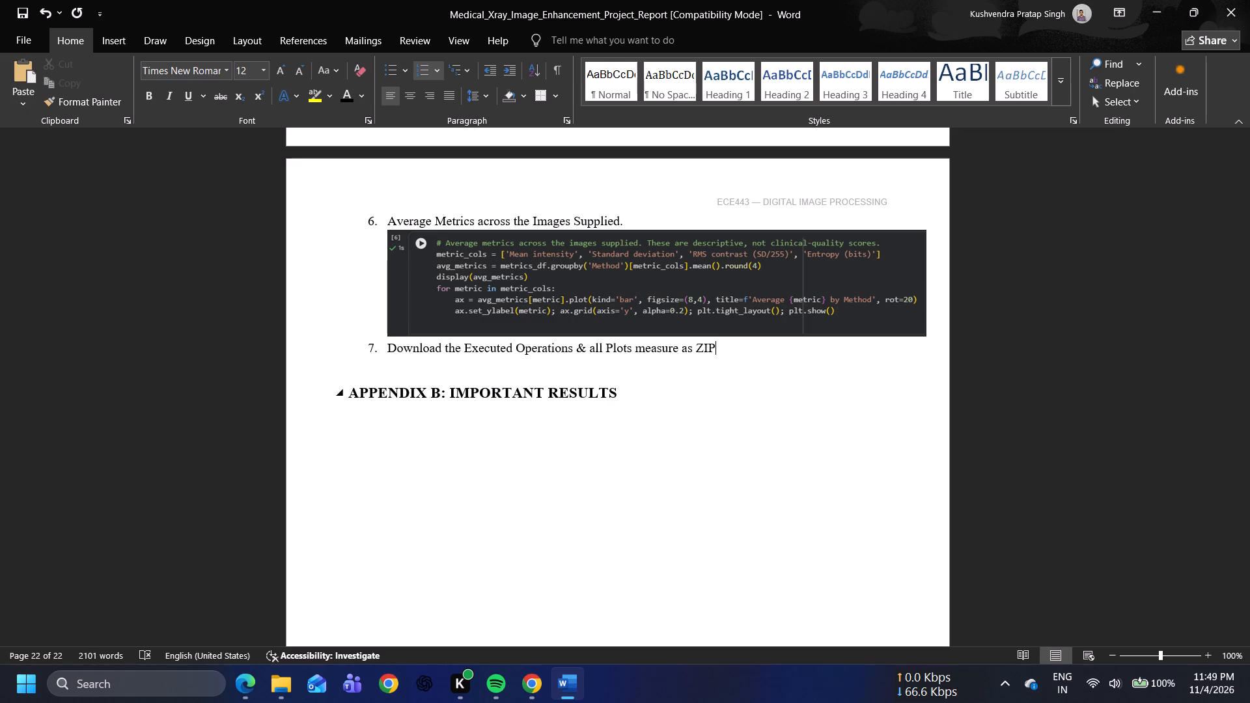
key("space")
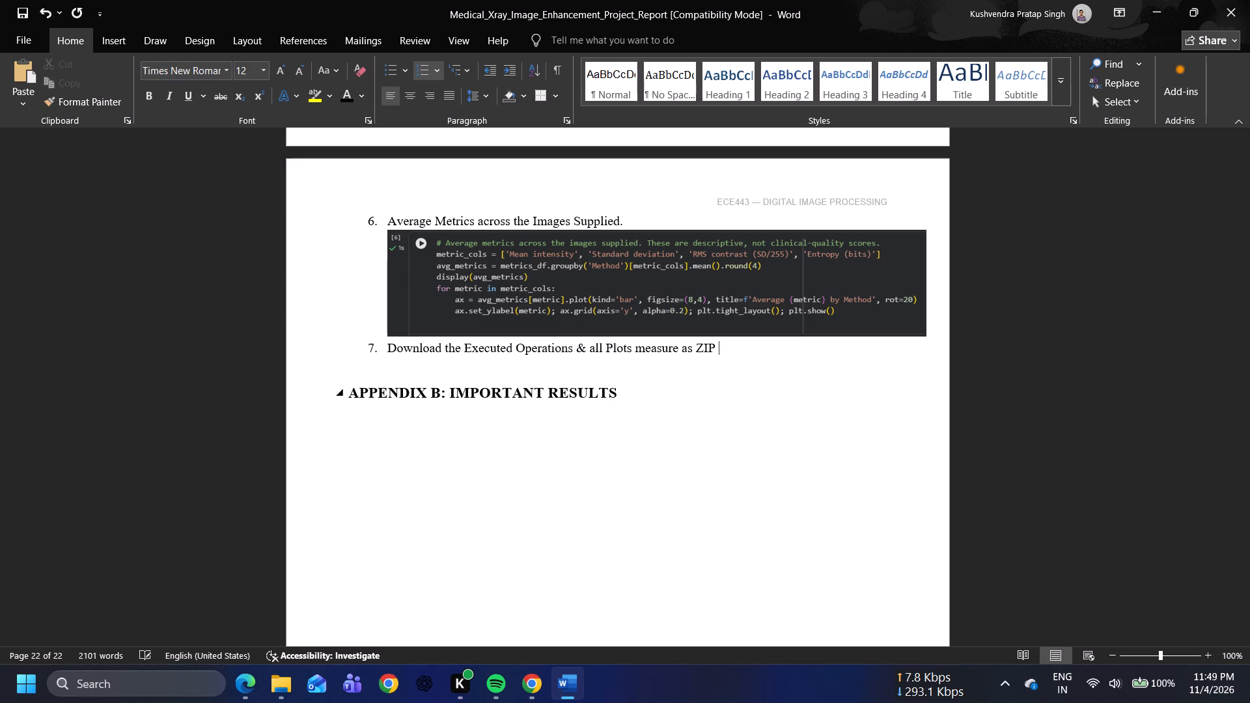
type("file")
type("''")
key("BackSpace")
key("BackSpace")
type("\"'")
key("BackSpace")
key("BackSpace")
key("space")
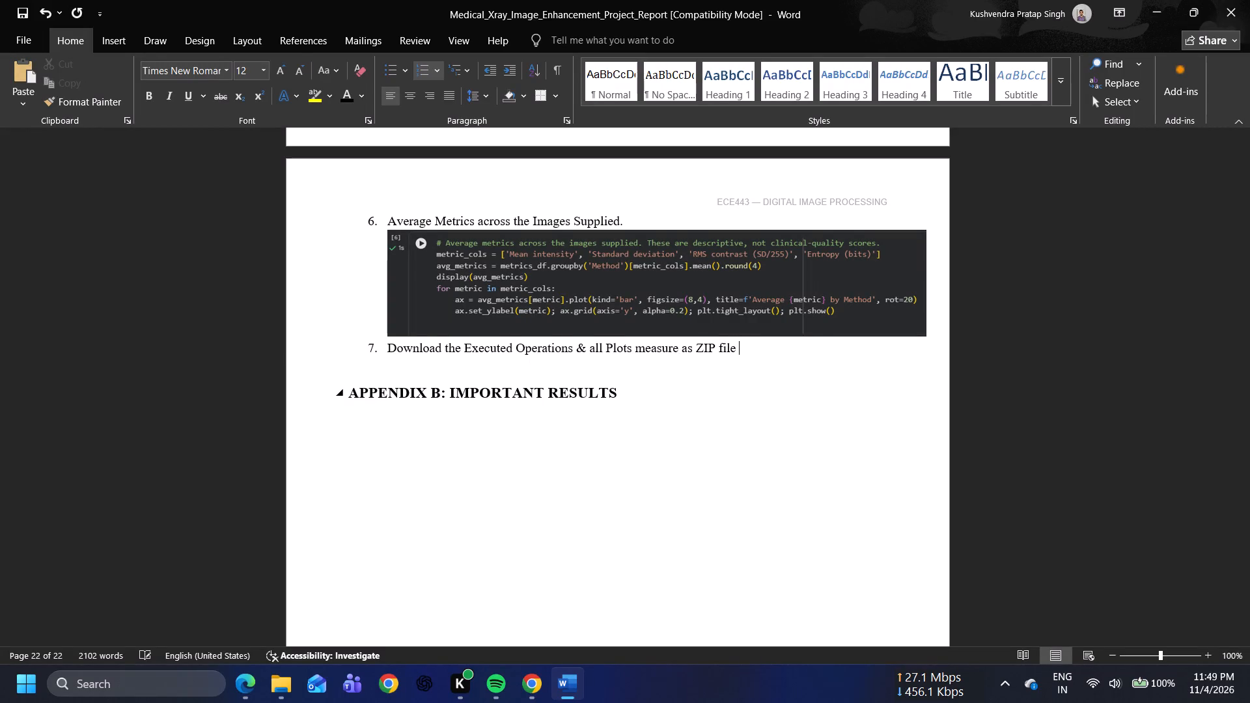
type("\"\"")
key("BackSpace")
key("BackSpace")
type("''")
key("Left")
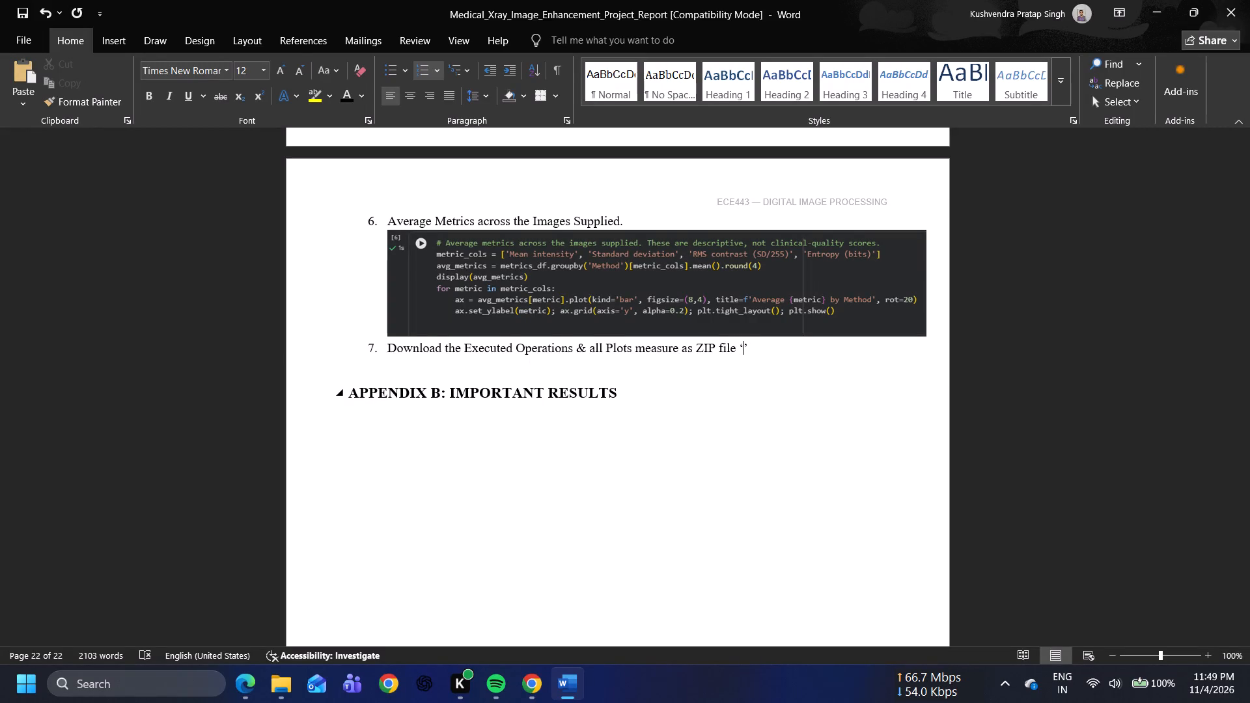
type(".zip")
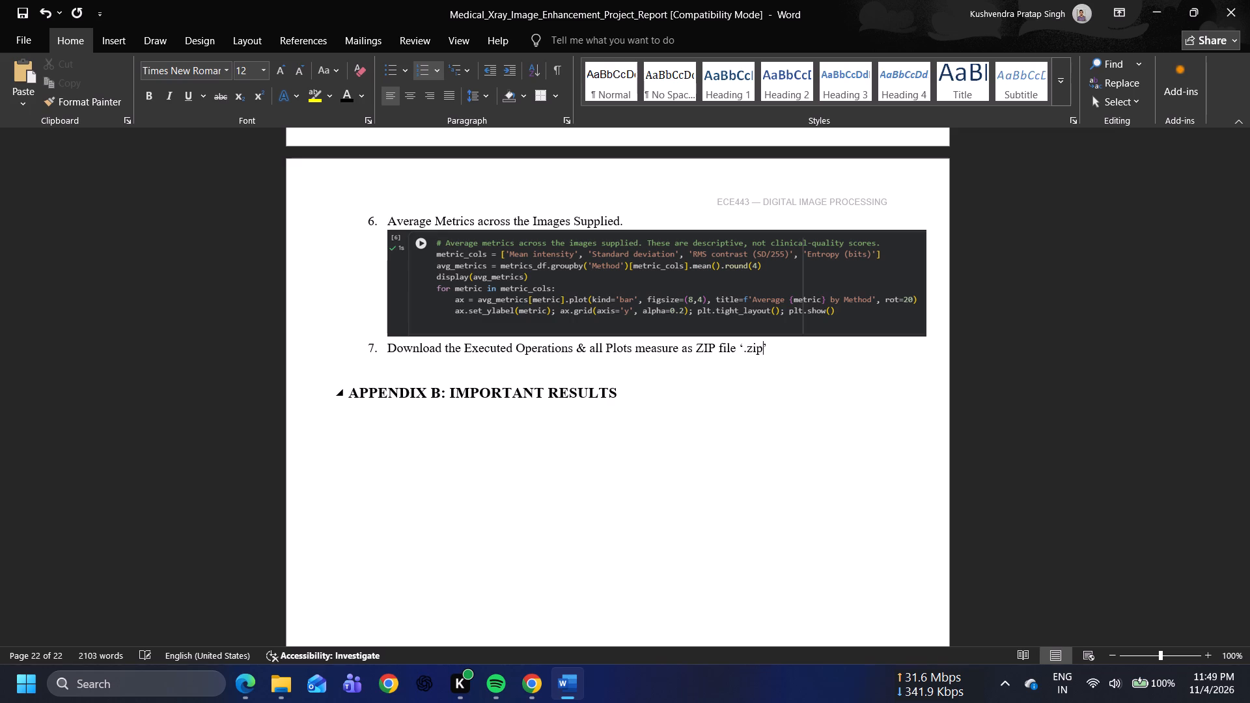
key("Right")
key("period")
Paste the copied zip download code image beneath item 7's caption and align it with the list item's text.
key("Return")
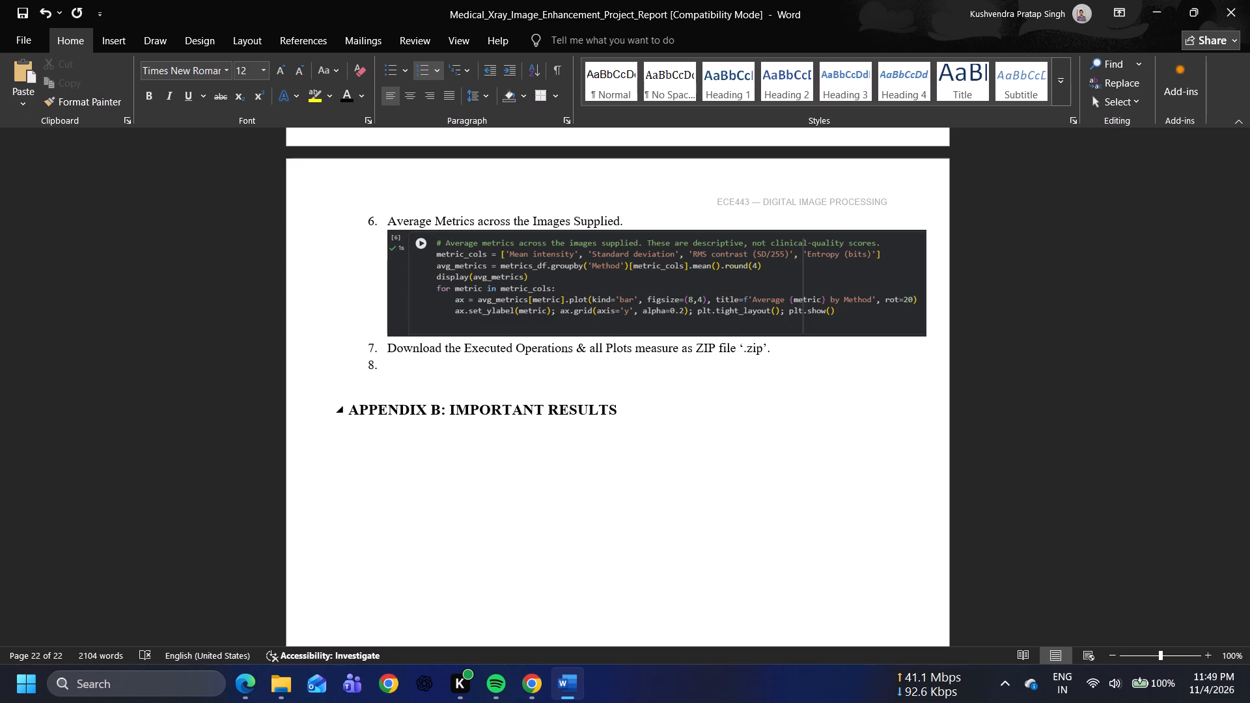
key("BackSpace")
key("ctrl+v")
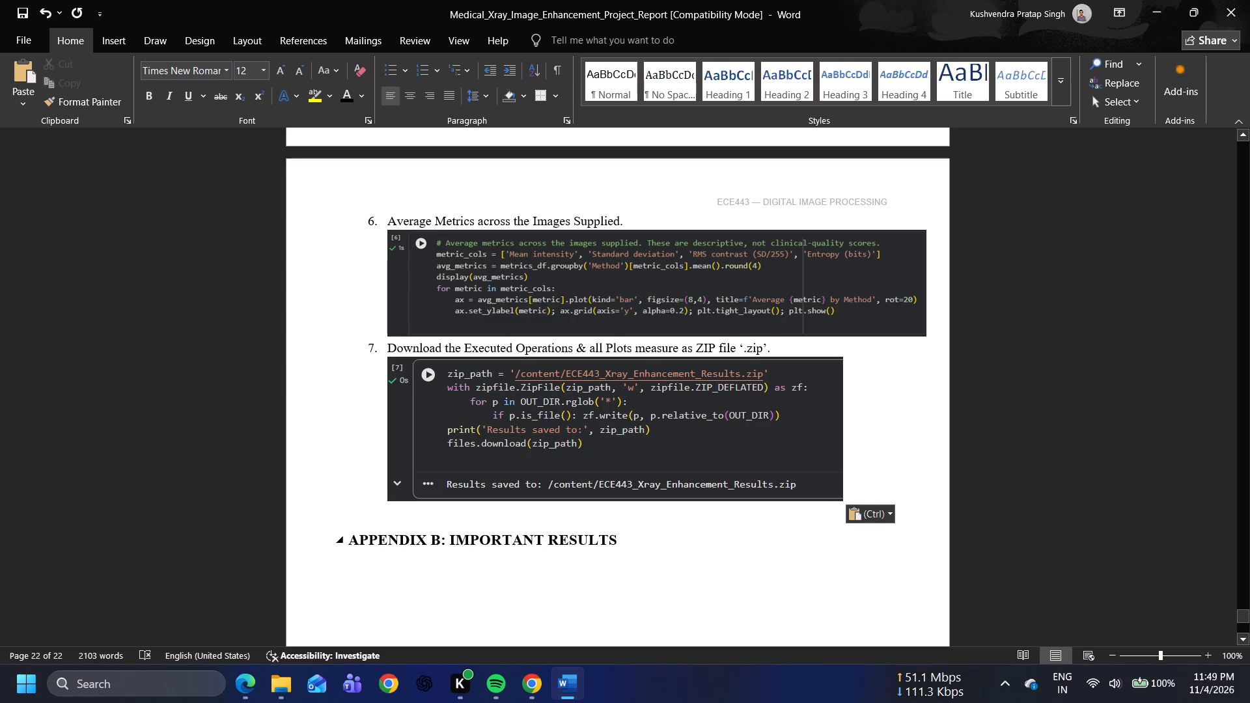
left_click(382, 364)
key("BackSpace")
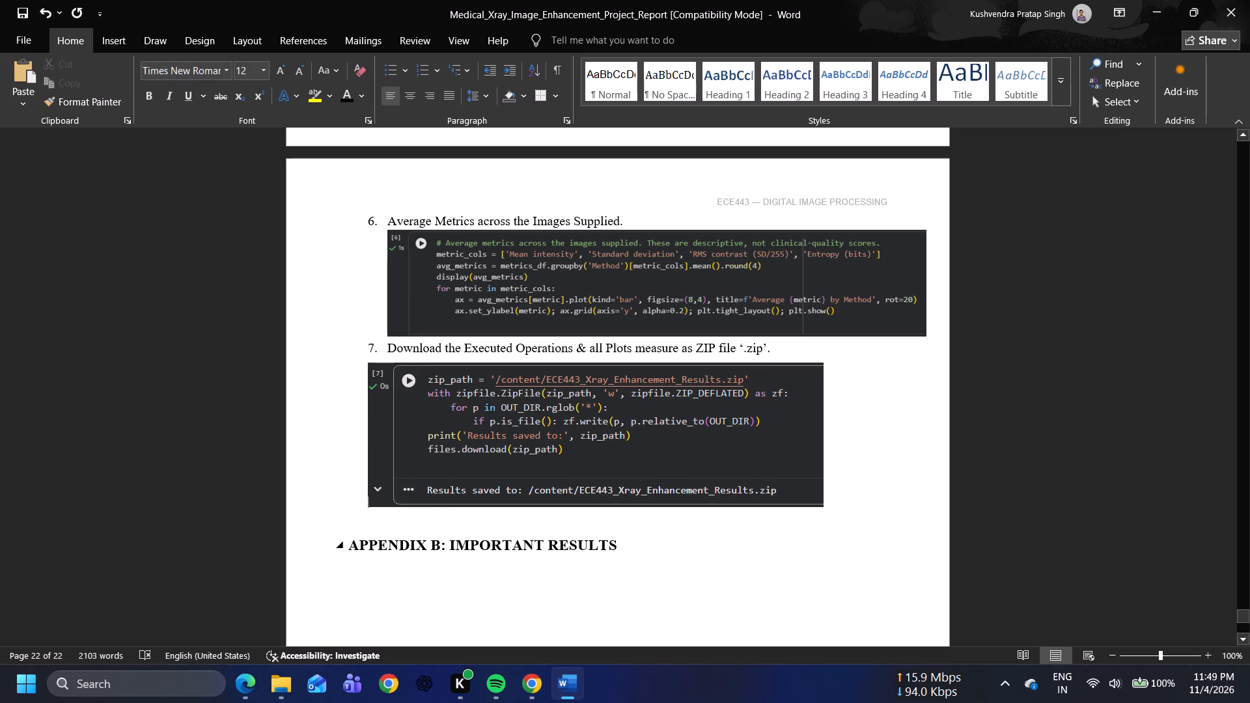
key("BackSpace")
key("BackSpace")
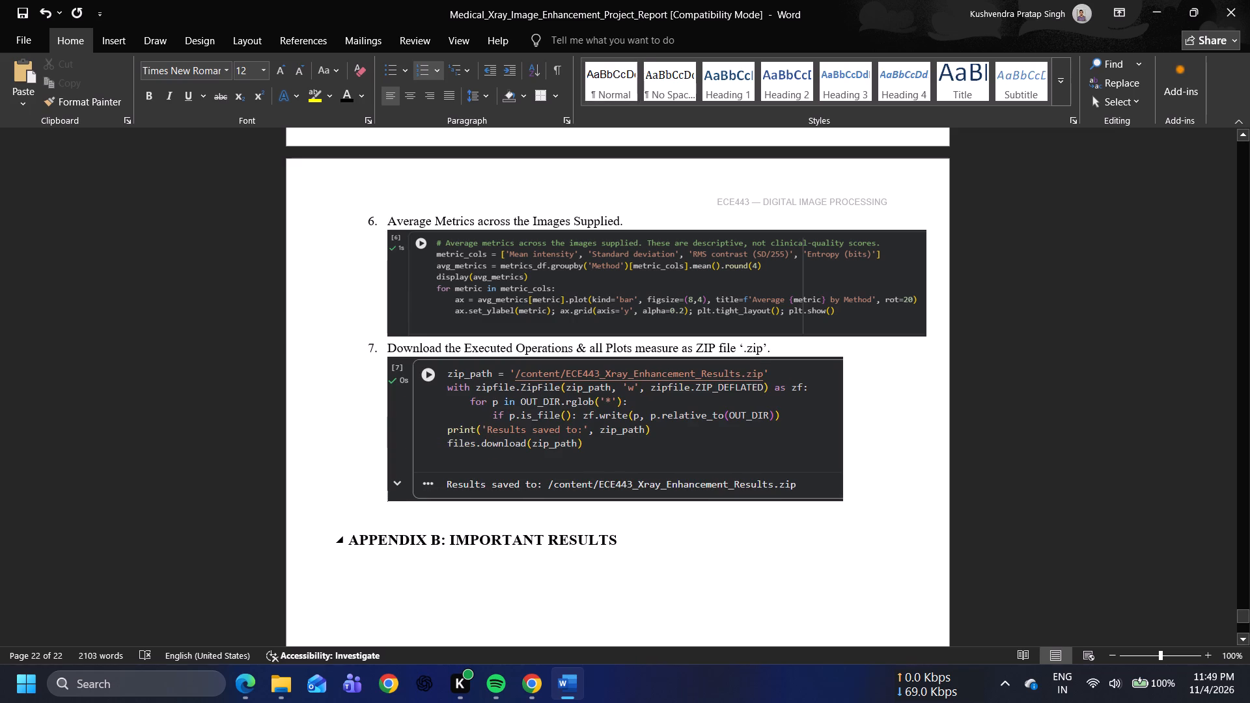
left_click(862, 504)
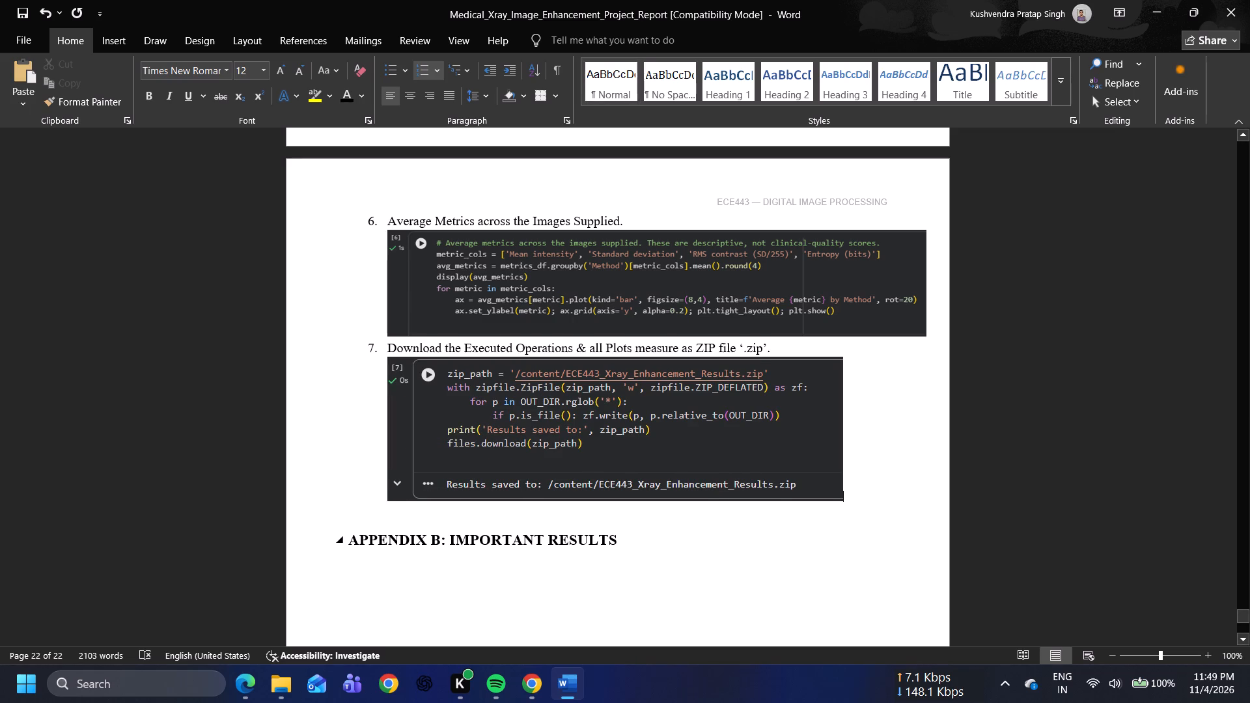
Insert blank lines before the "APPENDIX B: IMPORTANT RESULTS" heading so that it starts at the top of a new page.
scroll(862, 504, "down", 1)
left_click(347, 467)
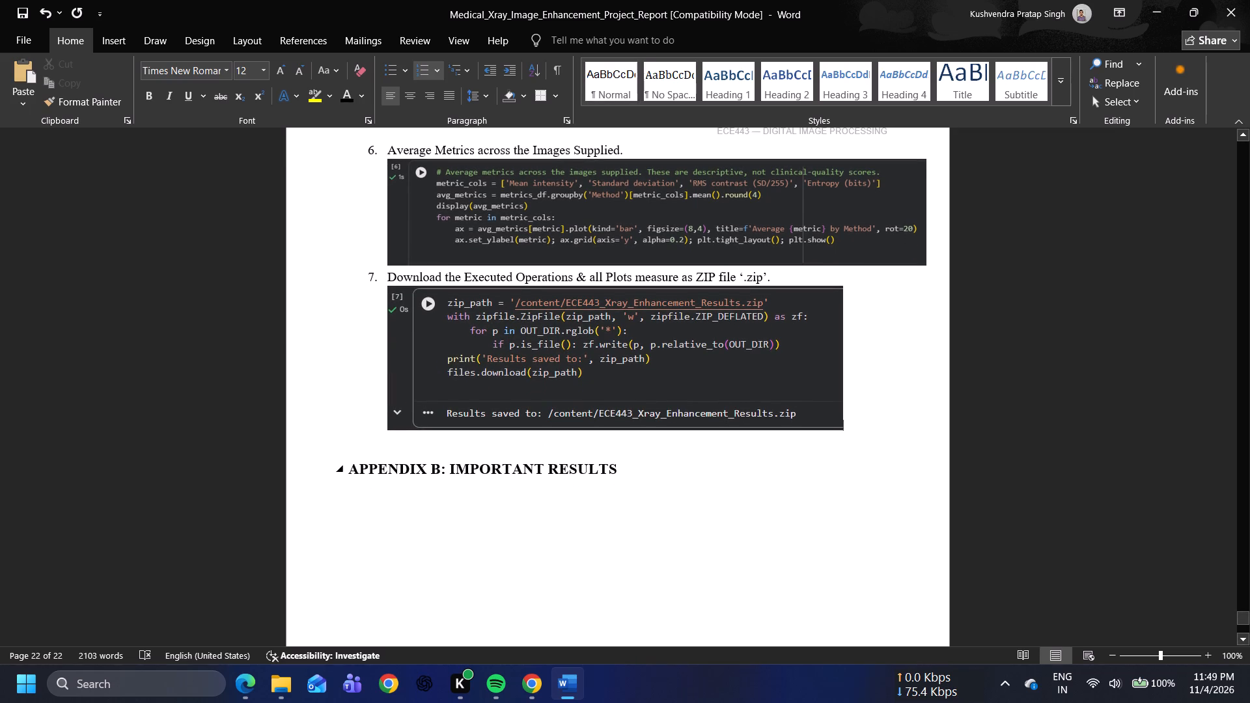
key("Return")
key("Return")
key("Return")
key("Return")
key("Return")
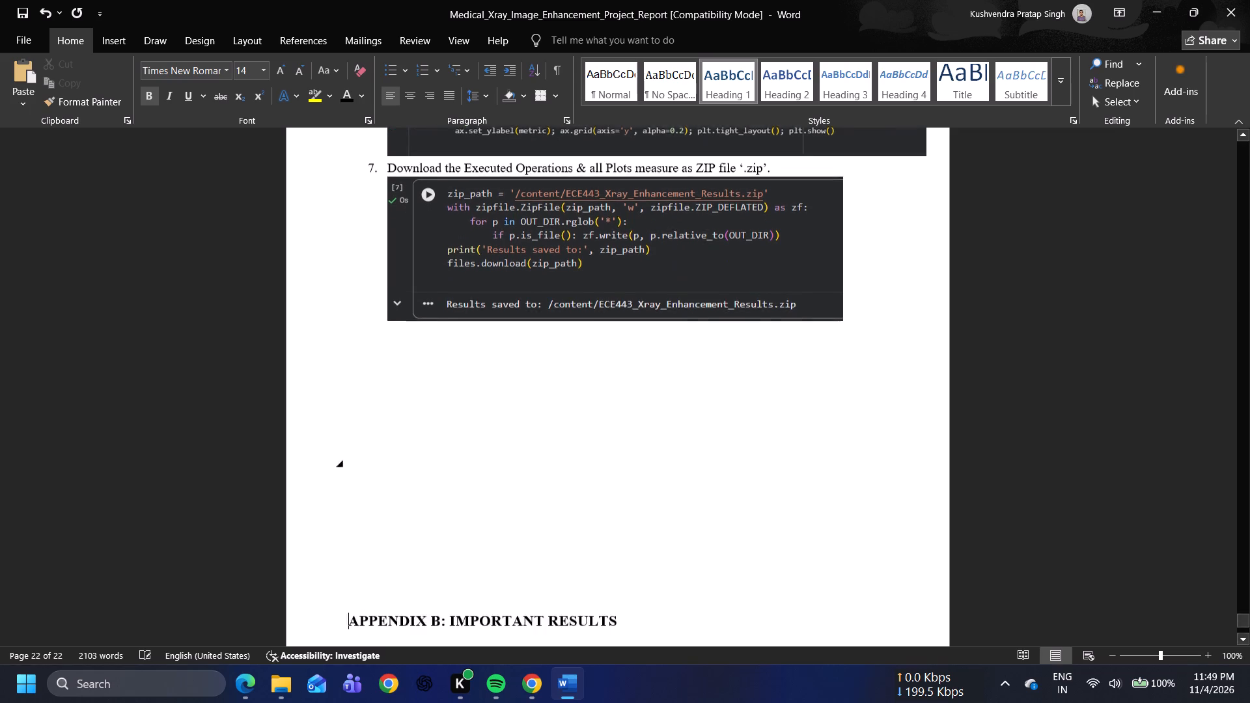
key("Return")
key("Return")
key("Return")
key("BackSpace")
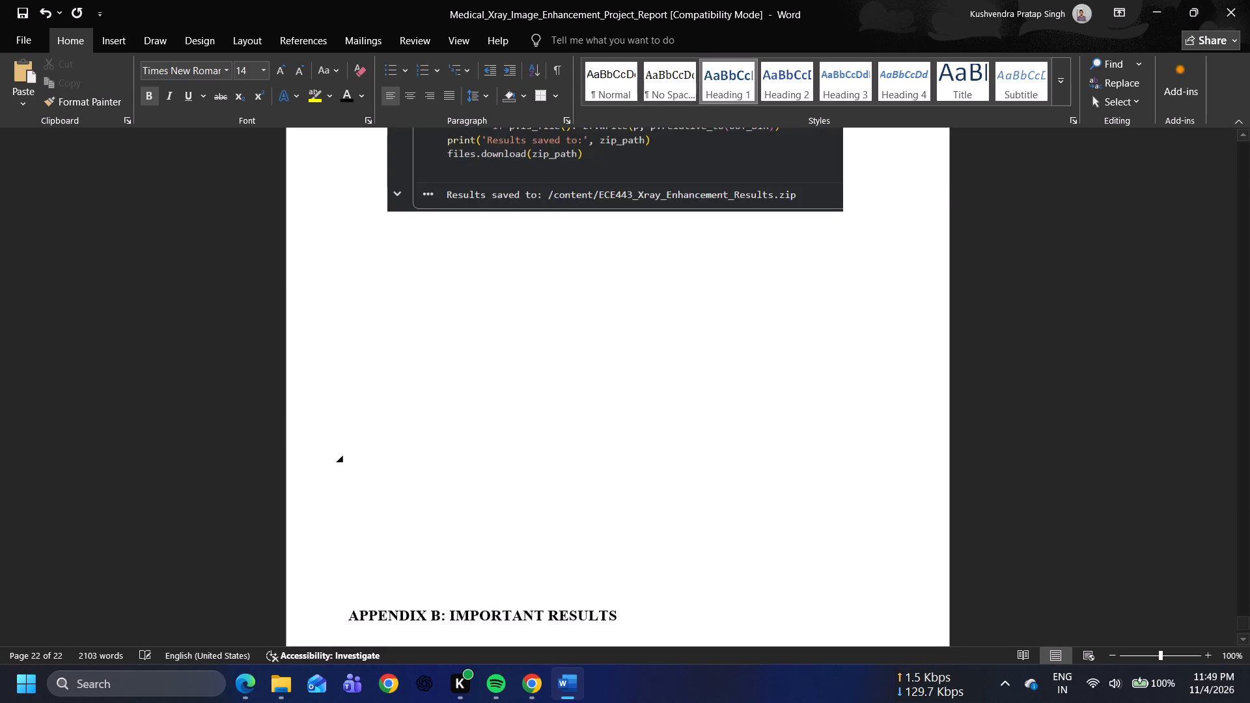
key("Return")
key("Left")
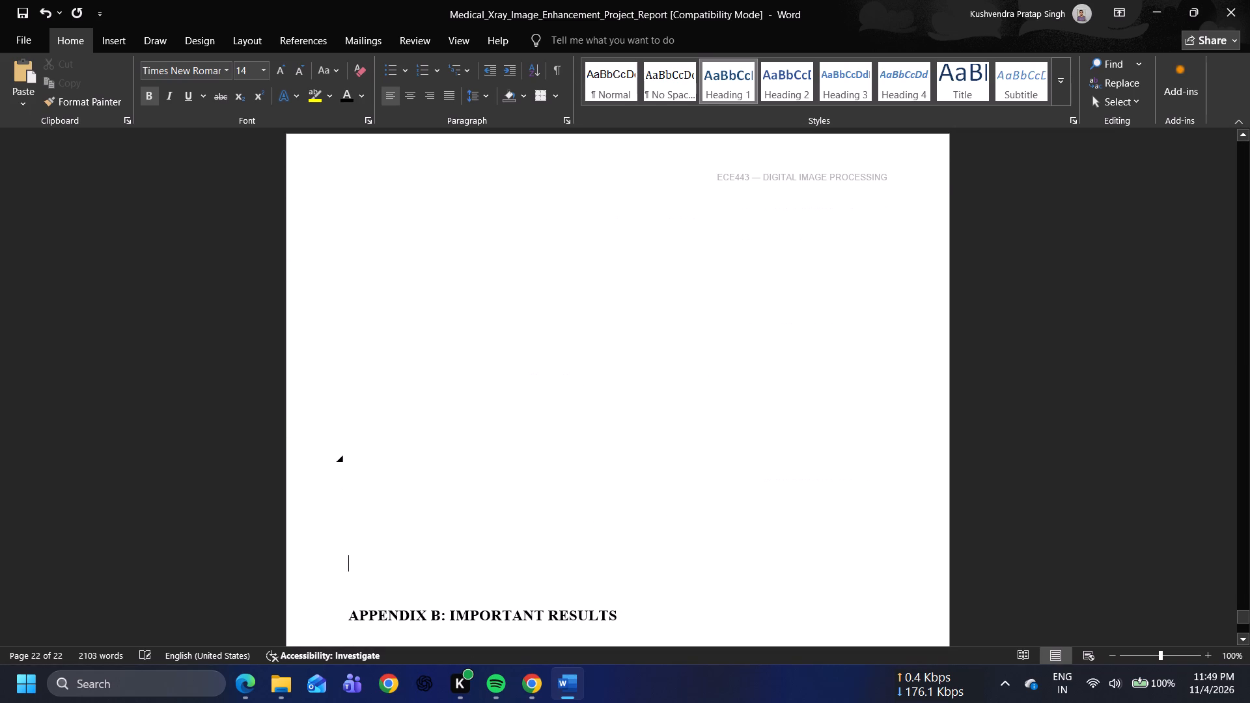
key("BackSpace")
key("Return")
key("Return")
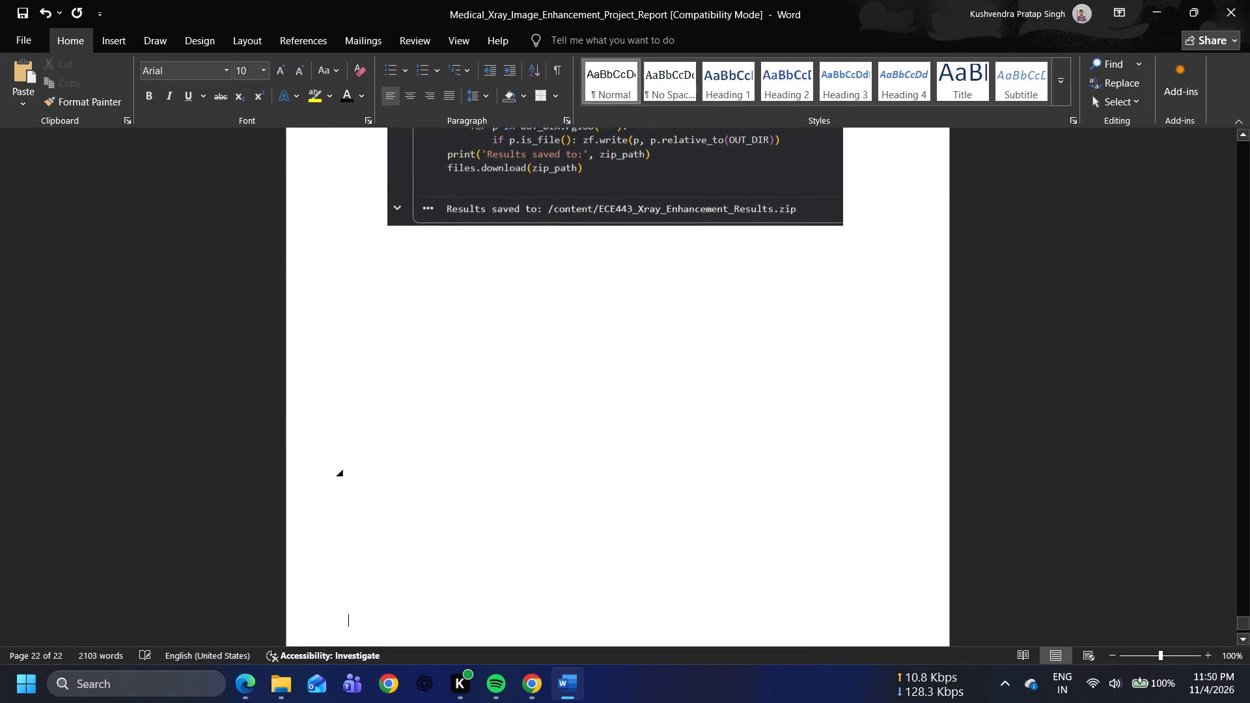
key("Return")
key("Return")
scroll(347, 467, "down", 3)
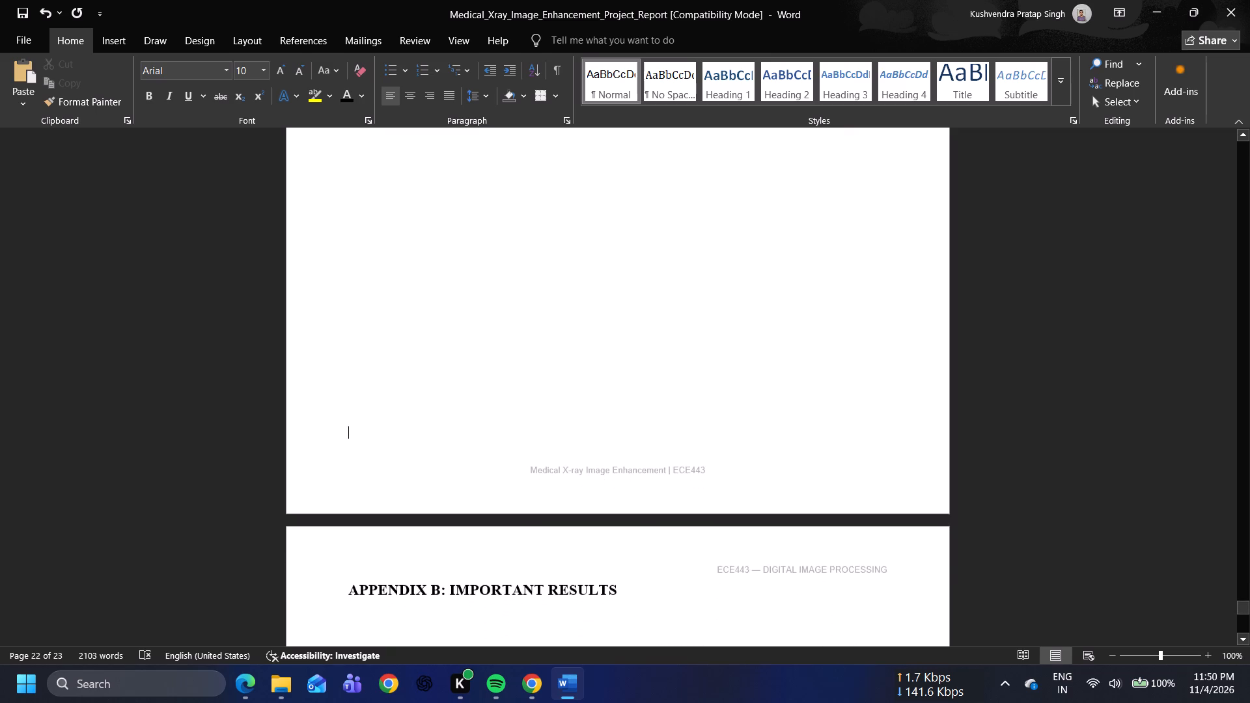
key("Right")
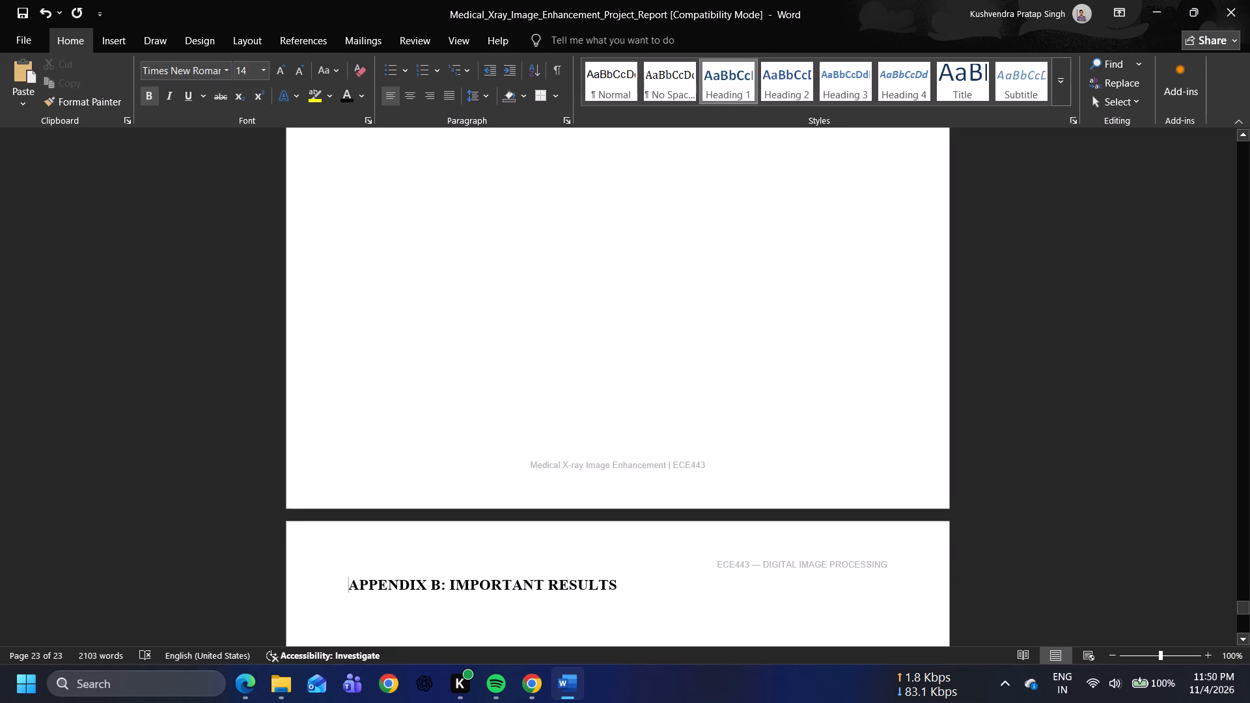
key("Left")
key("BackSpace")
key("BackSpace")
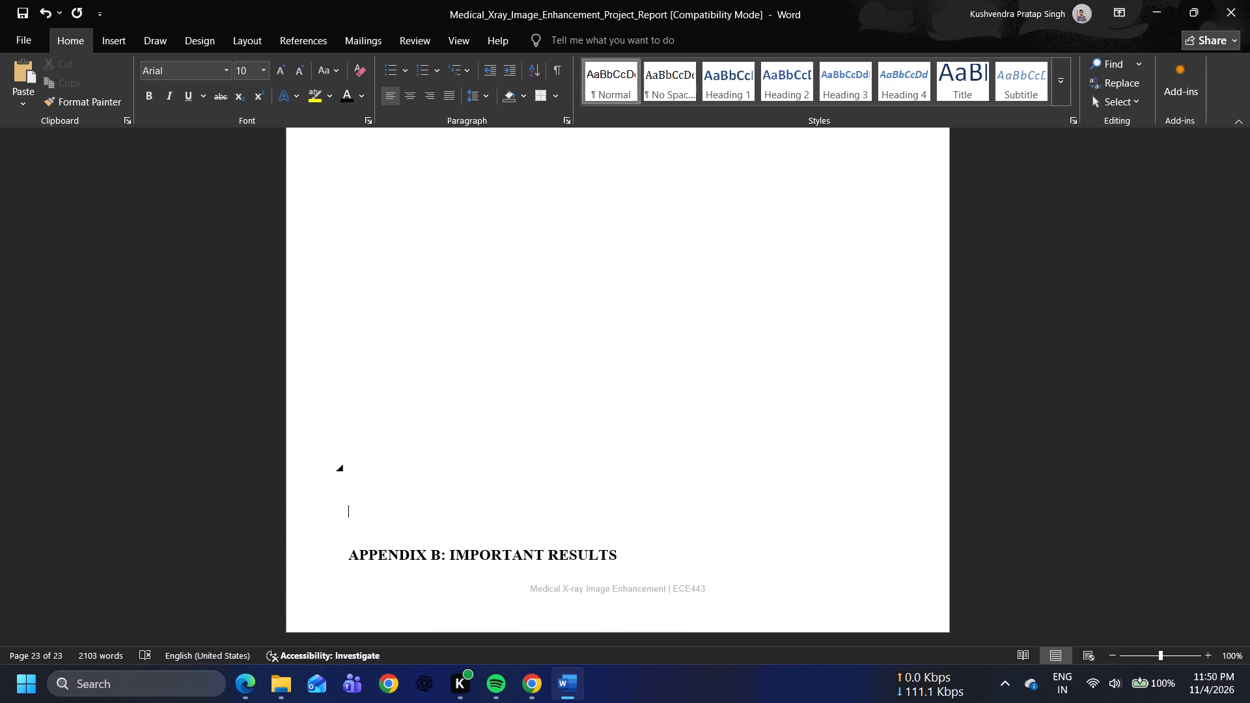
key("Return")
scroll(347, 467, "down", 2)
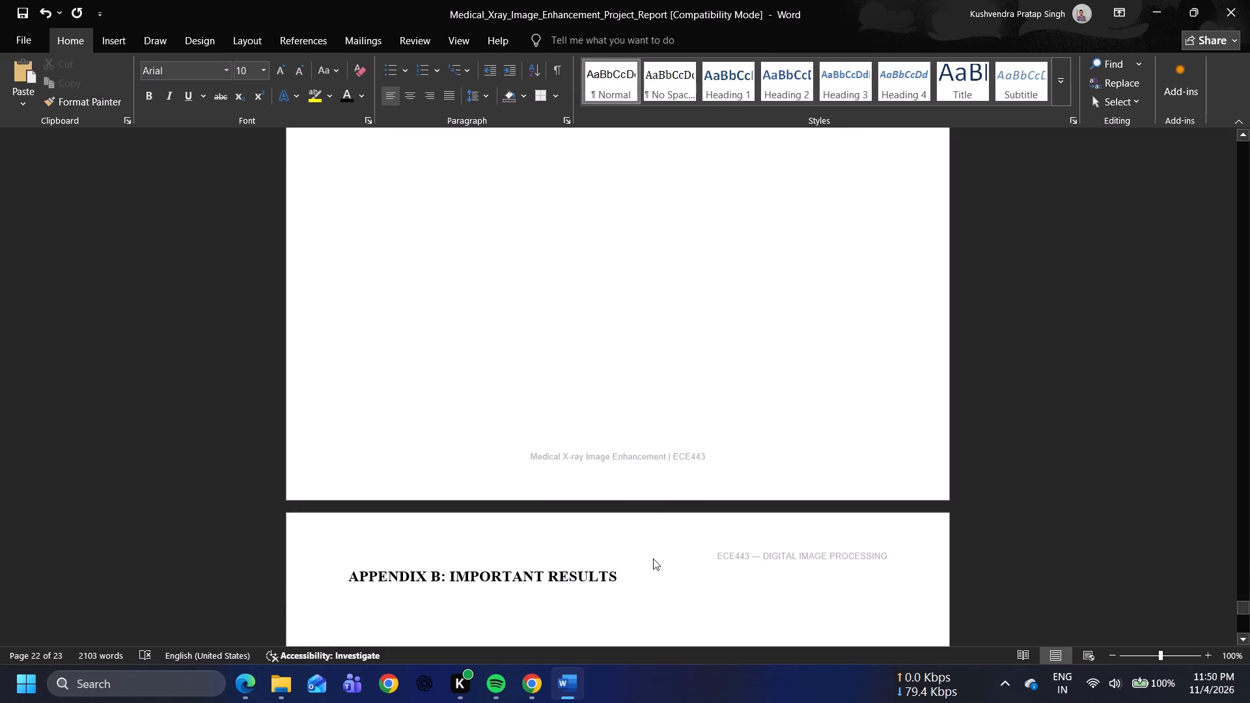
Add an empty line below the Appendix B heading for its content.
left_click(653, 558)
key("Return")
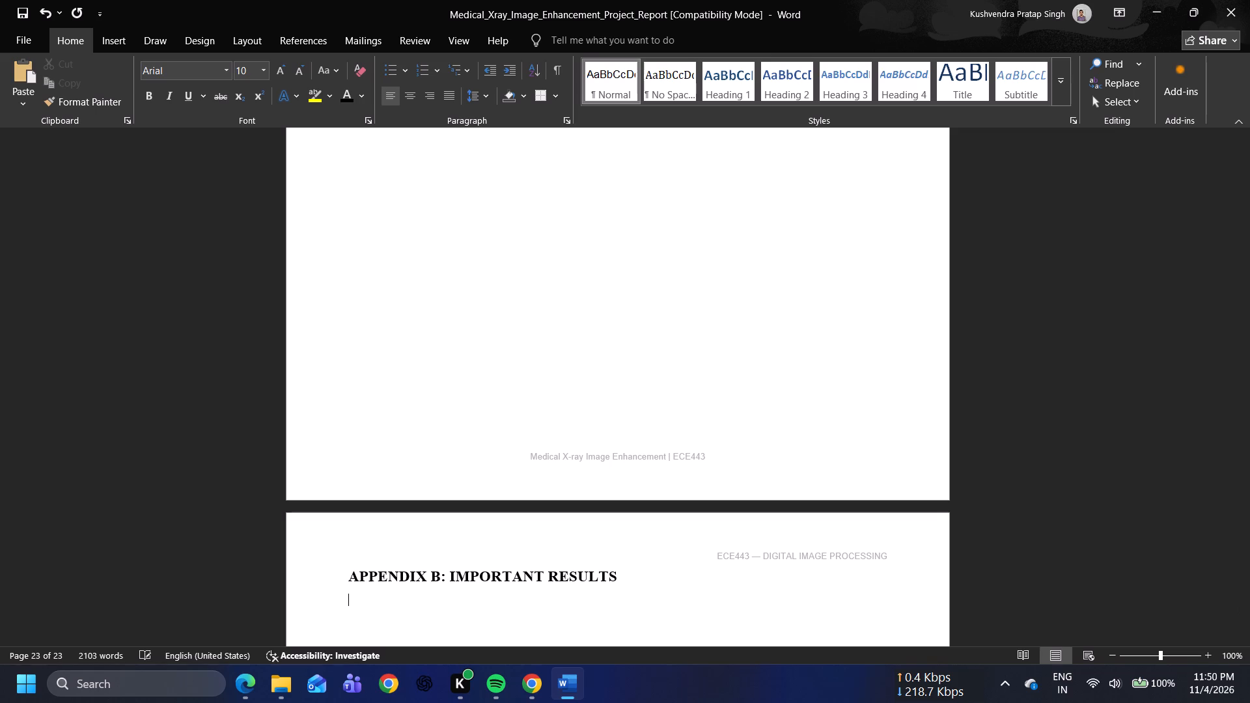
Review the captioned code screenshots in Appendix A back to its heading.
scroll(647, 566, "up", 19)
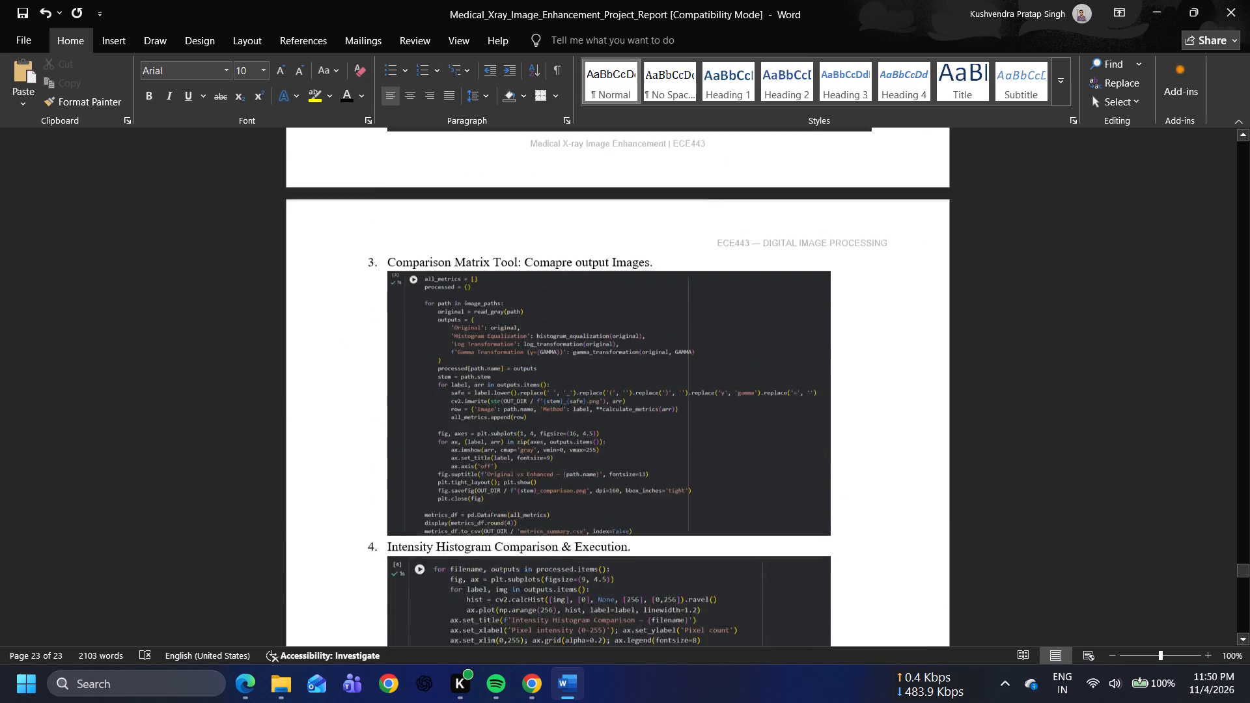
scroll(647, 566, "up", 16)
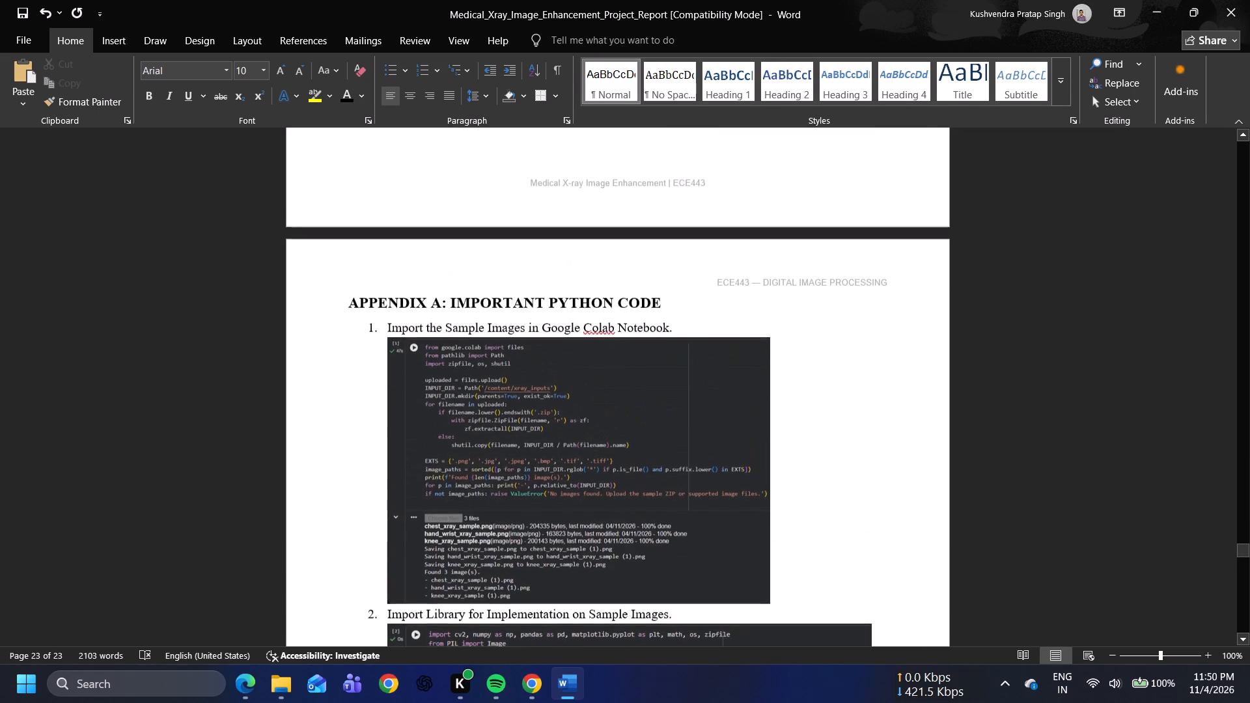
Switch to the Colab notebook in Chrome and examine the Original vs Enhanced outputs for the chest, hand and knee samples.
key("alt+Tab")
scroll(647, 566, "up", 20)
scroll(647, 566, "up", 8)
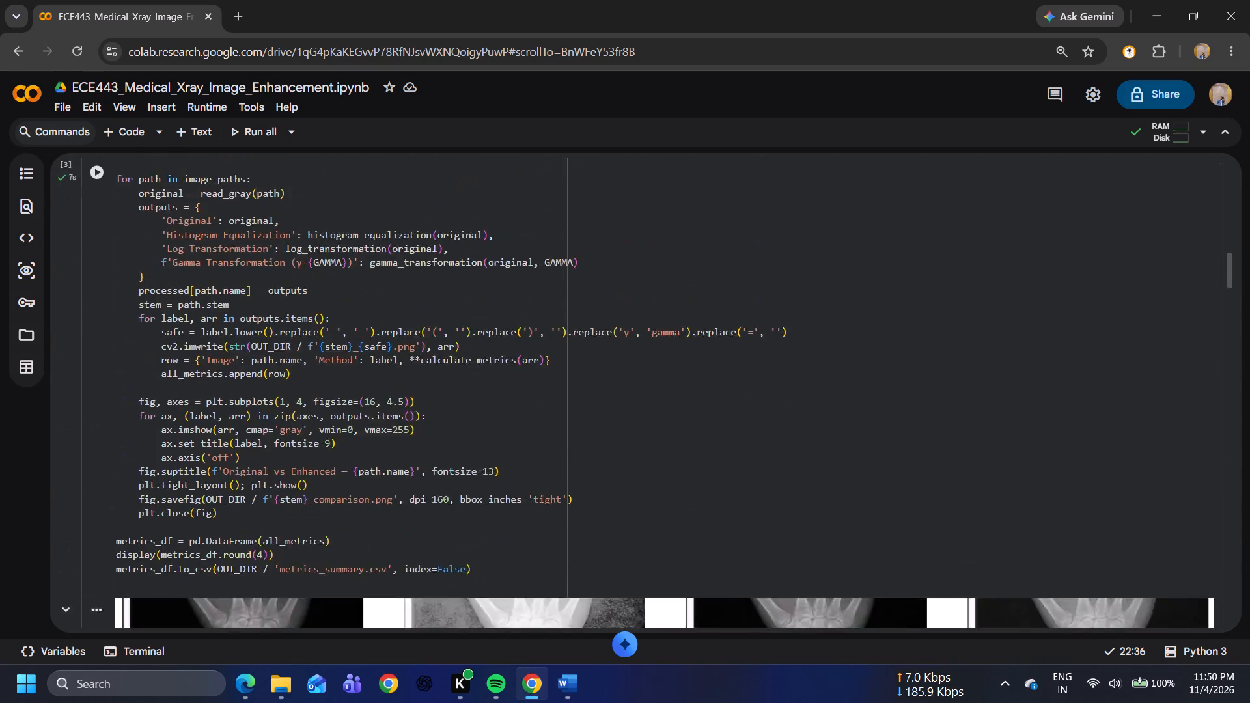
scroll(669, 530, "up", 10)
scroll(669, 530, "down", 4)
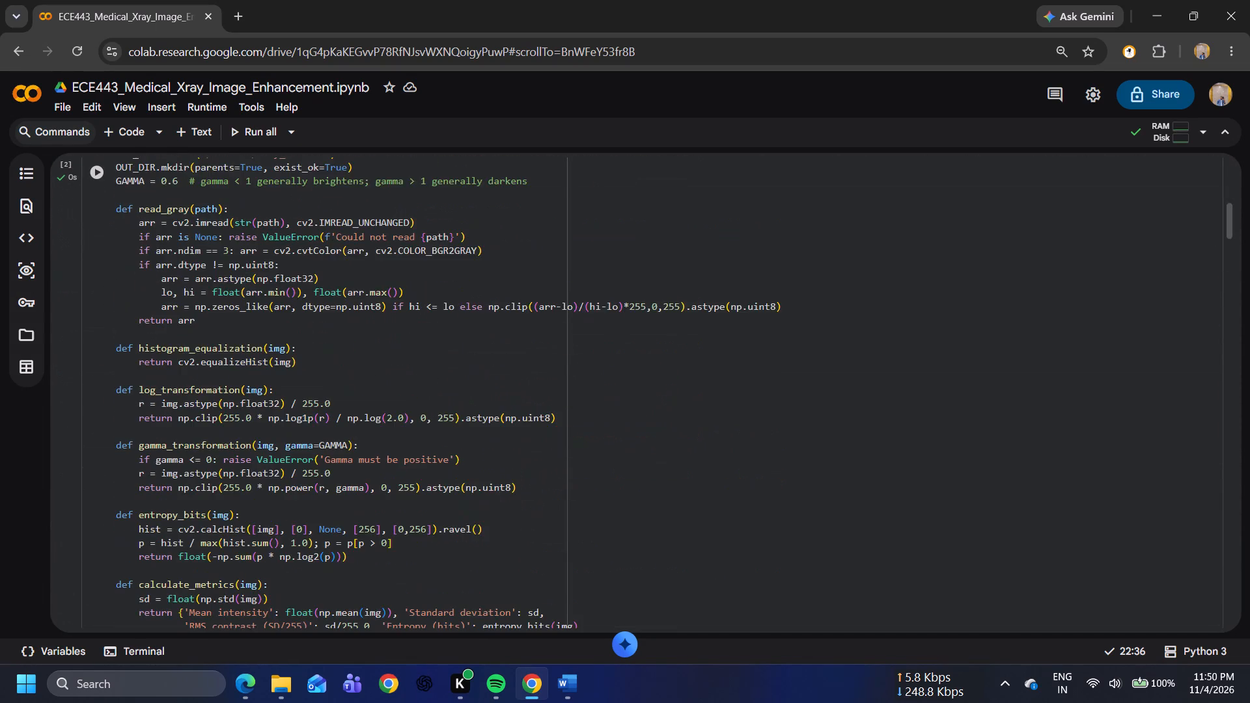
scroll(669, 530, "down", 5)
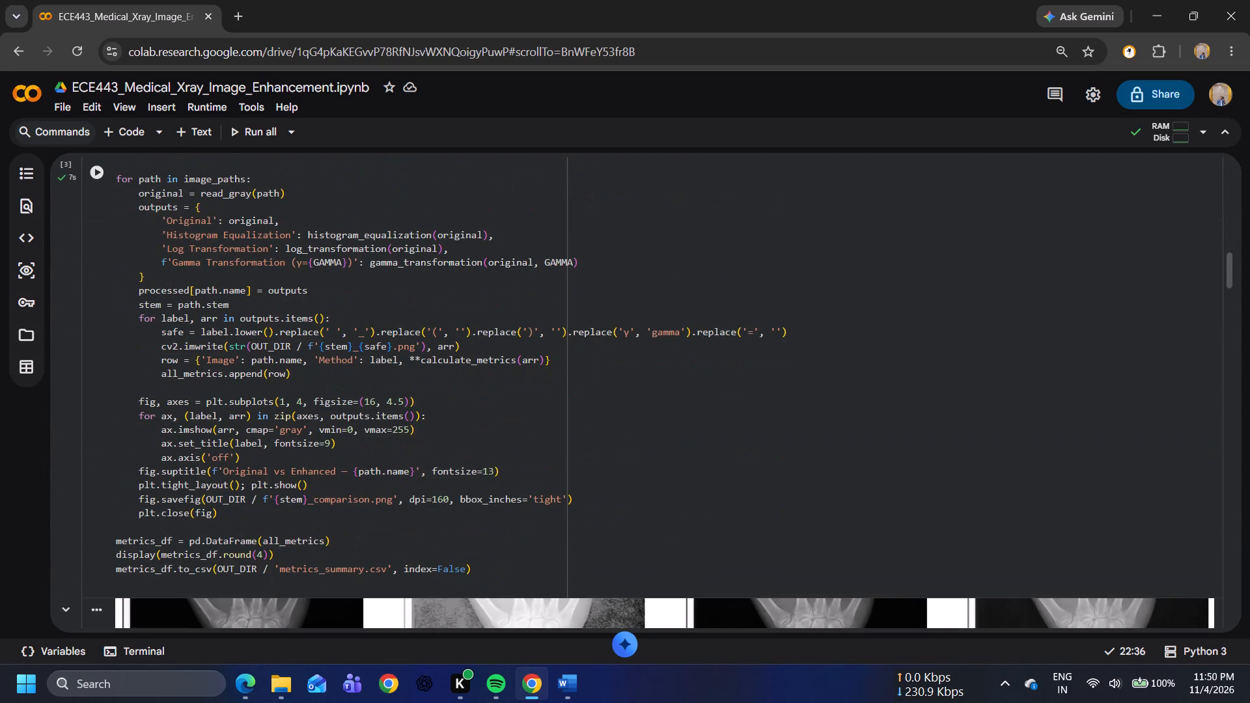
scroll(669, 530, "down", 3)
scroll(669, 530, "up", 3)
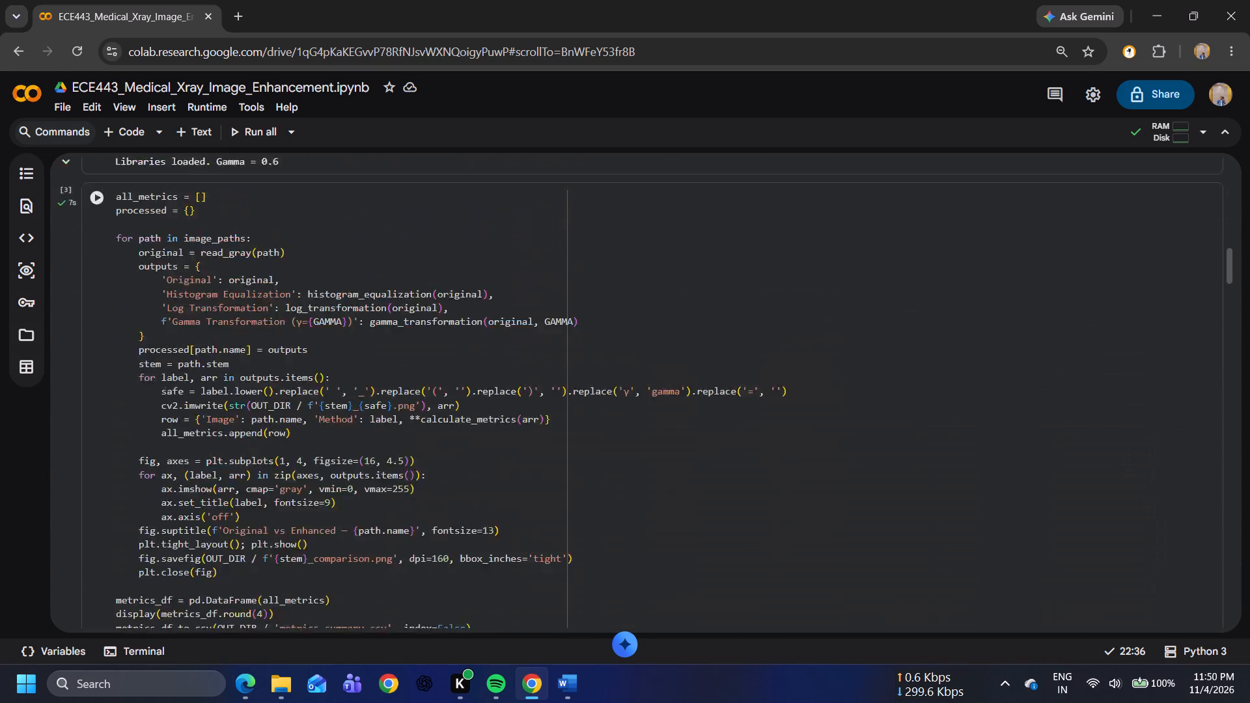
scroll(669, 530, "up", 3)
scroll(669, 530, "down", 5)
scroll(665, 566, "up", 3)
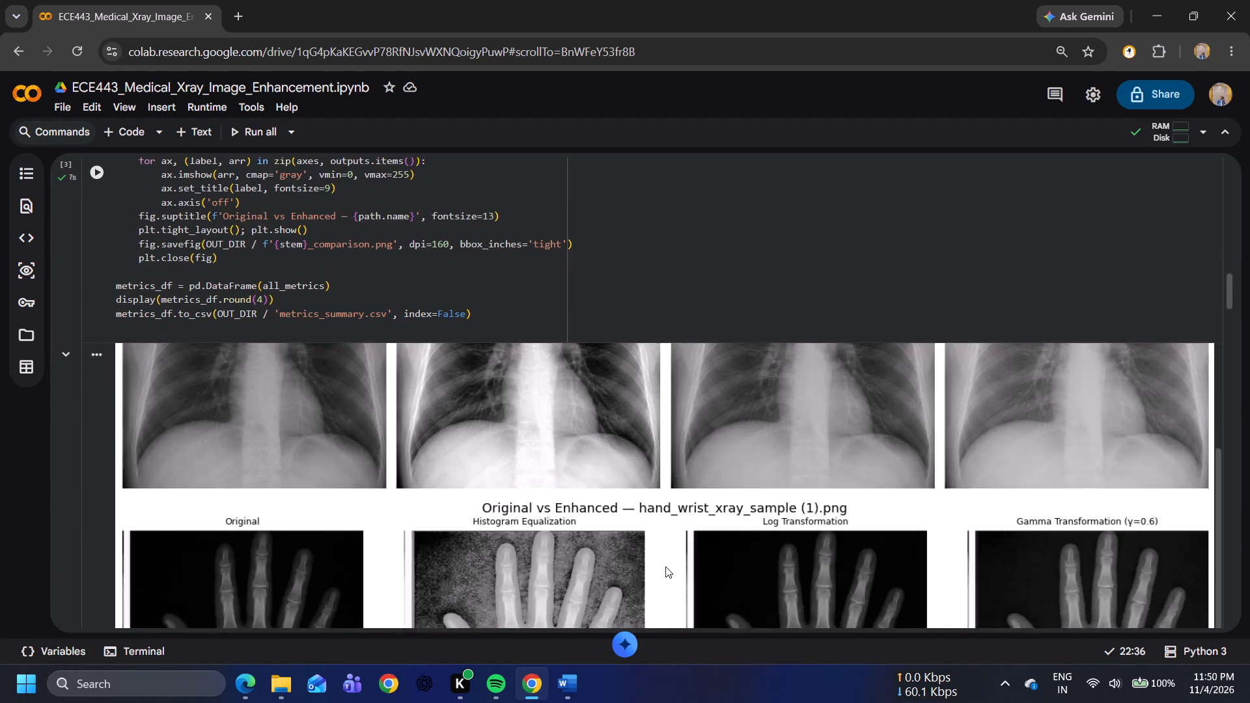
scroll(665, 566, "up", 7)
scroll(663, 296, "down", 2)
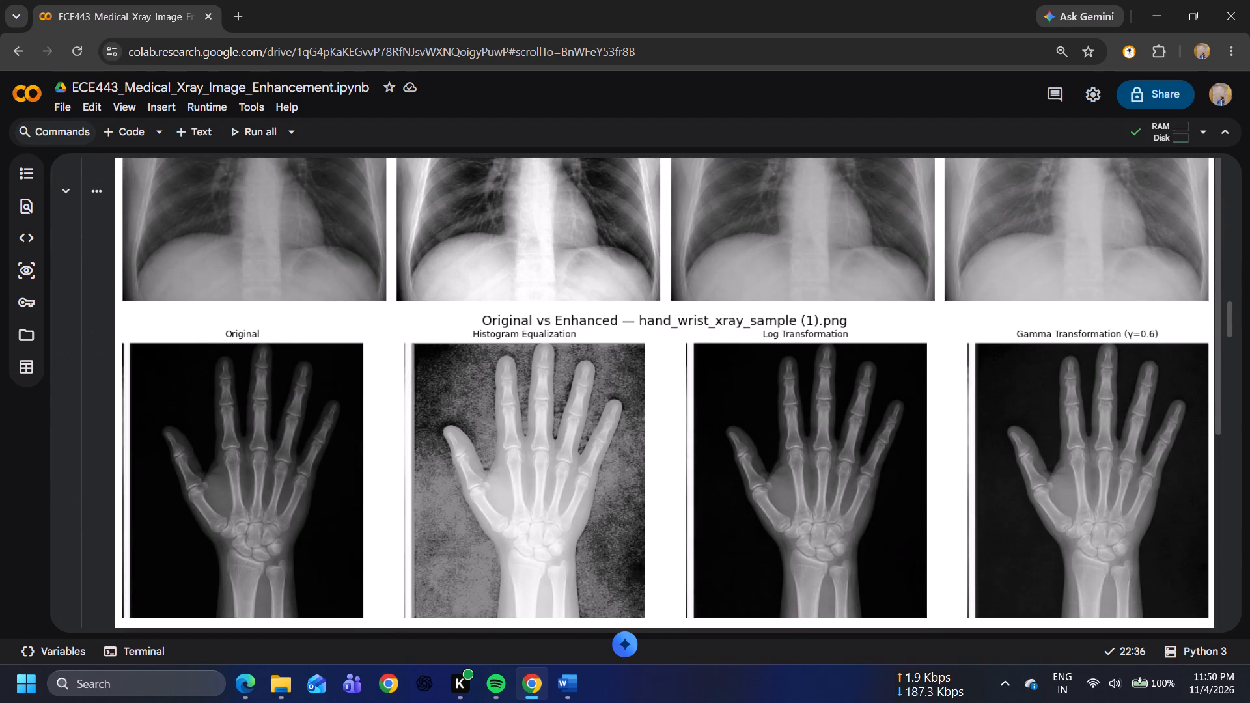
scroll(671, 503, "up", 2)
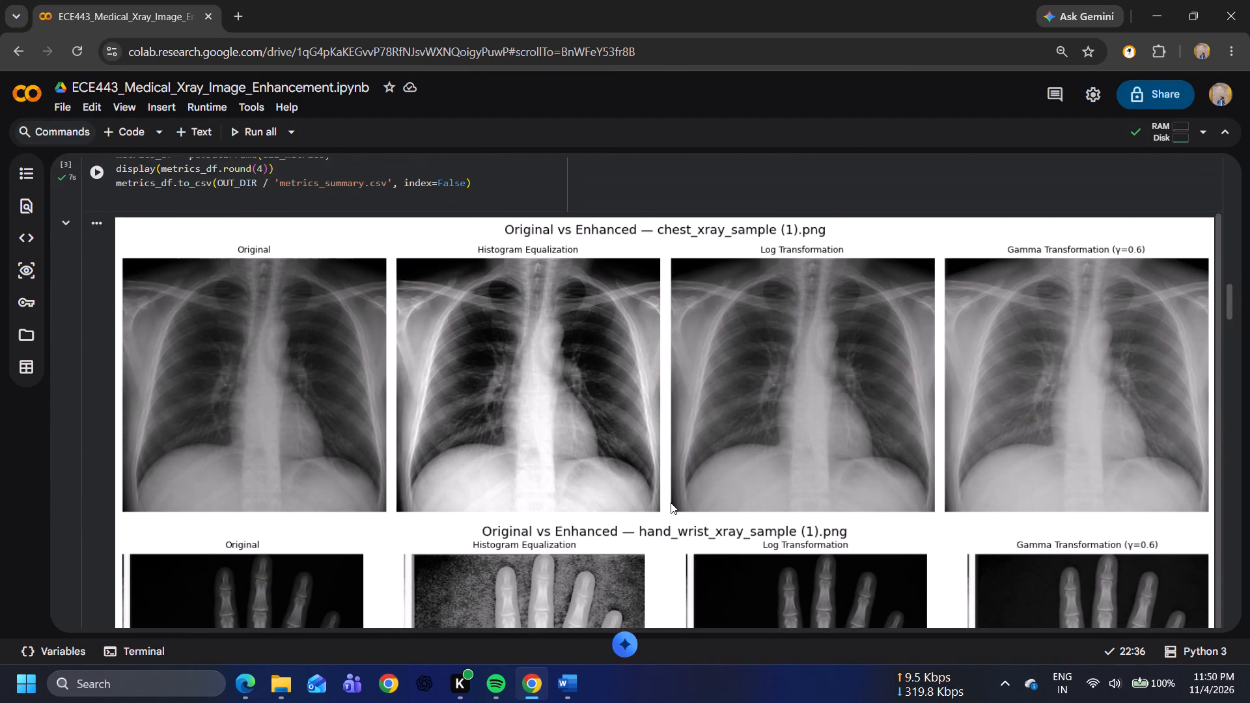
scroll(671, 503, "down", 5)
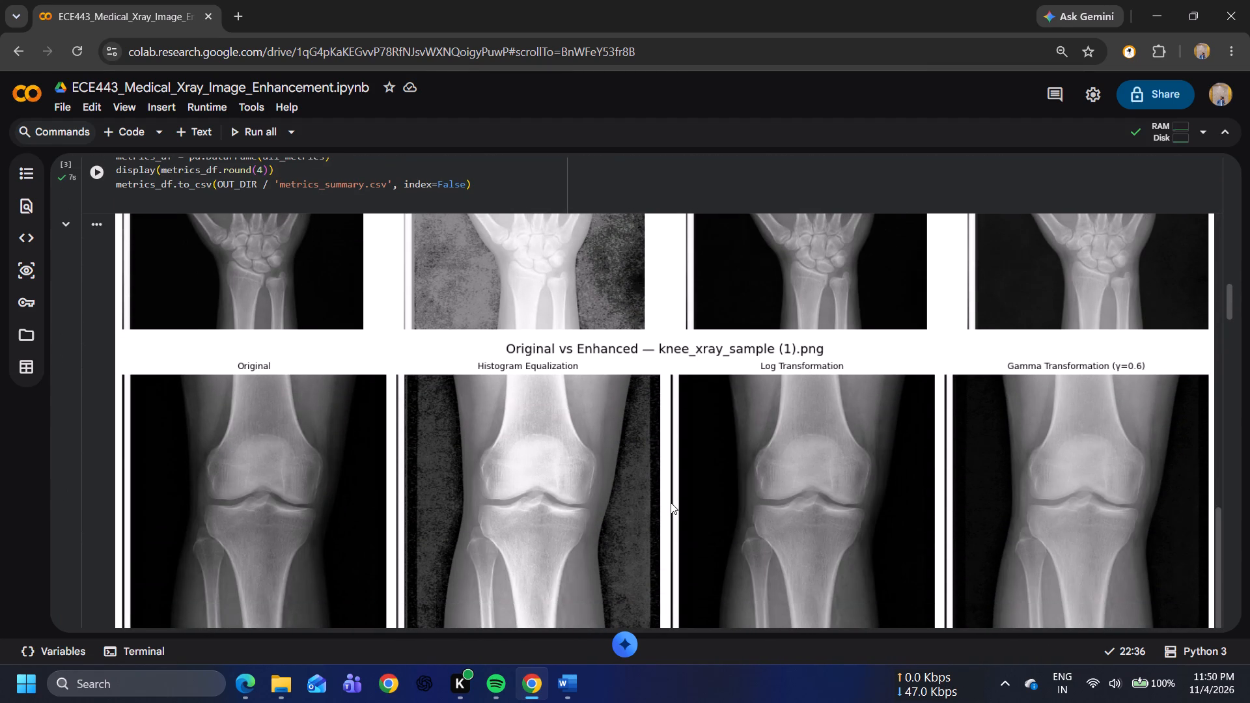
scroll(671, 503, "down", 2)
scroll(671, 503, "up", 5)
scroll(671, 503, "down", 3, "ctrl")
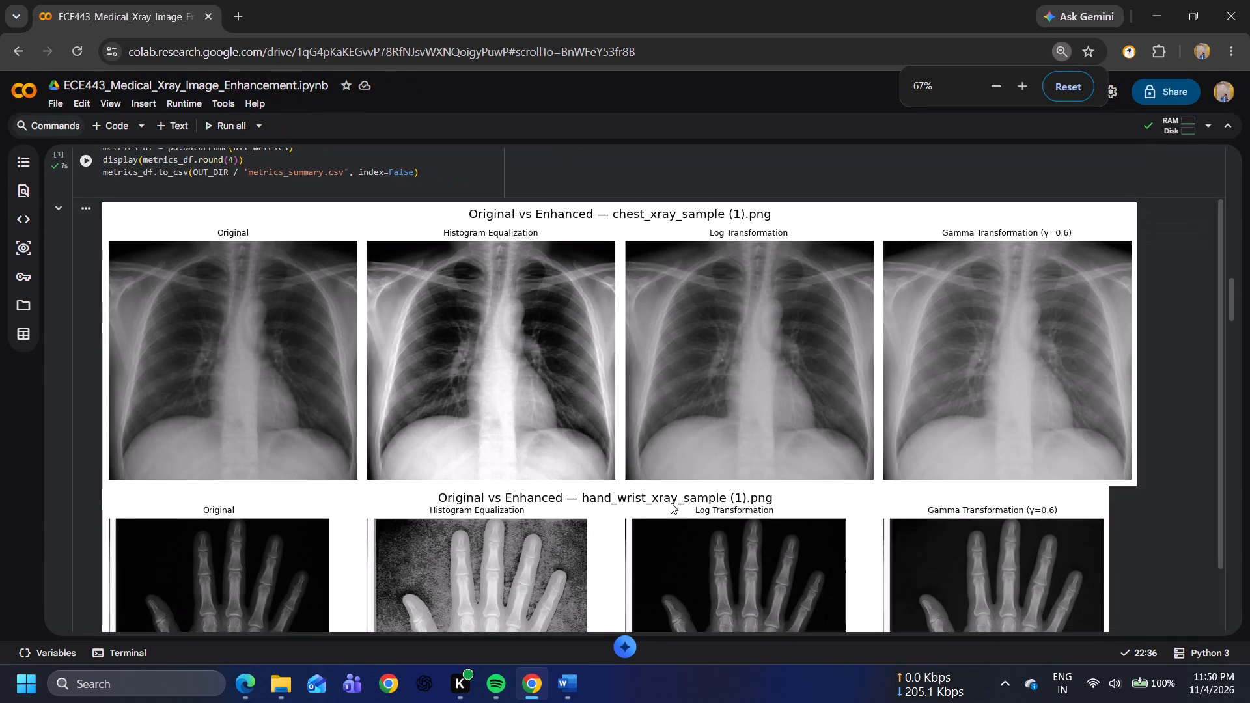
scroll(671, 503, "down", 1, "ctrl")
scroll(695, 438, "down", 1)
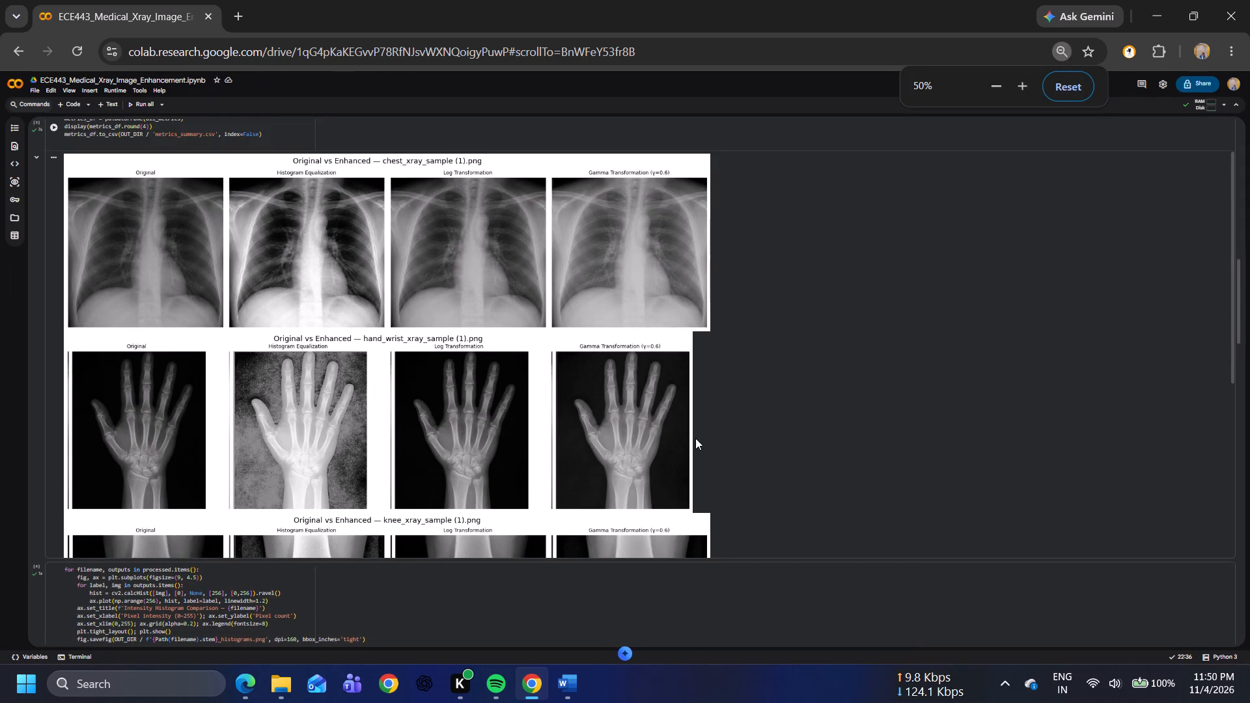
scroll(695, 438, "down", 1)
scroll(695, 438, "up", 3)
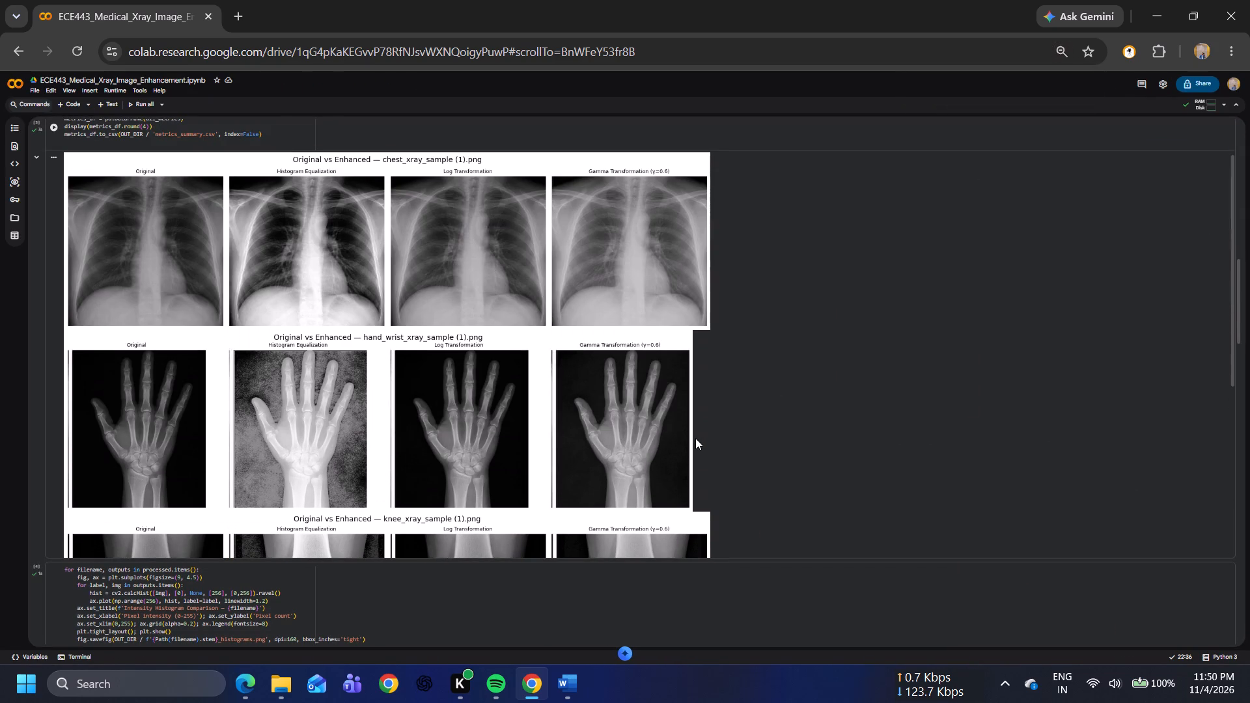
scroll(695, 438, "down", 2, "ctrl")
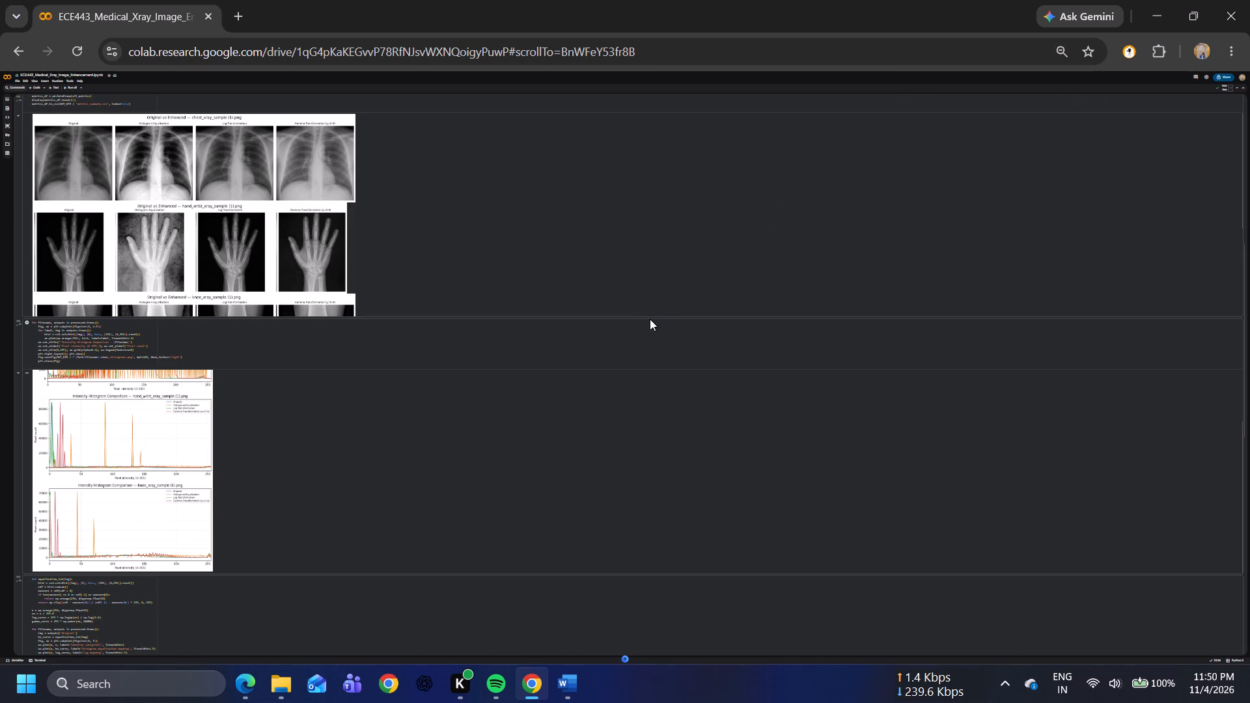
scroll(620, 349, "up", 2, "ctrl")
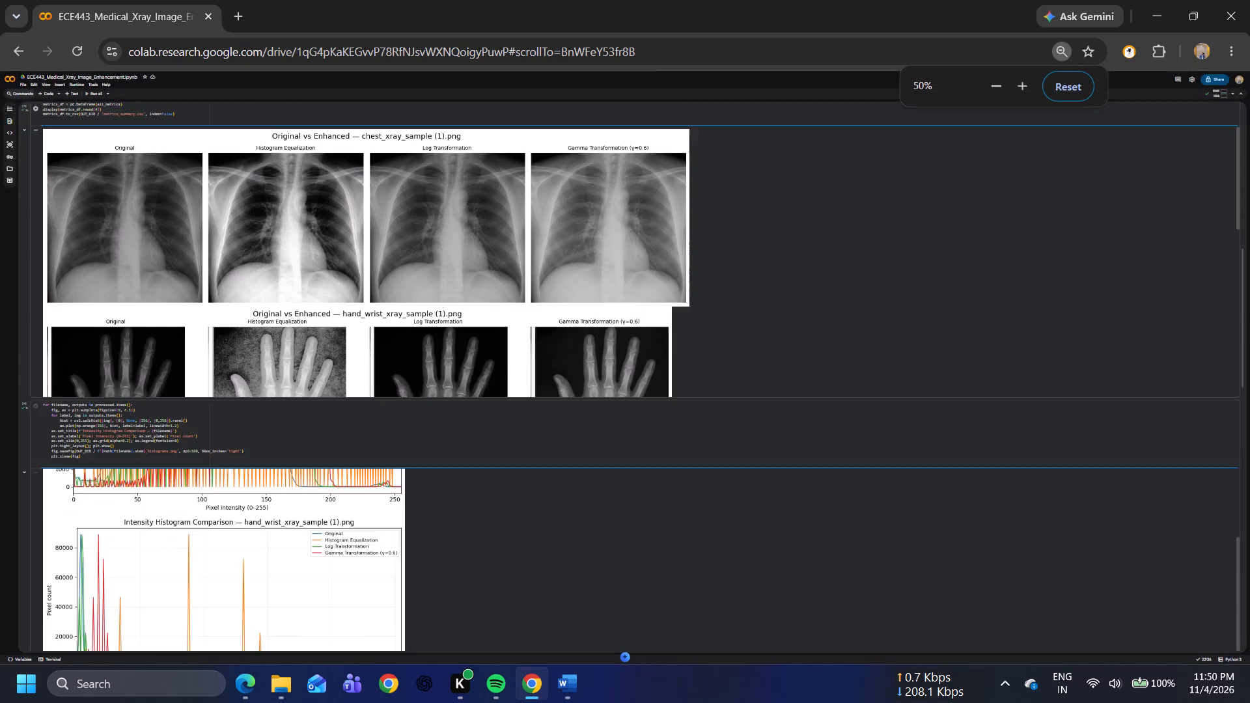
scroll(639, 319, "down", 2)
scroll(639, 319, "up", 1)
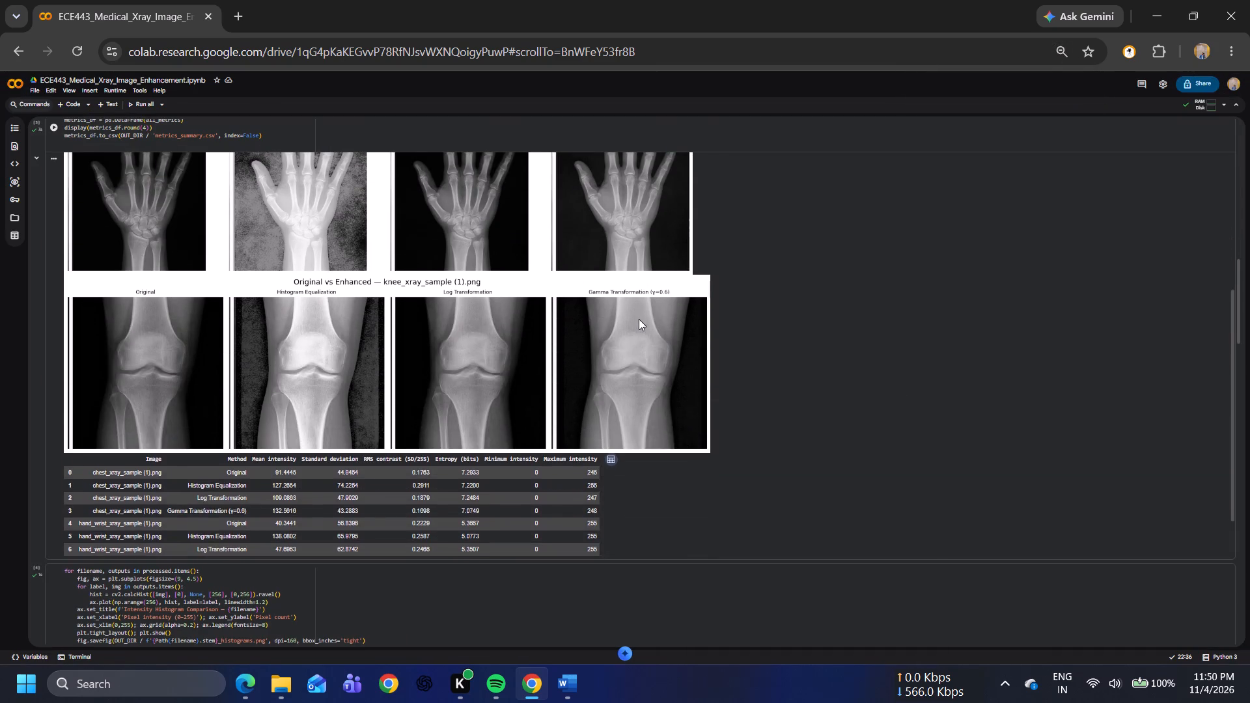
scroll(639, 319, "up", 2)
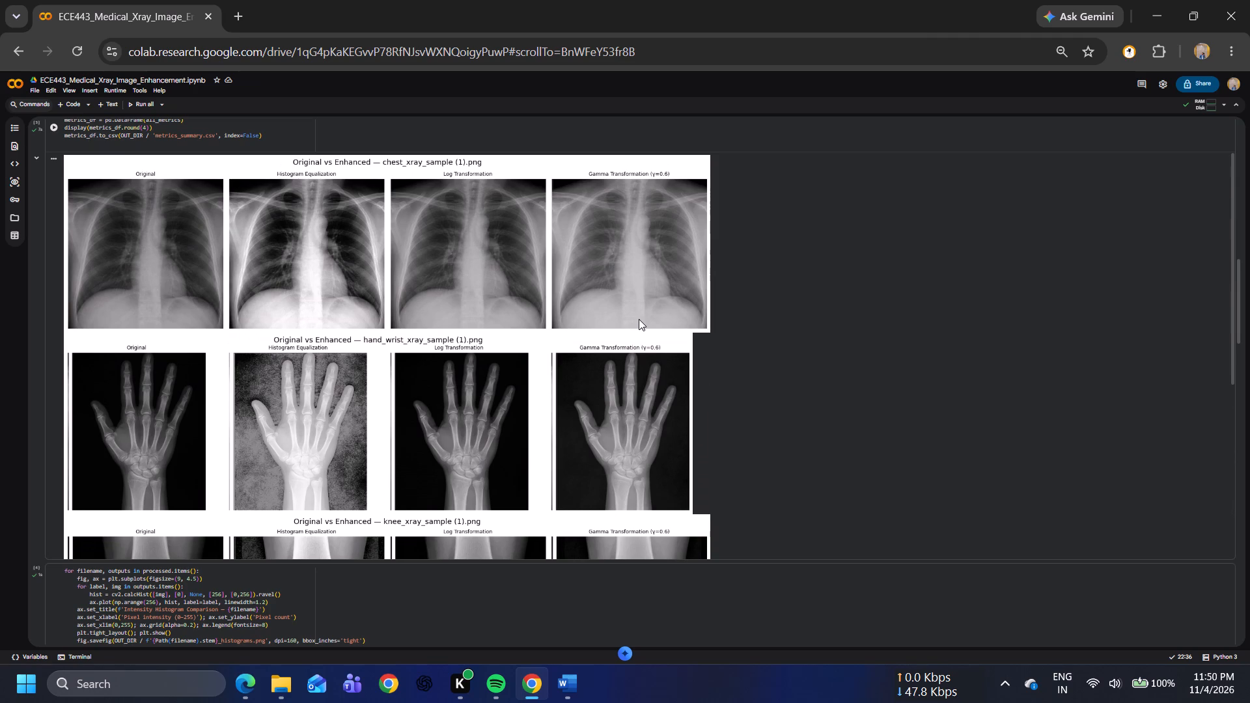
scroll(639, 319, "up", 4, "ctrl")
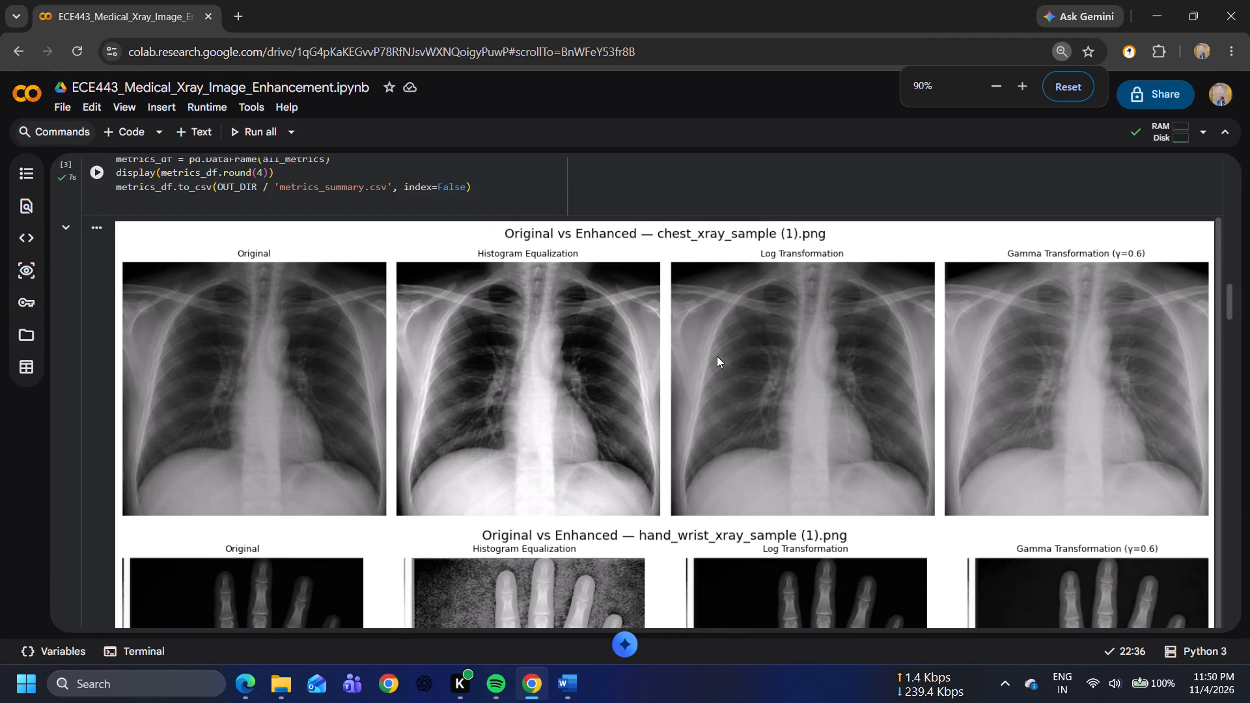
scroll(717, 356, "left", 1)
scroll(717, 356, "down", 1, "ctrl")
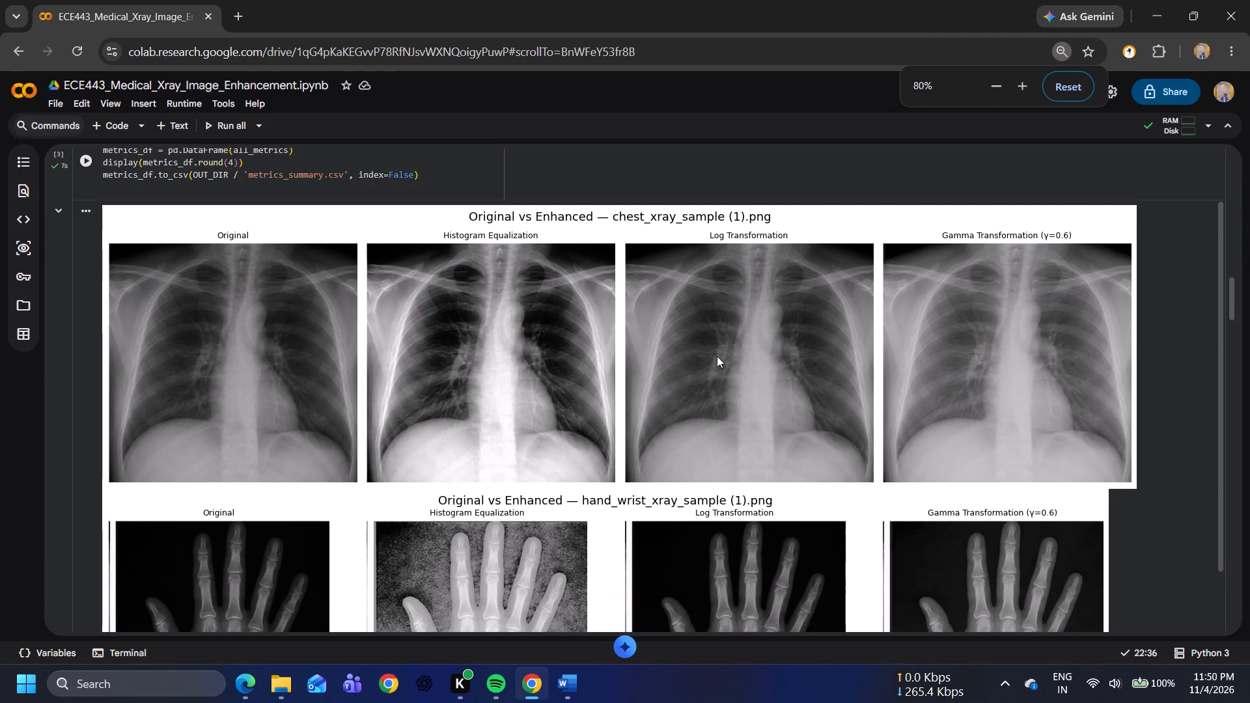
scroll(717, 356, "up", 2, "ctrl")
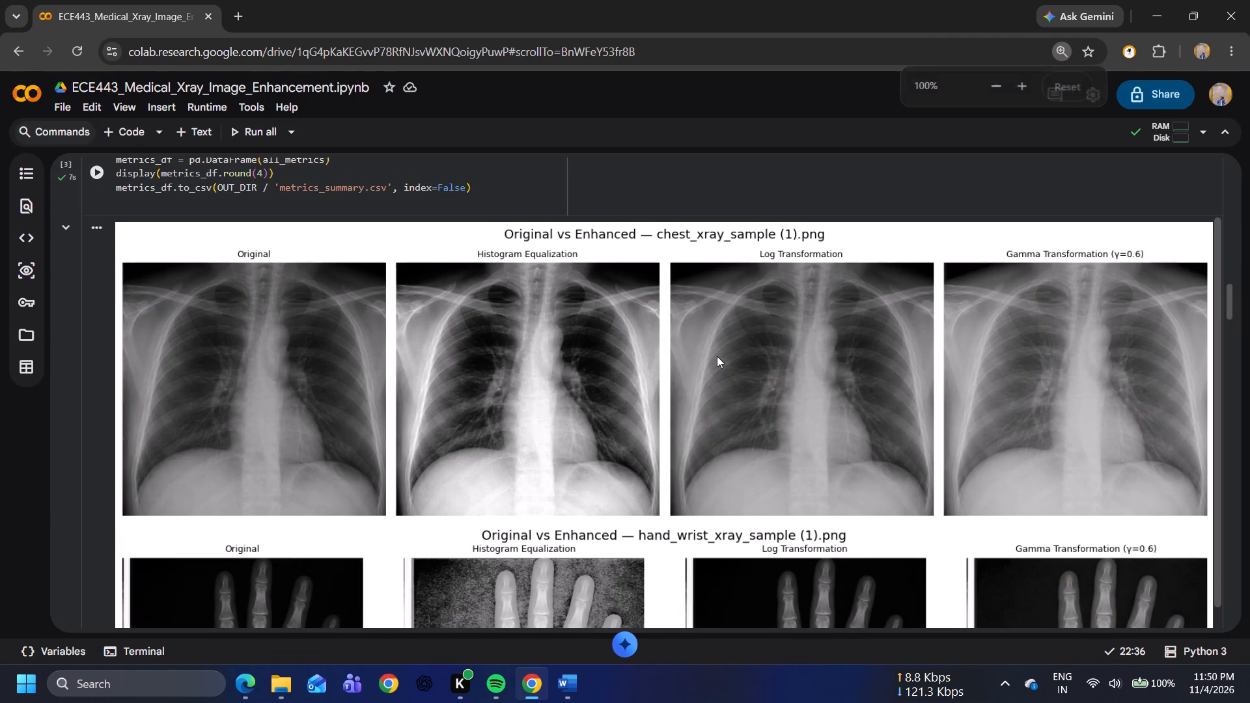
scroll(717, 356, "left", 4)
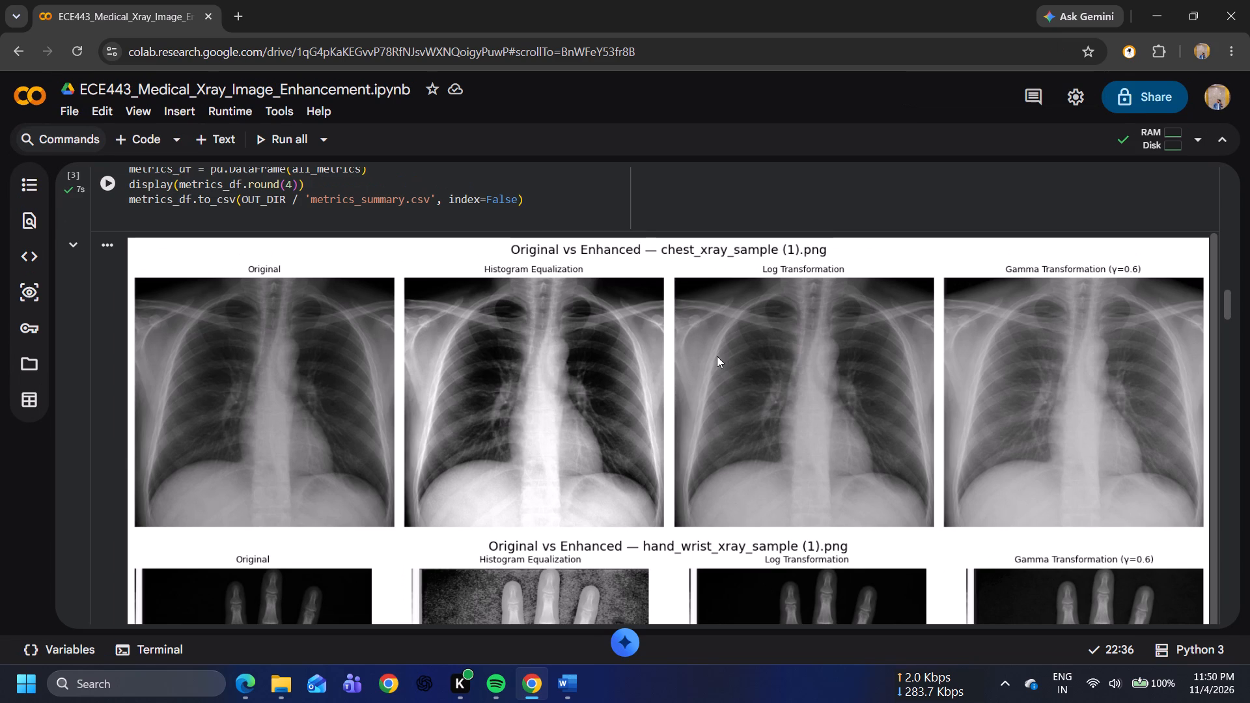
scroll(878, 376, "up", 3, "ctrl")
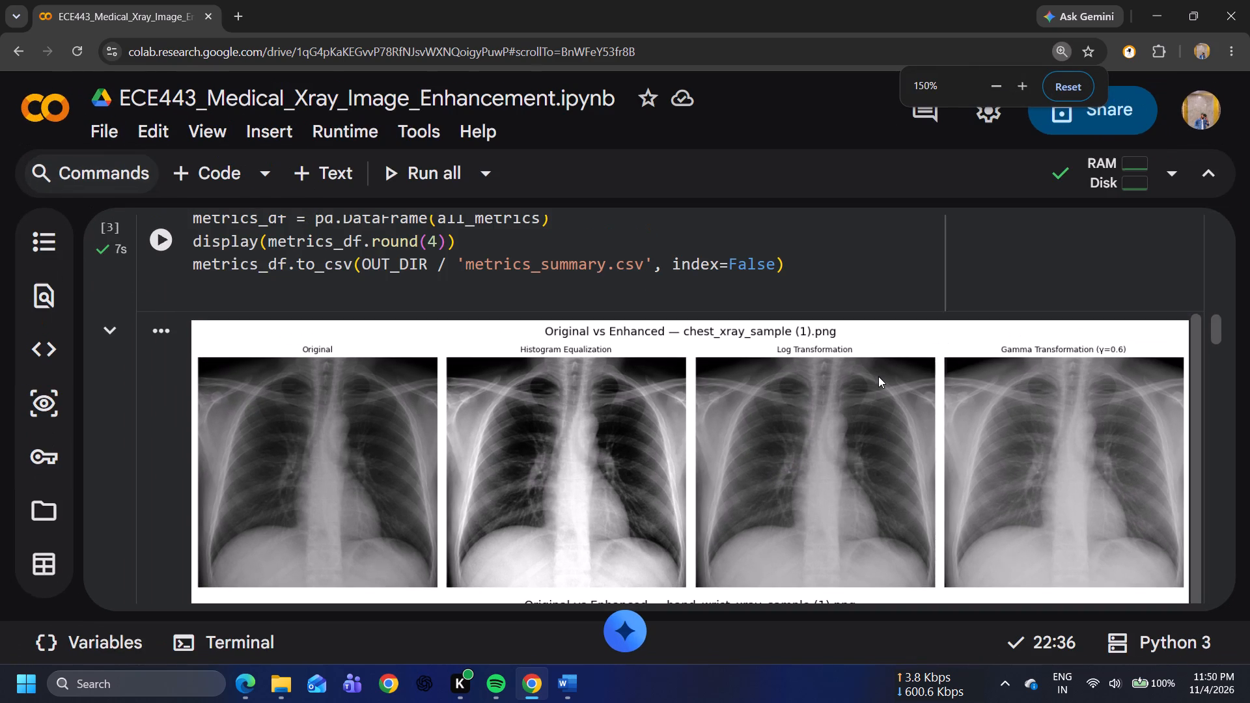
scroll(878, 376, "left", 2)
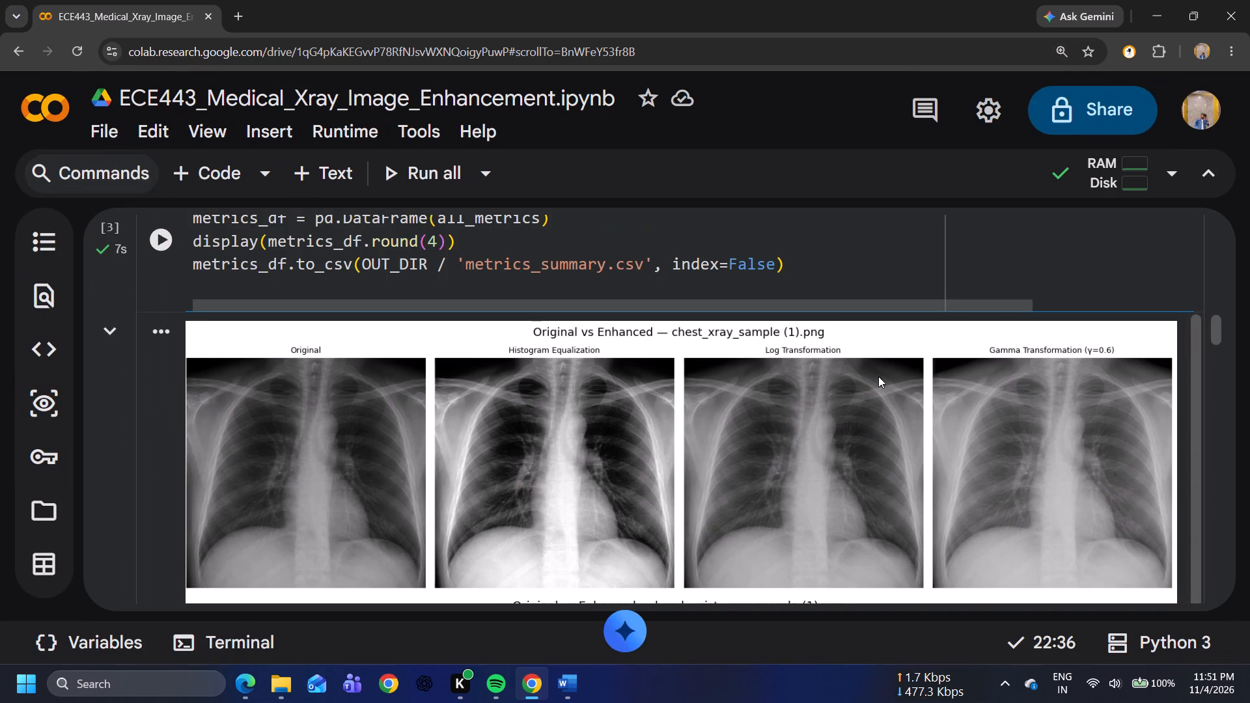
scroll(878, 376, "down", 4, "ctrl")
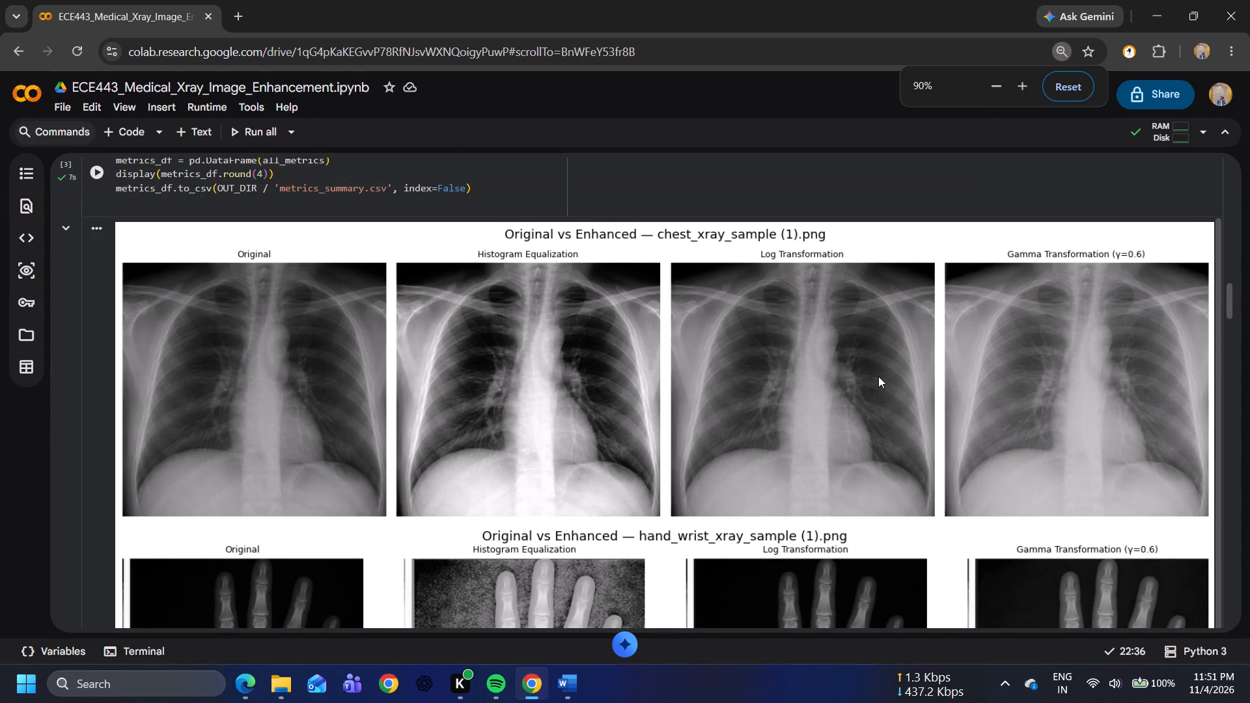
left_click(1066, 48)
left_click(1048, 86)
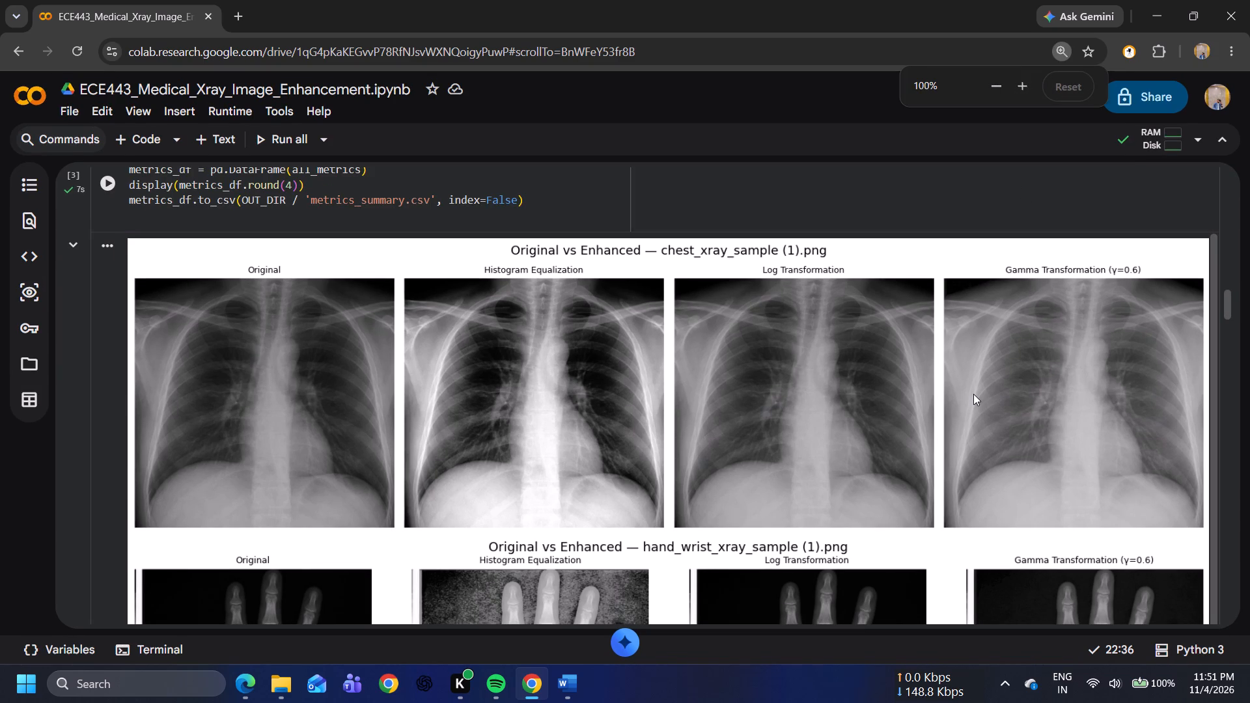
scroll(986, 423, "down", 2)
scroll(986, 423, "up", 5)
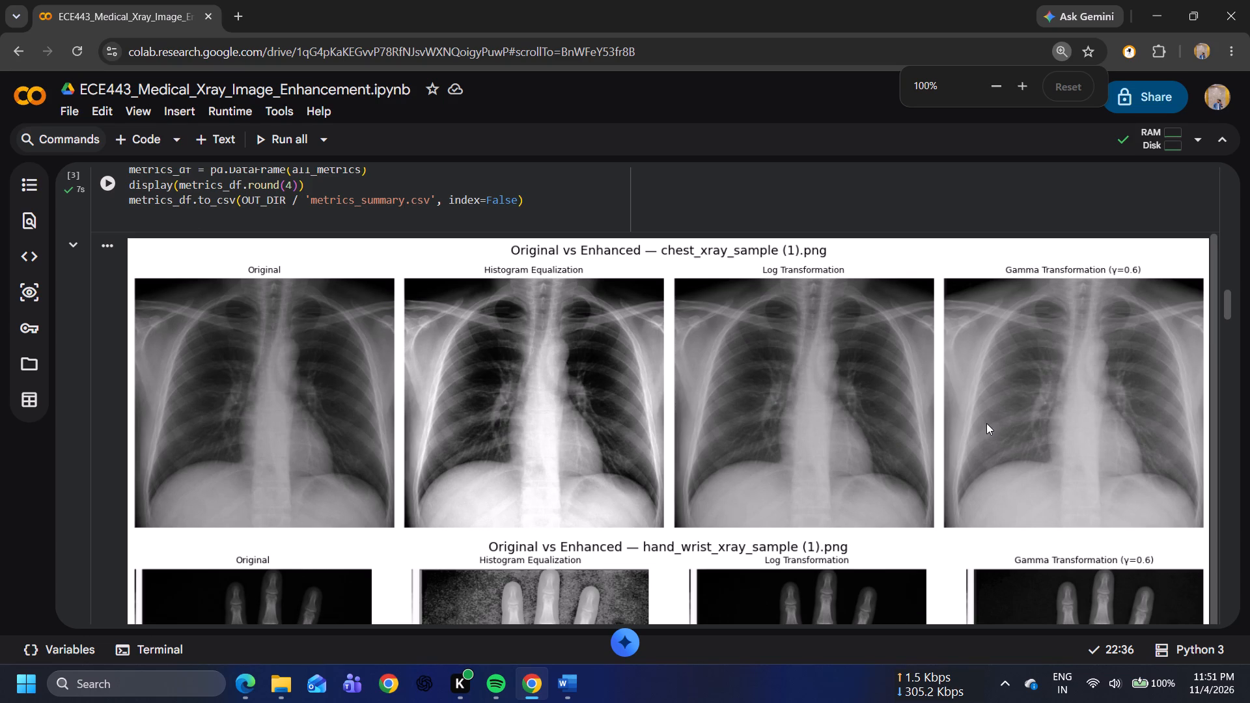
Capture a screenshot of the full Original vs Enhanced comparison for chest_xray_sample (1).png at 80% page zoom.
key("ctrl+plus")
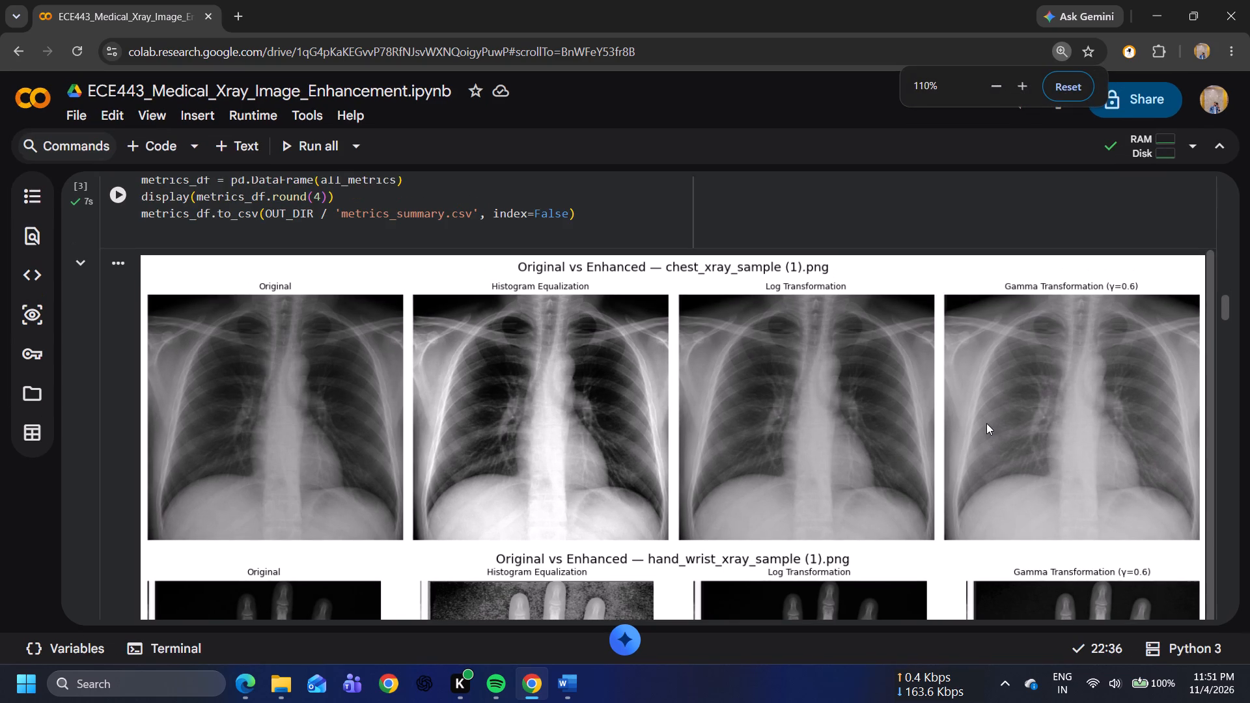
key("ctrl+plus")
key("ctrl+plus")
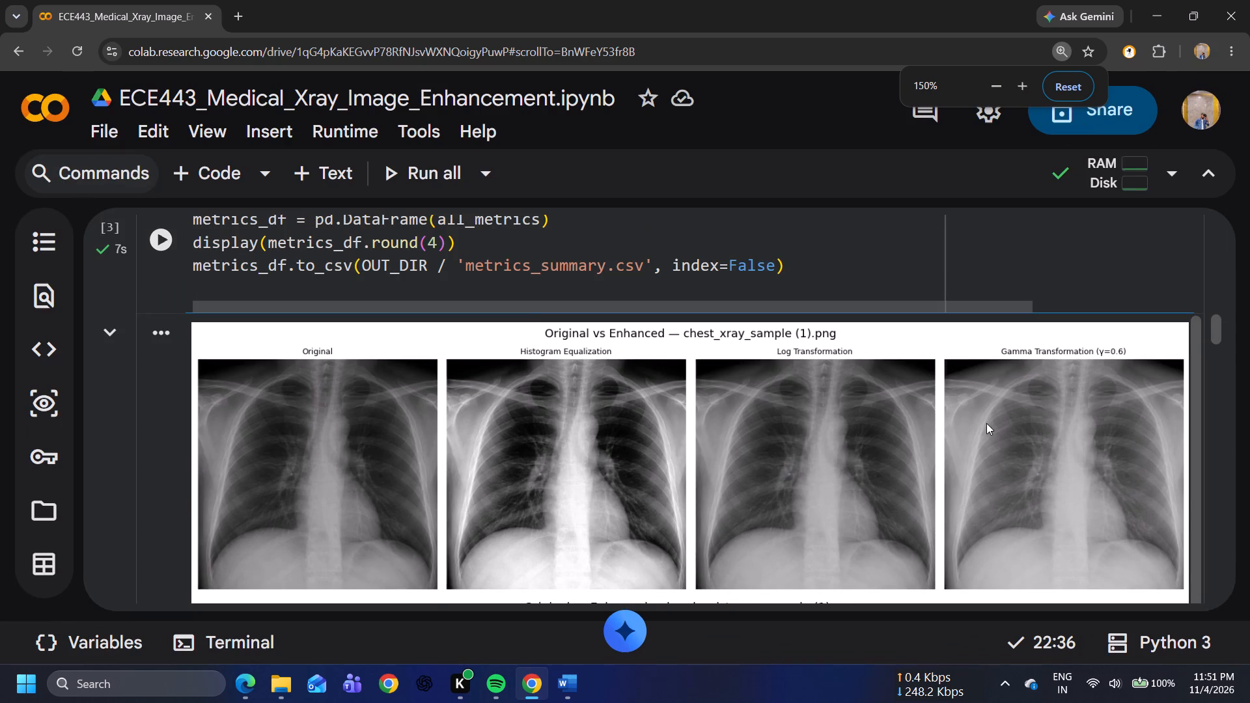
key("ctrl+minus")
key("ctrl+minus")
key("ctrl+minus")
key("ctrl+minus")
key("ctrl+minus")
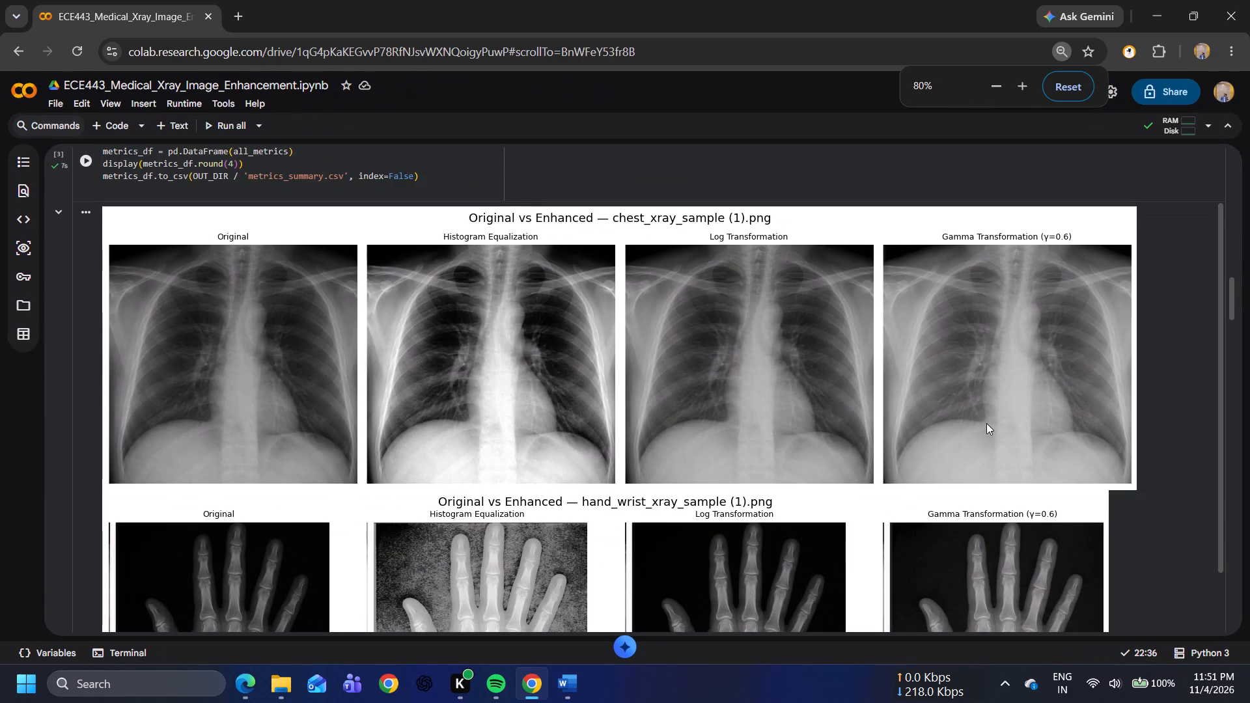
key("ctrl+plus")
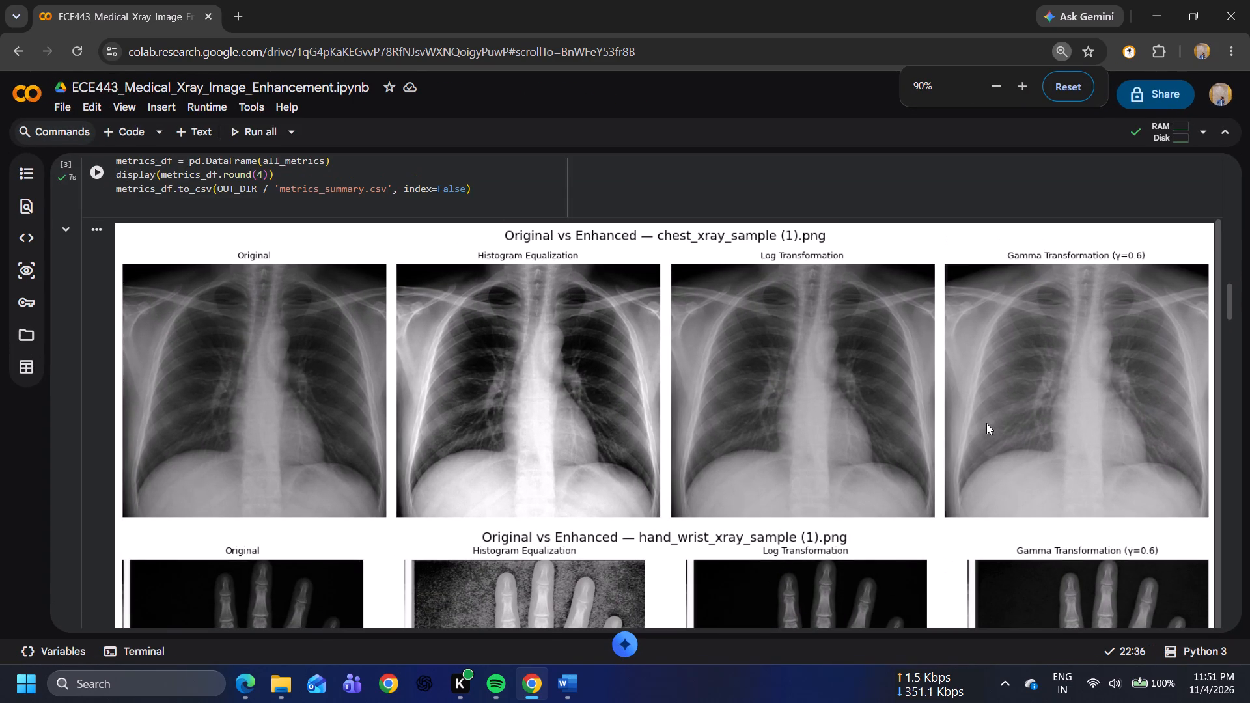
key("ctrl+minus")
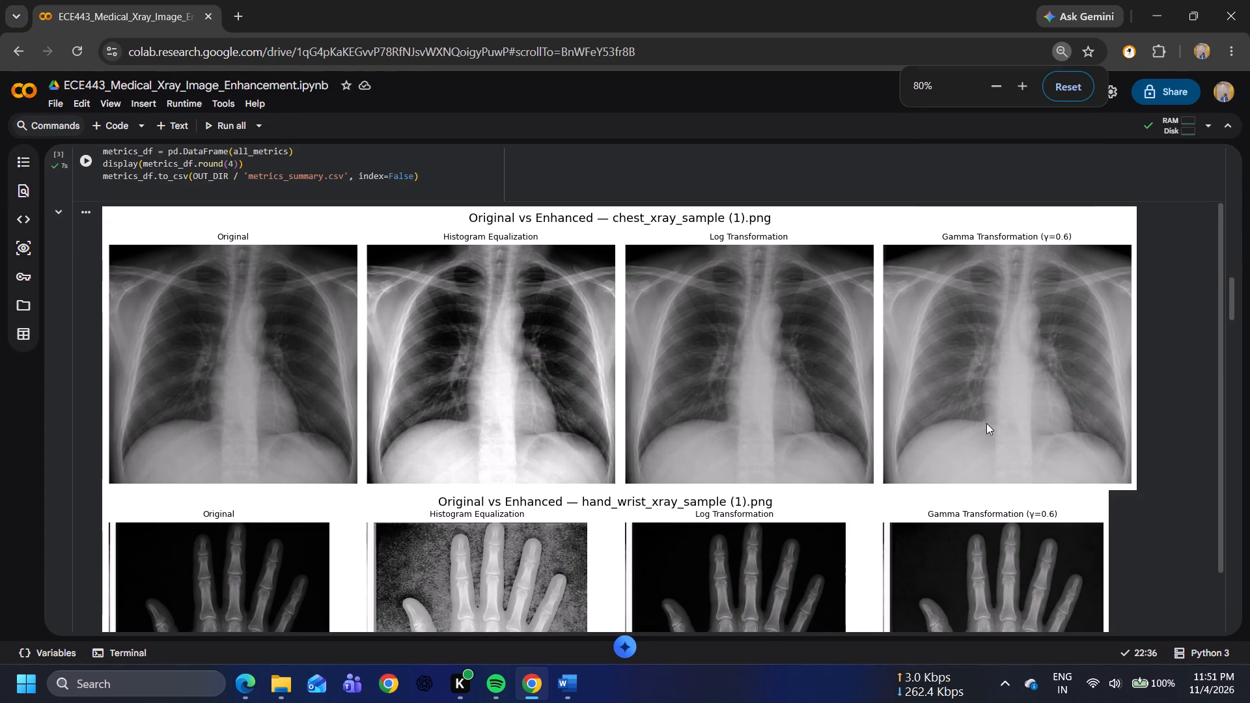
key("ctrl+plus")
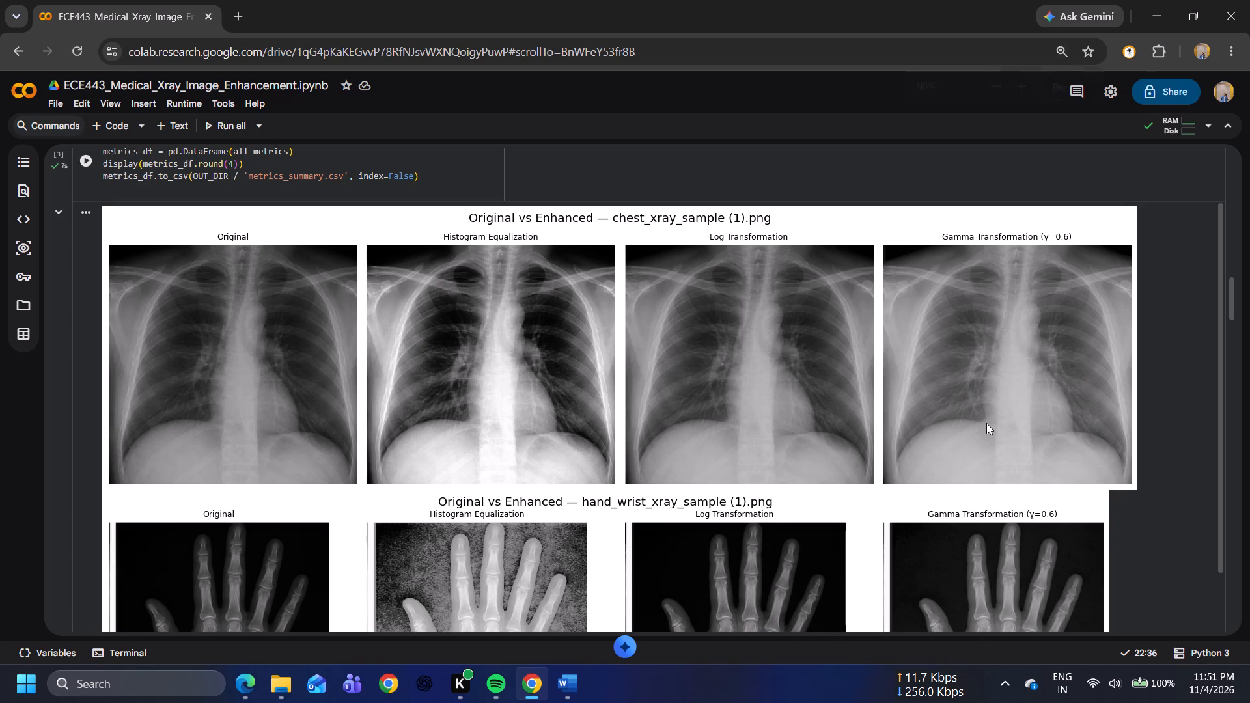
key("ctrl+minus")
key("shift+super+s")
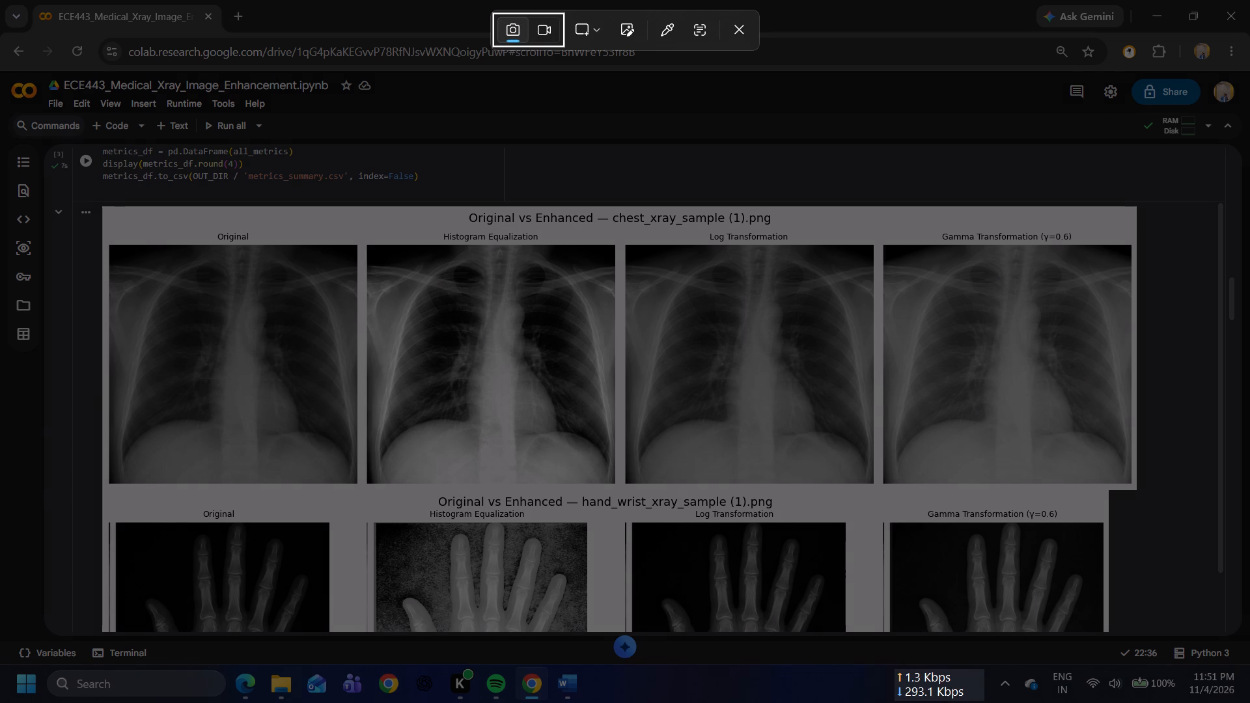
left_click_drag(103, 206, 650, 462)
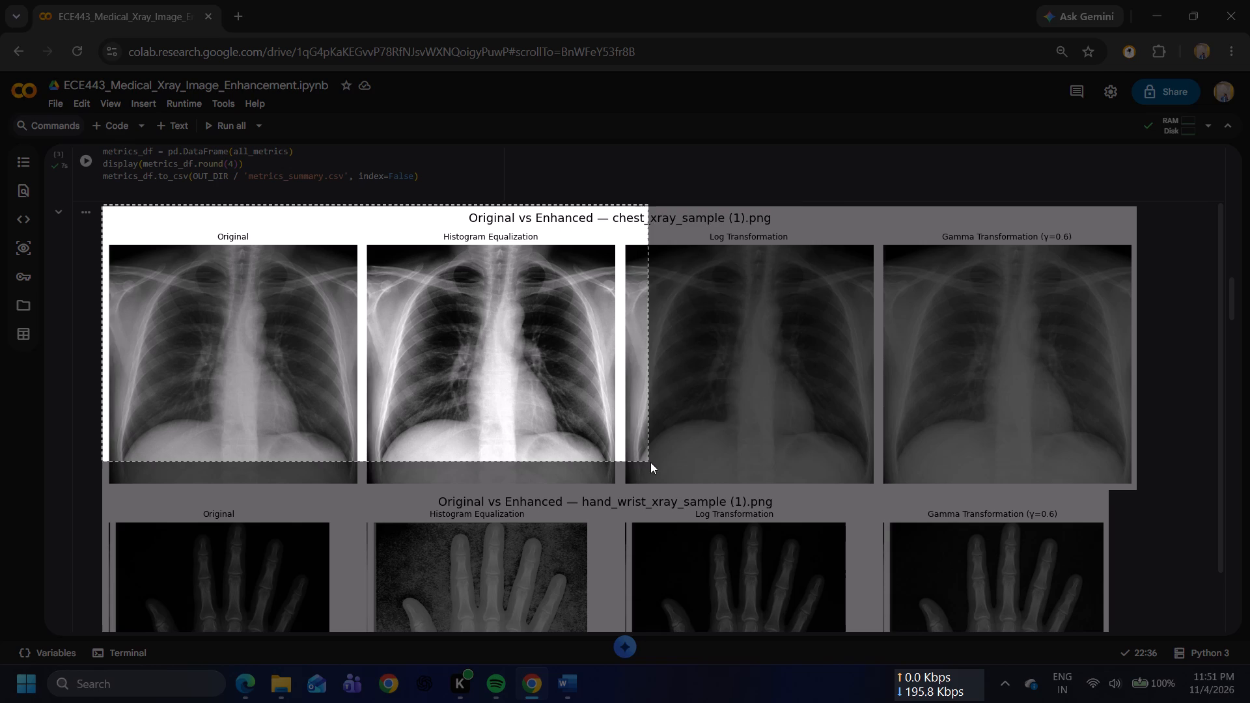
left_click_drag(650, 462, 1119, 488)
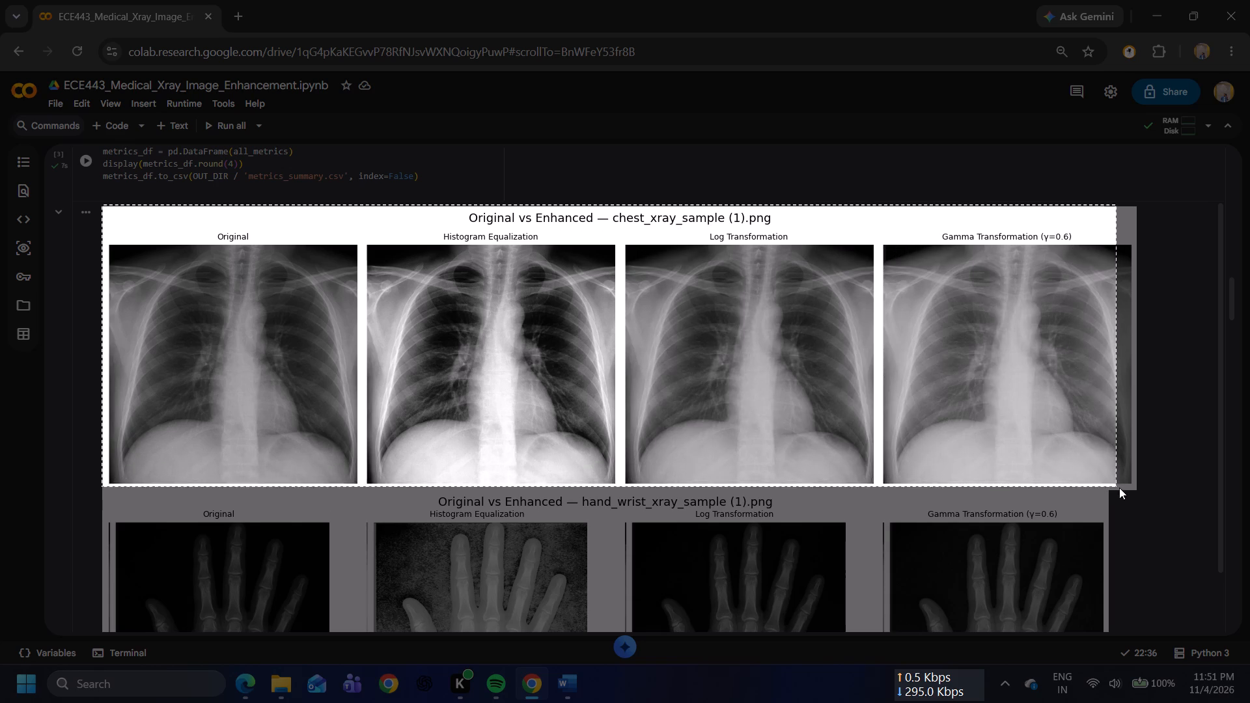
left_click_drag(1119, 488, 1135, 487)
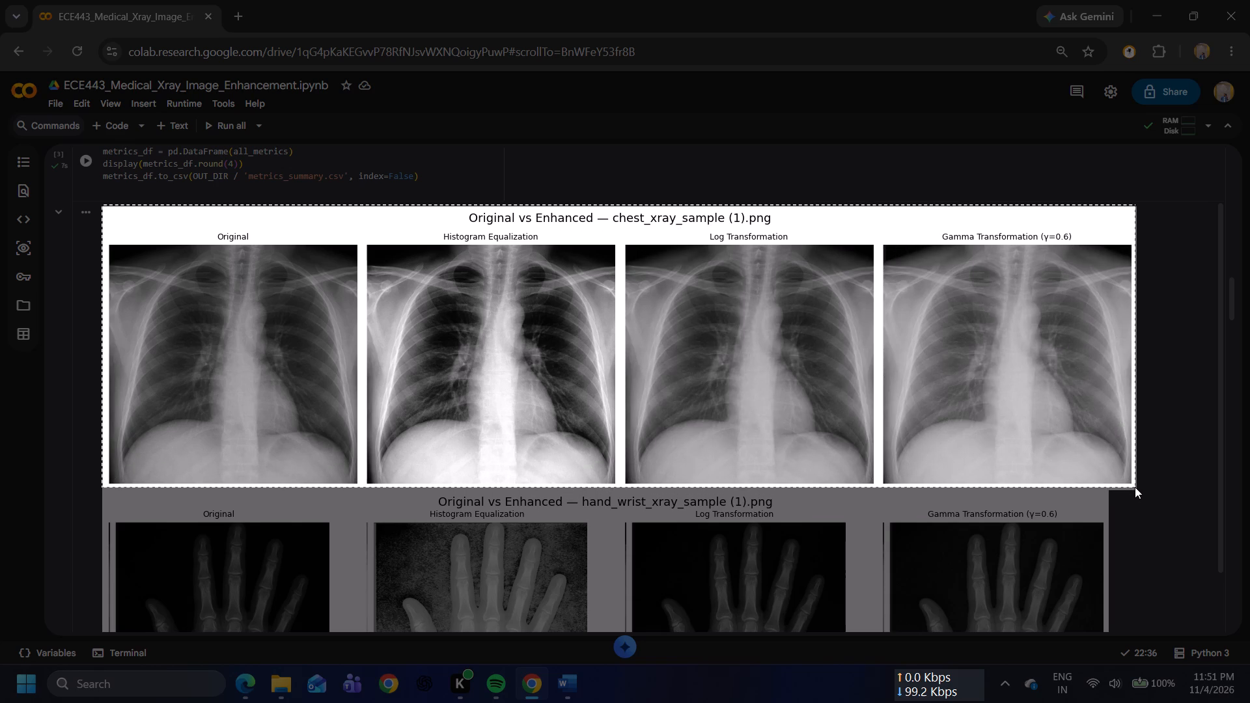
left_click_drag(1135, 487, 1135, 488)
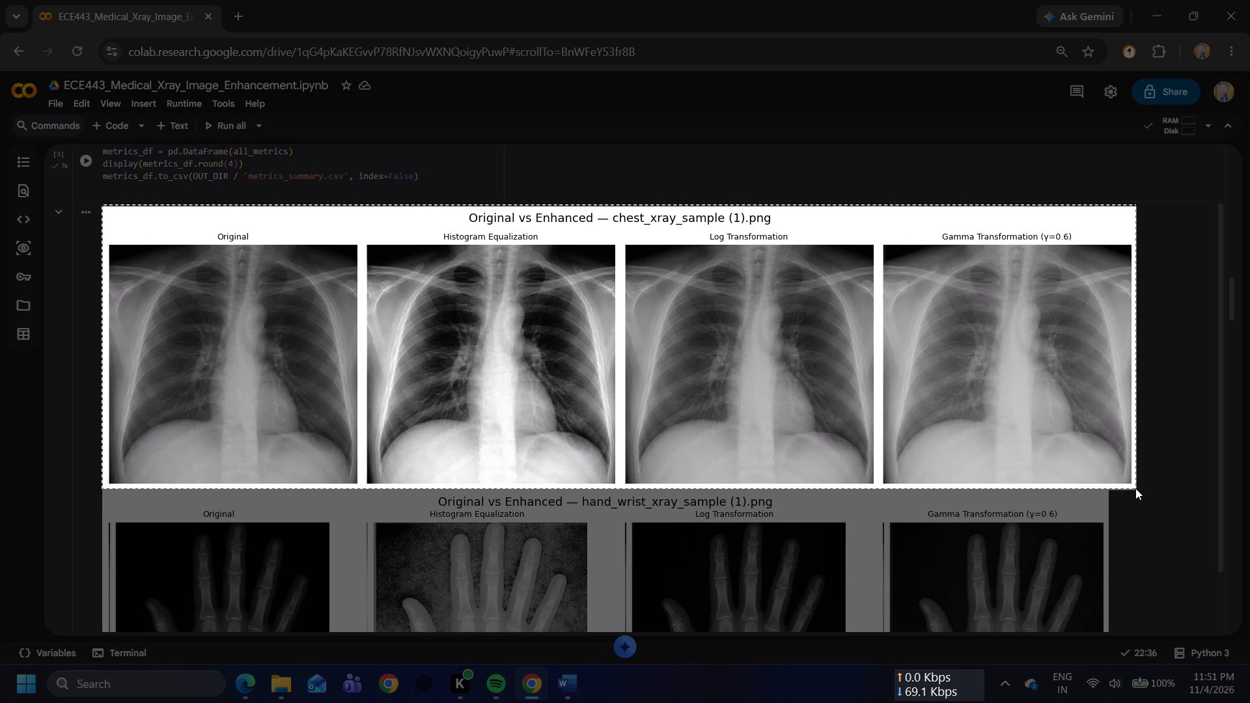
left_click_drag(1135, 488, 1135, 489)
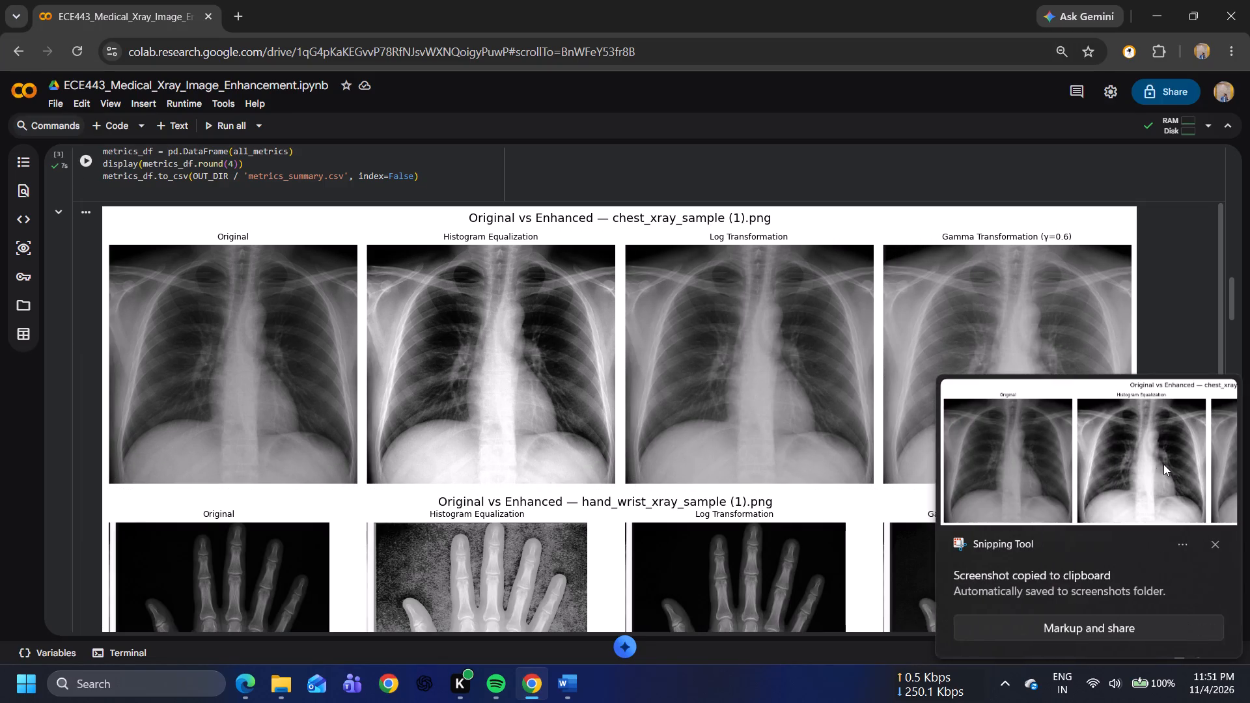
left_click(1164, 460)
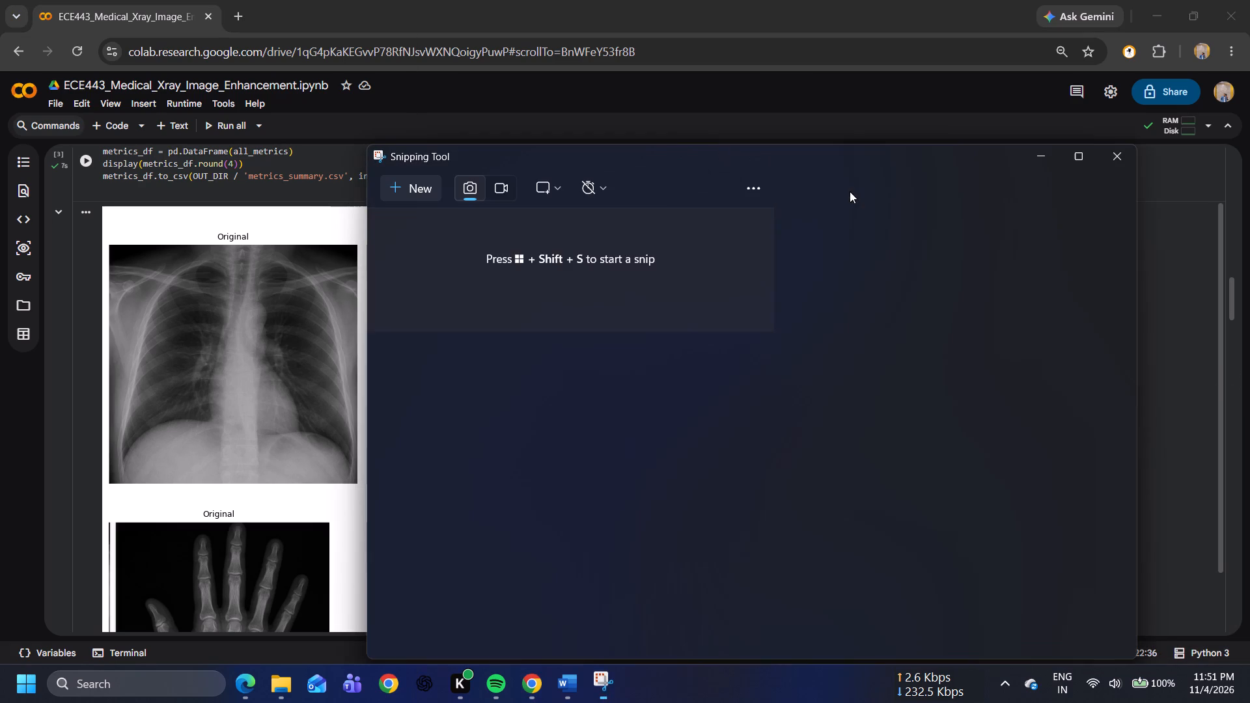
left_click(1035, 188)
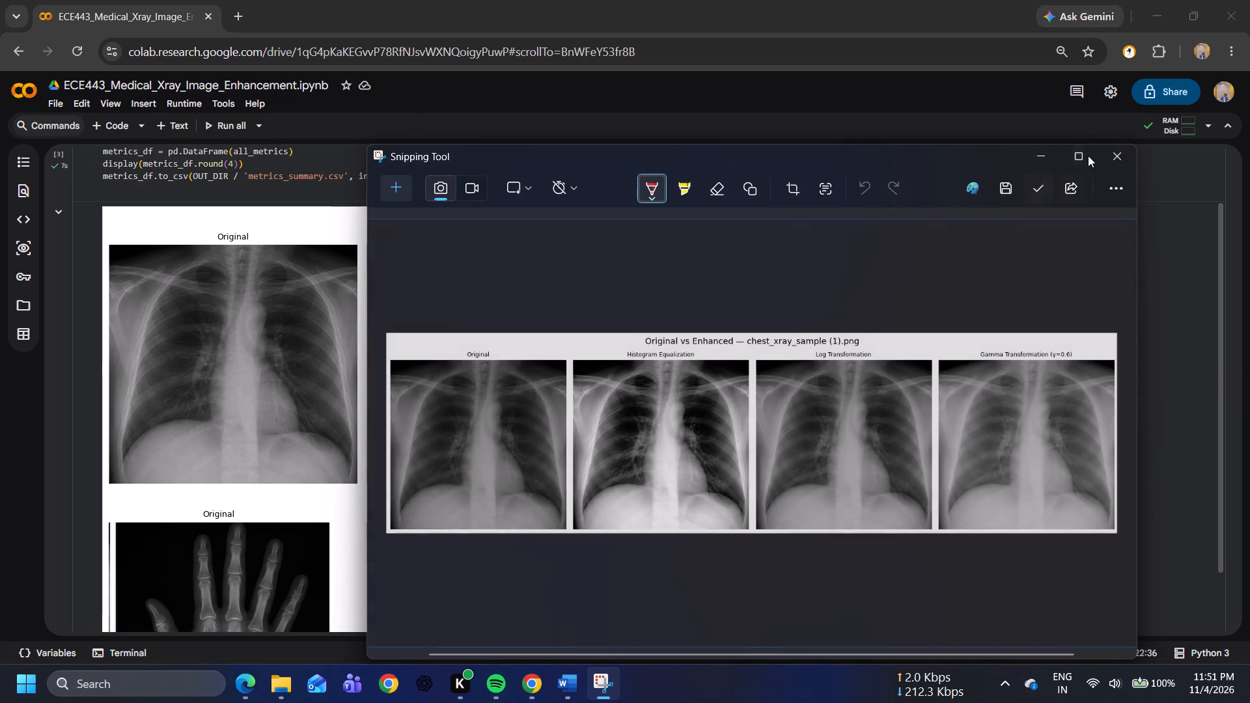
left_click(1113, 150)
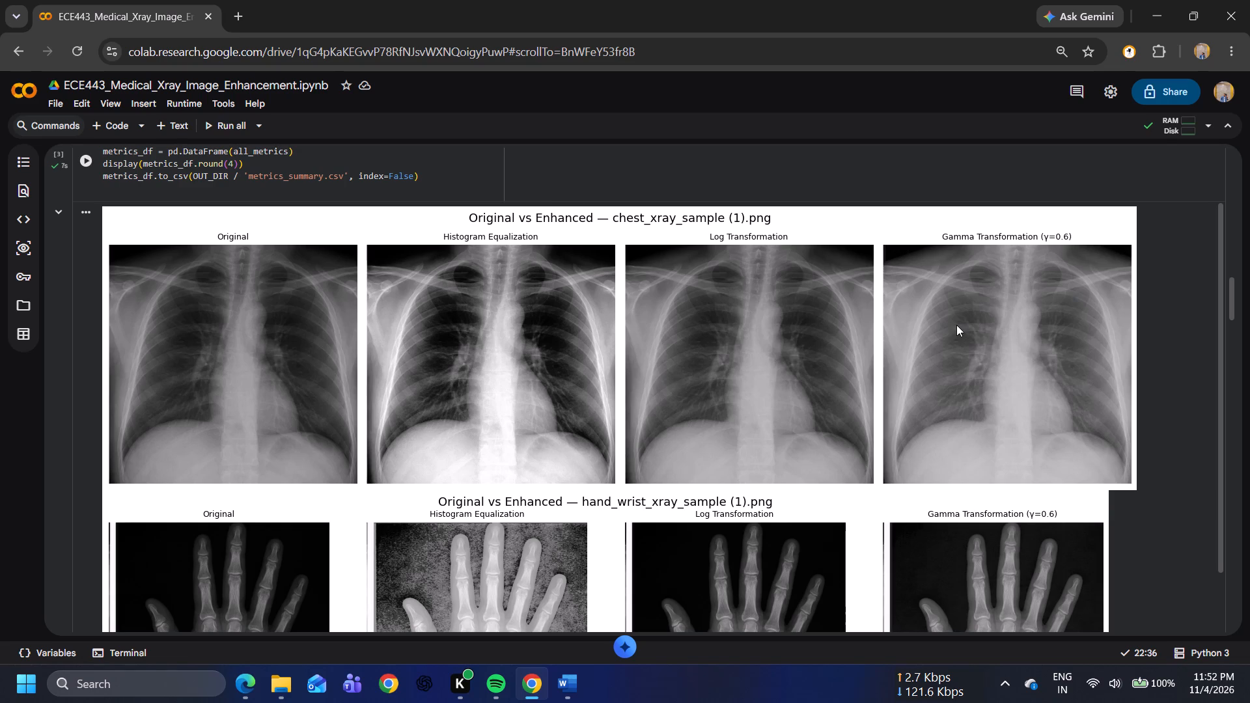
Switch to the project report in Word and go to the "APPENDIX B: IMPORTANT RESULTS" heading.
key("alt+Tab")
scroll(956, 325, "down", 3)
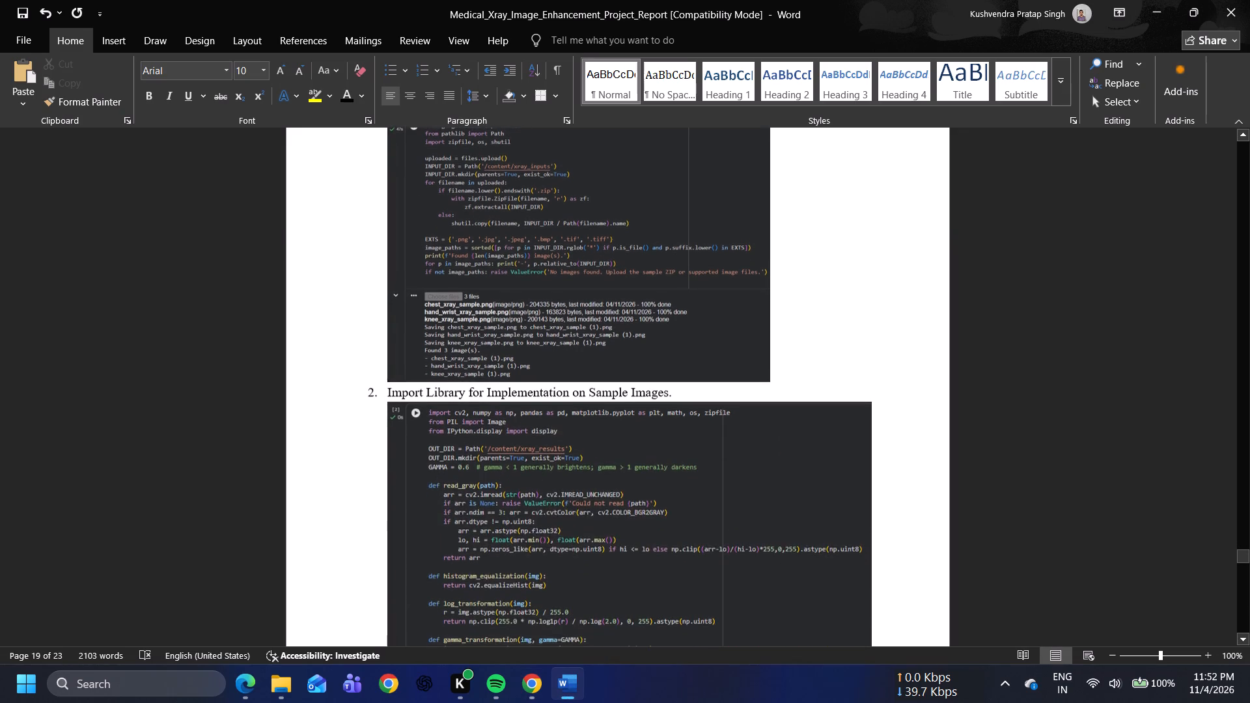
scroll(956, 325, "down", 12)
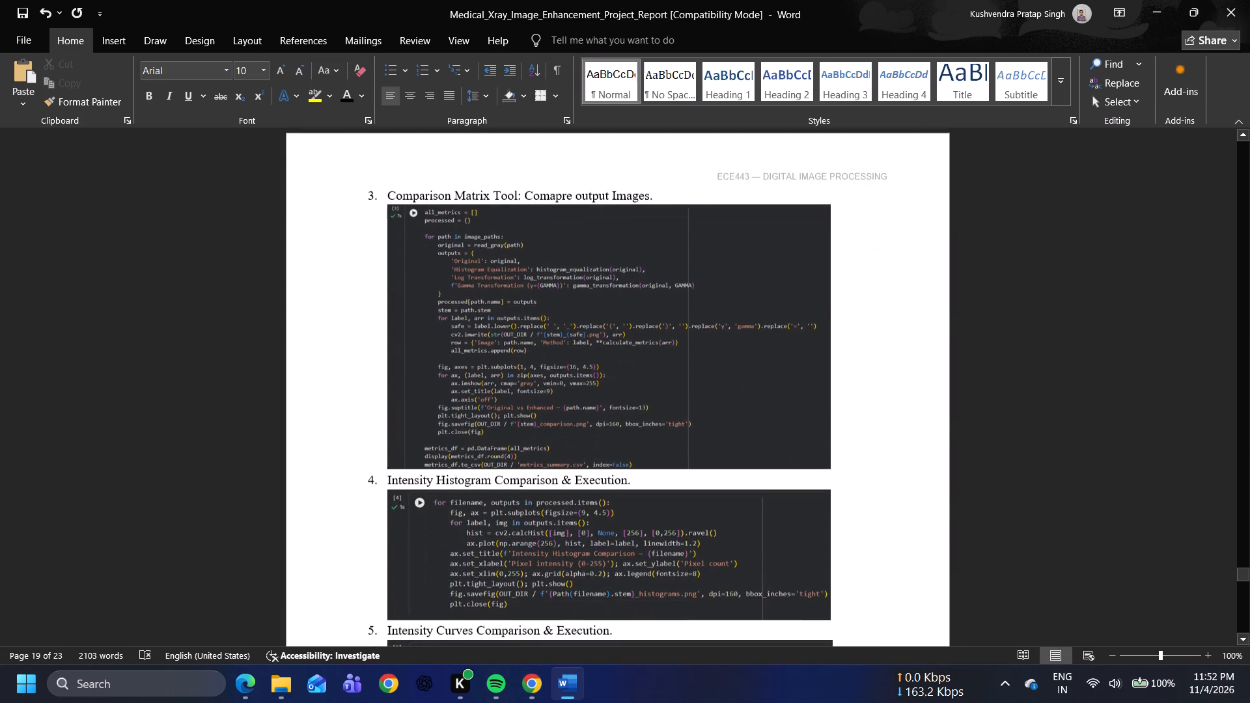
scroll(956, 325, "down", 1)
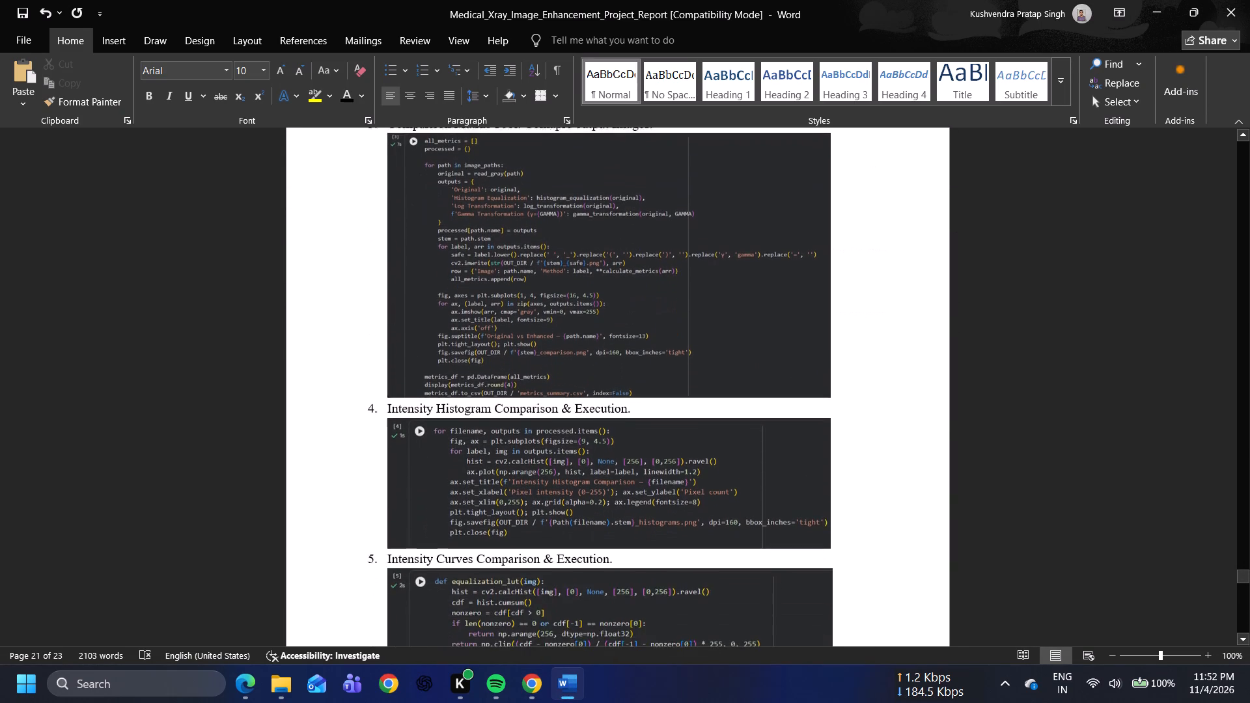
scroll(956, 325, "down", 19)
scroll(956, 325, "down", 5)
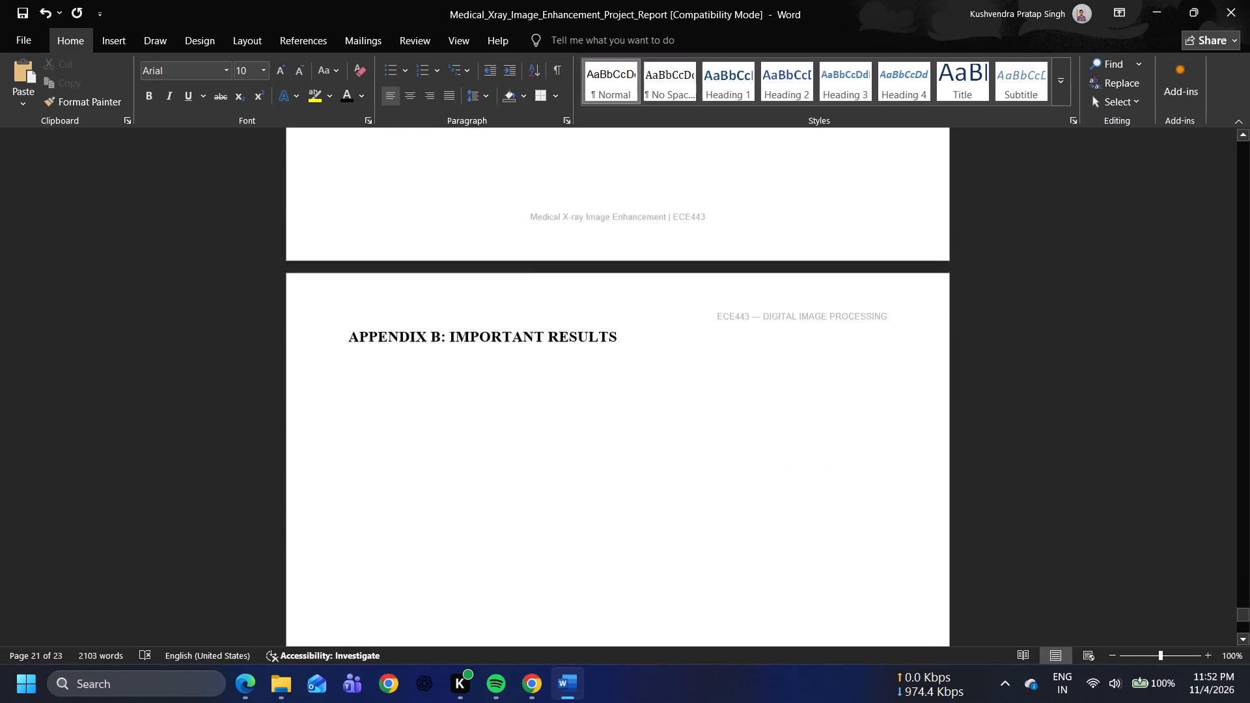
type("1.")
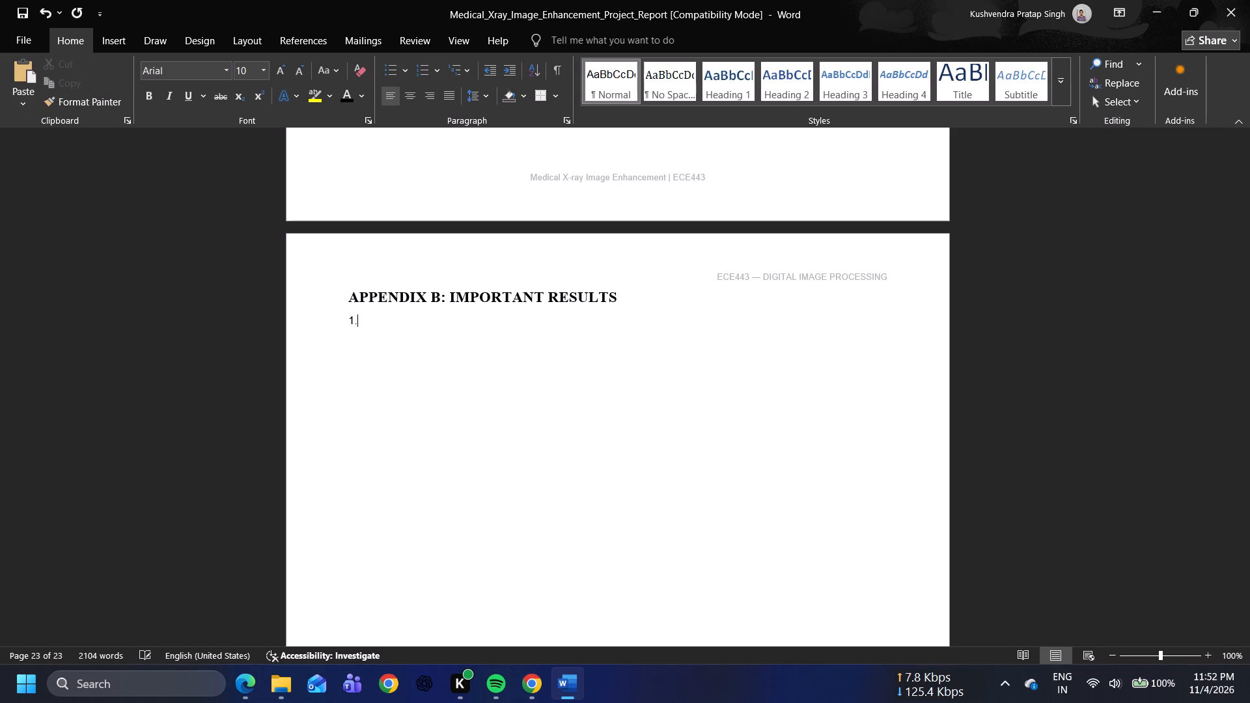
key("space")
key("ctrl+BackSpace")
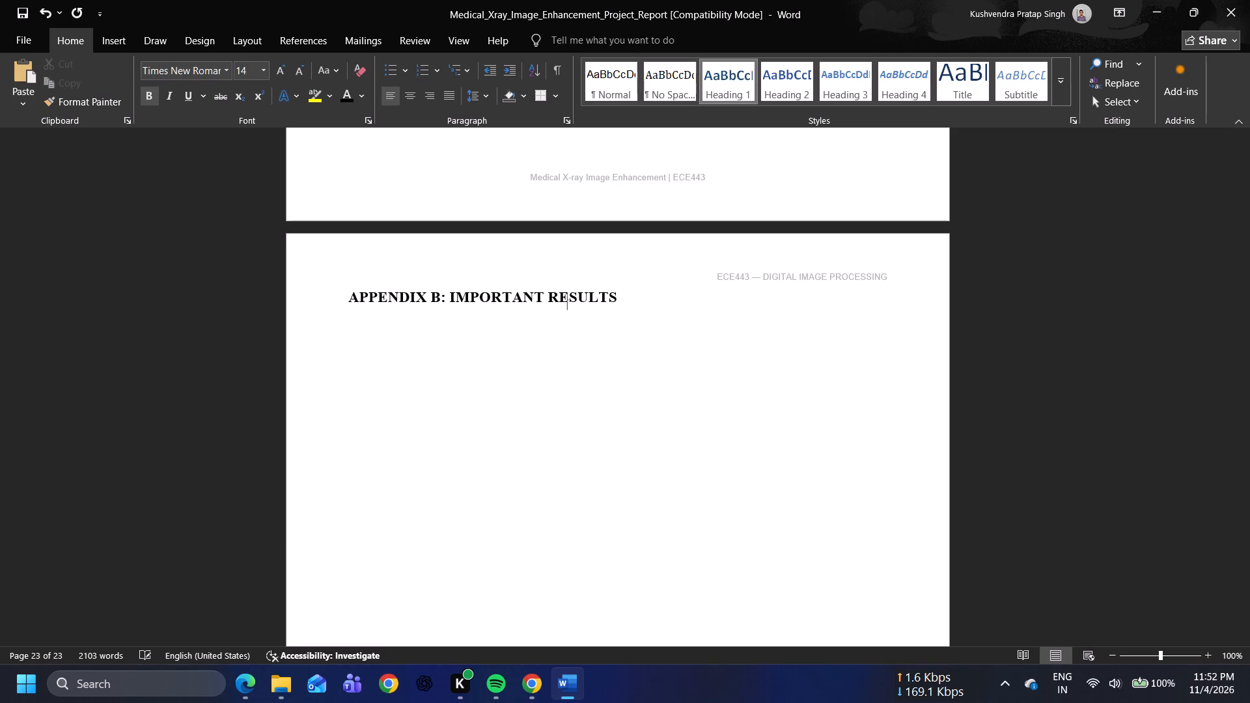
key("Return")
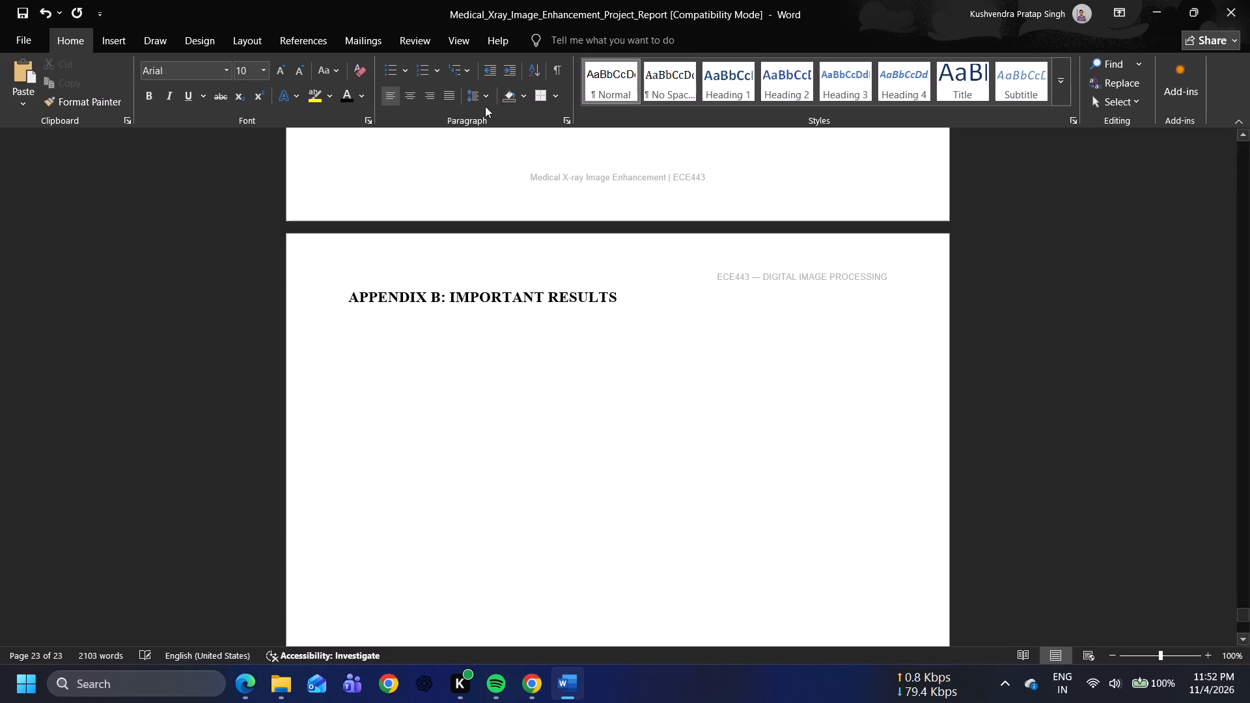
Set the font of the empty line below the Appendix B heading to Times New Roman, size 12.
left_click(226, 74)
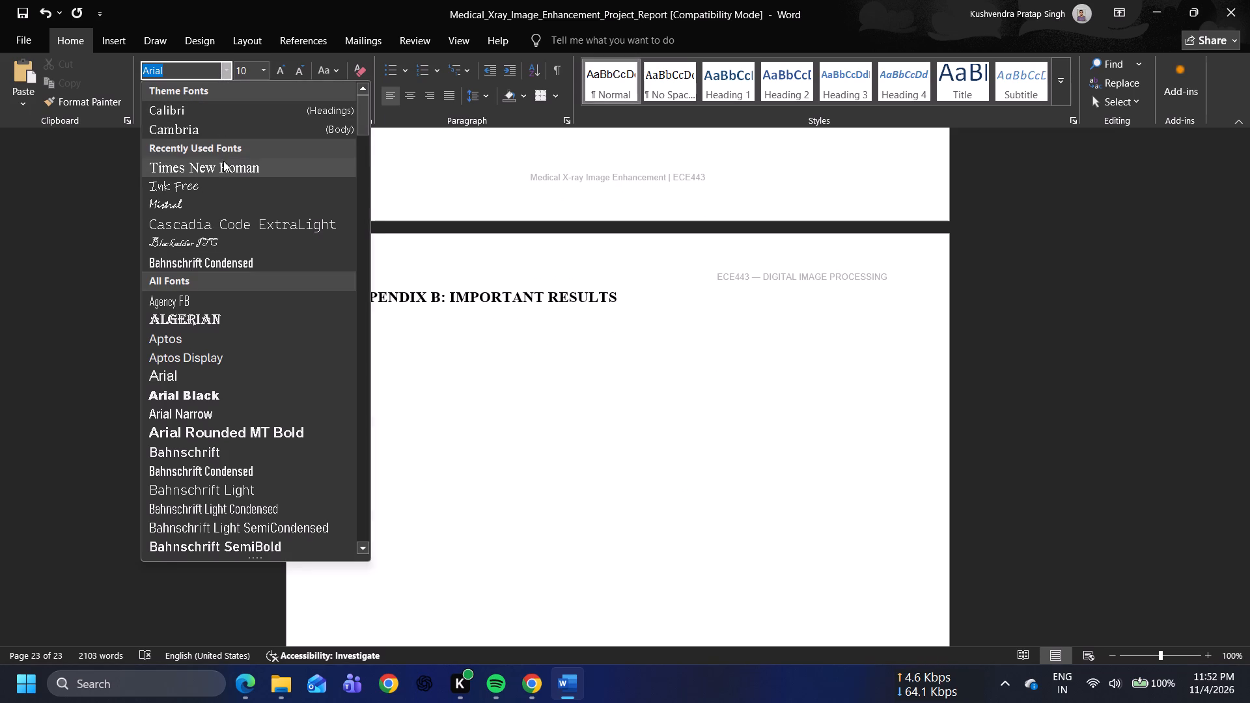
left_click(225, 165)
left_click(262, 65)
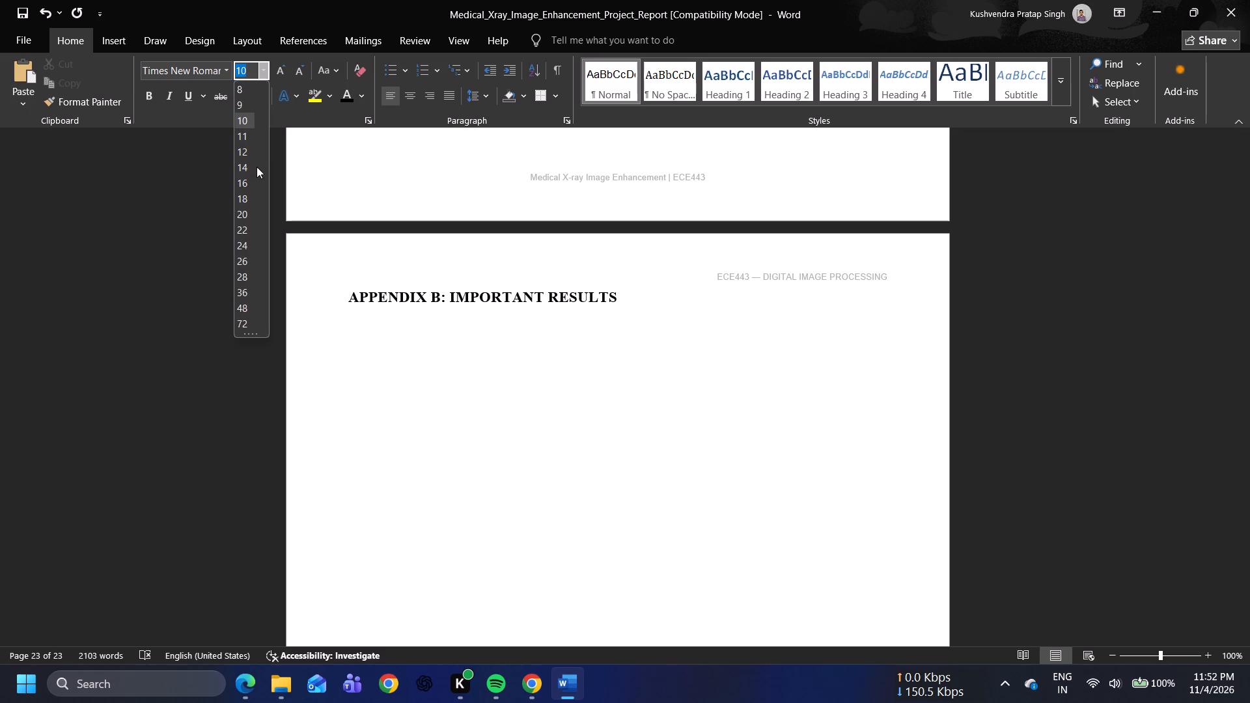
left_click(249, 150)
Add numbered item 1 below the Appendix B heading, reading "Comparison of Original & Executed Images in all Operations.".
type("1.")
key("space")
type("Compari")
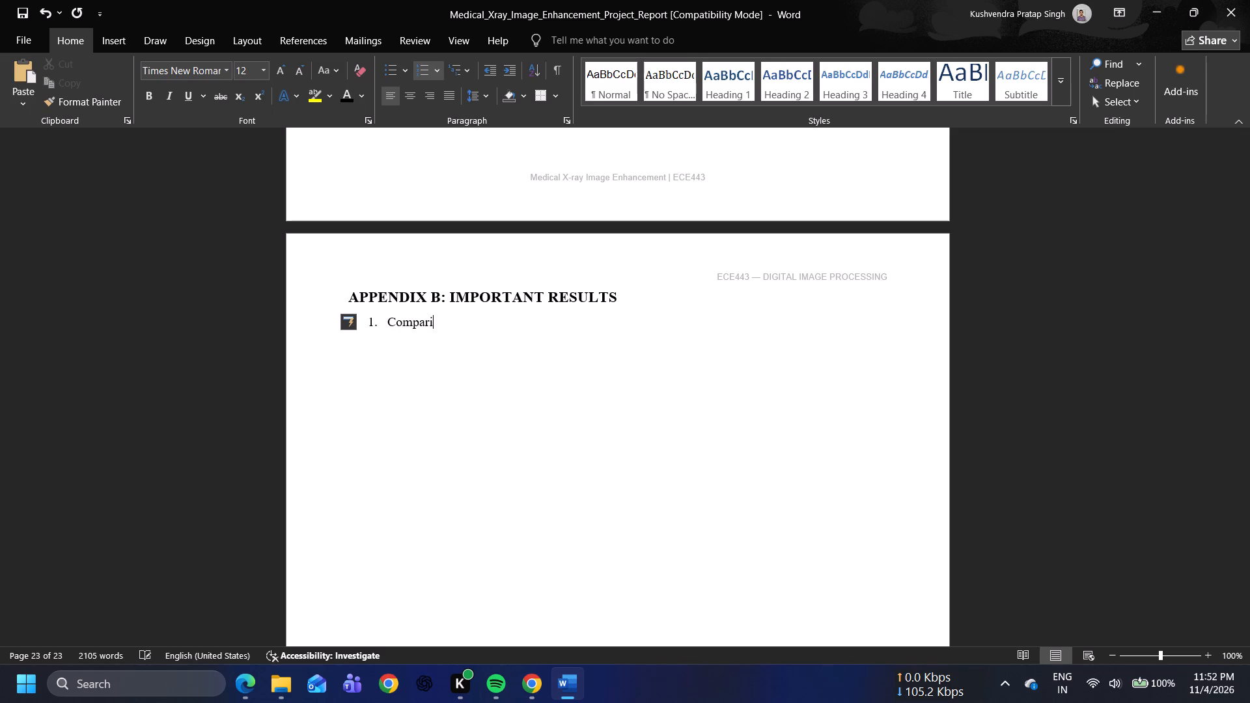
type("son of Original")
key("space")
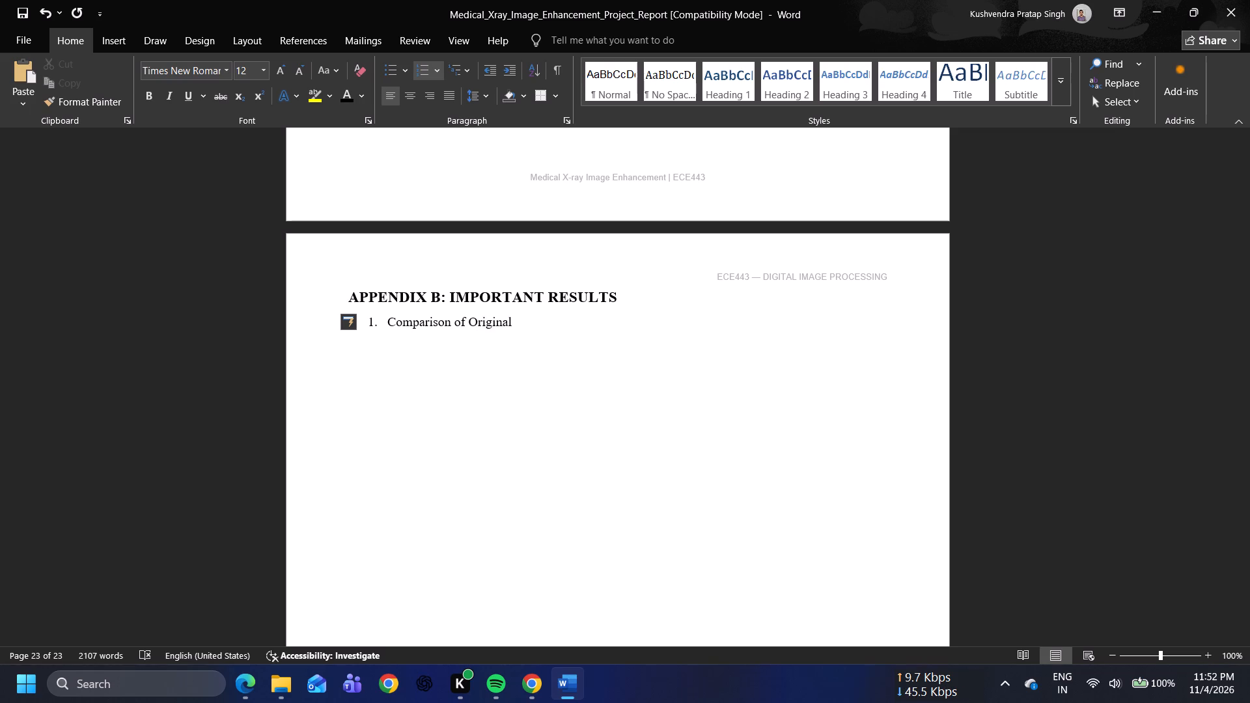
key("shift+a")
key("BackSpace")
key("BackSpace")
key("space")
type("& E")
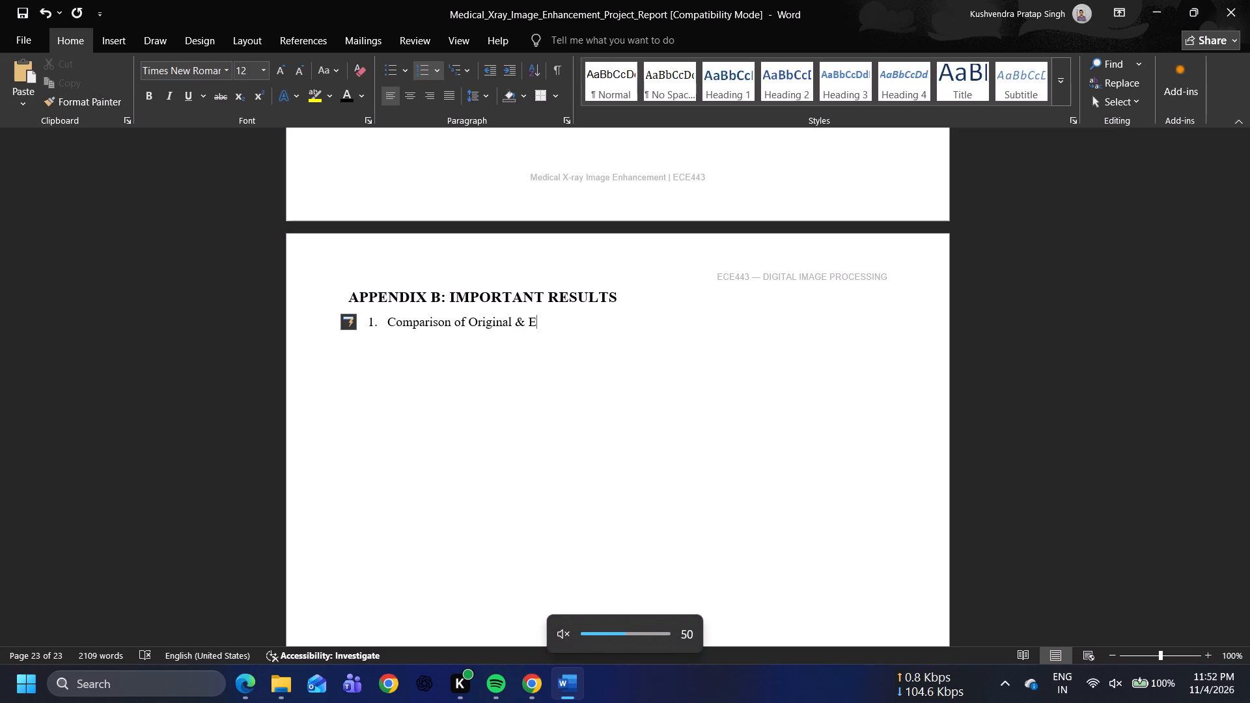
type("xecuted")
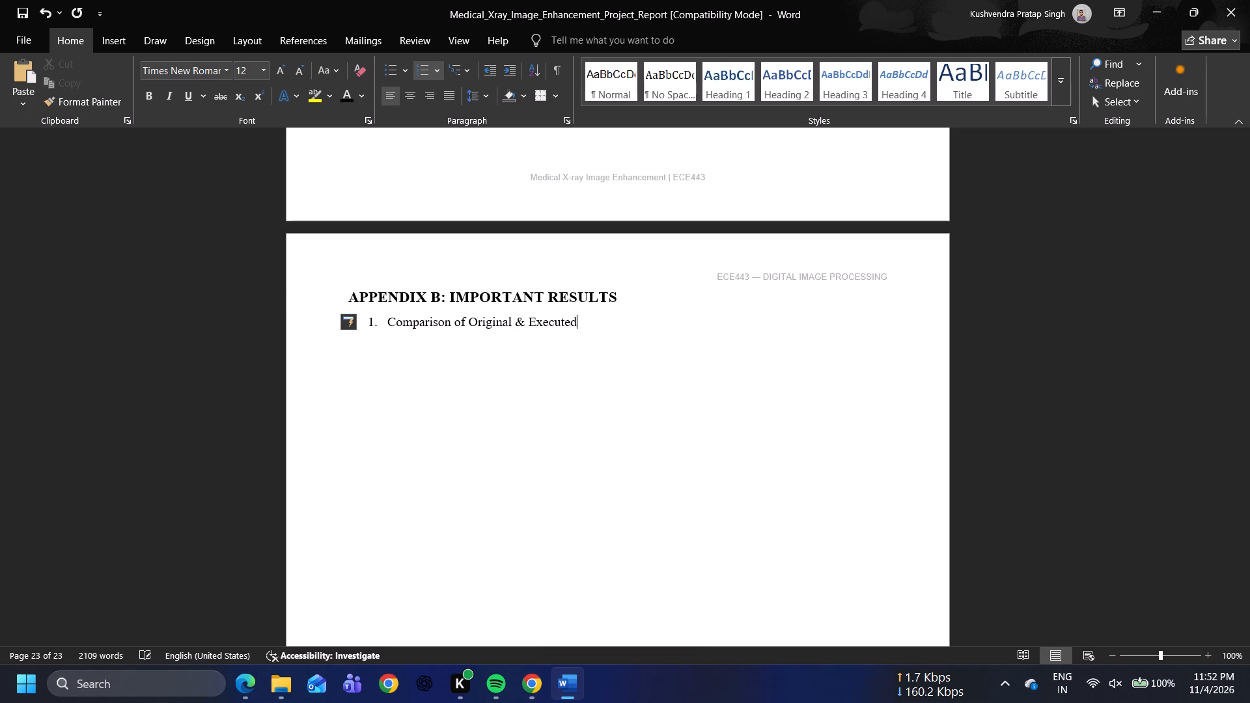
key("space")
type("Images")
key("space")
type("in all")
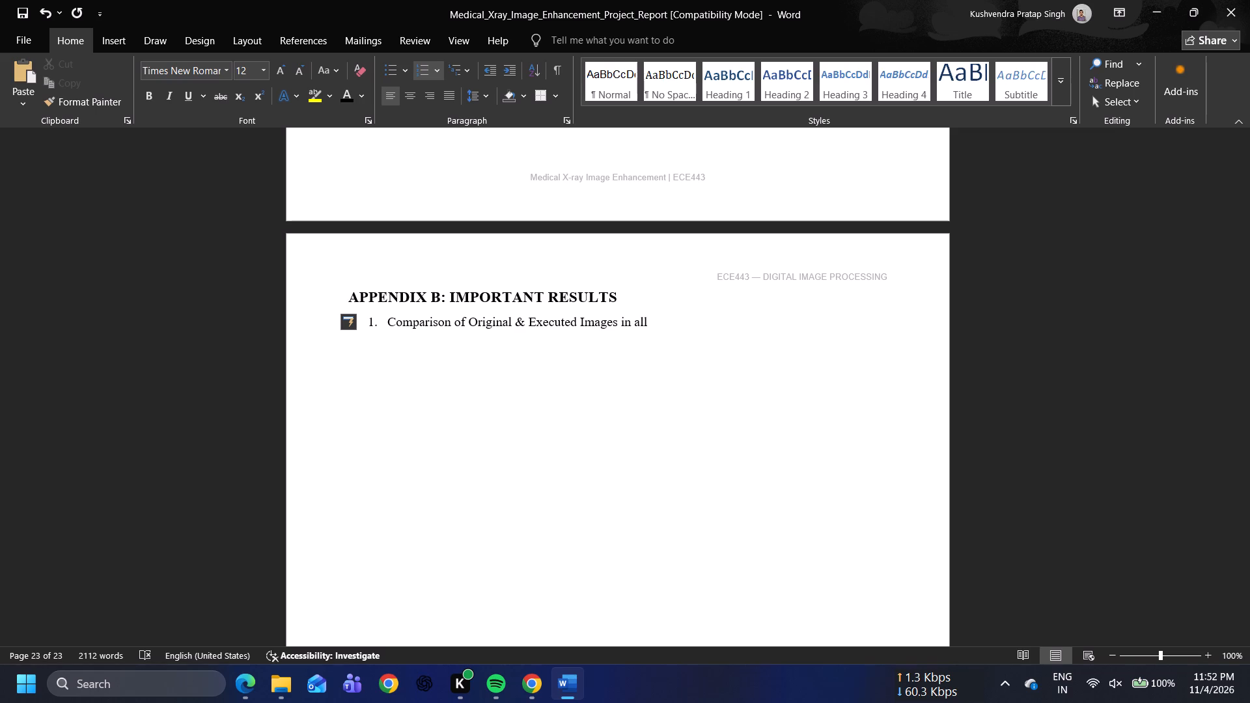
key("space")
type("Operations")
key("period")
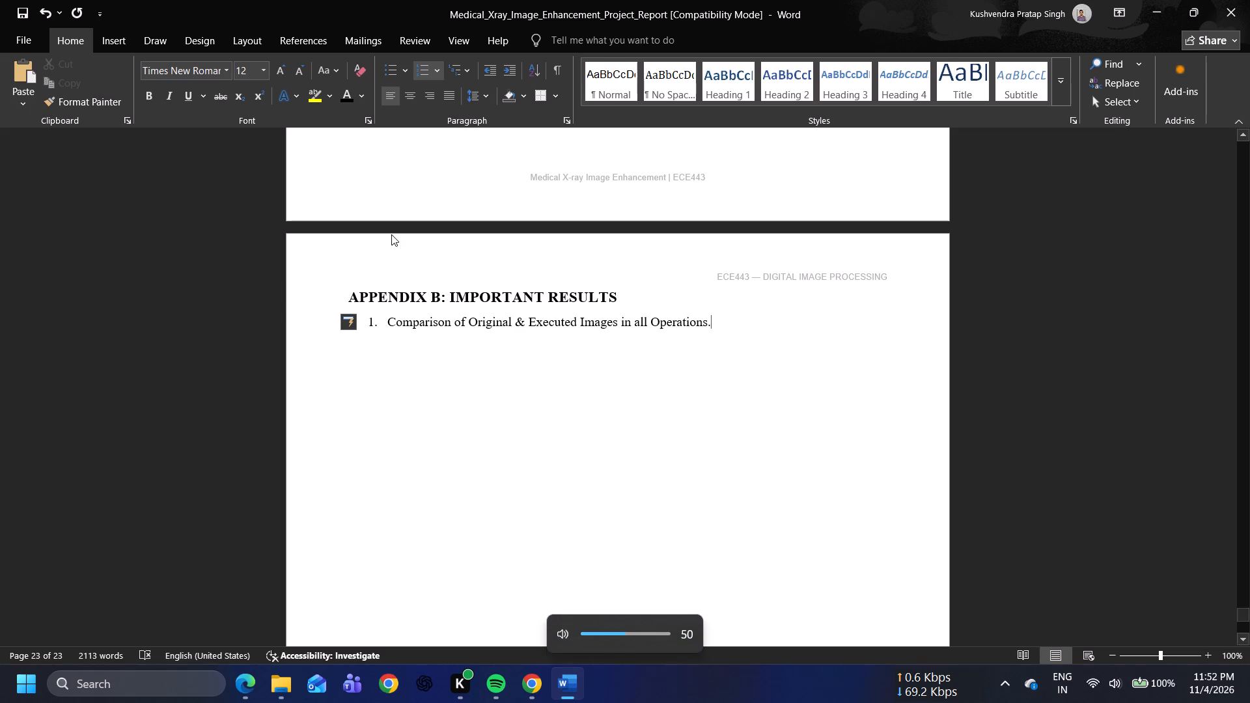
Paste the captured chest X-ray comparison on an unnumbered line below the item 1 caption.
key("Return")
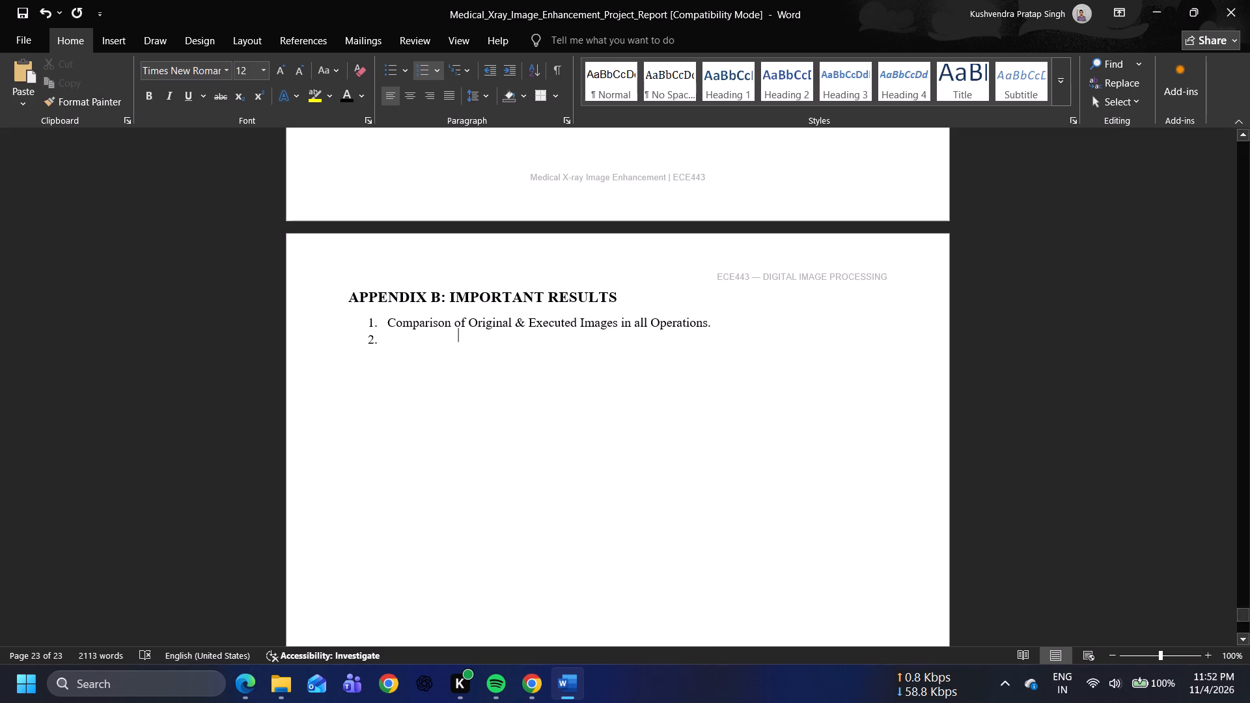
key("BackSpace")
key("ctrl+v")
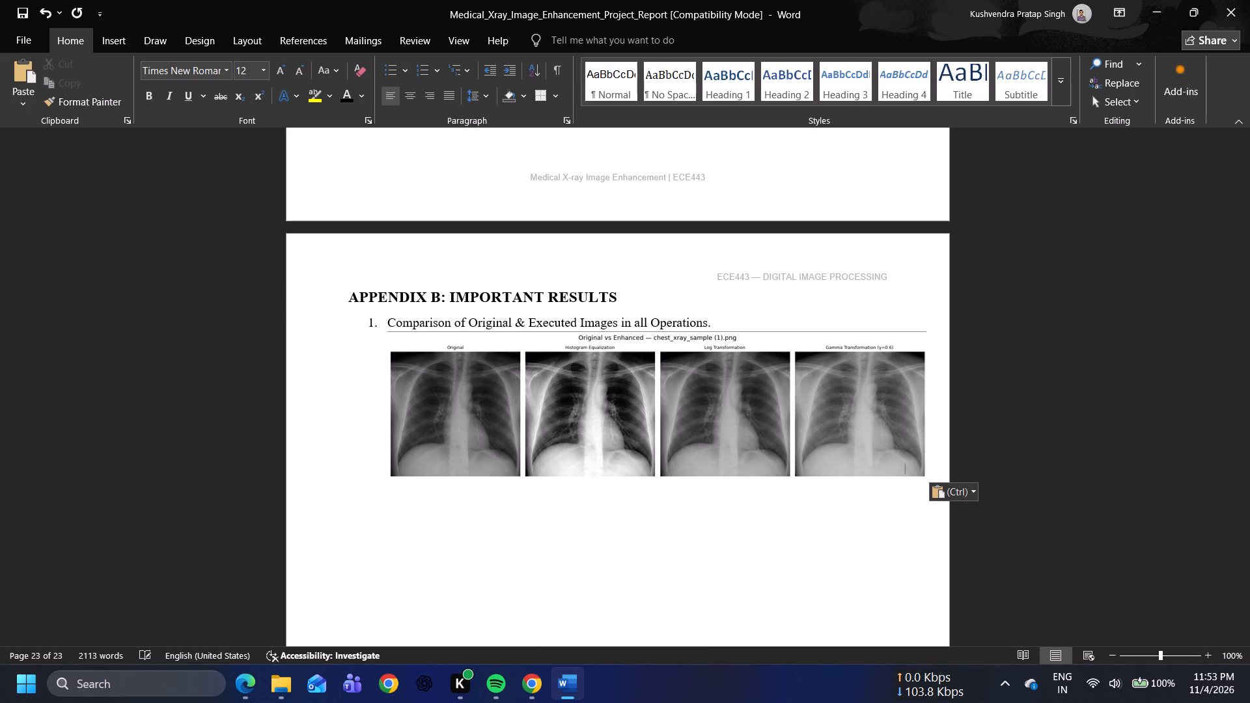
left_click(387, 348)
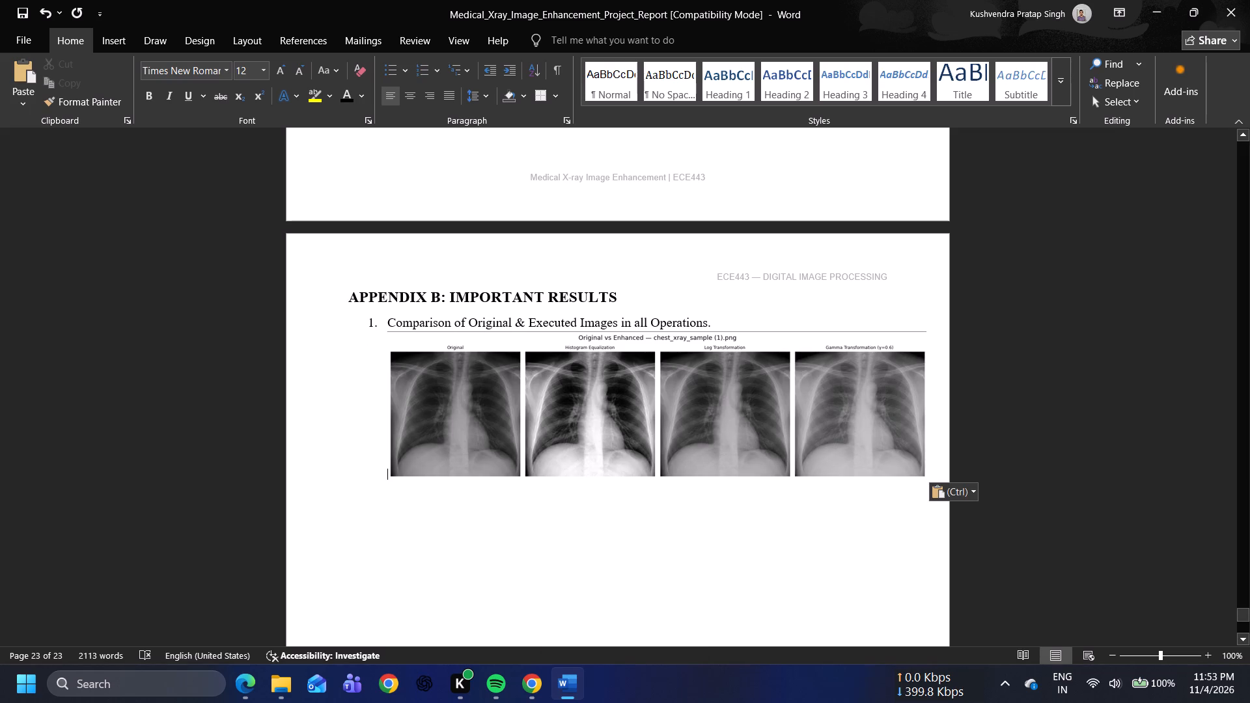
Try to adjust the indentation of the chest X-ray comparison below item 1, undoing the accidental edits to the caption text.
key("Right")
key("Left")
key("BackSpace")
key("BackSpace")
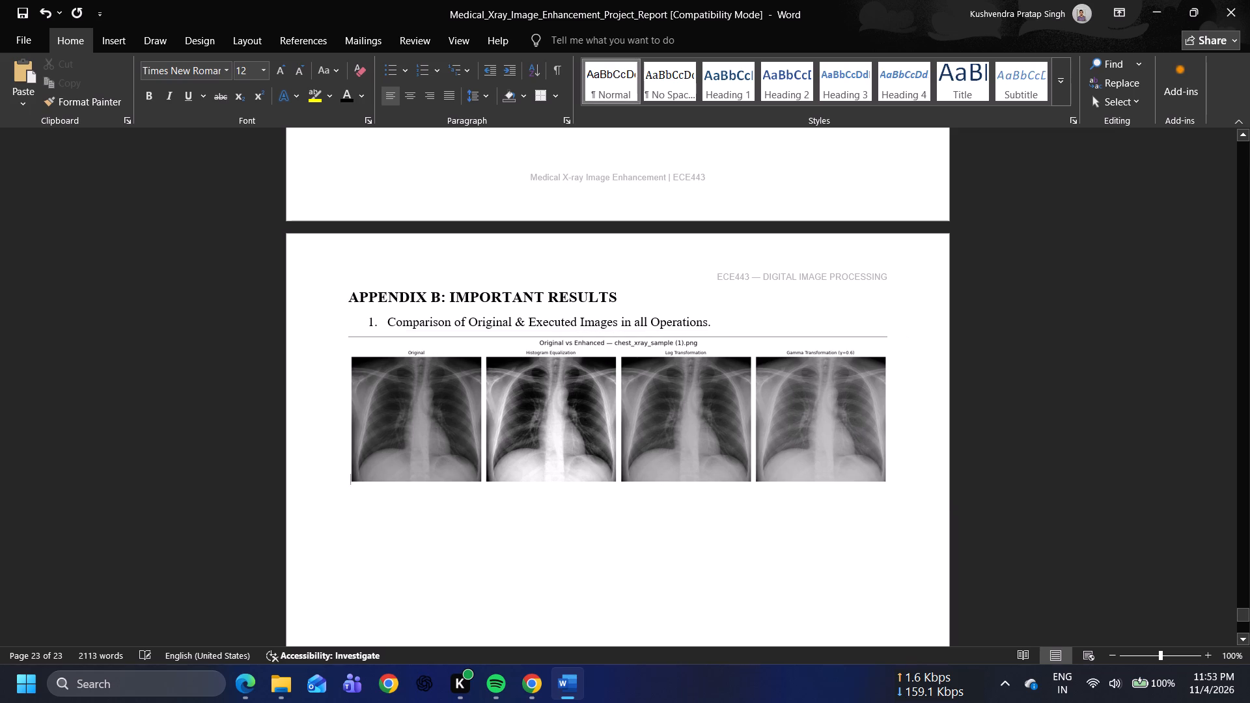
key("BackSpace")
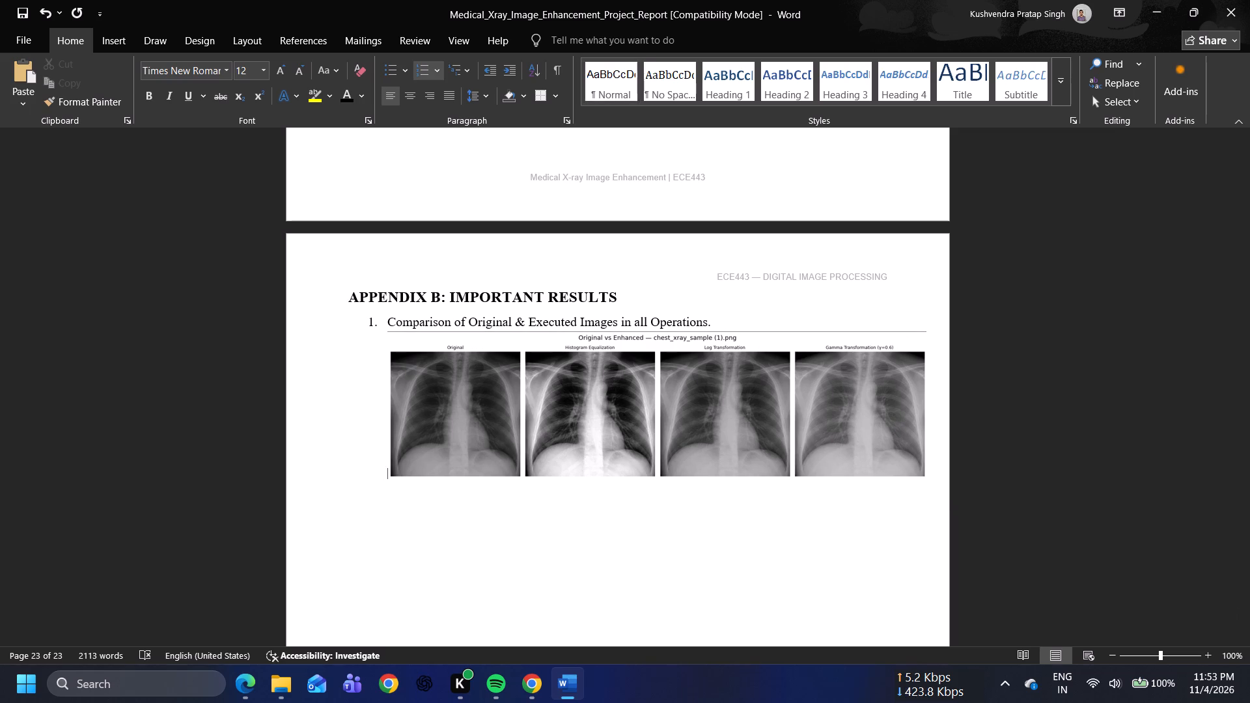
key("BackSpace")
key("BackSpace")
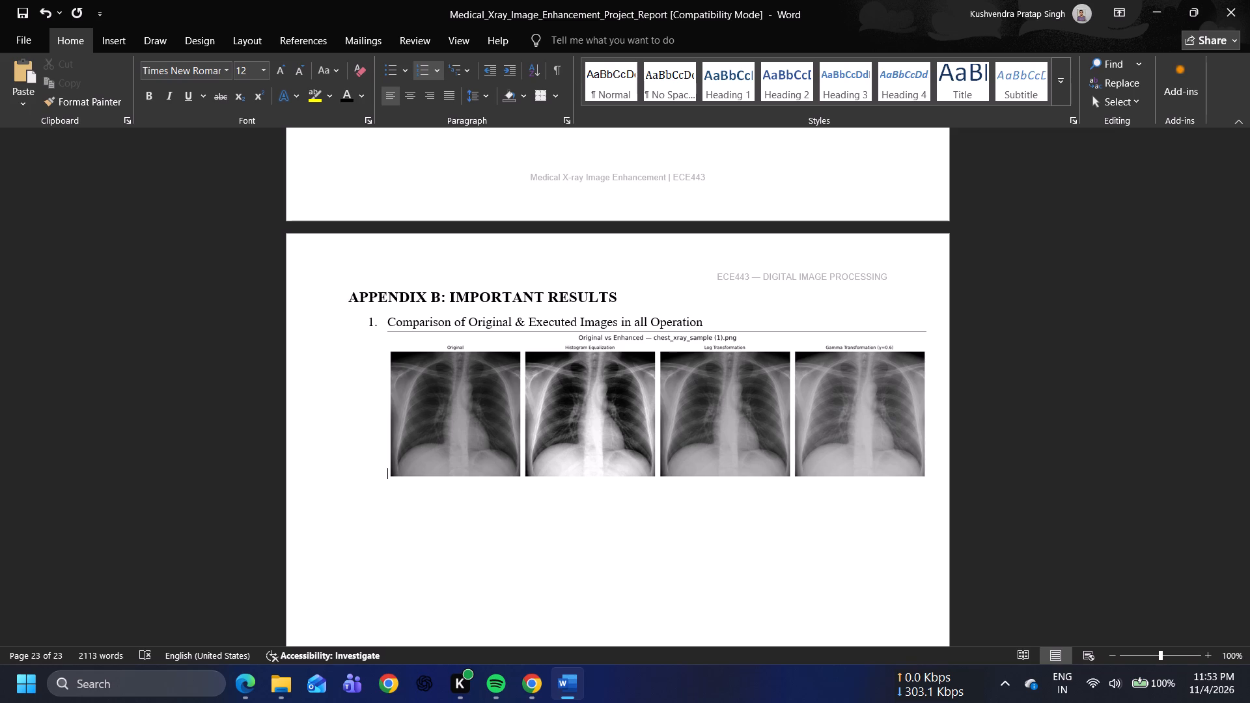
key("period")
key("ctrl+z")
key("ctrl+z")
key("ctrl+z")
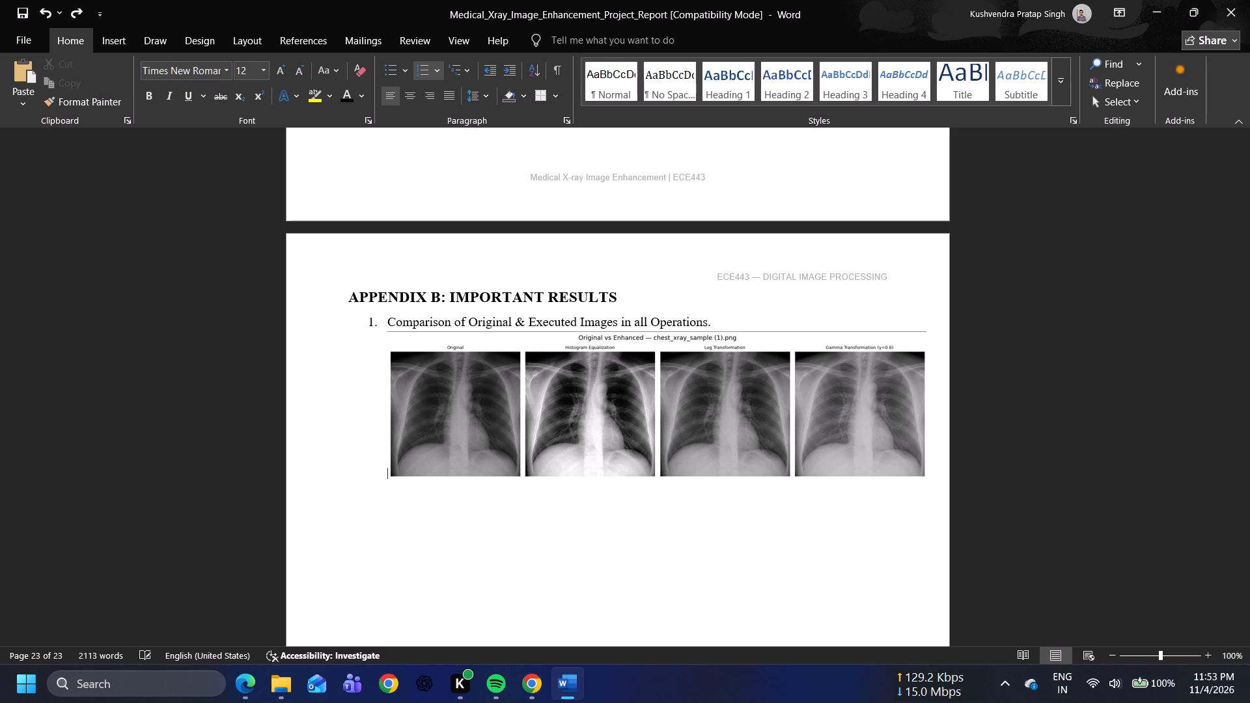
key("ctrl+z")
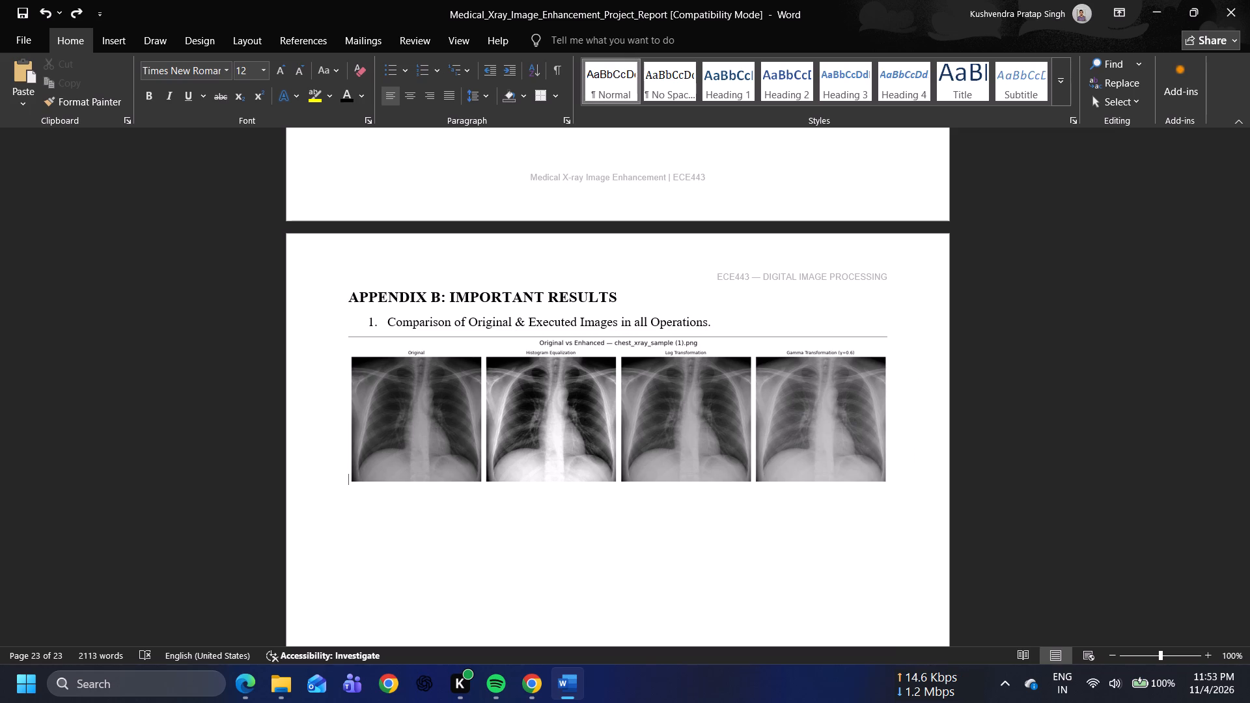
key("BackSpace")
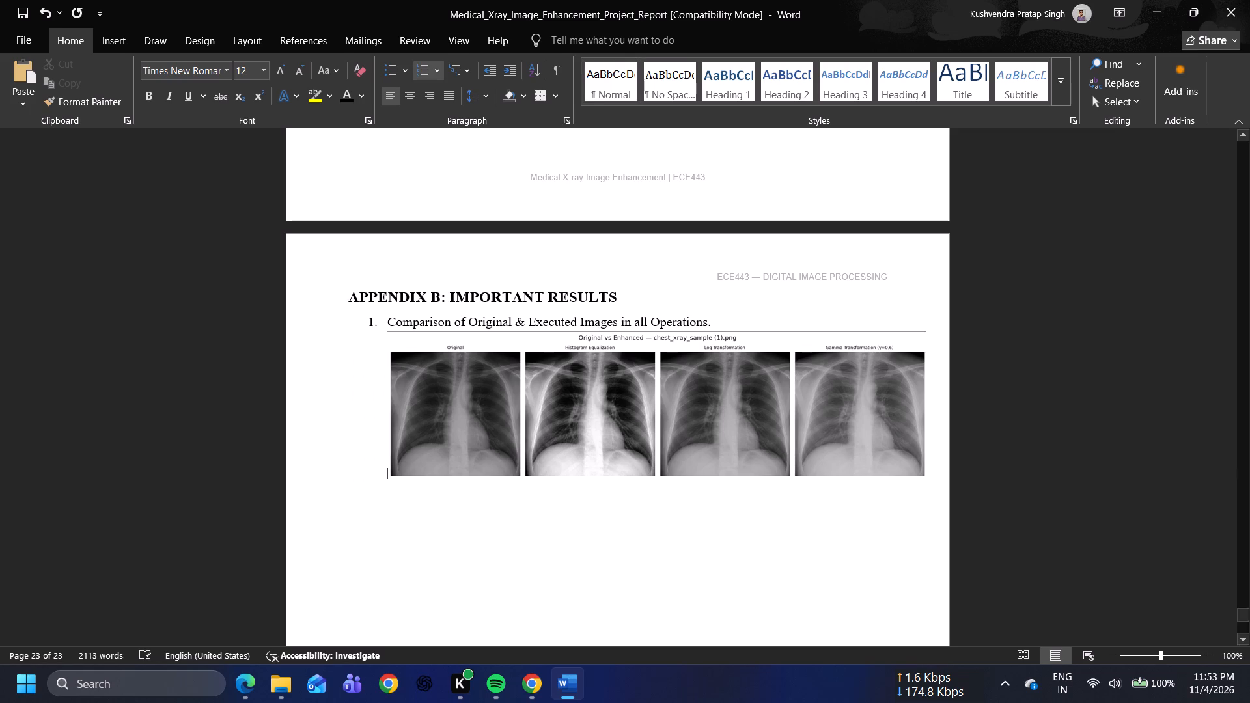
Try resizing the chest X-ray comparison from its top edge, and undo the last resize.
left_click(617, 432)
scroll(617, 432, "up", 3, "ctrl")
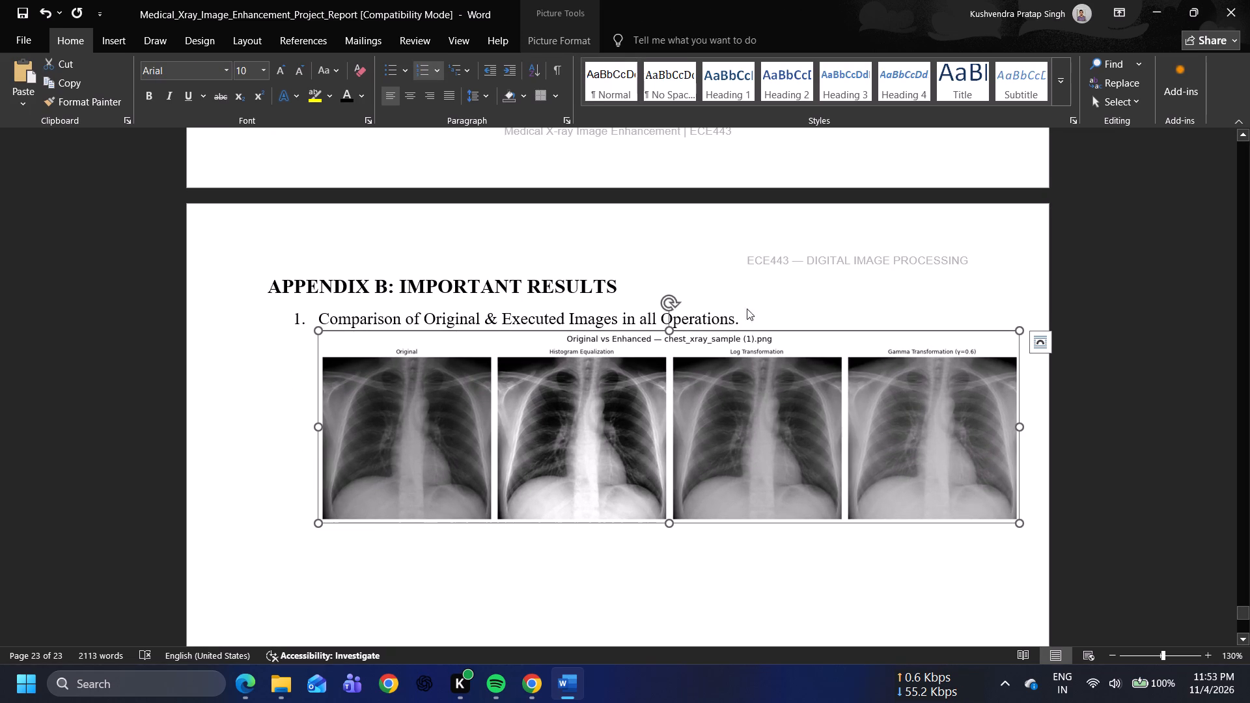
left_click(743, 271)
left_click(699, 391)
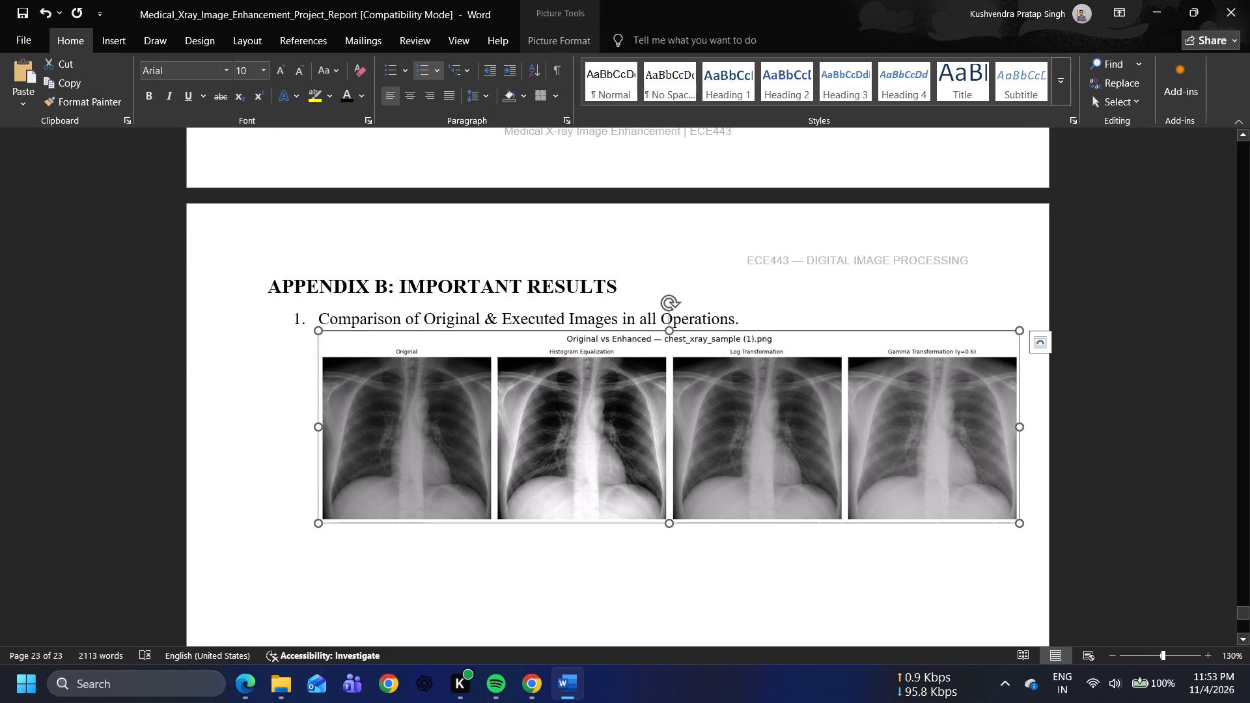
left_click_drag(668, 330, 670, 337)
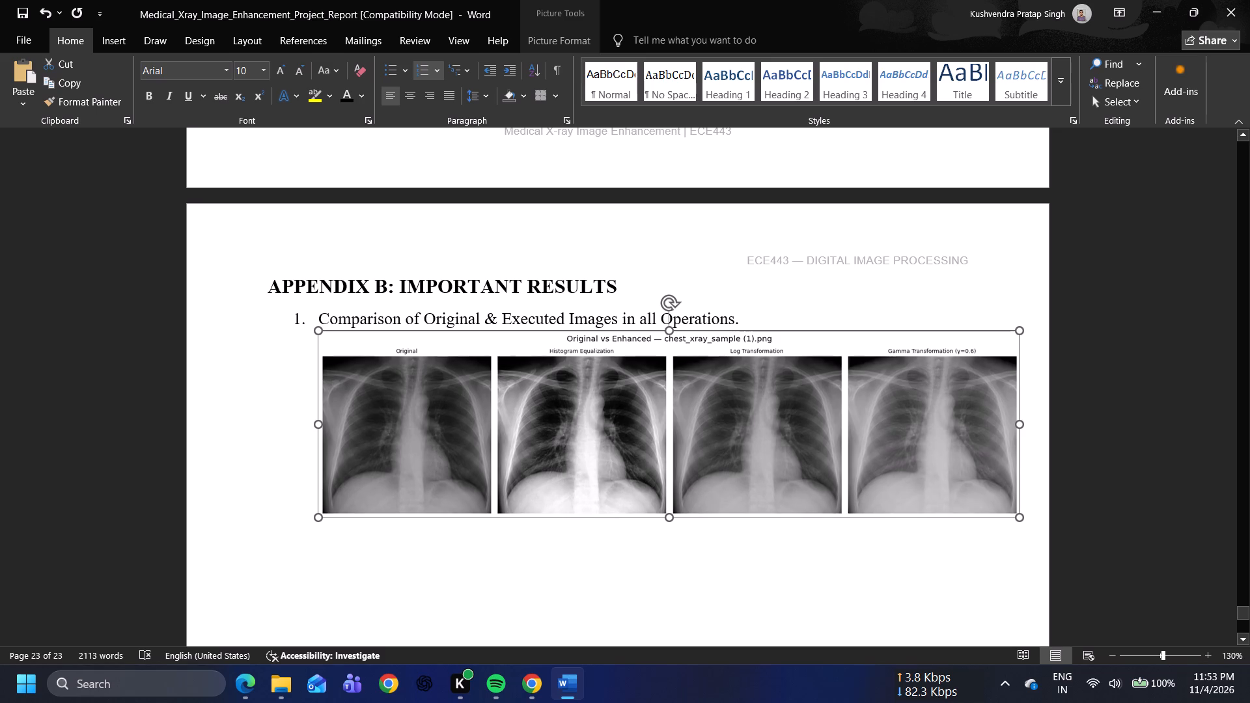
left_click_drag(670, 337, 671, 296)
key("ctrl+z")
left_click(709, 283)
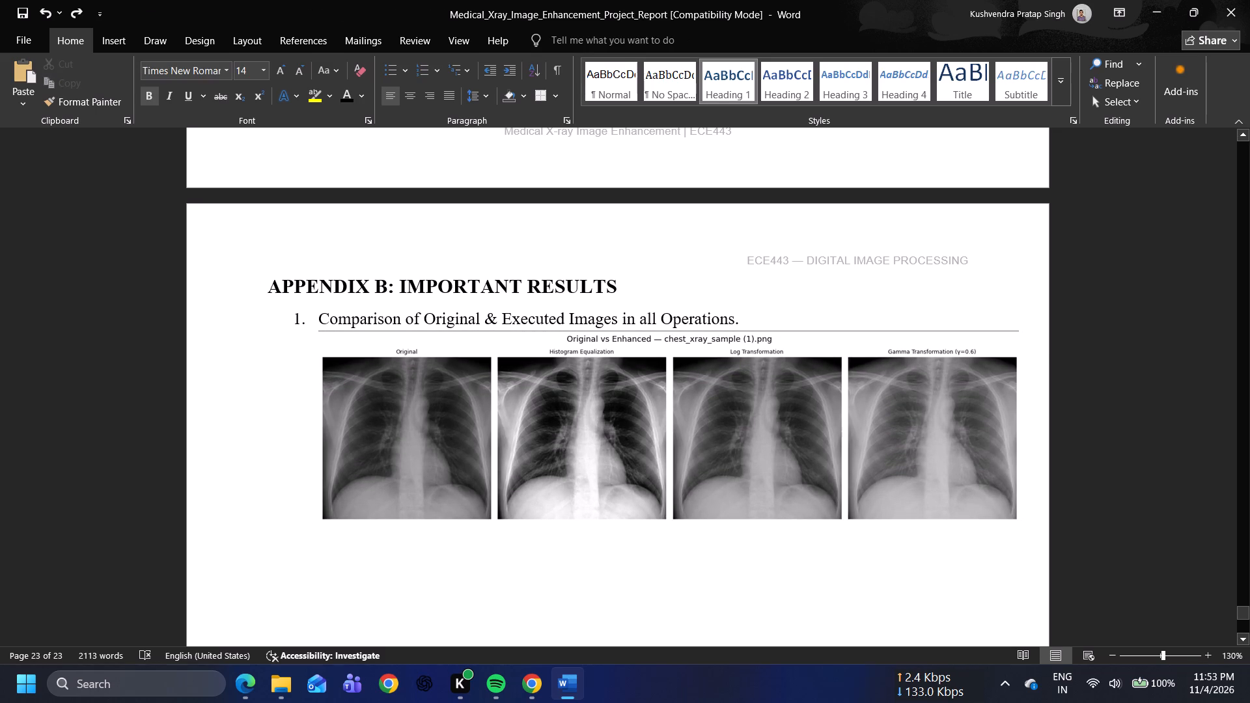
Examine the text wrapping and position options of the chest X-ray comparison picture.
left_click(767, 406)
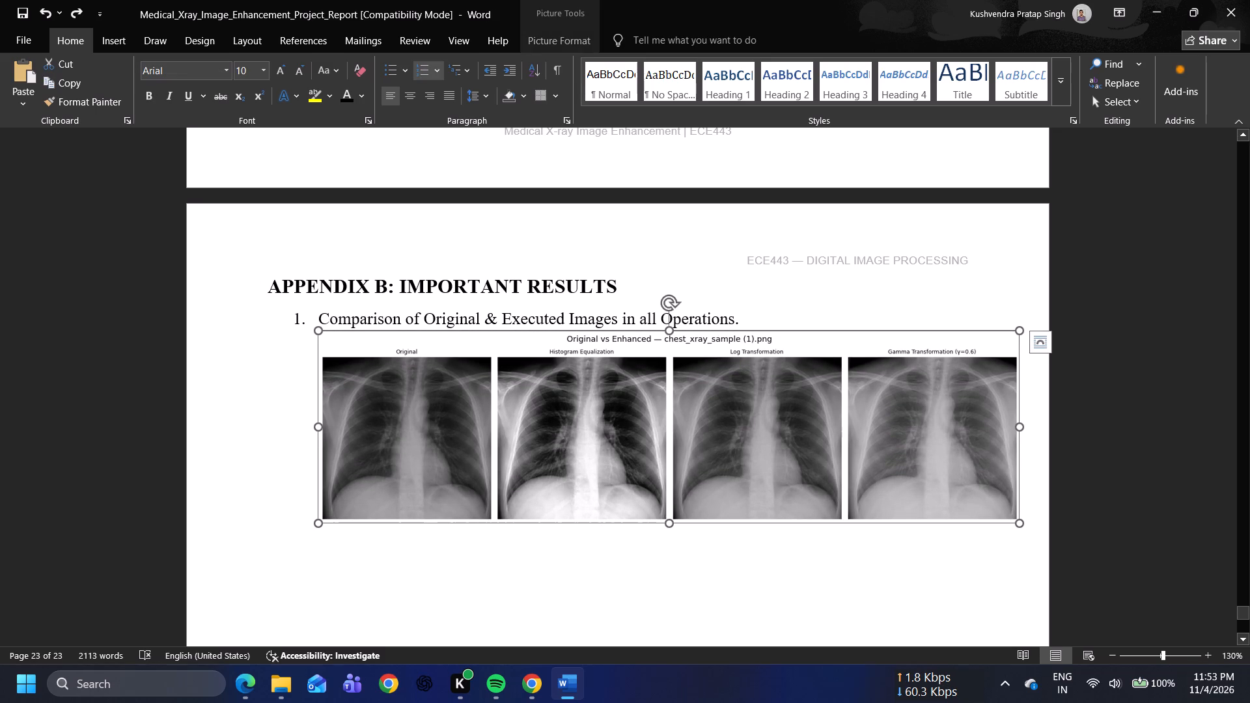
left_click(1040, 346)
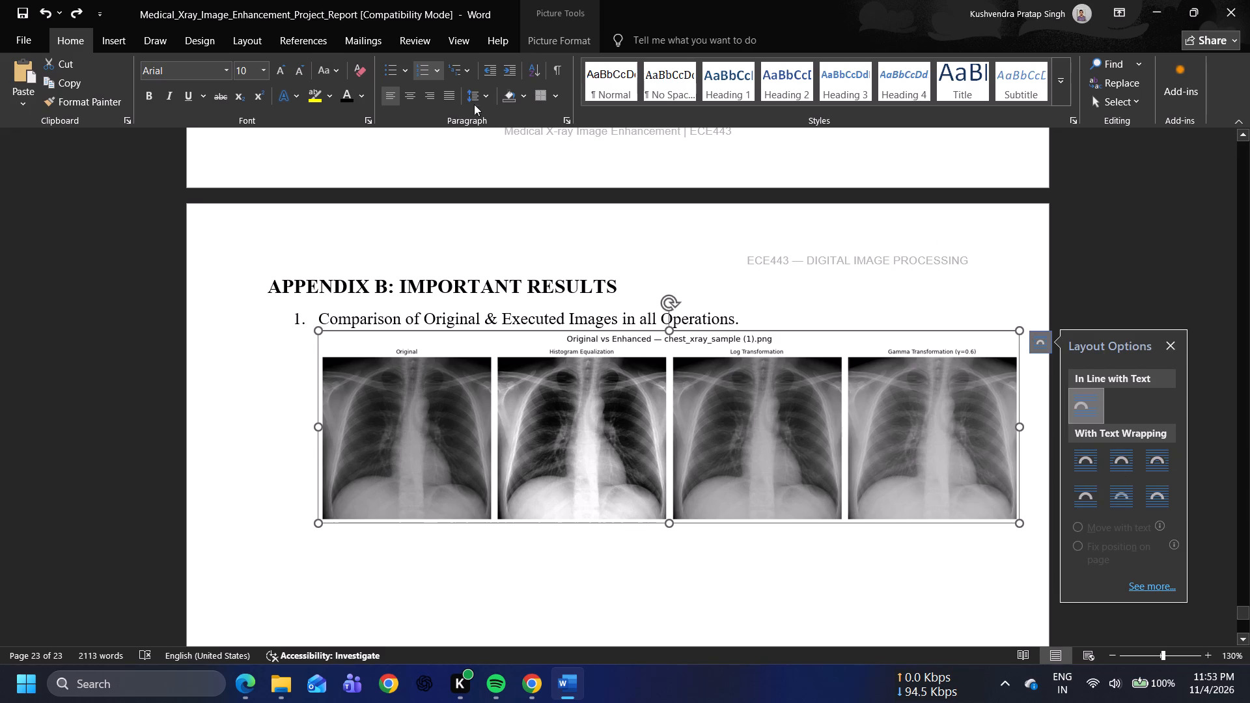
left_click(466, 413)
left_click(1157, 212)
left_click(908, 471)
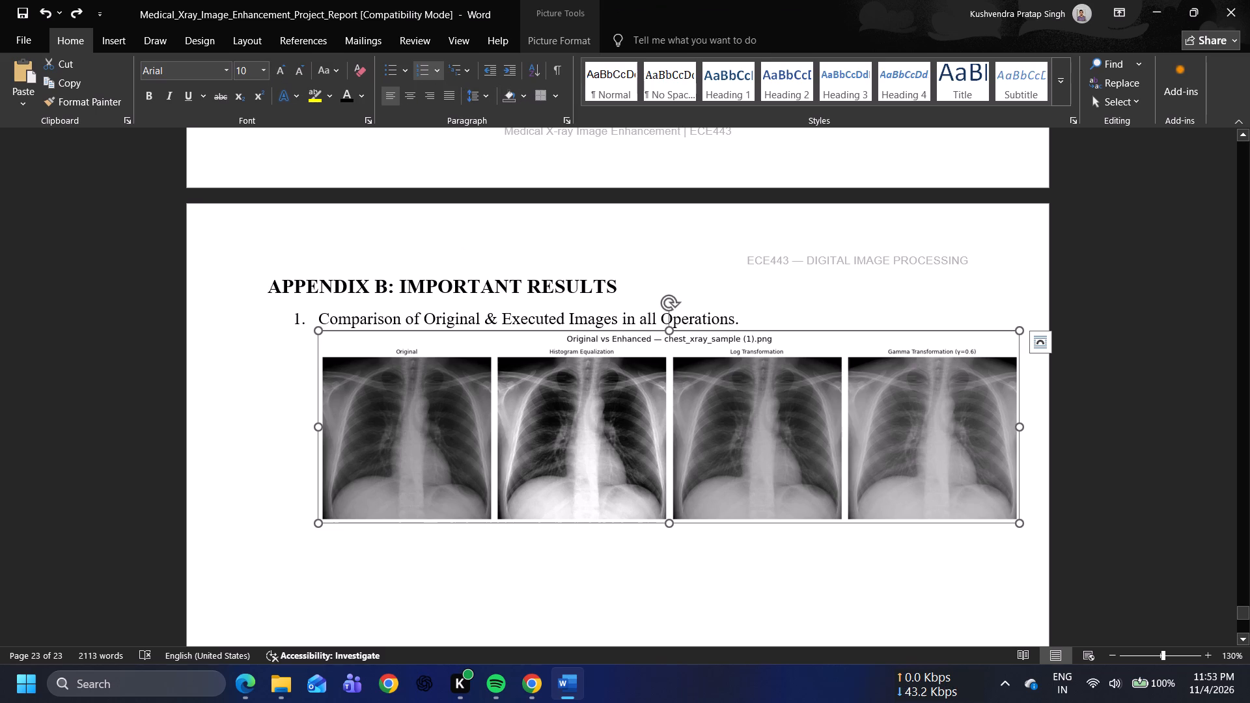
left_click(1044, 342)
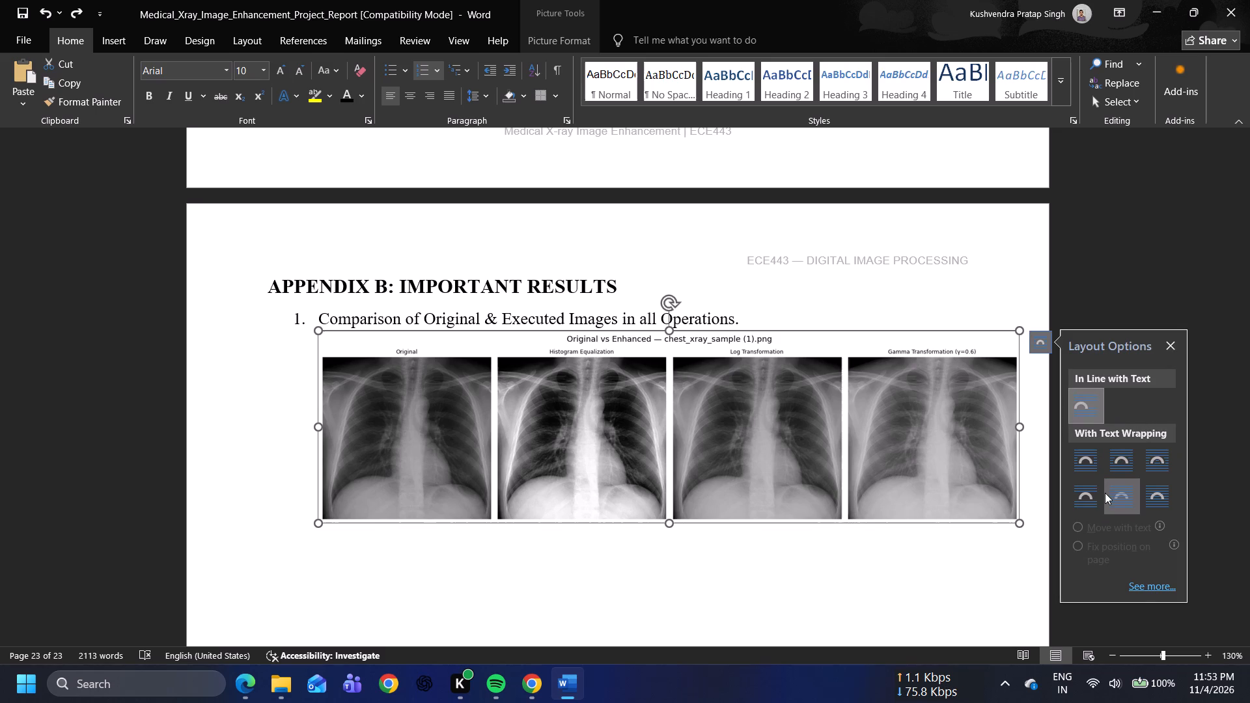
left_click(1142, 583)
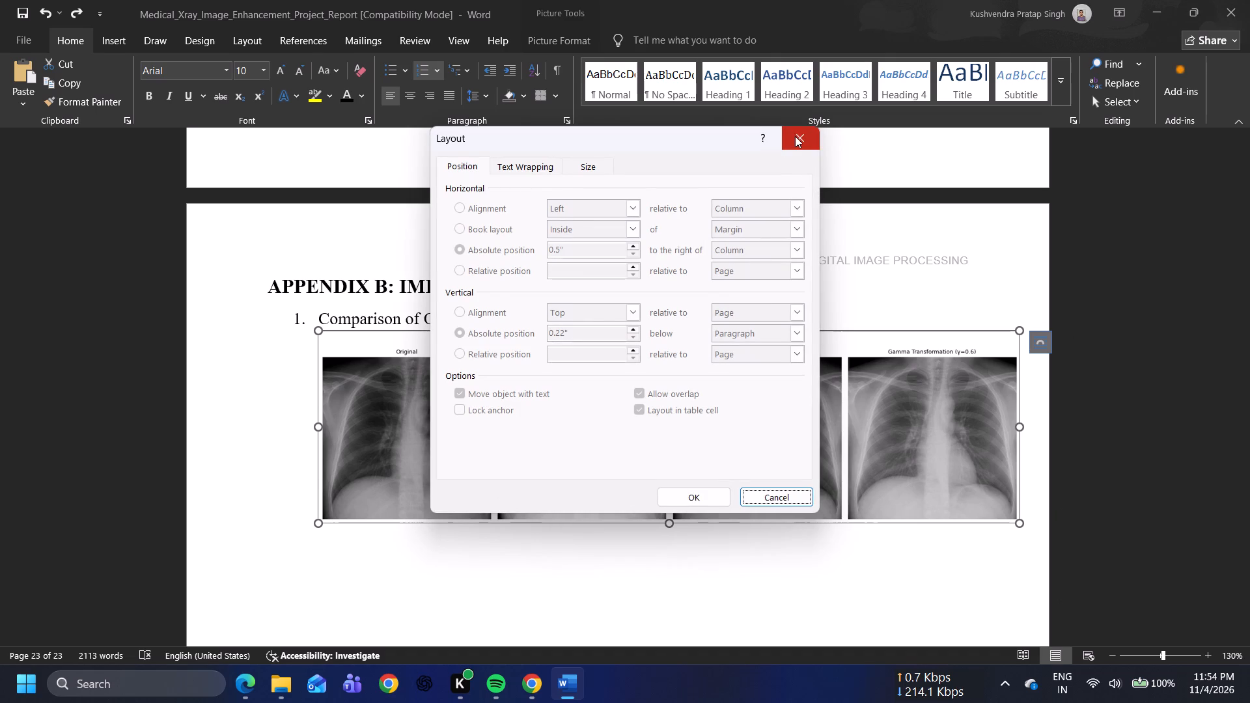
left_click(795, 136)
left_click(1159, 463)
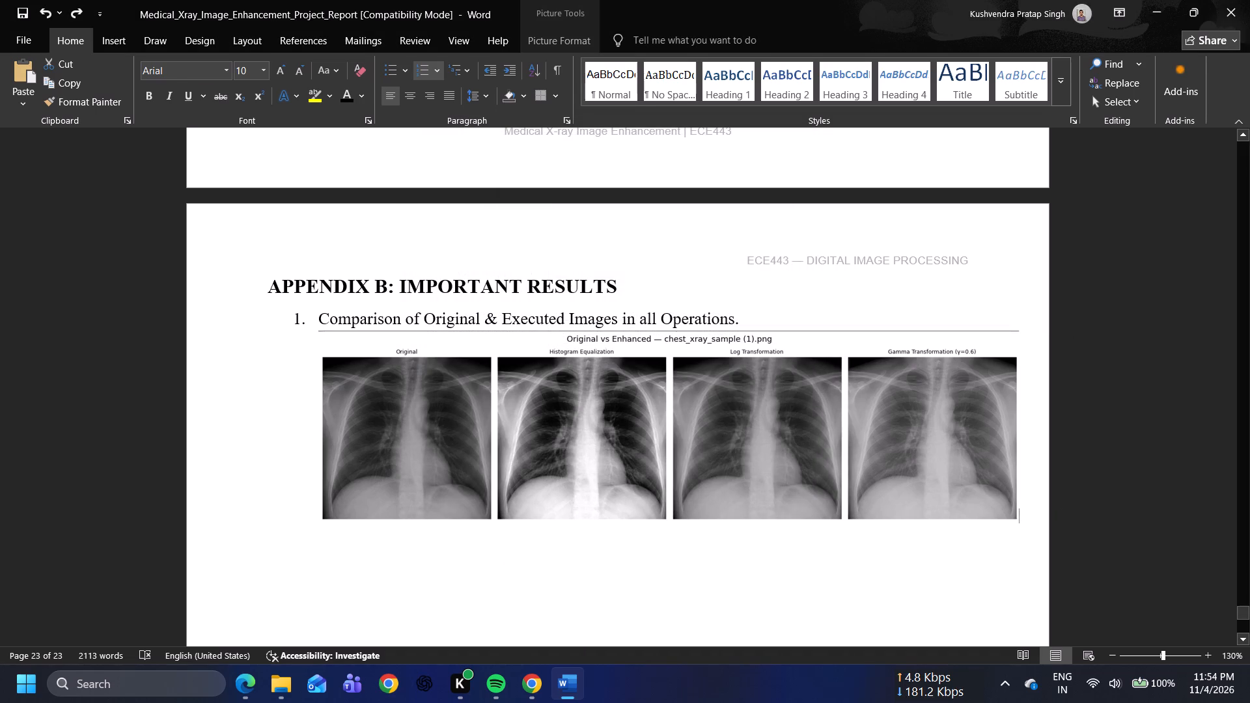
Review the figures and results in the report's earlier sections and Appendix A, and return to Appendix B.
scroll(1088, 406, "up", 11)
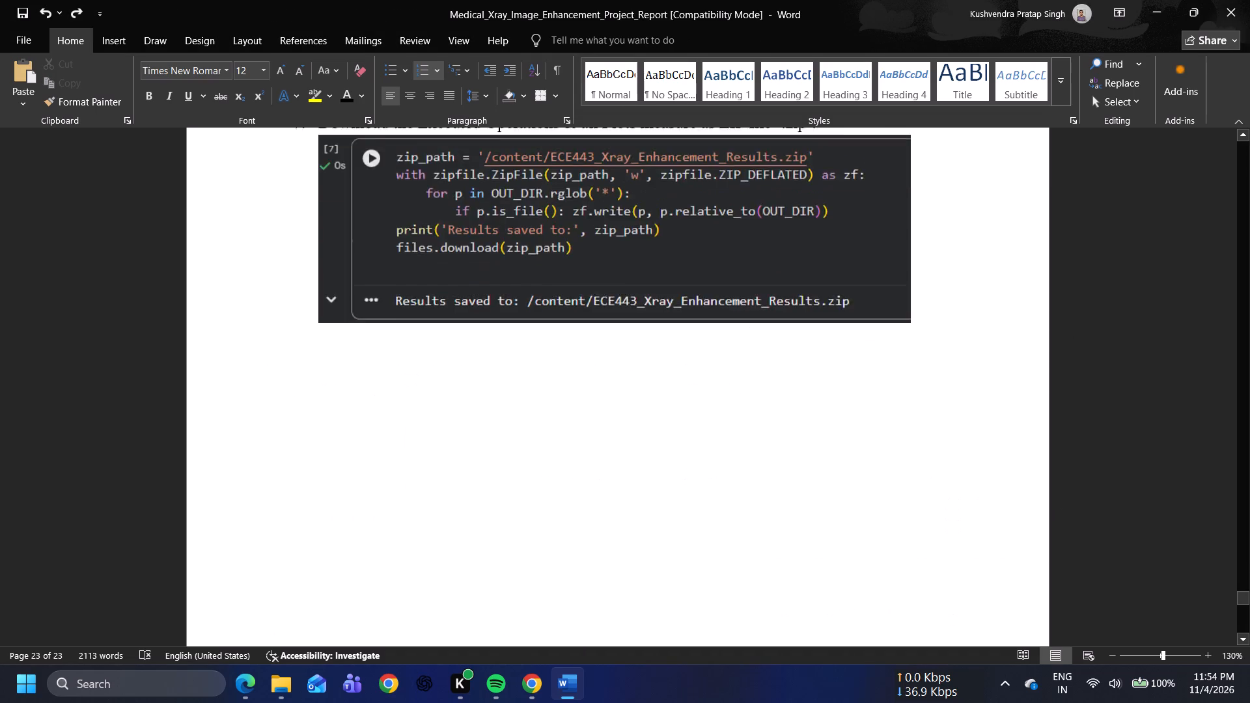
scroll(1088, 406, "up", 20)
scroll(1088, 406, "up", 20)
scroll(1088, 406, "up", 13)
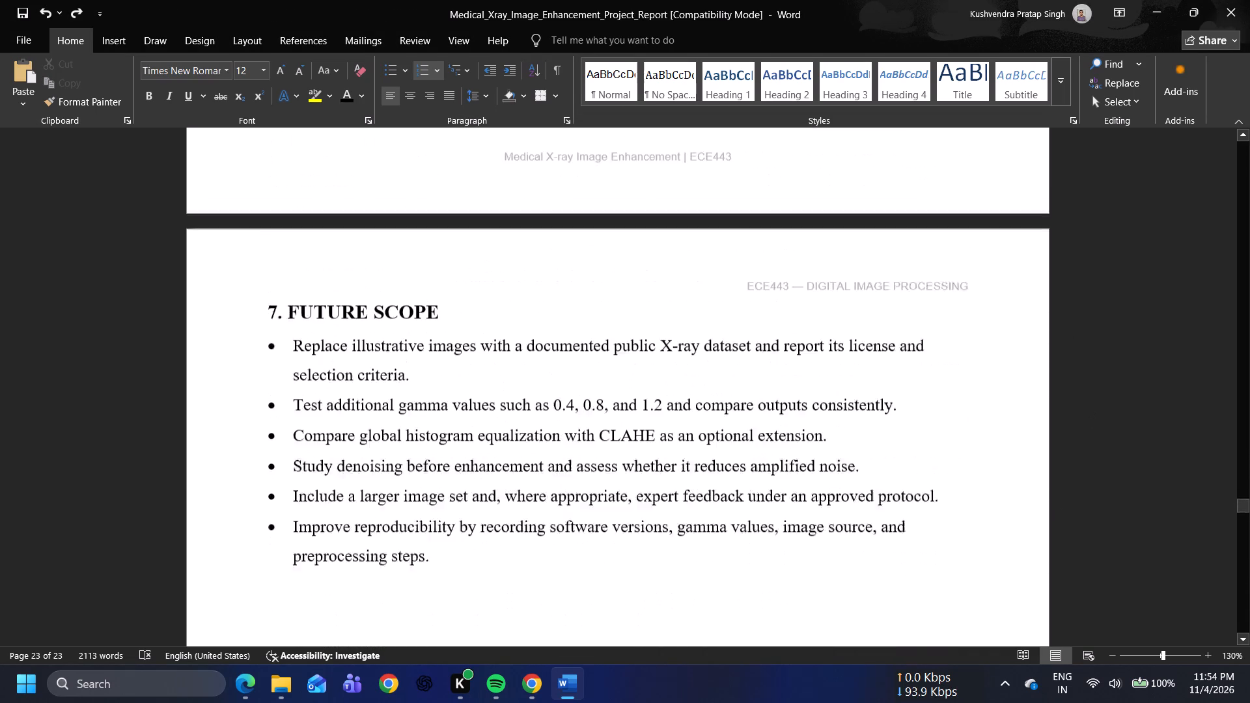
scroll(1088, 406, "up", 20)
scroll(1088, 406, "up", 20)
scroll(1088, 406, "up", 6)
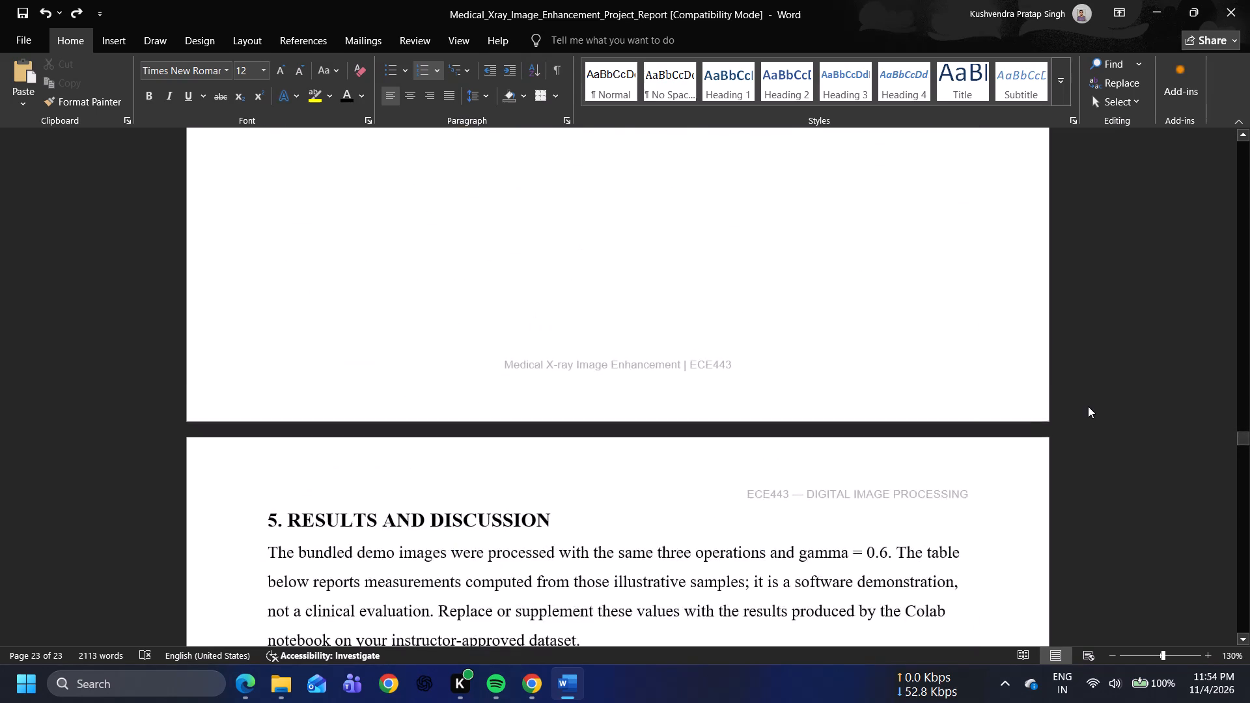
scroll(1088, 406, "up", 17)
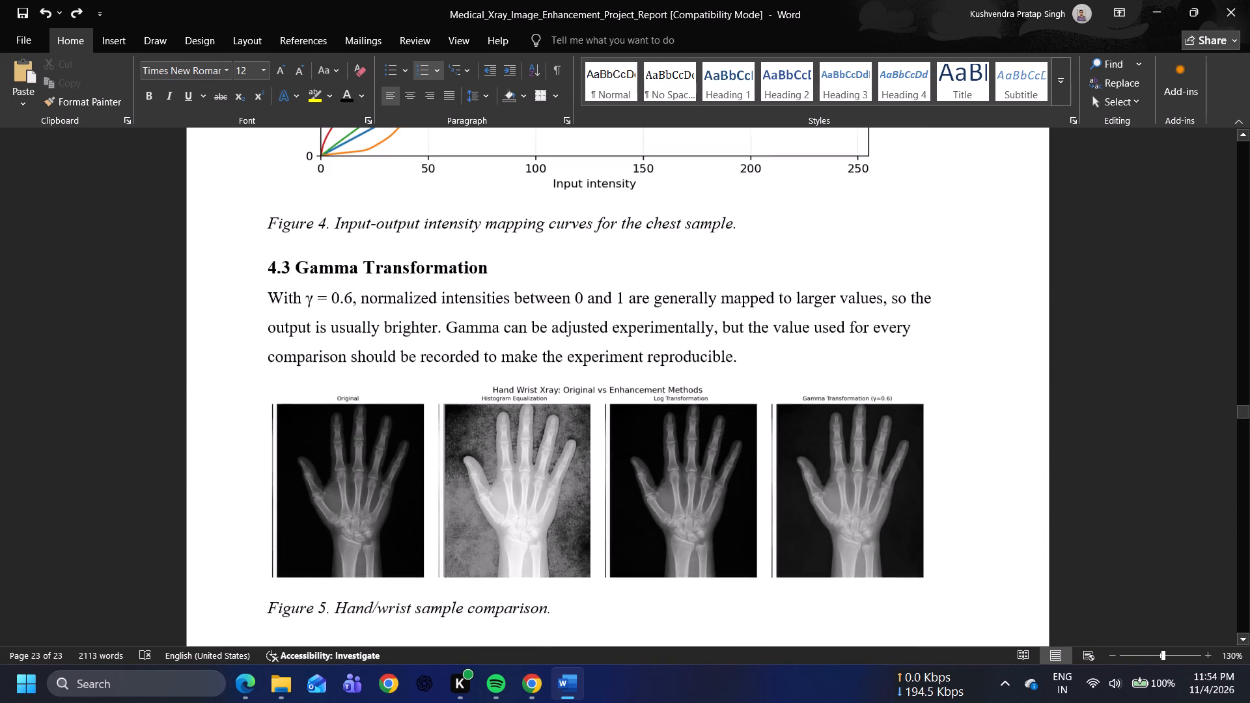
scroll(1088, 406, "up", 13)
scroll(1088, 406, "up", 9)
scroll(1088, 406, "down", 5)
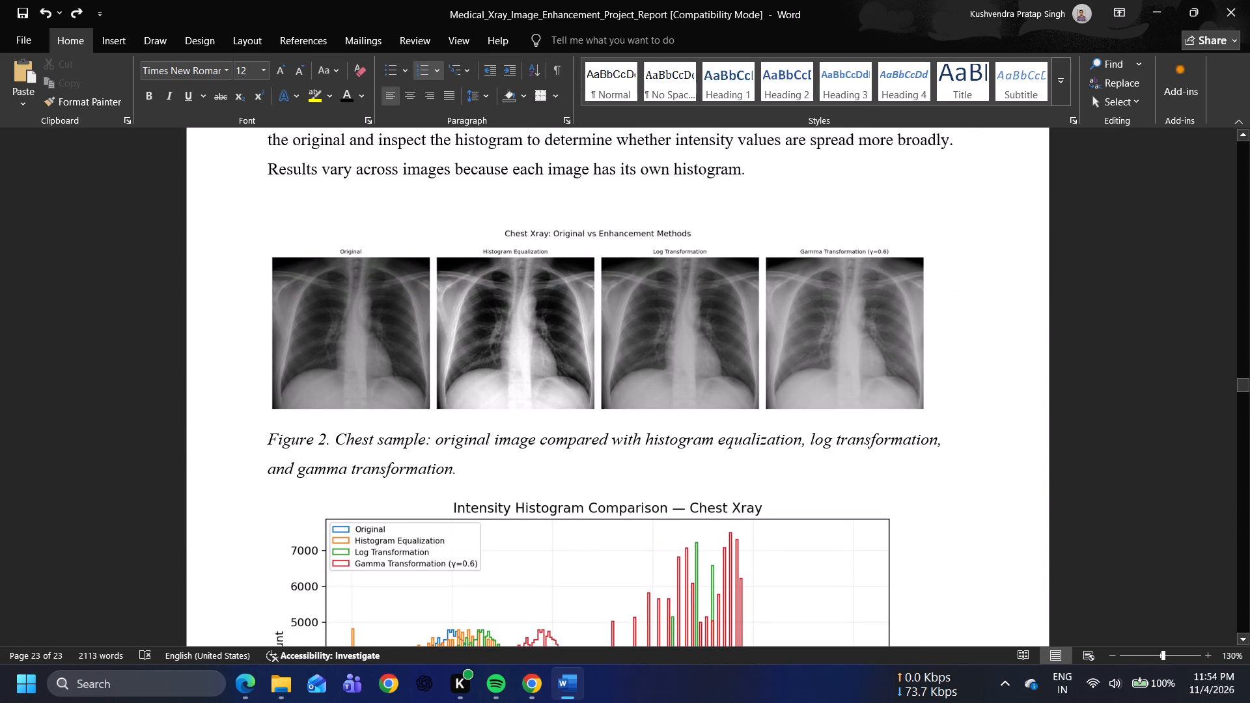
scroll(1088, 406, "down", 20)
scroll(1088, 406, "down", 20)
scroll(1088, 406, "down", 3)
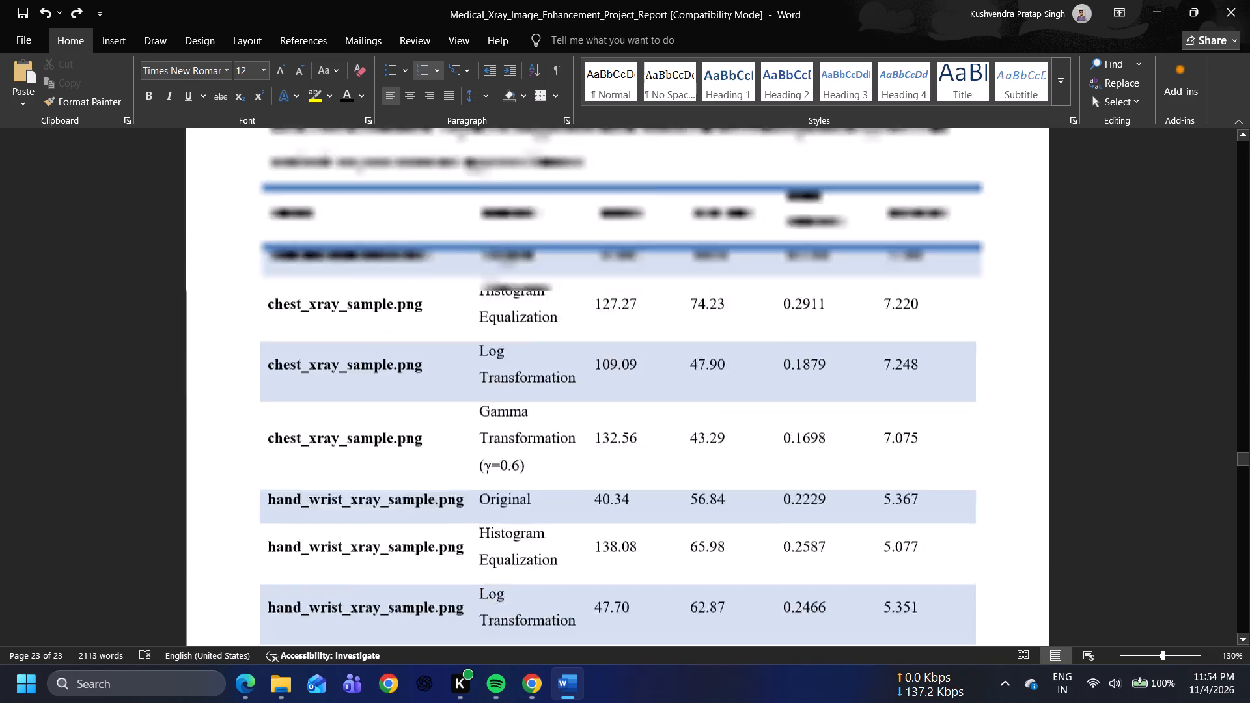
scroll(1088, 406, "down", 20)
scroll(1088, 406, "down", 20)
scroll(1088, 406, "down", 20)
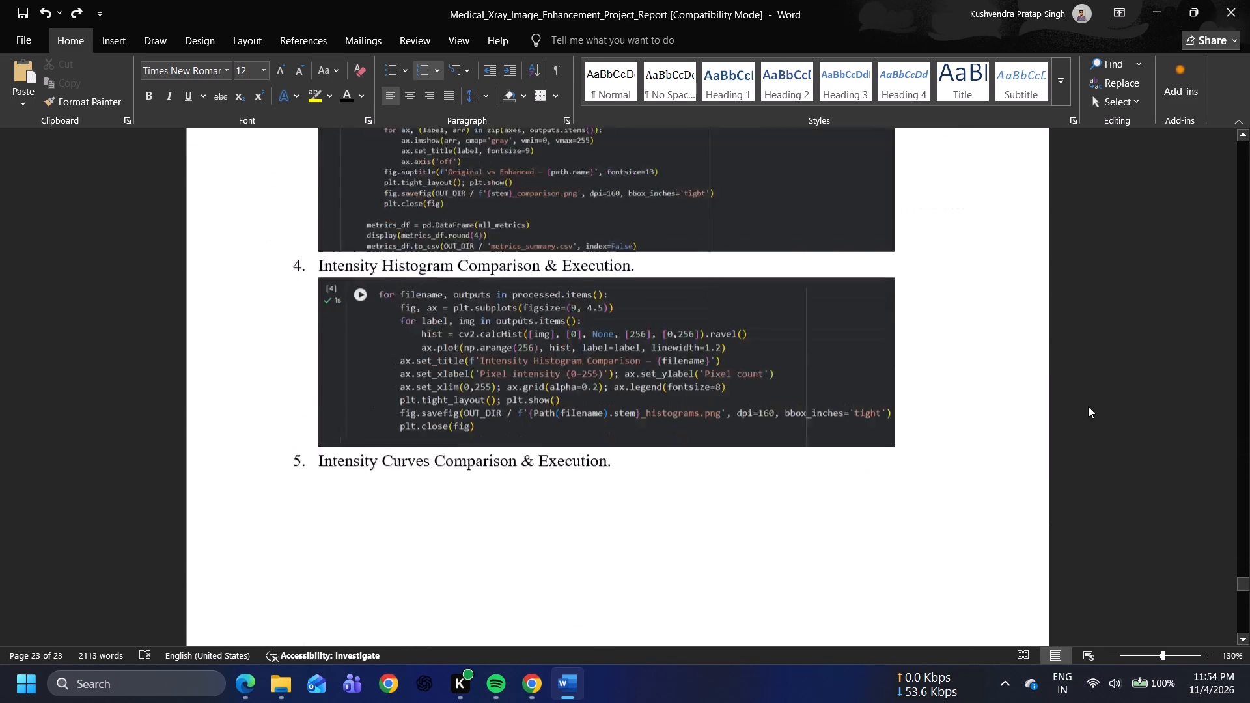
scroll(1088, 406, "down", 14)
scroll(1088, 406, "down", 16)
scroll(1088, 406, "up", 2)
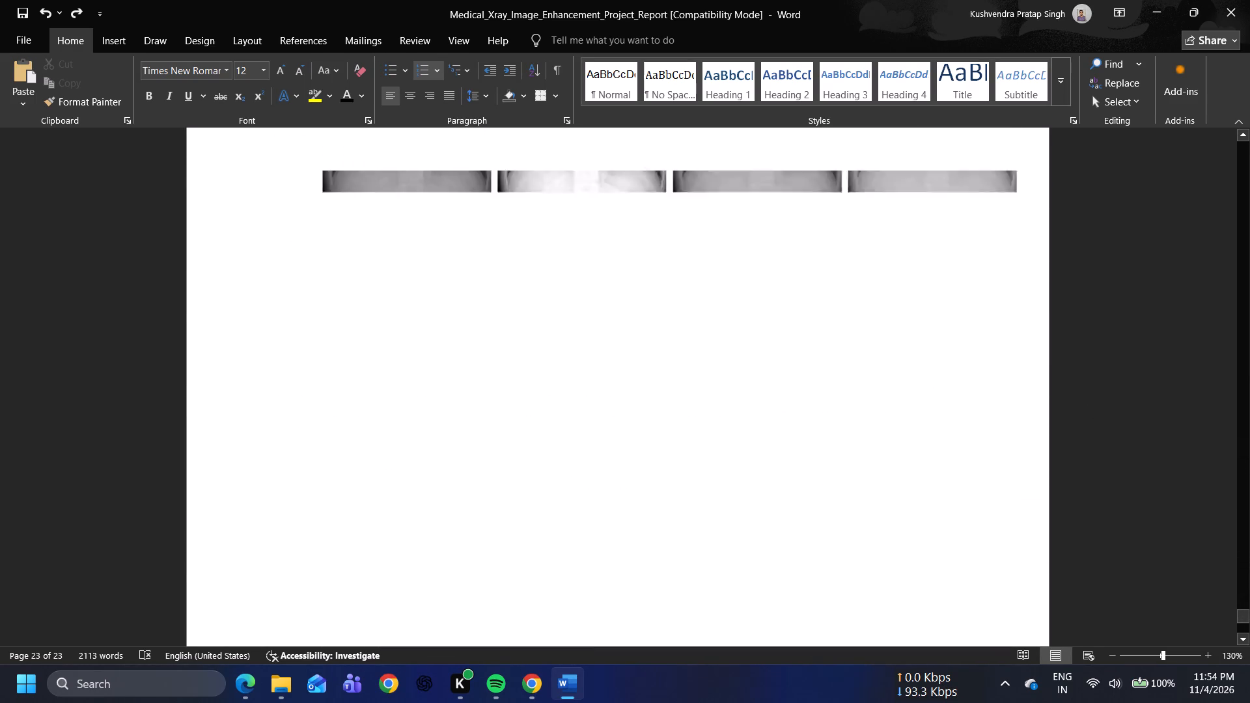
scroll(1088, 406, "up", 2)
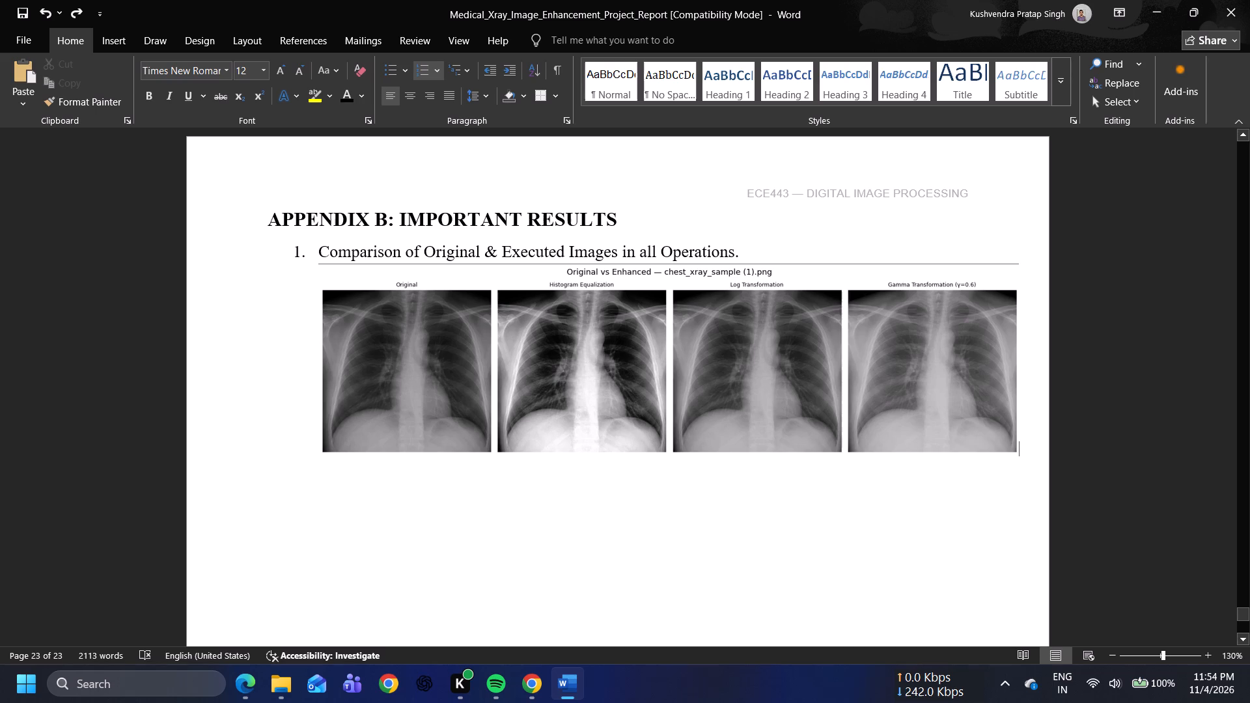
Delete the chest X-ray comparison picture below the item 1 caption in Appendix B.
key("Return")
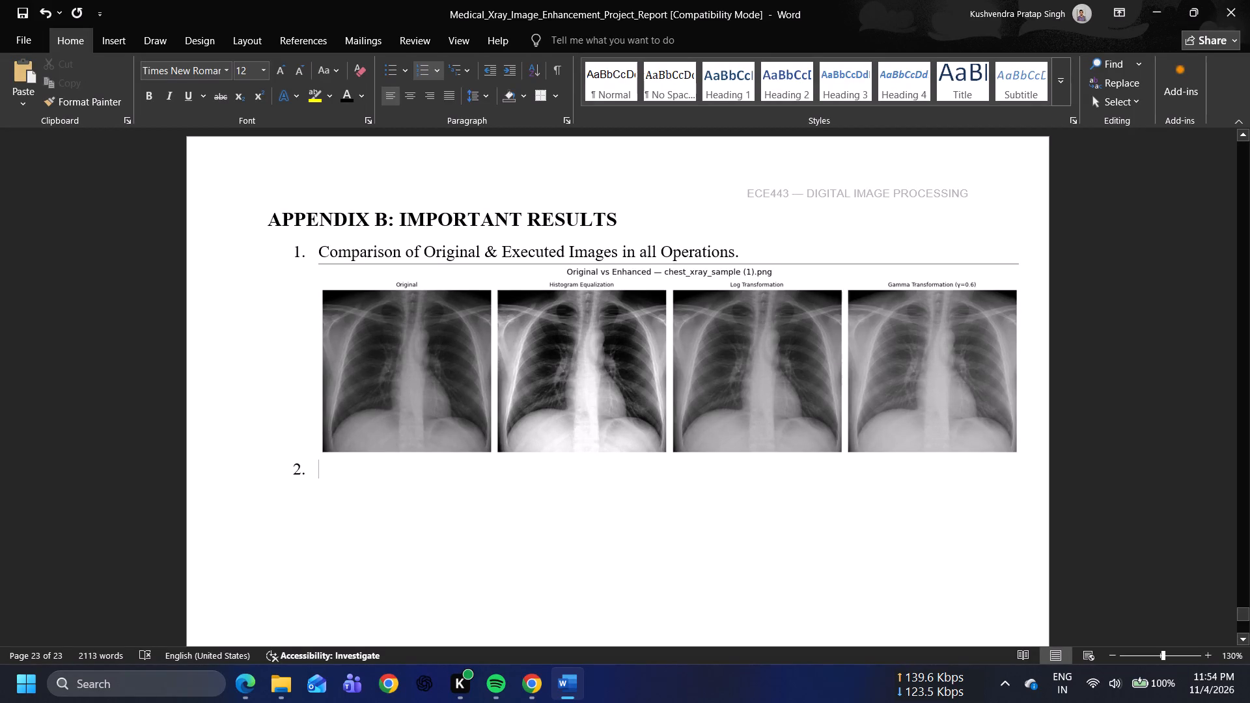
key("BackSpace")
key("BackSpace")
key("BackSpace")
key("BackSpace")
key("BackSpace")
key("BackSpace")
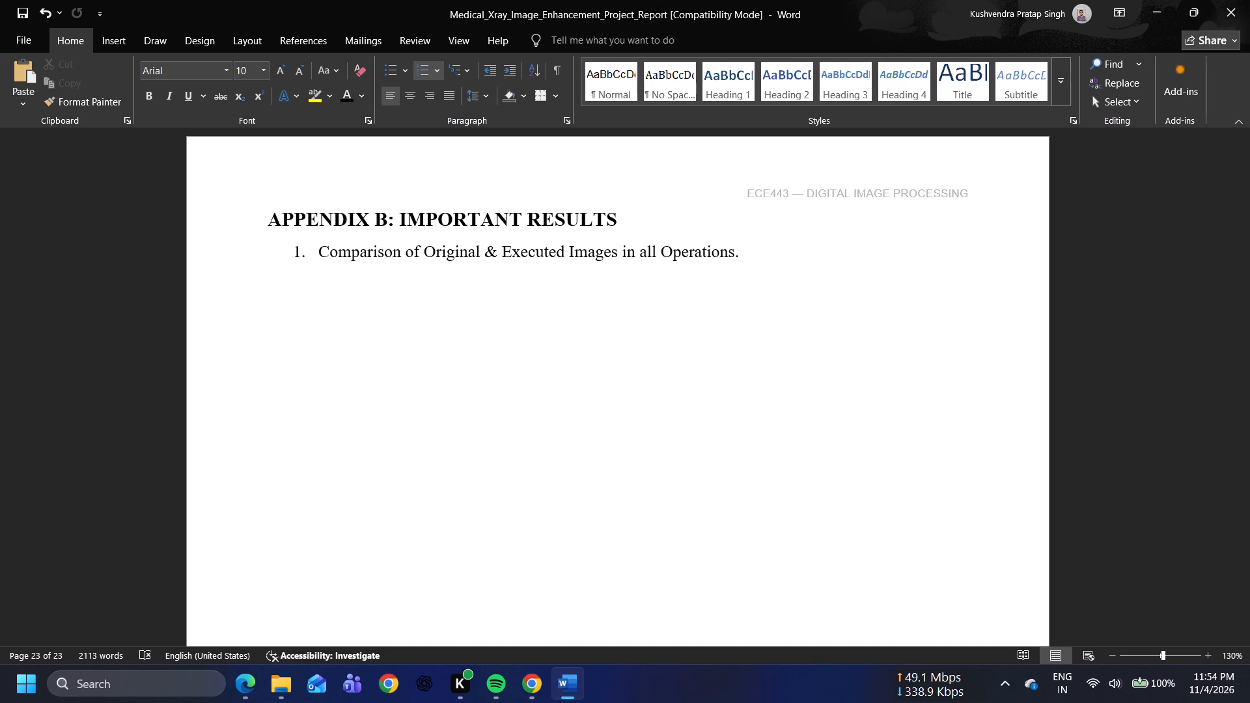
In File Explorer, copy the chest_xray_comparison image from the report_figures folder of ECE443_Medical_Xray_Colab_Project, within Digital Image Processing on drive D.
left_click(267, 695)
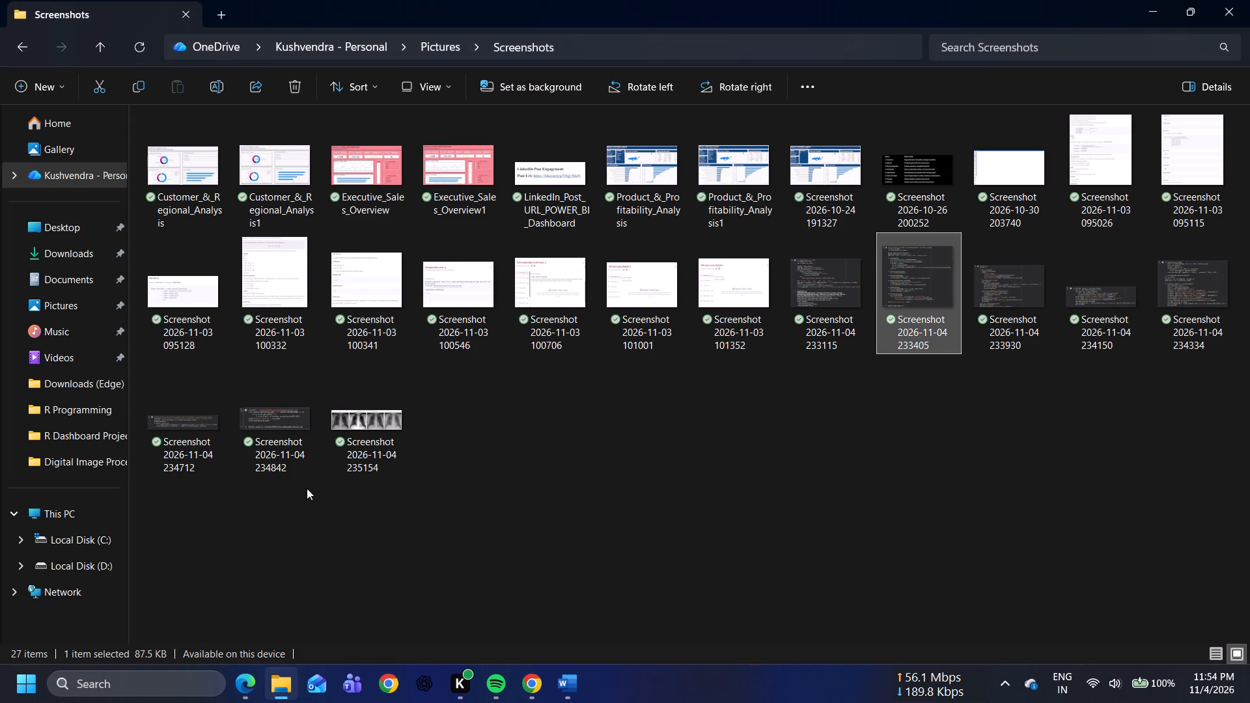
left_click(80, 566)
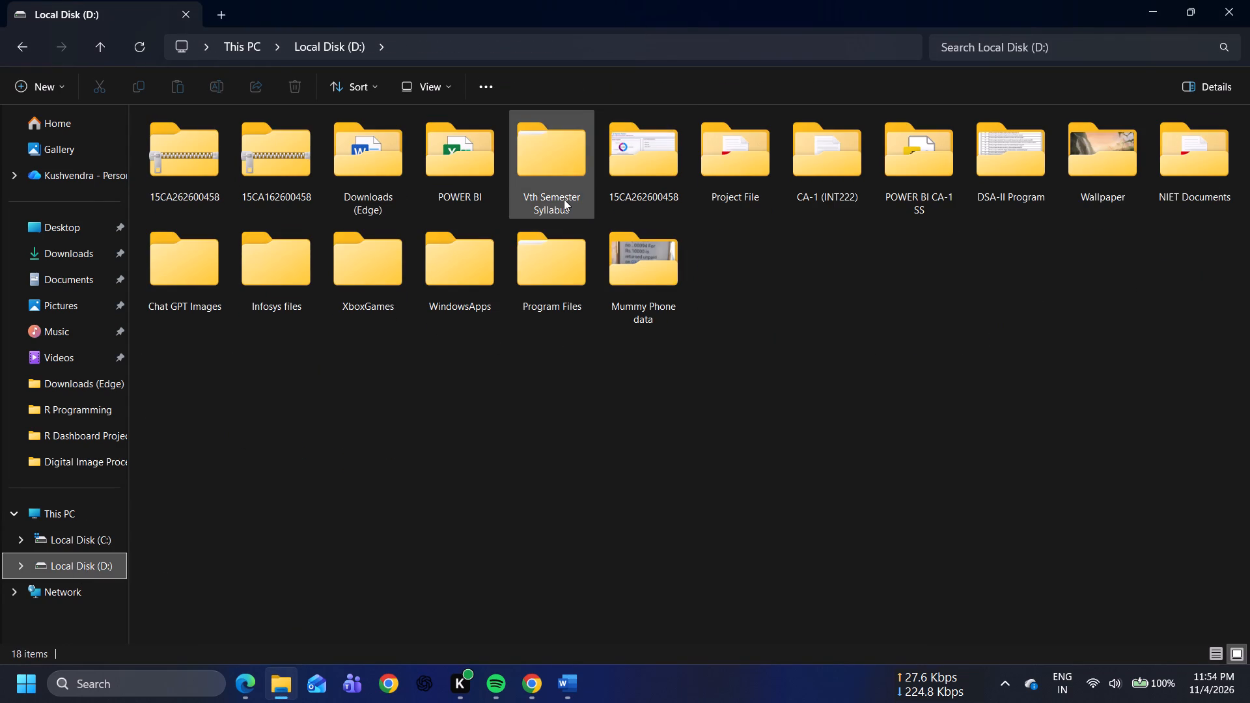
double_click(564, 199)
double_click(453, 191)
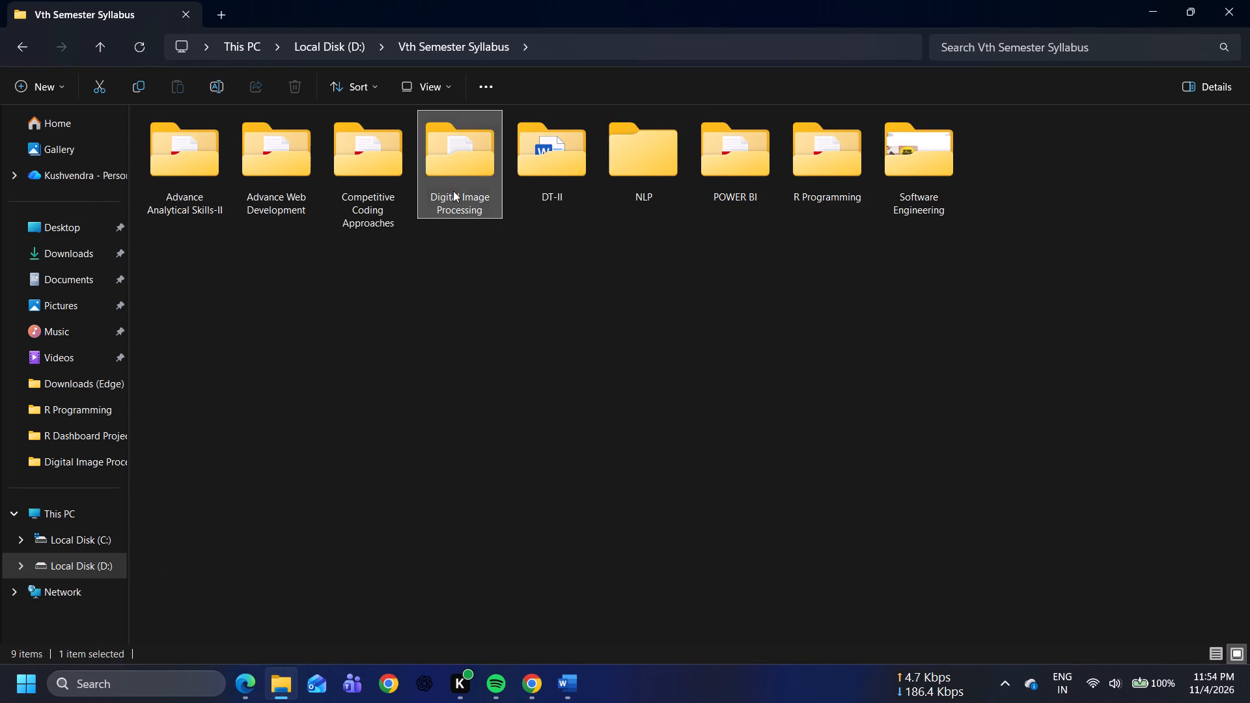
double_click(211, 178)
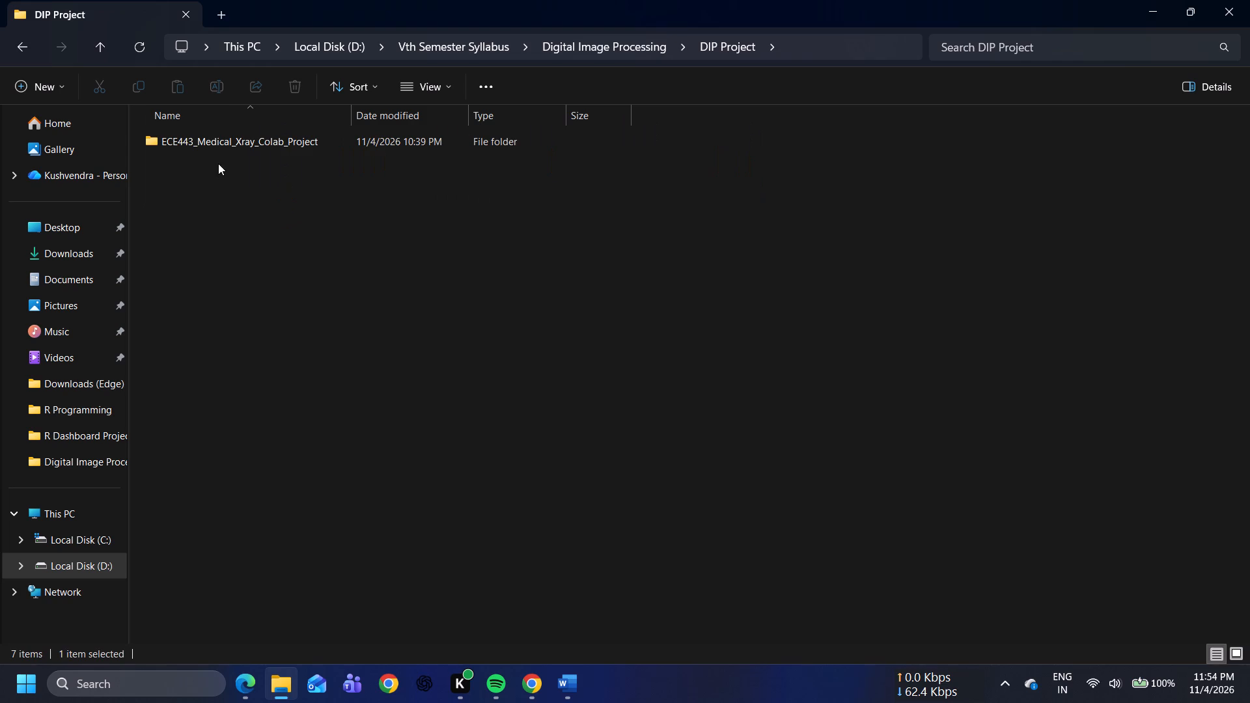
double_click(230, 141)
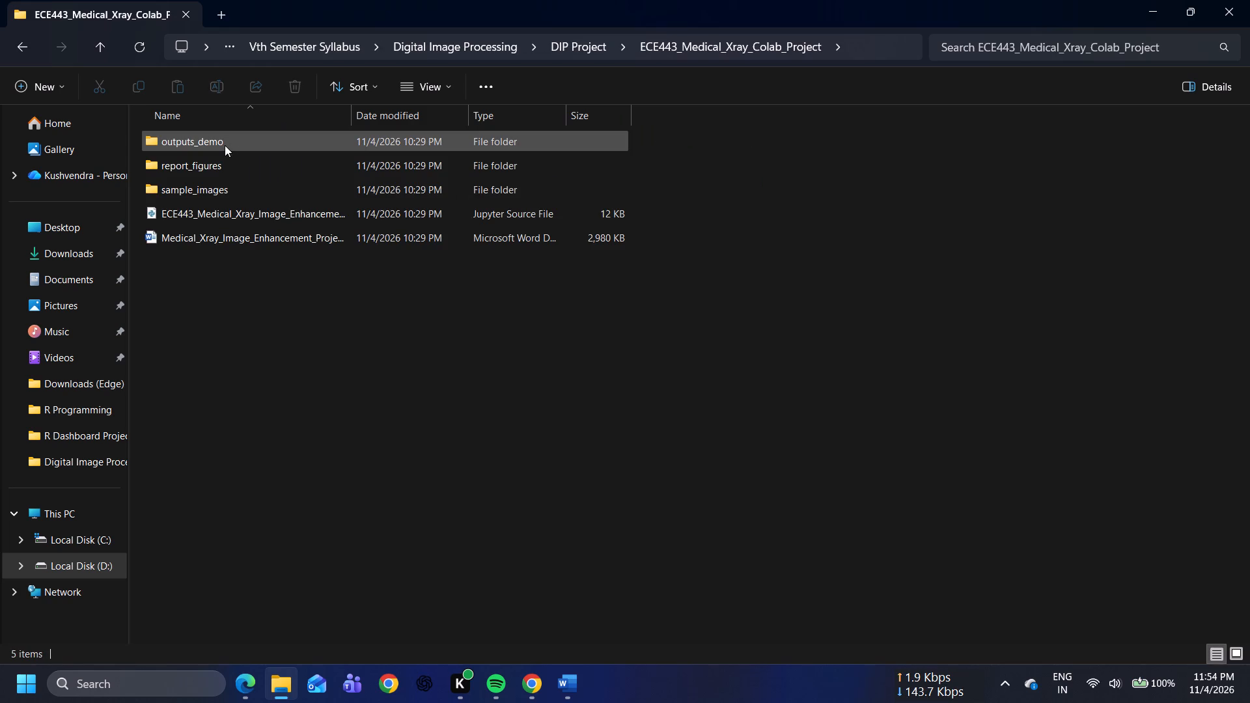
double_click(225, 141)
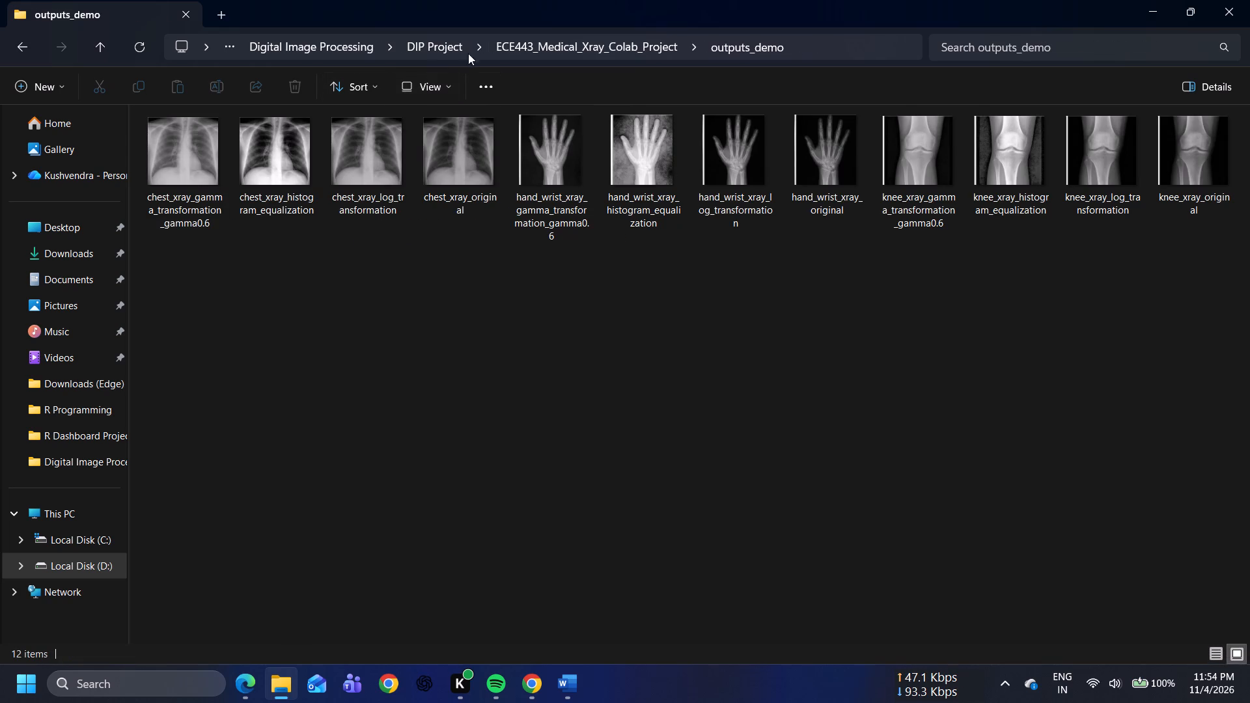
left_click(525, 53)
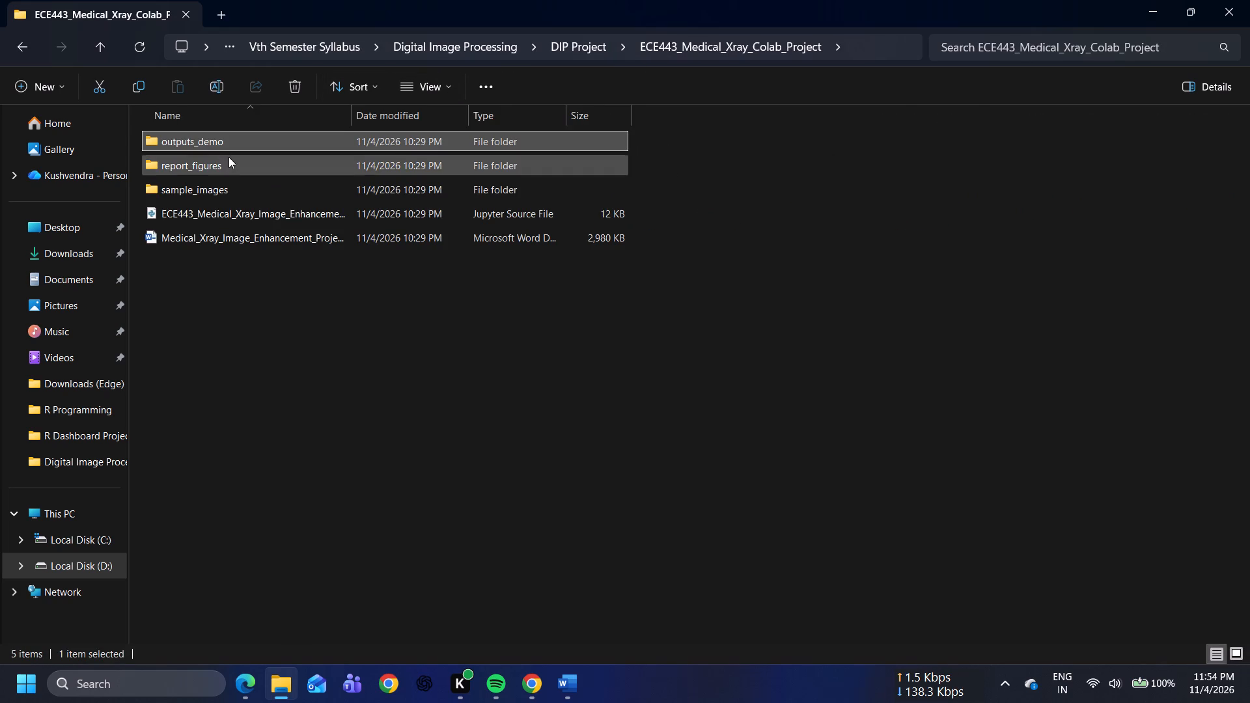
double_click(228, 158)
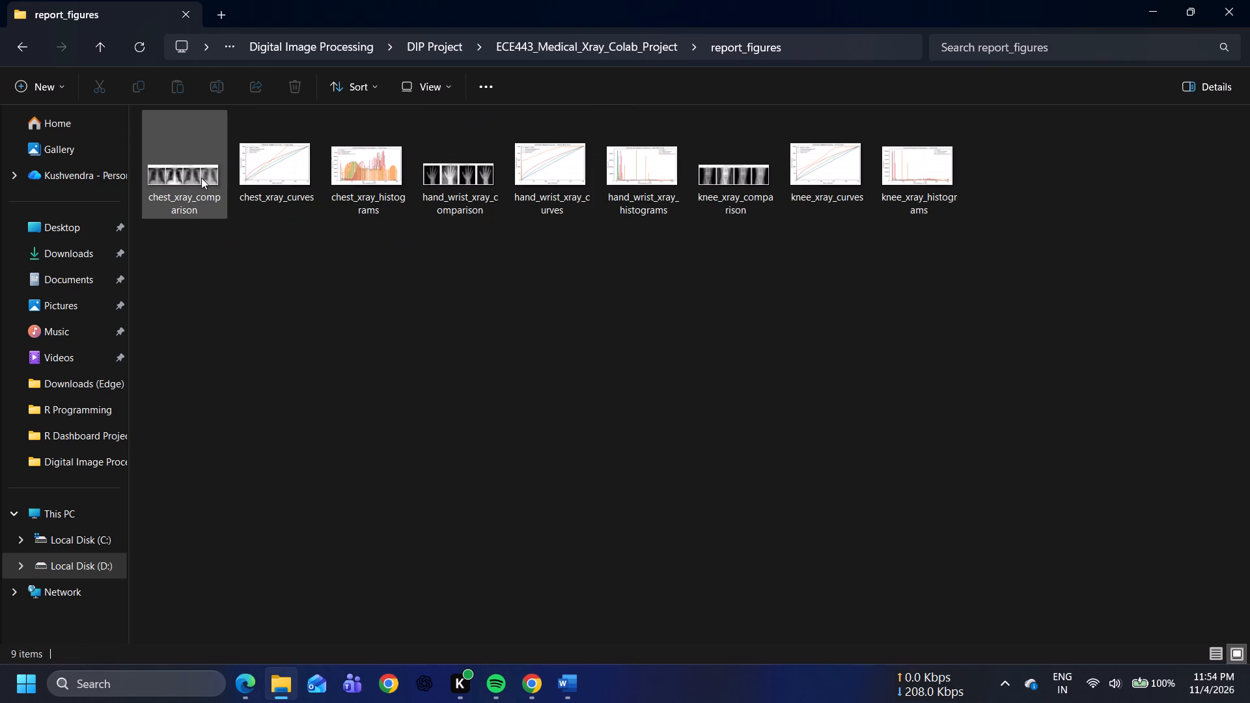
left_click(201, 178)
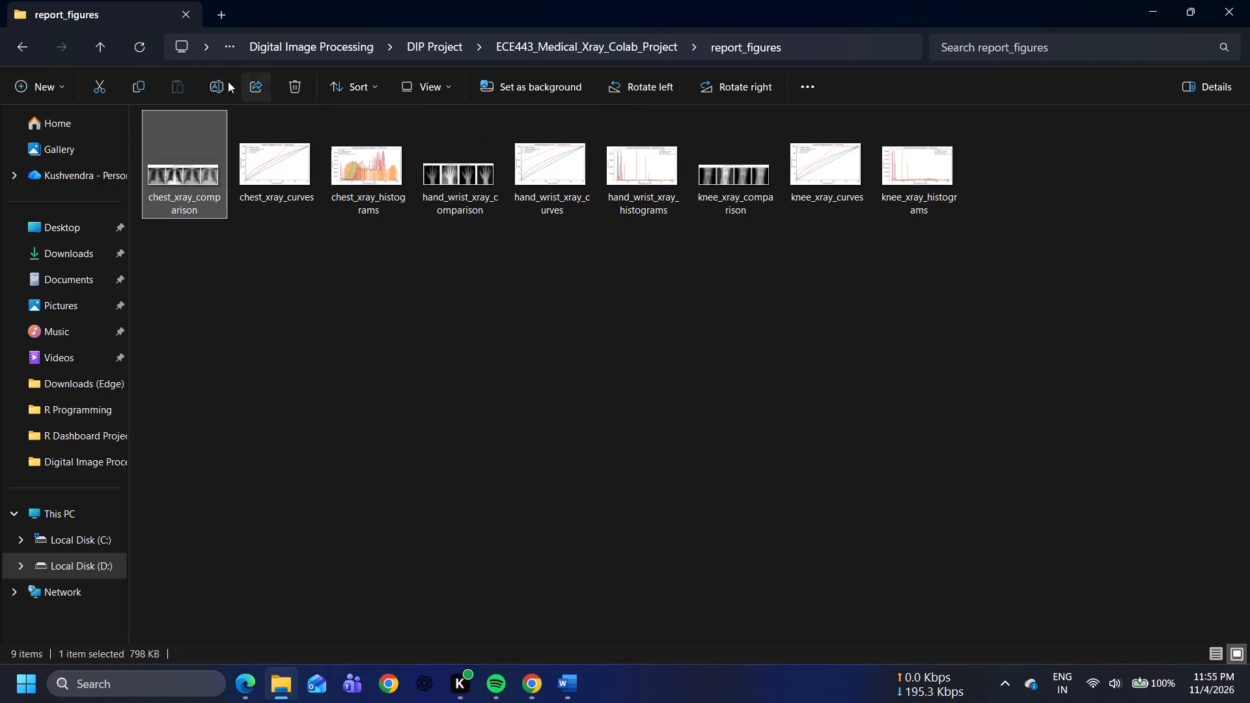
left_click(139, 83)
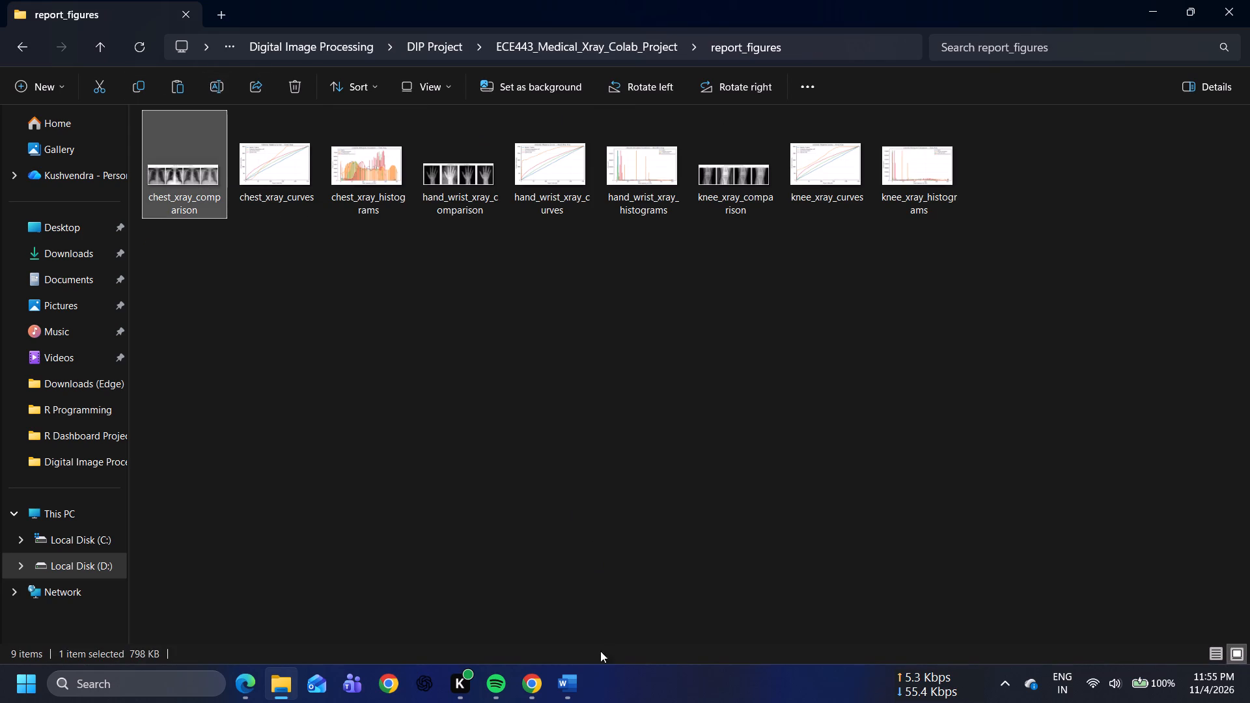
Switch to Word and paste the chest X-ray comparison on a new unnumbered line below the item 1 caption in Appendix B.
left_click(570, 688)
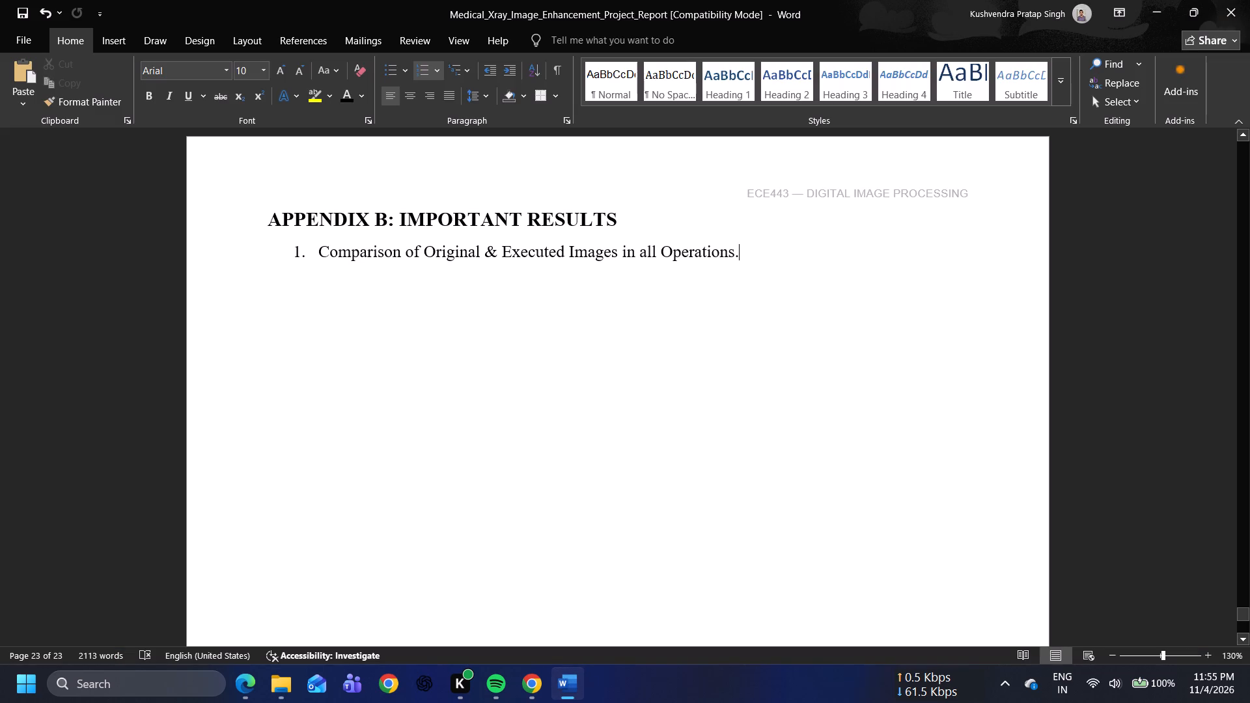
key("Return")
key("BackSpace")
key("BackSpace")
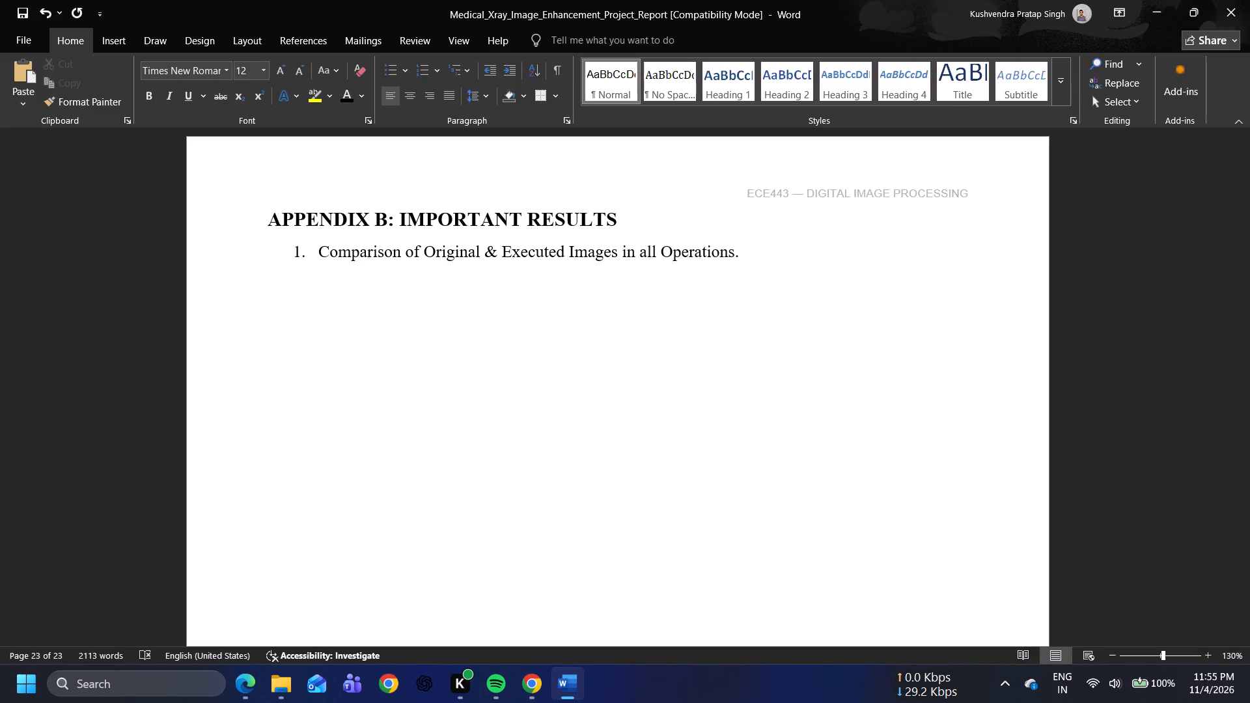
key("ctrl+v")
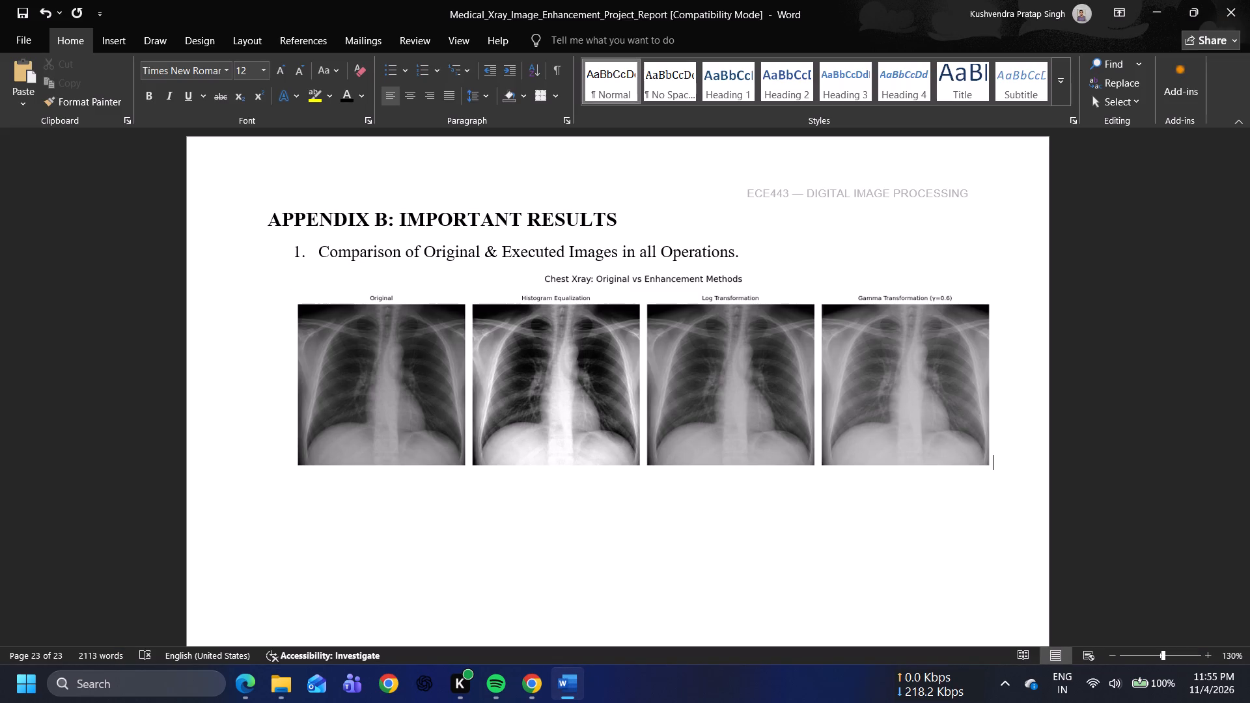
Align the chest X-ray comparison with the item 1 caption text and close the gap between them, keeping the caption's full stop.
key("Left")
key("BackSpace")
key("BackSpace")
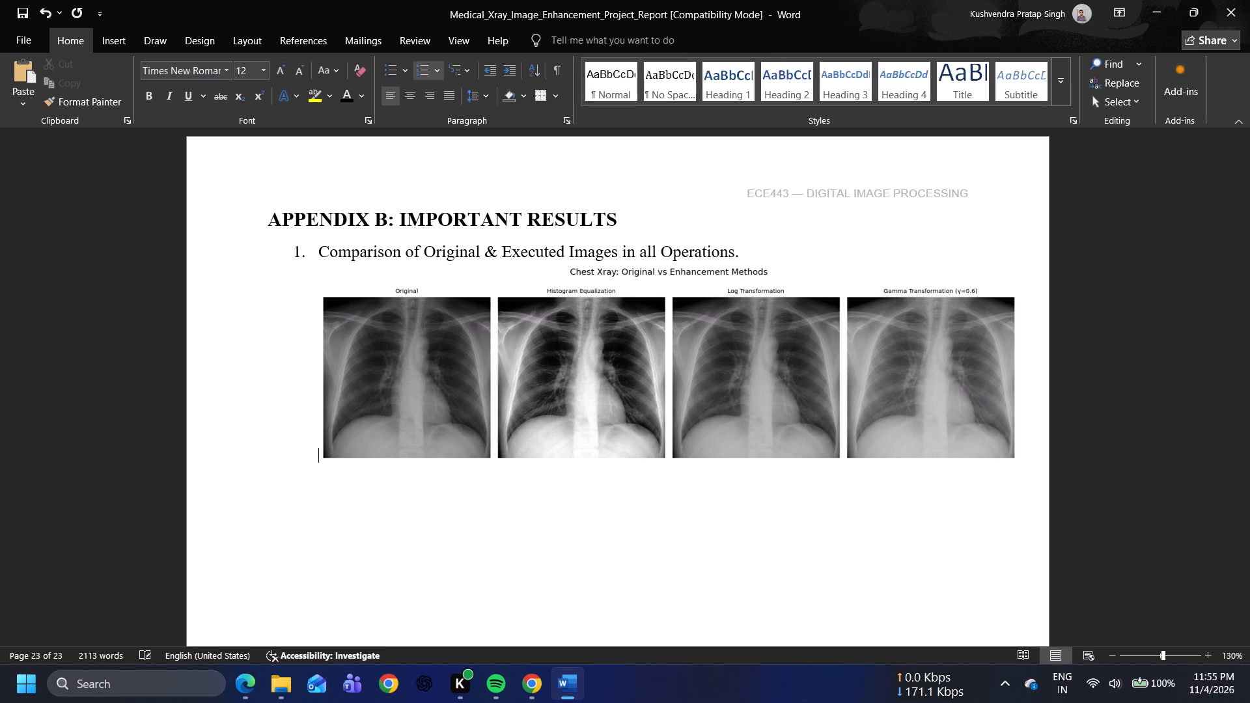
key("BackSpace")
key("ctrl+z")
key("Right")
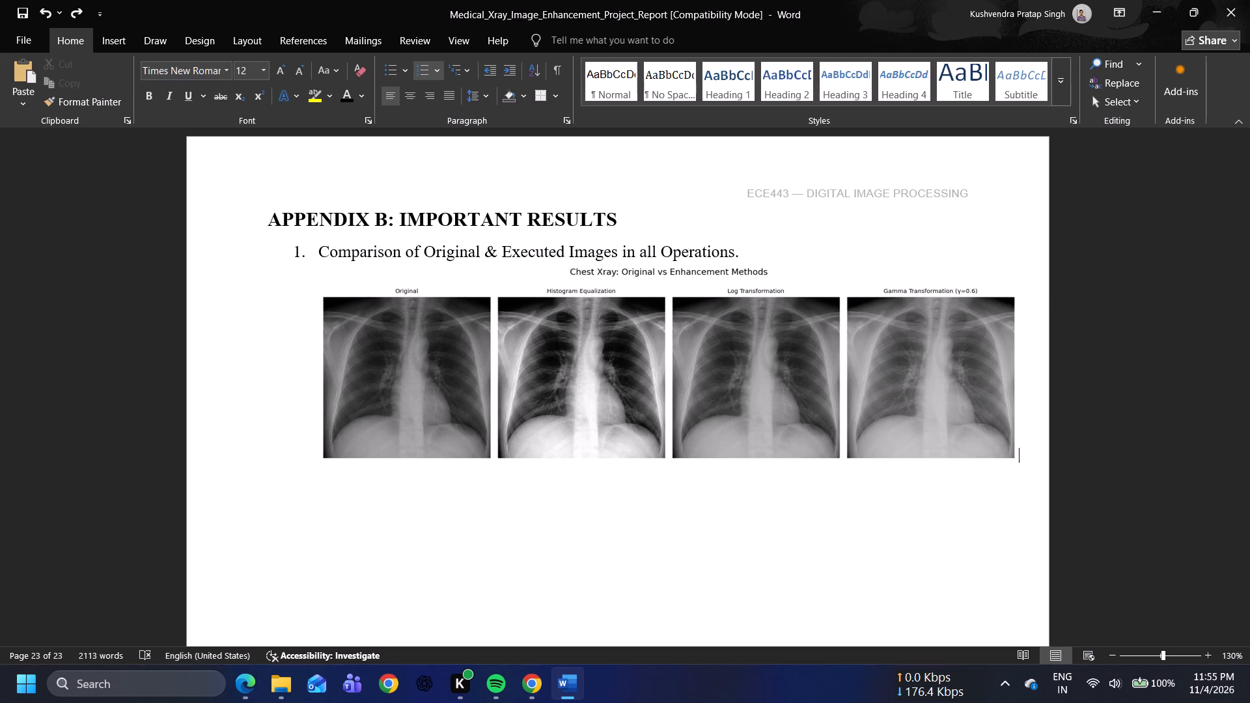
key("Right")
Insert the hand_wrist_xray_comparison image from the report_figures folder on a new unnumbered line below the chest X-ray comparison.
key("Return")
key("BackSpace")
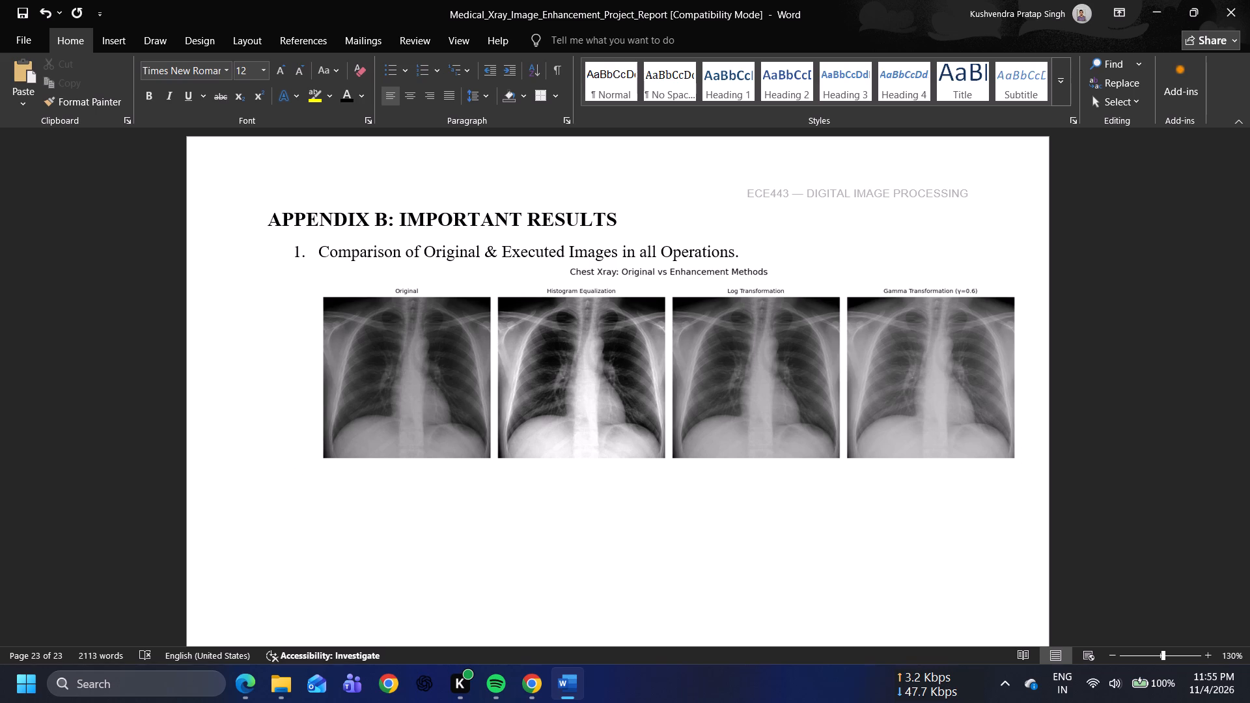
left_click(279, 682)
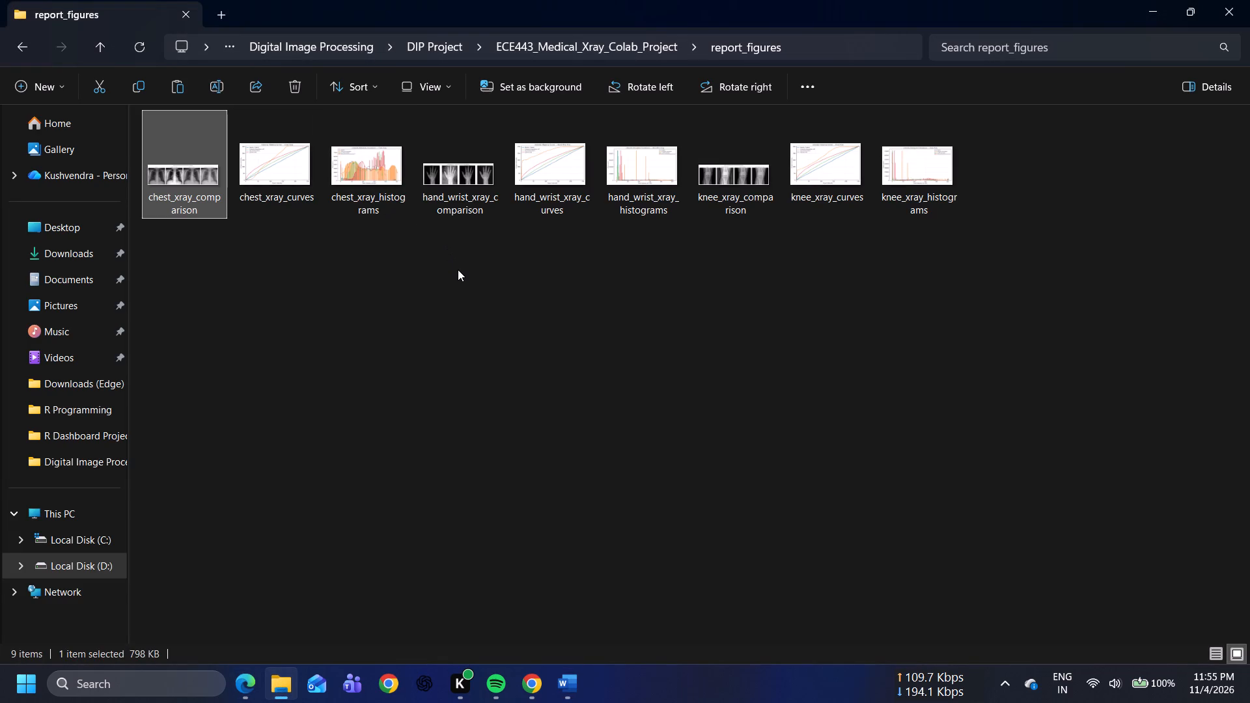
left_click(447, 175)
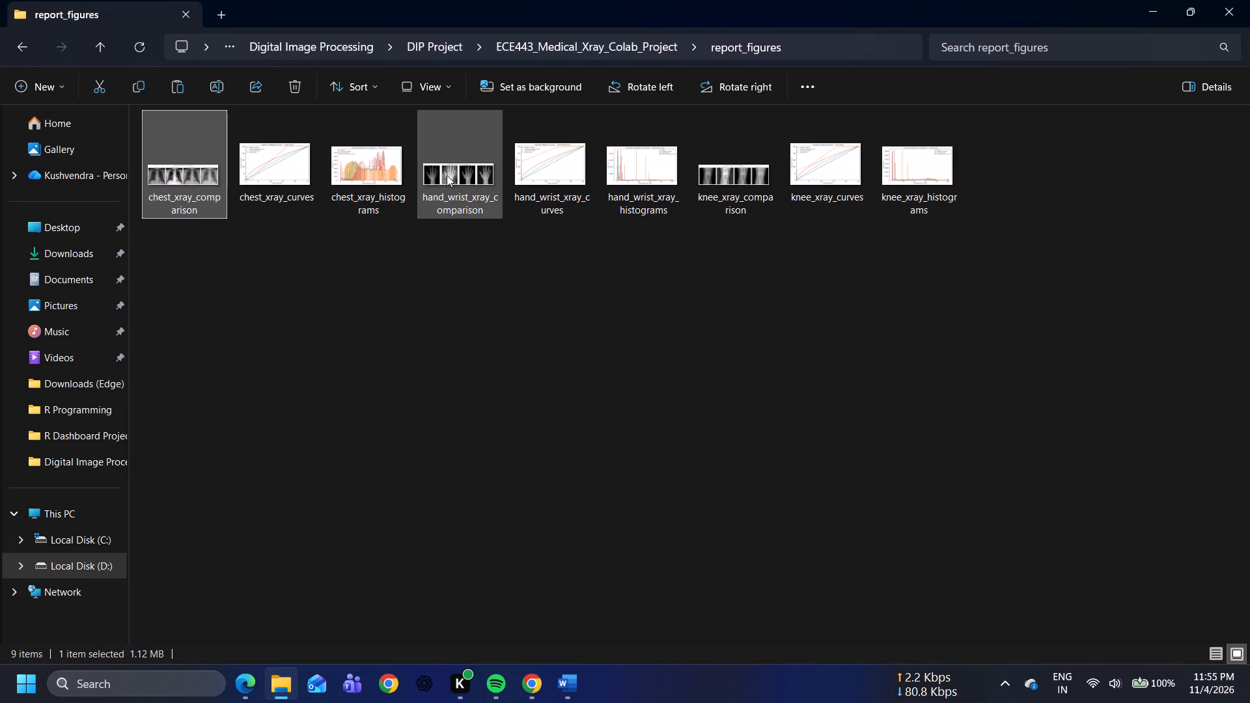
left_click(374, 398)
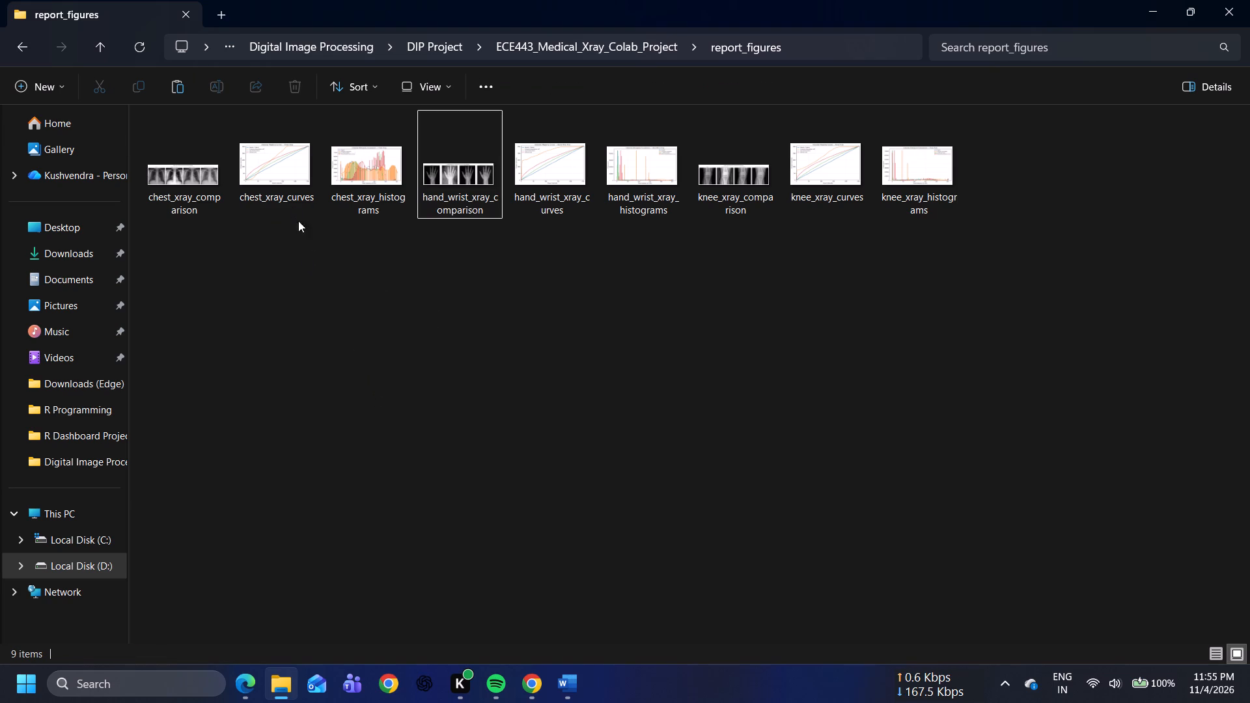
left_click(456, 166)
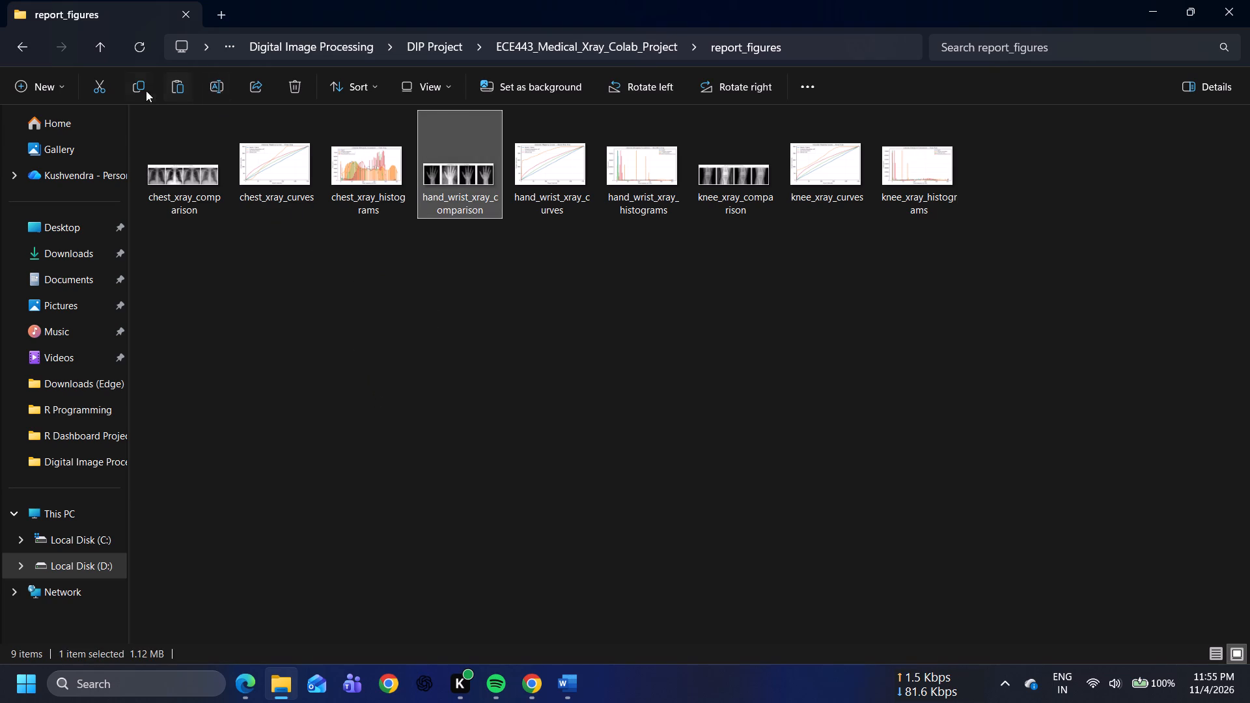
left_click(135, 89)
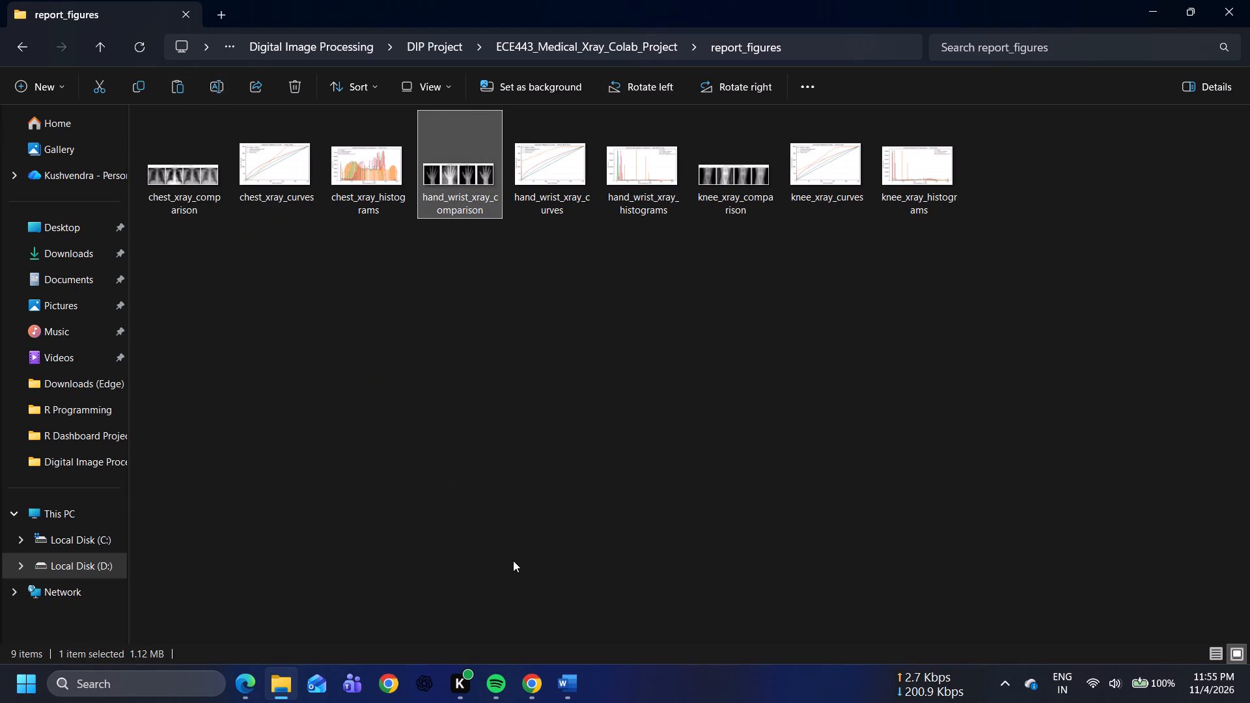
left_click(559, 692)
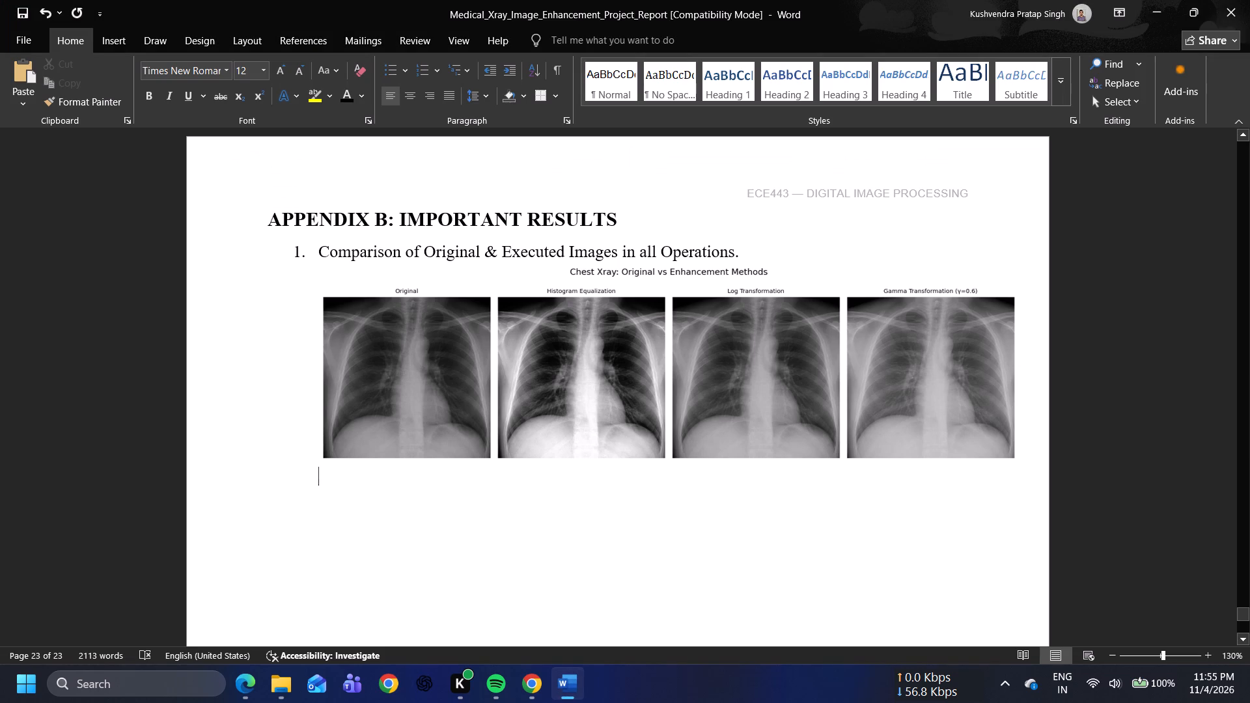
key("ctrl+v")
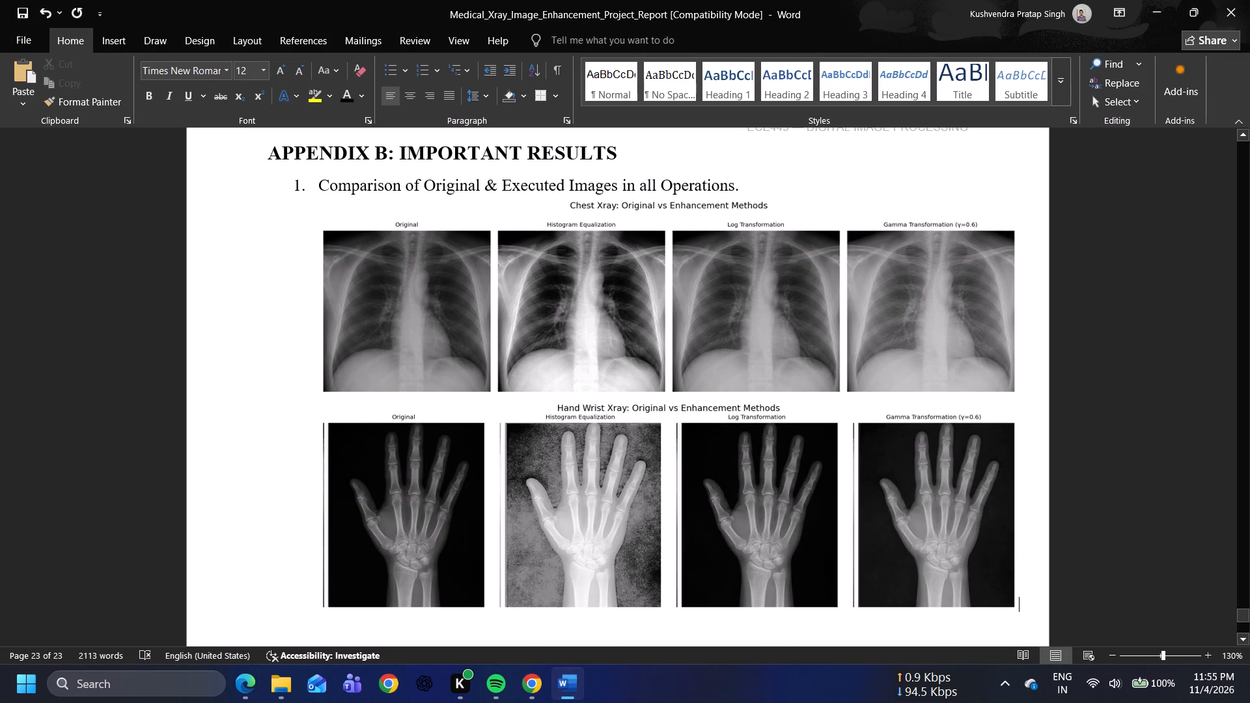
Align the hand and wrist comparison with the chest X-ray comparison and close the gap between the two pictures.
key("Left")
key("BackSpace")
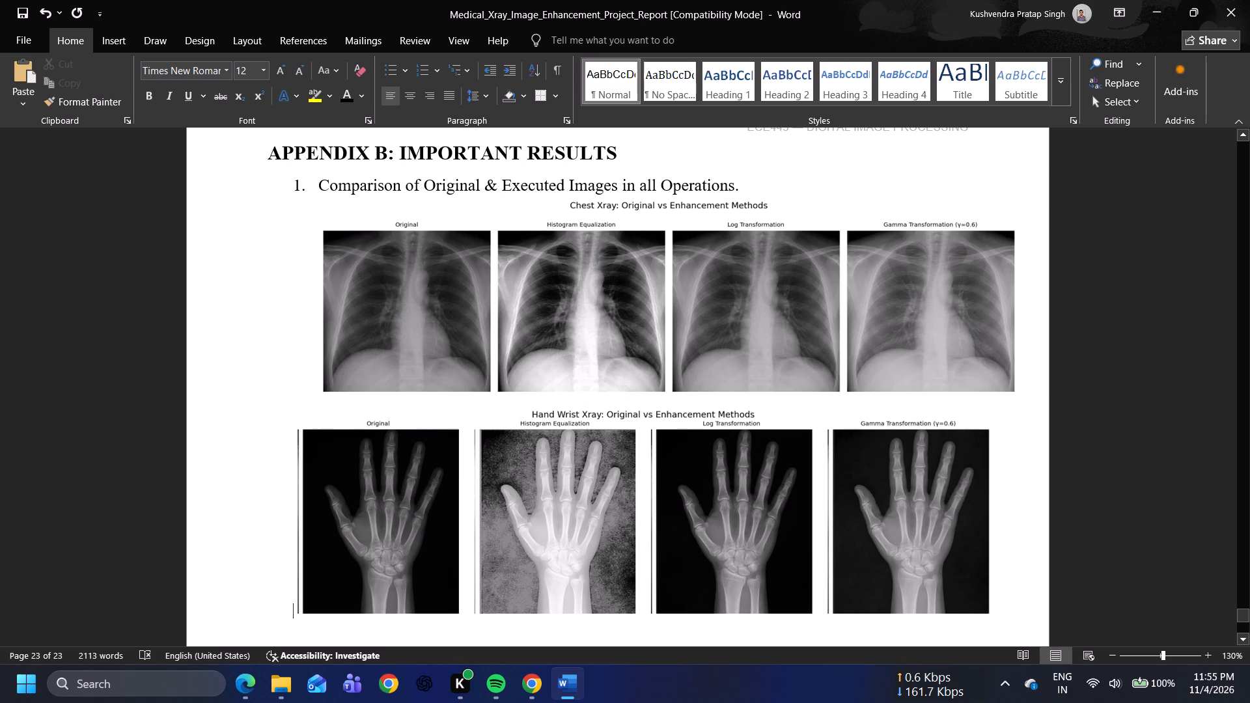
key("BackSpace")
key("BackSpace")
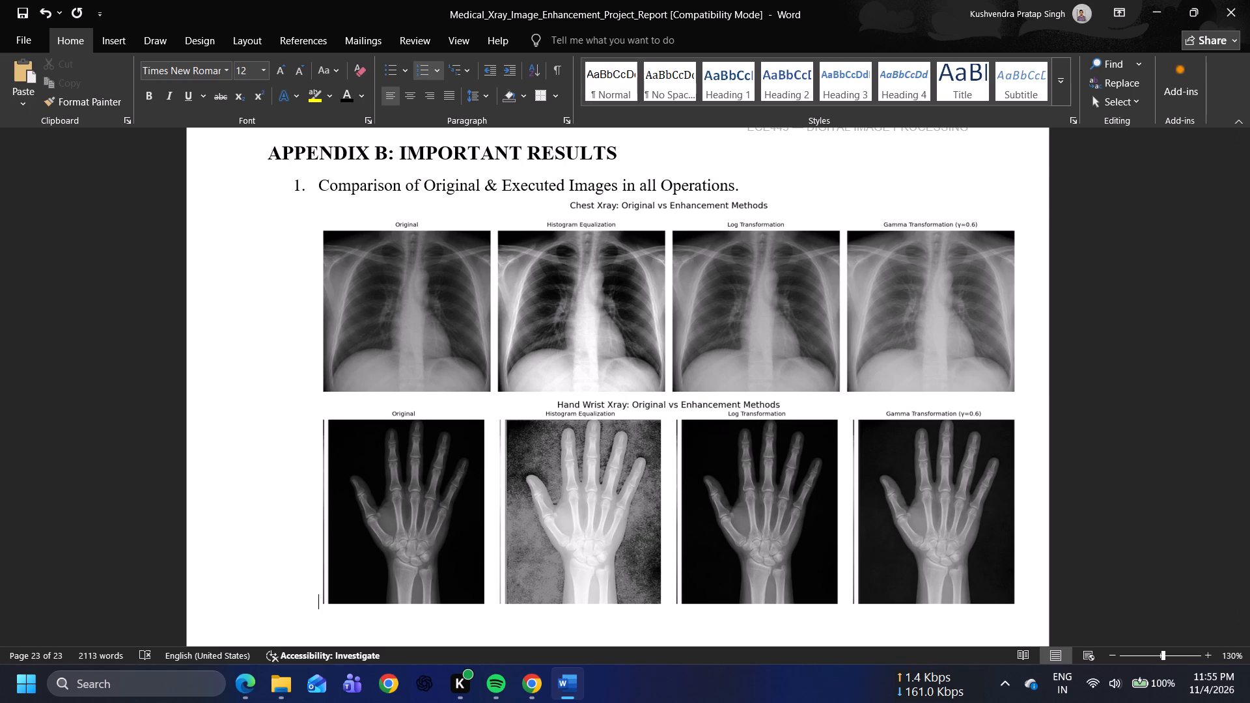
key("BackSpace")
key("Right")
key("Right")
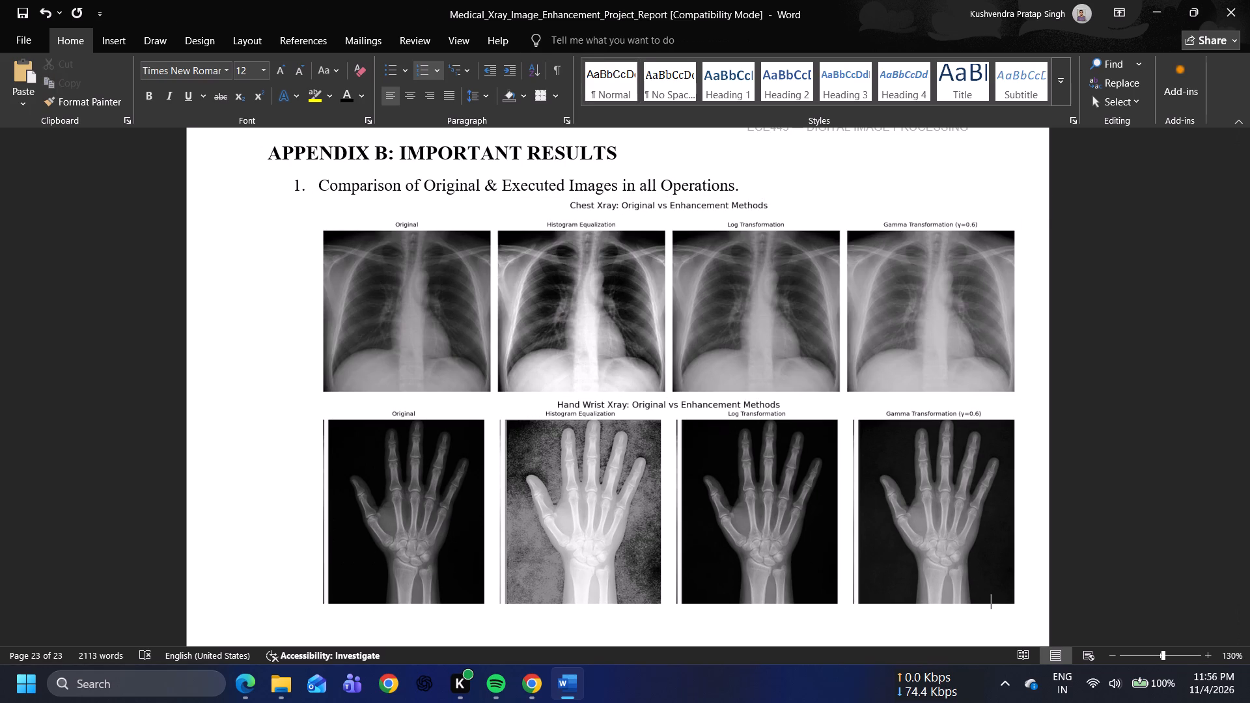
Insert the knee_xray_comparison image from the report_figures folder on a new unnumbered line below the hand and wrist comparison.
key("Return")
key("BackSpace")
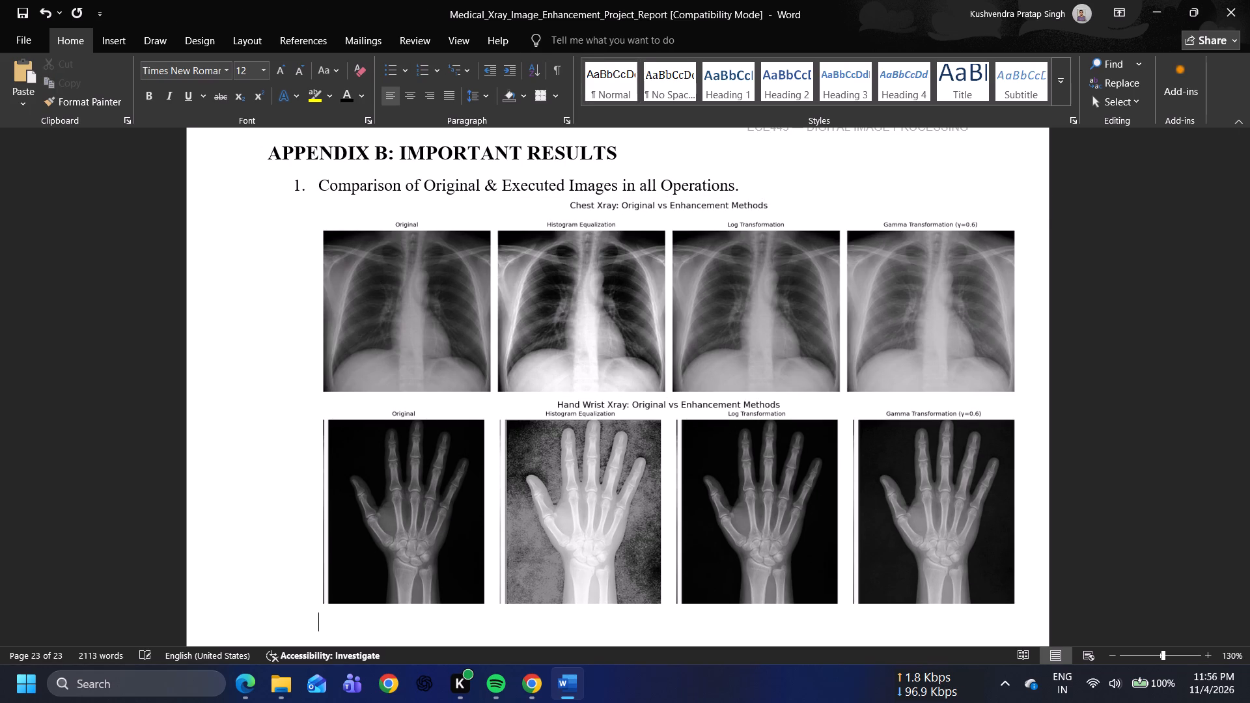
key("BackSpace")
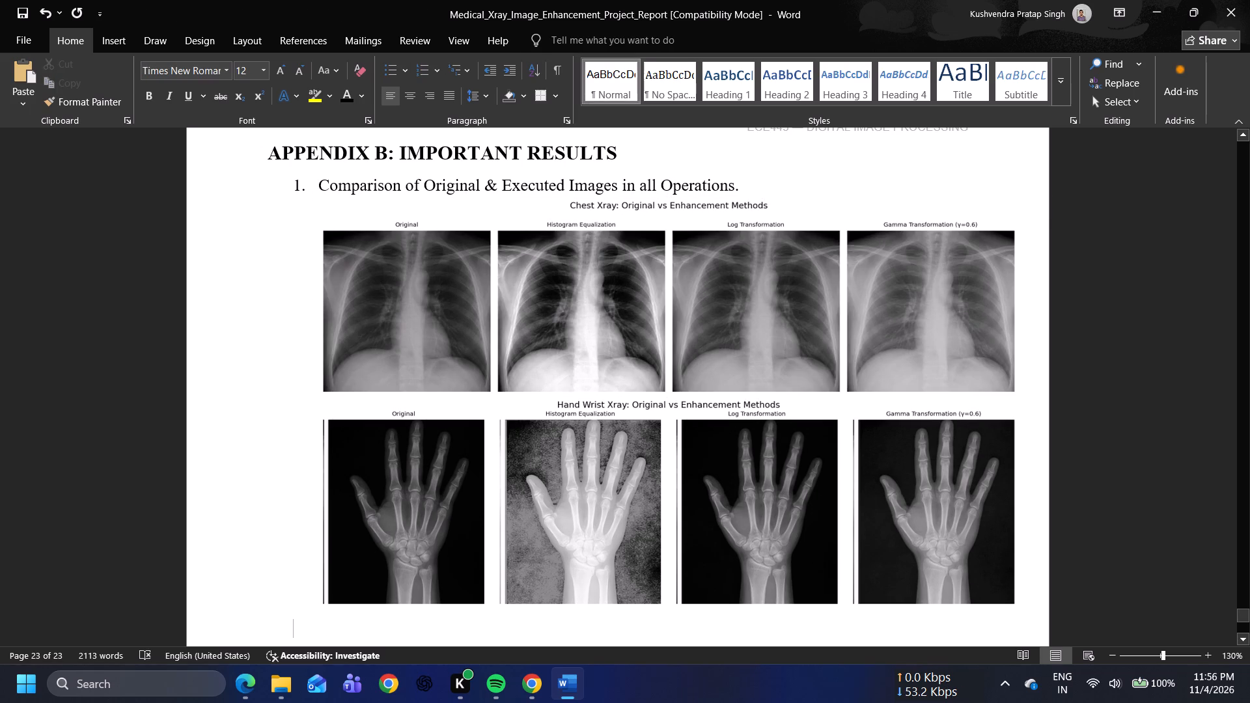
left_click(277, 676)
left_click(769, 141)
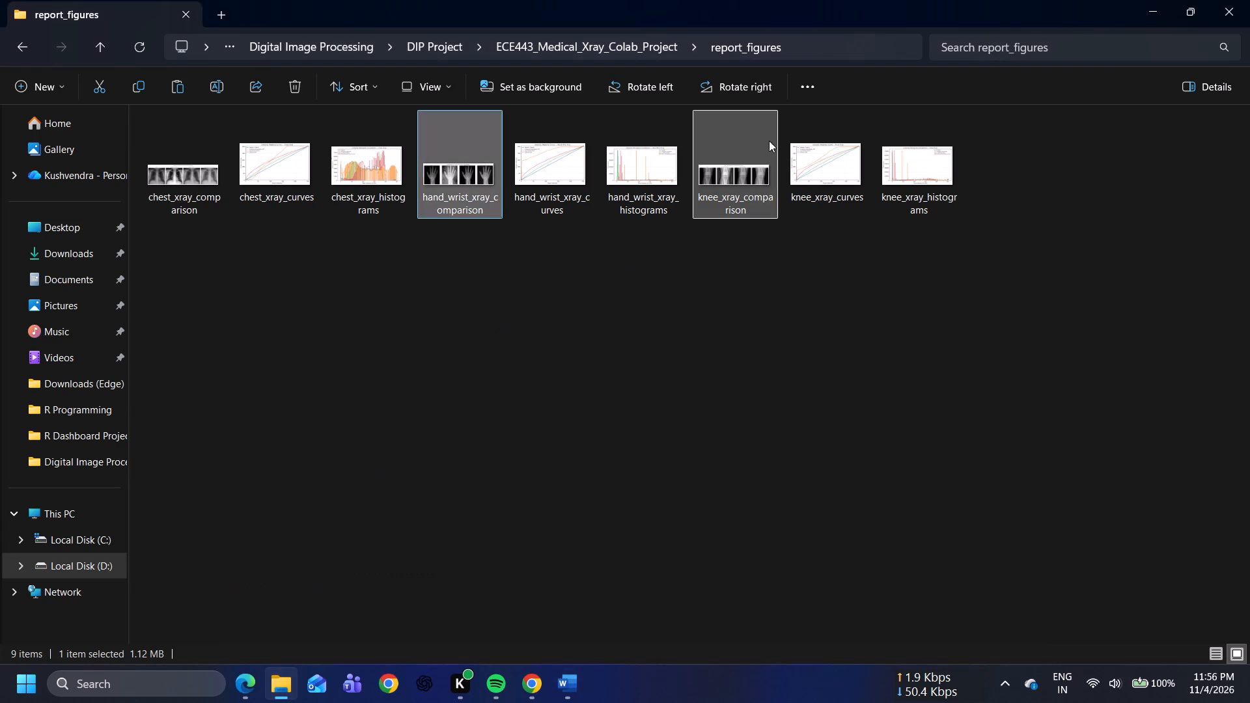
double_click(132, 90)
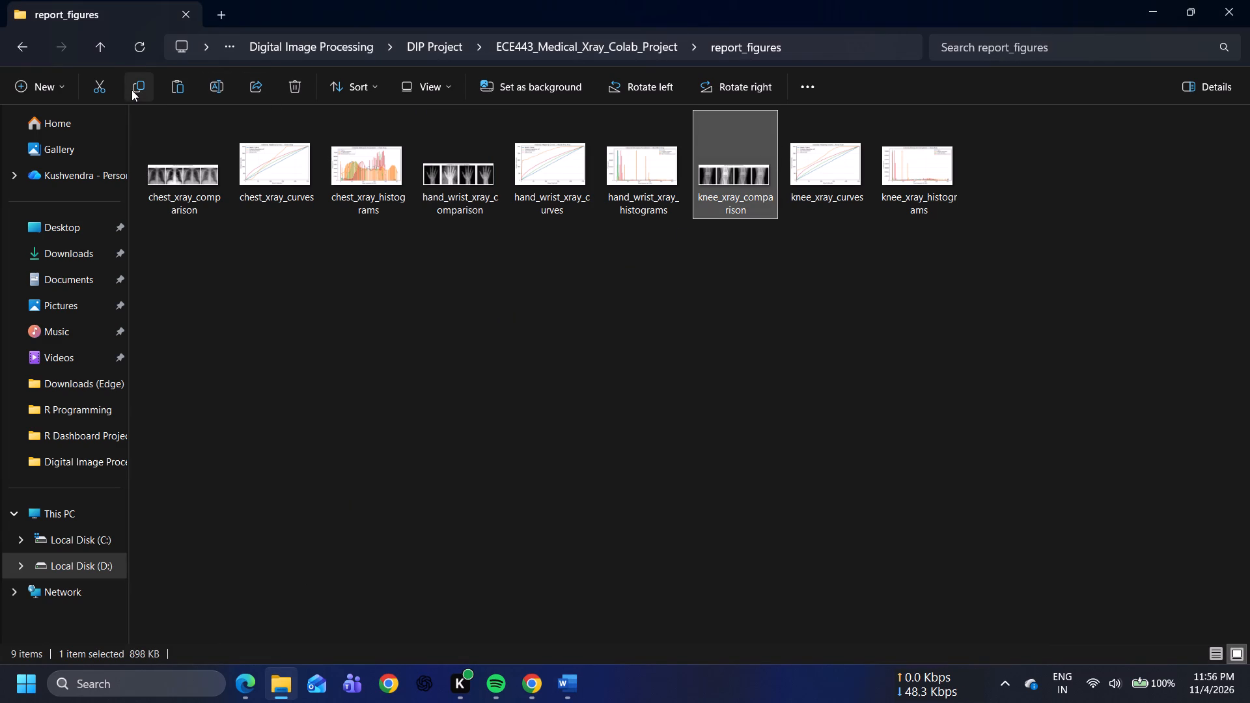
left_click(433, 402)
left_click(568, 677)
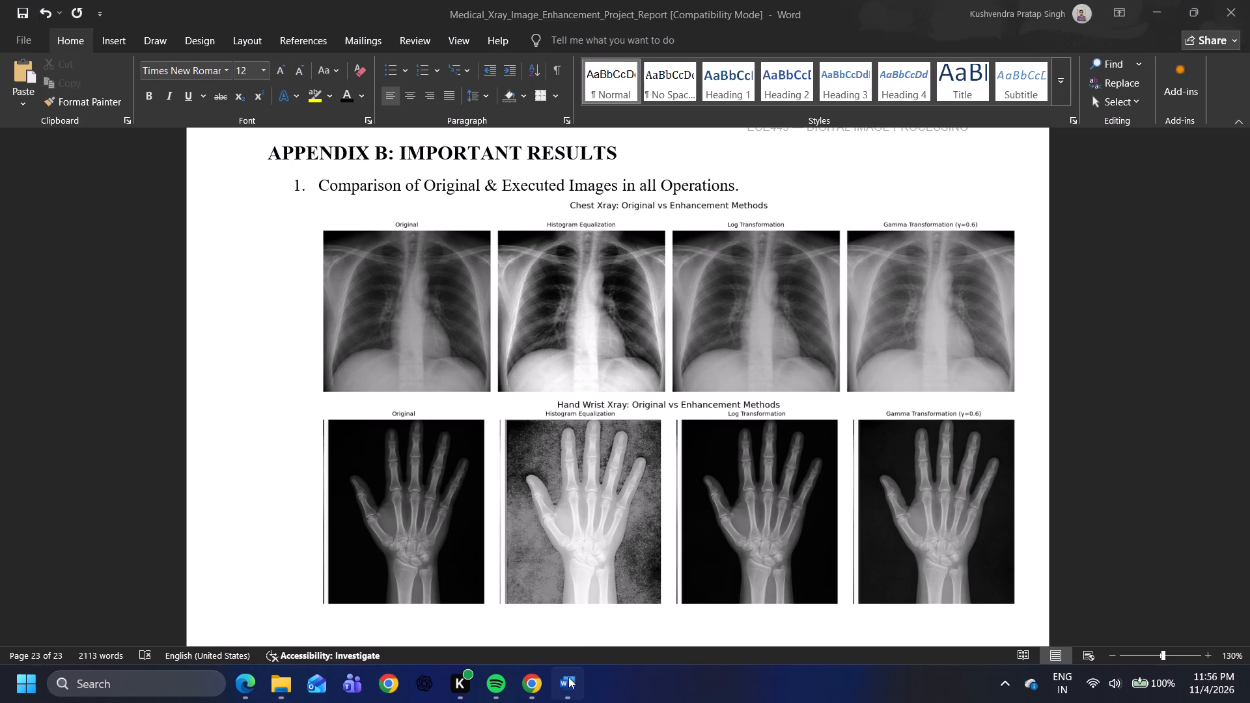
scroll(576, 642, "down", 1)
key("BackSpace")
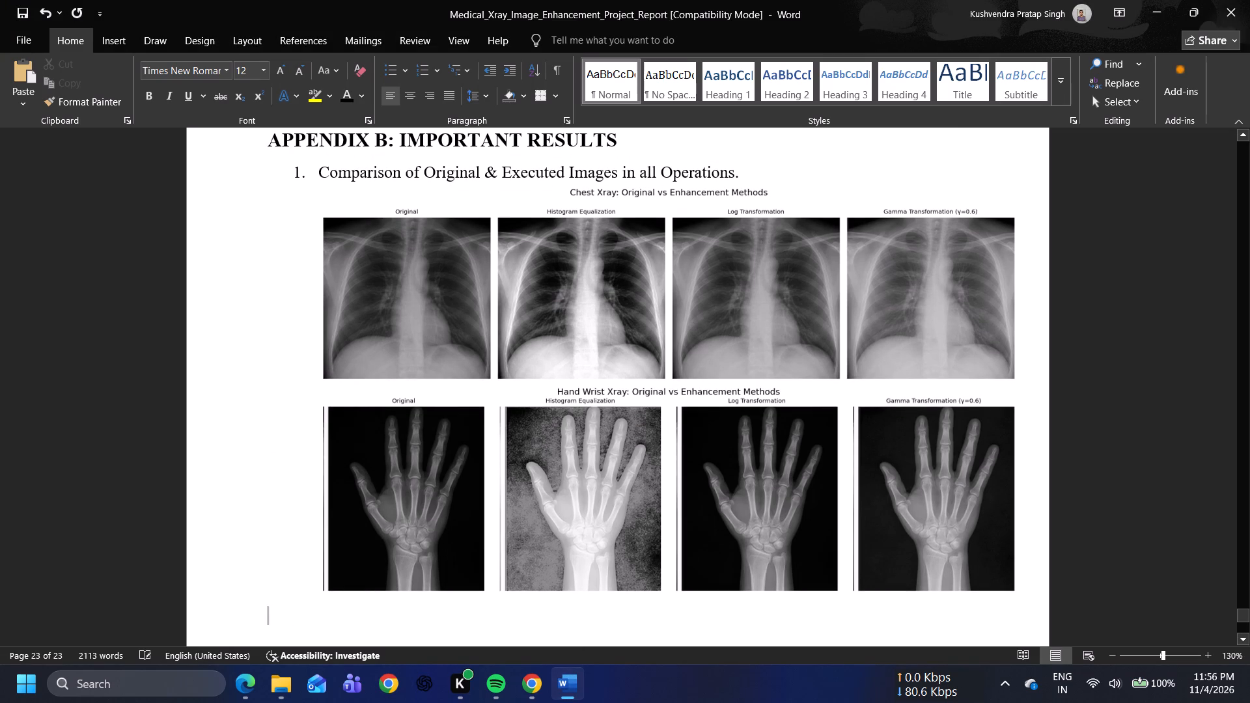
key("BackSpace")
key("BackSpace")
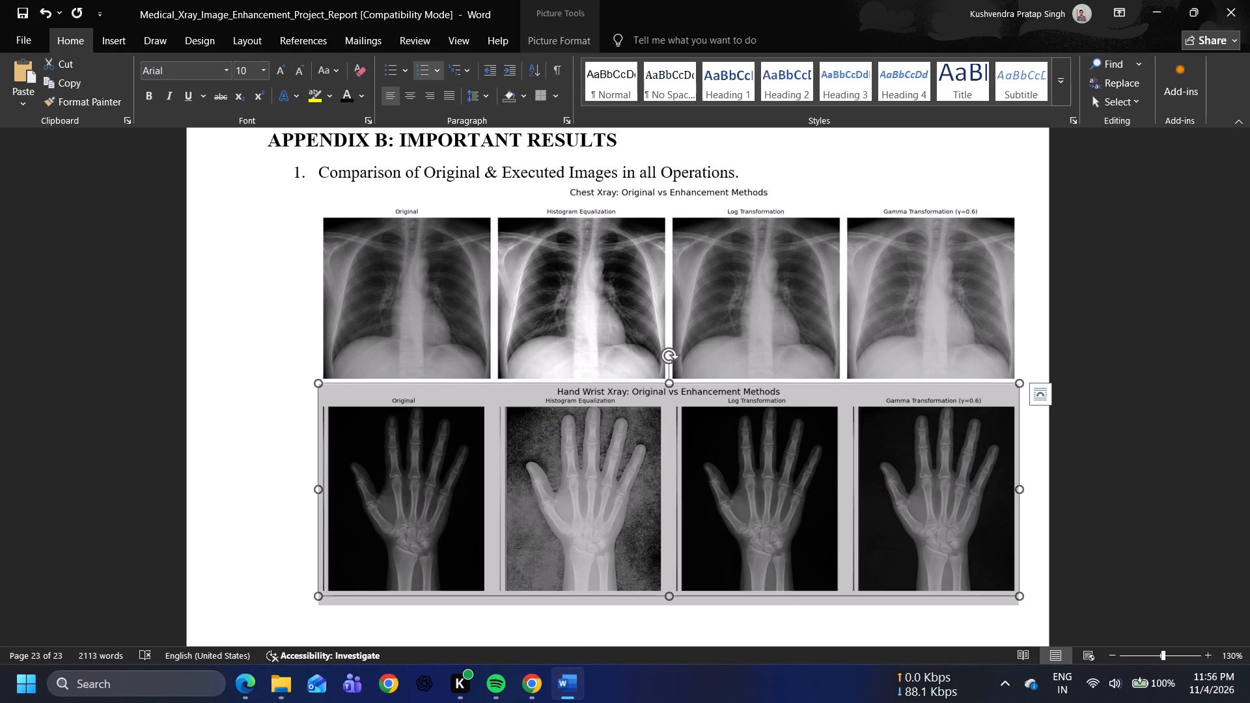
key("Right")
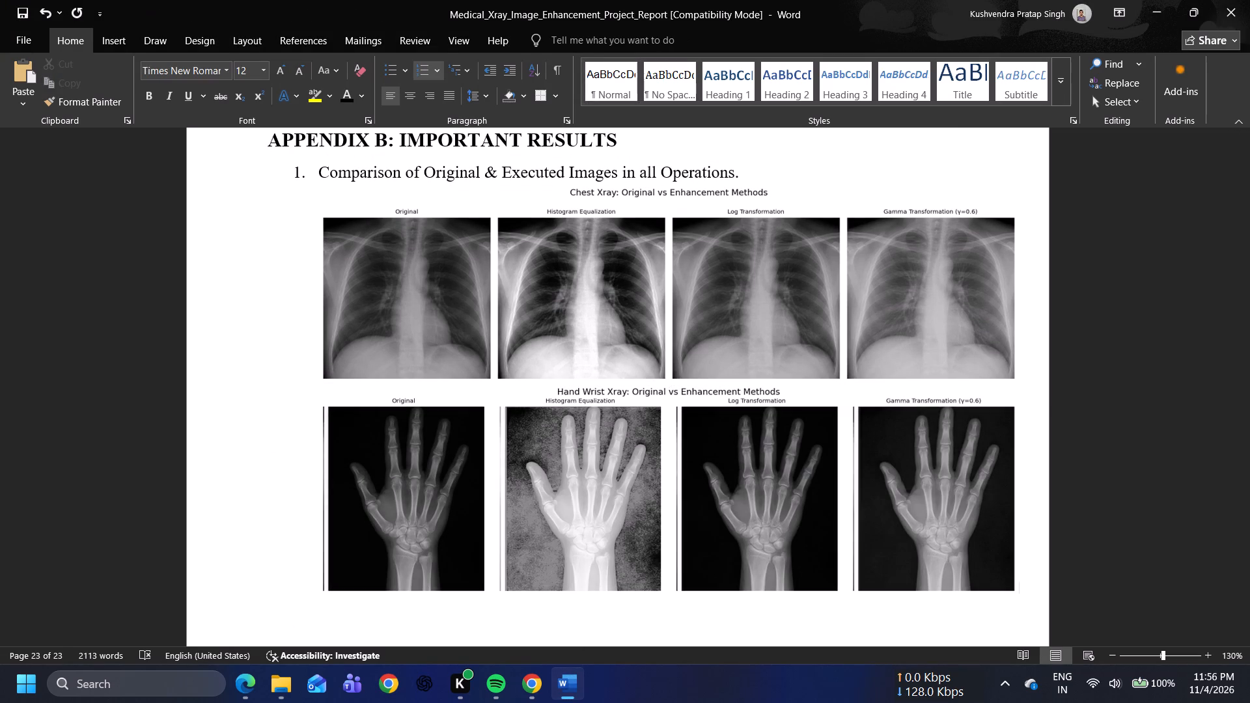
key("ctrl+v")
scroll(644, 504, "down", 1)
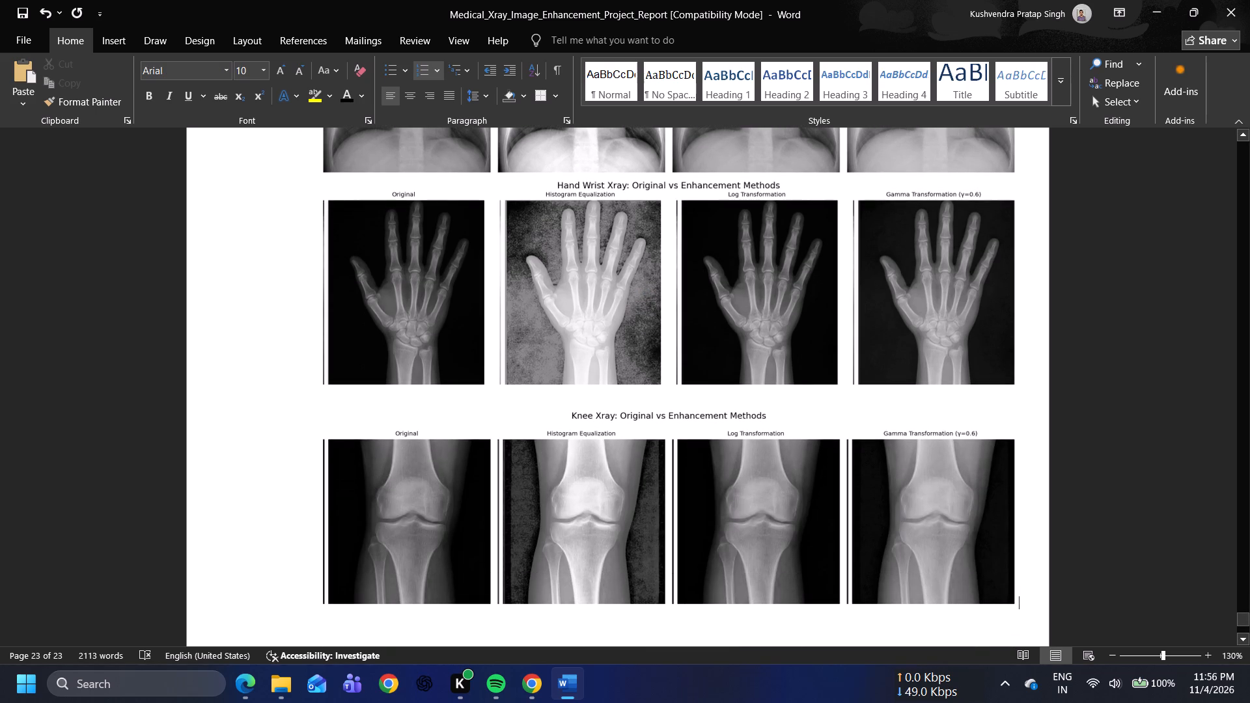
Close the gap between the knee comparison and the hand and wrist comparison, keeping both pictures aligned.
key("Left")
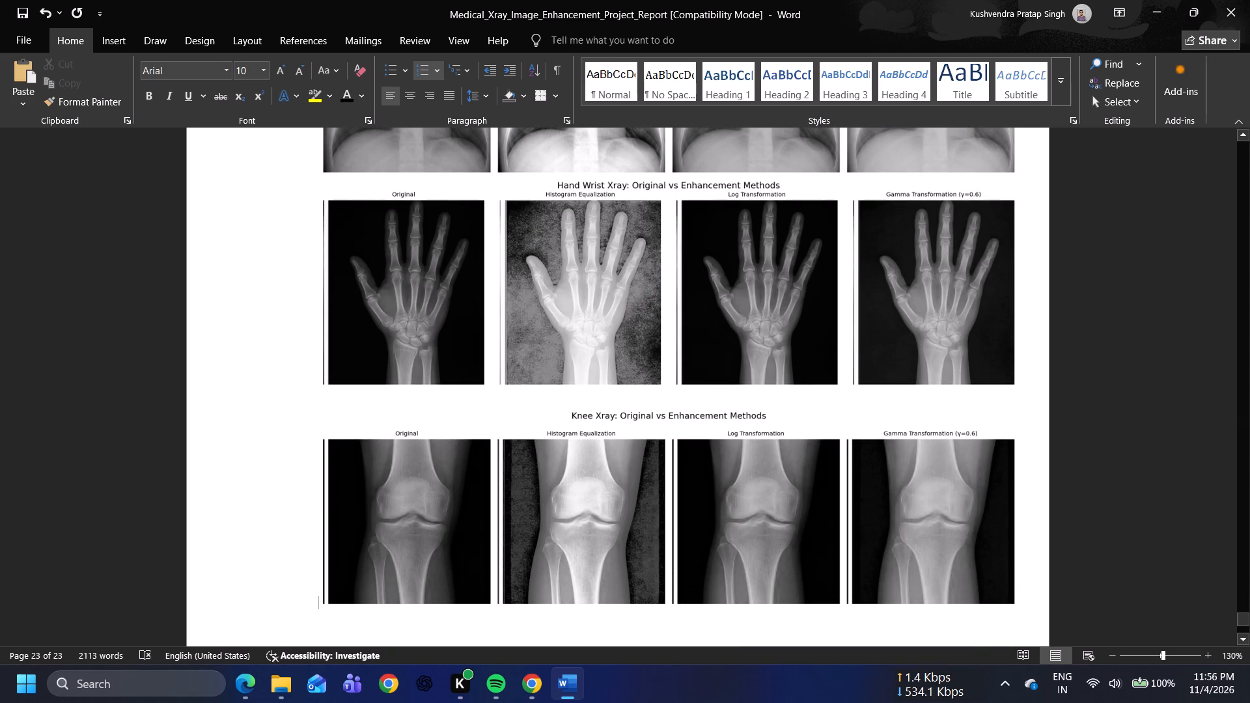
key("BackSpace")
key("BackSpace")
key("Right")
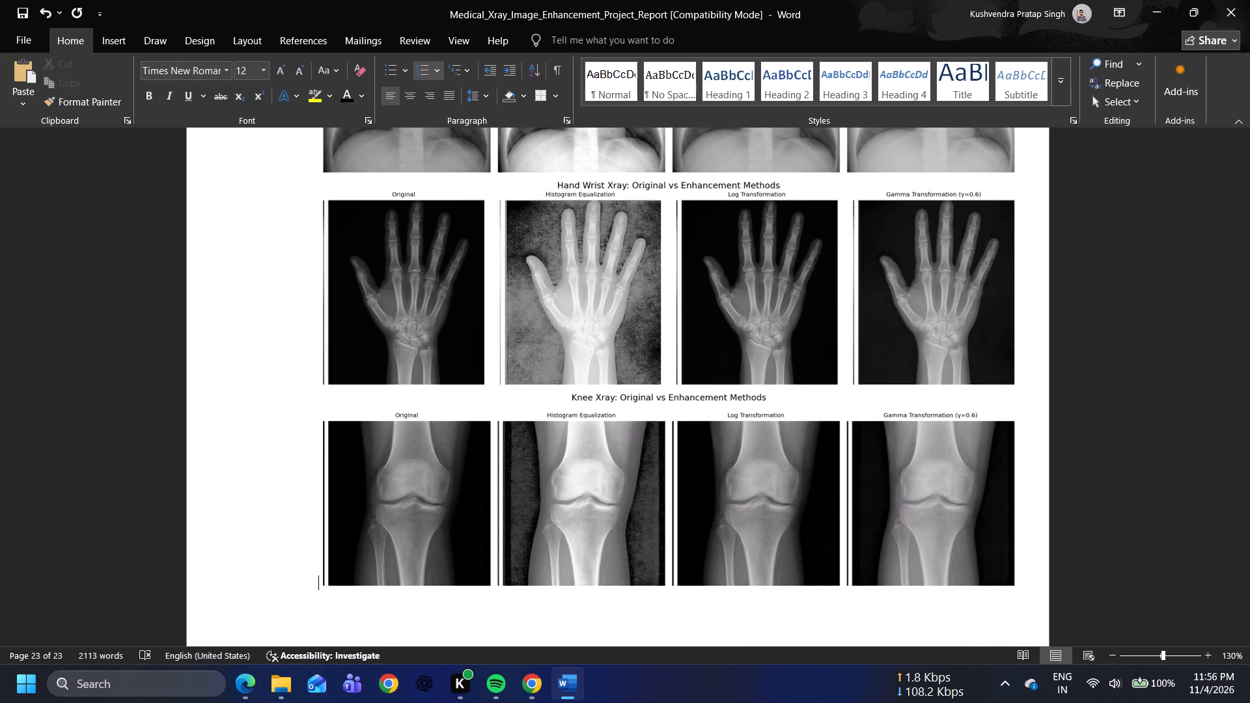
key("Right")
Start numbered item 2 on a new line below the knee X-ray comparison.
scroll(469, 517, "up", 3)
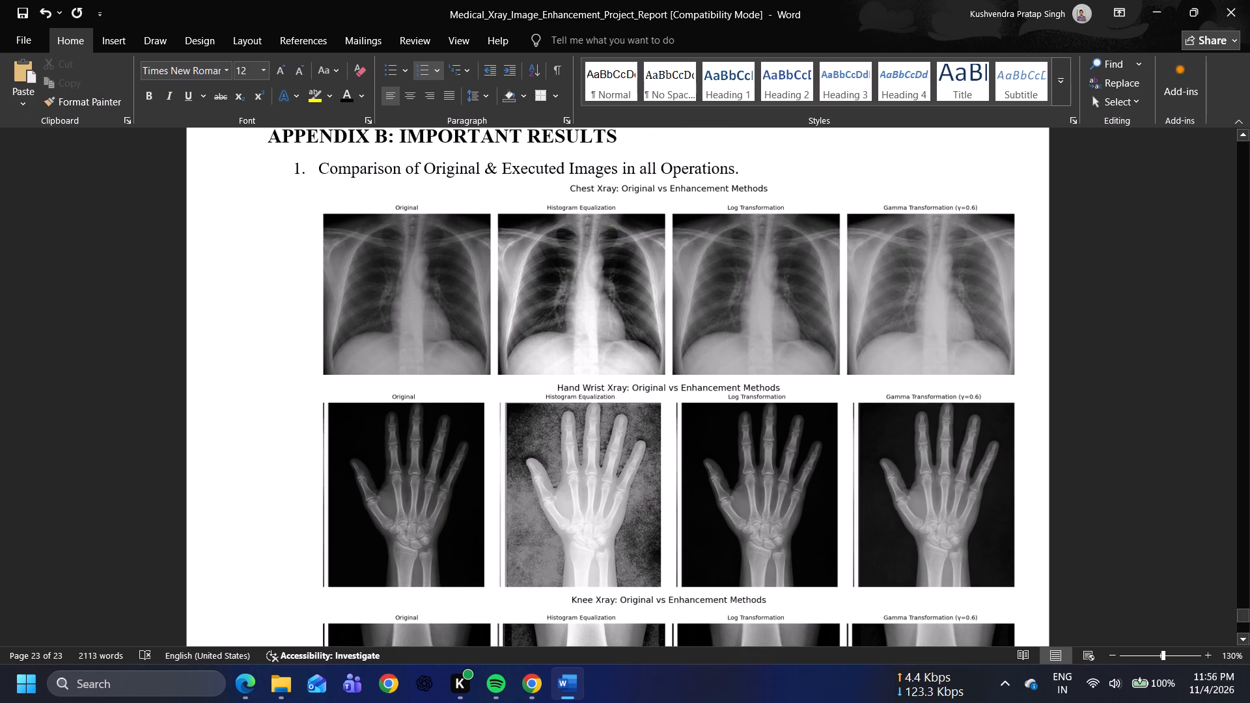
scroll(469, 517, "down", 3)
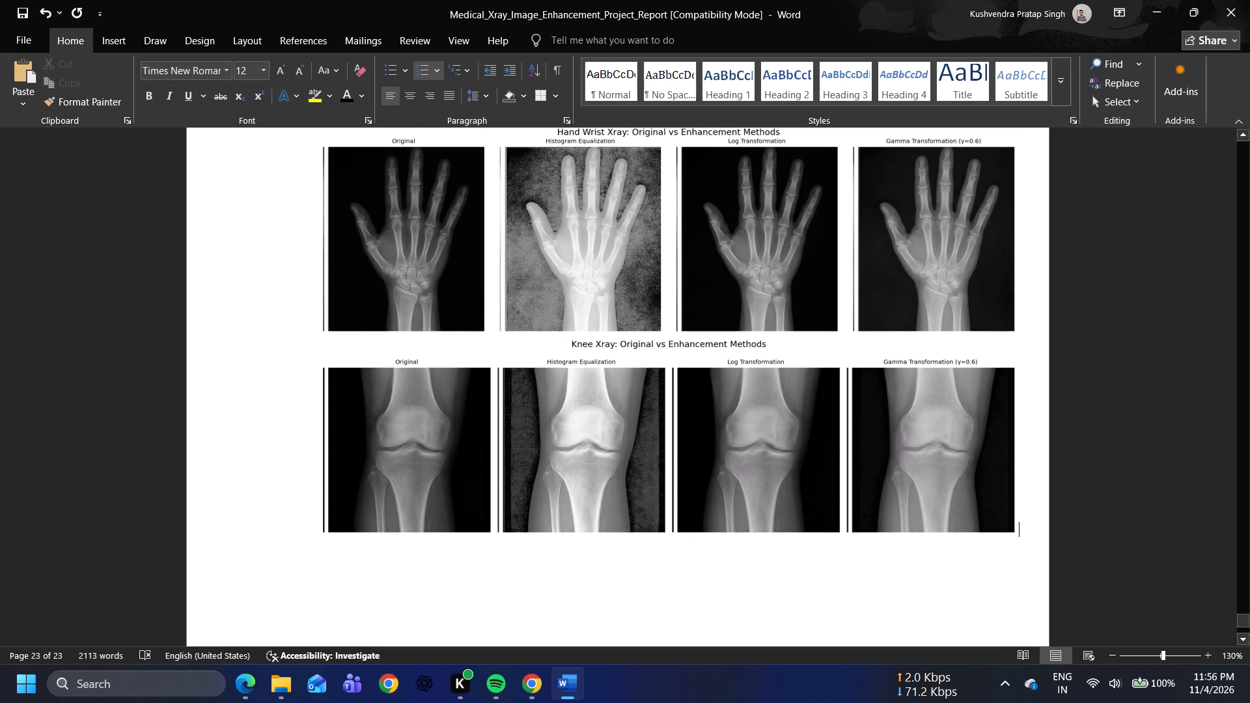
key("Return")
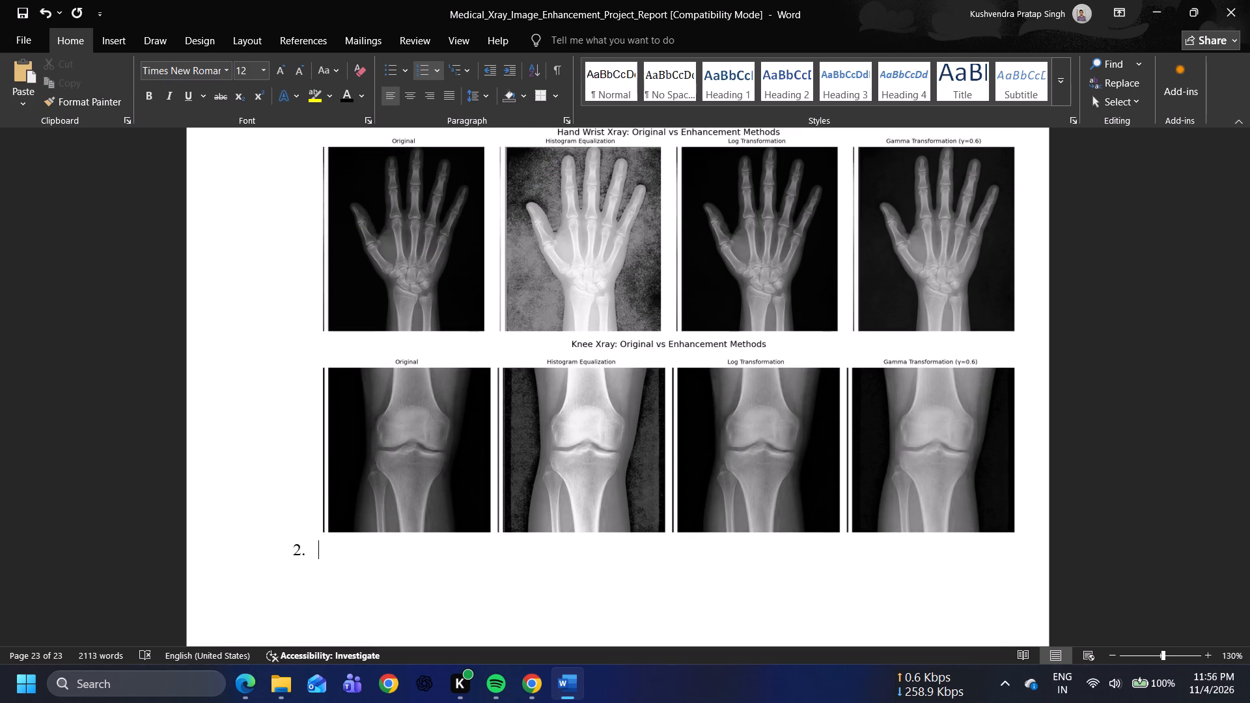
Review the report_figures files, the numbered code captions and the Appendix B pictures for wording the item 2 caption.
key("alt+Tab")
left_click(563, 372)
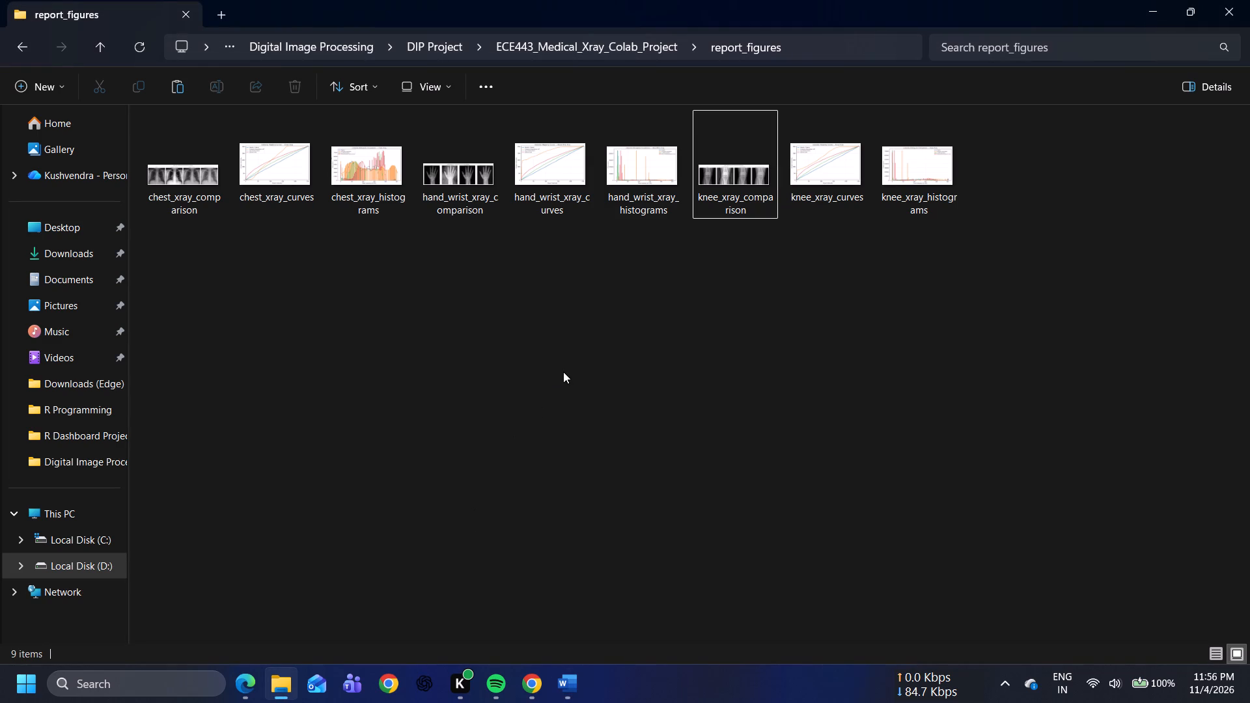
key("alt+Tab")
scroll(428, 332, "up", 2)
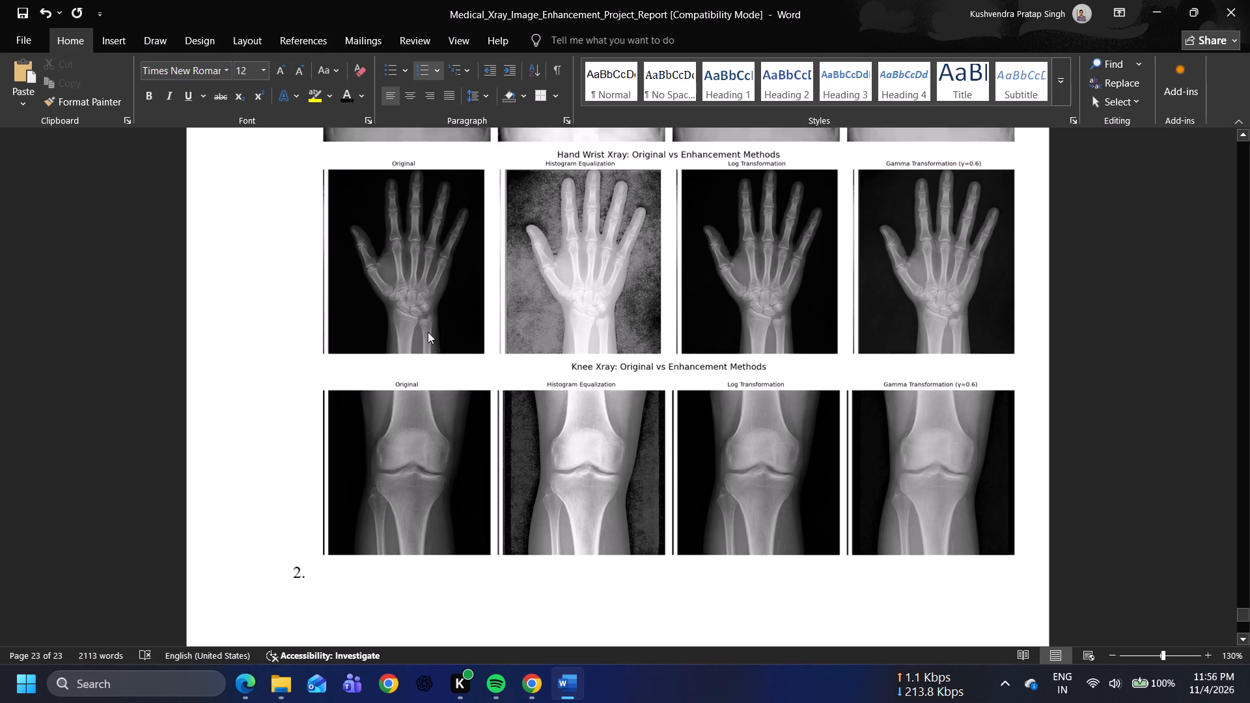
scroll(428, 332, "up", 20)
scroll(428, 332, "up", 7)
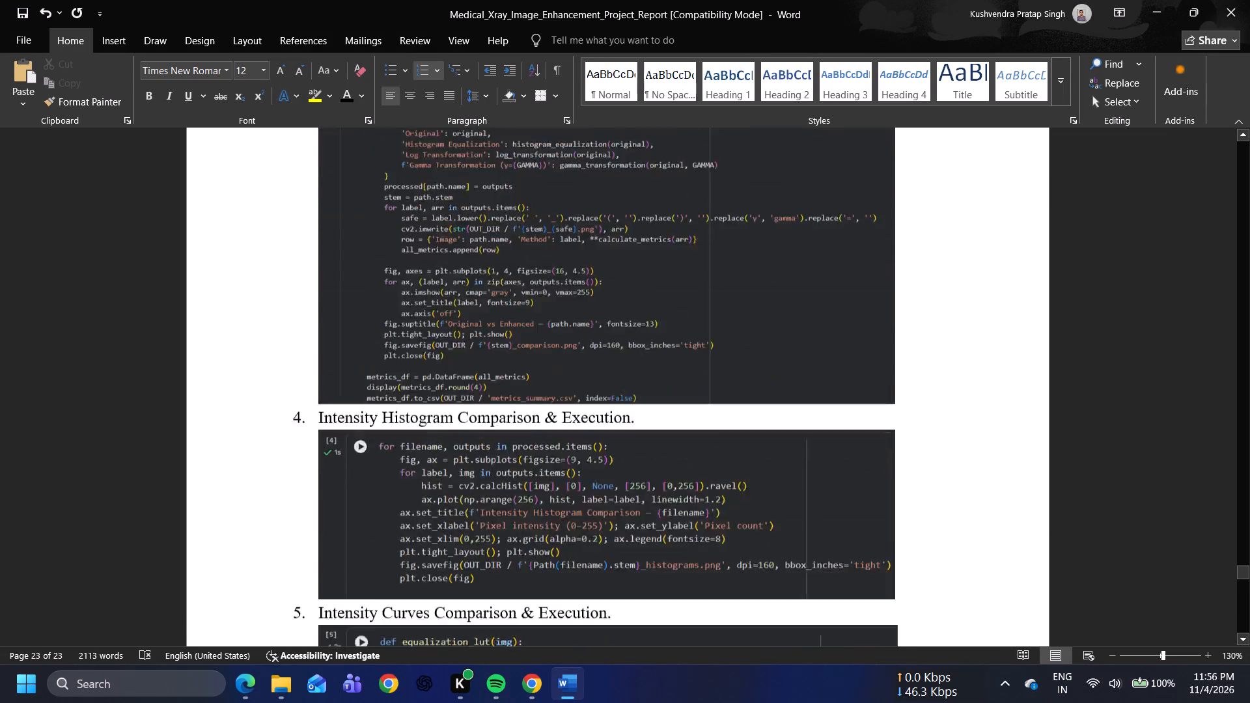
scroll(428, 332, "up", 2)
scroll(428, 332, "down", 2)
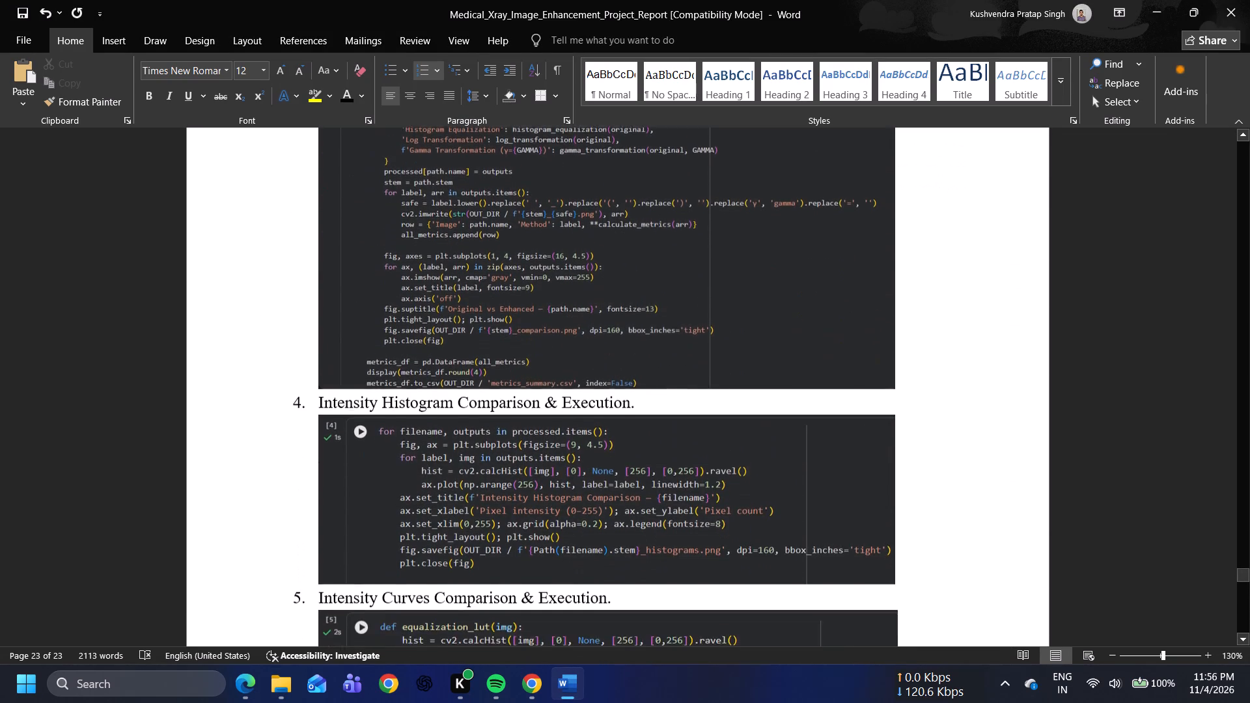
scroll(428, 332, "down", 1)
key("alt+Tab")
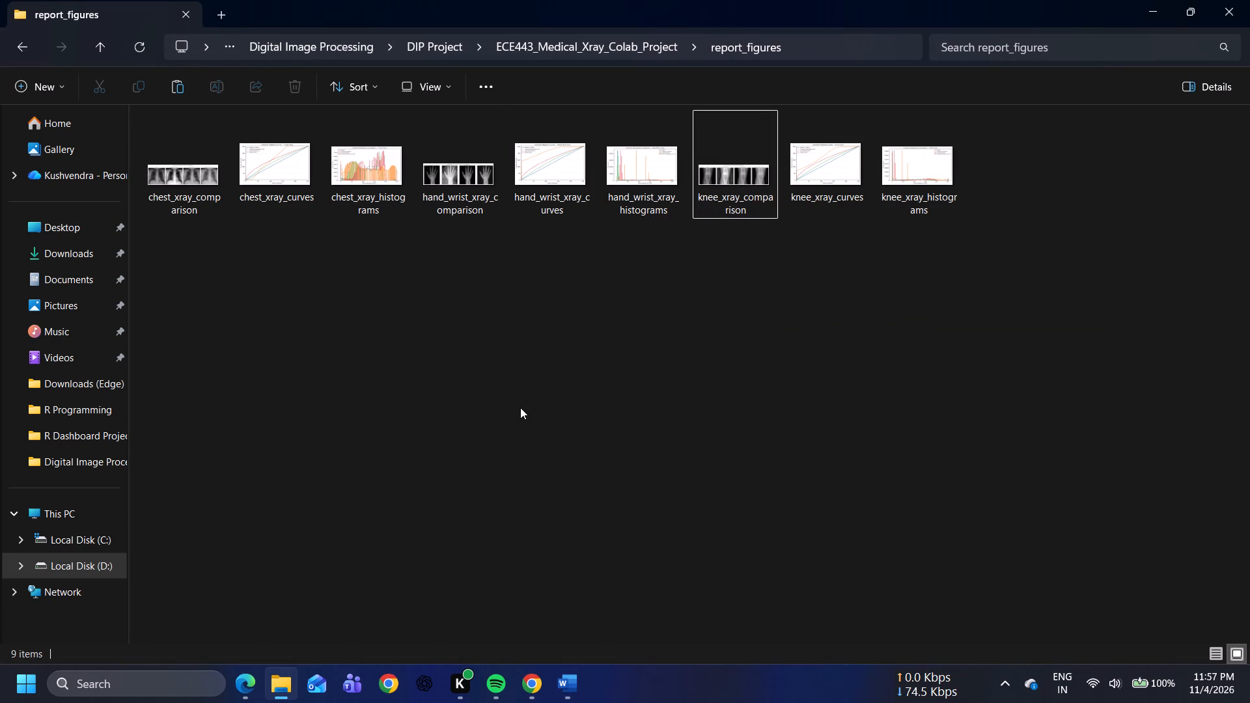
key("alt+Tab")
scroll(533, 451, "down", 12)
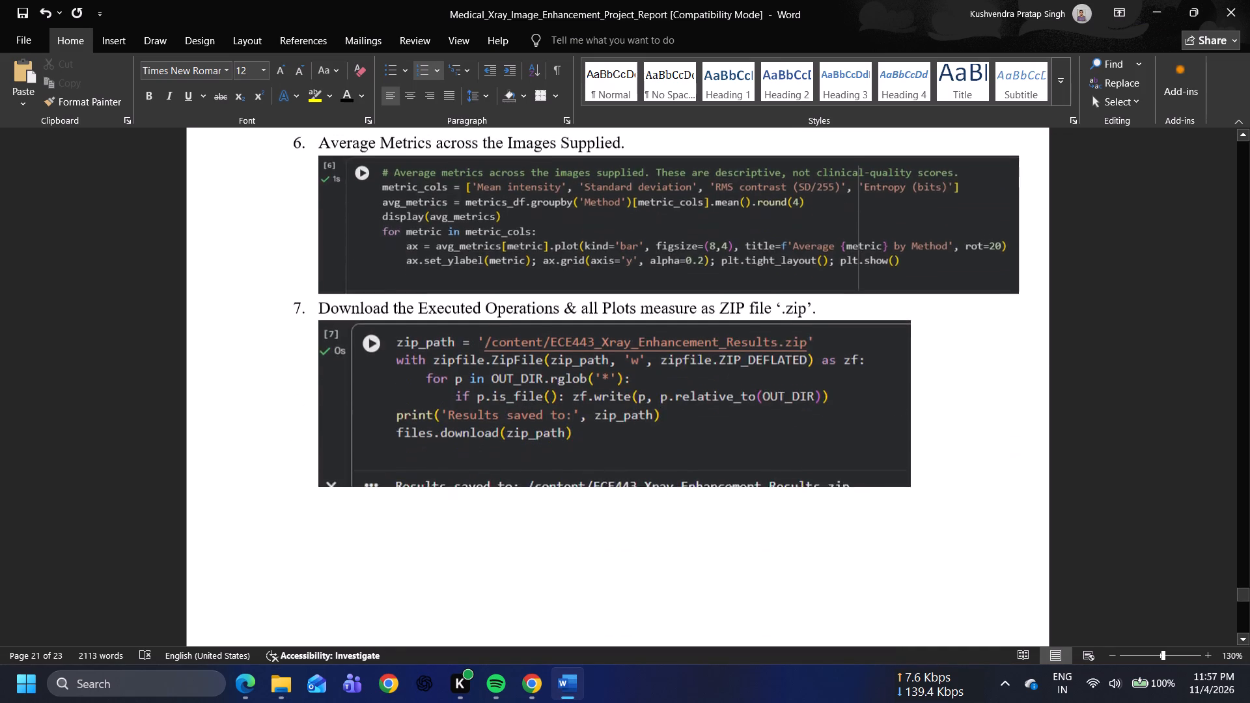
scroll(533, 451, "down", 14)
scroll(533, 451, "down", 8)
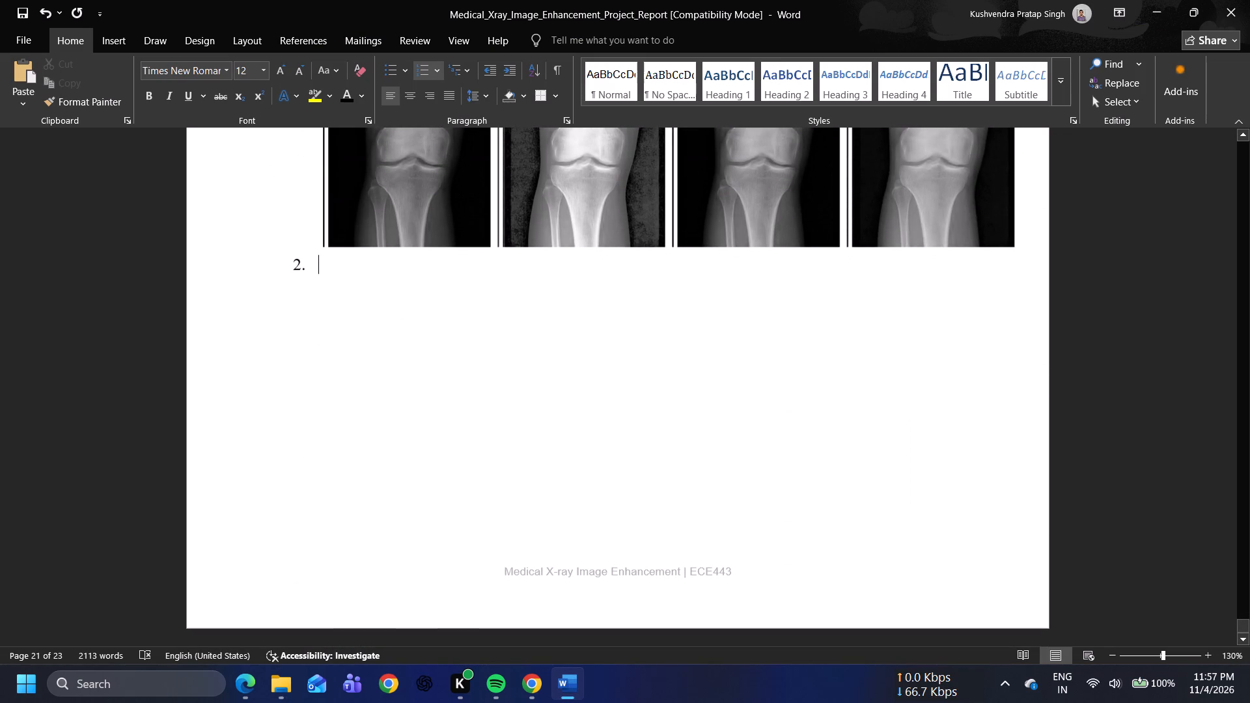
scroll(533, 451, "up", 9)
scroll(533, 451, "down", 2)
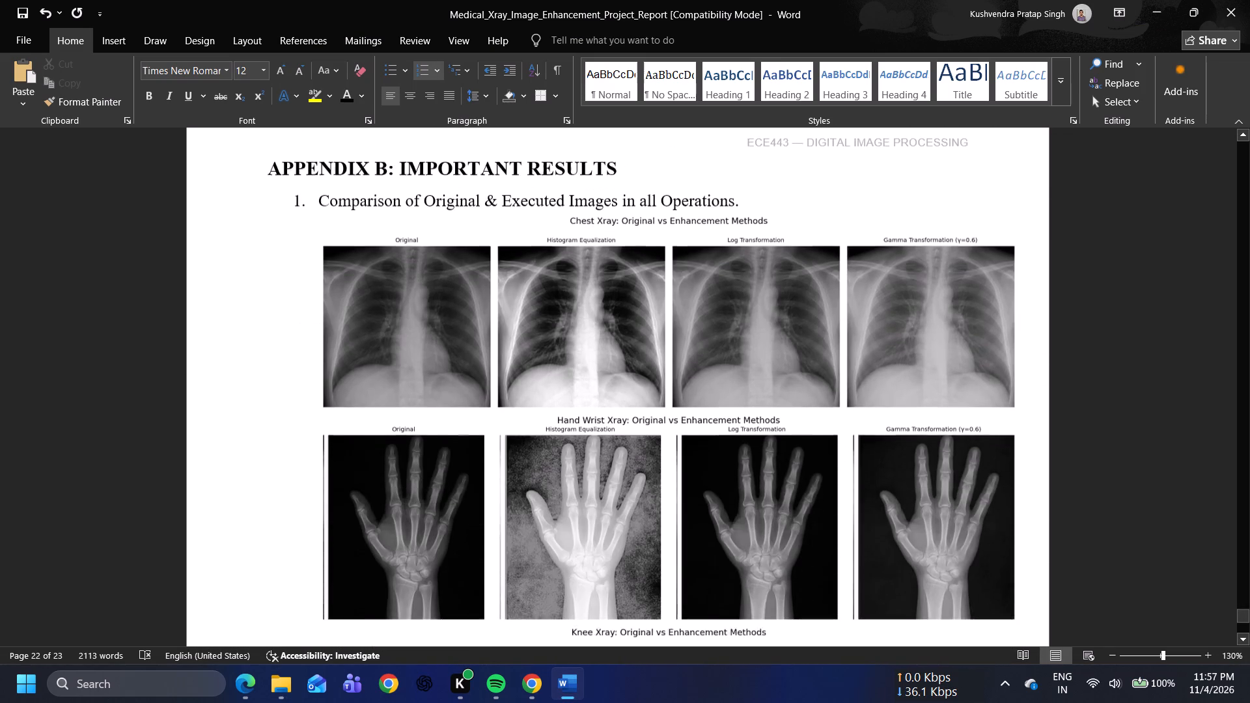
scroll(533, 451, "down", 6)
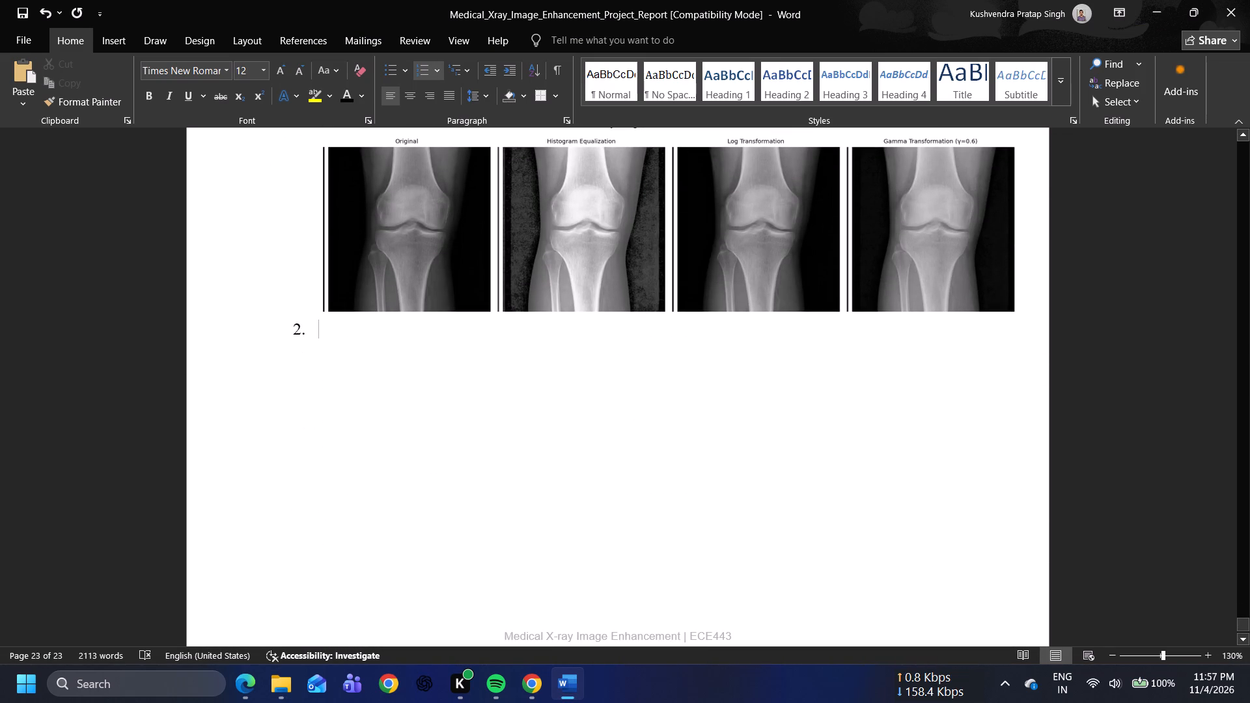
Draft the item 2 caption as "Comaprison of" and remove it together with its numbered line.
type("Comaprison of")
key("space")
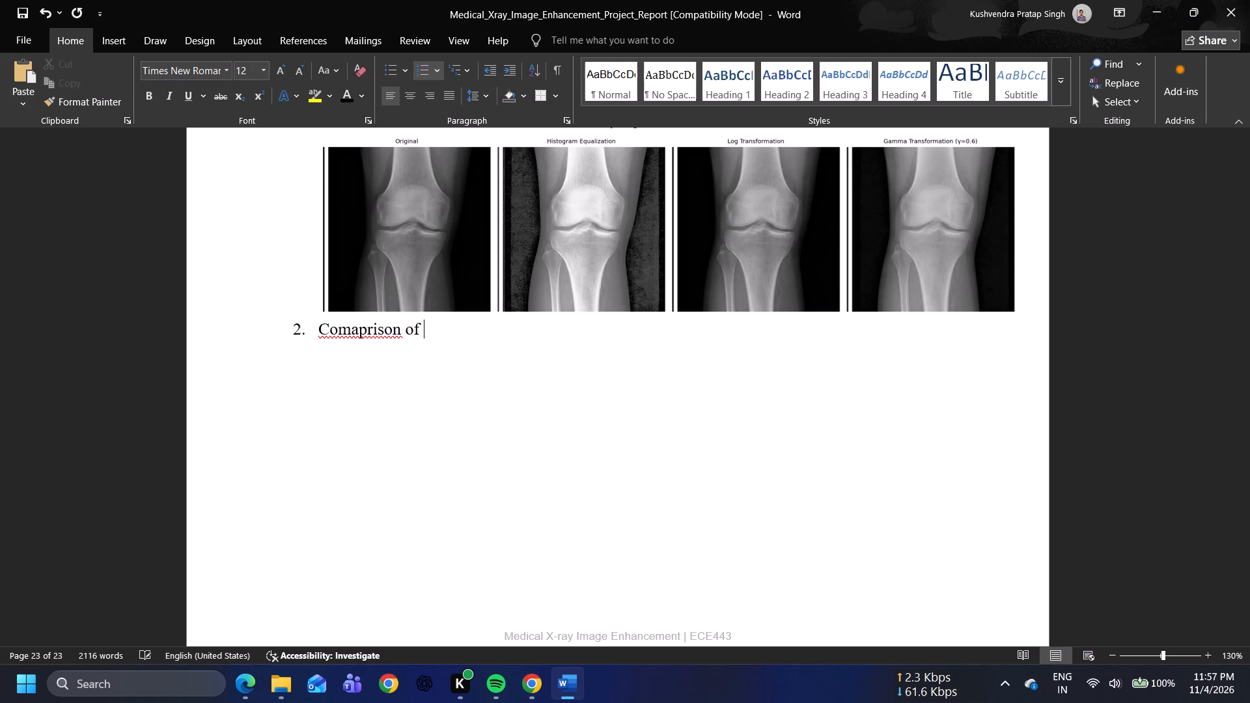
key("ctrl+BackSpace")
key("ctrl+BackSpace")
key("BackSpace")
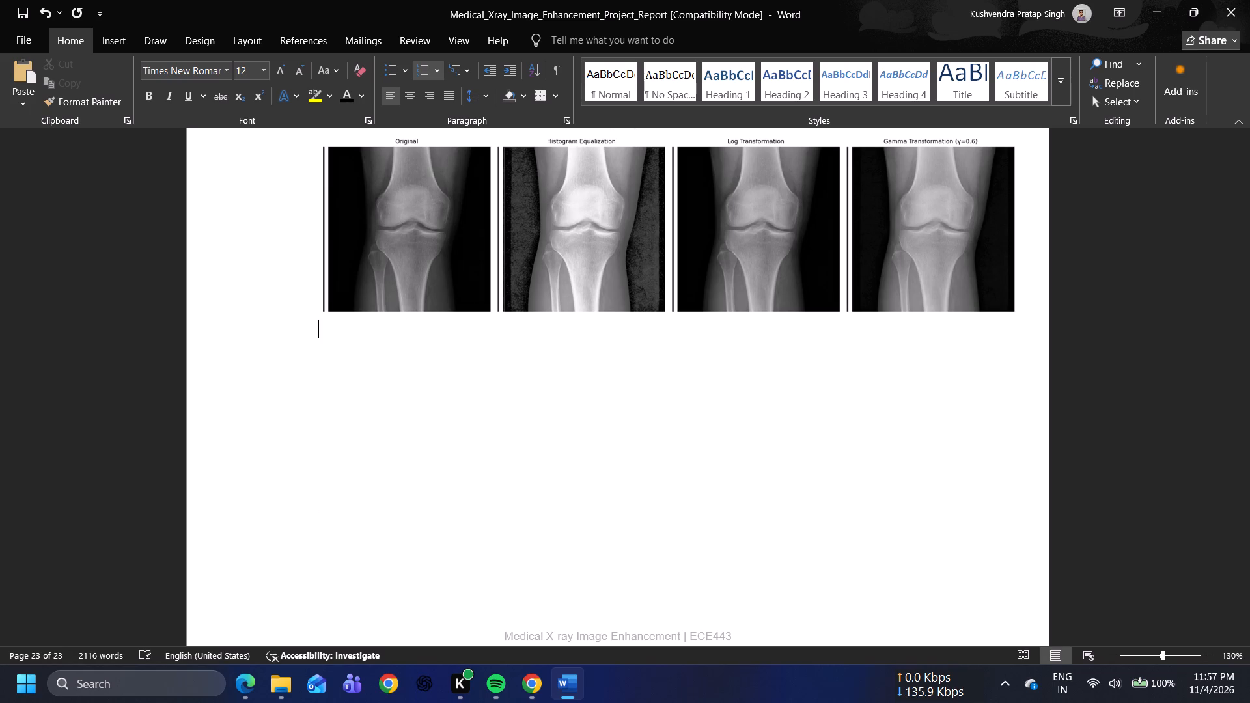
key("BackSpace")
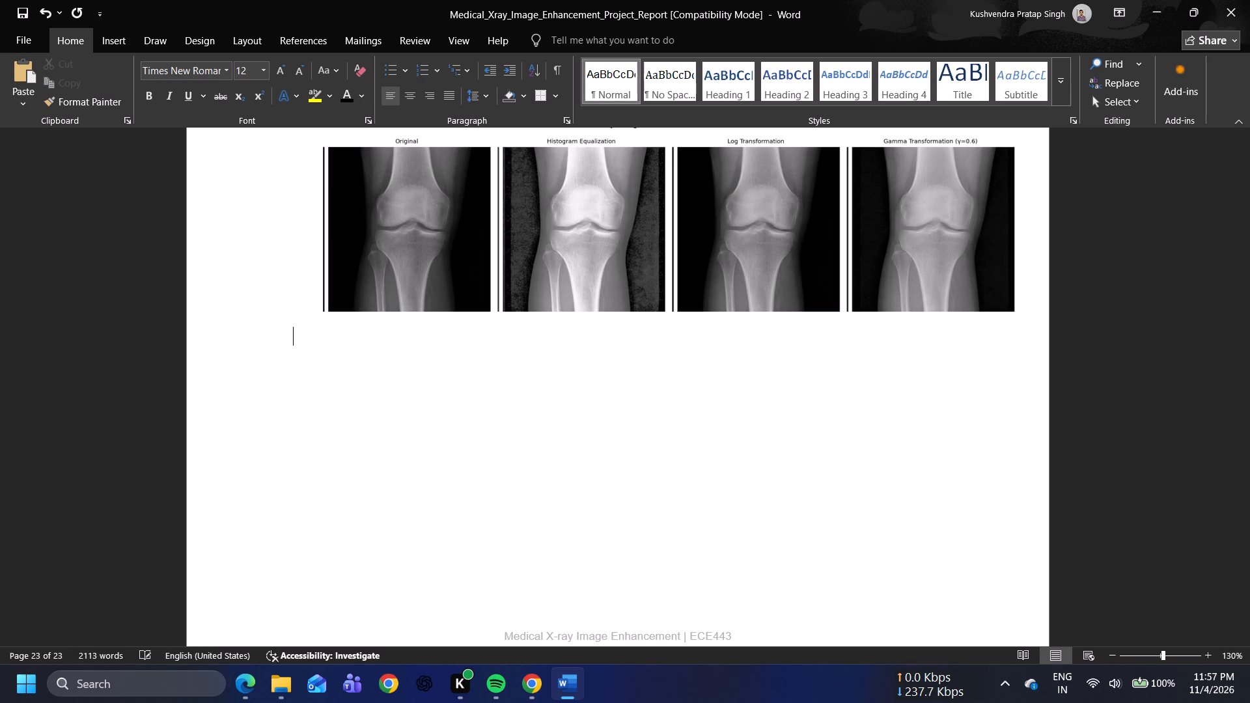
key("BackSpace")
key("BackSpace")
Start numbered item 2 below the knee comparison with the caption text "Comparison of", correcting the spelling of the first word.
key("Return")
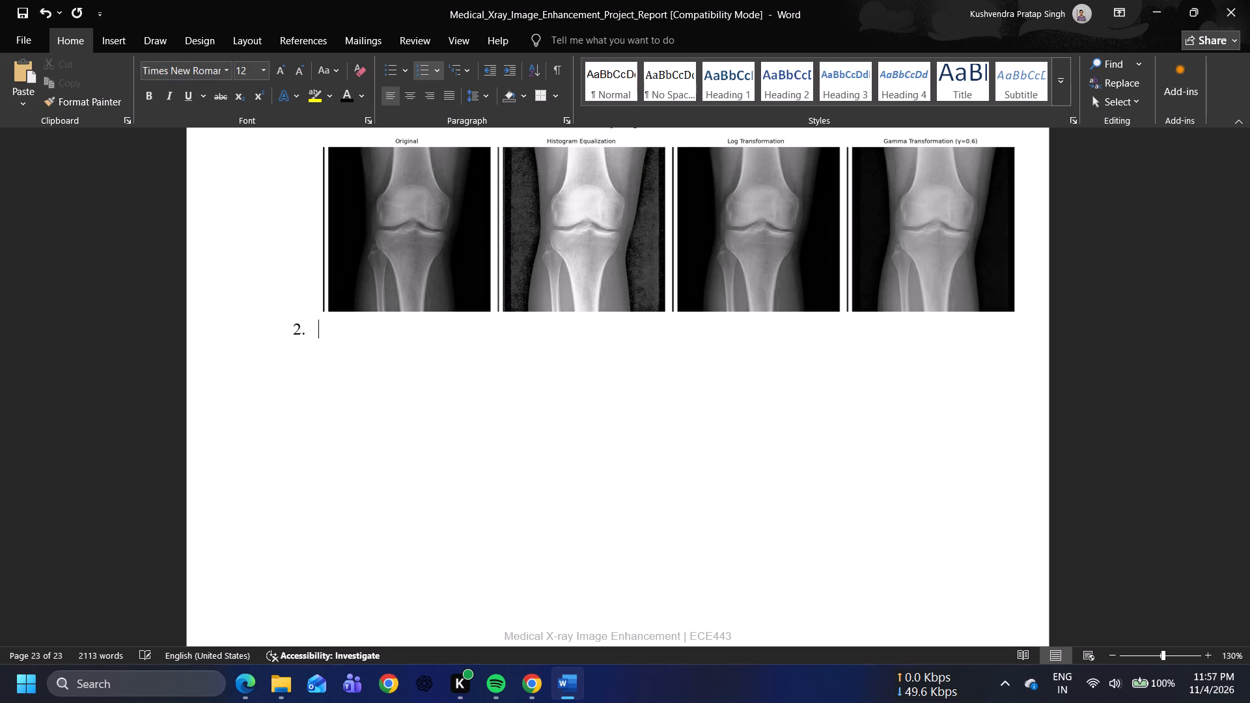
type("Comaprison of")
key("space")
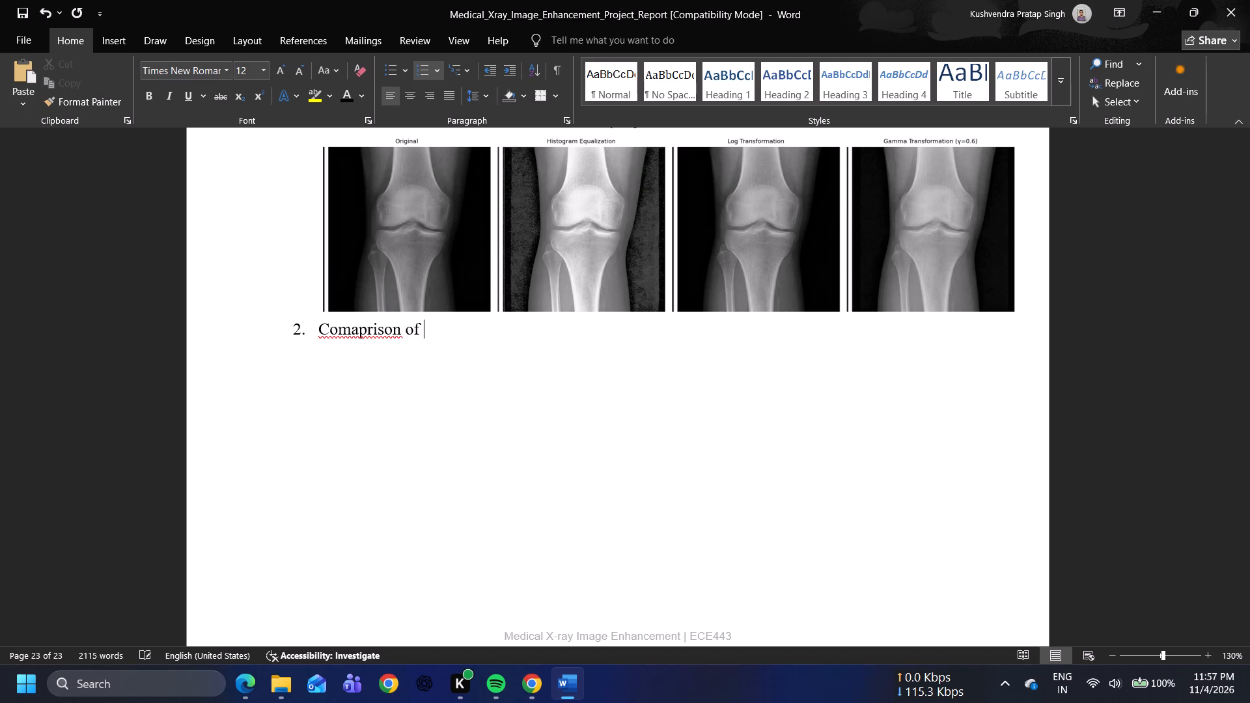
key("Left")
key("Left")
key("Left")
key("Left")
key("Left")
key("Left")
key("Left")
key("Left")
key("Left")
key("Left")
key("BackSpace")
key("Right")
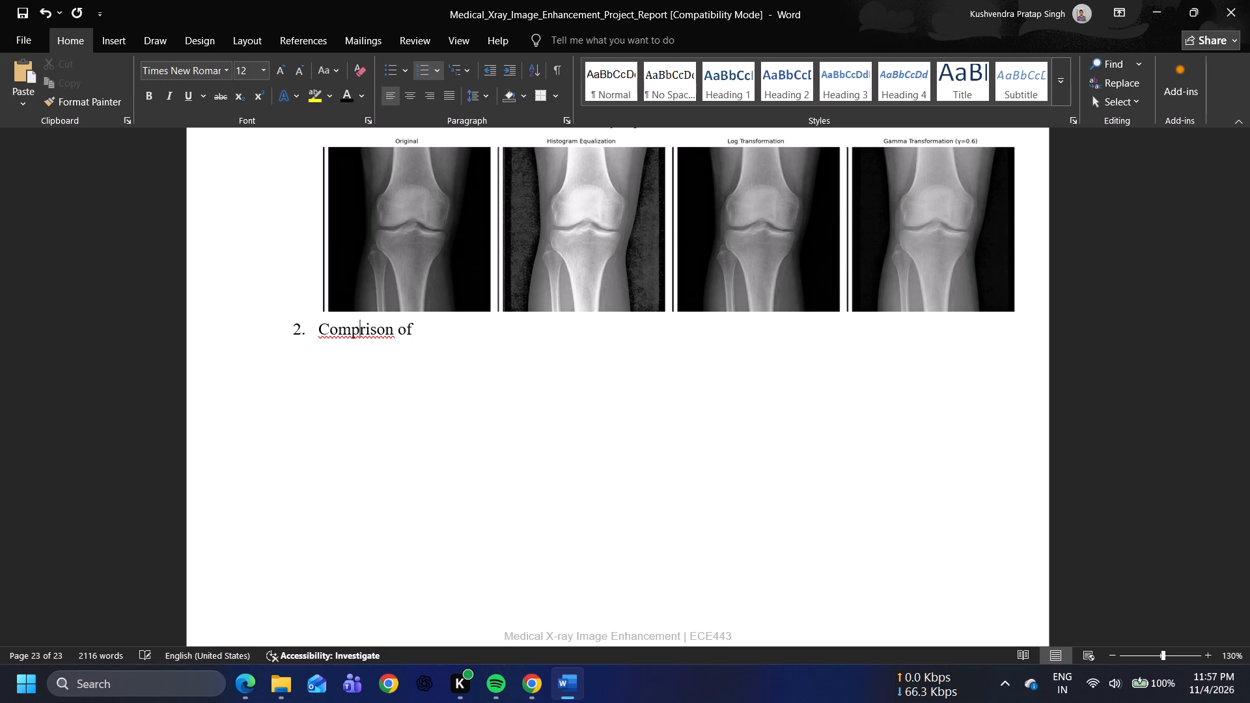
key("a")
key("ctrl+Right")
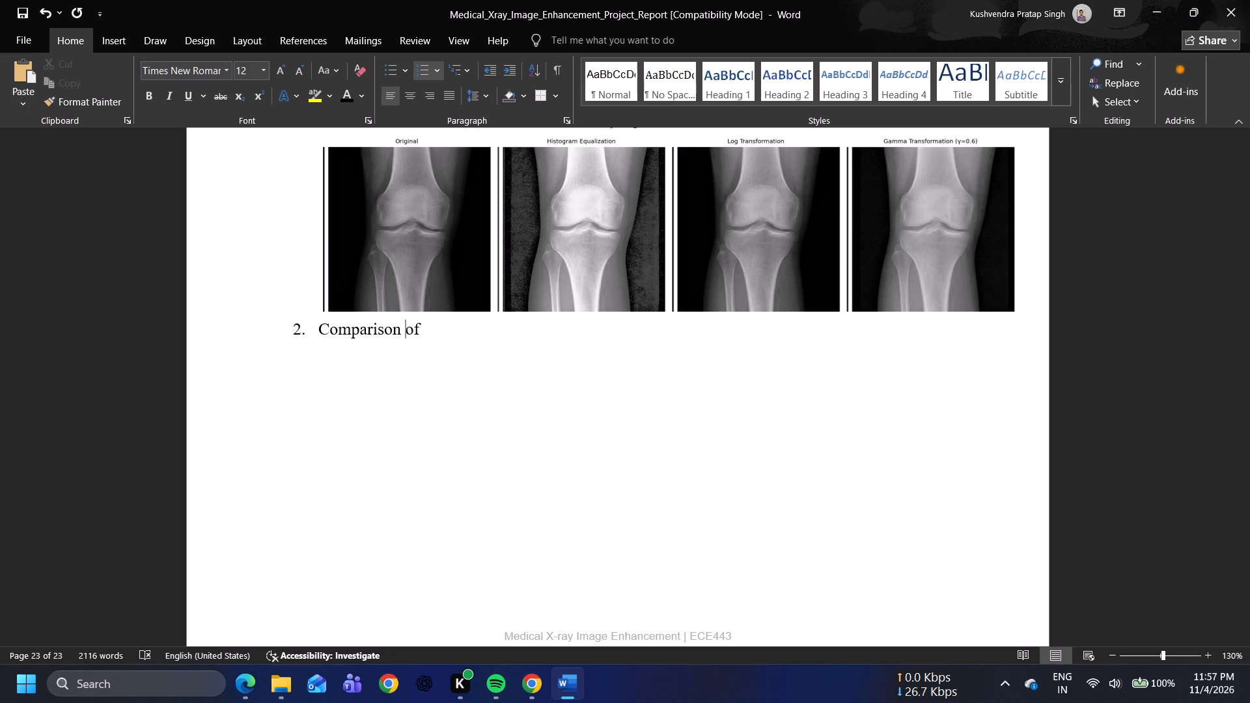
key("ctrl+Right")
Complete the item 2 caption in Appendix B as "Comparison of Histograms of all Images.".
scroll(533, 451, "up", 11)
scroll(533, 451, "down", 1)
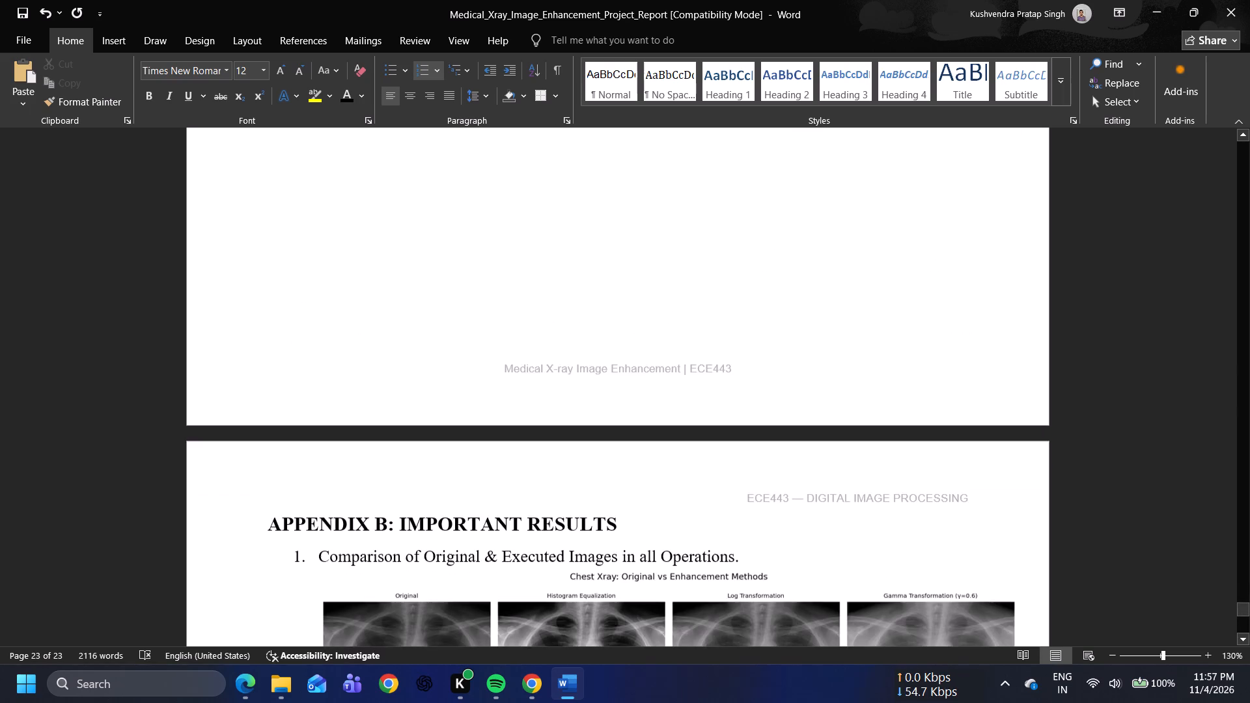
scroll(533, 451, "down", 11)
key("alt+Tab")
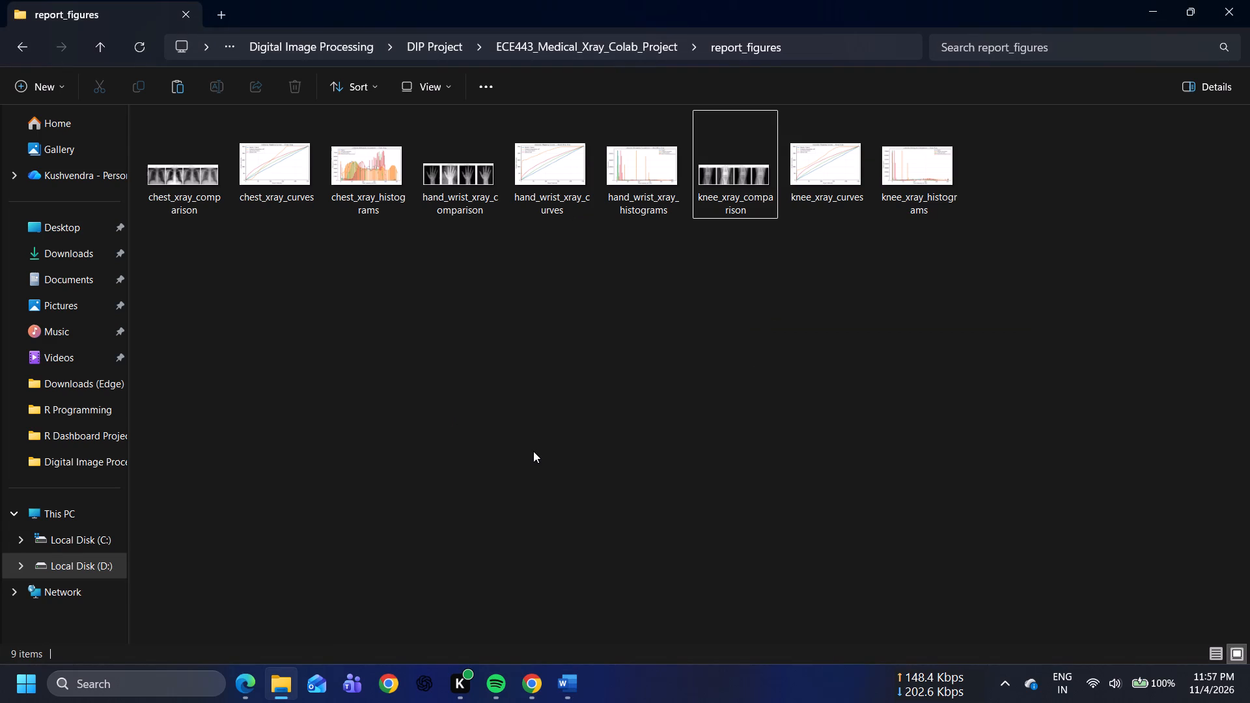
key("alt+Tab")
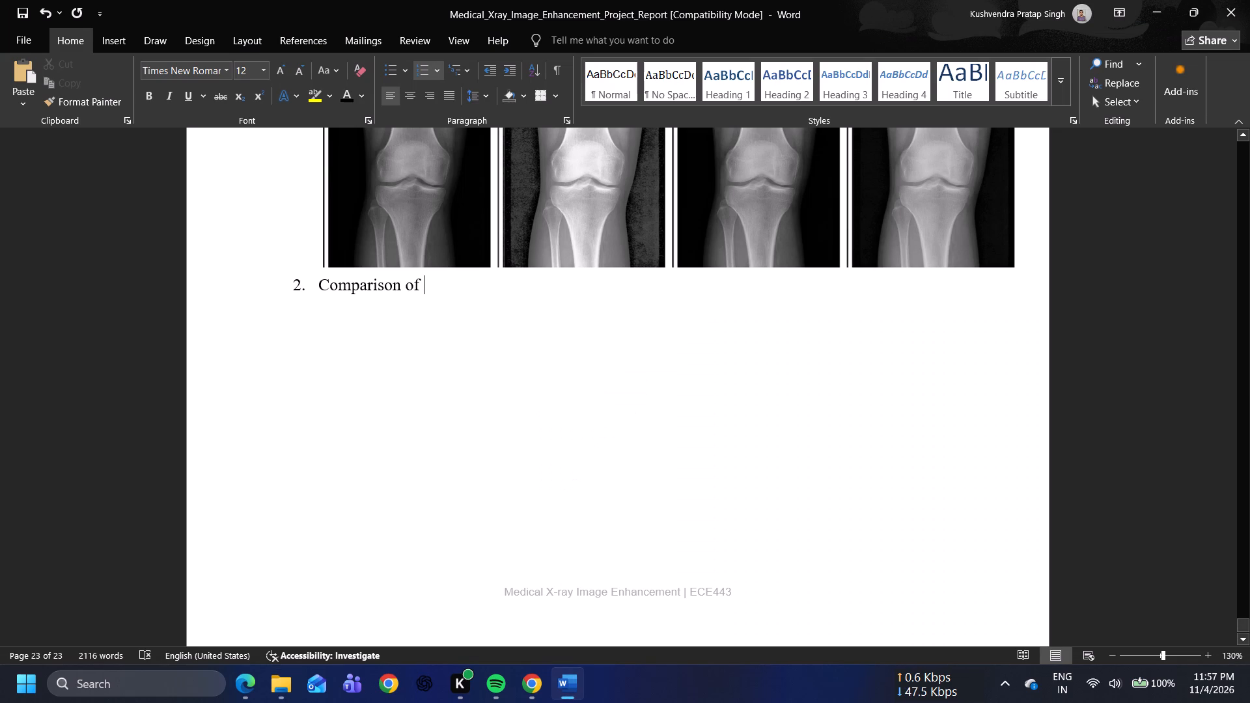
type("Histograms of all")
key("space")
type("Sa")
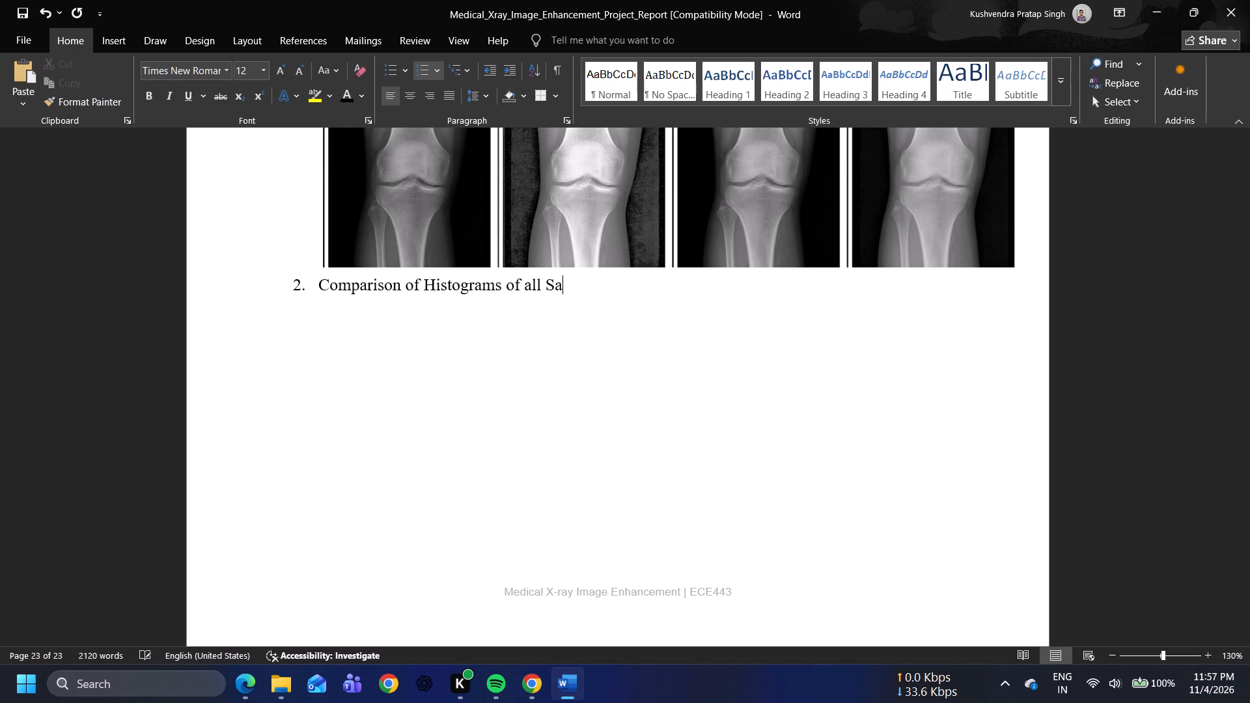
key("BackSpace")
key("BackSpace")
key("BackSpace")
key("space")
key("shift+o")
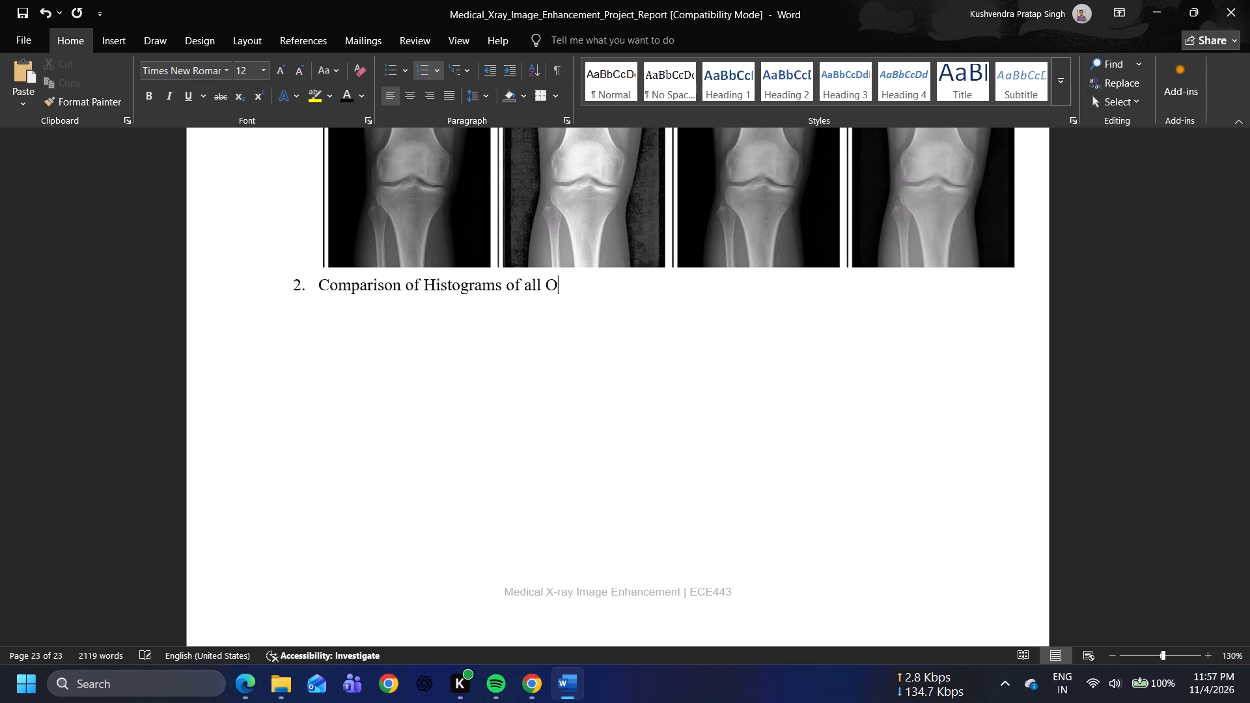
key("BackSpace")
key("BackSpace")
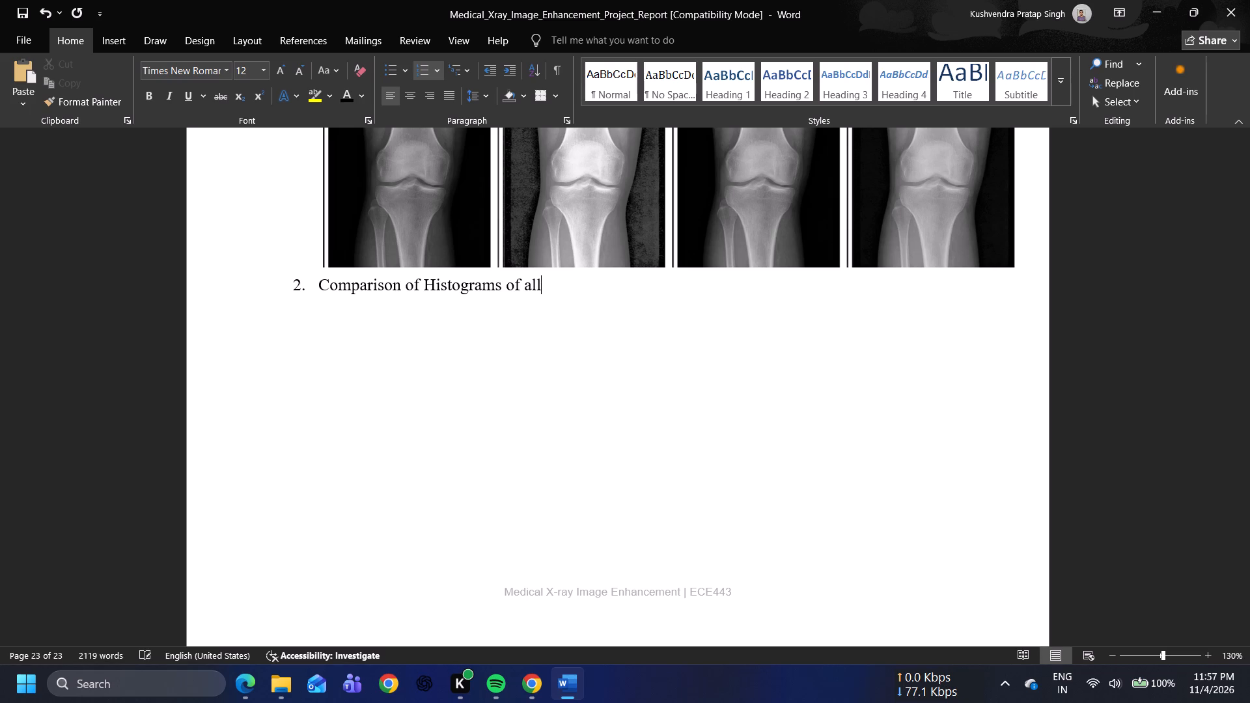
key("space")
type("Images")
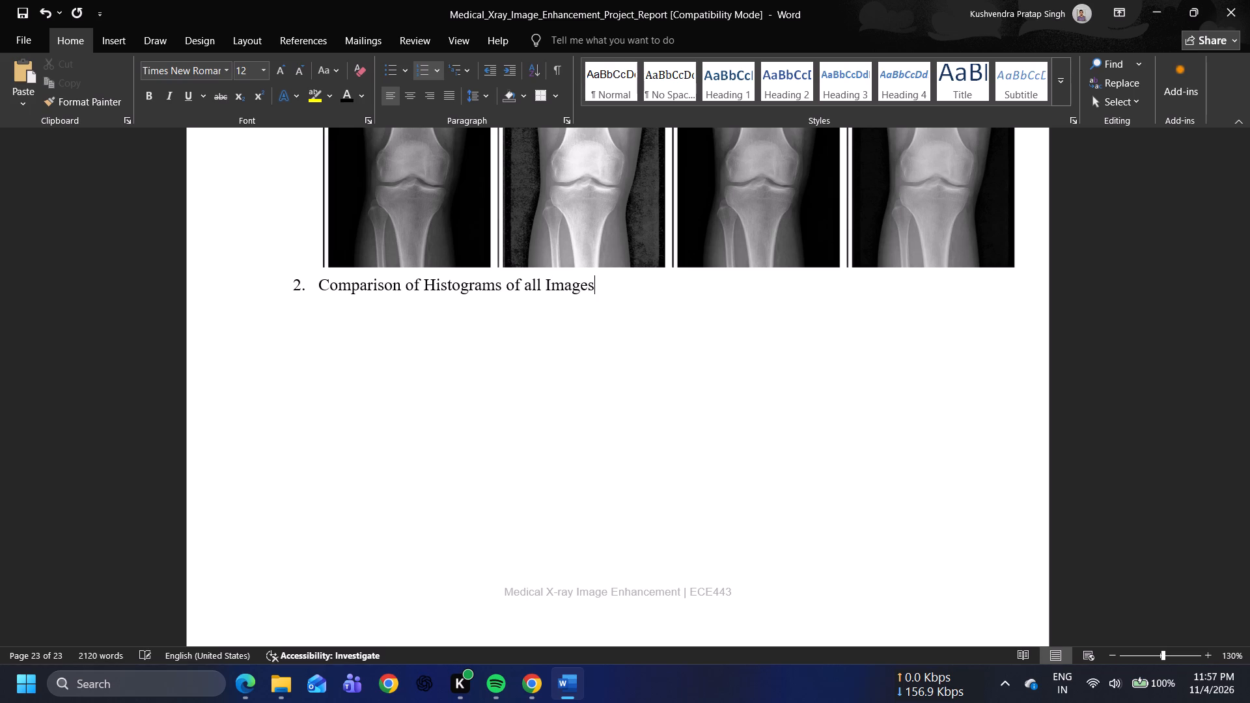
key("period")
Insert the chest_xray_histograms picture from the report_figures folder on a new unnumbered line below the item 2 caption.
key("Return")
key("BackSpace")
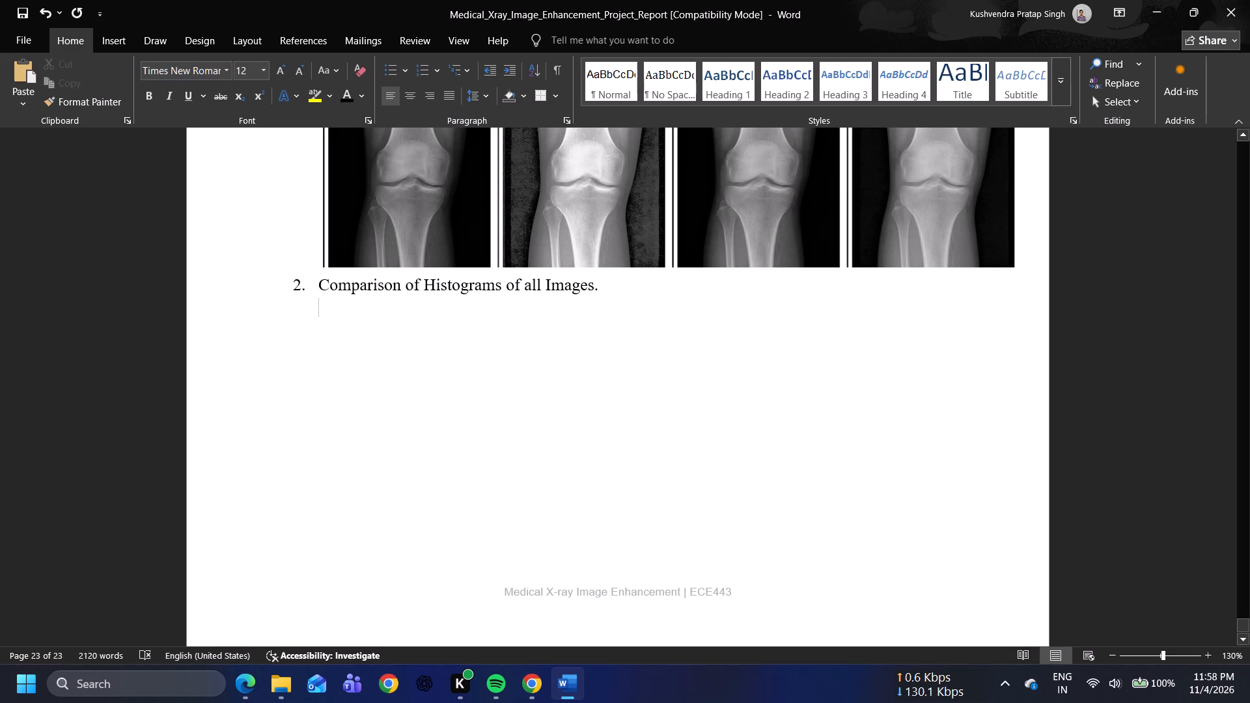
left_click(286, 682)
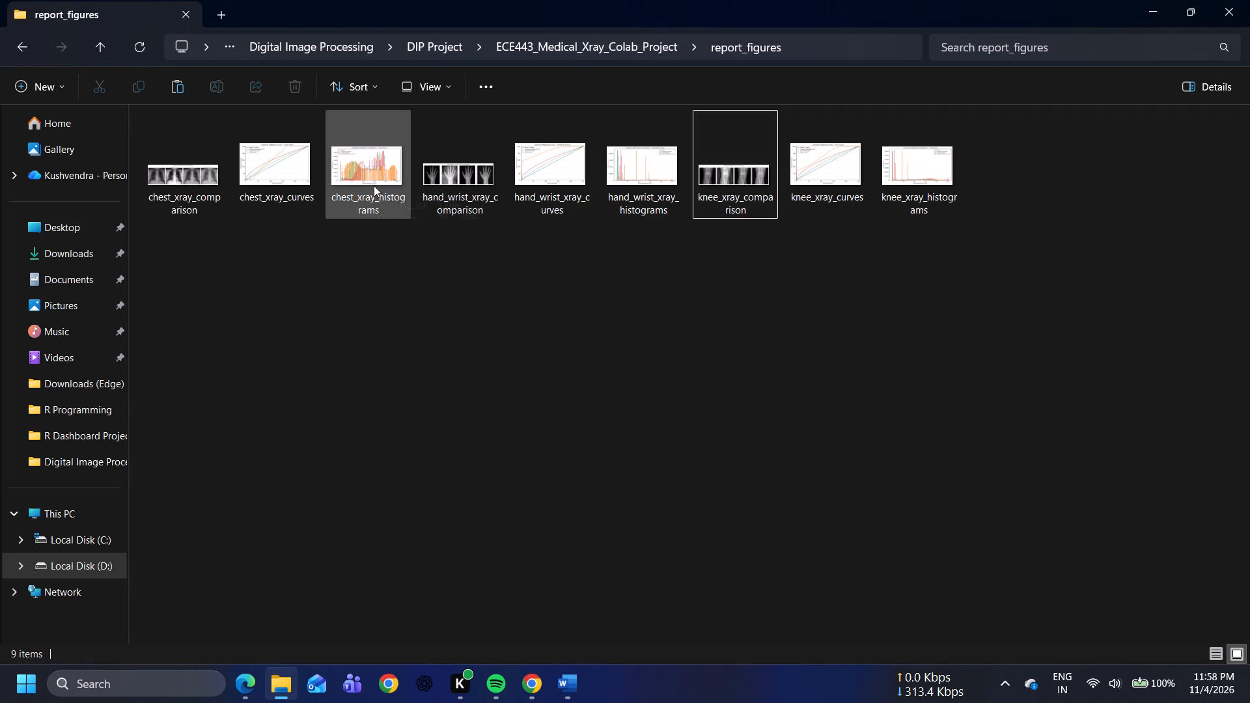
left_click(374, 186)
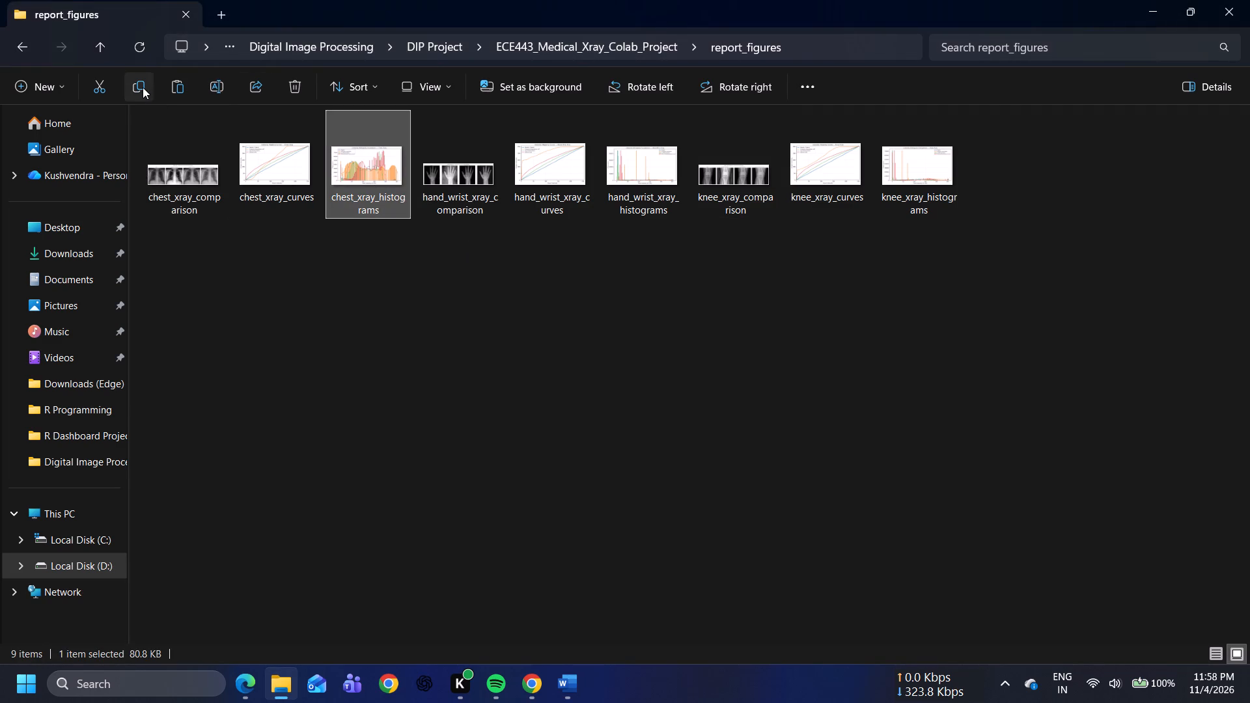
left_click(143, 87)
left_click(403, 349)
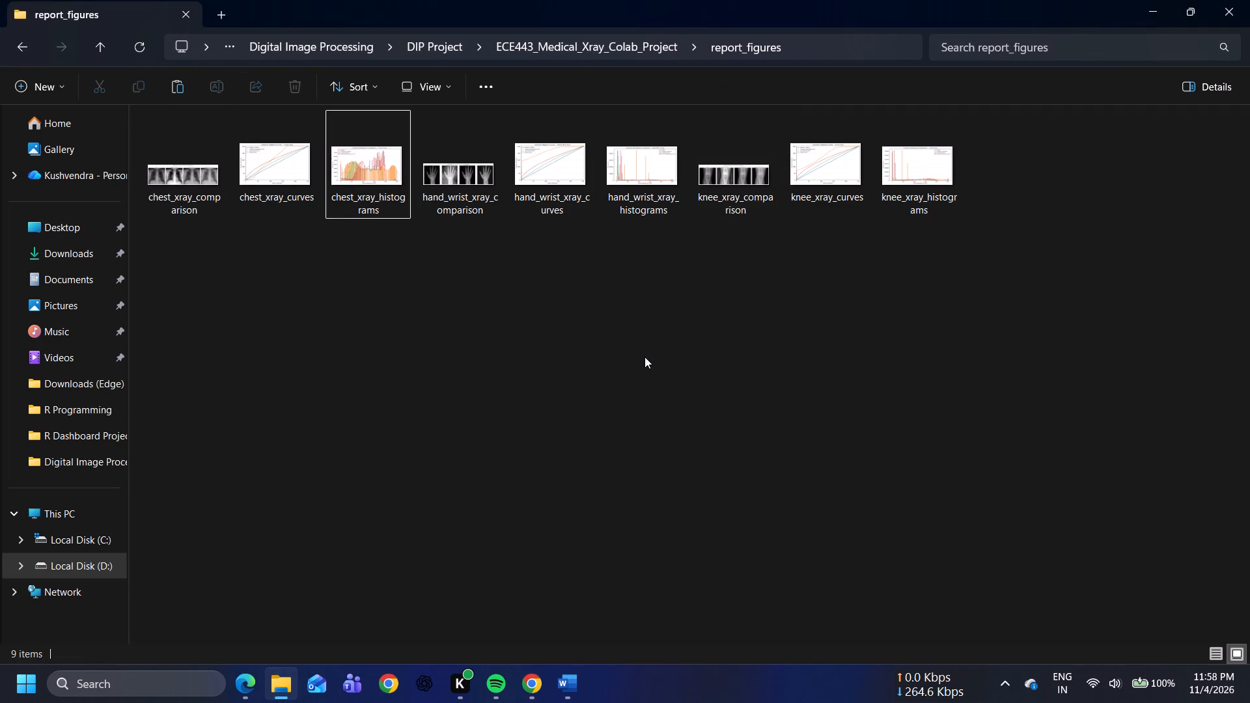
left_click(566, 682)
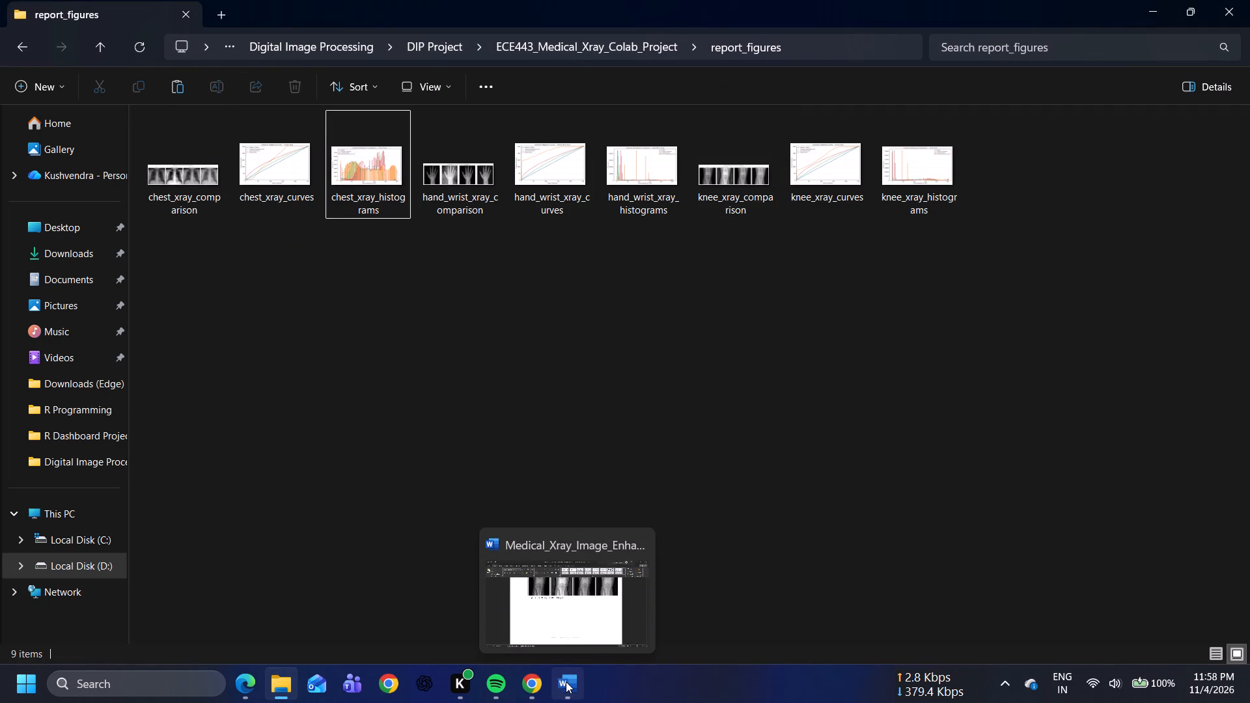
key("ctrl+v")
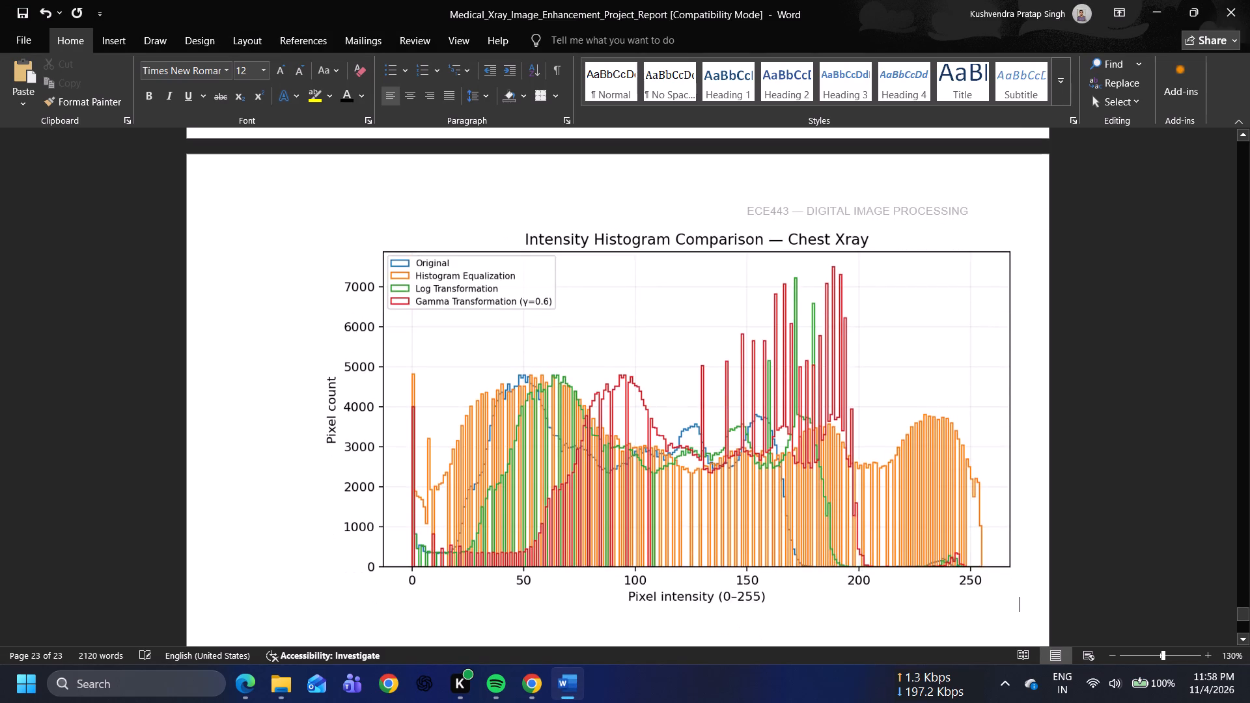
Join the chest histogram to the item 2 caption's paragraph so the two stay together, keeping the caption's final period.
scroll(548, 456, "up", 6)
scroll(435, 550, "down", 7)
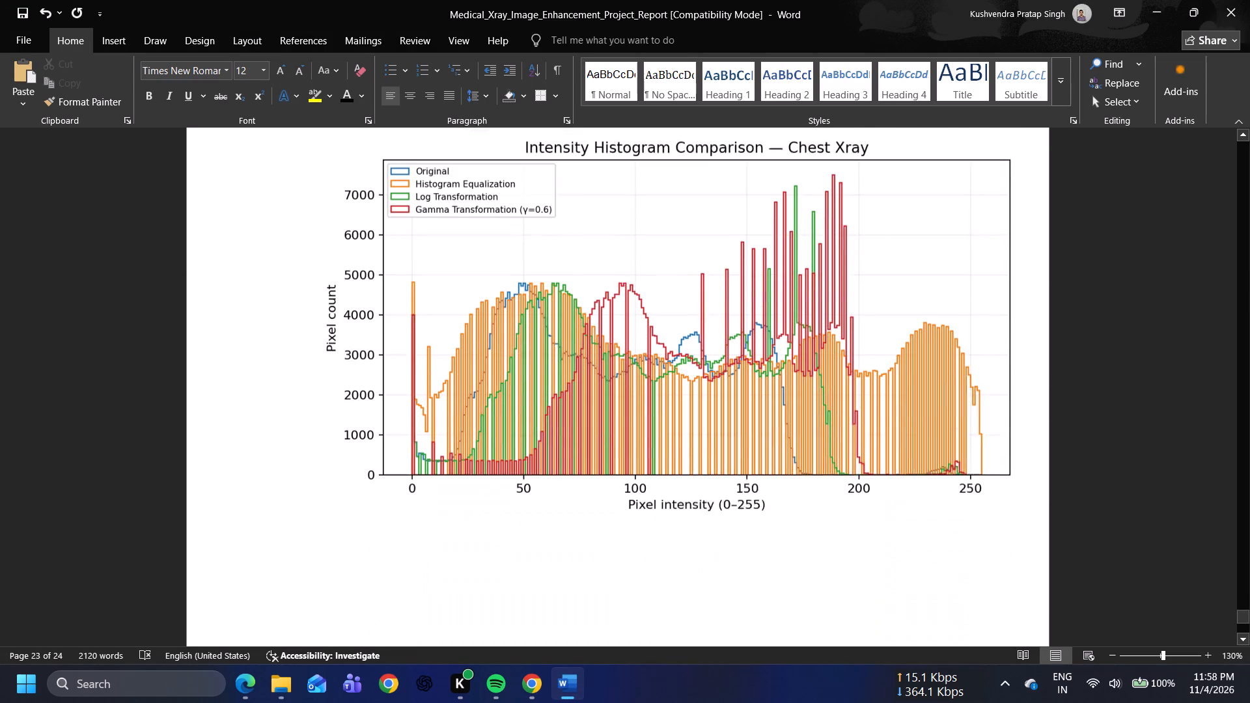
key("Right")
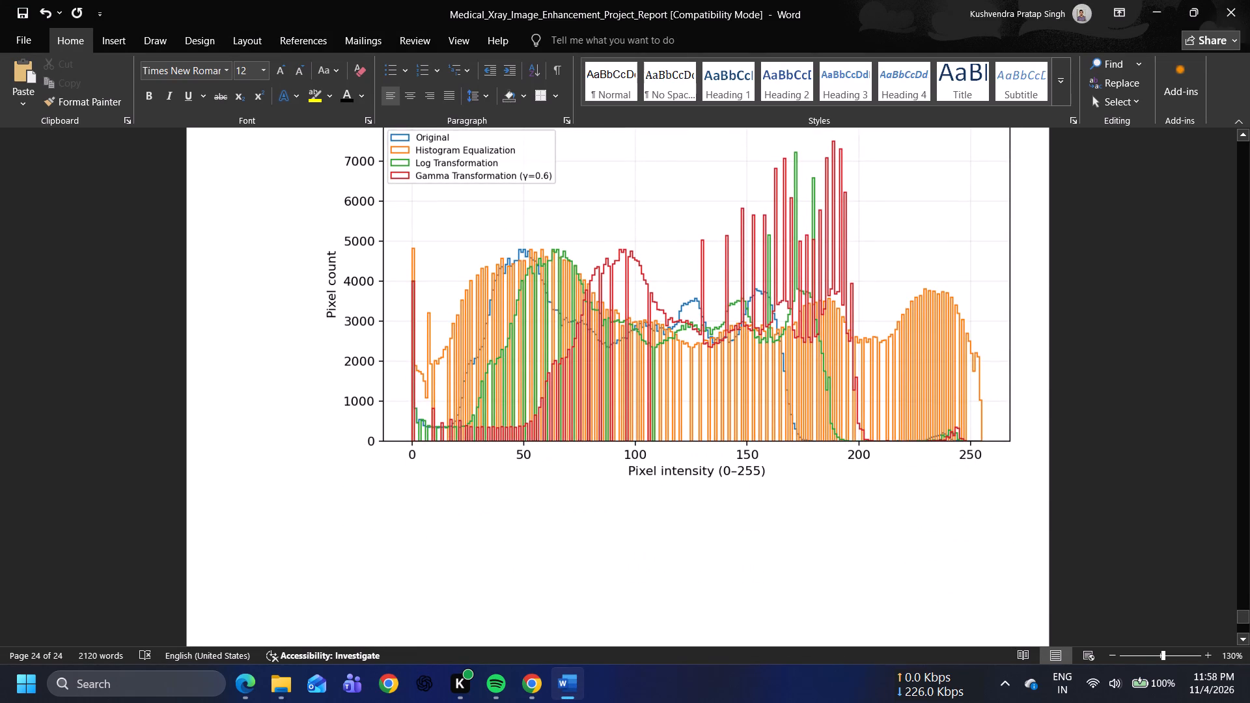
key("Left")
key("BackSpace")
key("BackSpace")
key("BackSpace")
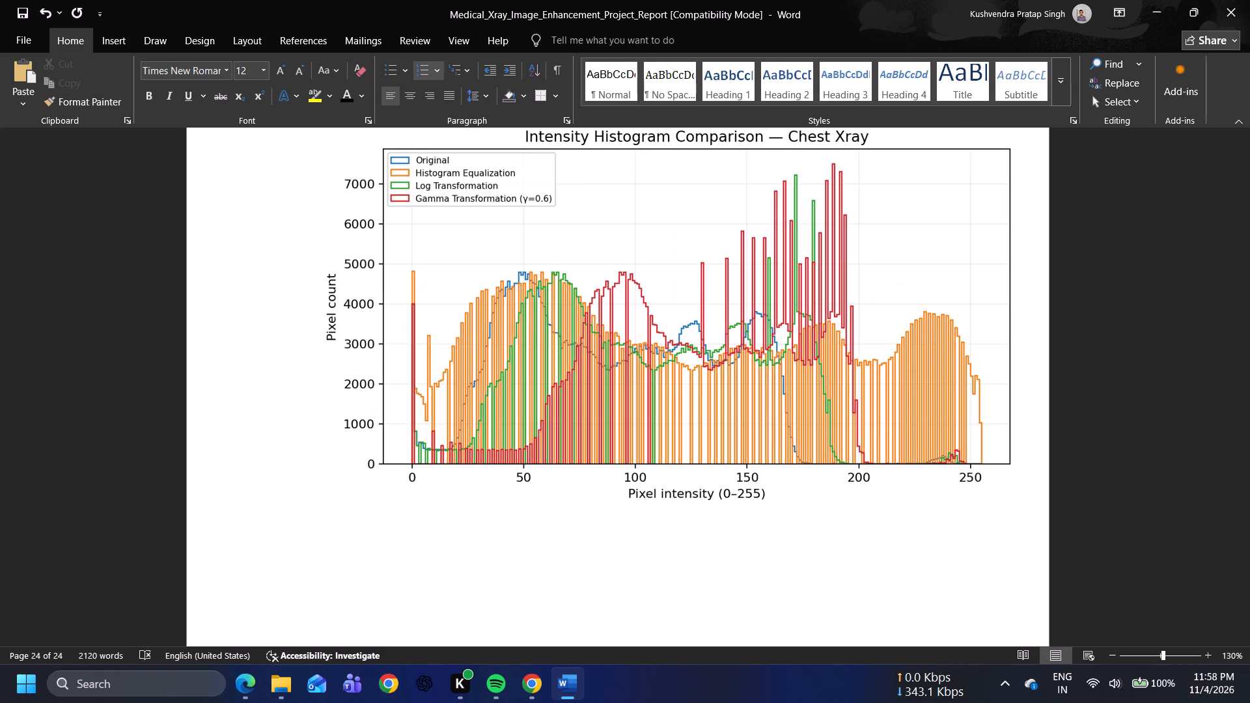
scroll(431, 528, "up", 12)
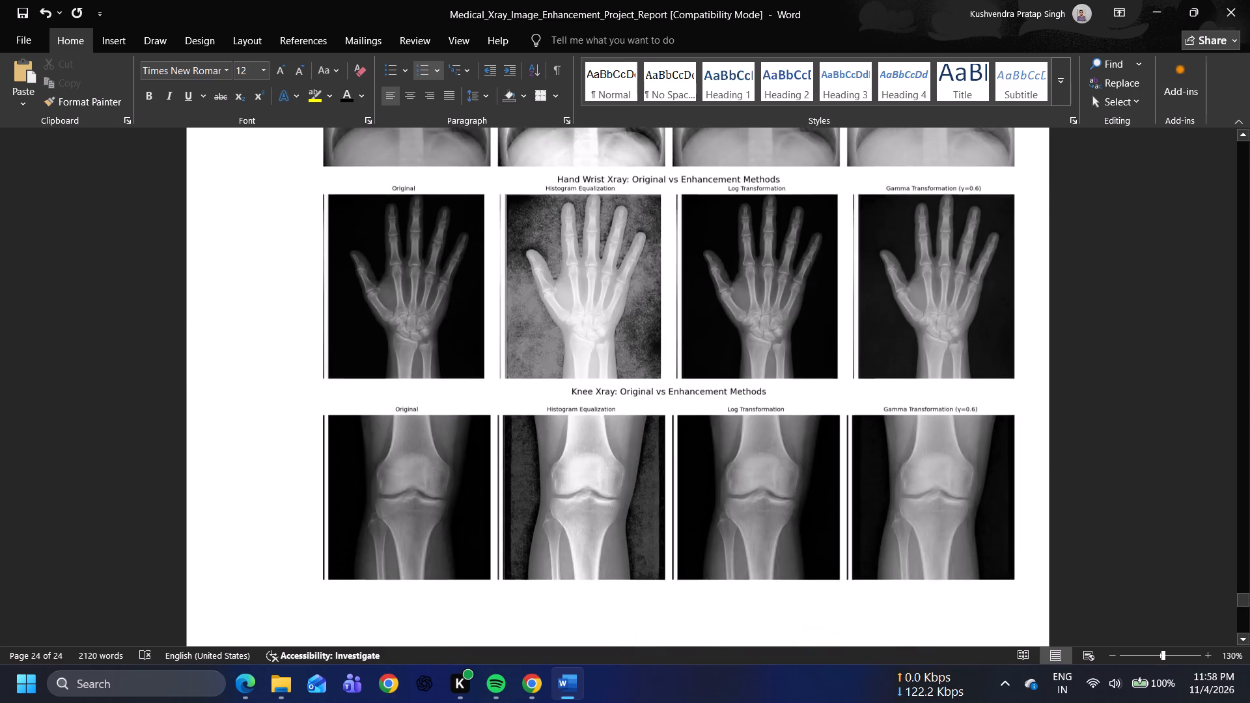
scroll(431, 528, "down", 11)
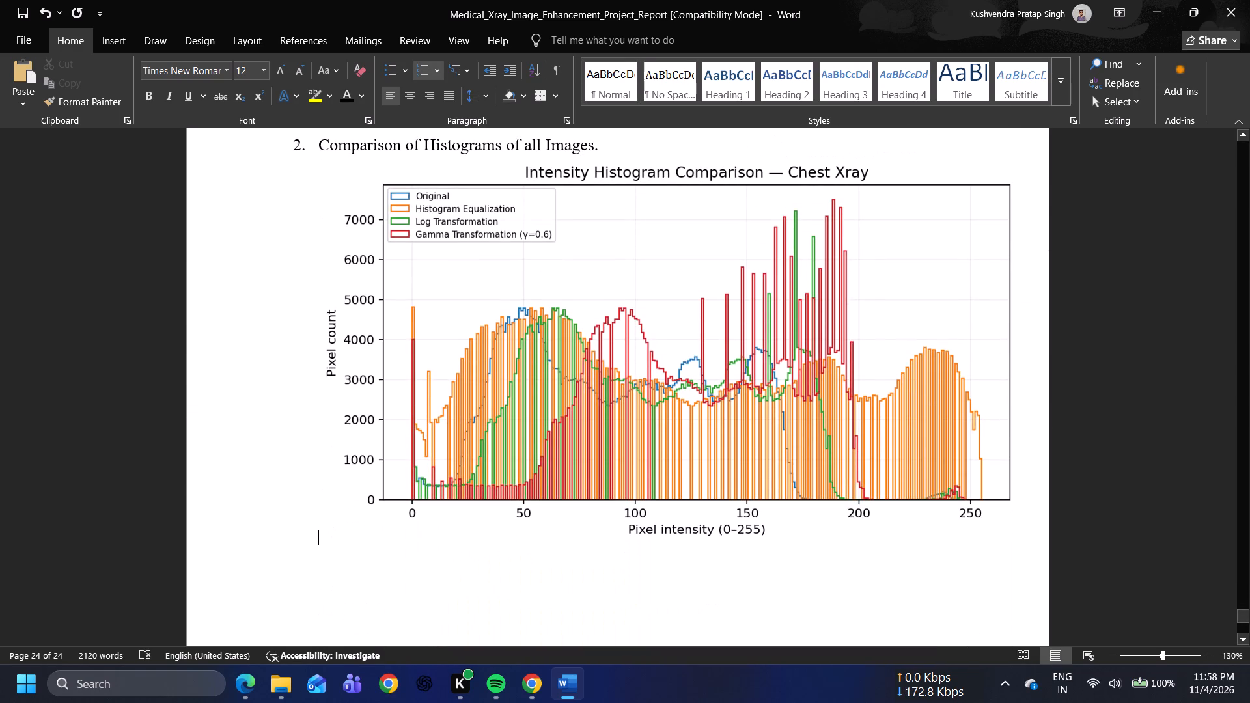
key("BackSpace")
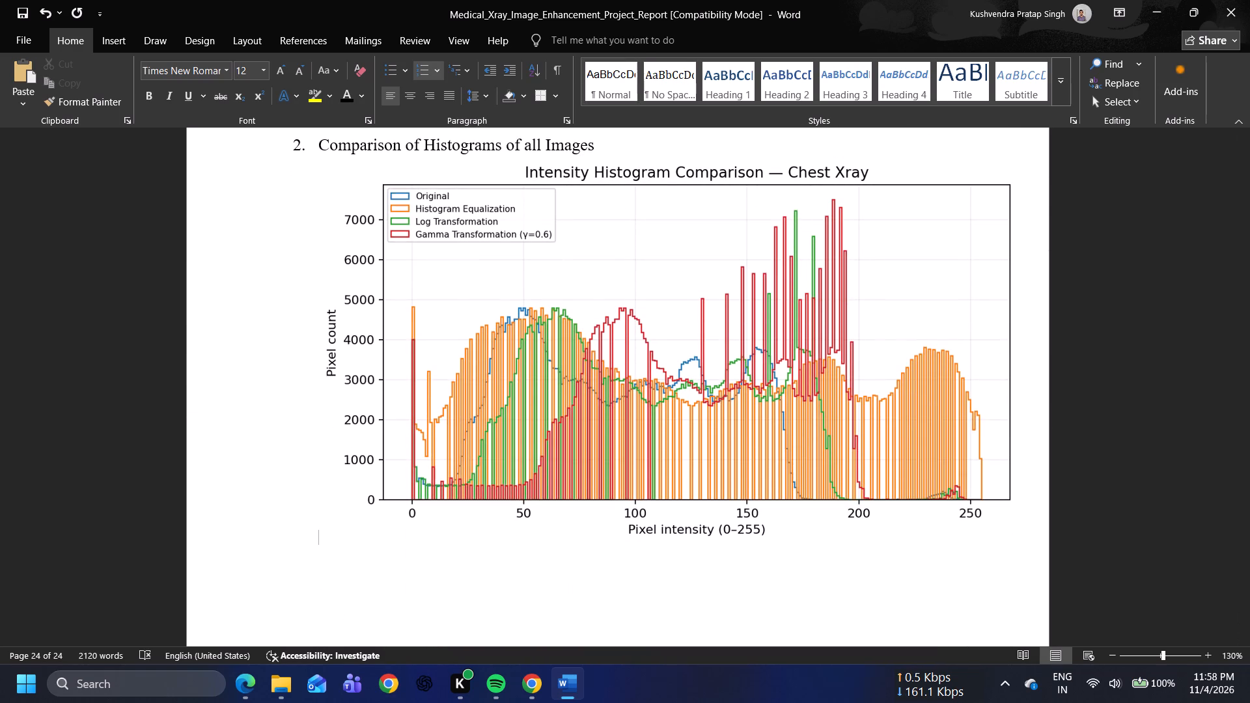
key("ctrl+z")
Insert the hand_wrist_xray_histograms picture from the report_figures folder on a new unnumbered line below the chest histogram.
key("Right")
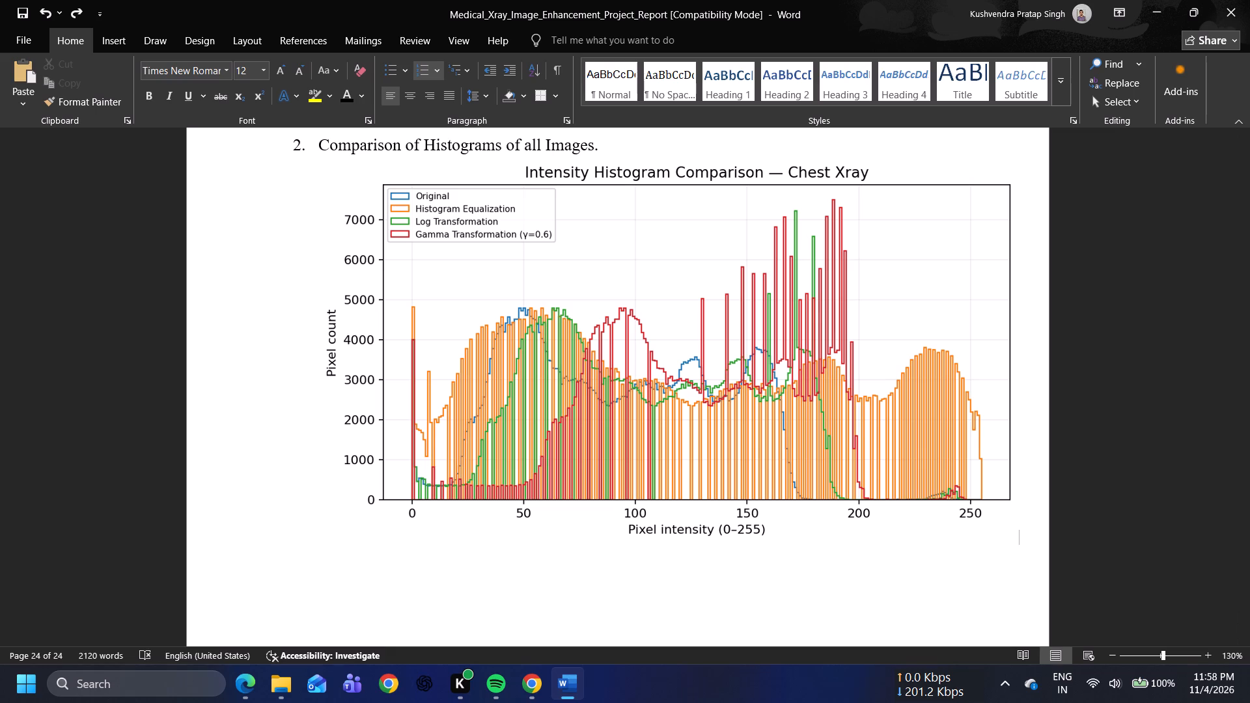
key("Return")
key("BackSpace")
key("BackSpace")
key("BackSpace")
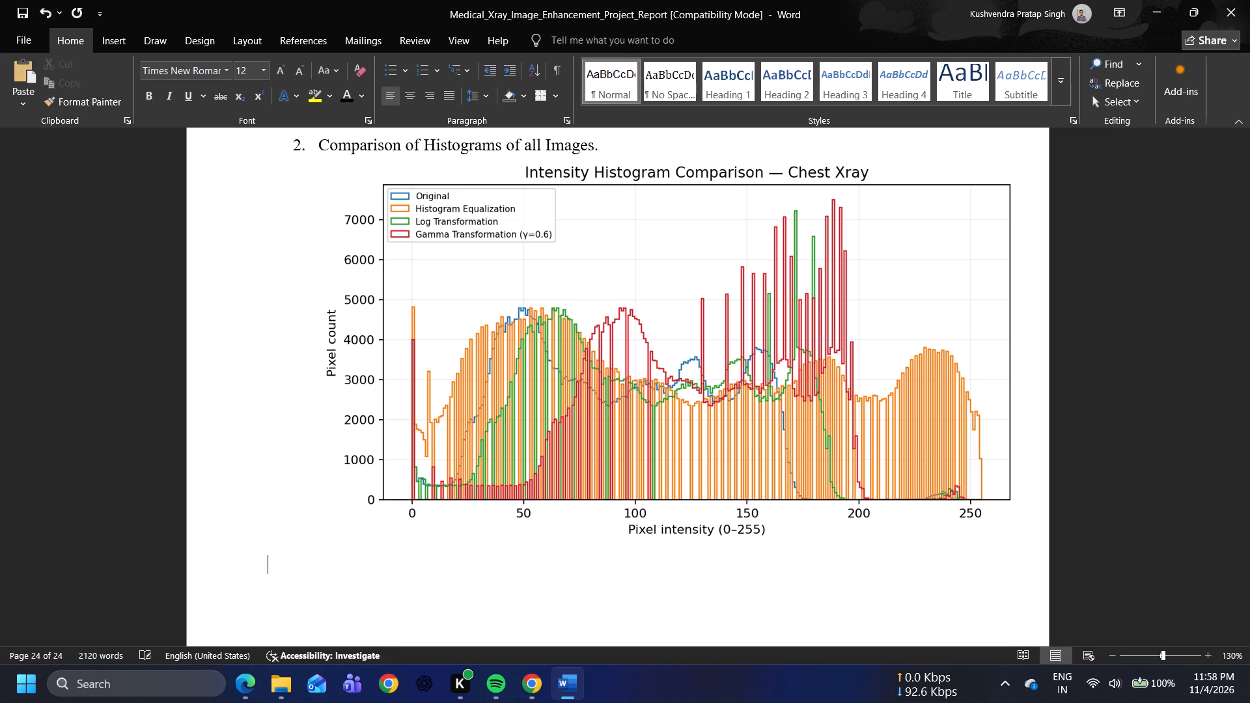
left_click(288, 679)
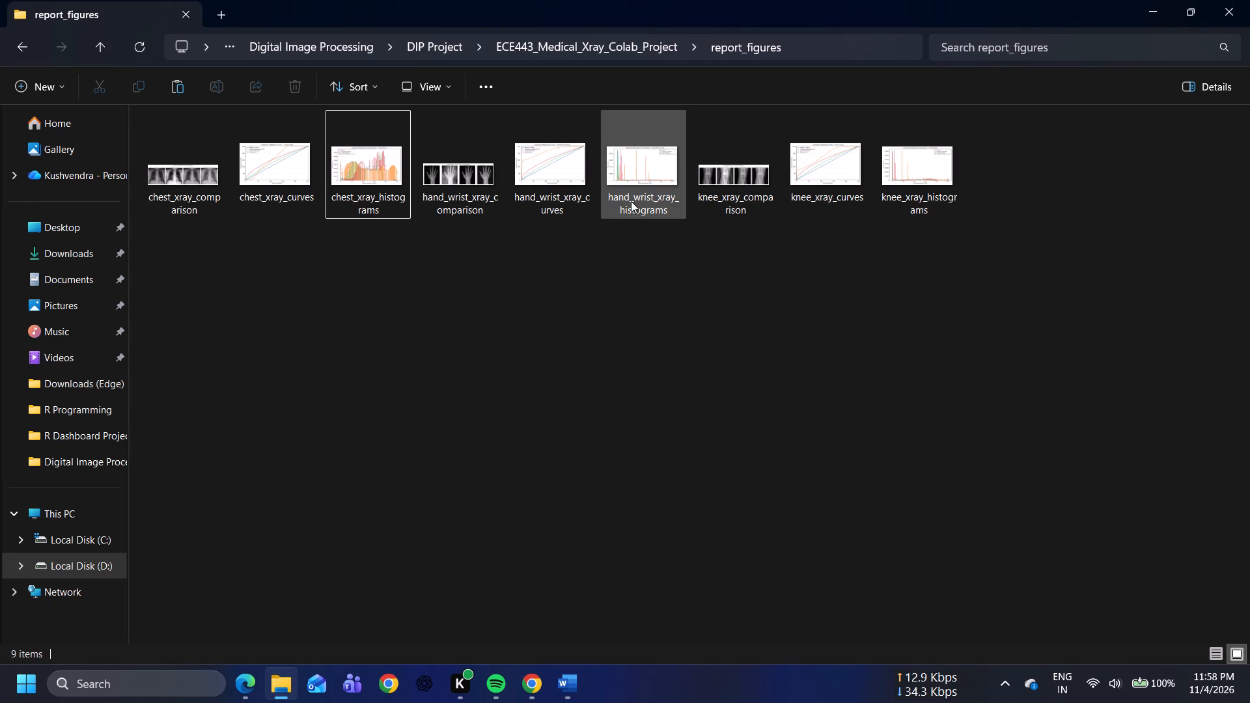
left_click(632, 201)
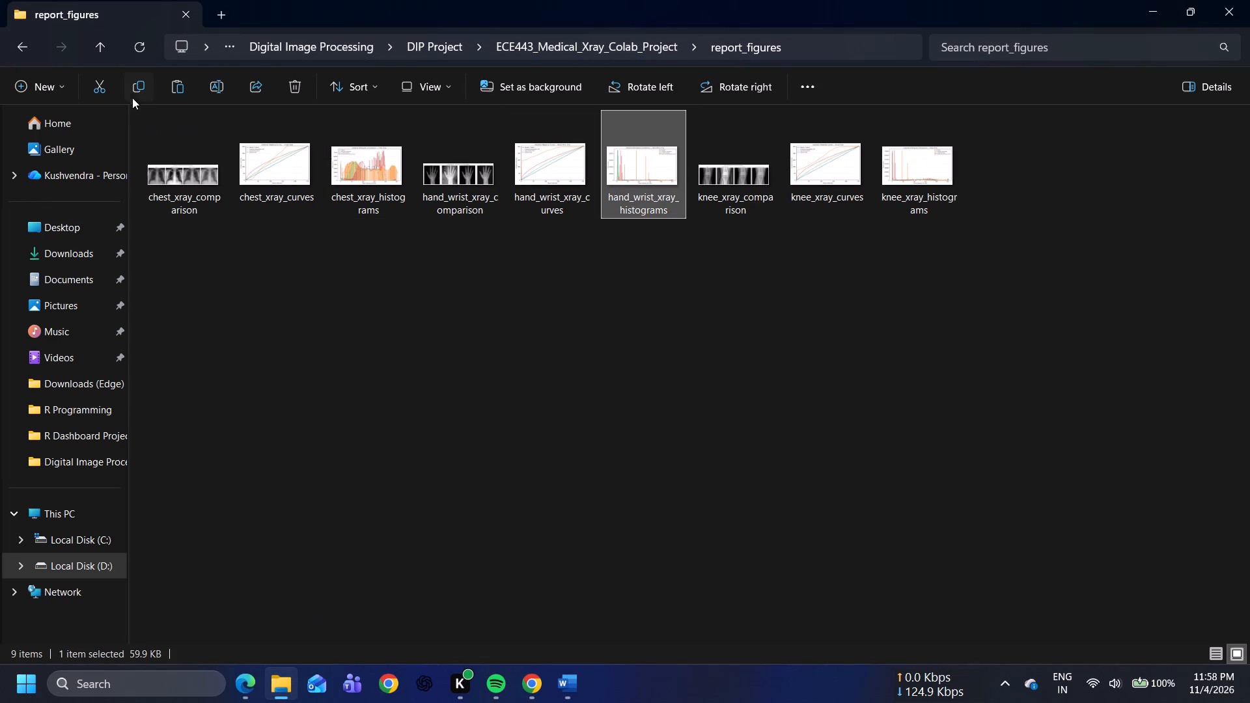
left_click(132, 92)
key("alt+Tab")
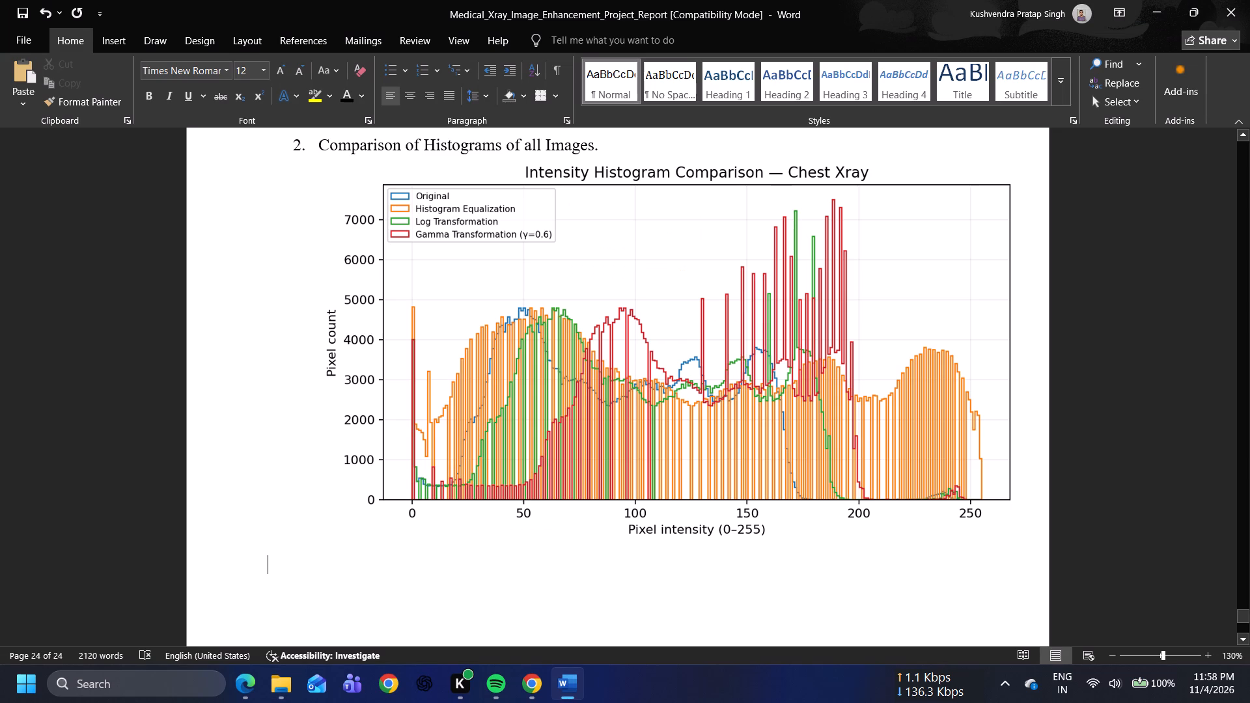
key("ctrl+v")
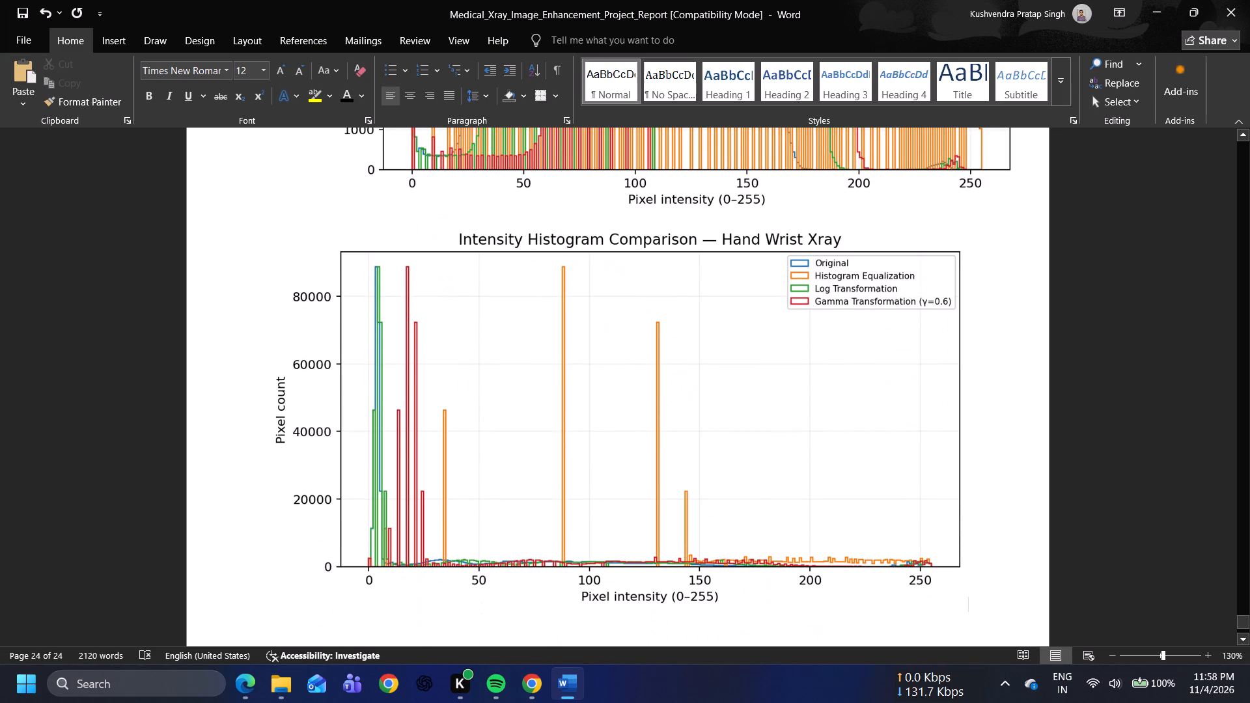
Join the hand wrist histogram to the chest histogram's paragraph so it sits directly beneath with the same indent.
key("Left")
key("BackSpace")
key("BackSpace")
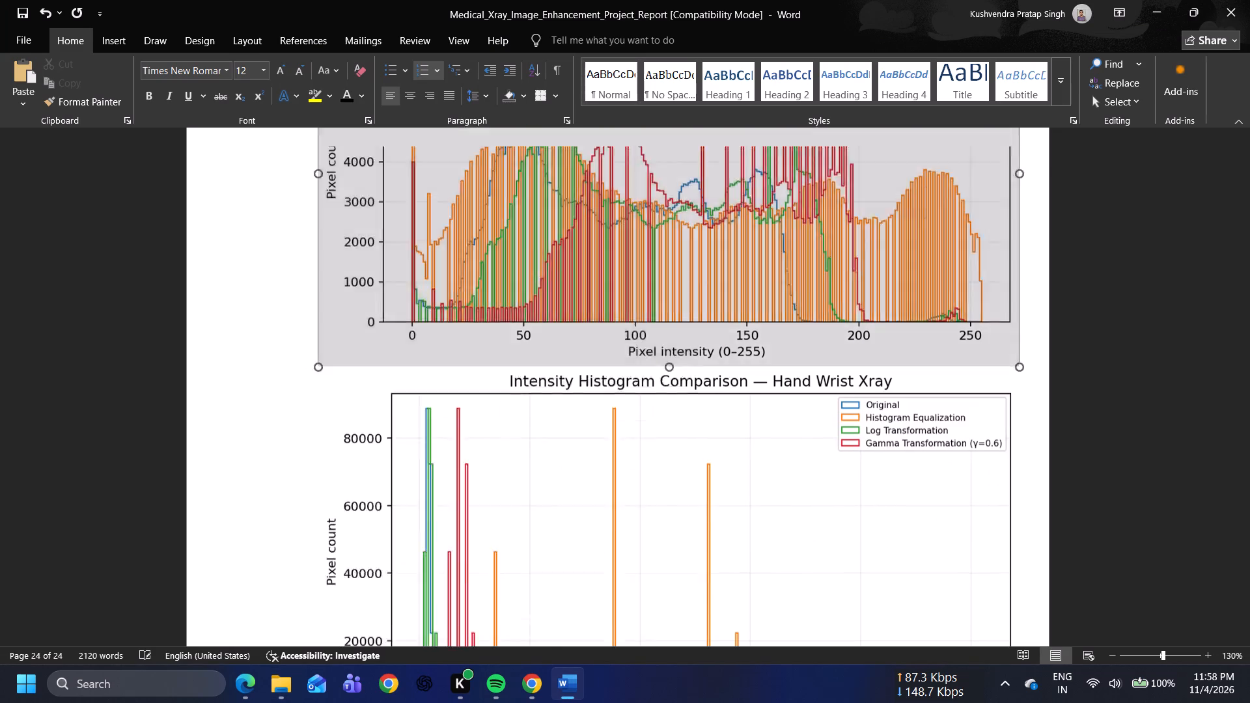
key("Right")
key("Right")
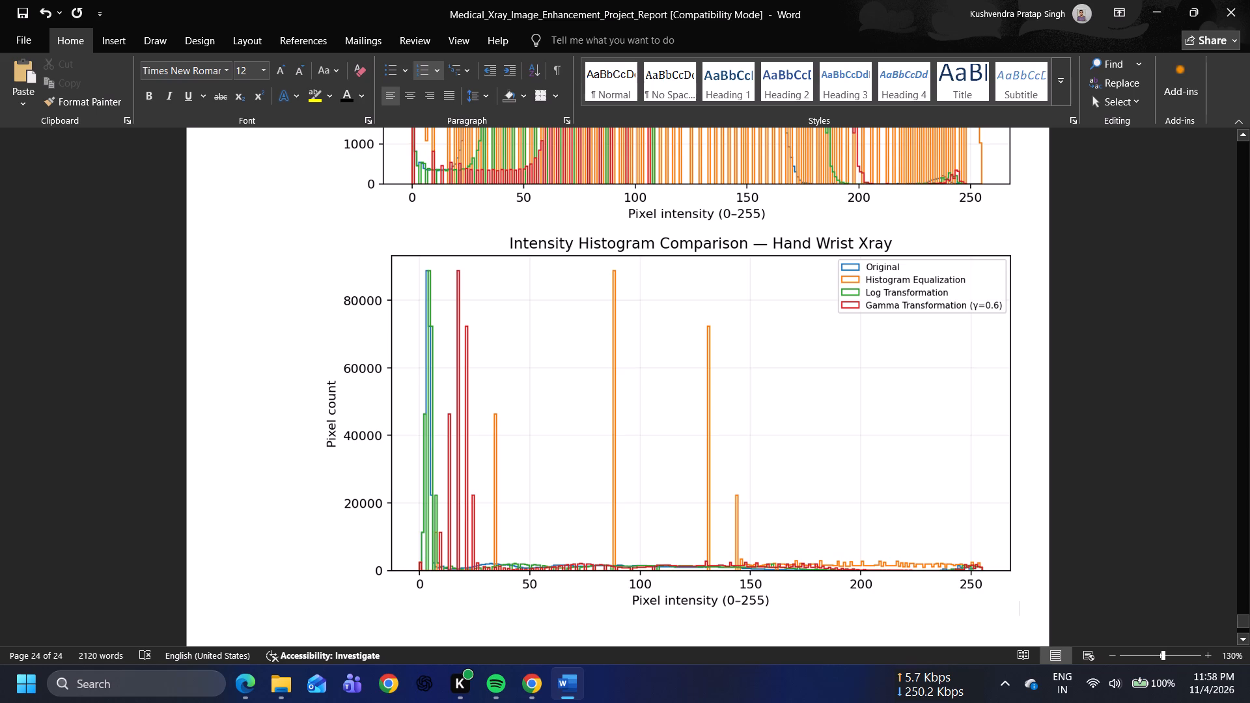
key("Left")
key("BackSpace")
key("Right")
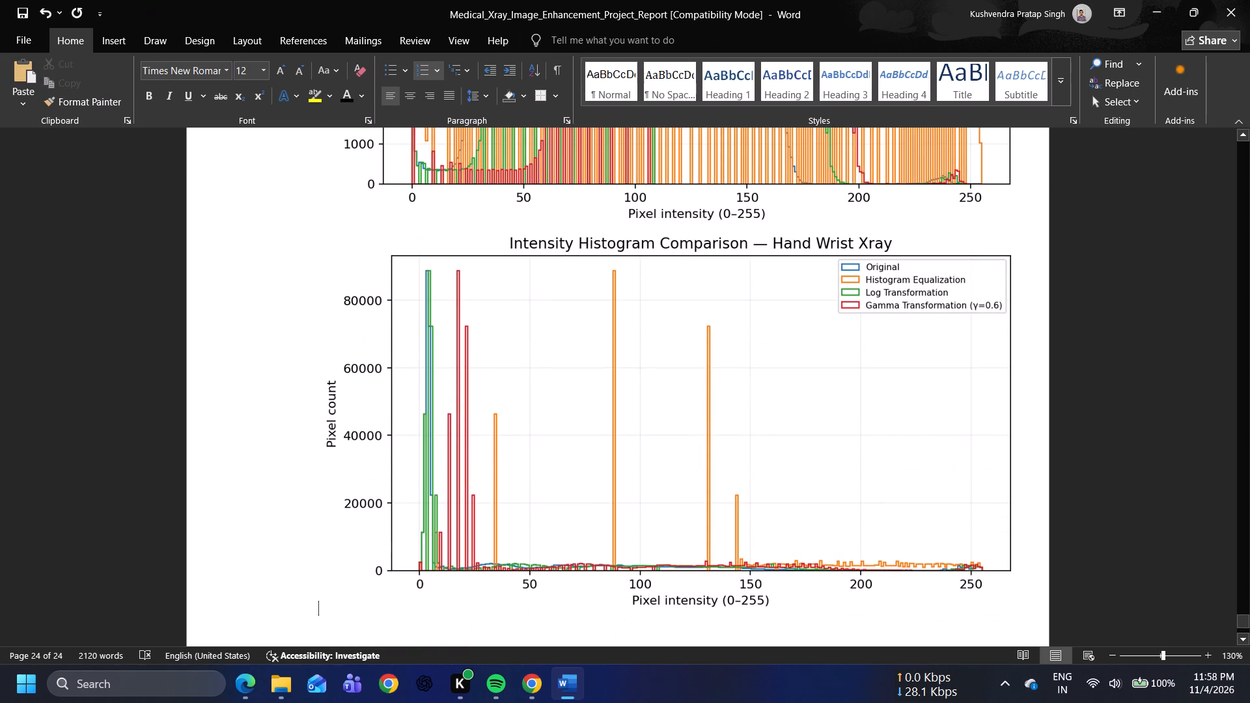
key("Right")
key("BackSpace")
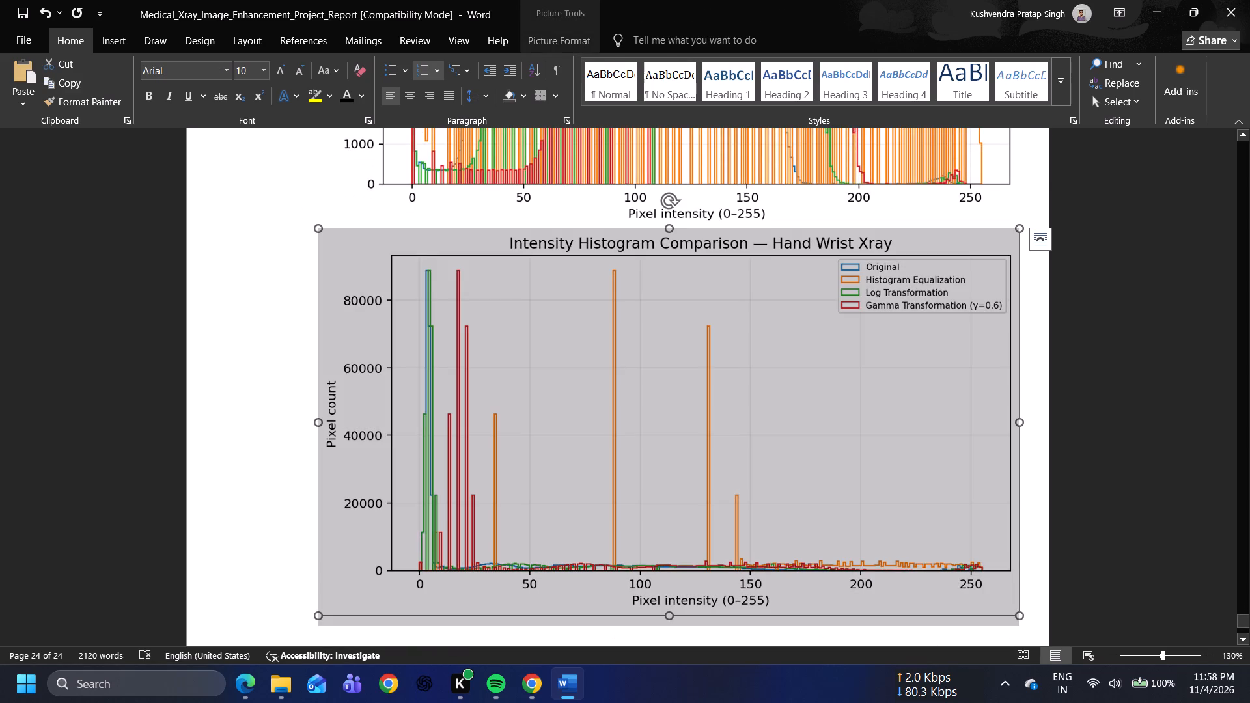
key("Right")
Insert the knee_xray_histograms picture from the report_figures folder on a new unnumbered line below the hand wrist histogram.
key("Return")
key("BackSpace")
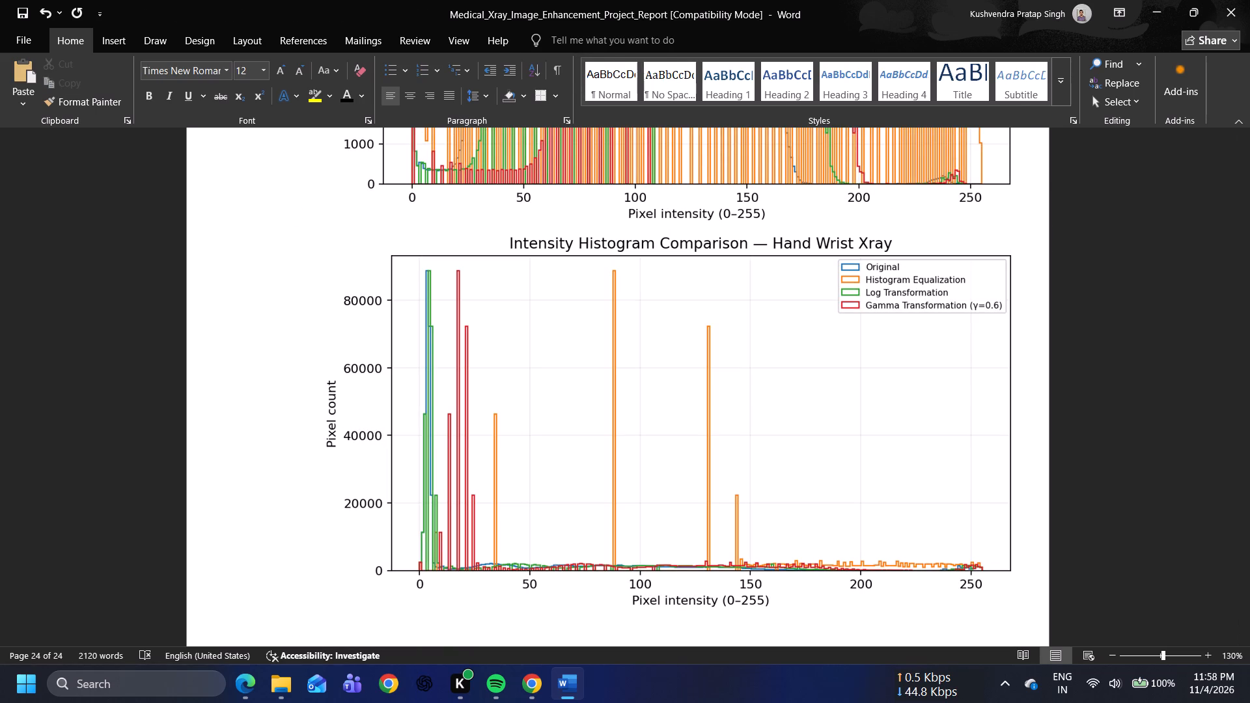
key("alt+Tab")
left_click(897, 186)
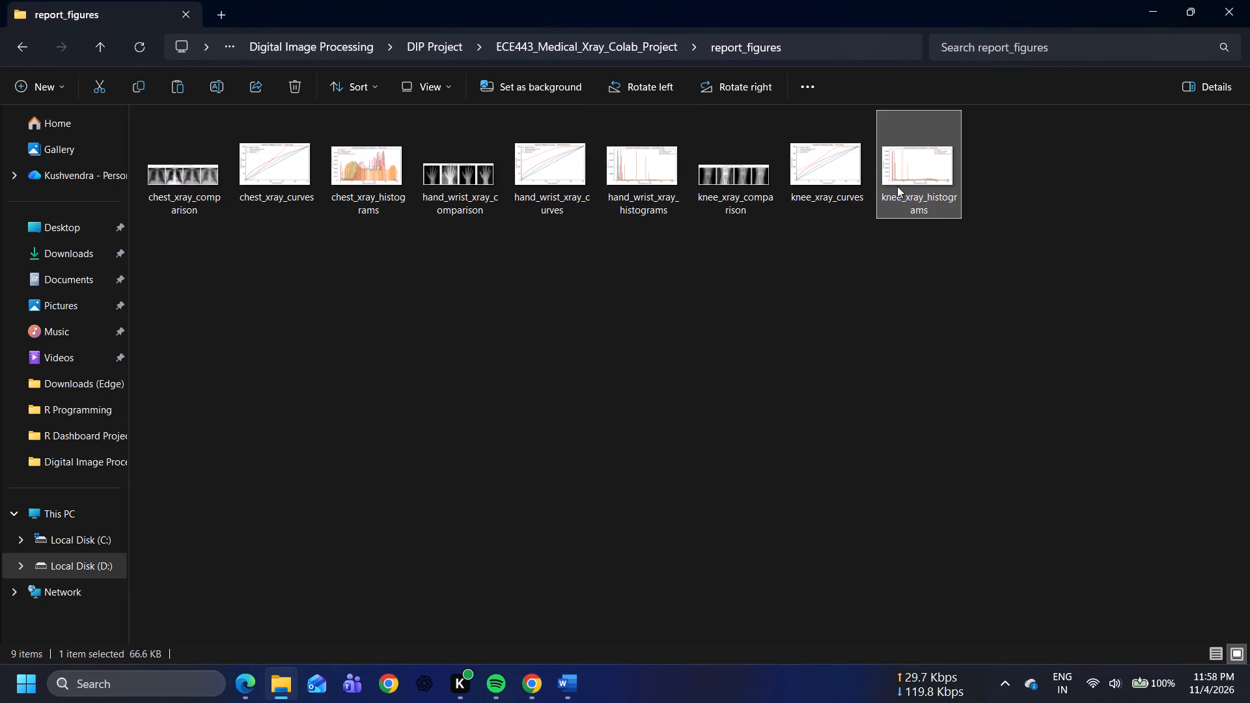
left_click(142, 92)
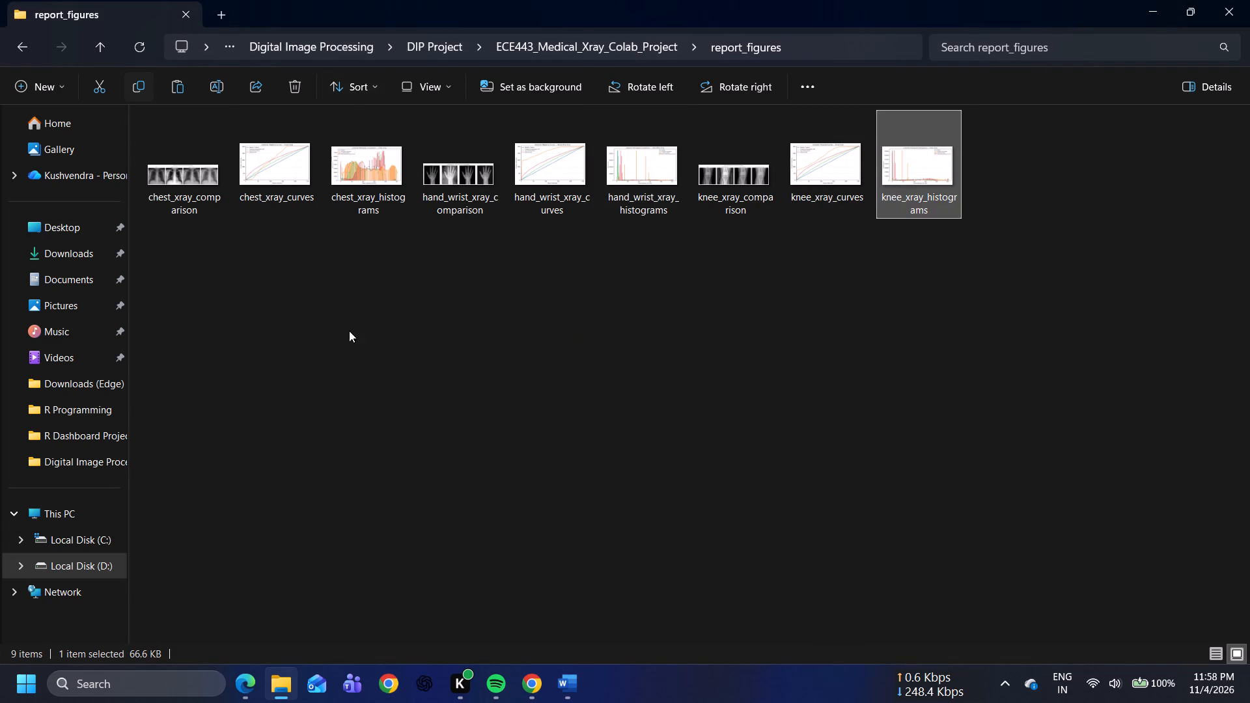
key("alt+Tab")
key("ctrl+v")
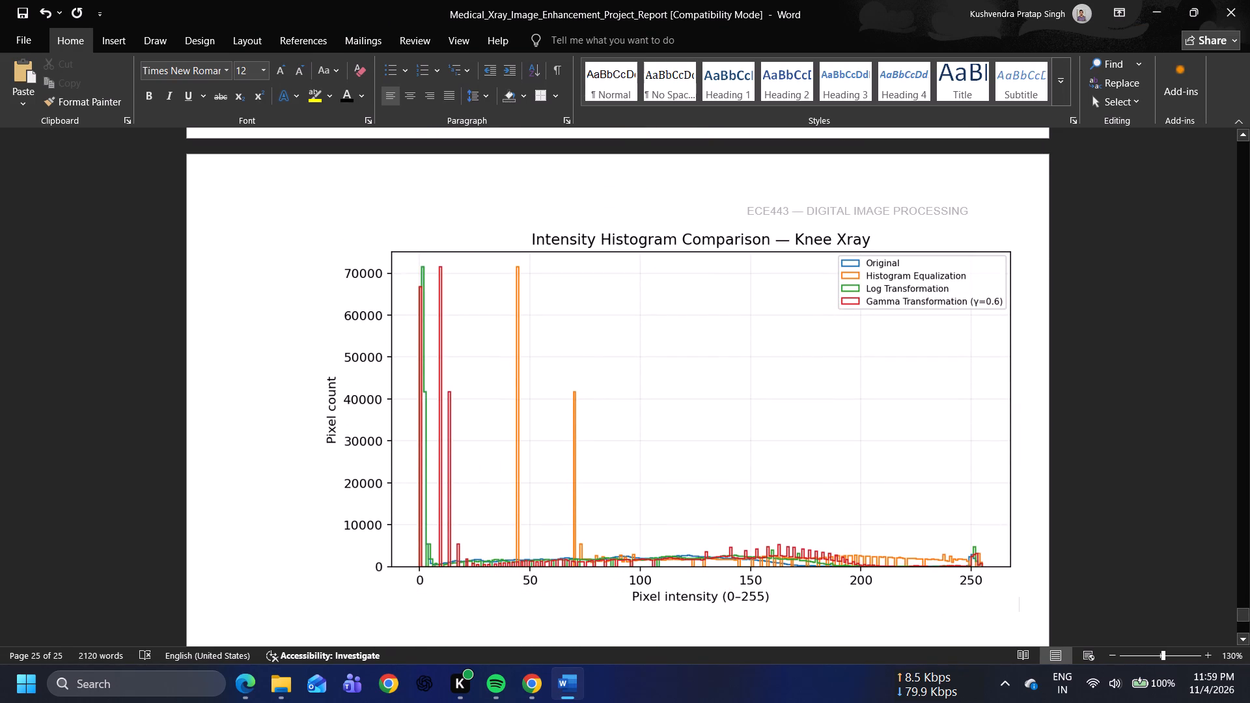
Join the knee histogram to the hand wrist histogram's paragraph so it sits directly beneath with the same indent.
key("Left")
key("BackSpace")
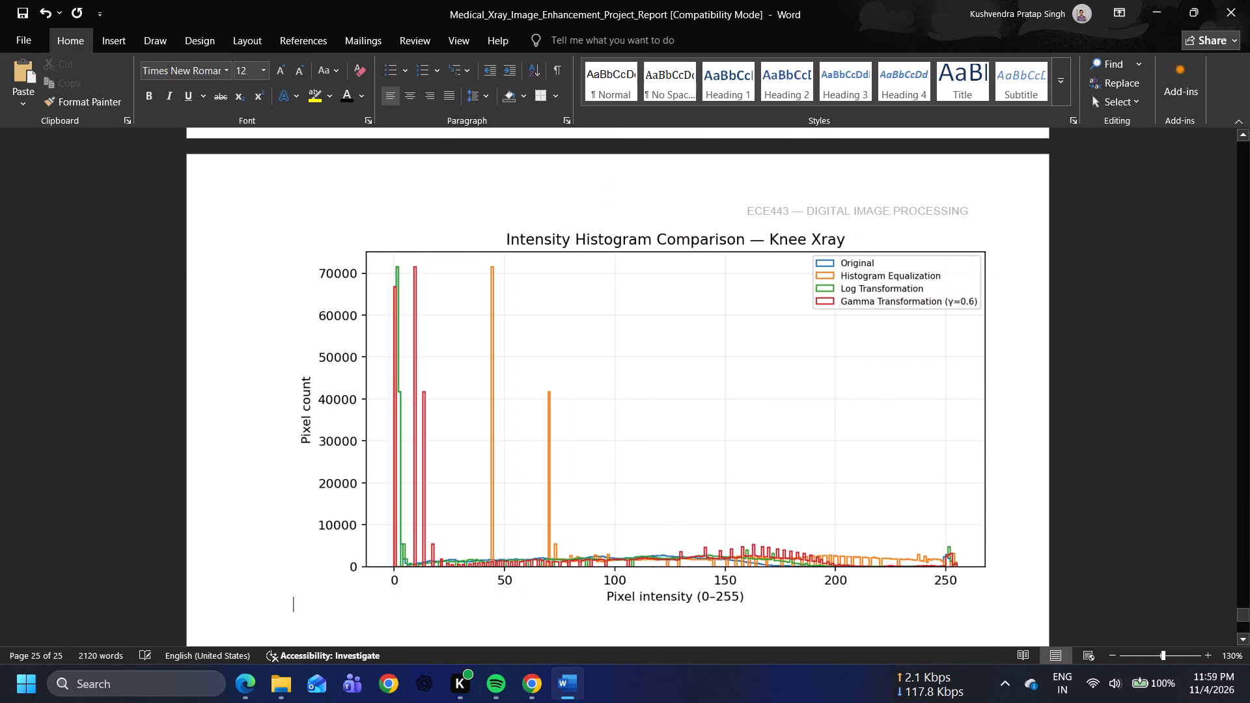
key("BackSpace")
key("BackSpace")
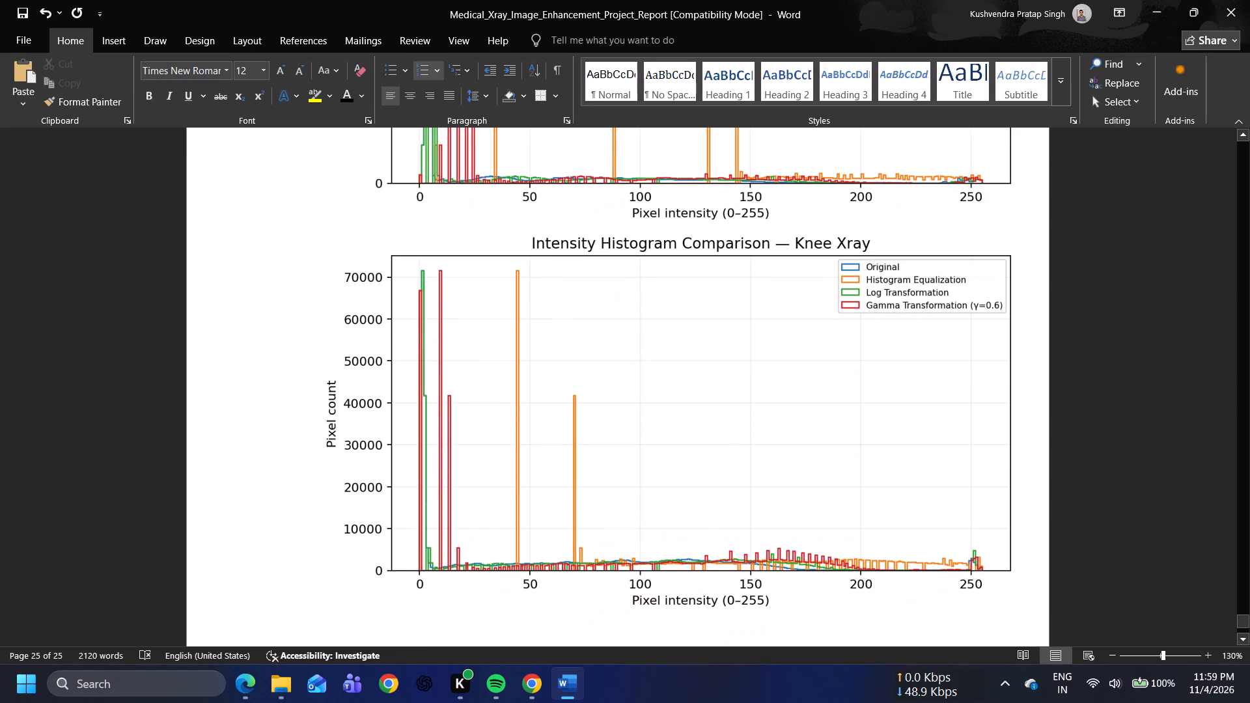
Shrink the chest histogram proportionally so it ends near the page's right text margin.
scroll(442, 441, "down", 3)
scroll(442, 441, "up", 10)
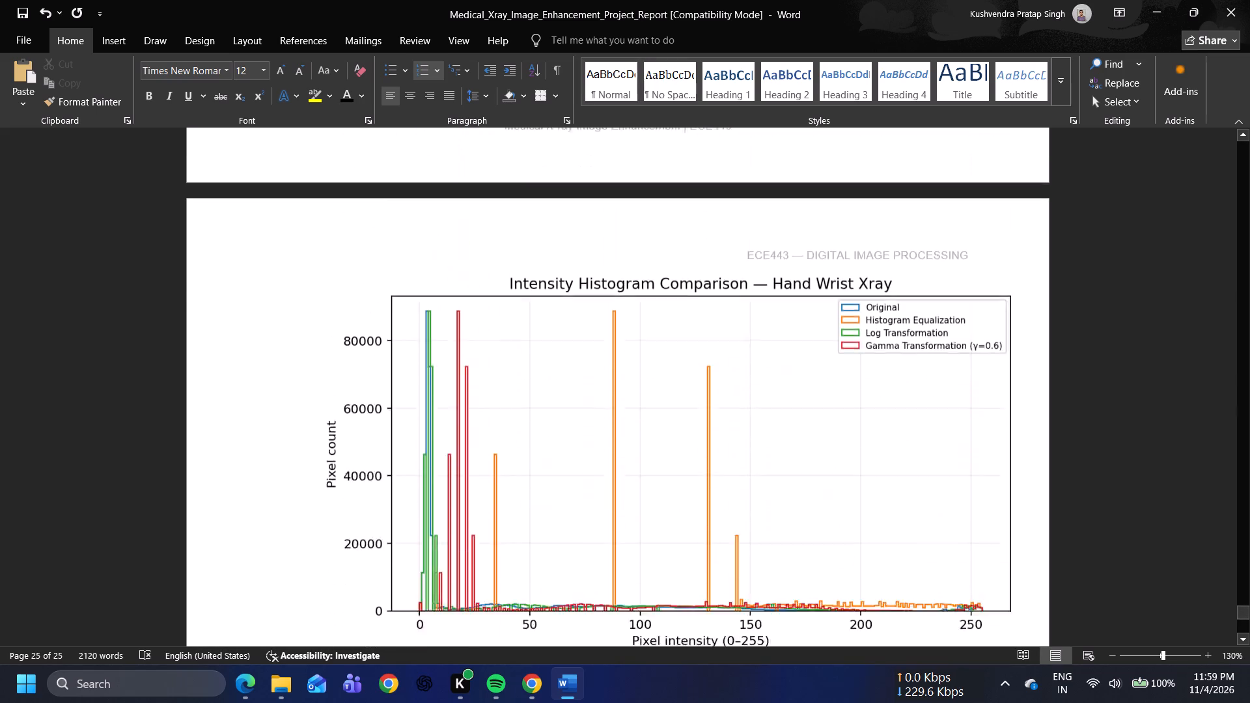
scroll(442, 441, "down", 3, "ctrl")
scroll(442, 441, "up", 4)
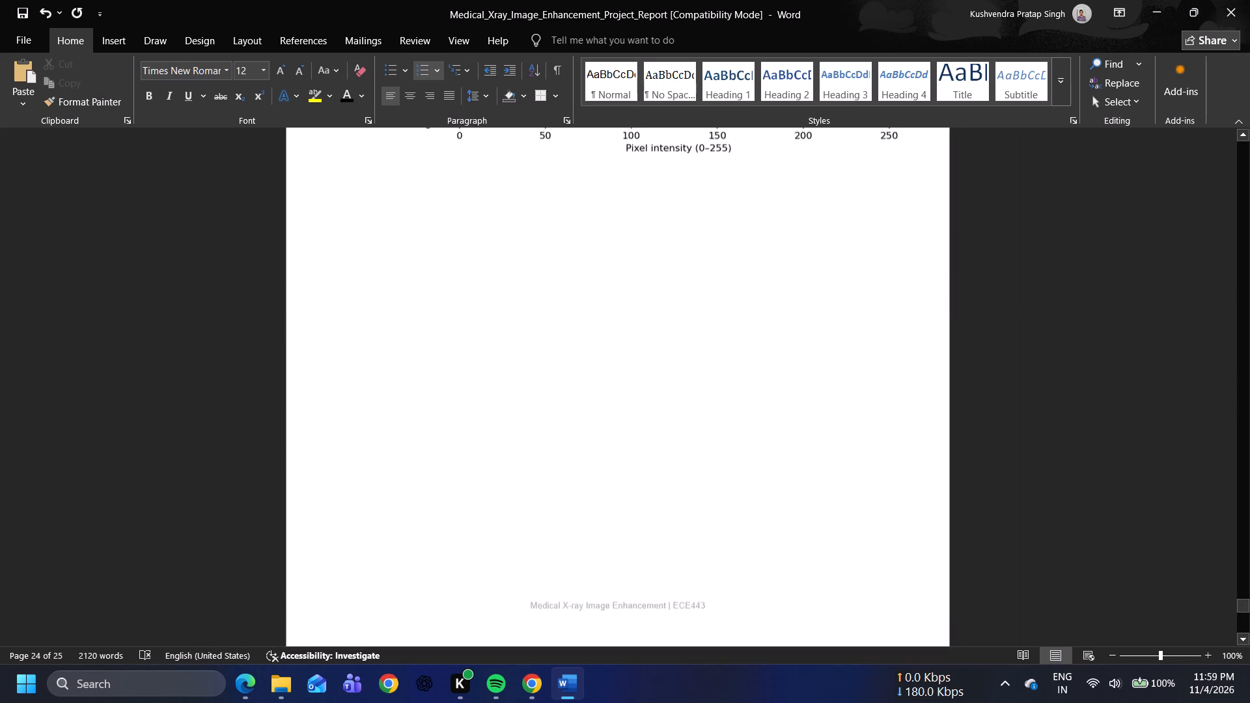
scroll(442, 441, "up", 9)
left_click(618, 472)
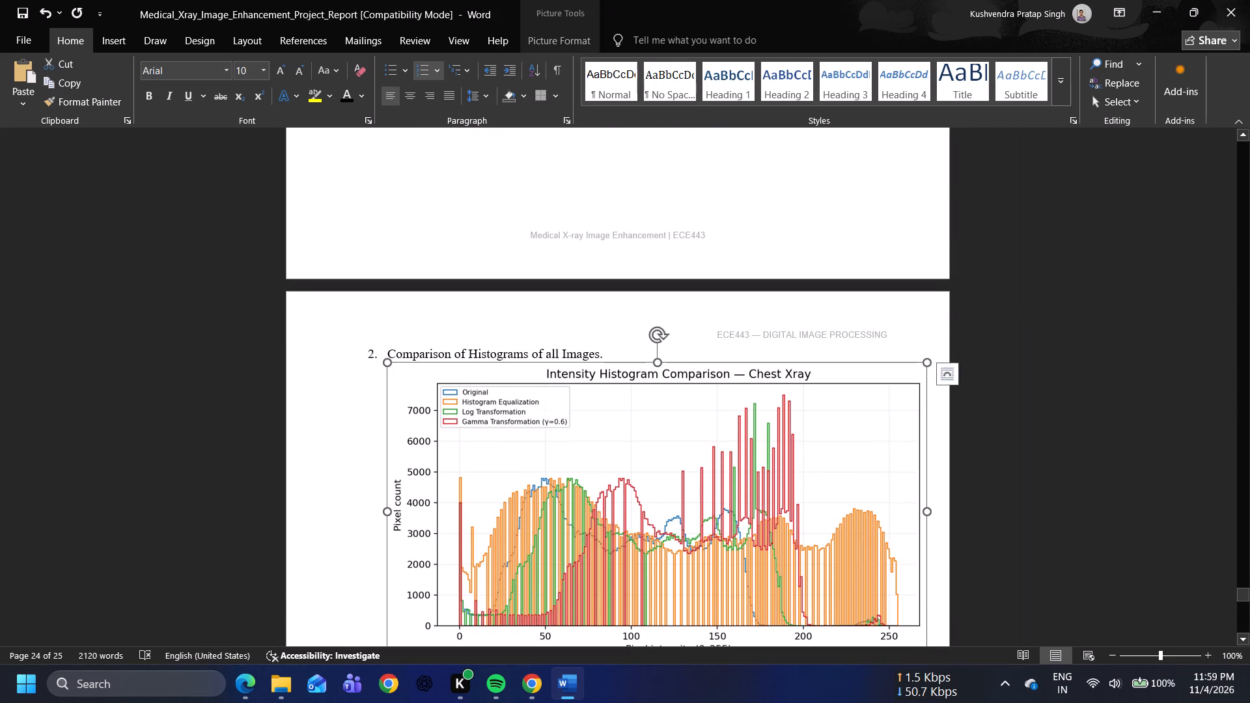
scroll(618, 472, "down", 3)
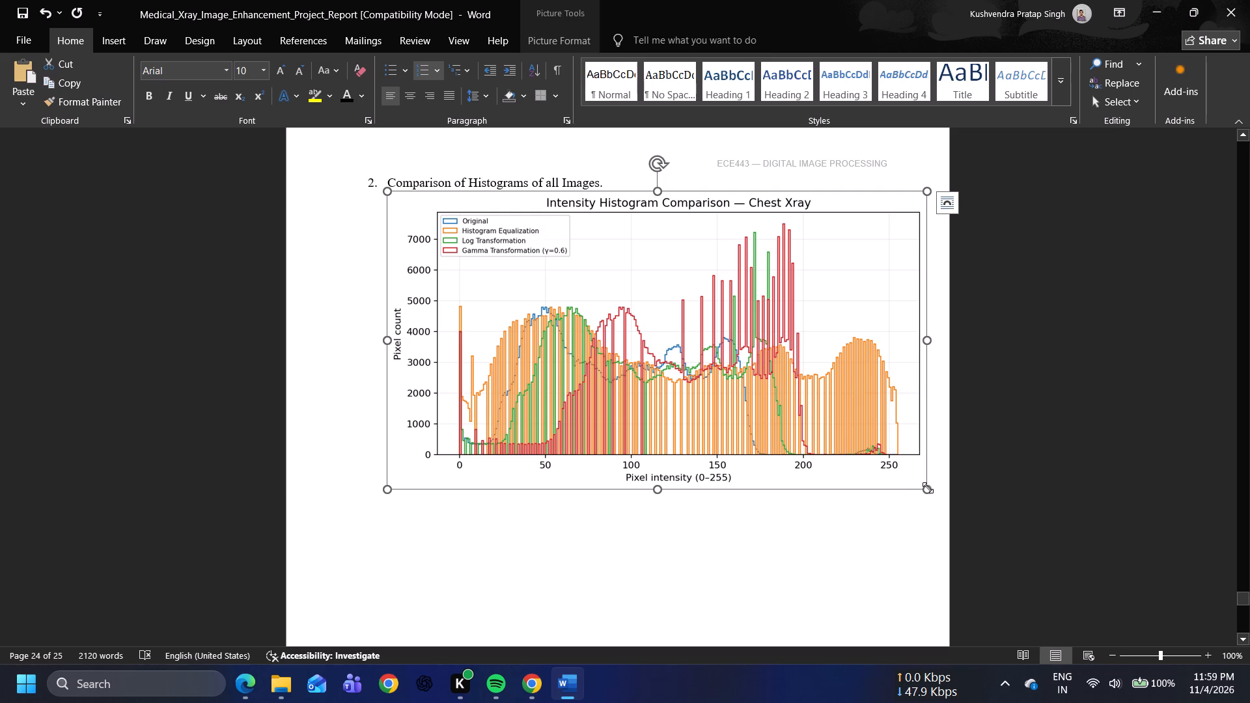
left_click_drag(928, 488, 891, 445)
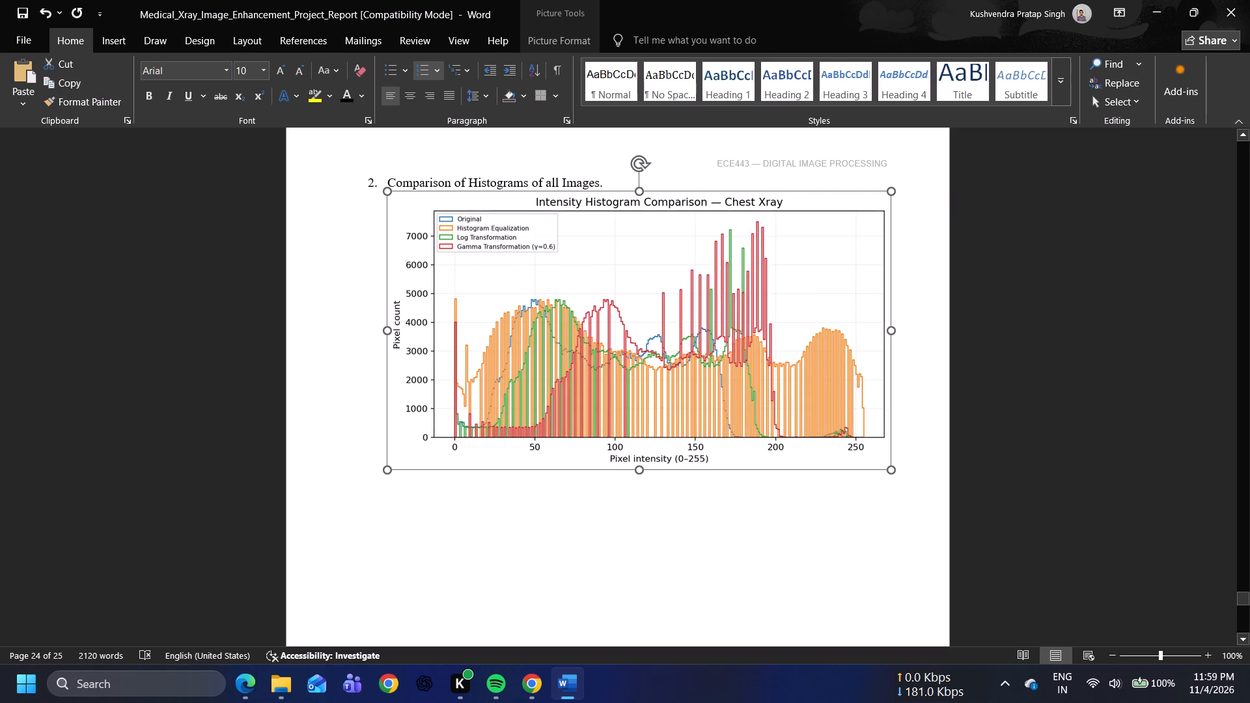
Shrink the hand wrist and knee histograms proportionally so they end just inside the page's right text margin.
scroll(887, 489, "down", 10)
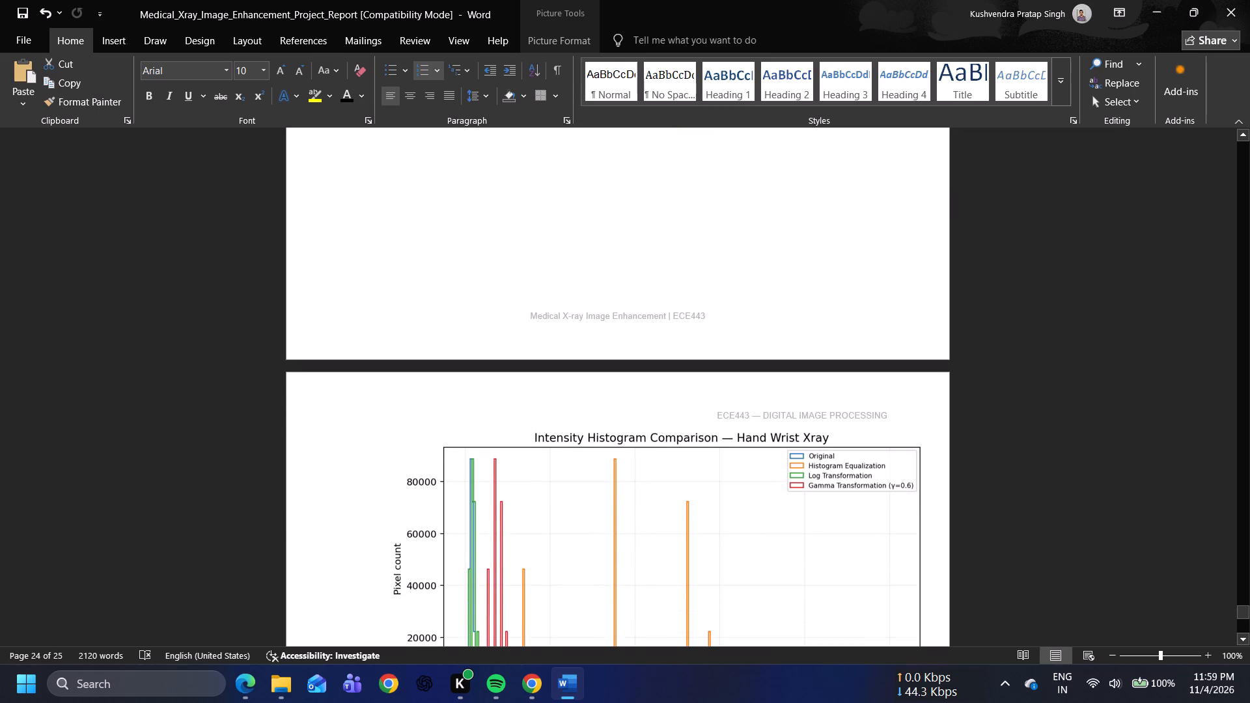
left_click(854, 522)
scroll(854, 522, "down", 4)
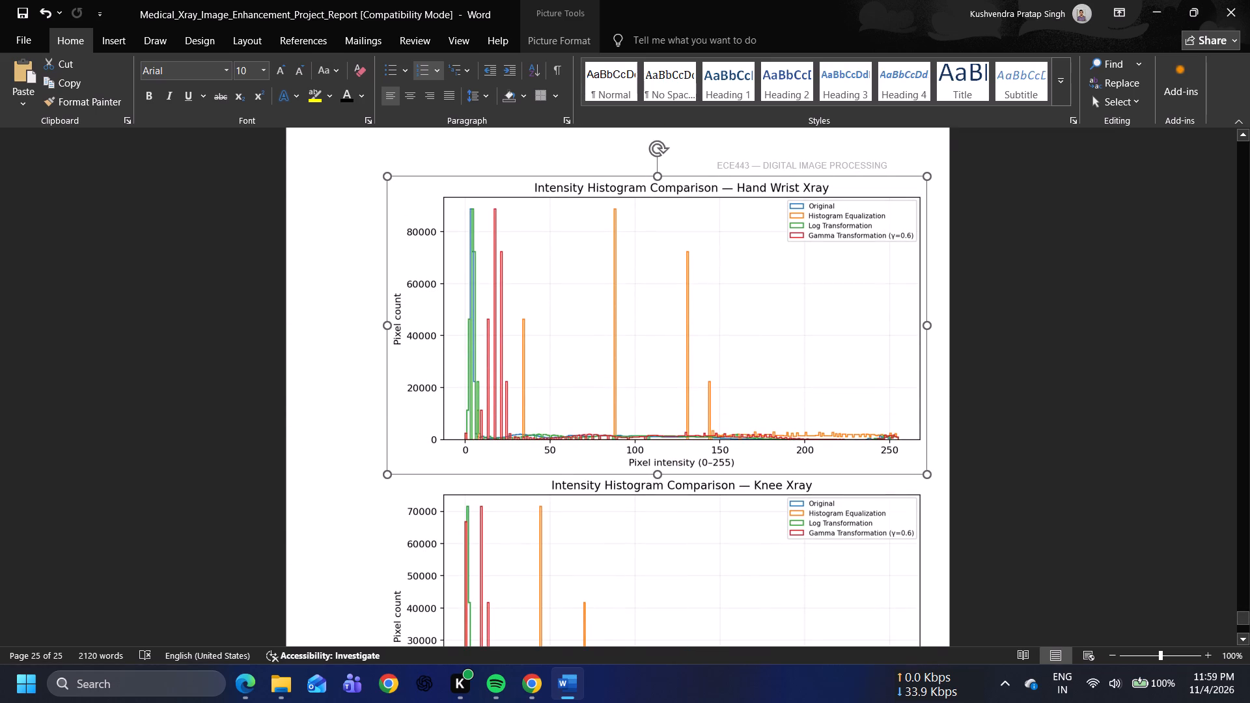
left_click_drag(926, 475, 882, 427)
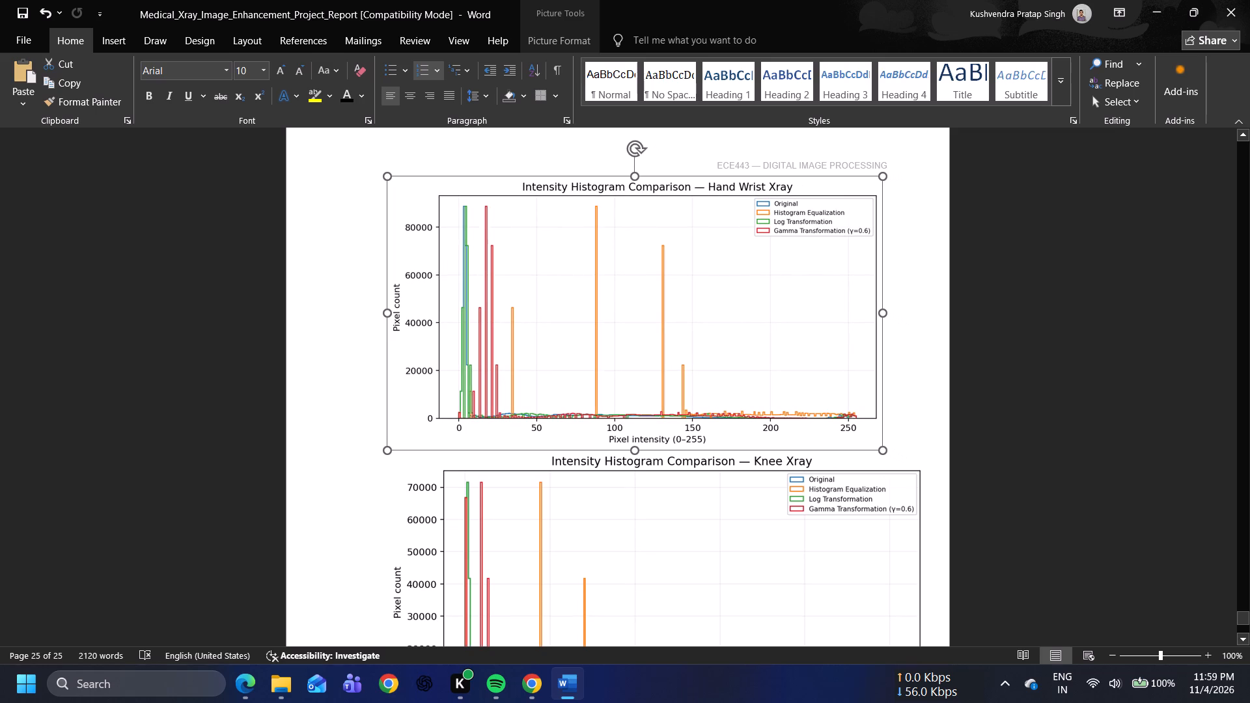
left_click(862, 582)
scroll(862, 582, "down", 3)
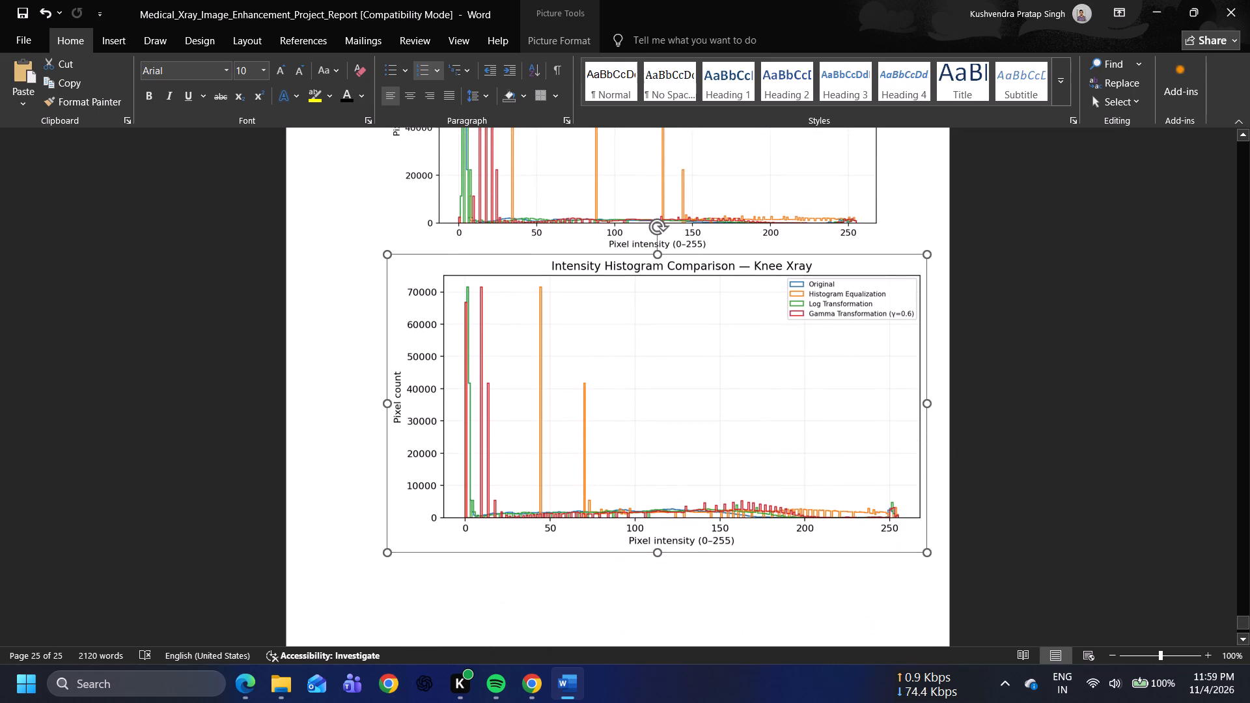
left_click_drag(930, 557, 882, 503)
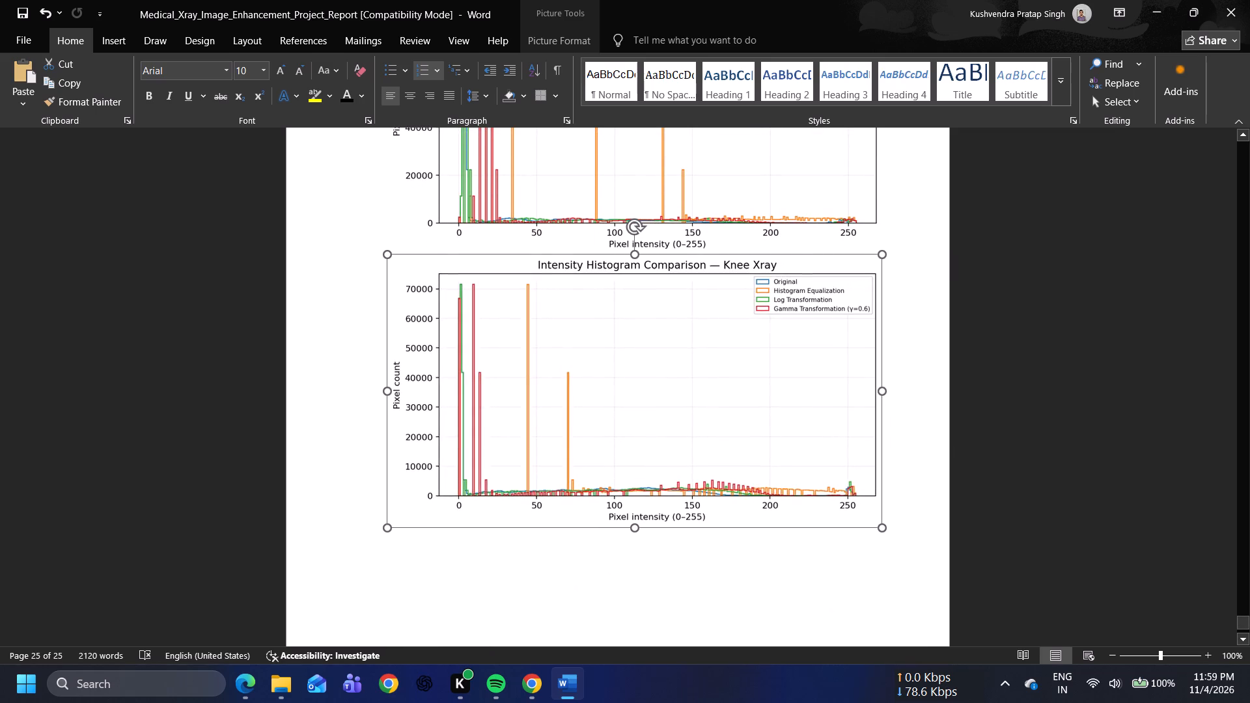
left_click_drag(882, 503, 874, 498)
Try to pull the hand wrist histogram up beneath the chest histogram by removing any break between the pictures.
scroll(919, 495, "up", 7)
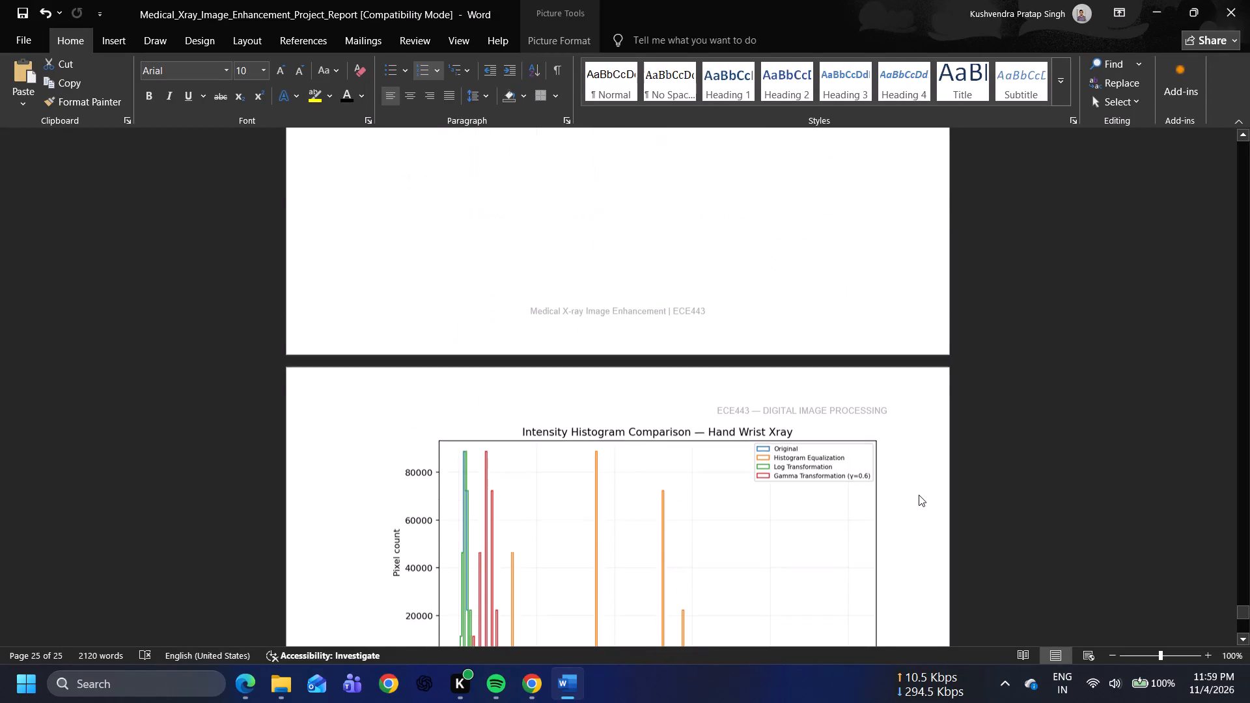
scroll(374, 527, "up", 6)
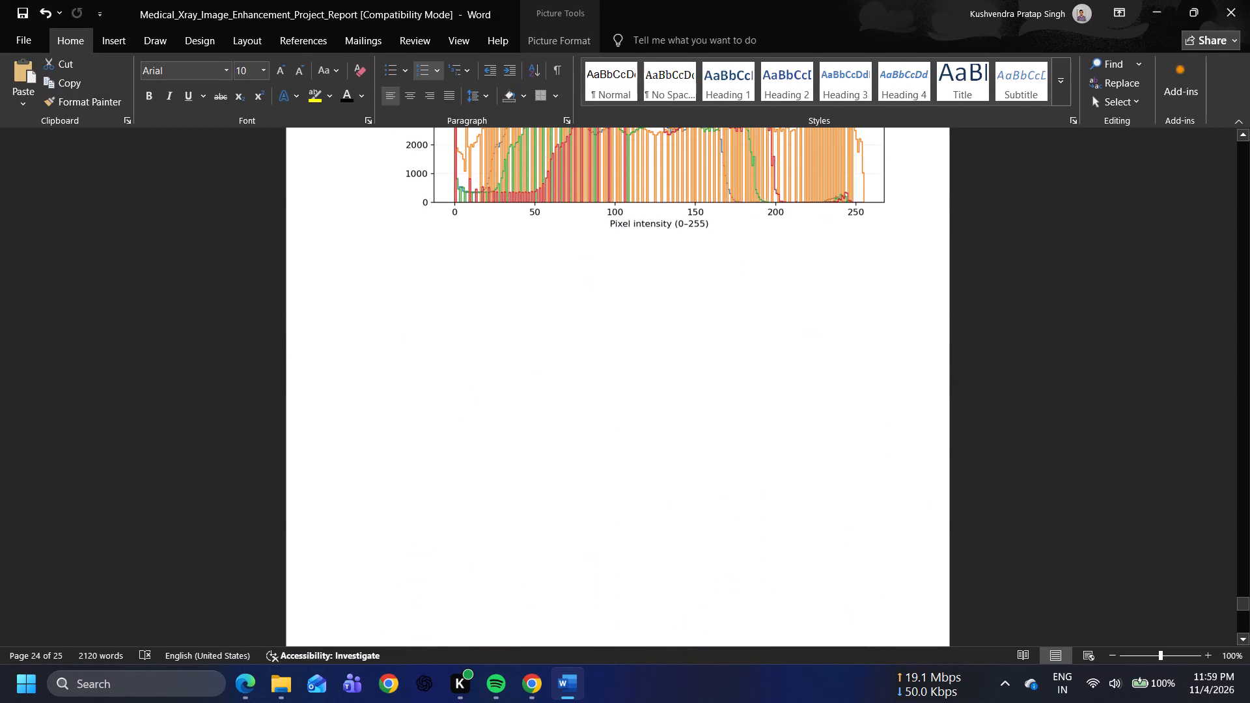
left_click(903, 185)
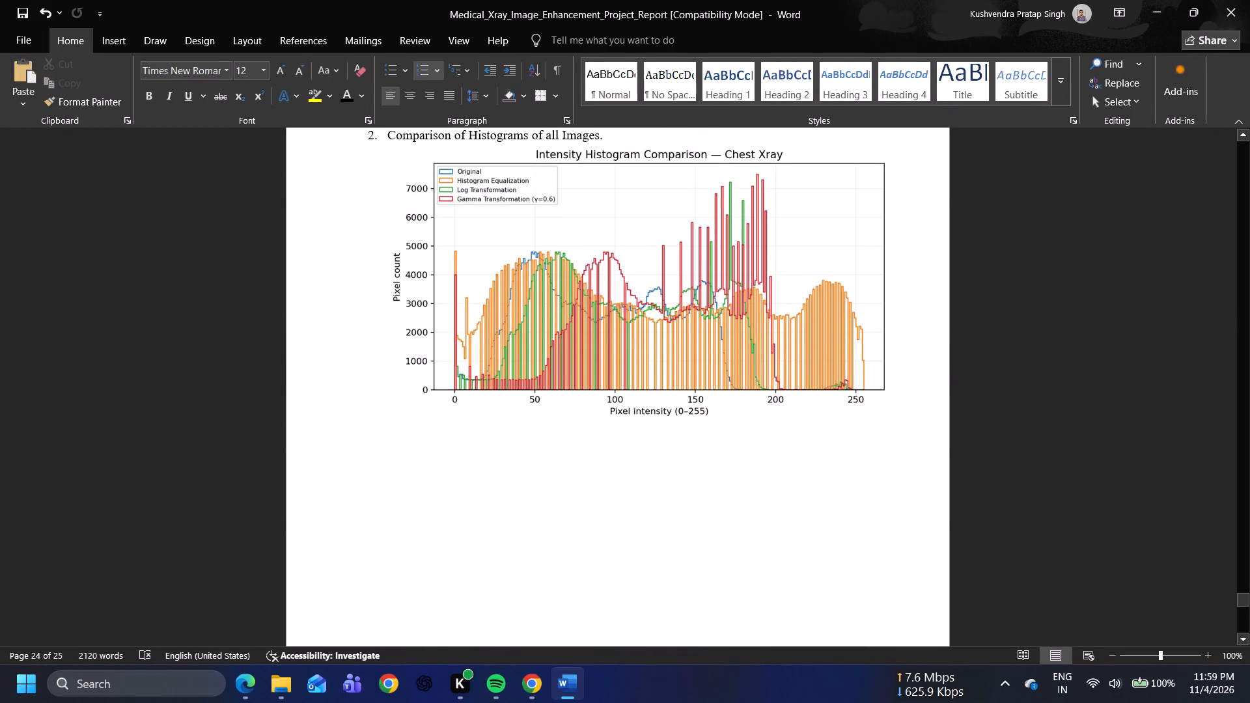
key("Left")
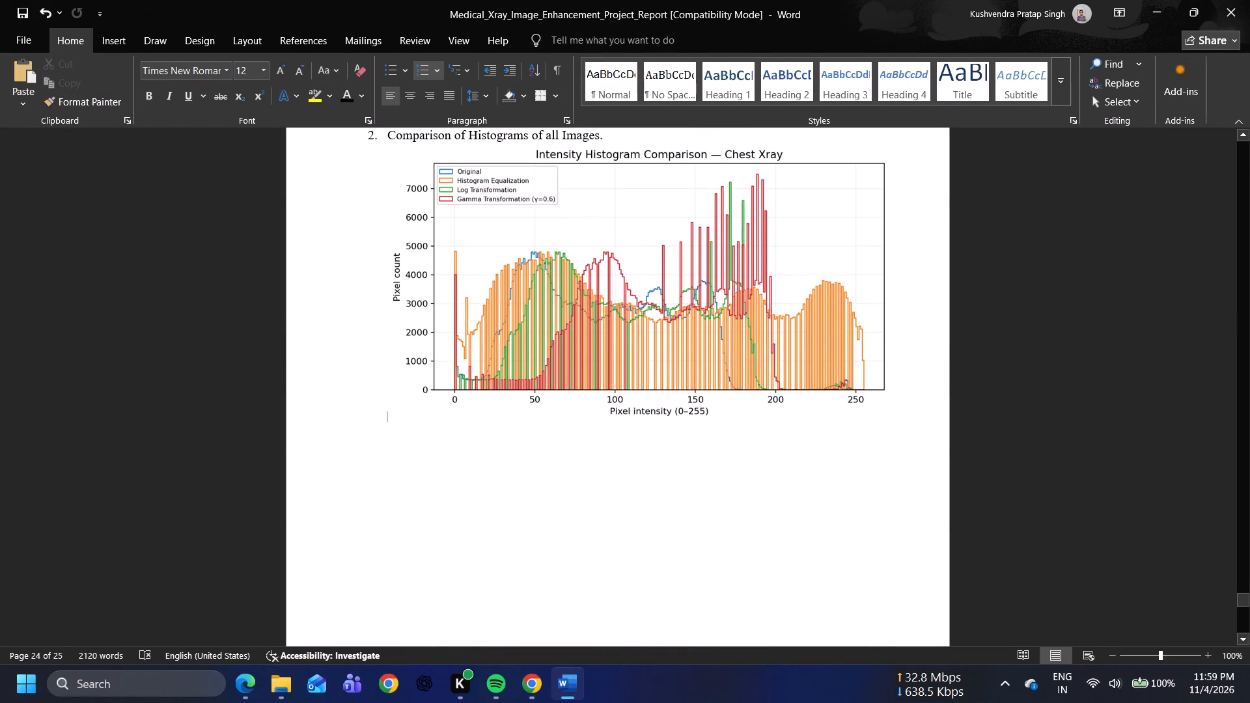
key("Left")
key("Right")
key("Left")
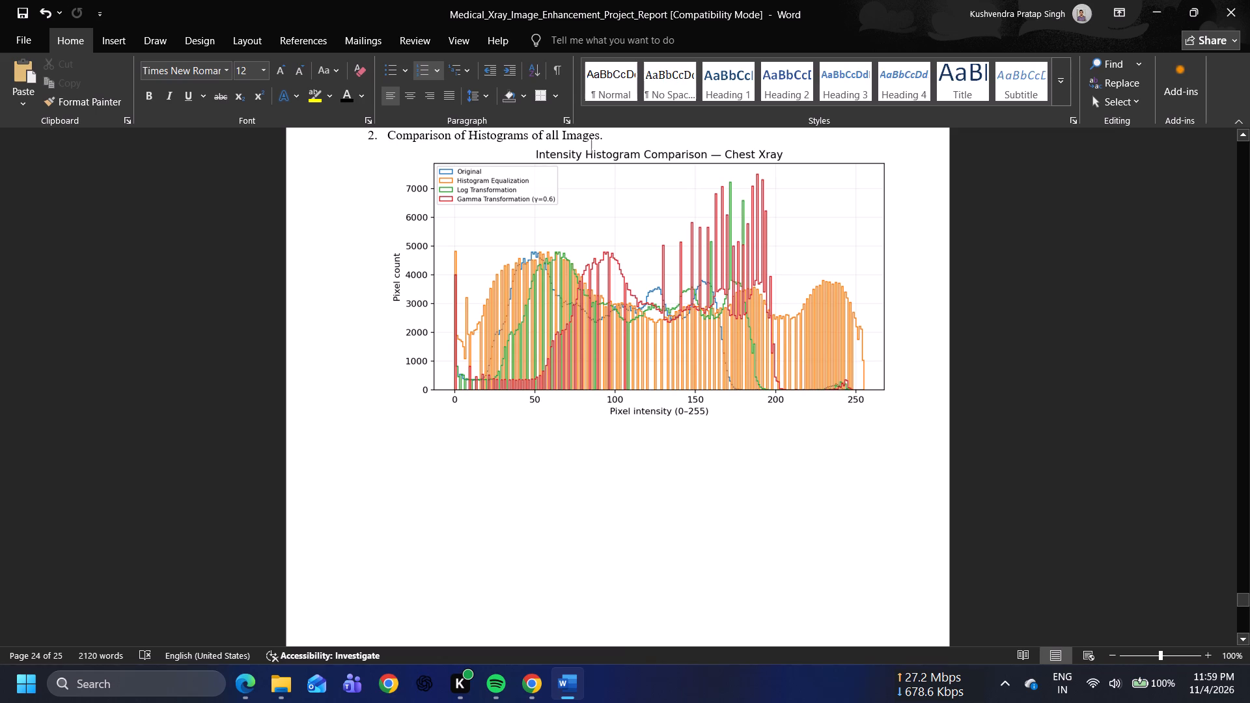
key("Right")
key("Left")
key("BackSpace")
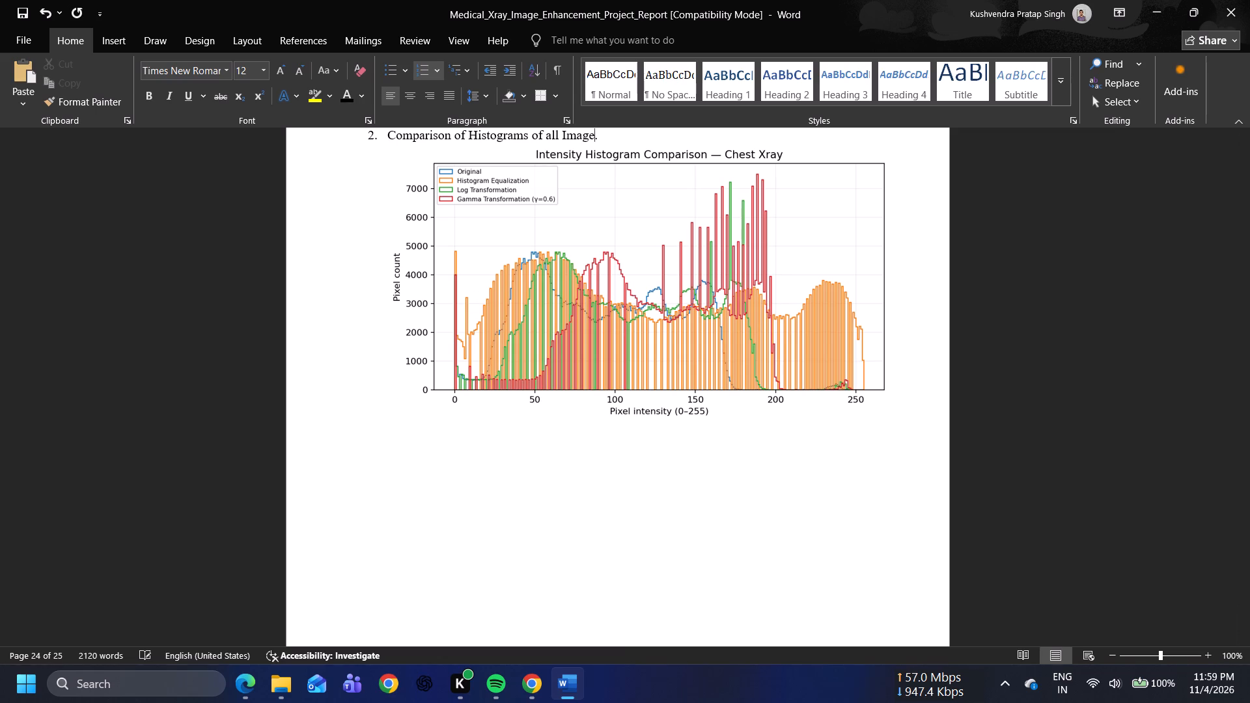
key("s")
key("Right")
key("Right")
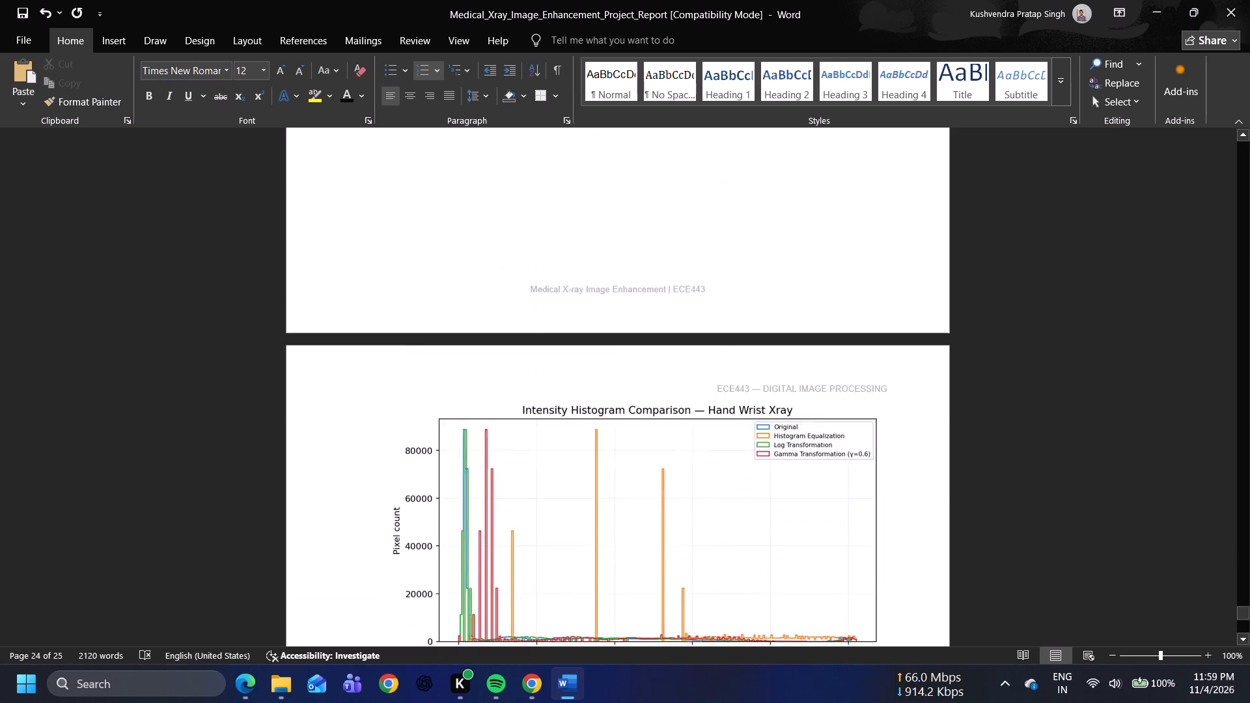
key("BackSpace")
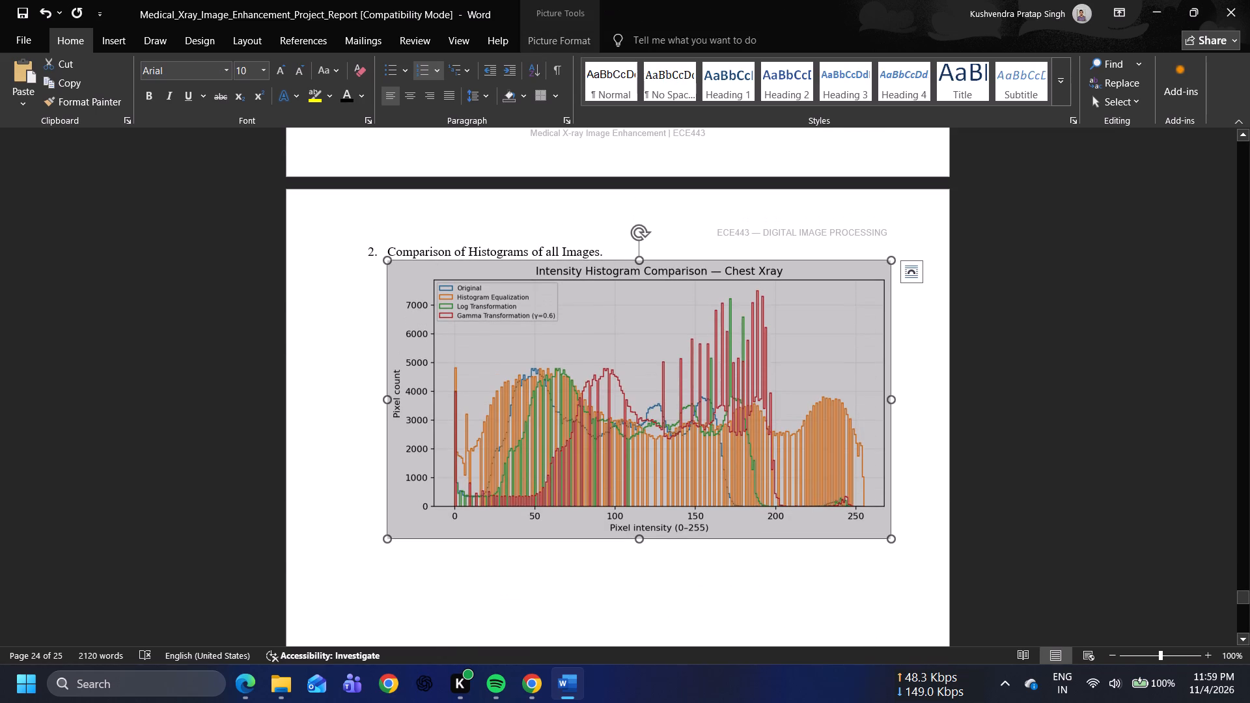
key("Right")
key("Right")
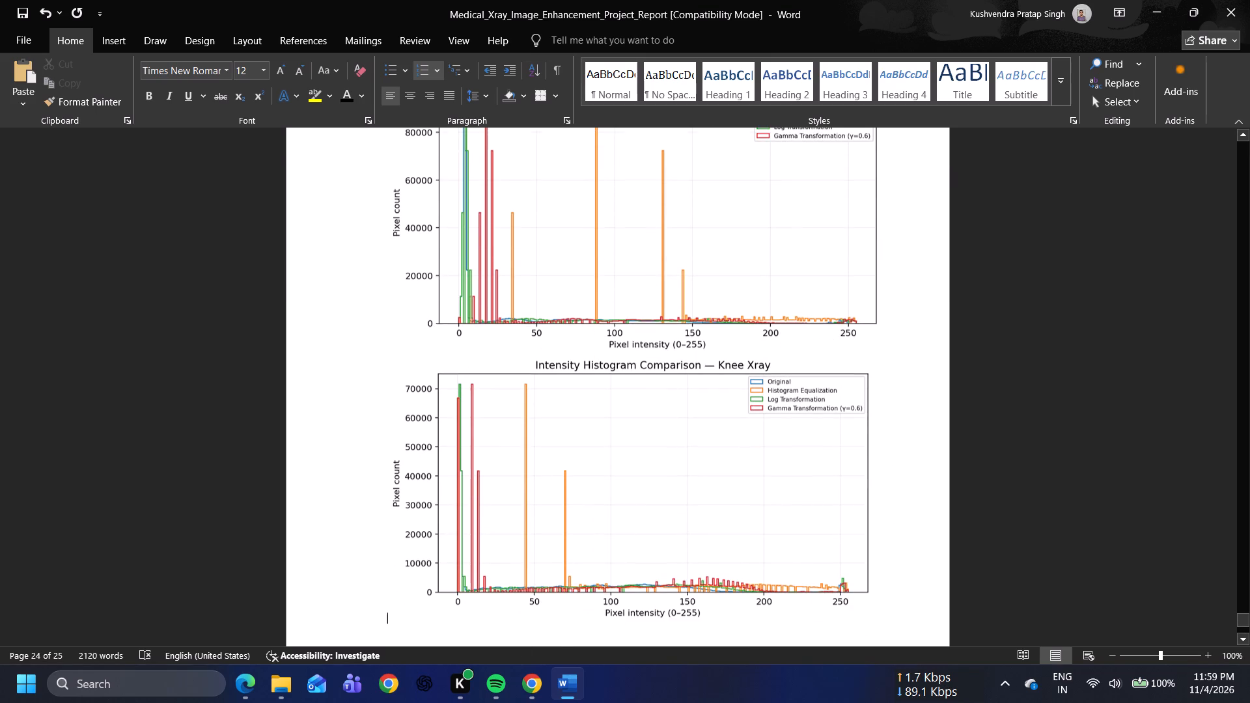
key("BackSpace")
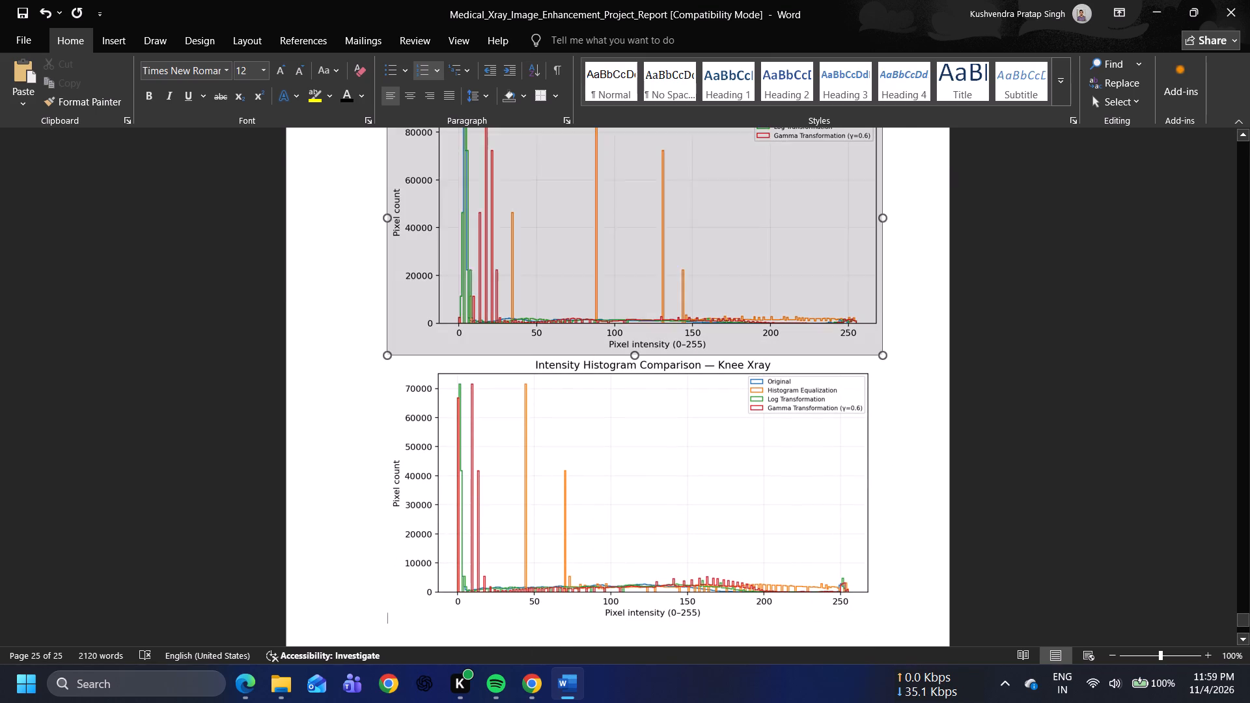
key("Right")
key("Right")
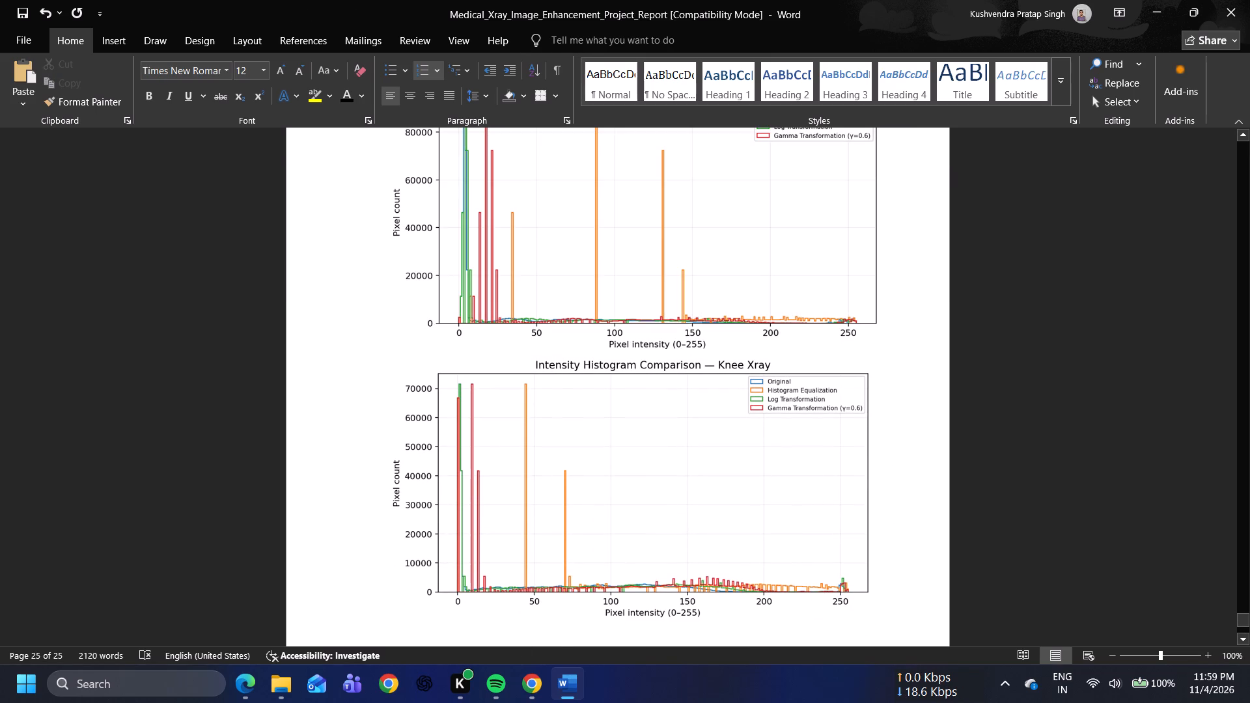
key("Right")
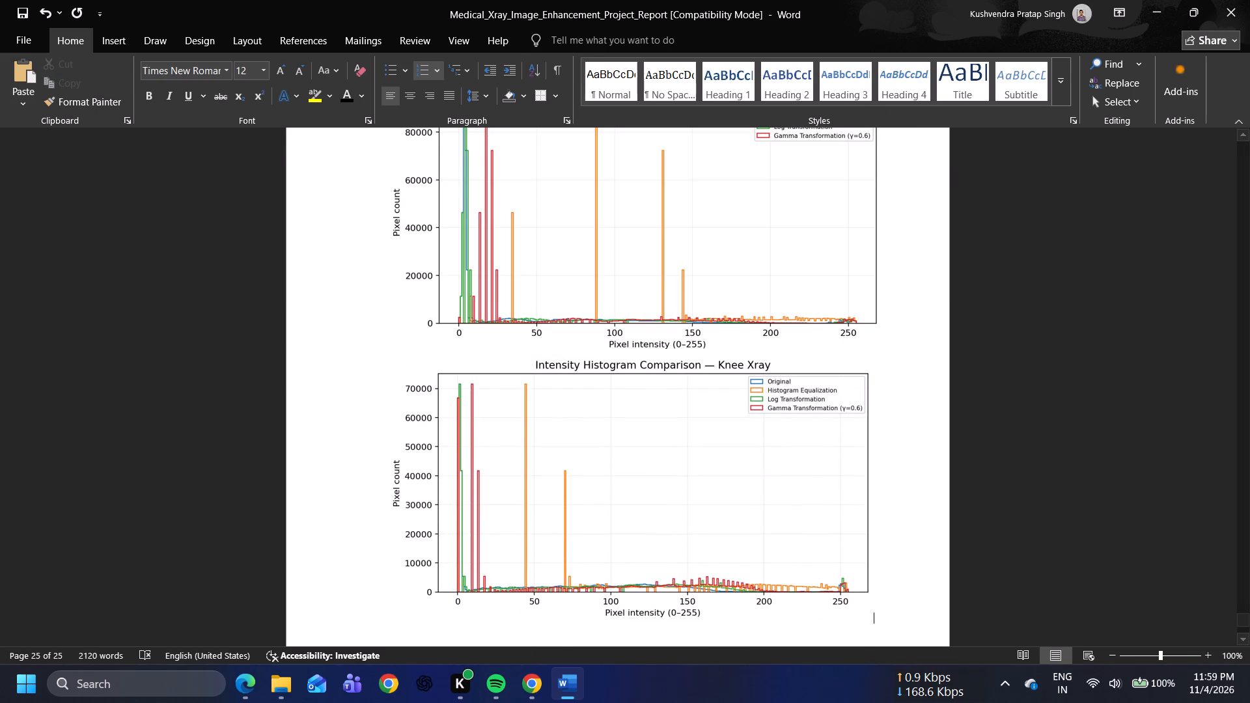
Shrink the chest histogram proportionally so it ends clearly inside the page's right text margin.
scroll(768, 398, "up", 15)
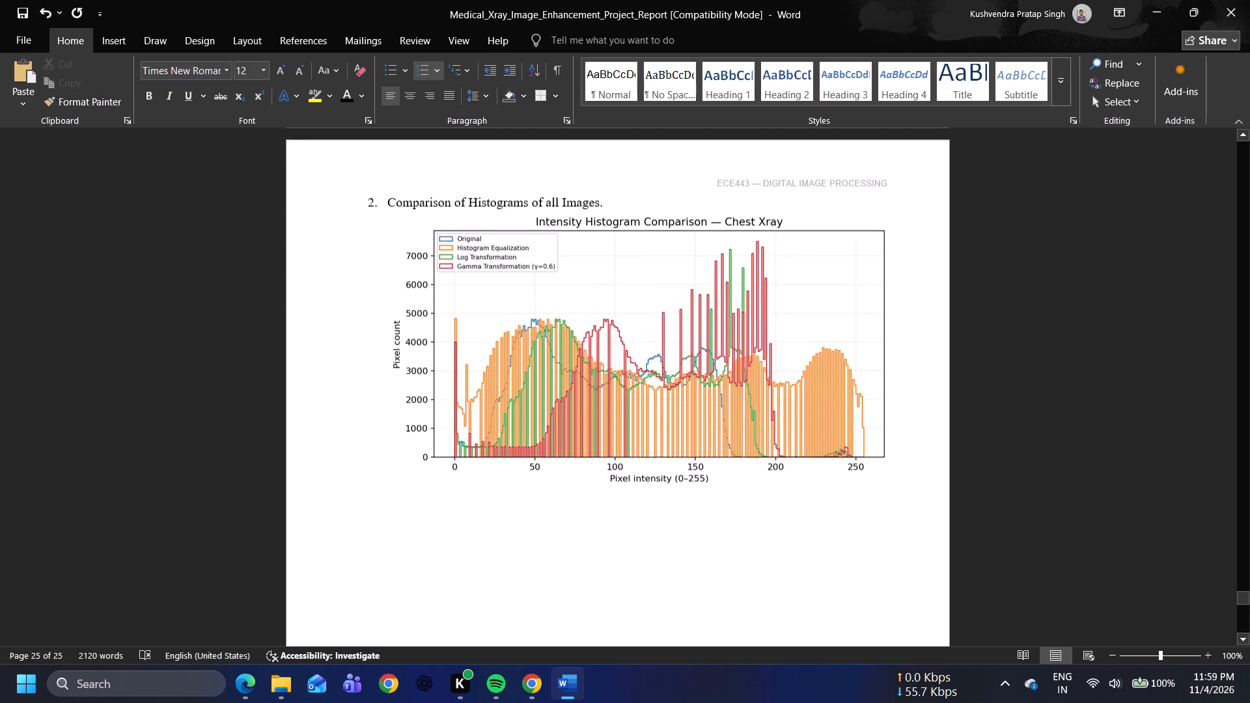
left_click(773, 406)
left_click_drag(892, 501, 842, 447)
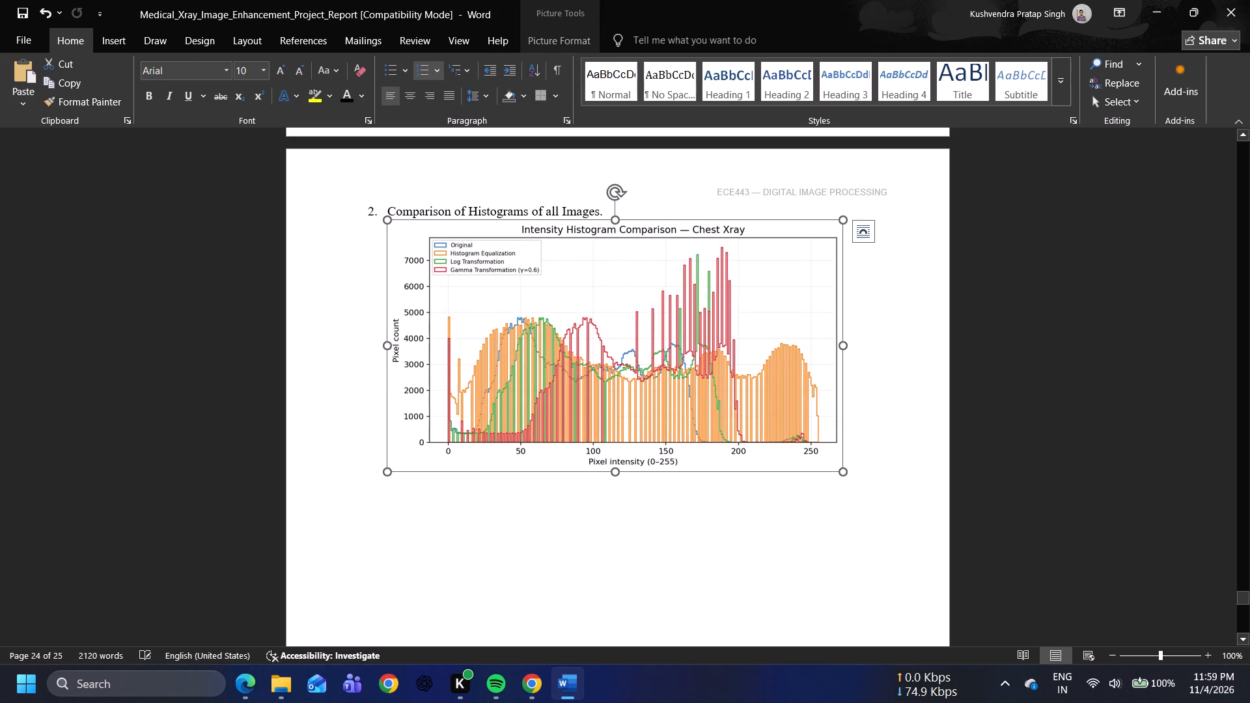
Shrink the hand wrist and knee histograms proportionally to matching widths, slightly narrower than the chest histogram, to fit all three on one page.
left_click(859, 494)
scroll(859, 494, "down", 10)
left_click(859, 494)
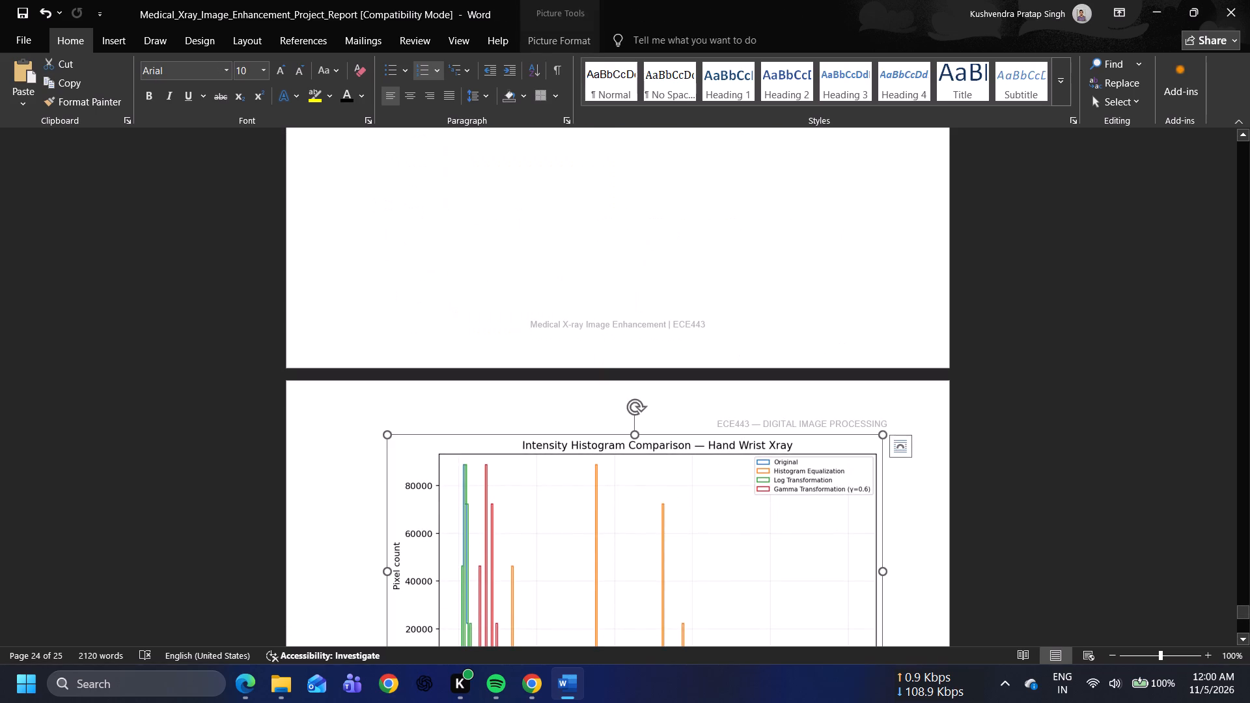
scroll(859, 494, "down", 5)
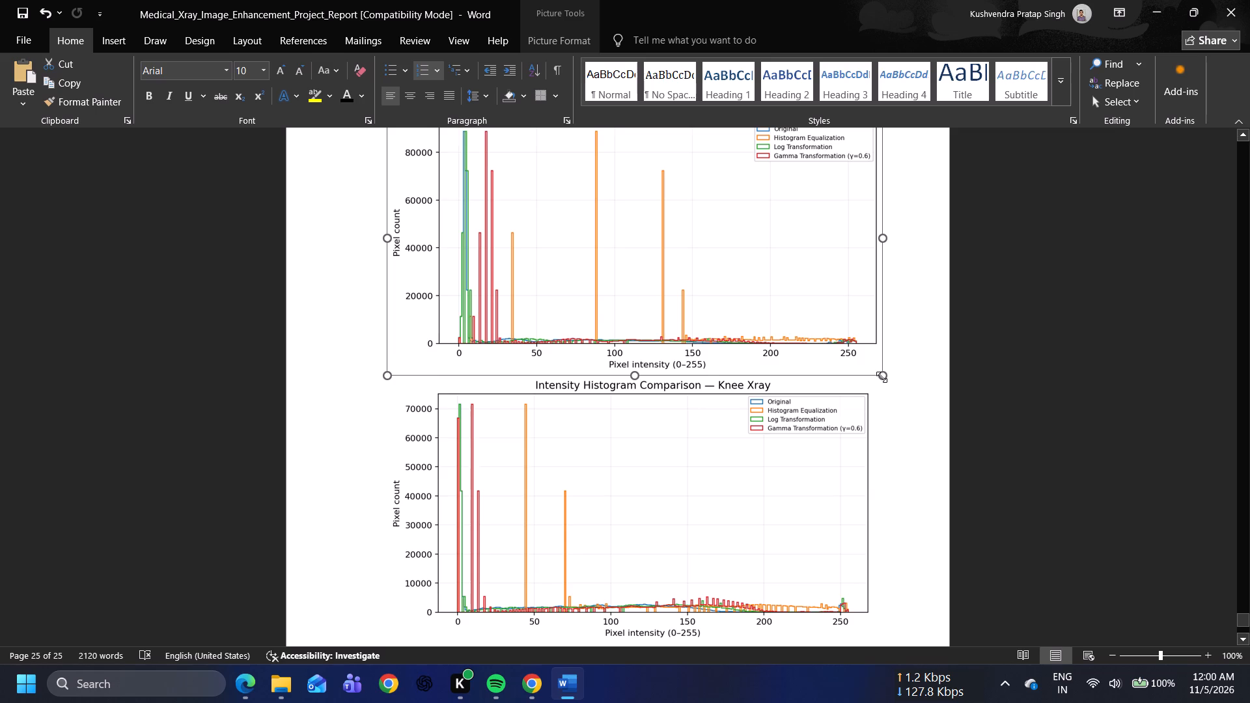
left_click_drag(882, 377, 820, 314)
left_click(828, 429)
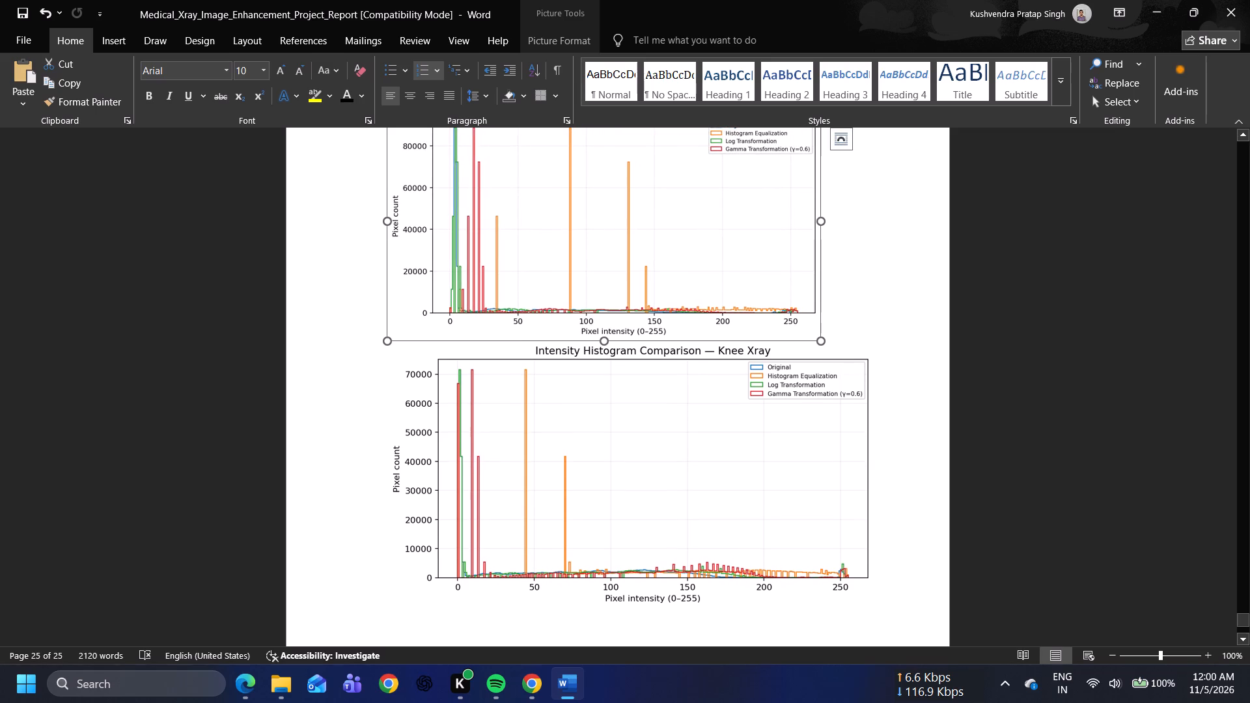
left_click_drag(878, 609, 865, 591)
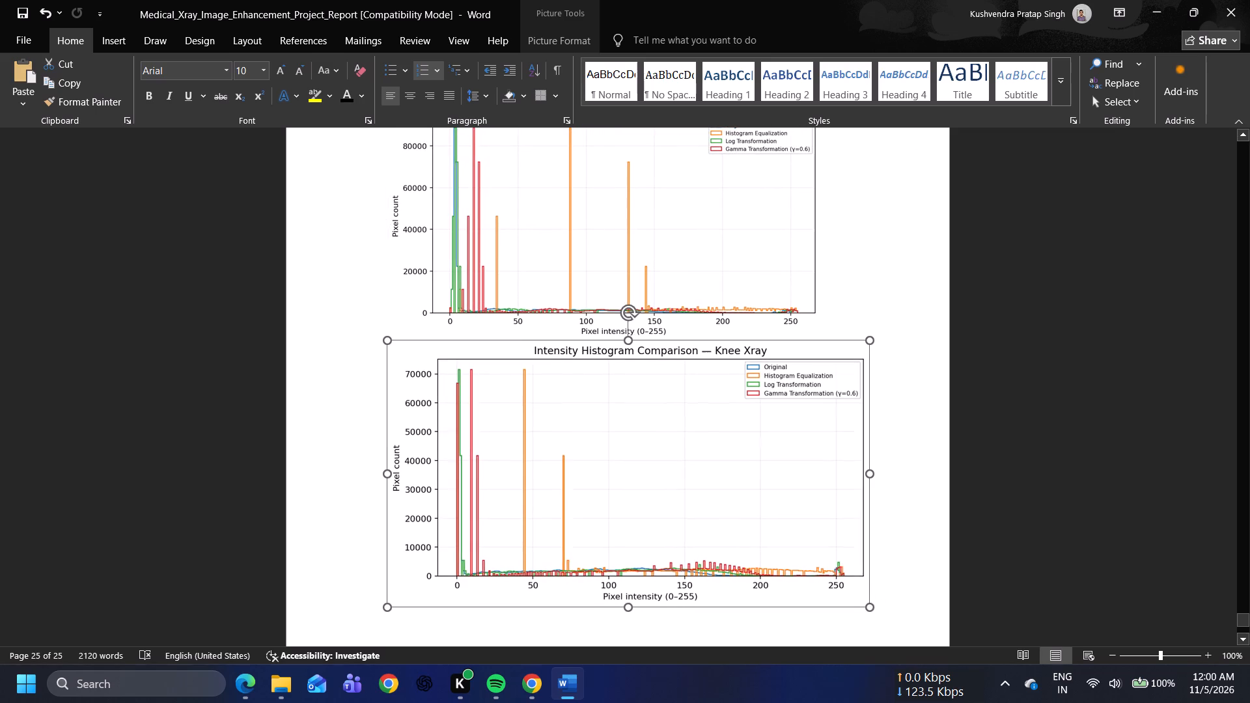
left_click_drag(865, 591, 818, 521)
Resize the knee histogram proportionally so it is only slightly wider than the hand wrist histogram and stays on the same page.
scroll(818, 521, "down", 1, "ctrl")
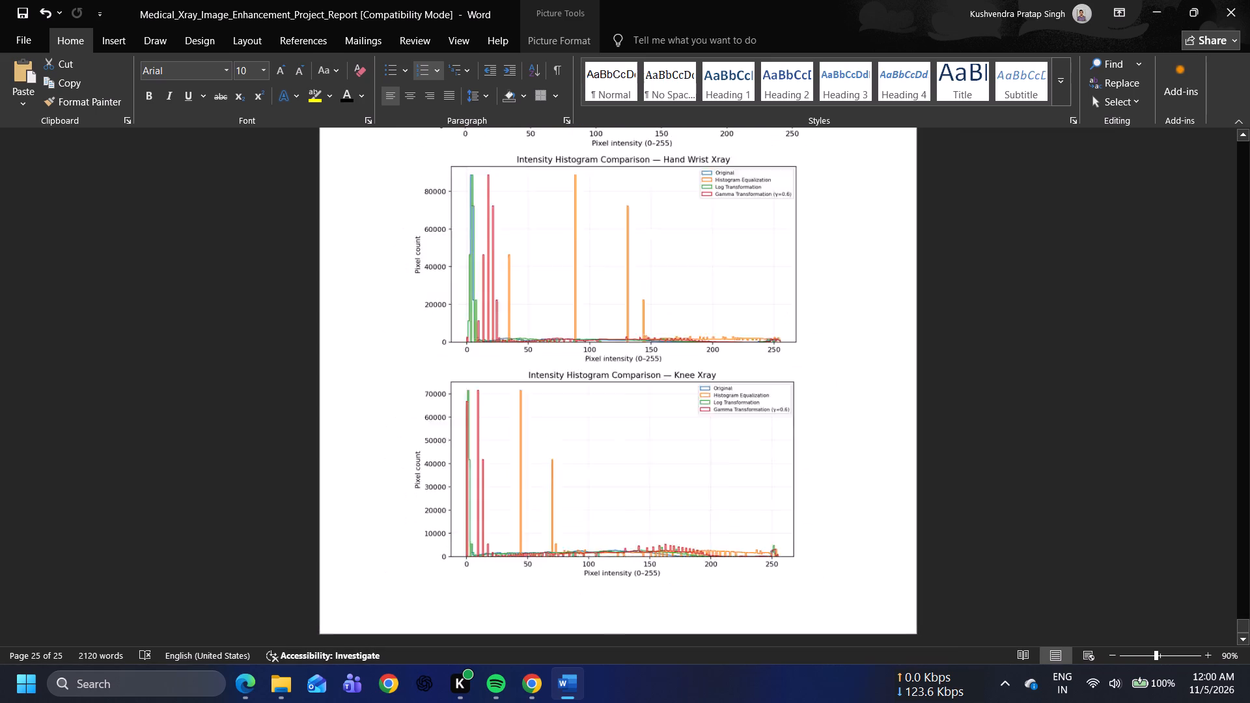
scroll(818, 521, "up", 3, "ctrl")
scroll(818, 521, "up", 4)
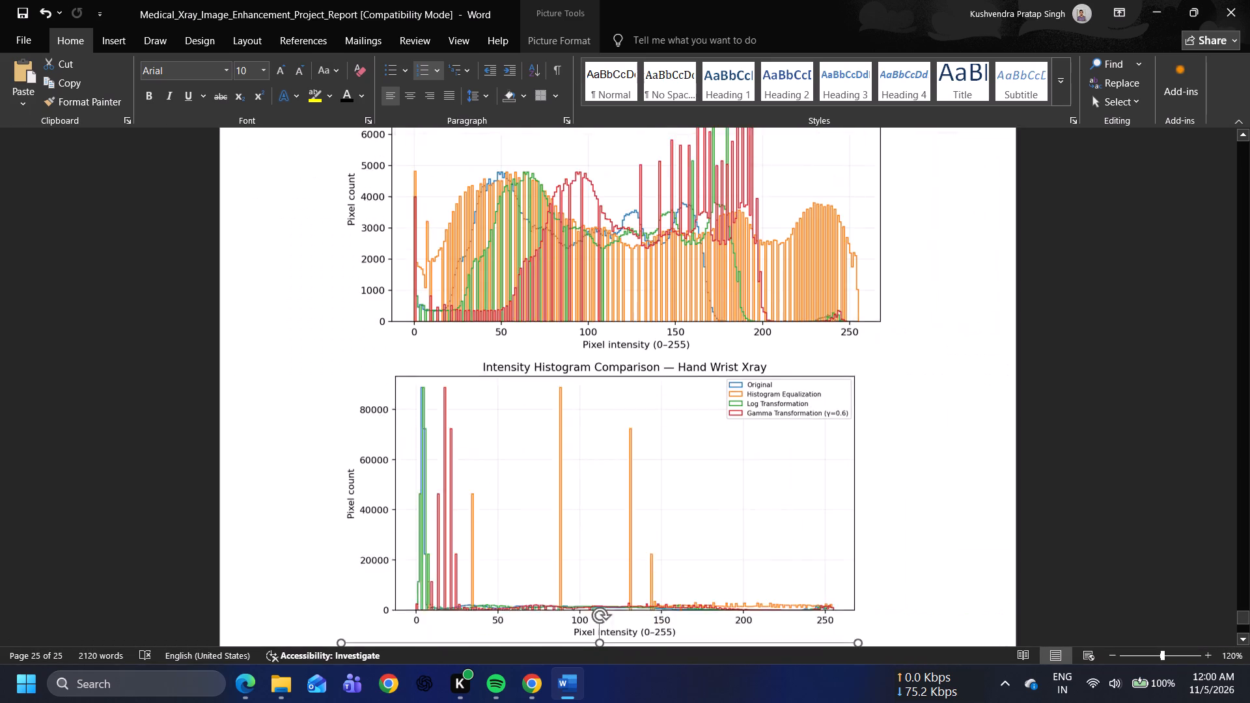
scroll(818, 521, "down", 2, "ctrl")
scroll(818, 521, "down", 2)
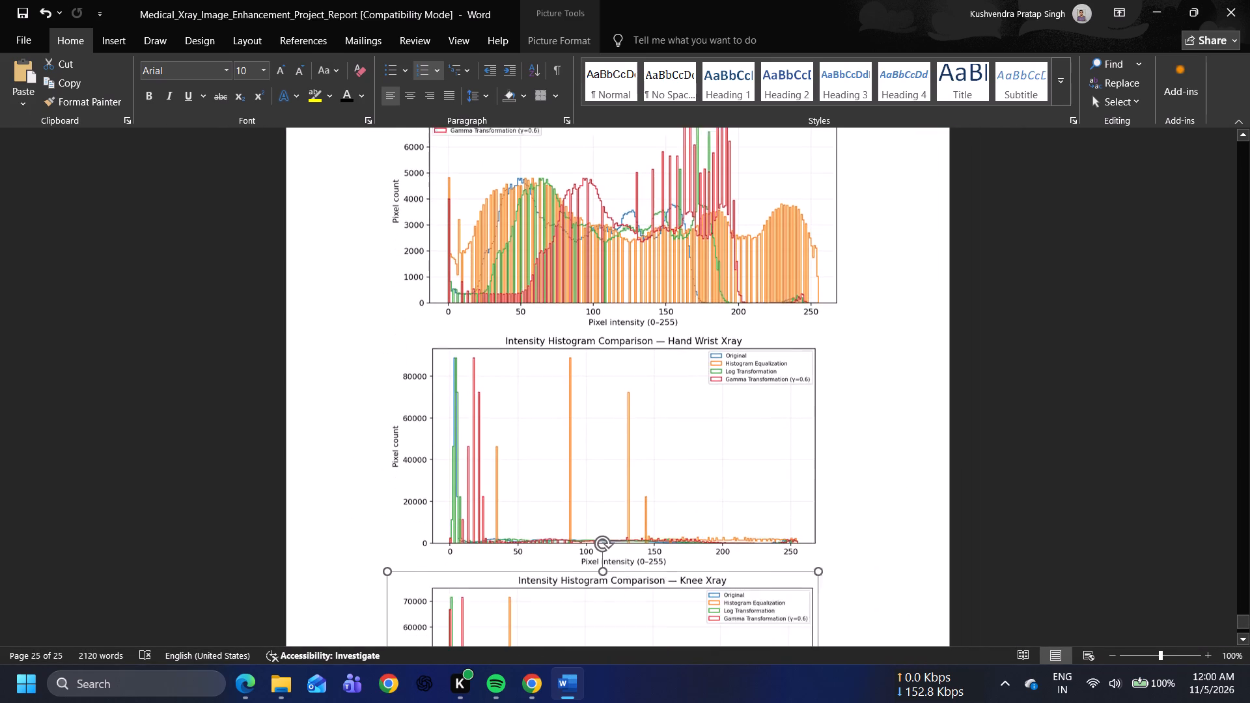
scroll(818, 521, "down", 5)
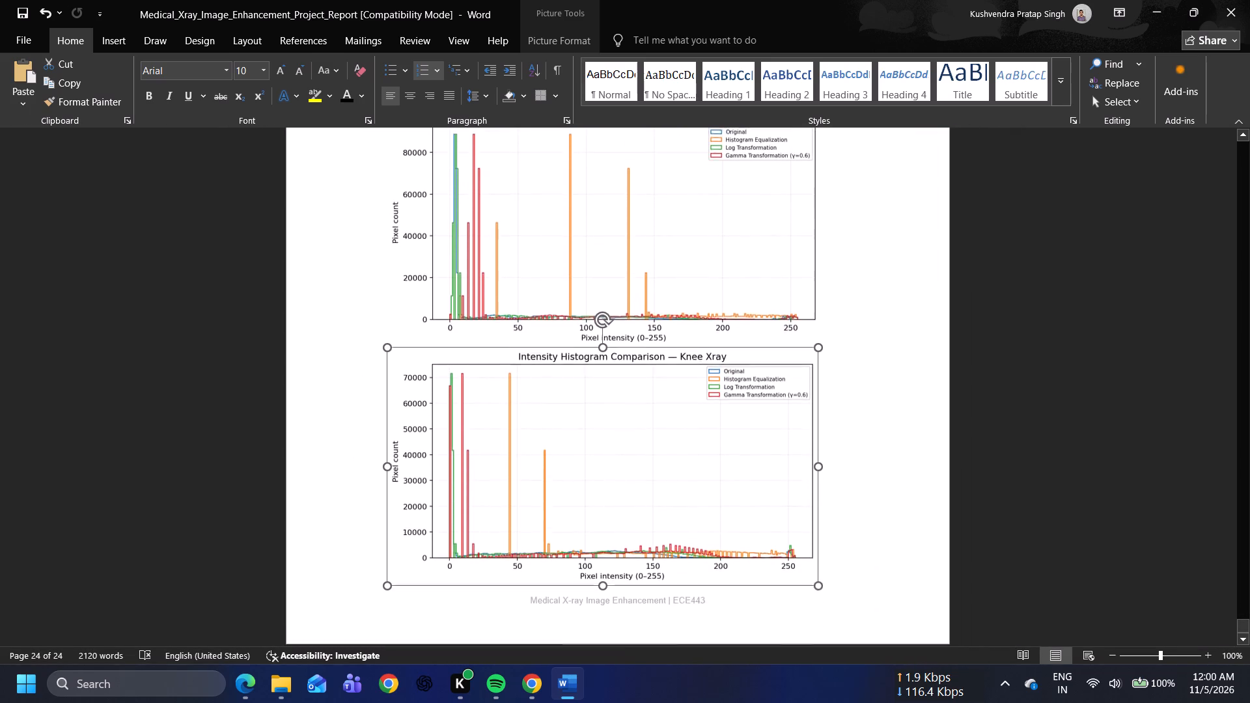
left_click_drag(820, 577, 835, 579)
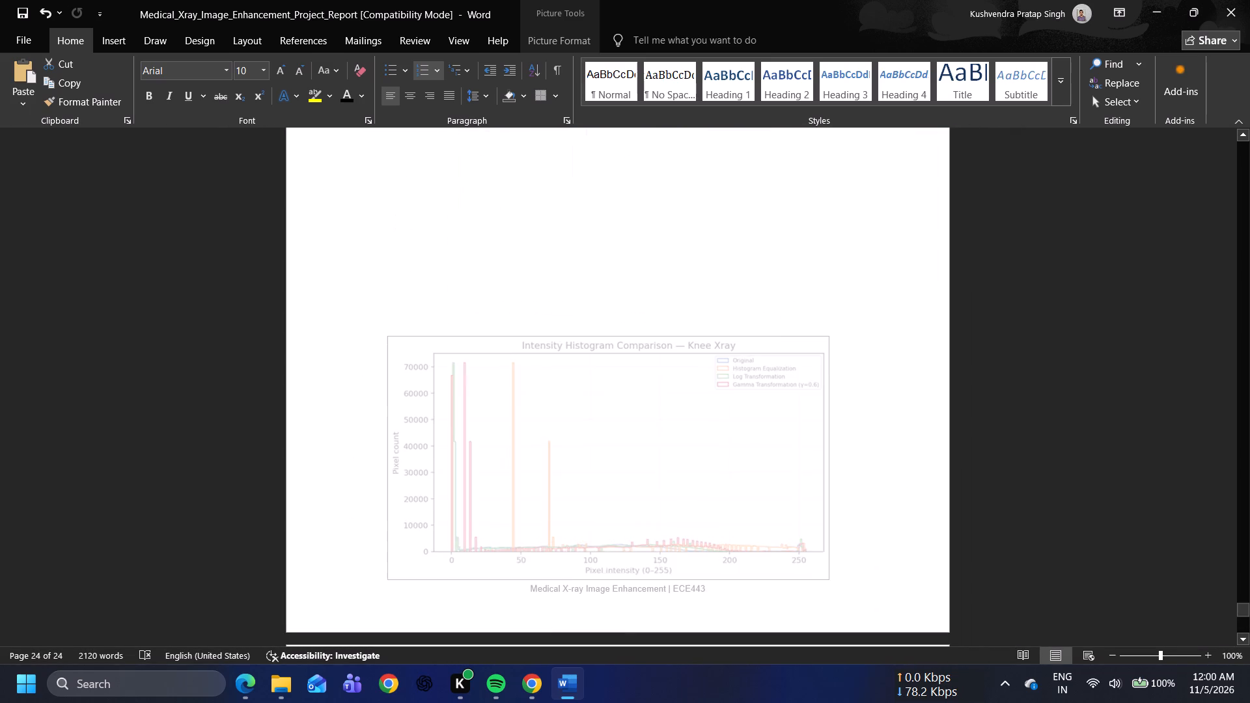
left_click_drag(835, 579, 824, 567)
left_click(1022, 503)
Shrink the chest histogram proportionally so its width nearly matches the hand wrist and knee histograms below it.
scroll(1022, 503, "up", 2)
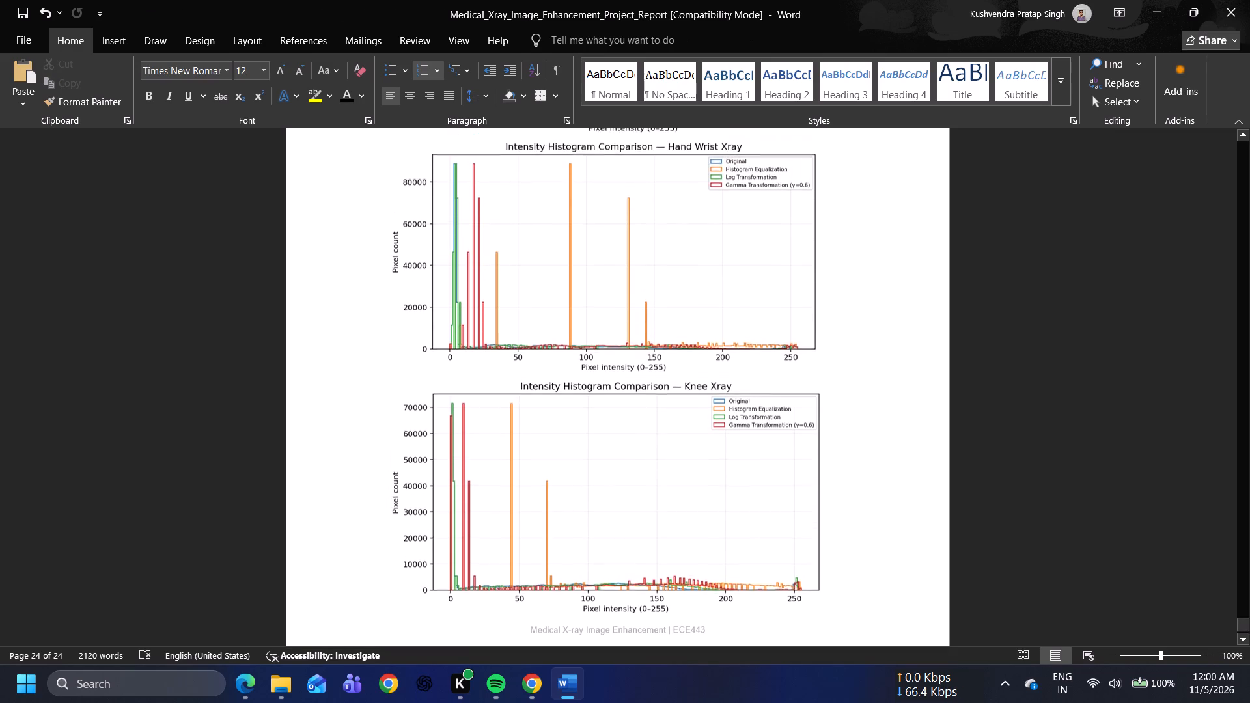
scroll(1022, 503, "up", 4)
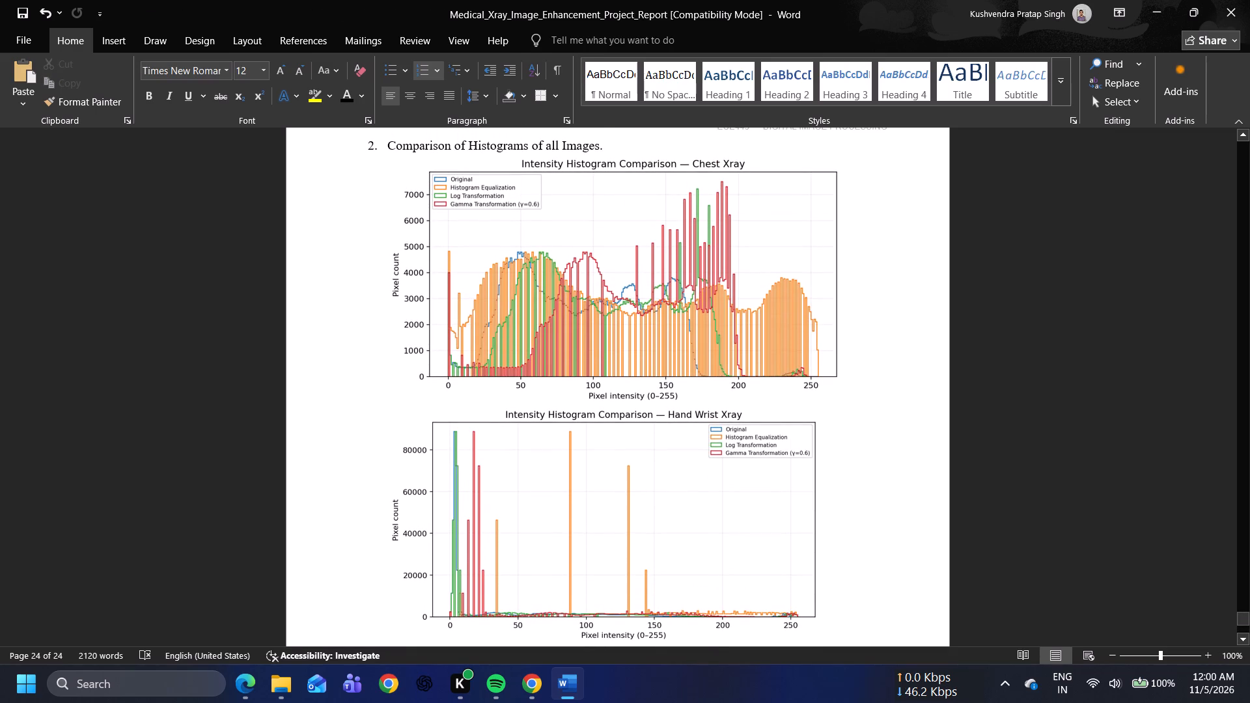
scroll(689, 333, "down", 3)
scroll(689, 333, "up", 1)
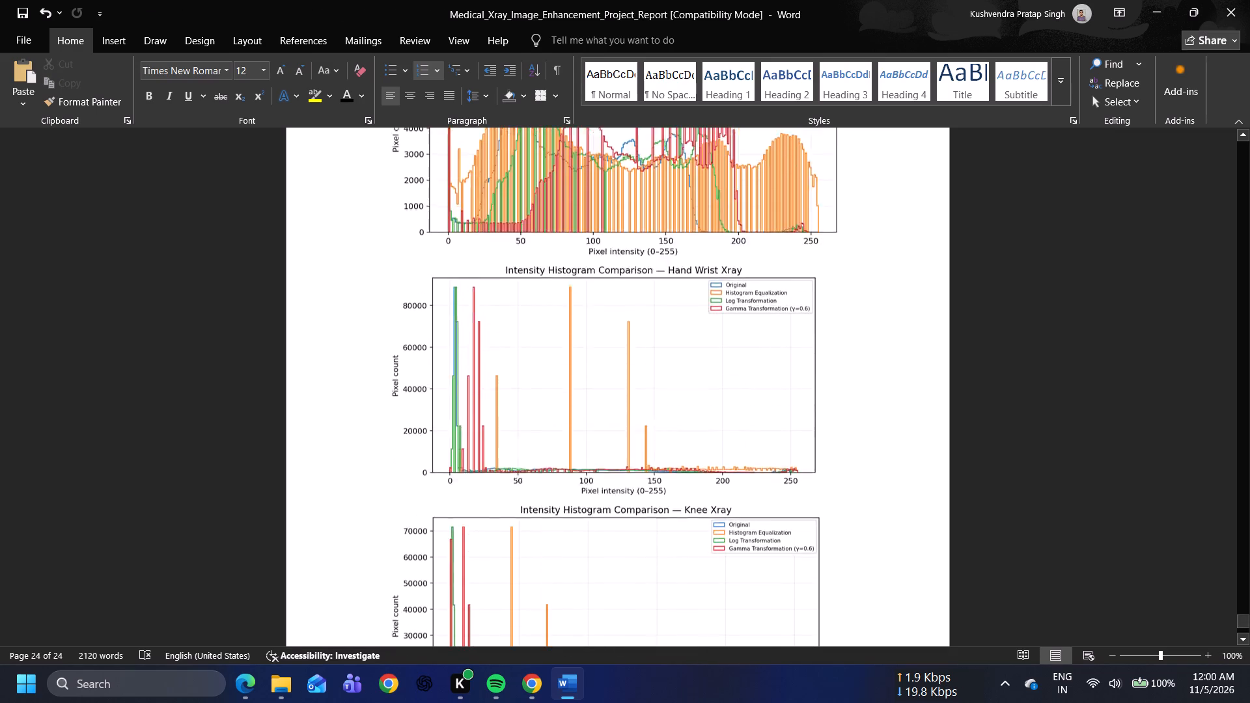
scroll(689, 333, "up", 2)
left_click(689, 333)
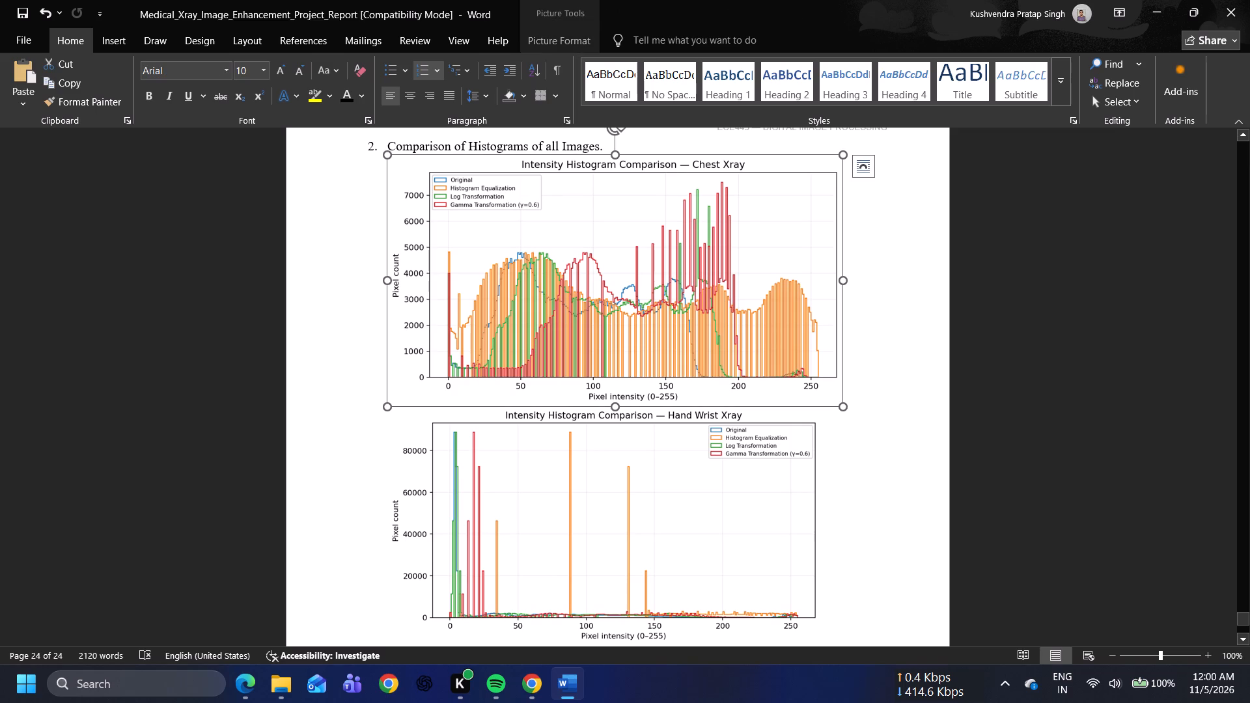
left_click_drag(841, 404, 829, 392)
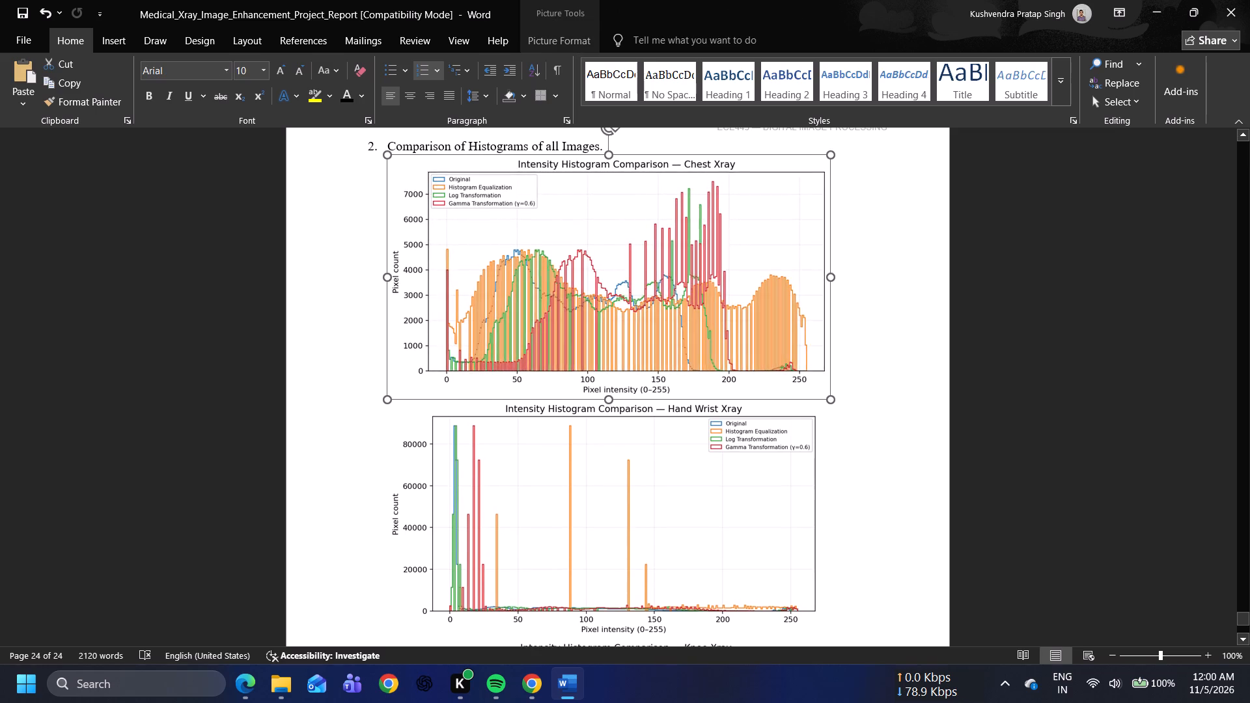
left_click_drag(829, 392, 816, 385)
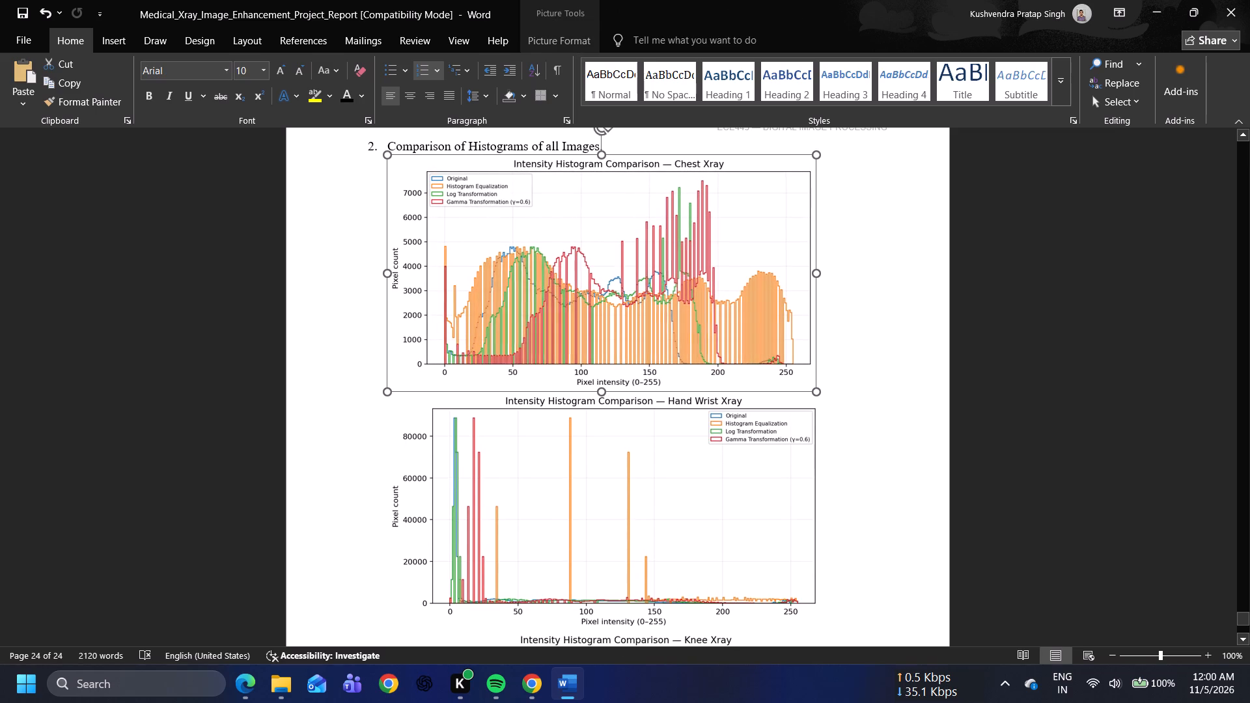
left_click_drag(816, 385, 821, 390)
left_click(966, 452)
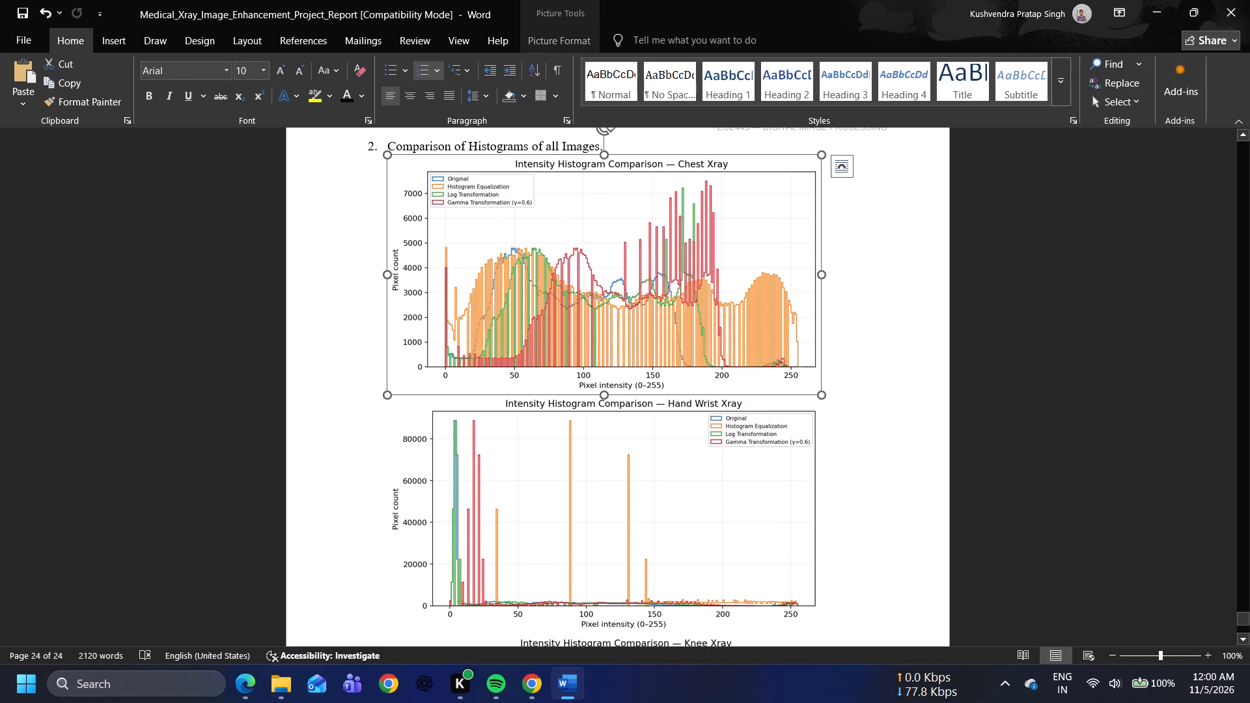
Add a new numbered list item directly after the knee histogram.
scroll(966, 452, "down", 7)
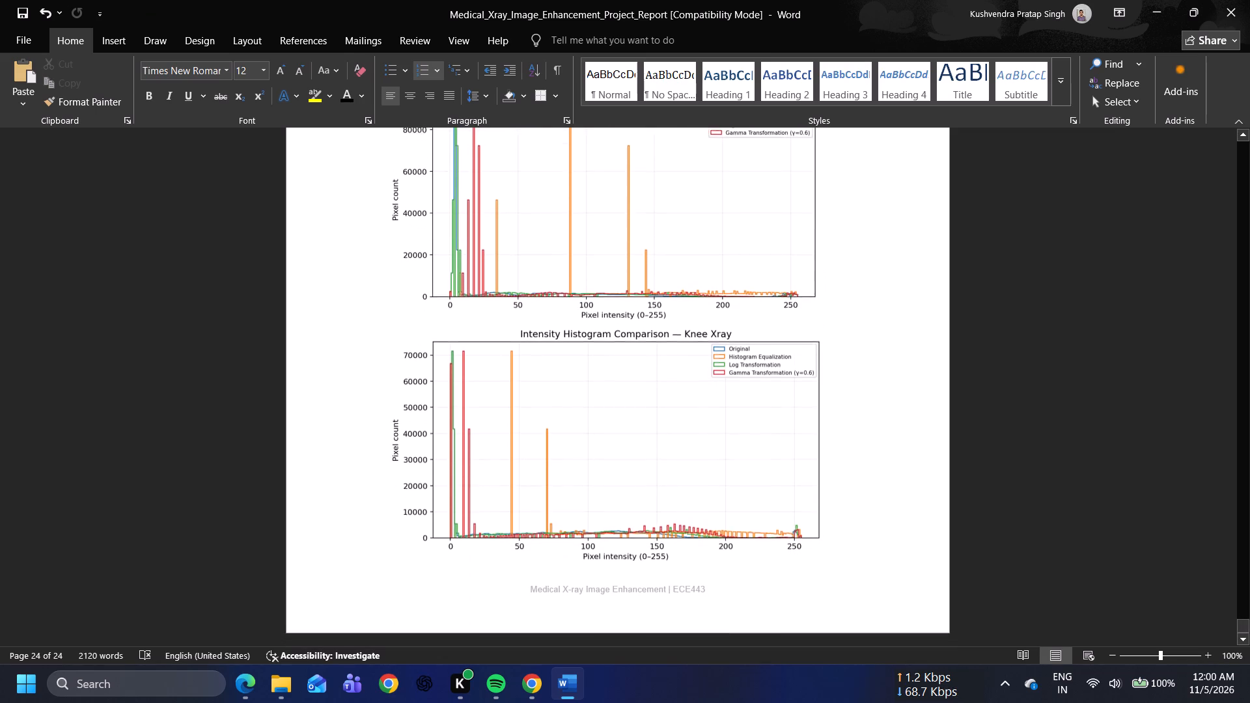
key("Down")
key("Down")
key("Down")
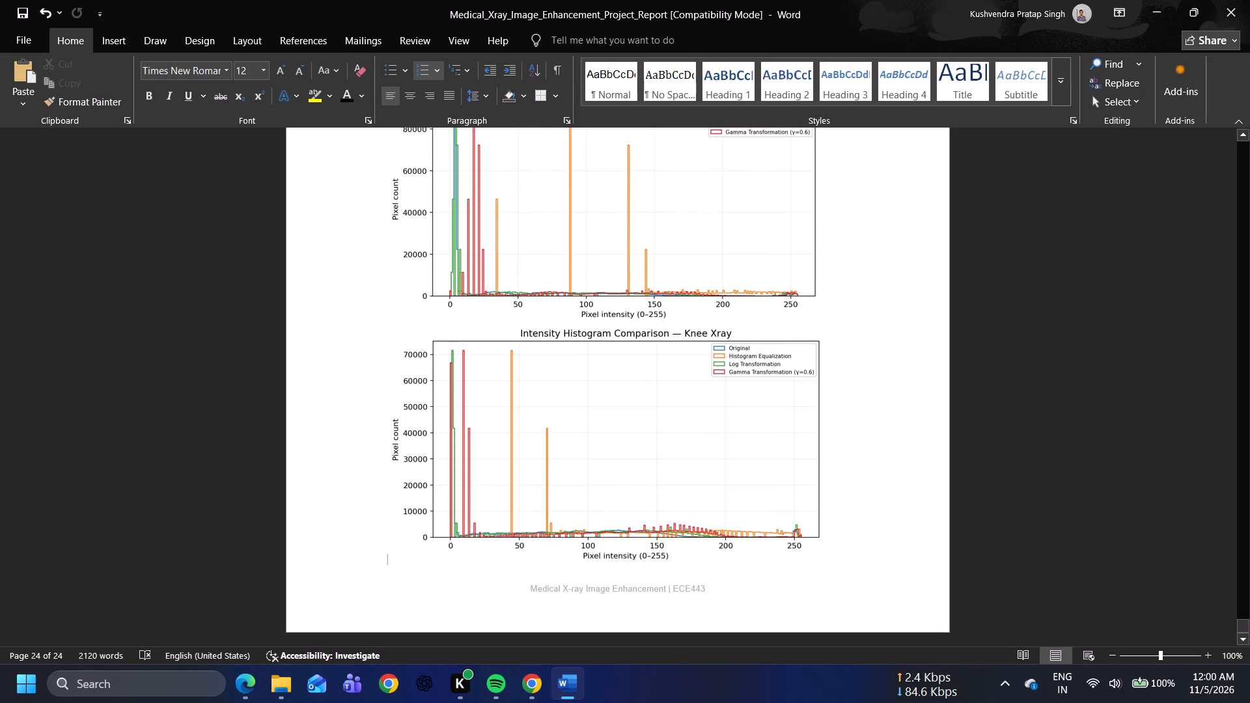
key("Left")
key("Right")
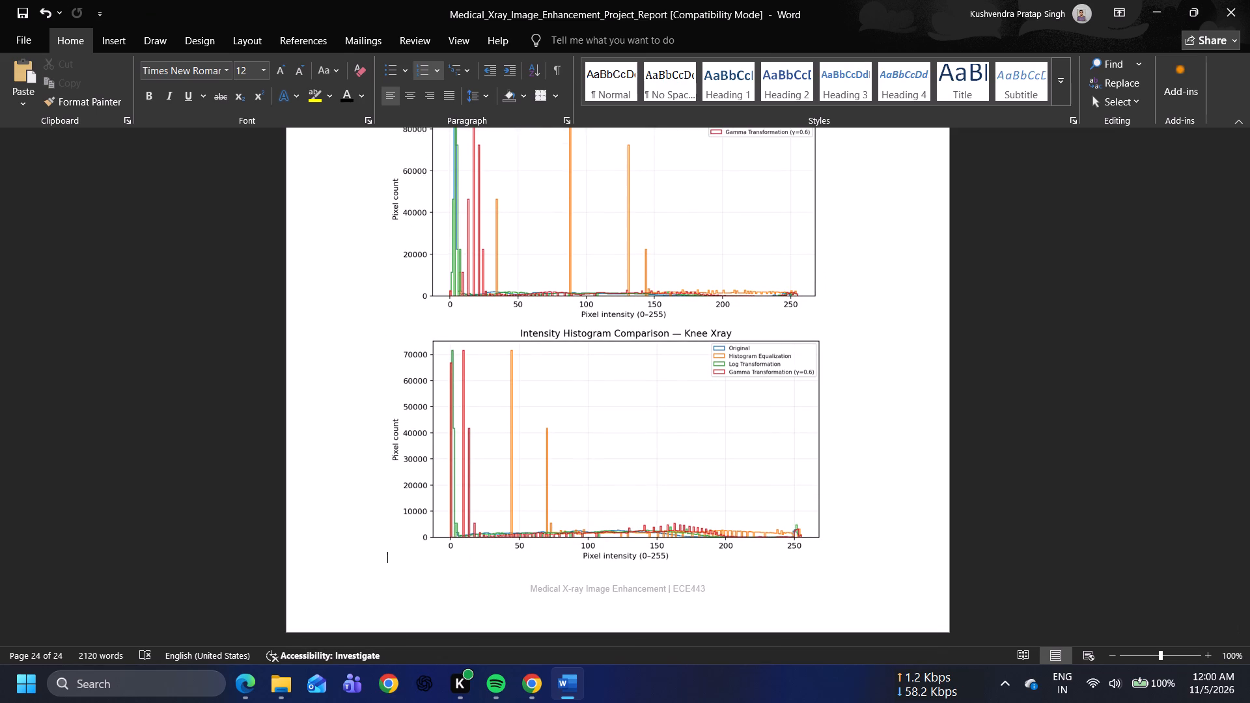
key("Right")
key("Right")
key("Return")
Review the numbered captions and code screenshots on the preceding appendix pages, from the library setup code through item 7.
scroll(966, 452, "up", 6)
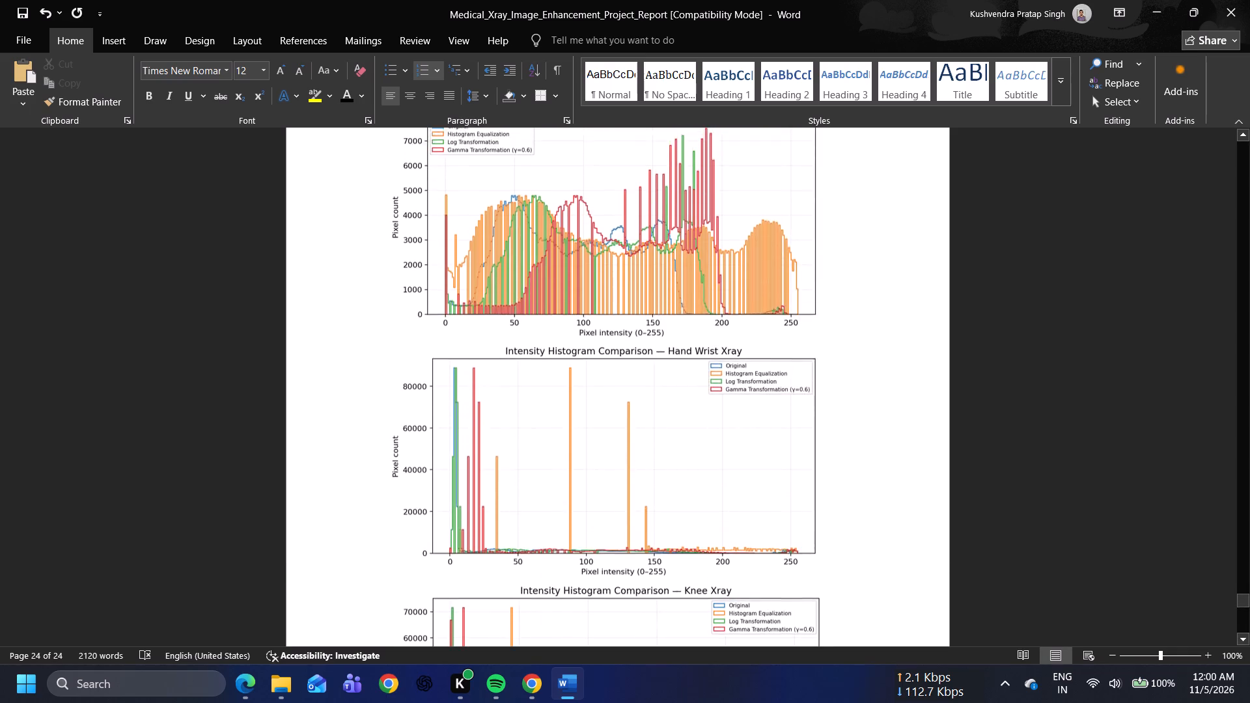
scroll(966, 452, "up", 2)
scroll(966, 452, "down", 4)
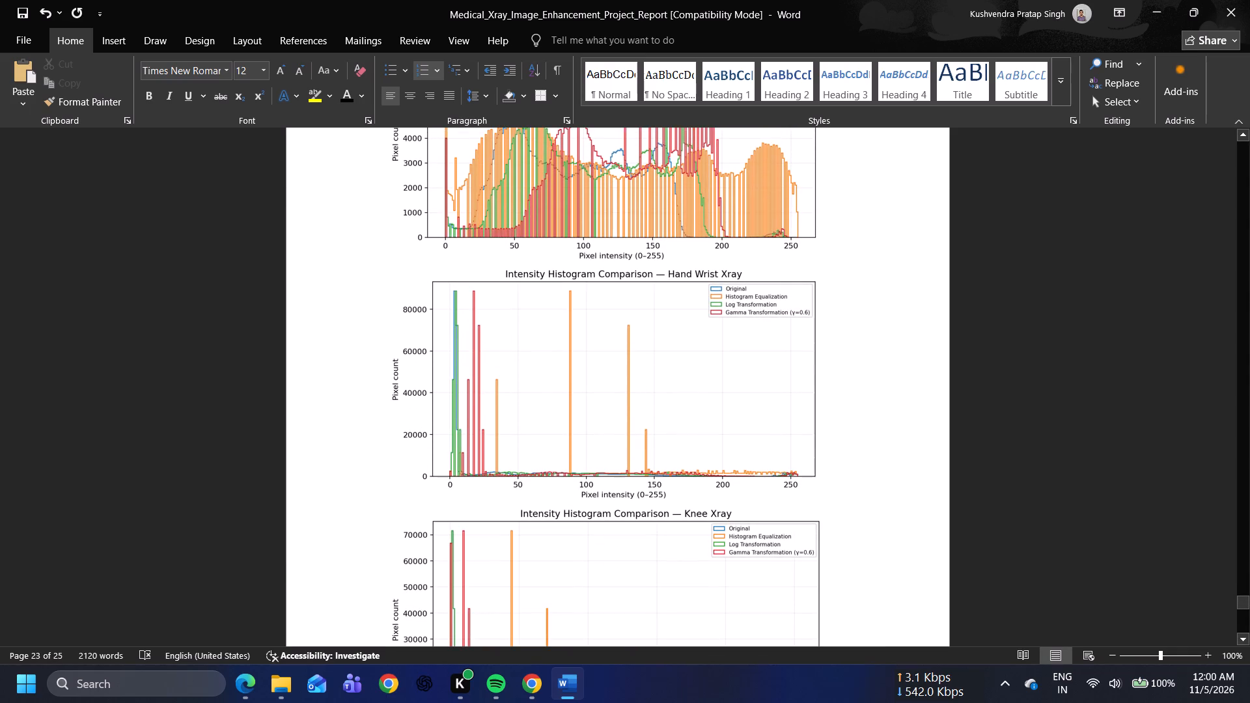
scroll(966, 452, "up", 20)
scroll(966, 452, "up", 8)
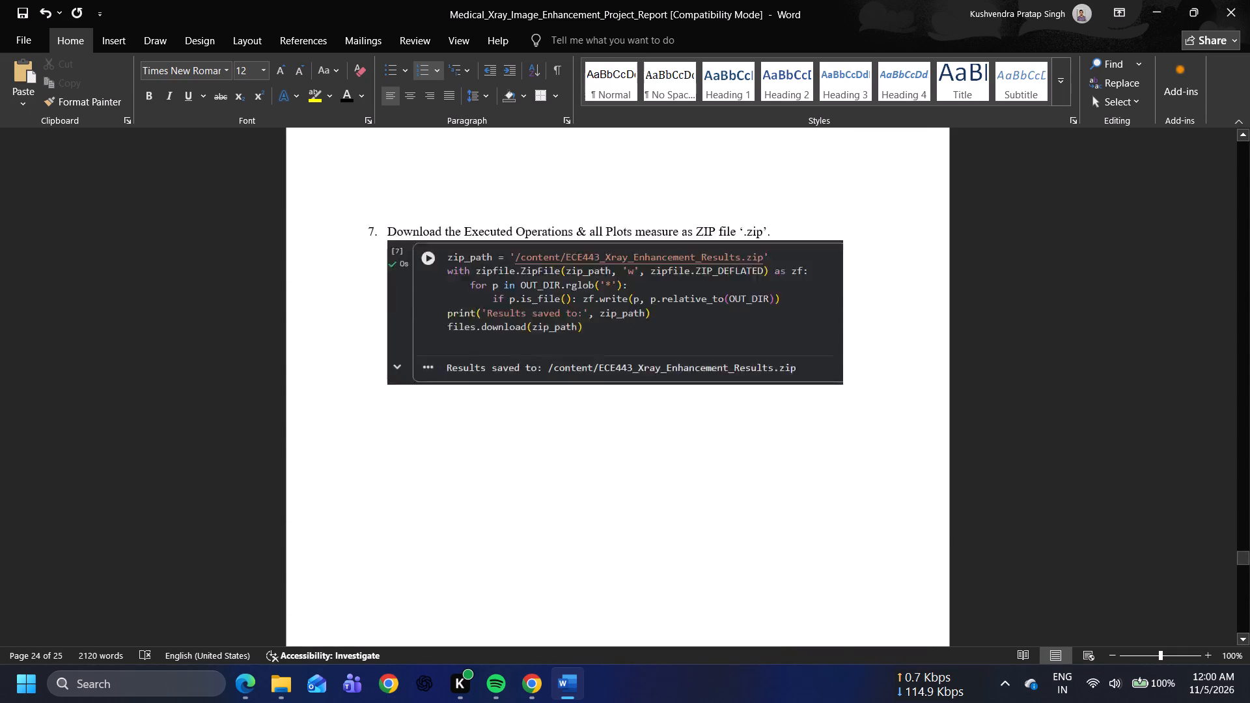
scroll(966, 452, "up", 16)
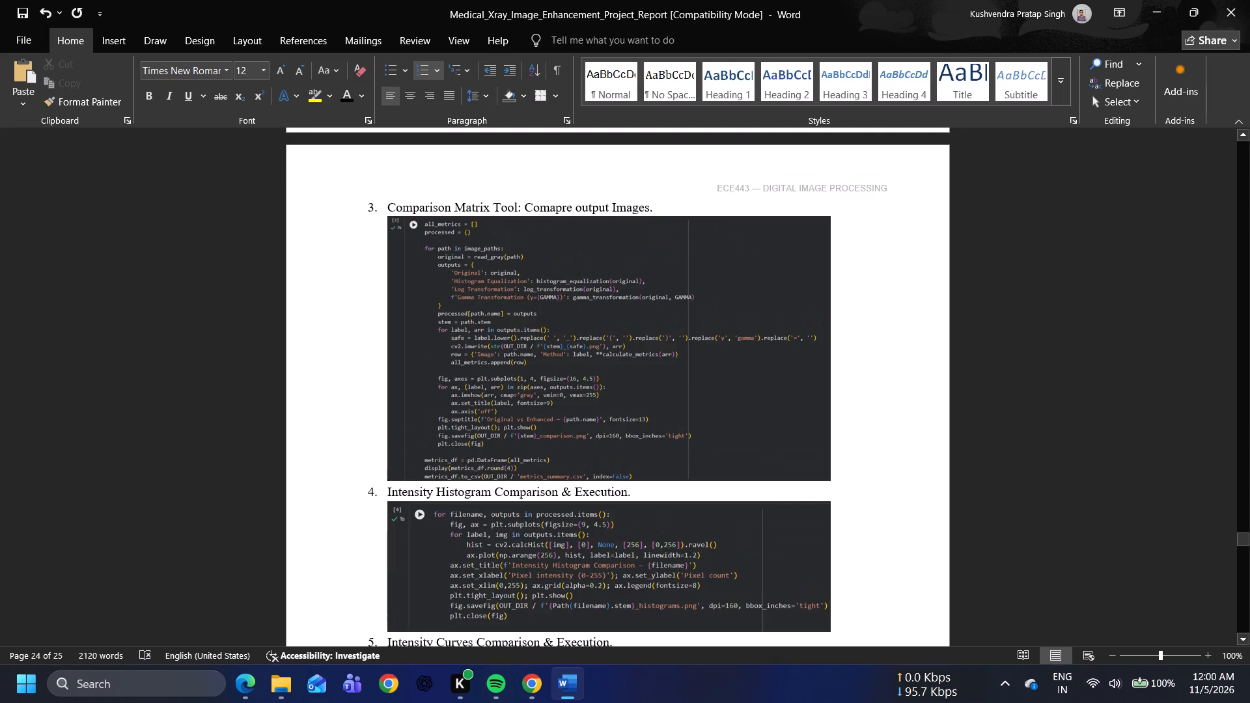
scroll(966, 452, "down", 2)
scroll(966, 452, "up", 7)
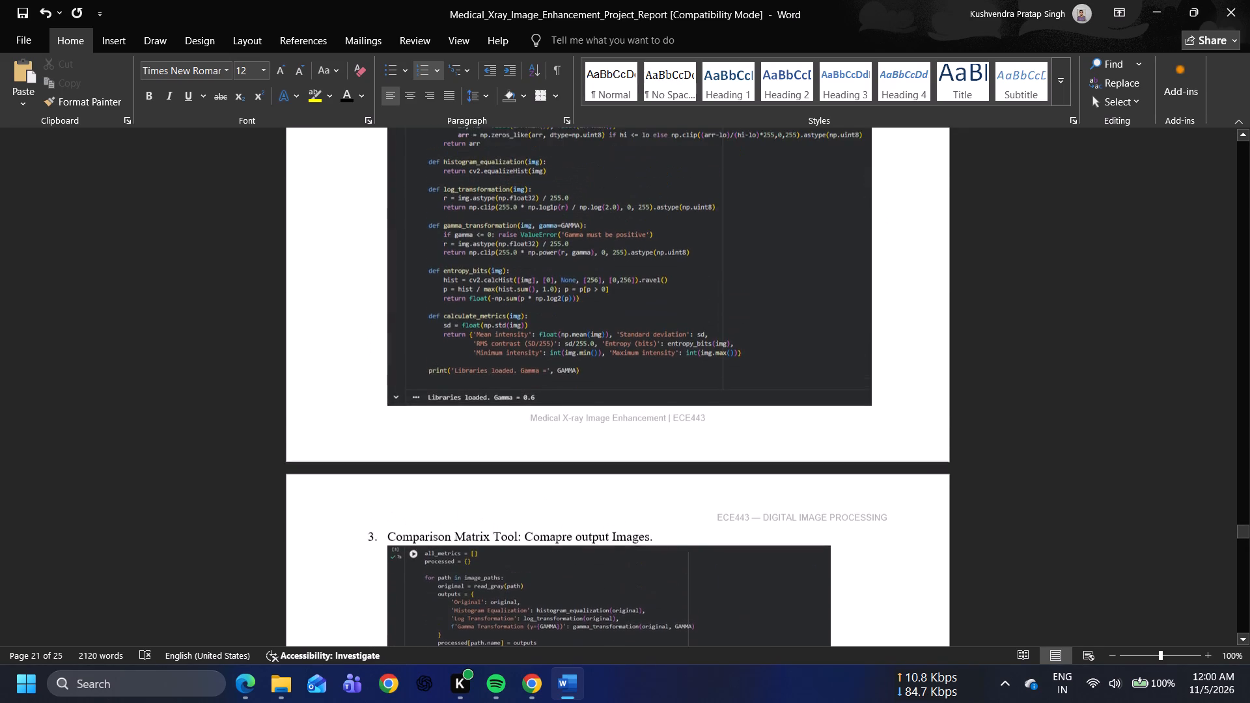
scroll(966, 452, "up", 3)
scroll(966, 452, "down", 12)
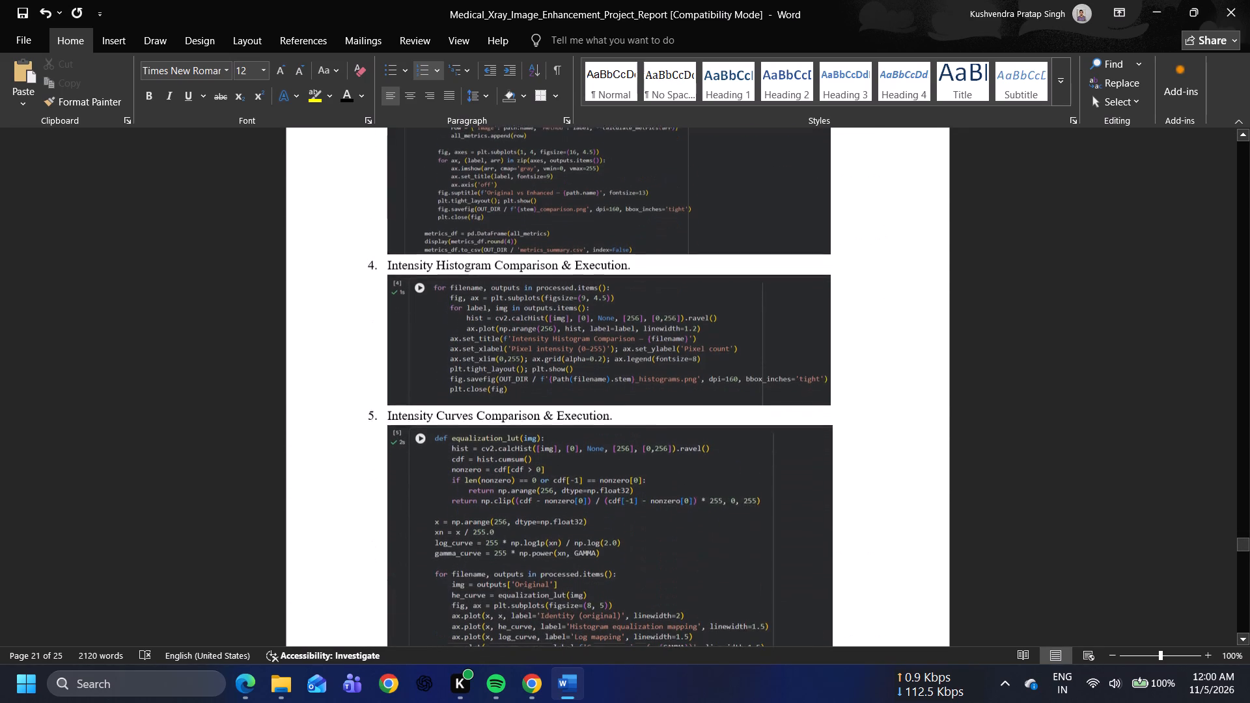
scroll(966, 452, "down", 2)
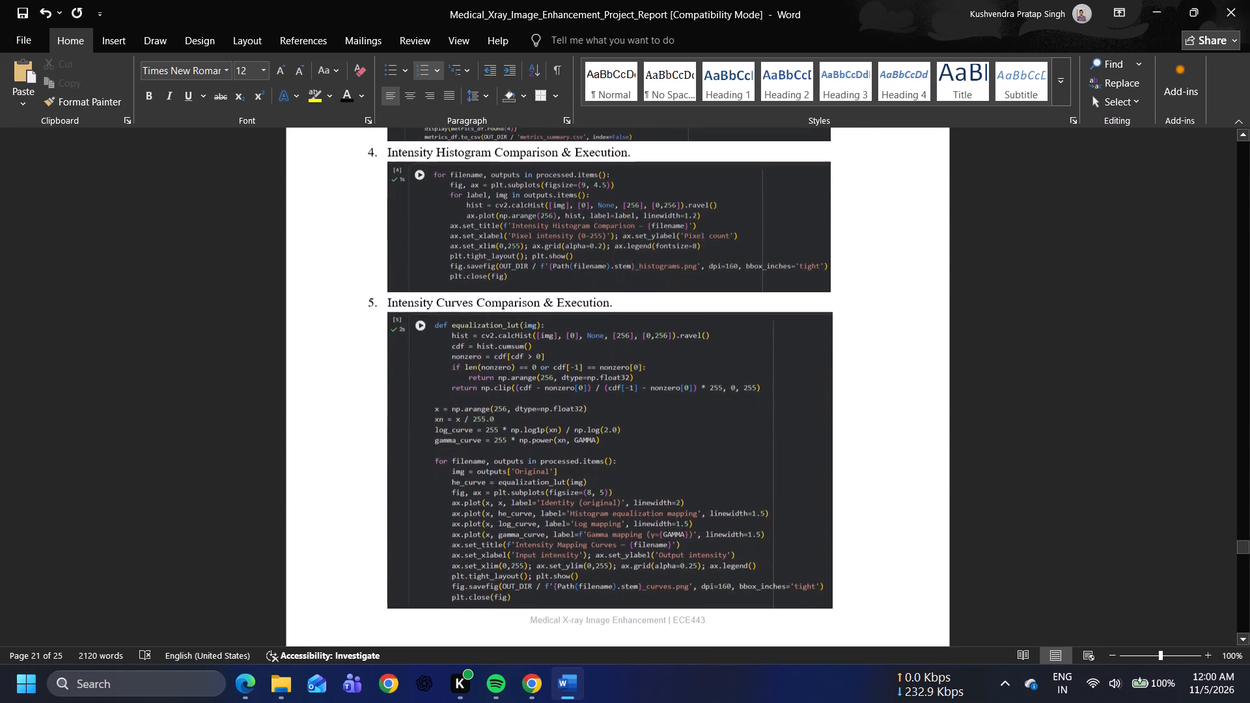
scroll(966, 452, "down", 3)
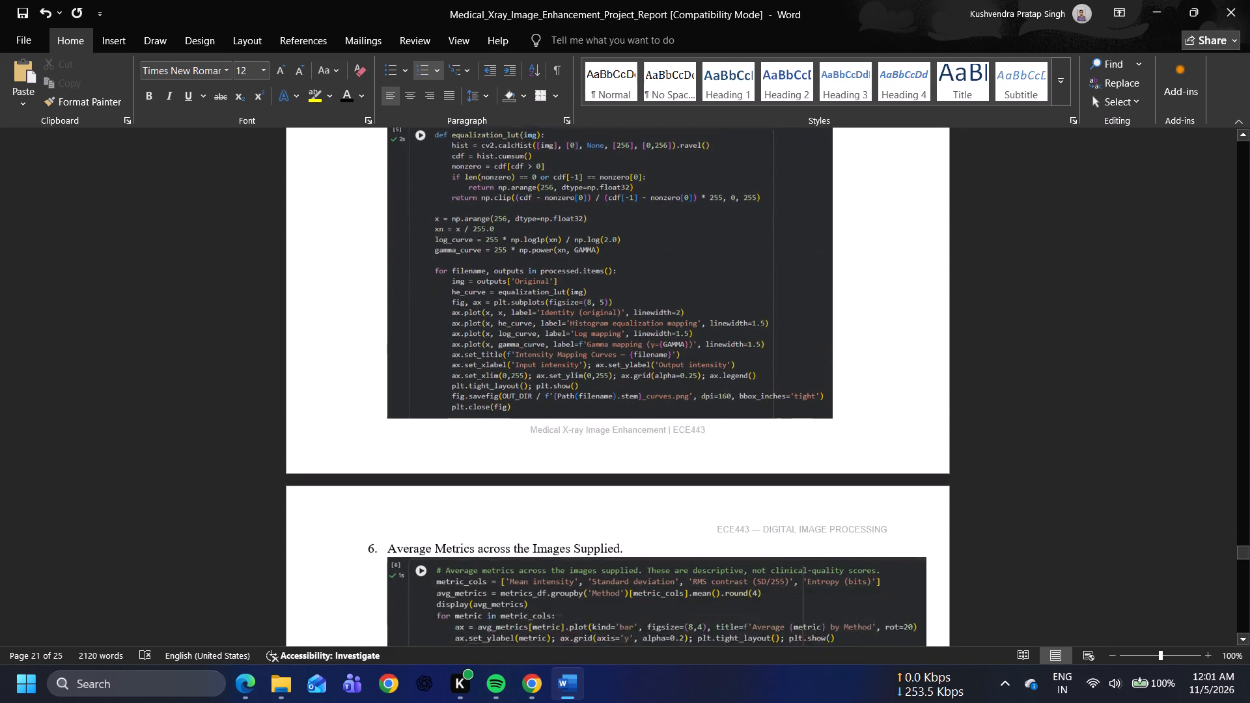
scroll(966, 452, "down", 2)
Switch to File Explorer and copy the chest_xray_curves image from the report_figures folder.
key("alt+Tab")
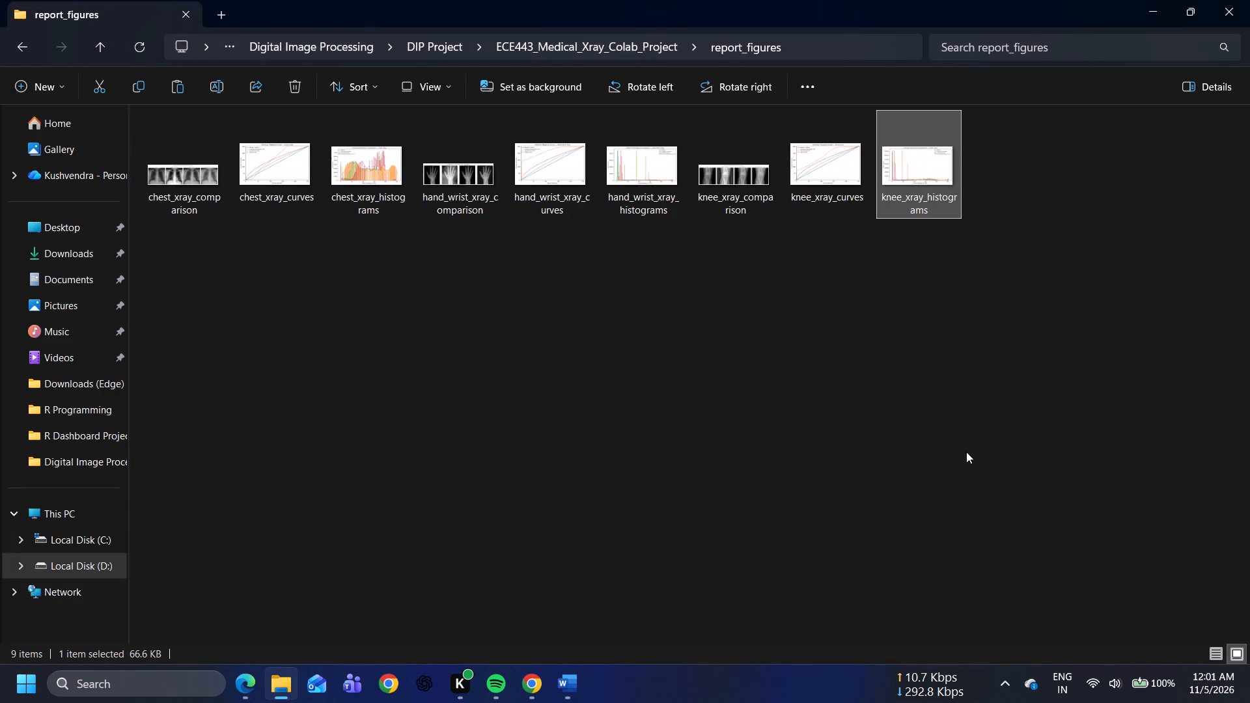
left_click(743, 375)
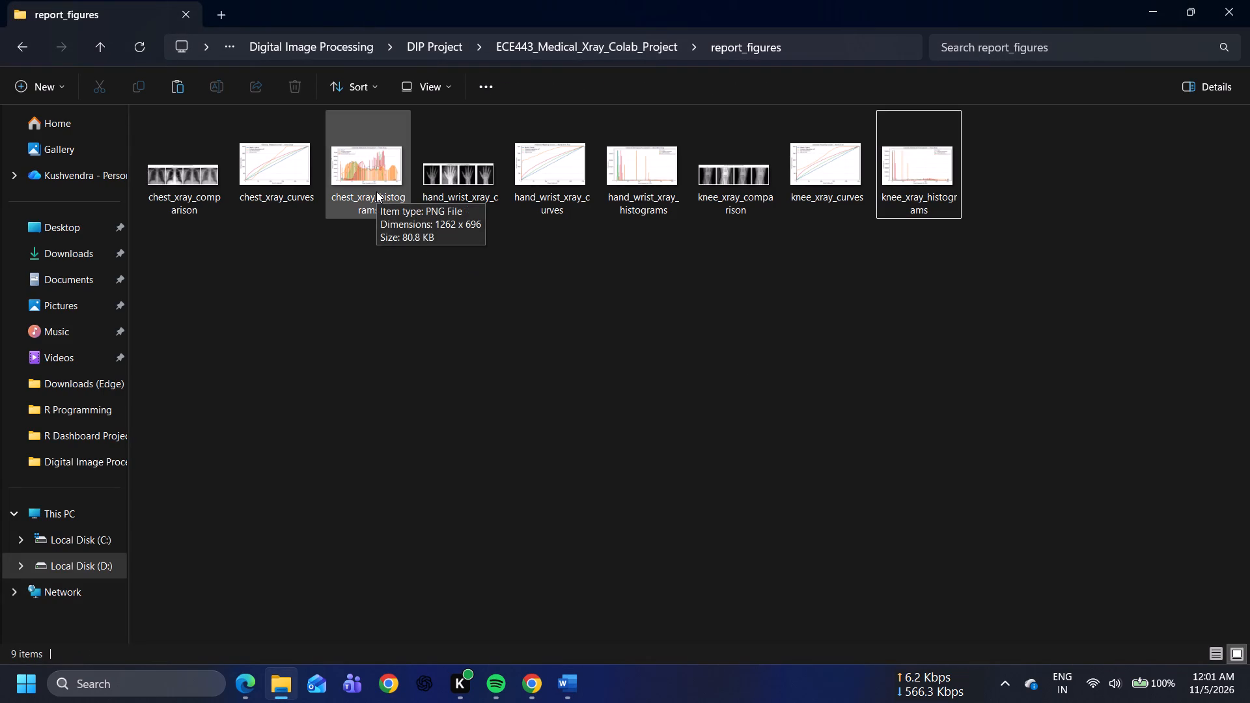
left_click_drag(195, 491, 275, 173)
left_click(324, 420)
left_click(274, 170)
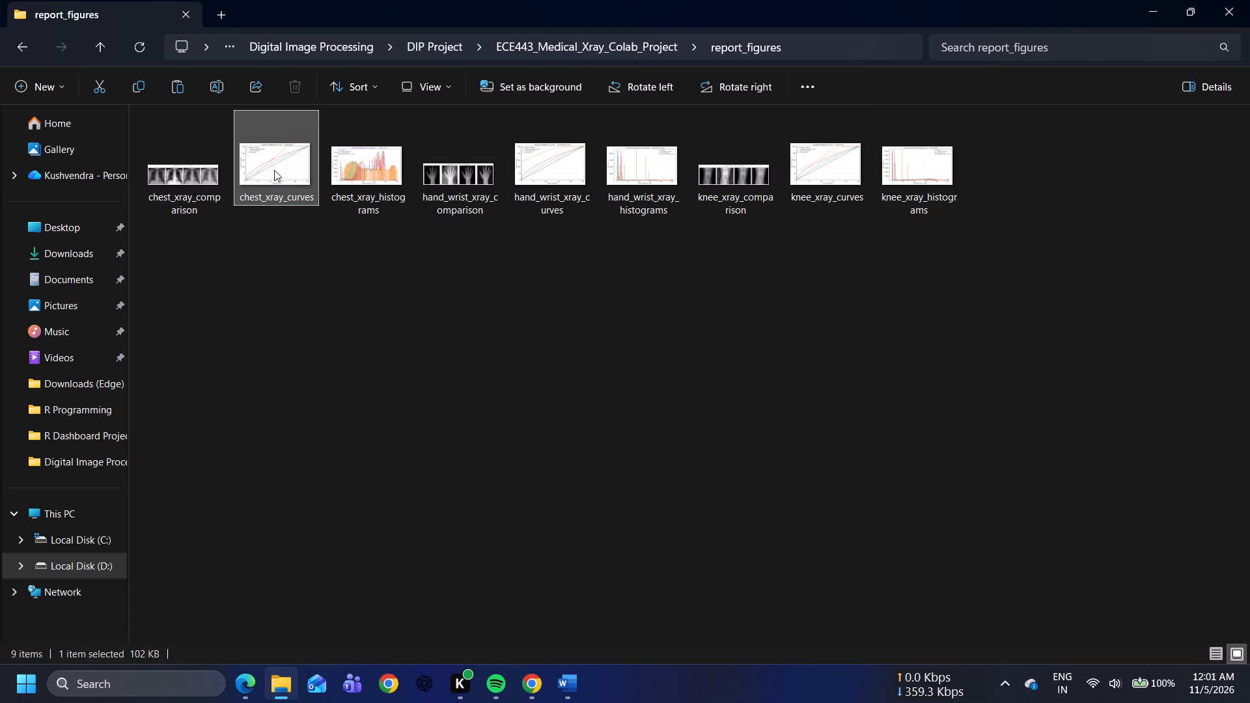
left_click(146, 87)
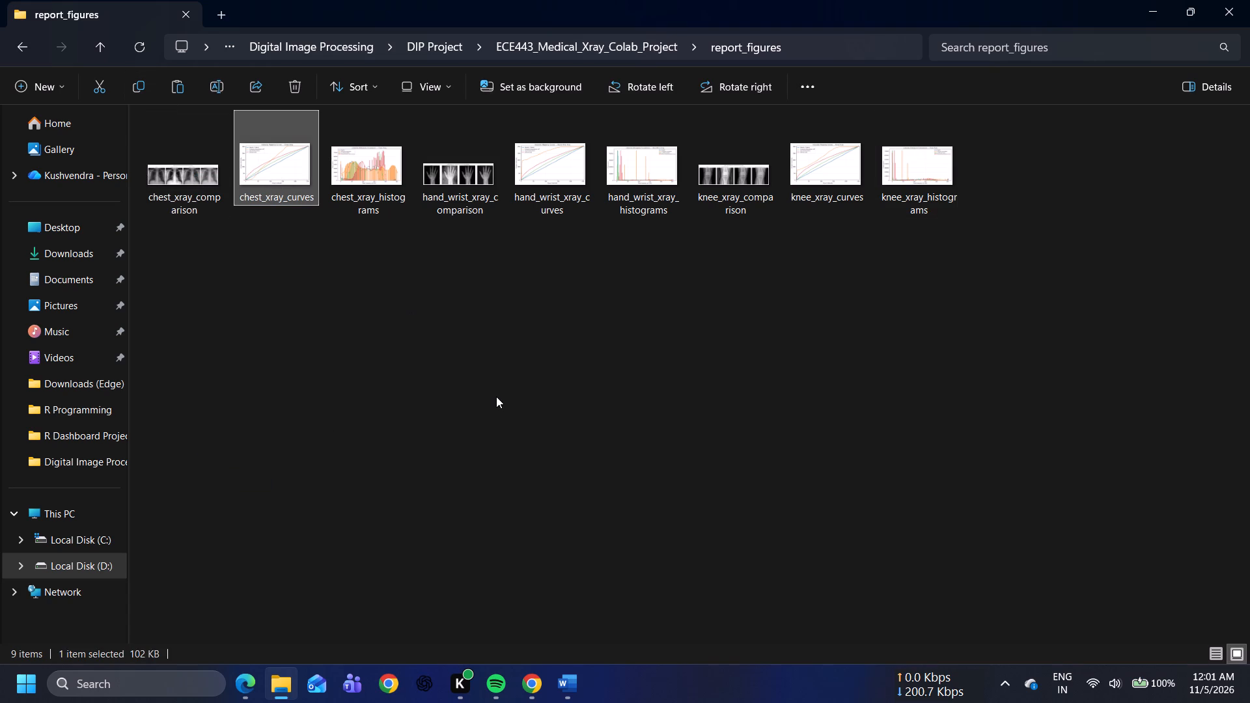
left_click(496, 396)
Switch to Word and start the caption of the new list item 3 with "Comparison of".
key("alt+Tab")
scroll(701, 456, "down", 10)
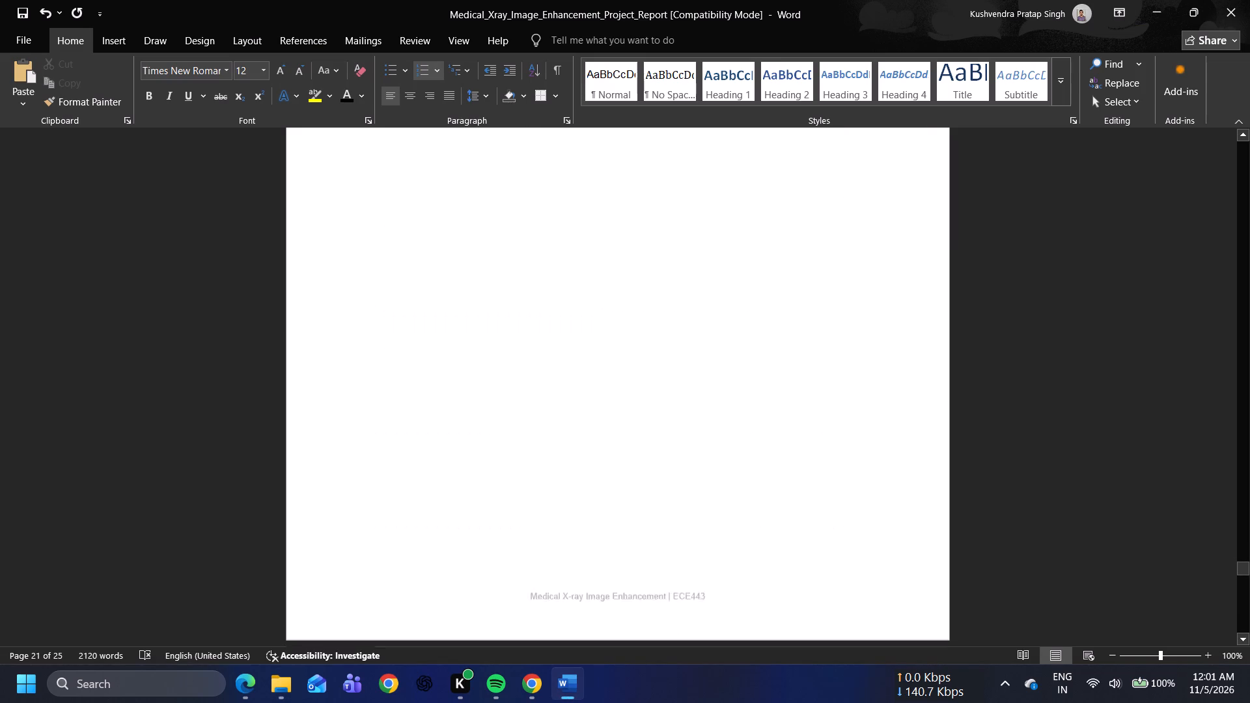
scroll(701, 456, "down", 20)
scroll(701, 456, "down", 2)
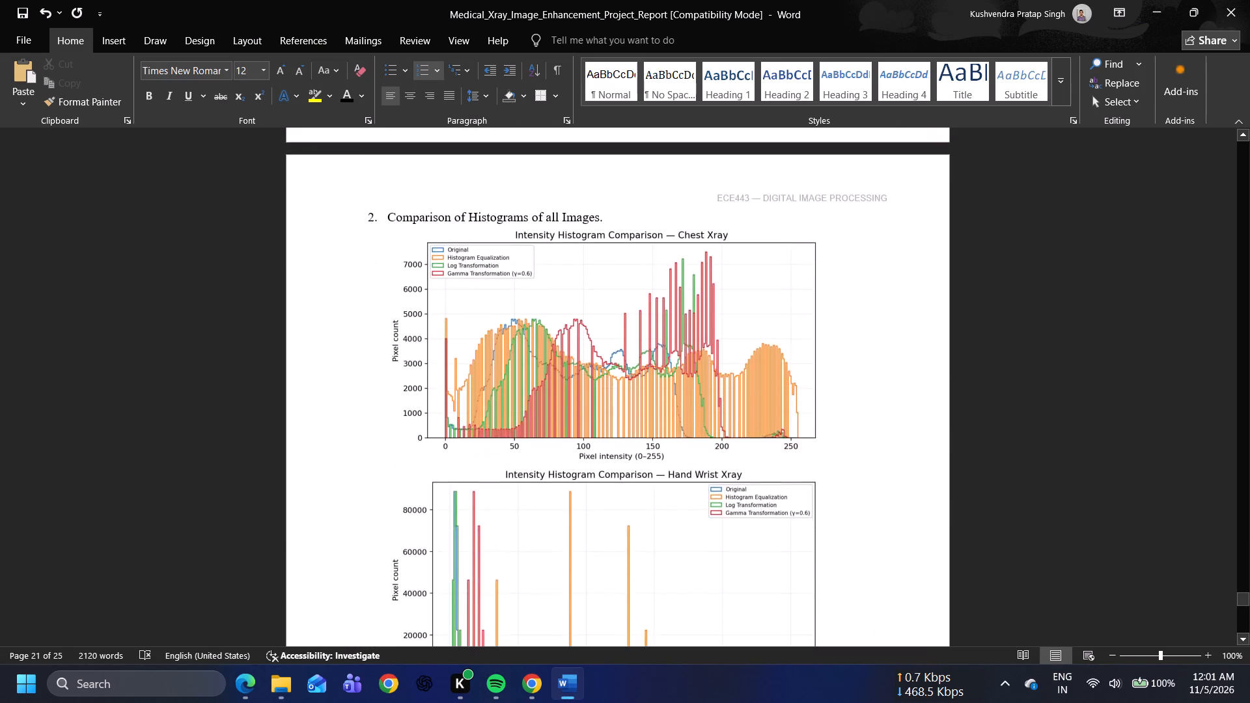
scroll(701, 456, "down", 9)
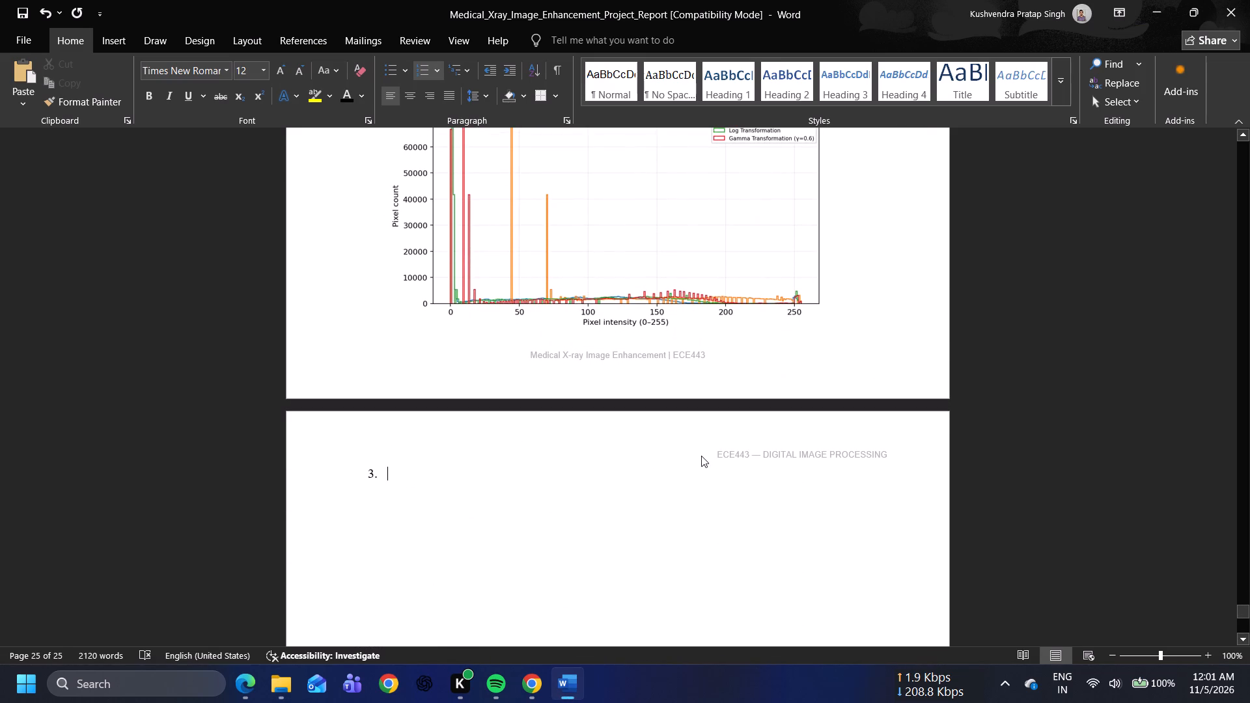
key("shift+c")
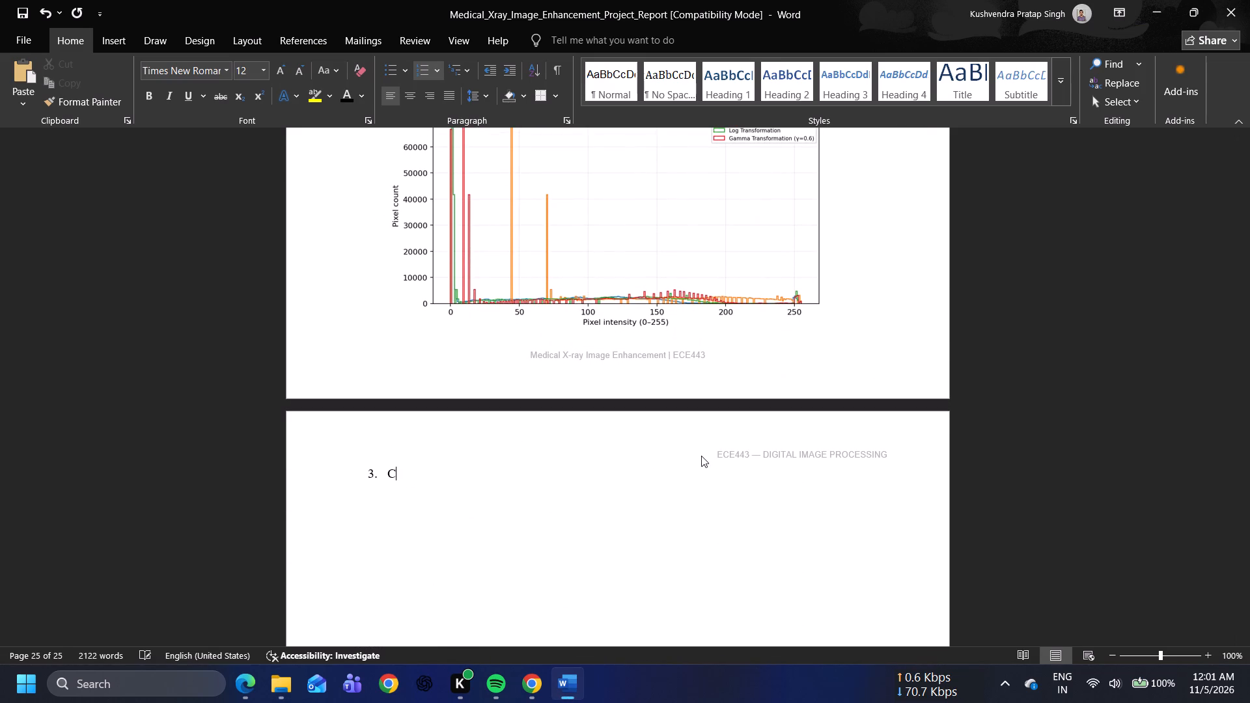
type("omaprison")
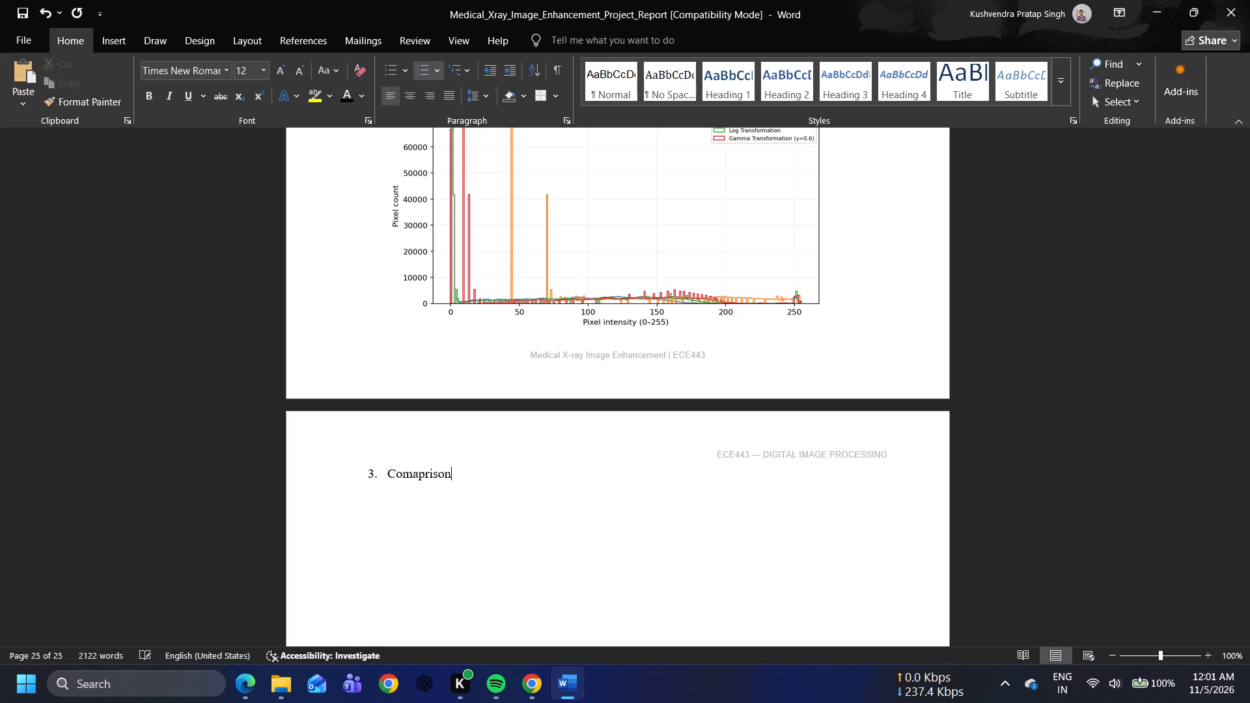
key("BackSpace")
key("BackSpace")
key("BackSpace")
key("BackSpace")
key("BackSpace")
key("BackSpace")
key("BackSpace")
type("parison of")
key("space")
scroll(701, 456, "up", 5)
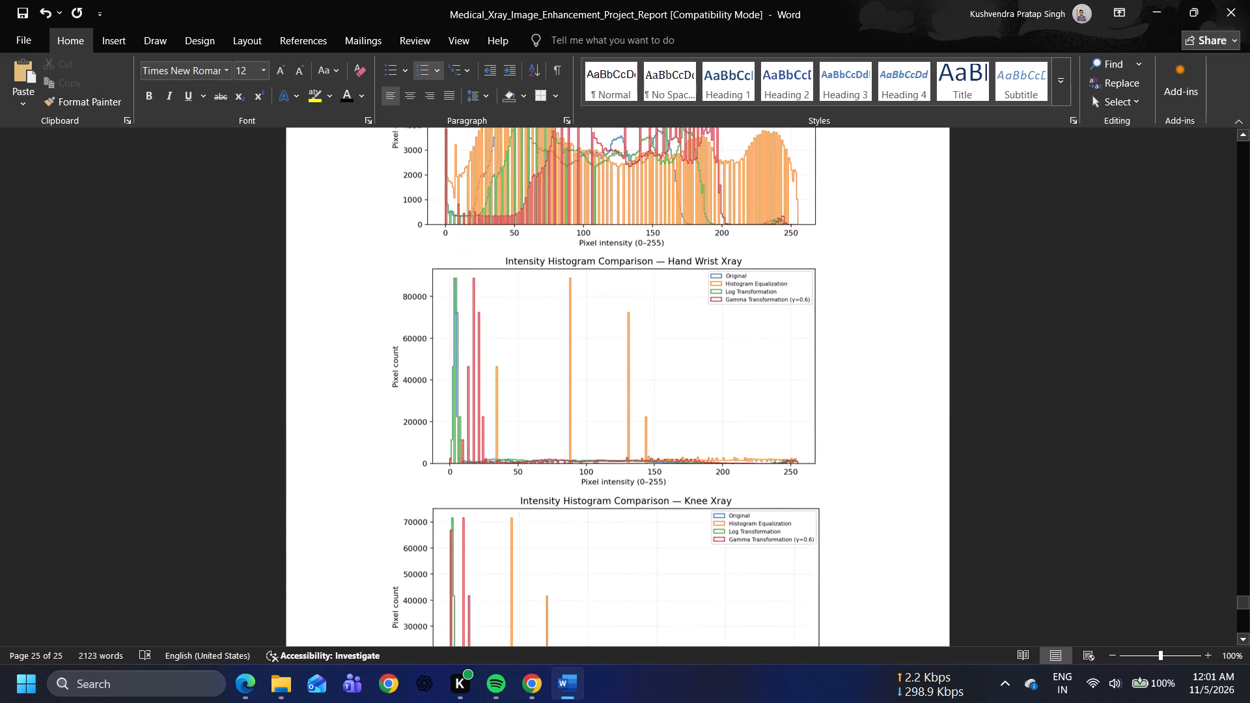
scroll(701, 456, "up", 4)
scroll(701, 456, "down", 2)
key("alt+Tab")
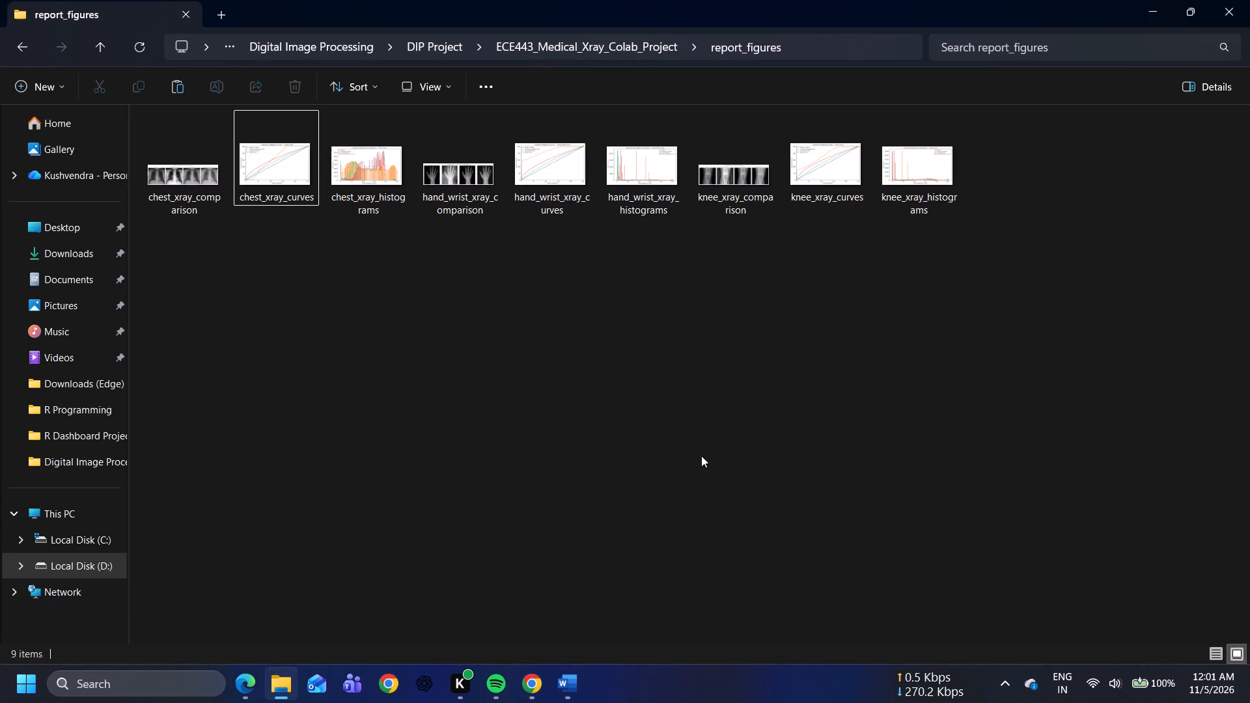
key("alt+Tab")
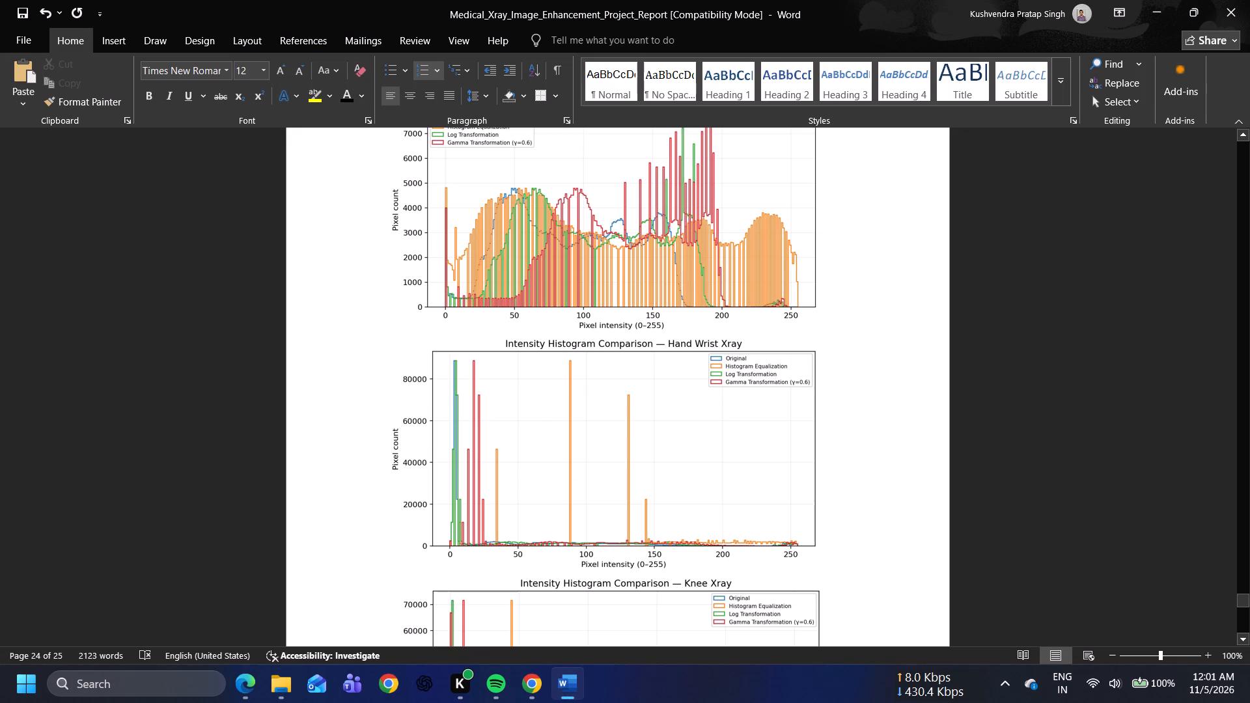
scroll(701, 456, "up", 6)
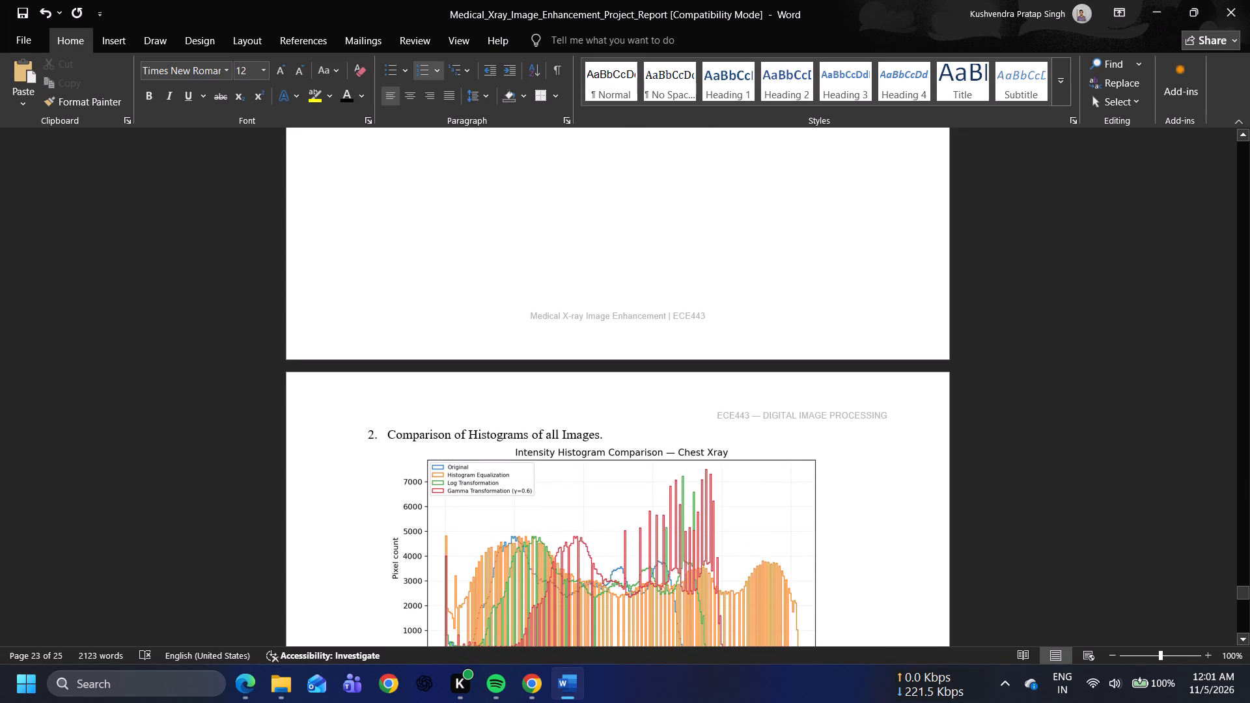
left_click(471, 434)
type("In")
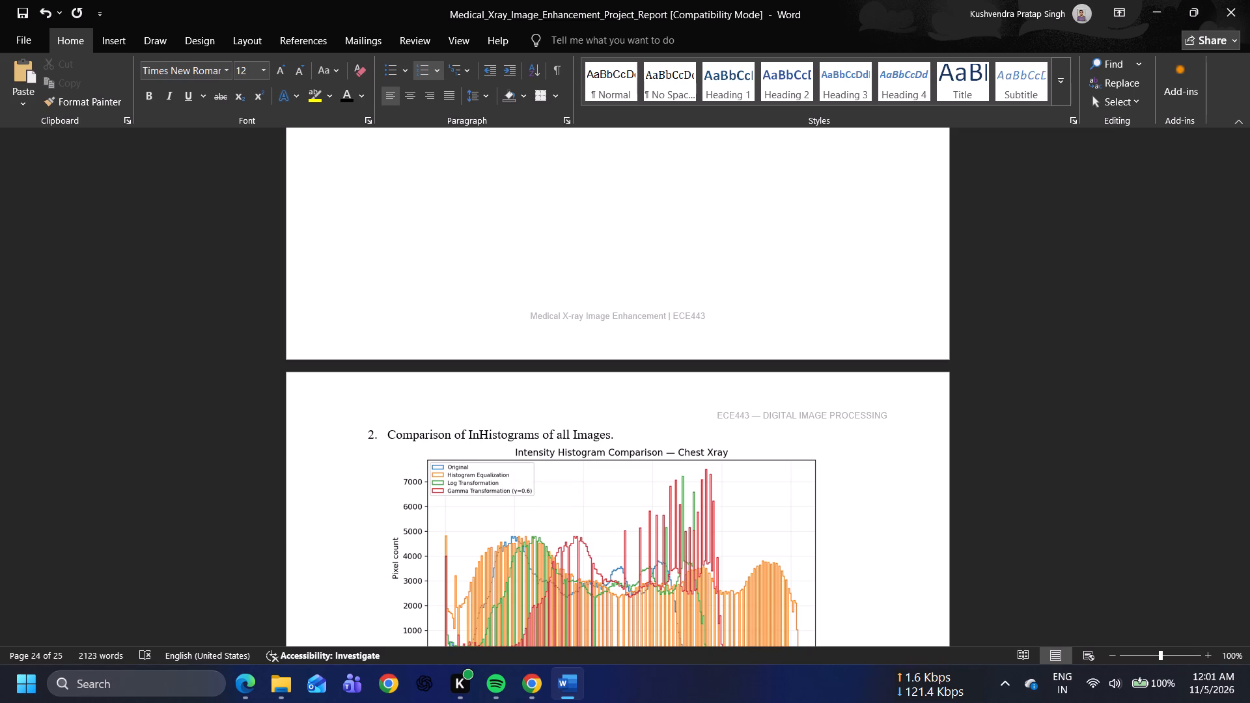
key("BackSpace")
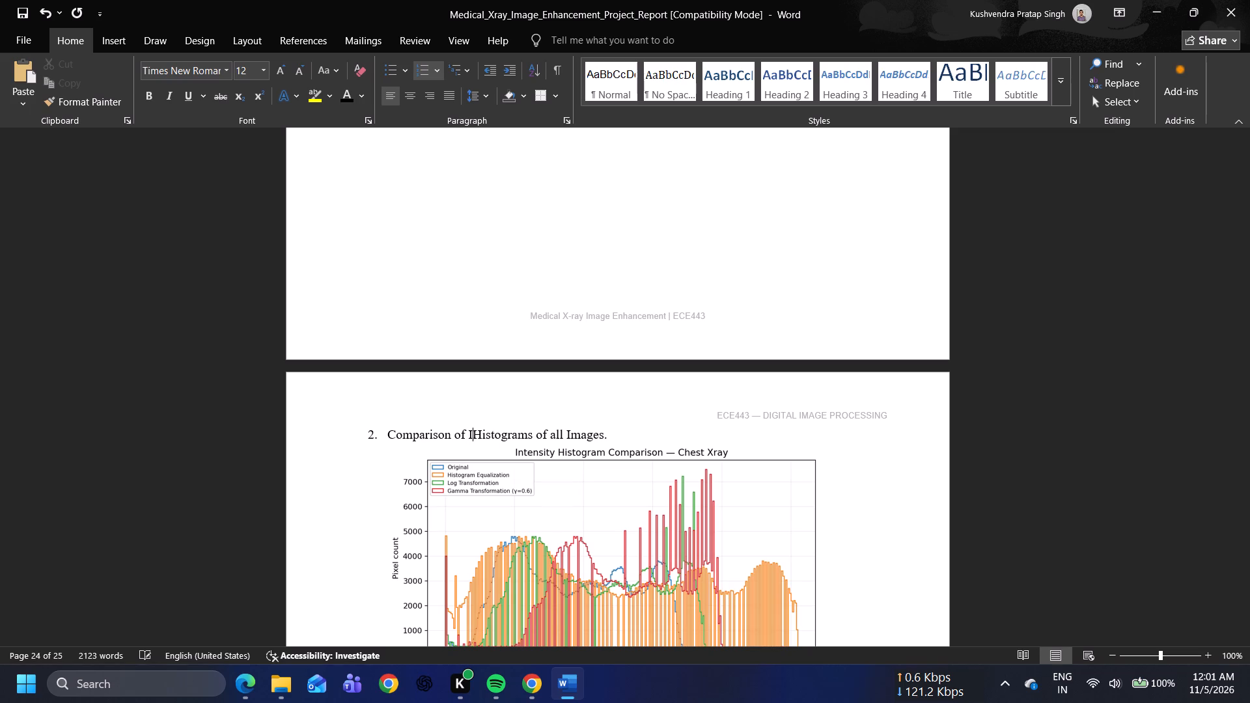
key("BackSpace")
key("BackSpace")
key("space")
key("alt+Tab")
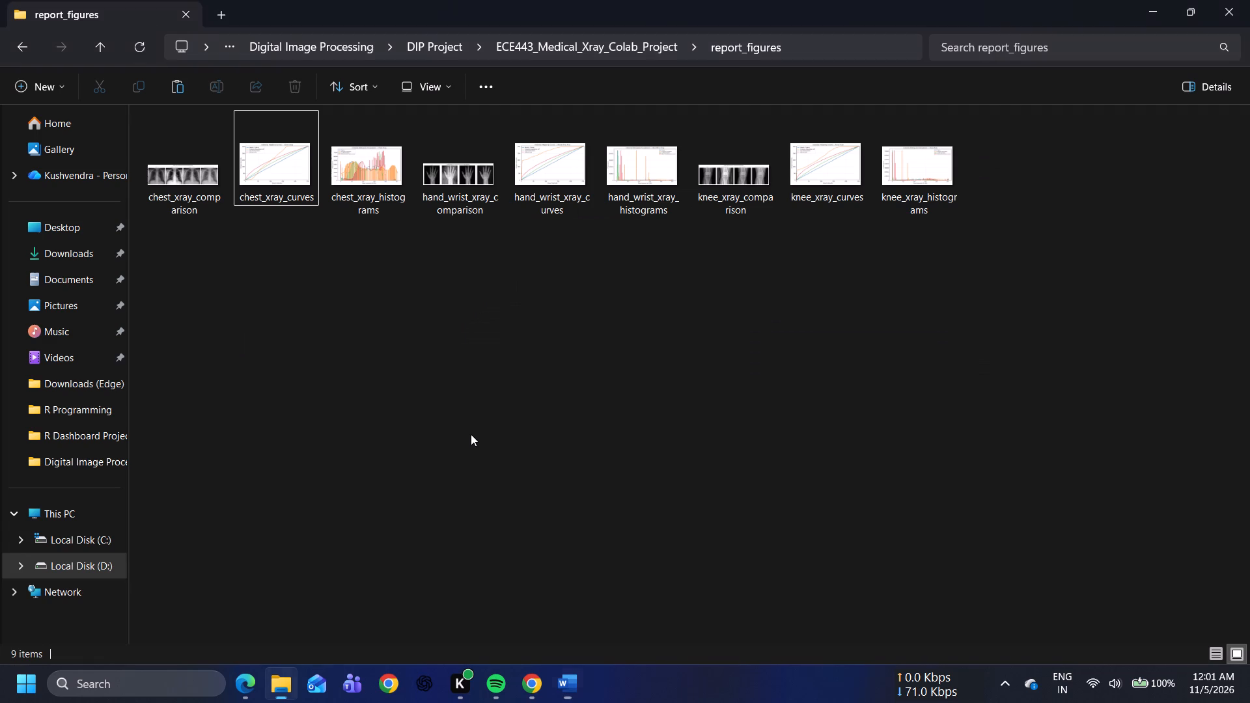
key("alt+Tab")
Continue the item 3 caption with the words "Intensity Curves".
scroll(471, 434, "down", 13)
left_click(488, 450)
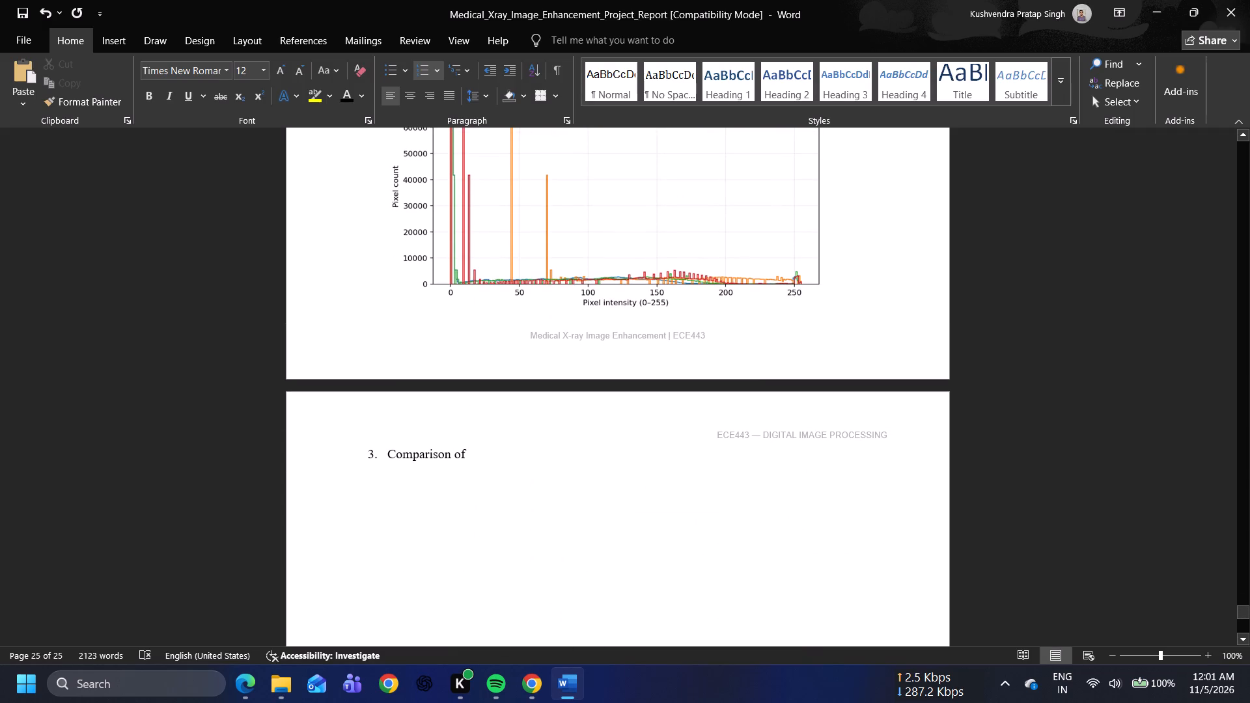
type("Intens")
type("ity Curves")
Insert the word "Intensity" before "Histograms" in the item 2 caption.
scroll(488, 450, "up", 7)
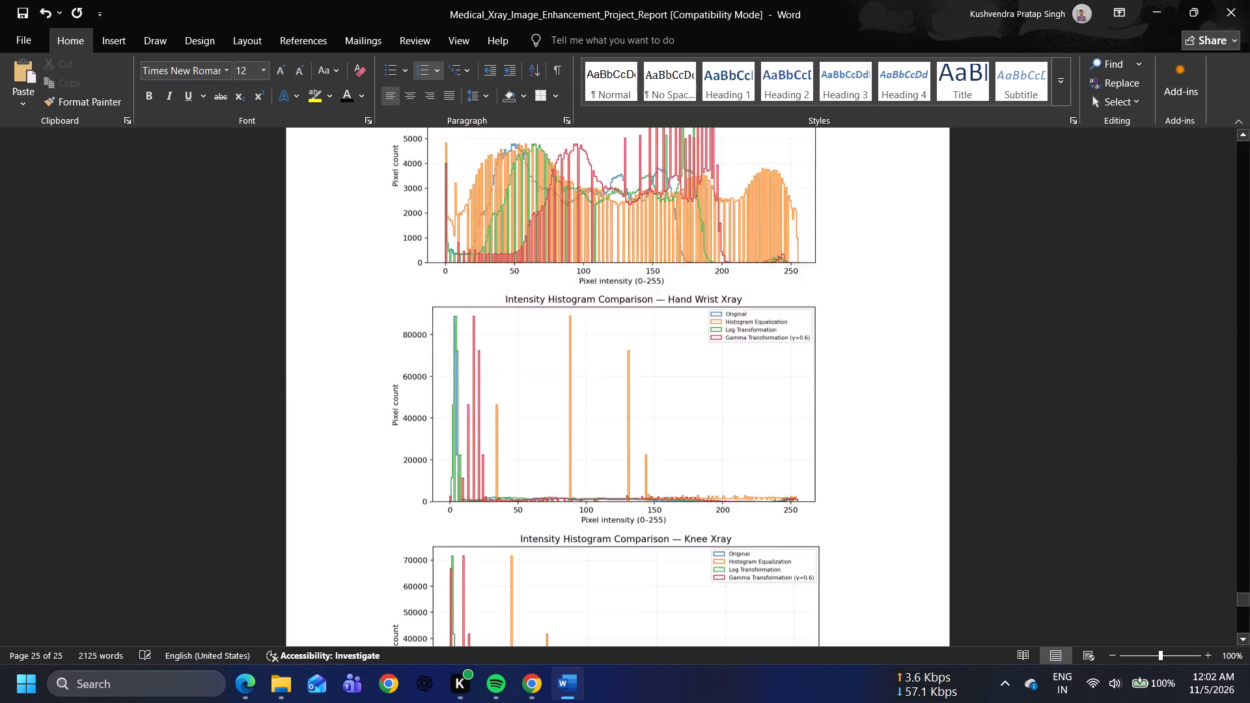
scroll(488, 450, "up", 6)
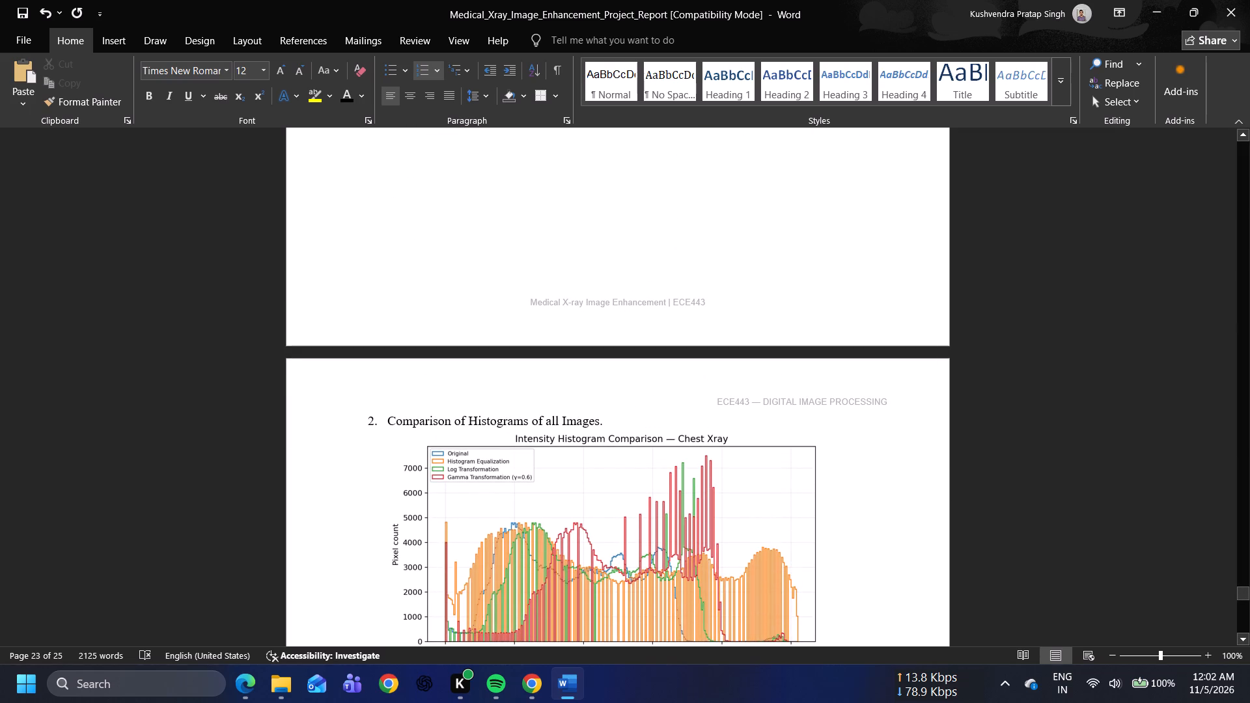
left_click(463, 420)
key("Right")
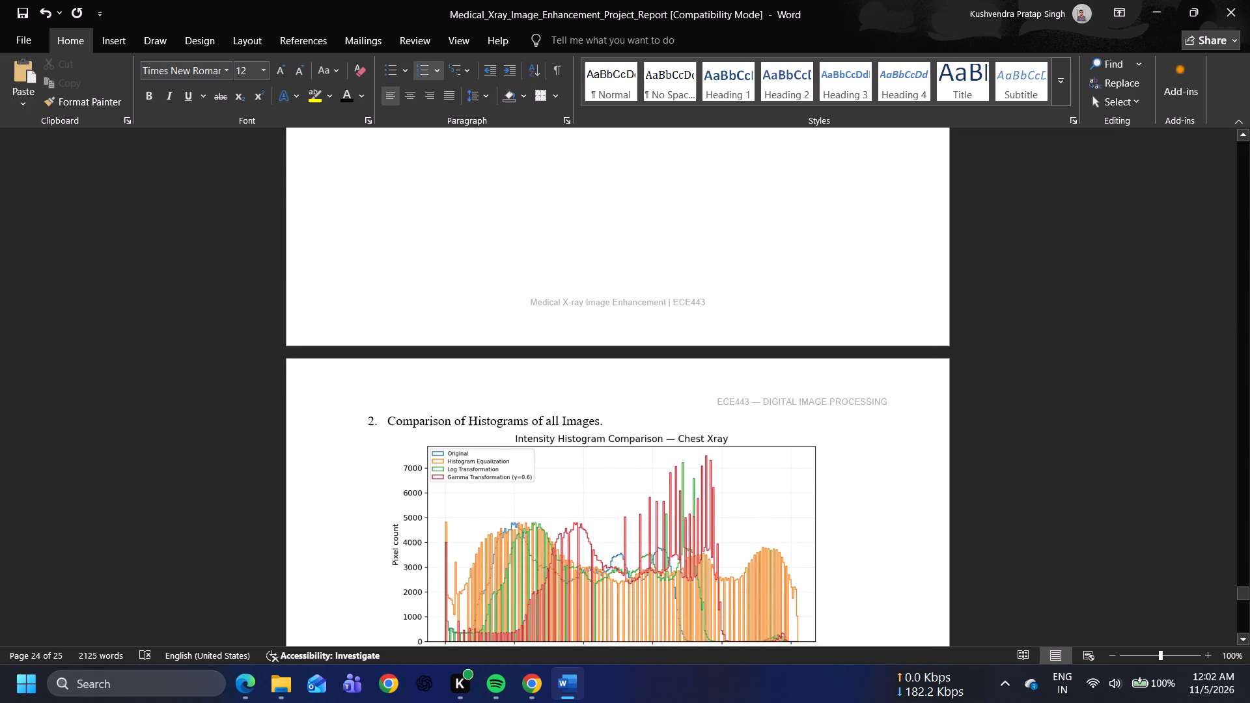
type("Intensity")
key("space")
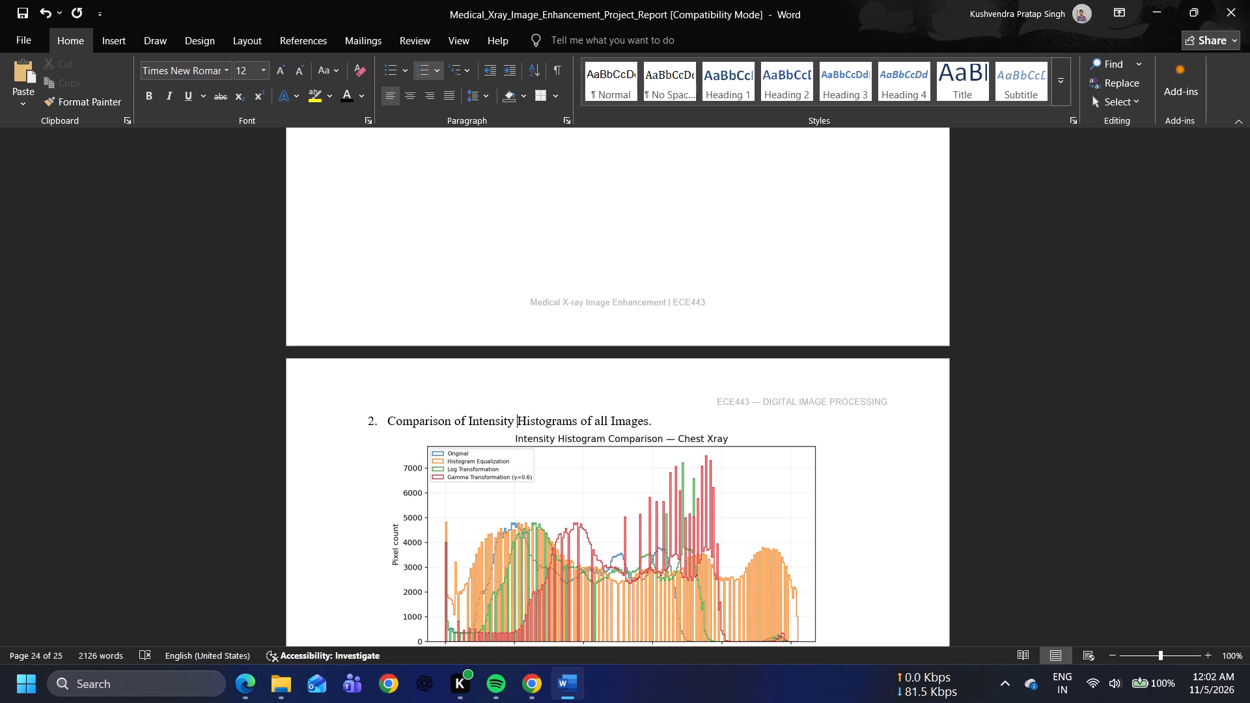
Remove "of all Images" from the item 2 caption so it reads "Comparison of Intensity Histograms.".
left_click(651, 419)
key("ctrl+BackSpace")
key("ctrl+BackSpace")
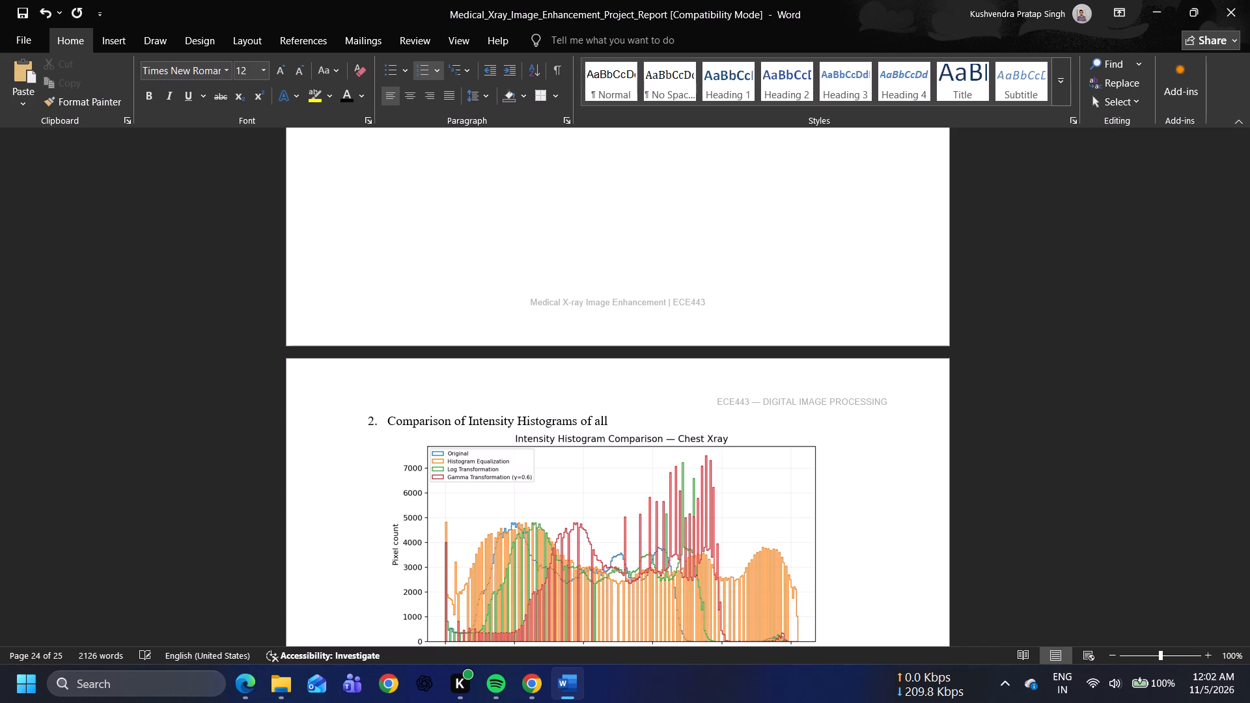
key("ctrl+BackSpace")
key("BackSpace")
key("BackSpace")
key("BackSpace")
key("BackSpace")
left_click(614, 415)
left_click(614, 415)
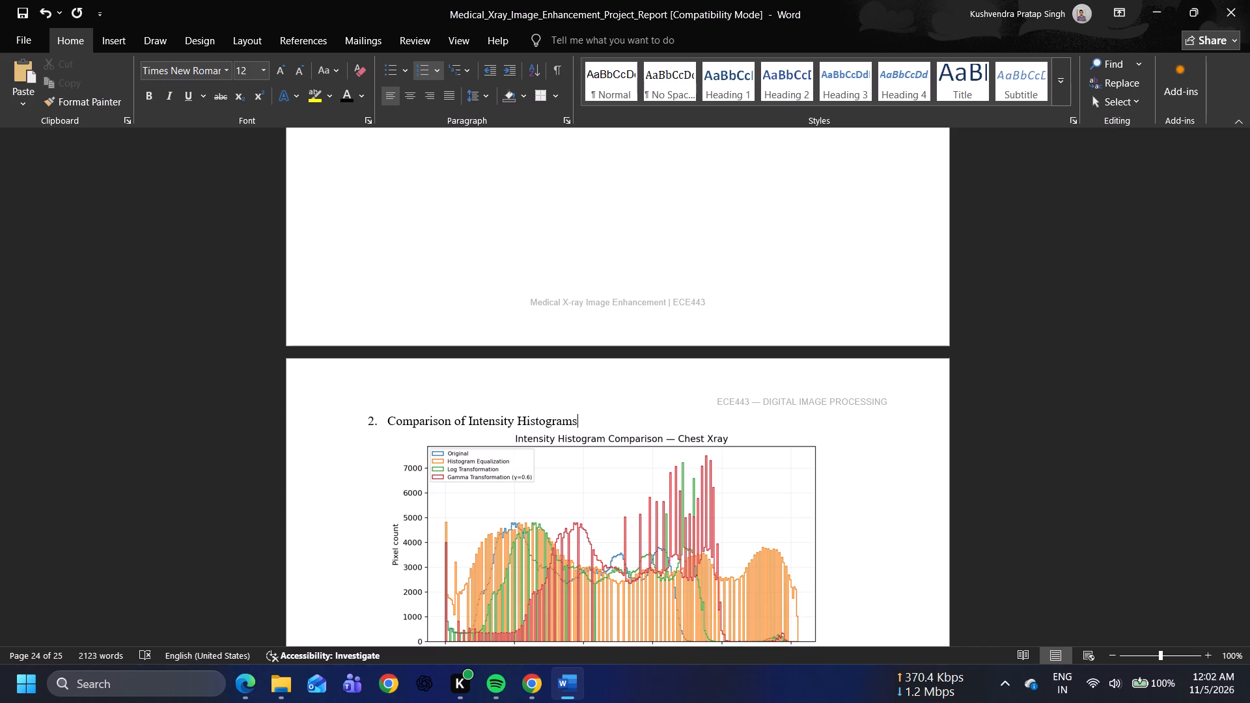
scroll(614, 415, "down", 1)
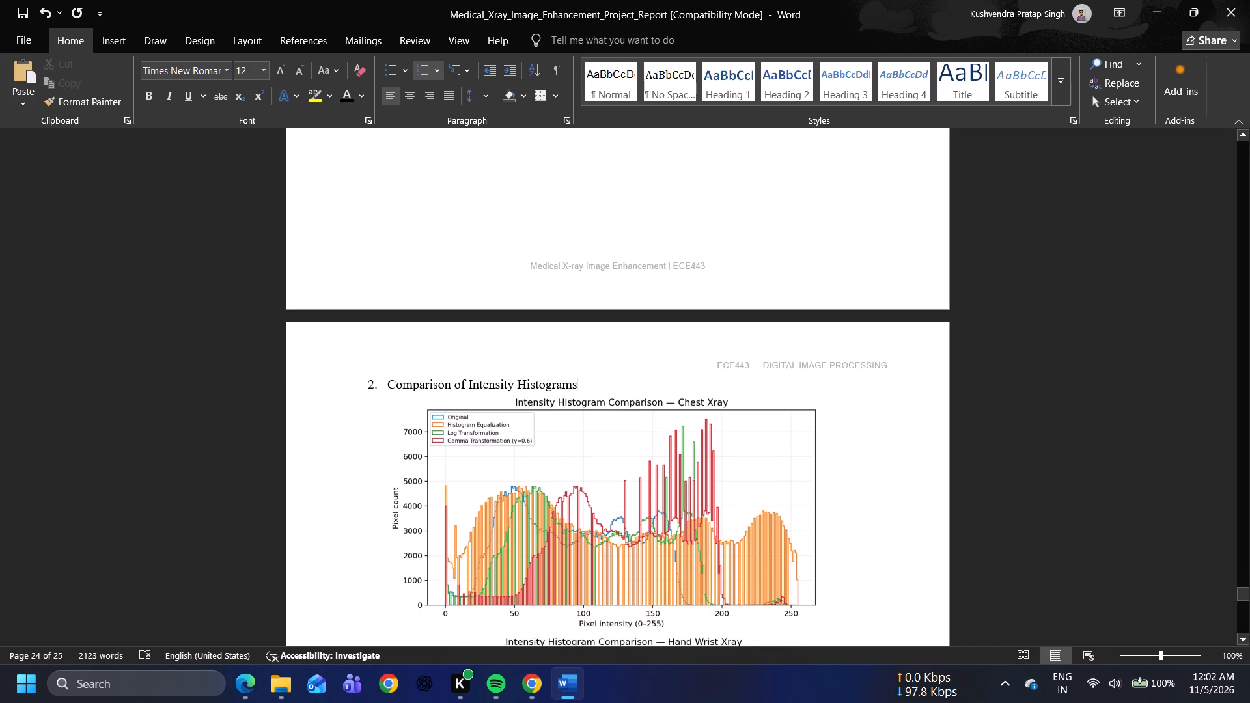
key("period")
End the item 3 caption with a period and paste the copied chest X-ray curves image on the line below.
scroll(614, 415, "down", 4)
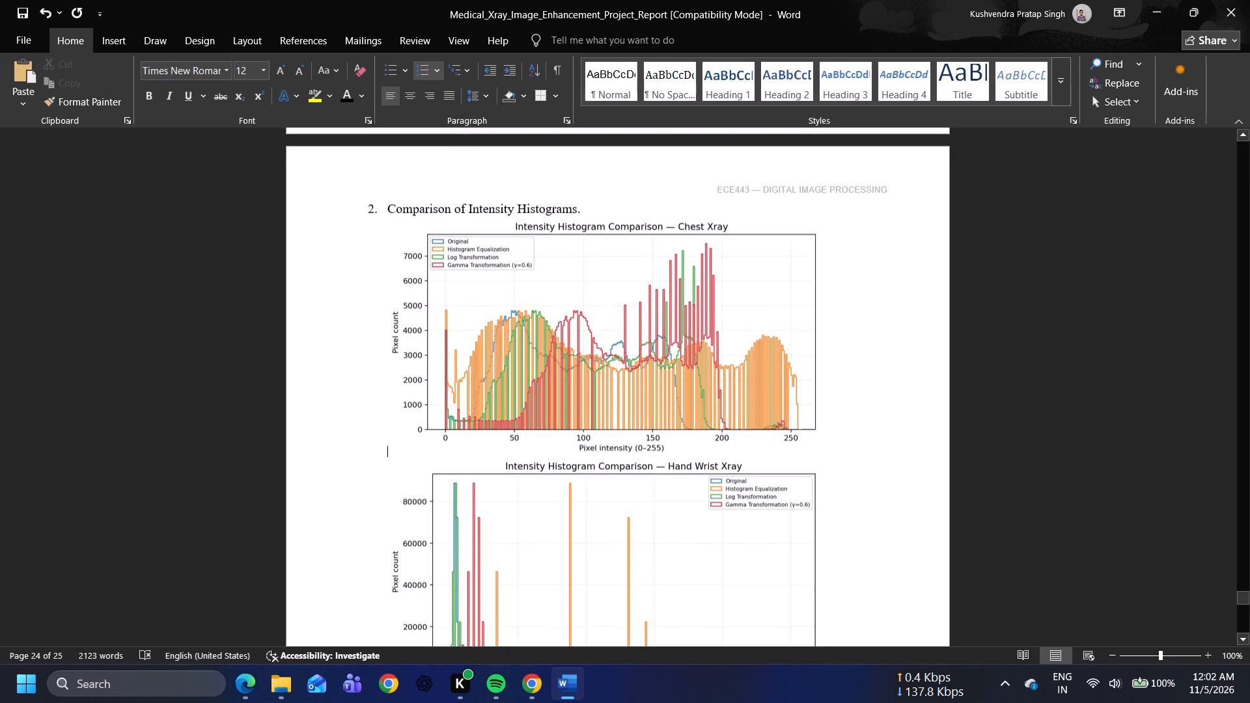
scroll(614, 415, "down", 9)
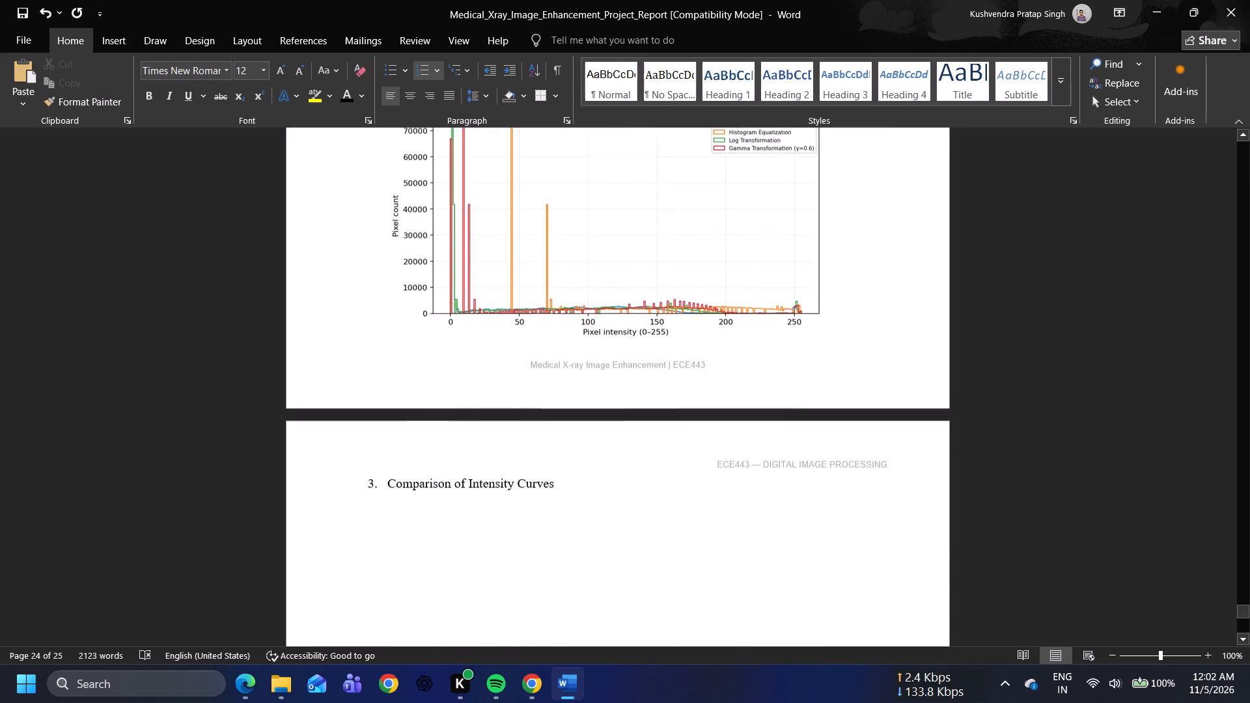
scroll(614, 415, "down", 1)
left_click(566, 465)
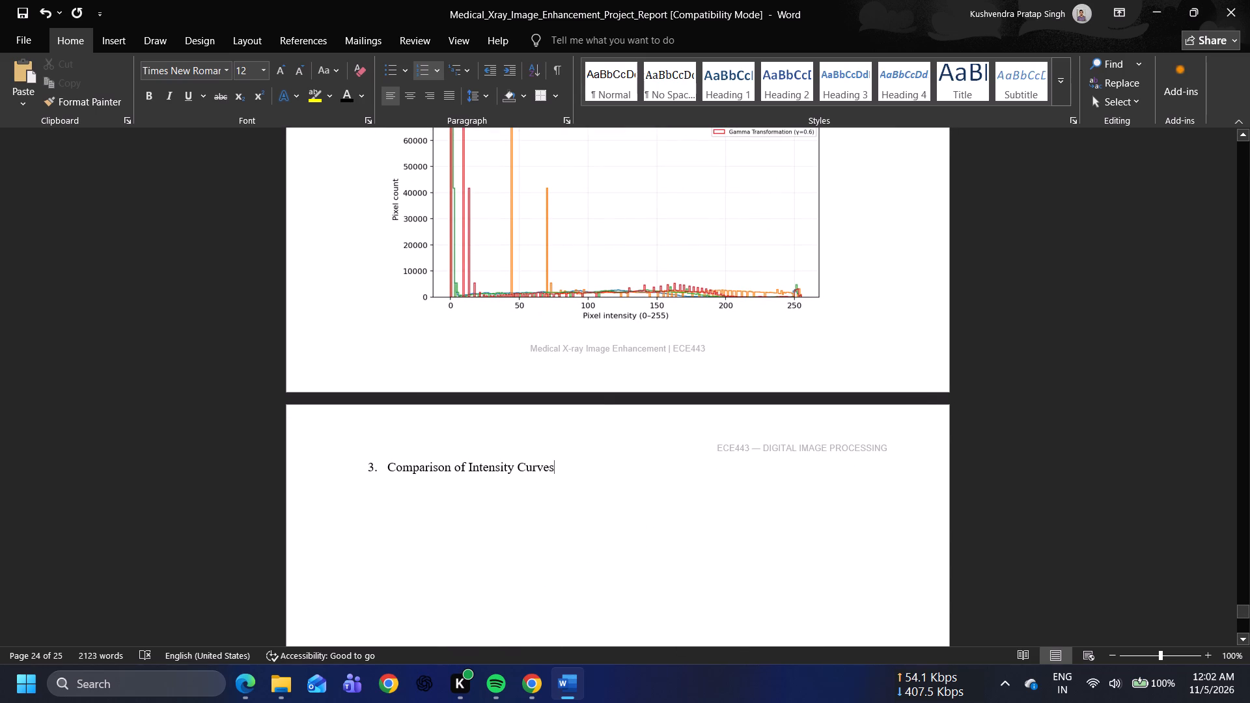
key("period")
key("Return")
key("BackSpace")
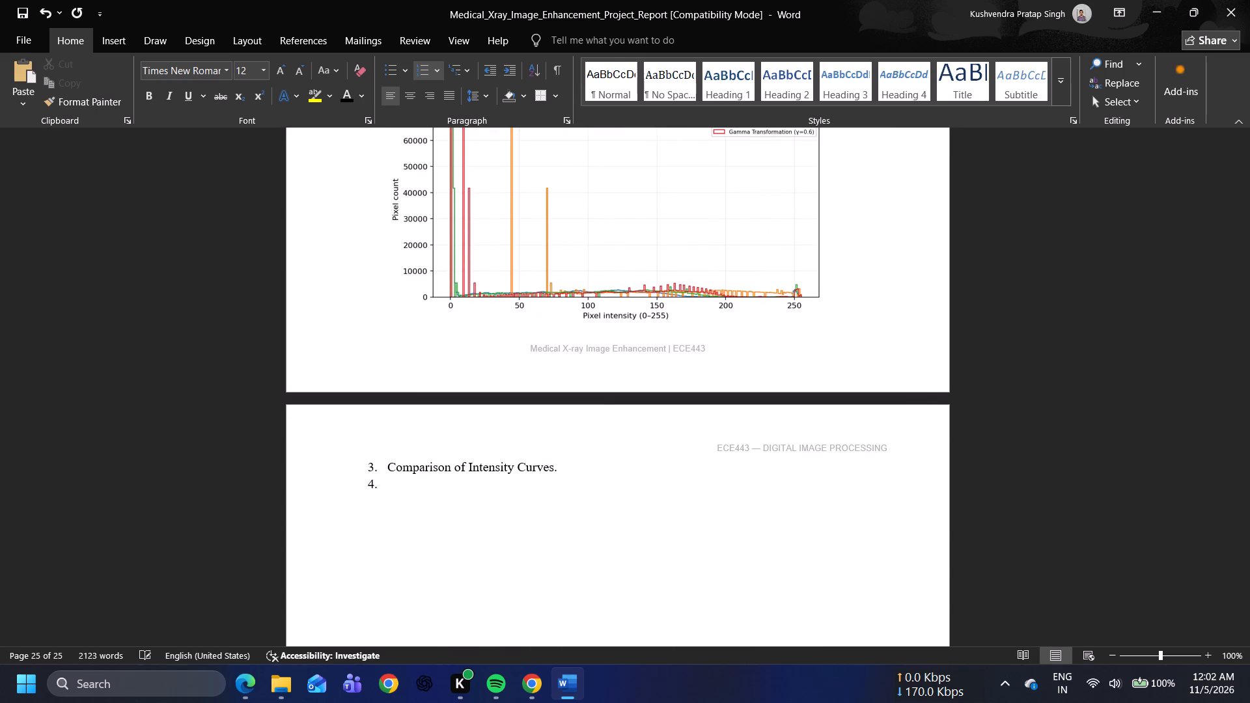
key("BackSpace")
key("ctrl+v")
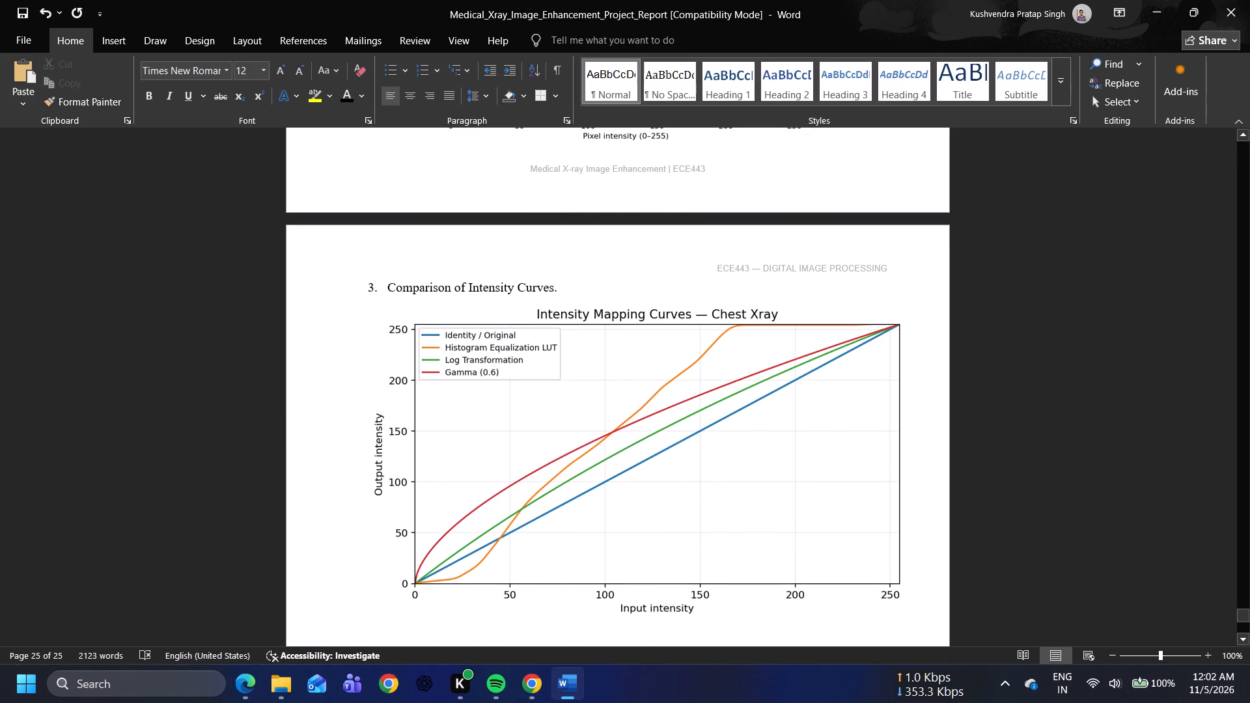
Pull the chest curves figure up into the item 3 paragraph so it aligns with the caption text, keeping the caption's period.
left_click(382, 569)
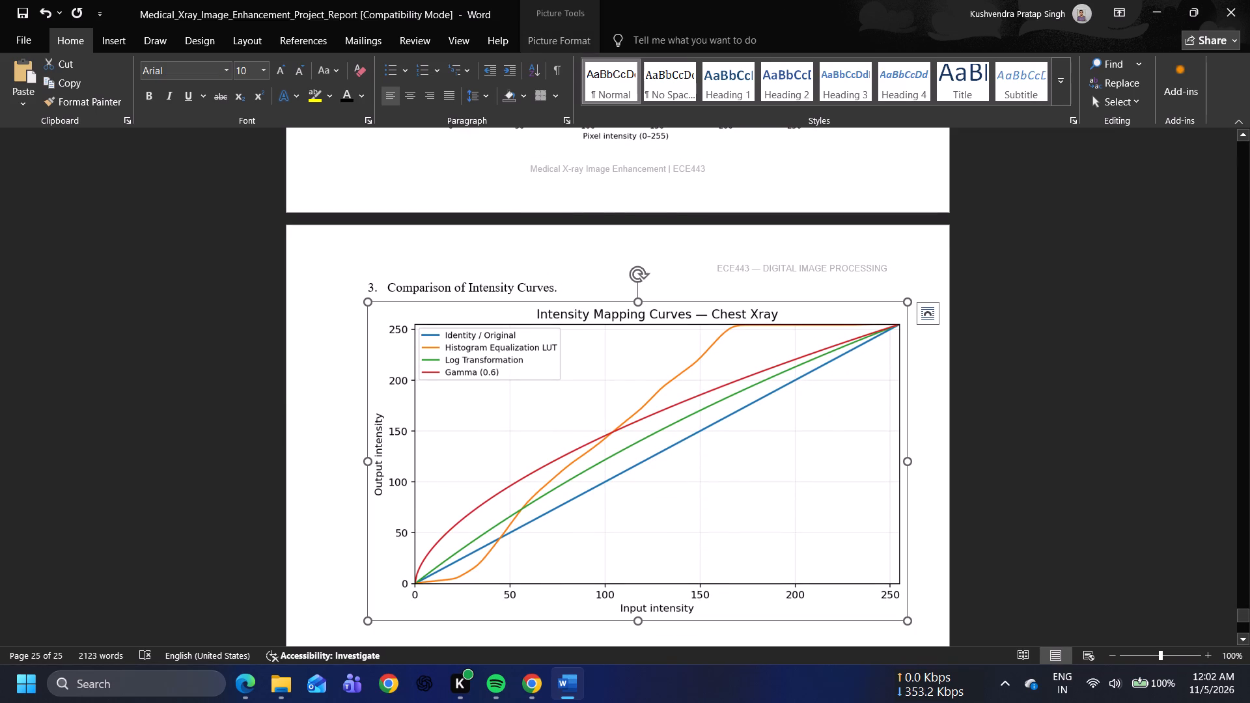
left_click(353, 570)
key("BackSpace")
key("BackSpace")
key("BackSpace")
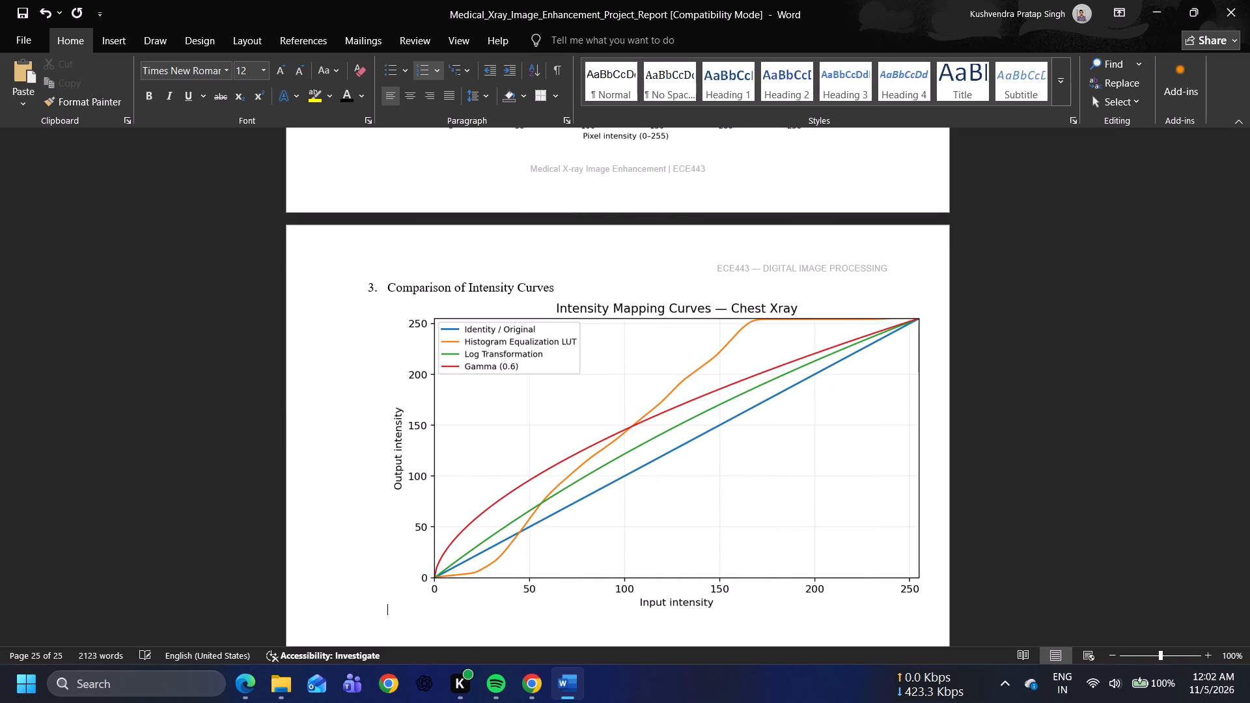
key("ctrl+z")
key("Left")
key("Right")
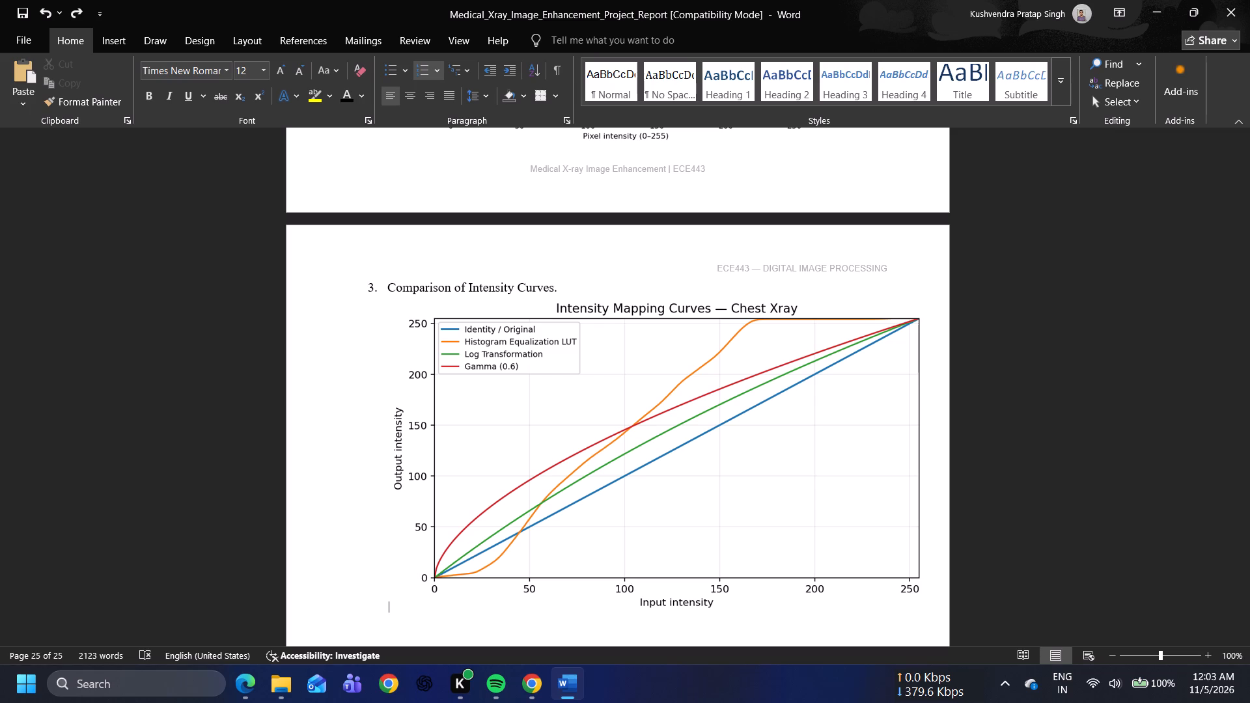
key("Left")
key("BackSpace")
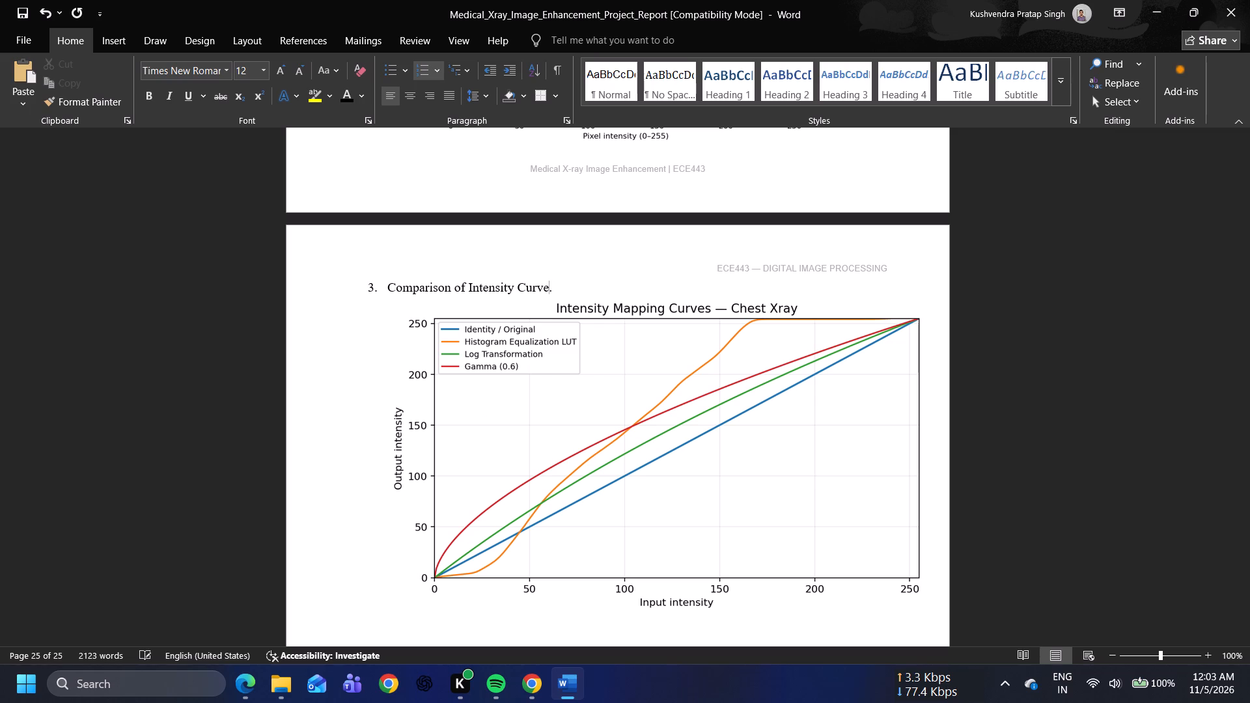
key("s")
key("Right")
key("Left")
Copy the hand_wrist_xray_curves image from the report_figures folder and paste it on an unnumbered line below the chest curves figure.
left_click(554, 291)
key("Right")
key("Right")
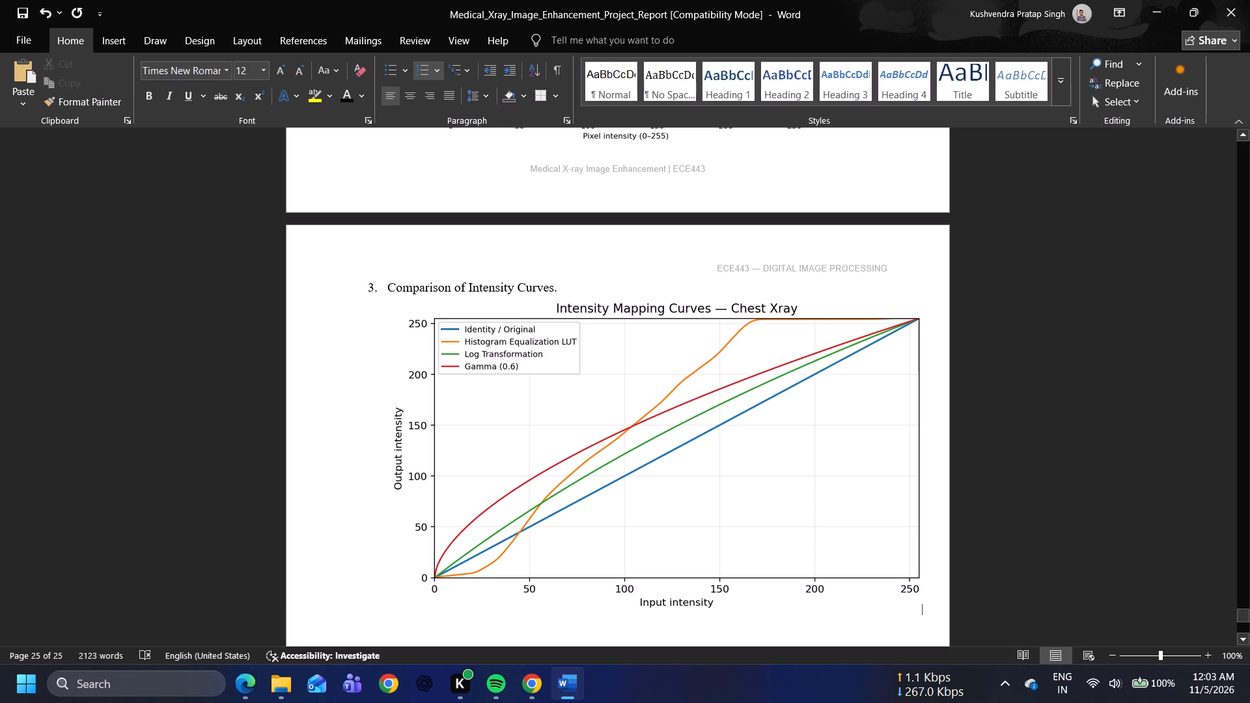
key("Return")
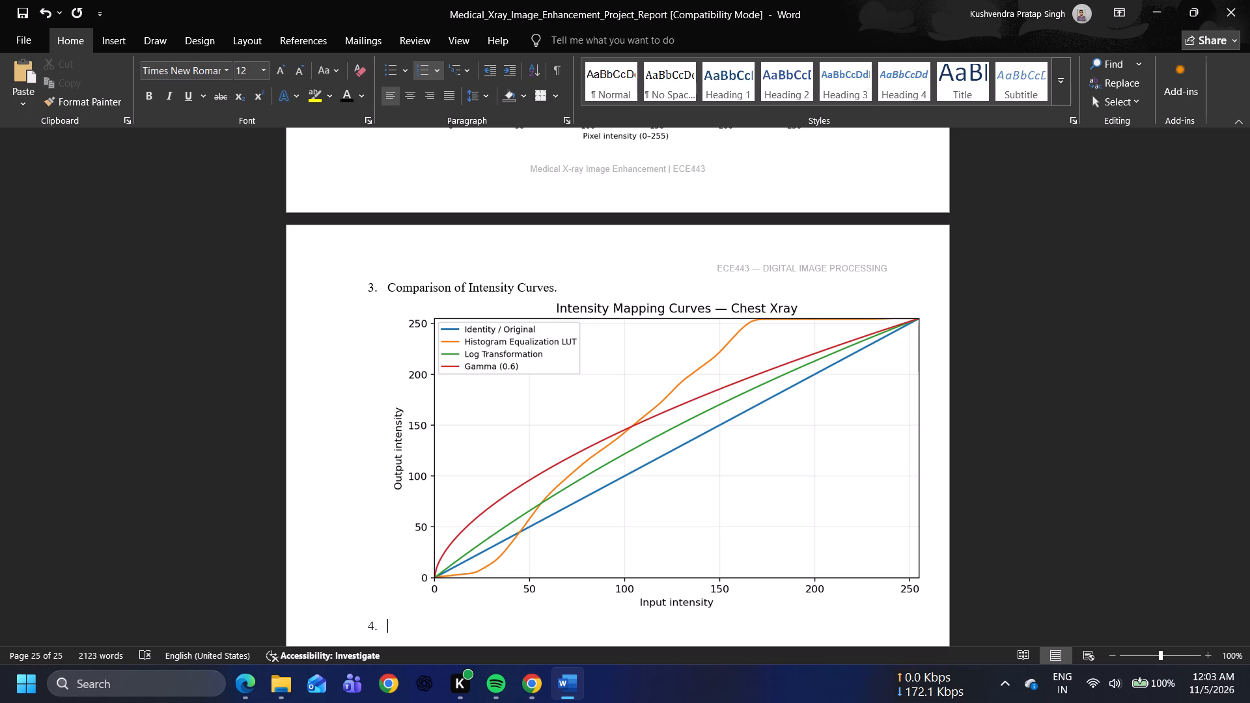
key("BackSpace")
key("BackSpace")
key("alt+Tab")
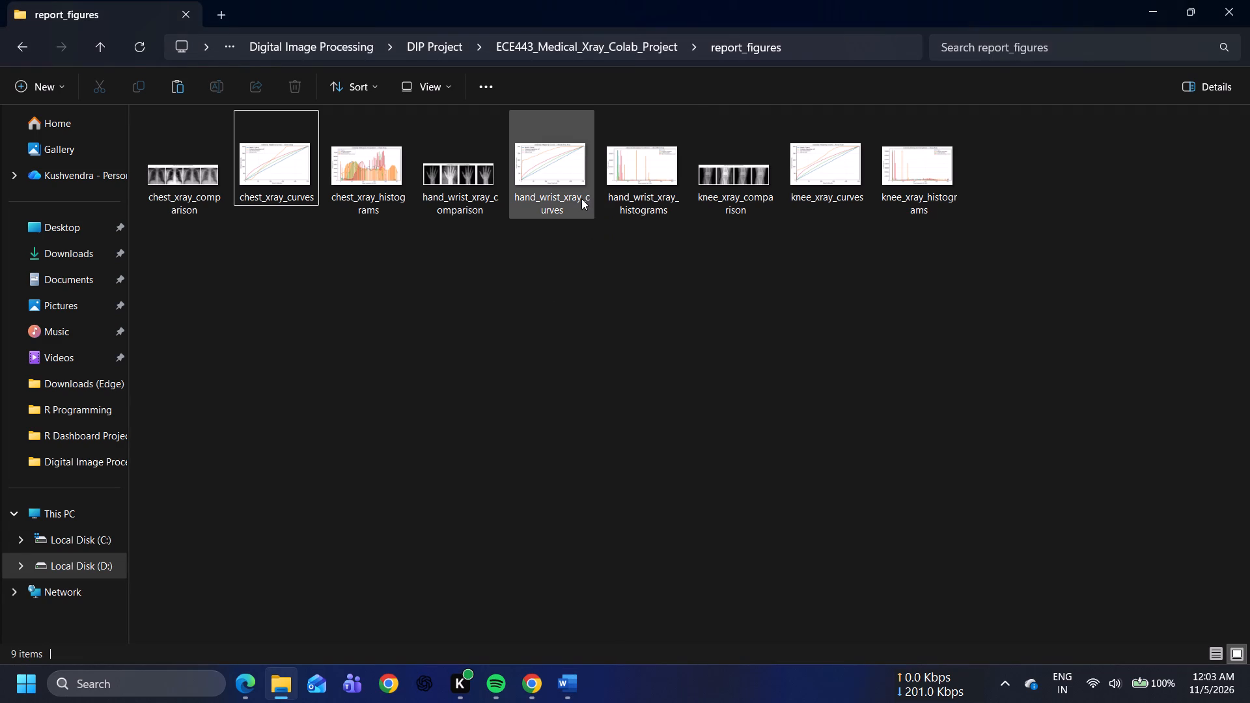
left_click(559, 203)
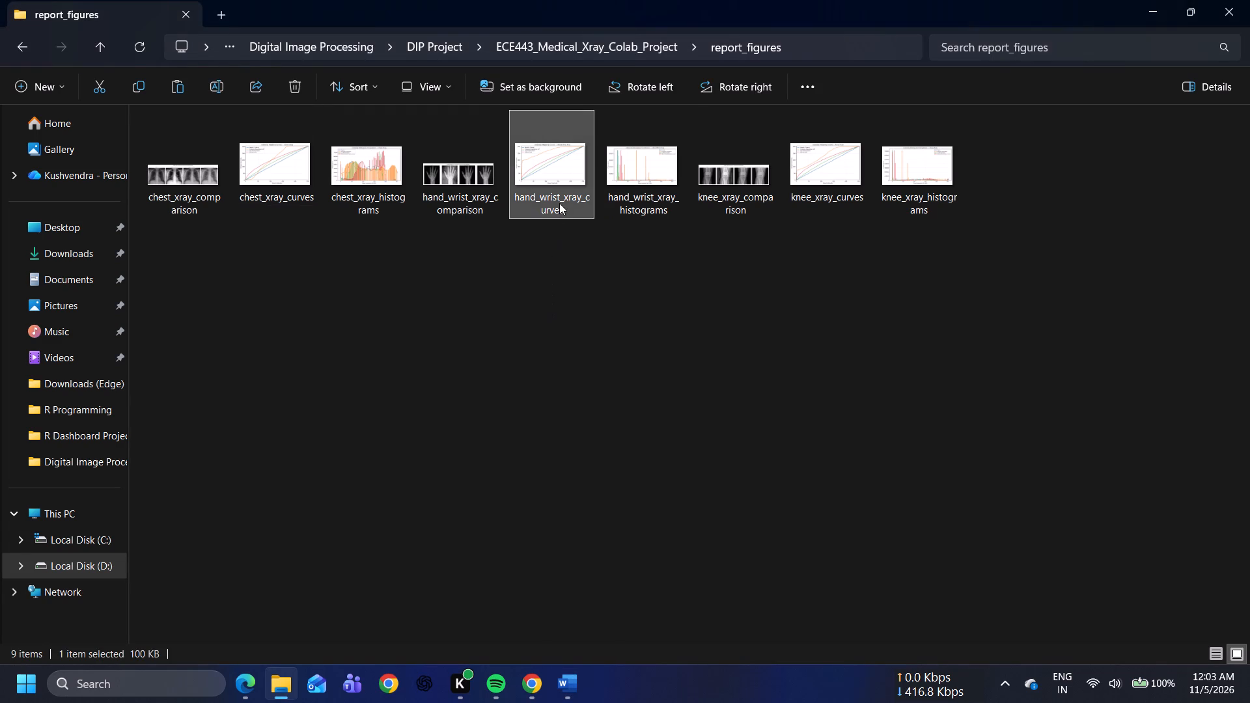
left_click(137, 82)
key("alt+Tab")
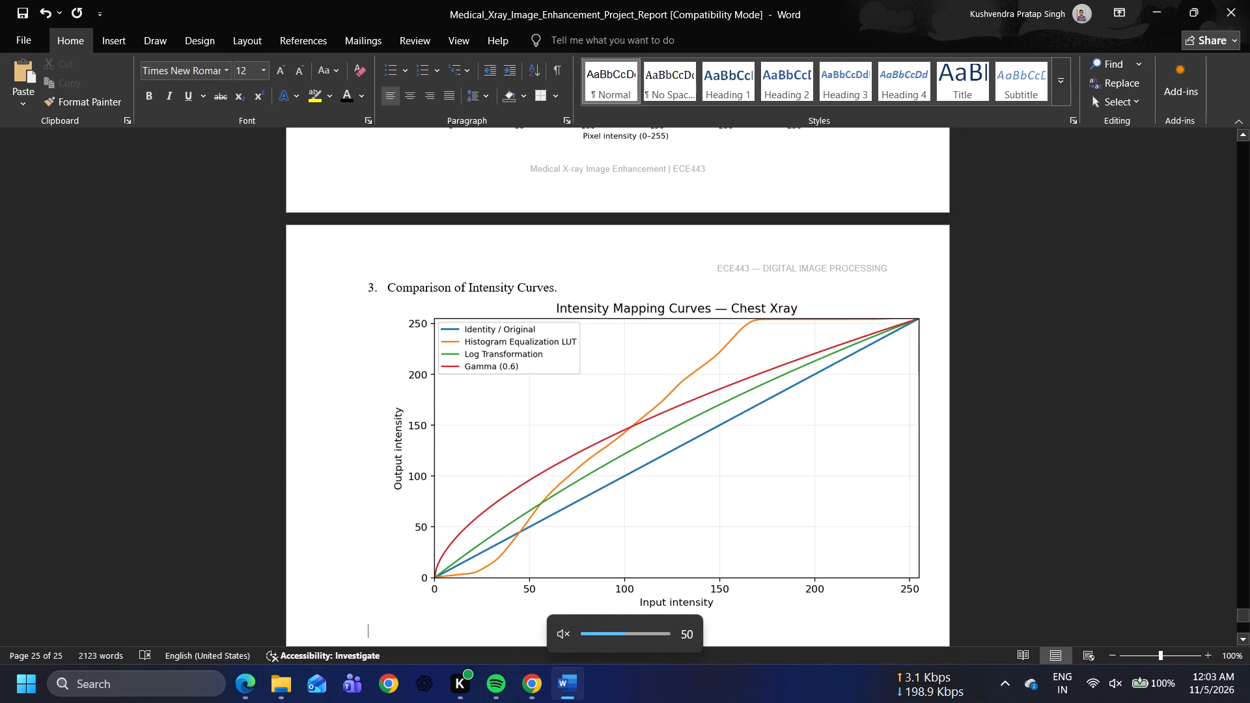
key("ctrl+v")
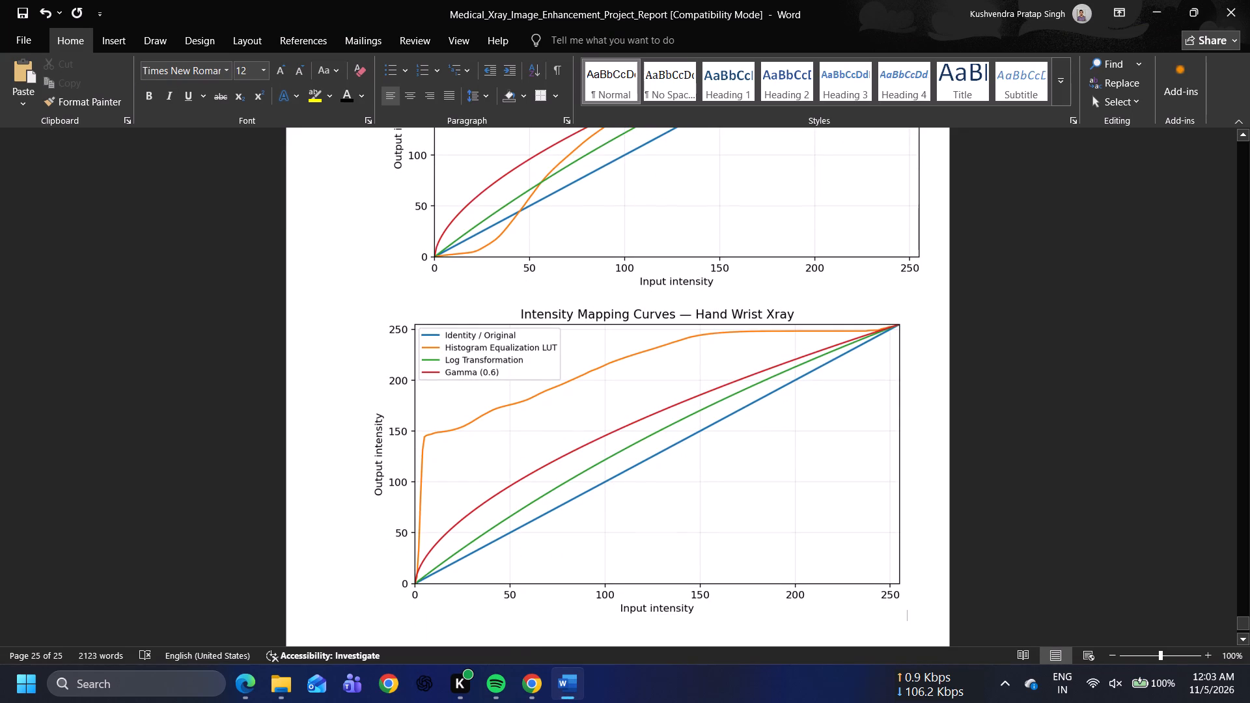
Pull the hand wrist curves figure up into the item 3 paragraph so it aligns directly beneath the chest curves figure.
key("Left")
key("BackSpace")
key("BackSpace")
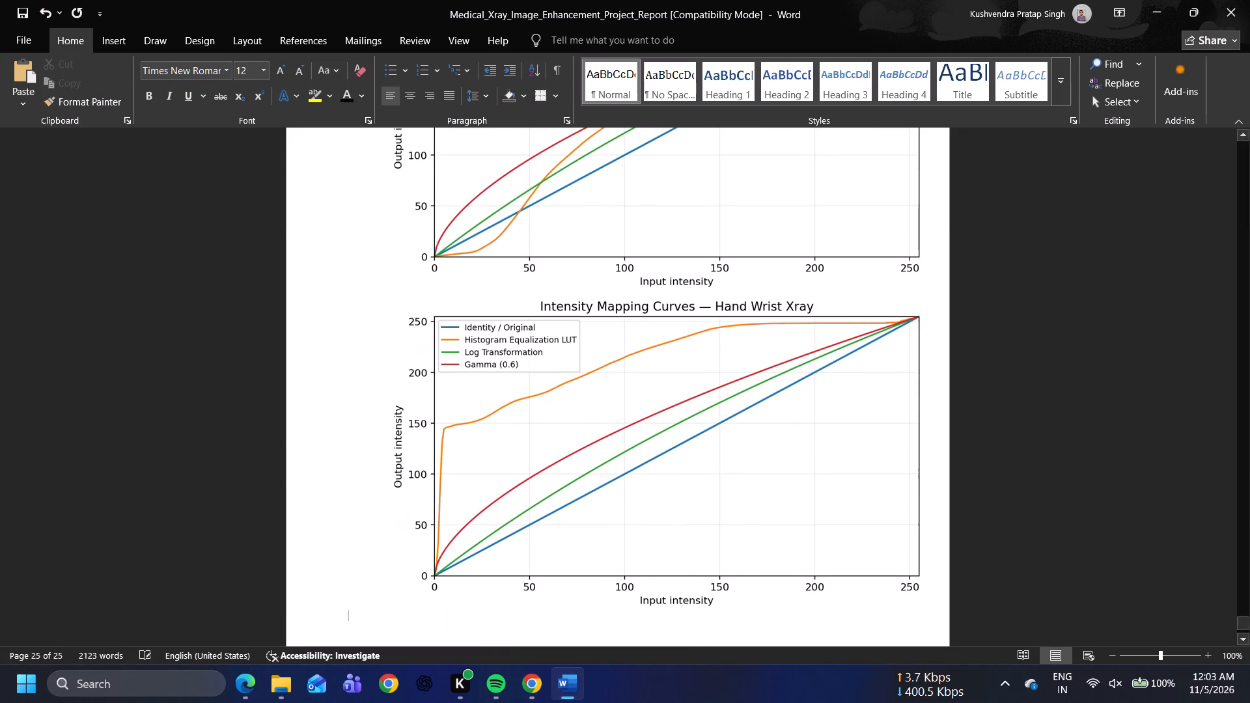
key("BackSpace")
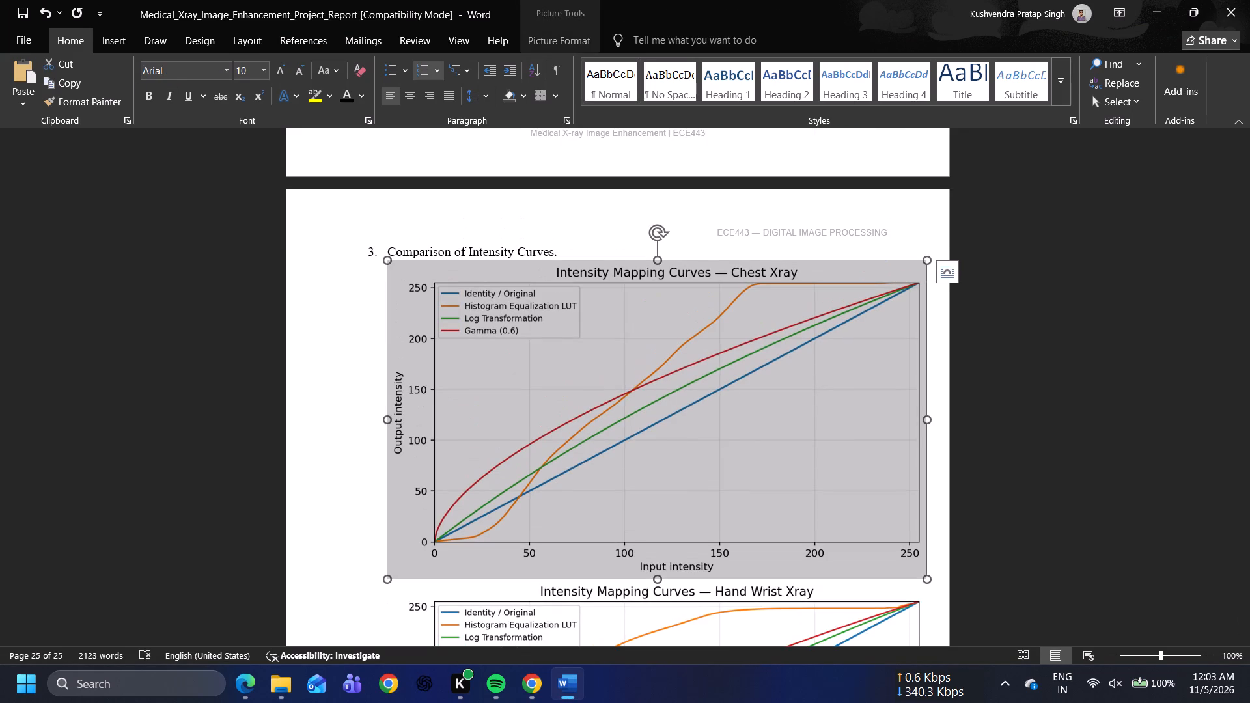
key("Right")
key("Right")
key("BackSpace")
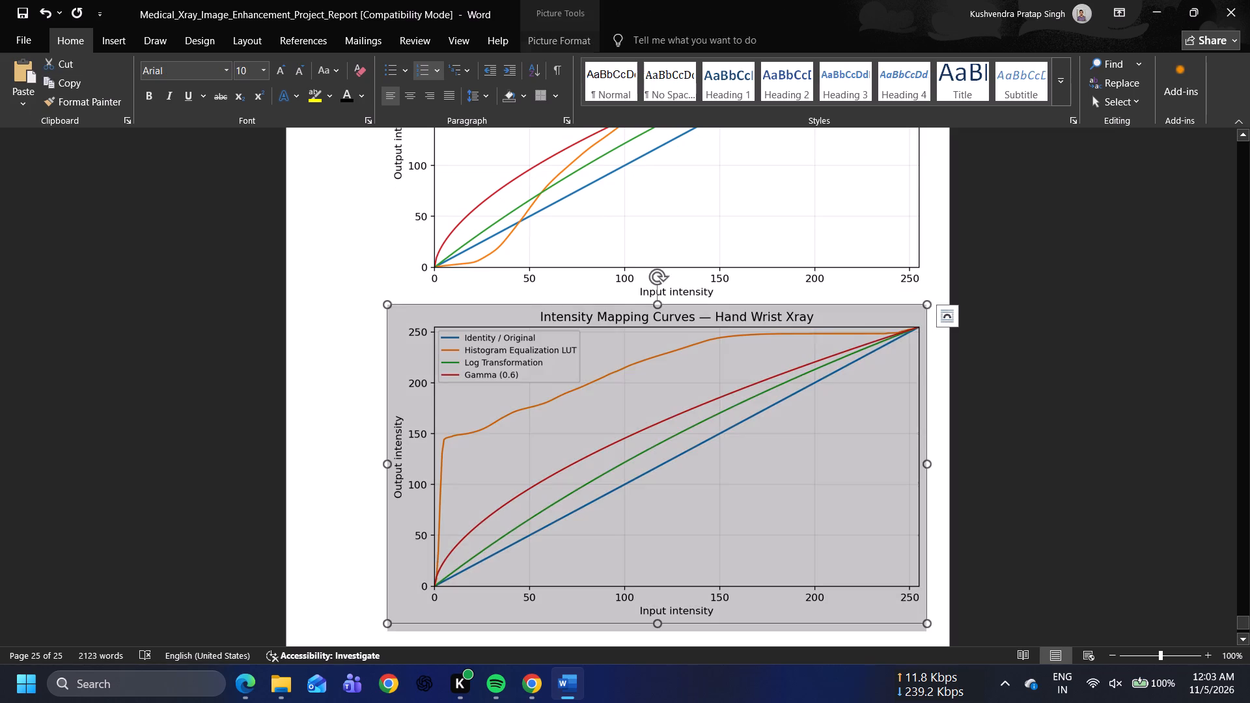
key("Right")
key("Return")
key("BackSpace")
key("BackSpace")
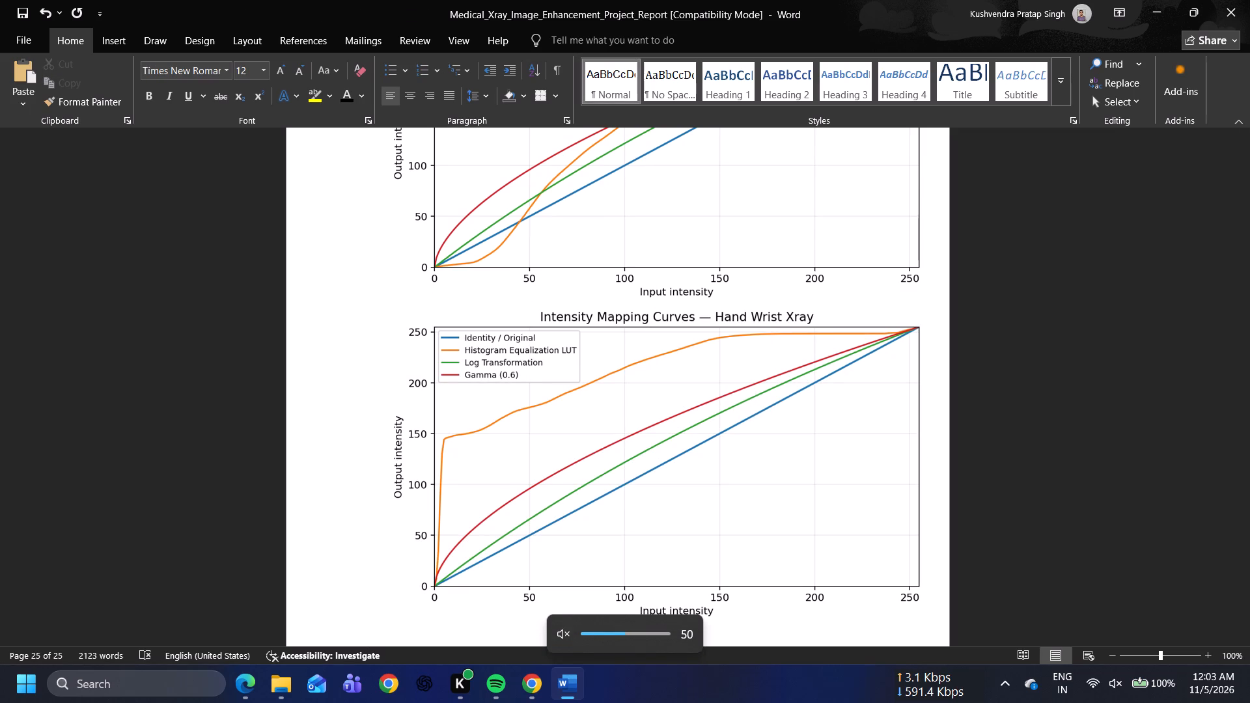
key("BackSpace")
key("BackSpace")
key("BackSpace")
key("Right")
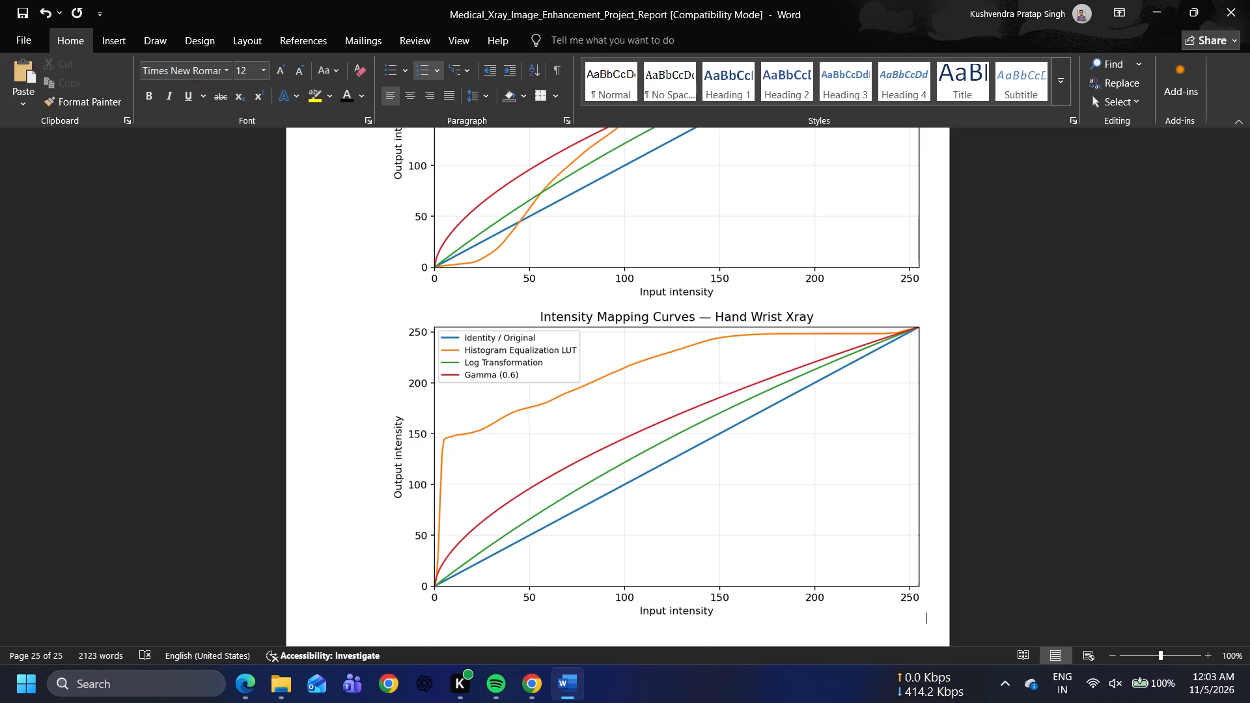
Copy the knee_xray_curves image from the report_figures folder and paste it after the hand wrist curves figure.
scroll(517, 447, "down", 3)
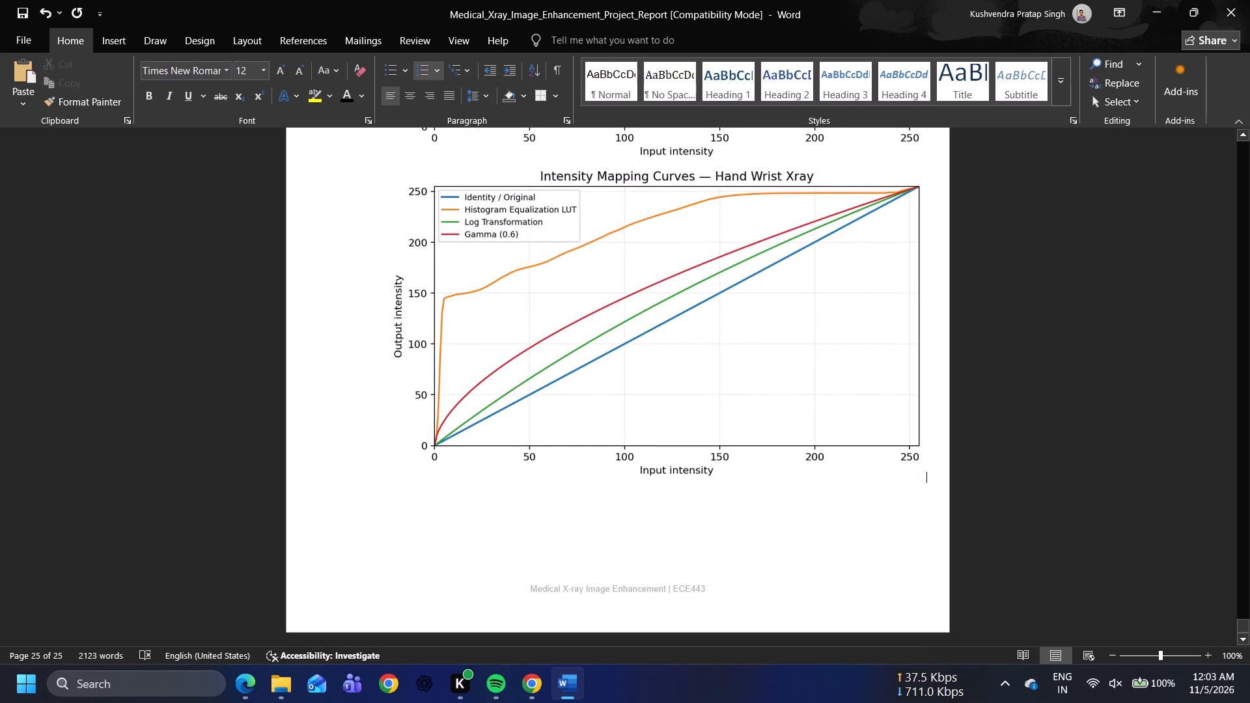
key("alt+Tab")
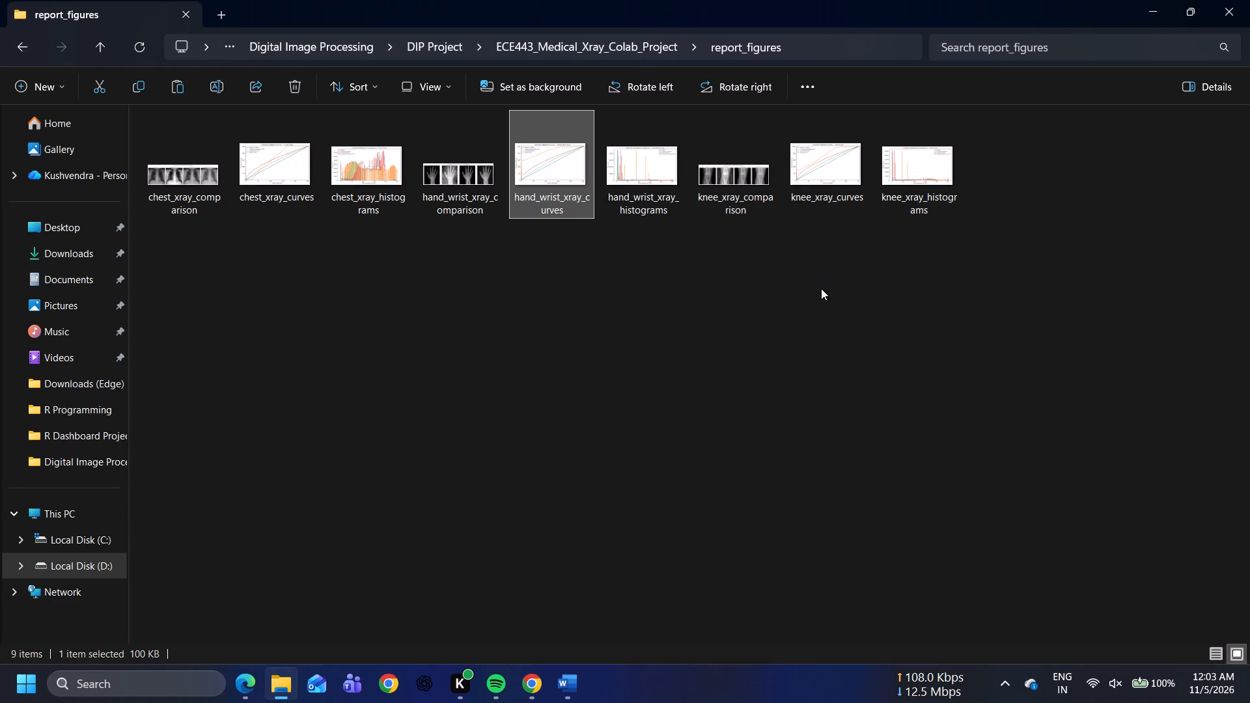
left_click(832, 185)
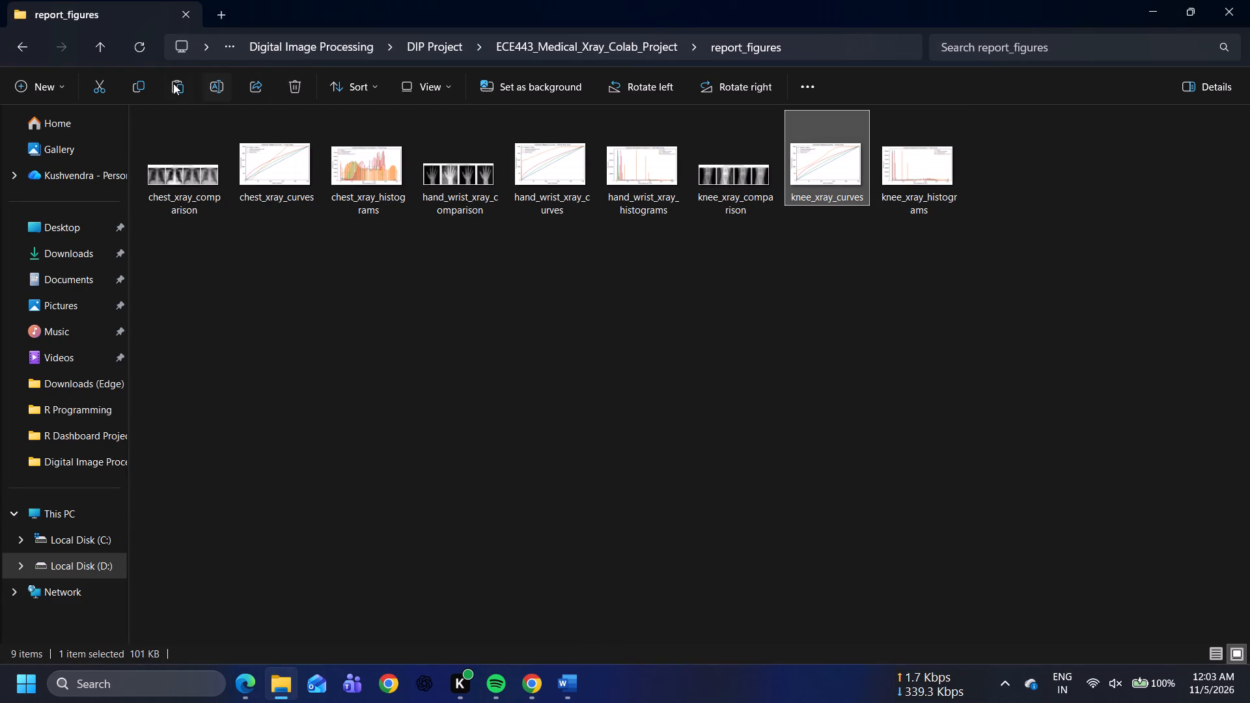
left_click(145, 82)
key("alt+Tab")
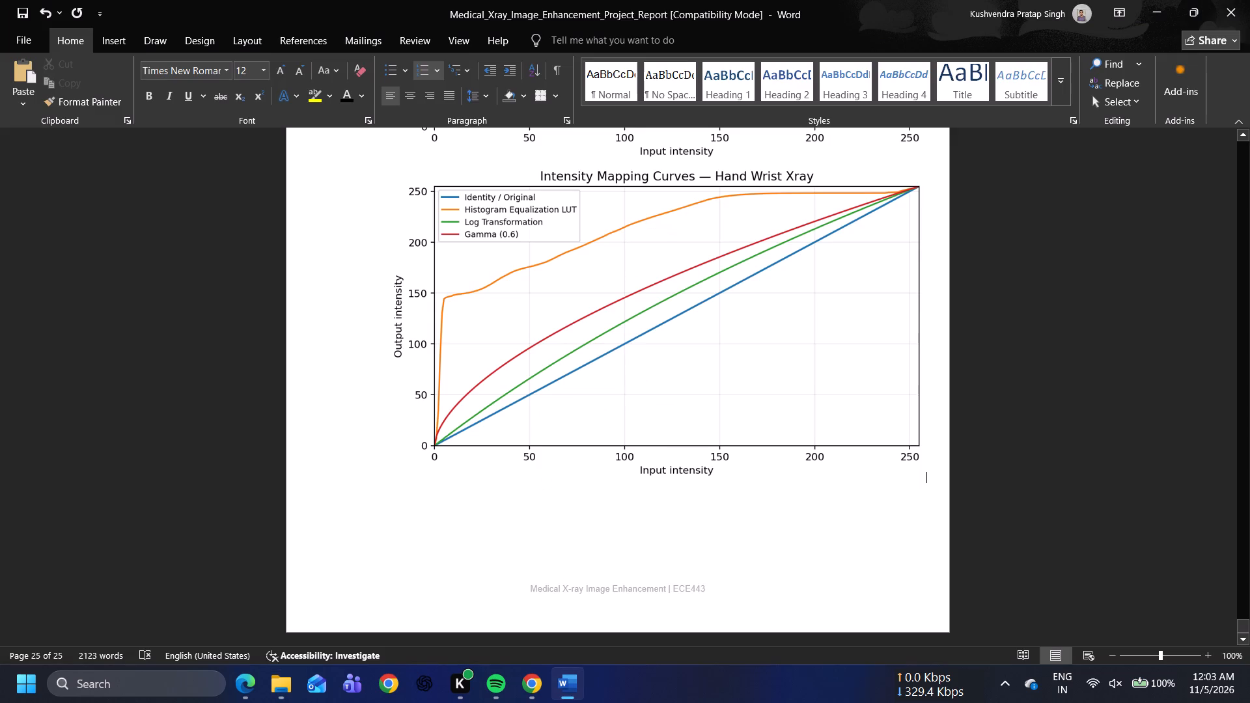
key("ctrl+v")
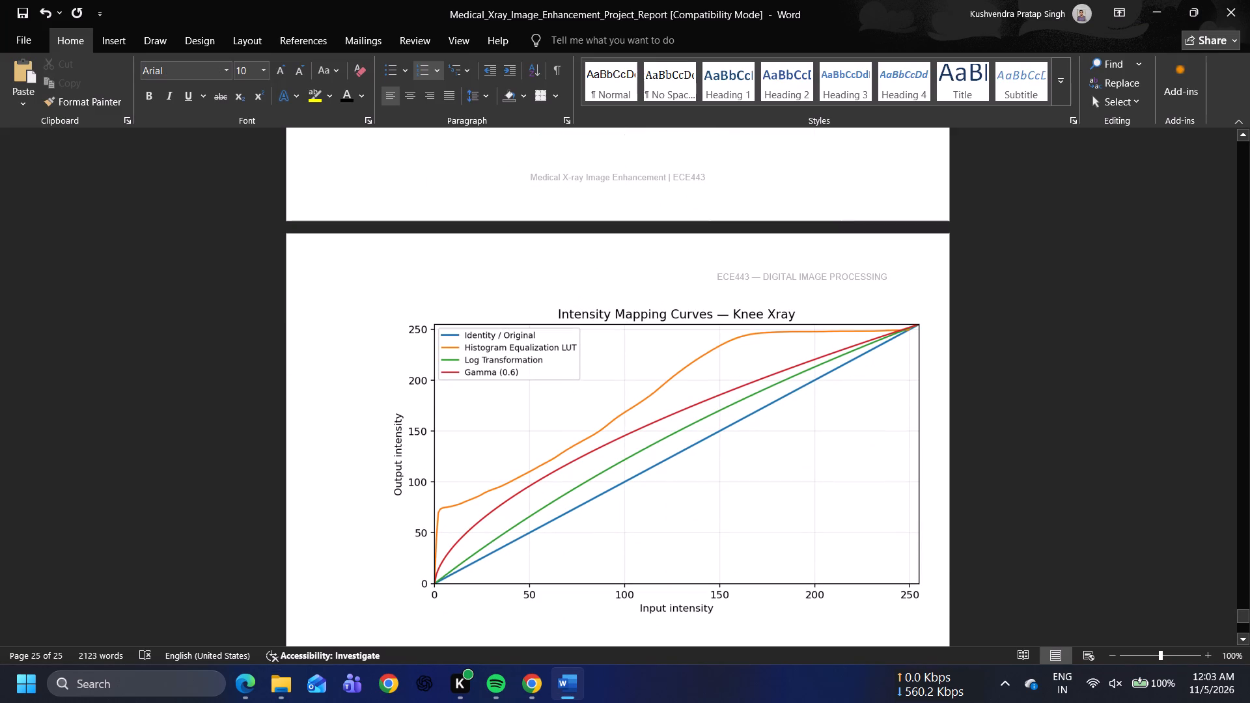
Remove the spare line around the knee curves figure so it stacks directly beneath the hand wrist curves figure.
left_click(405, 551)
left_click(376, 558)
key("BackSpace")
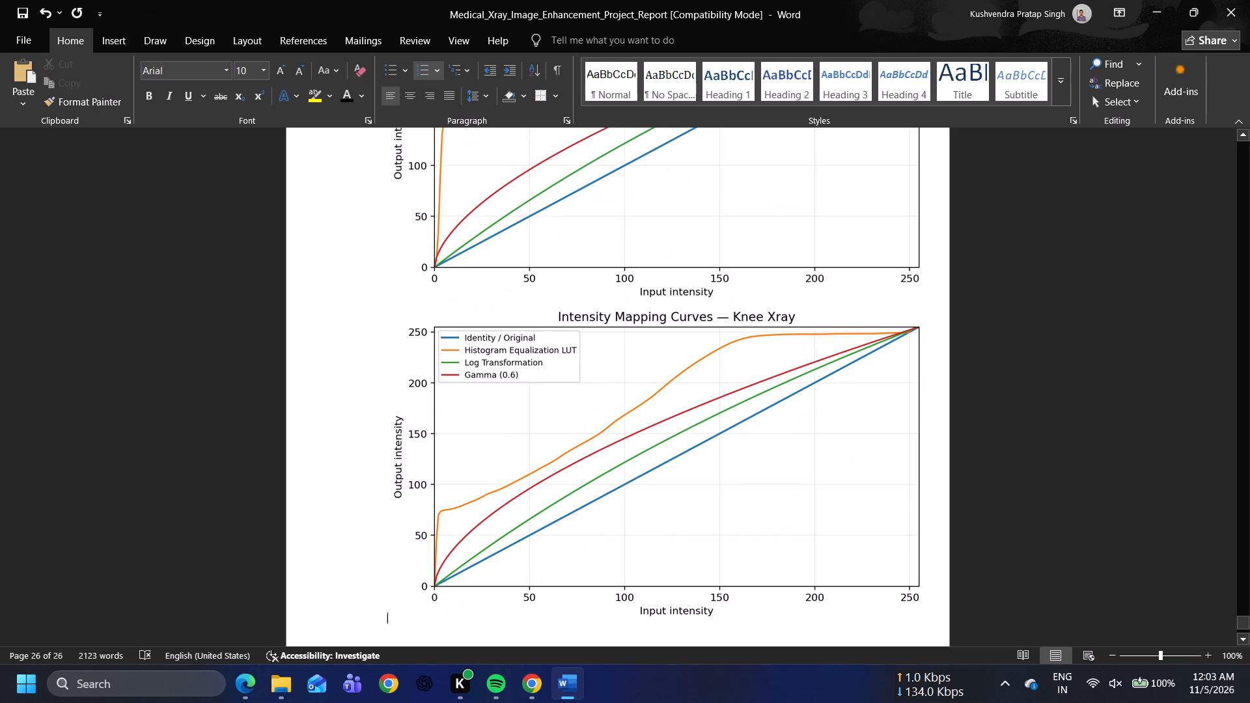
key("Right")
key("BackSpace")
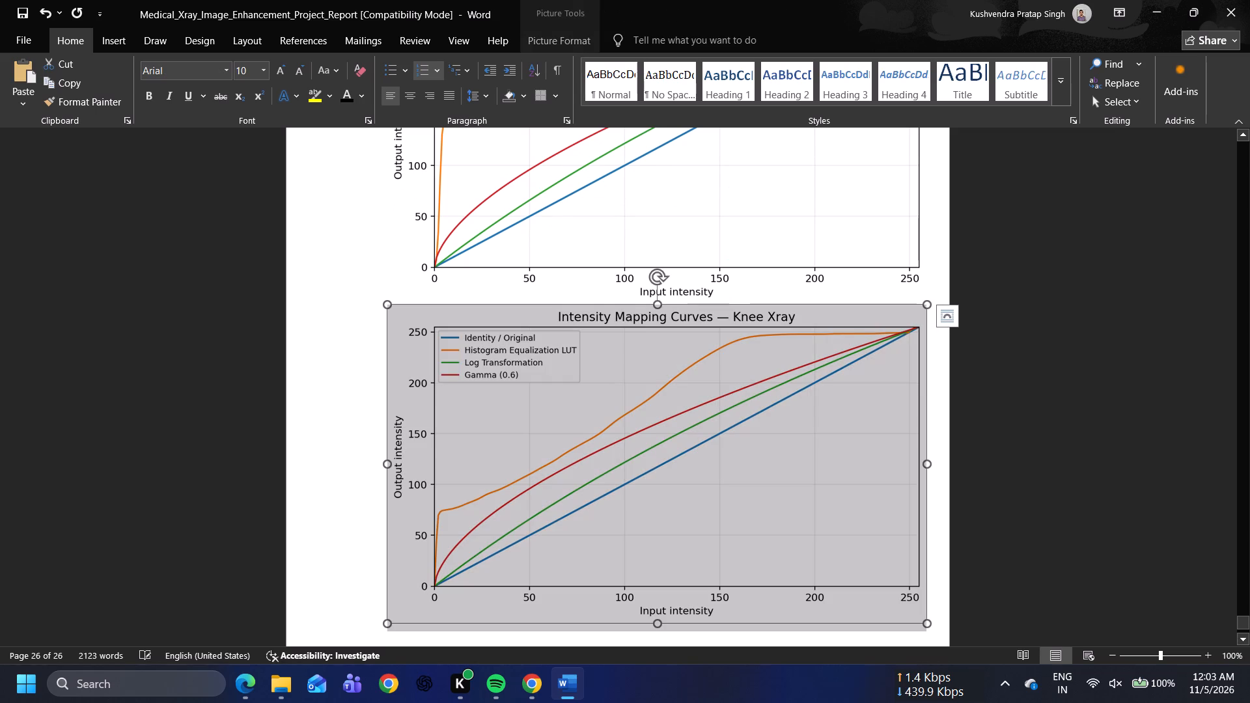
key("Left")
key("BackSpace")
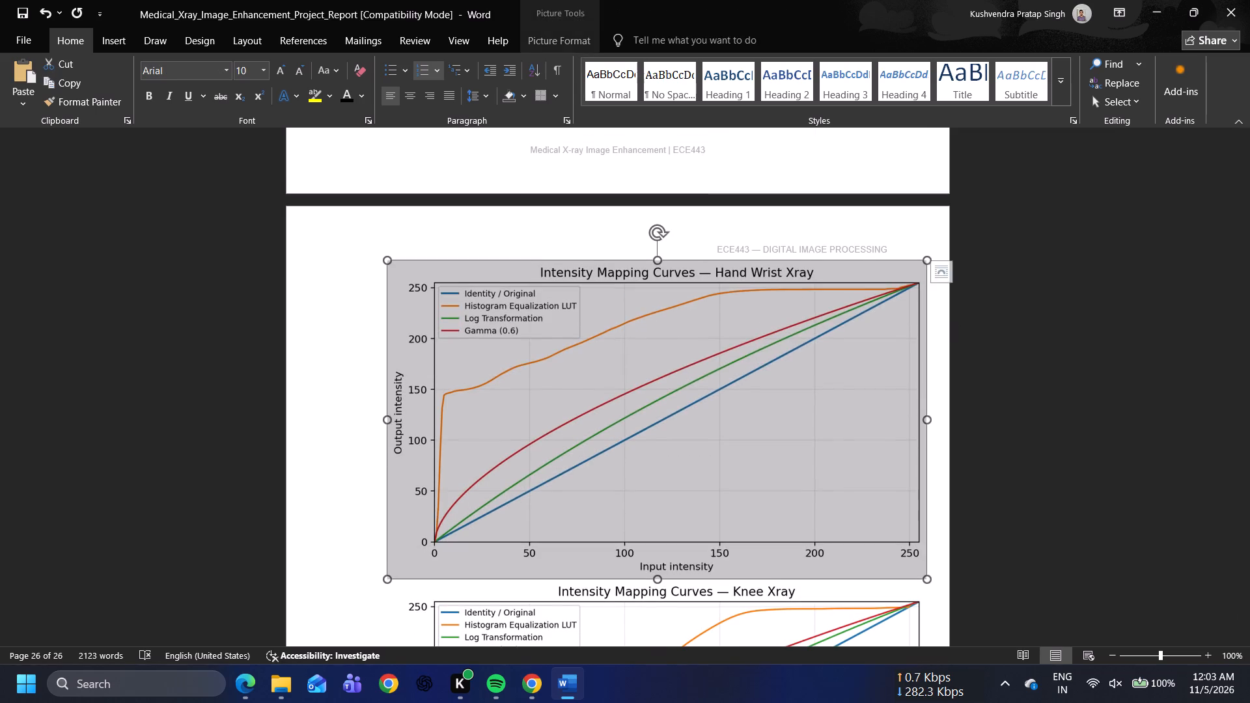
key("Left")
key("Left")
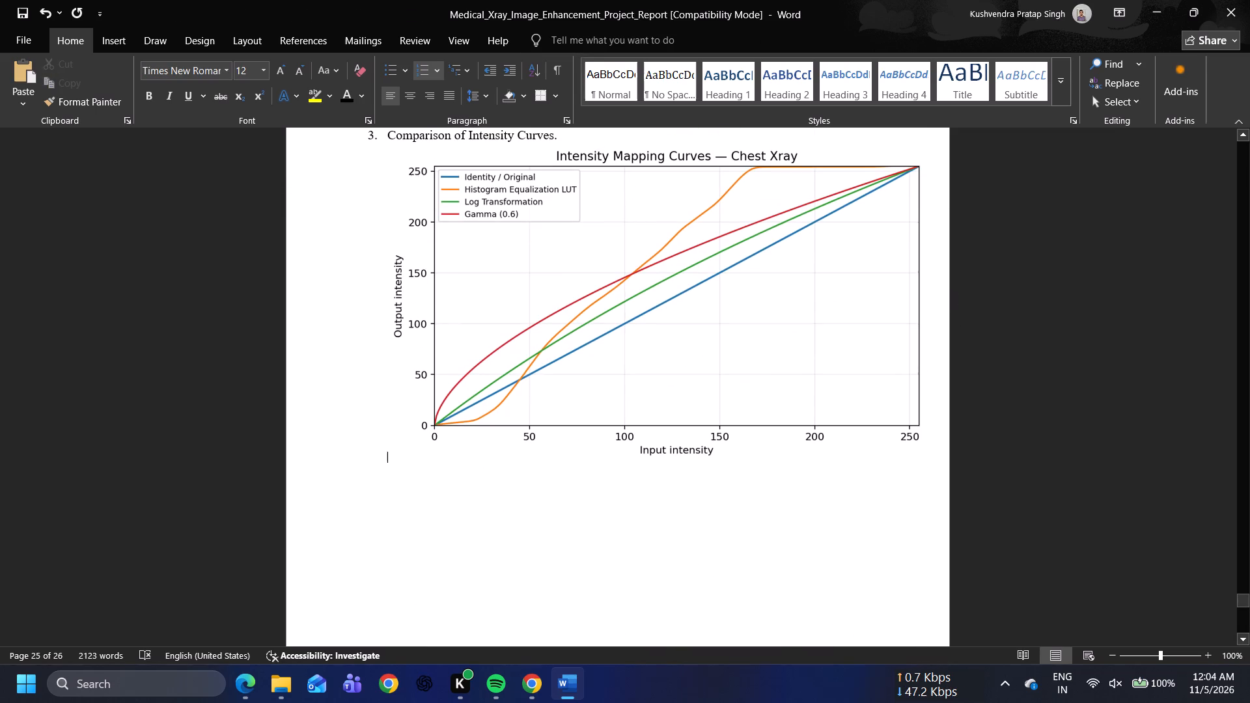
key("Right")
key("BackSpace")
key("Left")
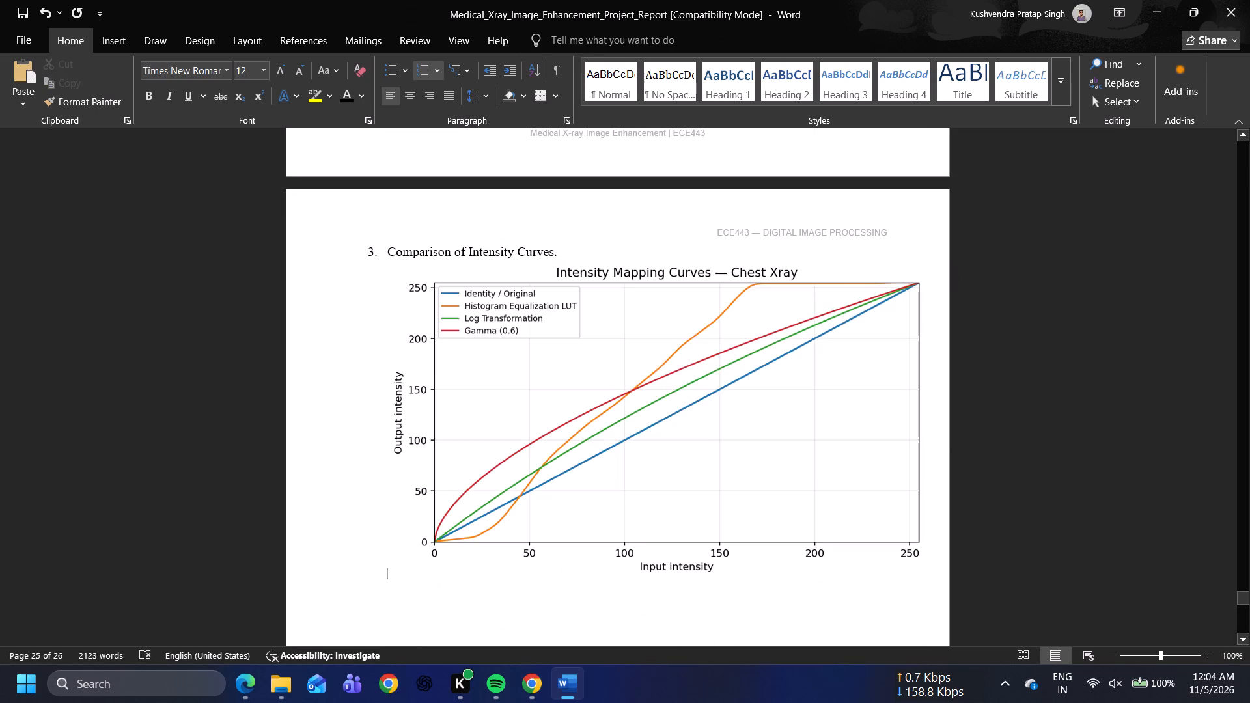
Shrink the chest curves figure proportionally to a little over four fifths of its width.
left_click(525, 488)
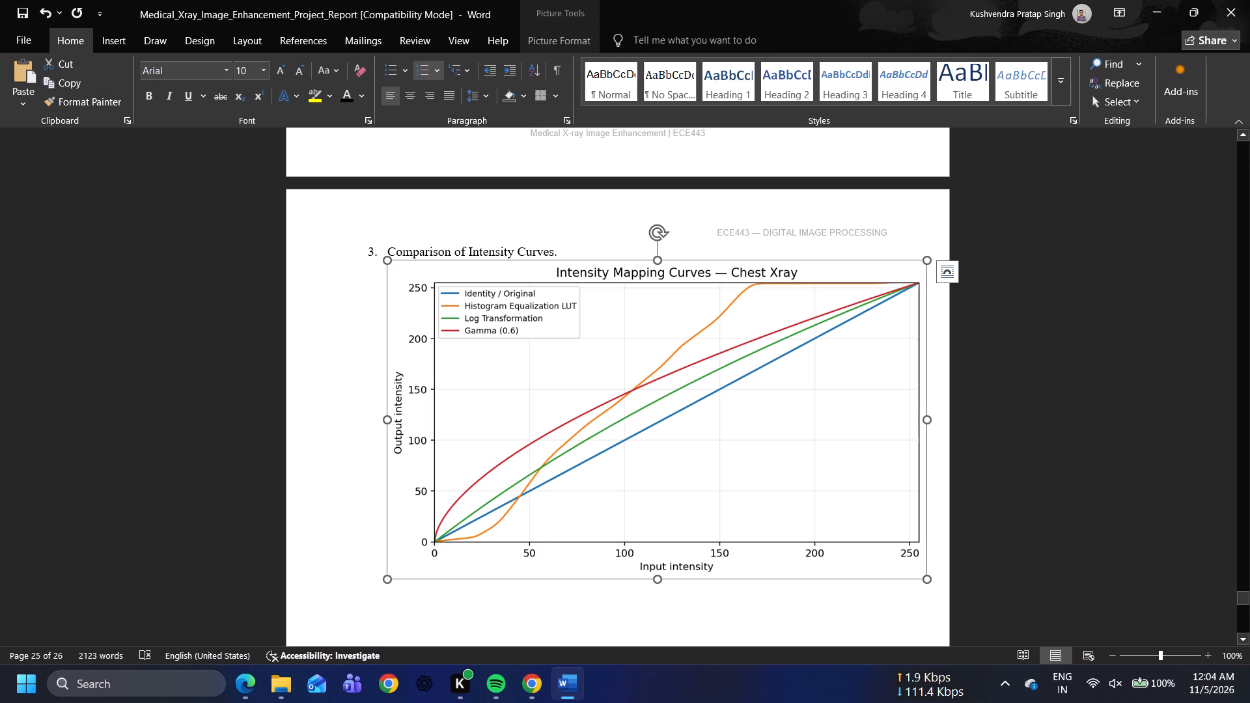
left_click_drag(928, 581, 836, 501)
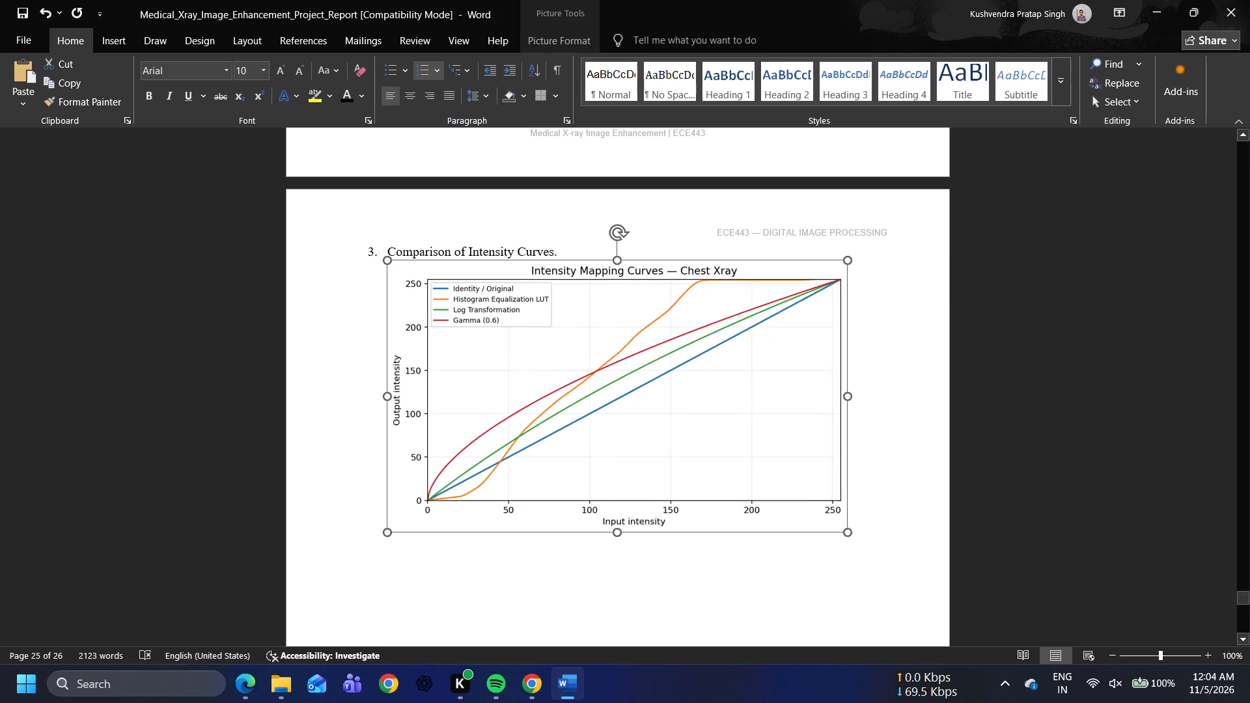
left_click_drag(836, 501, 831, 486)
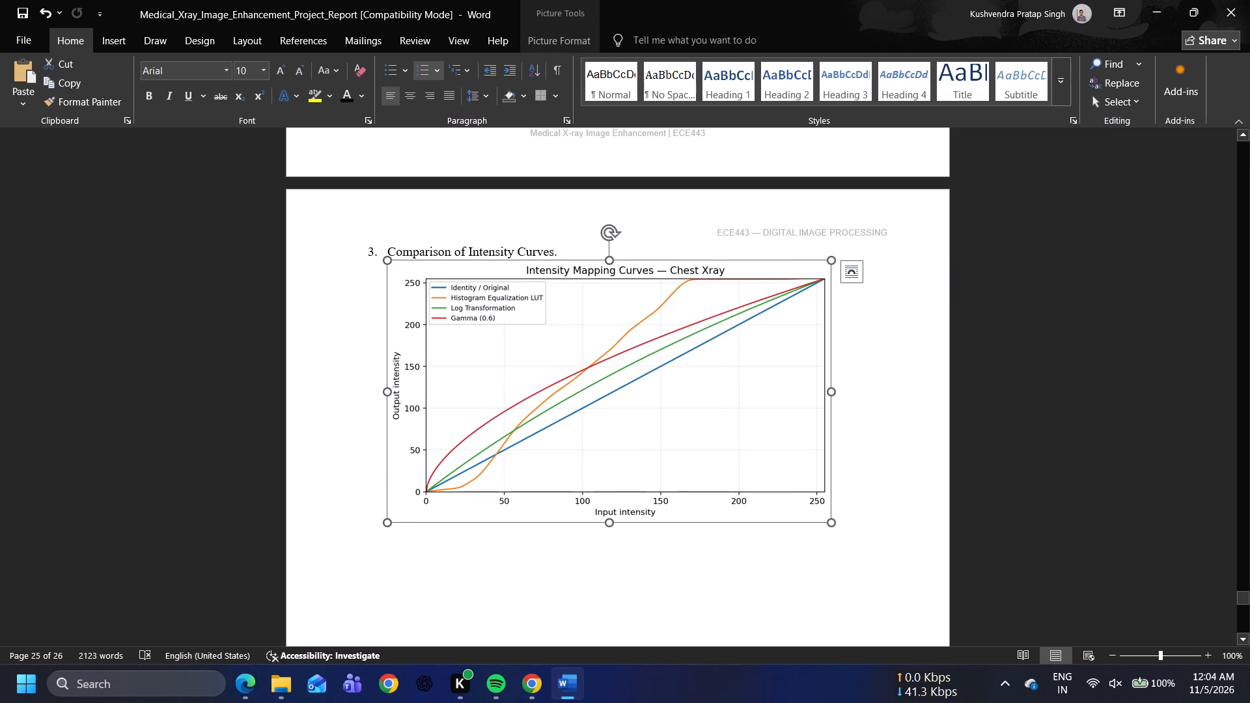
Shrink the hand wrist curves figure proportionally to about the same width as the chest curves figure.
scroll(872, 572, "down", 14)
left_click(861, 484)
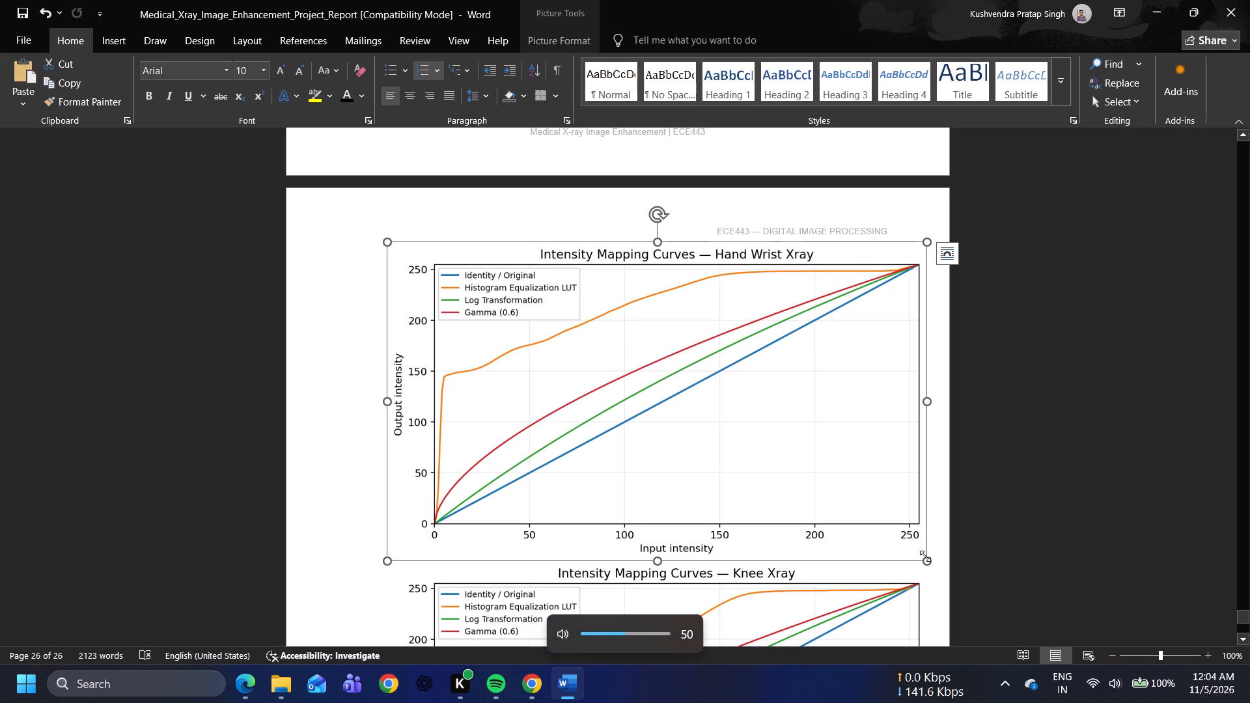
left_click_drag(926, 558, 829, 484)
Shrink the knee curves figure proportionally to about three quarters of its width, slightly narrower than the hand wrist figure.
left_click(848, 574)
scroll(848, 574, "down", 4)
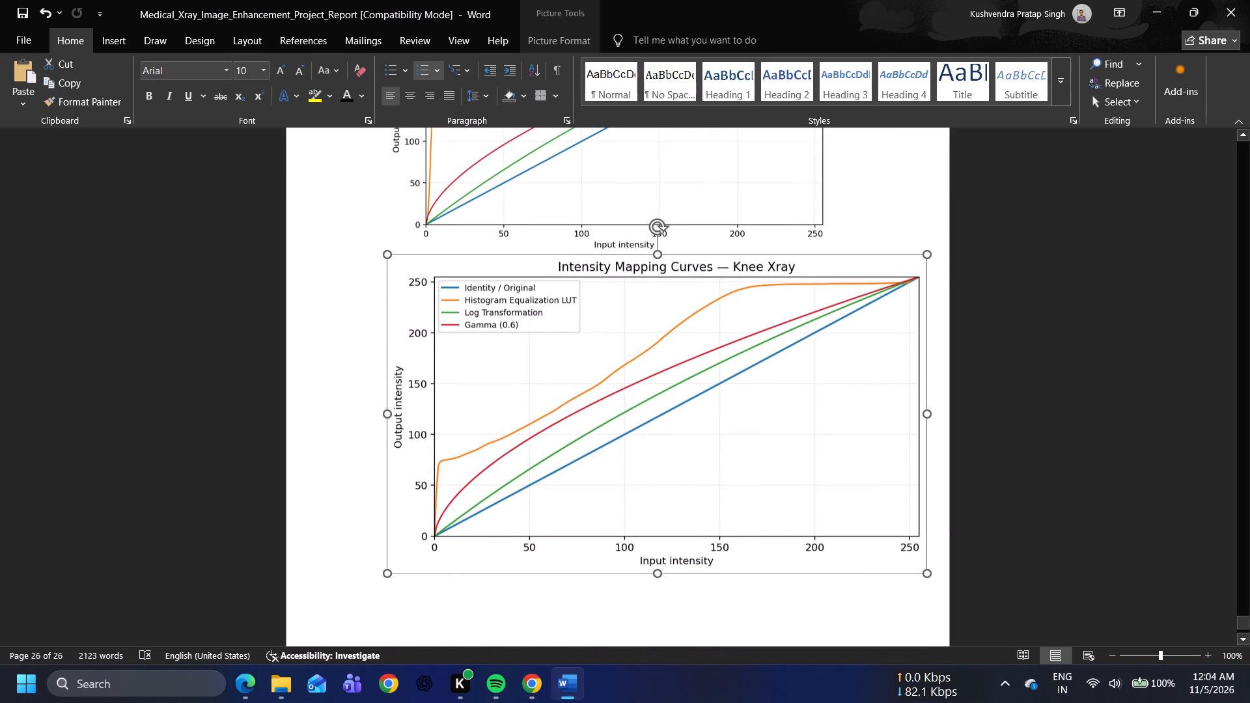
left_click_drag(929, 574, 895, 560)
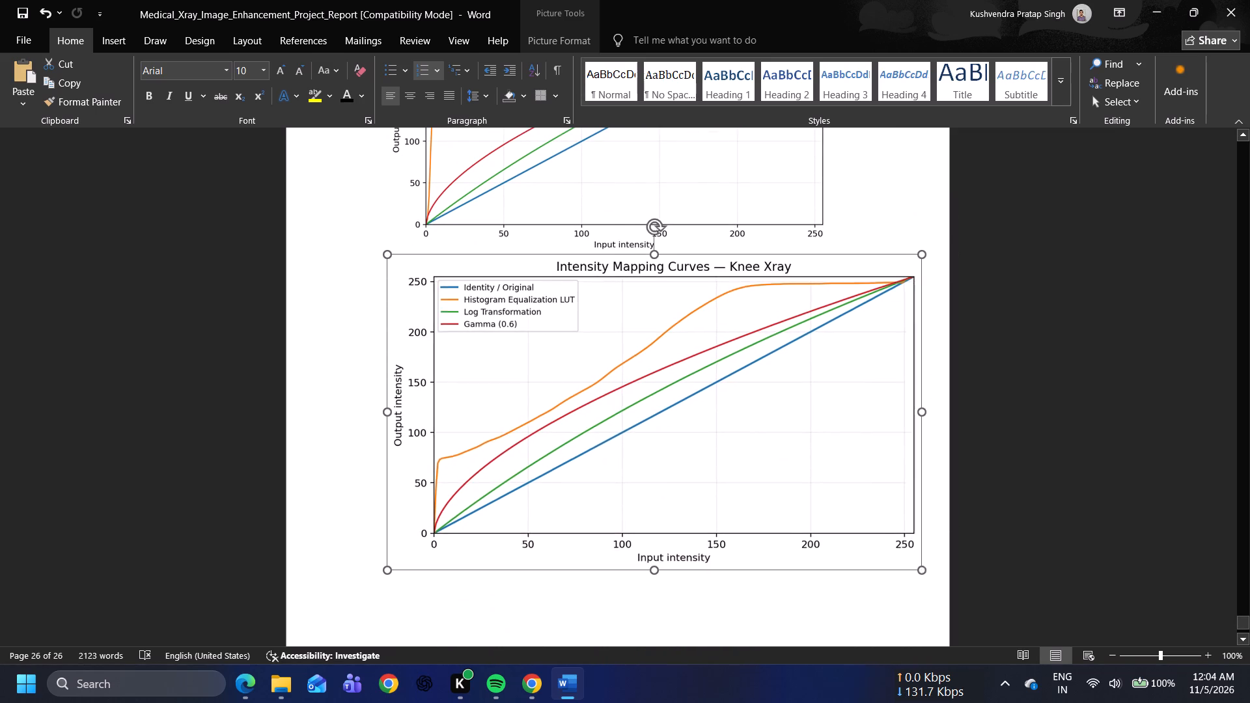
left_click_drag(895, 560, 820, 512)
left_click_drag(824, 514, 788, 480)
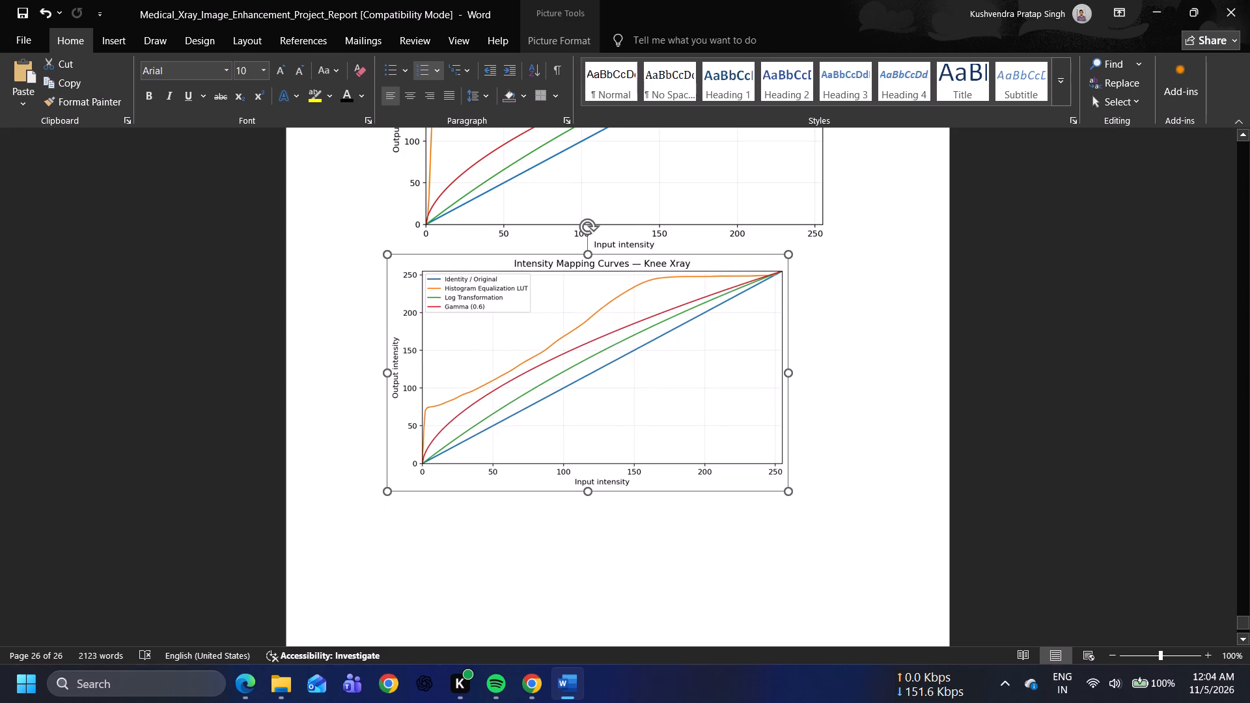
Shrink the hand wrist curves figure further, to slightly narrower than the knee curves figure, so it fits below the chest figure.
left_click(806, 194)
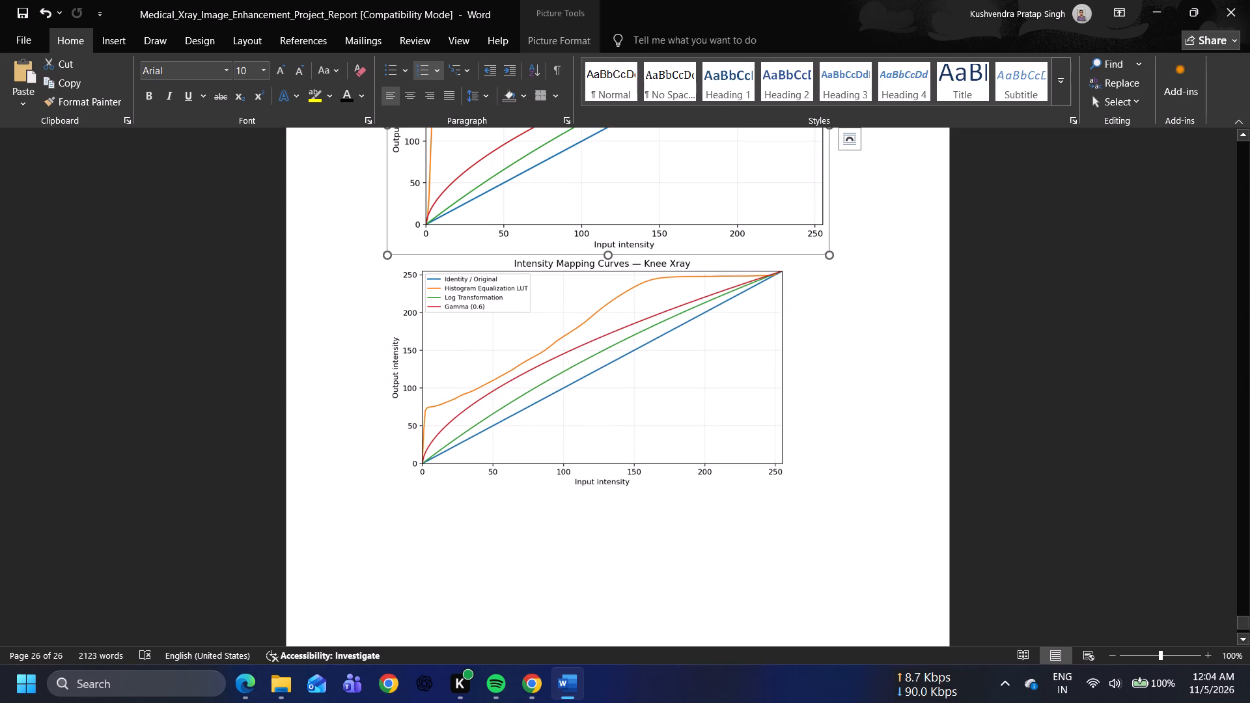
left_click_drag(831, 251, 768, 195)
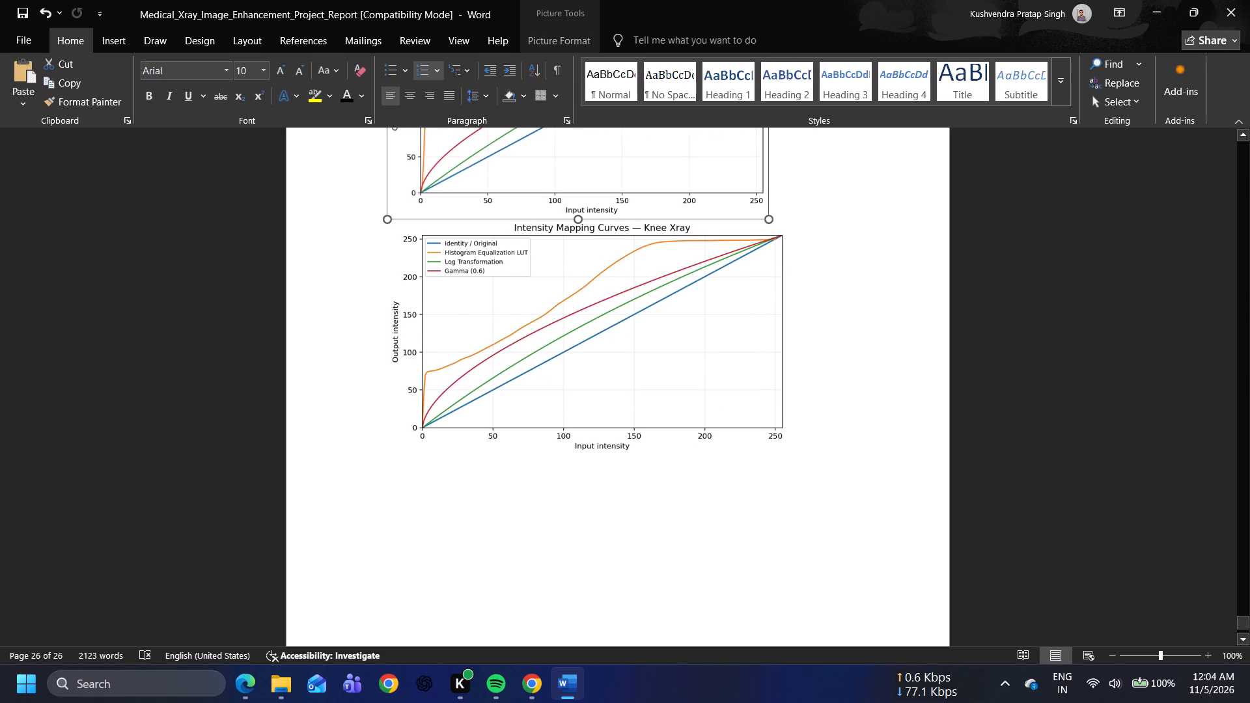
left_click_drag(768, 195, 758, 187)
Shrink the chest curves figure proportionally to slightly wider than the hand wrist figure, so the knee figure has room on the same page.
scroll(852, 288, "up", 1)
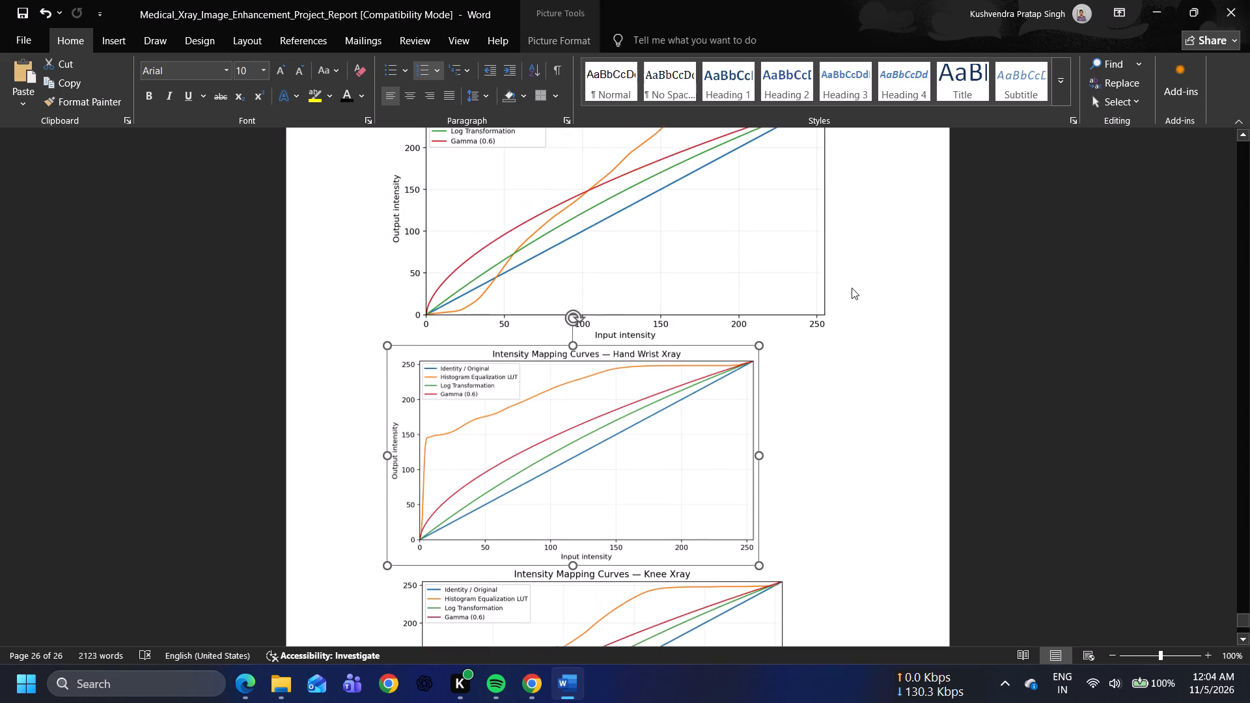
scroll(852, 288, "up", 1)
scroll(852, 288, "down", 7)
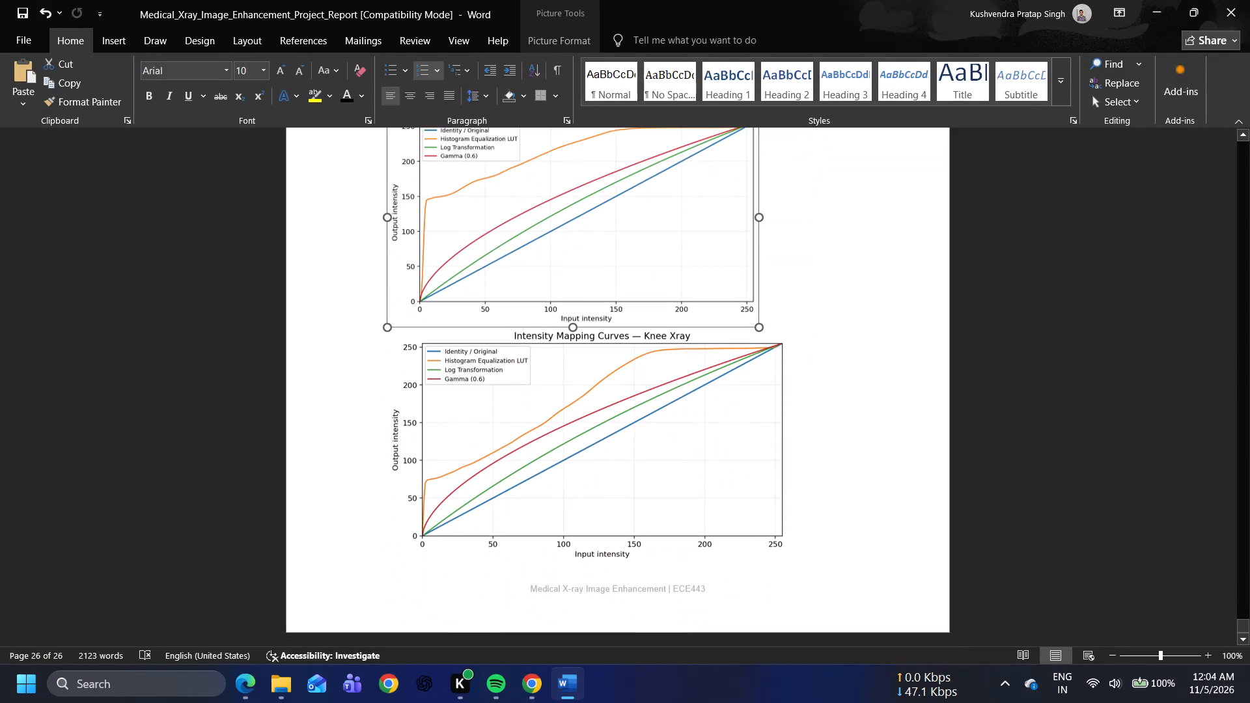
scroll(852, 288, "up", 6)
left_click(816, 311)
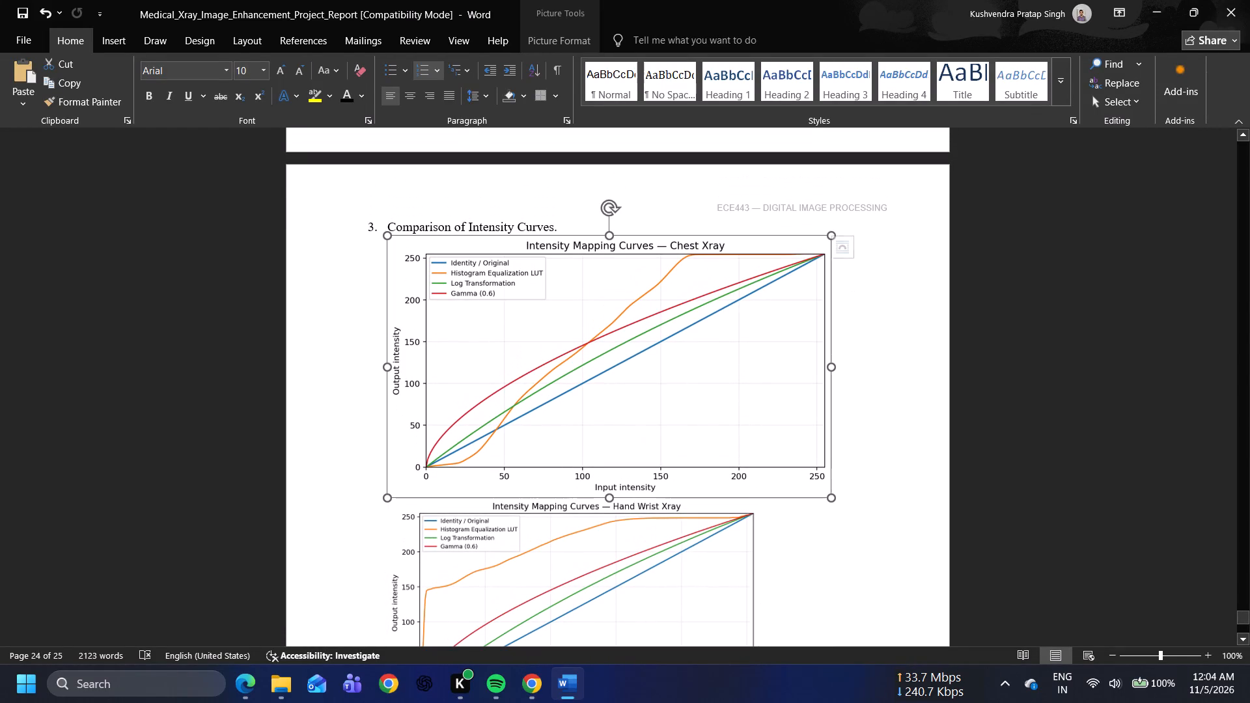
left_click_drag(829, 496, 812, 475)
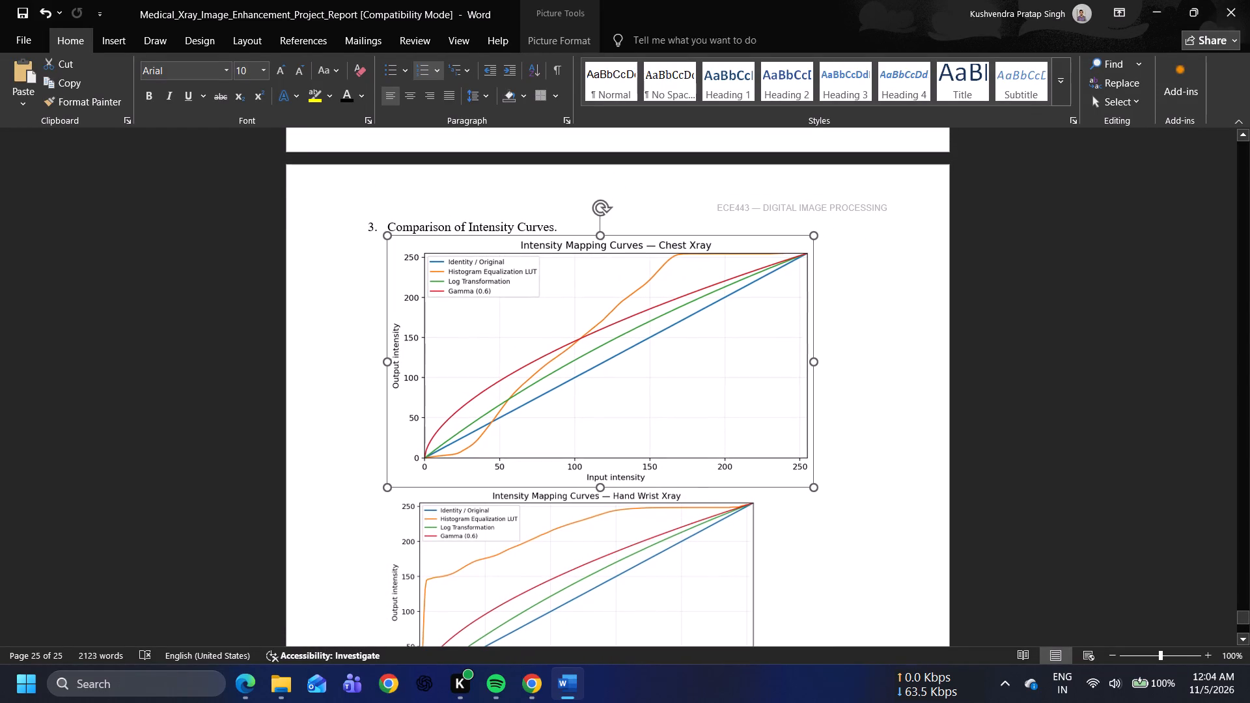
left_click_drag(812, 475, 790, 452)
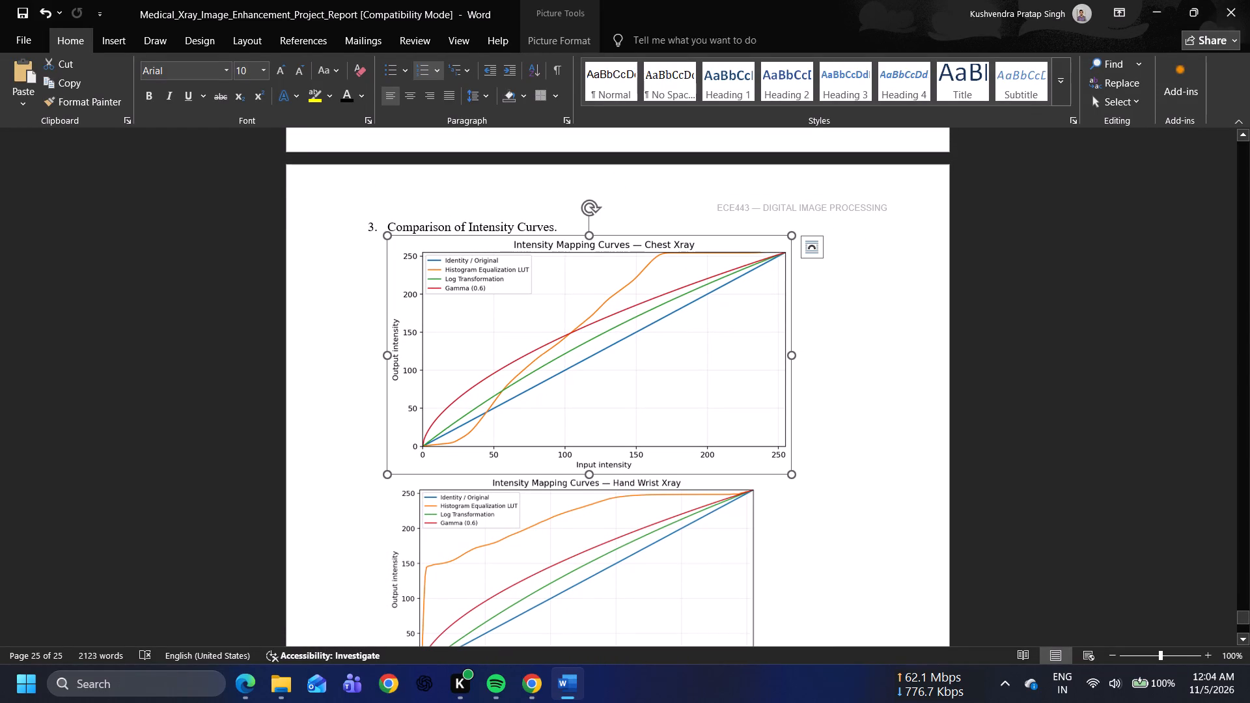
Enlarge the hand wrist curves figure proportionally to the same width as the chest curves figure.
scroll(742, 516, "down", 1)
left_click(724, 495)
scroll(724, 495, "down", 2)
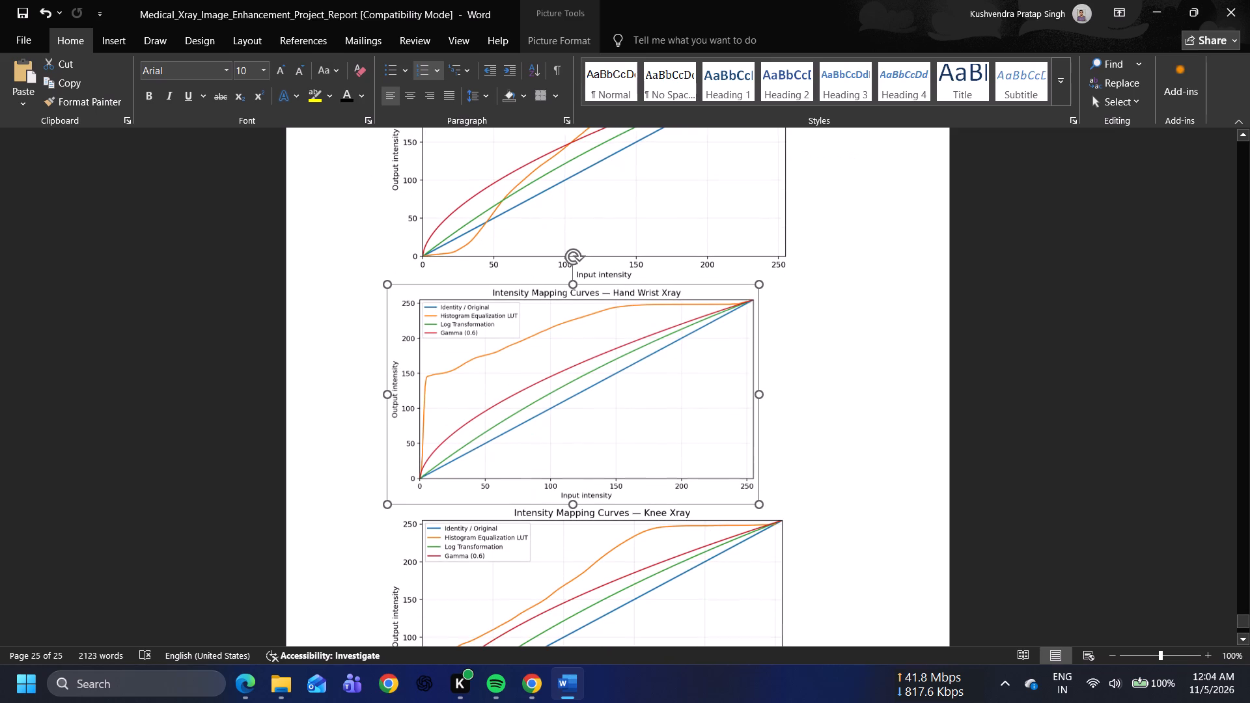
left_click_drag(760, 500, 790, 499)
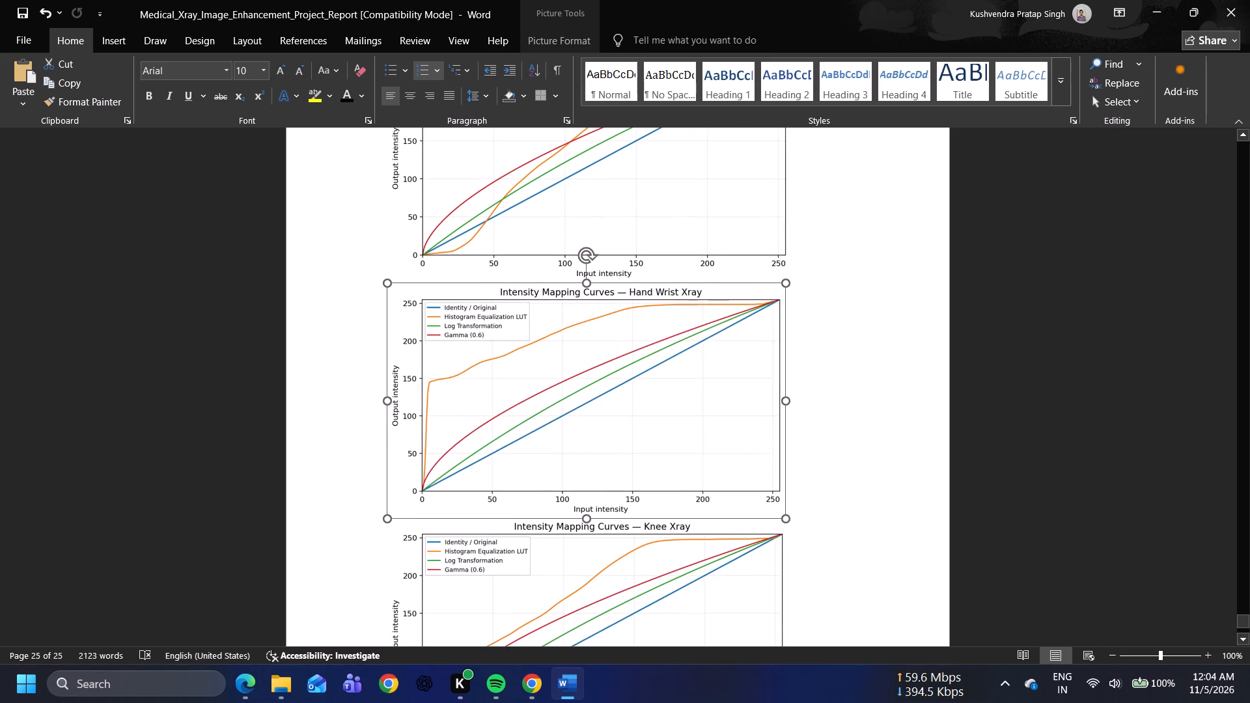
left_click_drag(790, 499, 790, 491)
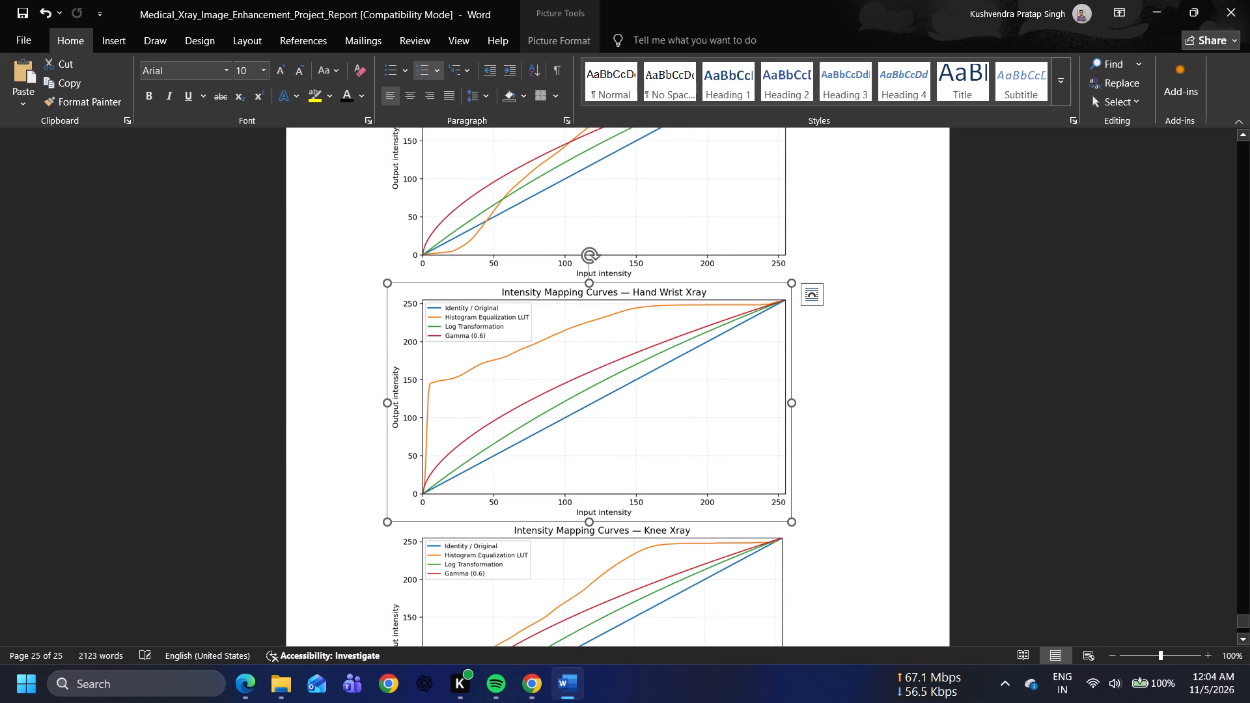
Enlarge the knee curves figure proportionally to slightly wider than the chest and hand wrist figures, filling the space above the footer.
scroll(812, 497, "down", 1)
left_click(764, 504)
scroll(764, 504, "down", 1)
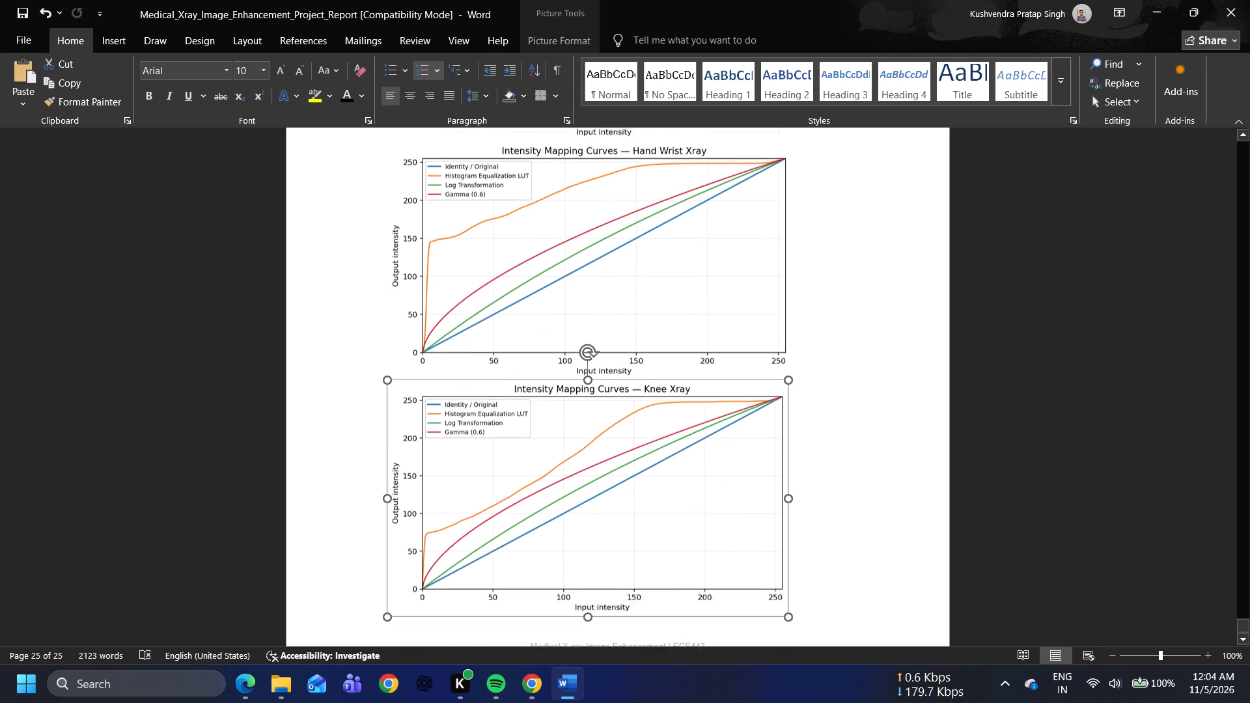
scroll(764, 504, "down", 2)
left_click_drag(790, 559, 799, 562)
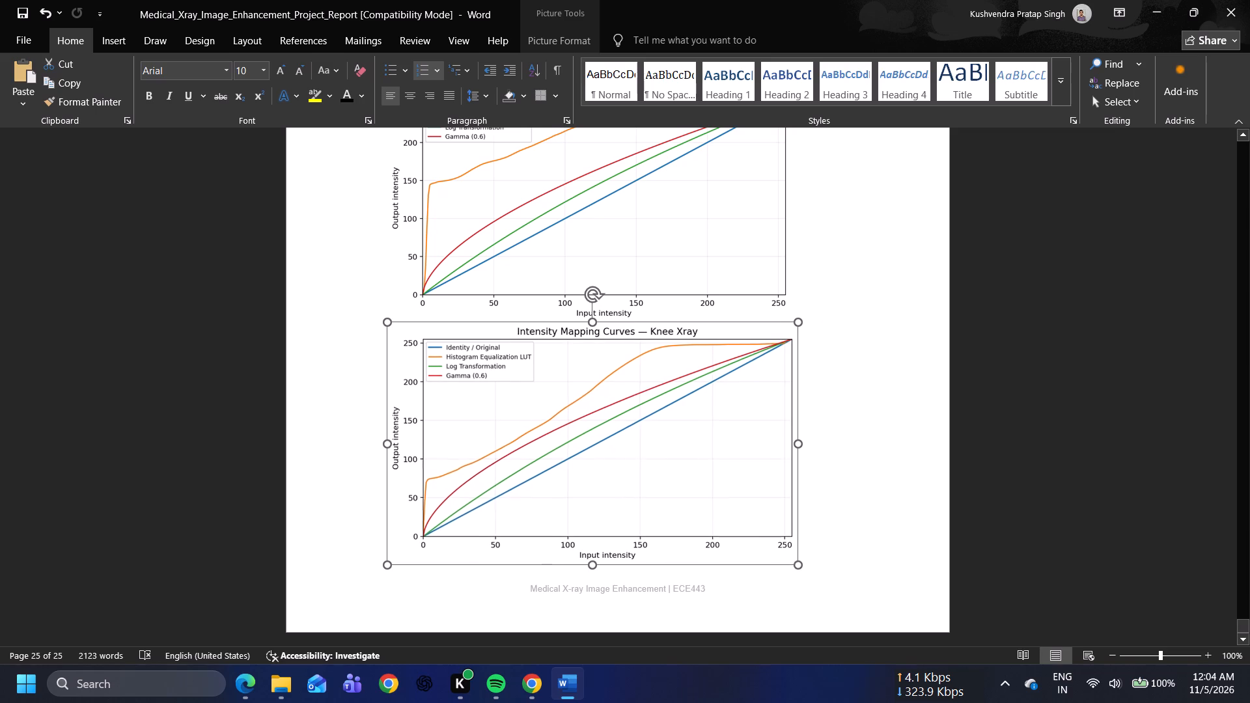
left_click_drag(799, 562, 816, 571)
left_click(816, 571)
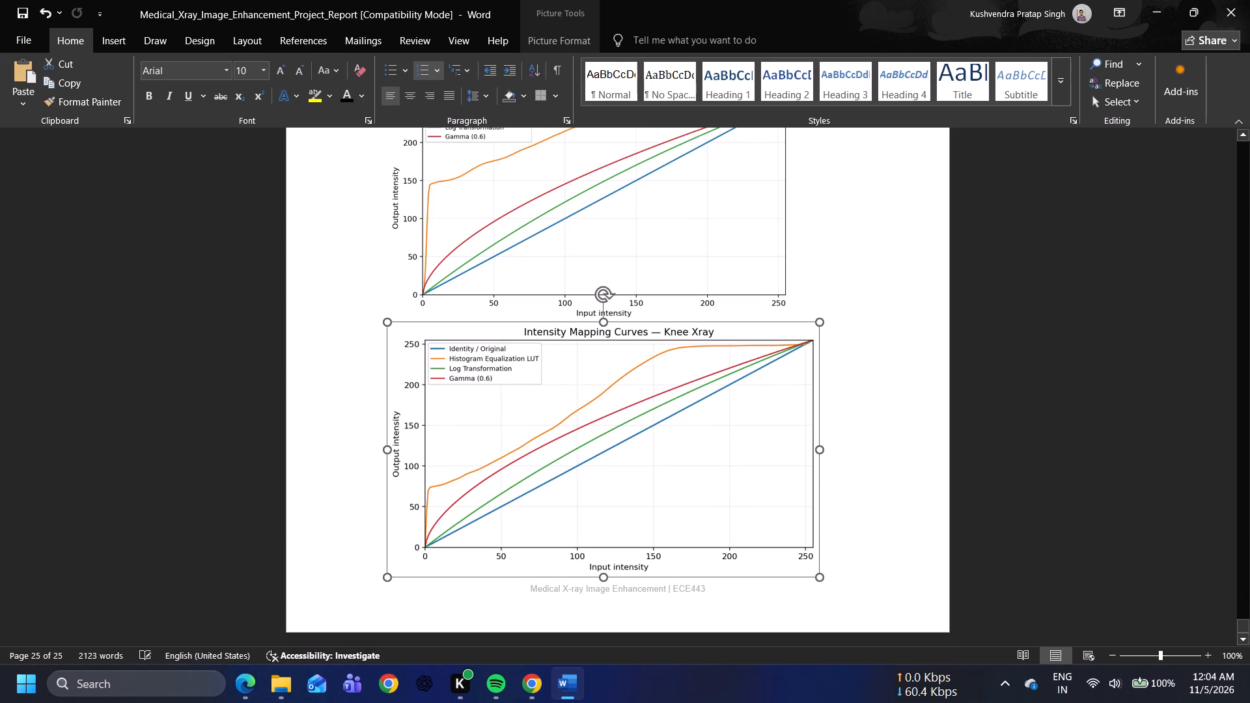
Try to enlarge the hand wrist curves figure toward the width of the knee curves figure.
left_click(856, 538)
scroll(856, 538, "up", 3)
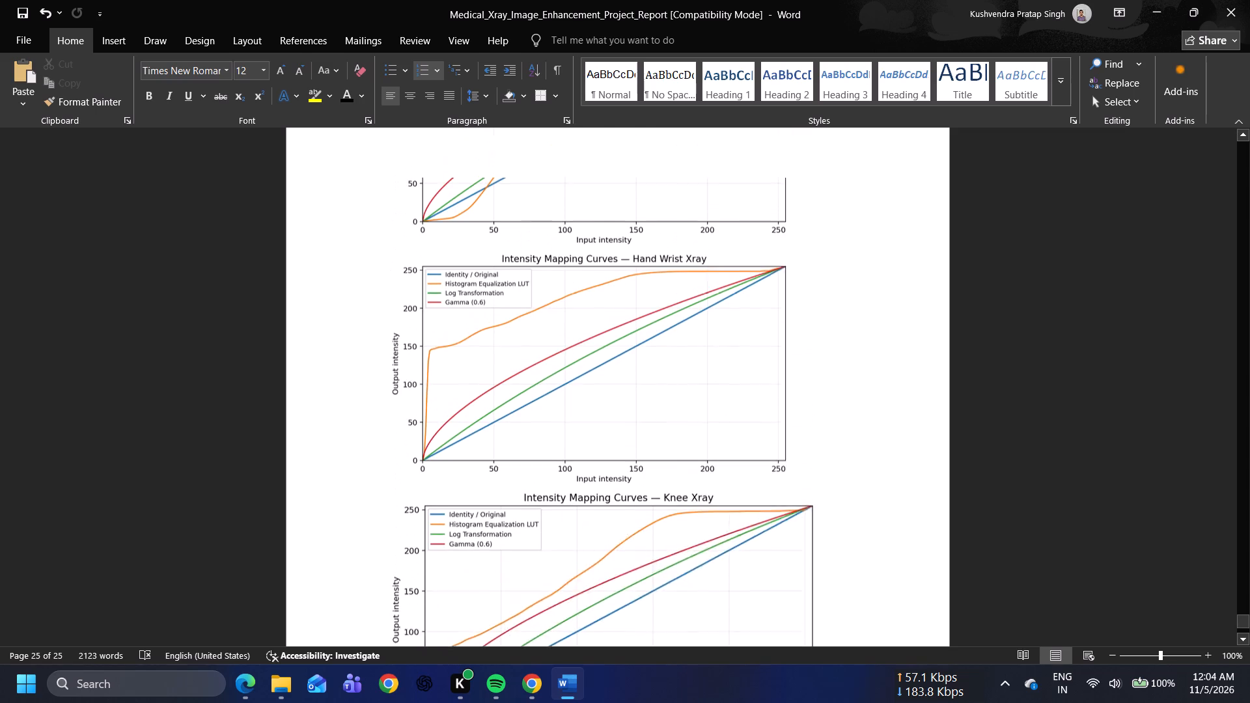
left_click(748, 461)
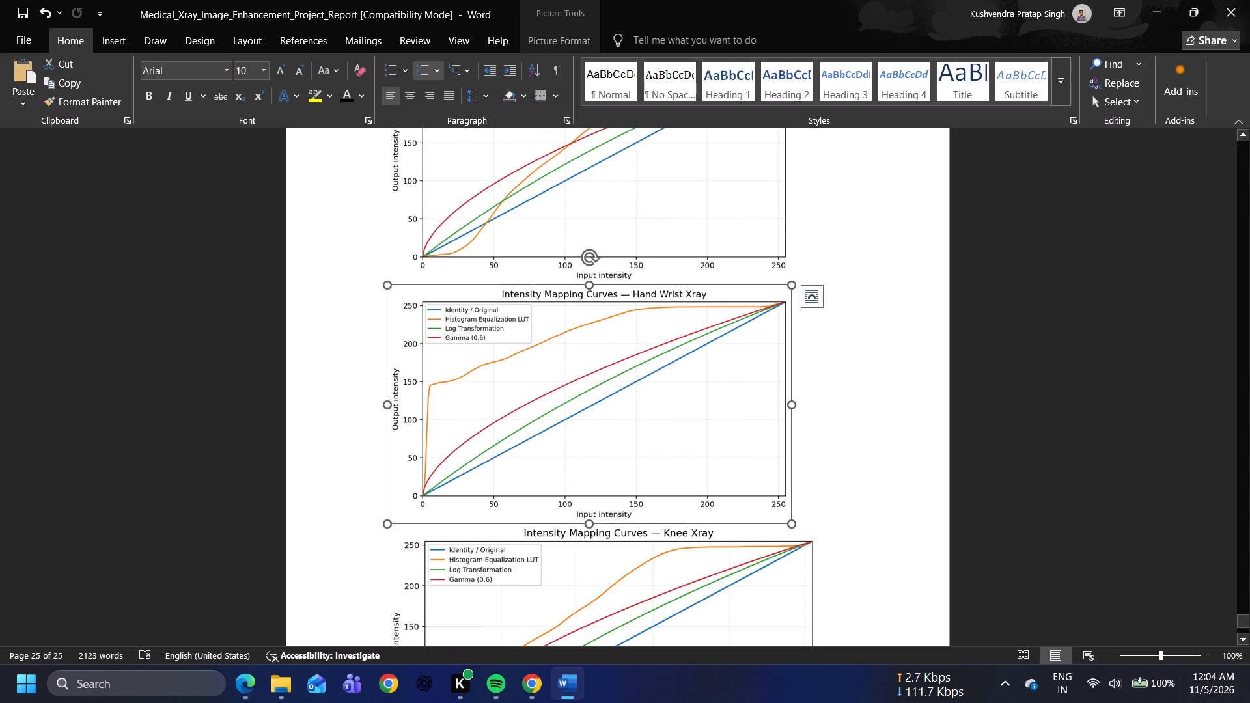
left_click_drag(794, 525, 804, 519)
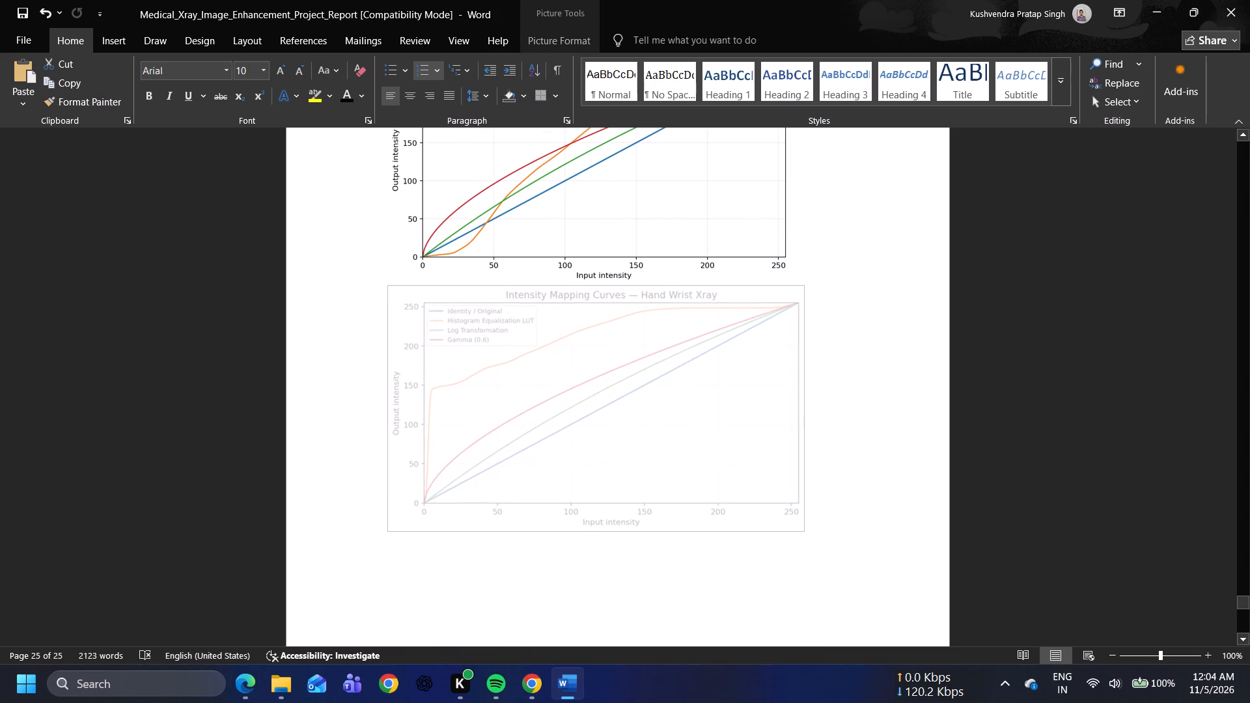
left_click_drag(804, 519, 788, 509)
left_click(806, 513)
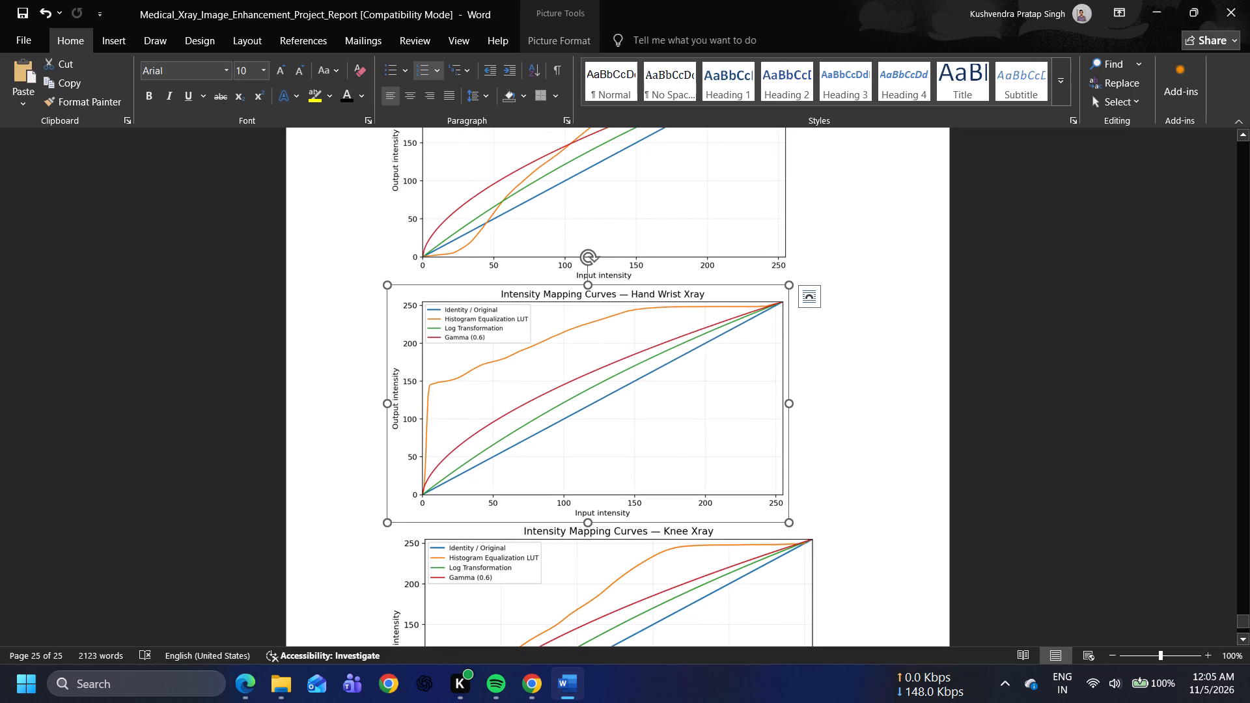
Shrink the knee curves figure slightly, keeping it a little wider than the hand wrist curves figure.
scroll(806, 513, "down", 3)
left_click(794, 514)
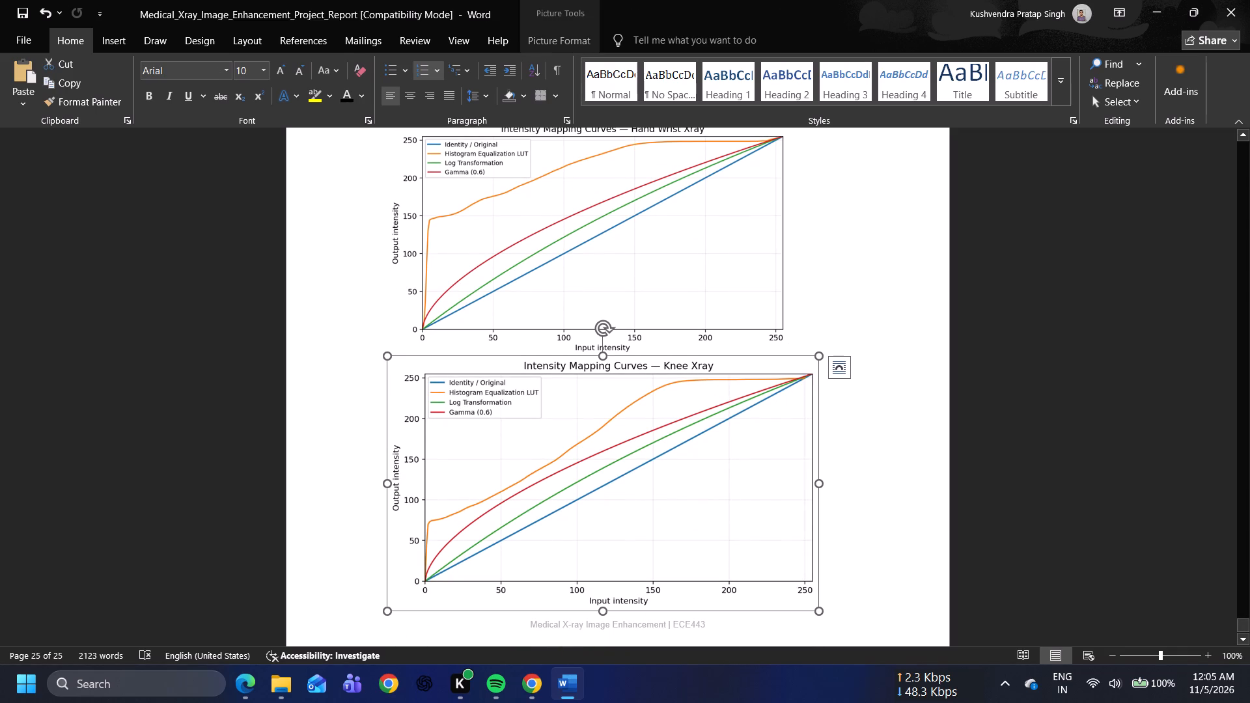
left_click_drag(824, 616, 805, 596)
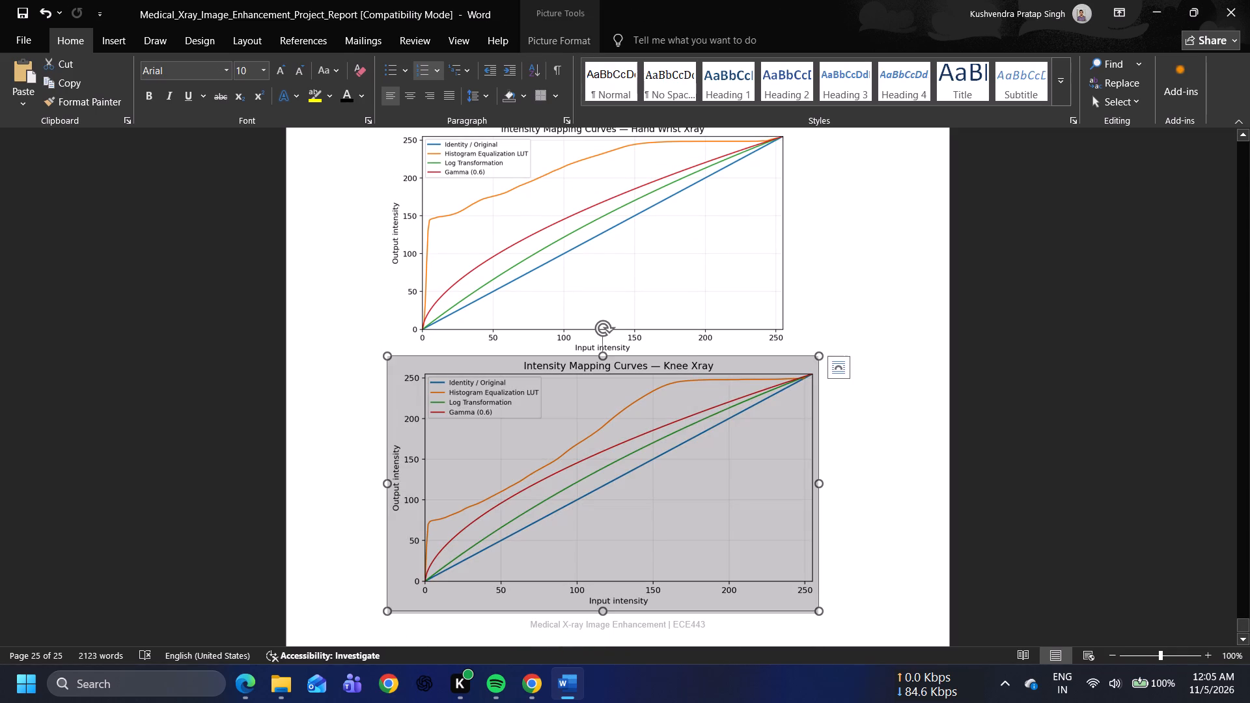
left_click(805, 594)
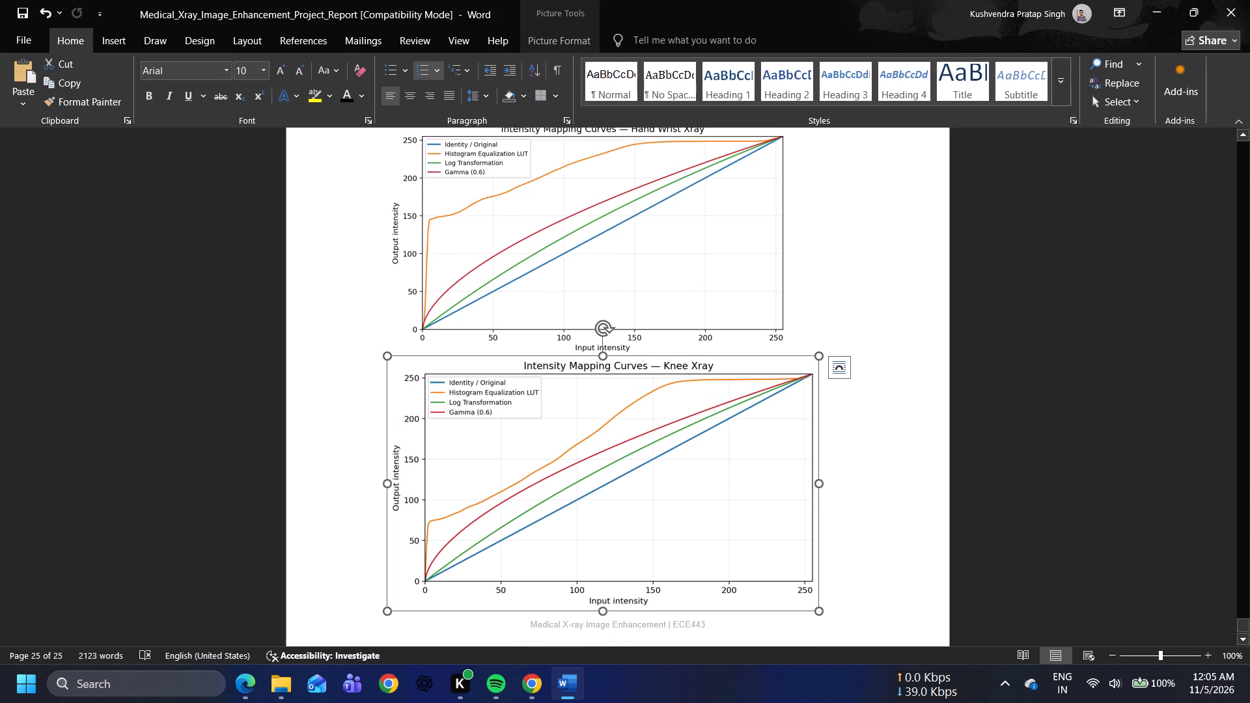
left_click_drag(821, 611, 804, 591)
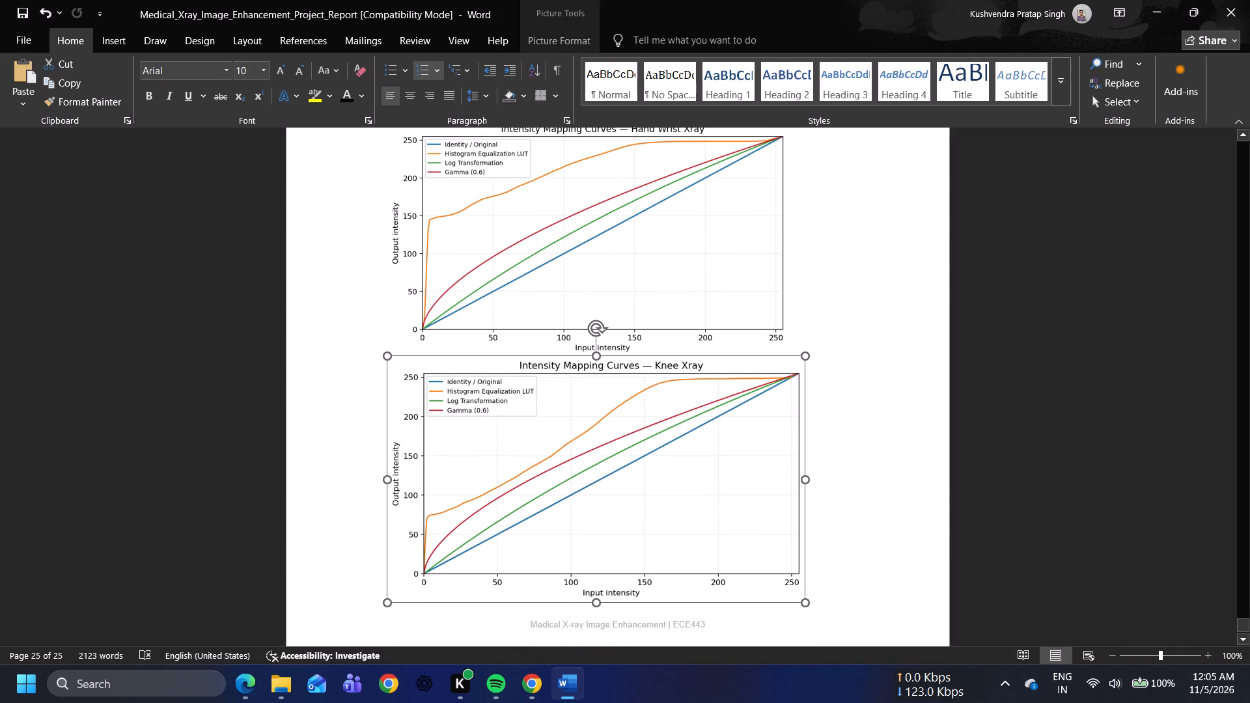
Enlarge the hand wrist curves figure slightly, to just narrower than the knee curves figure.
scroll(767, 472, "up", 2)
left_click(752, 424)
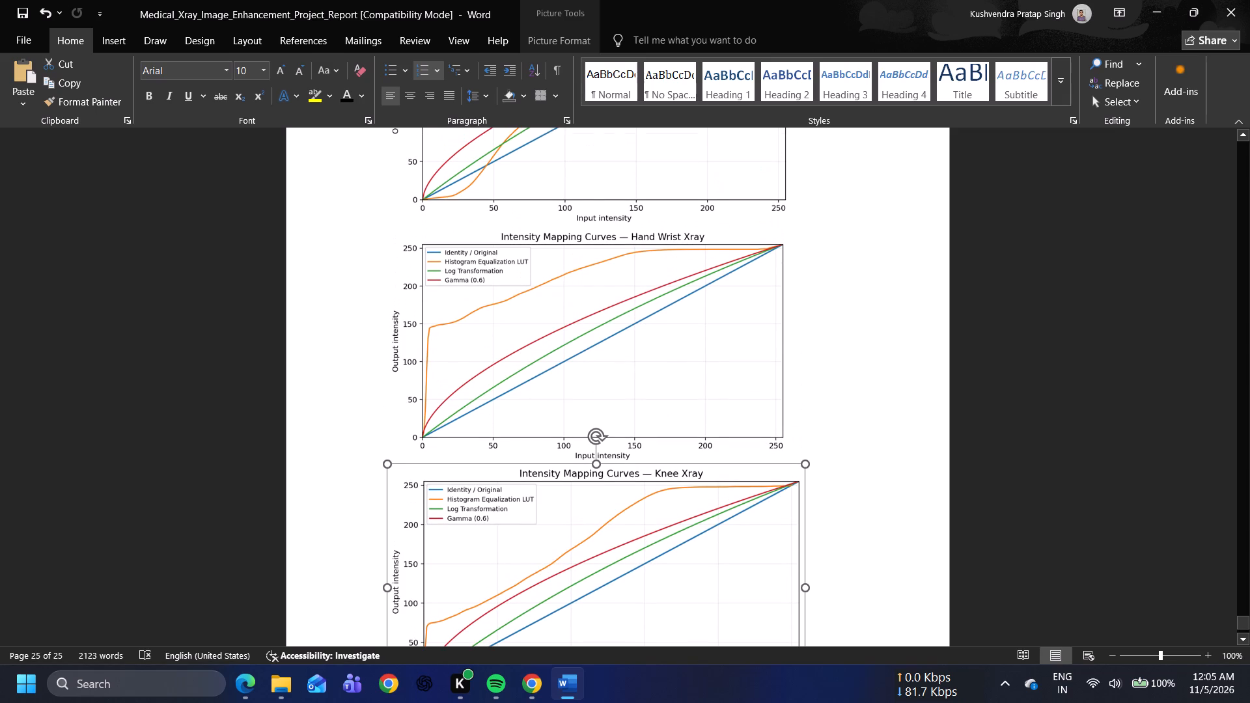
left_click_drag(788, 463, 795, 465)
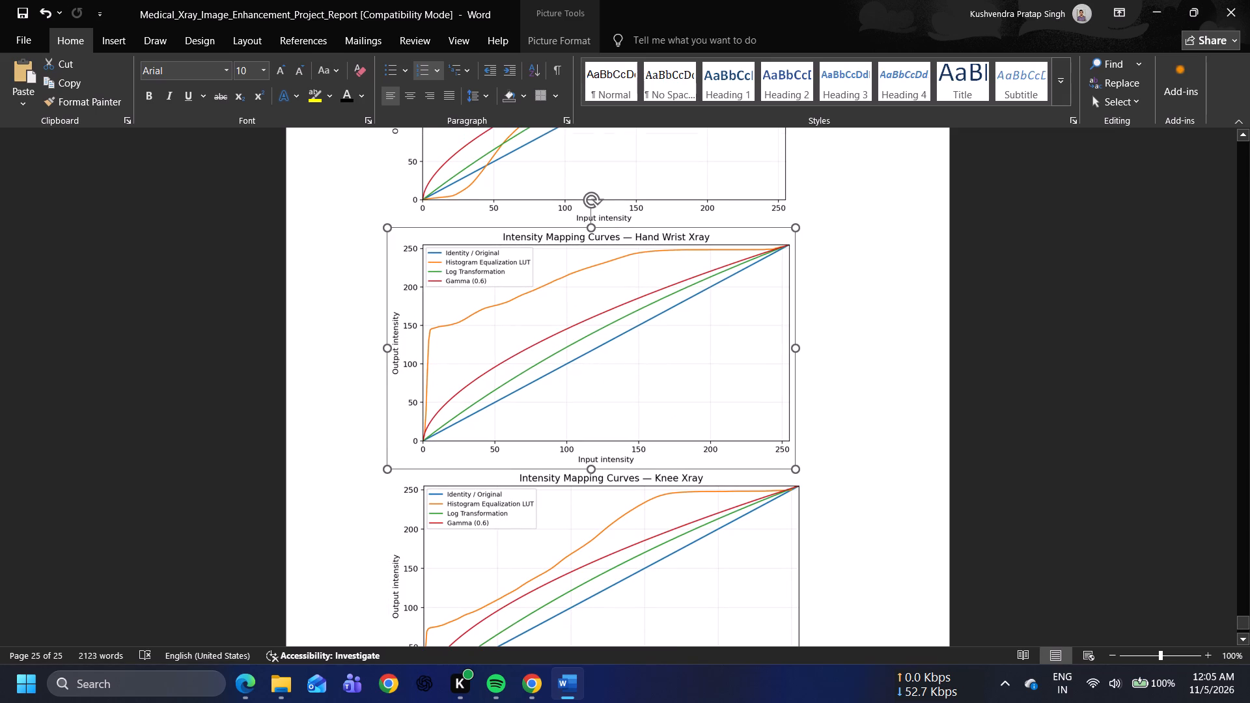
left_click_drag(795, 465, 796, 467)
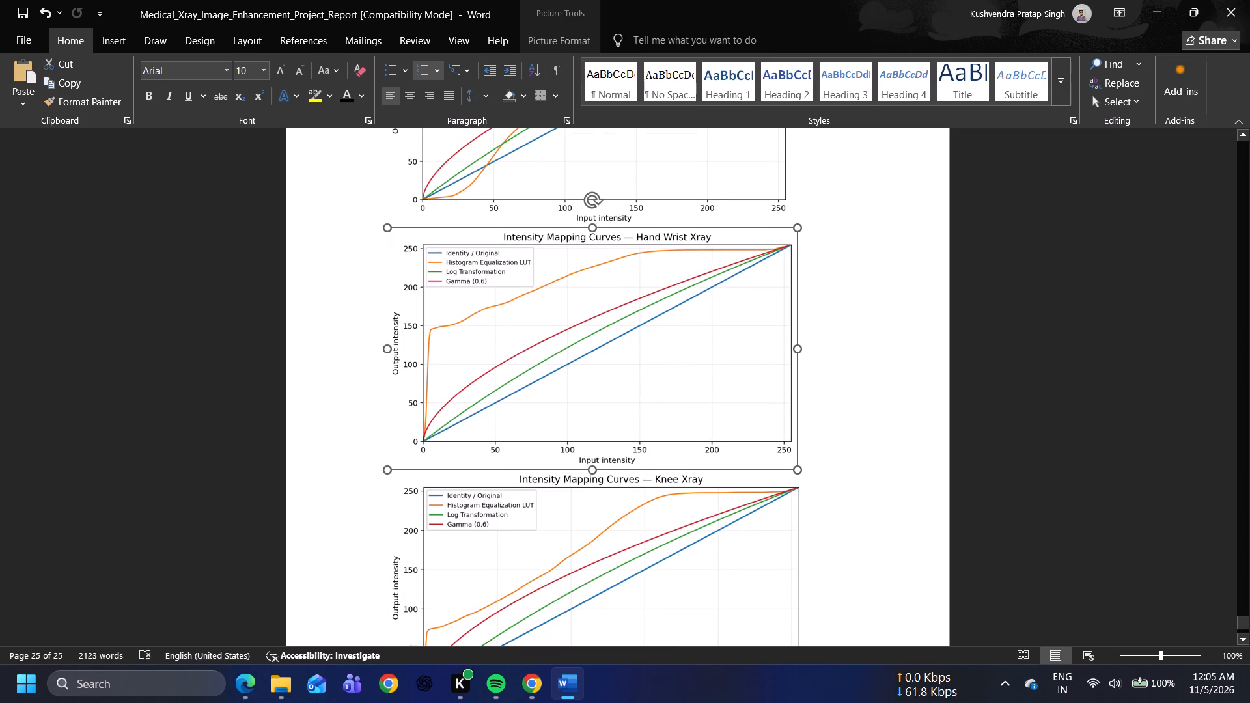
left_click_drag(796, 467, 796, 466)
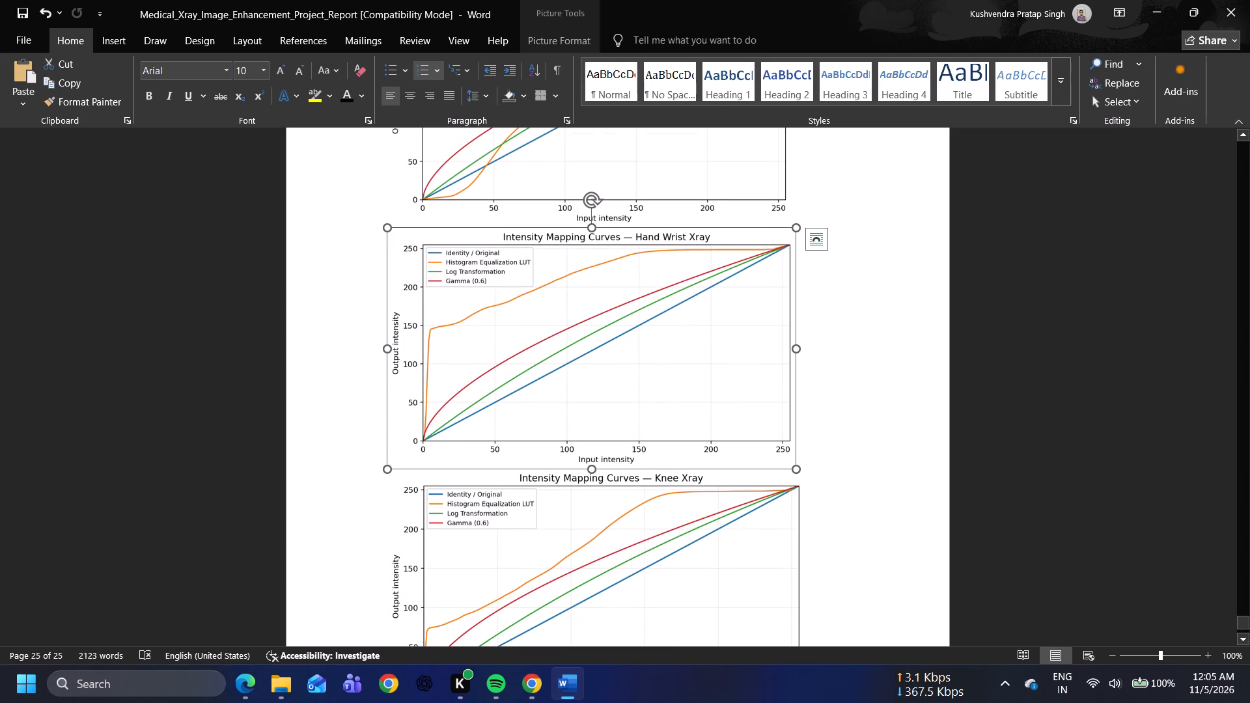
Enlarge the chest curves figure slightly, to about the same width as the knee curves figure.
left_click(758, 198)
left_click_drag(794, 228, 798, 234)
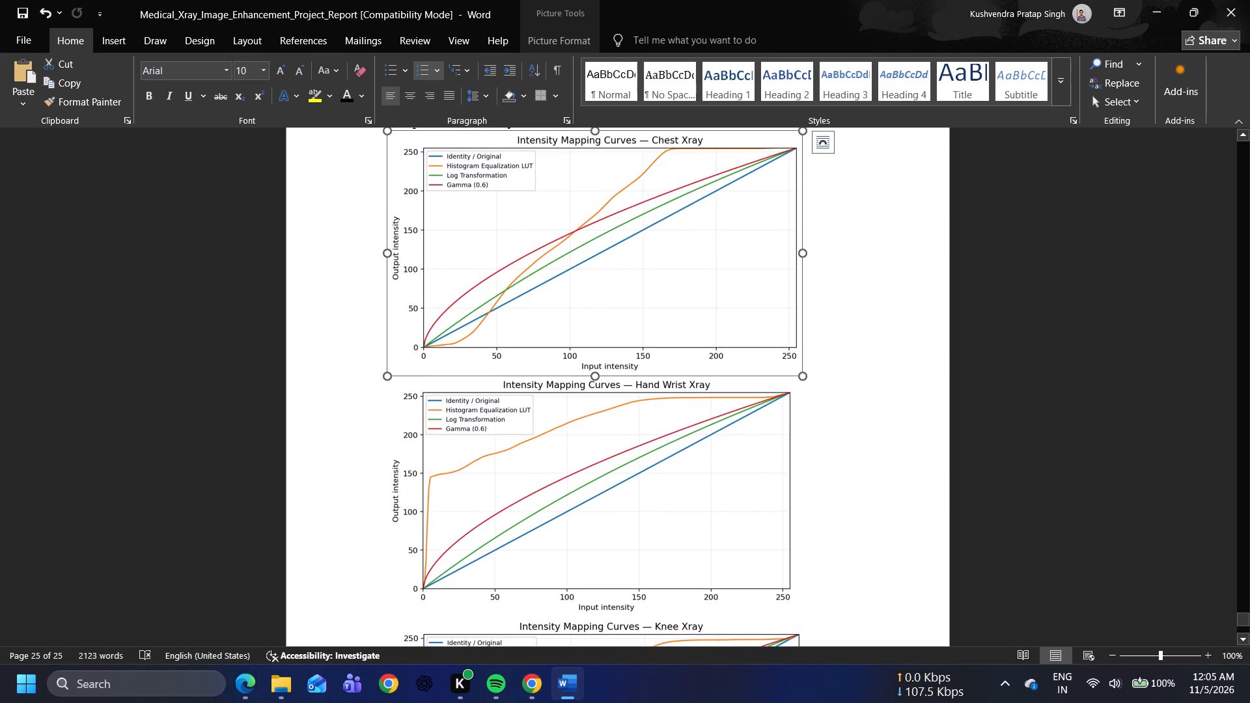
left_click(954, 307)
left_click(993, 326)
scroll(993, 326, "down", 6)
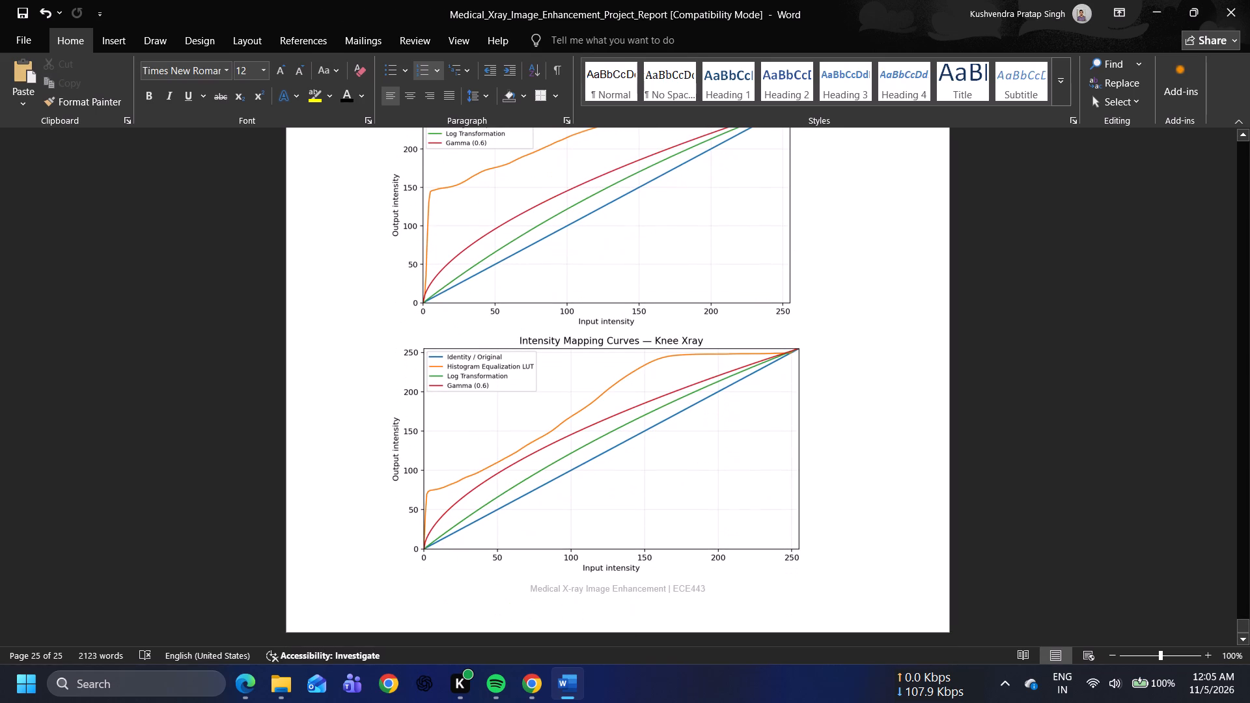
Fine-tune the hand wrist curves figure's size to just narrower than the chest figure, keeping the knee figure on the same page.
left_click(728, 216)
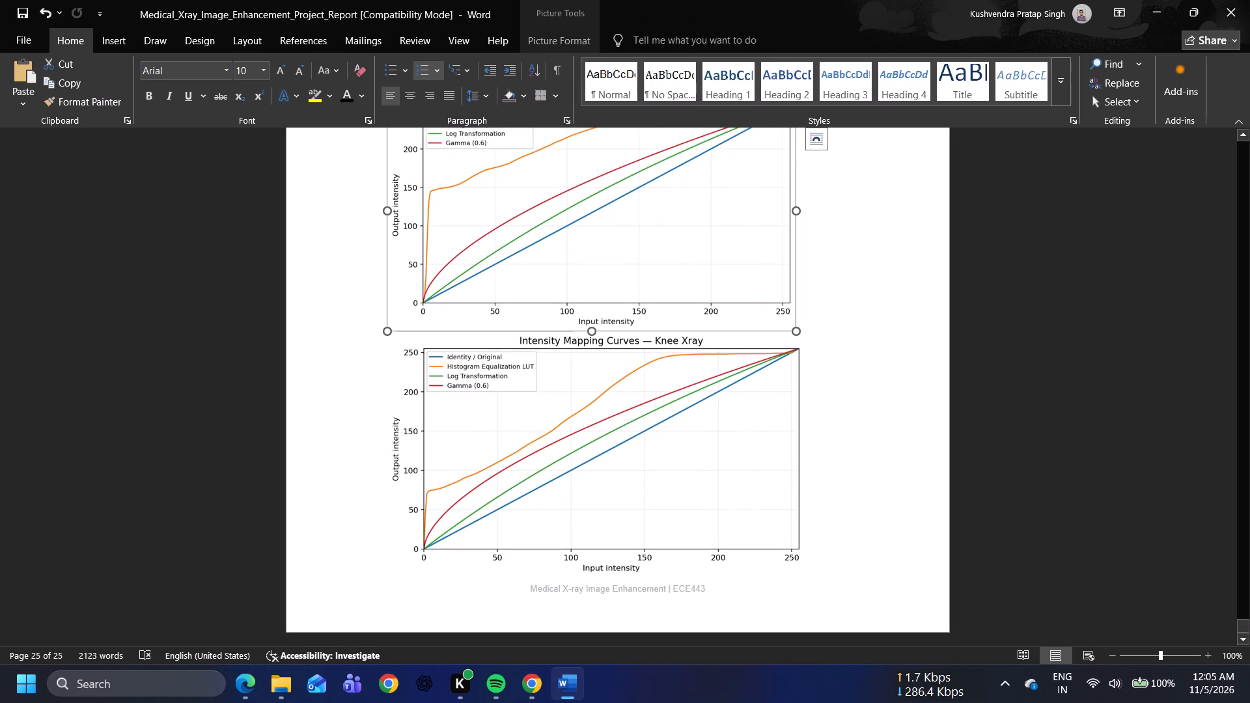
left_click_drag(798, 329, 801, 327)
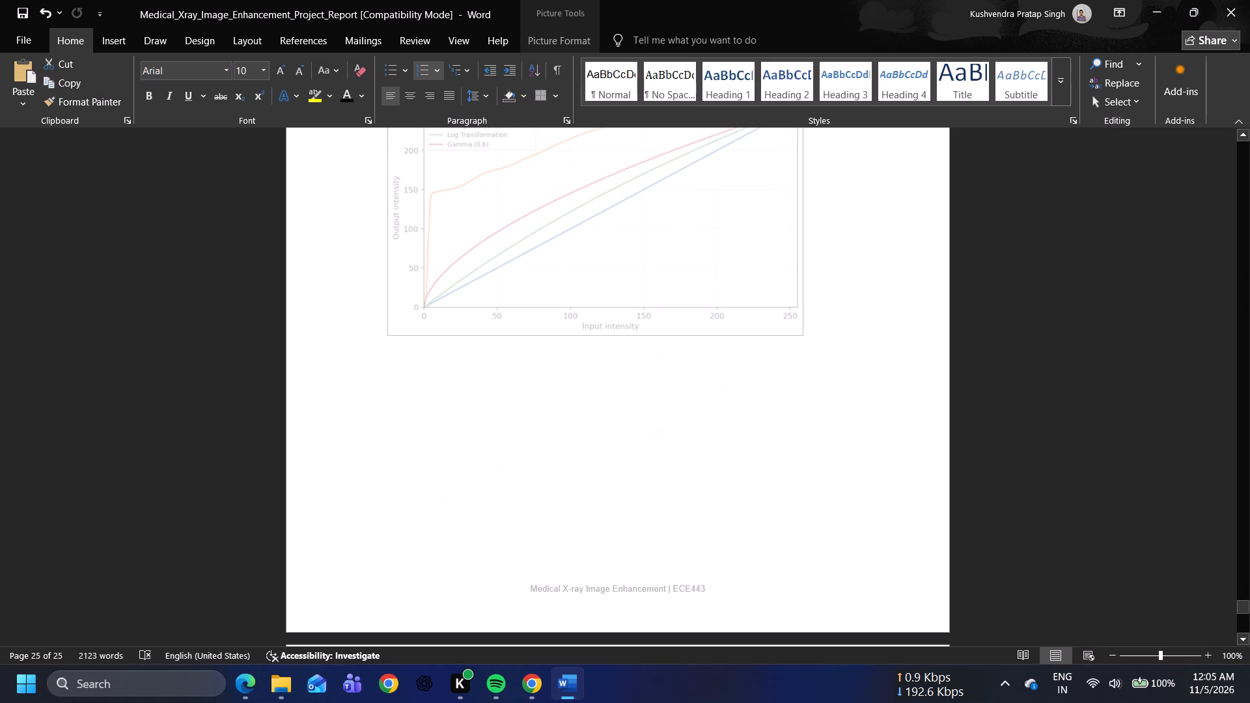
left_click_drag(801, 327, 797, 316)
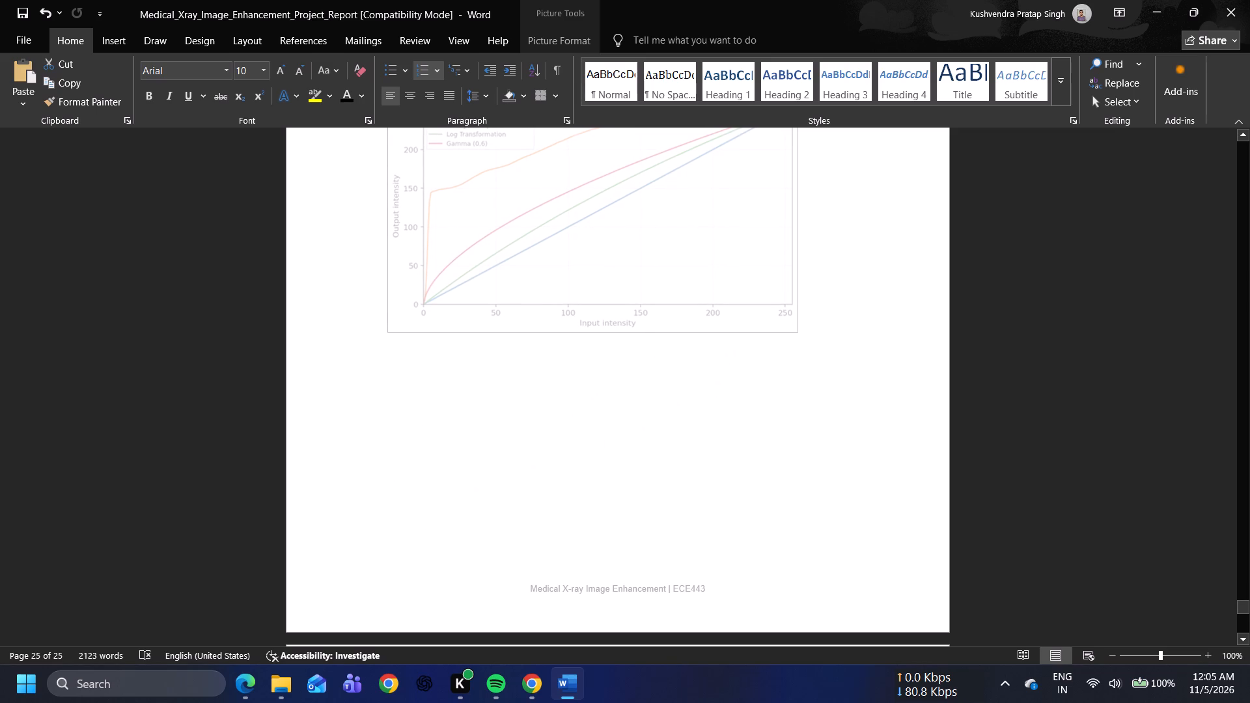
left_click_drag(797, 316, 796, 313)
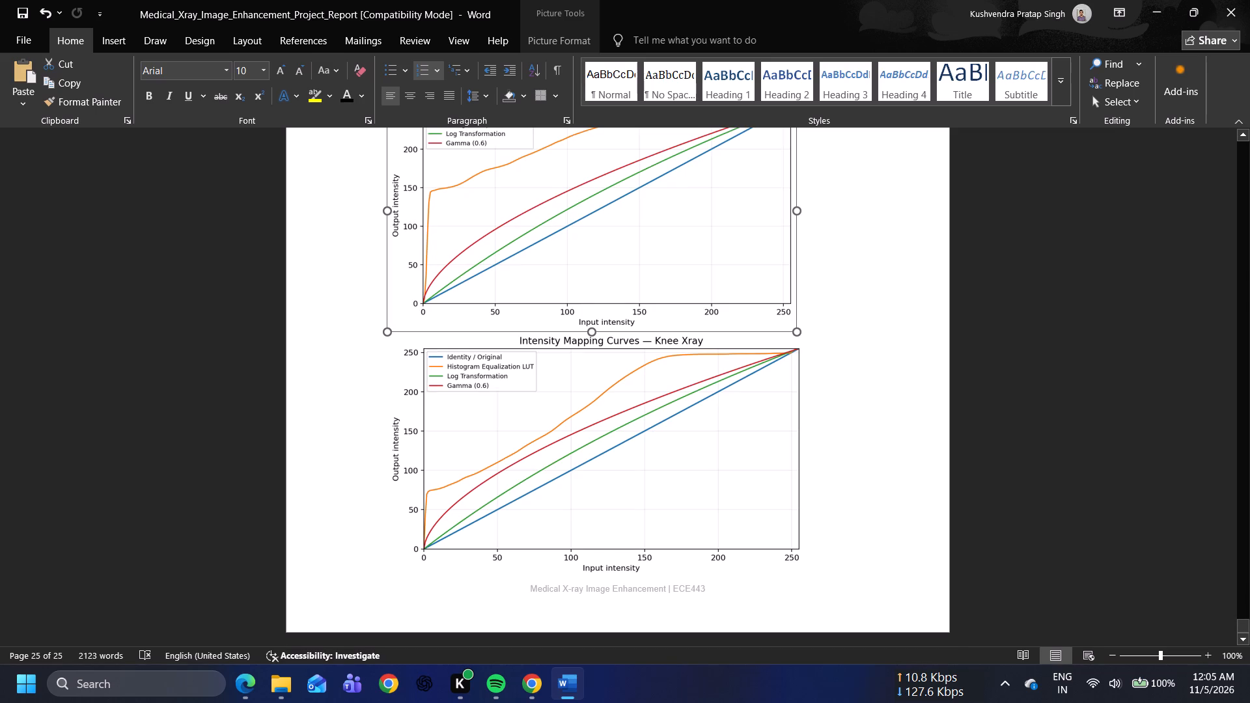
left_click_drag(796, 313, 796, 316)
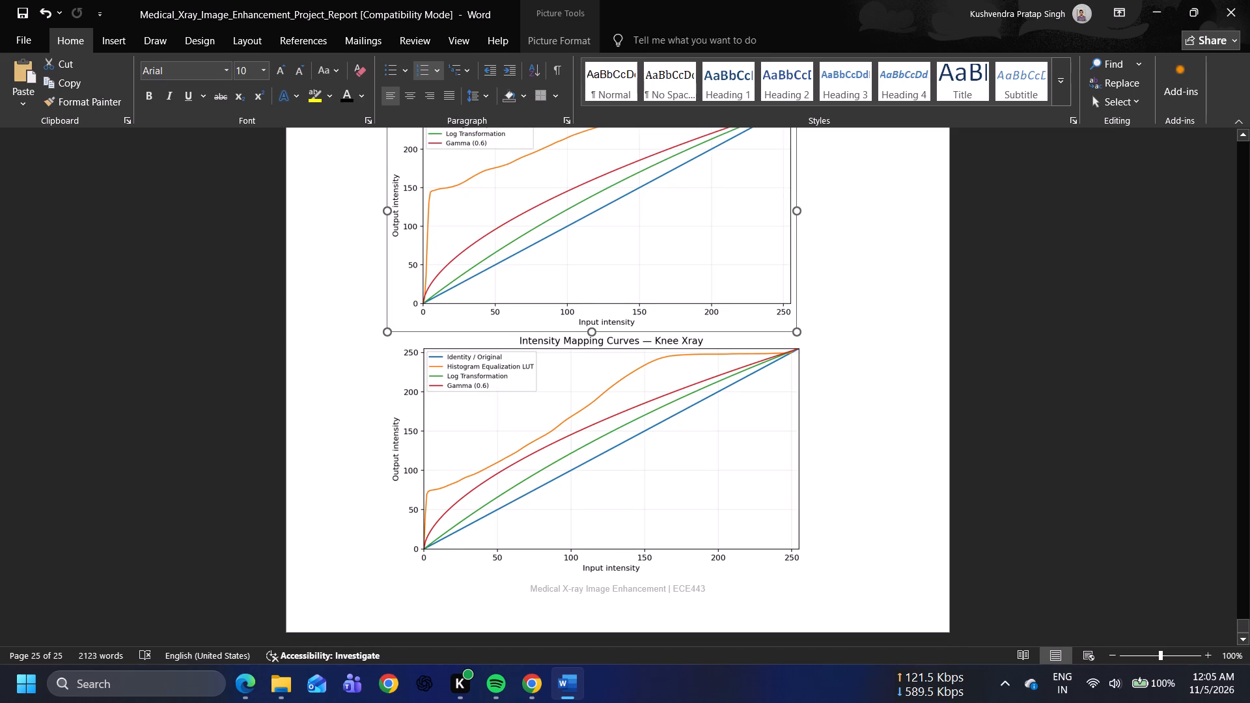
left_click_drag(796, 316, 796, 318)
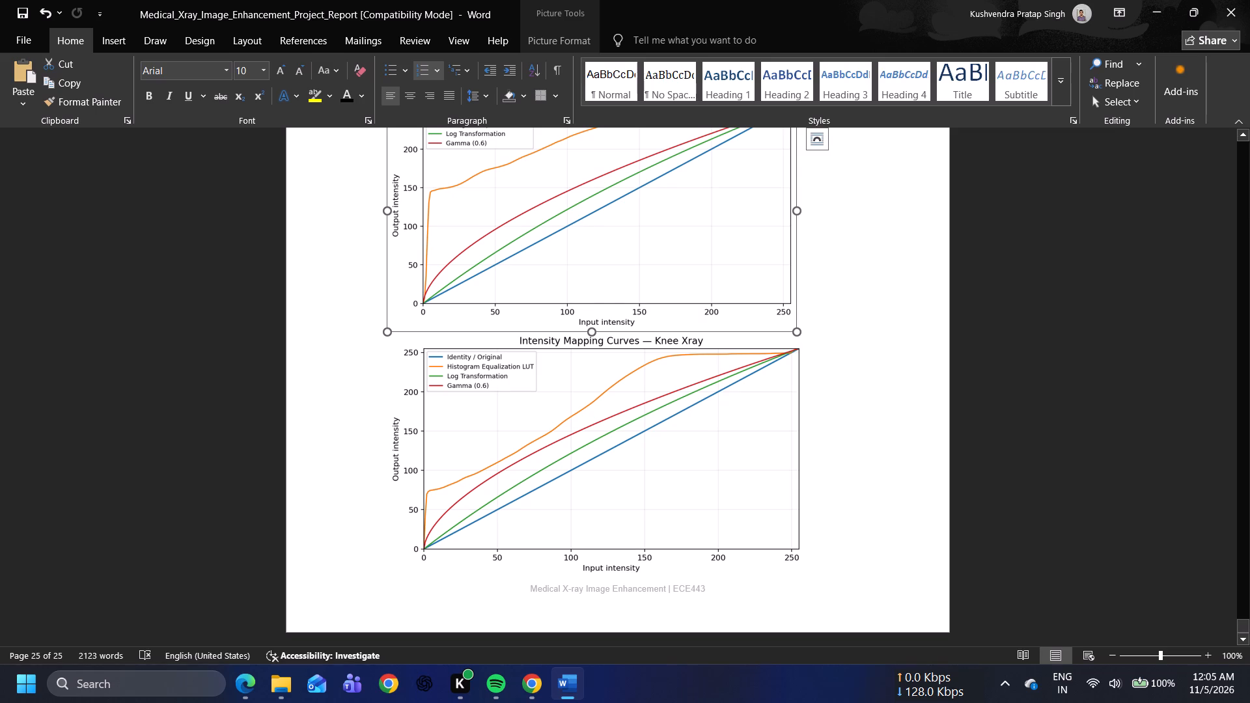
left_click(973, 367)
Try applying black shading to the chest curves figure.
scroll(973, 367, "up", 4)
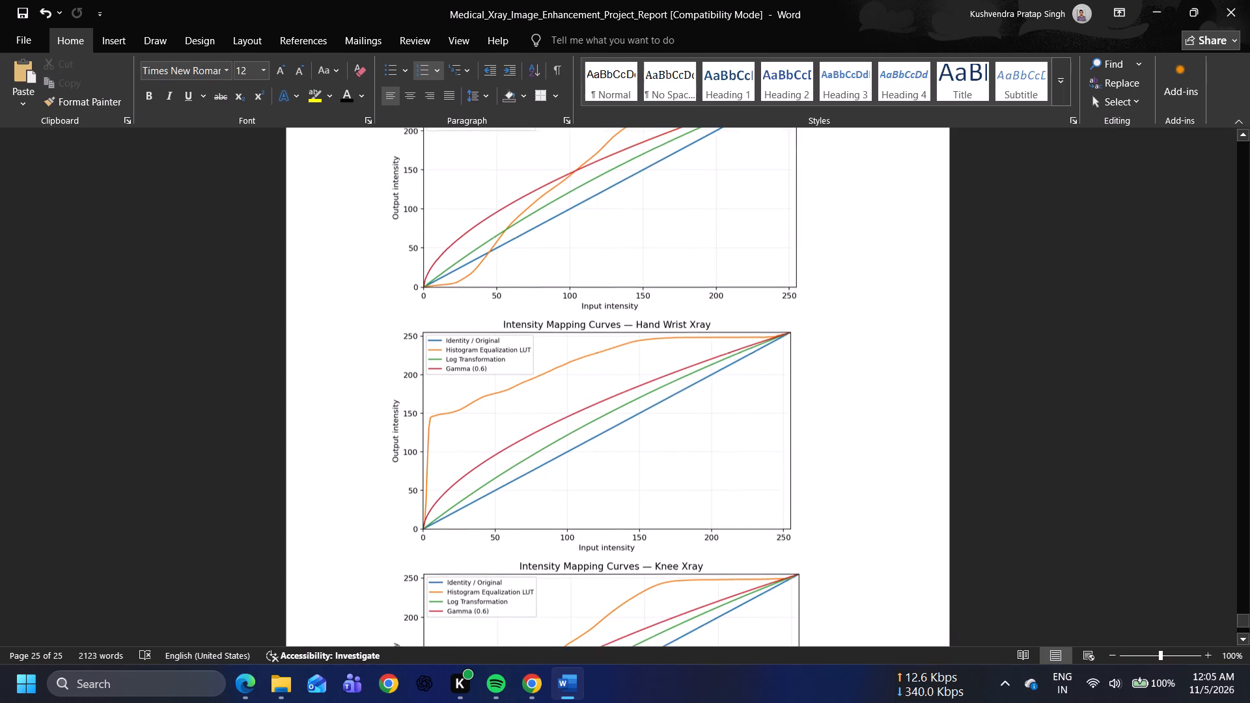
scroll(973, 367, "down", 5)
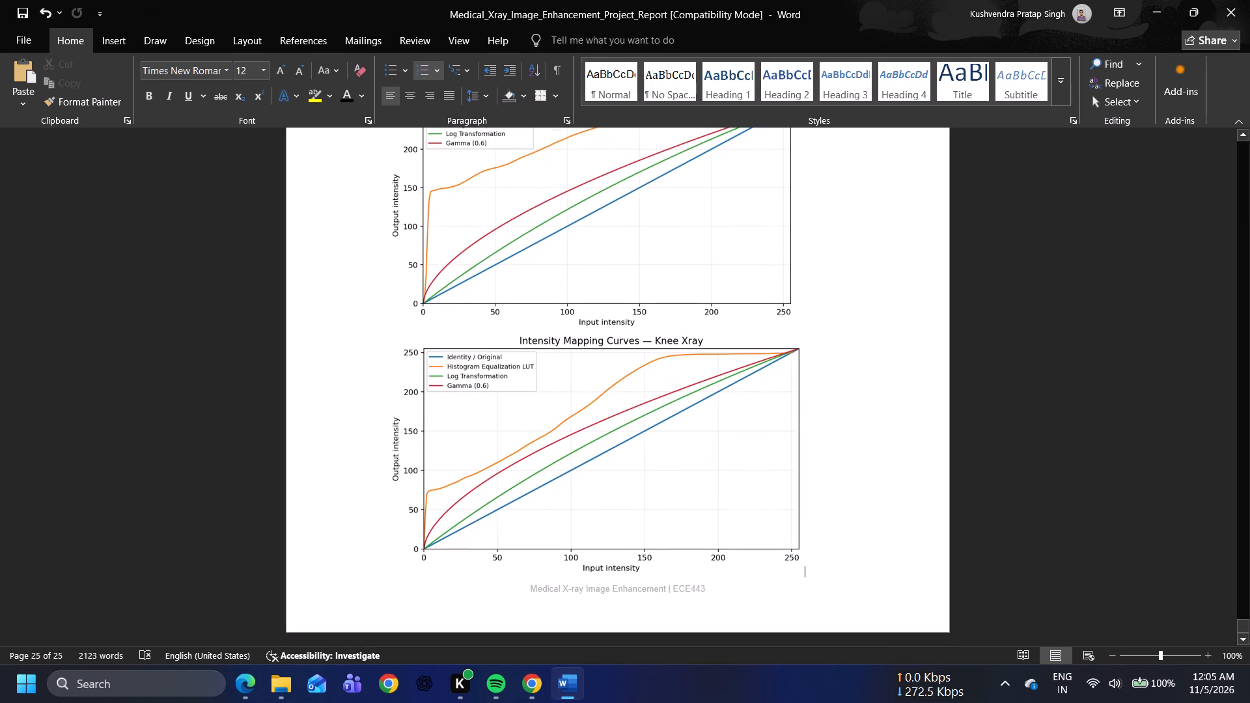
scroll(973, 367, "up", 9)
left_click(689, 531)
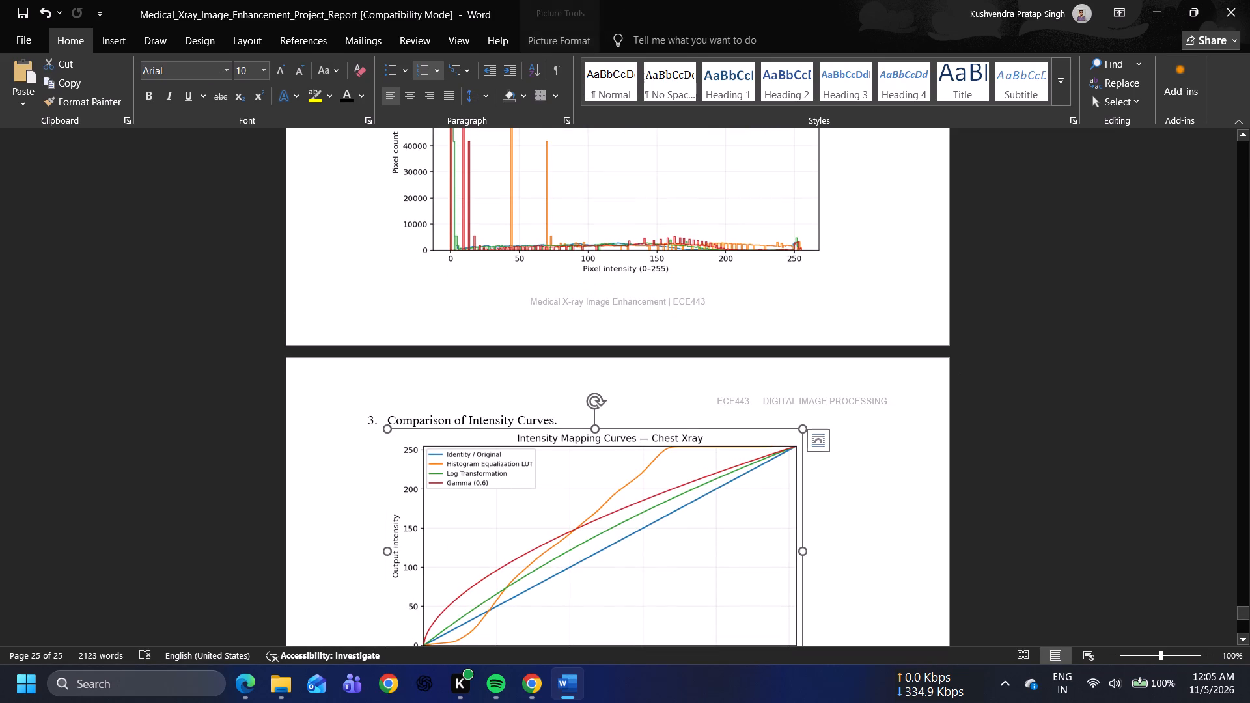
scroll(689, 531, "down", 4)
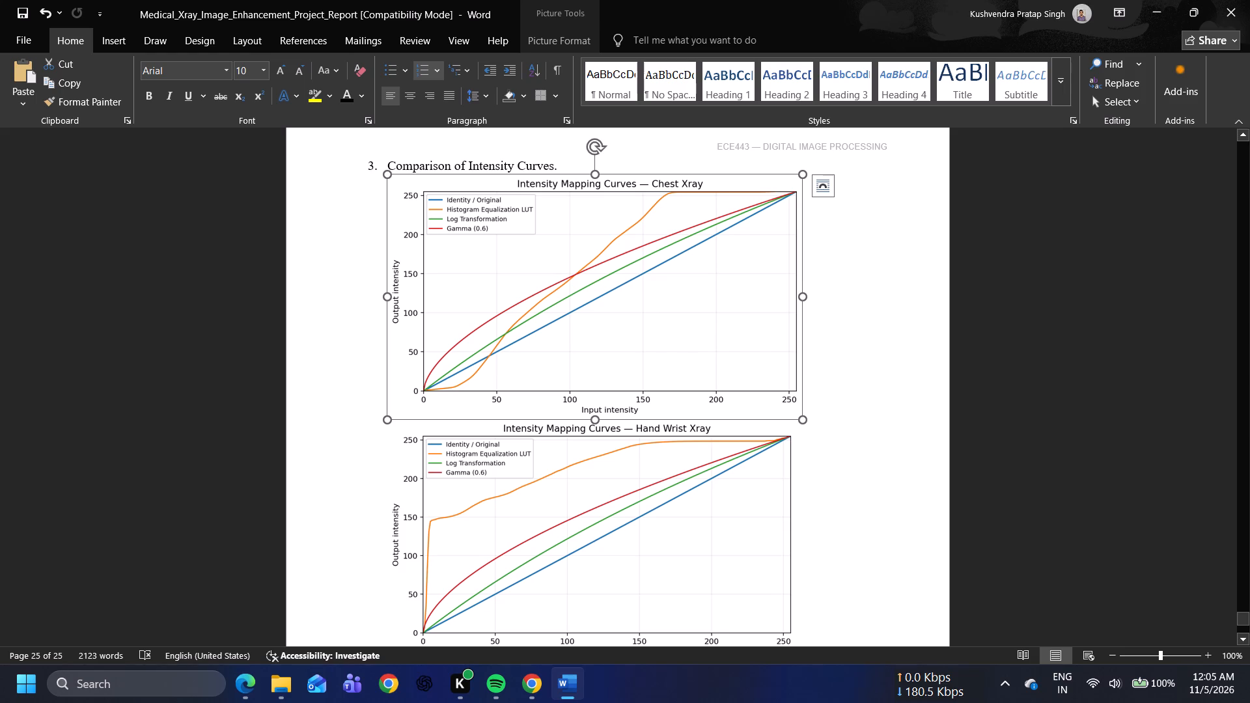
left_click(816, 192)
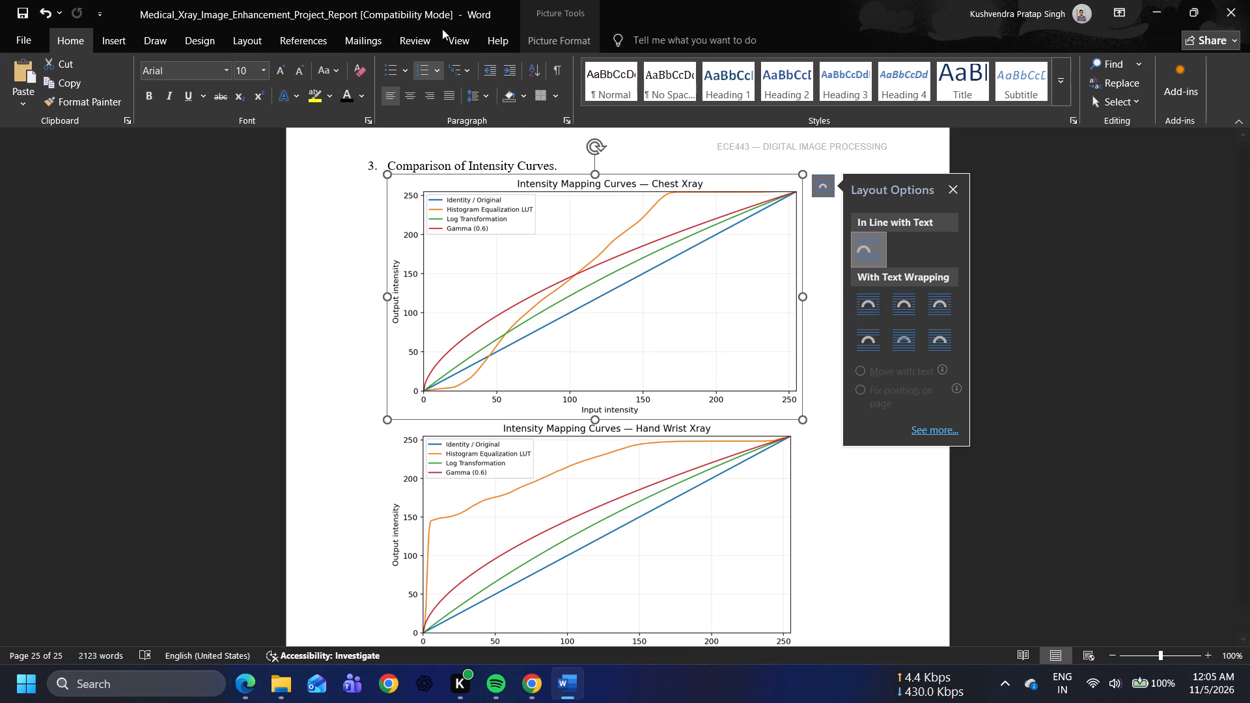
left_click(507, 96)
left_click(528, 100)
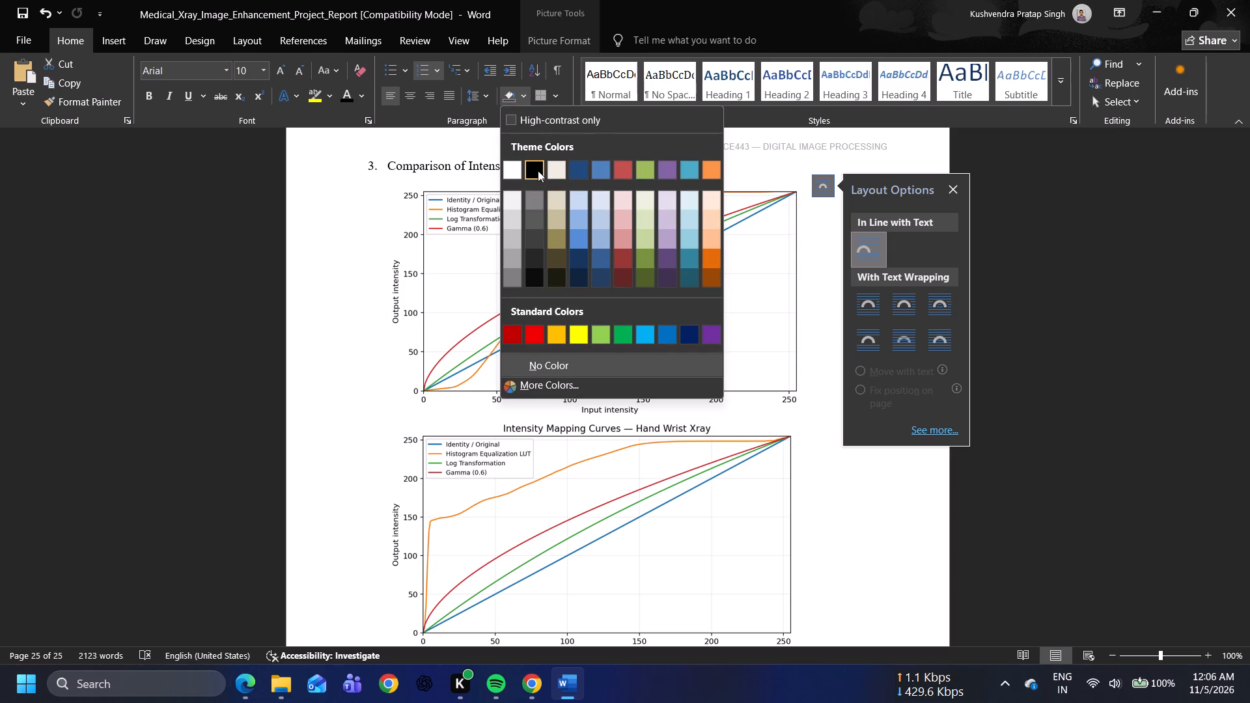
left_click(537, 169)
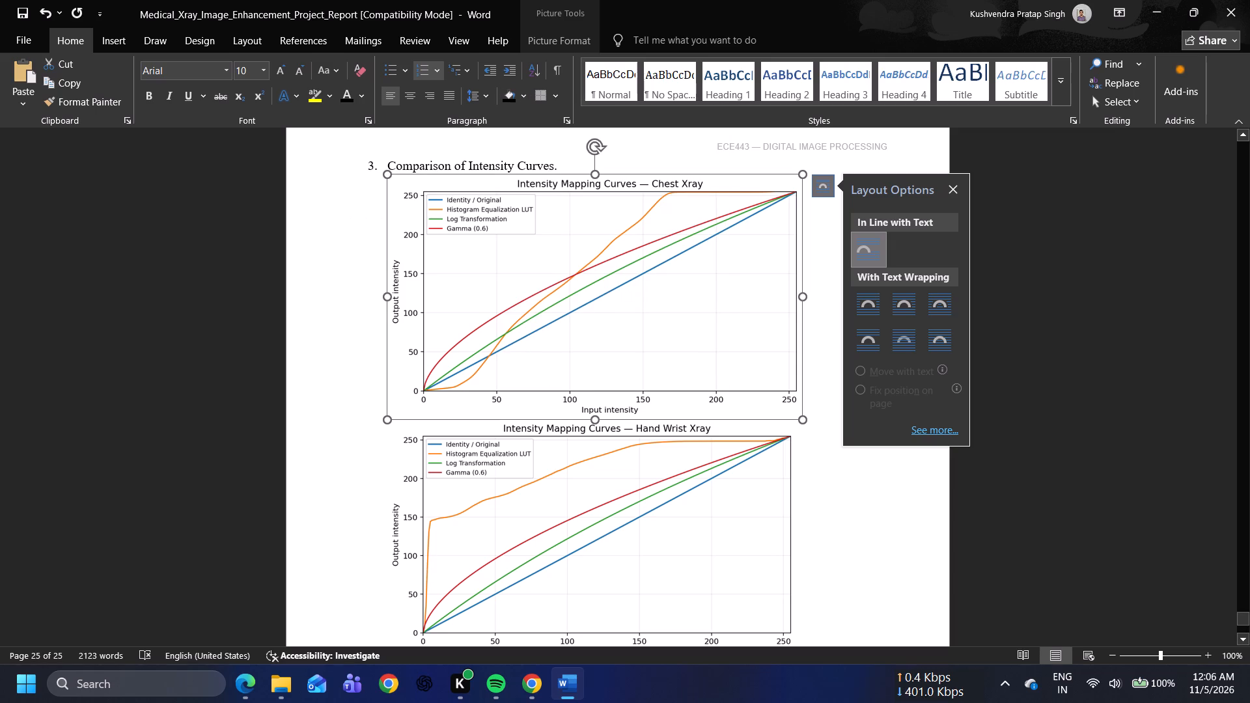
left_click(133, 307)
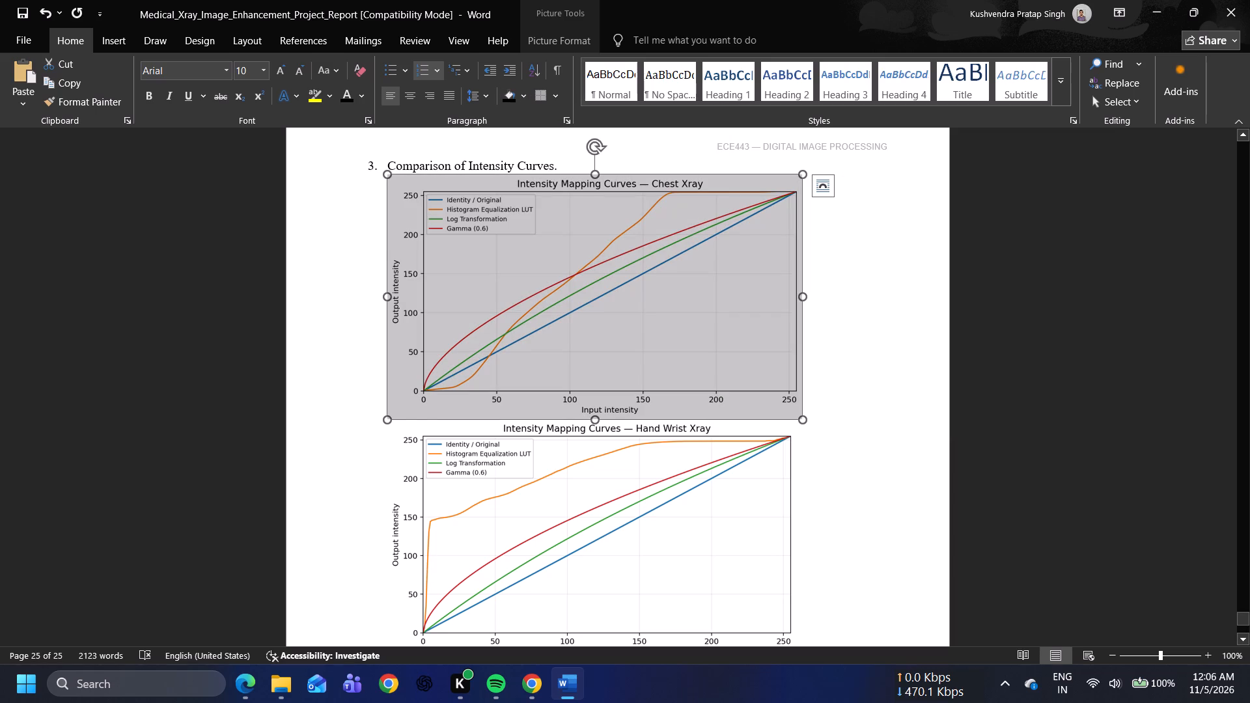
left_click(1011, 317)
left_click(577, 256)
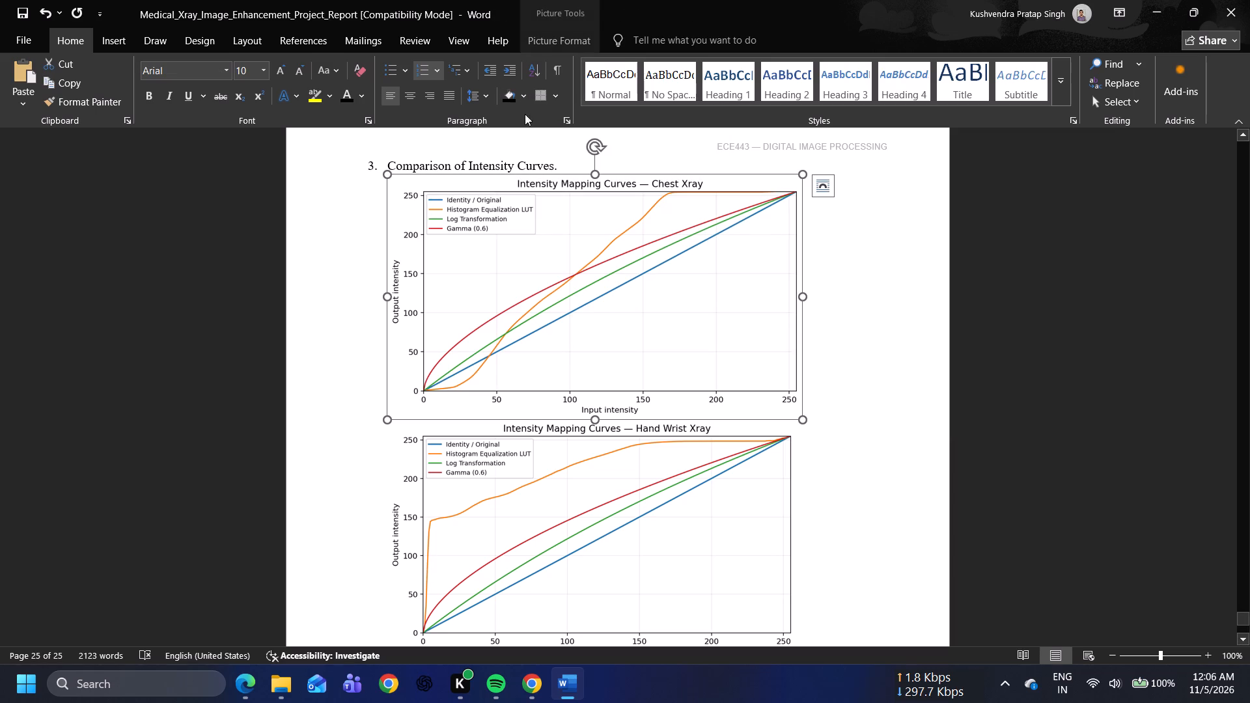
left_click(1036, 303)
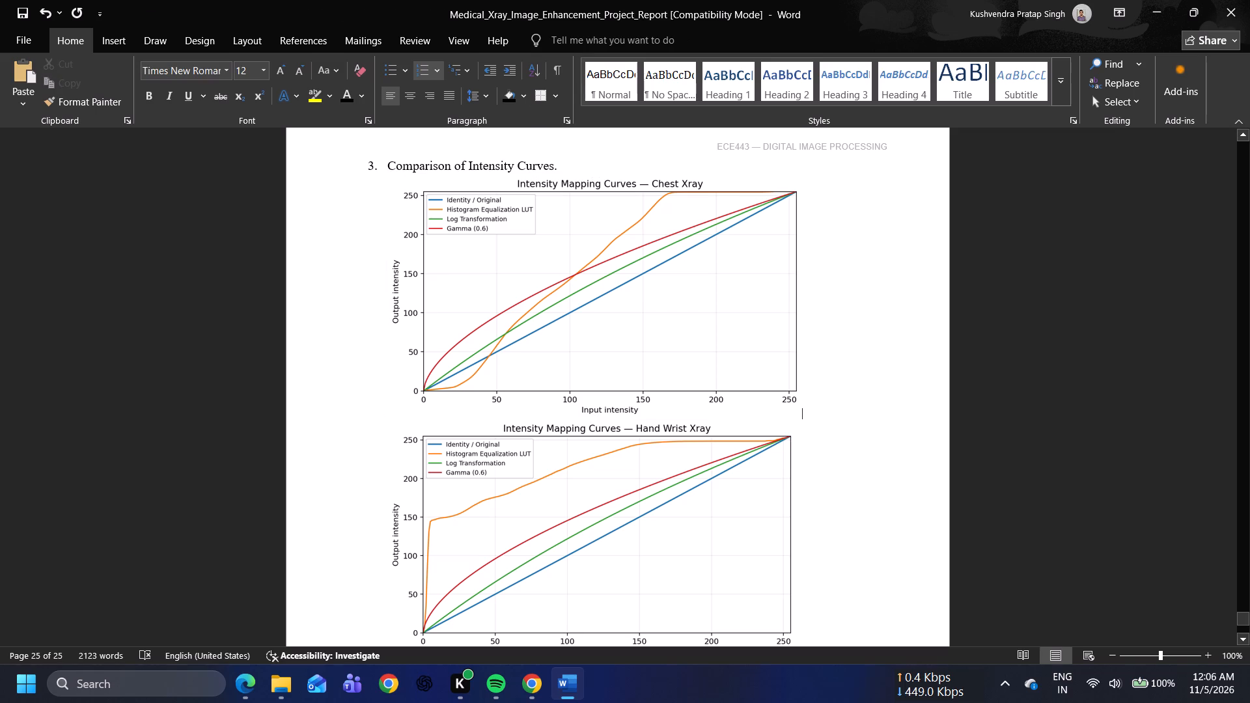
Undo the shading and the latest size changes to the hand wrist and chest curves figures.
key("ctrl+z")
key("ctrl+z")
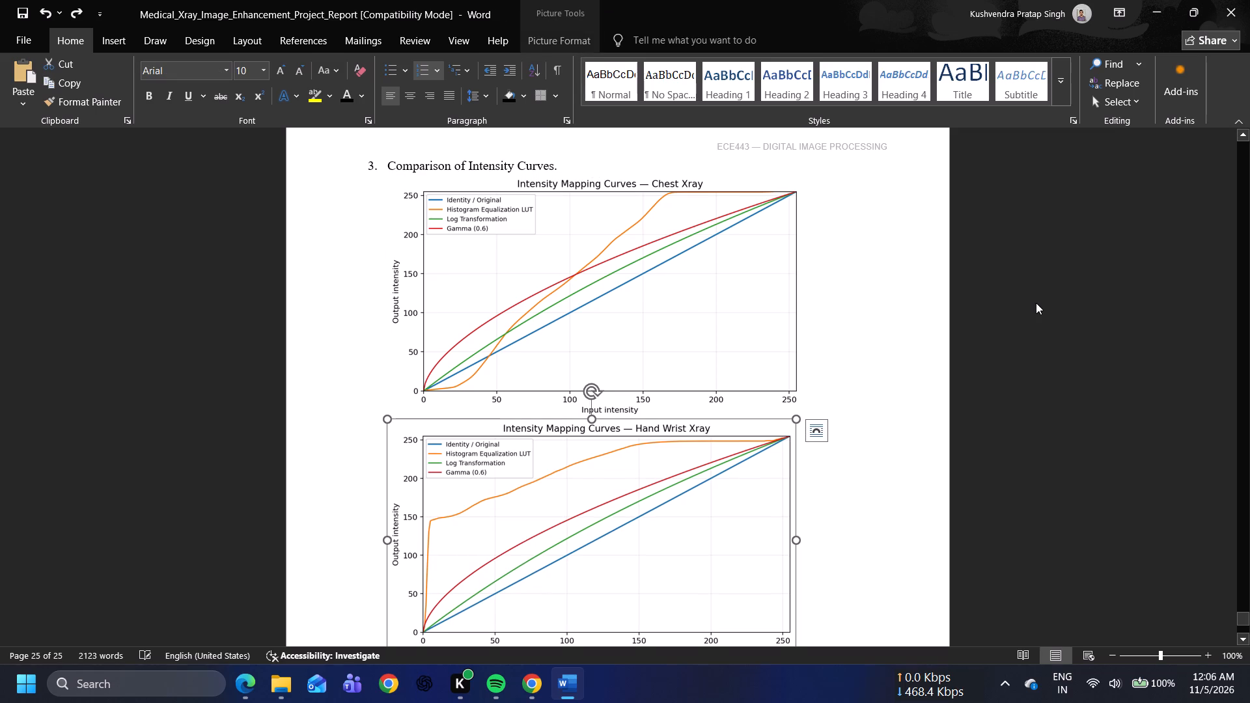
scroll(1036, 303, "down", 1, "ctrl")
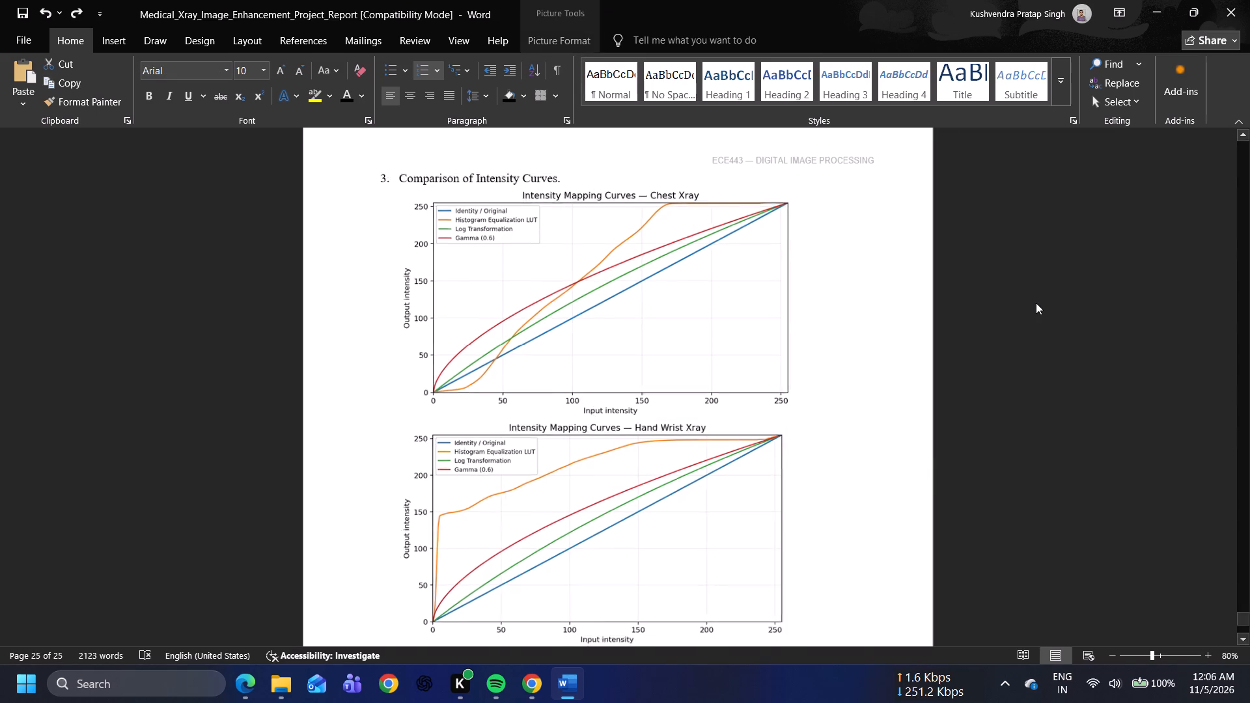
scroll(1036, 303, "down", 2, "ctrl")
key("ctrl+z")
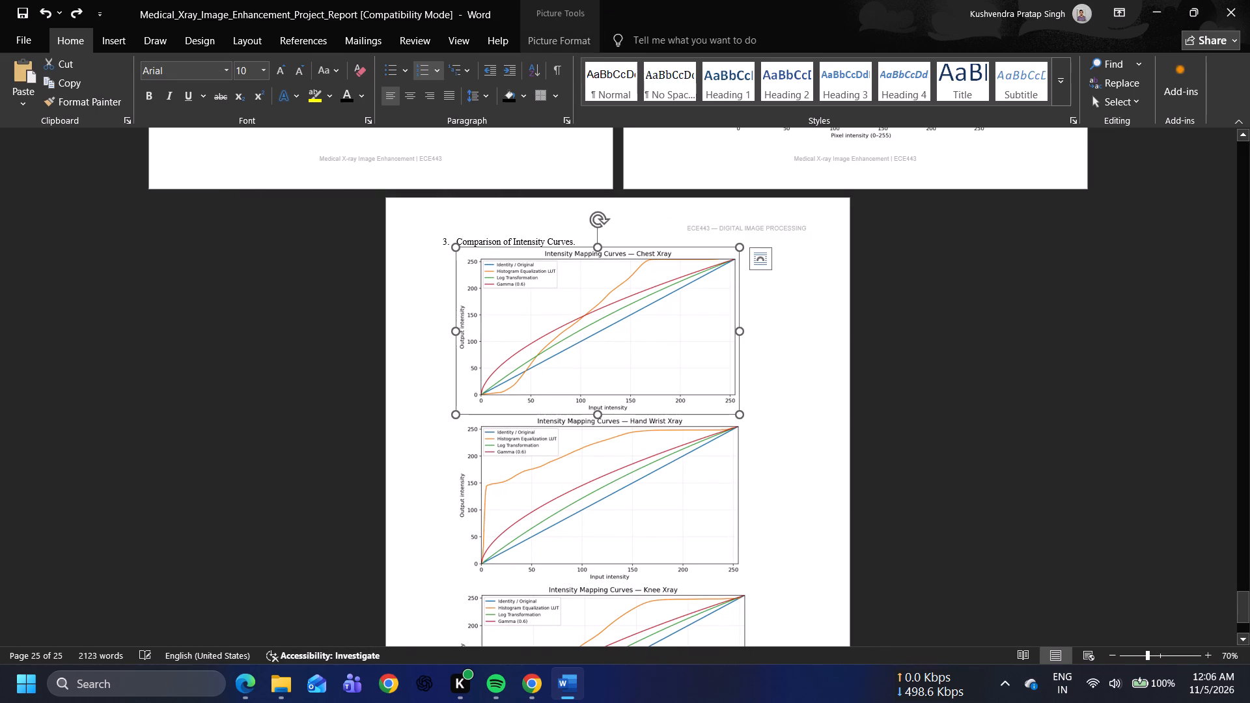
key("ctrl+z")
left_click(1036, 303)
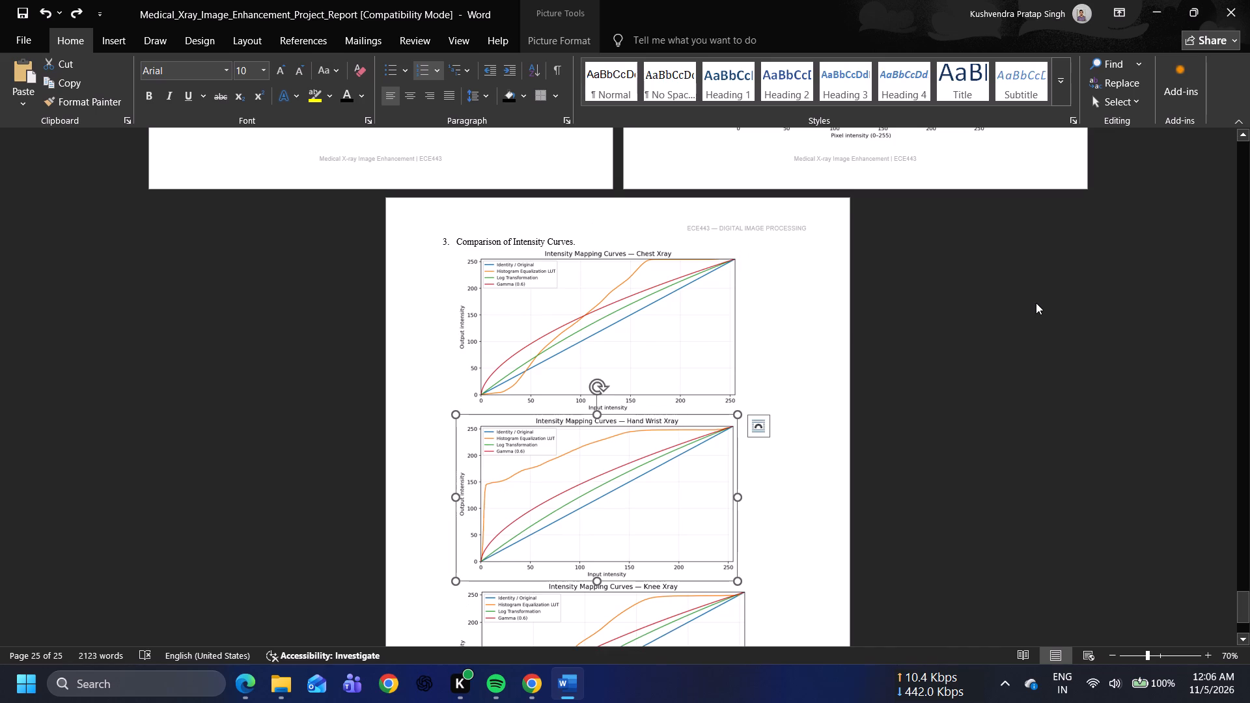
Enlarge the chest curves figure slightly to the same width as the knee curves figure.
scroll(947, 413, "down", 2)
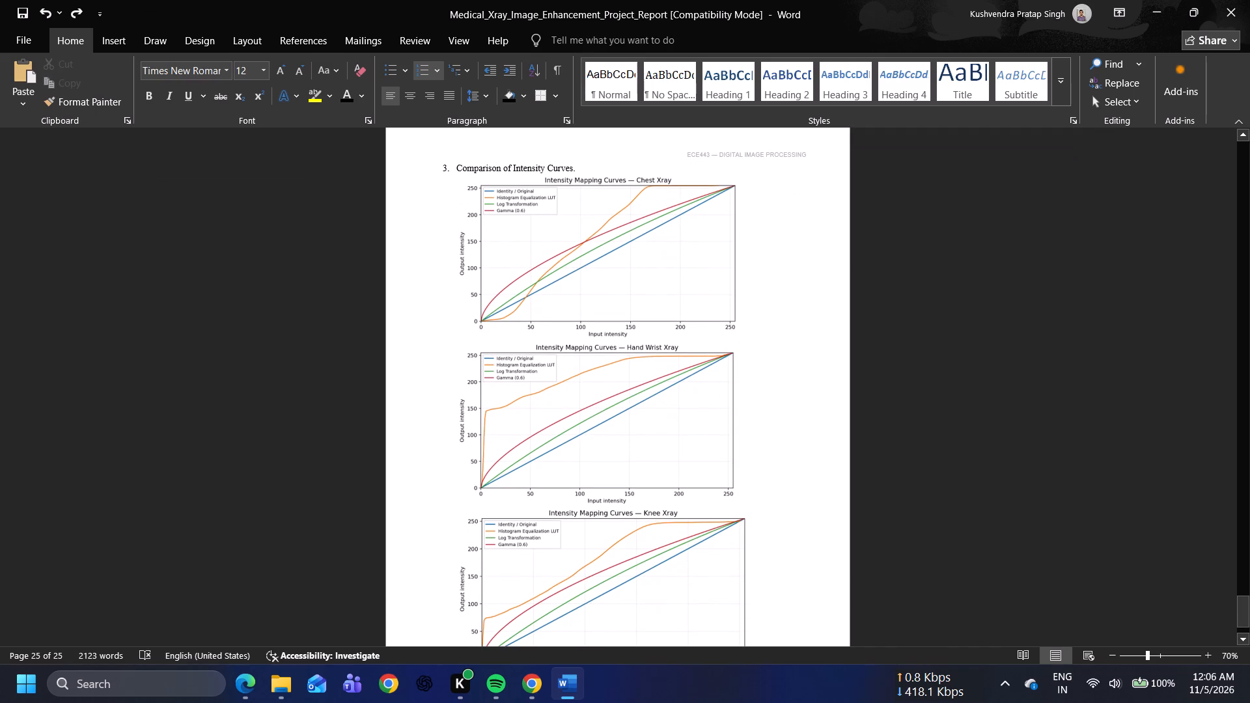
scroll(699, 439, "down", 1)
left_click(682, 225)
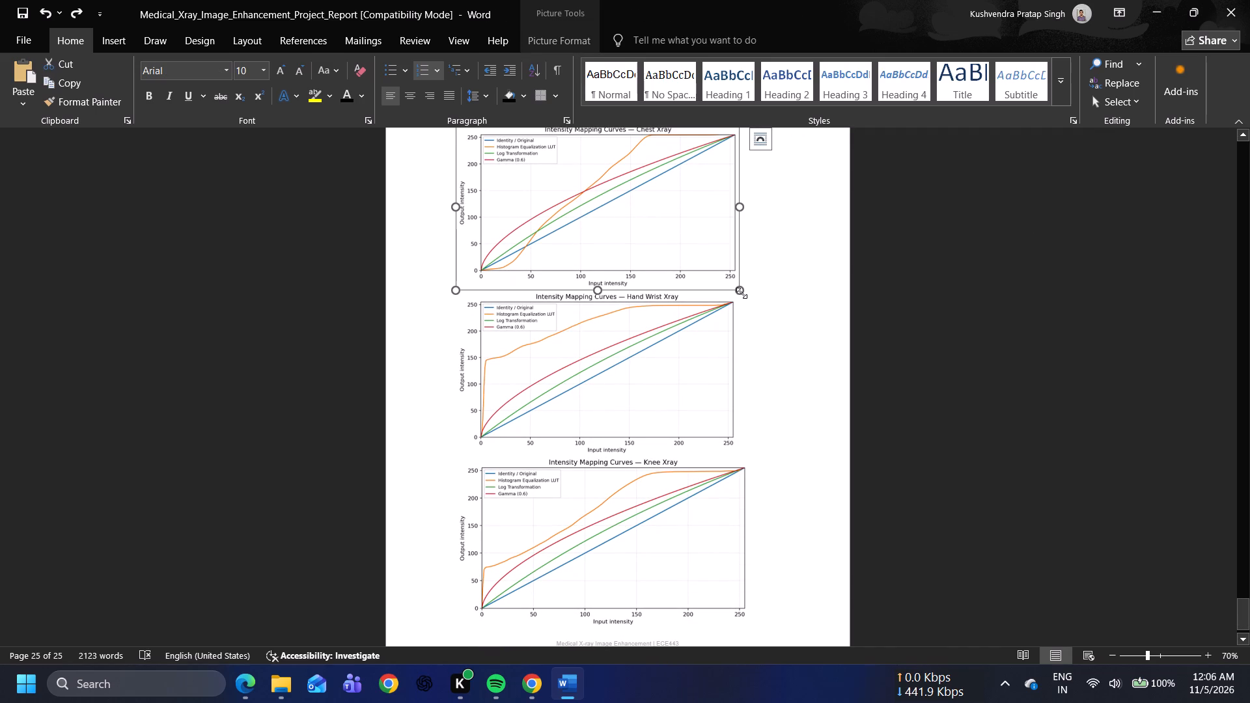
left_click_drag(742, 292, 749, 295)
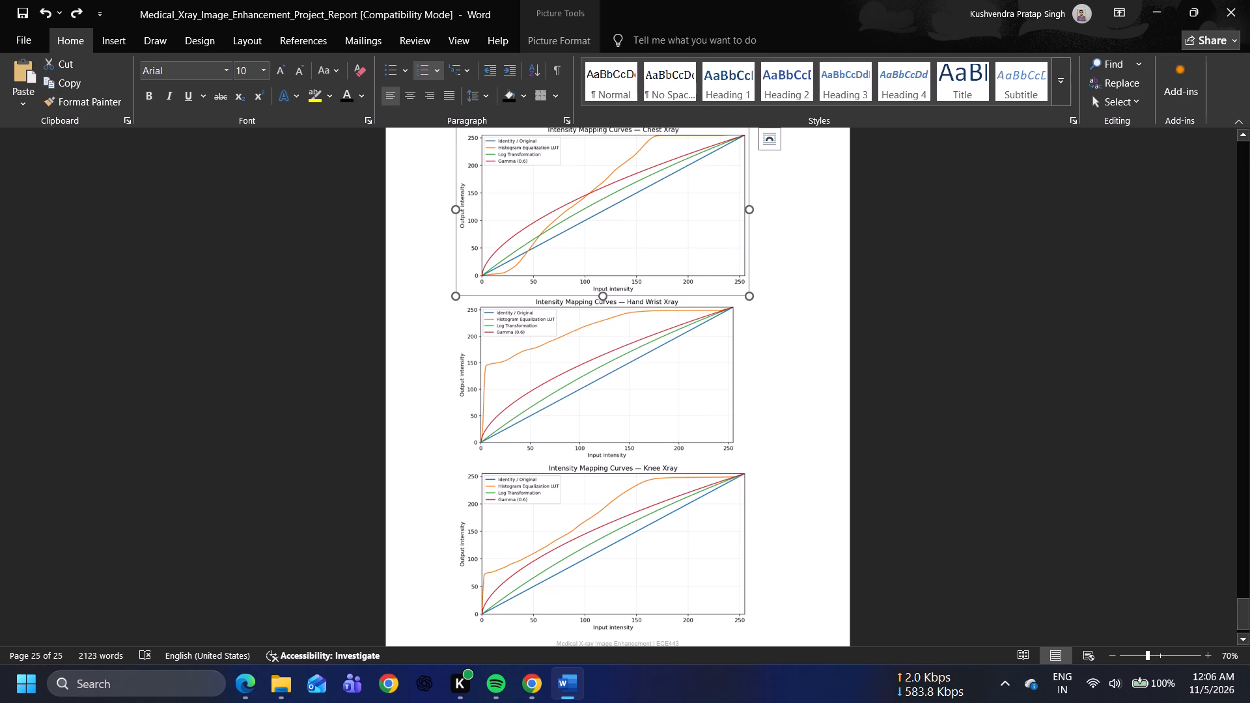
Enlarge the hand wrist curves figure and shrink the knee curves figure slightly, bringing both to about the same width.
left_click(717, 340)
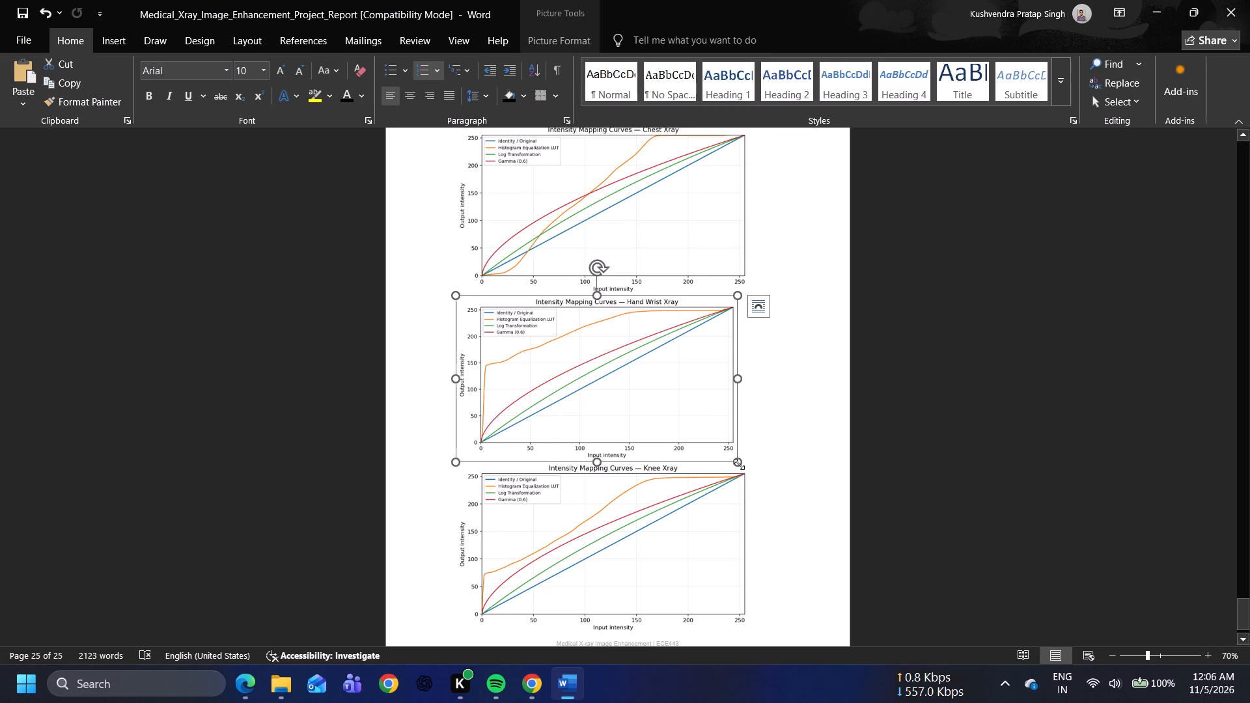
left_click(739, 464)
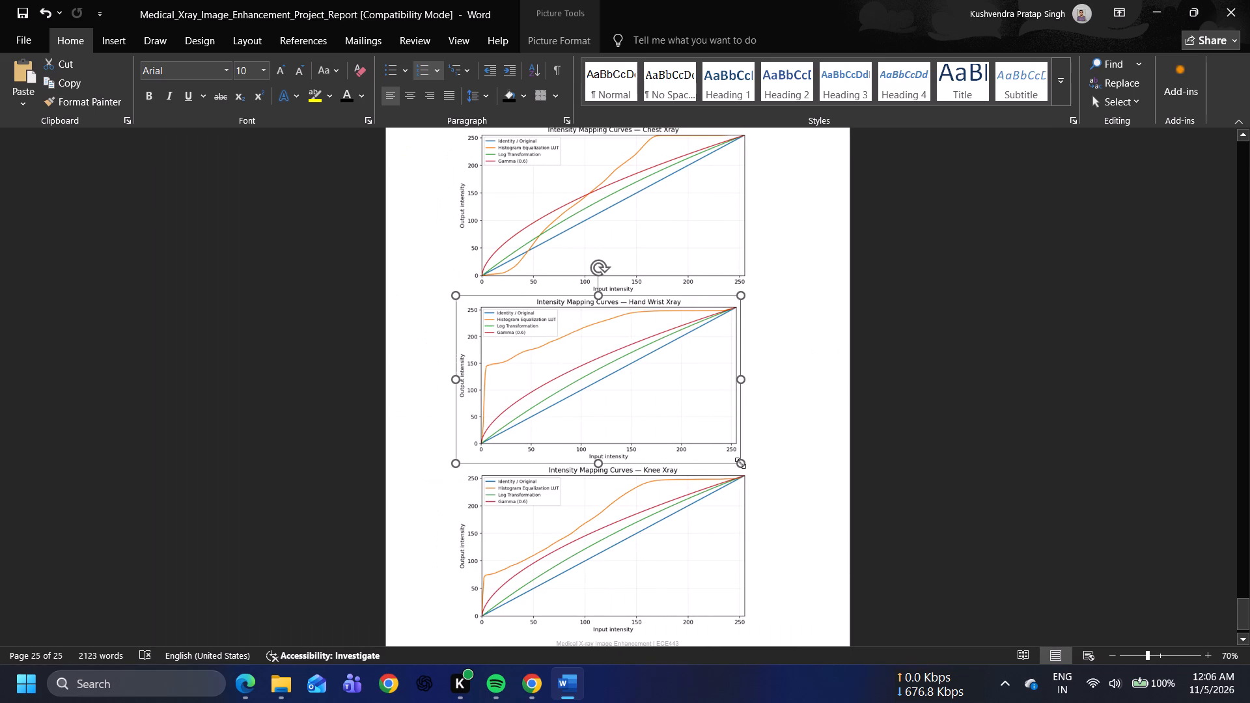
left_click(730, 510)
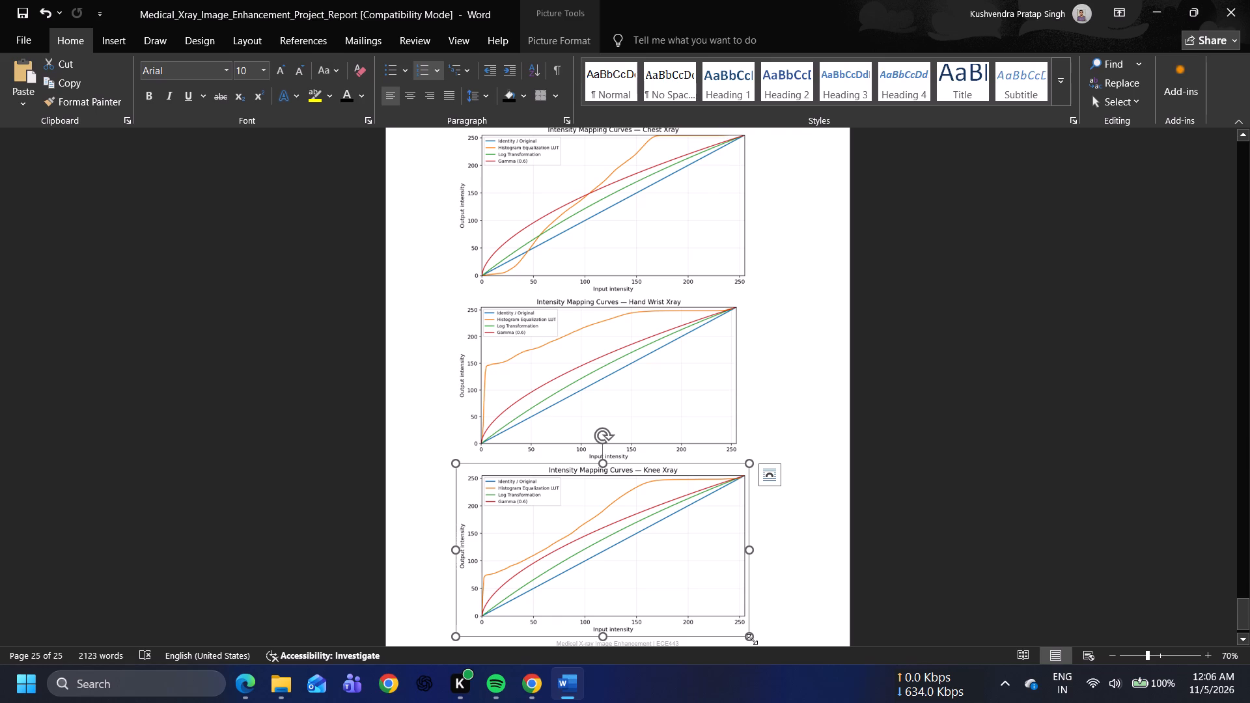
left_click_drag(752, 639, 743, 627)
left_click(708, 367)
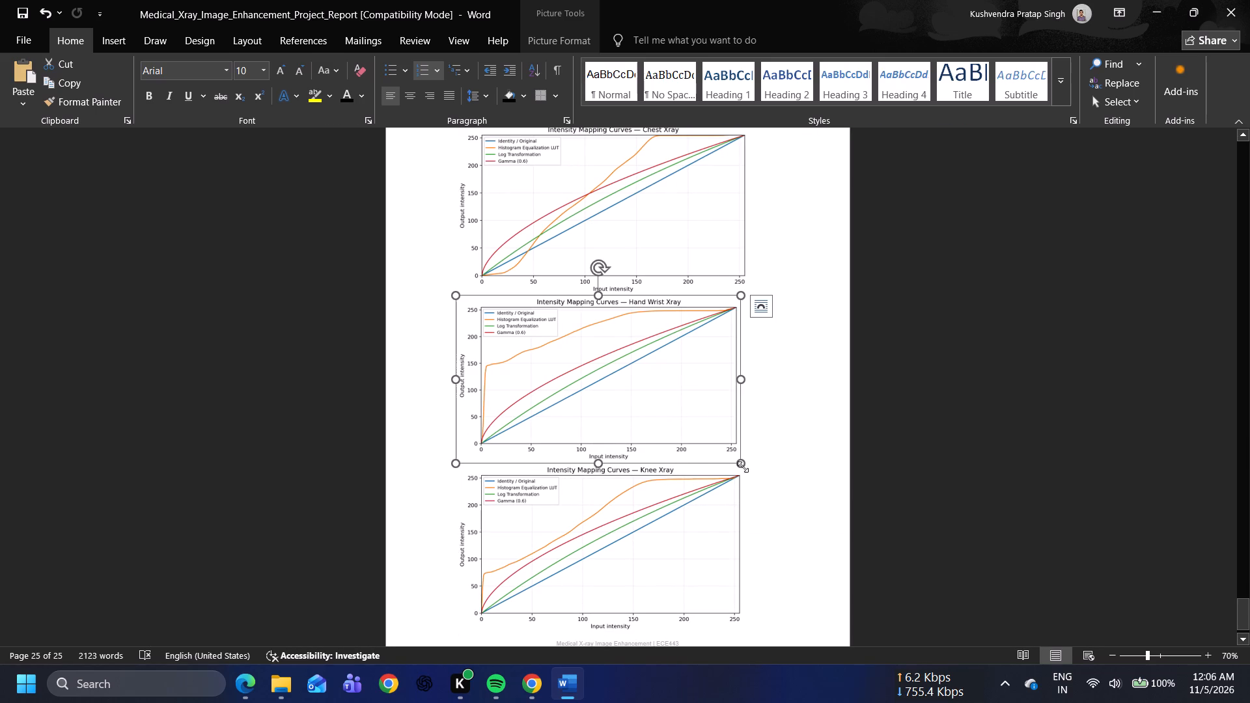
left_click(742, 465)
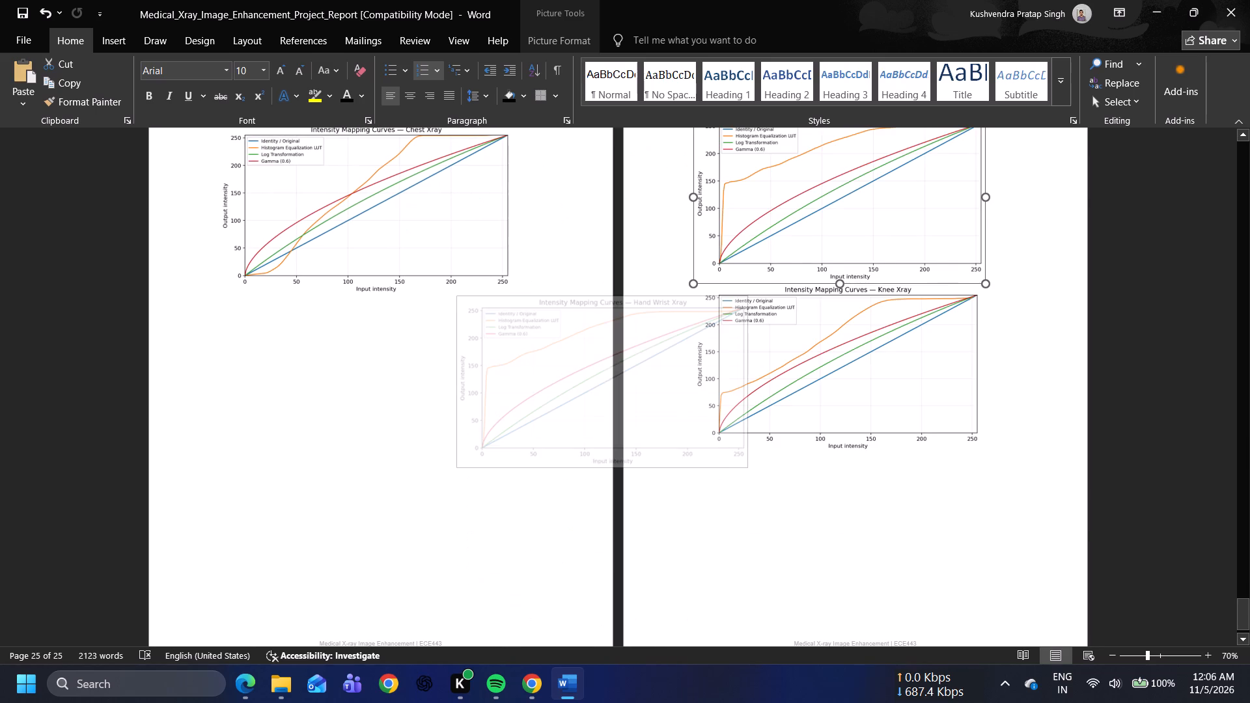
Shrink the chest curves figure slightly to match the width of the hand wrist and knee curves figures.
left_click(704, 207)
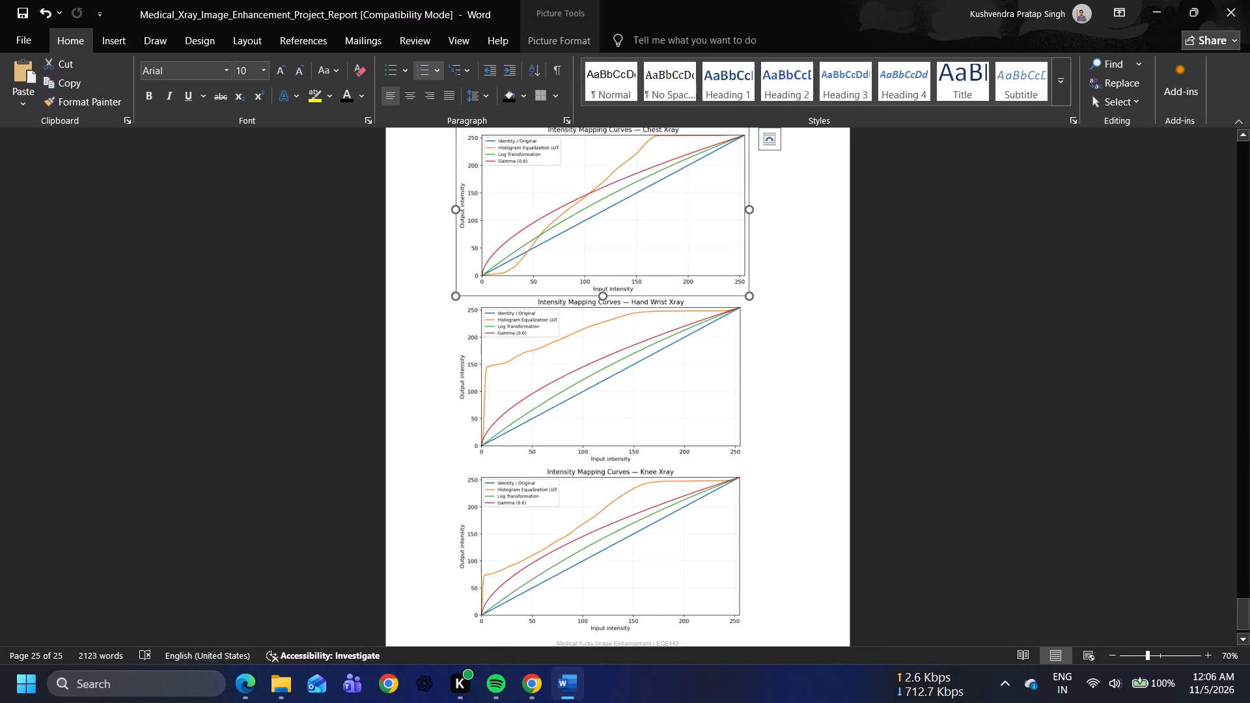
left_click_drag(751, 293, 748, 286)
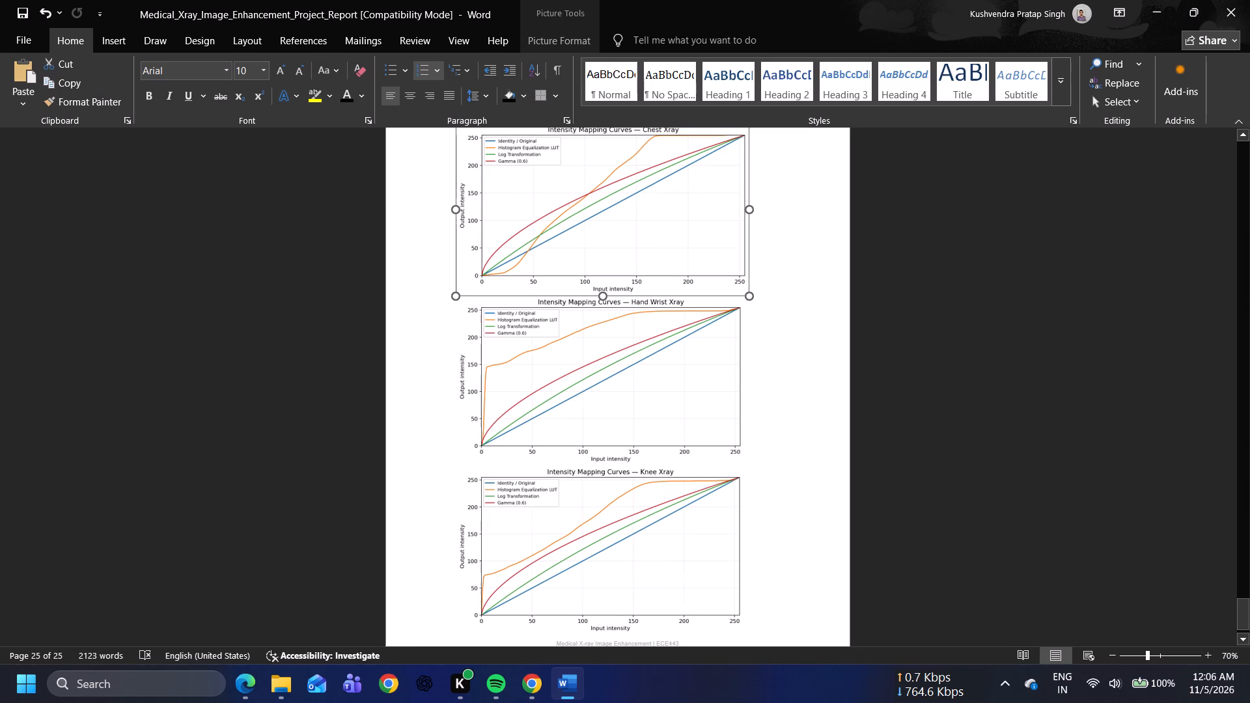
left_click_drag(748, 286, 745, 287)
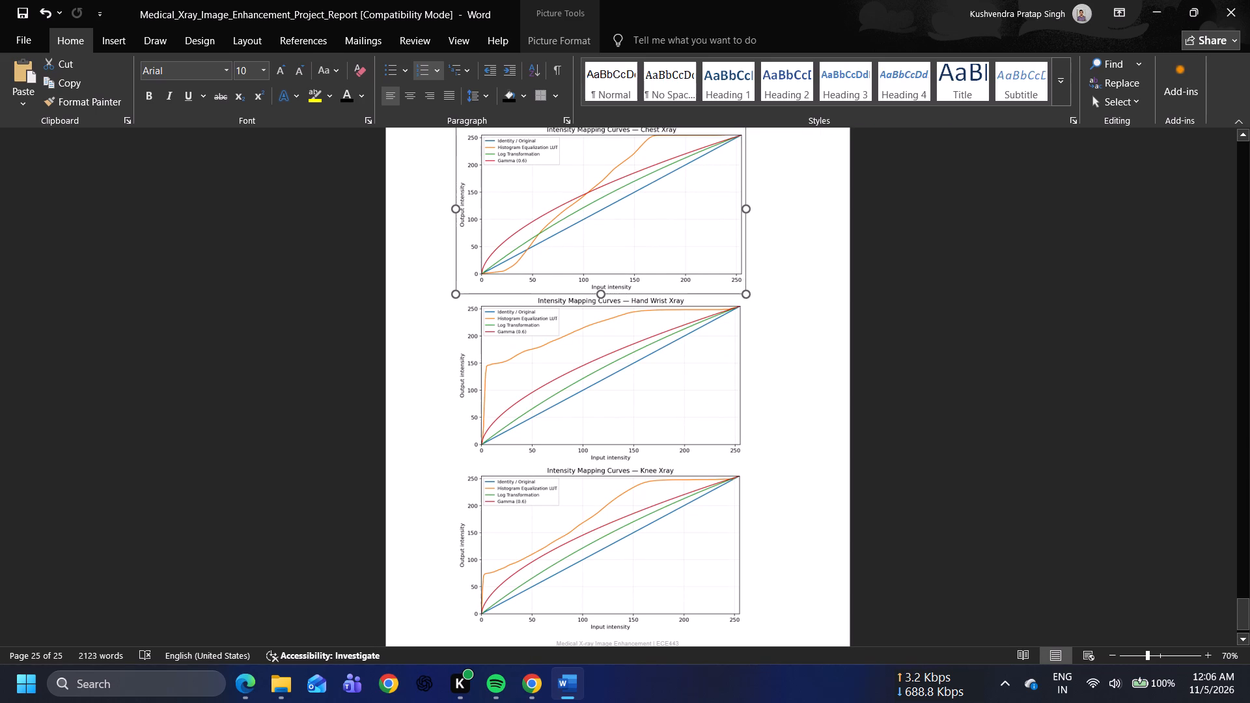
left_click_drag(745, 287, 743, 286)
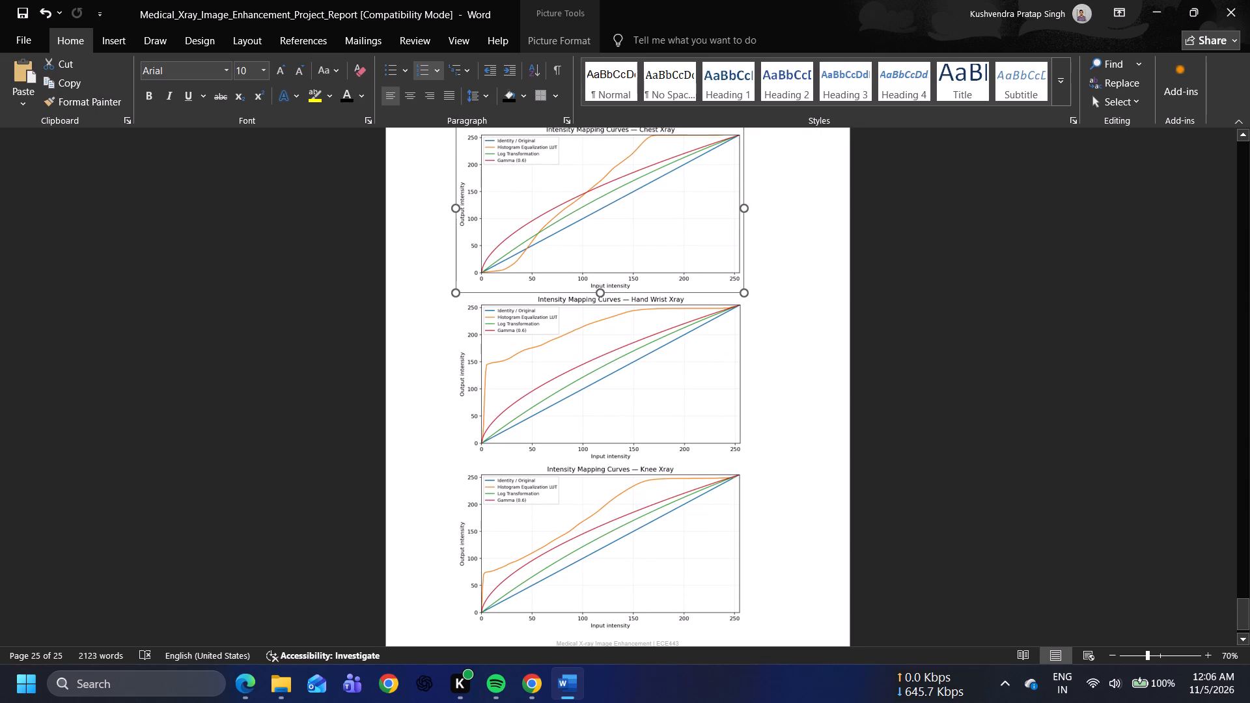
left_click_drag(743, 286, 744, 287)
left_click(926, 368)
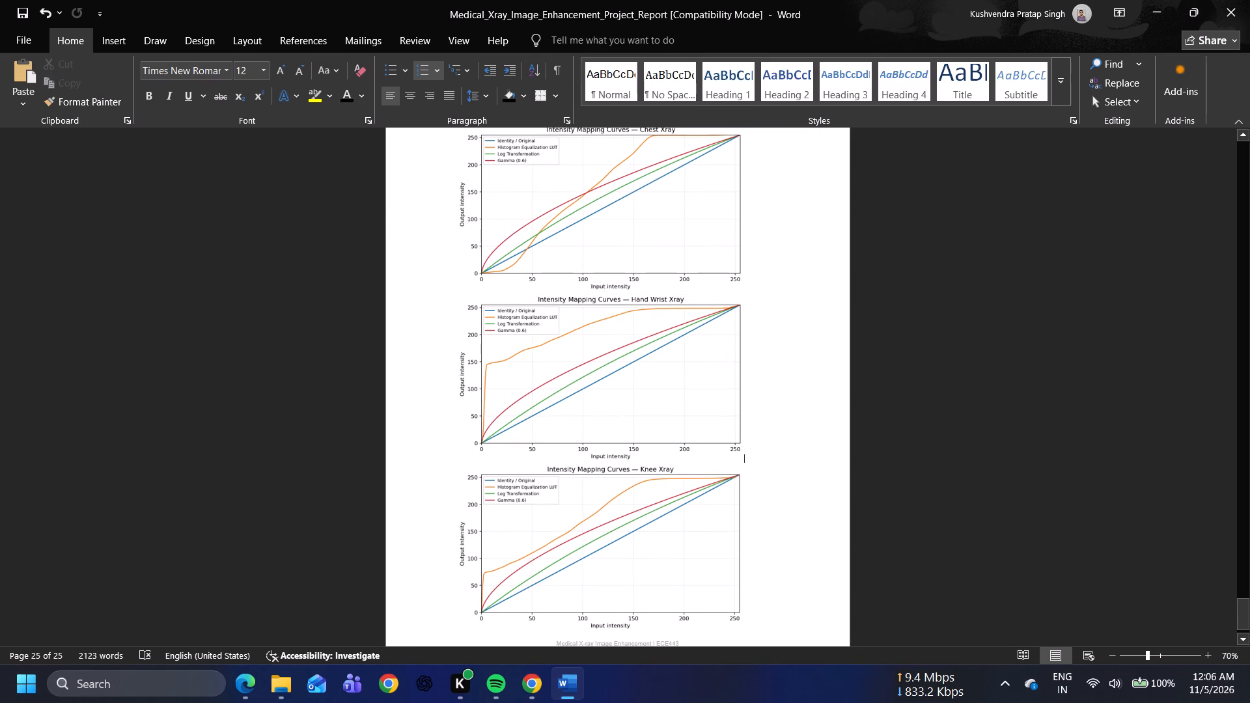
Start numbered item 4 on the page after the knee curves figure.
scroll(926, 368, "down", 3)
scroll(926, 368, "up", 4)
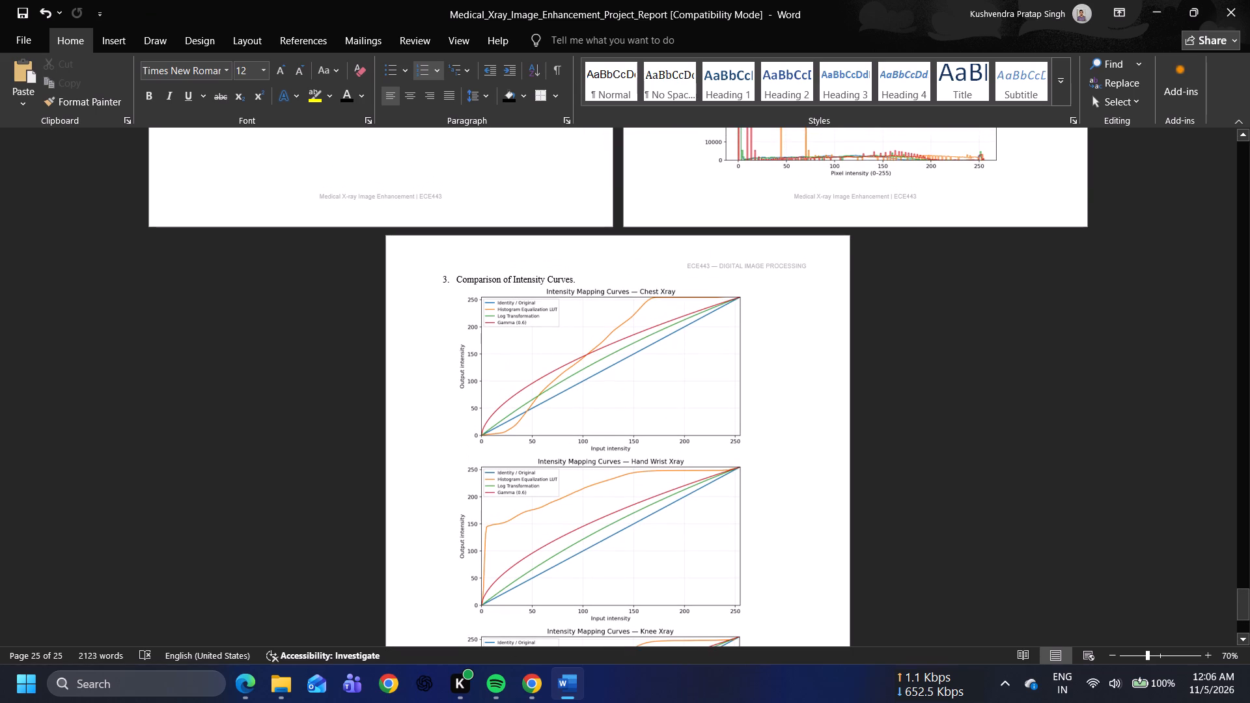
scroll(926, 368, "up", 1, "ctrl")
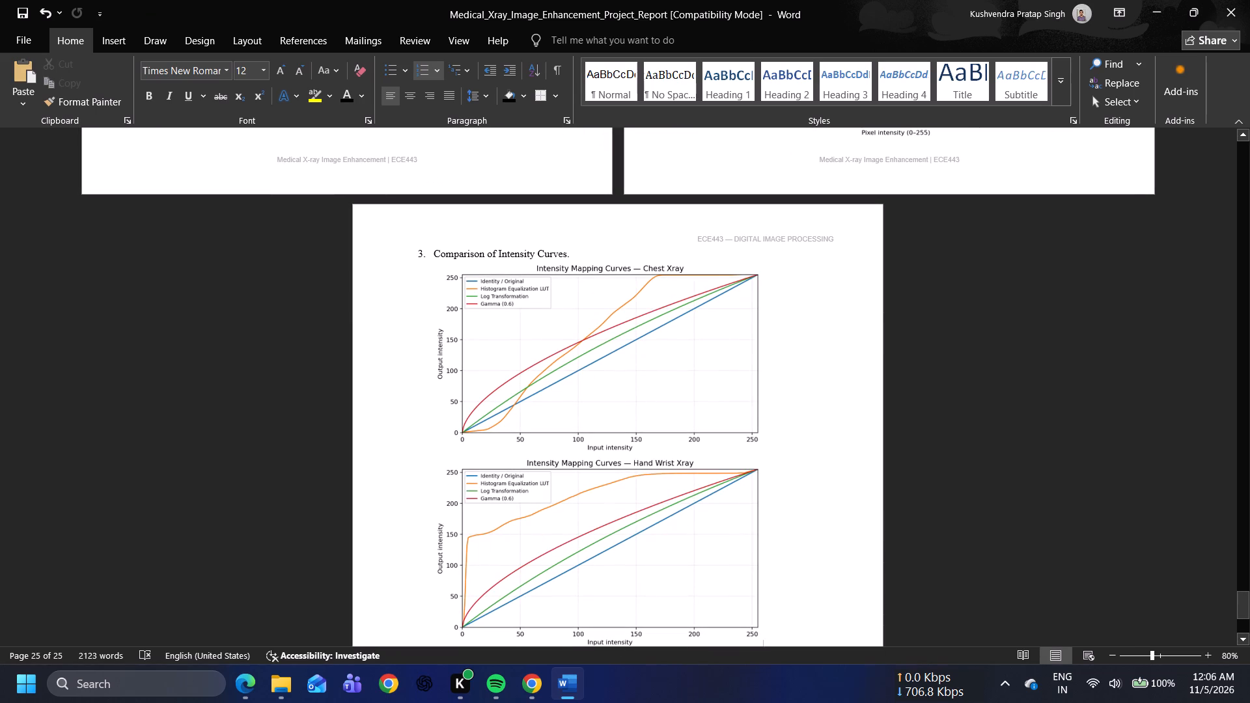
scroll(926, 368, "down", 7)
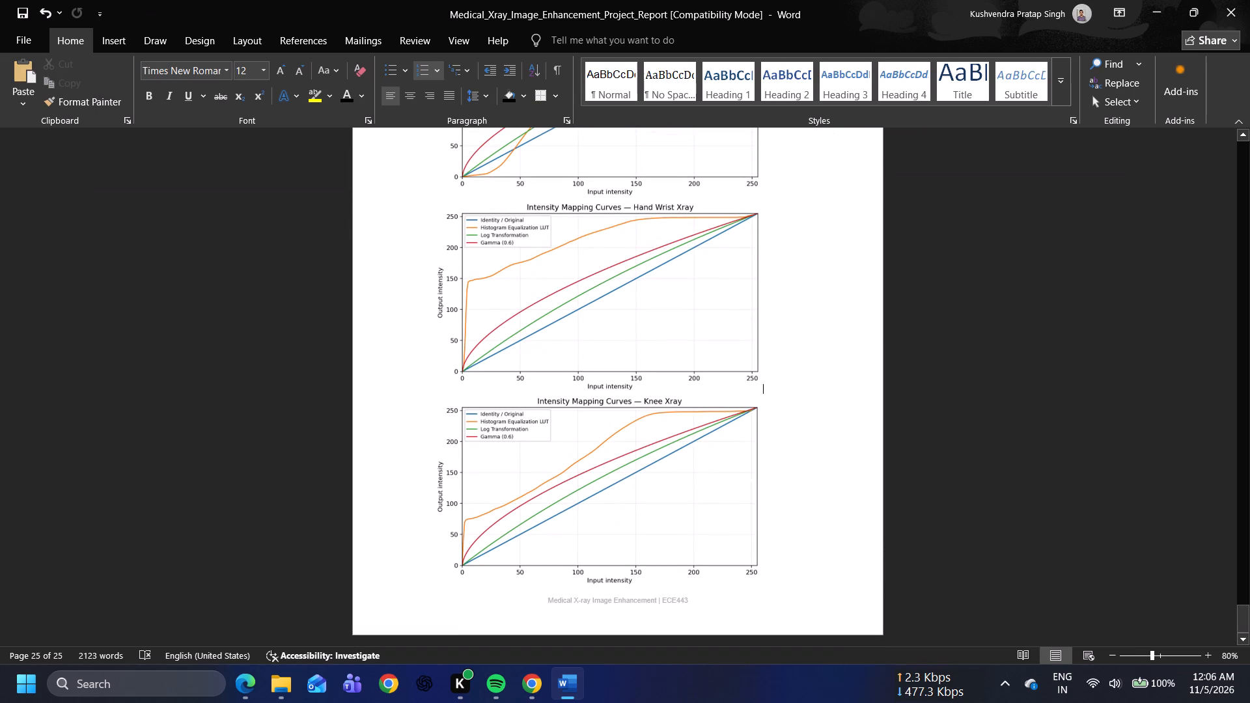
left_click(774, 547)
scroll(774, 547, "down", 5)
key("Right")
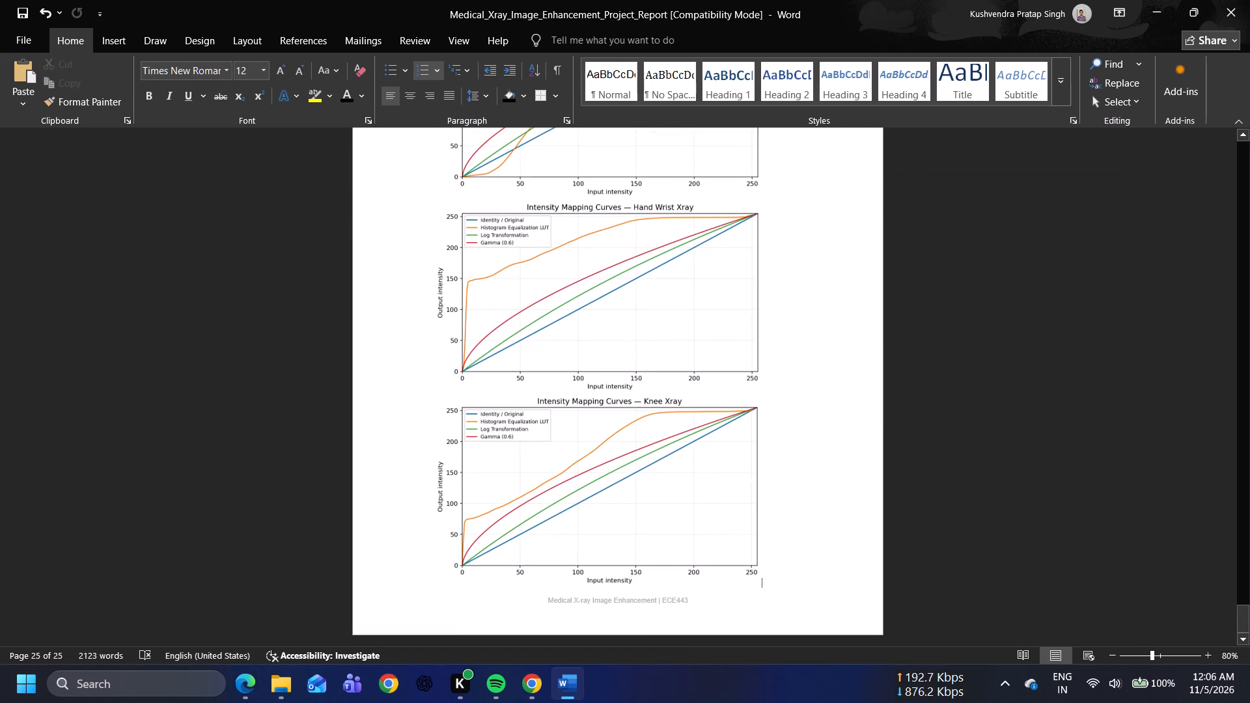
key("Return")
scroll(774, 547, "up", 2, "ctrl")
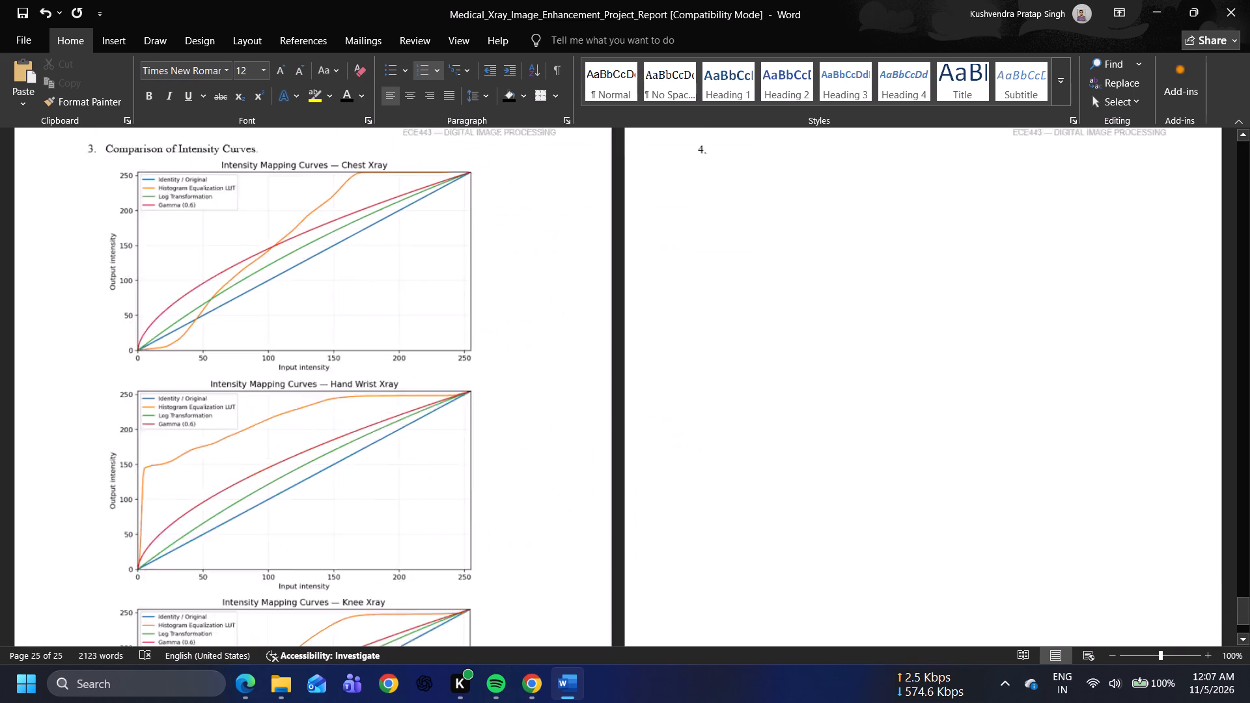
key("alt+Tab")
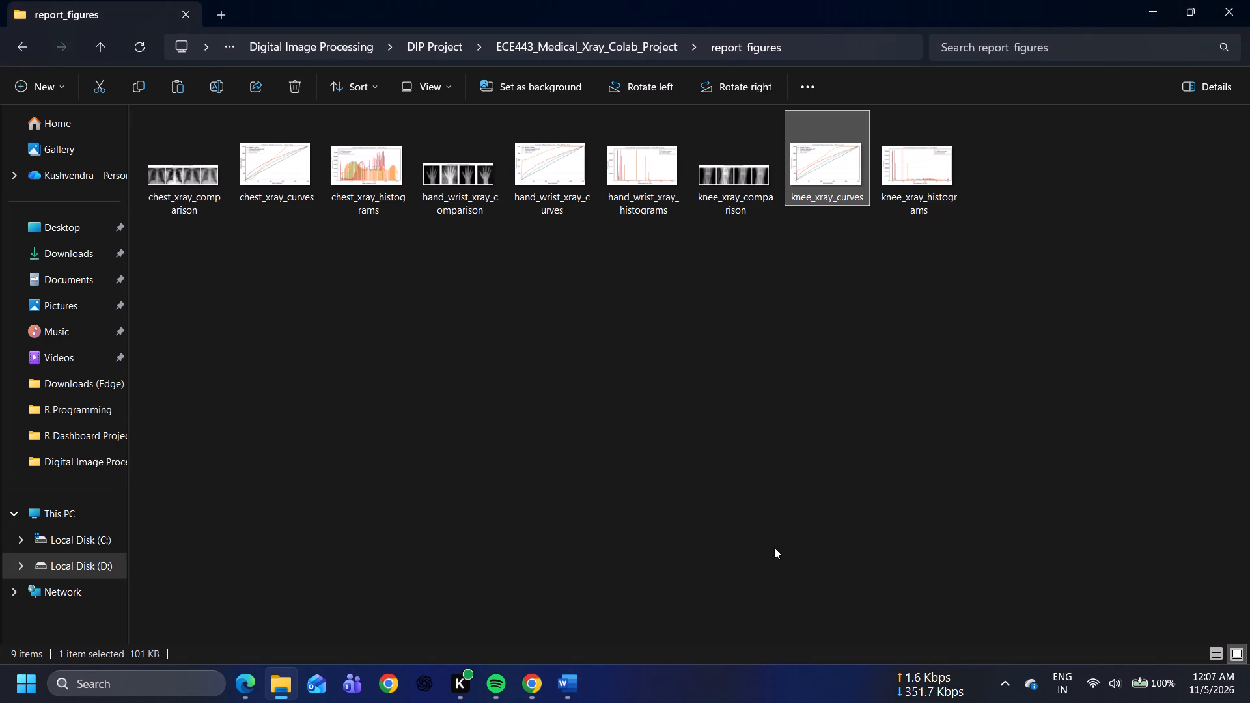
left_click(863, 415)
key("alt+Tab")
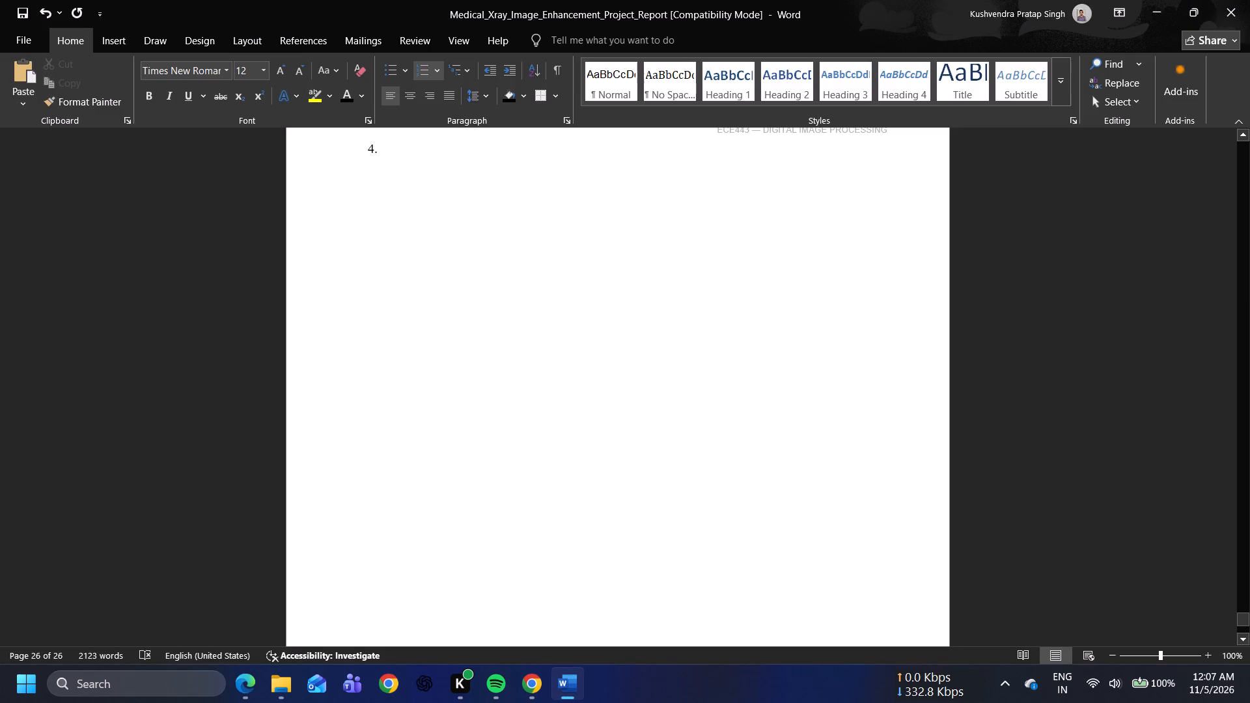
Review the Appendix B pages from the empty item 4 back to the original and executed image comparisons.
scroll(863, 415, "up", 4)
scroll(863, 415, "down", 19)
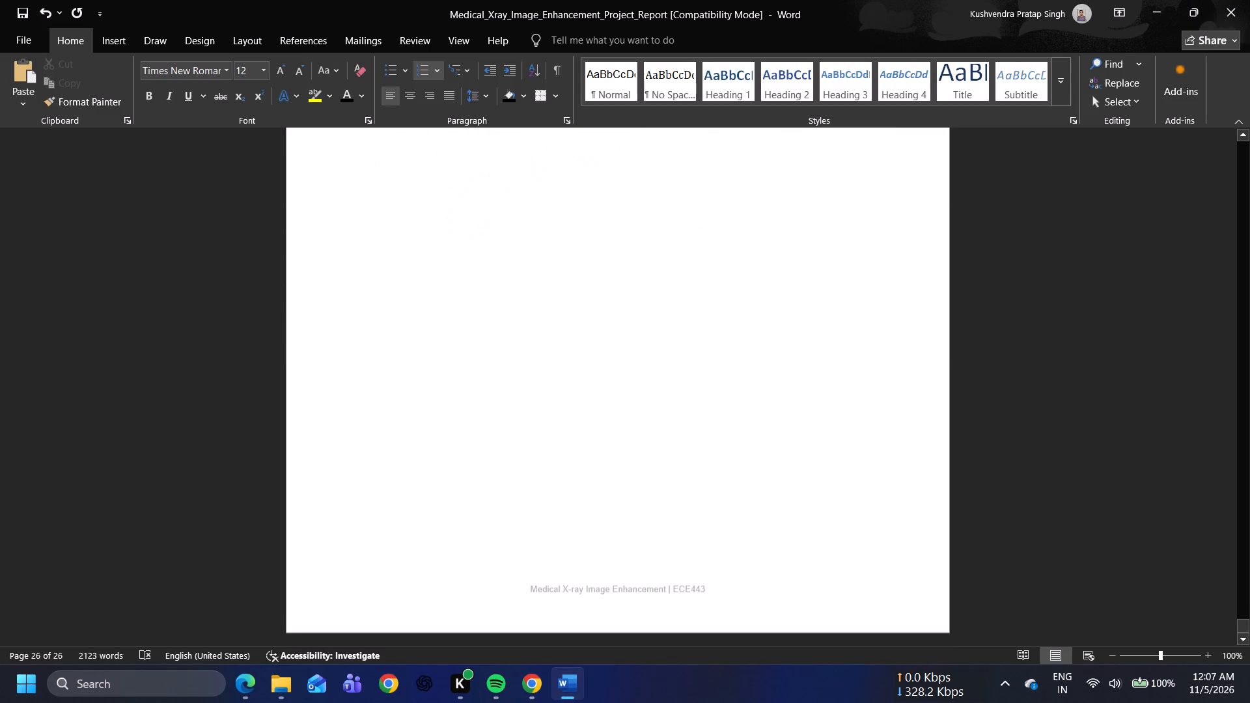
scroll(863, 415, "up", 15)
scroll(863, 415, "up", 6)
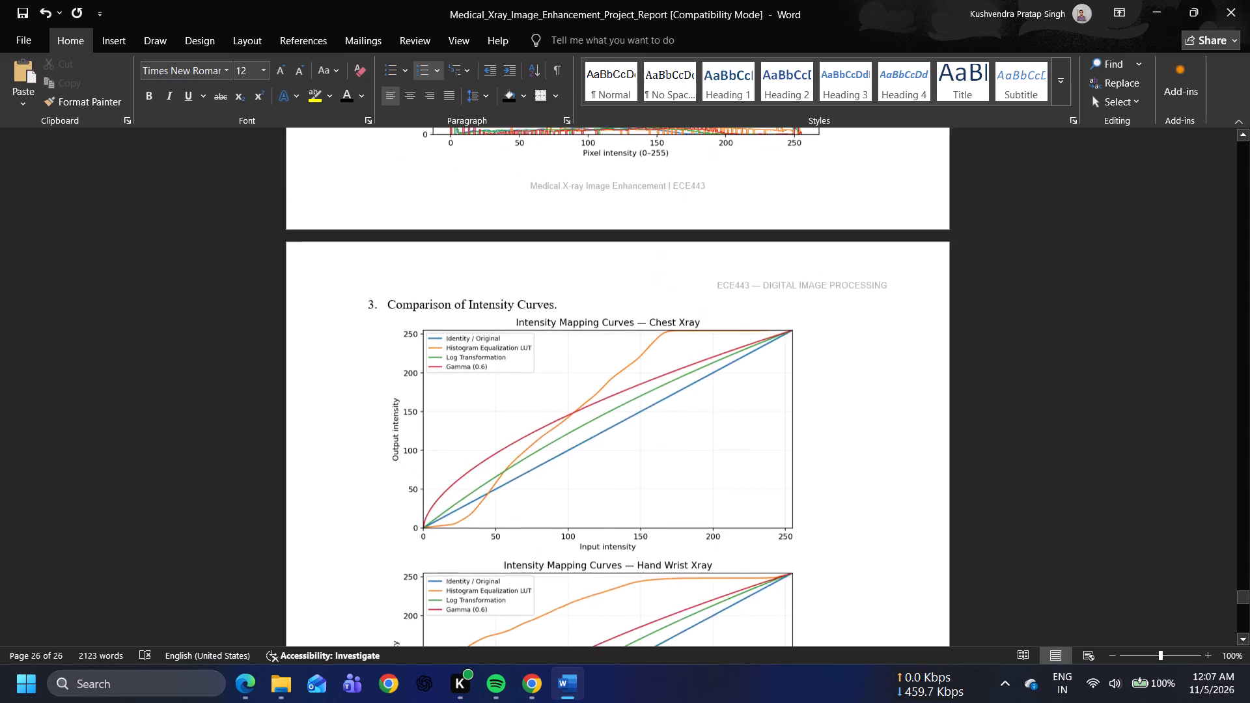
scroll(863, 415, "up", 19)
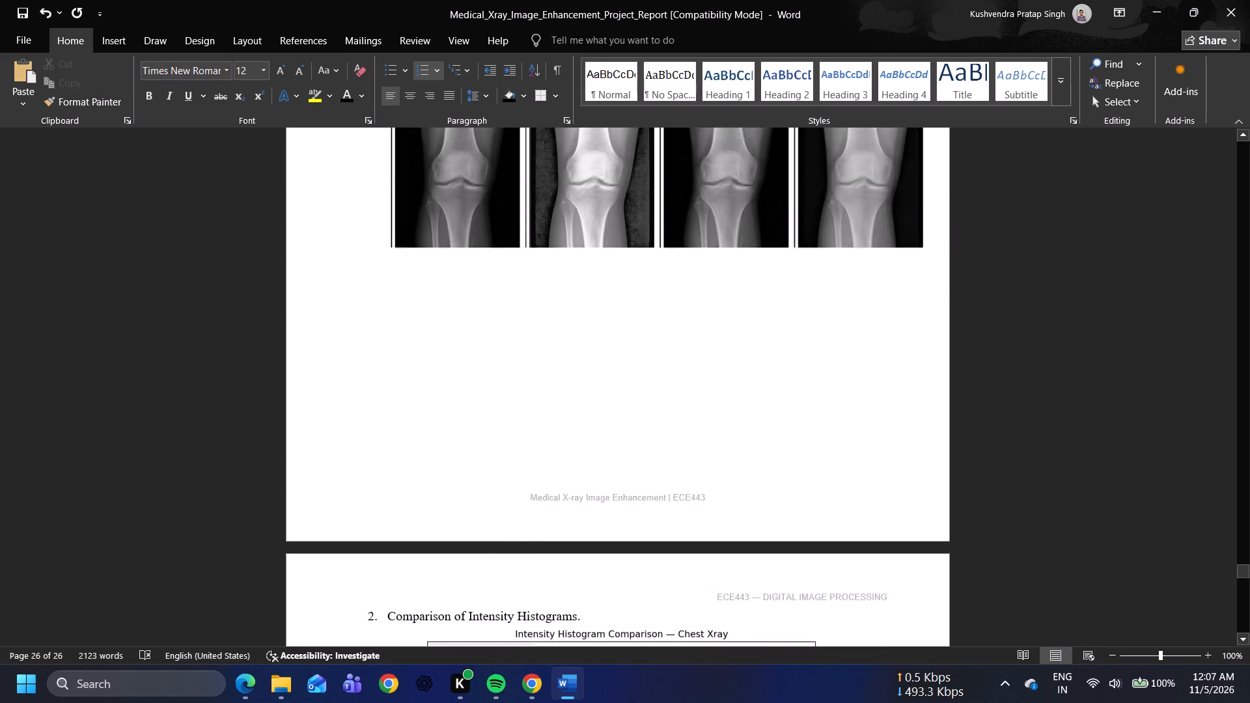
scroll(863, 415, "up", 9)
scroll(863, 415, "down", 5)
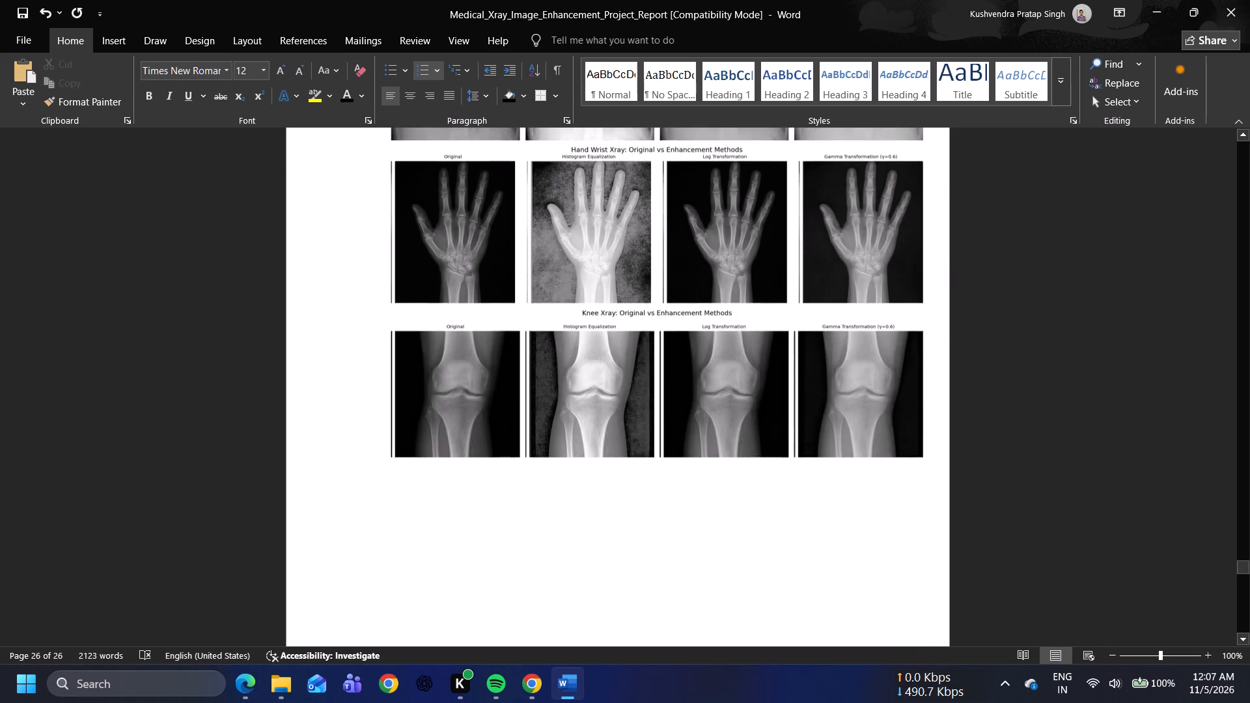
scroll(863, 415, "up", 8)
scroll(863, 415, "down", 5)
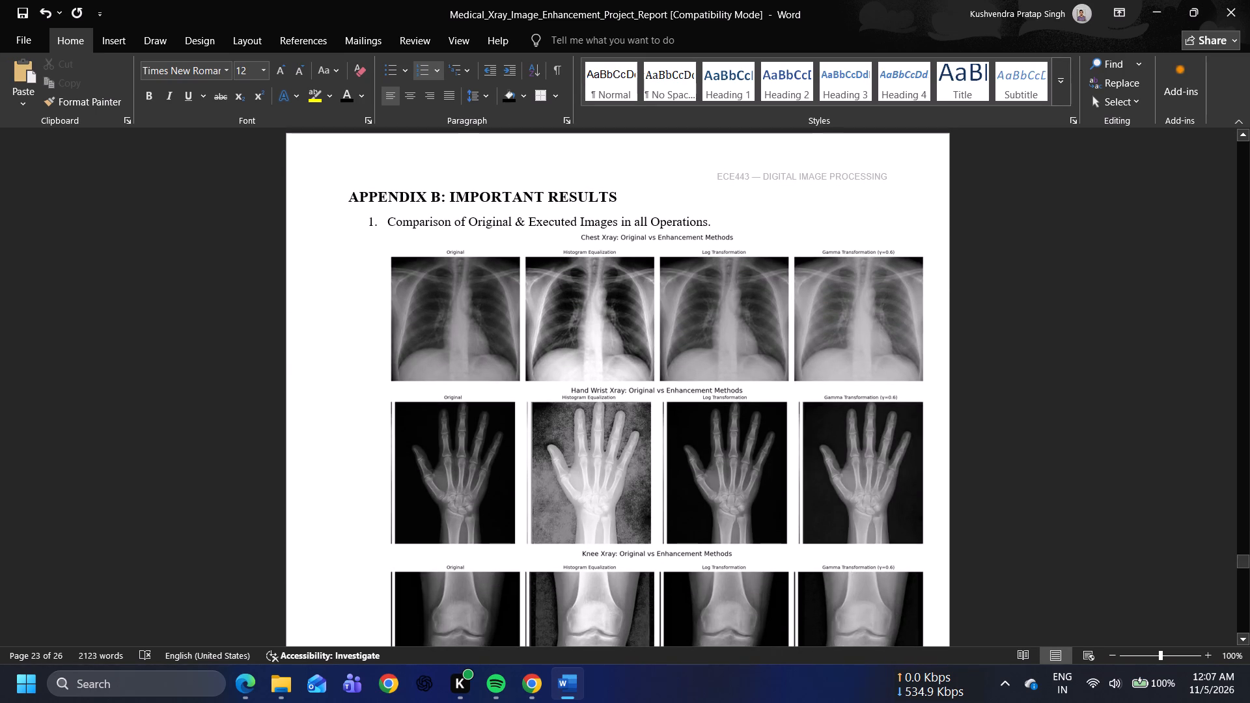
Switch to the Colab notebook in Chrome and examine its comparison images, metrics tables and average-metric bar charts through the last cell.
left_click(533, 680)
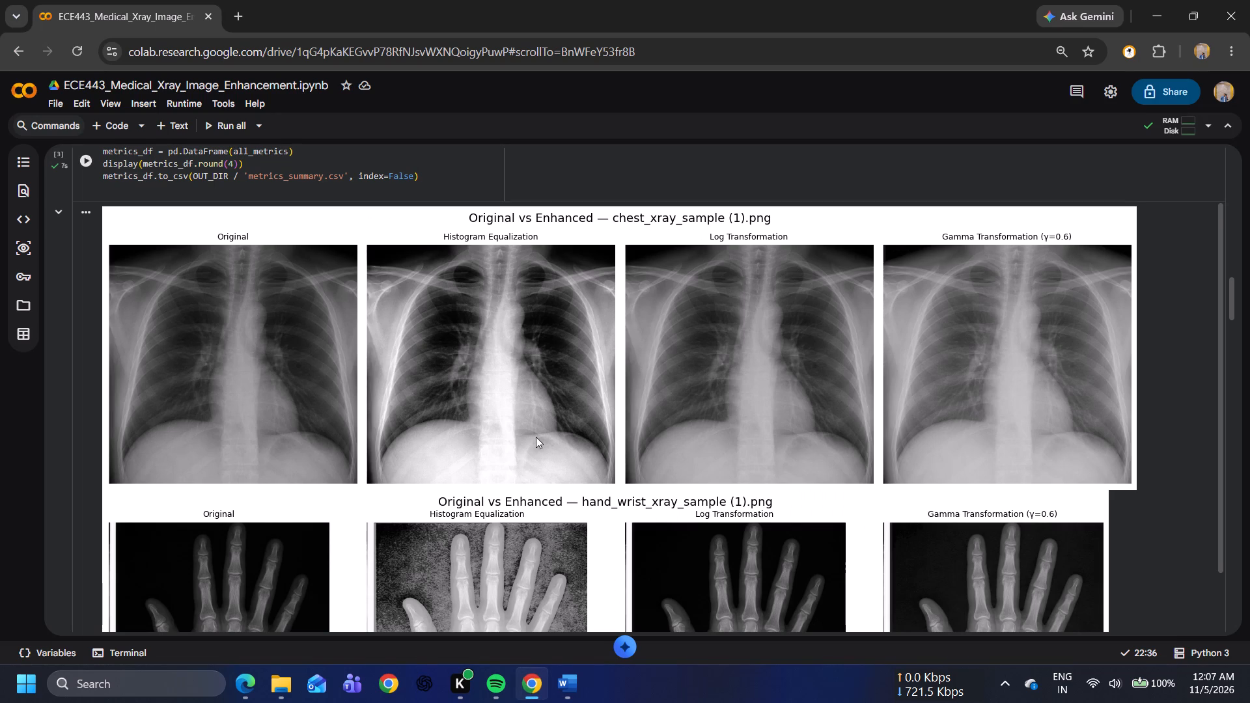
scroll(536, 437, "down", 8)
scroll(964, 365, "down", 2)
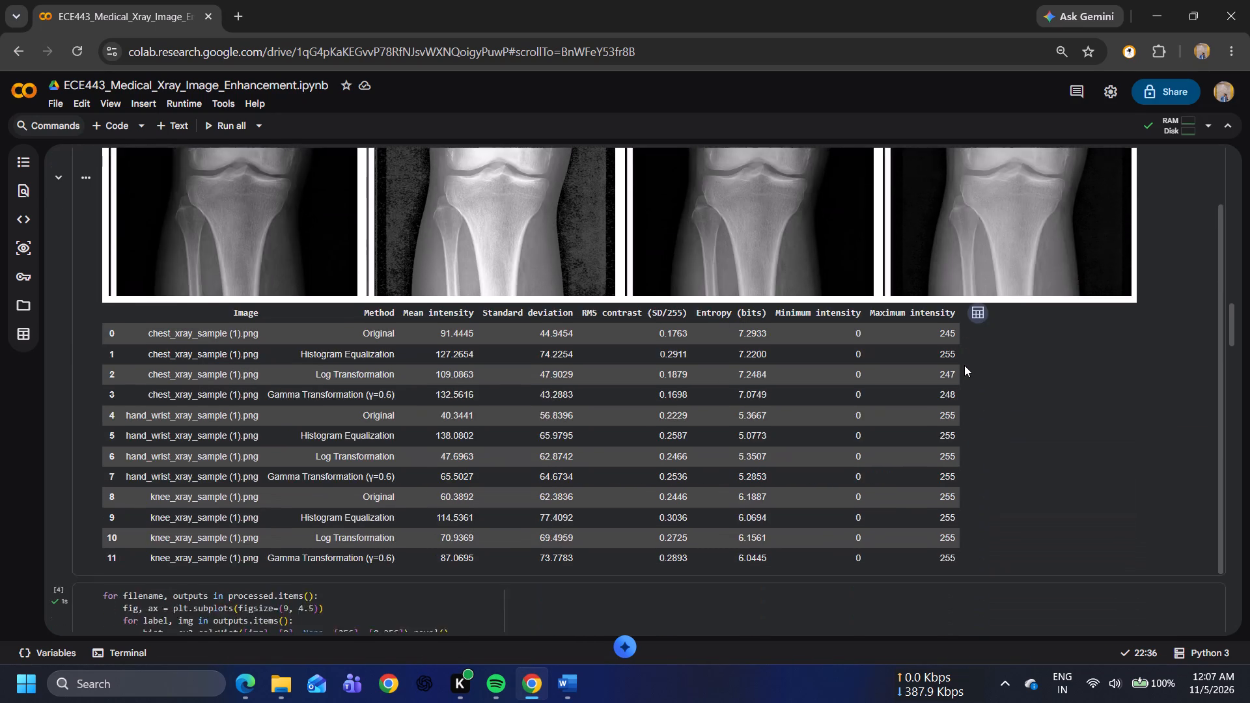
scroll(964, 365, "down", 1)
scroll(939, 452, "up", 1)
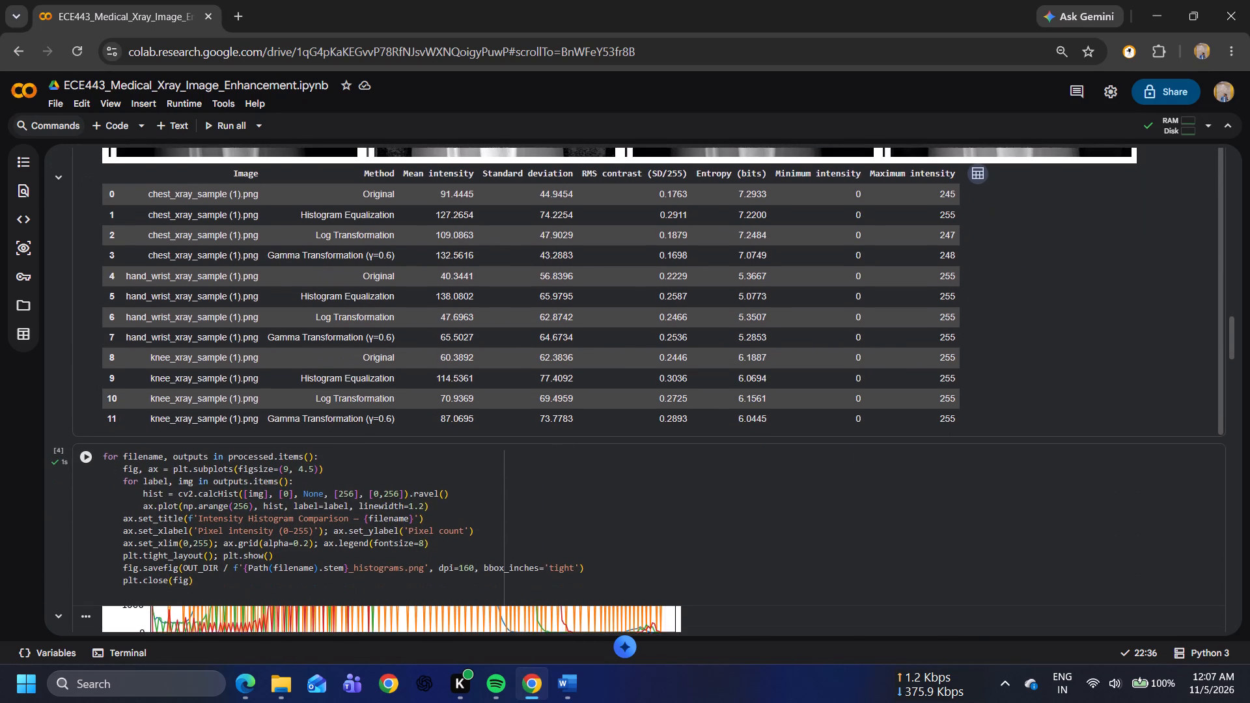
scroll(939, 452, "up", 1)
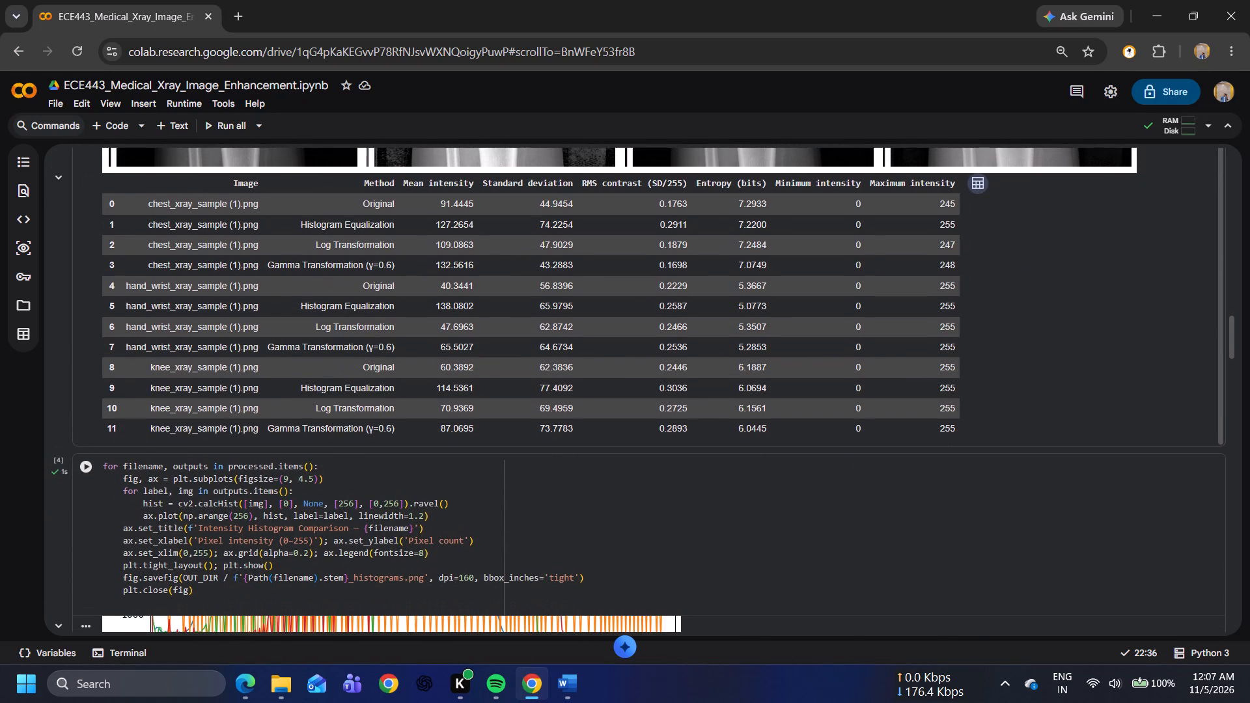
scroll(919, 497, "down", 7)
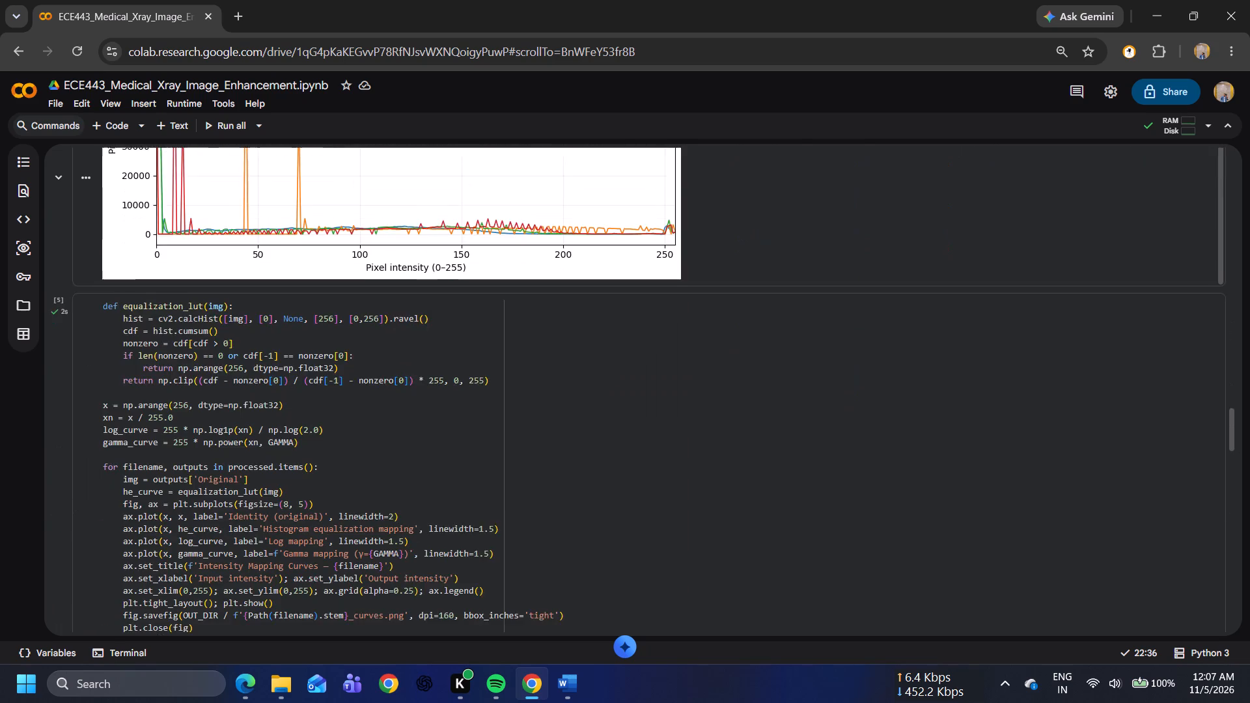
scroll(919, 497, "down", 10)
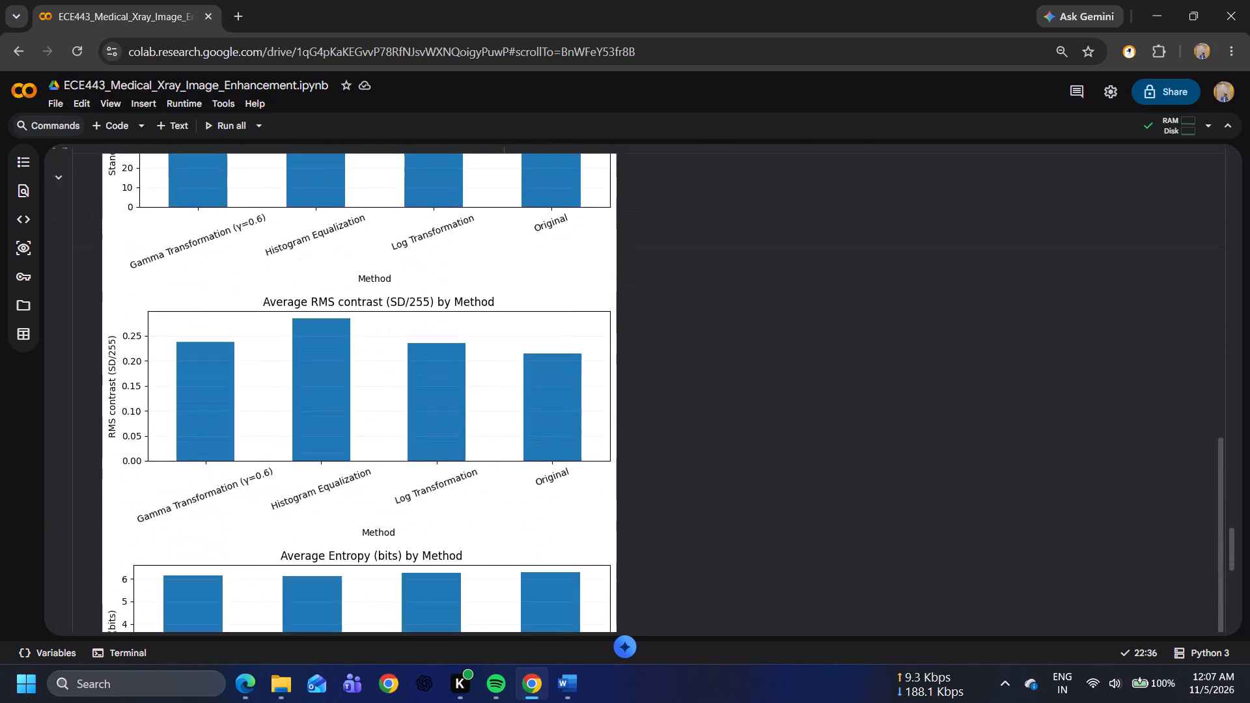
scroll(786, 509, "down", 1)
scroll(607, 469, "up", 1)
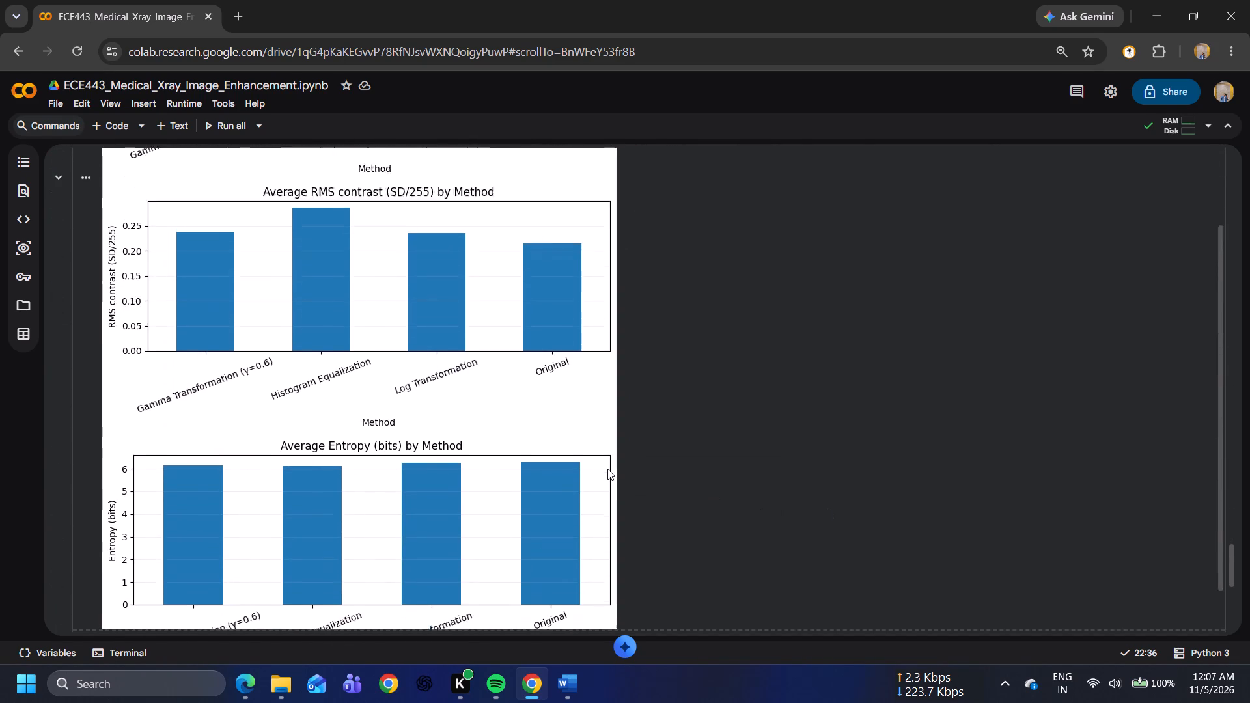
scroll(607, 469, "up", 6)
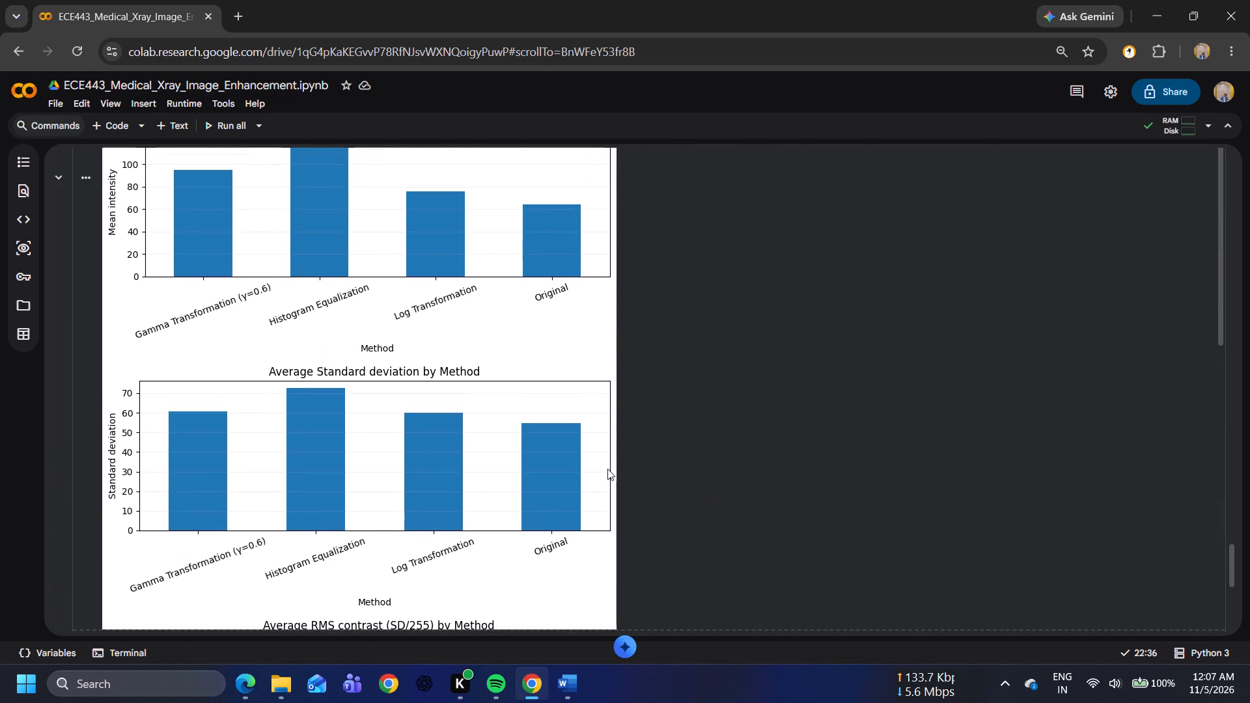
scroll(630, 464, "up", 2)
scroll(630, 464, "down", 1)
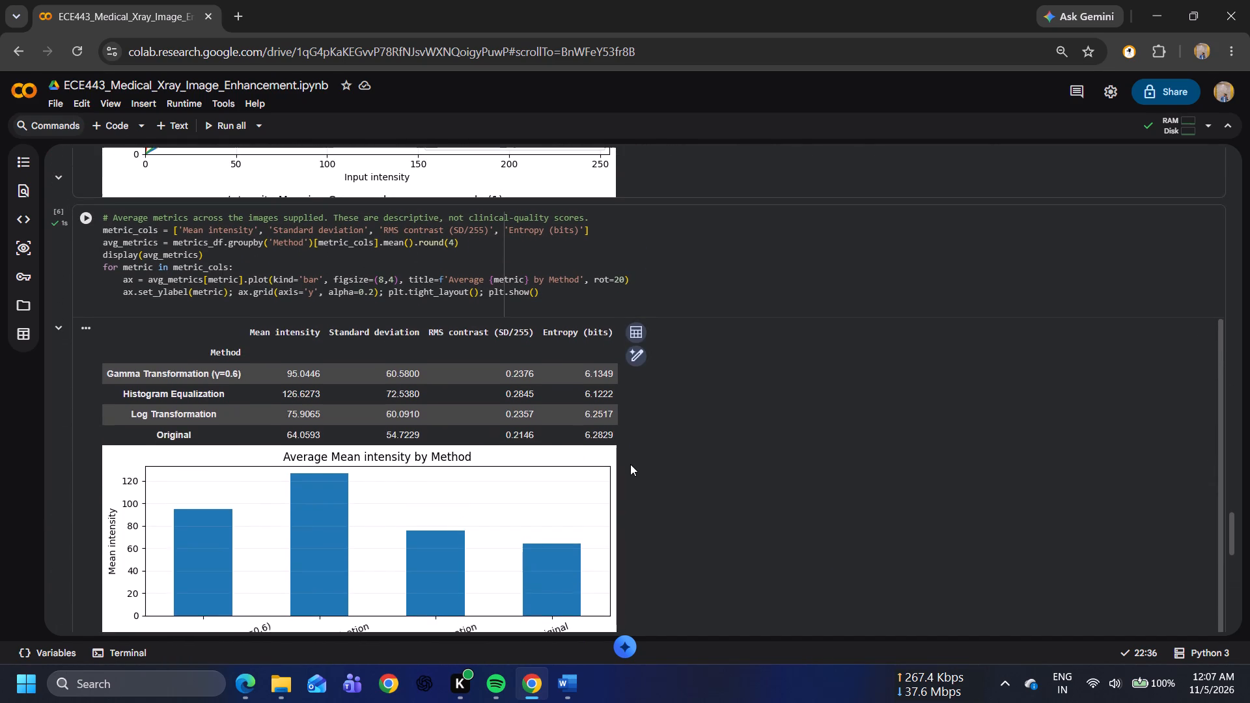
scroll(630, 464, "down", 12)
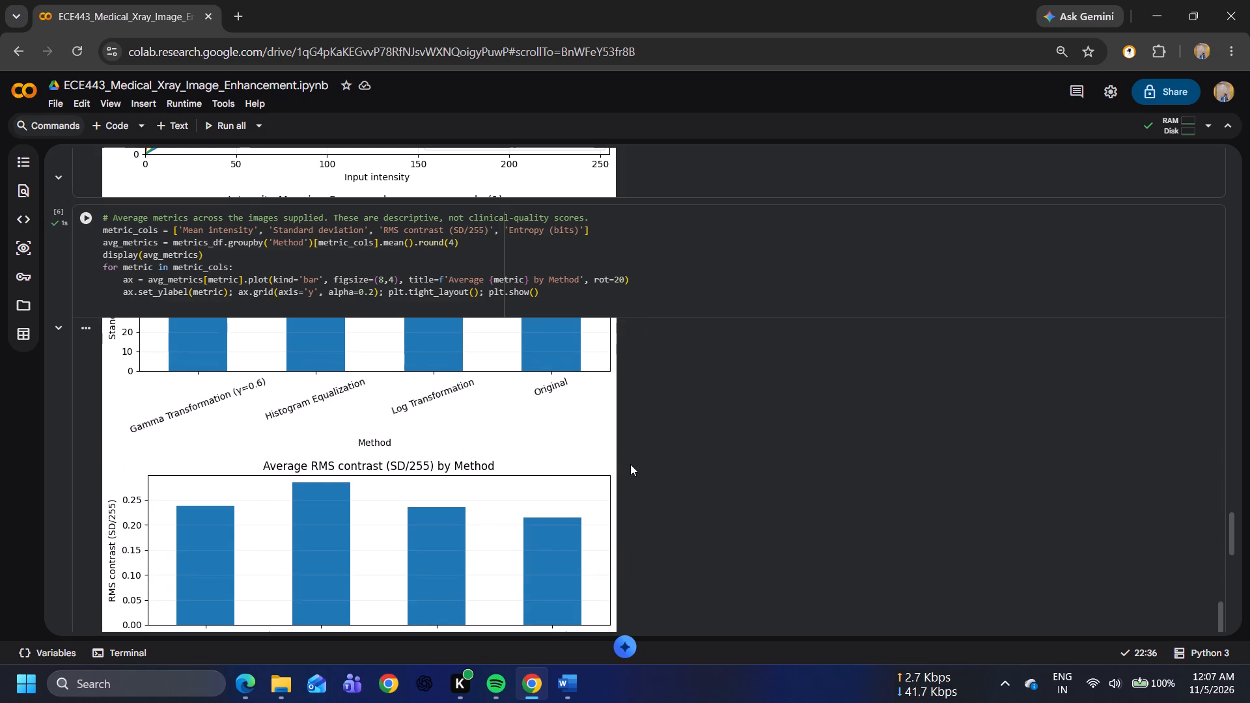
scroll(654, 464, "down", 9)
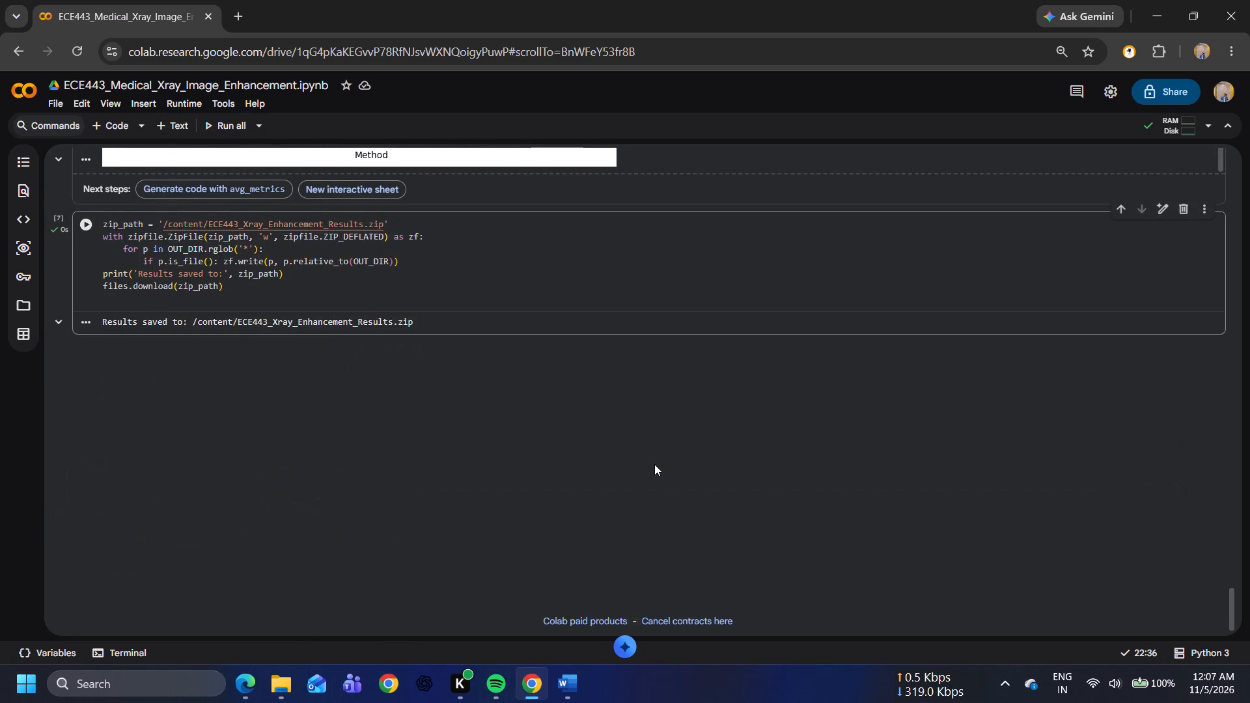
Close the Chrome window holding the Colab notebook.
left_click(1249, 0)
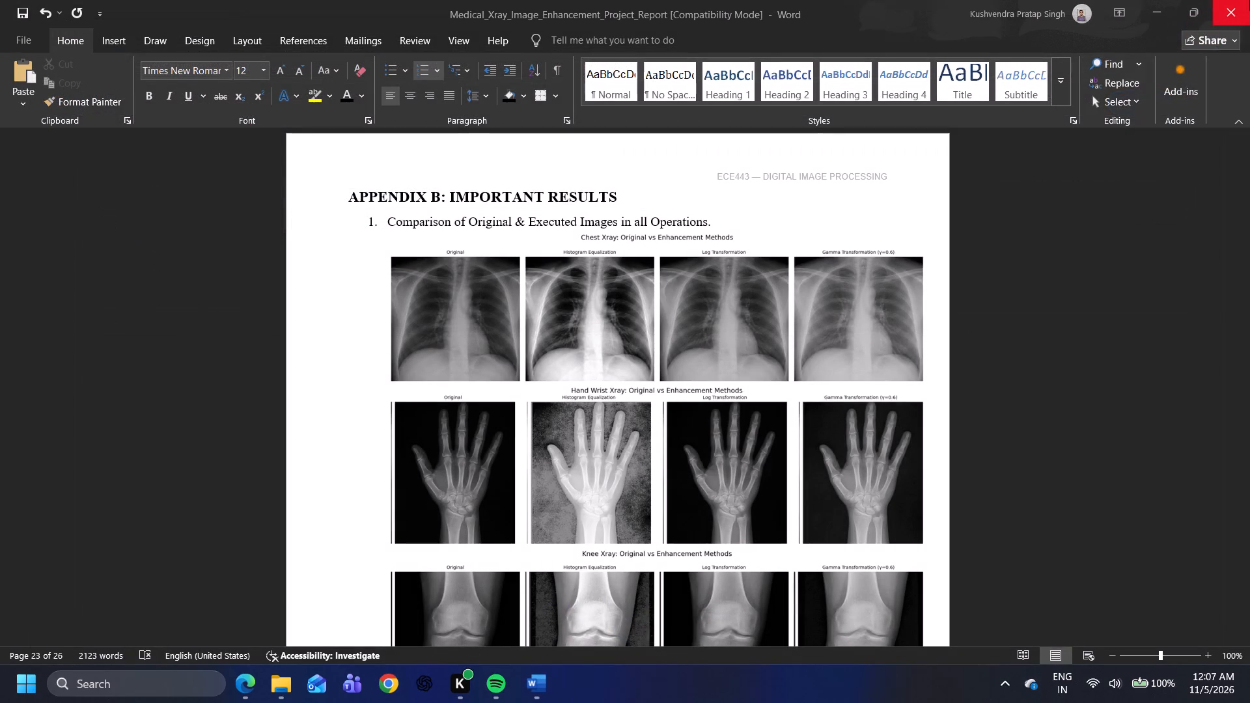
In Word, remove the empty numbered item 4 and its blank page after the knee intensity curves figure.
left_click(1128, 256)
scroll(1128, 256, "down", 8)
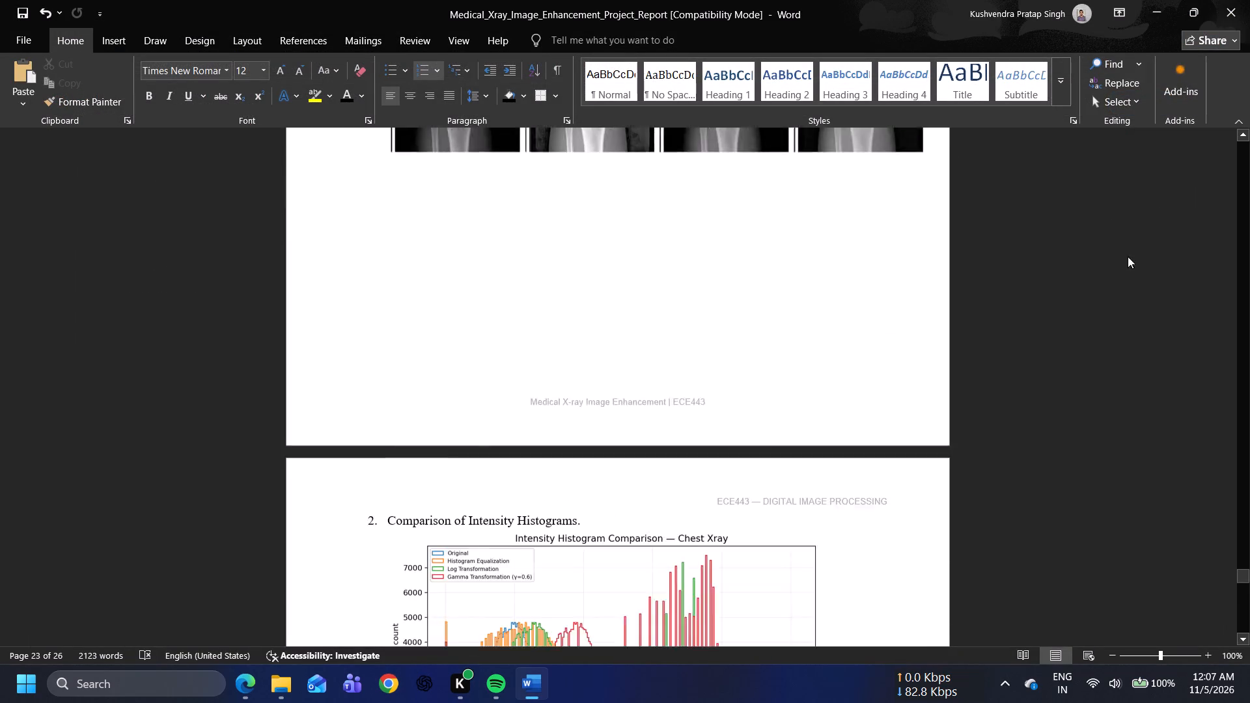
scroll(1128, 256, "down", 20)
scroll(1128, 256, "down", 20)
scroll(1128, 256, "down", 6)
scroll(1128, 256, "up", 2)
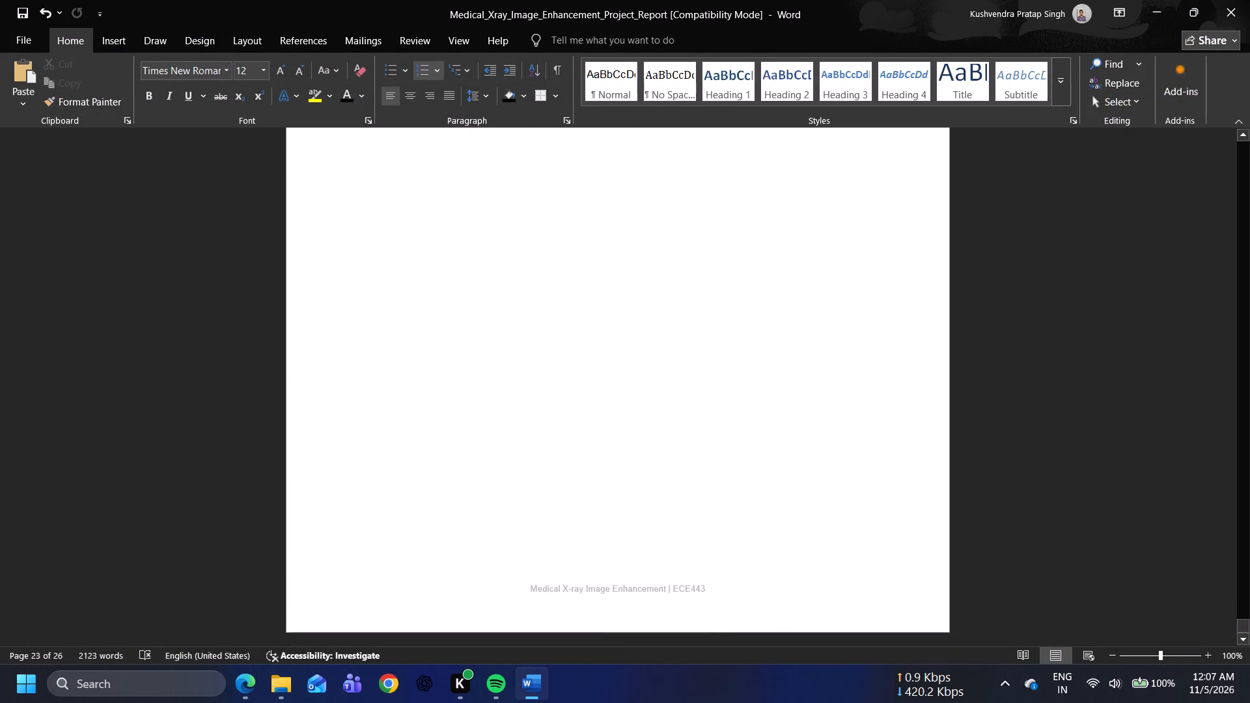
scroll(1128, 256, "up", 4)
key("BackSpace")
key("BackSpace")
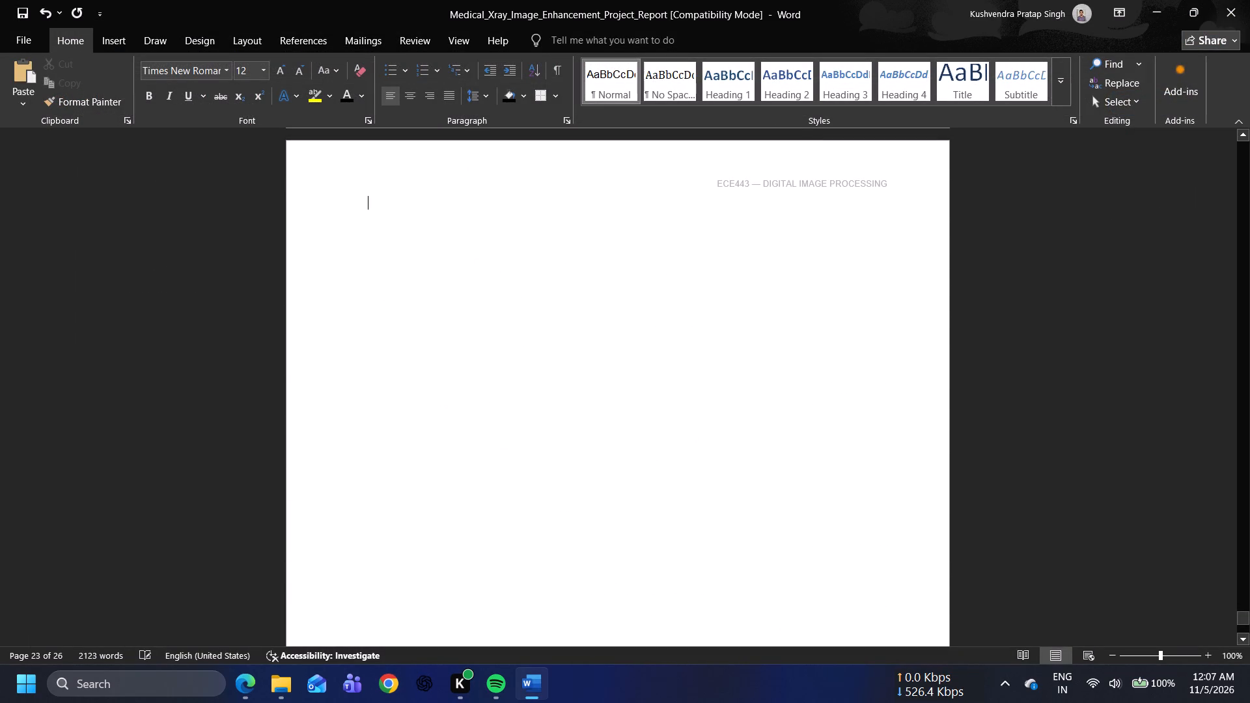
key("BackSpace")
key("BackSpace")
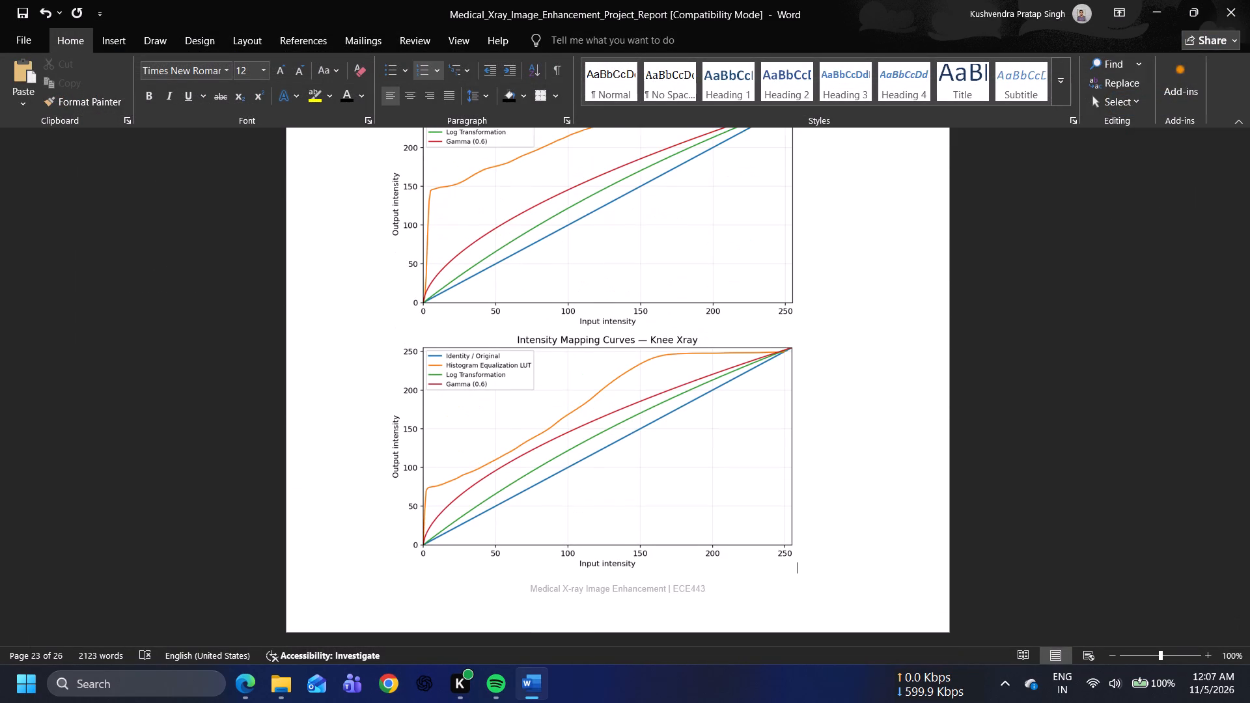
Review the report's pages backward from the end of Appendix B to the front-matter lists, checking layout and figures.
key("Up")
key("Up")
key("Up")
key("Up")
key("Up")
key("Up")
key("Up")
key("Up")
key("Up")
key("Up")
key("Up")
key("Up")
key("Up")
key("Up")
key("Up")
key("Up")
key("Up")
key("Up")
key("Up")
key("Up")
key("Up")
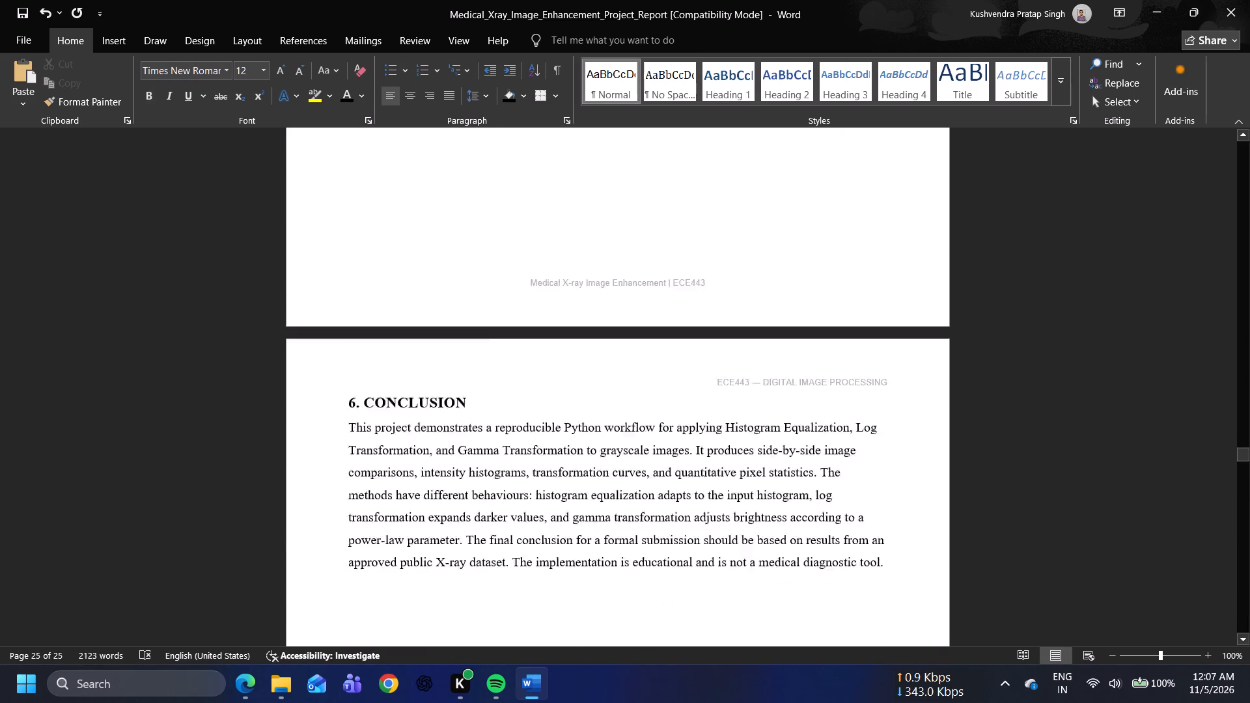
scroll(829, 435, "up", 4)
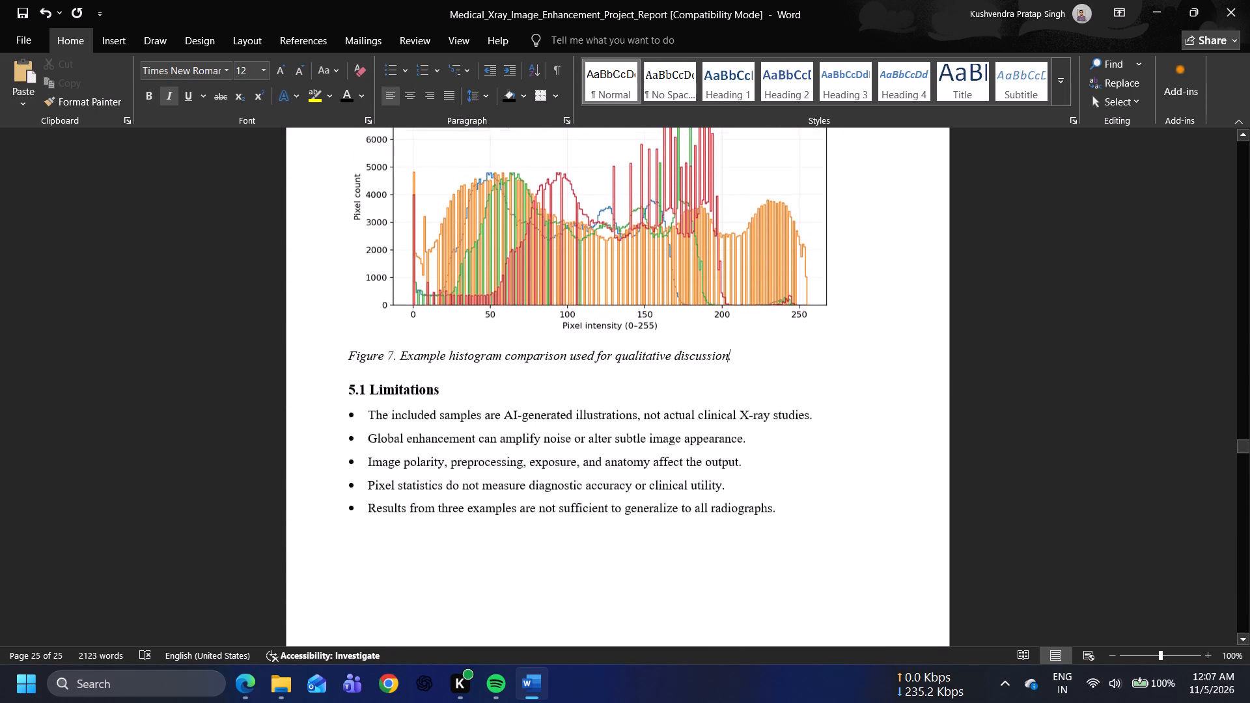
scroll(829, 435, "up", 12)
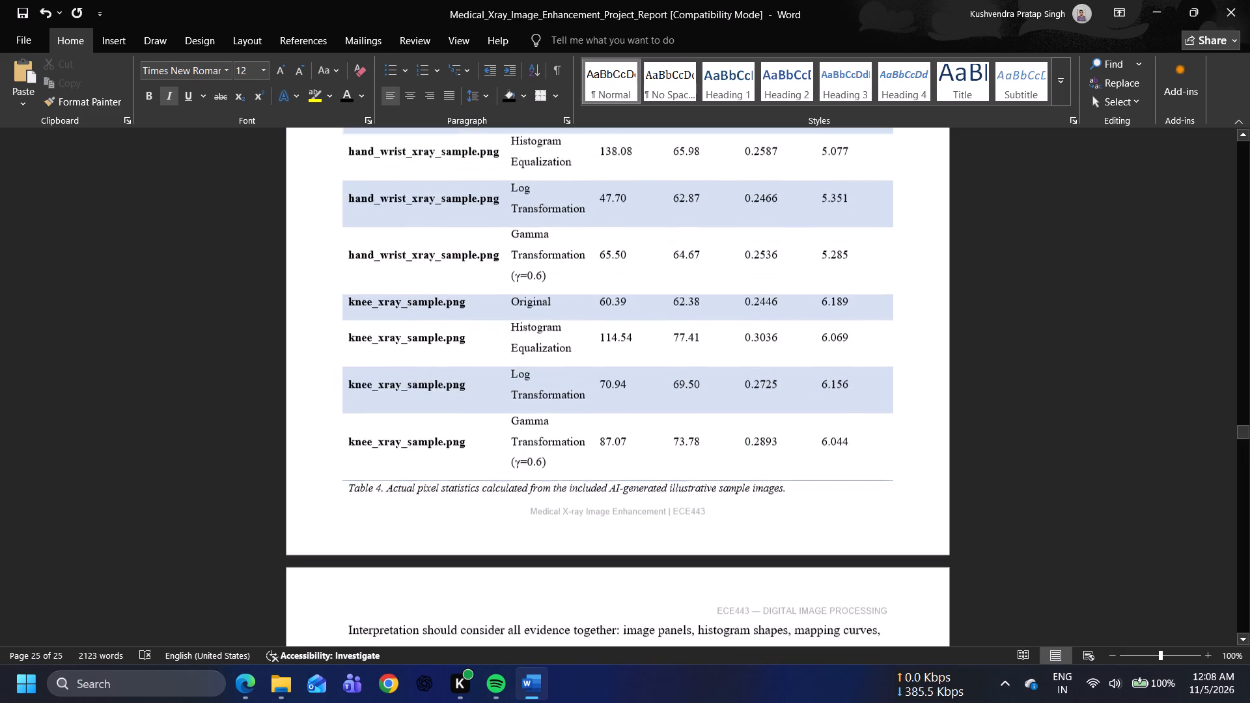
scroll(829, 435, "up", 13)
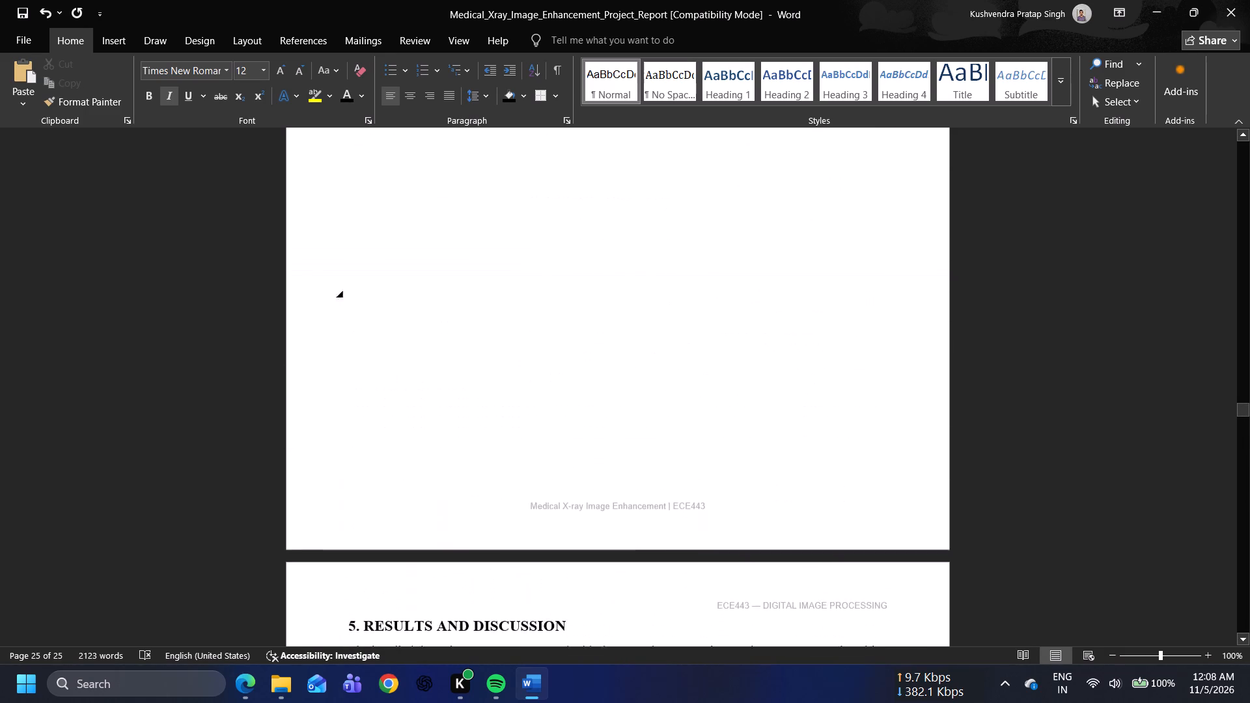
scroll(829, 435, "up", 11)
scroll(829, 435, "down", 6)
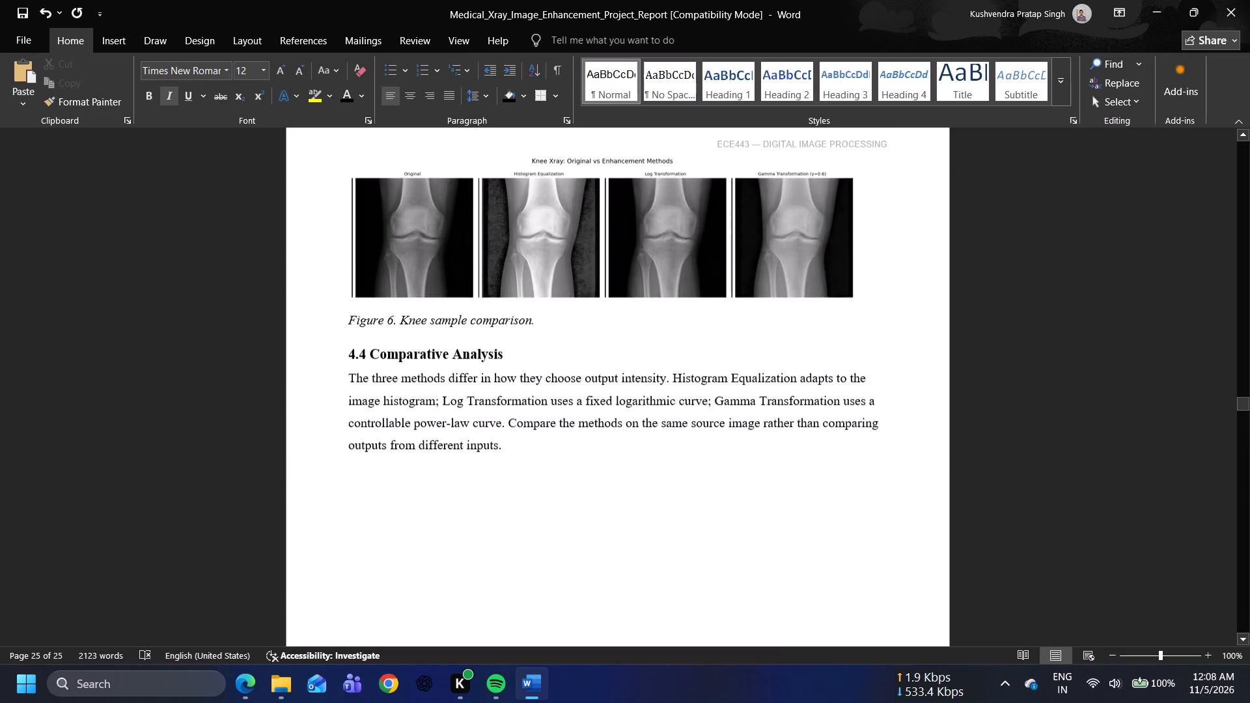
scroll(829, 435, "up", 14)
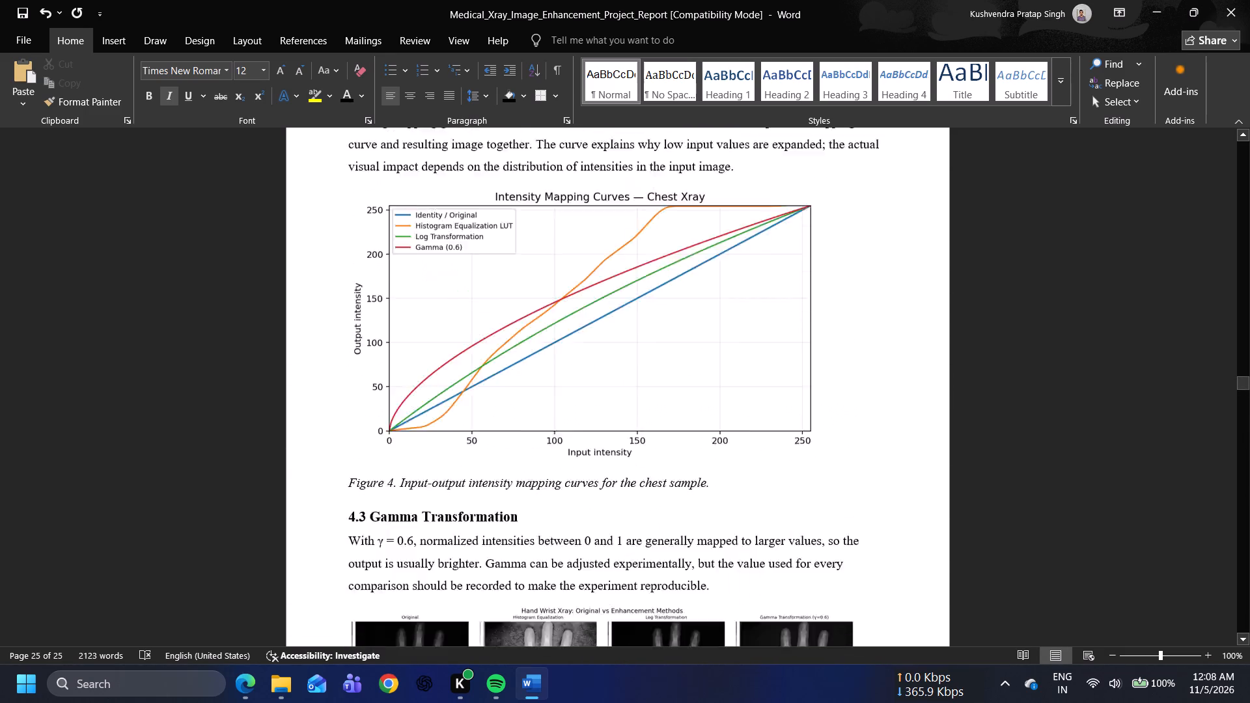
scroll(829, 435, "up", 14)
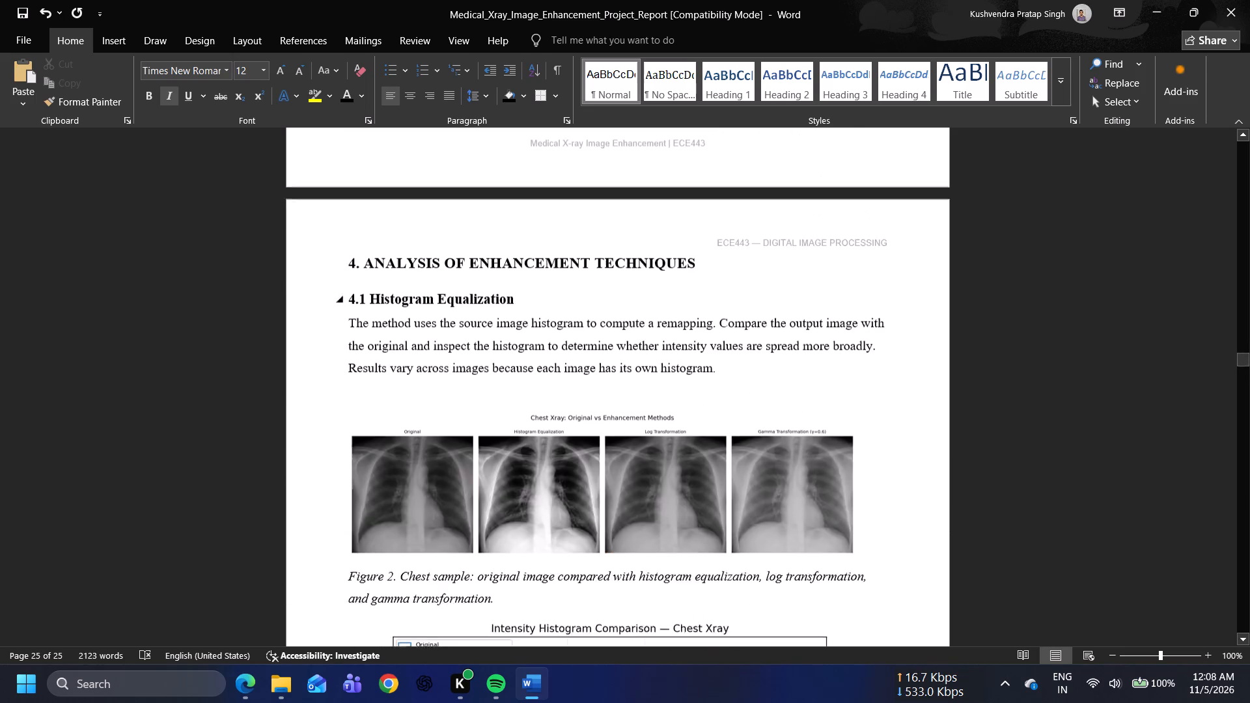
scroll(829, 435, "up", 11)
scroll(829, 435, "down", 8)
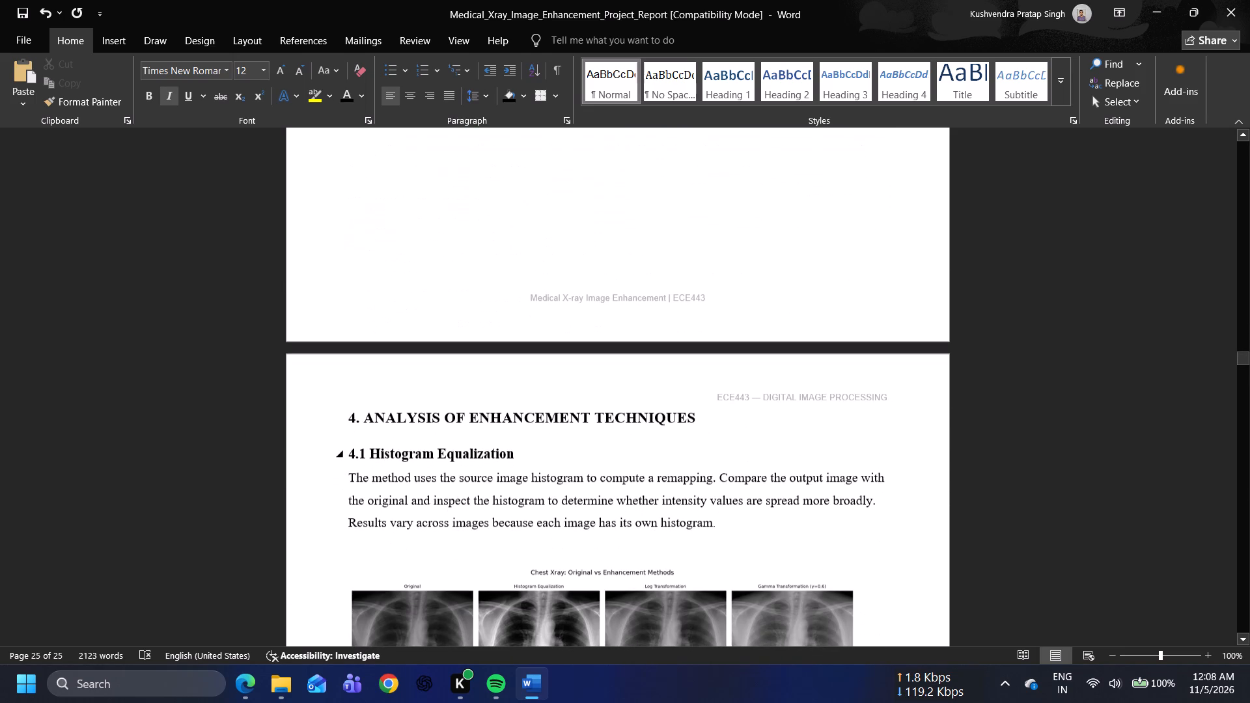
scroll(829, 435, "up", 12)
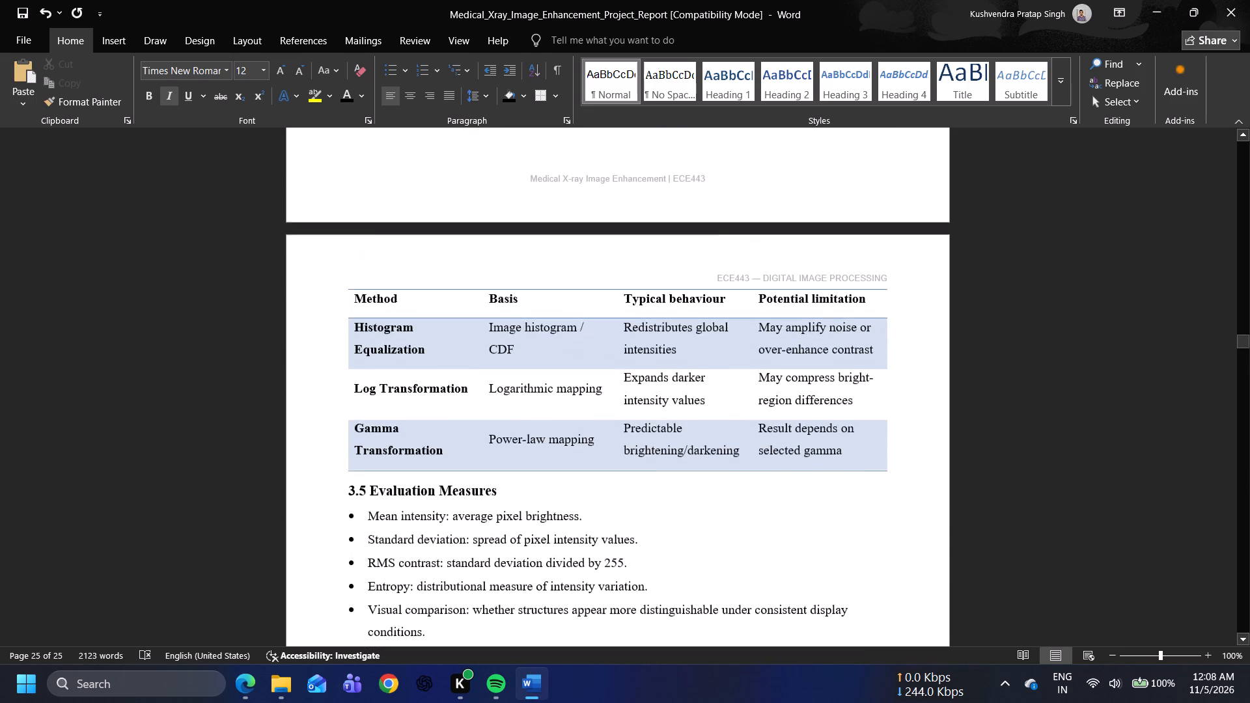
scroll(829, 435, "up", 20)
scroll(829, 435, "up", 13)
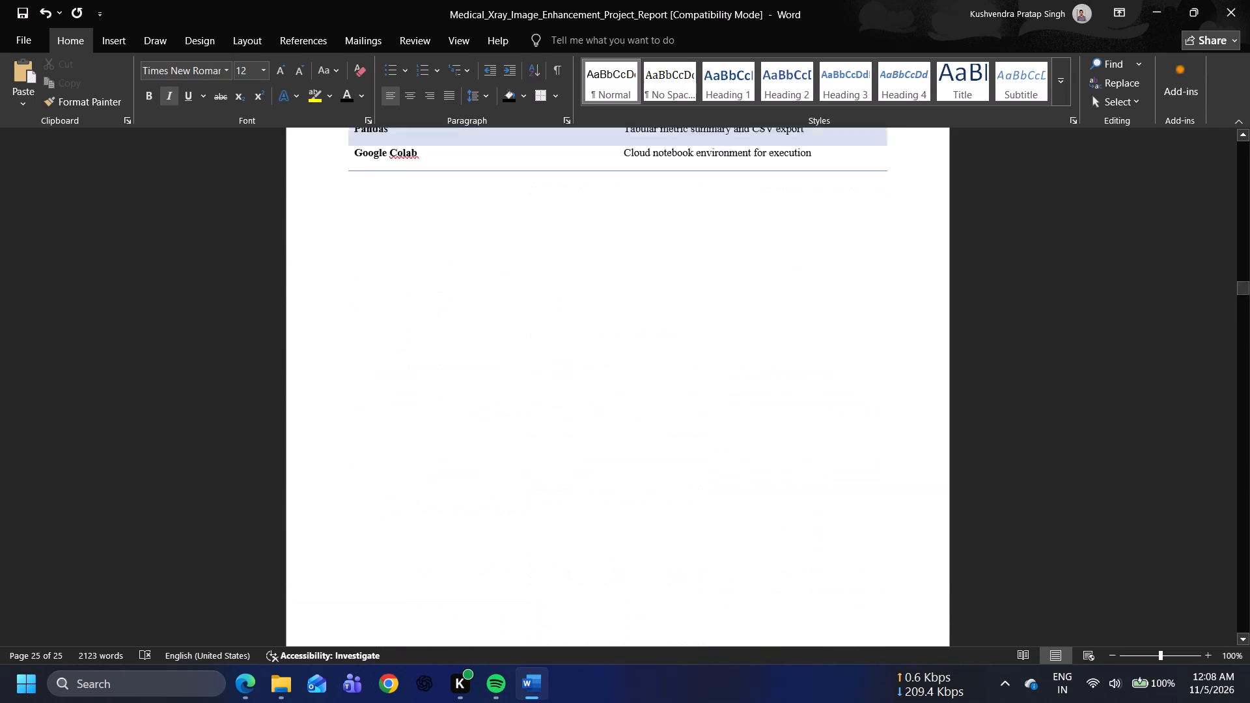
scroll(829, 435, "up", 20)
scroll(829, 435, "up", 15)
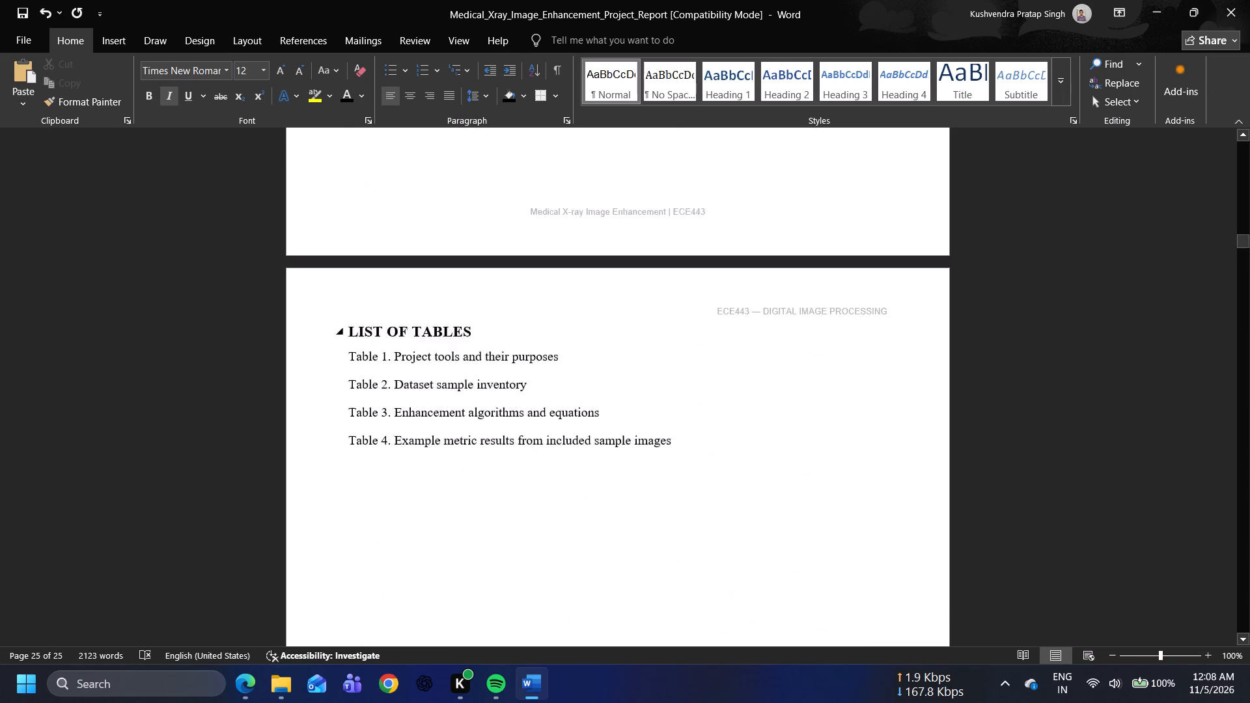
scroll(829, 435, "up", 4)
Review the report's body pages from the List of Tables through Results and Discussion, checking headings, tables and figures.
scroll(829, 435, "down", 17)
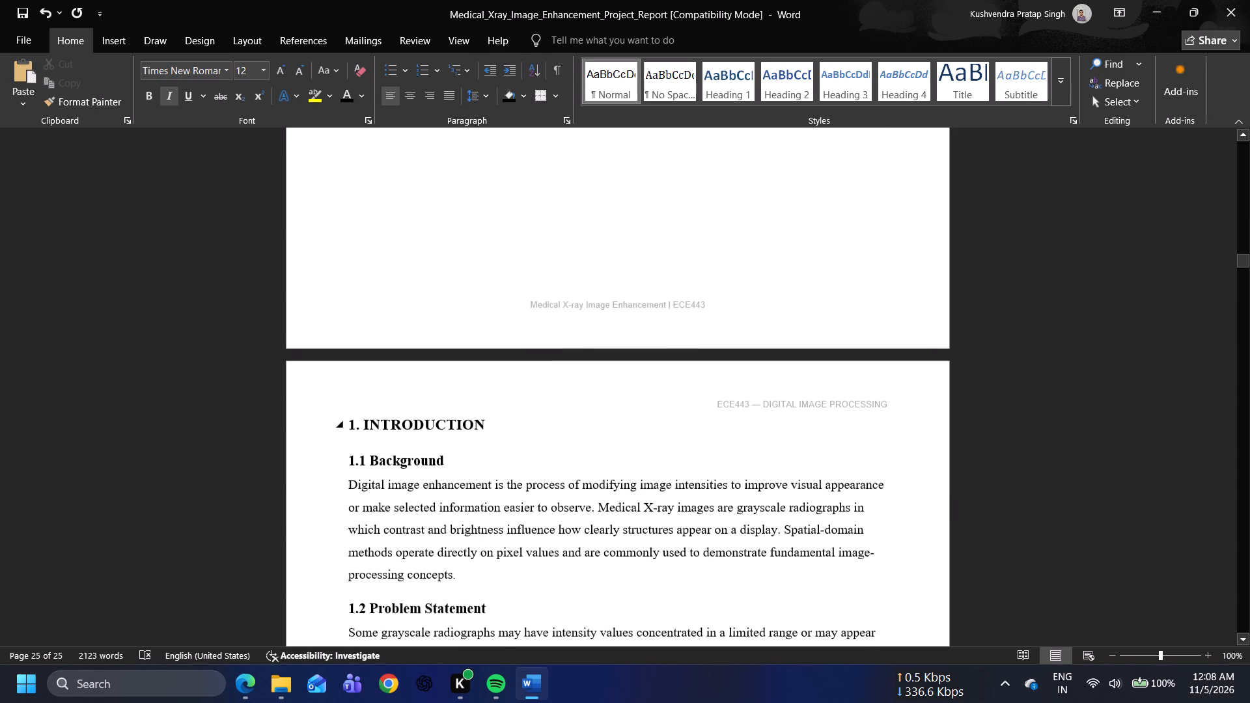
scroll(829, 435, "down", 19)
scroll(829, 435, "down", 8)
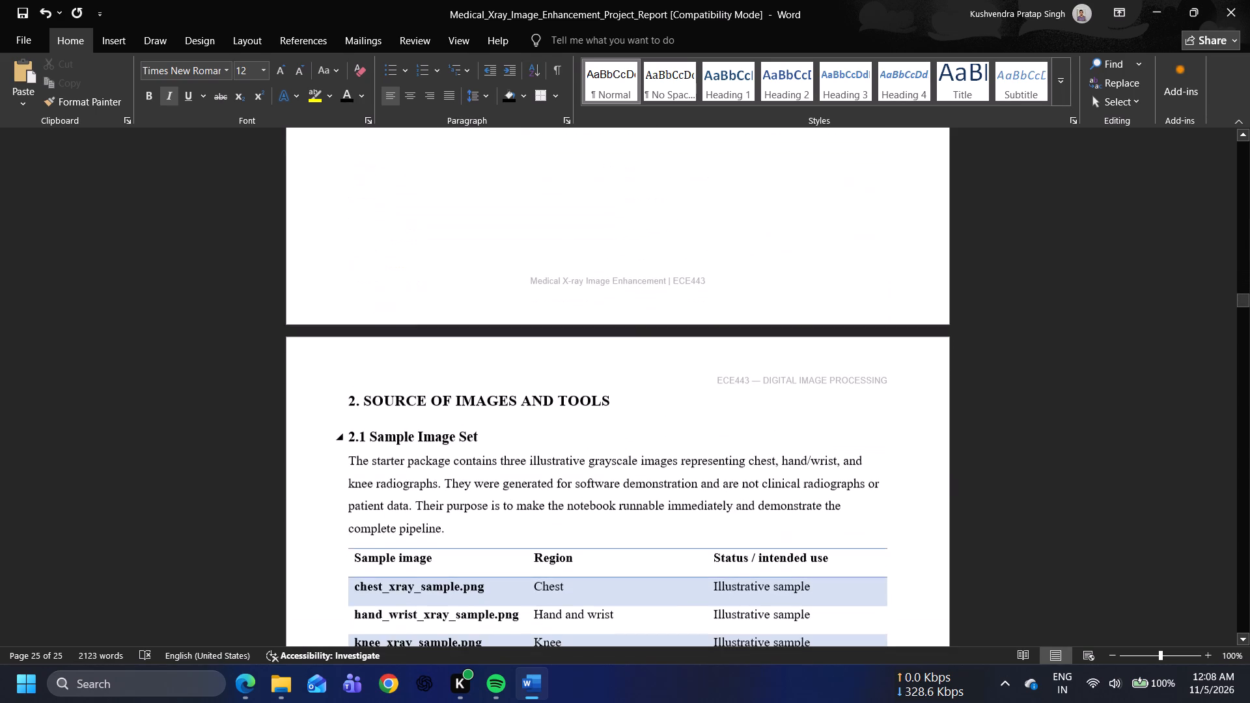
scroll(829, 435, "down", 15)
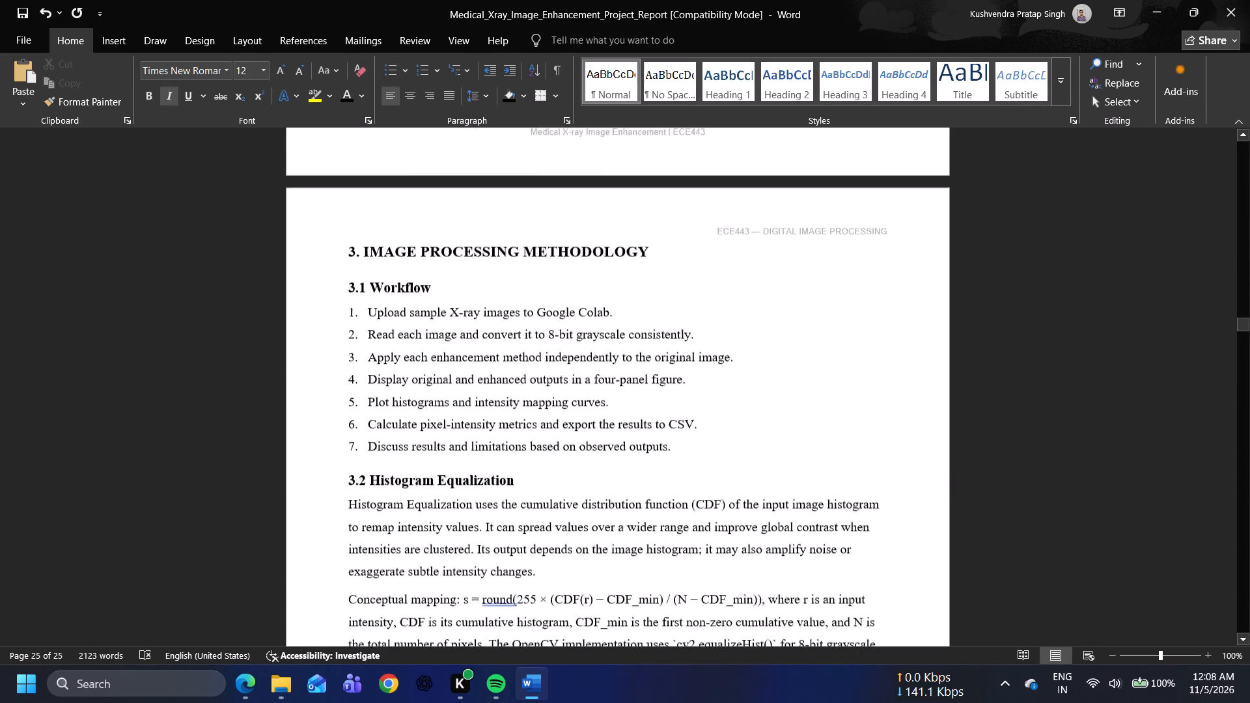
scroll(830, 431, "down", 15)
scroll(830, 431, "down", 7)
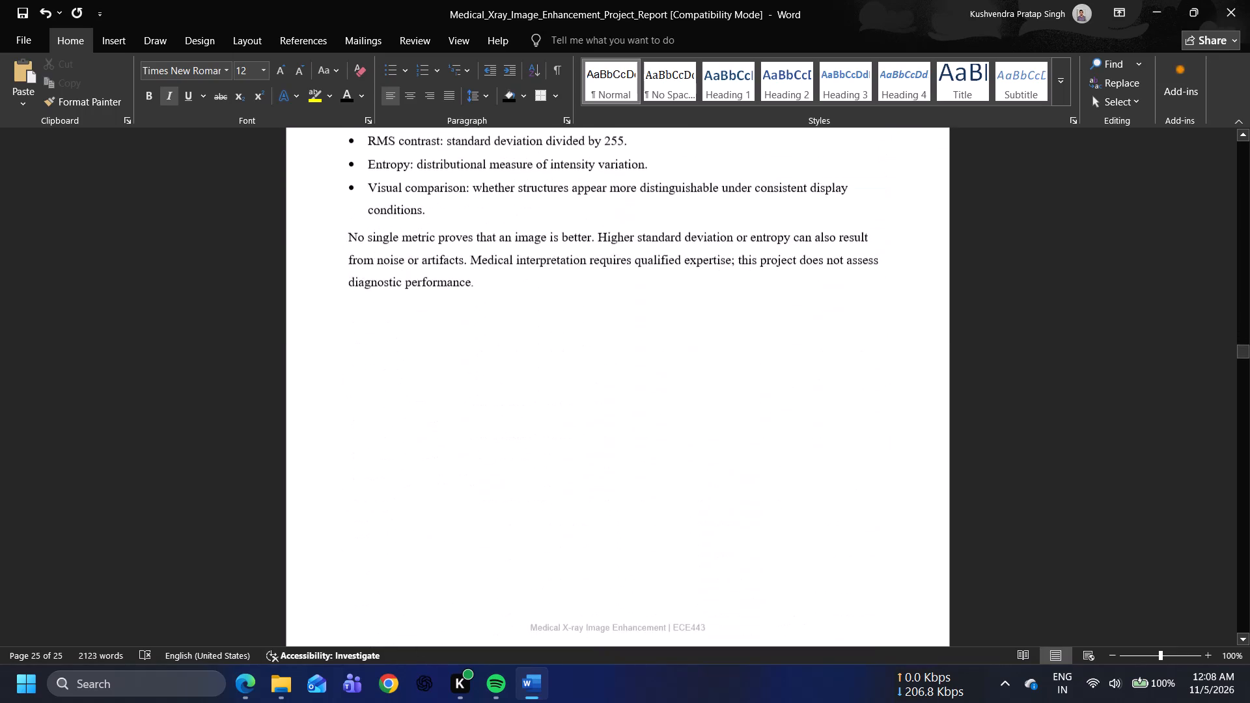
scroll(830, 431, "down", 8)
scroll(830, 431, "down", 15)
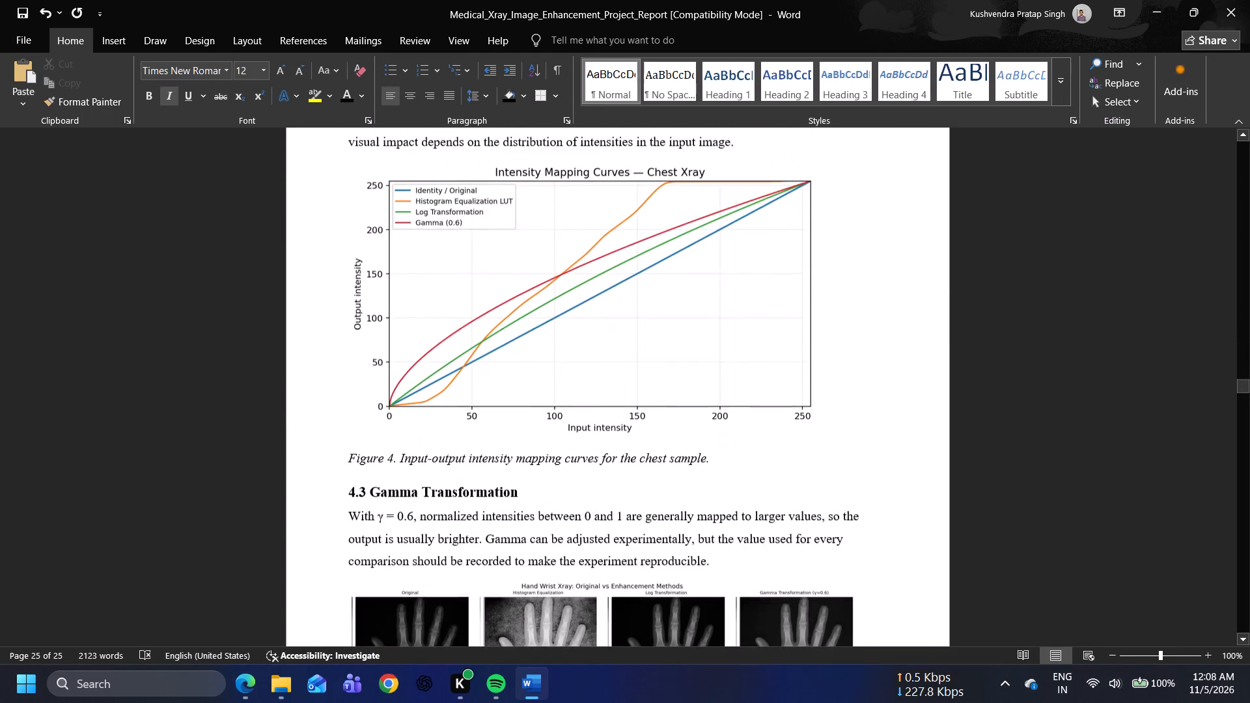
scroll(830, 431, "down", 14)
scroll(830, 431, "down", 10)
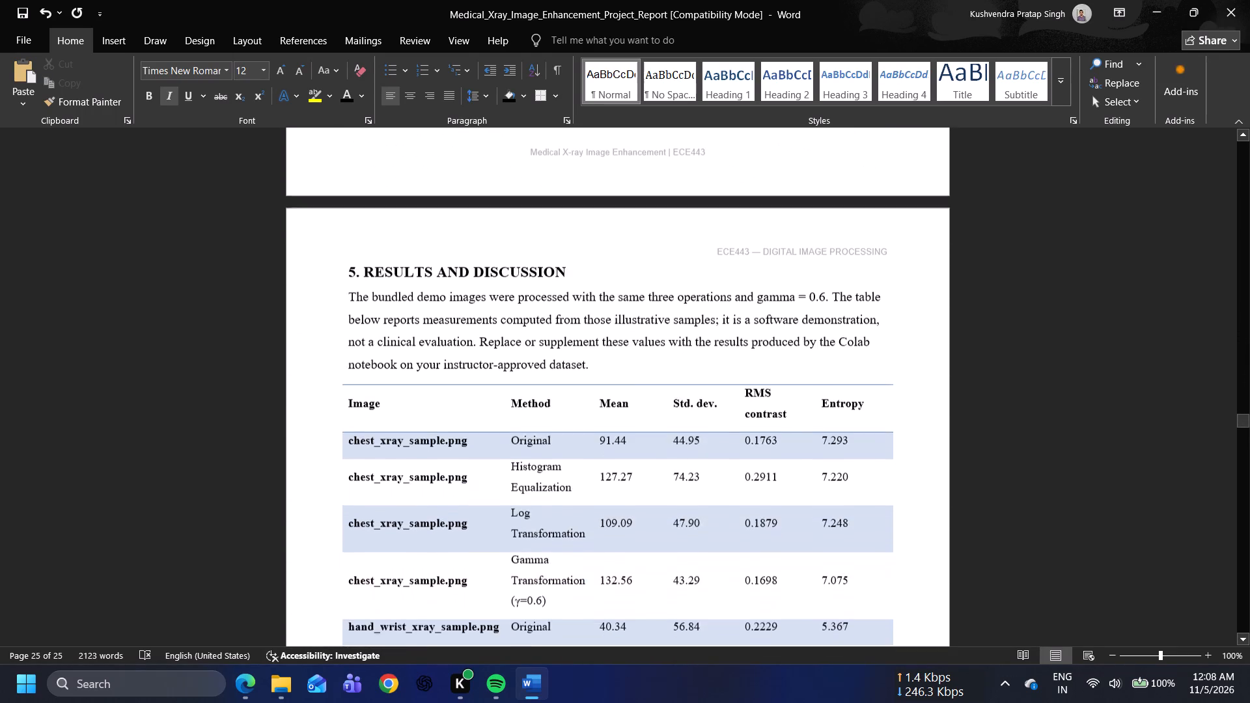
scroll(830, 431, "down", 5)
Review the report back to the cover page, checking the methodology, introduction, table of contents, declaration and certificate pages.
scroll(830, 431, "up", 20)
scroll(830, 431, "up", 5)
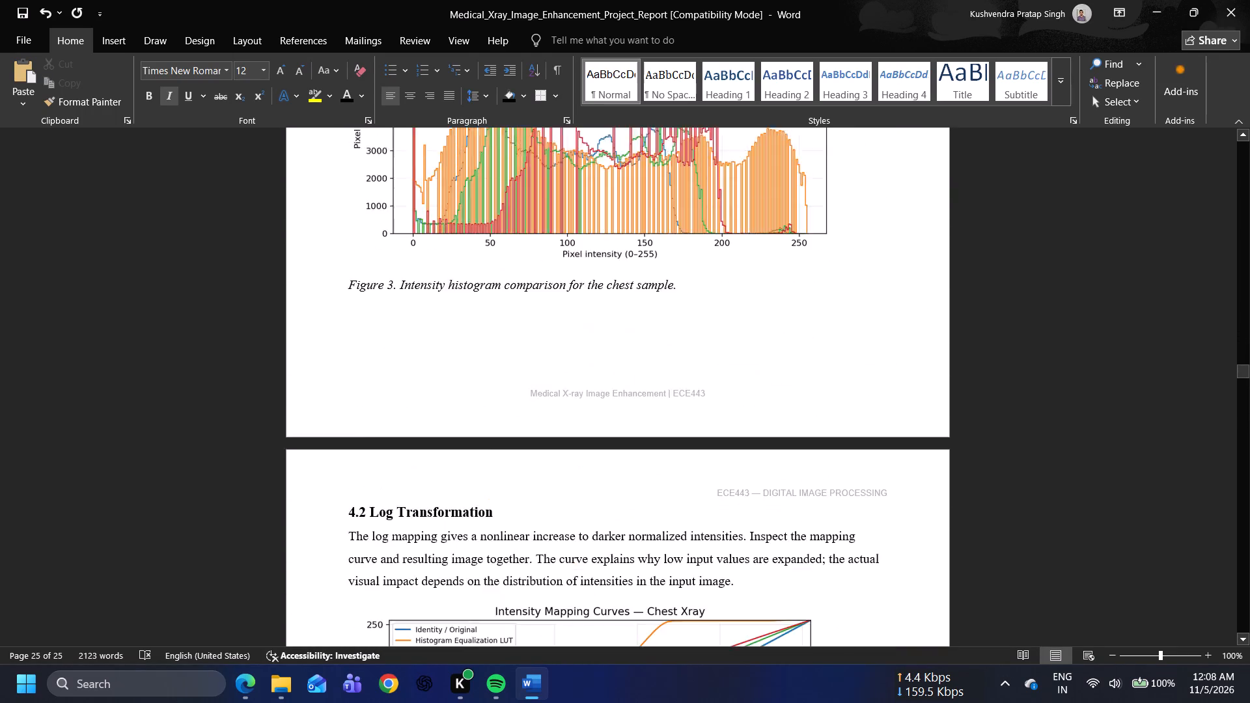
scroll(830, 431, "up", 20)
scroll(830, 431, "up", 16)
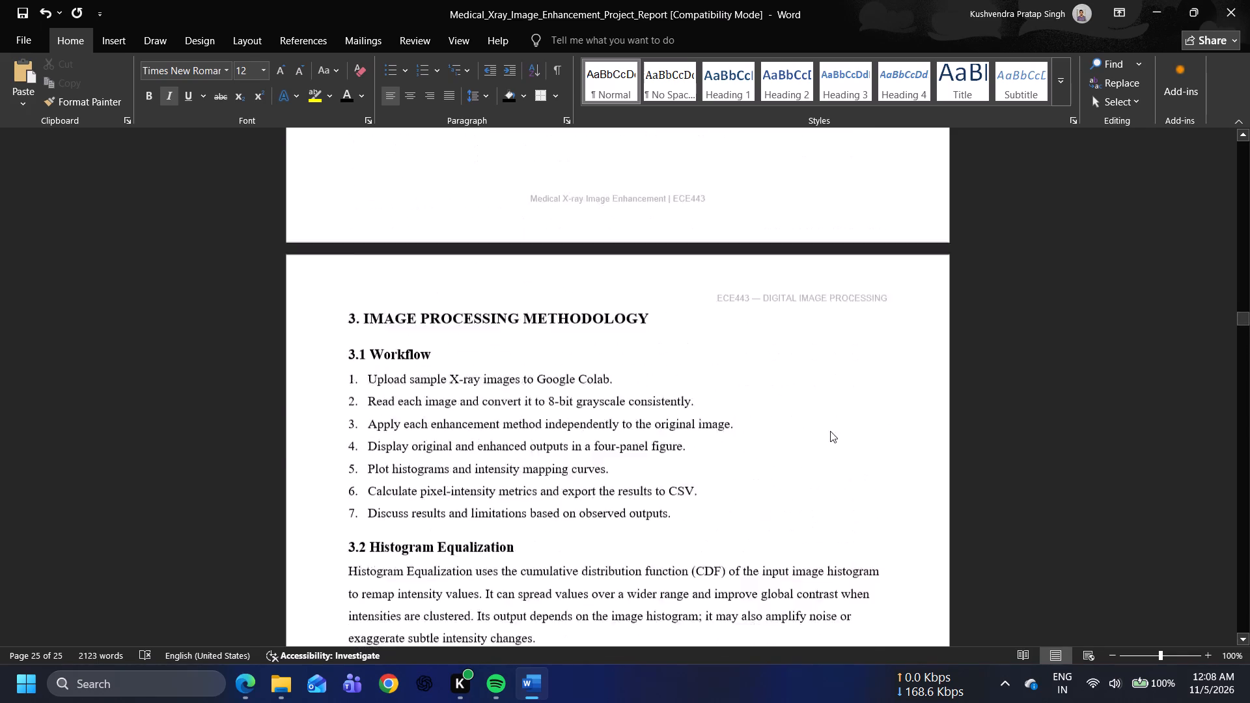
scroll(830, 431, "up", 20)
scroll(830, 431, "up", 16)
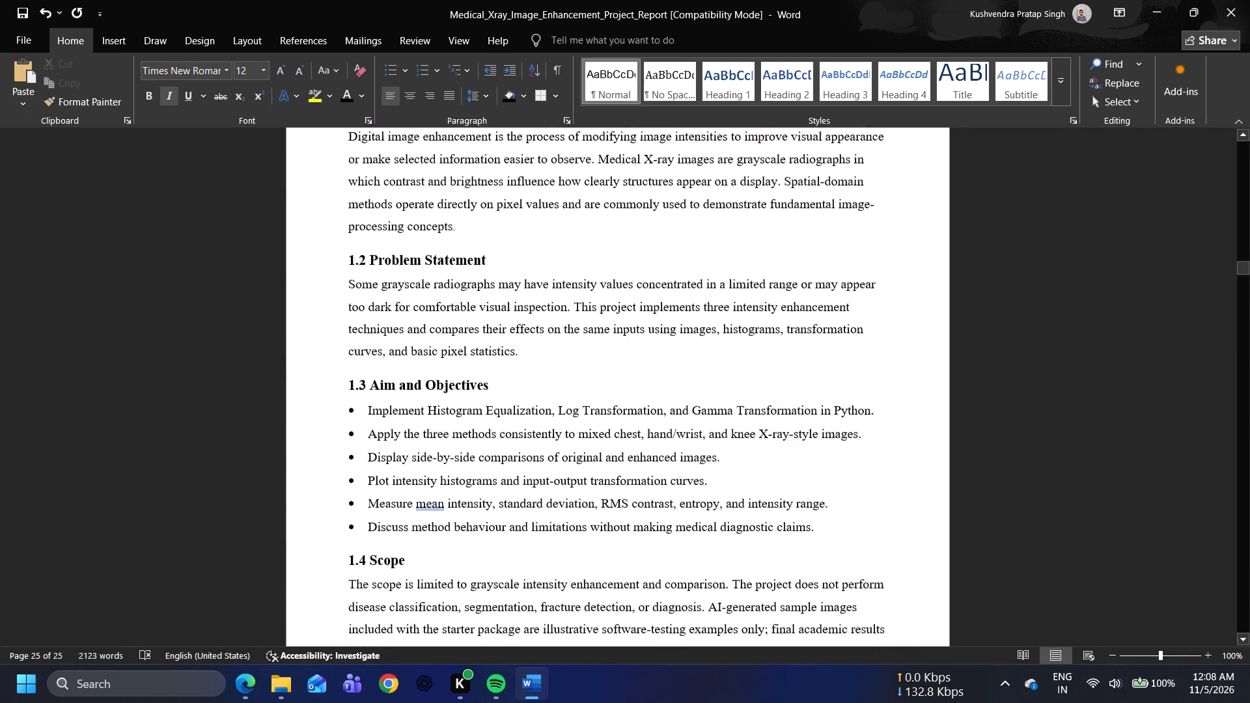
scroll(830, 431, "up", 20)
scroll(830, 431, "up", 16)
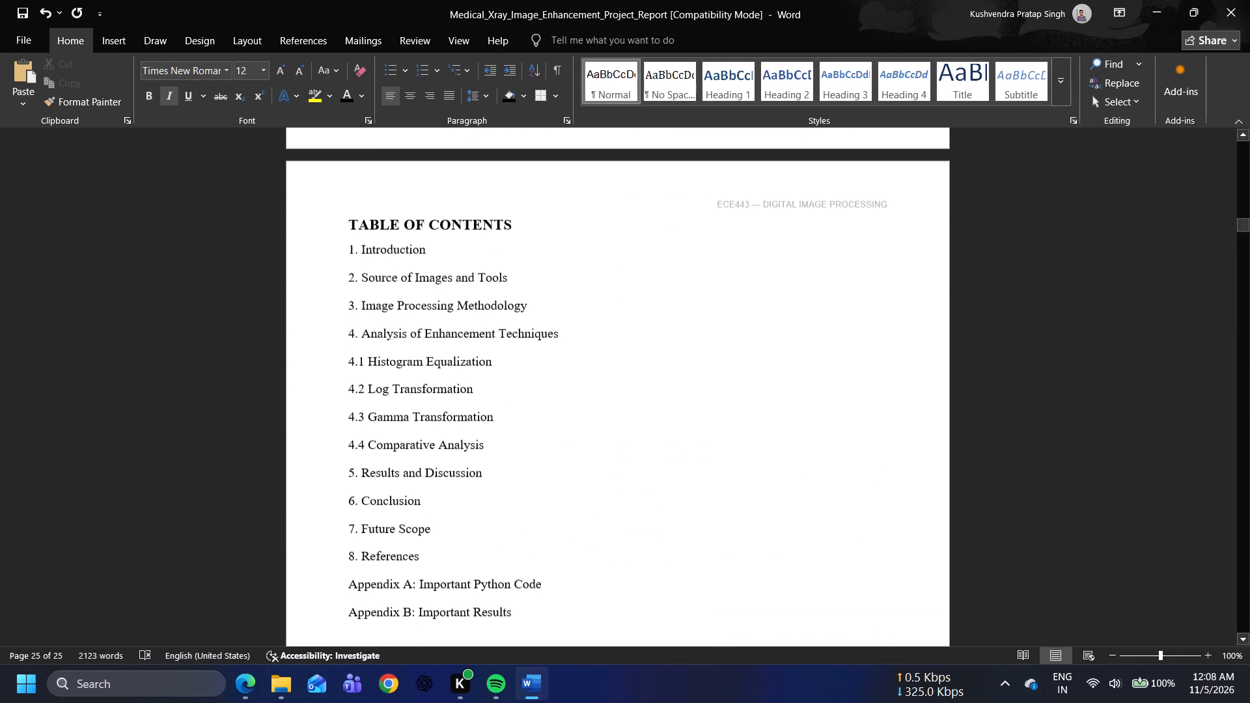
scroll(830, 431, "up", 20)
scroll(830, 431, "up", 8)
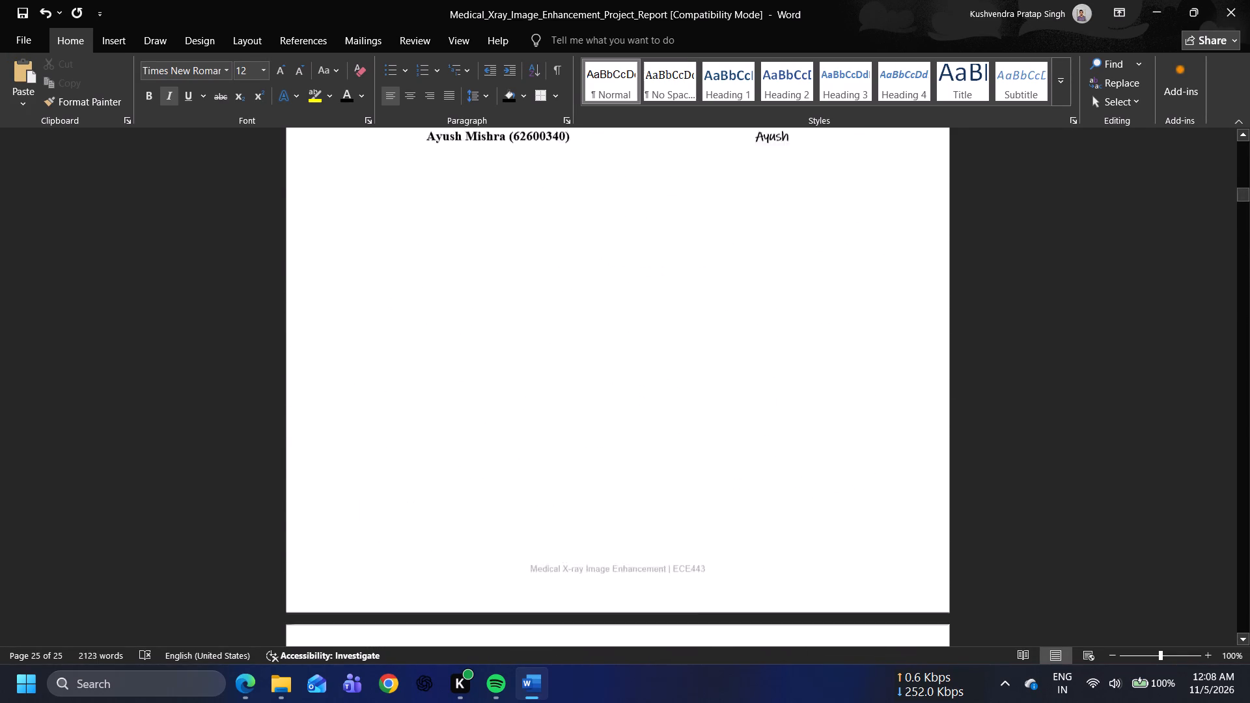
scroll(830, 431, "up", 16)
scroll(830, 431, "down", 5)
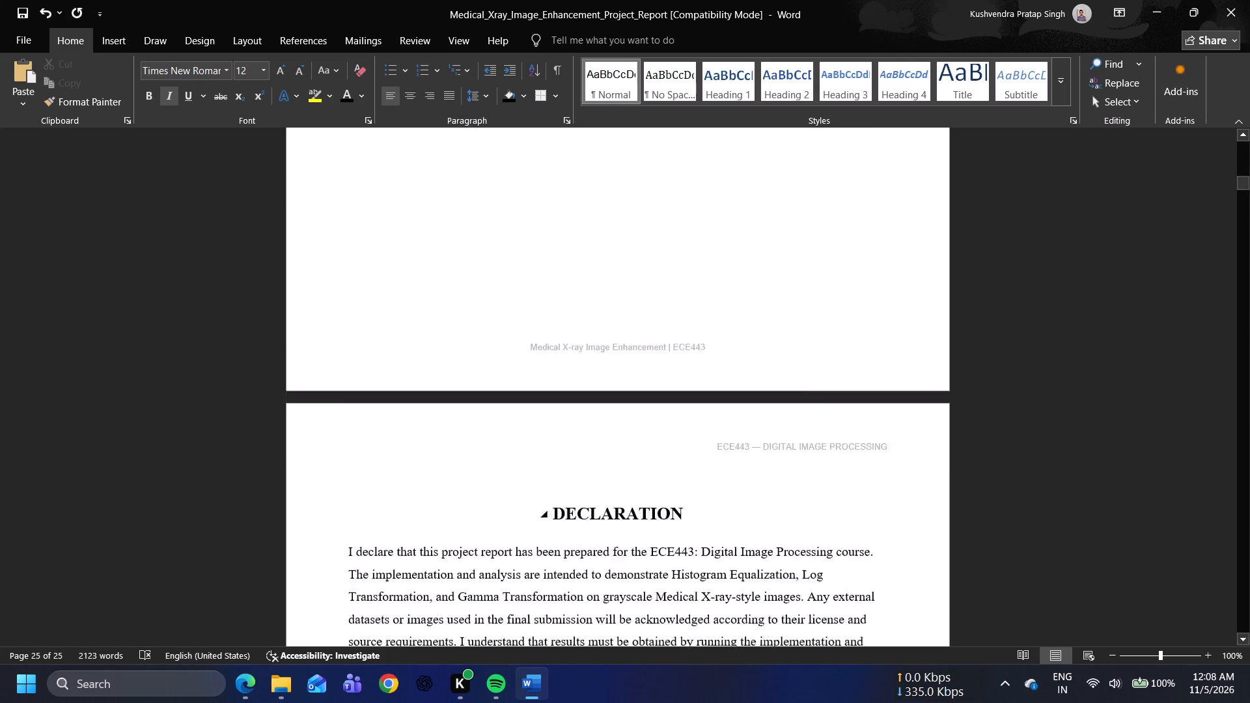
scroll(830, 431, "down", 6)
scroll(830, 431, "up", 7)
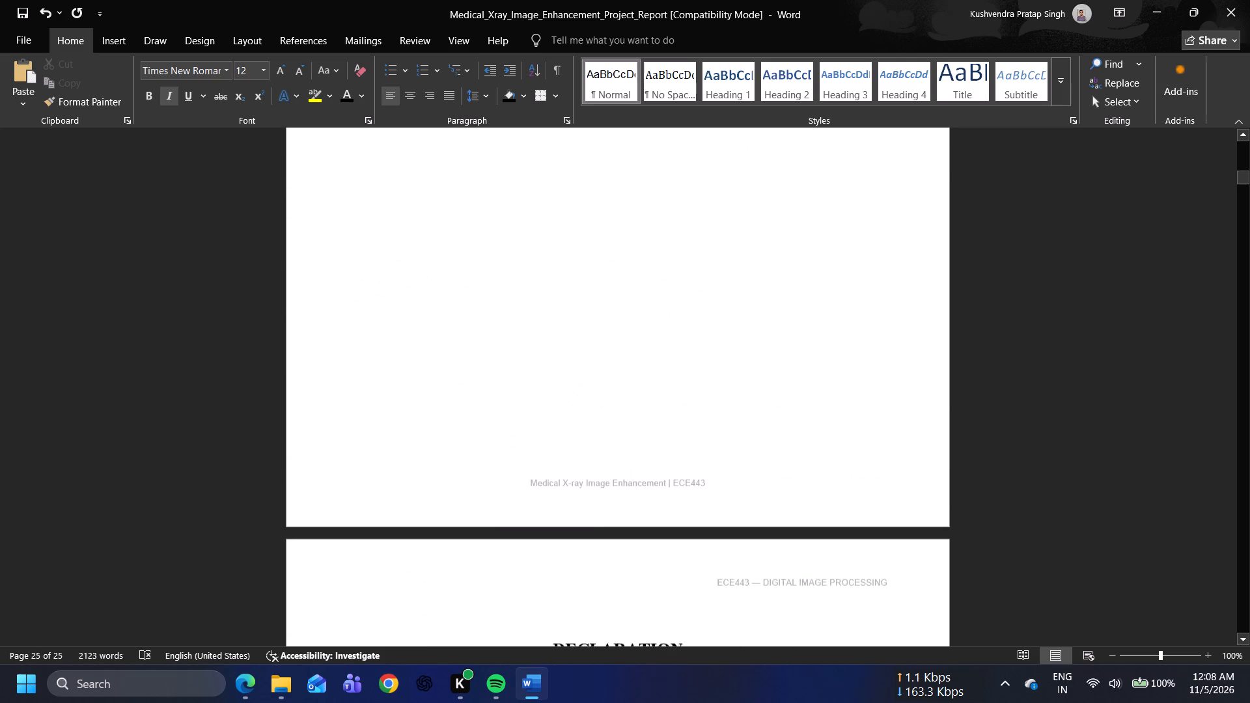
scroll(830, 431, "up", 10)
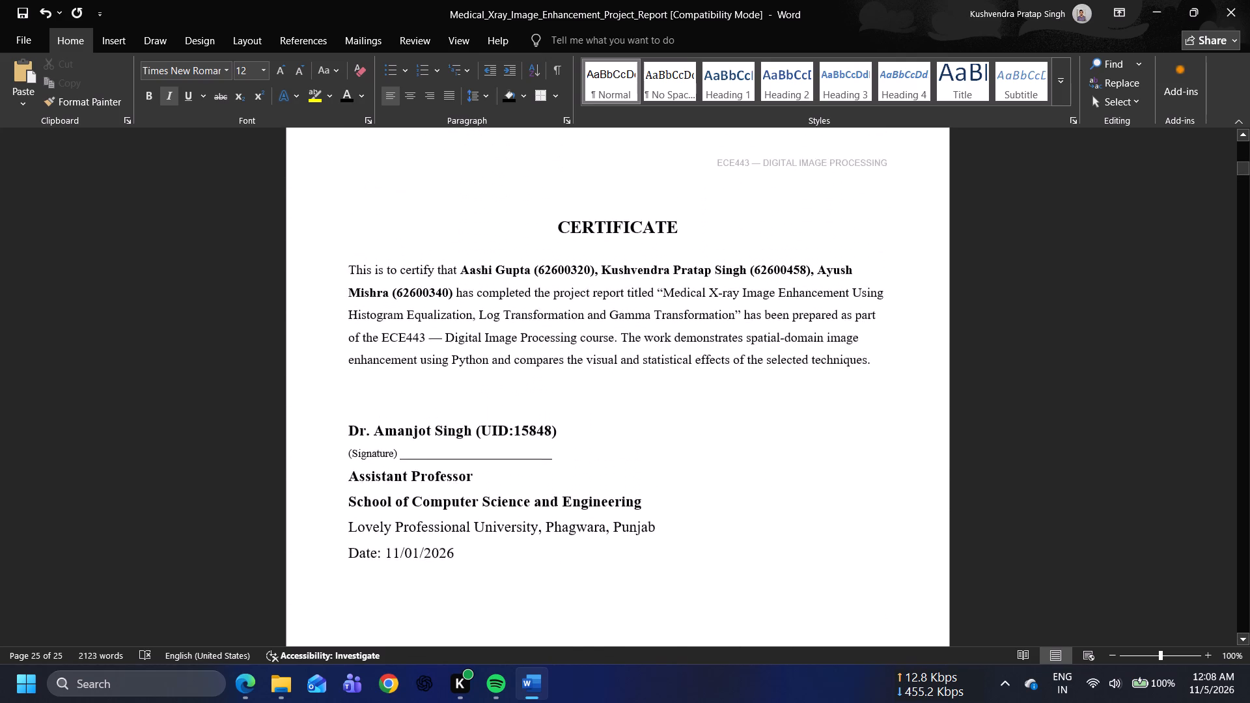
scroll(830, 431, "up", 14)
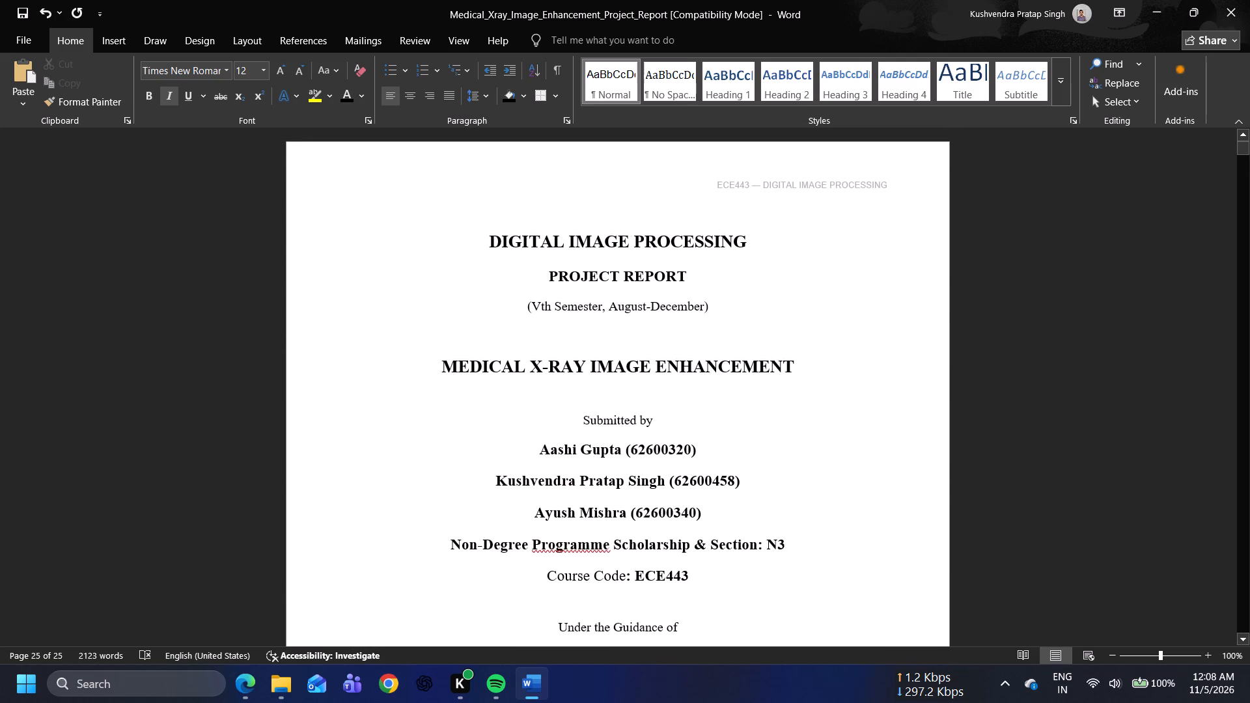
scroll(830, 431, "down", 7)
scroll(830, 431, "down", 20)
scroll(830, 431, "down", 2)
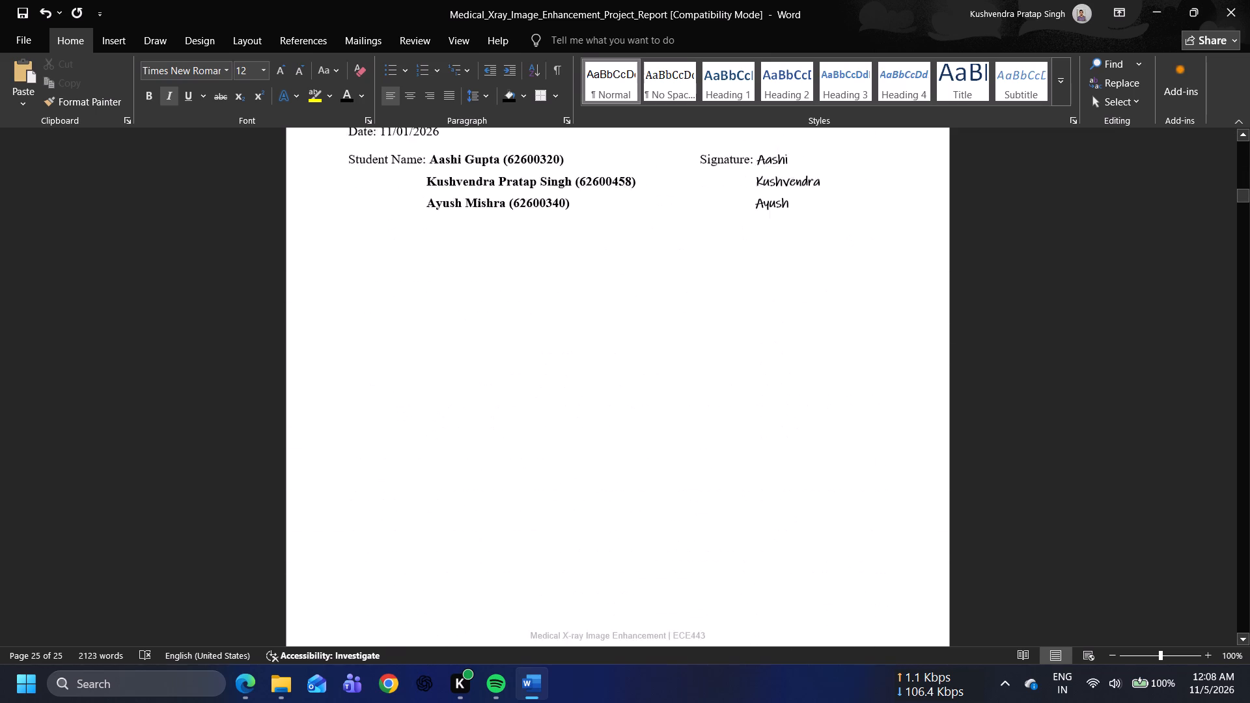
scroll(830, 431, "down", 20)
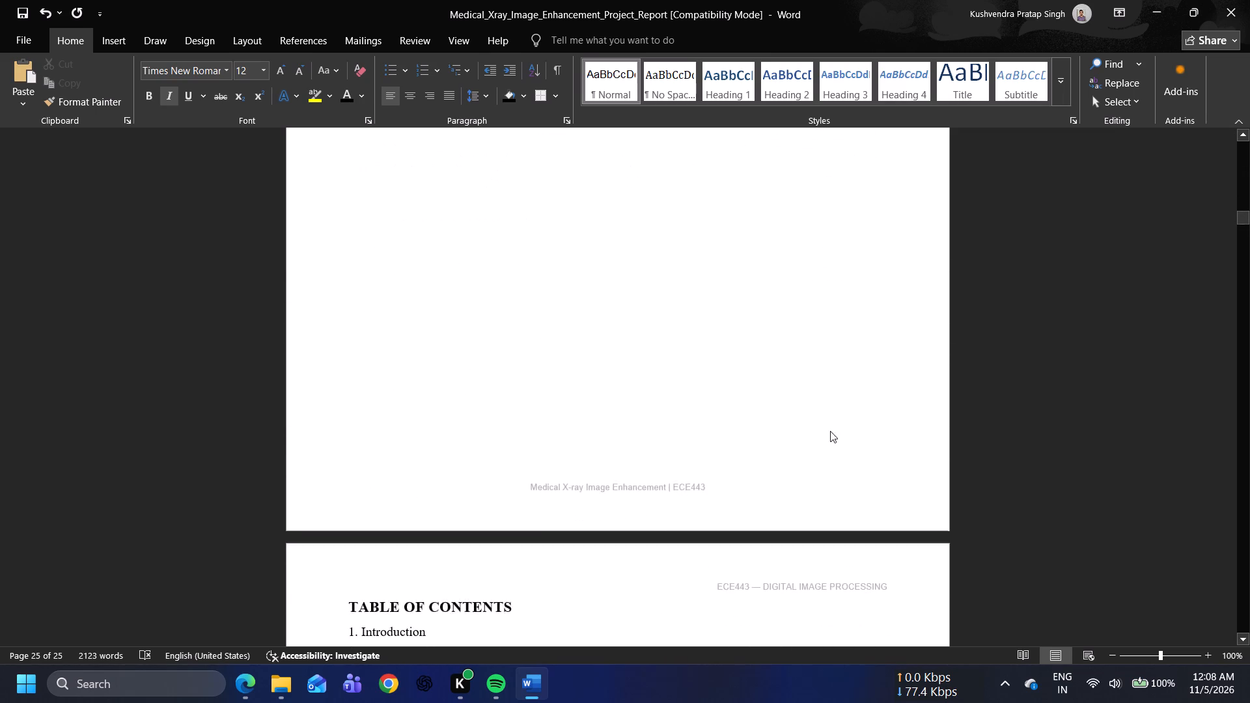
scroll(830, 431, "down", 3)
scroll(830, 431, "up", 20)
scroll(830, 431, "up", 17)
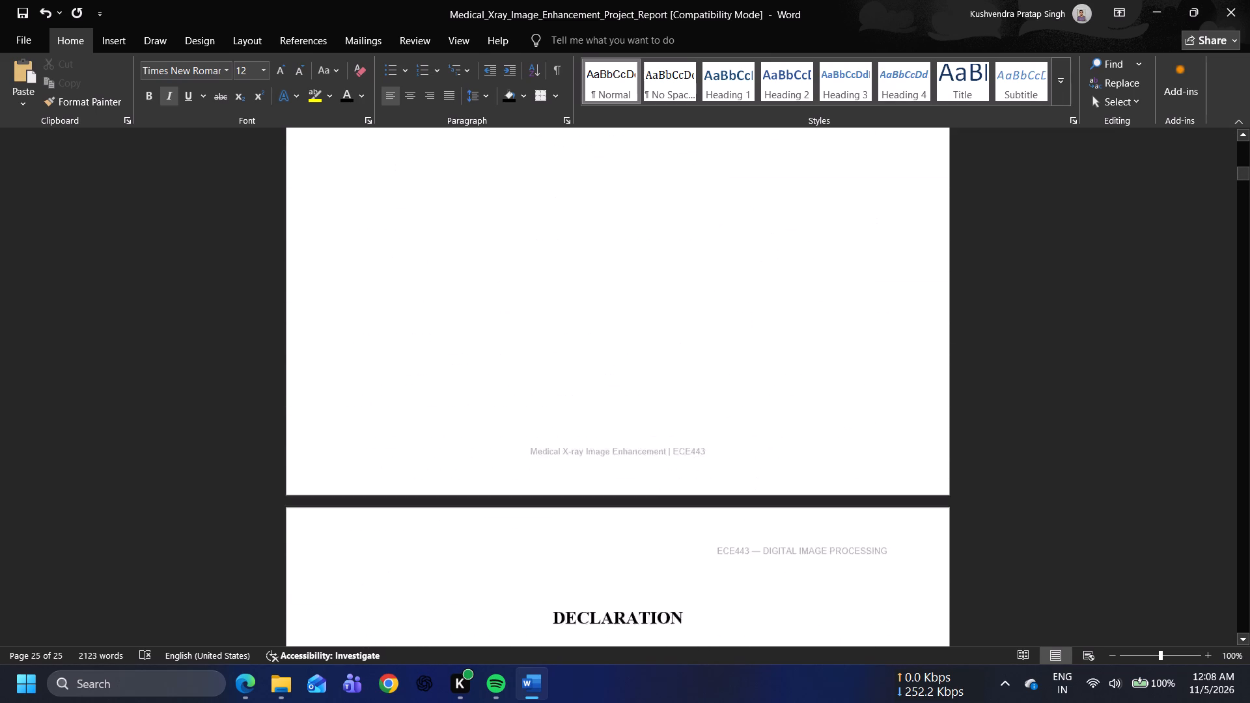
scroll(830, 431, "up", 7)
scroll(830, 435, "up", 20)
scroll(830, 435, "up", 15)
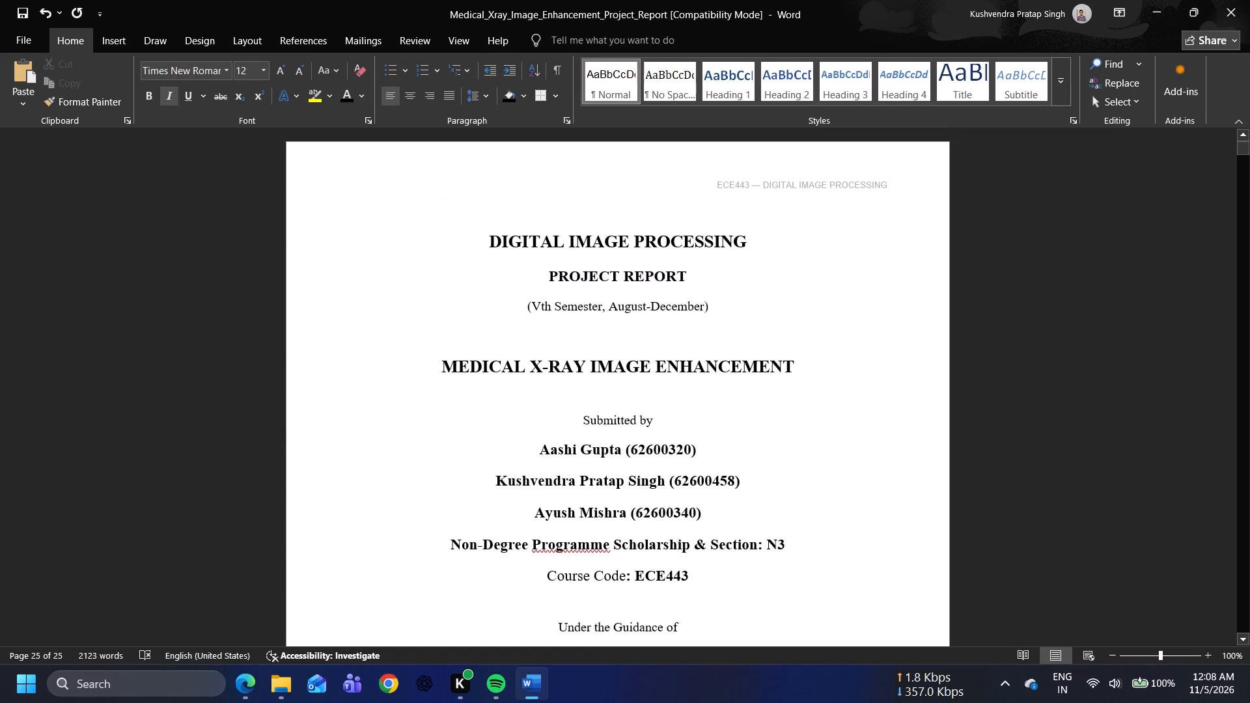
scroll(830, 435, "up", 5)
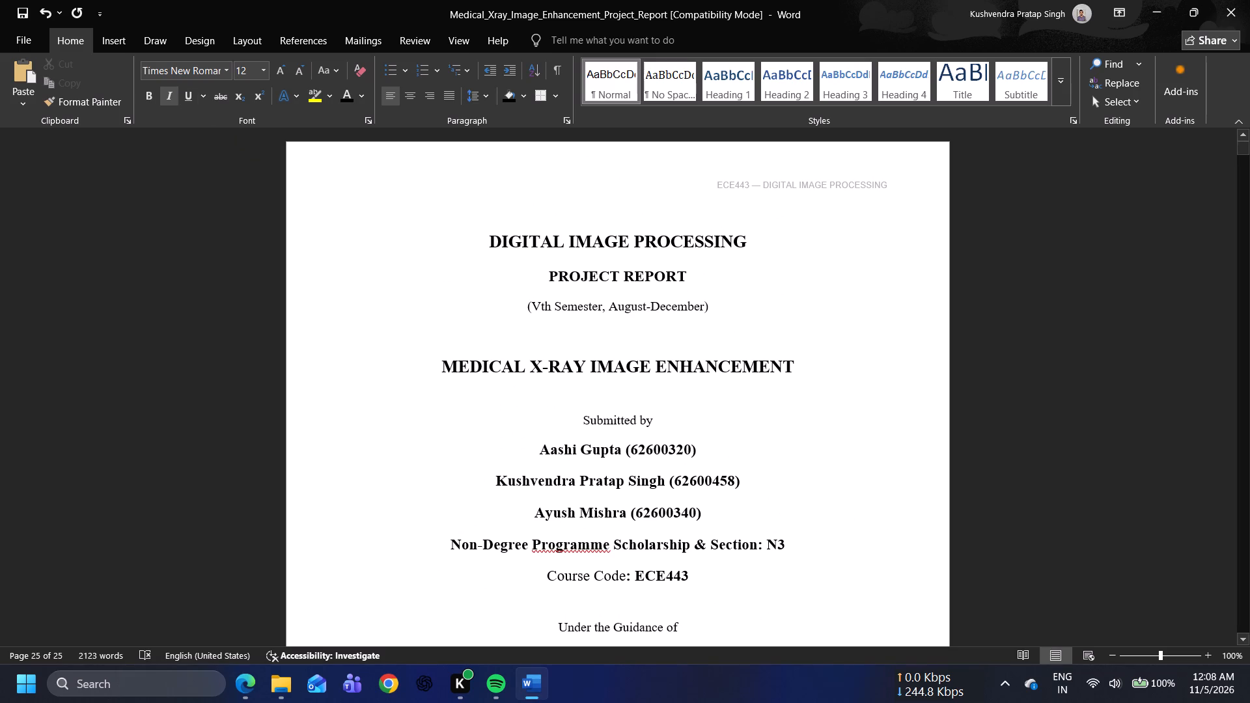
Save the Word report.
key("ctrl+s")
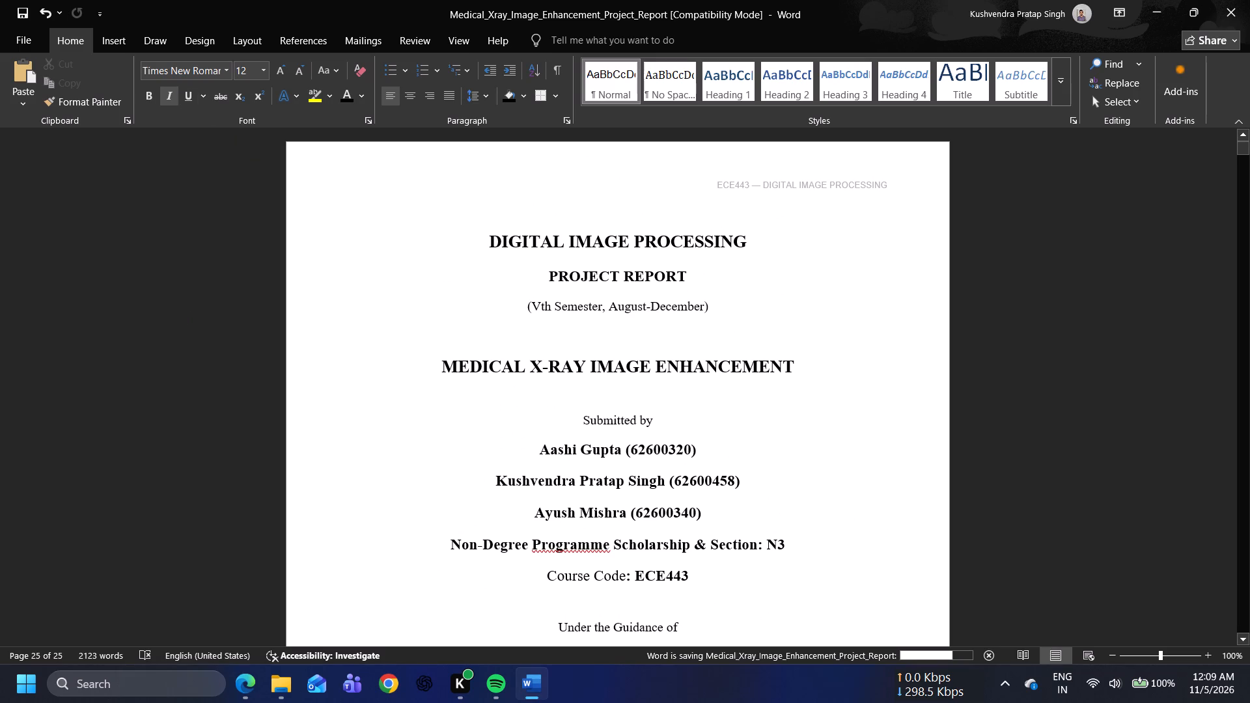
Set up a PDF copy of the report in D: > Vth Semester Syllabus > Digital Image Processing > DIP Project.
left_click(11, 37)
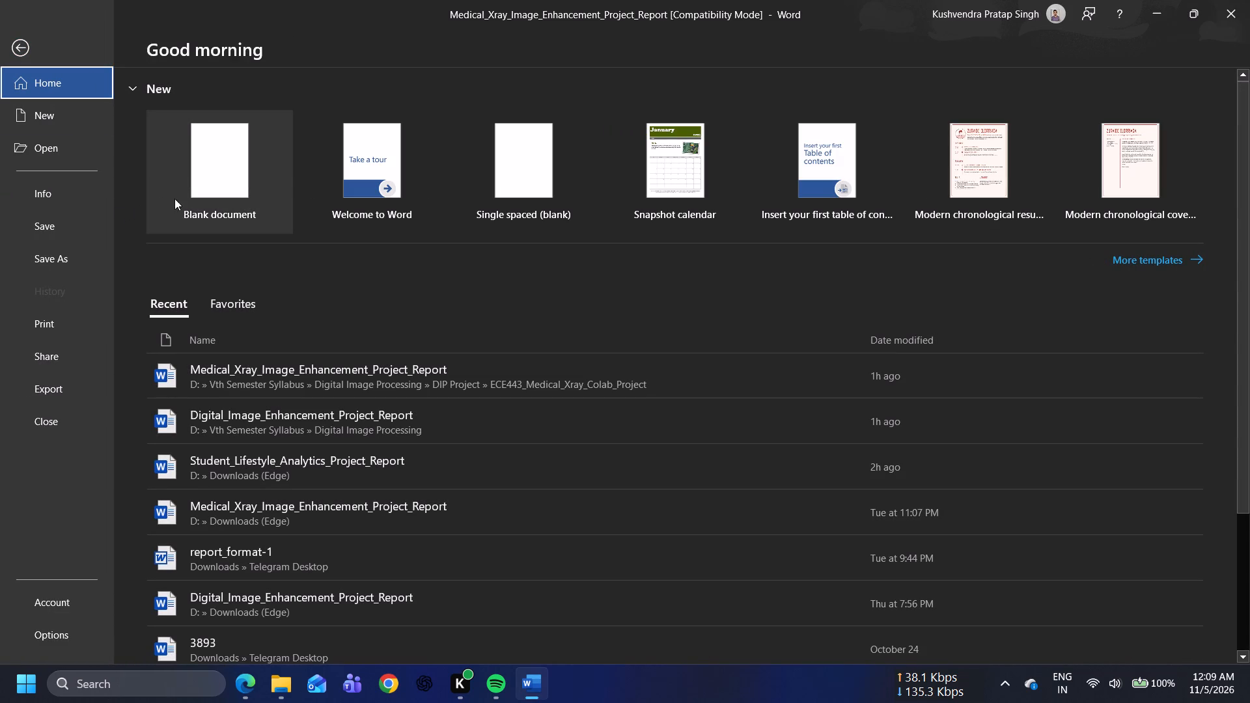
left_click(66, 256)
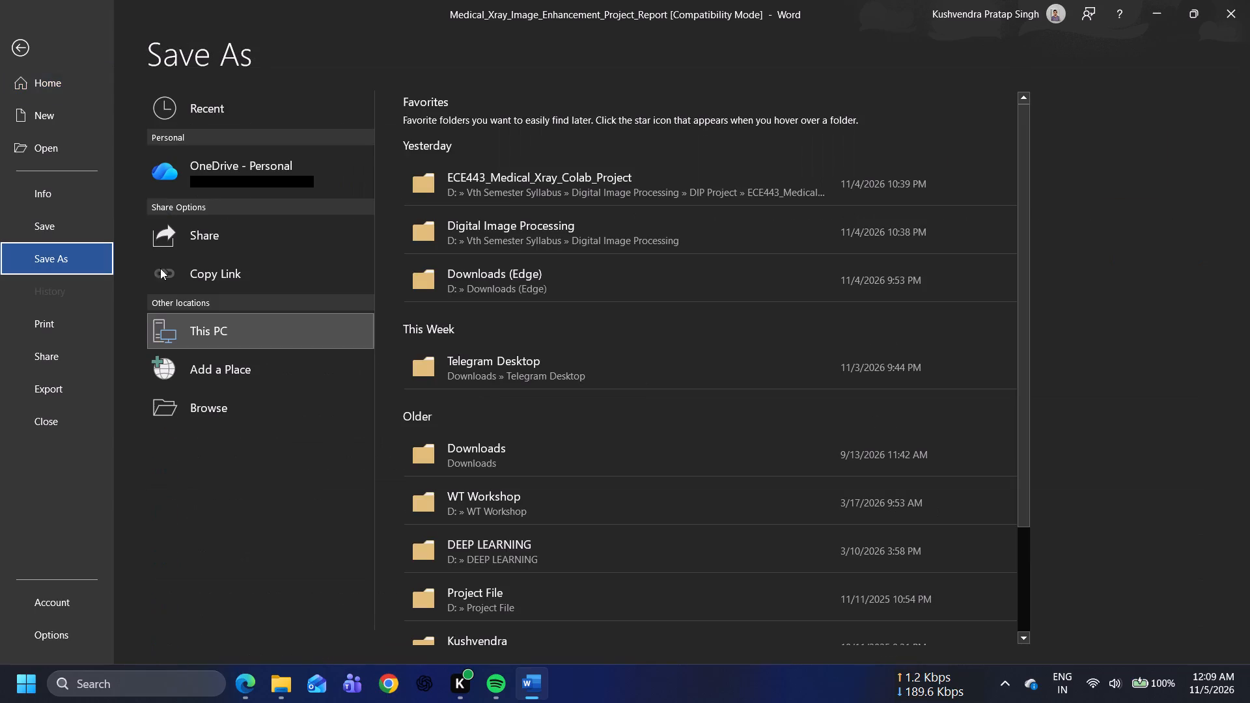
left_click(225, 417)
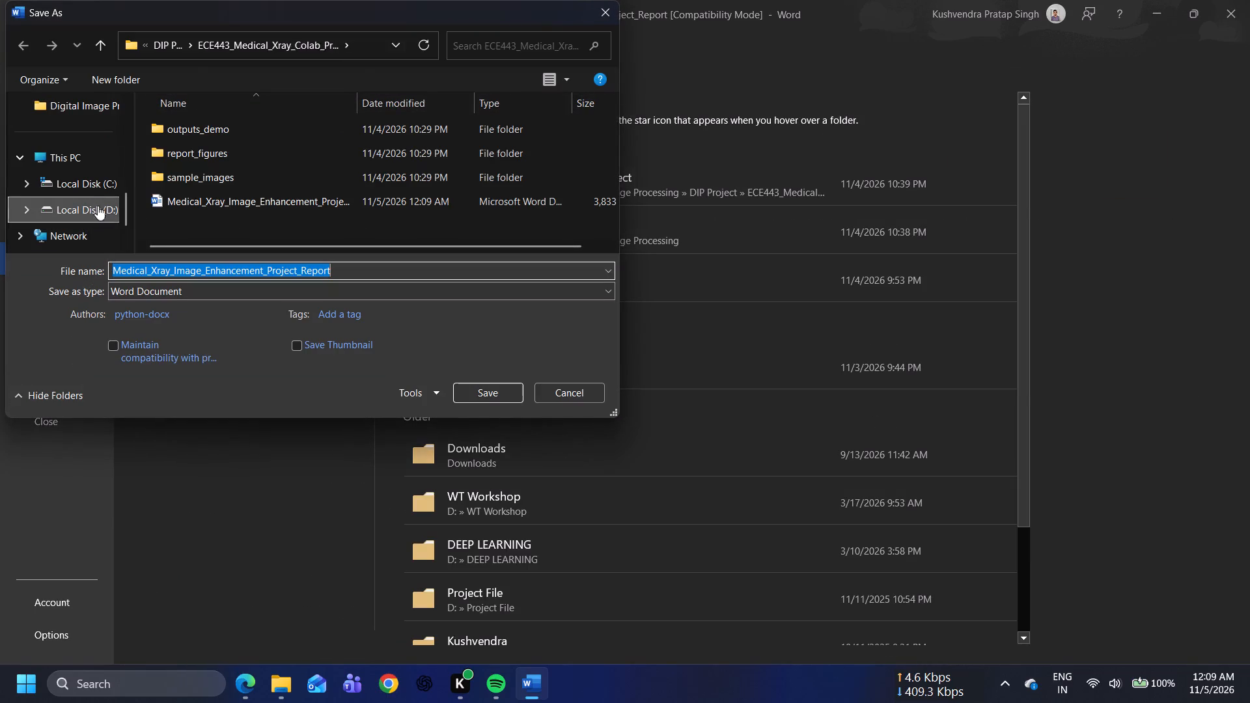
left_click(94, 216)
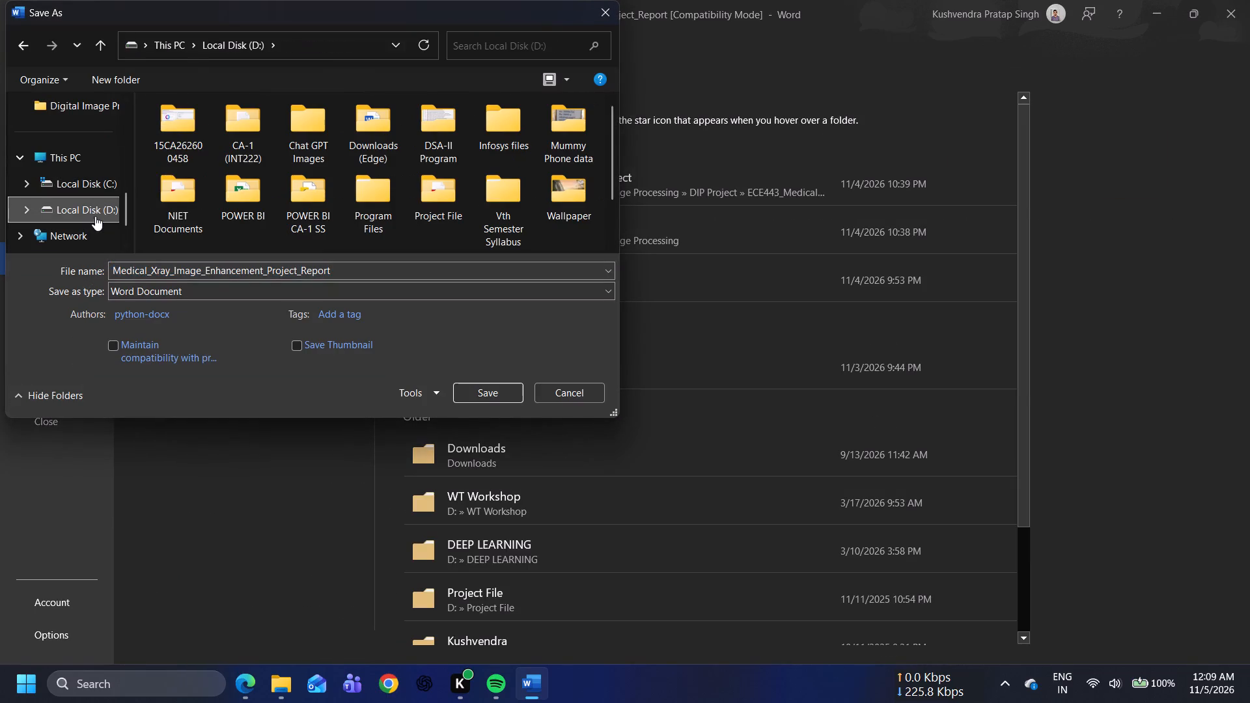
left_click(498, 206)
double_click(498, 206)
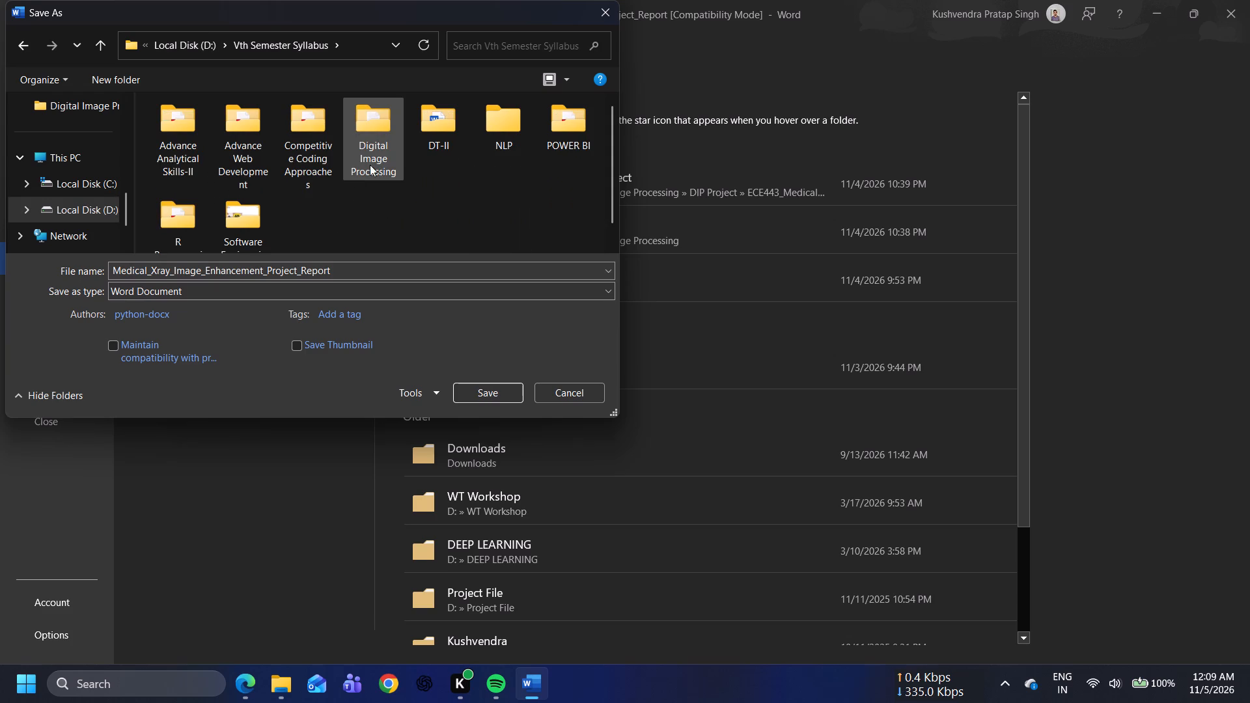
double_click(393, 156)
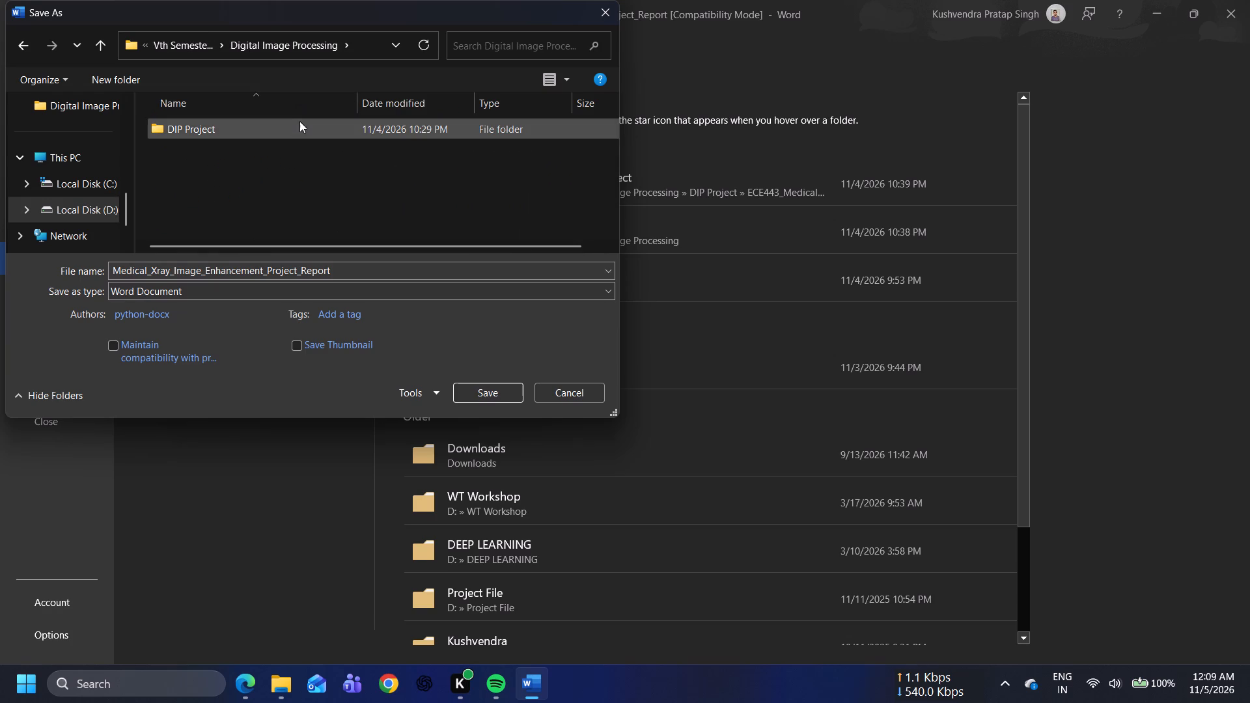
double_click(299, 126)
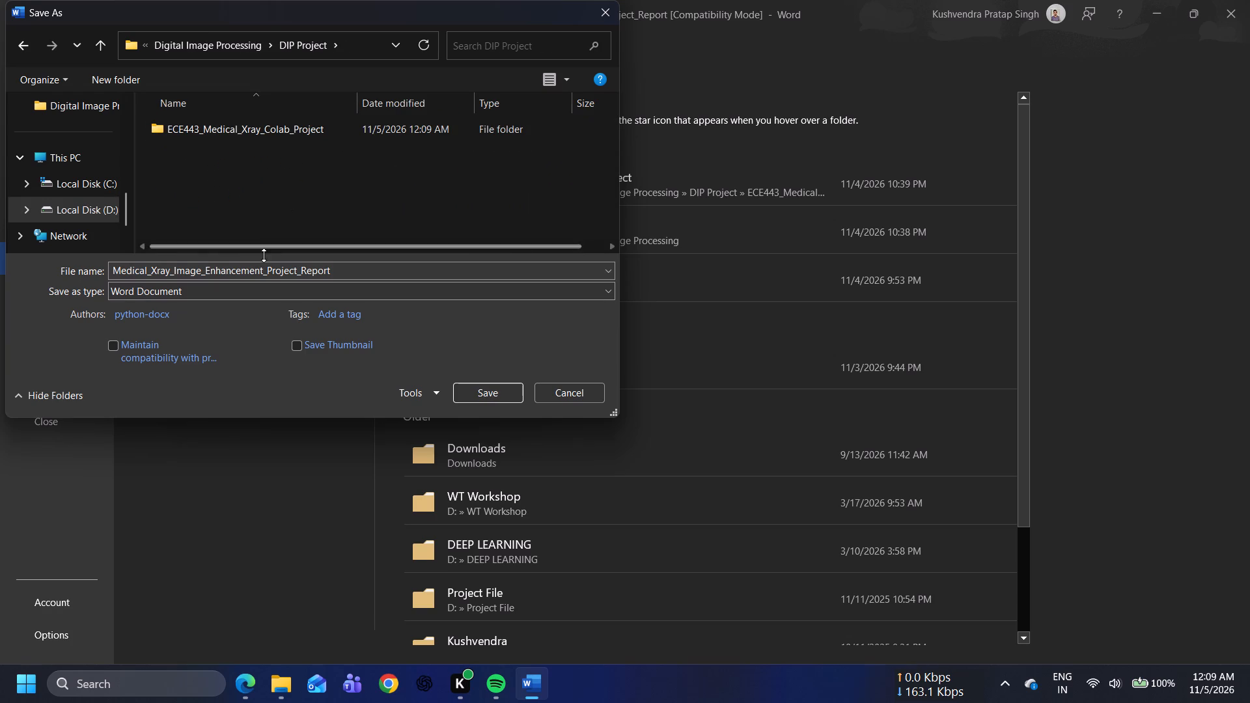
left_click(263, 294)
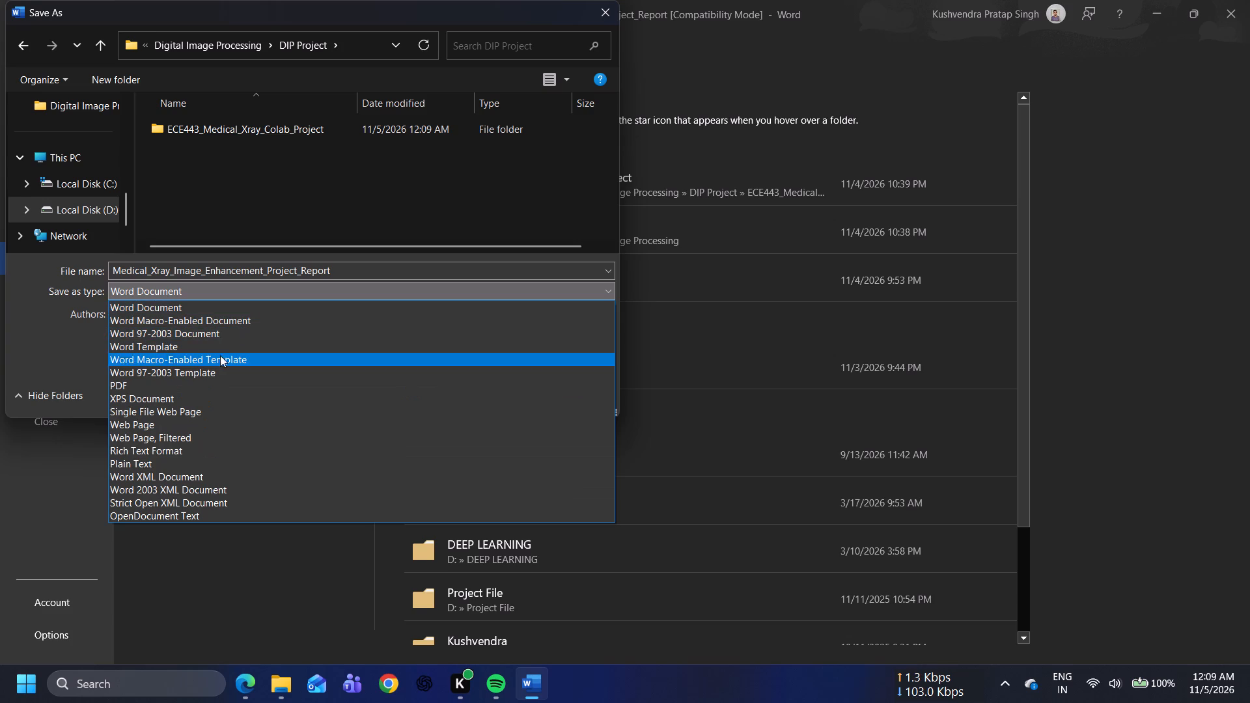
left_click(198, 386)
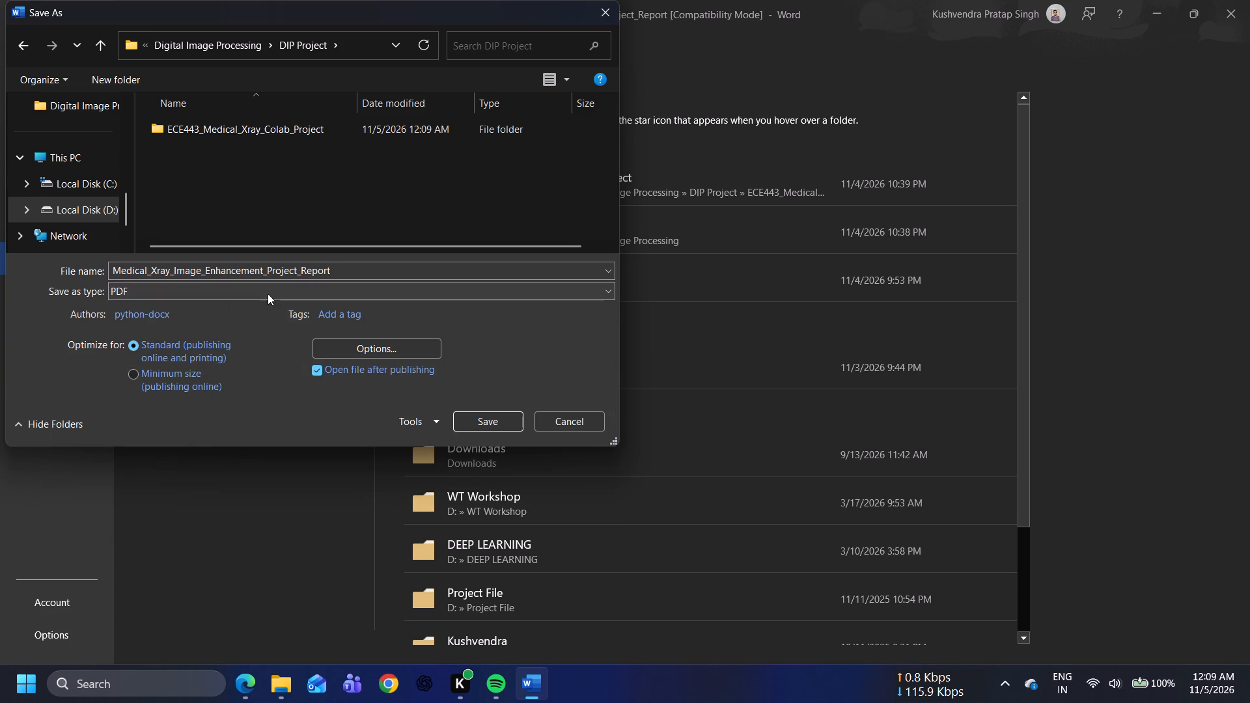
Replace the underscores in the PDF's file name with spaces, making it Medical Xray Image Enhancement Project Report.
left_click(369, 271)
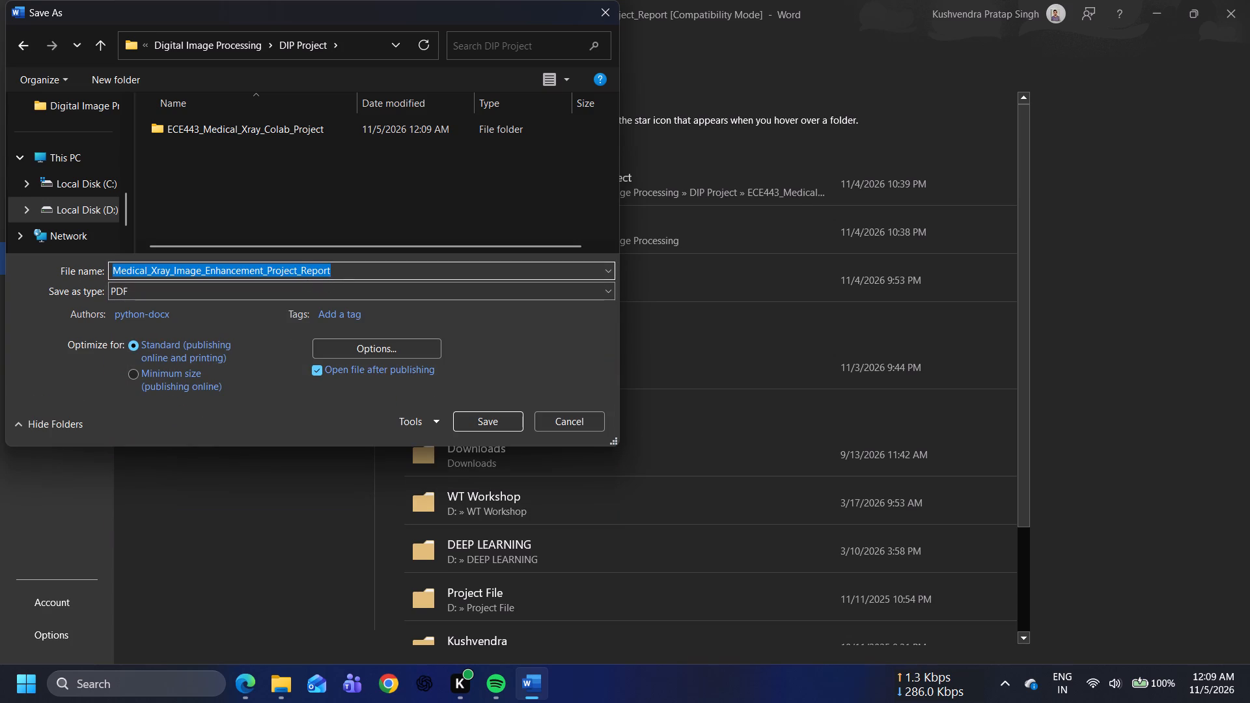
left_click(301, 273)
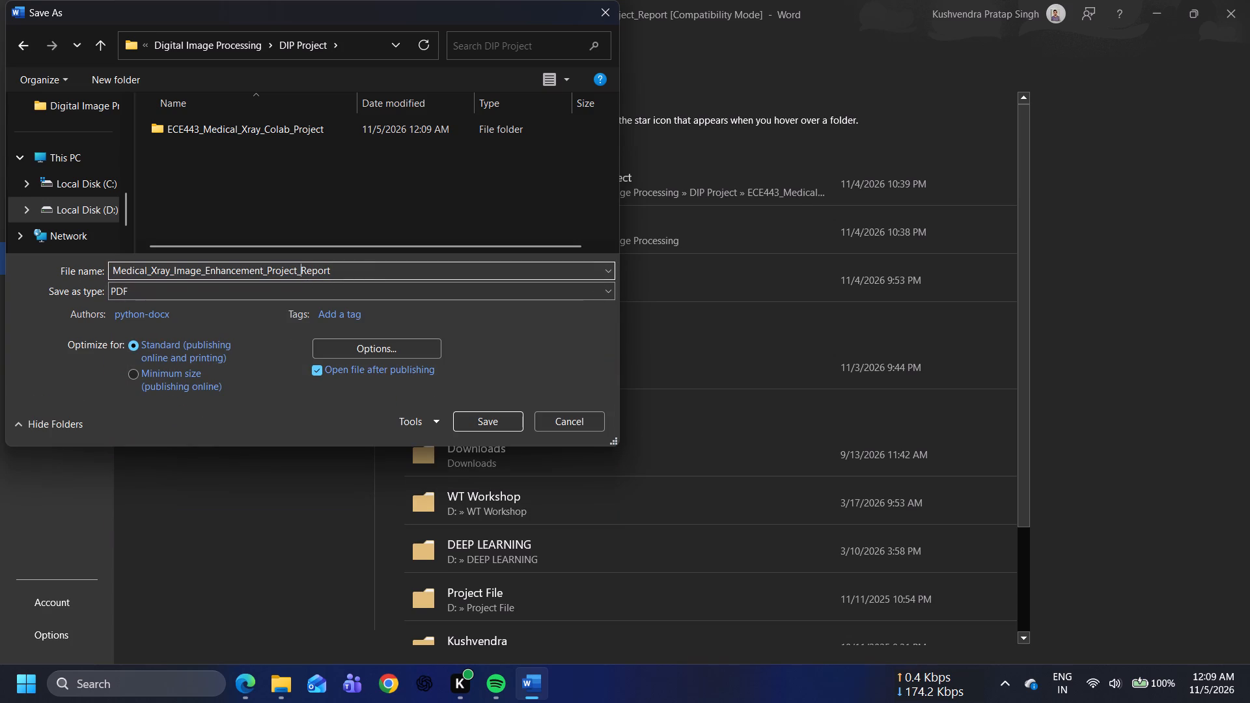
key("BackSpace")
key("space")
key("ctrl+Left")
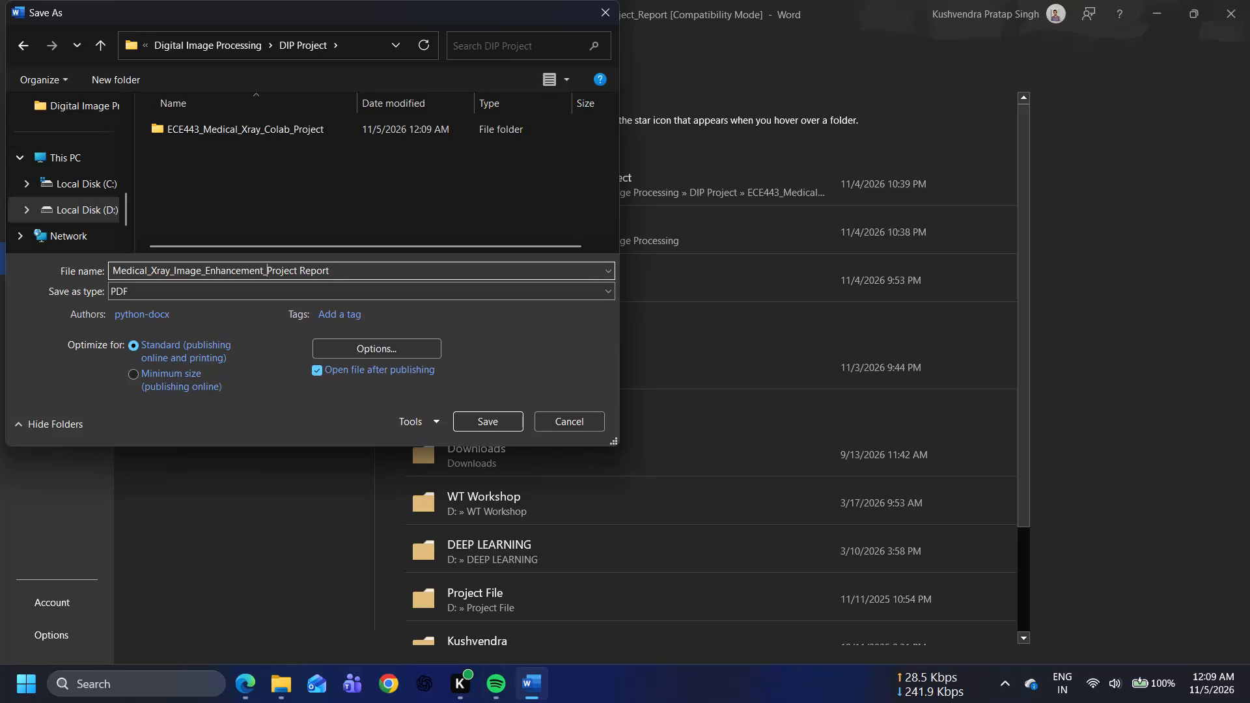
key("BackSpace")
key("space")
key("ctrl+Left")
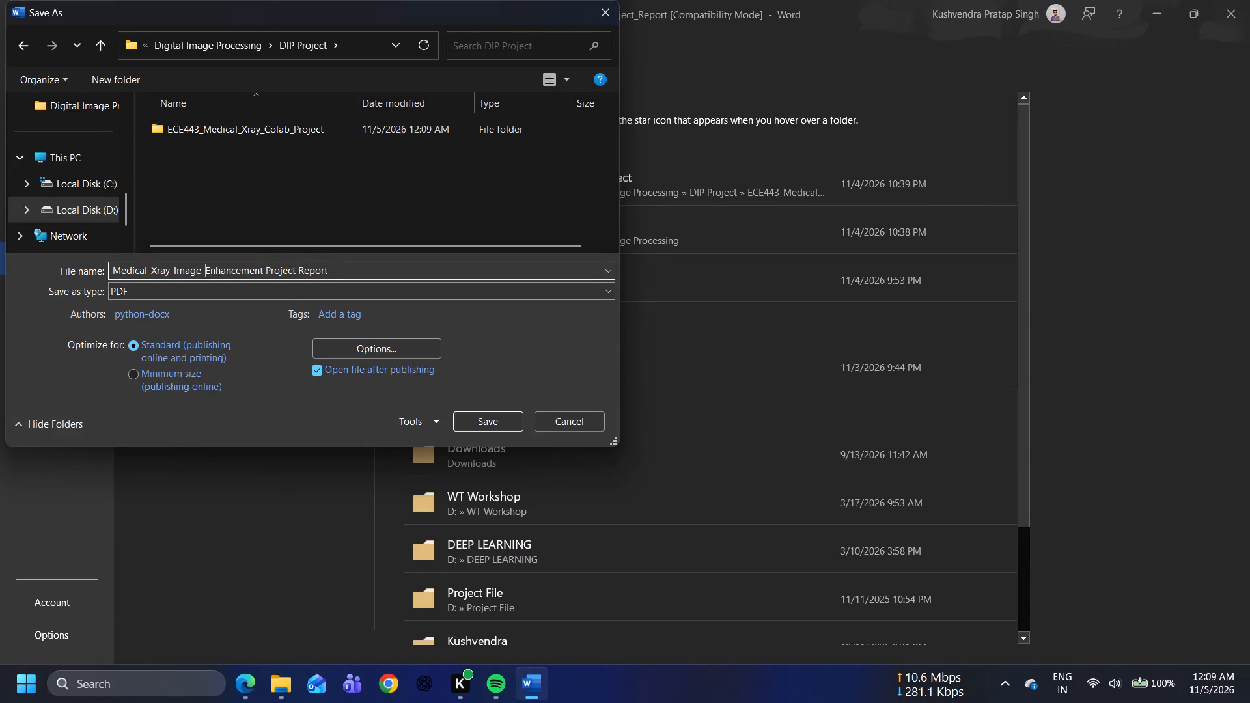
key("BackSpace")
key("space")
key("ctrl+Left")
key("BackSpace")
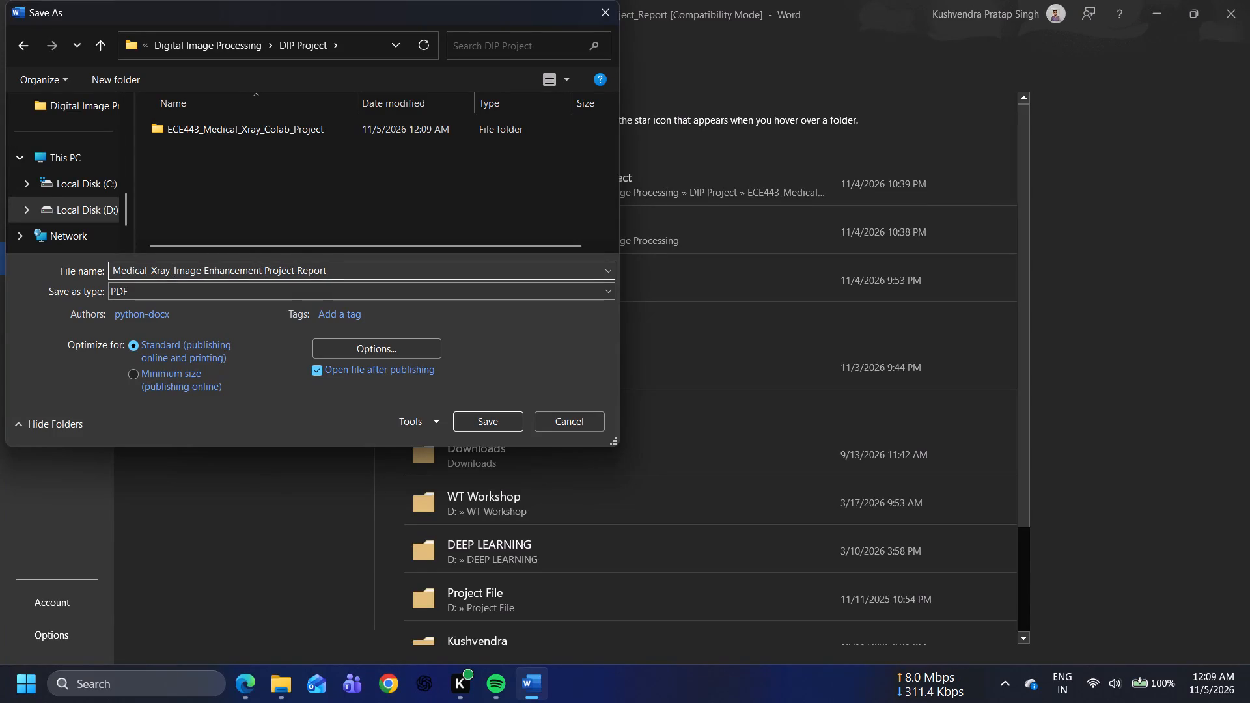
key("space")
key("ctrl+Left")
key("BackSpace")
key("space")
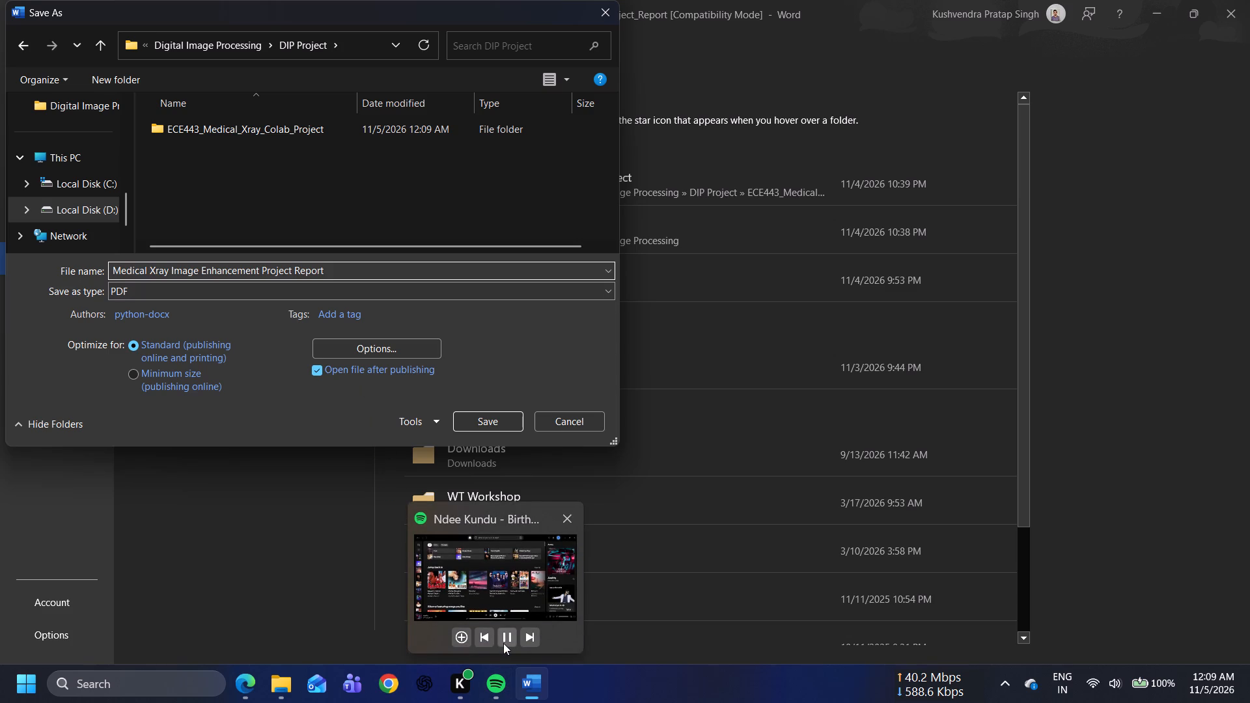
Pause the music playing in Spotify.
left_click(503, 643)
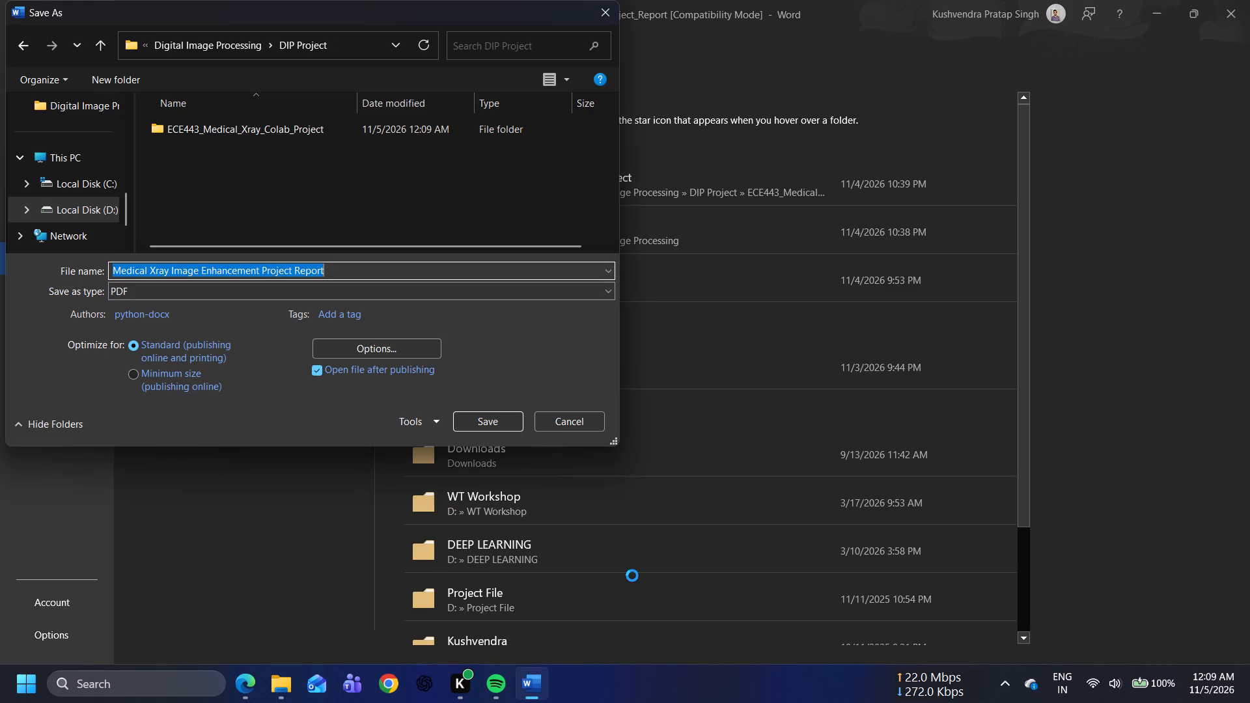
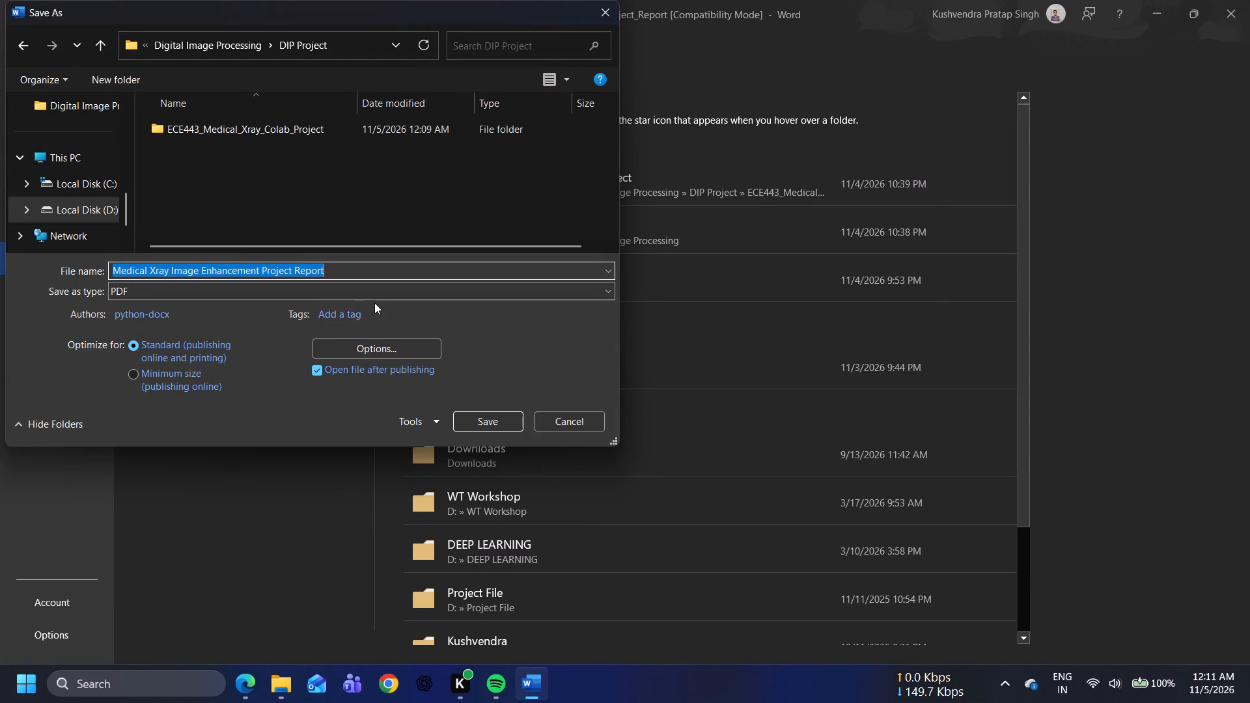
Replace the author property with the signed-in account holder's full name and save the report as a PDF in the DIP Project folder.
left_click(202, 316)
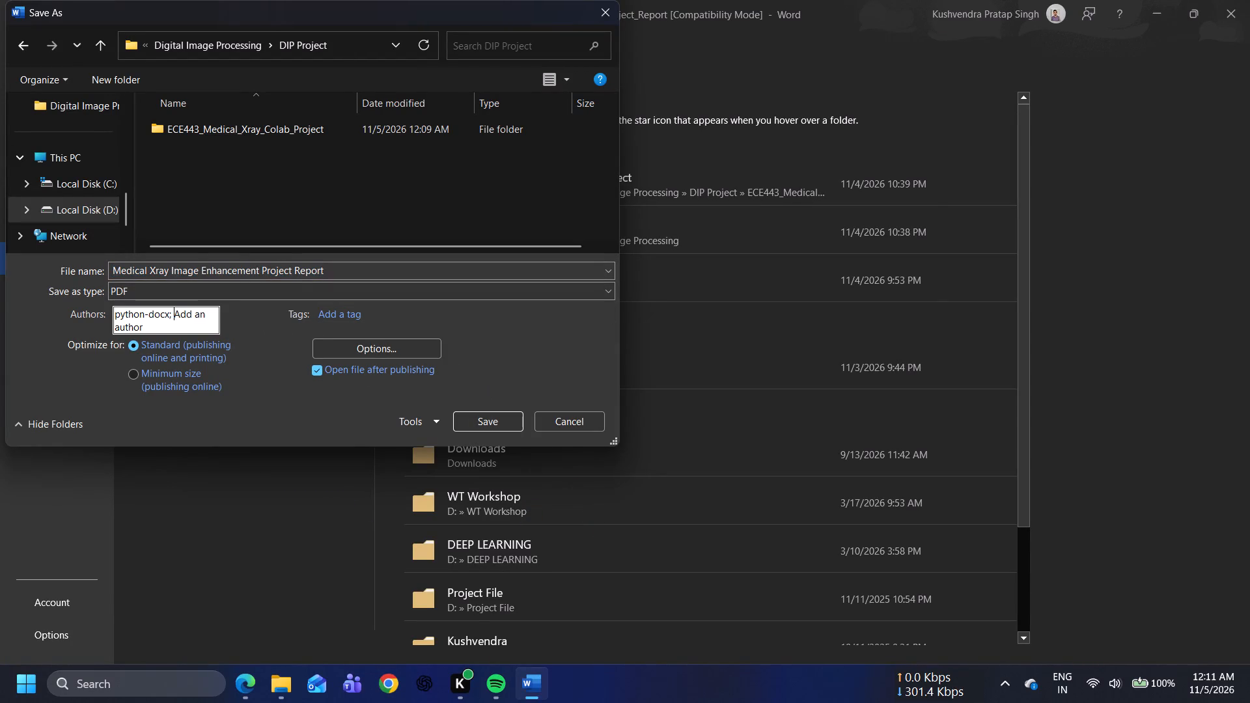
key("ctrl+BackSpace")
key("ctrl+BackSpace")
key("ctrl+BackSpace")
key("ctrl+BackSpace")
key("BackSpace")
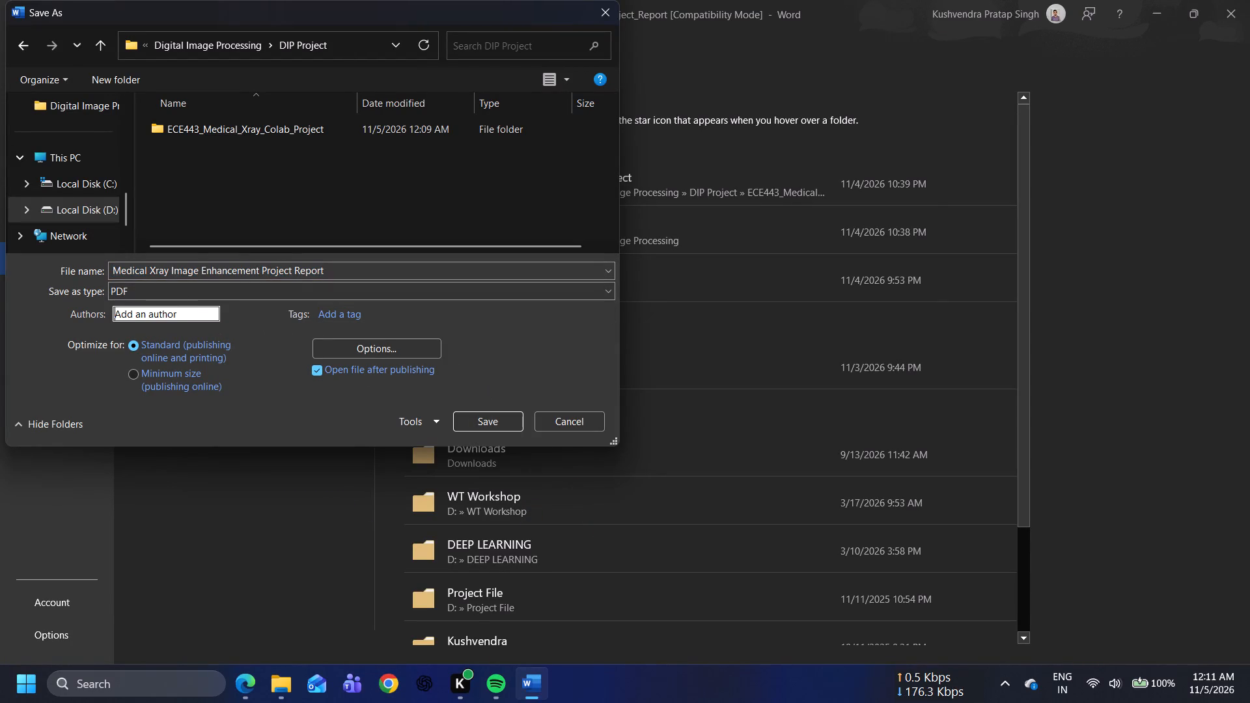
key("BackSpace")
key("BackSpace")
key("BackSpace")
key("BackSpace")
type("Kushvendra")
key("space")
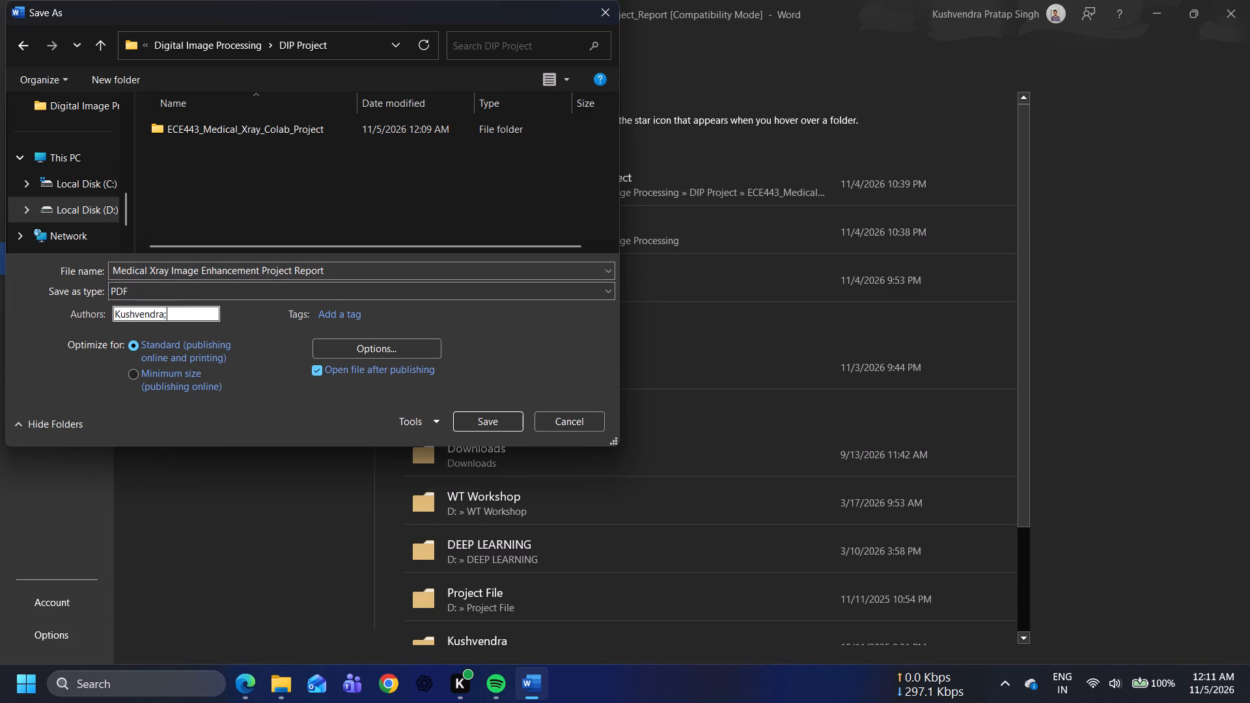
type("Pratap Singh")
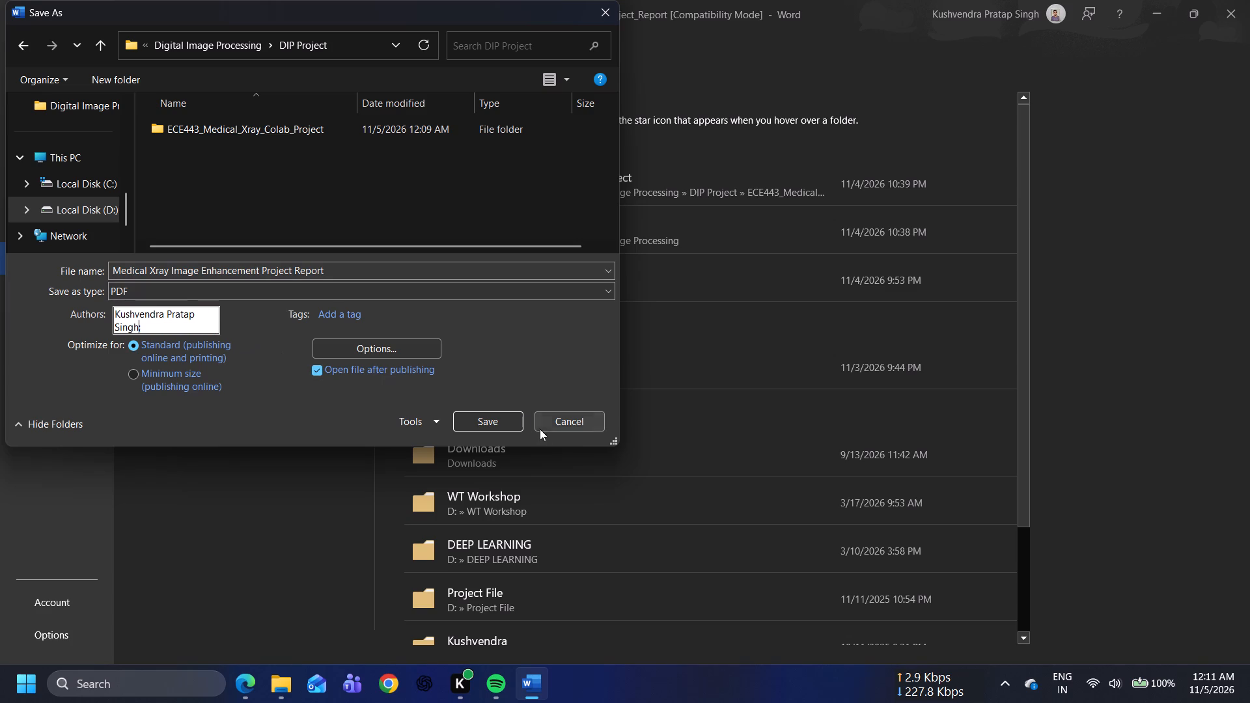
left_click(509, 420)
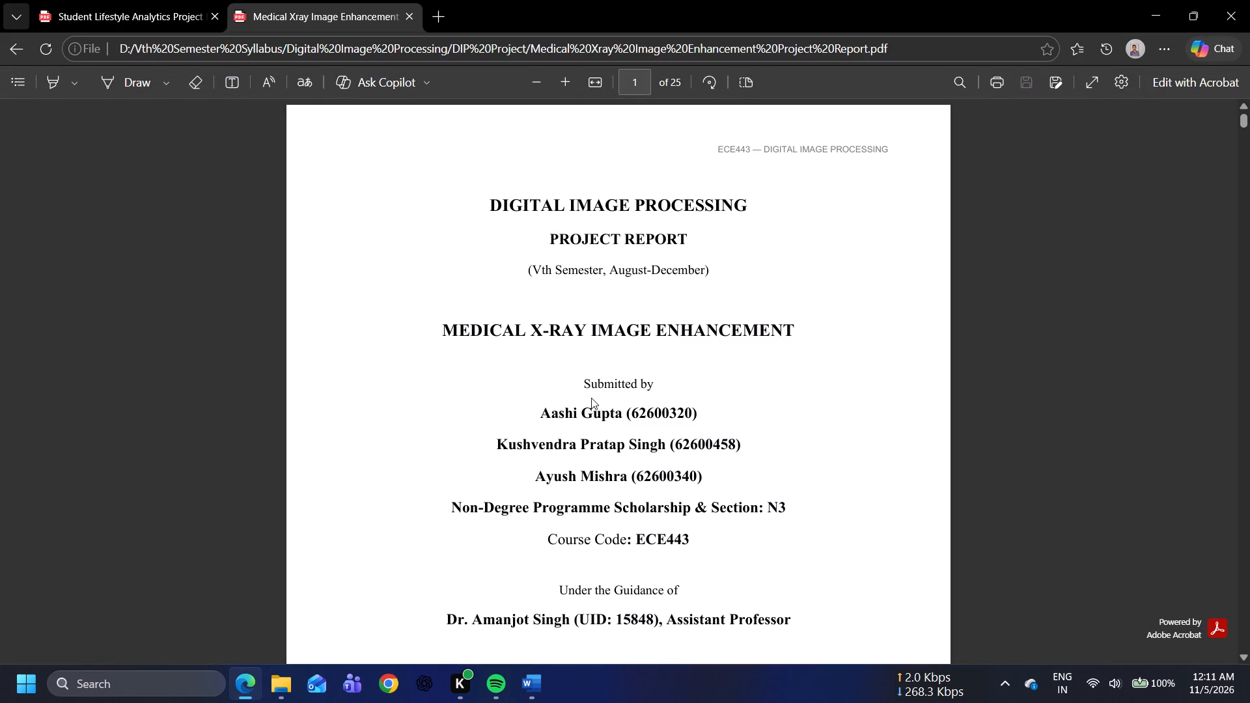
Look over the exported PDF's title page and the start of its certificate page.
scroll(640, 334, "down", 1)
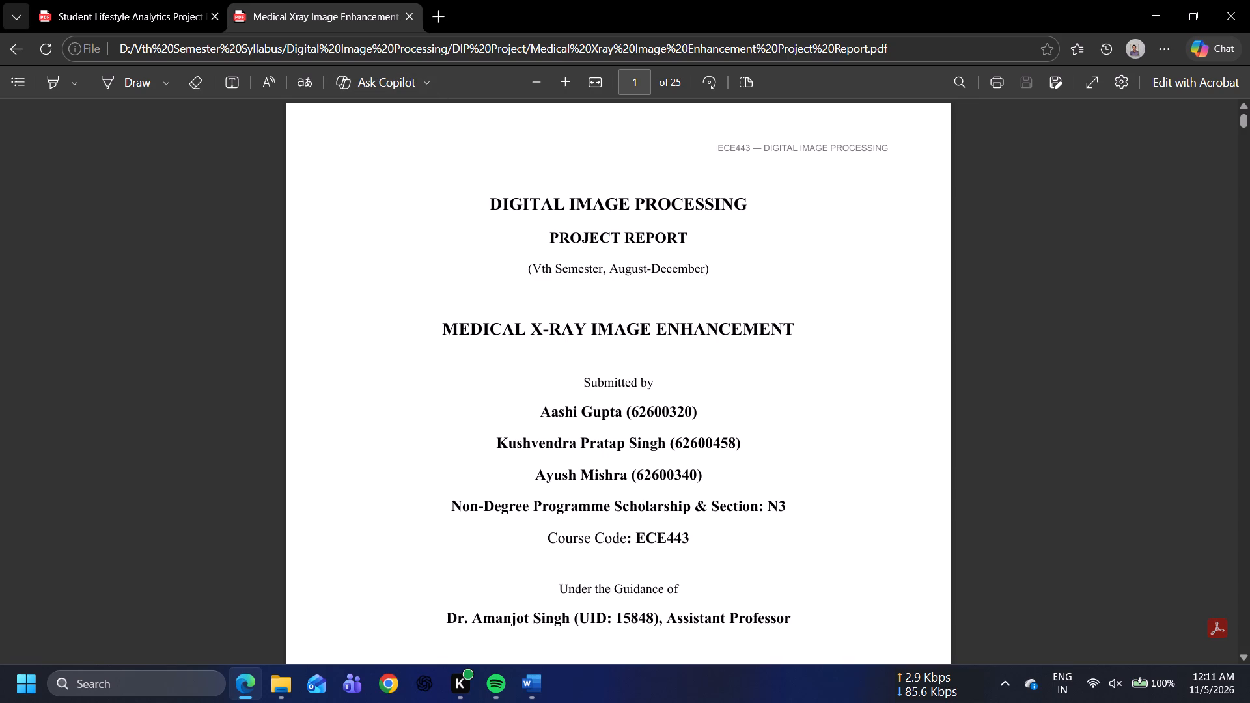
scroll(640, 334, "down", 4)
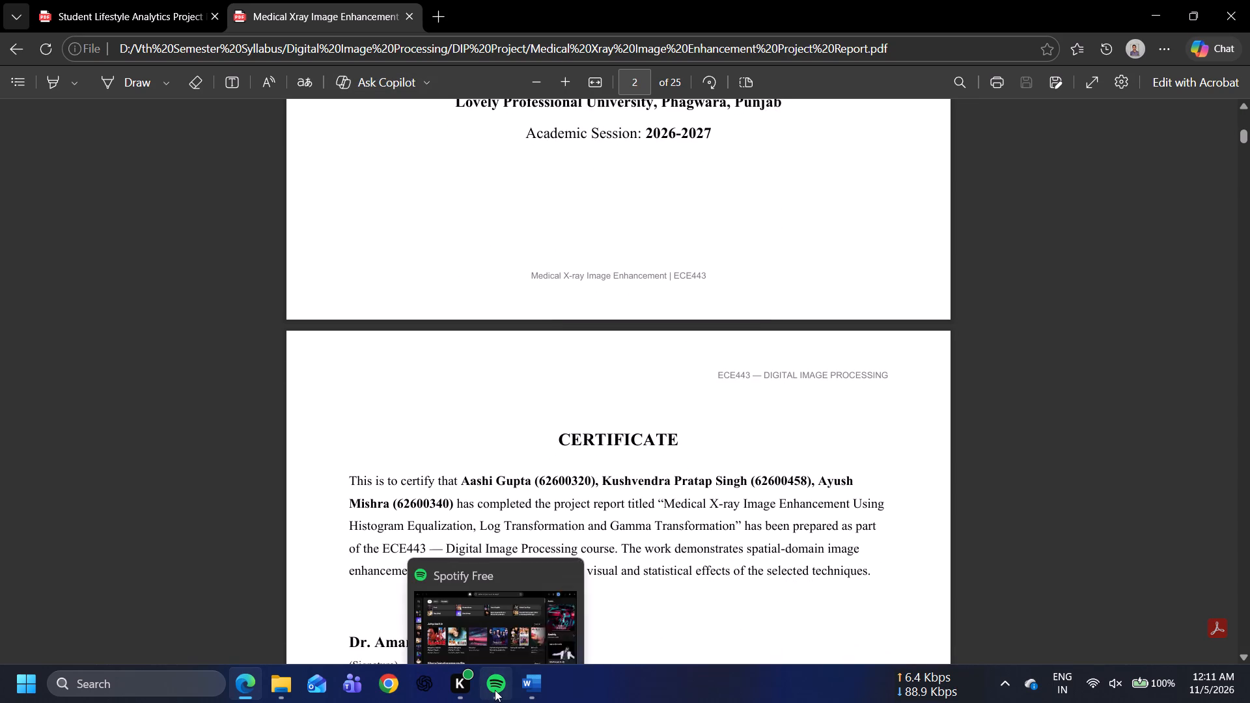
Close the Spotify window.
left_click(567, 521)
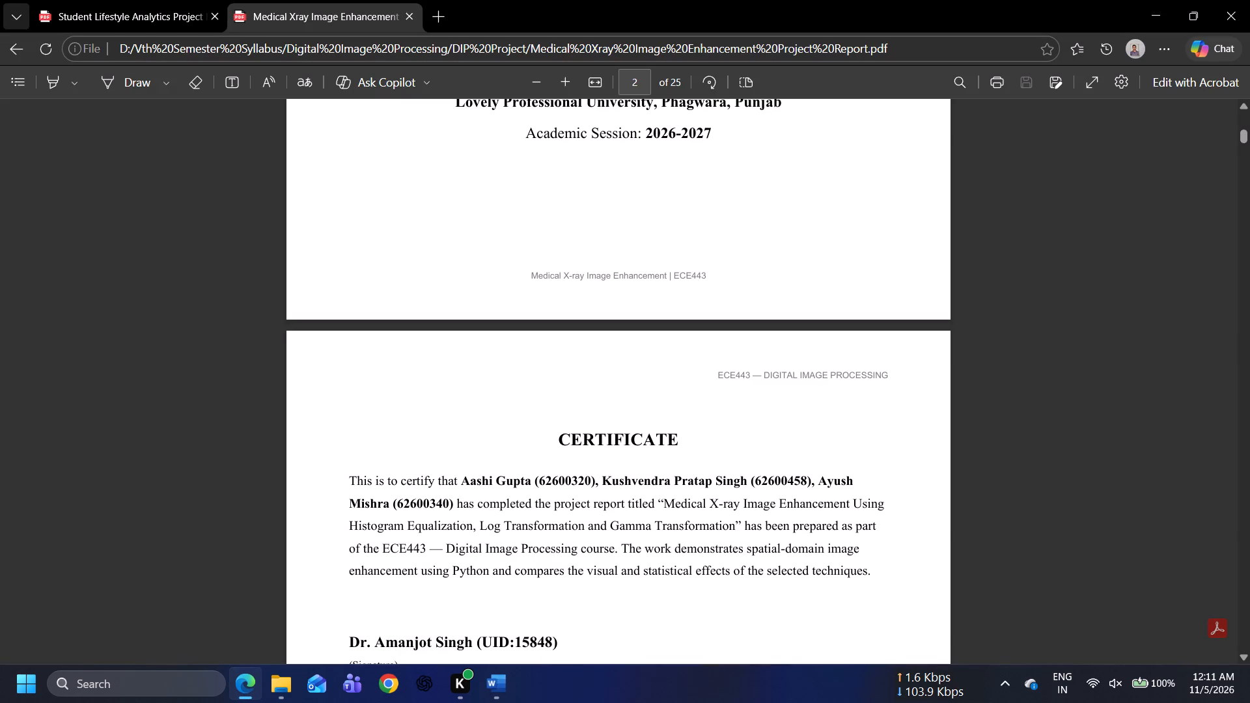
Review the exported PDF report from the title page through the front matter and Introduction to section 1.5 Tools and Technologies.
scroll(567, 521, "down", 7)
scroll(567, 521, "up", 6)
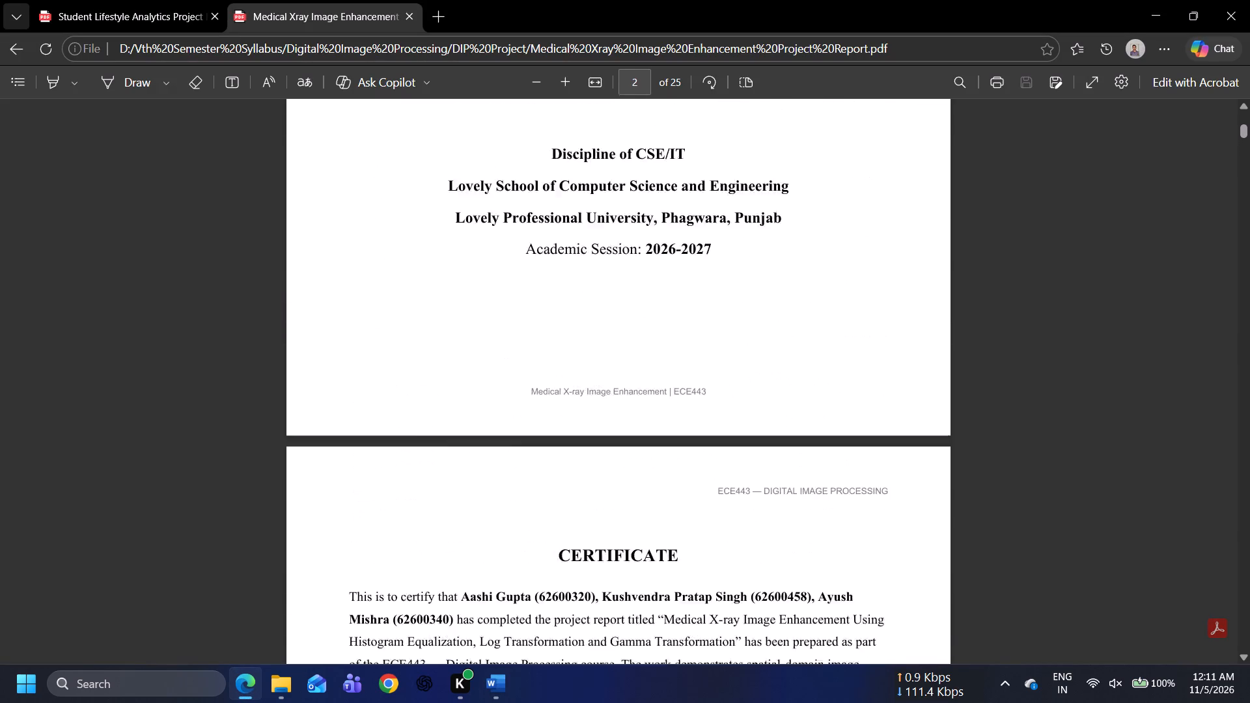
scroll(567, 521, "up", 6)
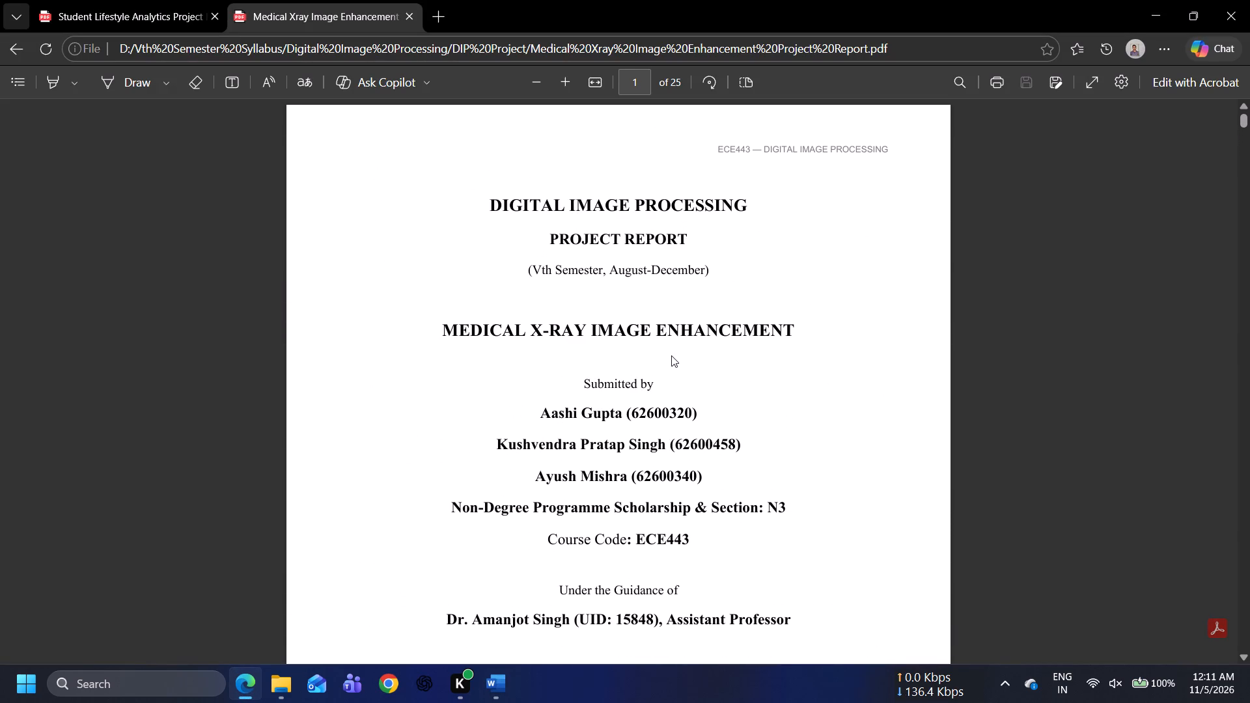
scroll(671, 355, "down", 9)
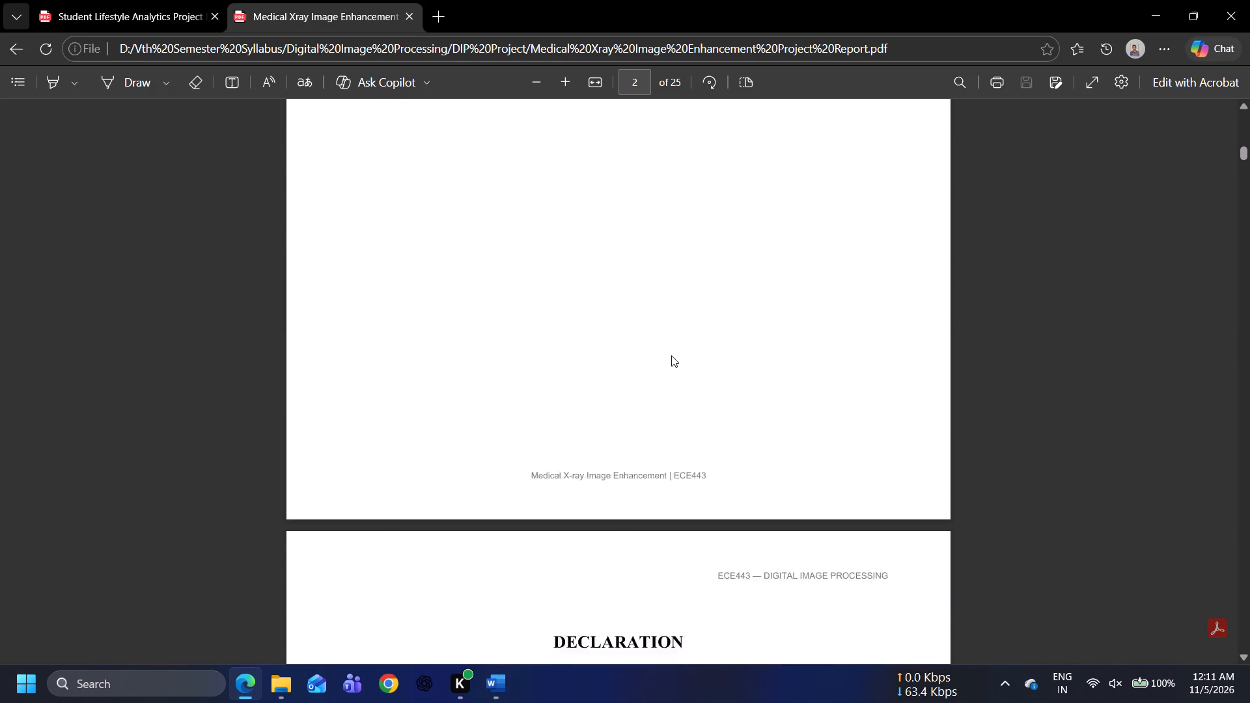
scroll(671, 355, "down", 13)
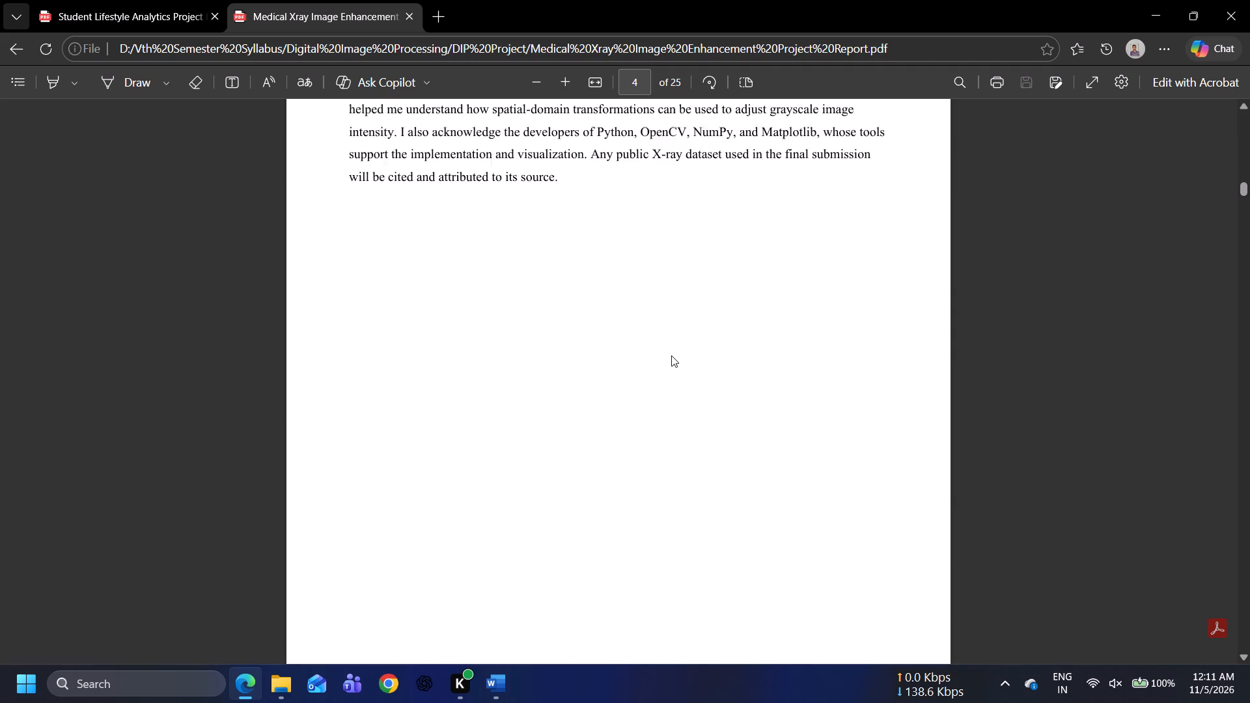
scroll(671, 355, "down", 16)
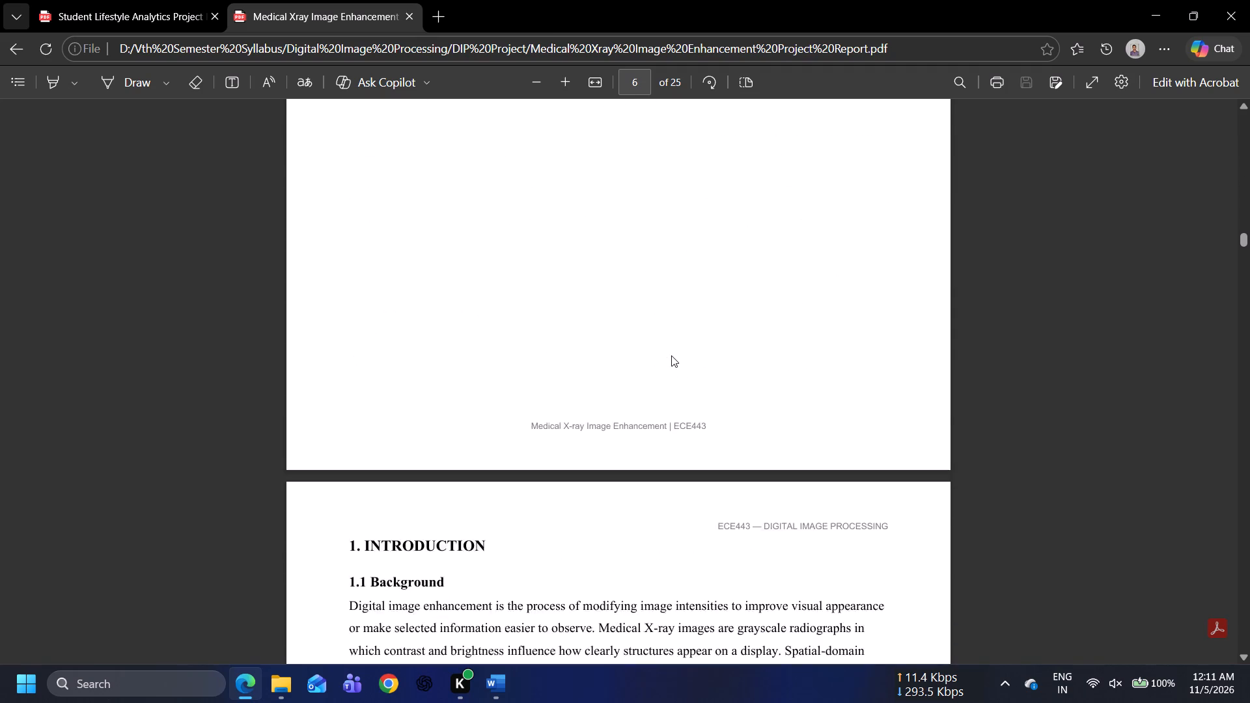
scroll(671, 355, "down", 7)
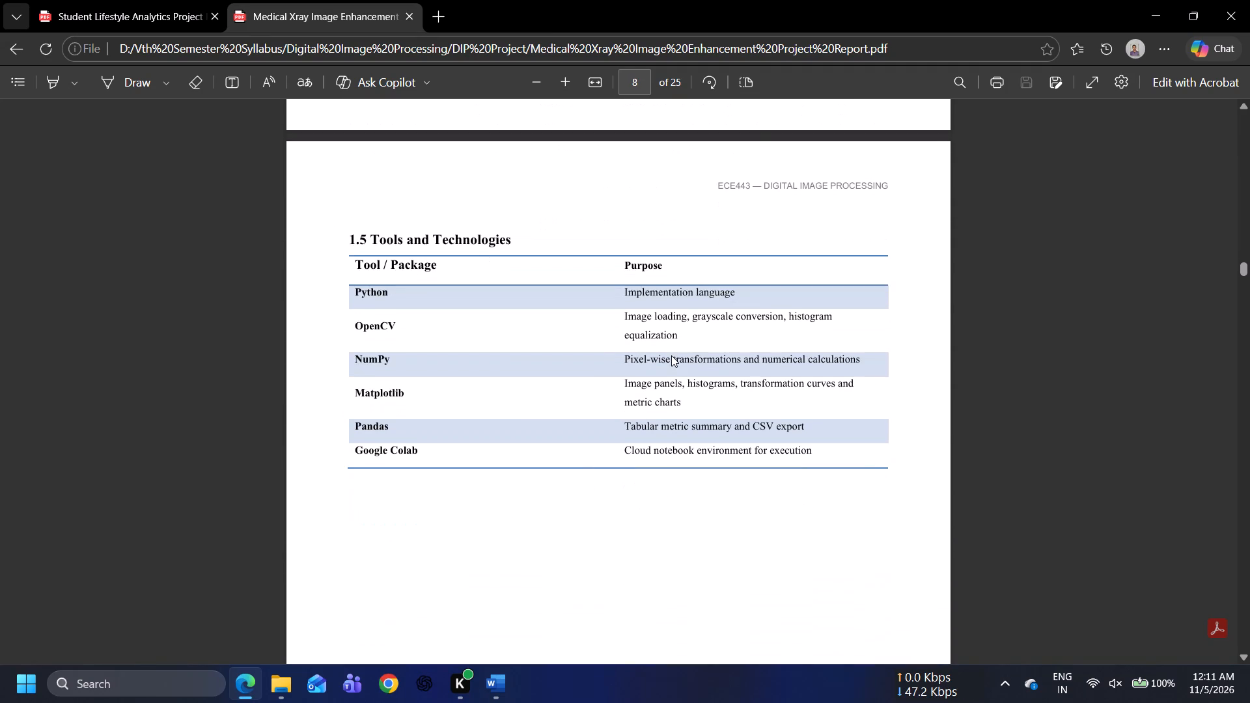
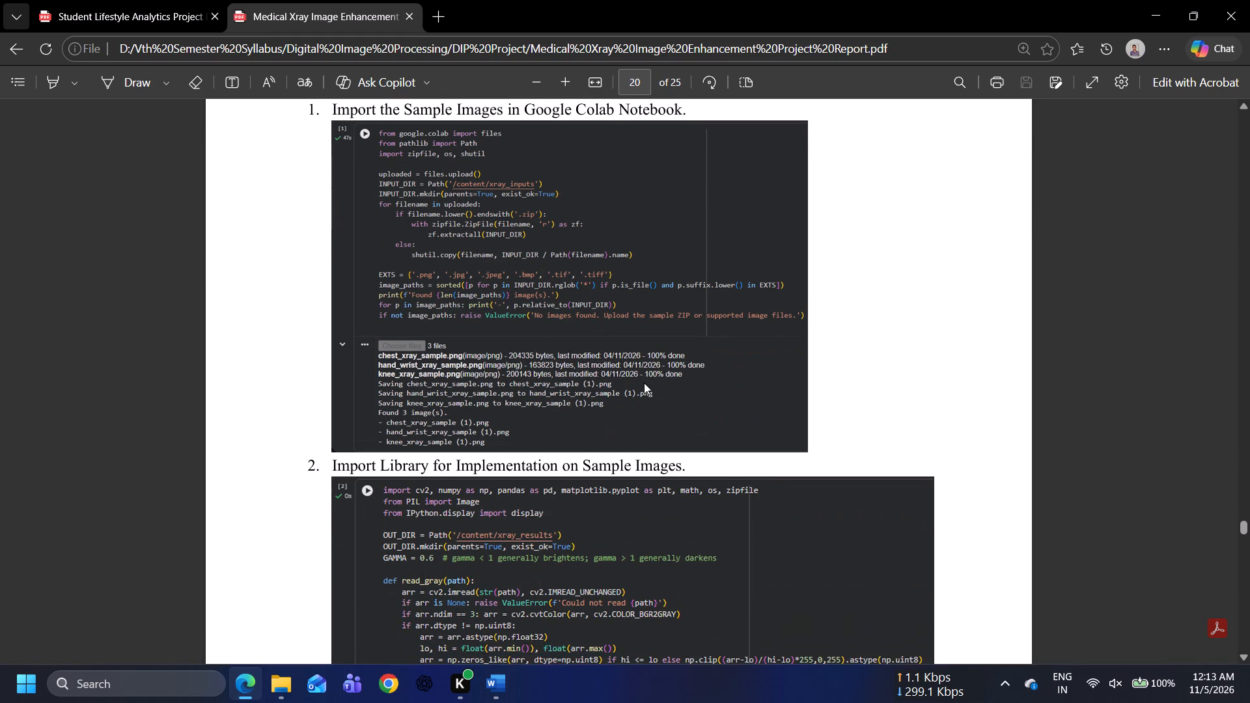
scroll(644, 383, "down", 2)
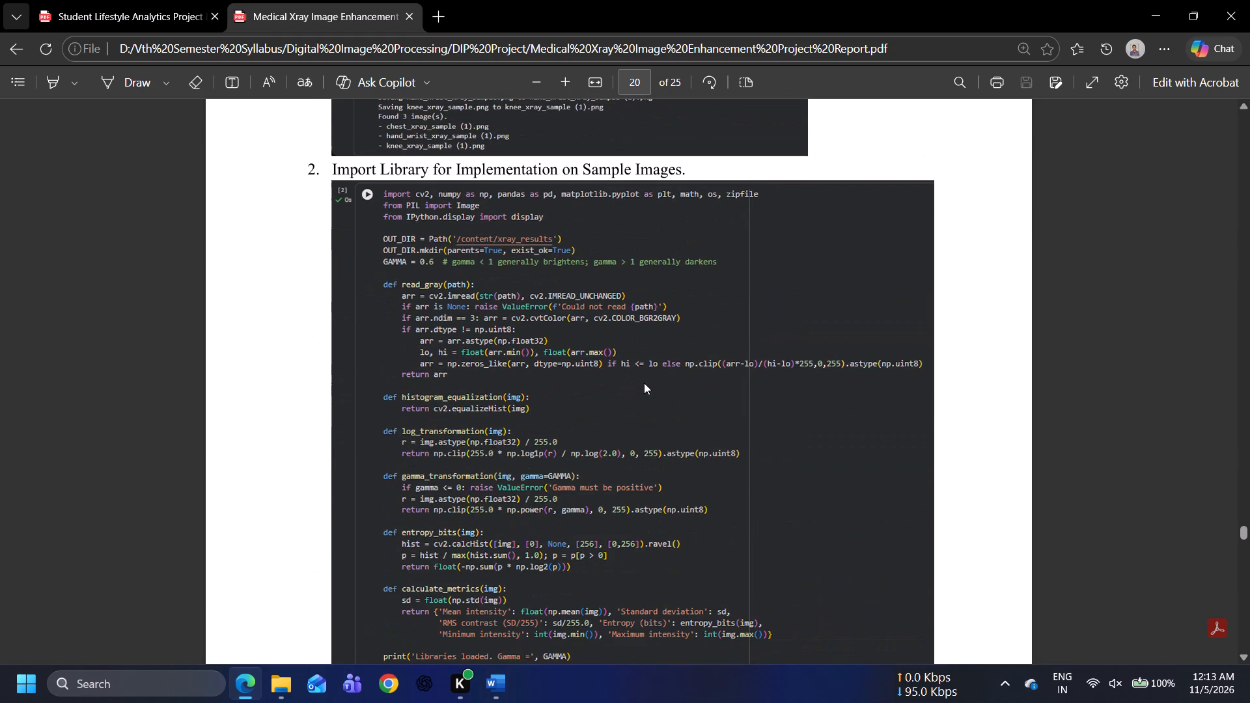
scroll(644, 383, "down", 5)
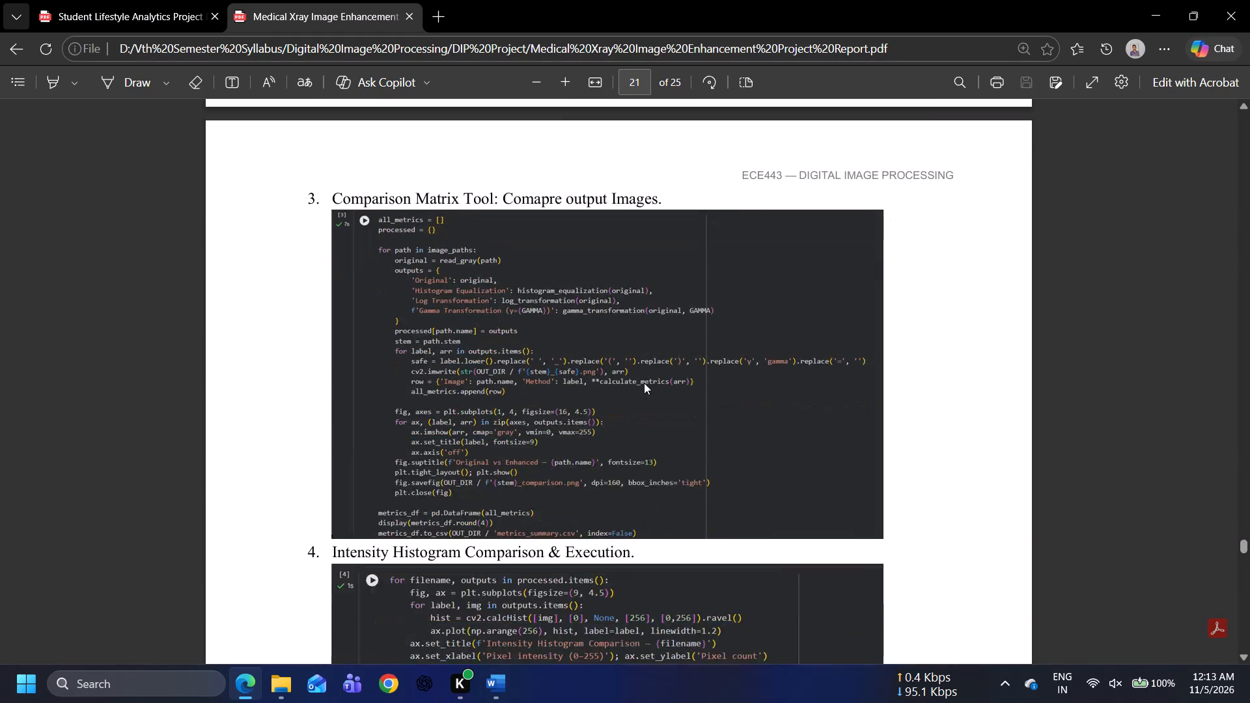
scroll(644, 383, "down", 18)
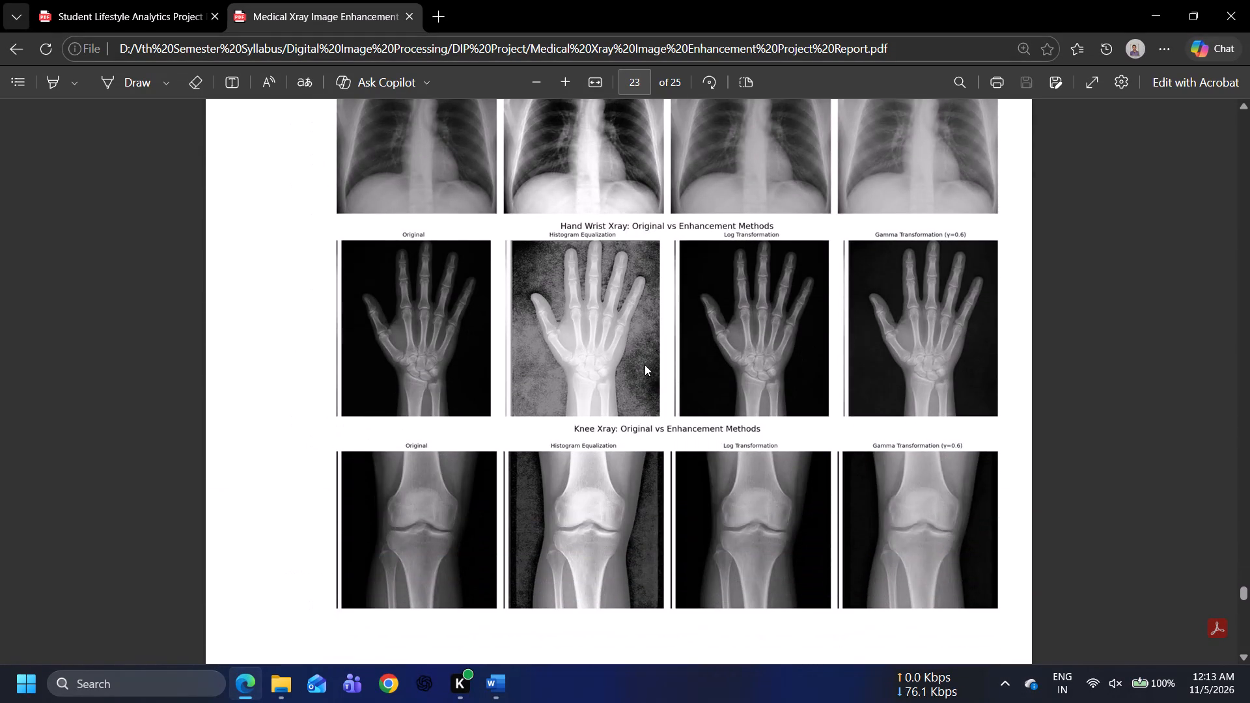
scroll(645, 365, "down", 15)
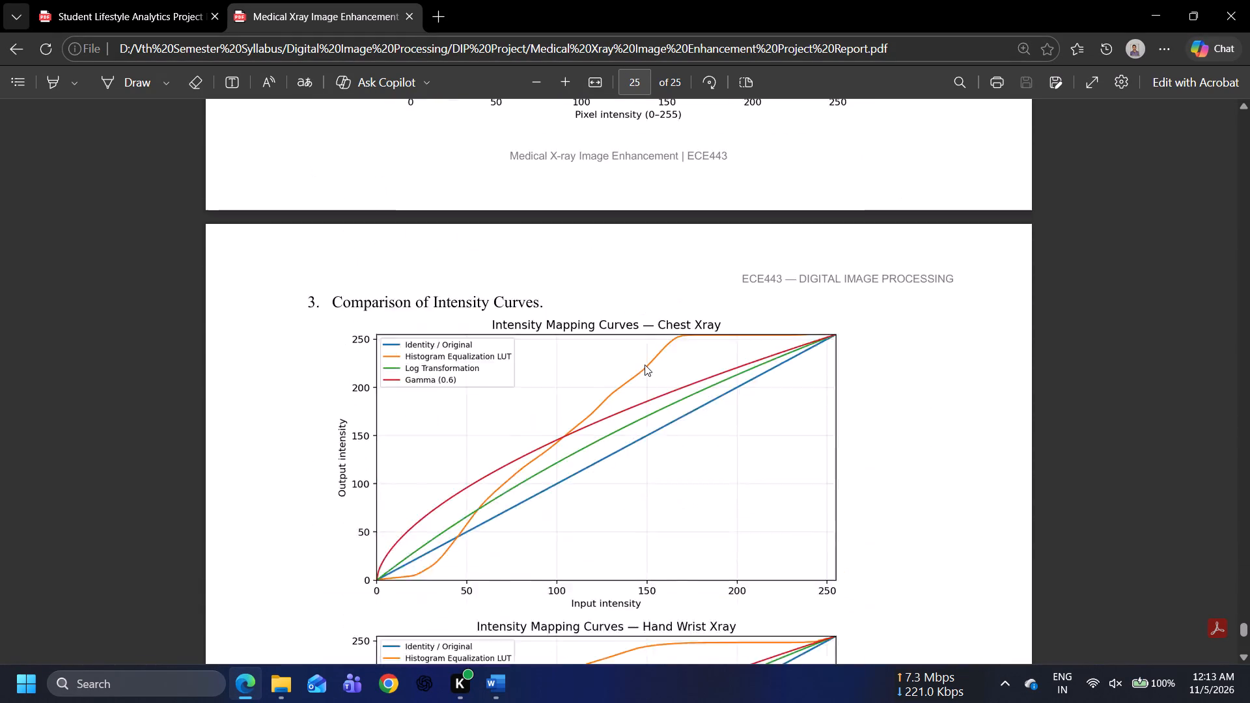
scroll(645, 365, "down", 9)
Close the browser showing the PDF, the Word report and the report_figures folder window.
left_click(1249, 0)
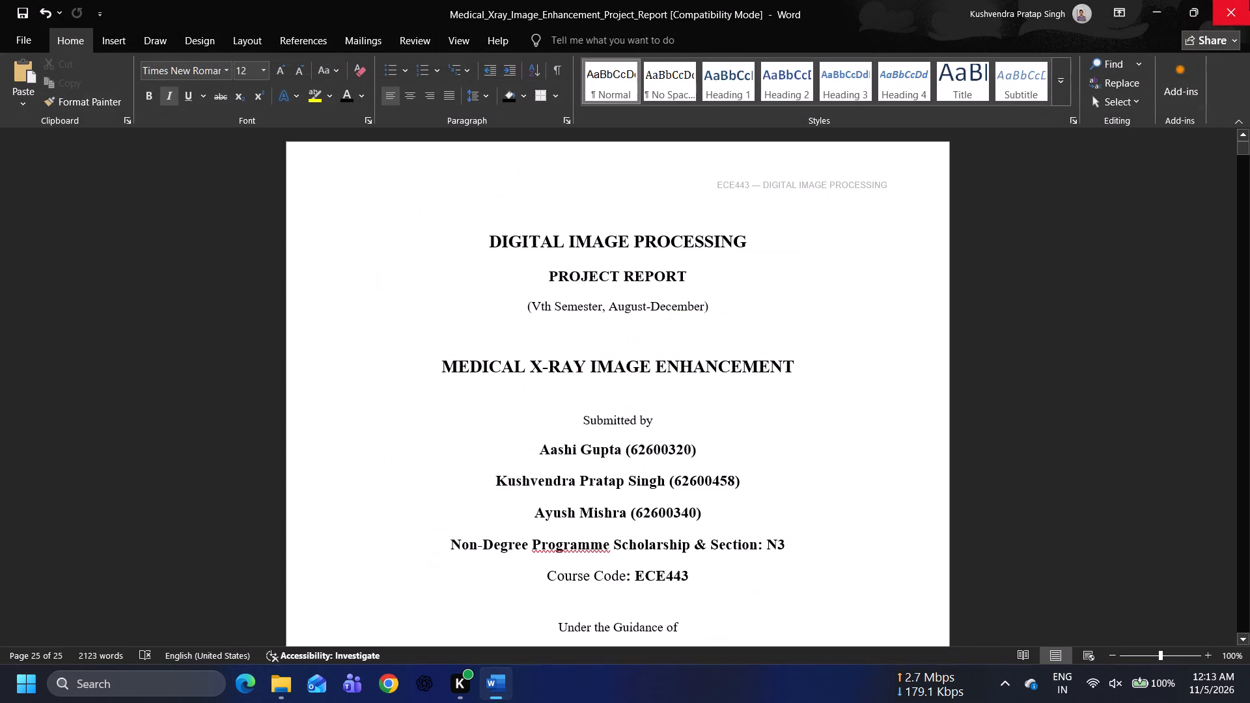
left_click(1249, 0)
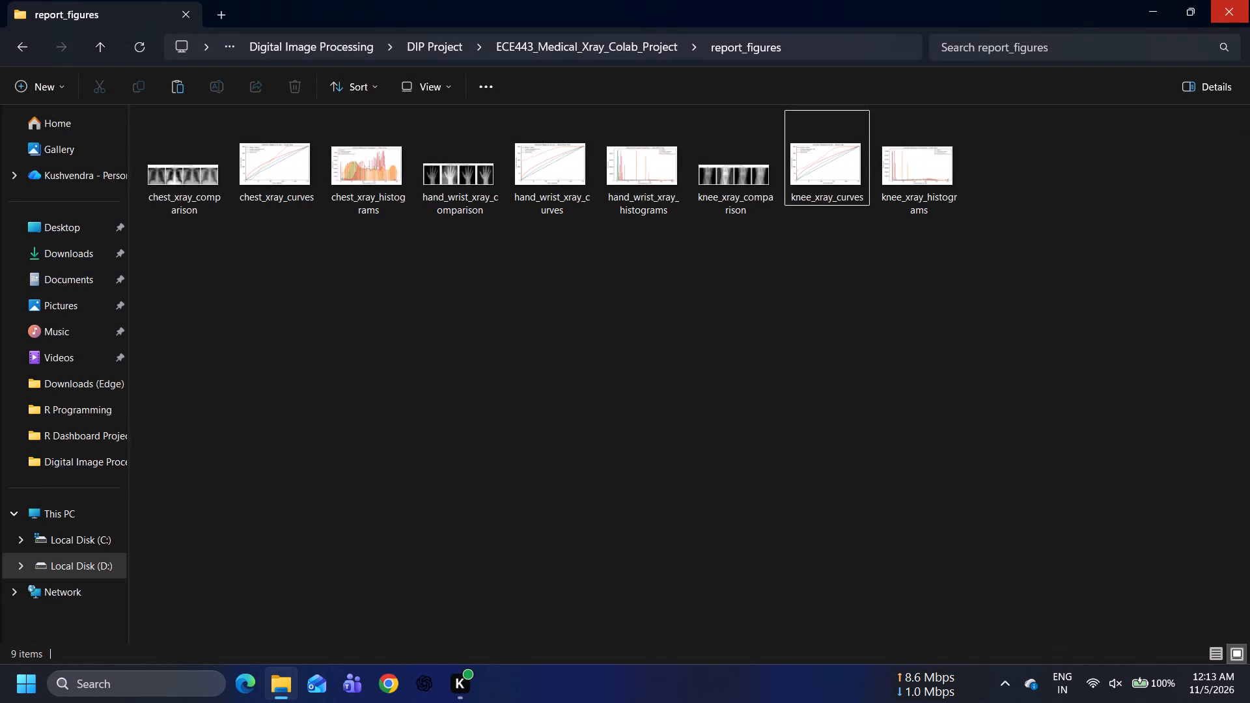
left_click(1249, 0)
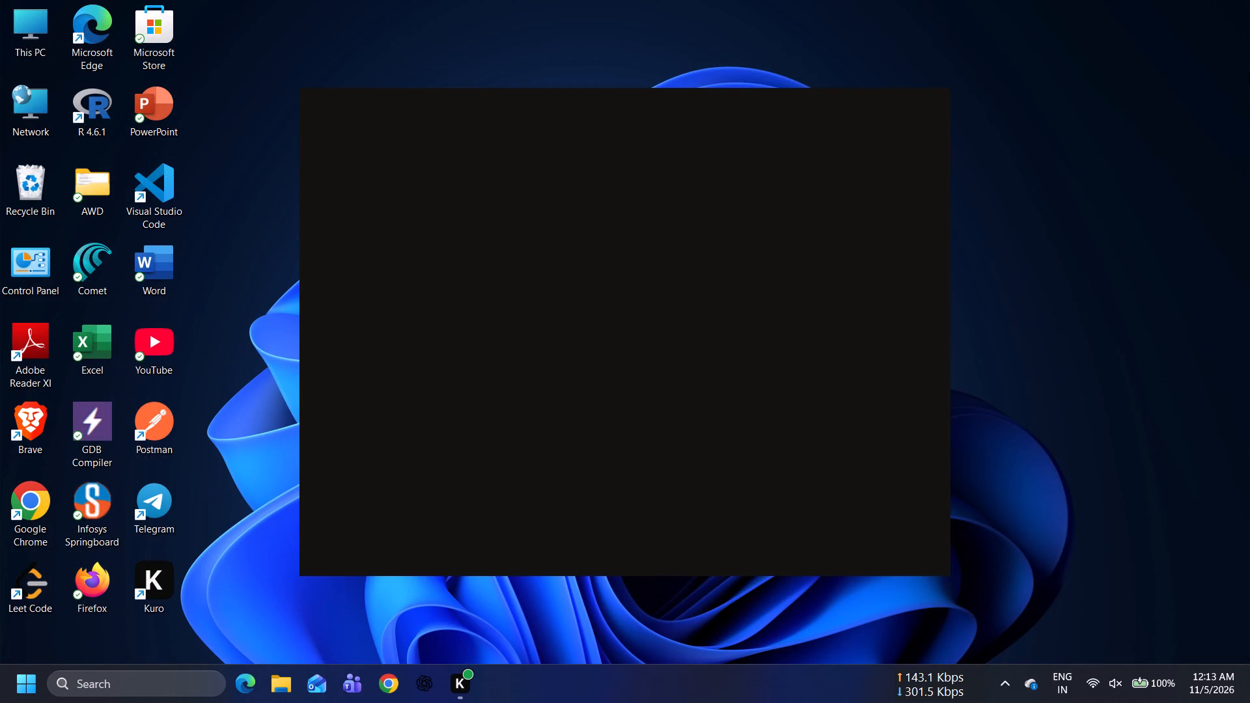
Refresh the desktop.
right_click(1020, 0)
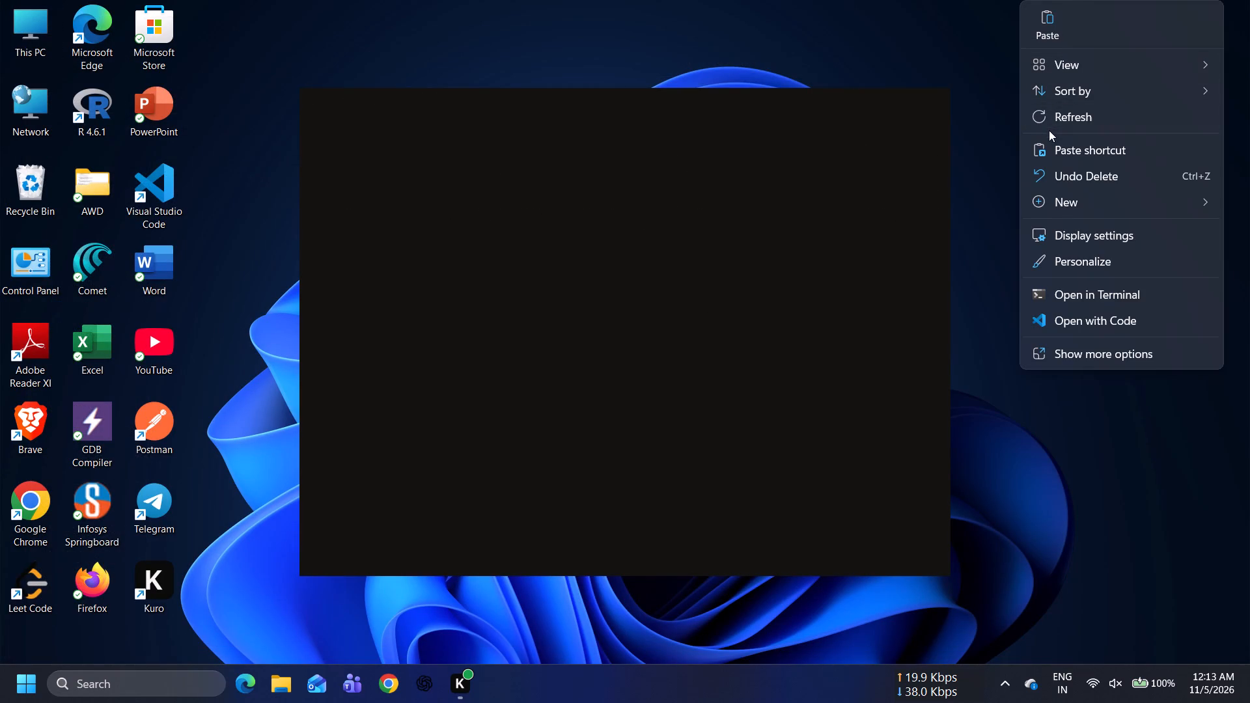
triple_click(1049, 113)
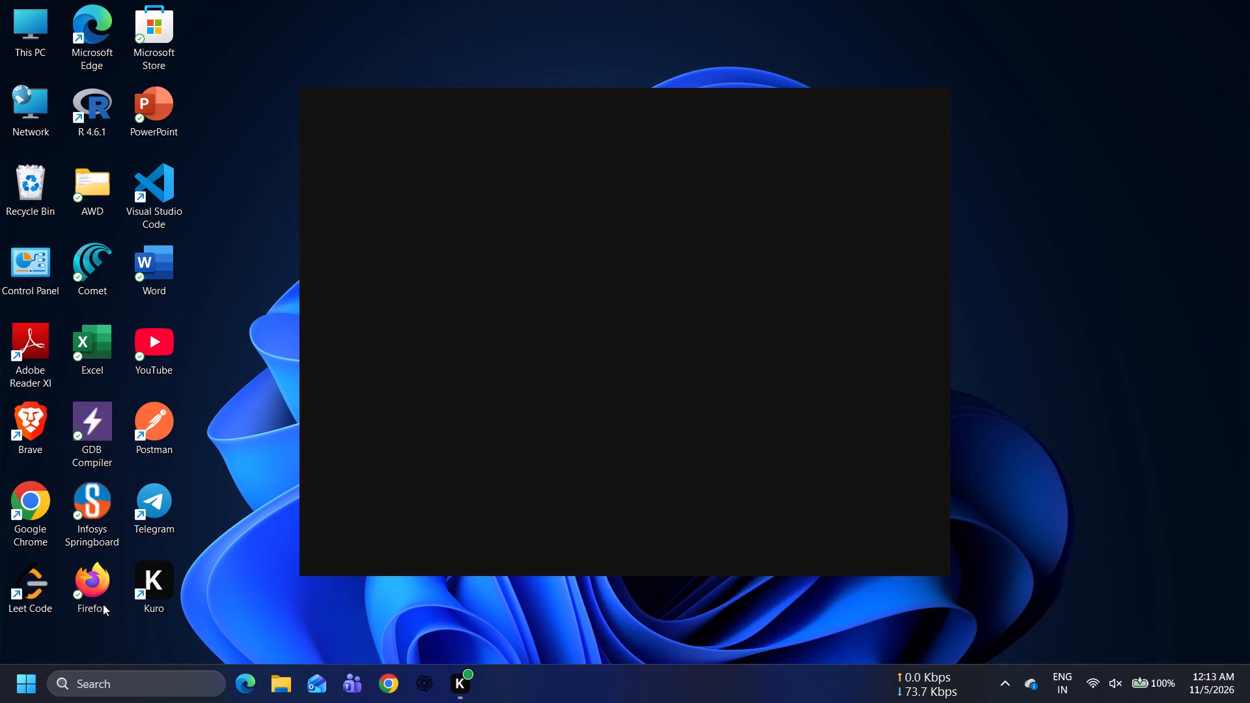